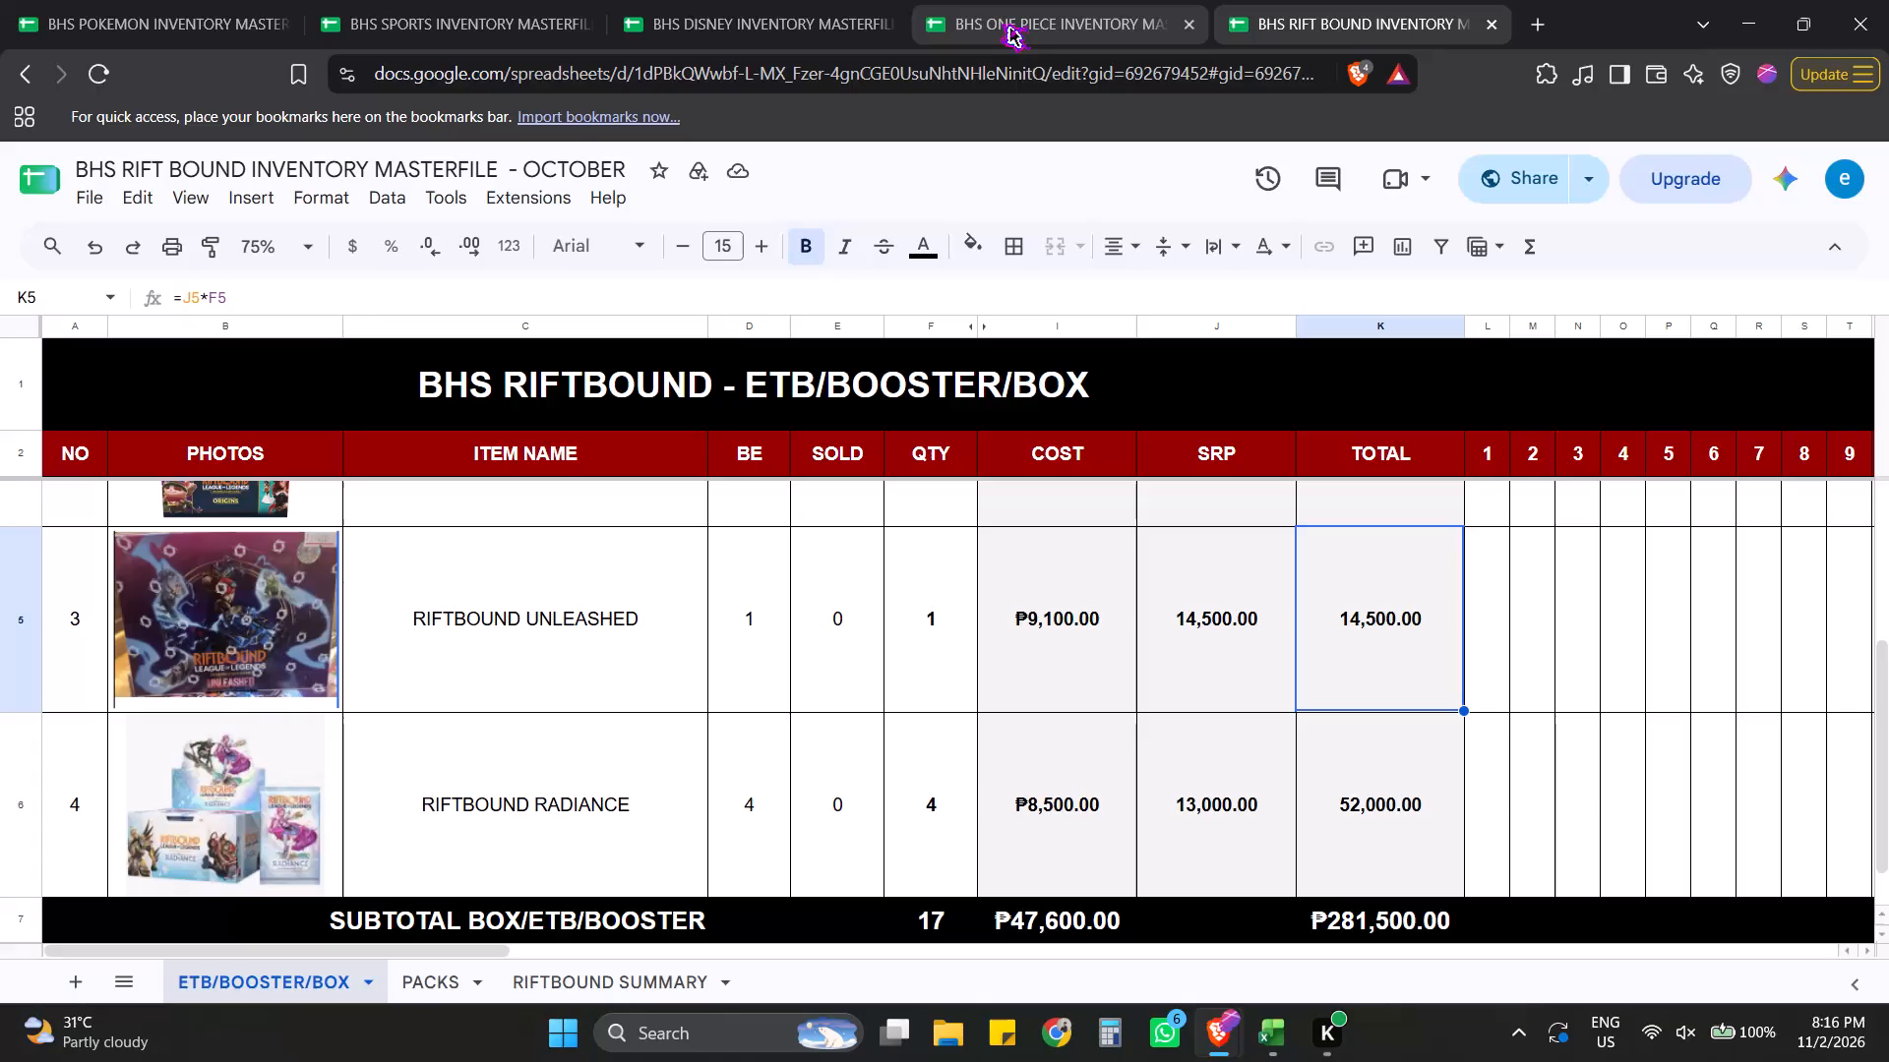
Look over the item list in the BHS Pokemon masterfile's PACKS sheet.
left_click(1001, 23)
left_click(411, 21)
left_click(267, 0)
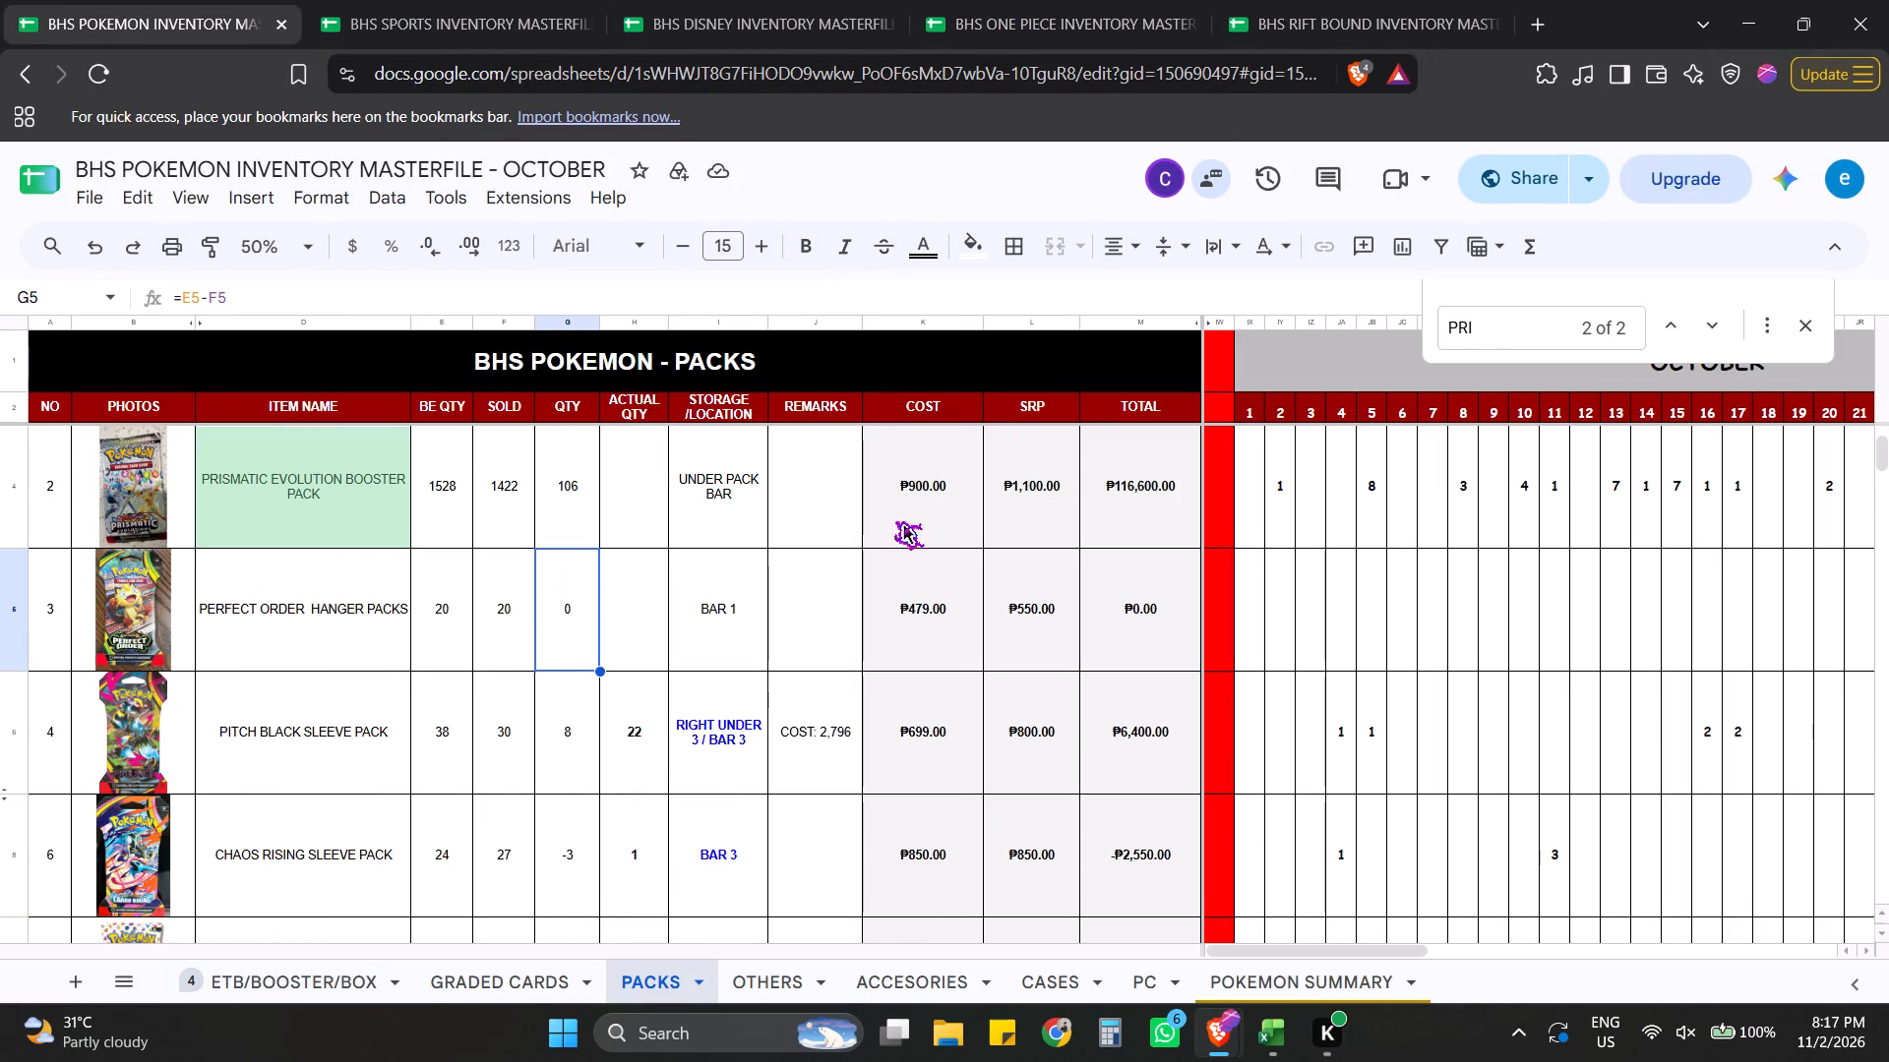
scroll(1387, 450, "down", 1)
left_click(1796, 329)
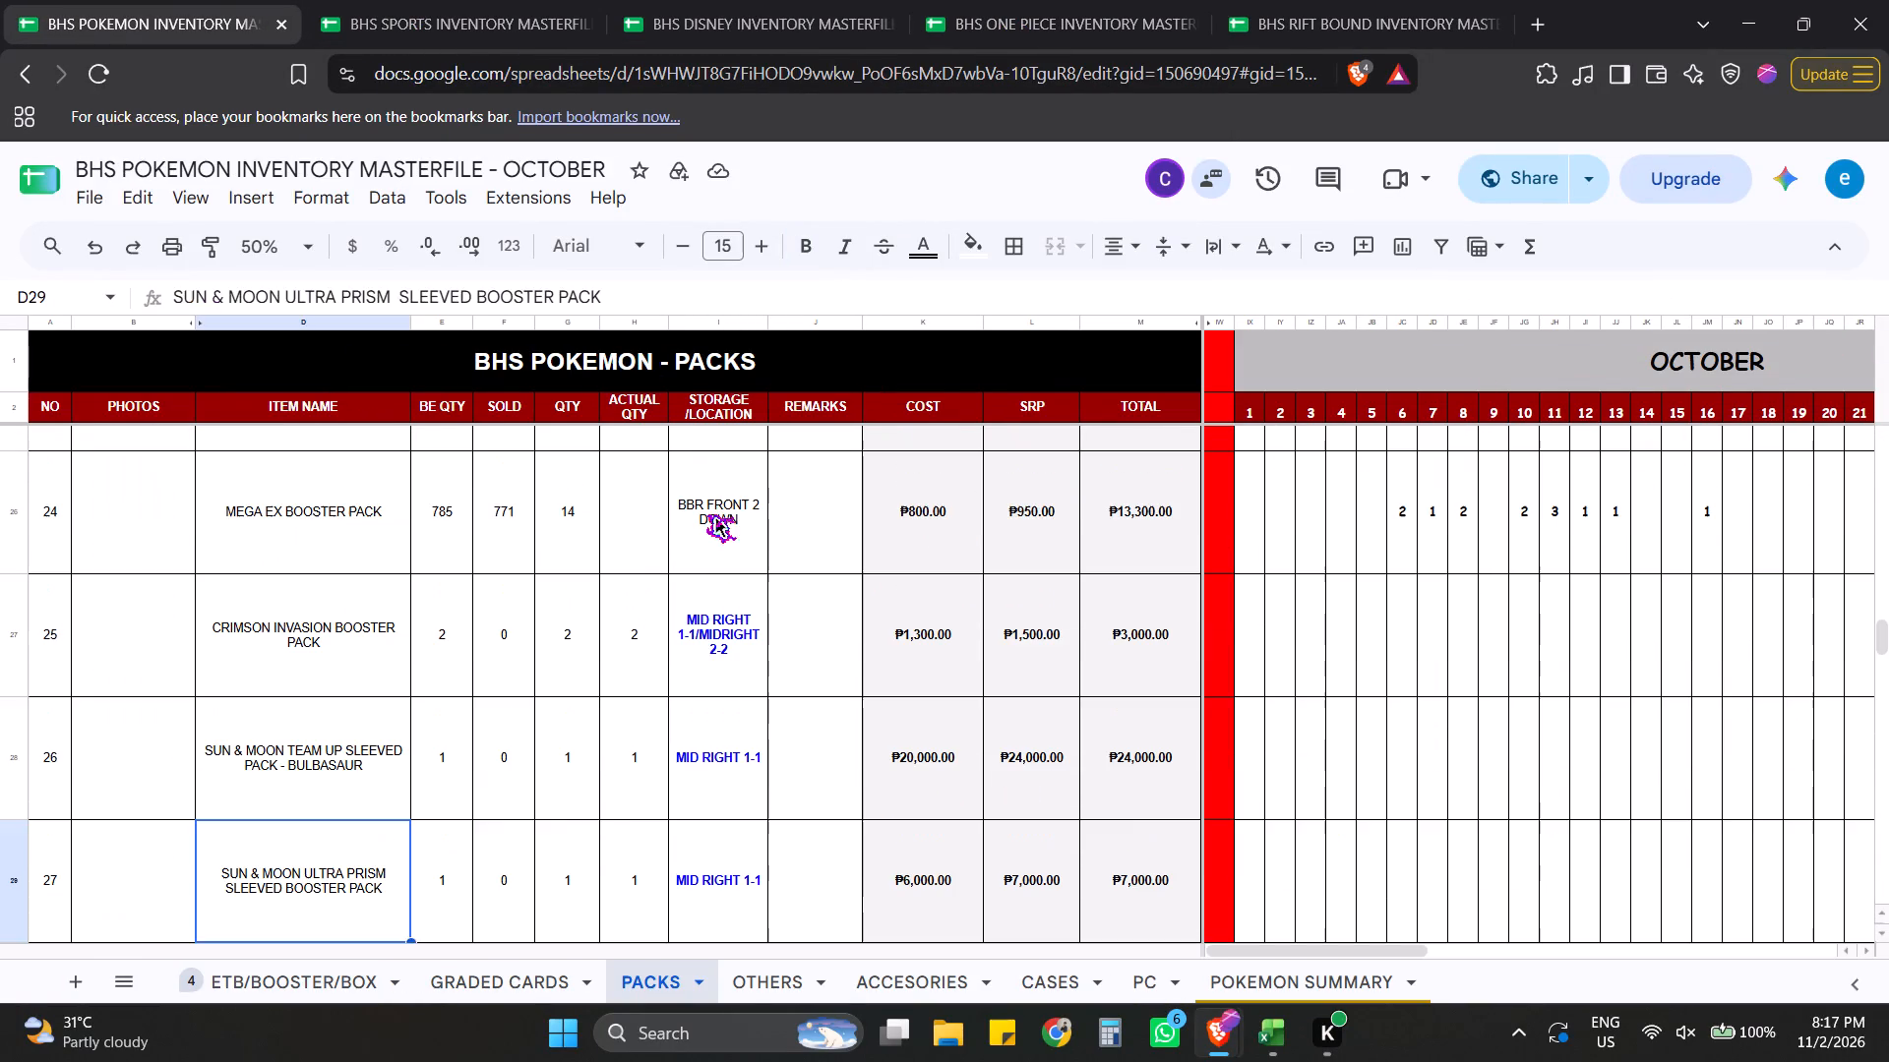
left_click(692, 583)
scroll(825, 632, "up", 3)
scroll(887, 597, "down", 6)
scroll(842, 725, "up", 3)
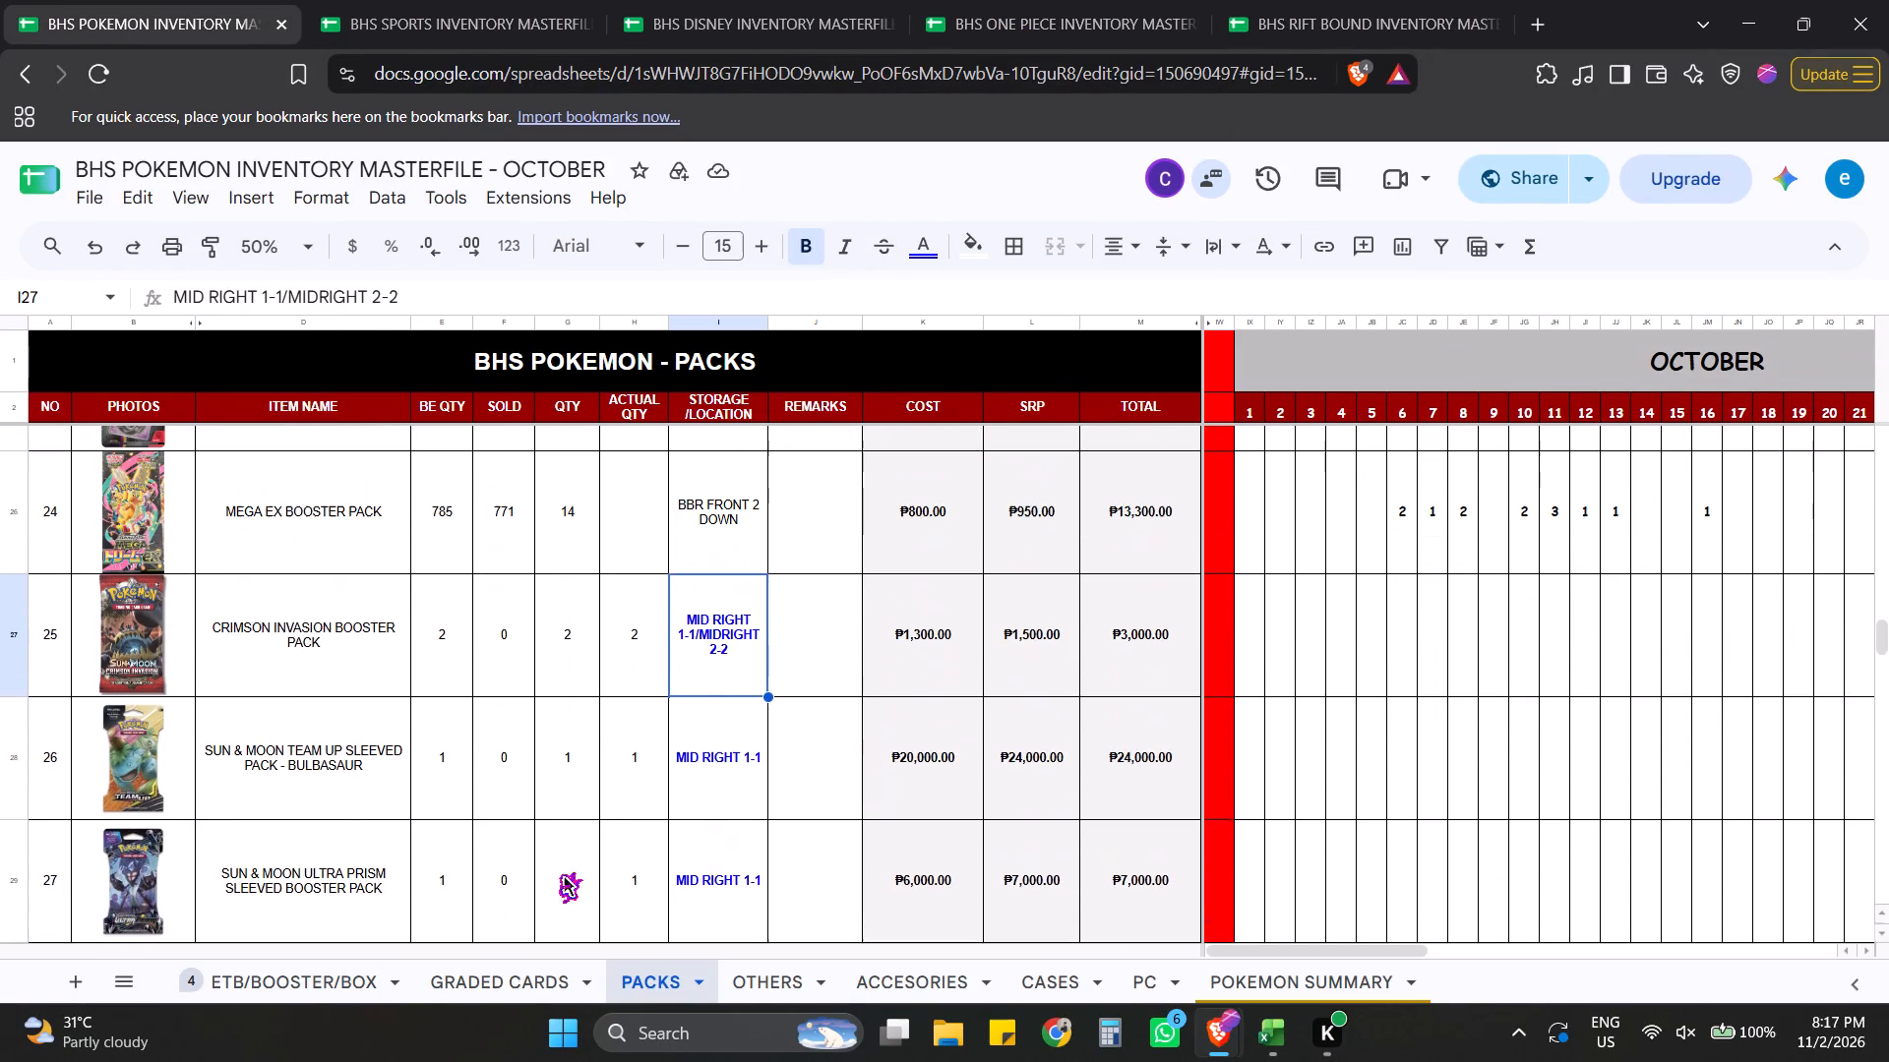
Check the Pokemon masterfile's ETB/BOOSTER/BOX and GRADED CARDS sheets for November day columns.
left_click(264, 987)
scroll(930, 596, "down", 5)
scroll(776, 772, "up", 5)
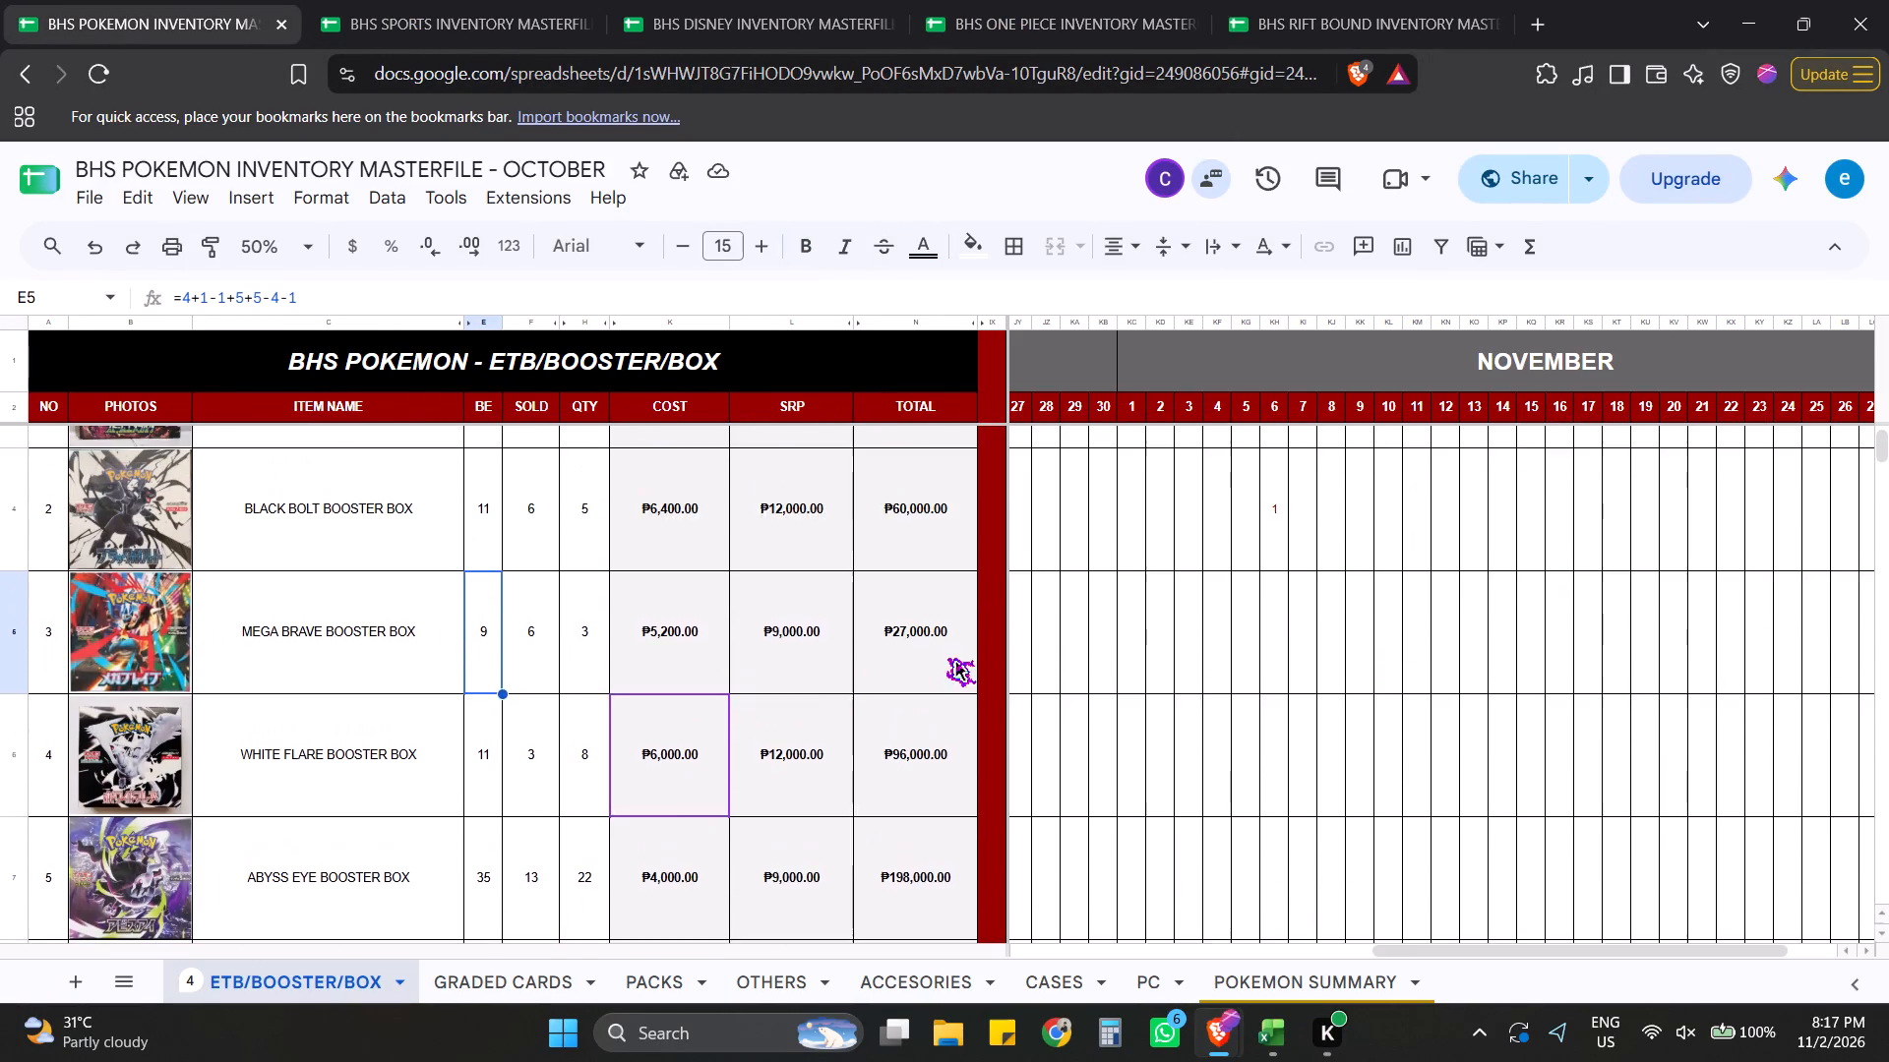
scroll(1198, 657, "up", 4)
scroll(1420, 878, "down", 3)
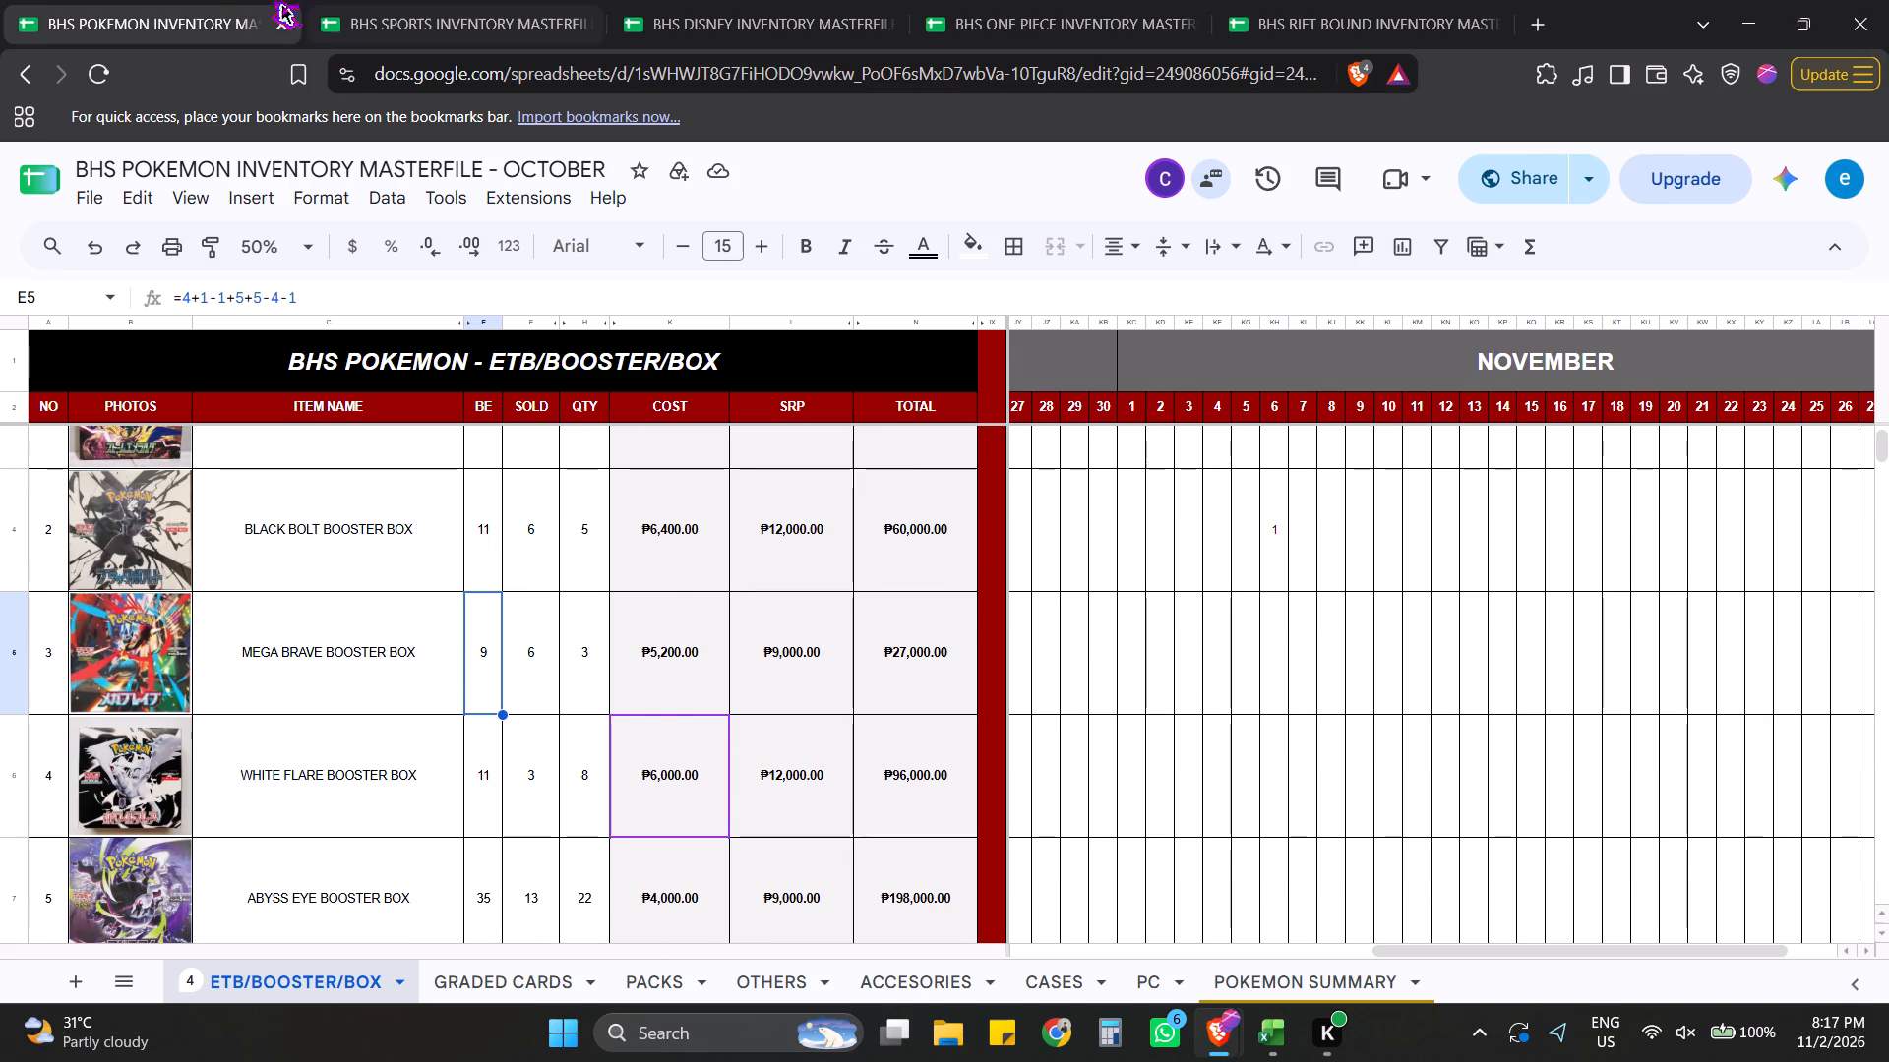
left_click(1340, 487)
left_click(1376, 619)
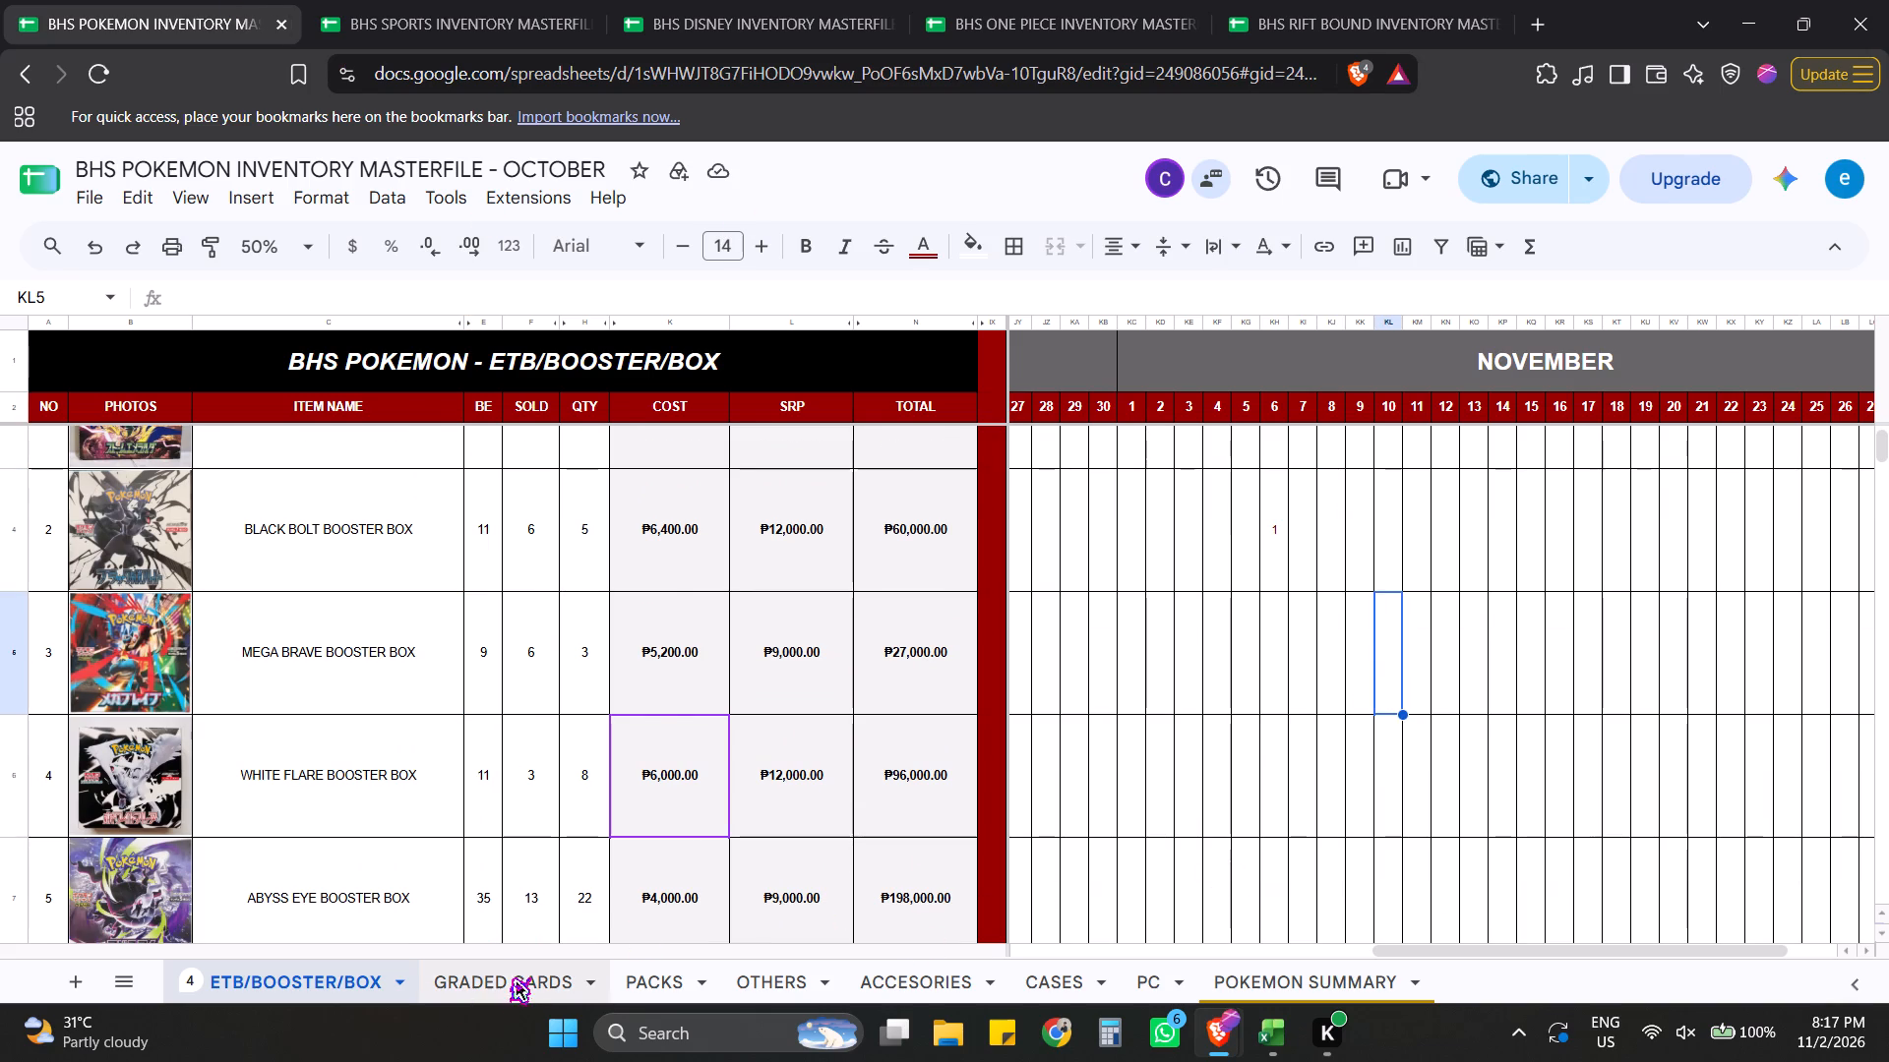
left_click(507, 976)
left_click(1306, 648)
scroll(1654, 752, "up", 1)
left_click(1652, 765)
left_click_drag(1554, 953, 1671, 938)
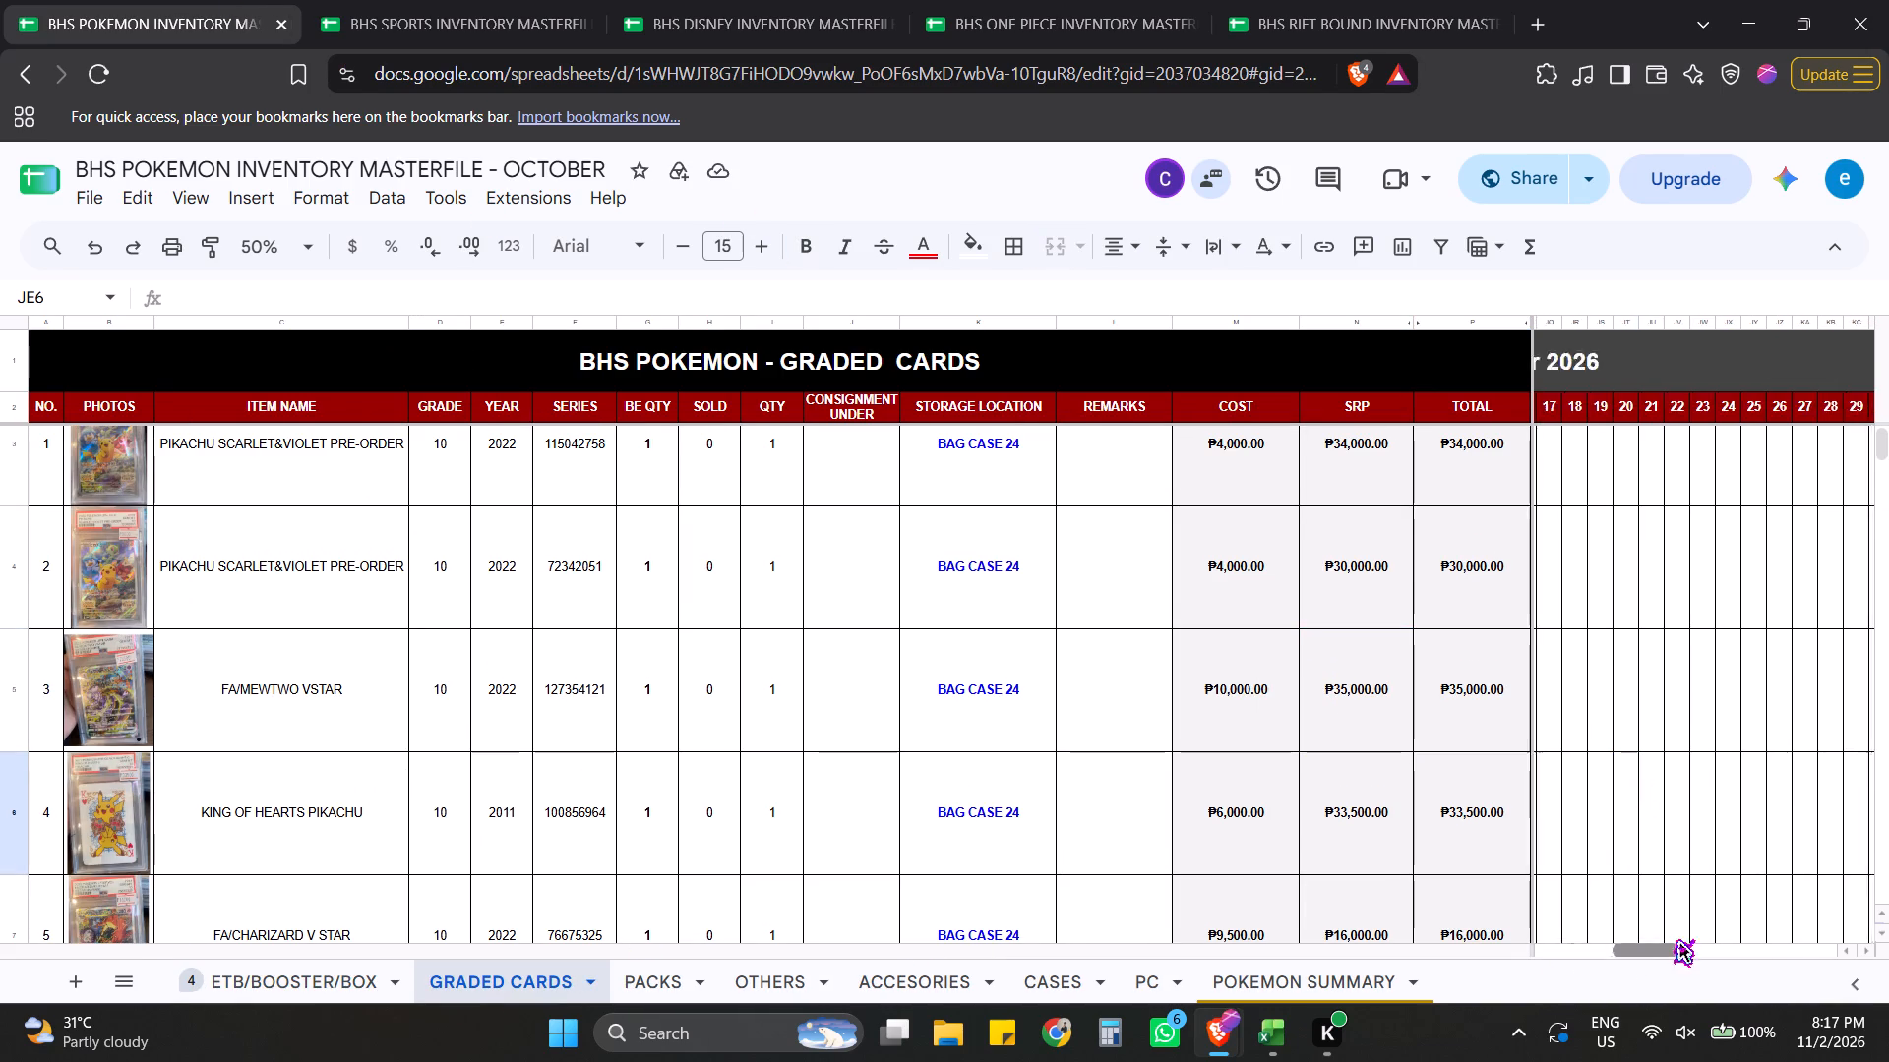
left_click_drag(1671, 938, 1883, 919)
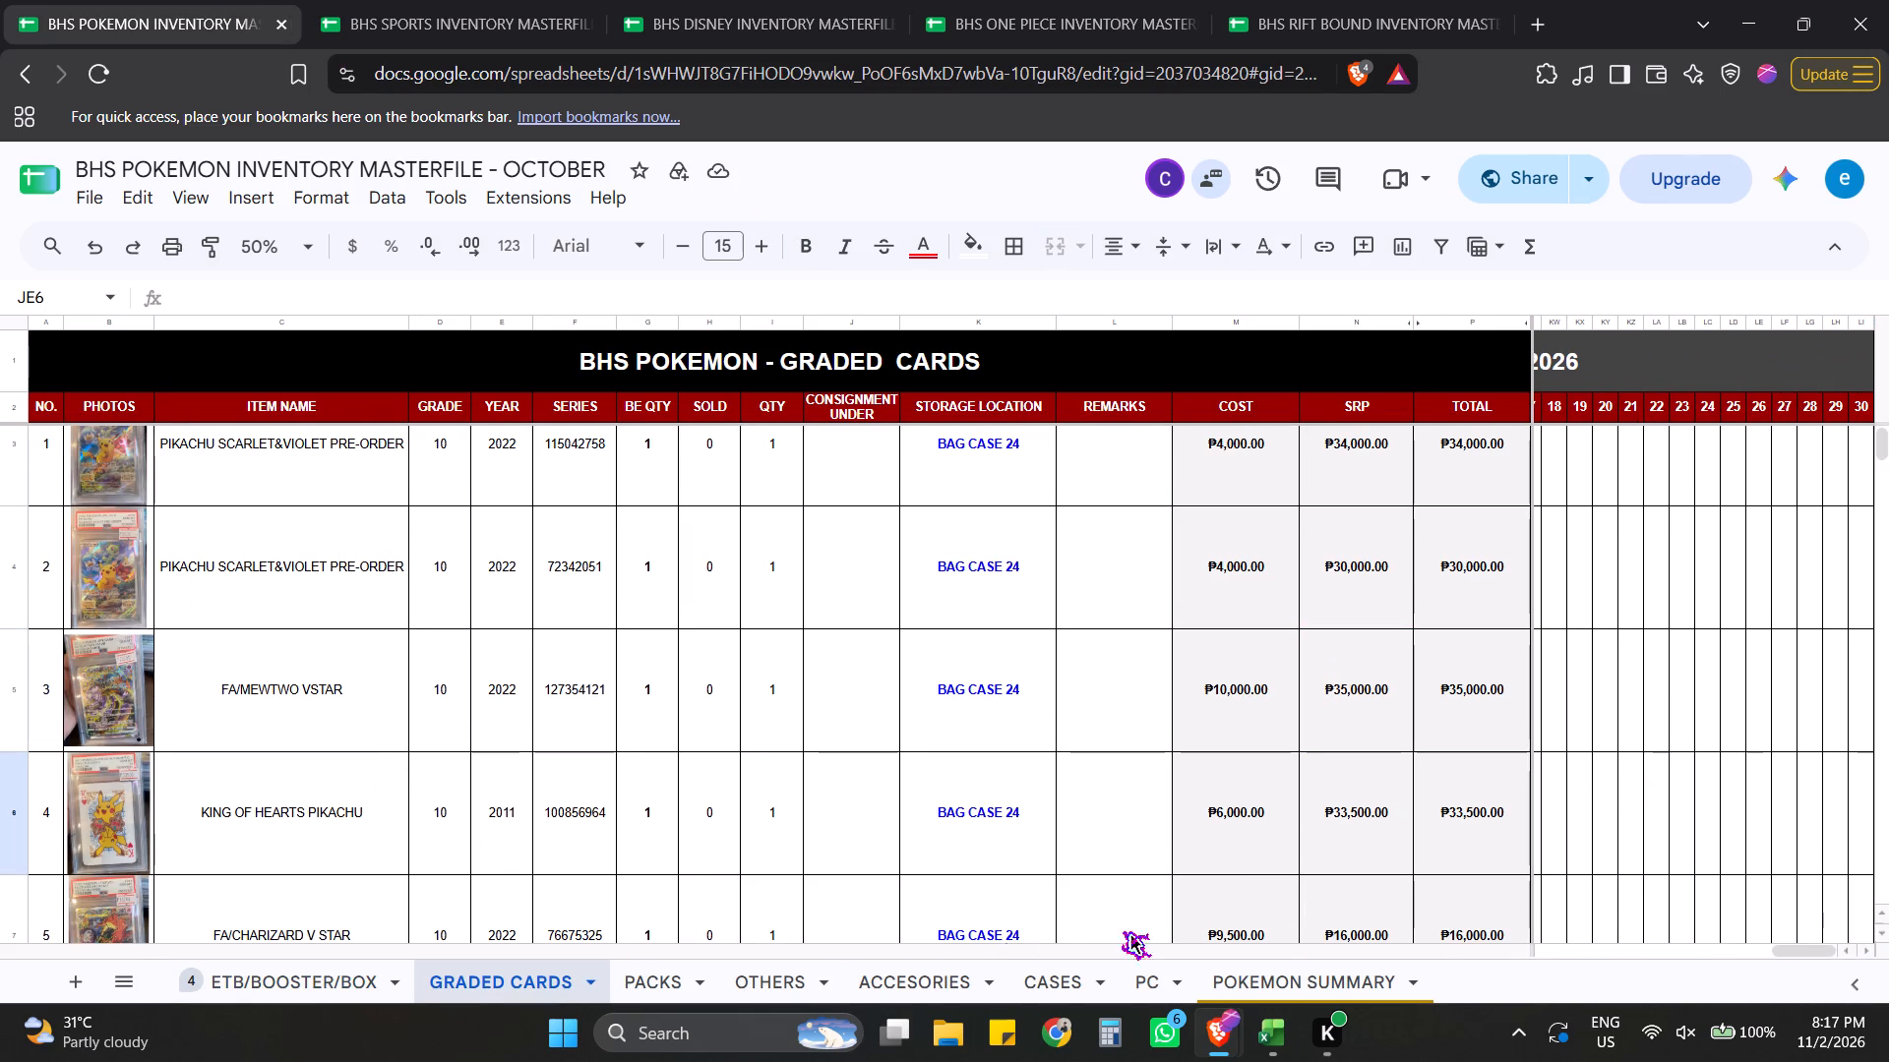
Check the Pokemon masterfile's PACKS, OTHERS and ACCESORIES sheets for November day columns.
left_click(649, 982)
left_click(1630, 798)
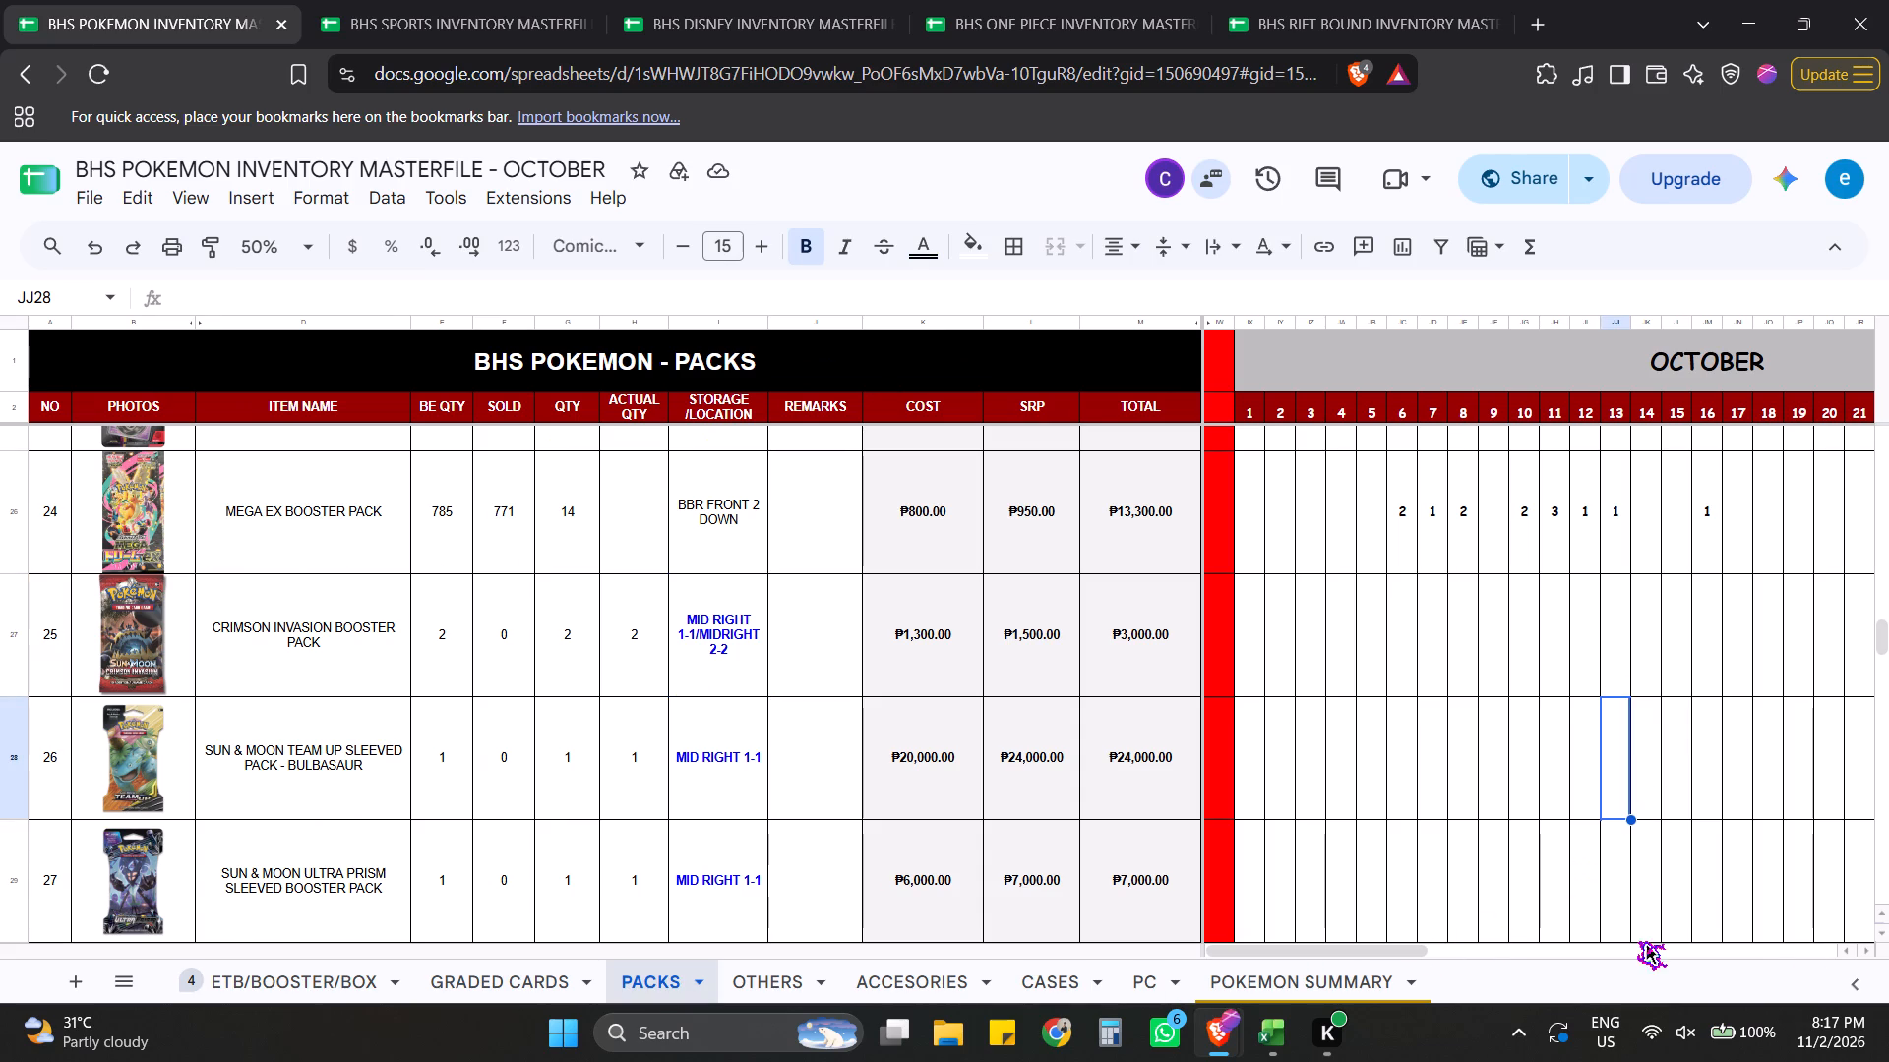
left_click_drag(1281, 949, 1502, 941)
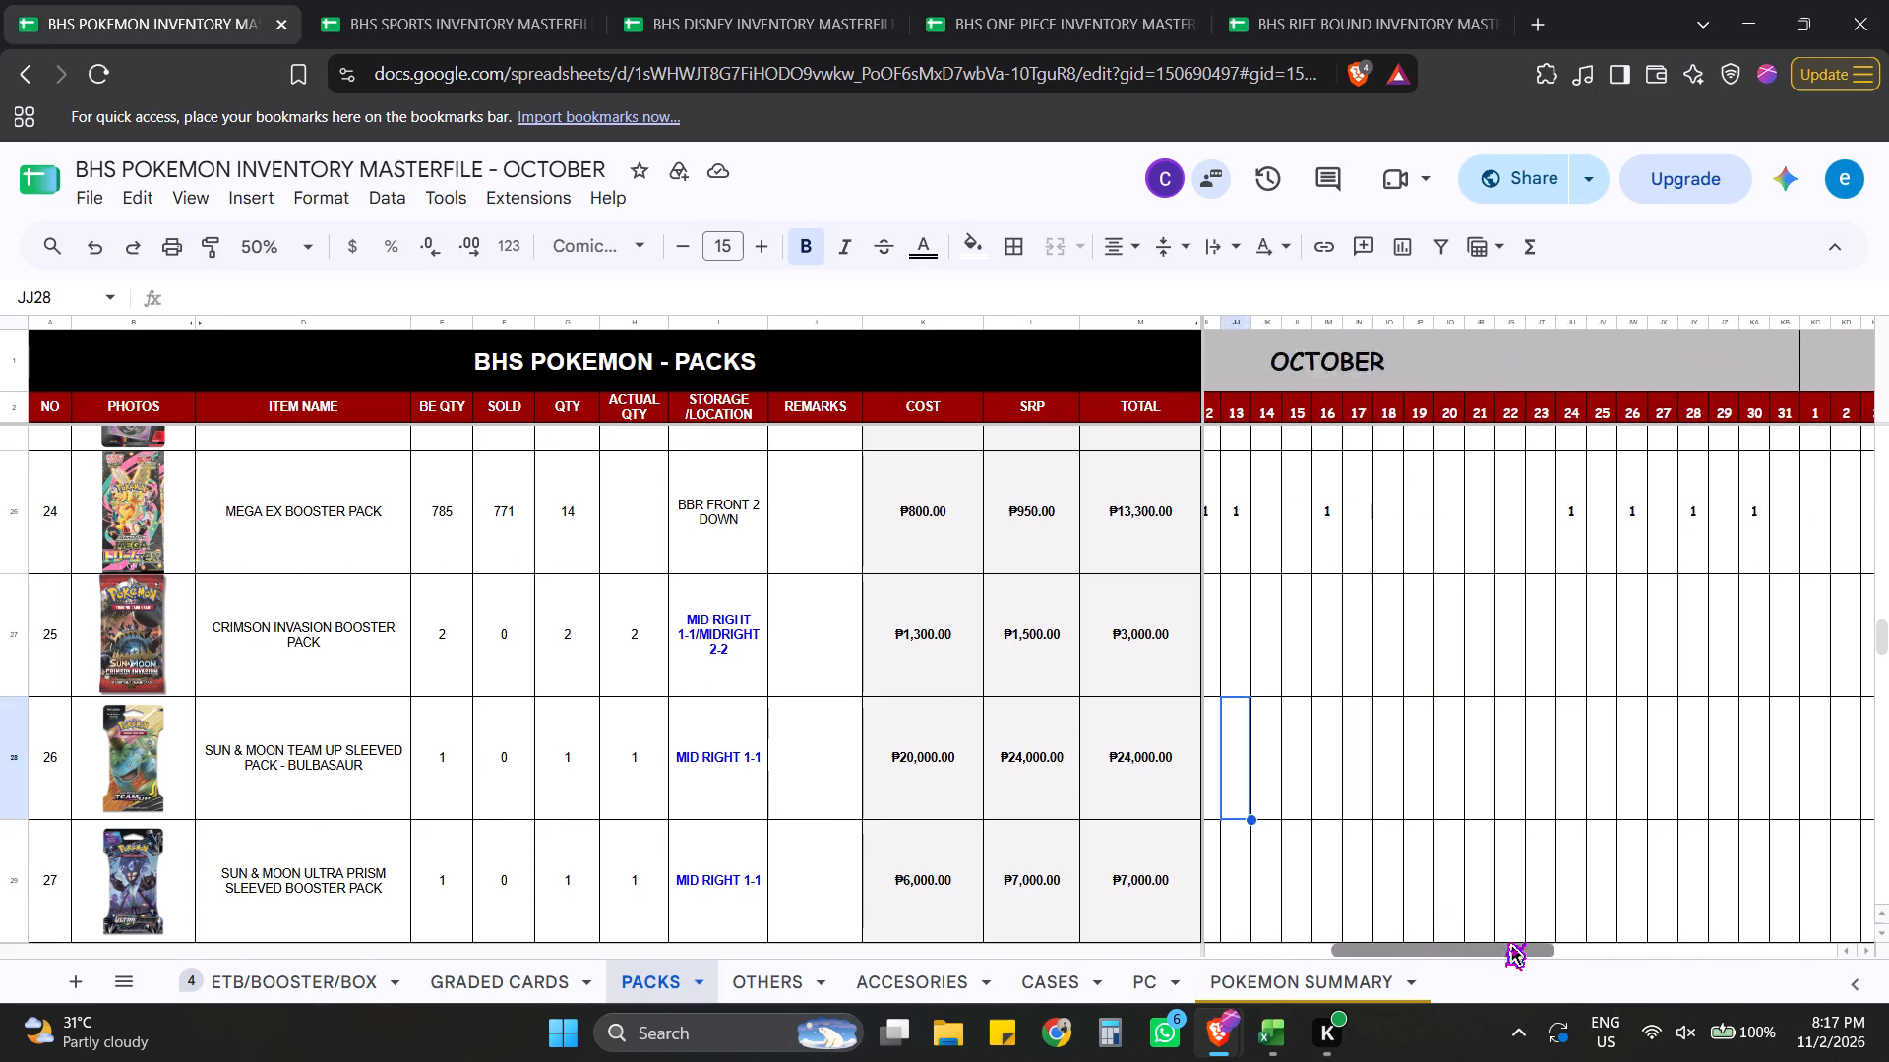
left_click_drag(1502, 941, 1804, 925)
left_click(762, 991)
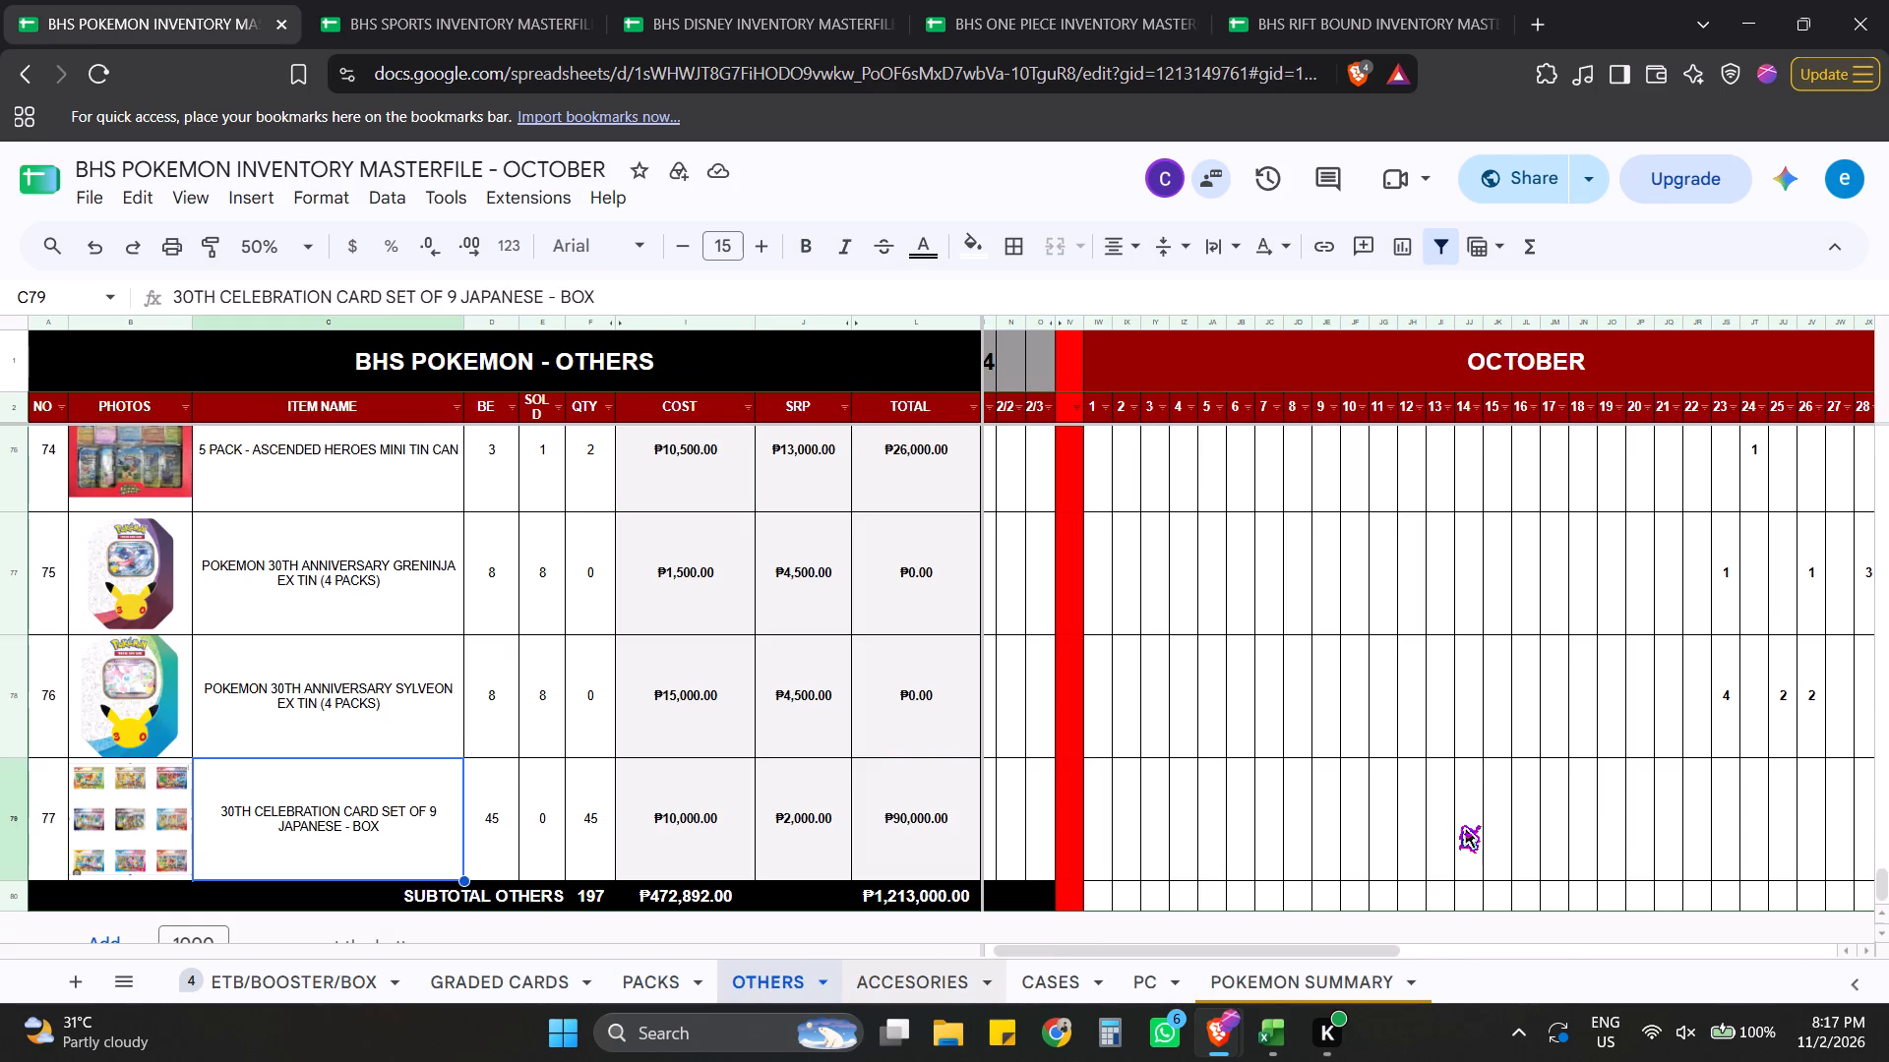
left_click(734, 981)
left_click(1363, 799)
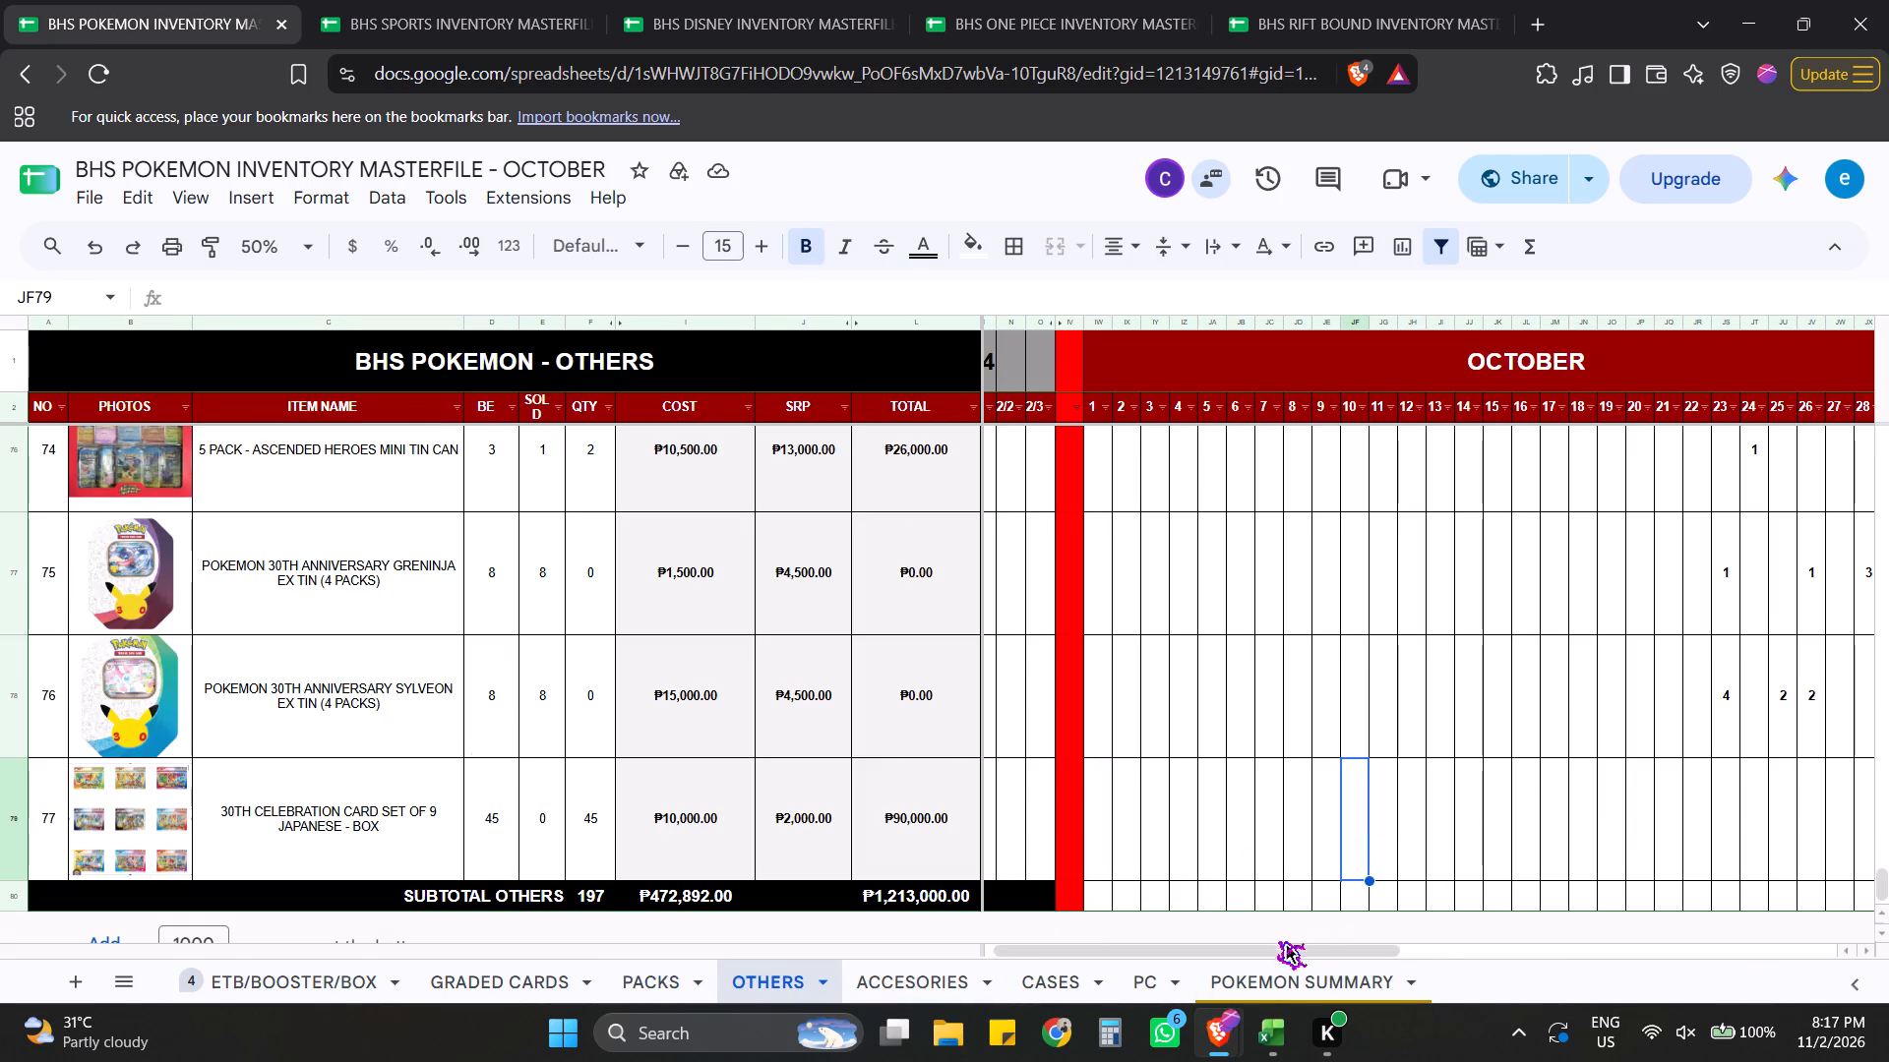
left_click_drag(1266, 949, 1870, 907)
left_click(894, 980)
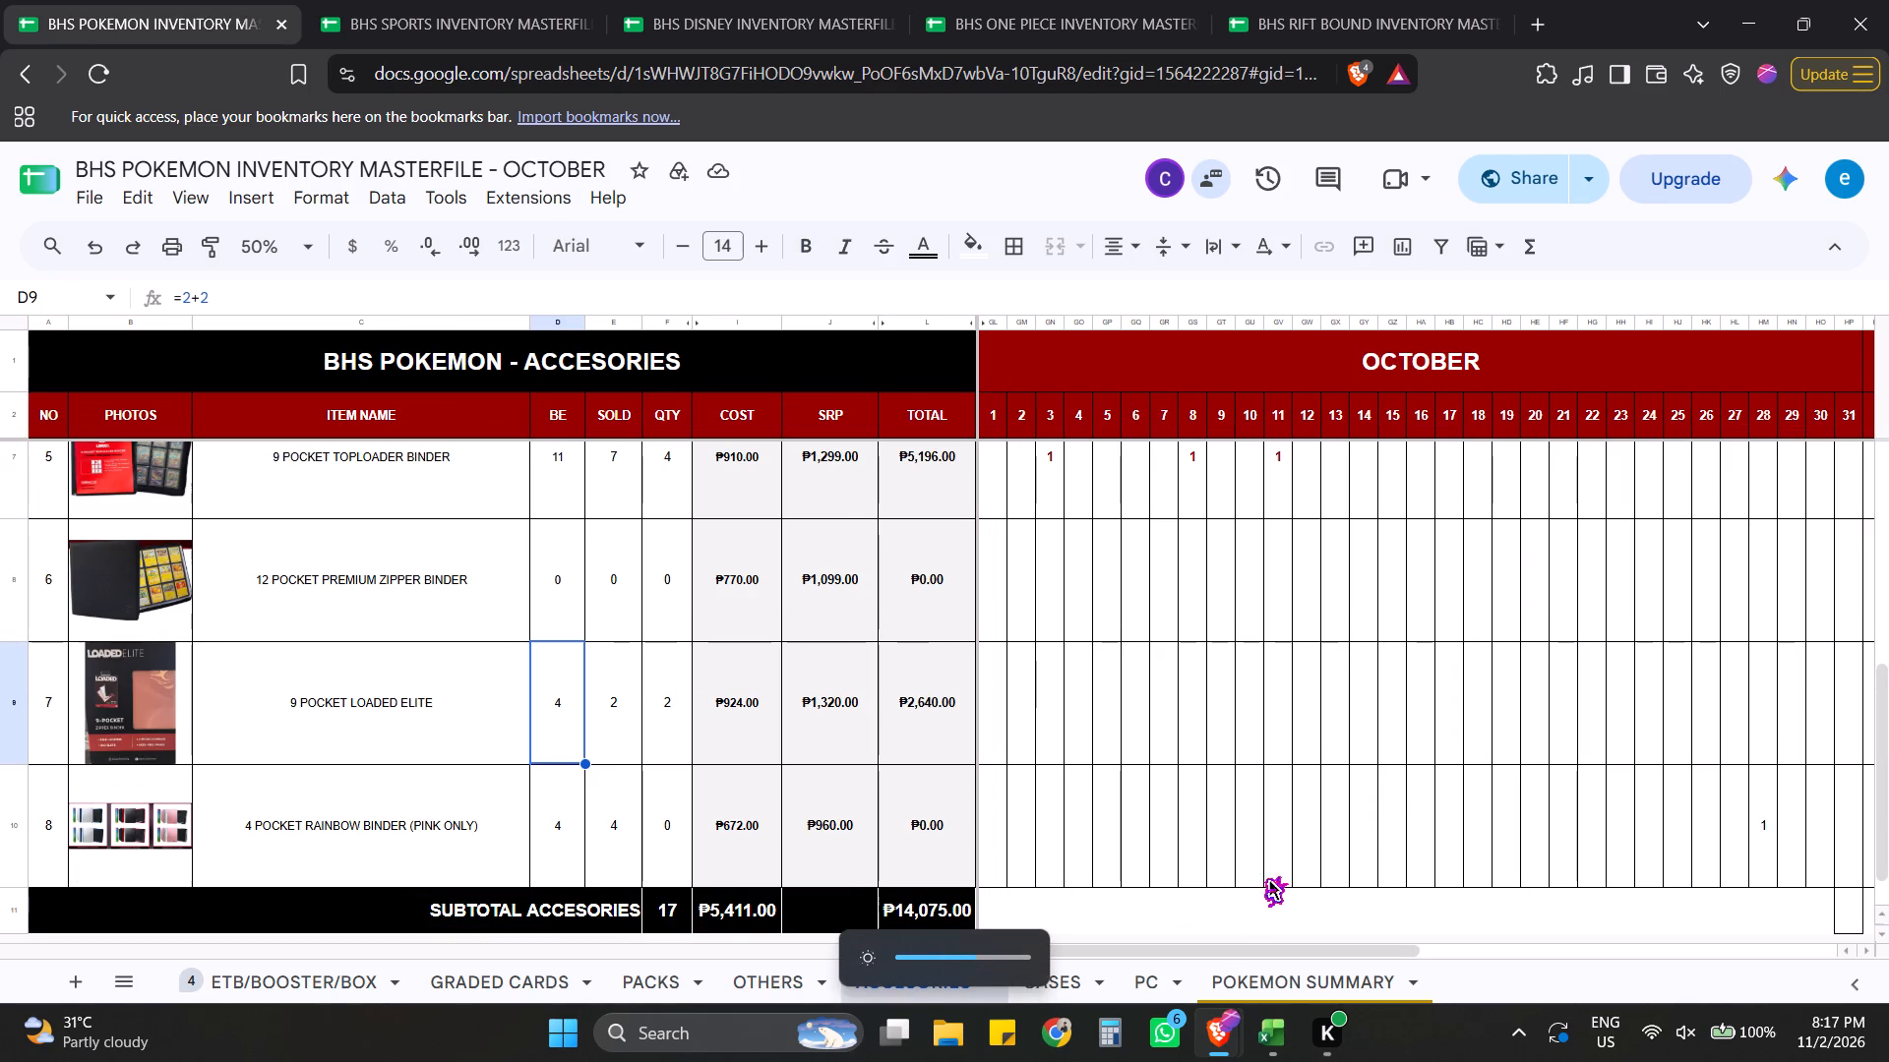
left_click_drag(1250, 949, 1737, 945)
scroll(1078, 332, "up", 1)
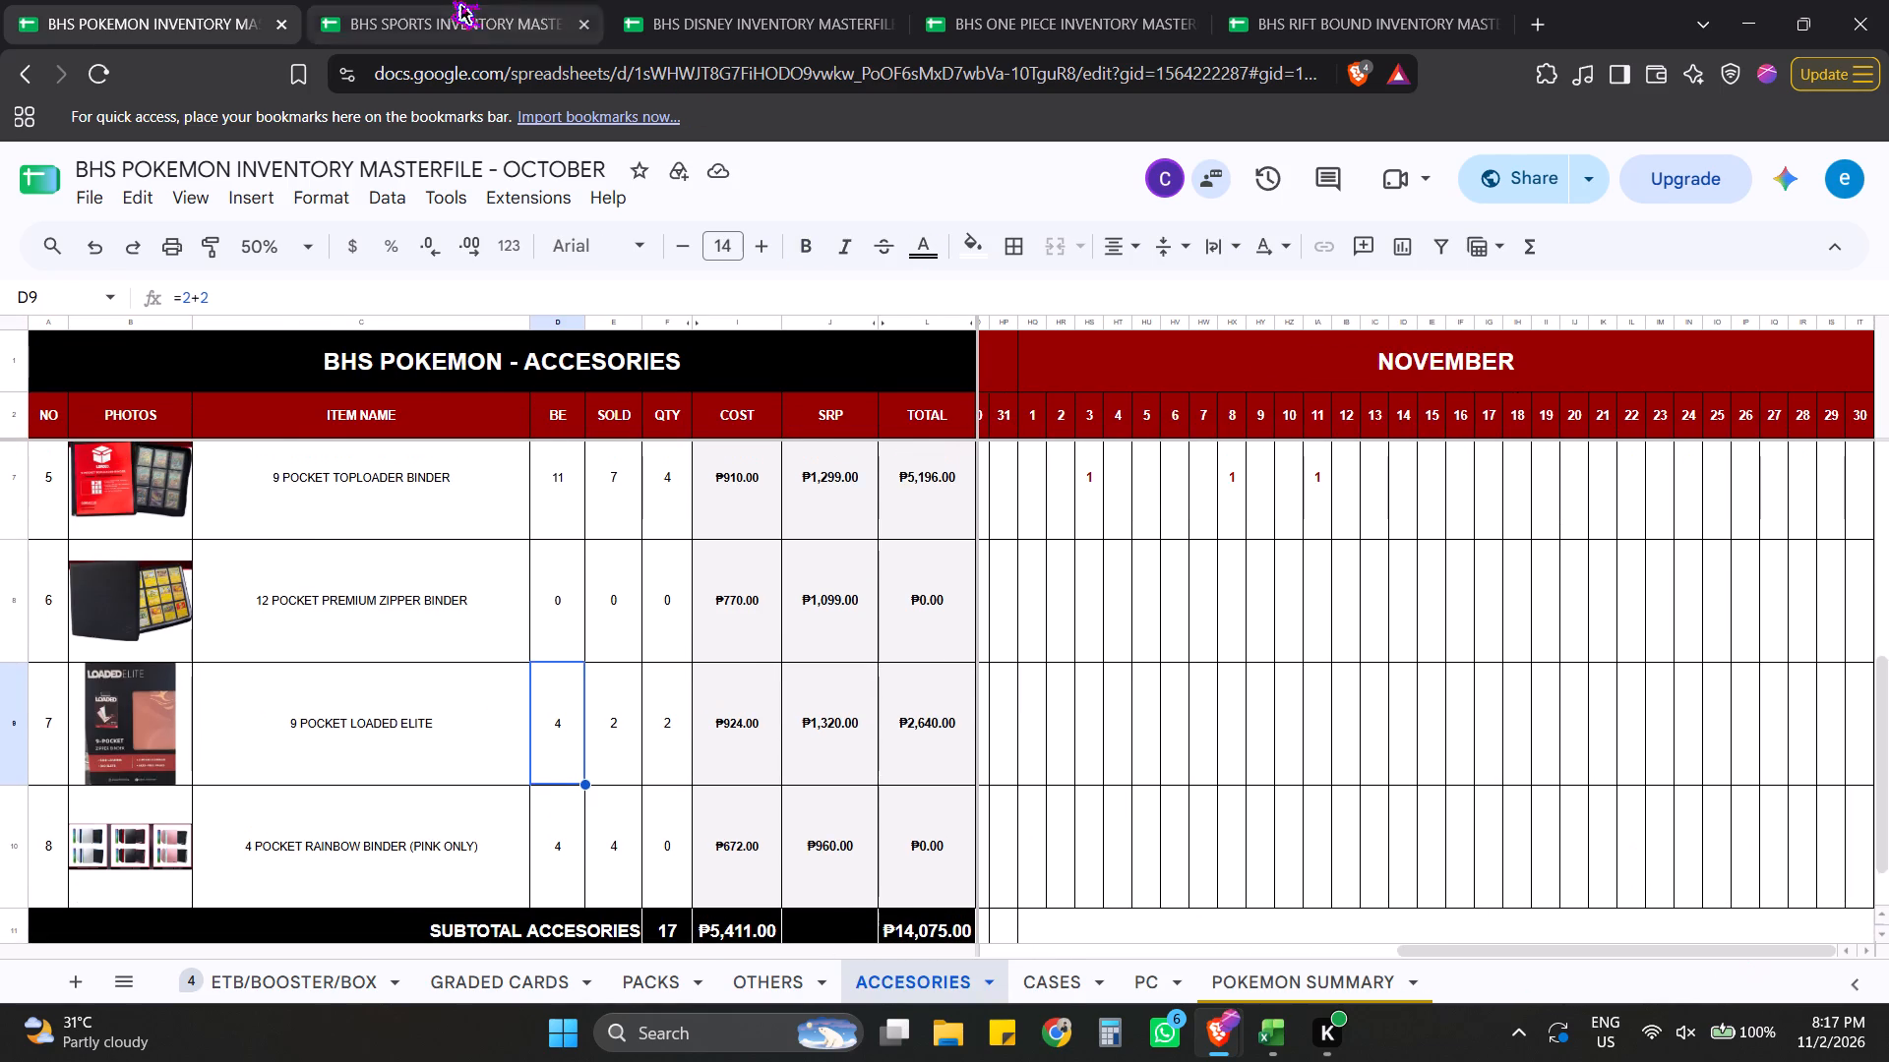
In the BHS Sports masterfile's ETB/BOOSTER/BOX sheet, insert one column to the right of the October 31 column.
left_click(450, 0)
left_click(1804, 324)
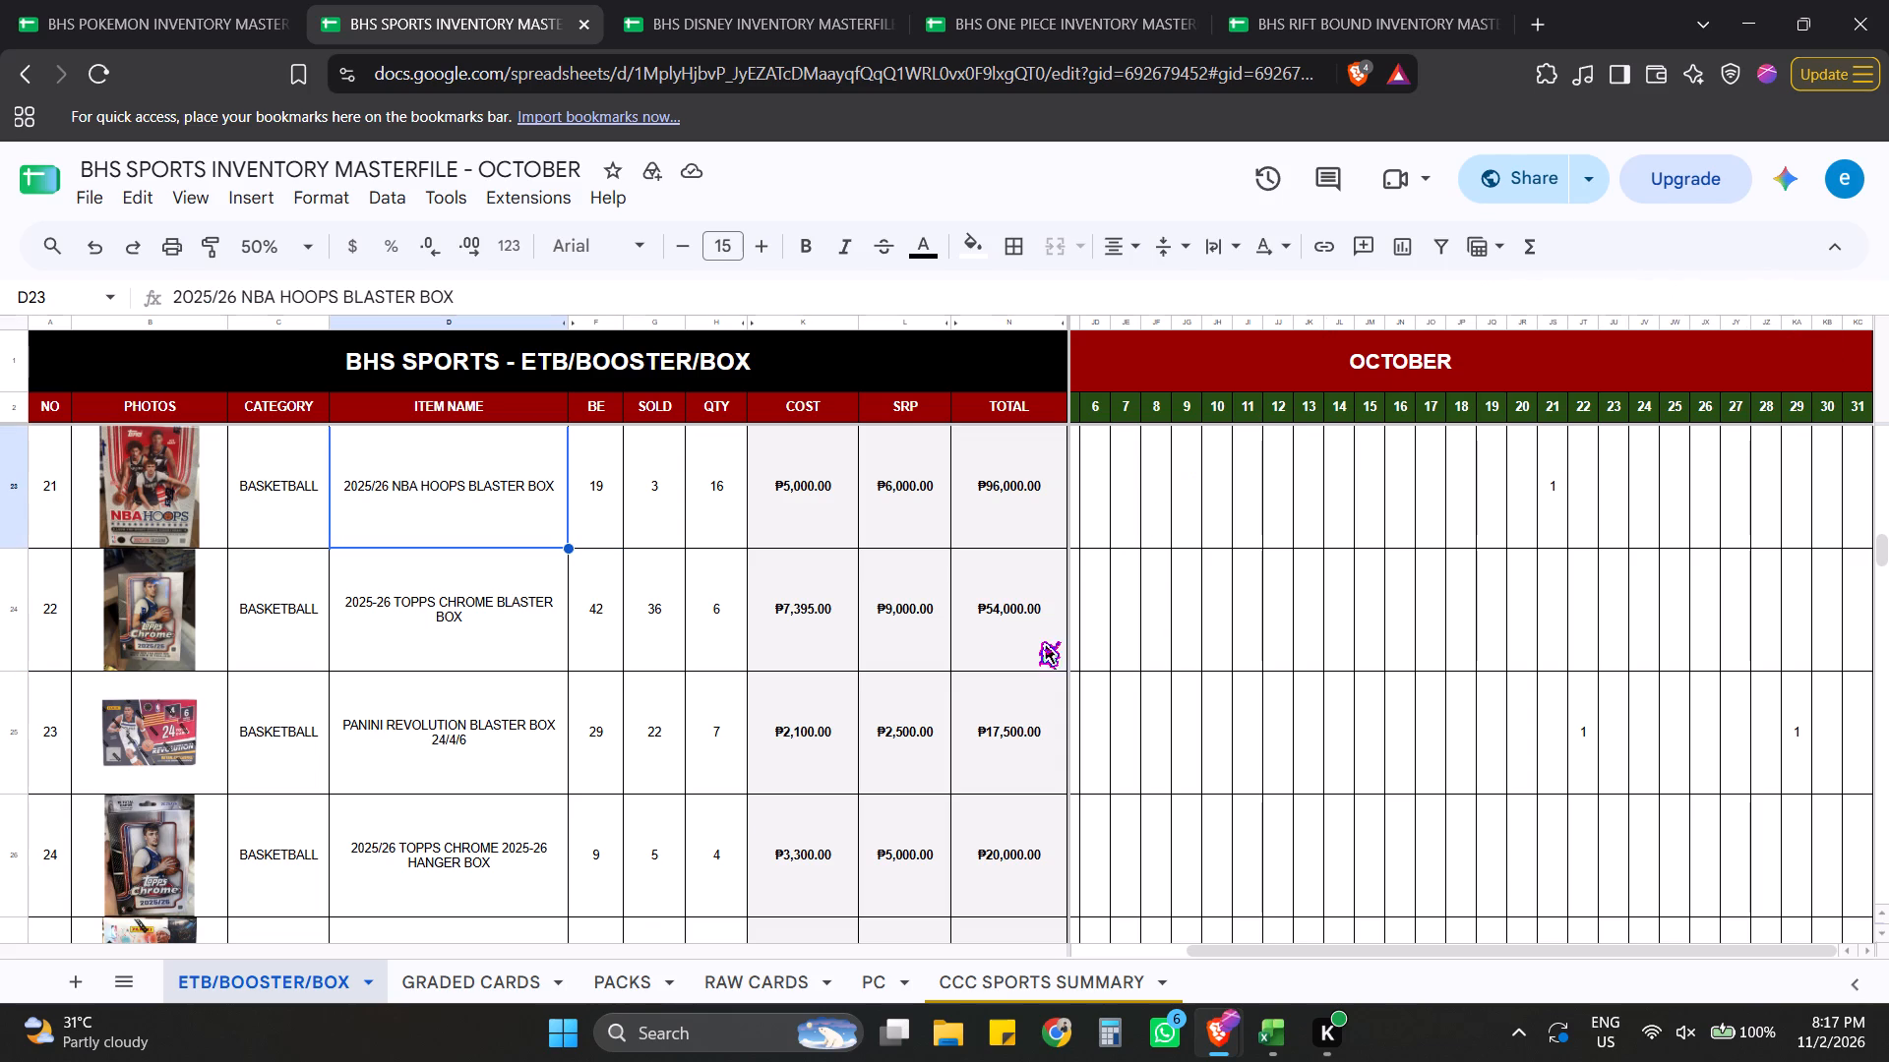
left_click(272, 988)
left_click_drag(1288, 948, 1557, 944)
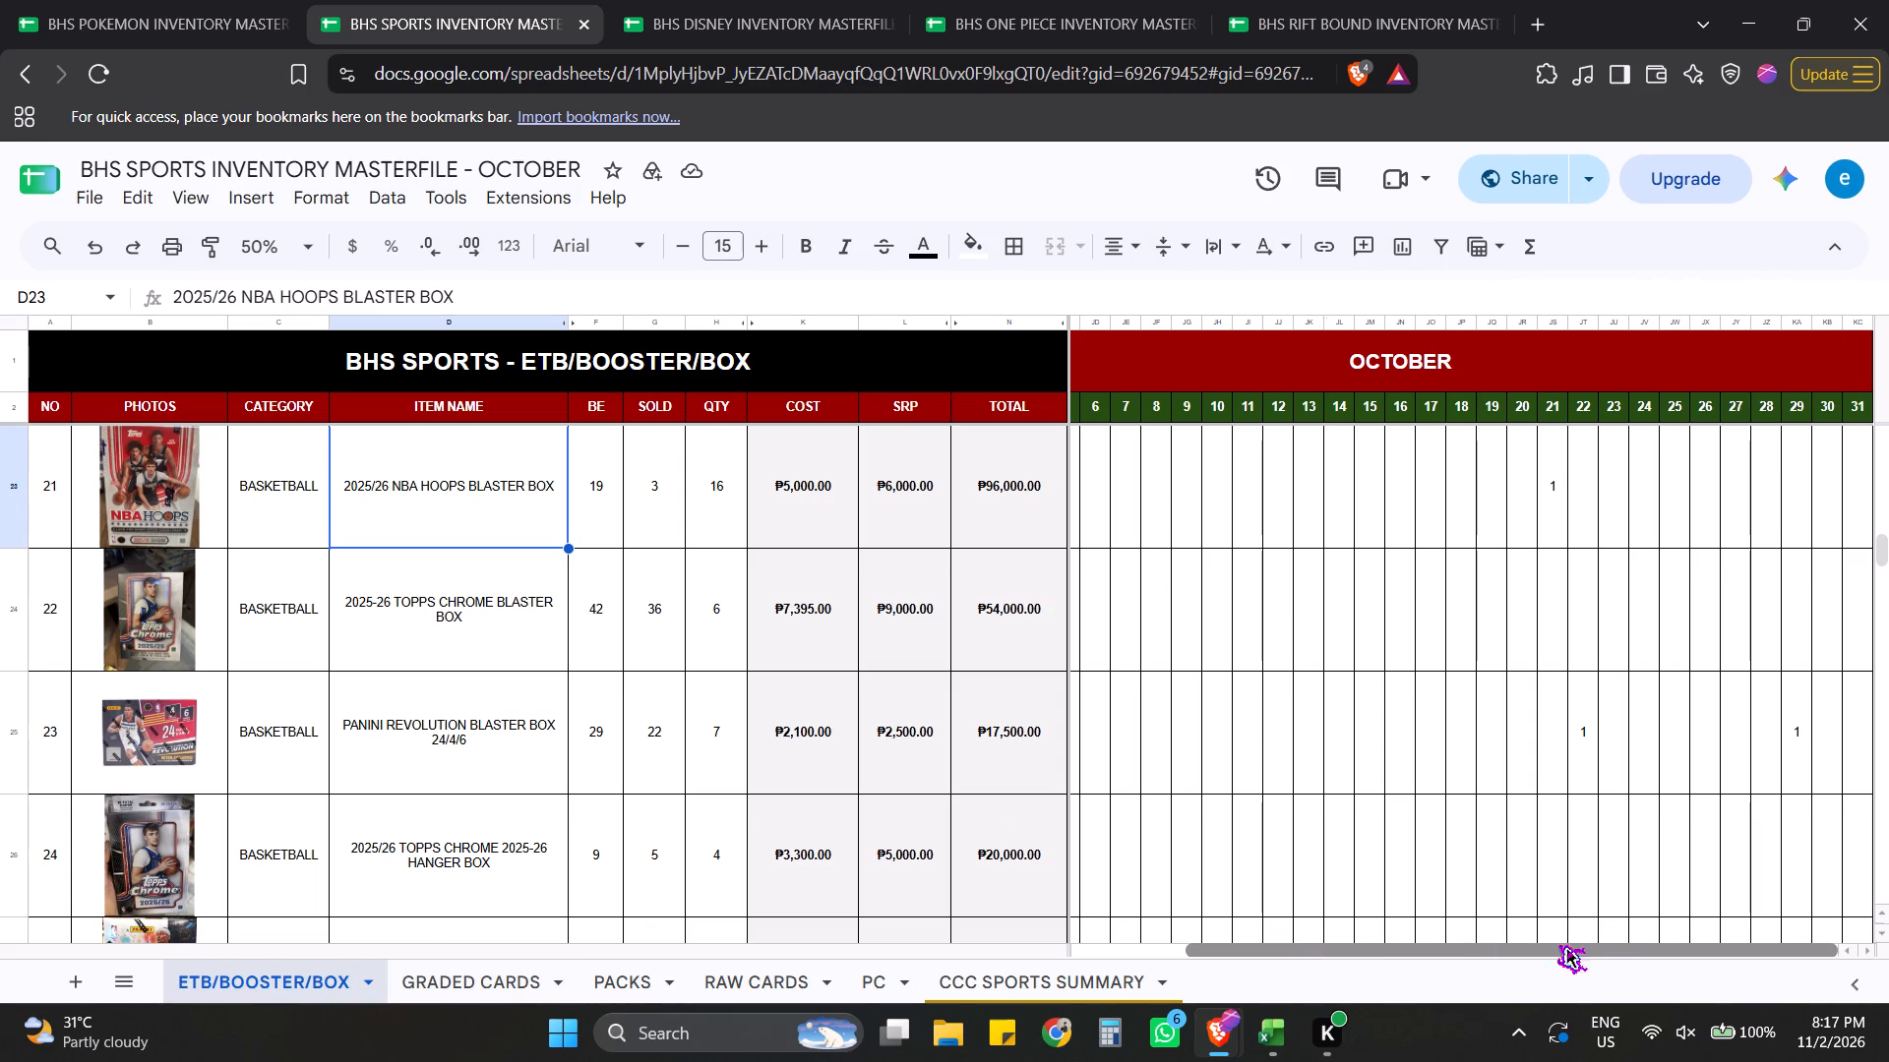
left_click_drag(1557, 944, 1375, 962)
left_click_drag(1448, 955, 1661, 906)
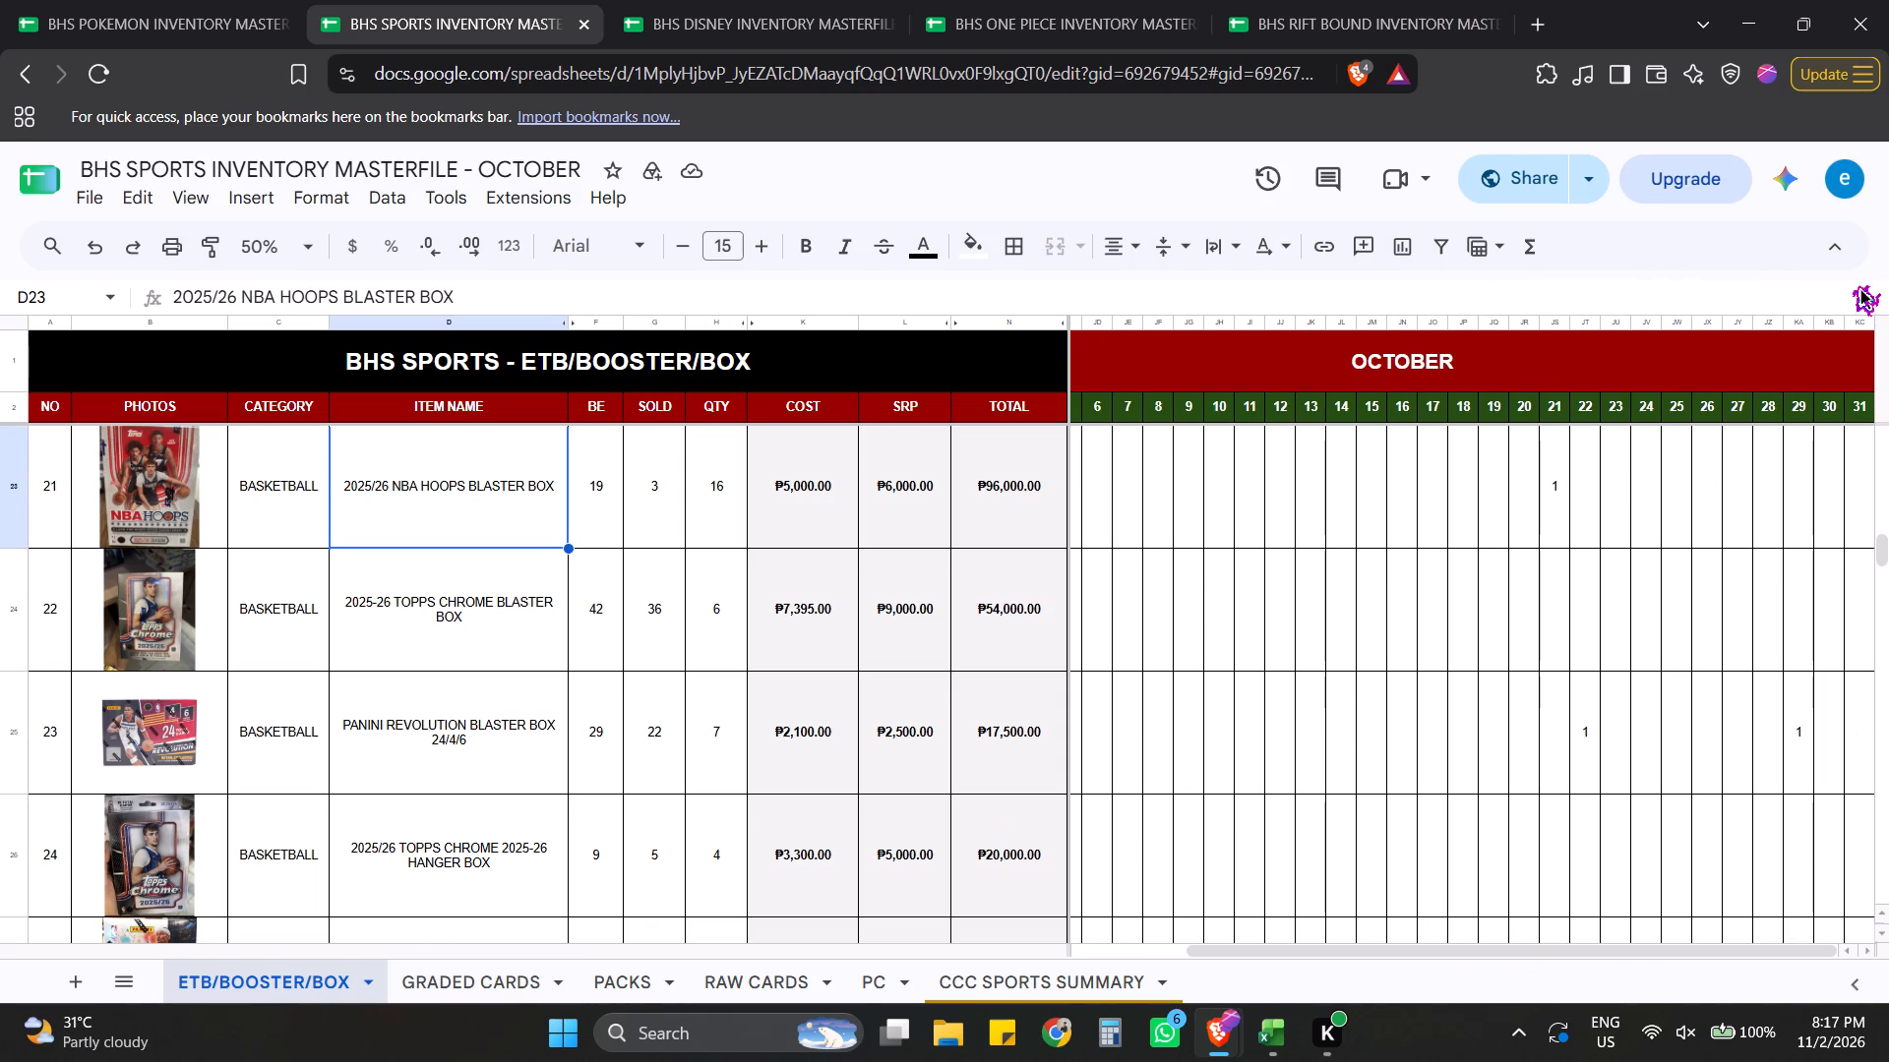
left_click(1854, 324)
right_click(1854, 324)
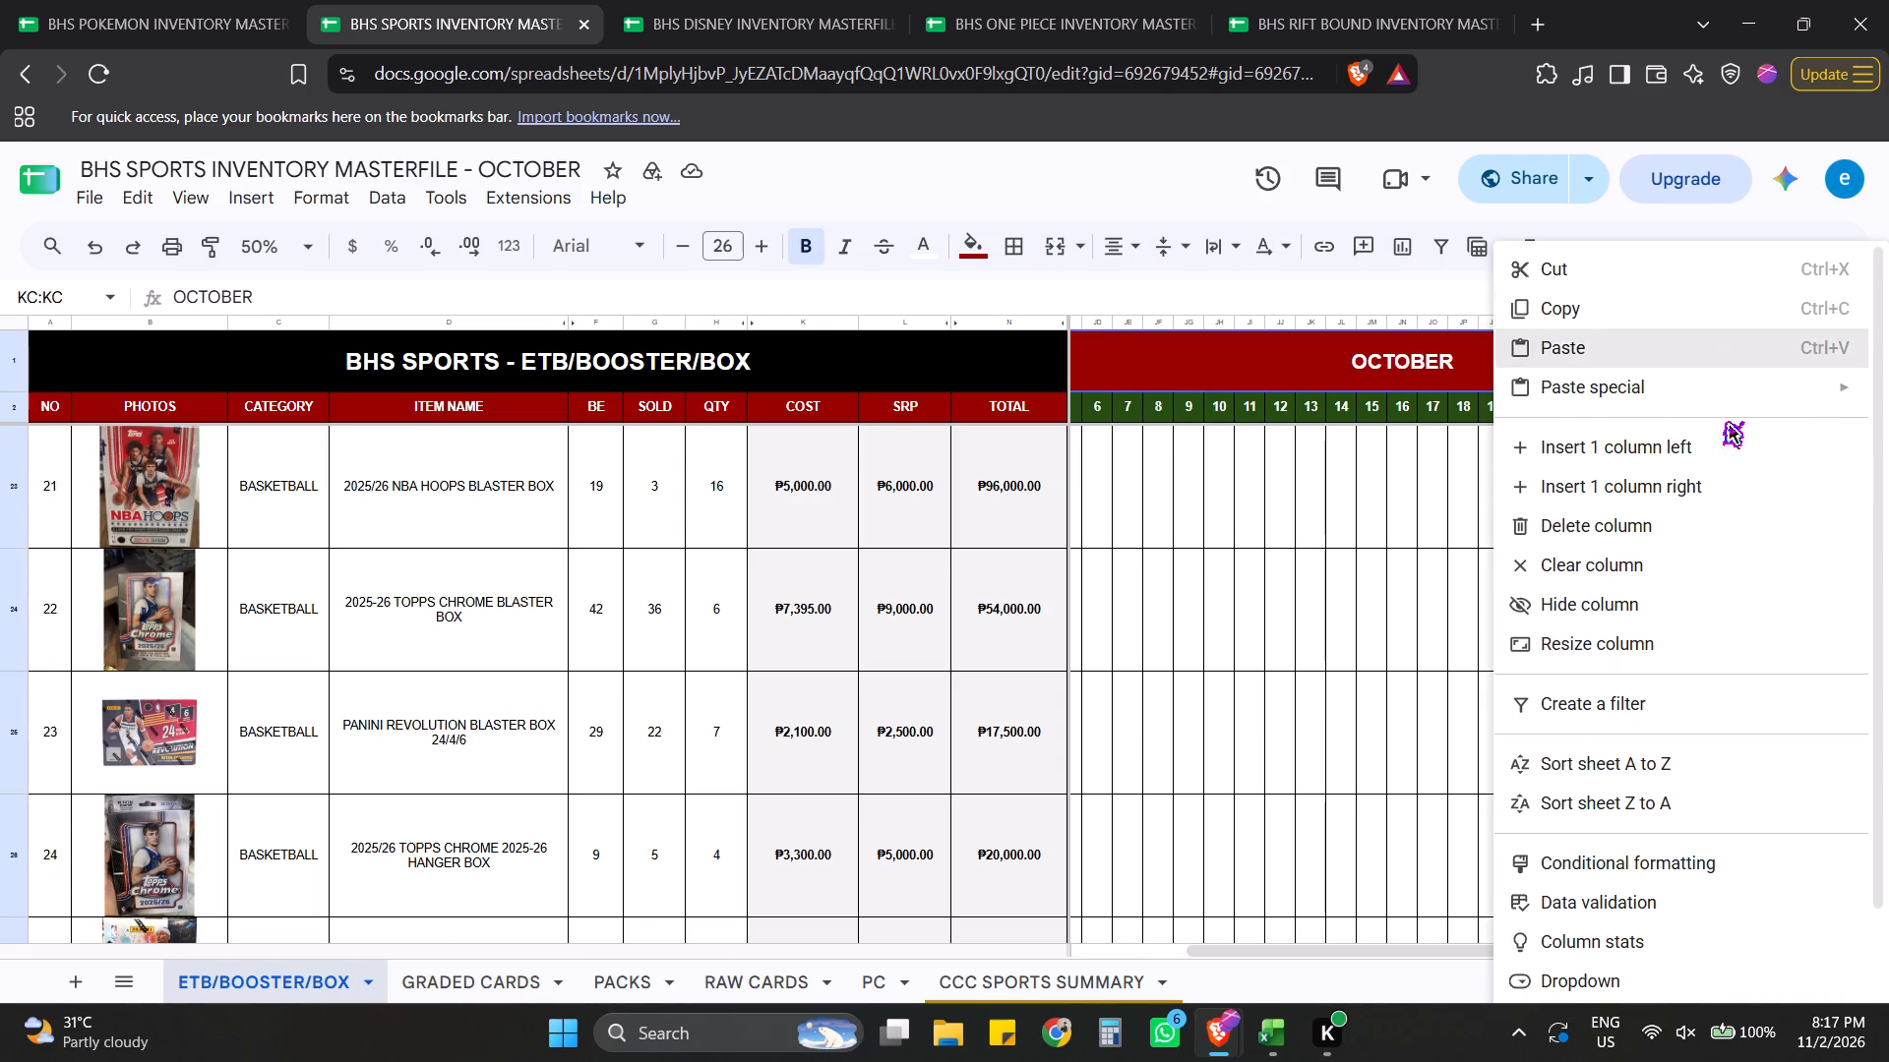
left_click(1686, 491)
left_click(1379, 579)
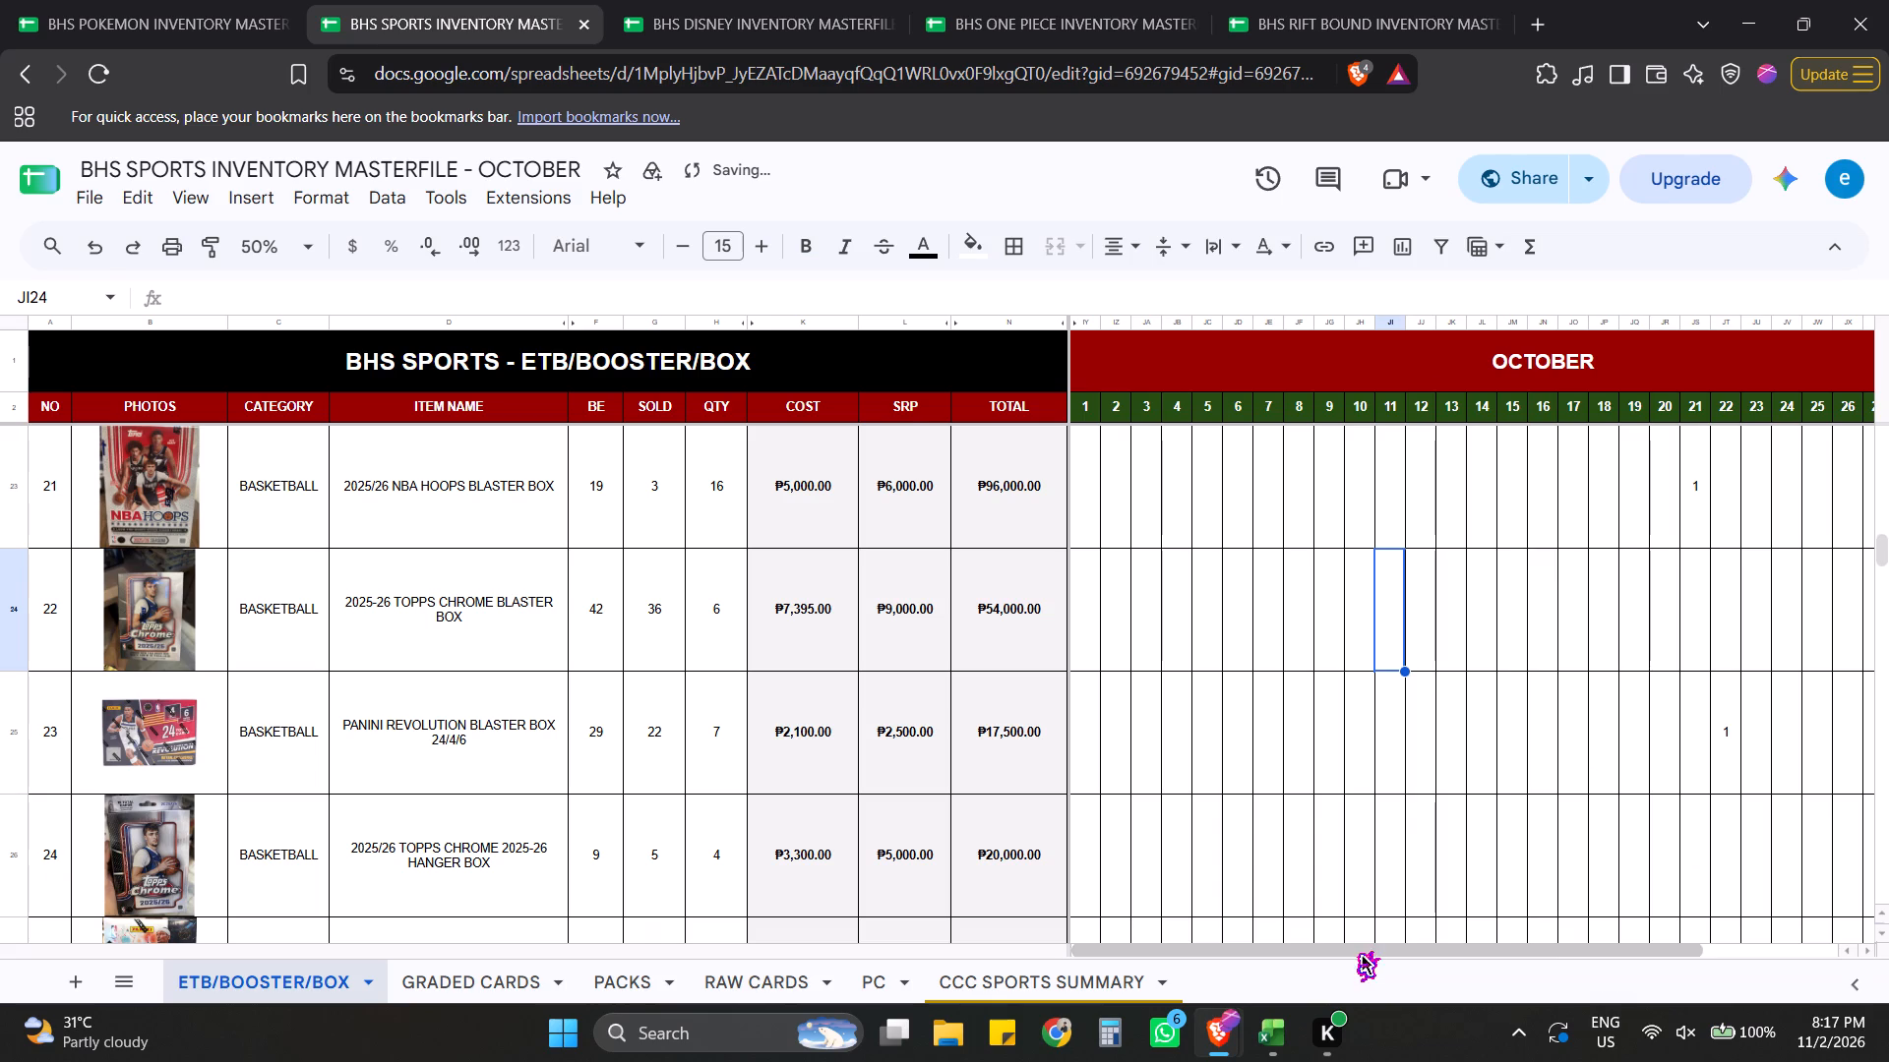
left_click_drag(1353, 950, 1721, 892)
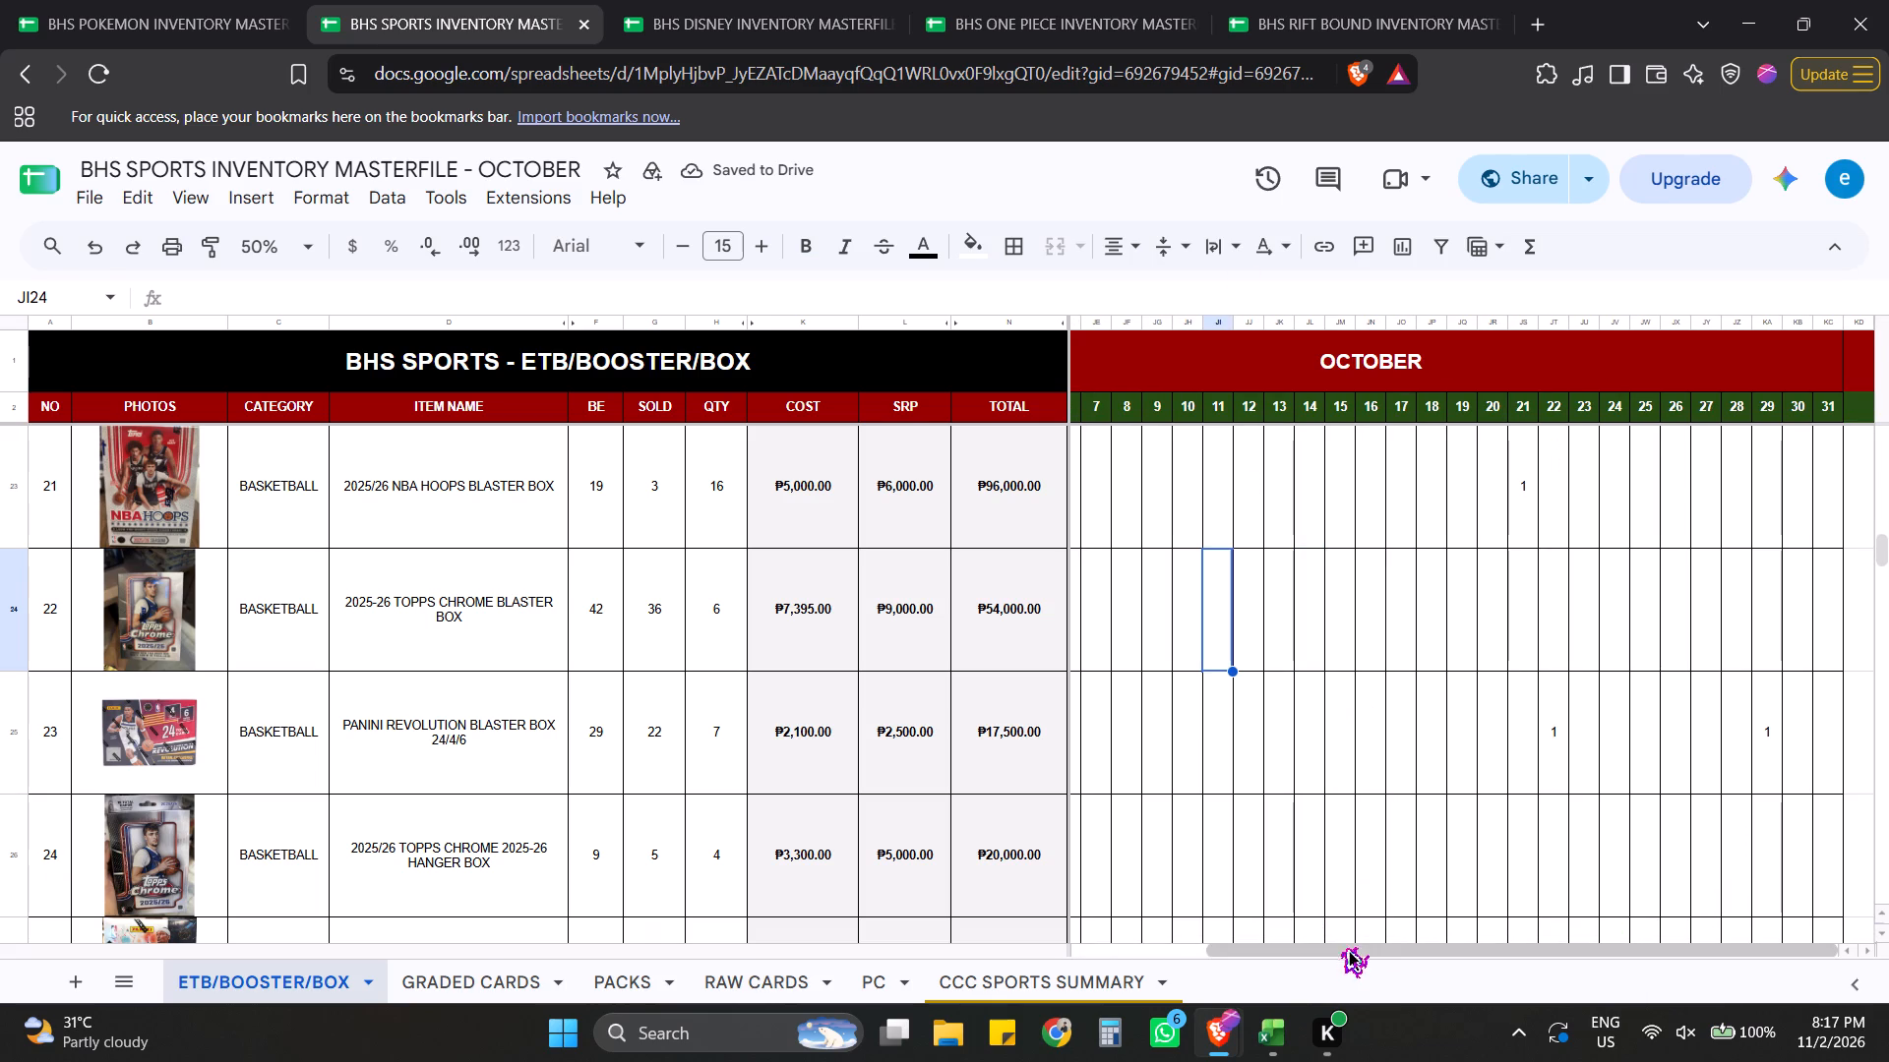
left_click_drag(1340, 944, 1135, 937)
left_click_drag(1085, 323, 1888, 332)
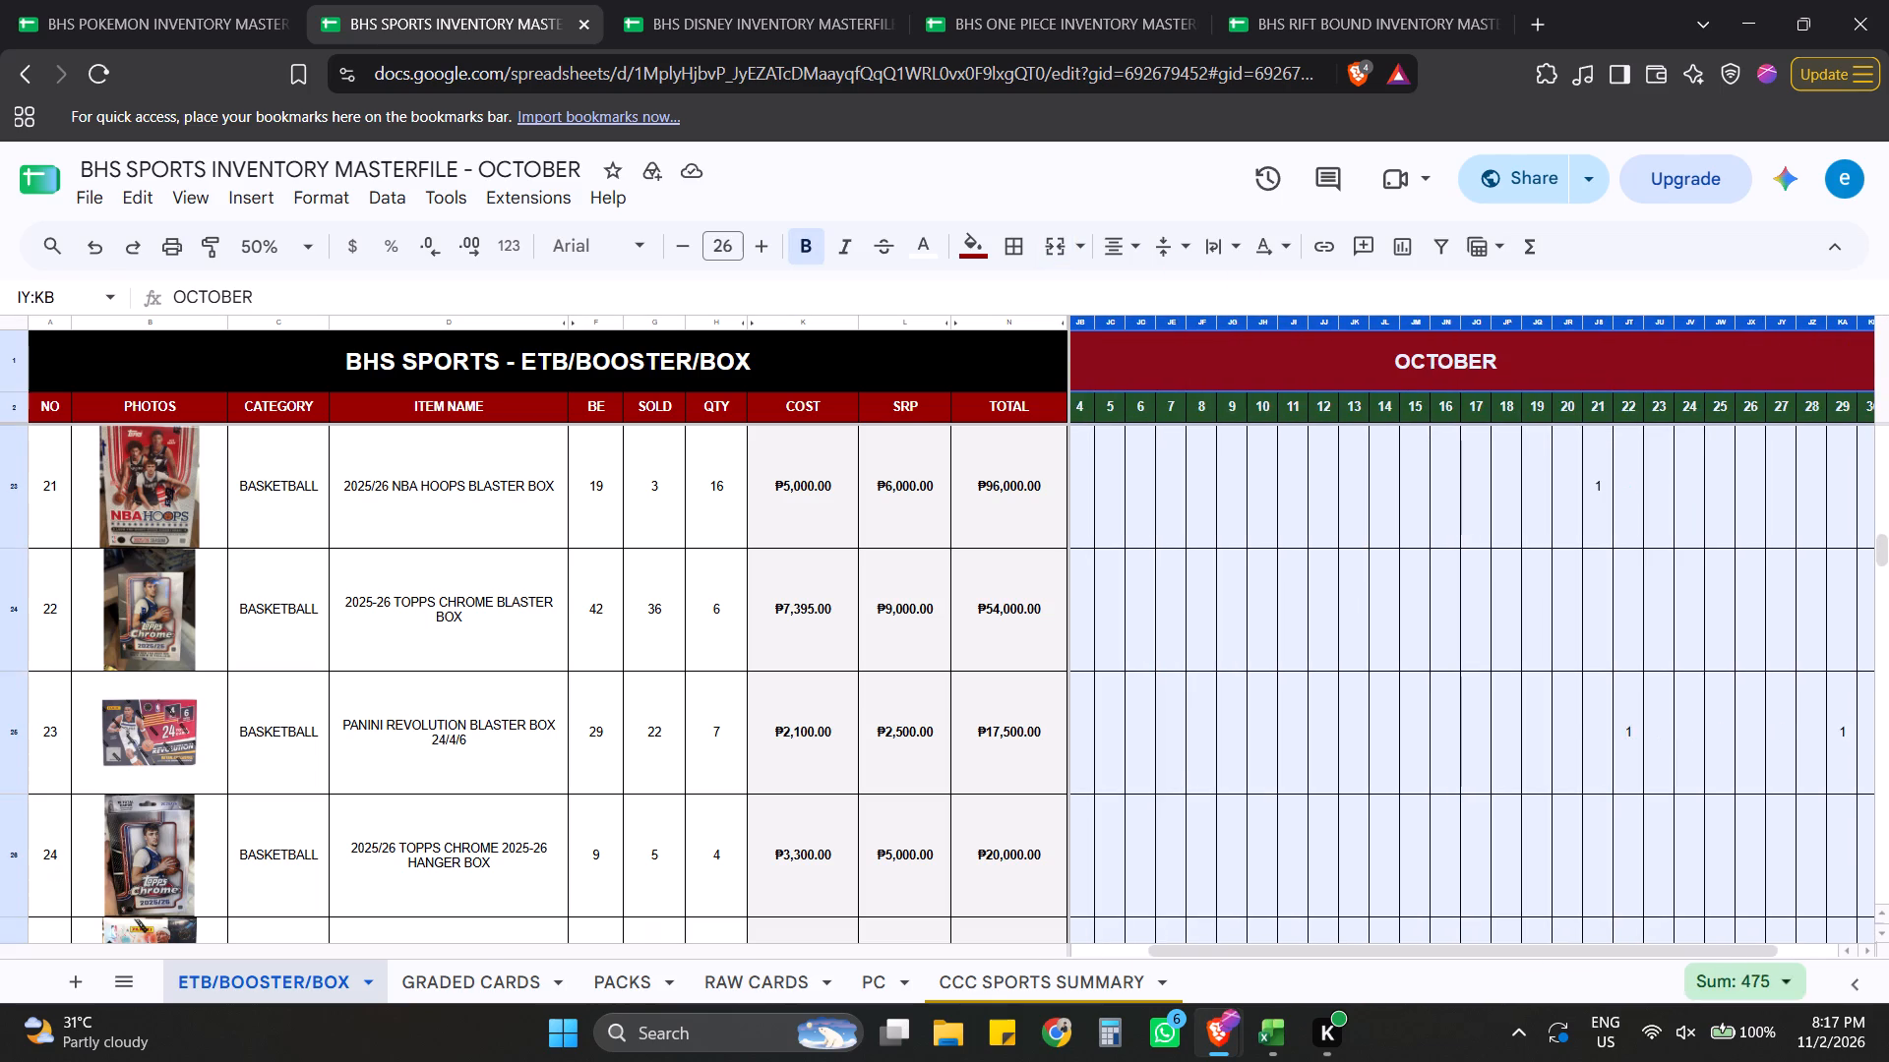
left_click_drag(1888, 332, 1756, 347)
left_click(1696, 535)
Copy the October columns for days 1 to 30 and paste them starting at the new column after day 31.
left_click_drag(1795, 324, 1075, 370)
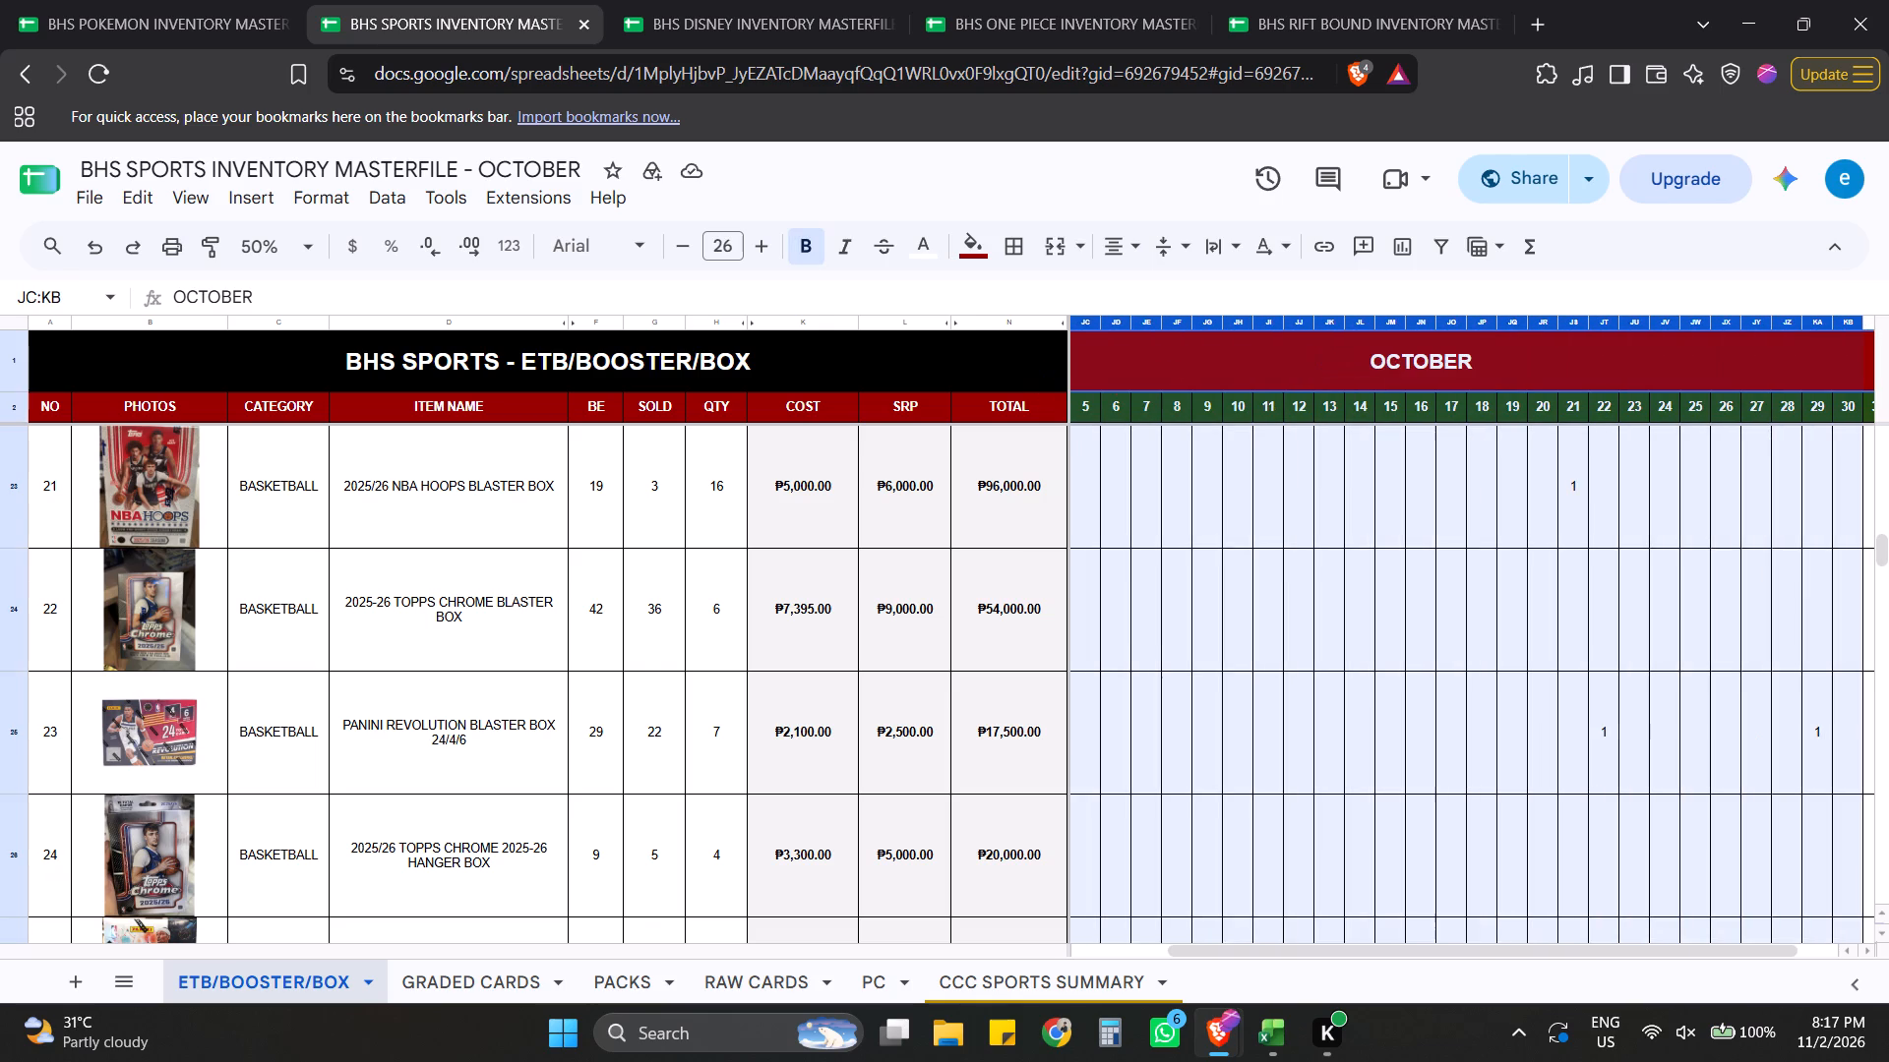
left_click_drag(1075, 370, 1088, 337)
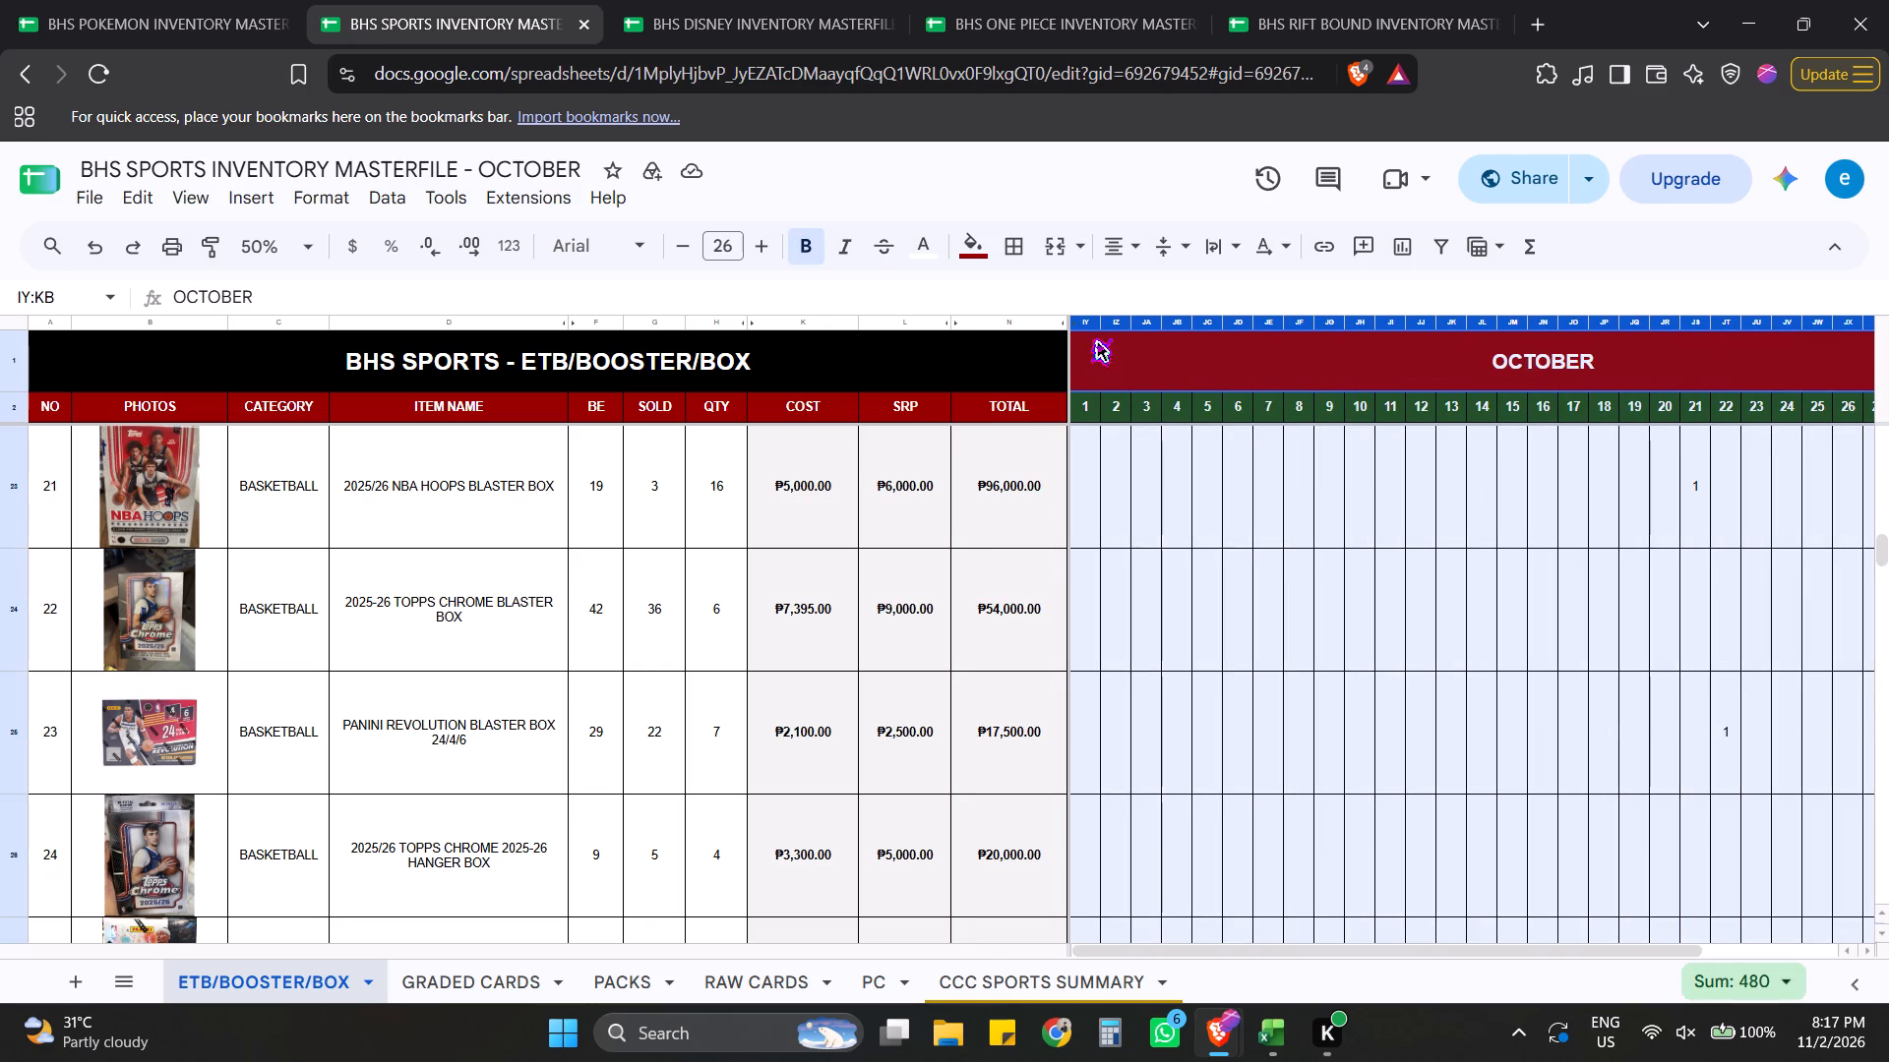
left_click_drag(1088, 337, 1086, 334)
key("ctrl+c")
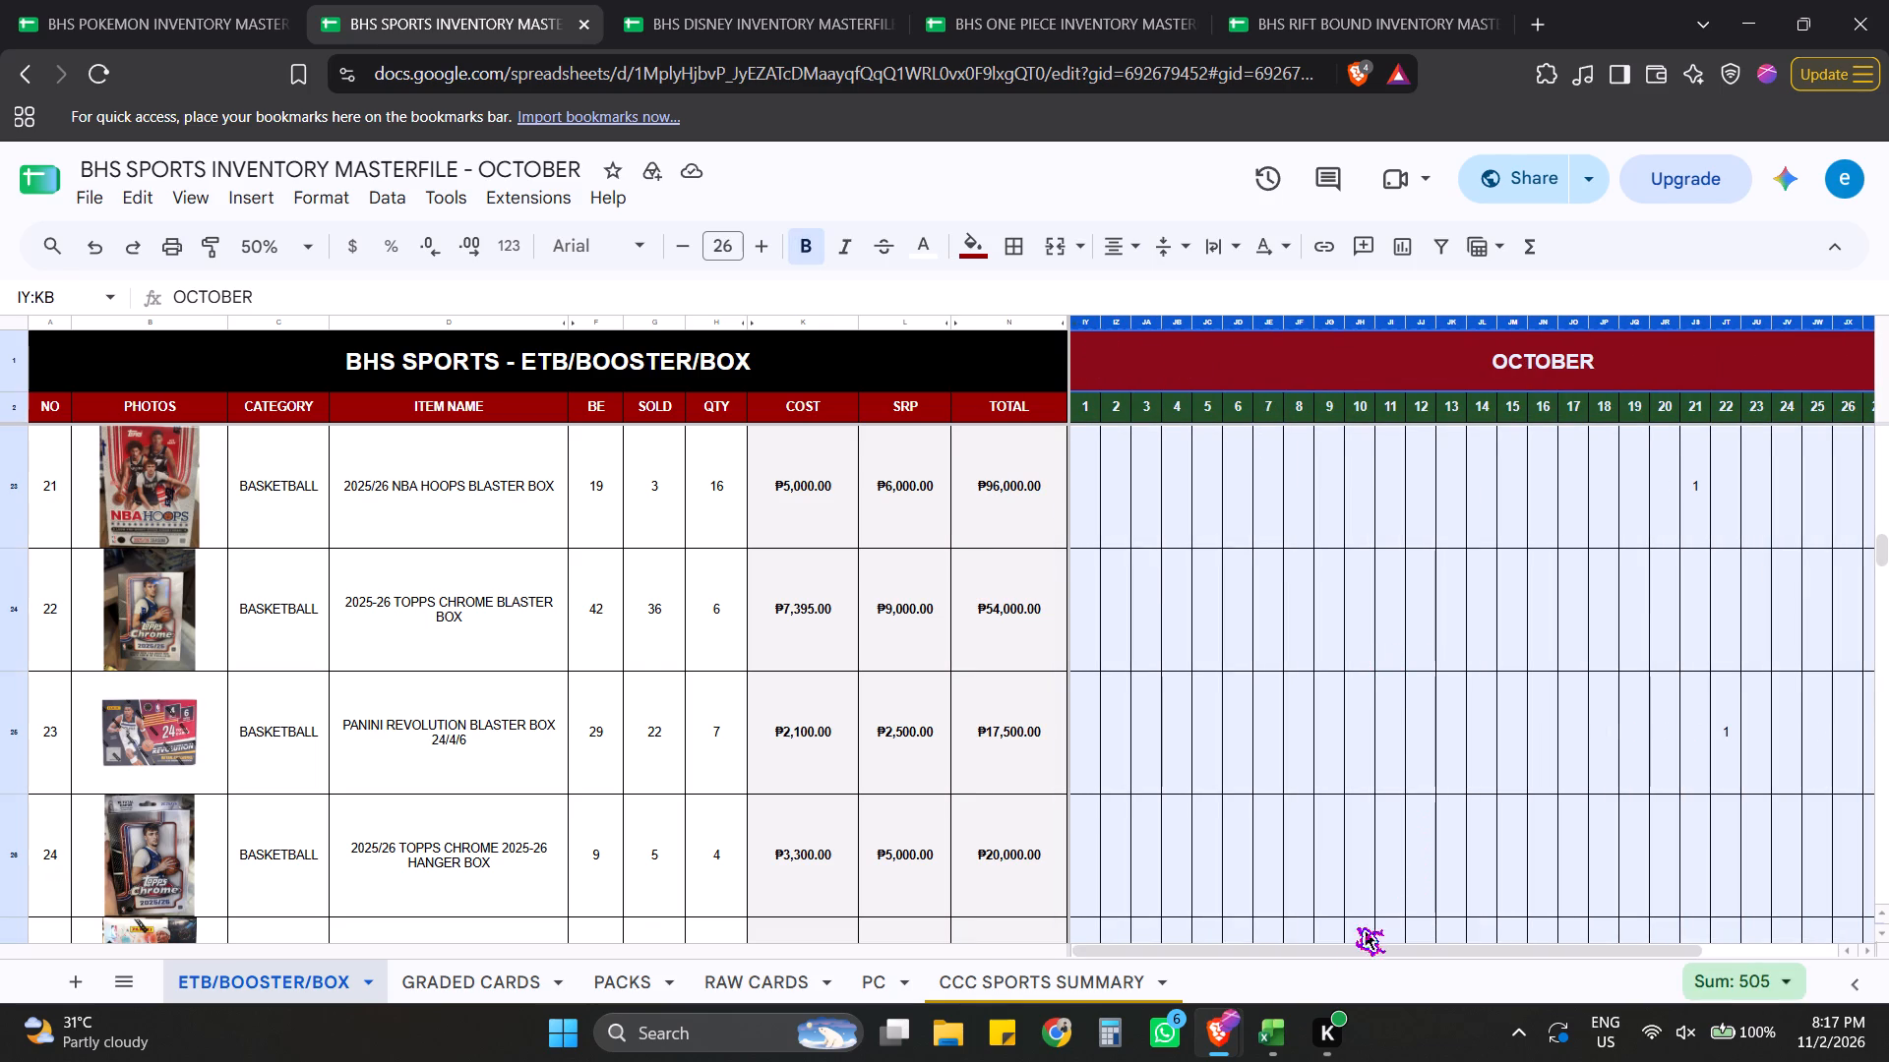
left_click_drag(1338, 952, 1827, 907)
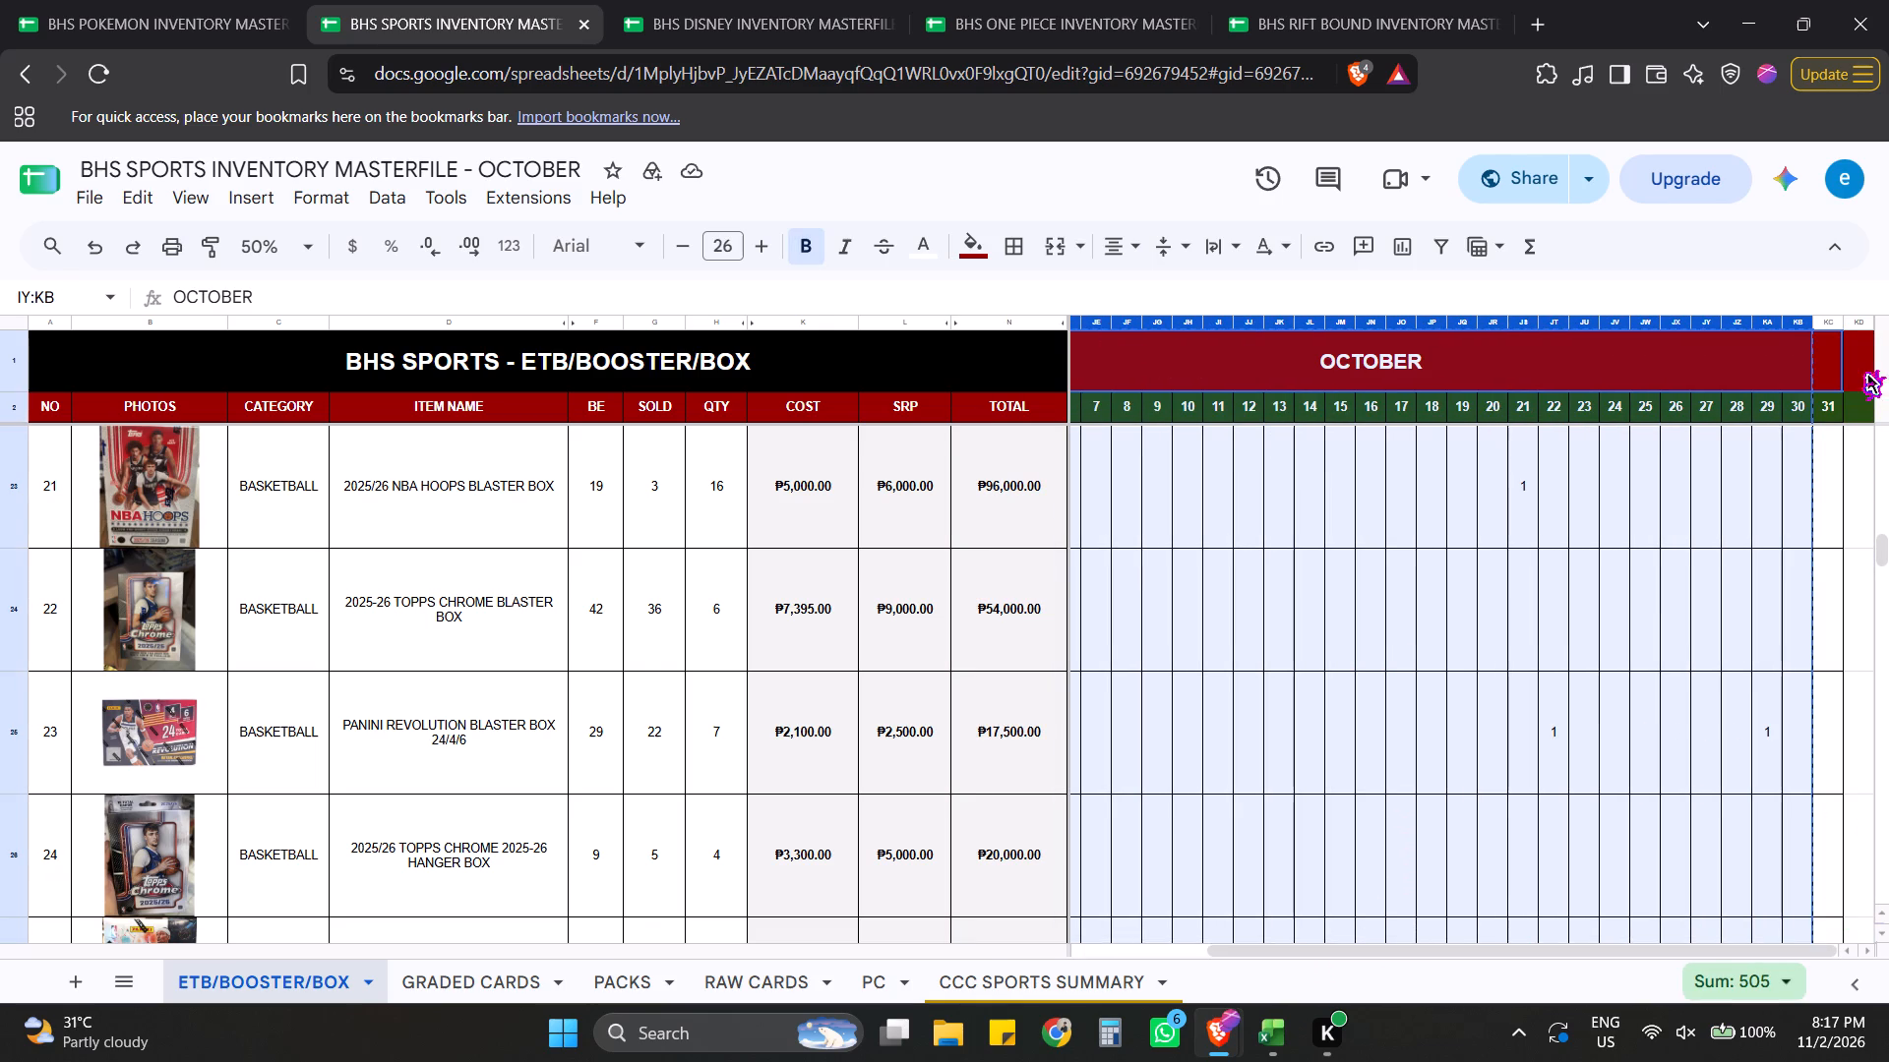
left_click(1859, 365)
key("ctrl+v")
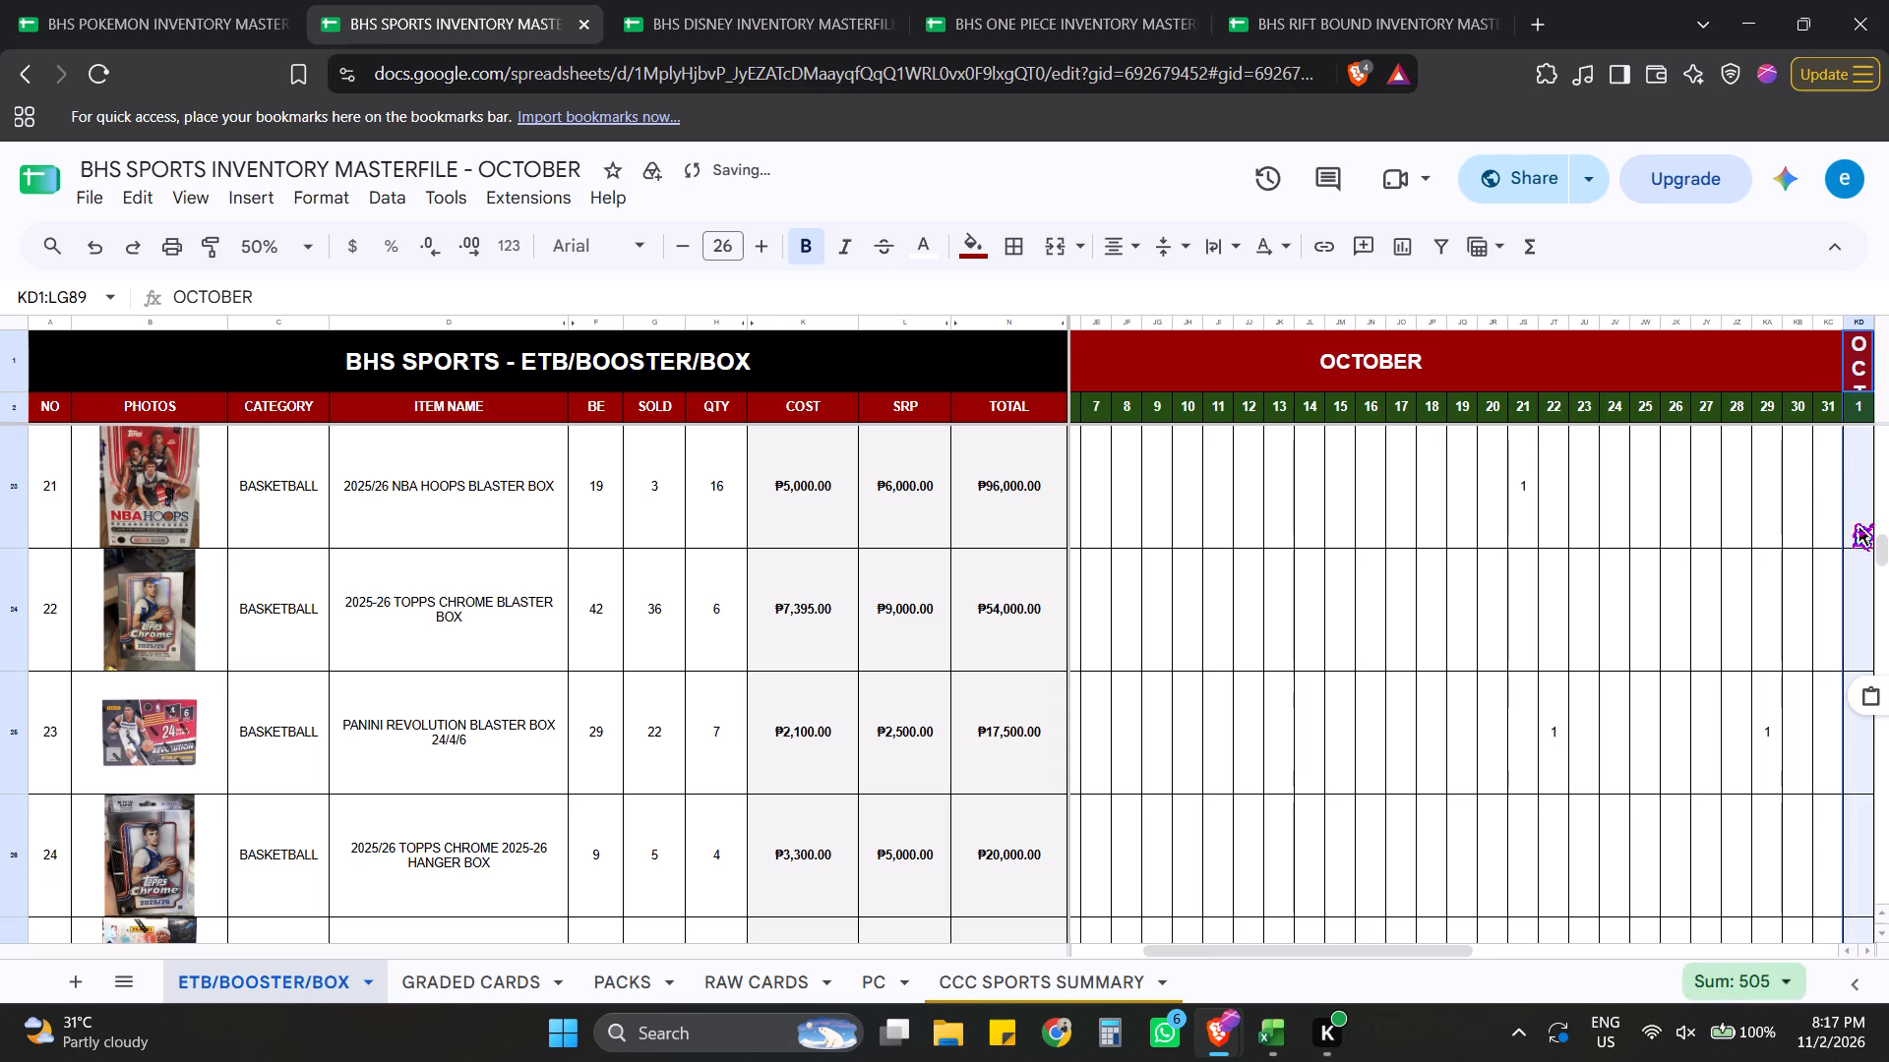
key("ctrl+z")
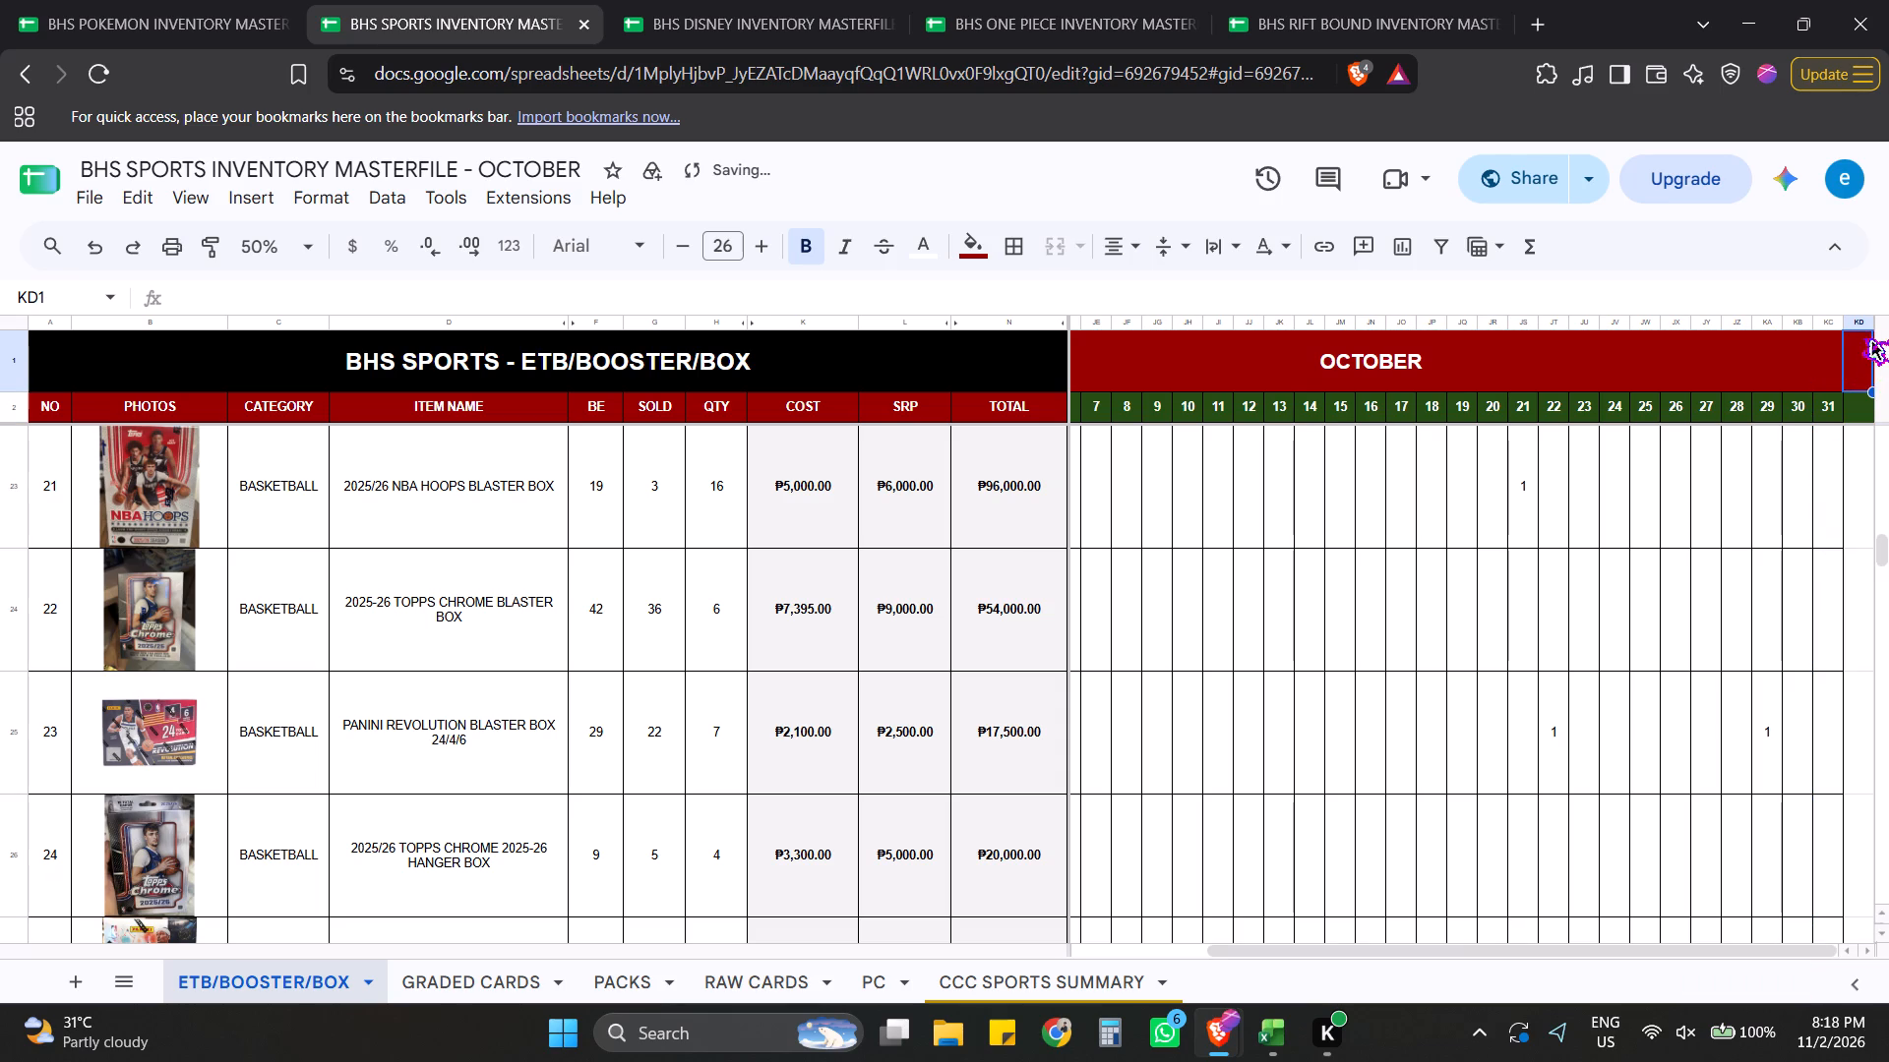
key("ctrl+v")
Merge the month heading cells in row 1 above the pasted day columns 1 to 30.
left_click_drag(1367, 951, 1371, 953)
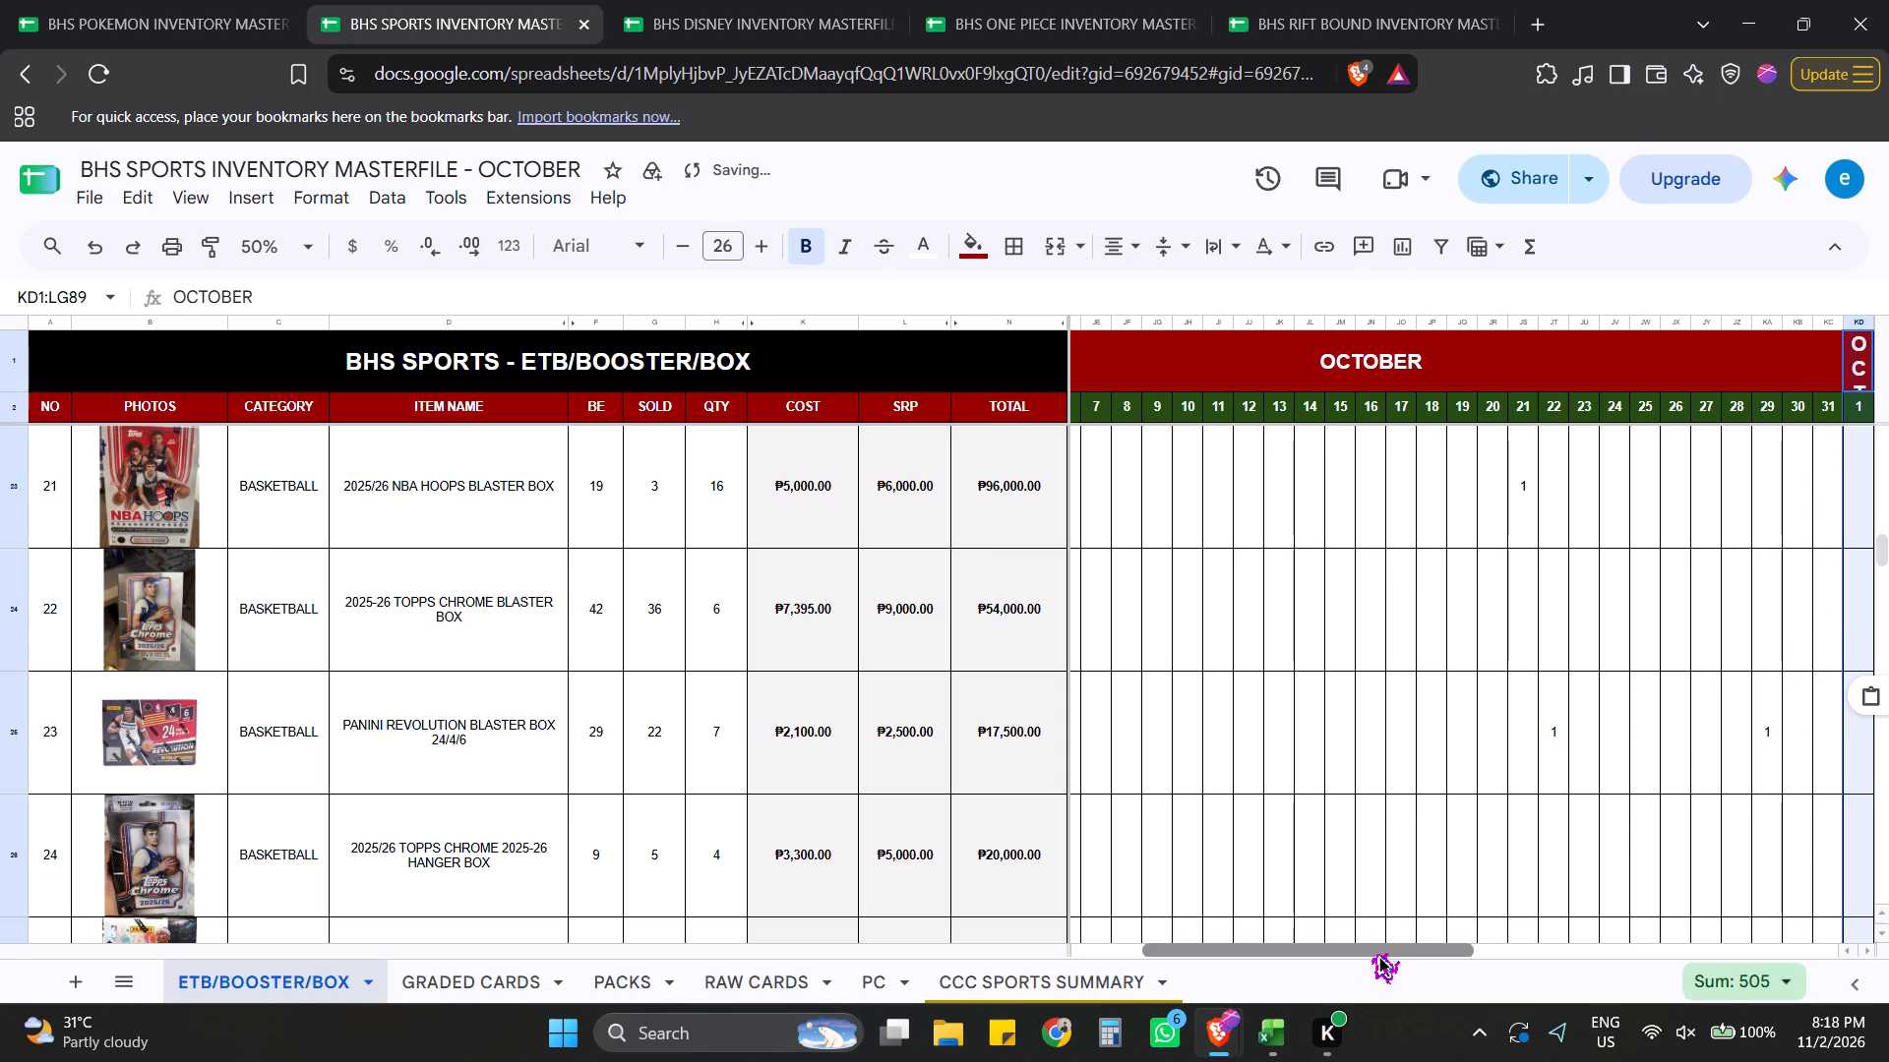
left_click_drag(1371, 953, 1663, 931)
left_click(1484, 697)
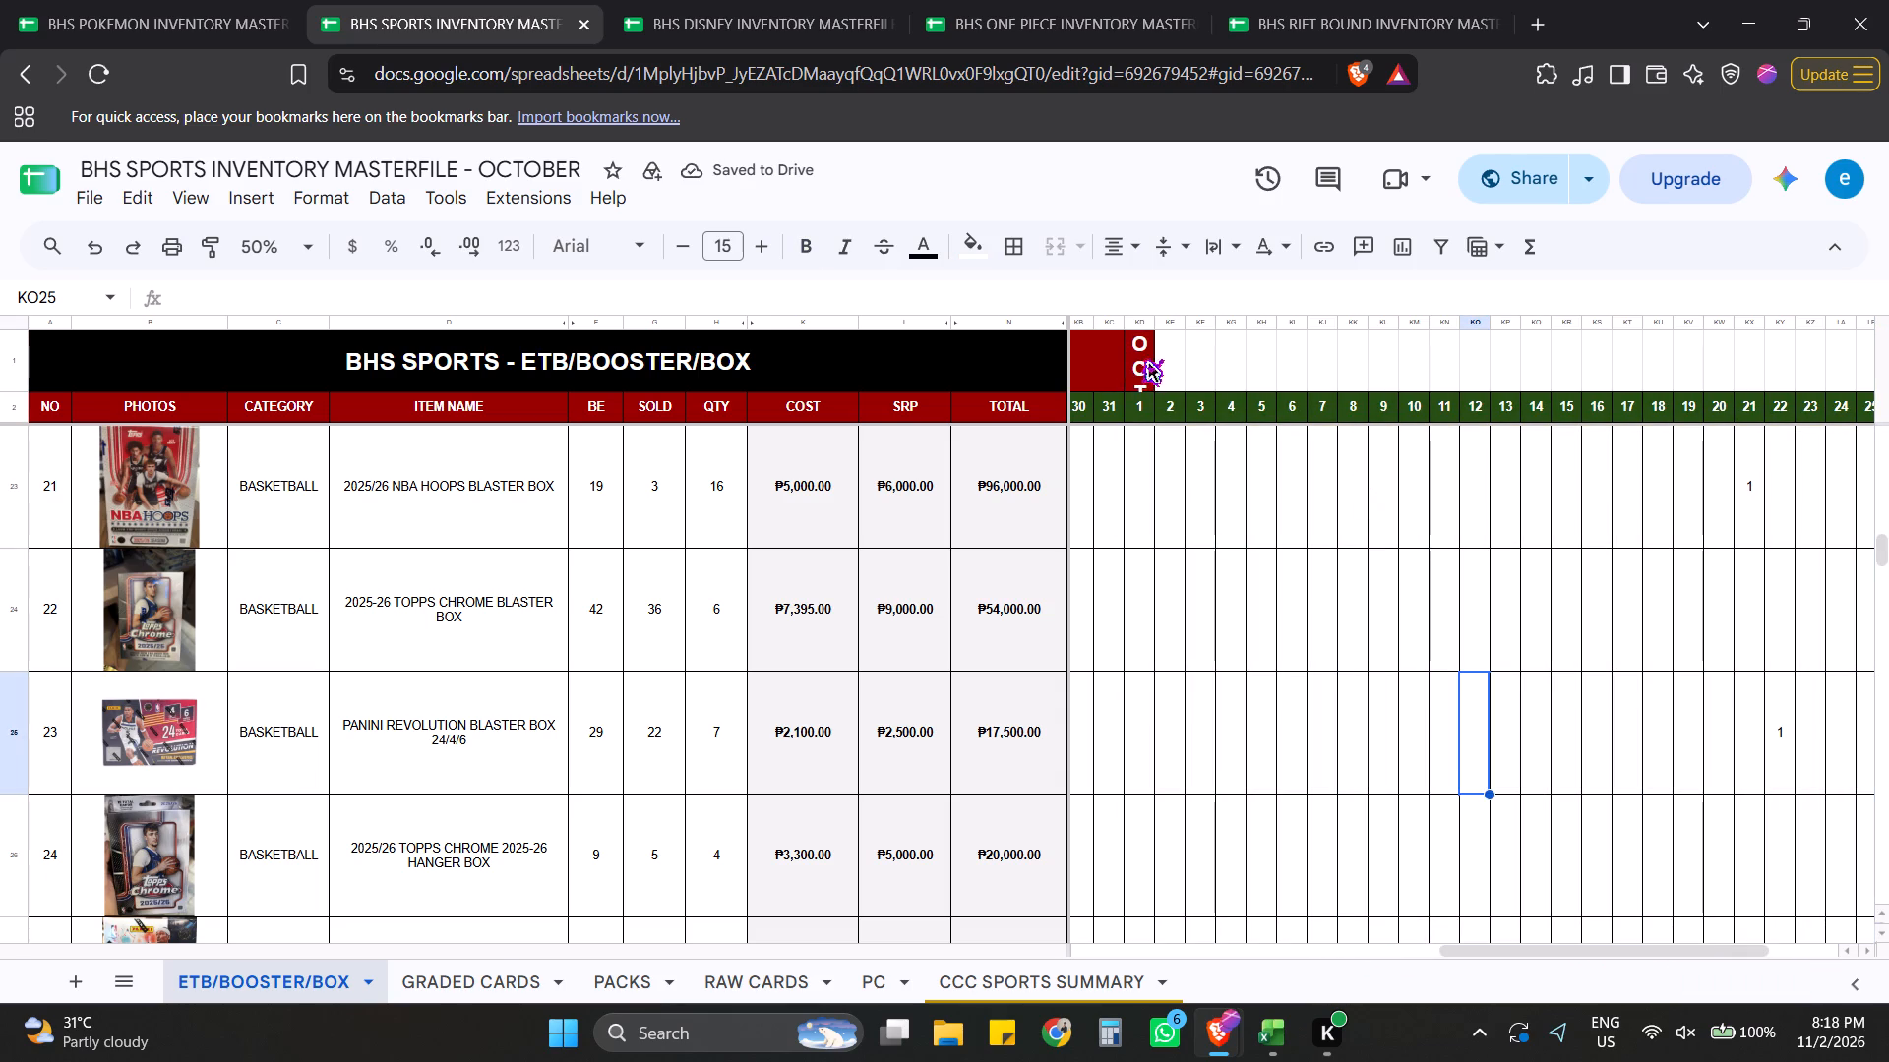
left_click_drag(1143, 357, 1888, 353)
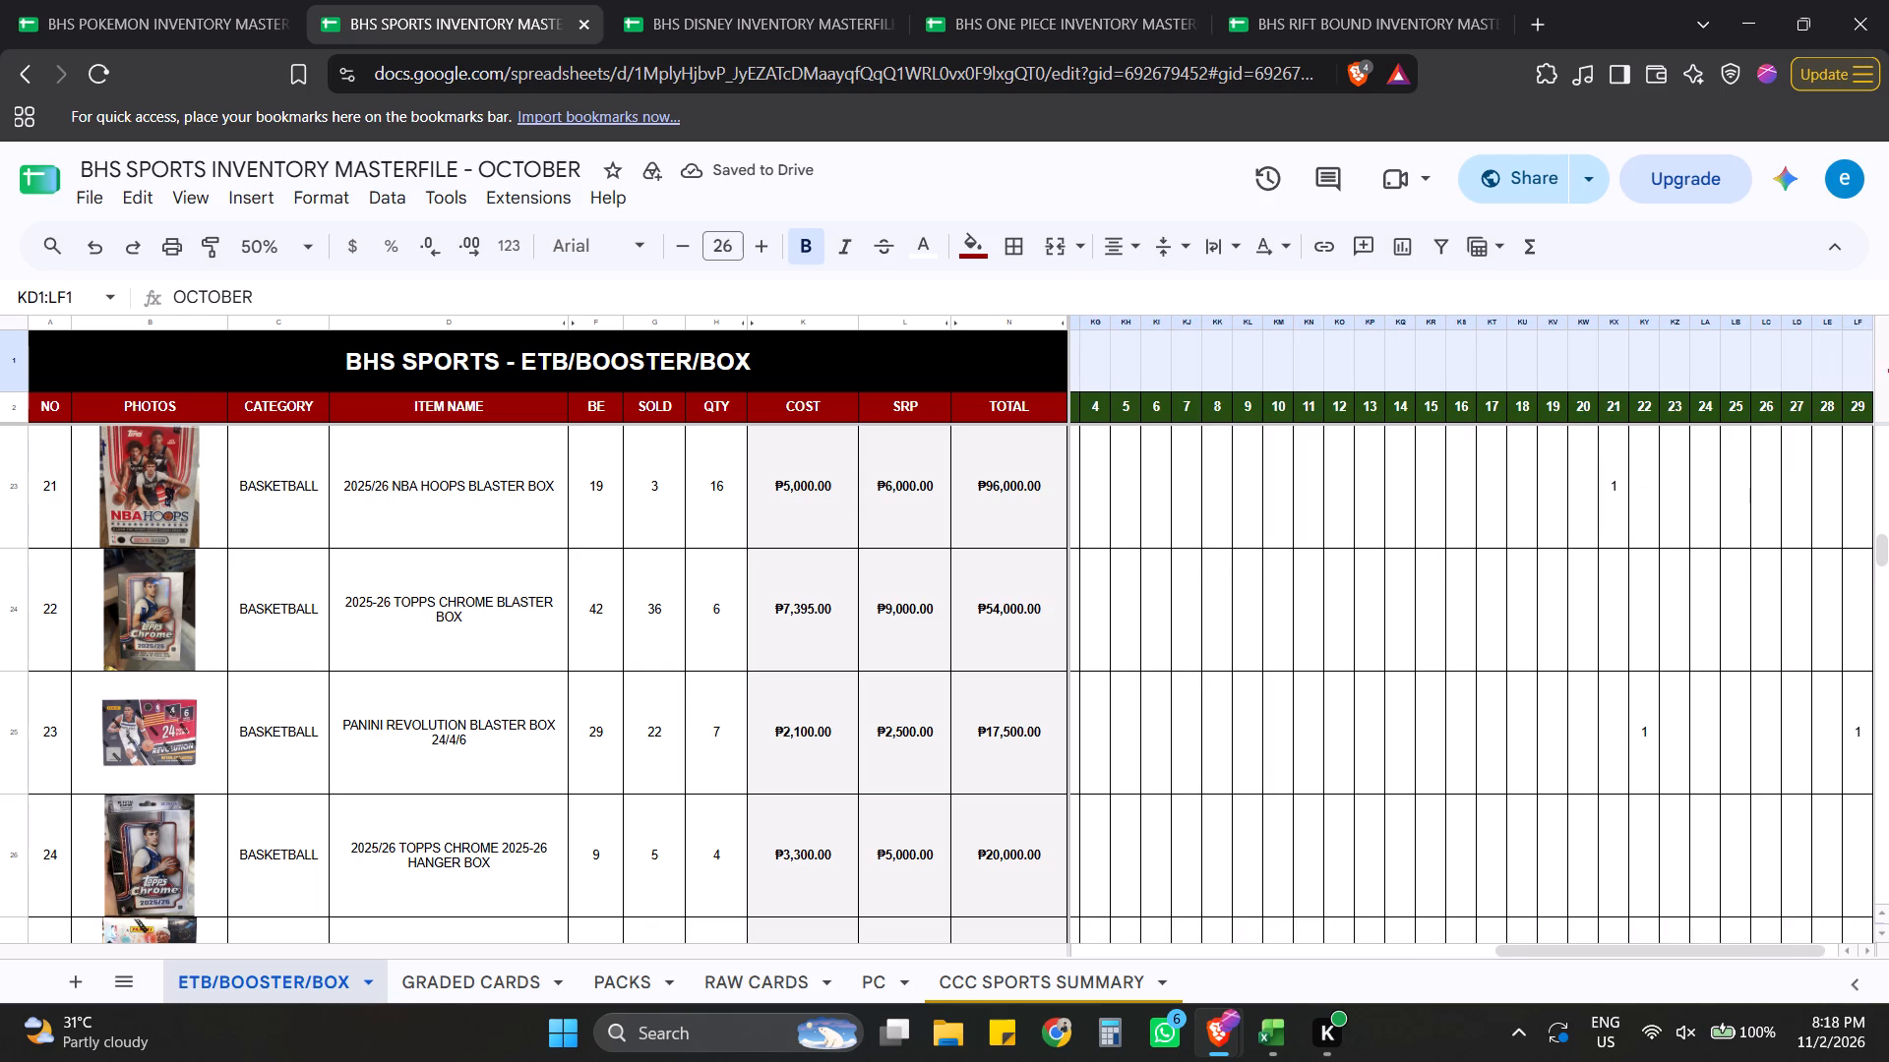
left_click_drag(1888, 353, 1841, 383)
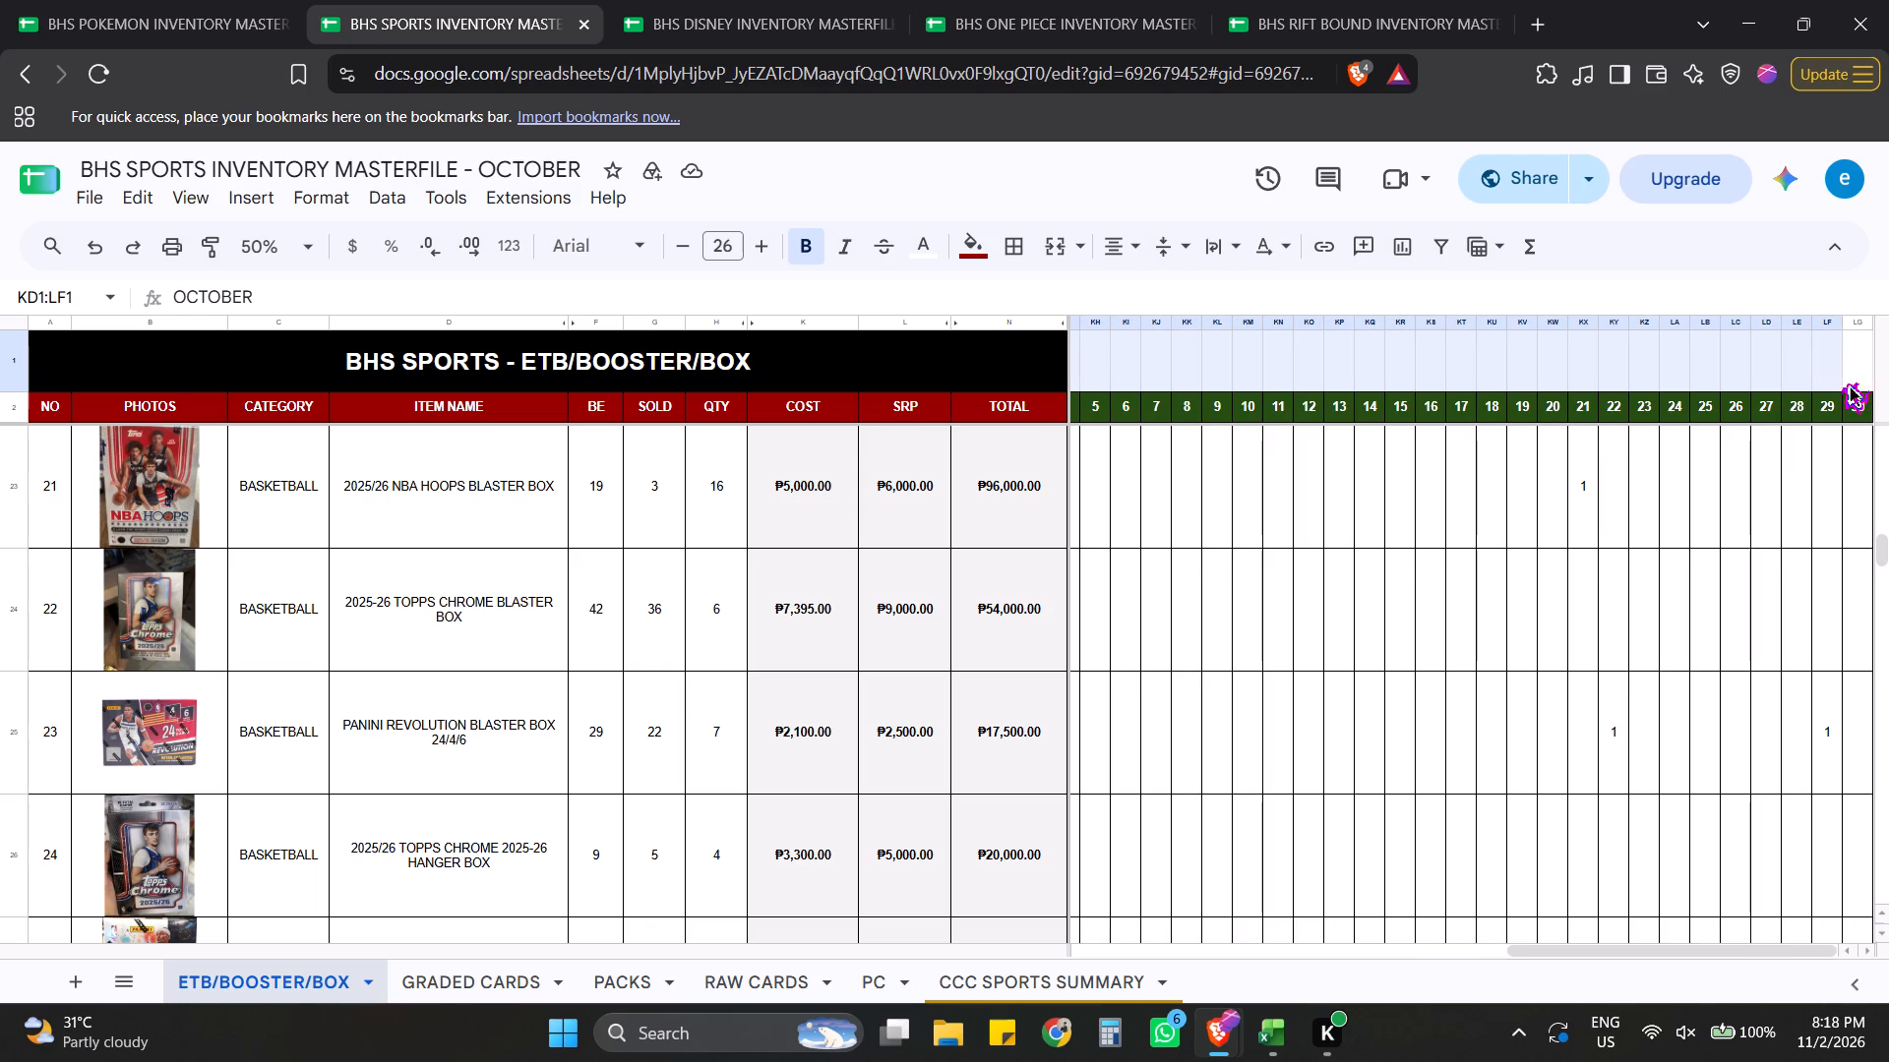
left_click_drag(1841, 383, 1855, 380)
left_click(1010, 242)
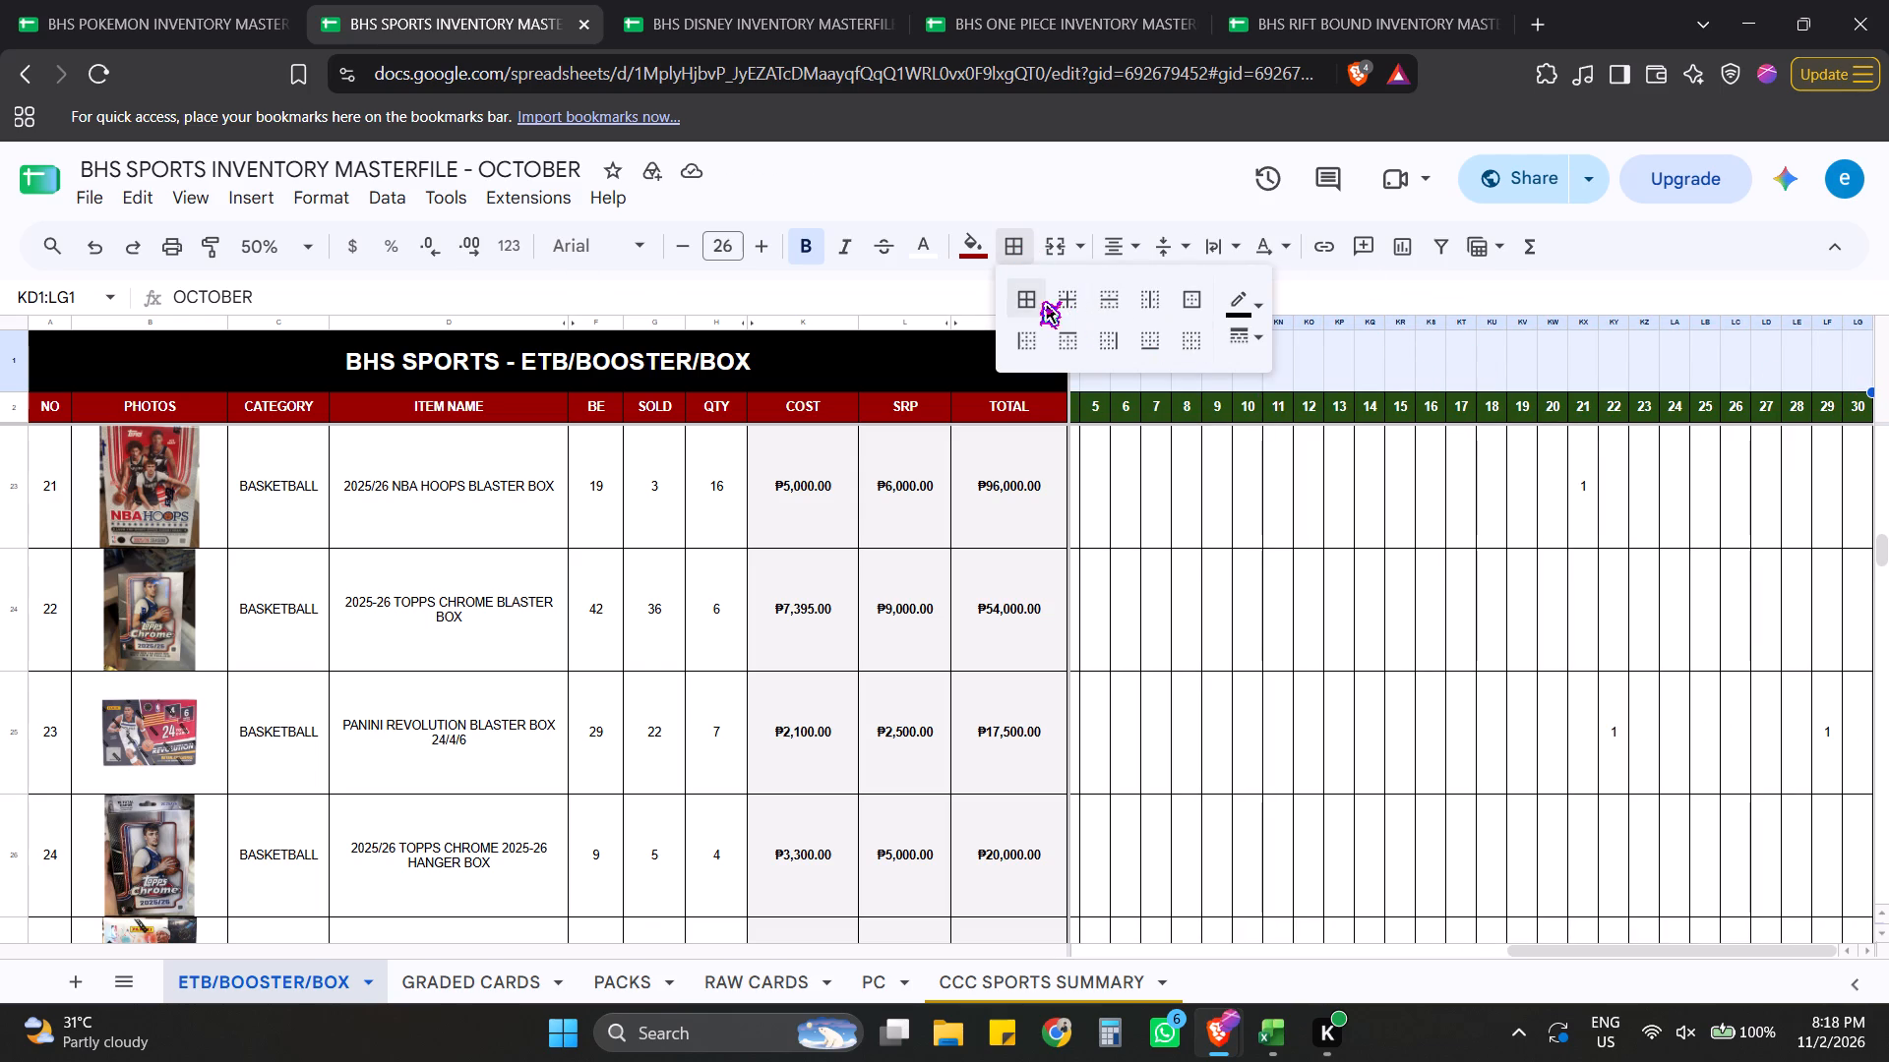
left_click(1063, 247)
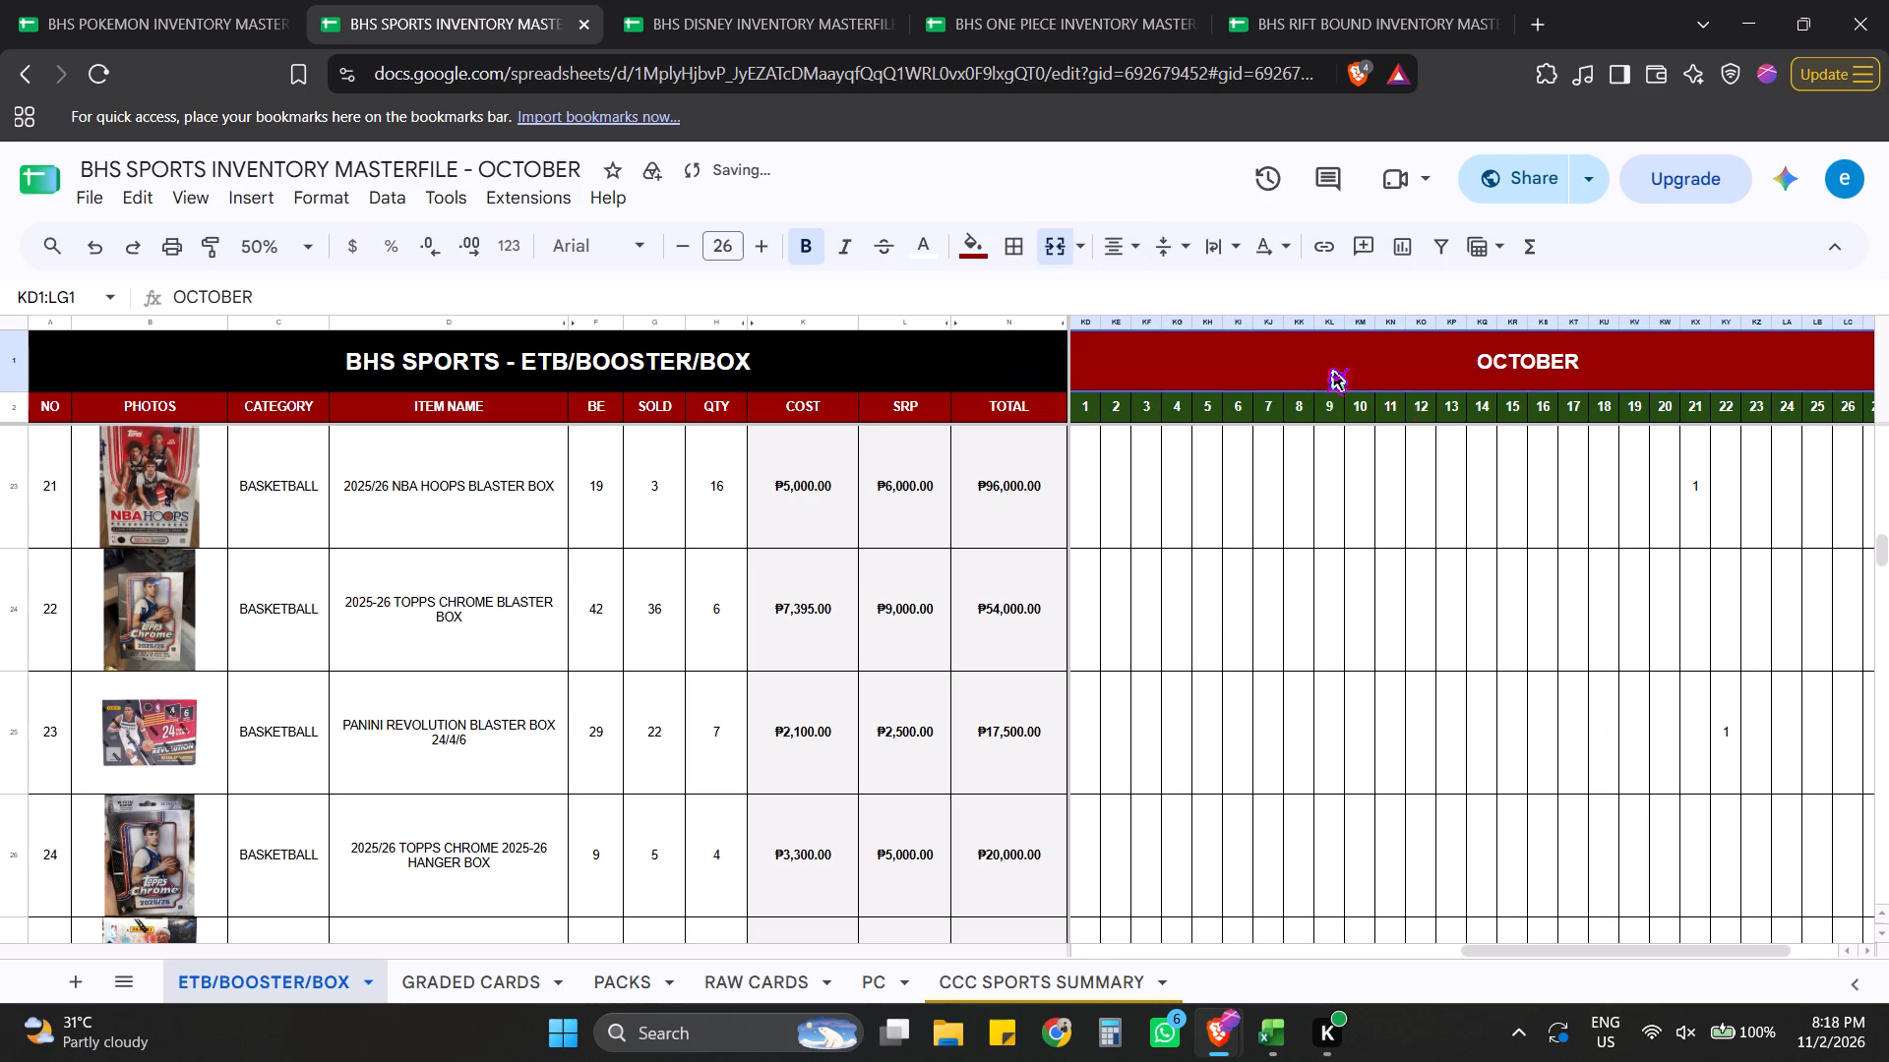
Change the merged month heading above the pasted day columns to NOVEMBER.
left_click(1520, 354)
double_click(1568, 354)
left_click_drag(1543, 340, 1346, 339)
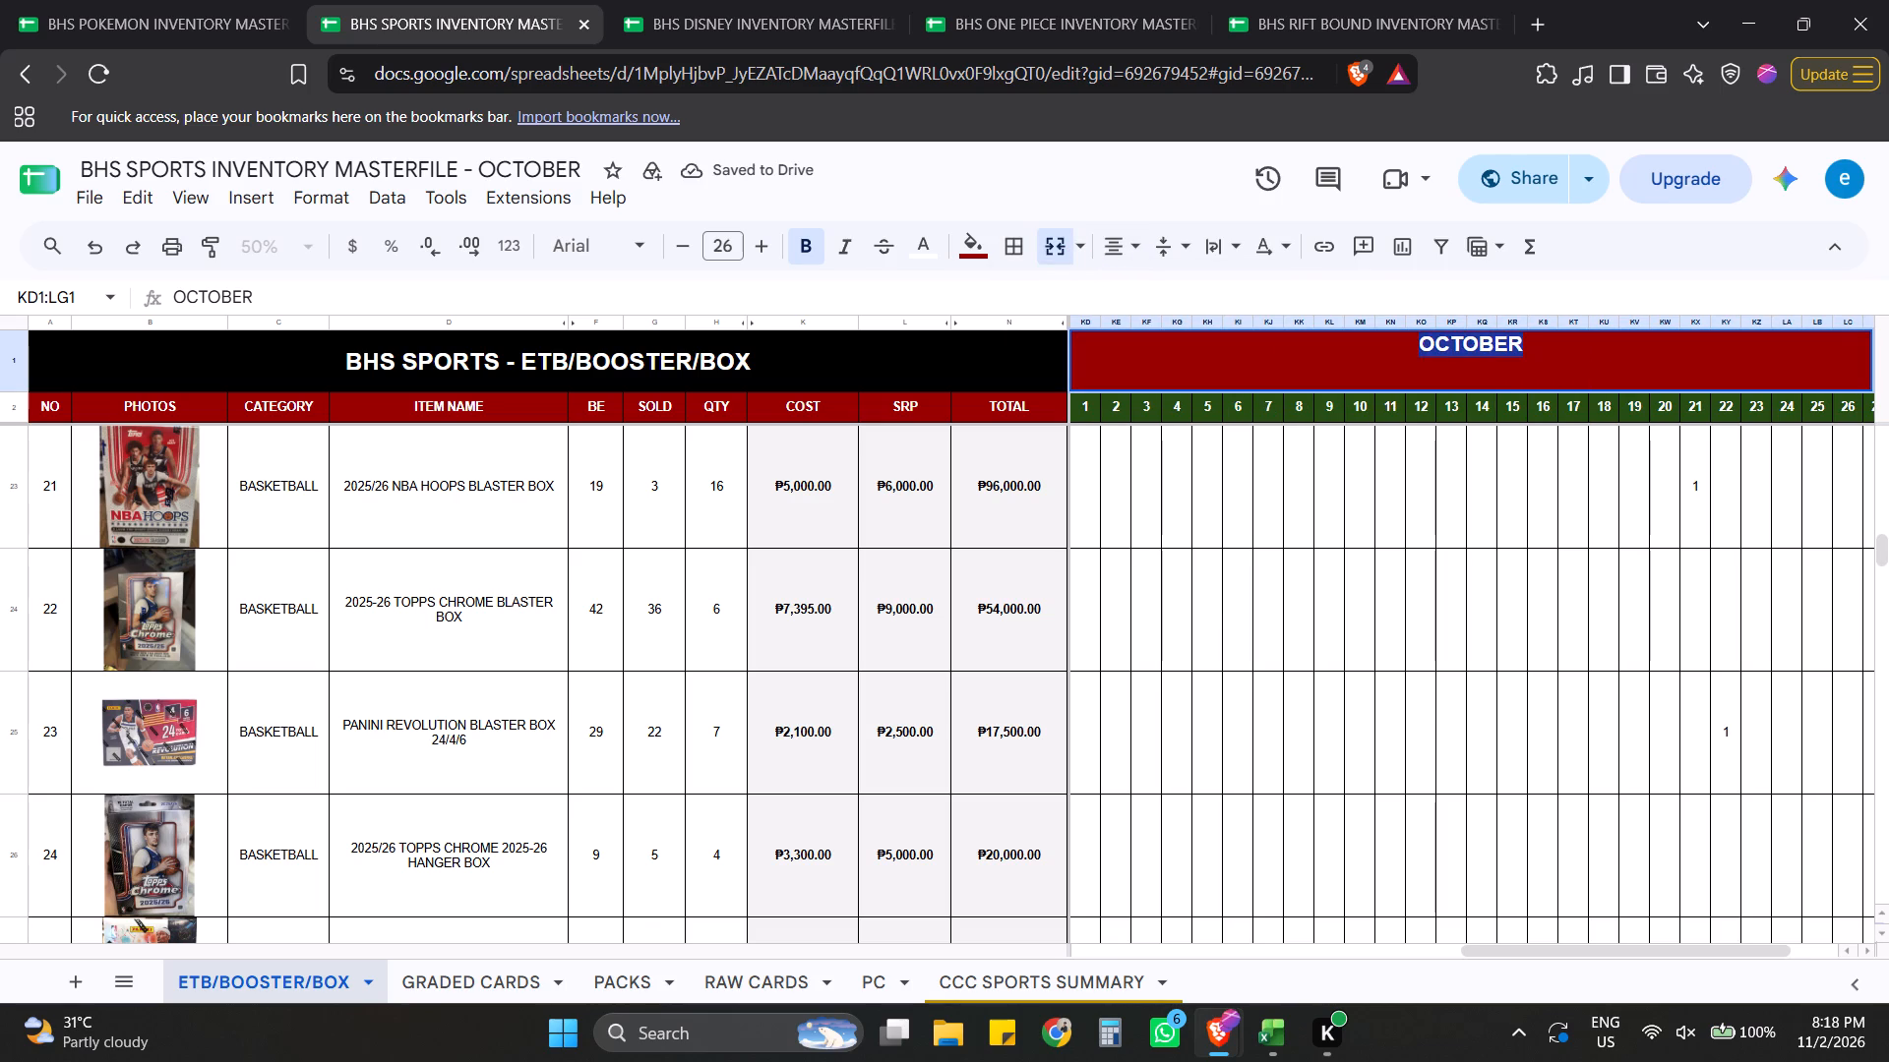
type("NOVEMBER")
key("Return")
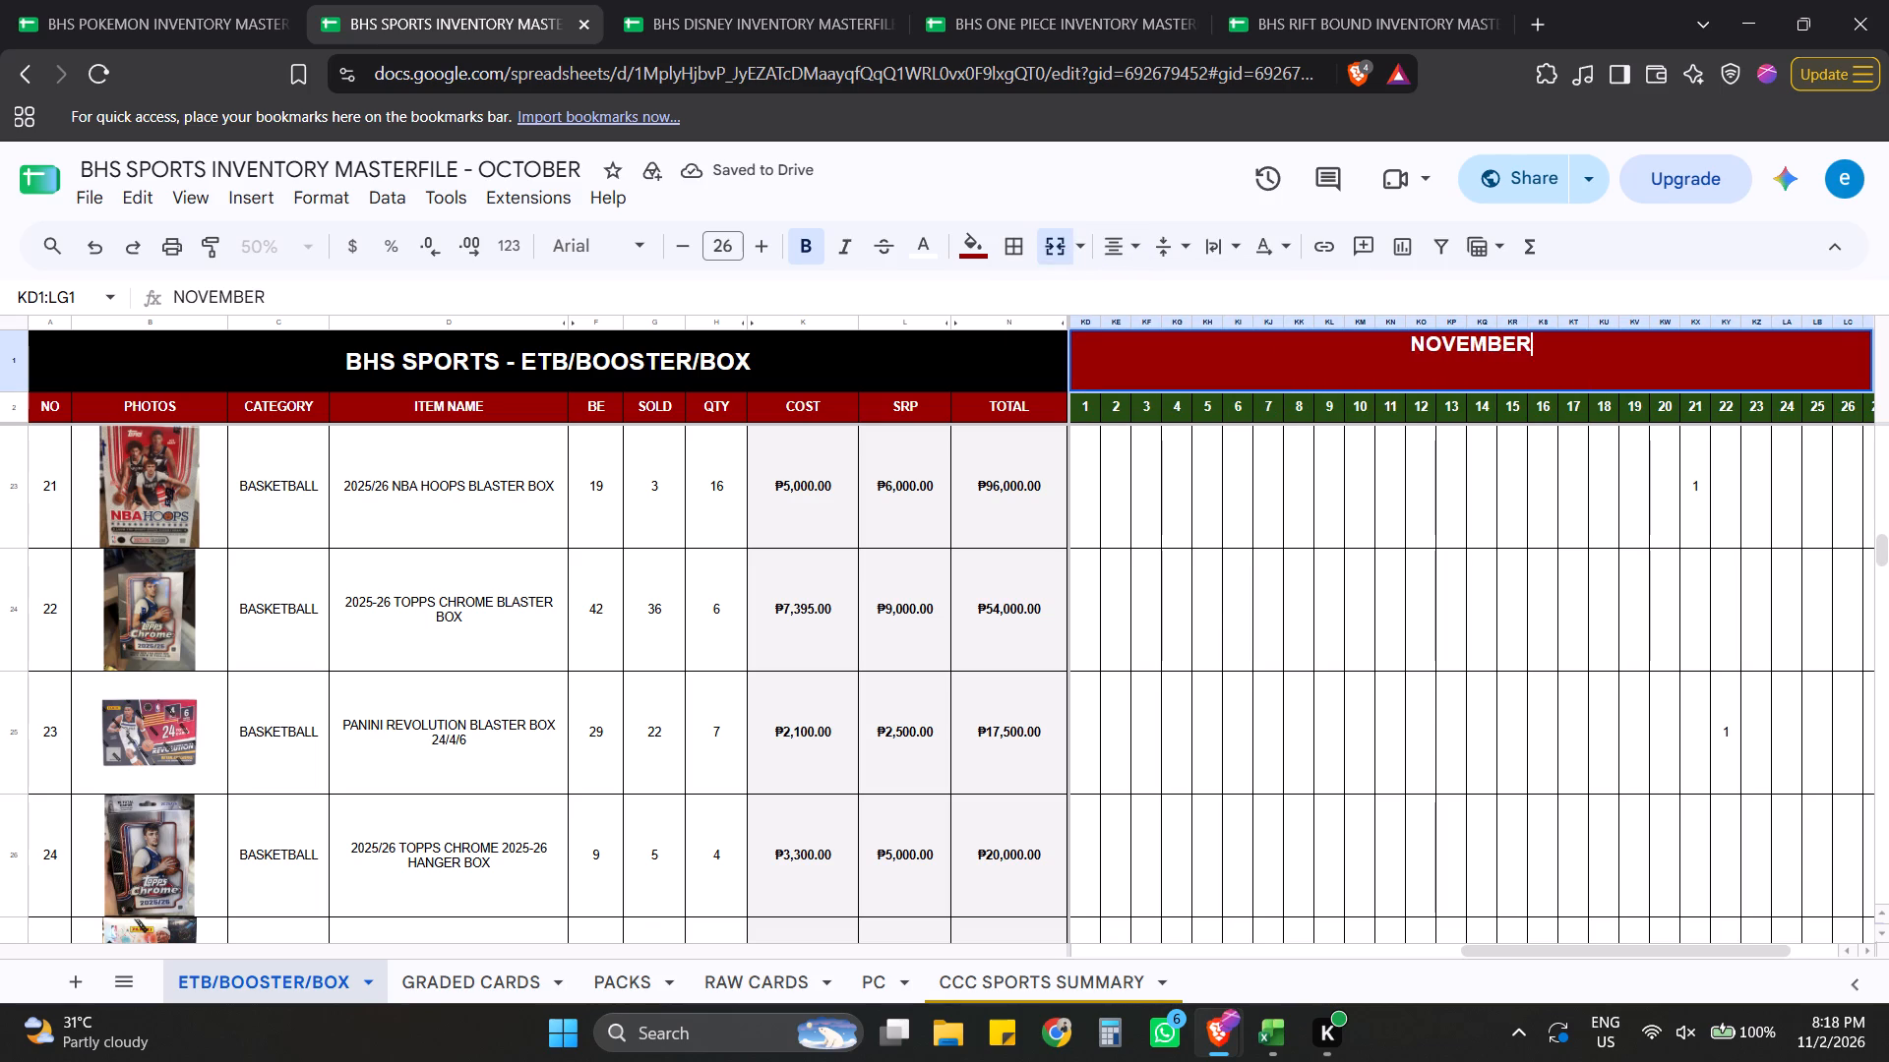
In the GRADED CARDS sheet, insert one column to the right of the October 30 column.
left_click(505, 981)
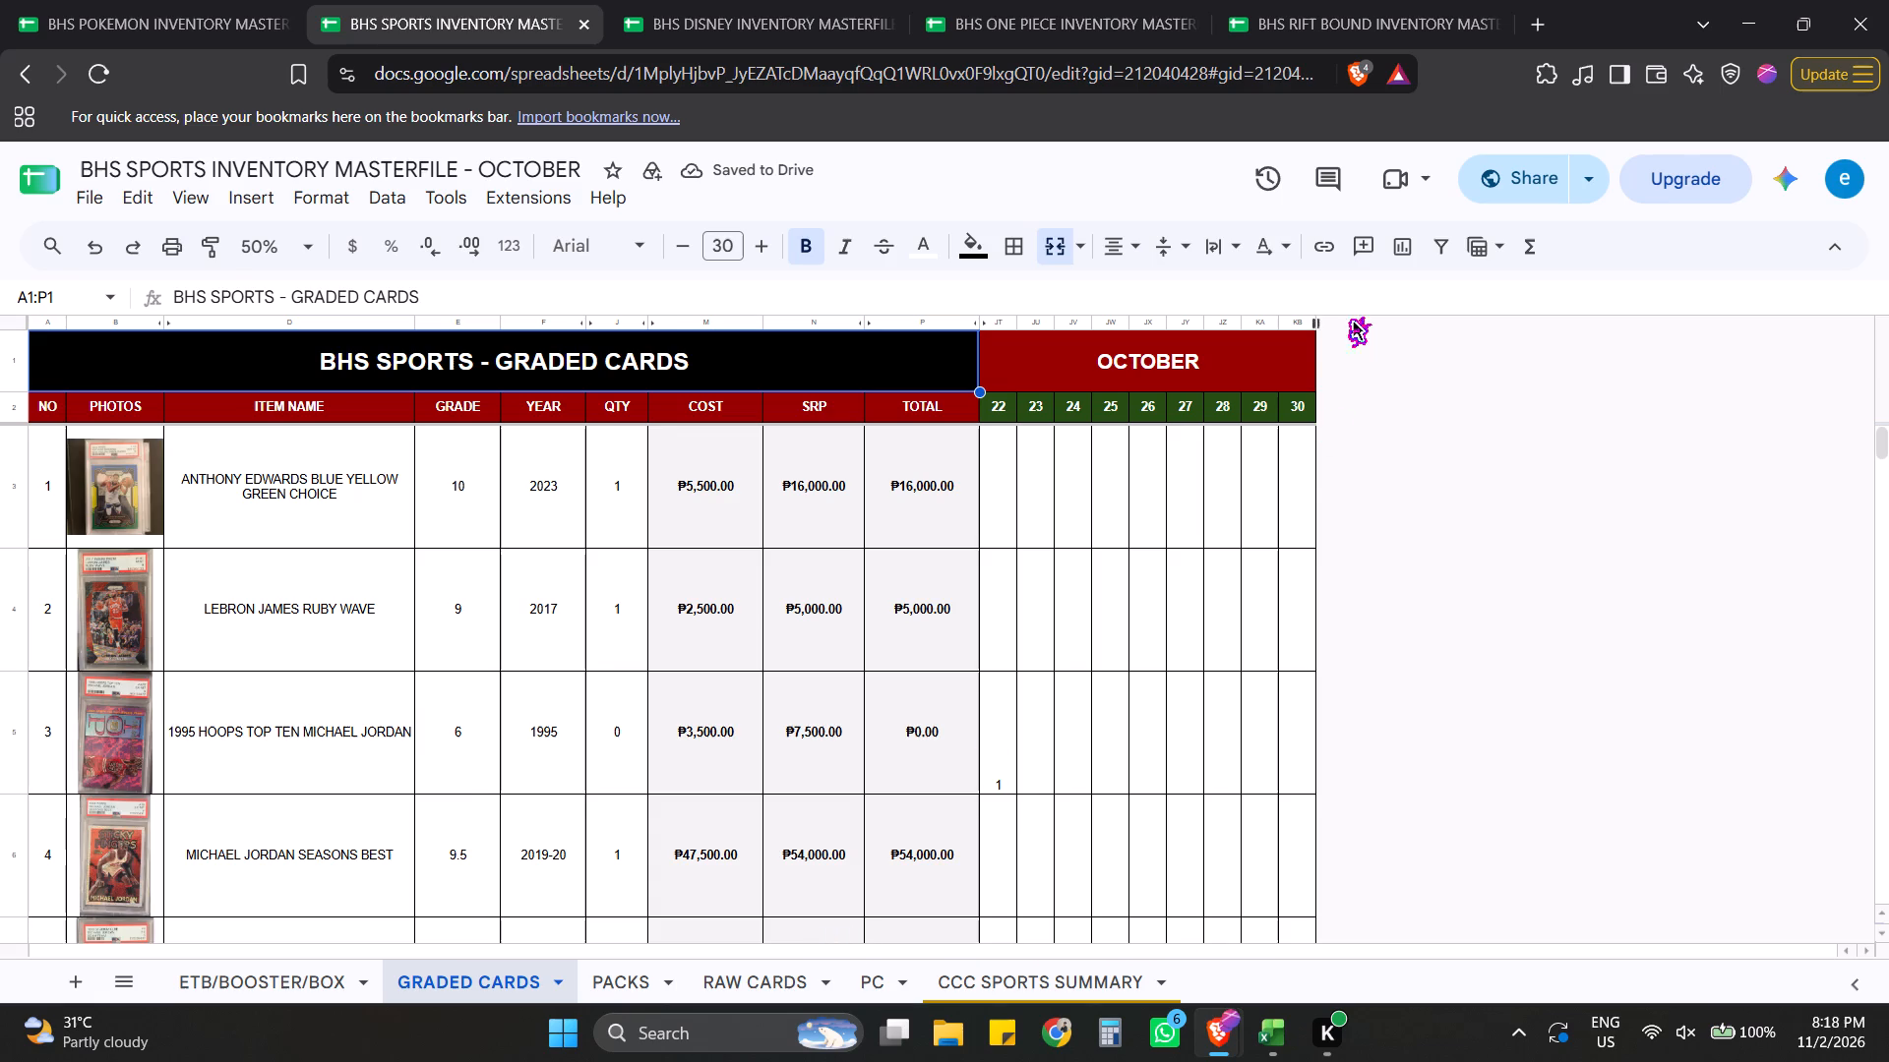
left_click(1300, 324)
right_click(1300, 324)
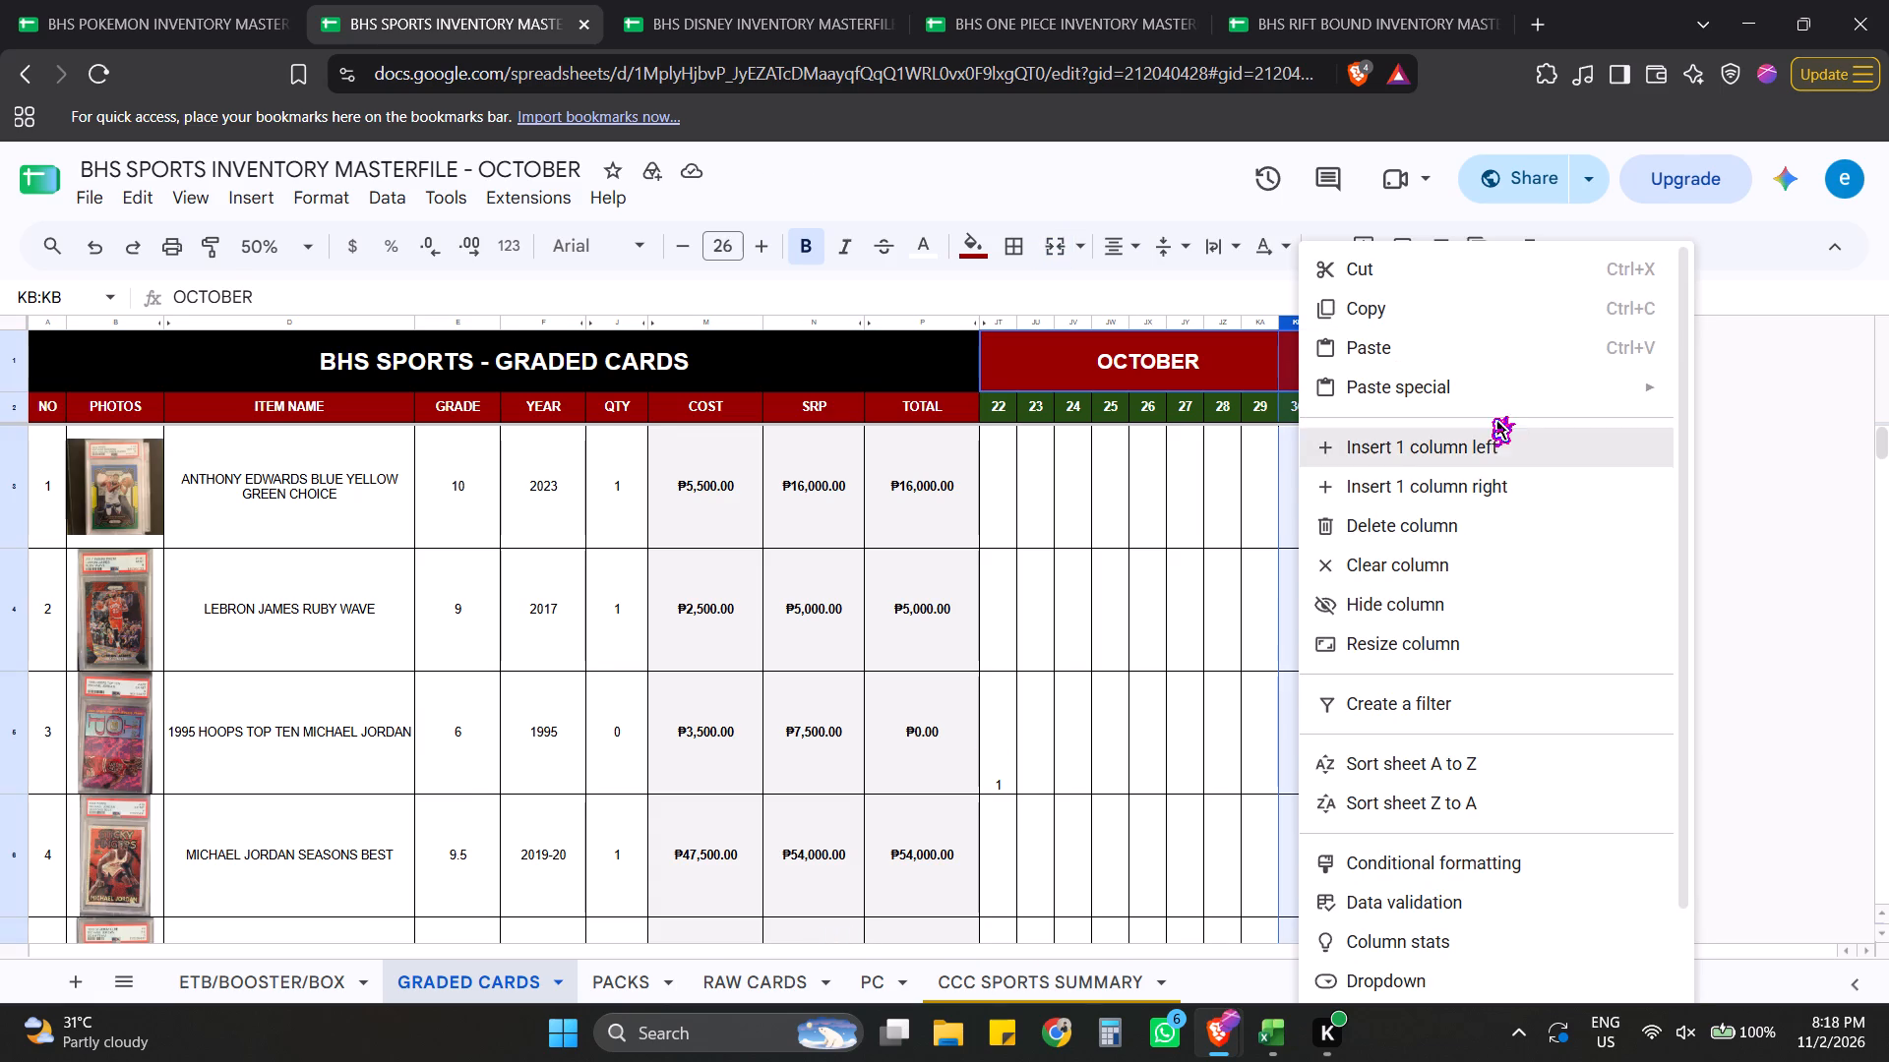
left_click(1543, 498)
left_click(1258, 629)
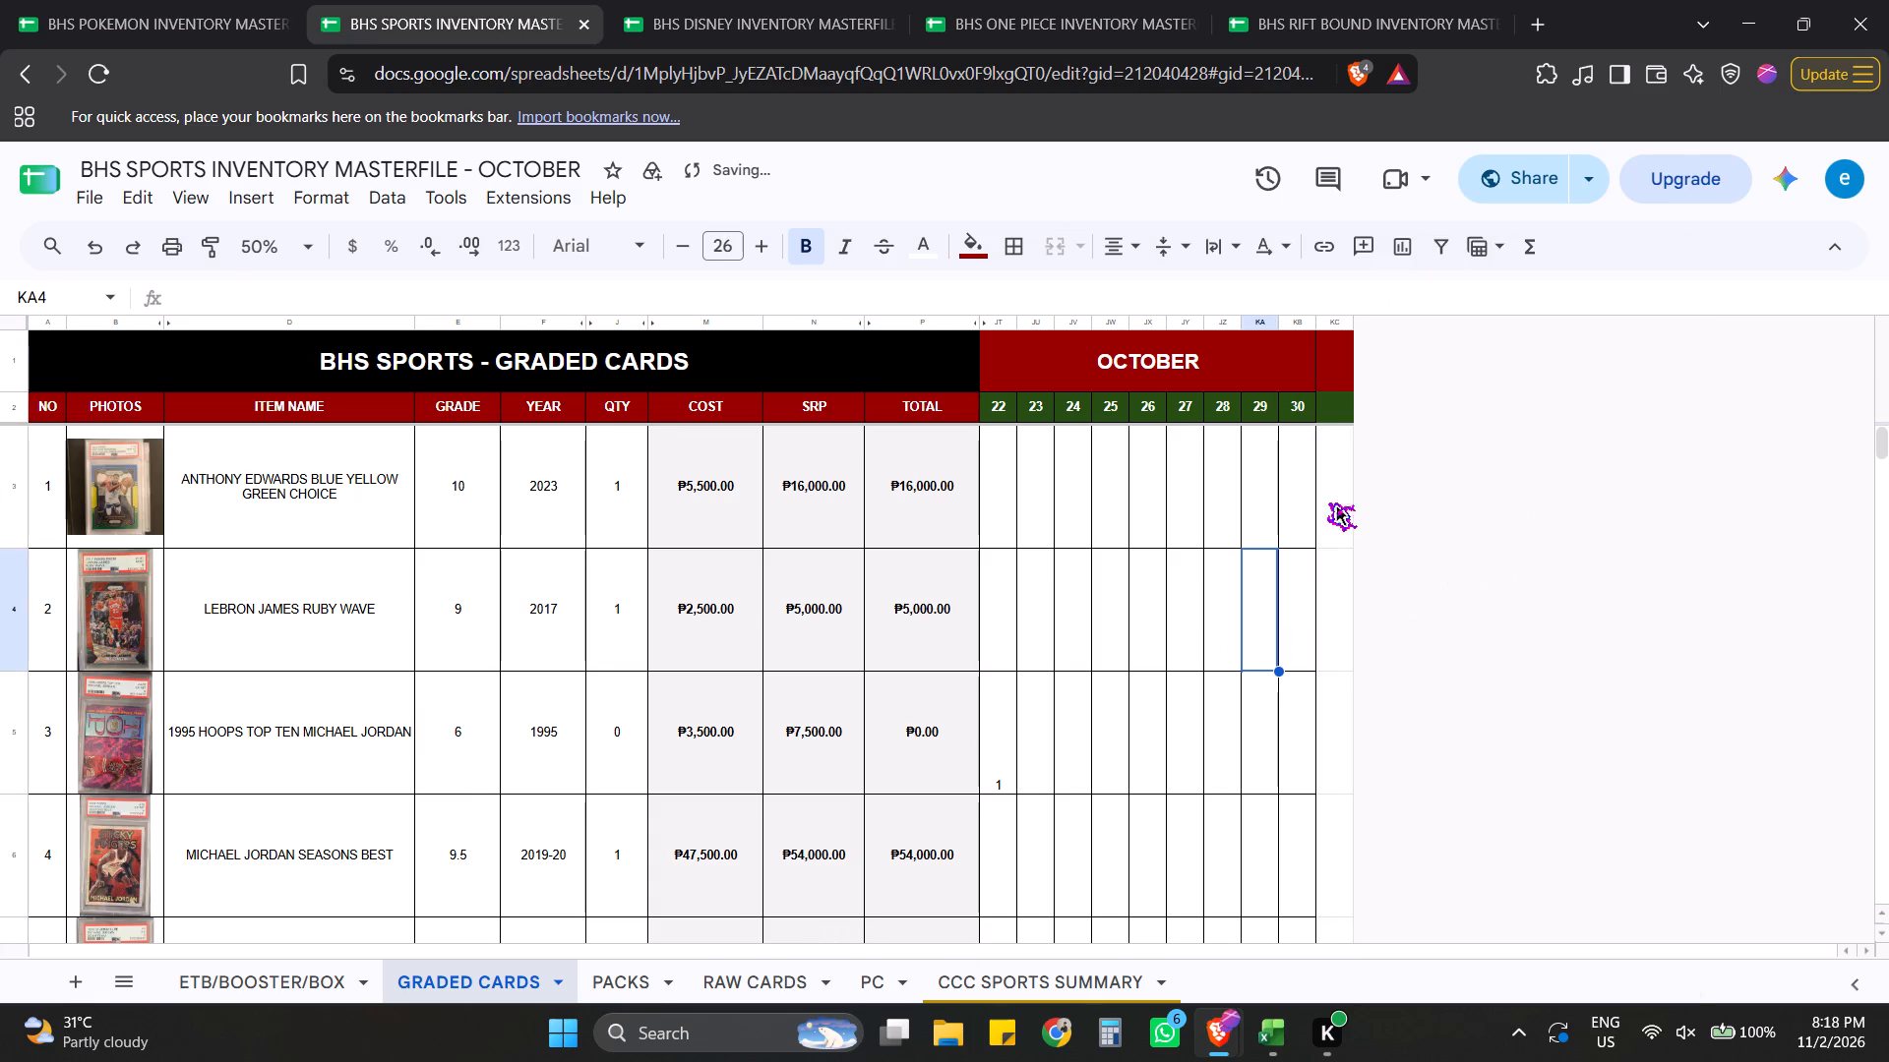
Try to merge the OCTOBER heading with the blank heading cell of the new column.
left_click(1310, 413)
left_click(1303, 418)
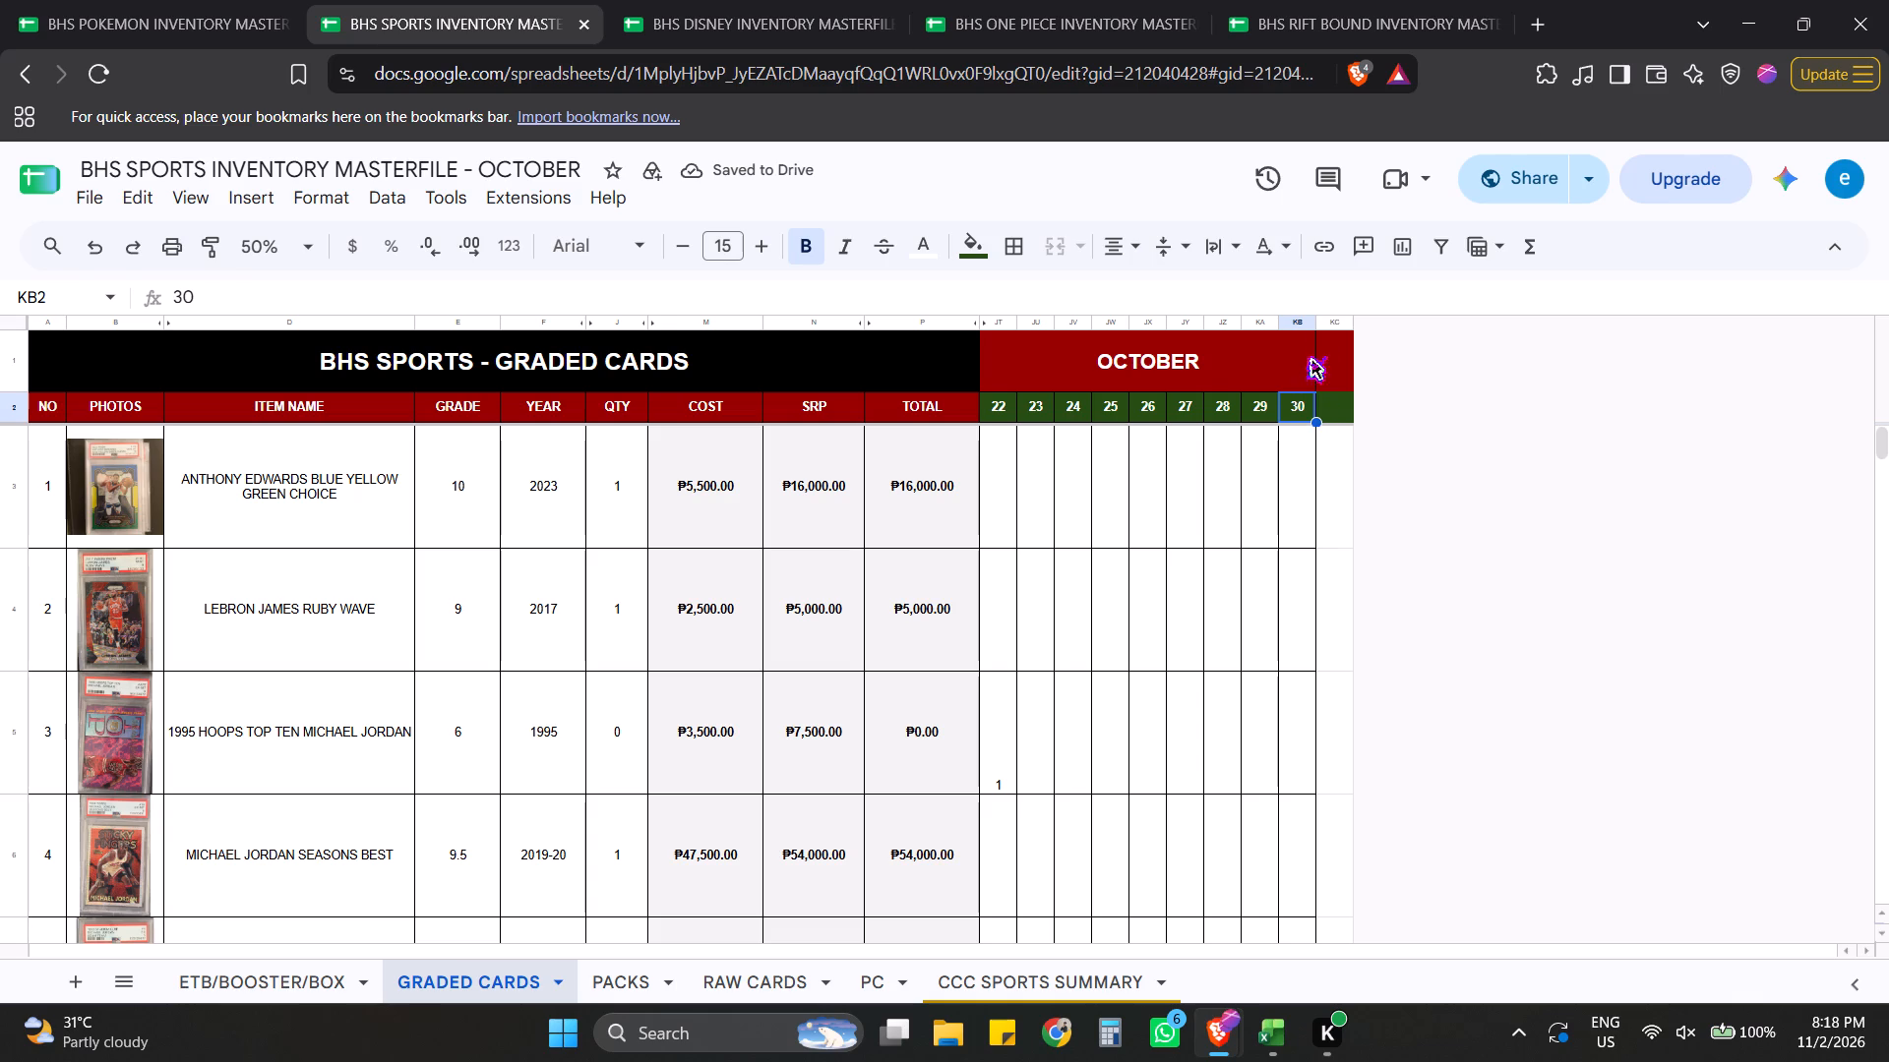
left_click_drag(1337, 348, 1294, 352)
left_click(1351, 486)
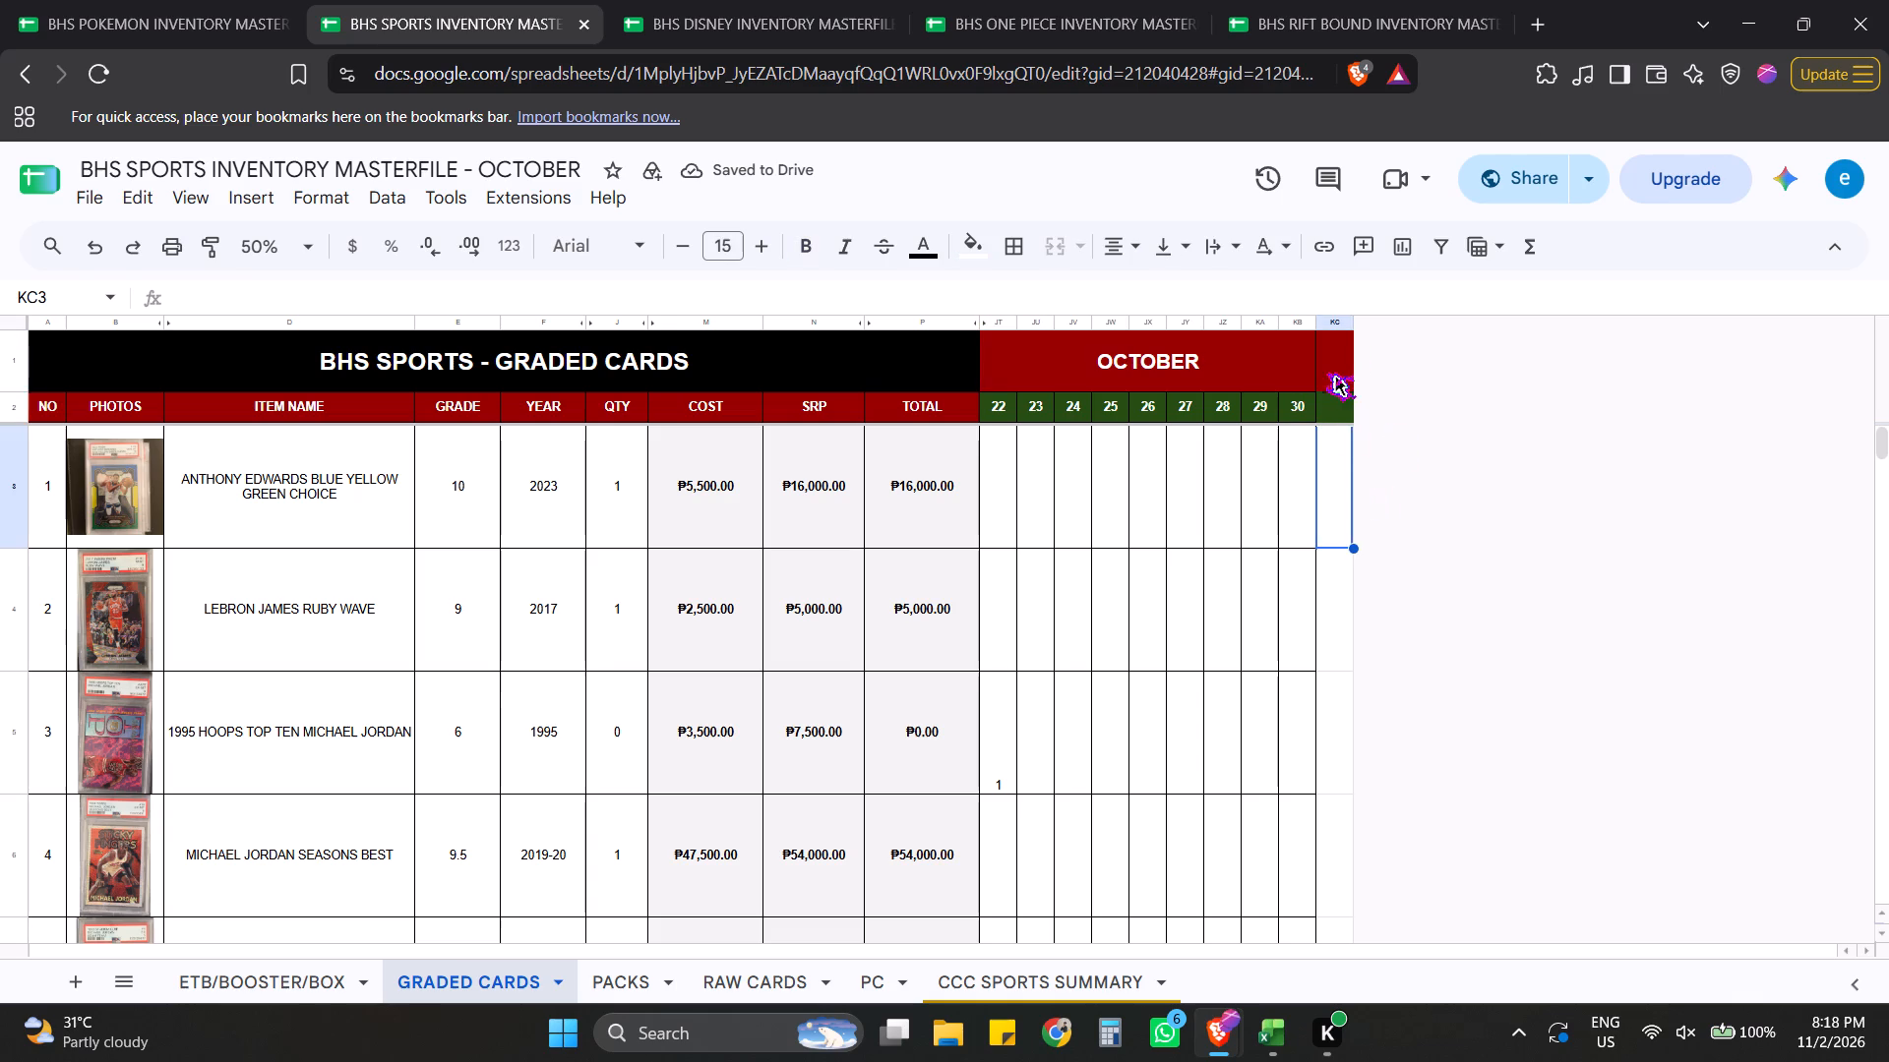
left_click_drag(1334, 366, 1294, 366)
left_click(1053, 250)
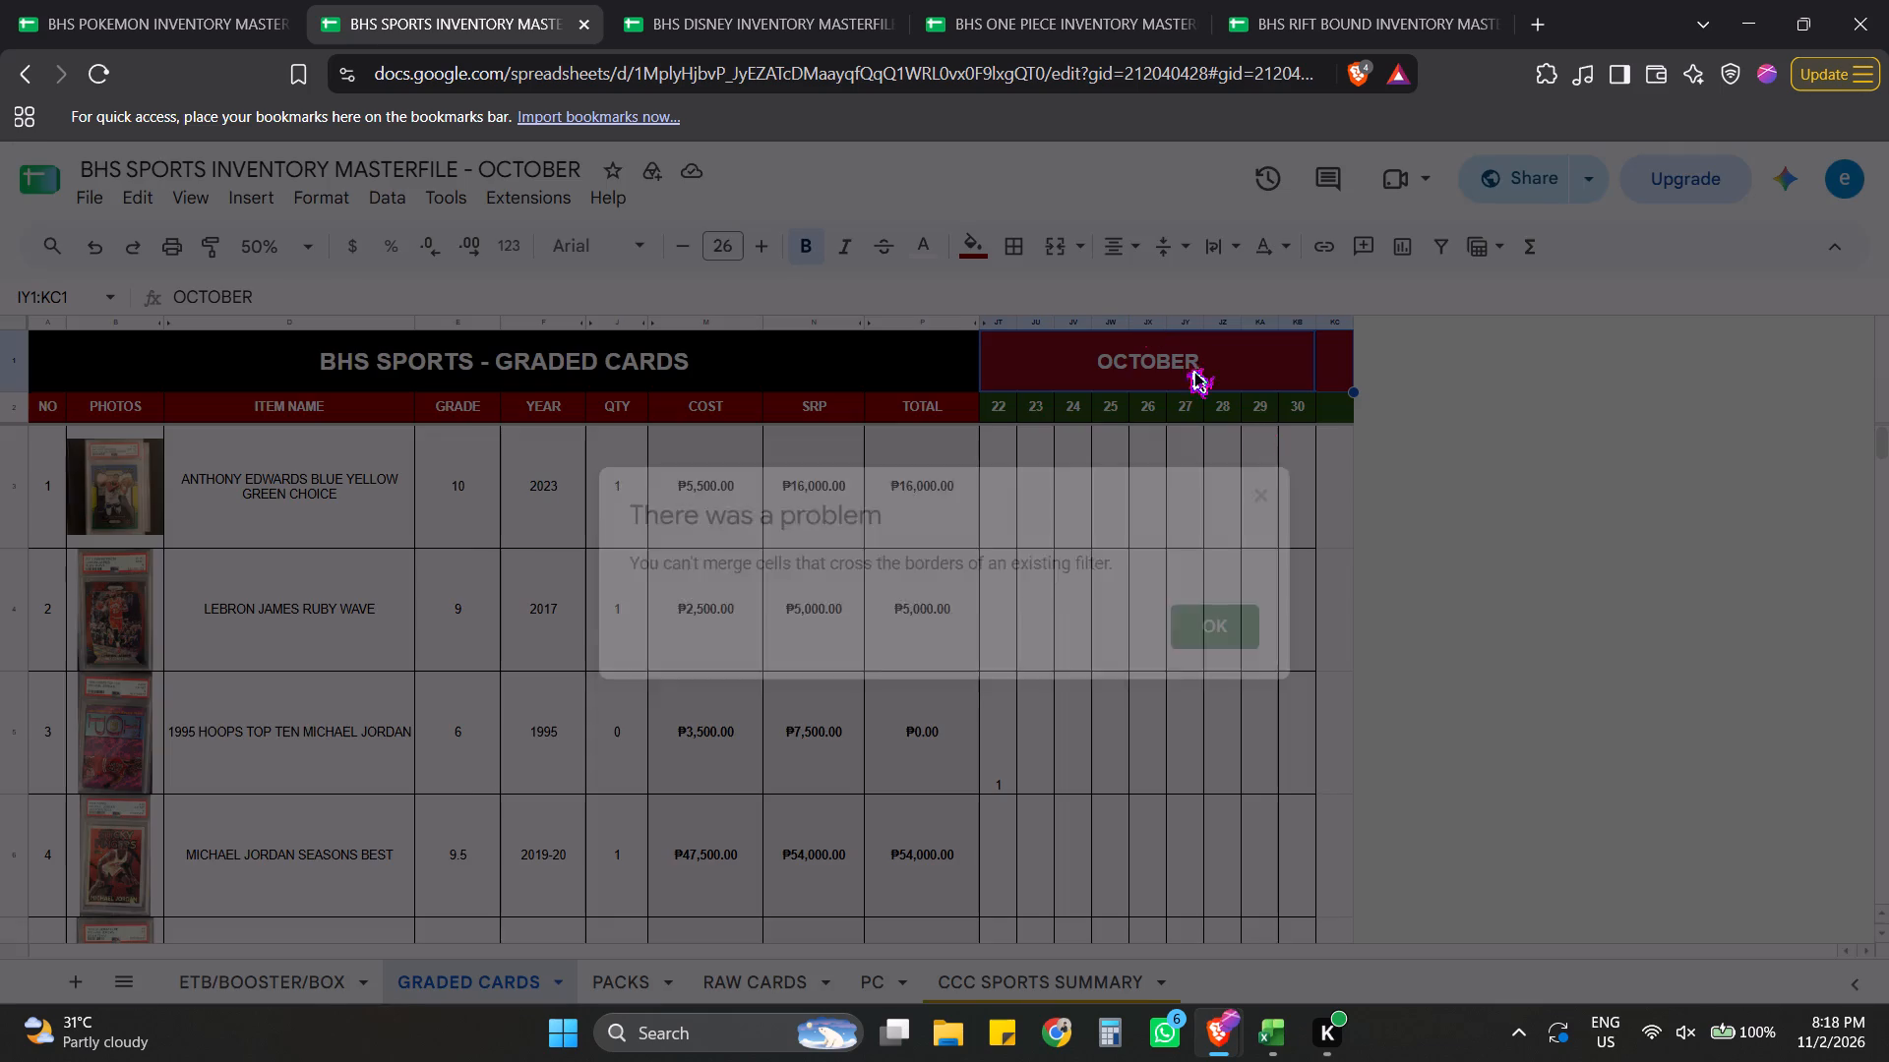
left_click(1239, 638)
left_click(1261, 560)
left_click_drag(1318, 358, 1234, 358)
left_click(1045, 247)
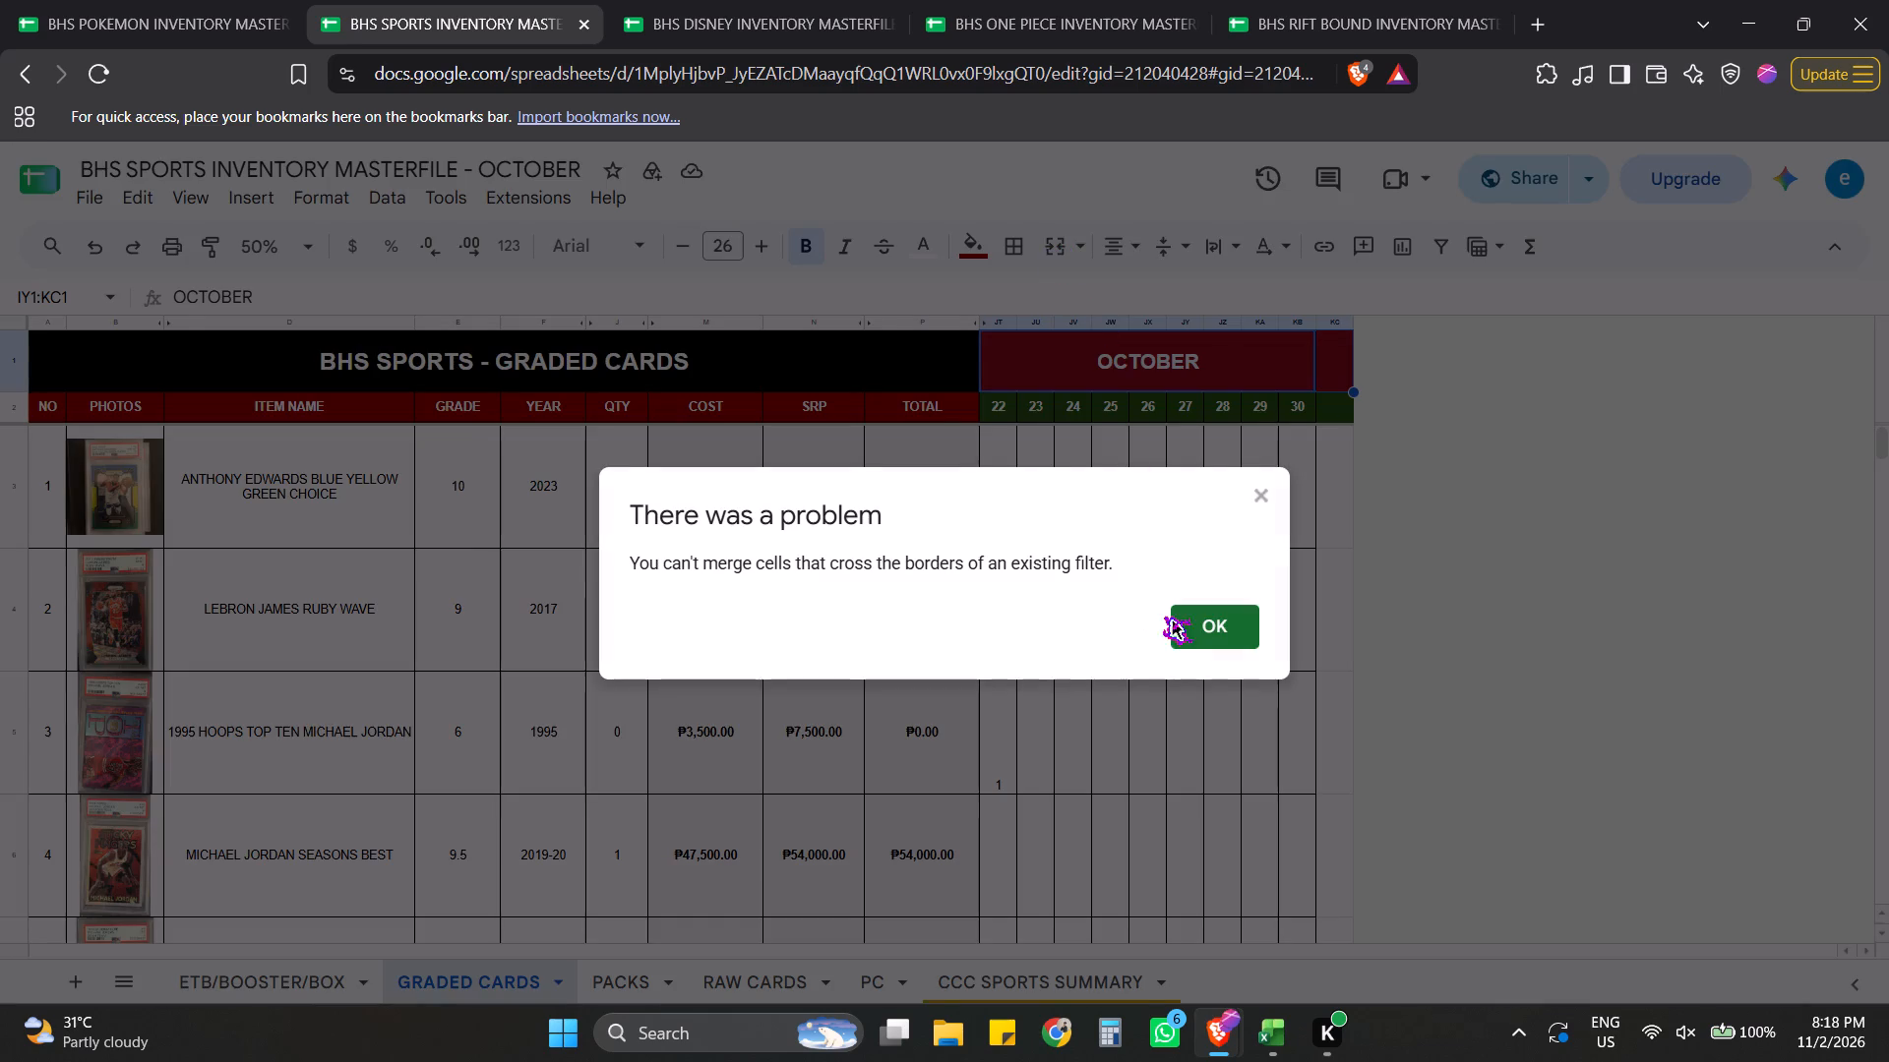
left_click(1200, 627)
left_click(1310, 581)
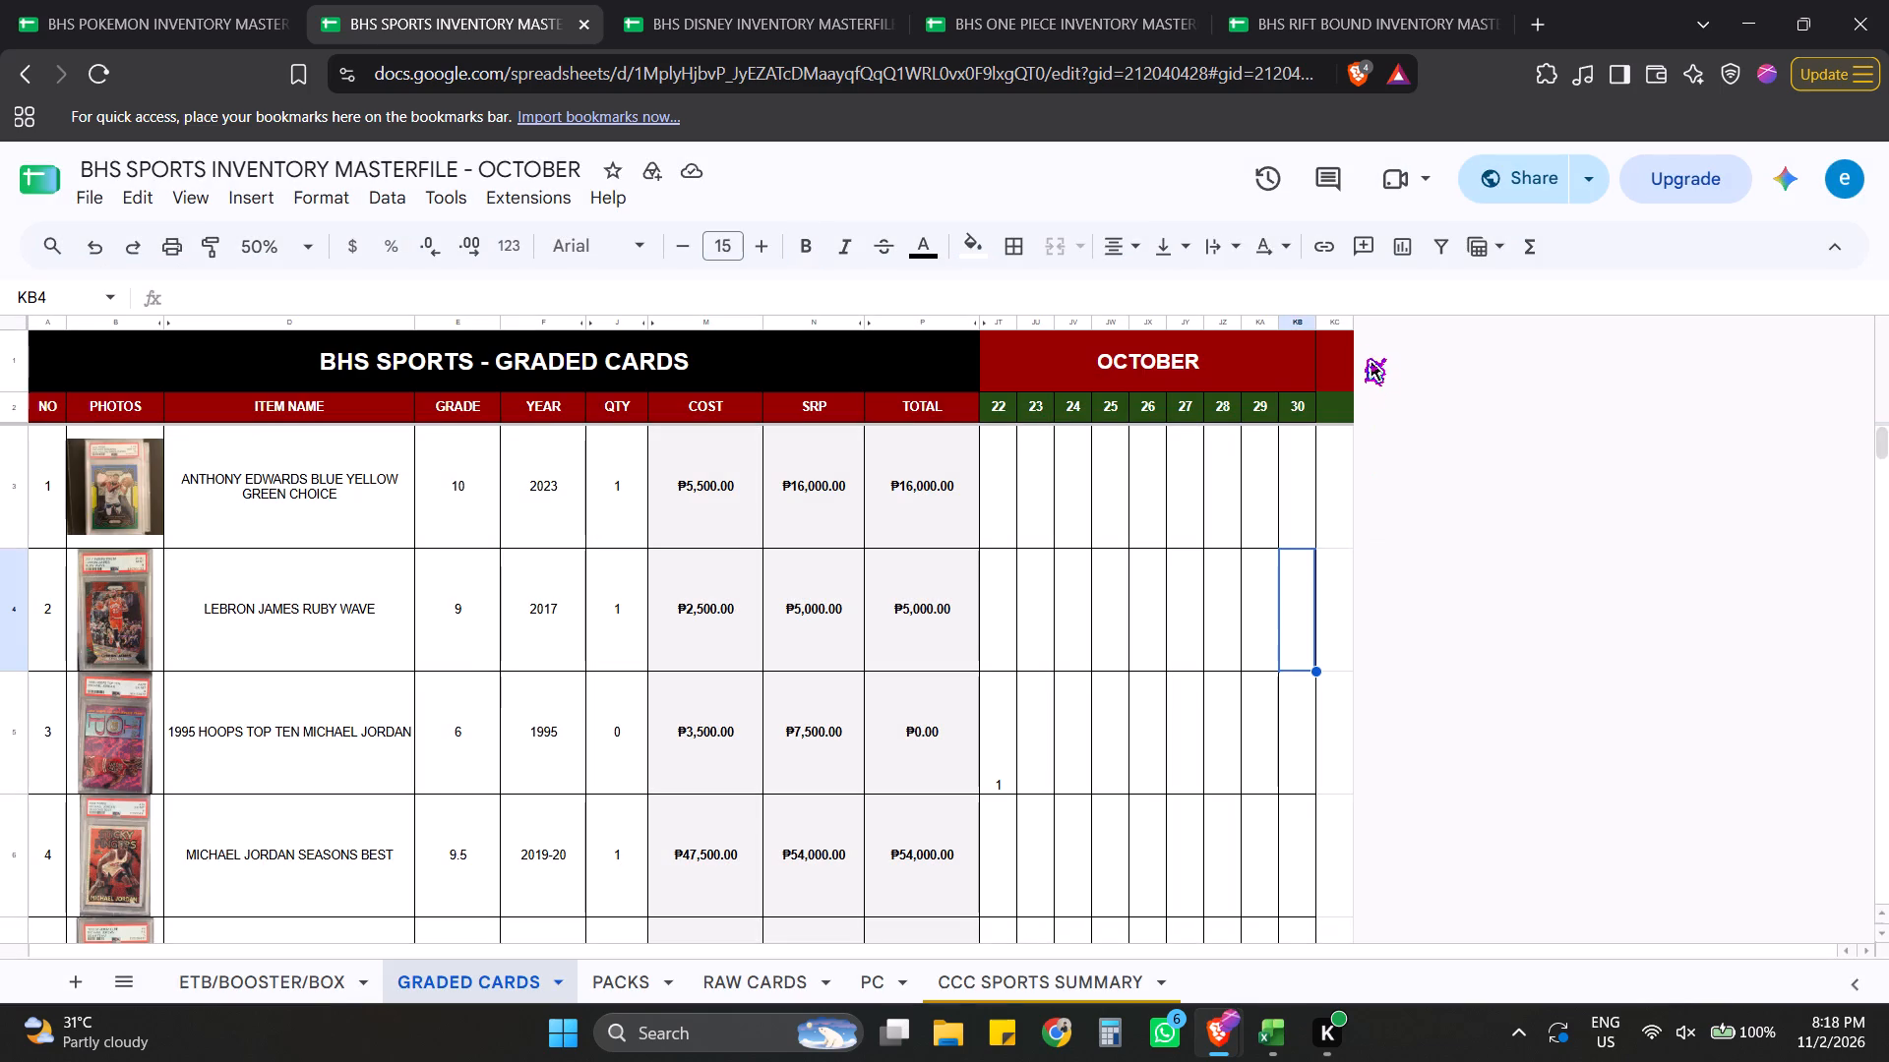
Insert two more blank columns to the right of the new column after October 30.
left_click(1346, 344)
left_click(1339, 317)
right_click(1339, 317)
left_click(1487, 478)
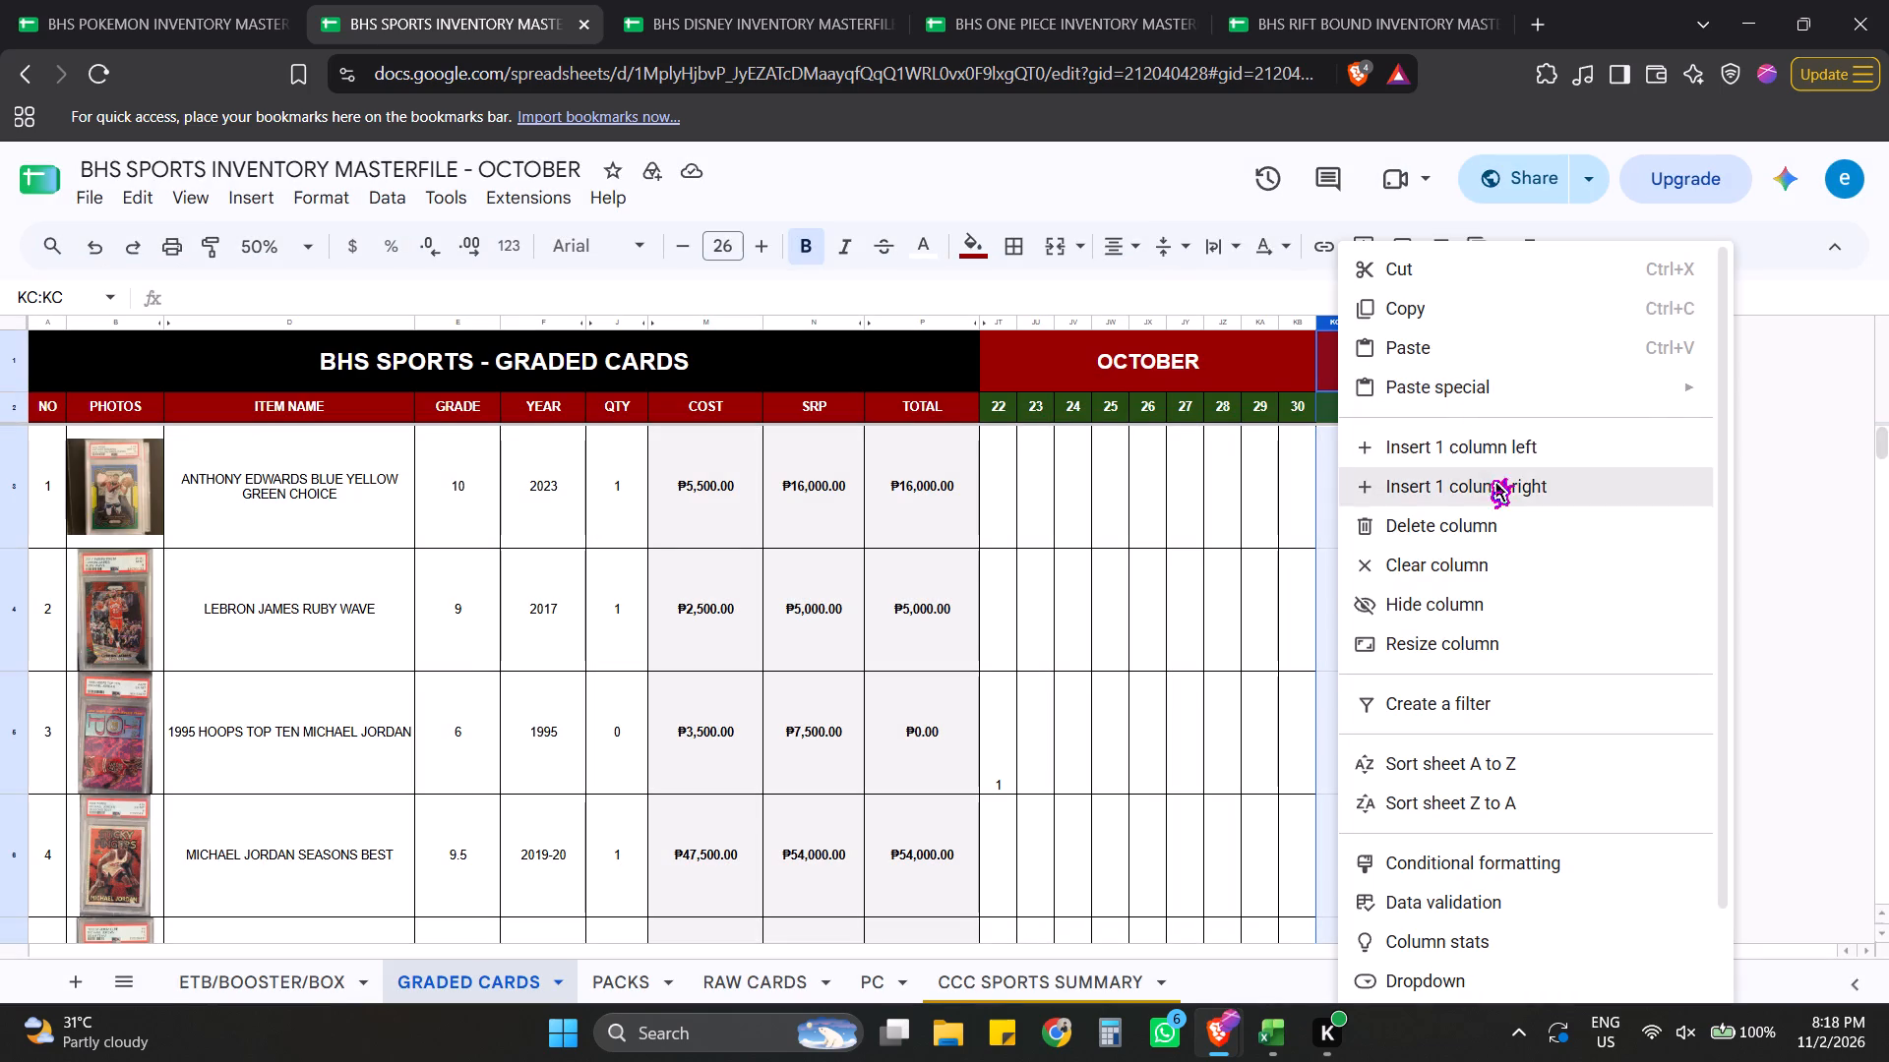
left_click(1373, 322)
right_click(1373, 322)
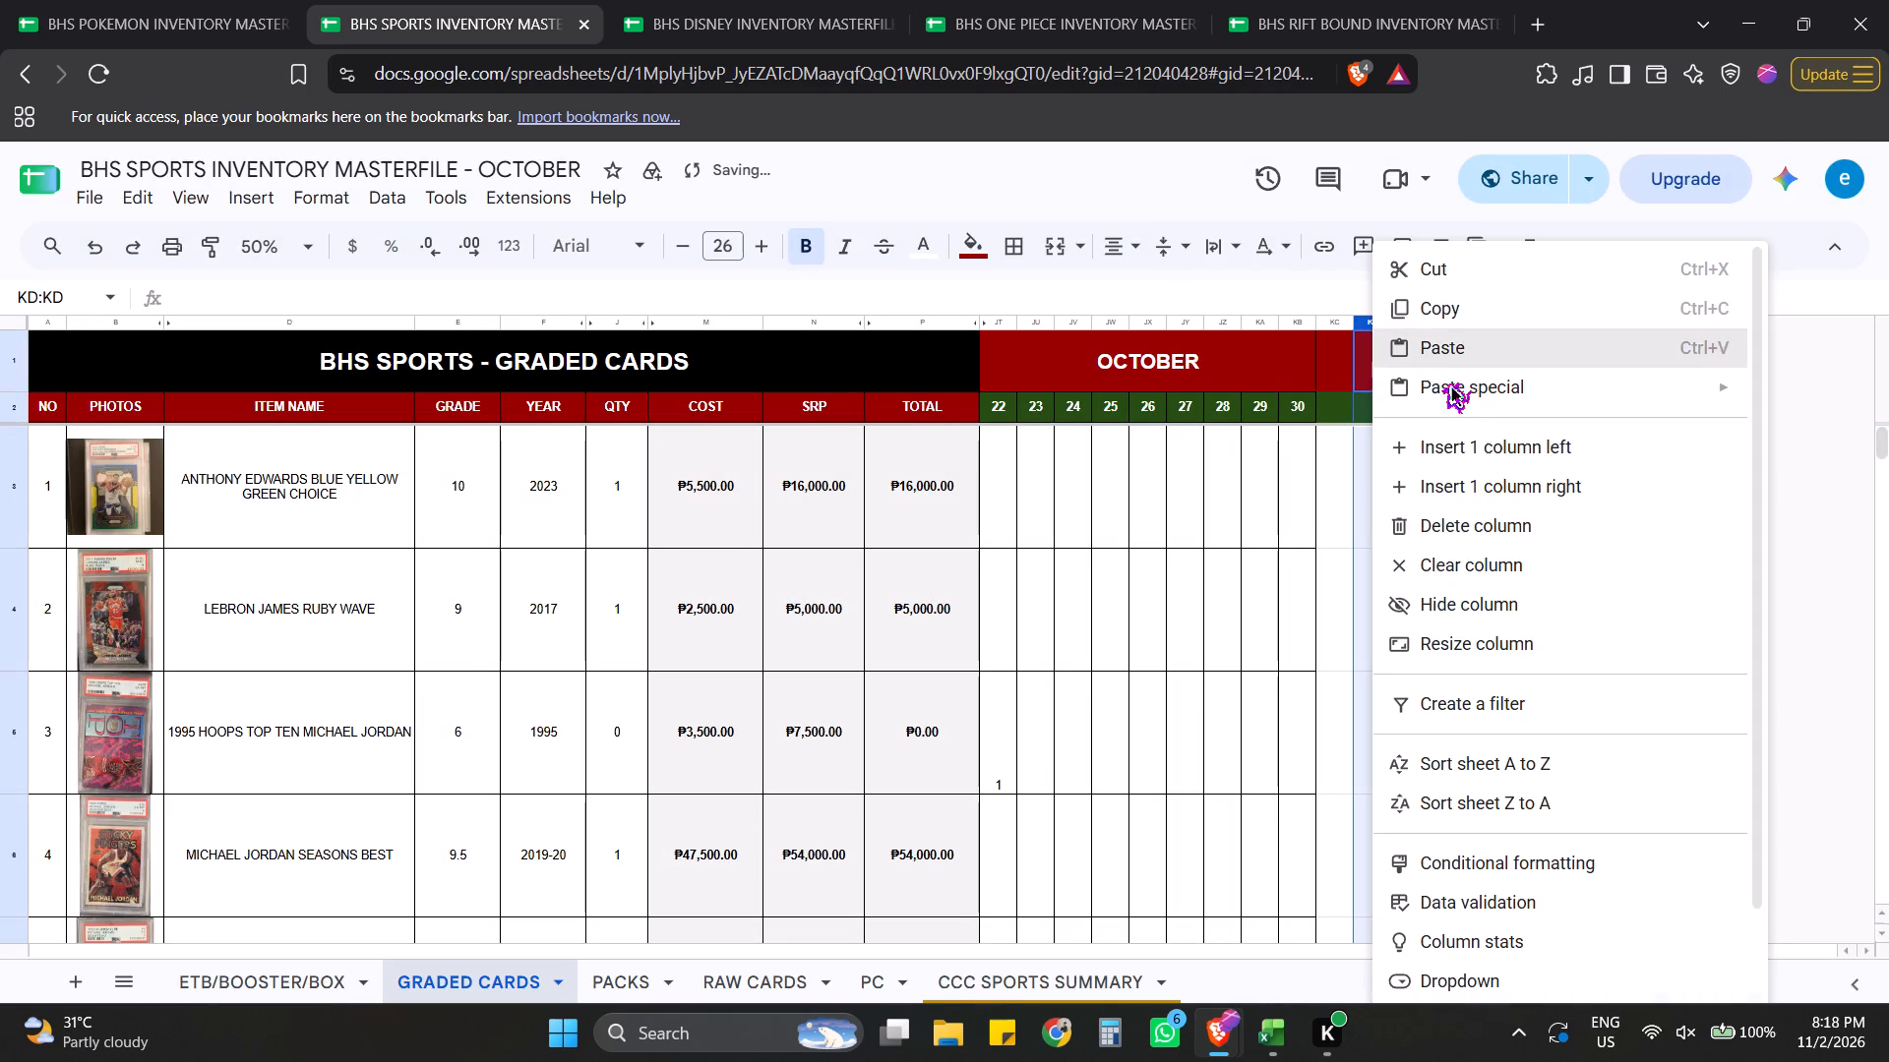
left_click(1482, 482)
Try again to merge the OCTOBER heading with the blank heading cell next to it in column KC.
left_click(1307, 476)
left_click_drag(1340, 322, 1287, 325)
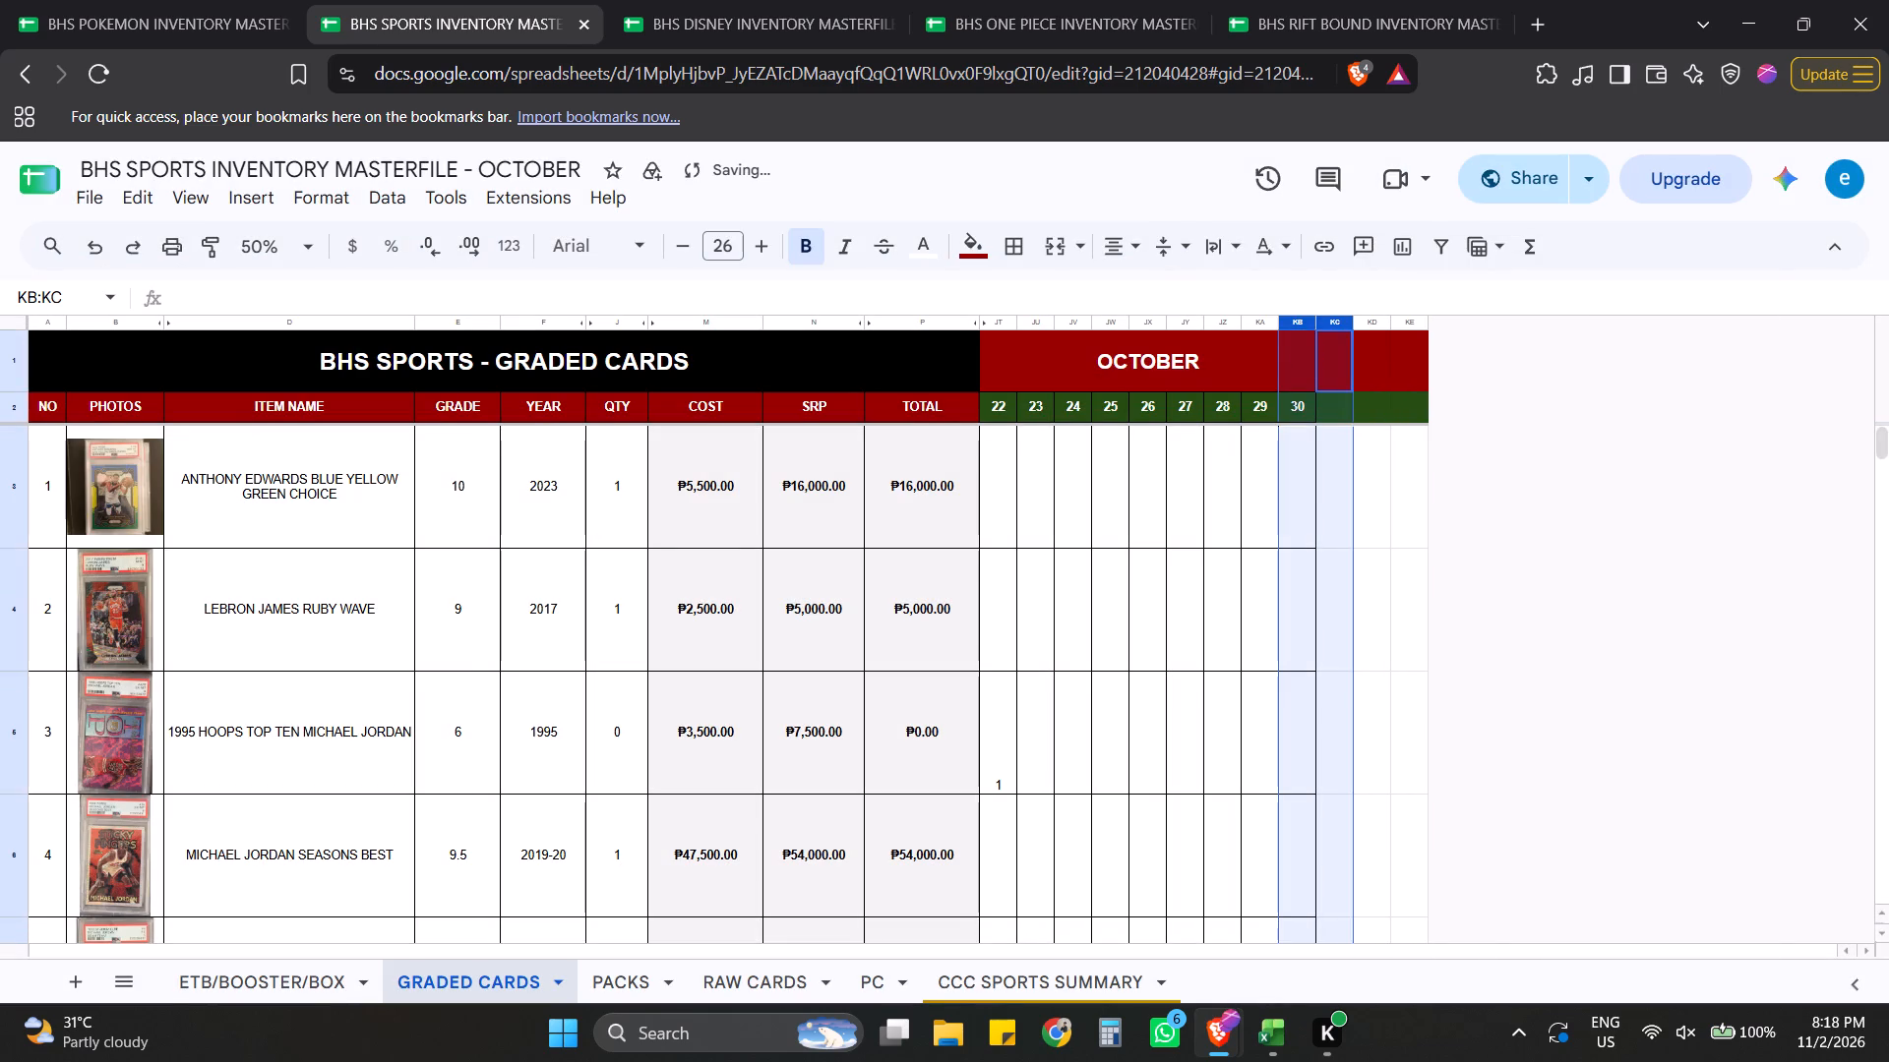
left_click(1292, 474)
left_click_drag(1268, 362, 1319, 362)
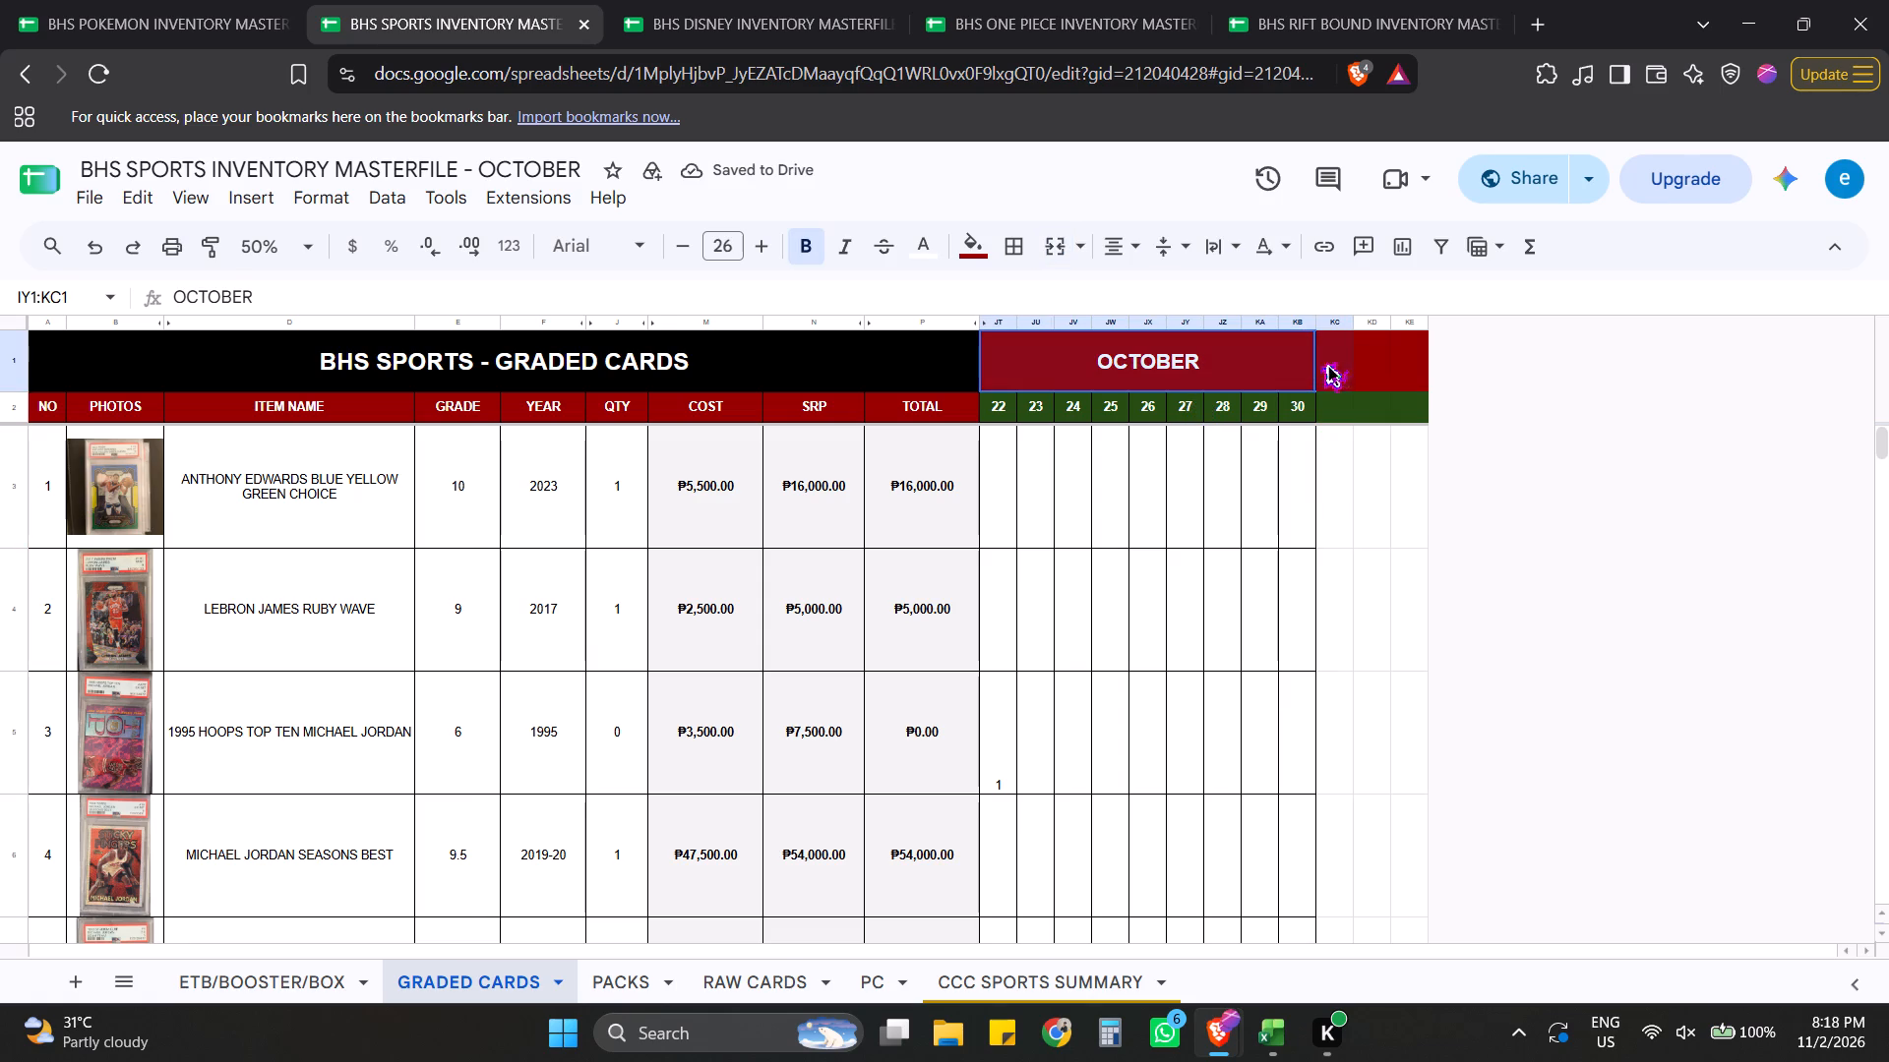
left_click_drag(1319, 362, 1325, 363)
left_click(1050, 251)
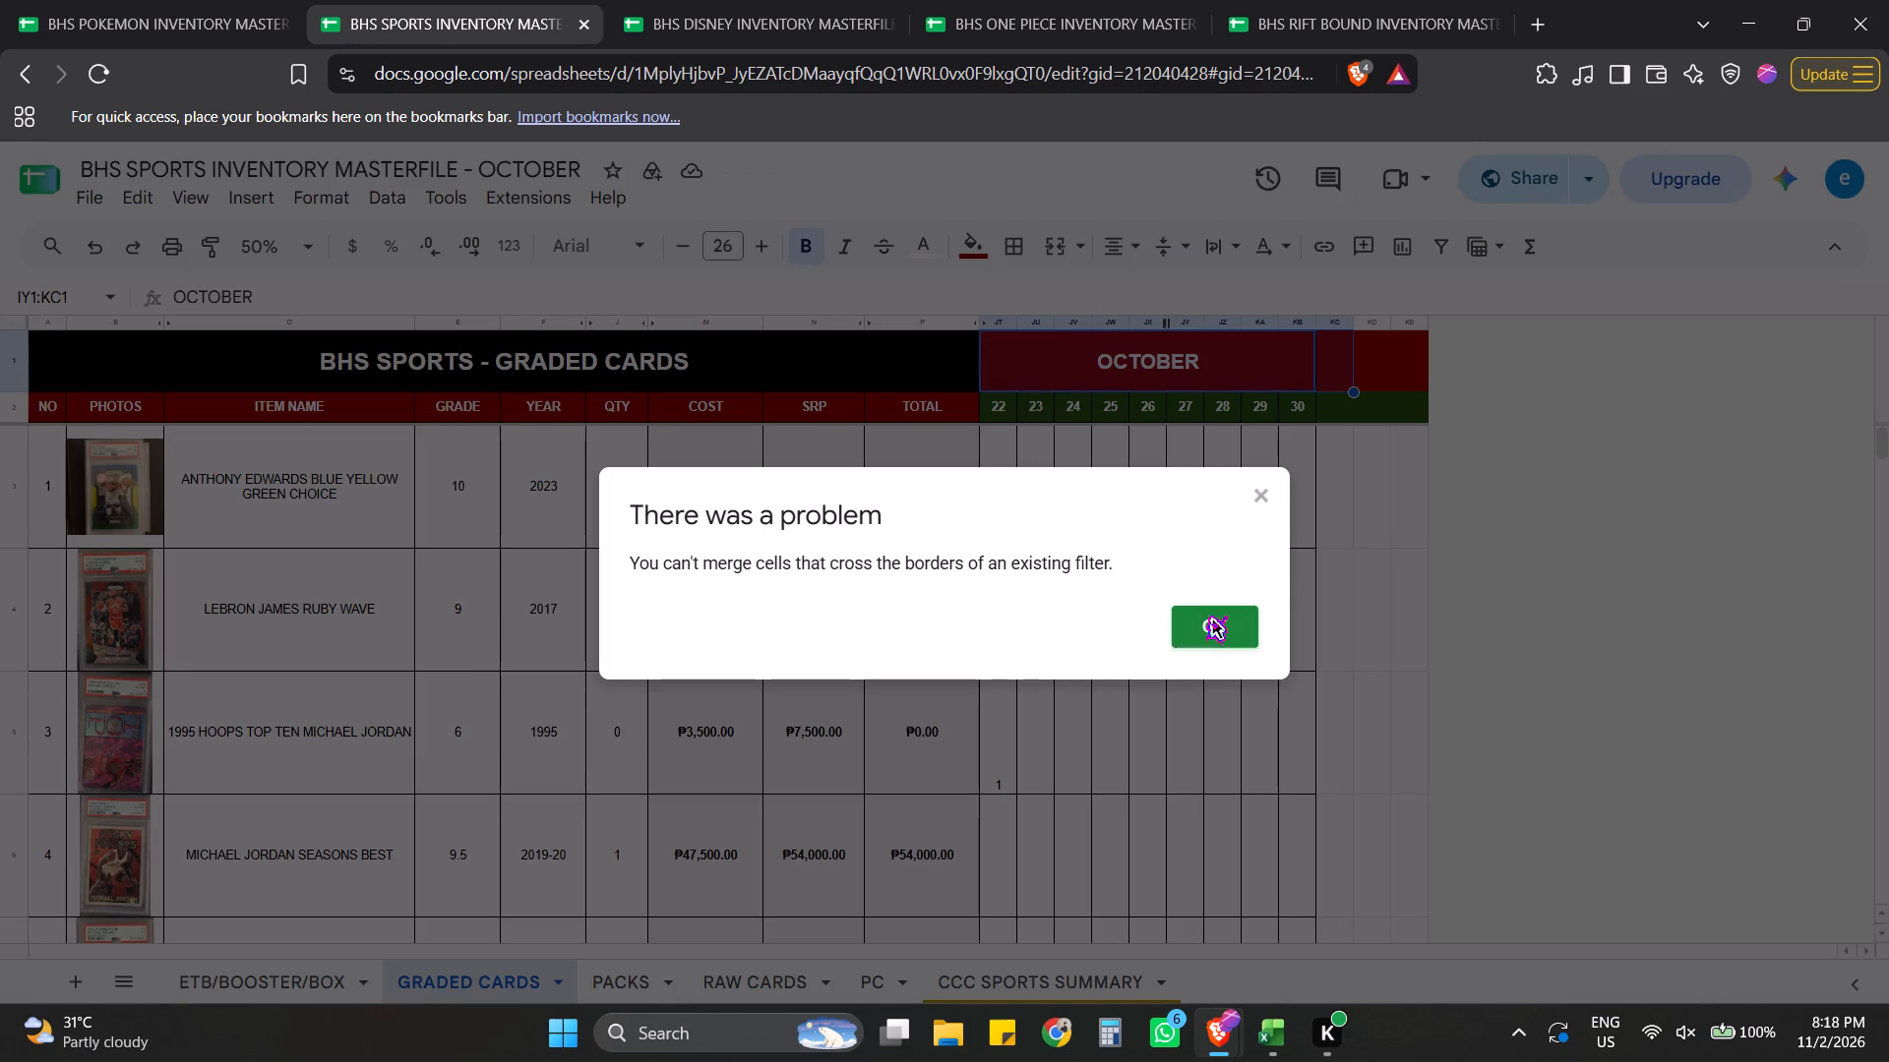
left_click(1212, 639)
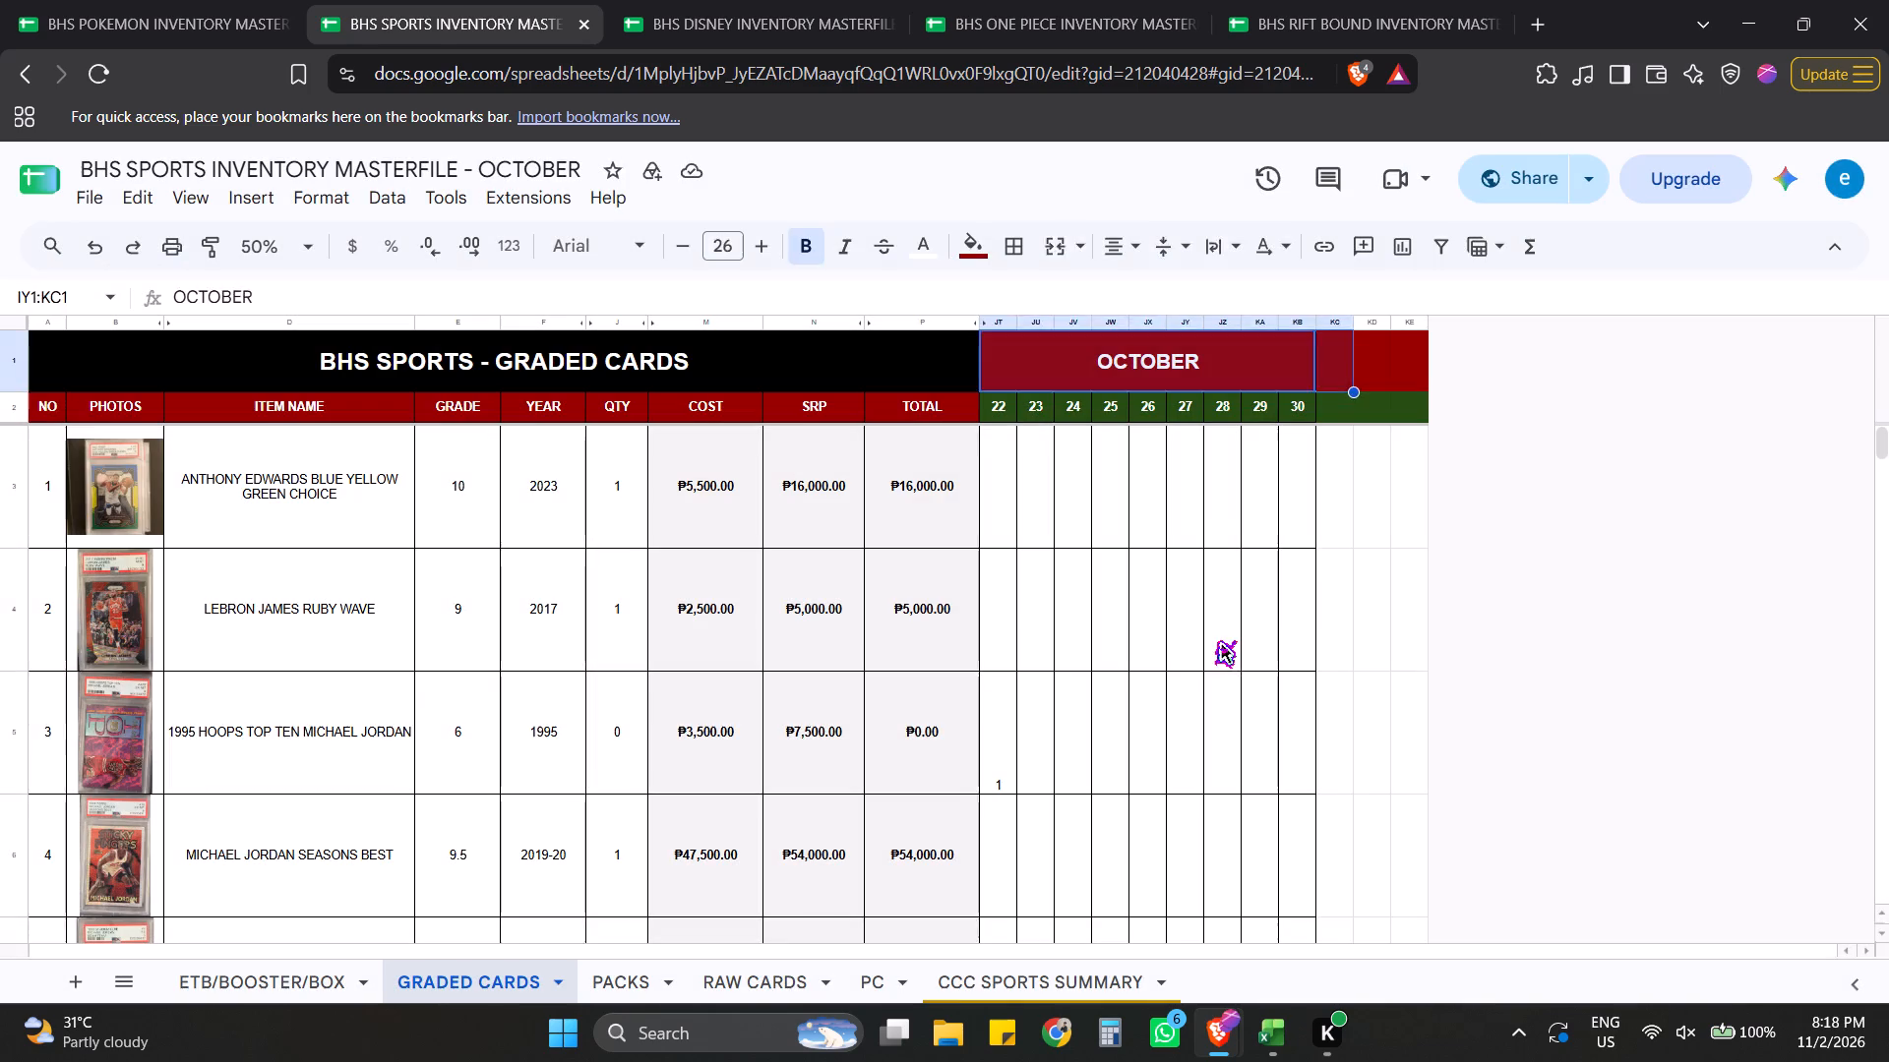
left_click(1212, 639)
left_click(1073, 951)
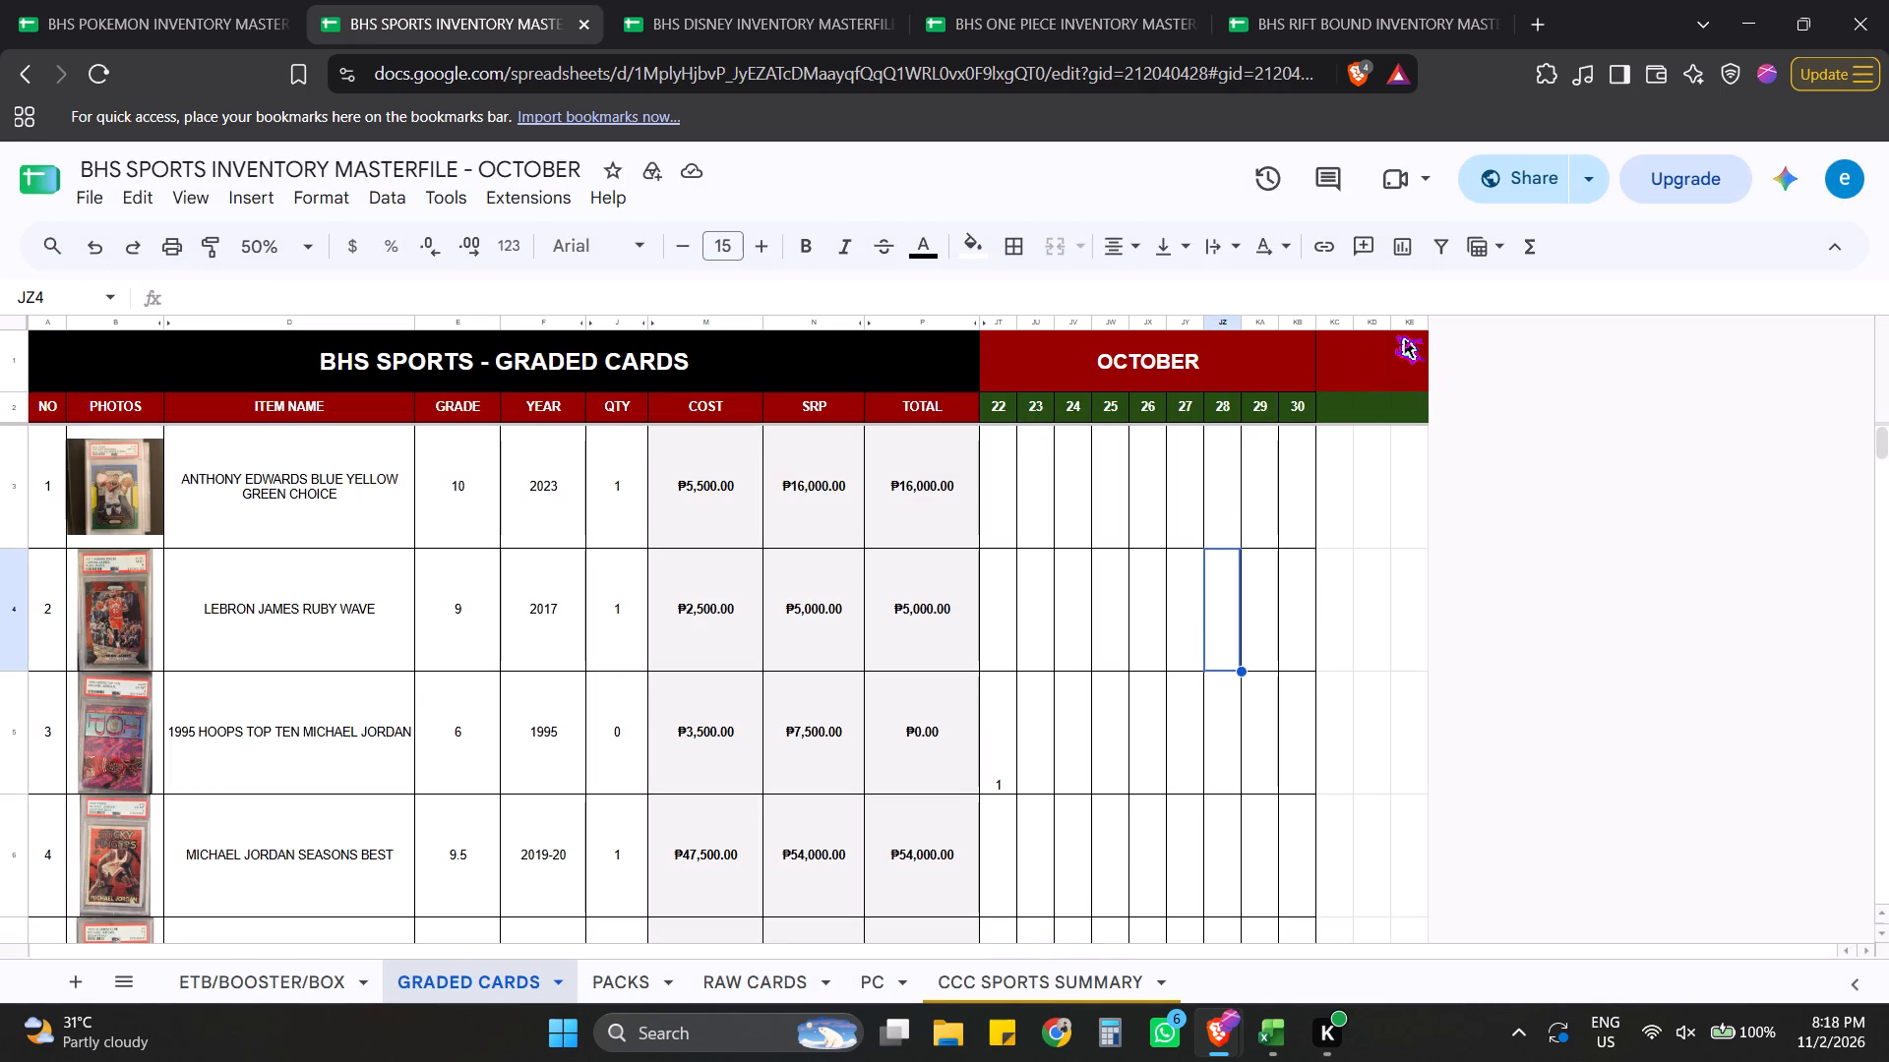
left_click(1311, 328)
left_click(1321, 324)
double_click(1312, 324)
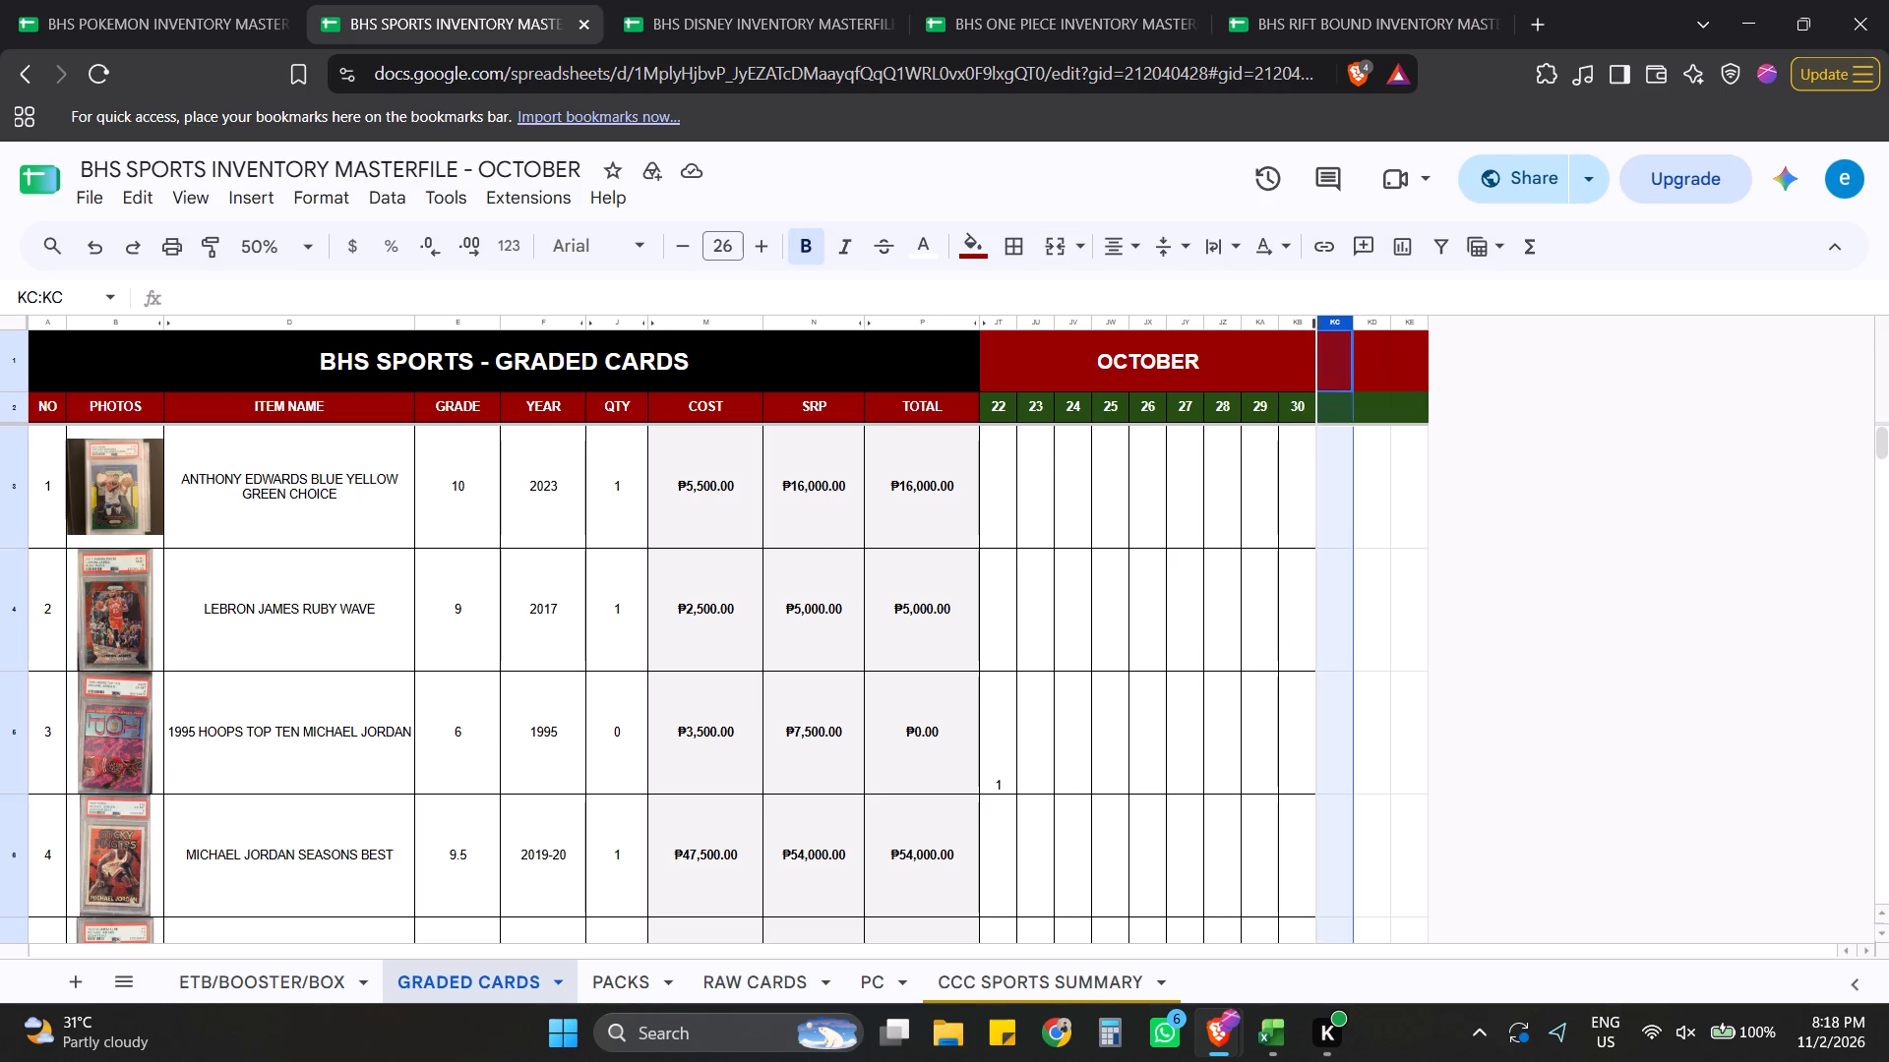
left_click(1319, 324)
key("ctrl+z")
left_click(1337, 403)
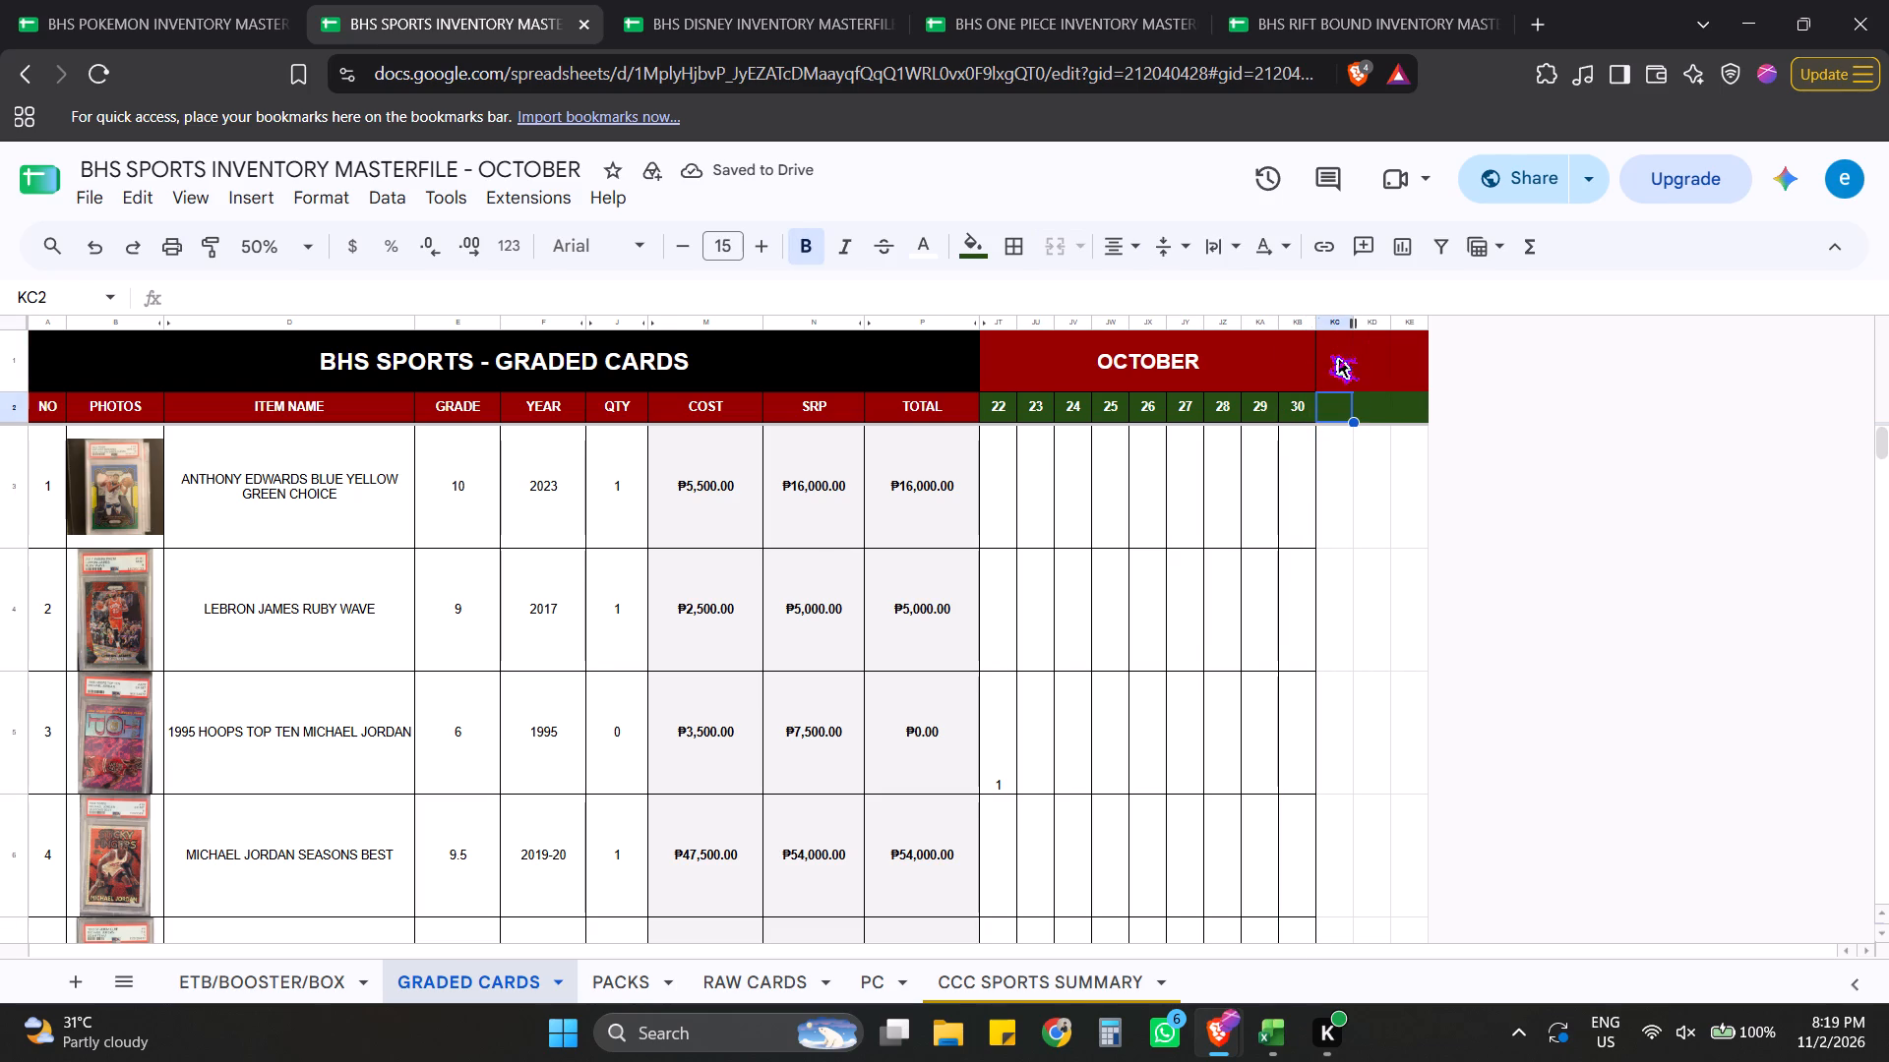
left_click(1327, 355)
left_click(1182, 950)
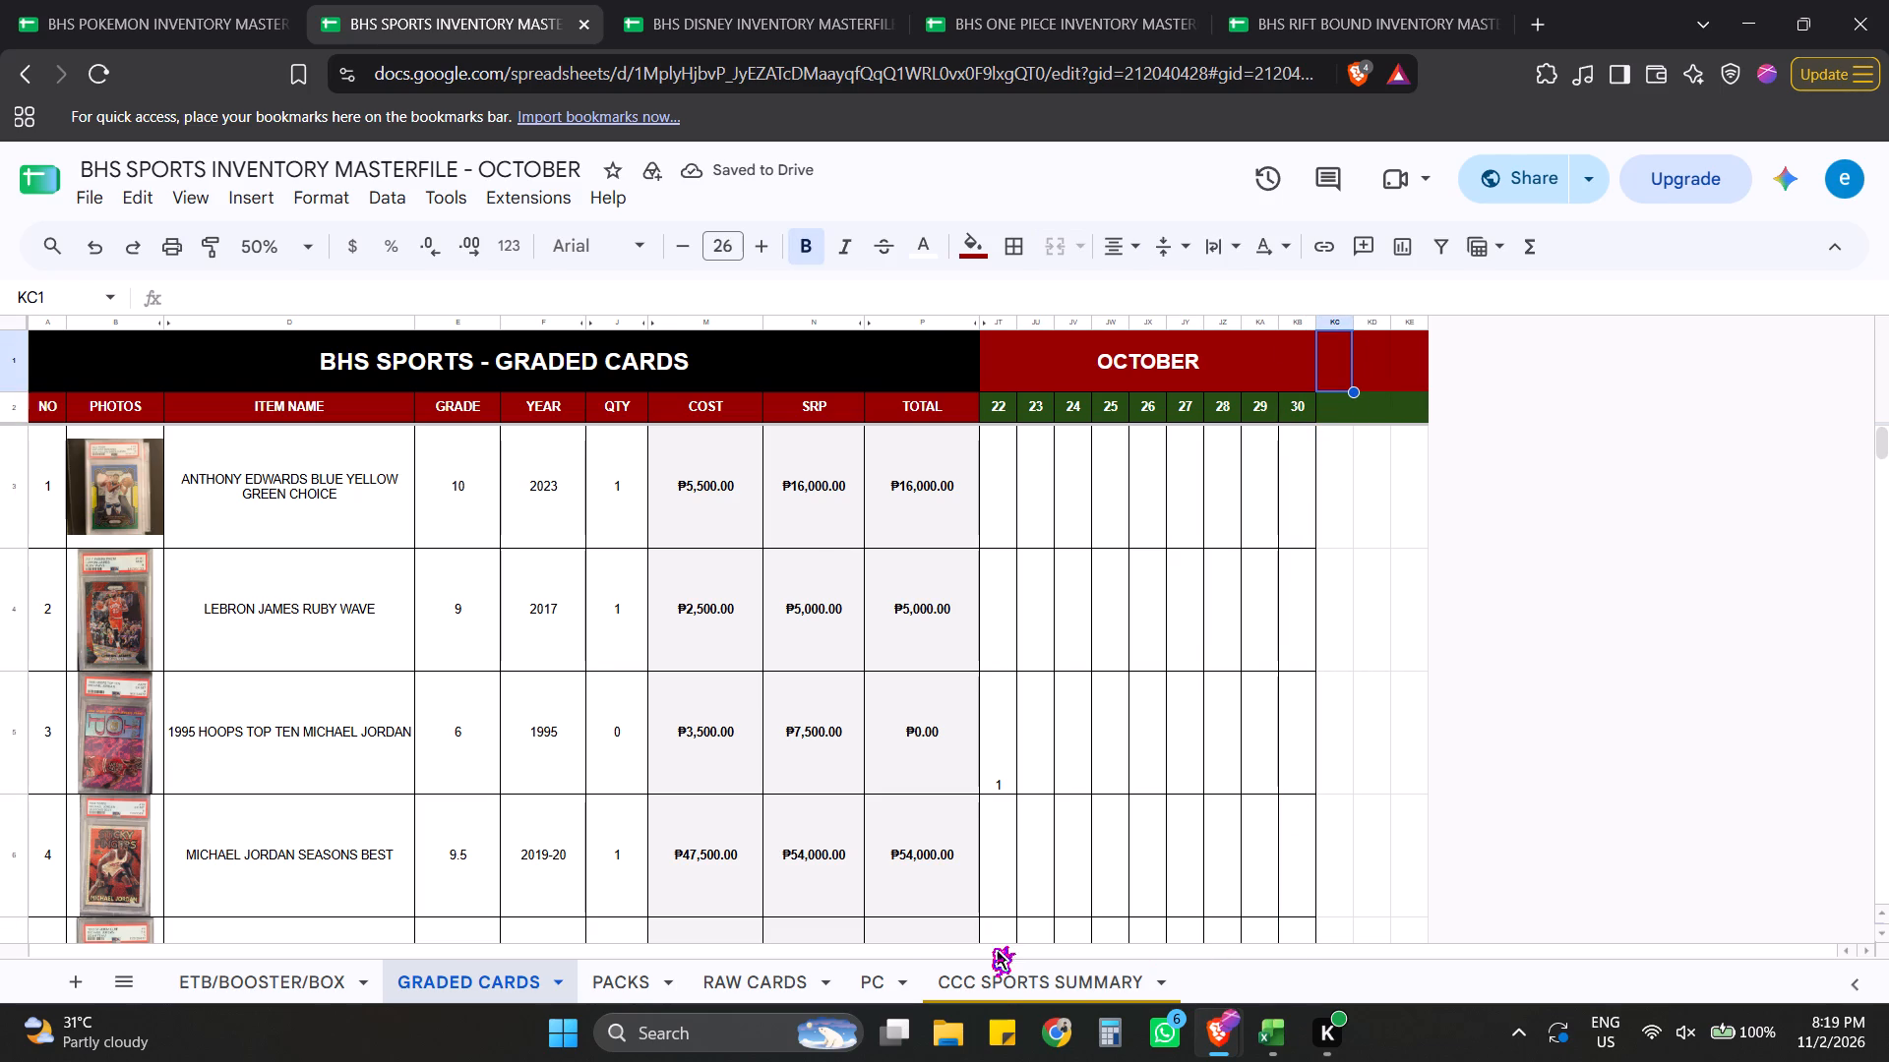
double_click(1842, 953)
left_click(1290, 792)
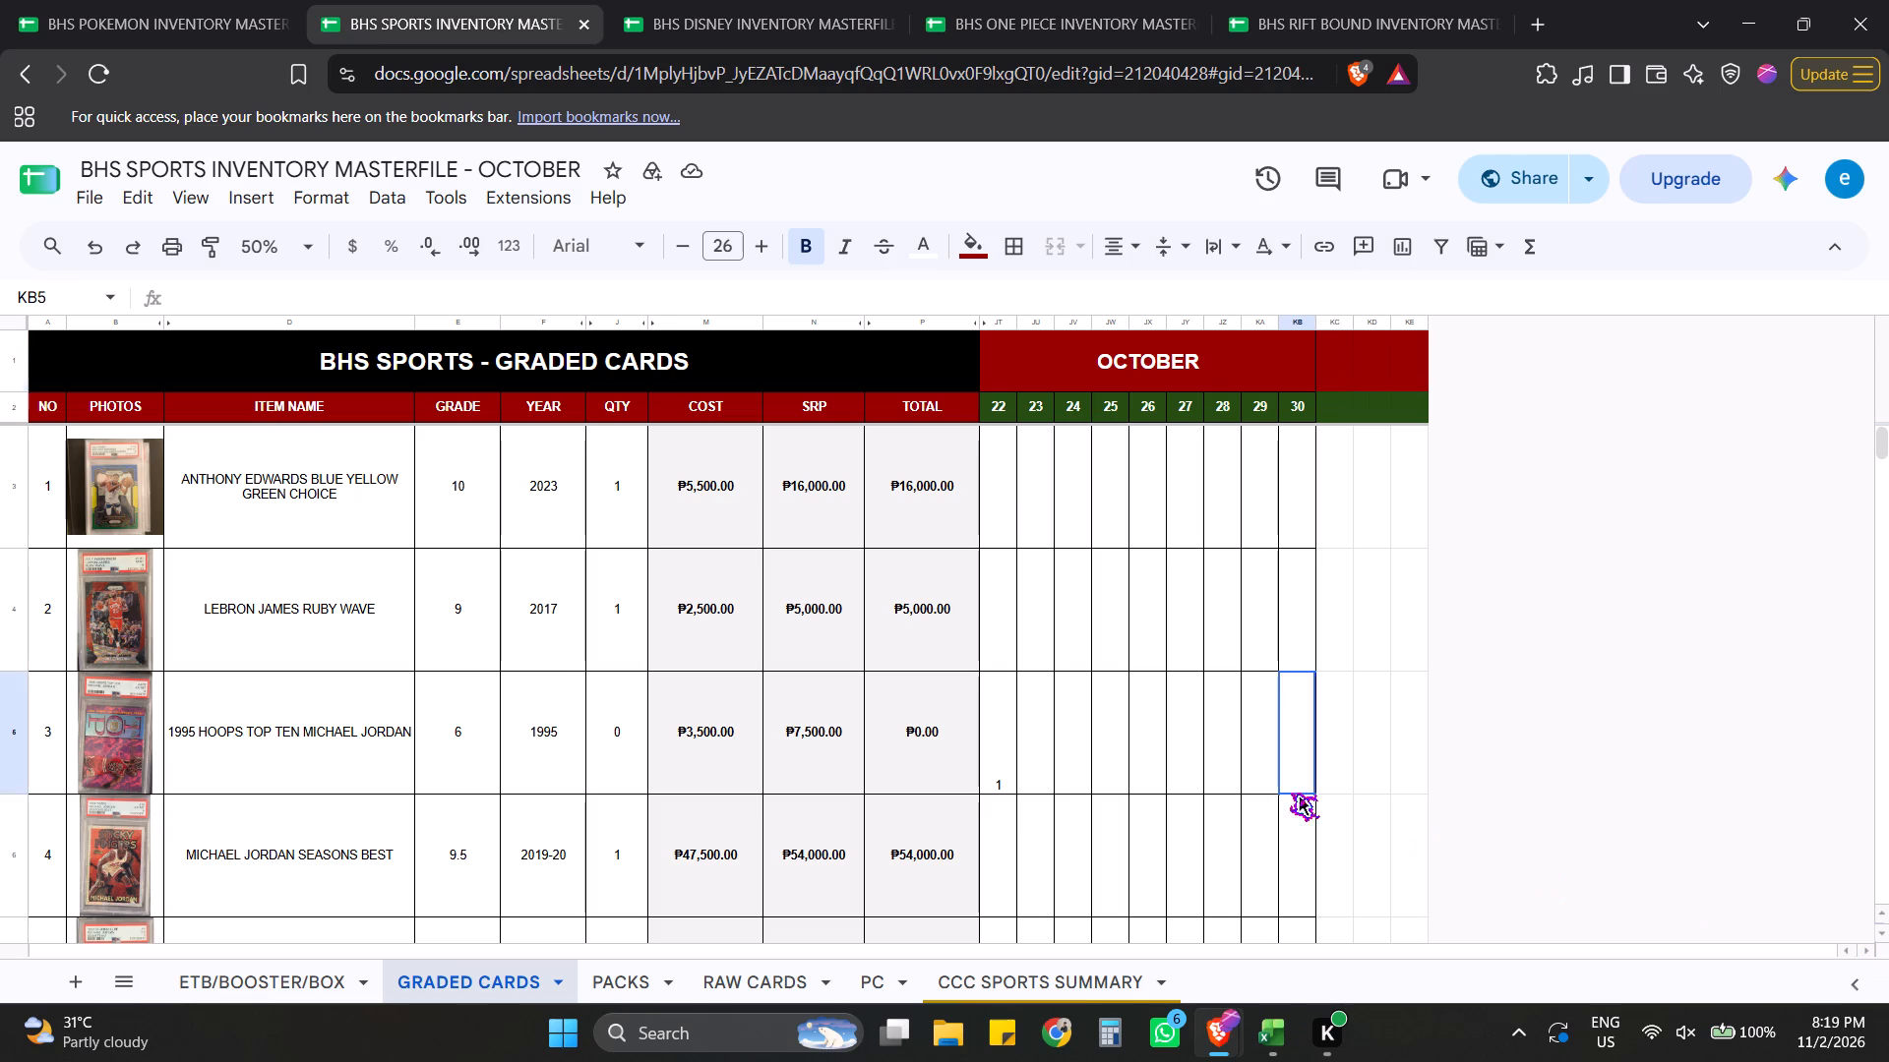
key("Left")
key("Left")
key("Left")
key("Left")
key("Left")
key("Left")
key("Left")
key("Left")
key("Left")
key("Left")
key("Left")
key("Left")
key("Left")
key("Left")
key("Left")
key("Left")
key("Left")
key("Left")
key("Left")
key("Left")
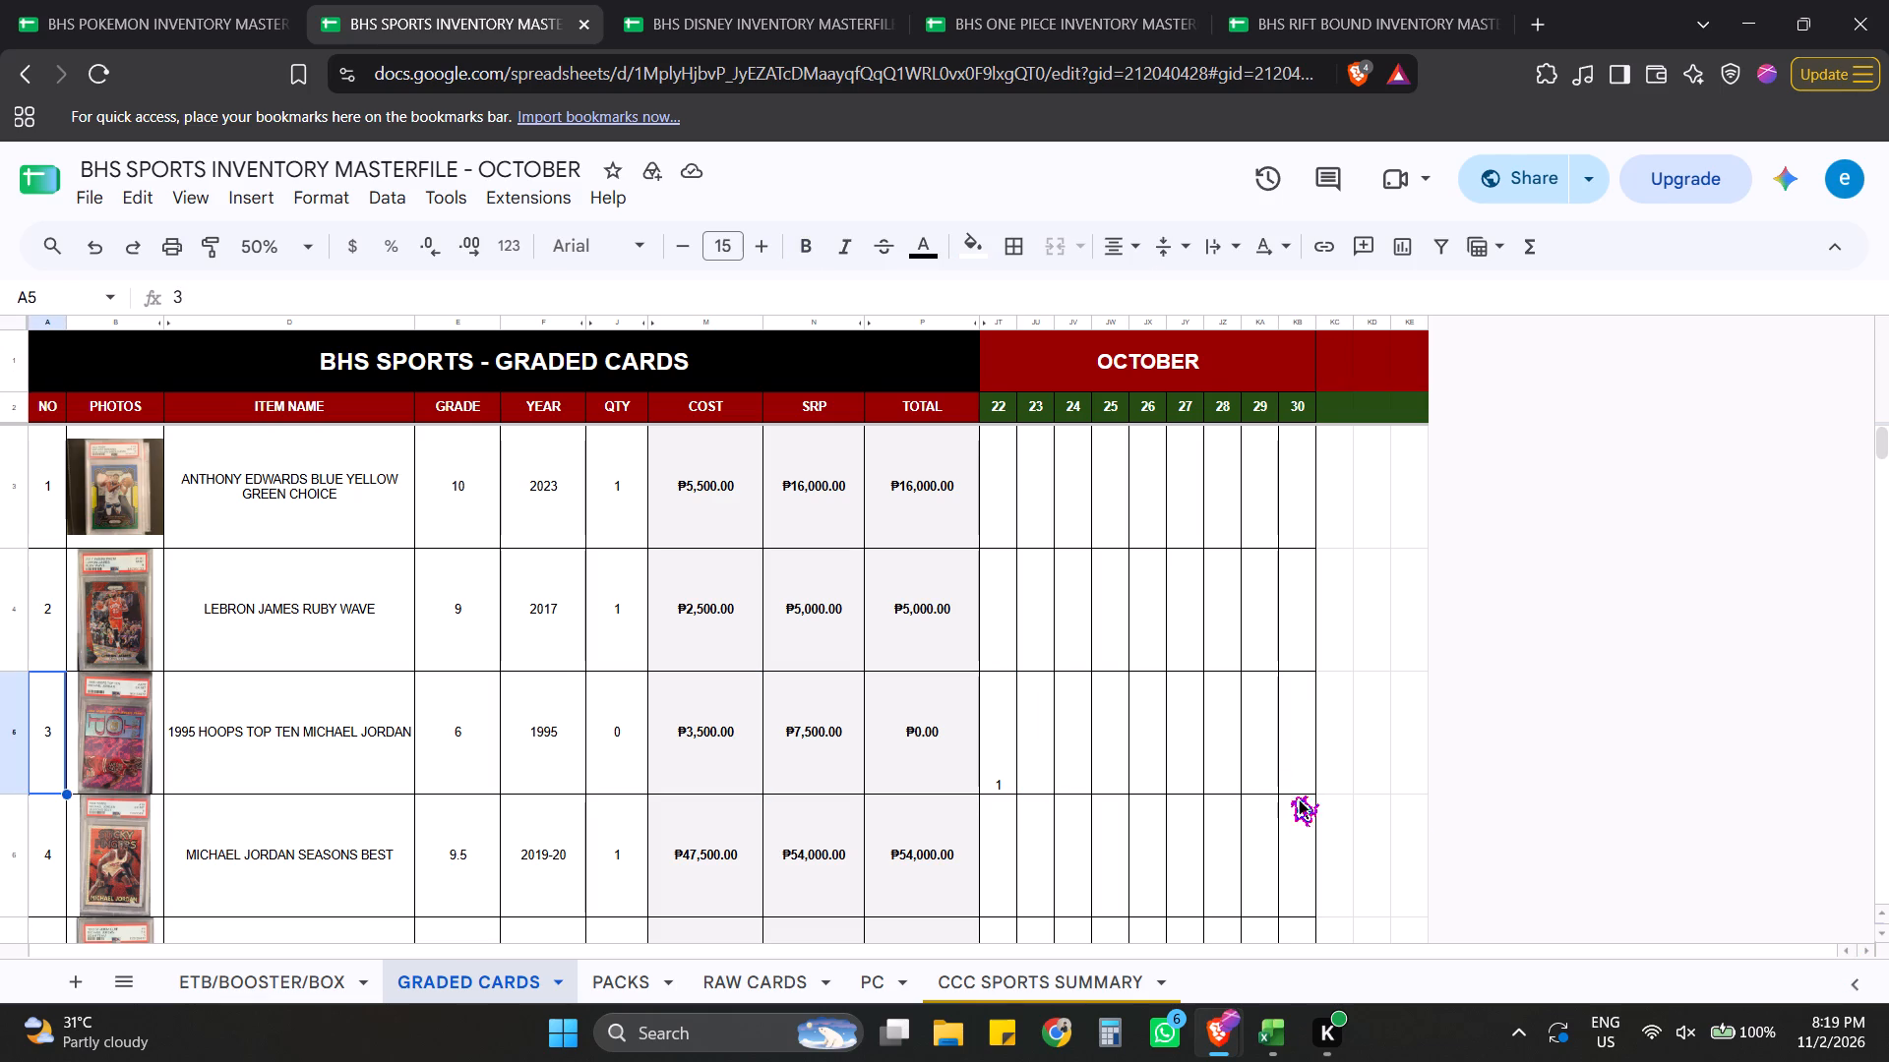
Unhide the earlier months' day columns between the TOTAL column and the October 22 column.
left_click(1071, 709)
key("Right")
key("Right")
key("Right")
left_click(985, 320)
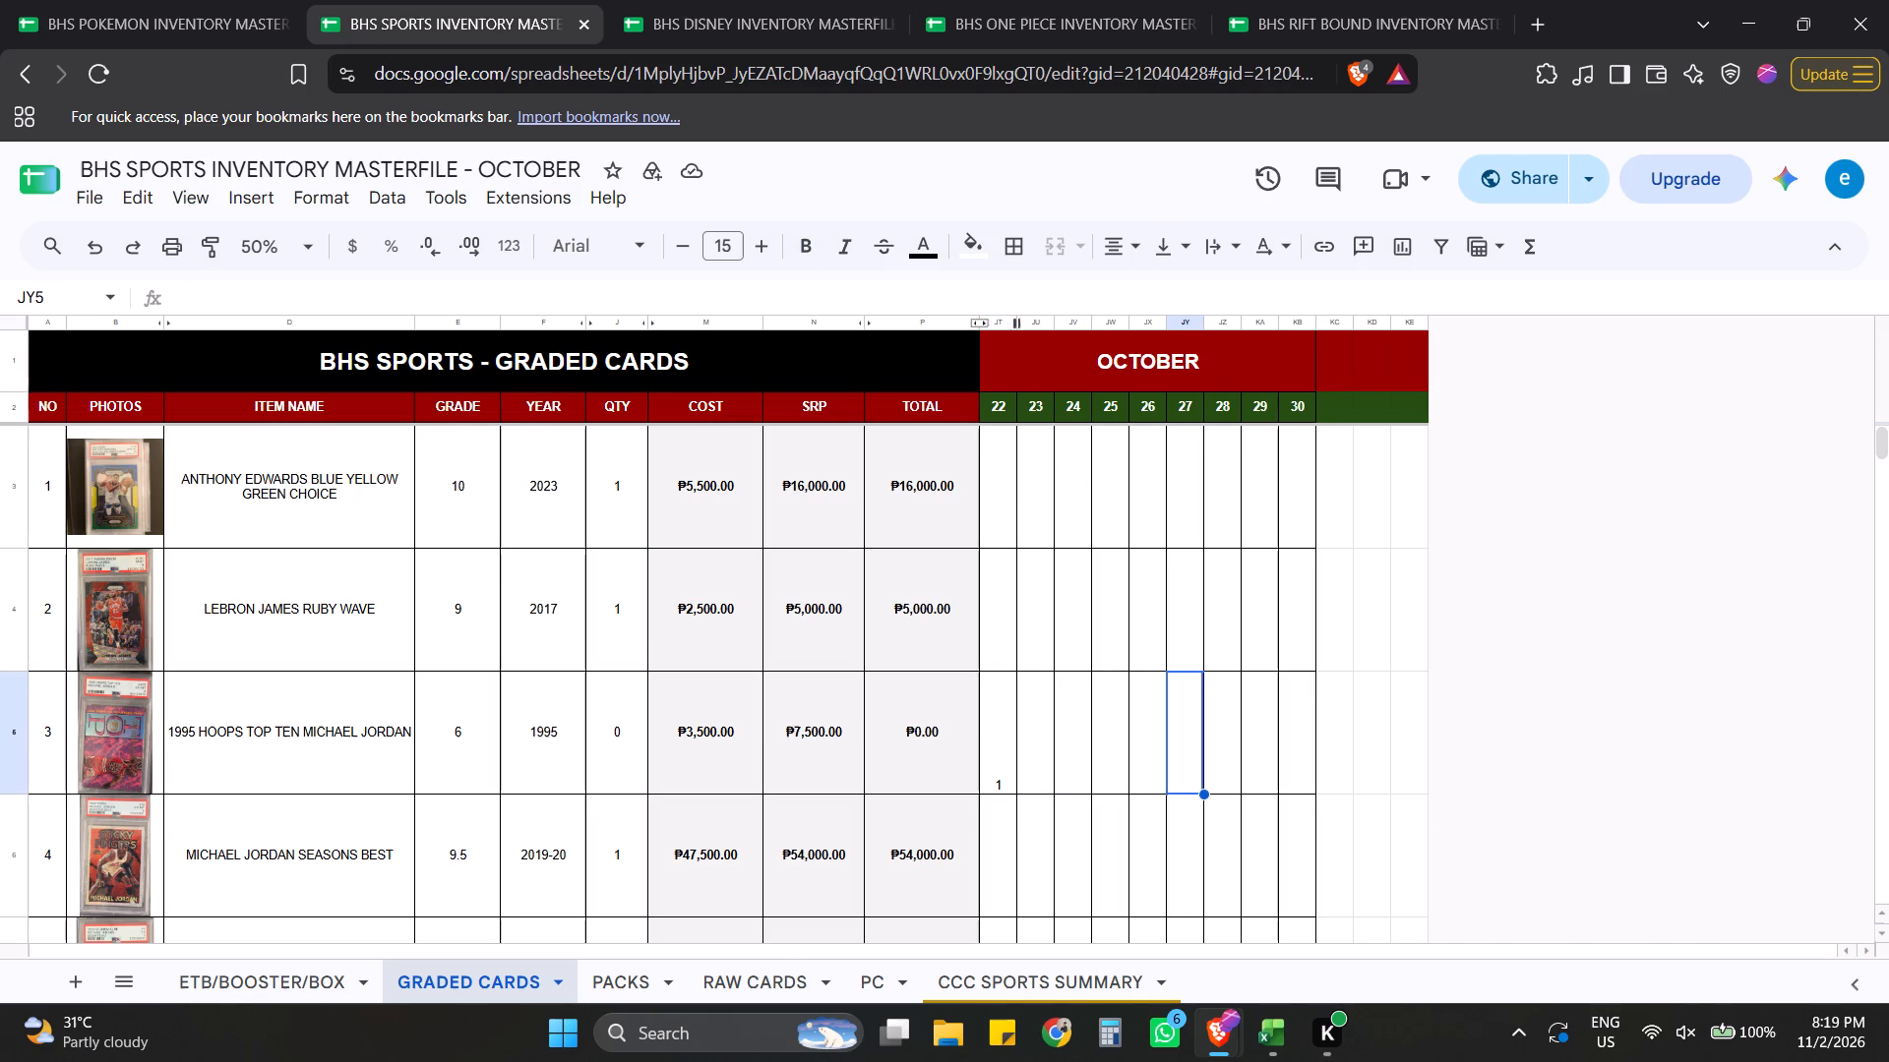
left_click(1331, 689)
key("Right")
Hide the February day columns through April 15, columns Q to CL.
left_click_drag(994, 323, 1012, 324)
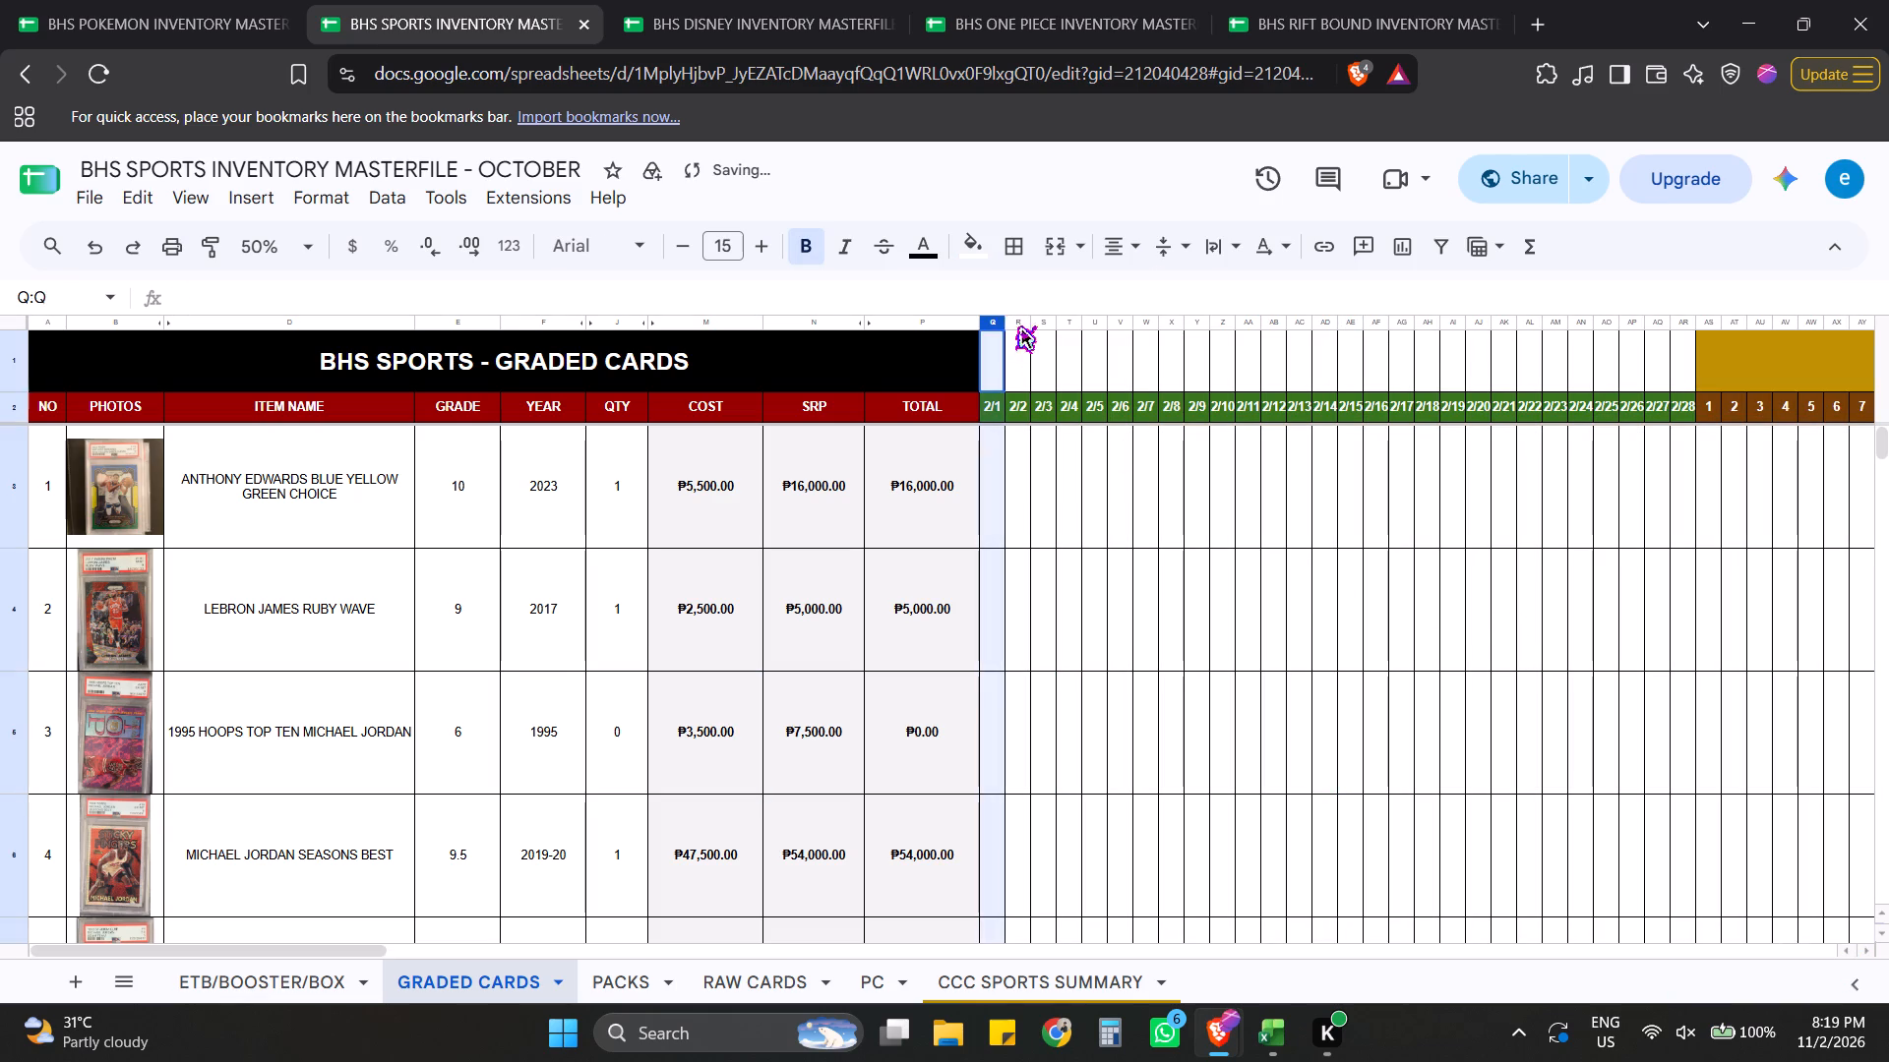
left_click_drag(1012, 324, 1879, 366)
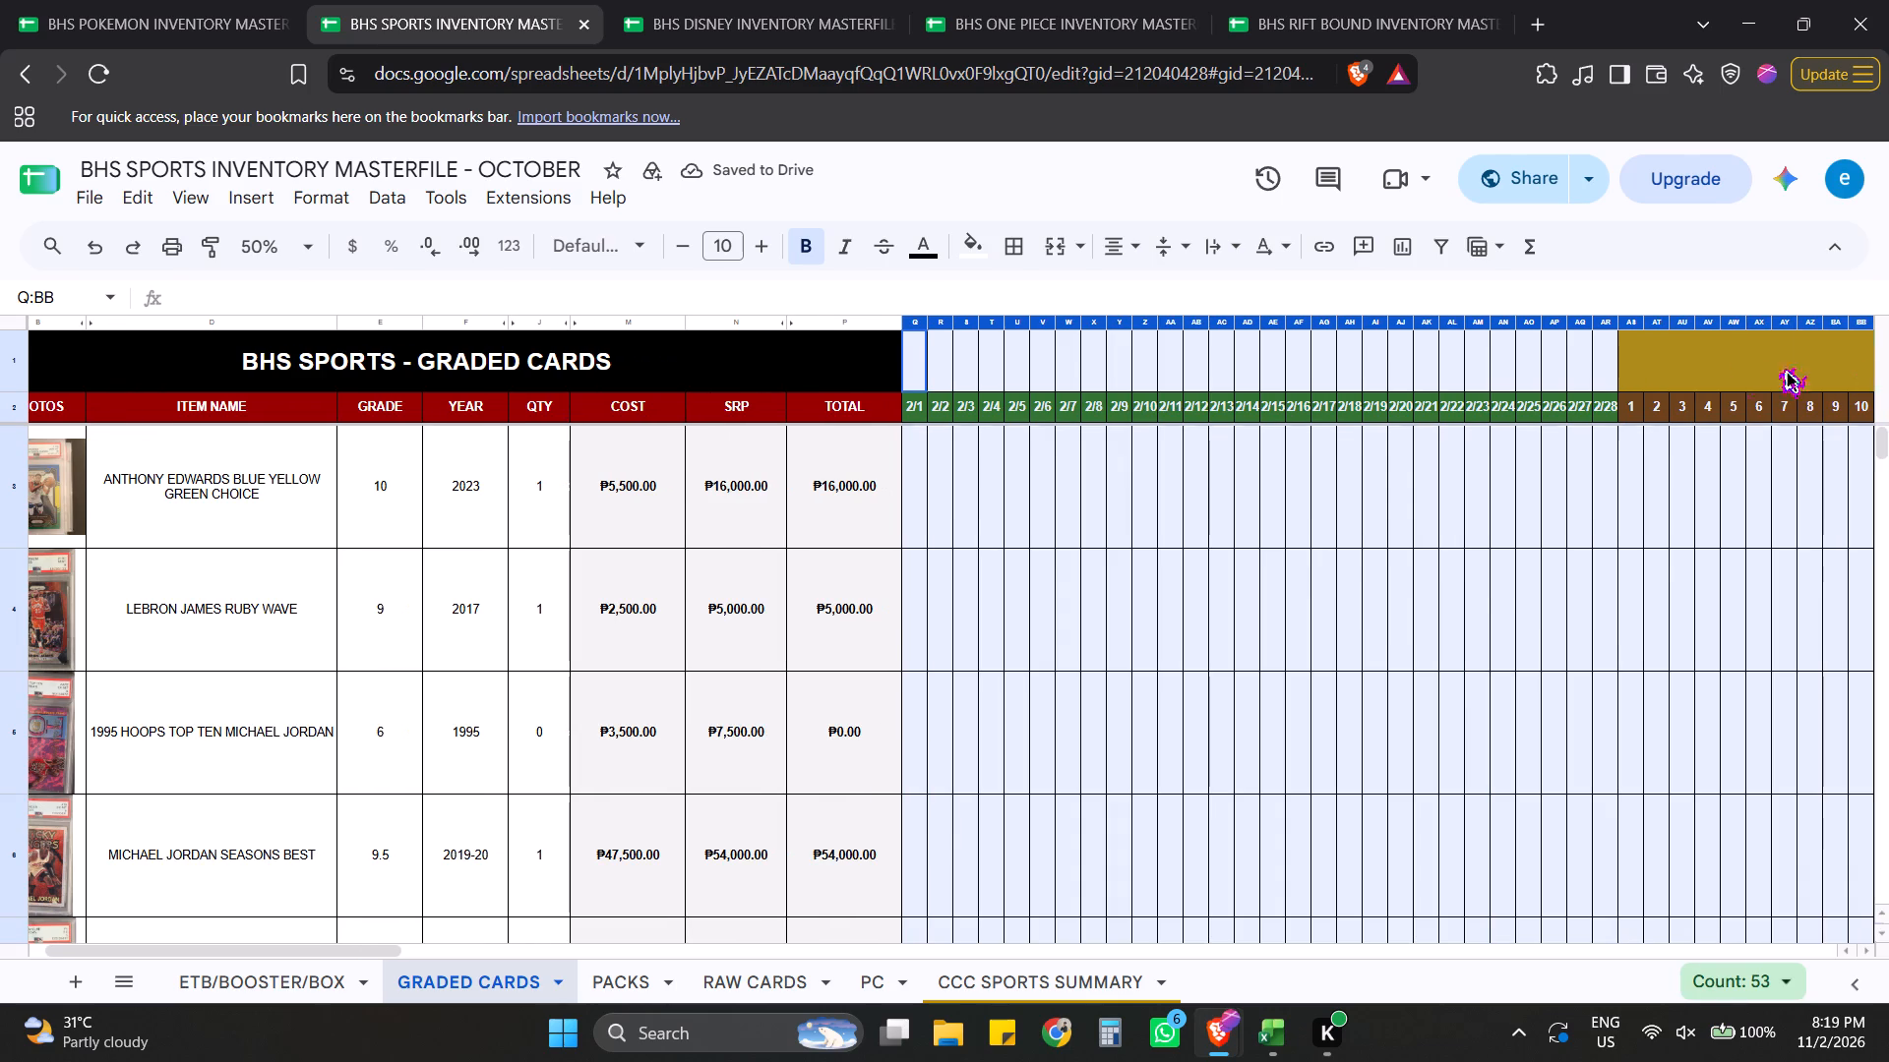
right_click(1699, 313)
right_click(1701, 318)
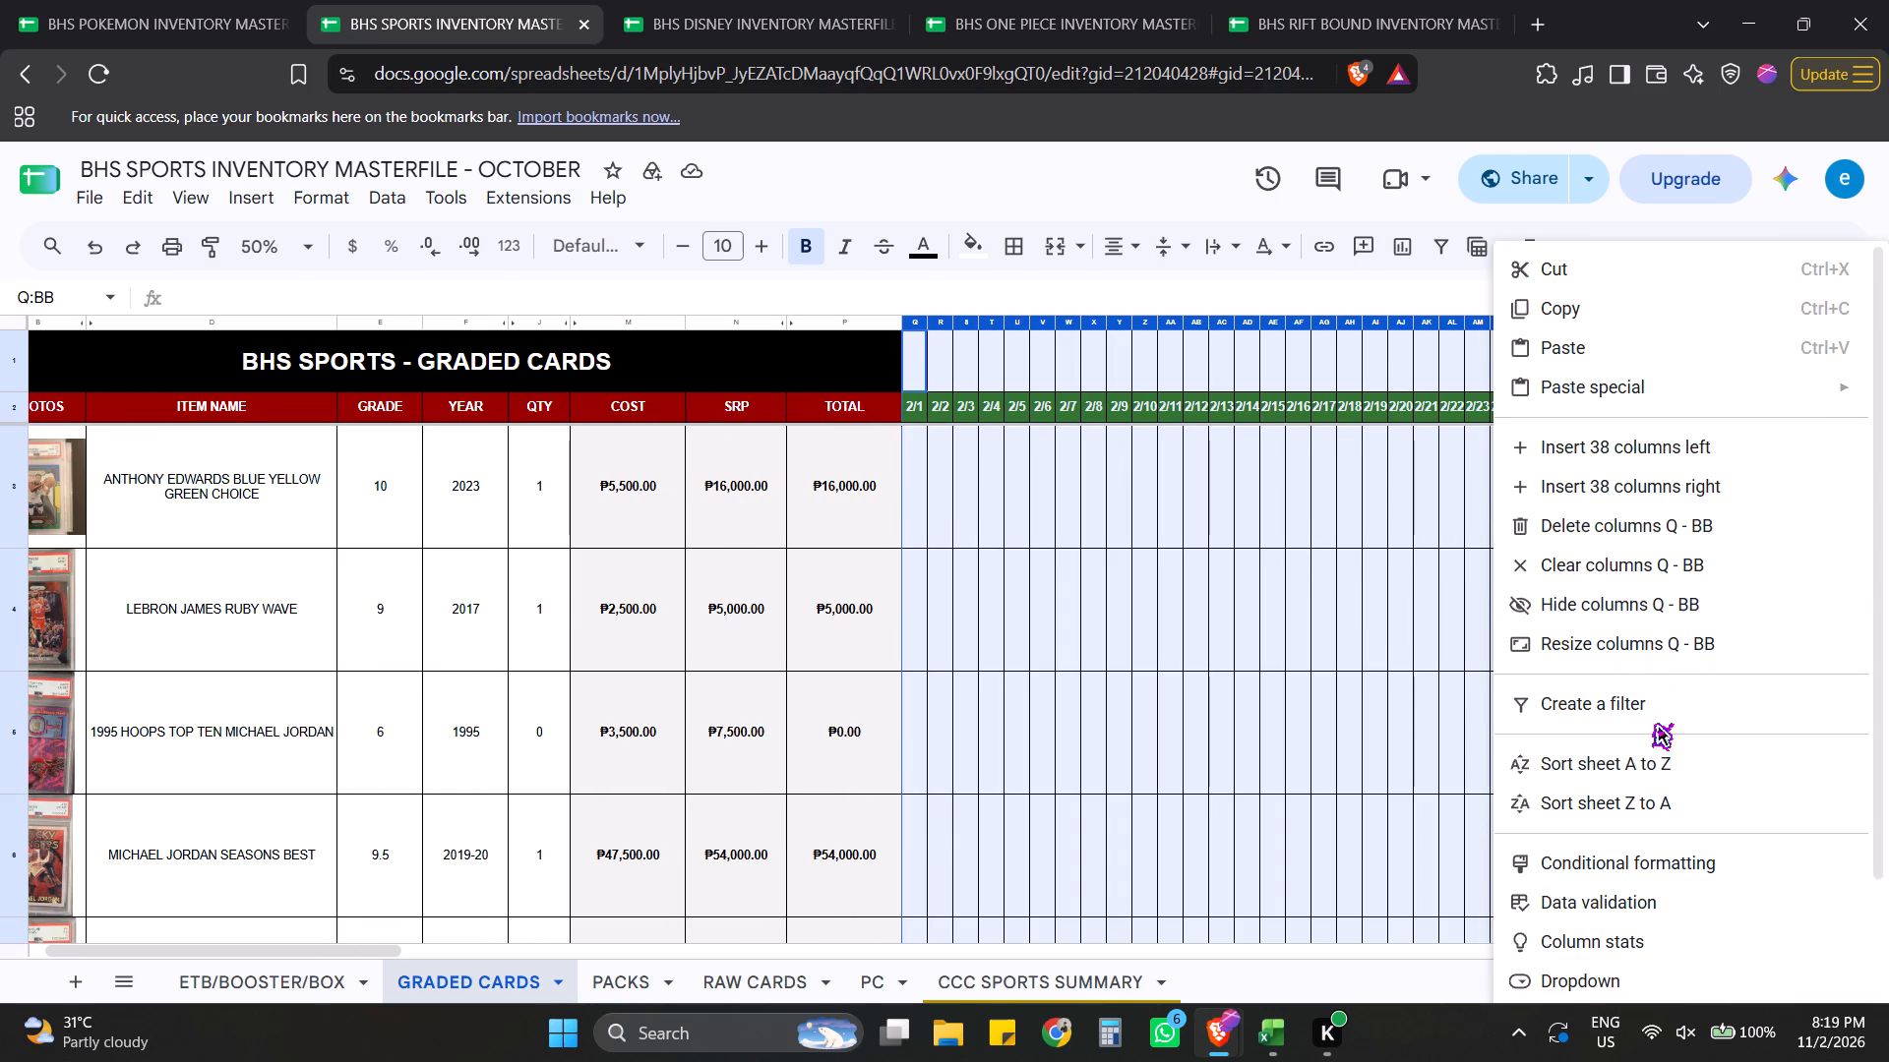
left_click(1629, 608)
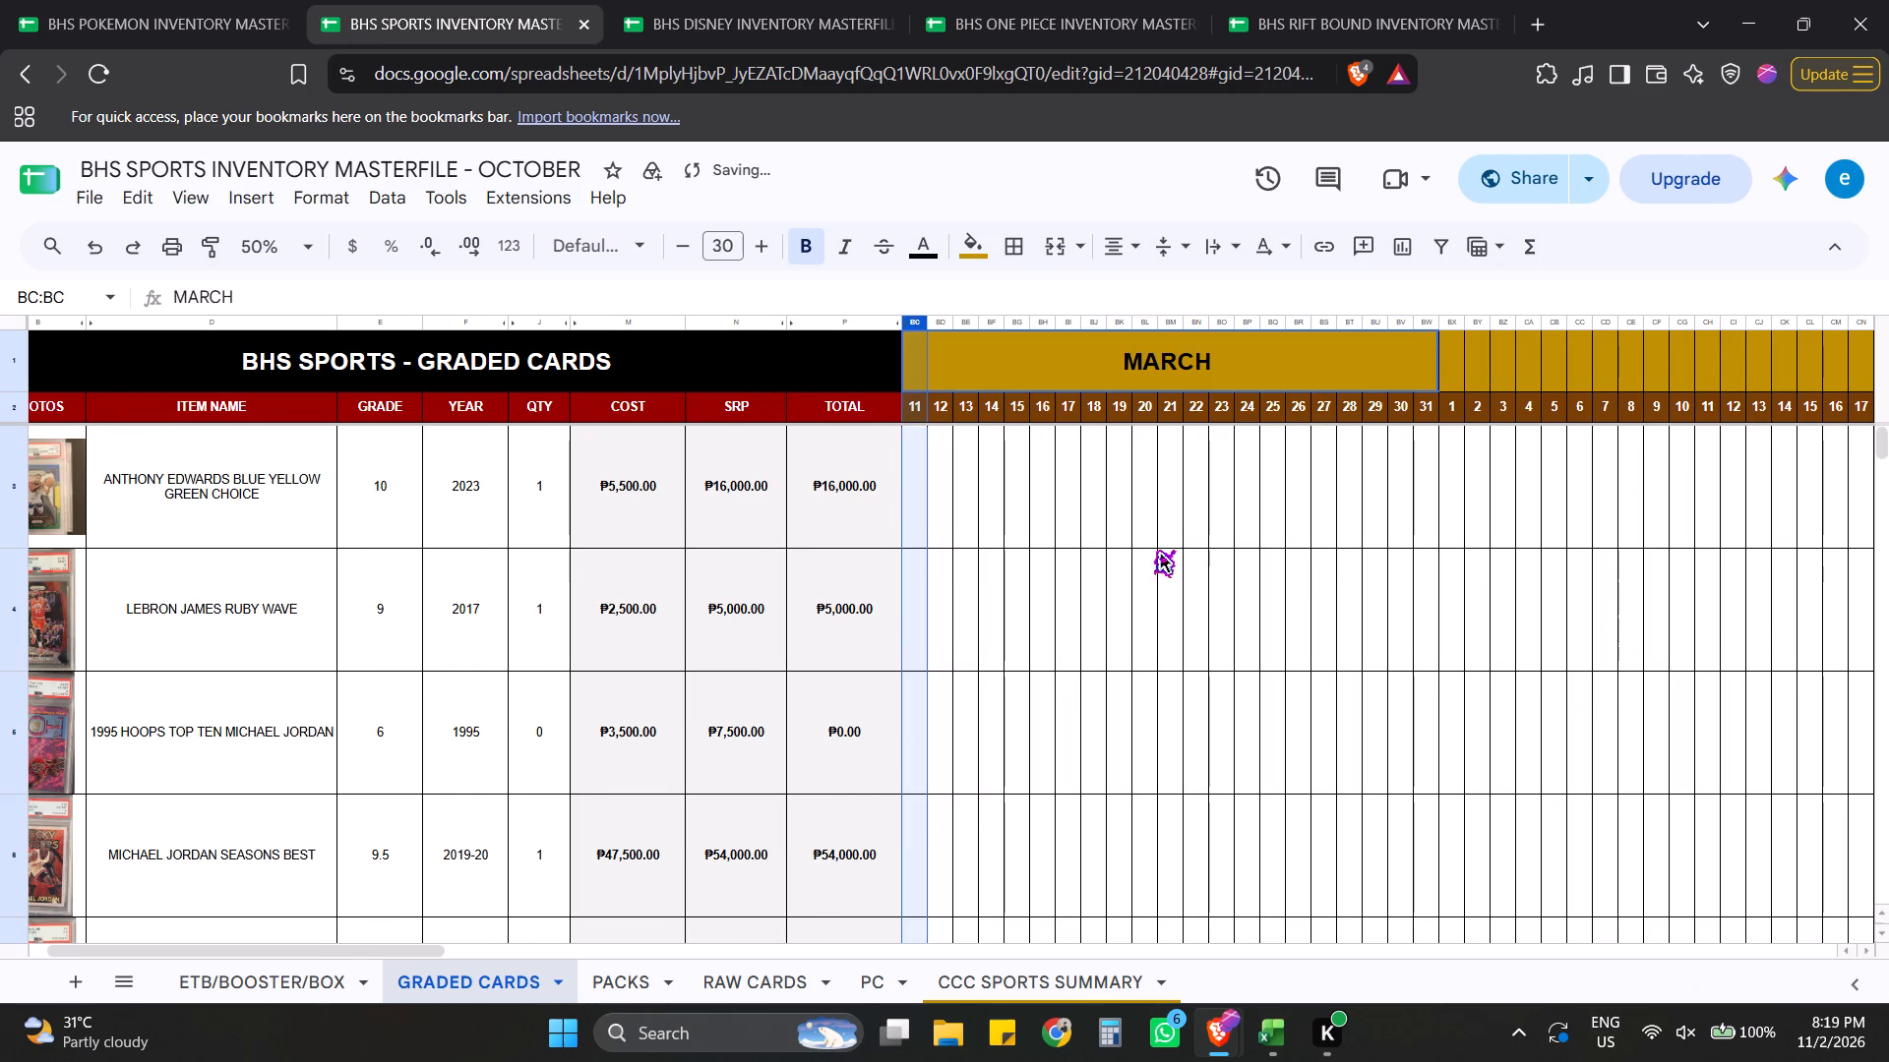
left_click(1136, 549)
left_click_drag(913, 322, 1806, 348)
right_click(1712, 322)
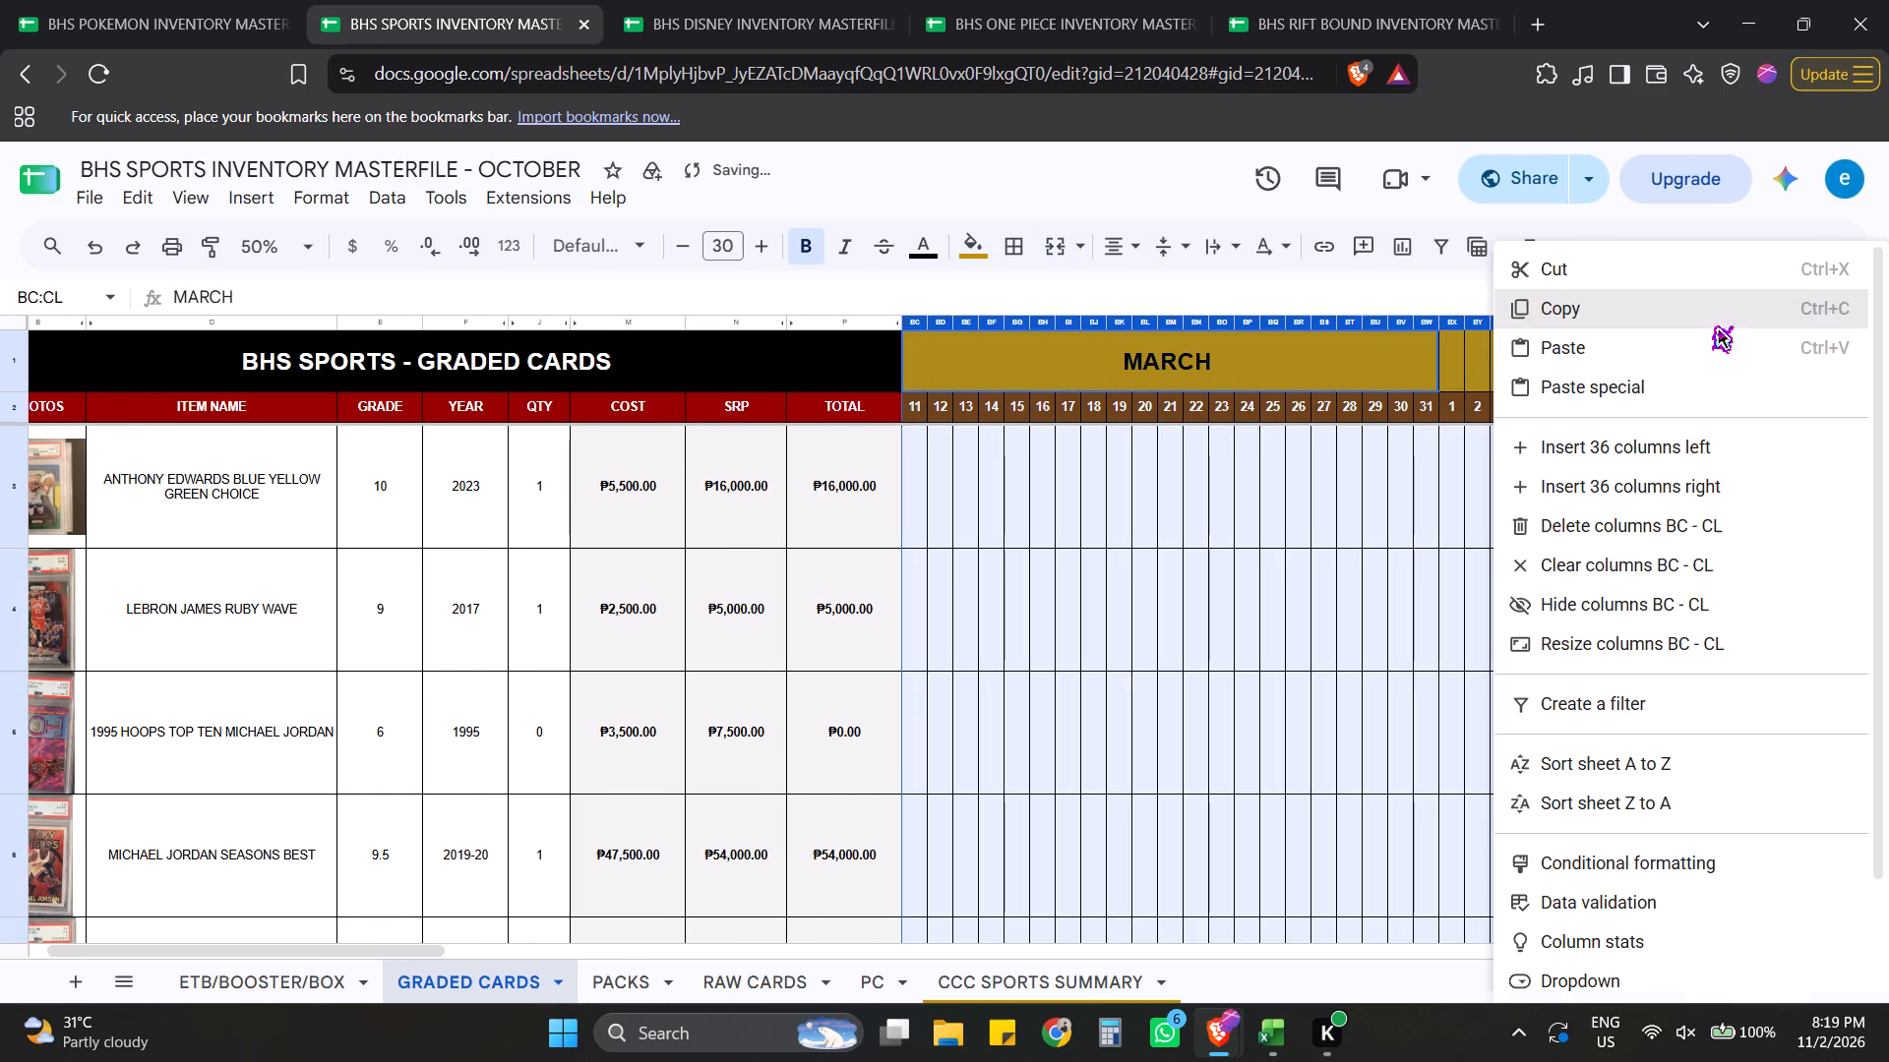
left_click(1629, 610)
left_click(1126, 605)
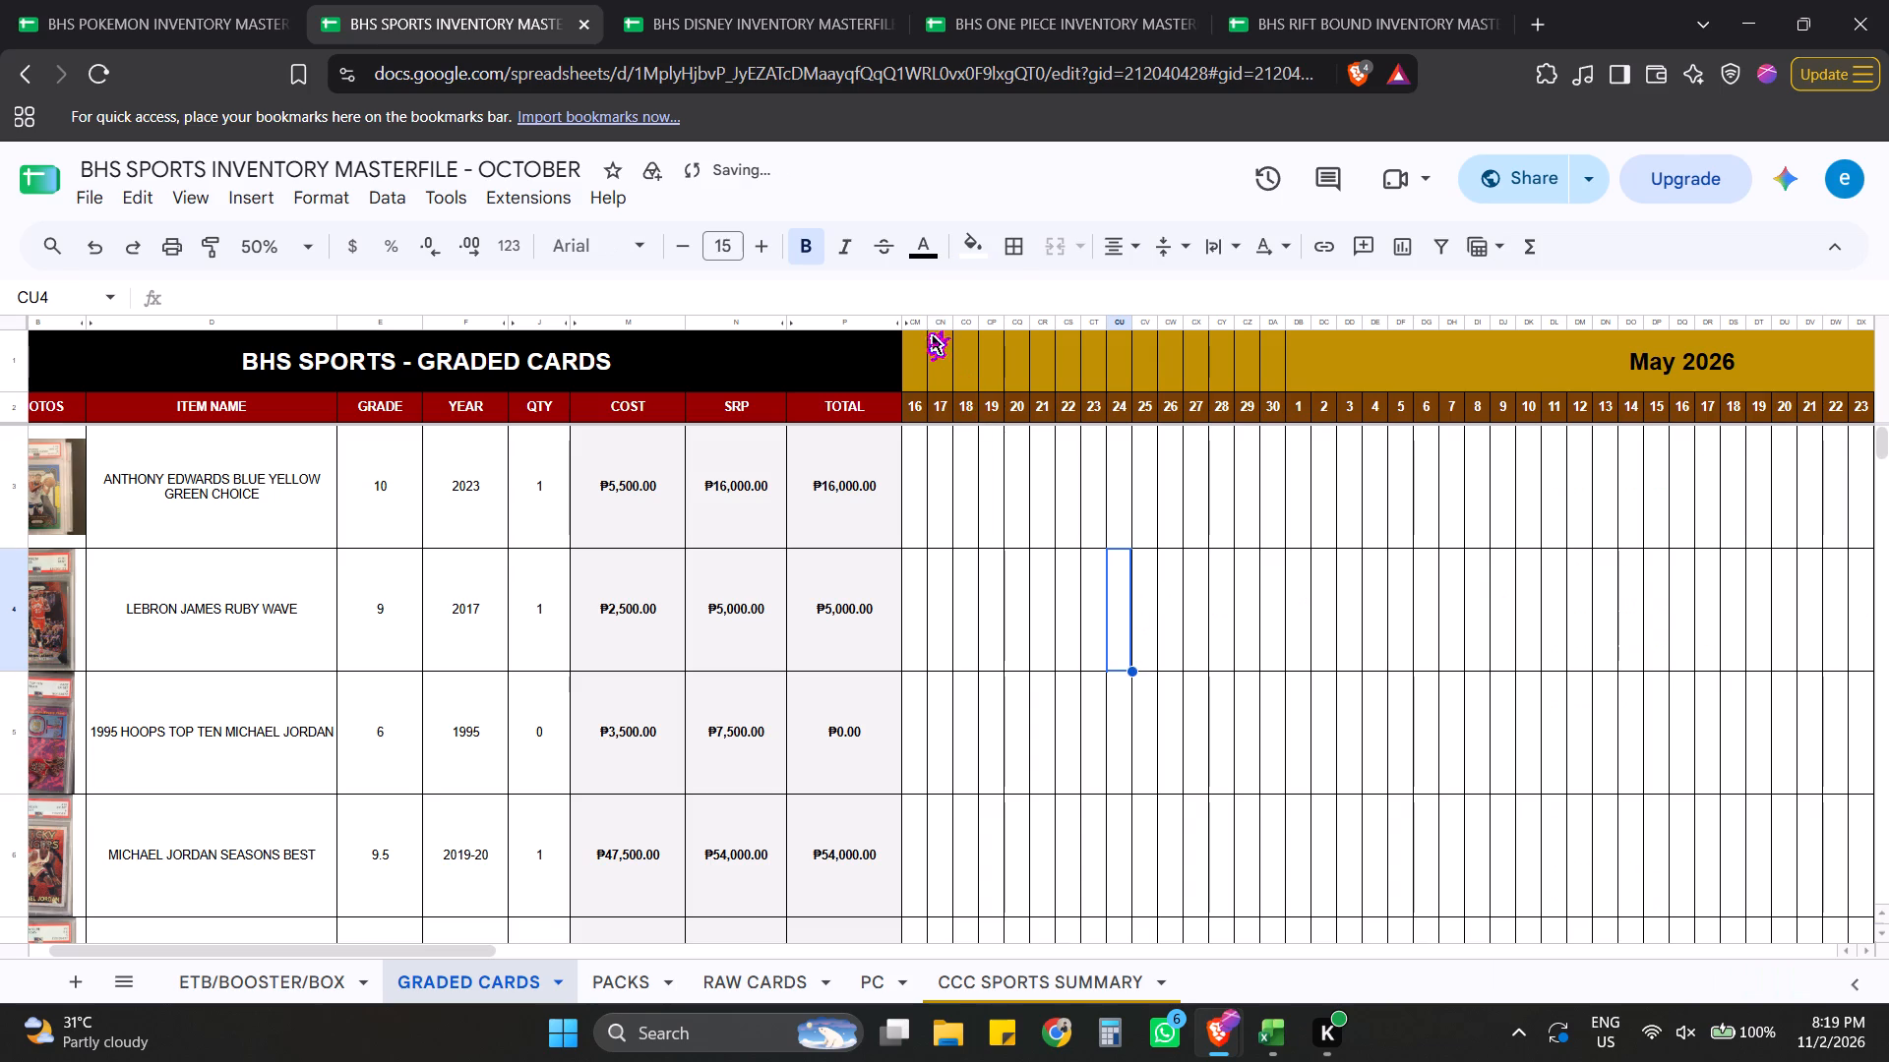
Hide the day columns from April 16 through June 25, columns CM to FE.
left_click_drag(914, 321, 1862, 362)
right_click(1609, 511)
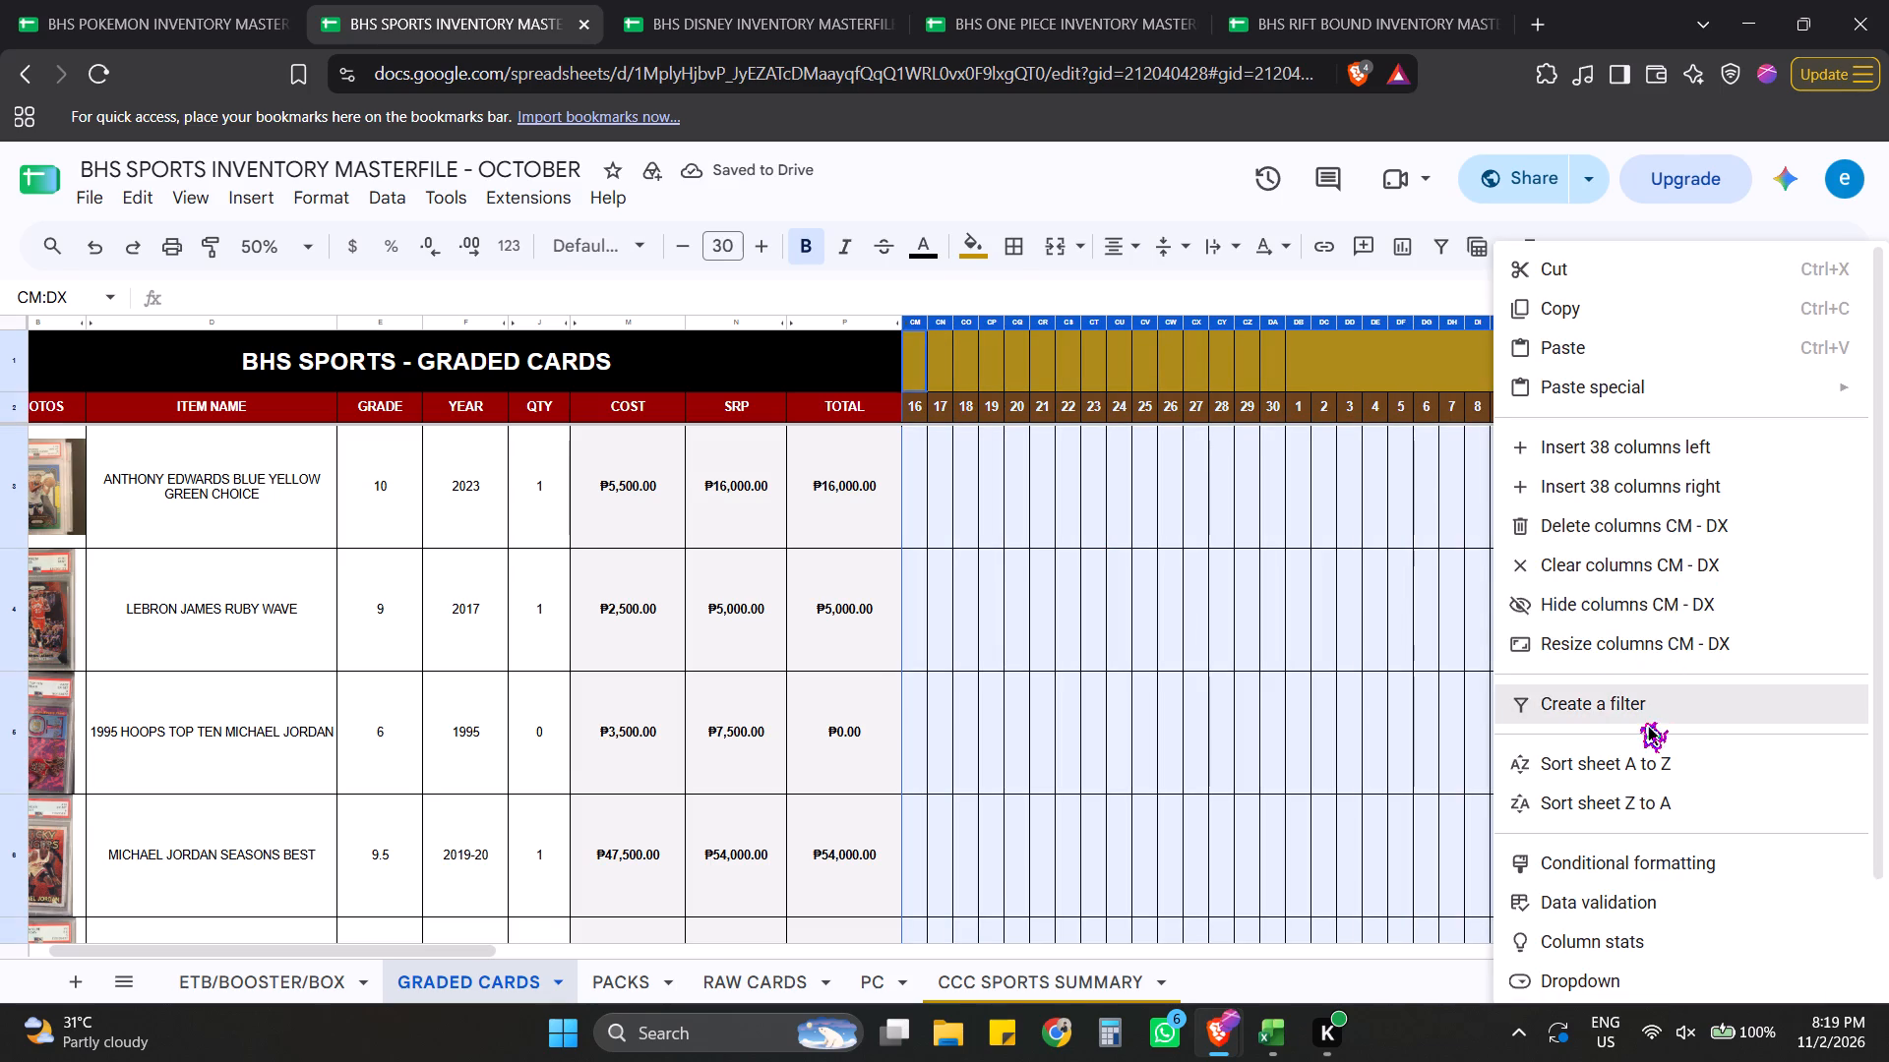
left_click(1604, 608)
left_click(1055, 550)
left_click_drag(912, 320, 1717, 344)
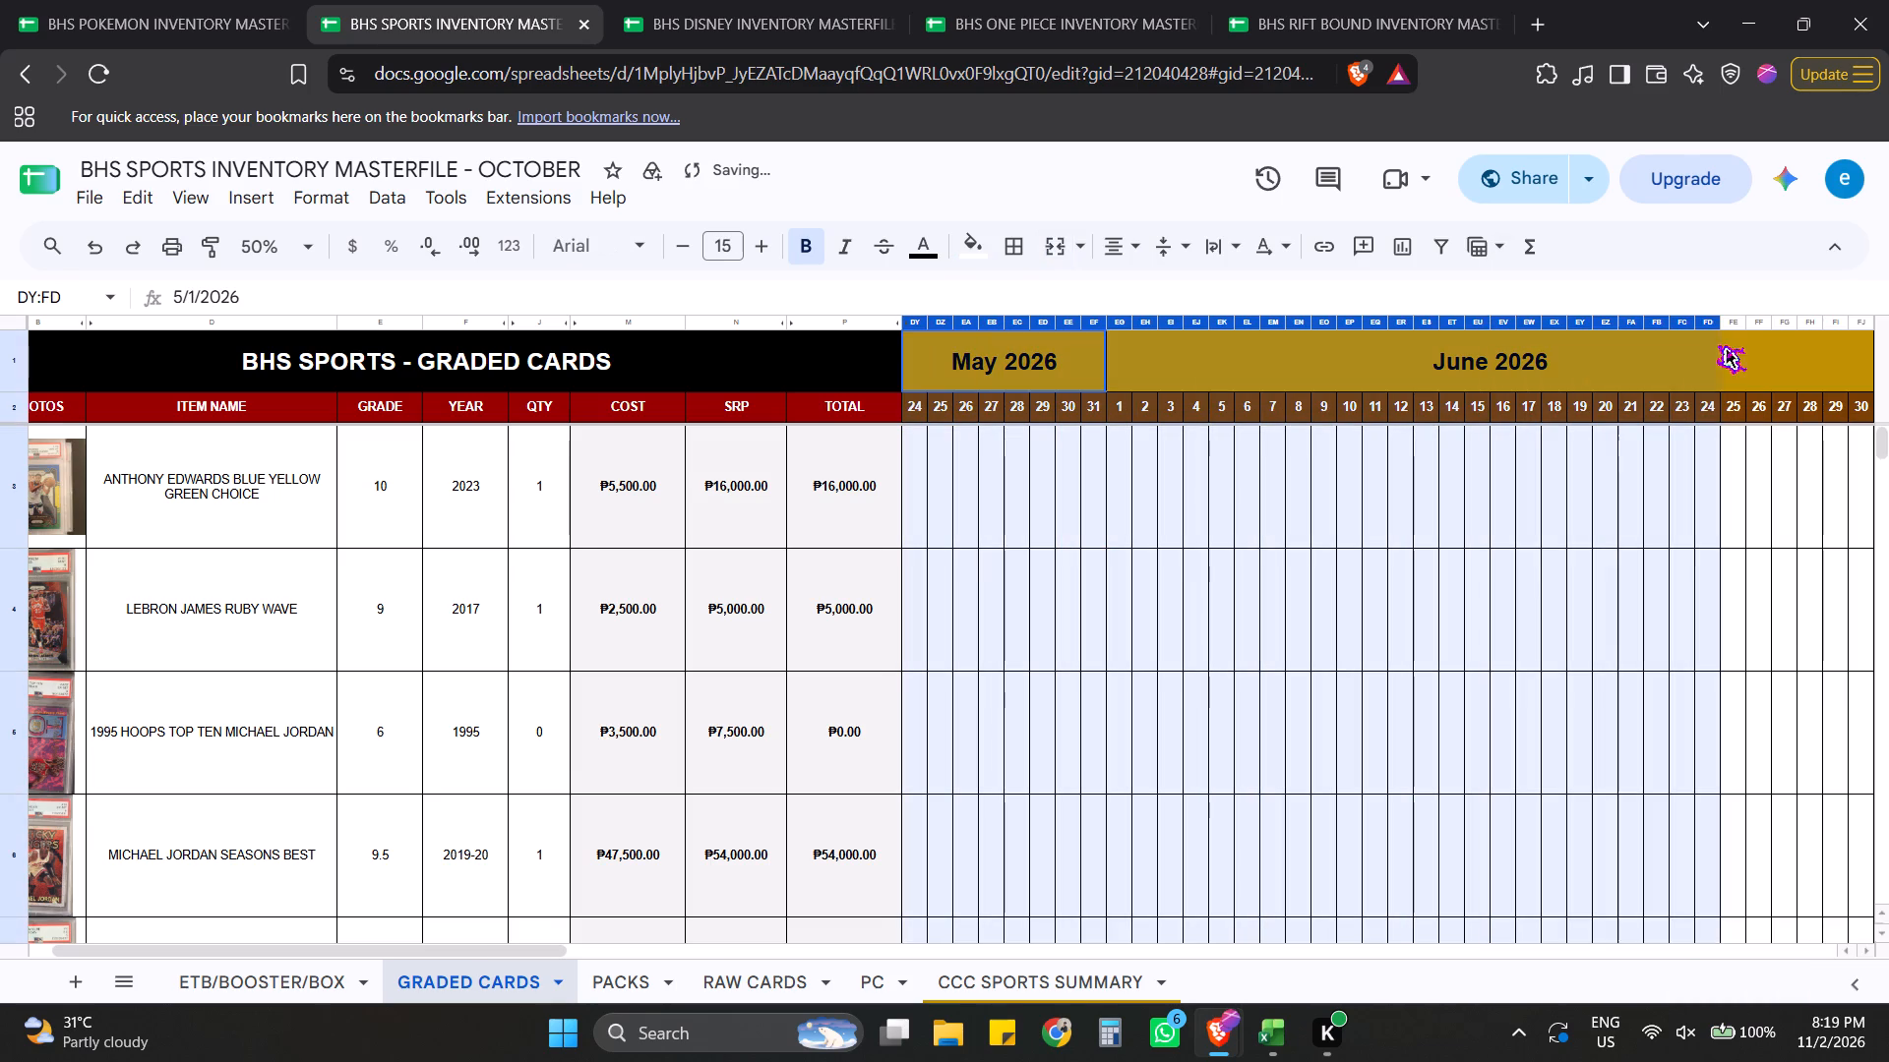
left_click_drag(1717, 344, 1733, 343)
right_click(1523, 500)
left_click(1608, 612)
left_click(1060, 601)
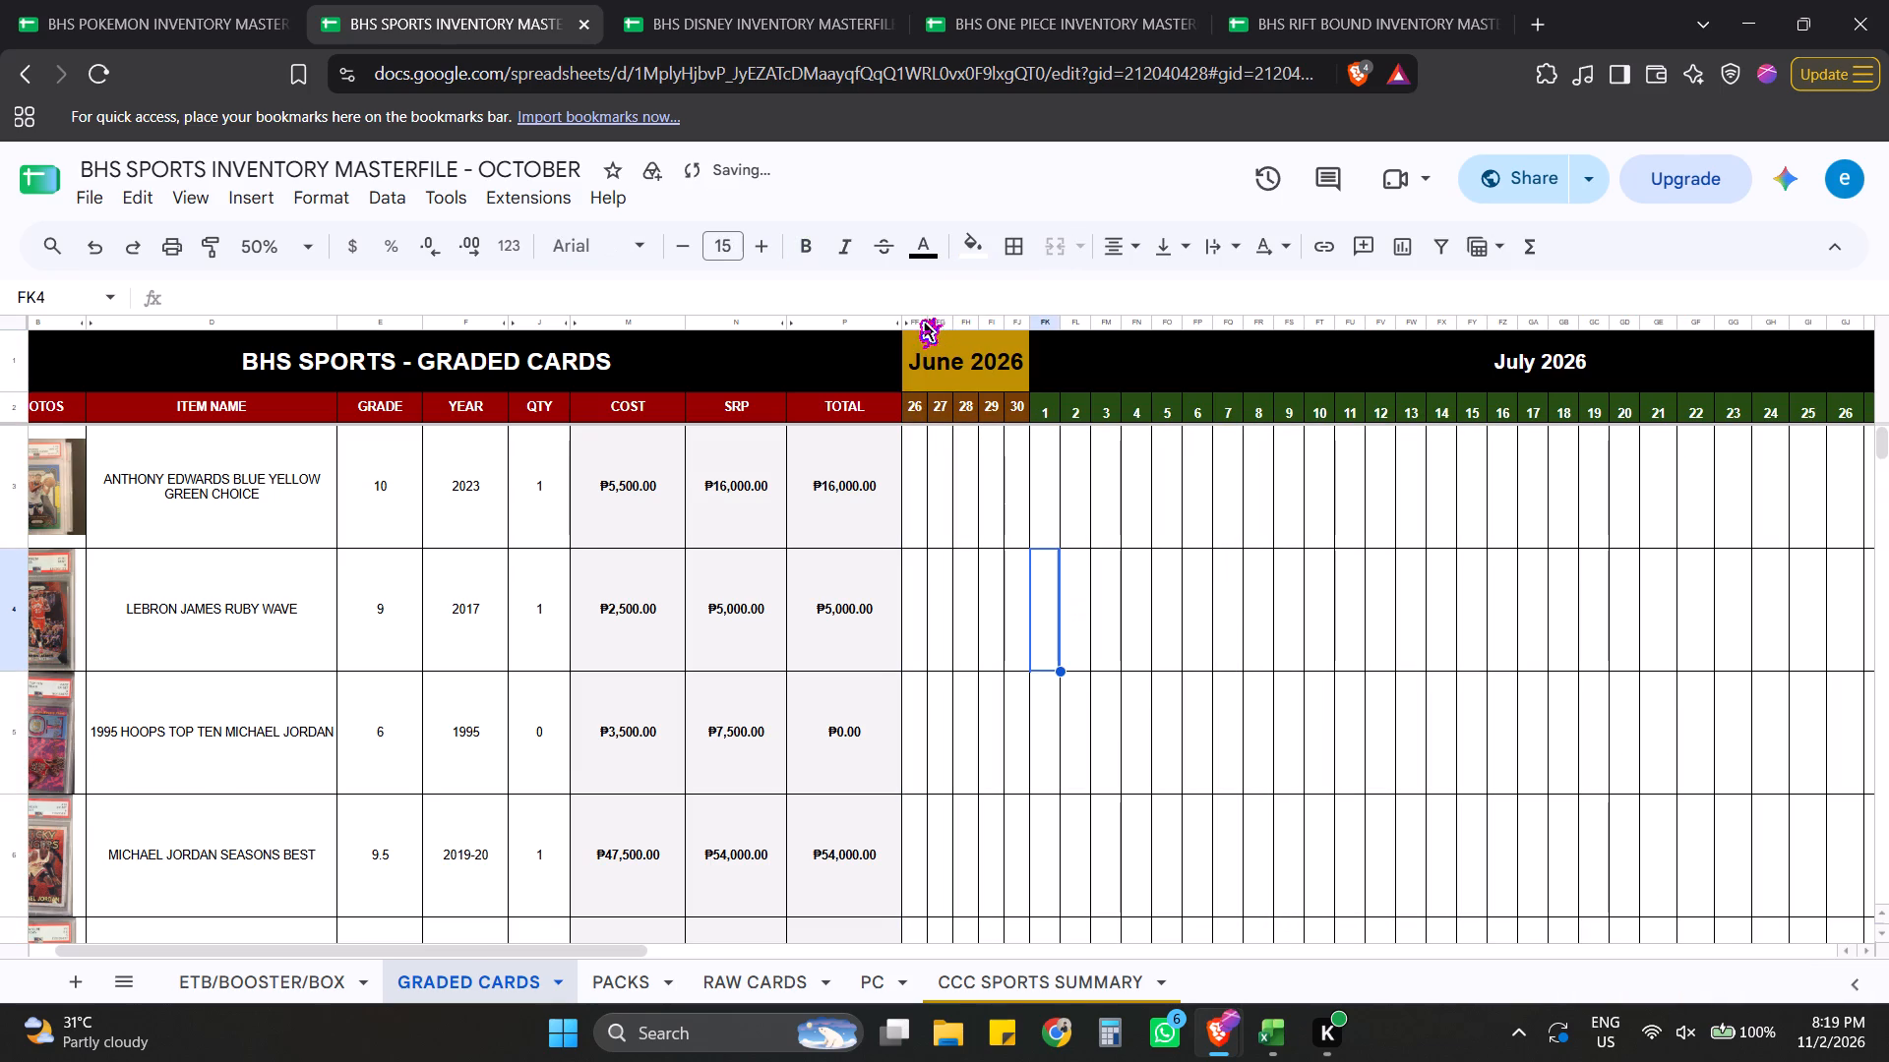
Hide the day columns from June 26 through August 14, columns FF to HC.
left_click_drag(914, 319, 1784, 365)
right_click(1464, 496)
left_click(1547, 618)
left_click(1162, 608)
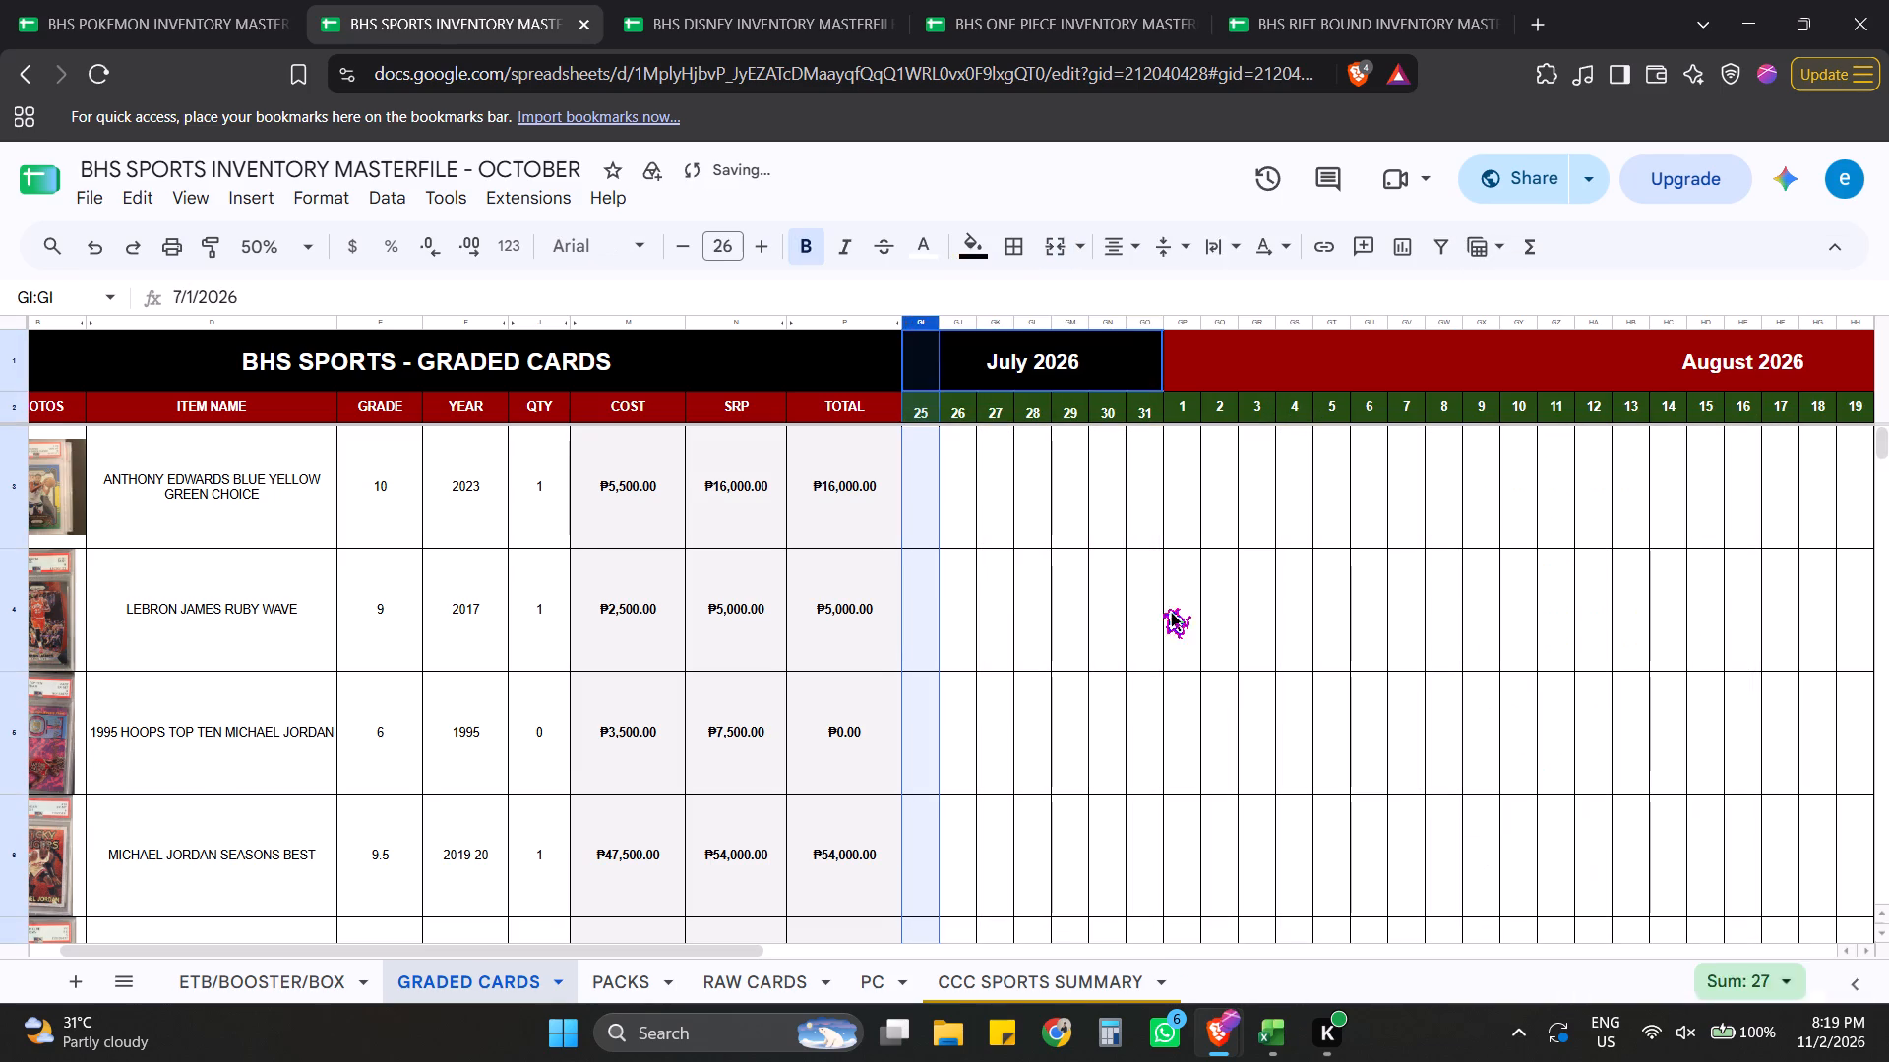
left_click_drag(924, 326, 1687, 370)
right_click(1449, 562)
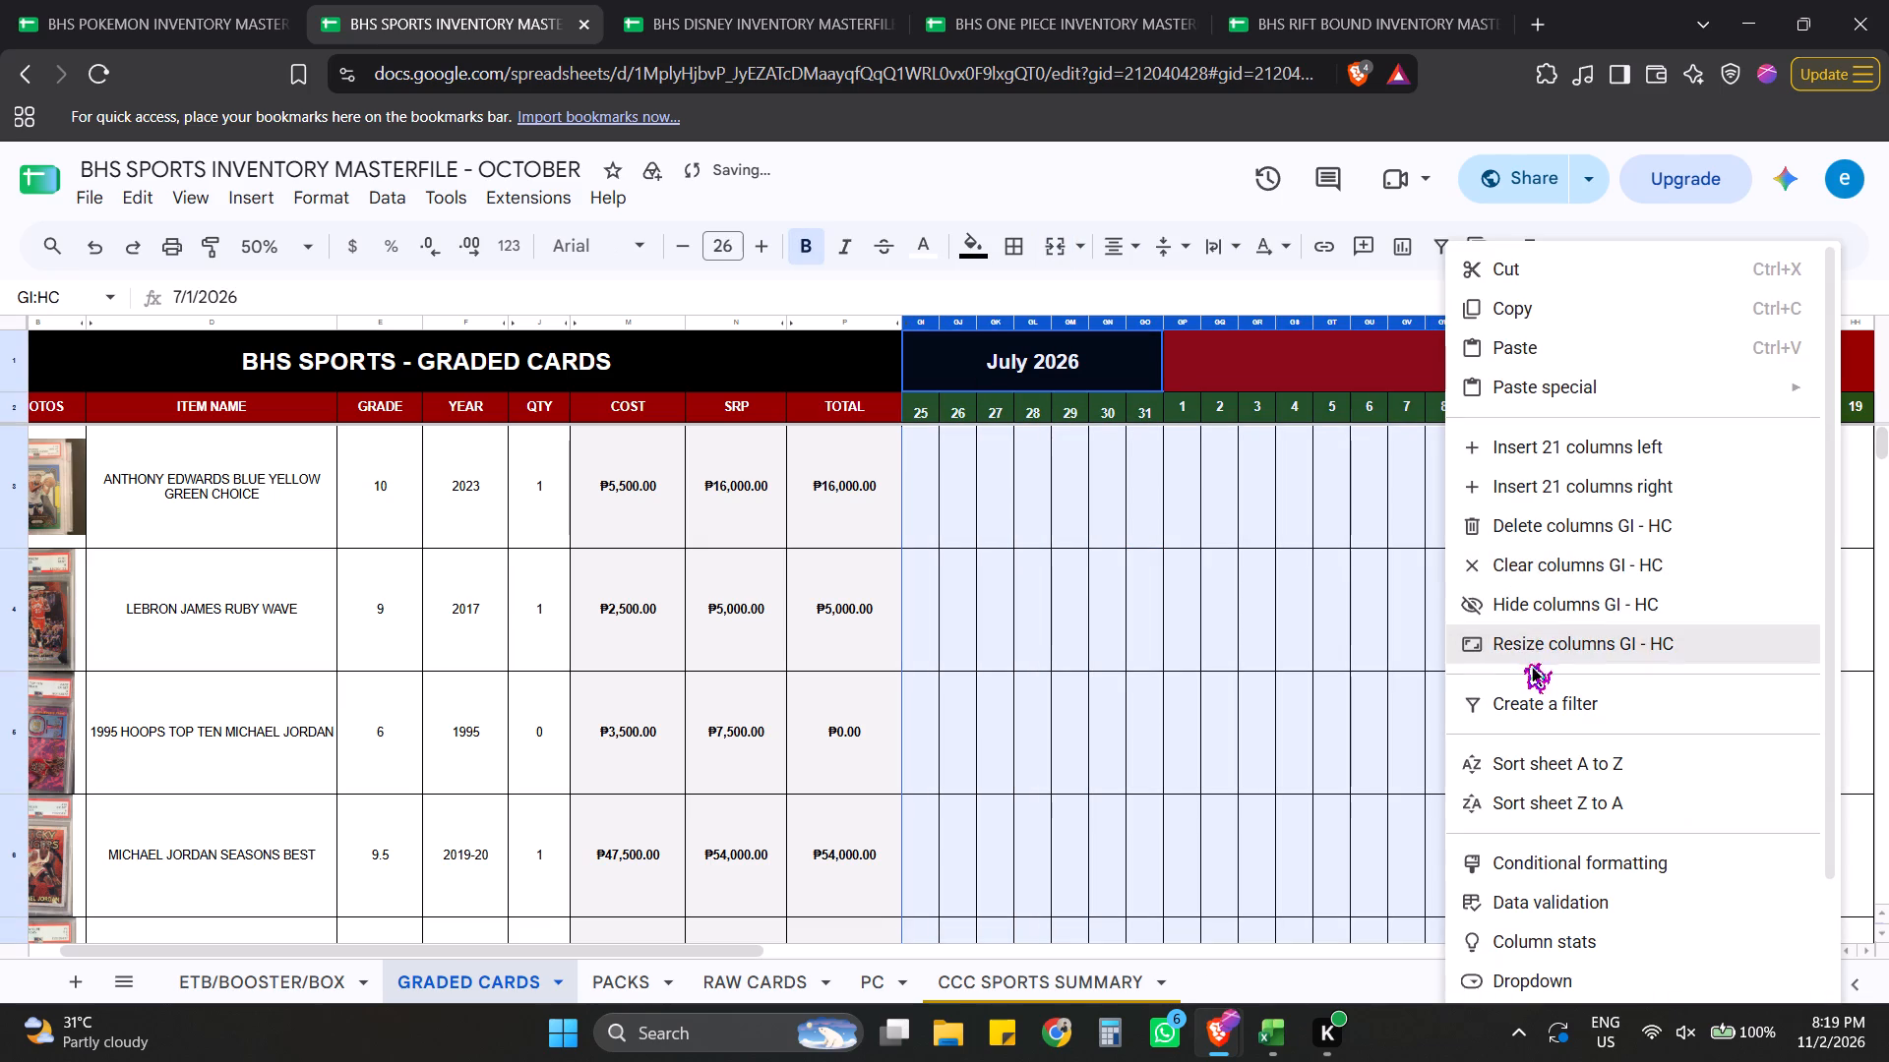
left_click(1537, 608)
left_click(1169, 612)
Hide the day columns from August 15 through September 8, columns HD to IB.
left_click_drag(929, 324, 1830, 368)
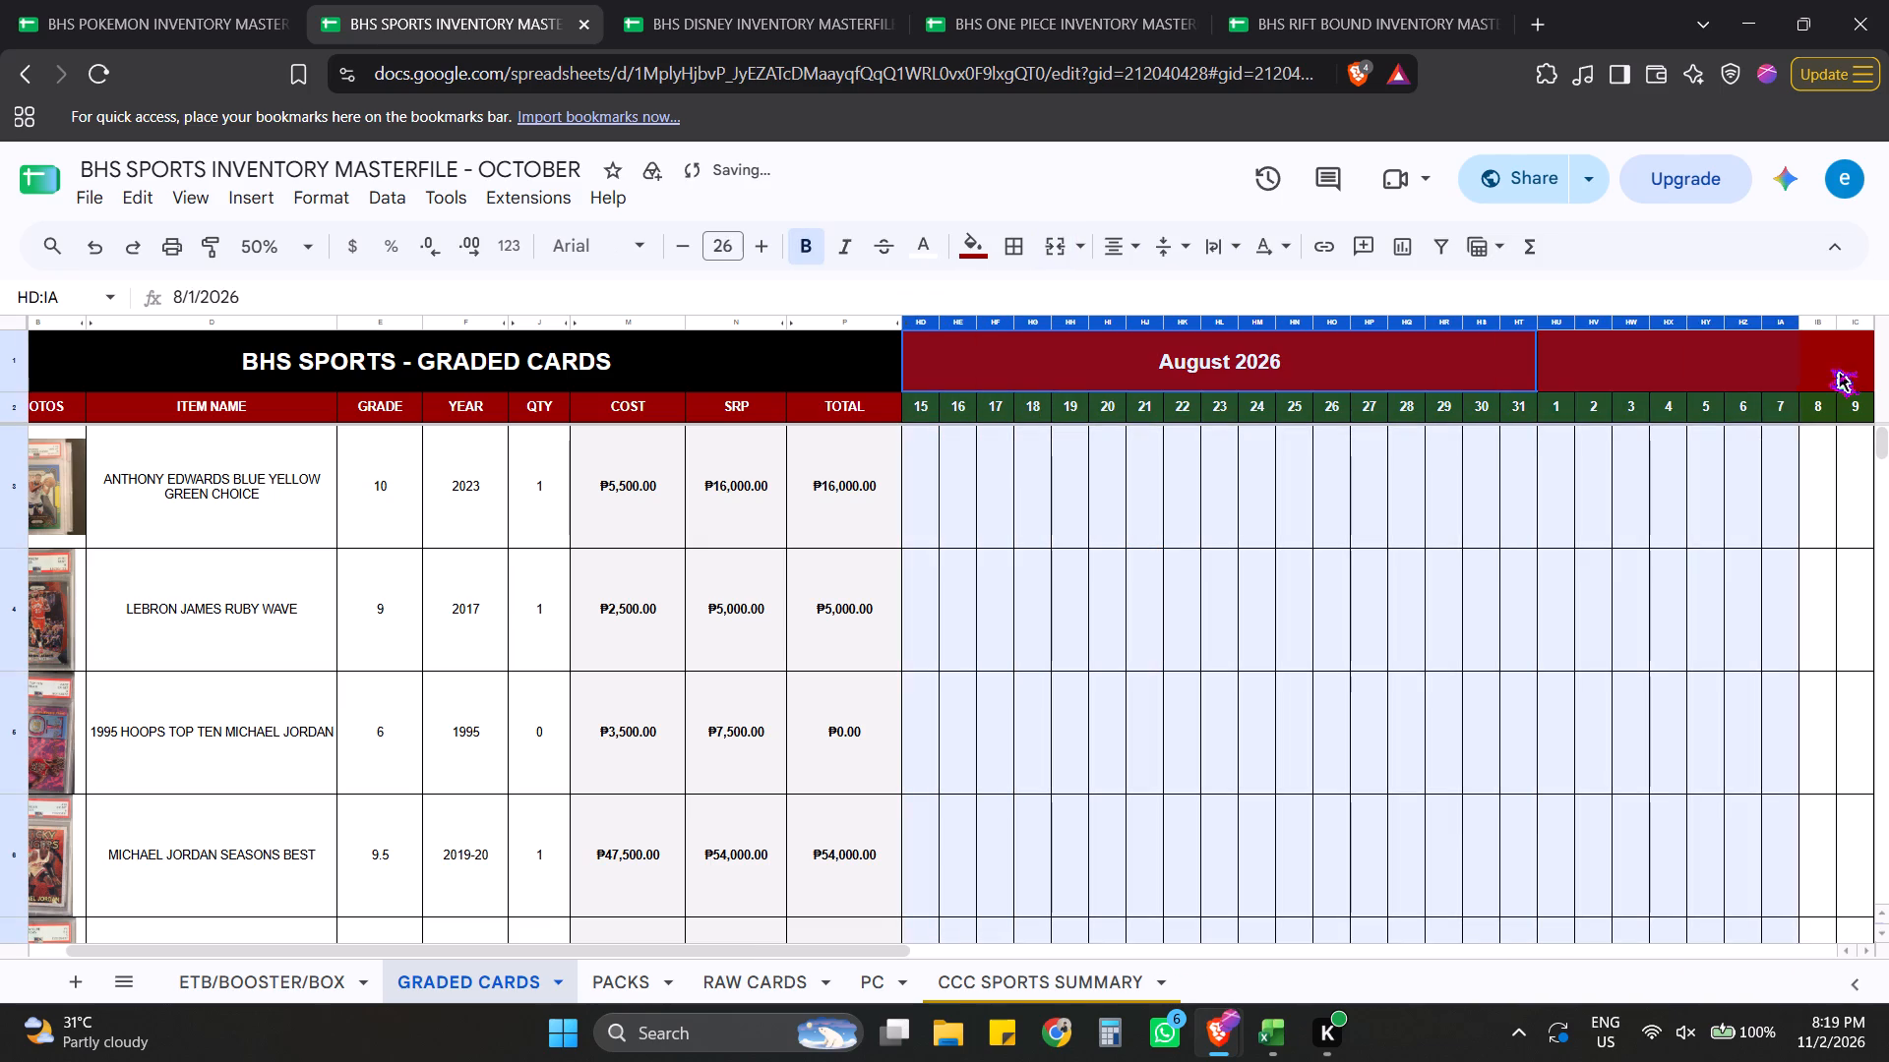
right_click(1453, 538)
left_click(1545, 602)
left_click(1072, 627)
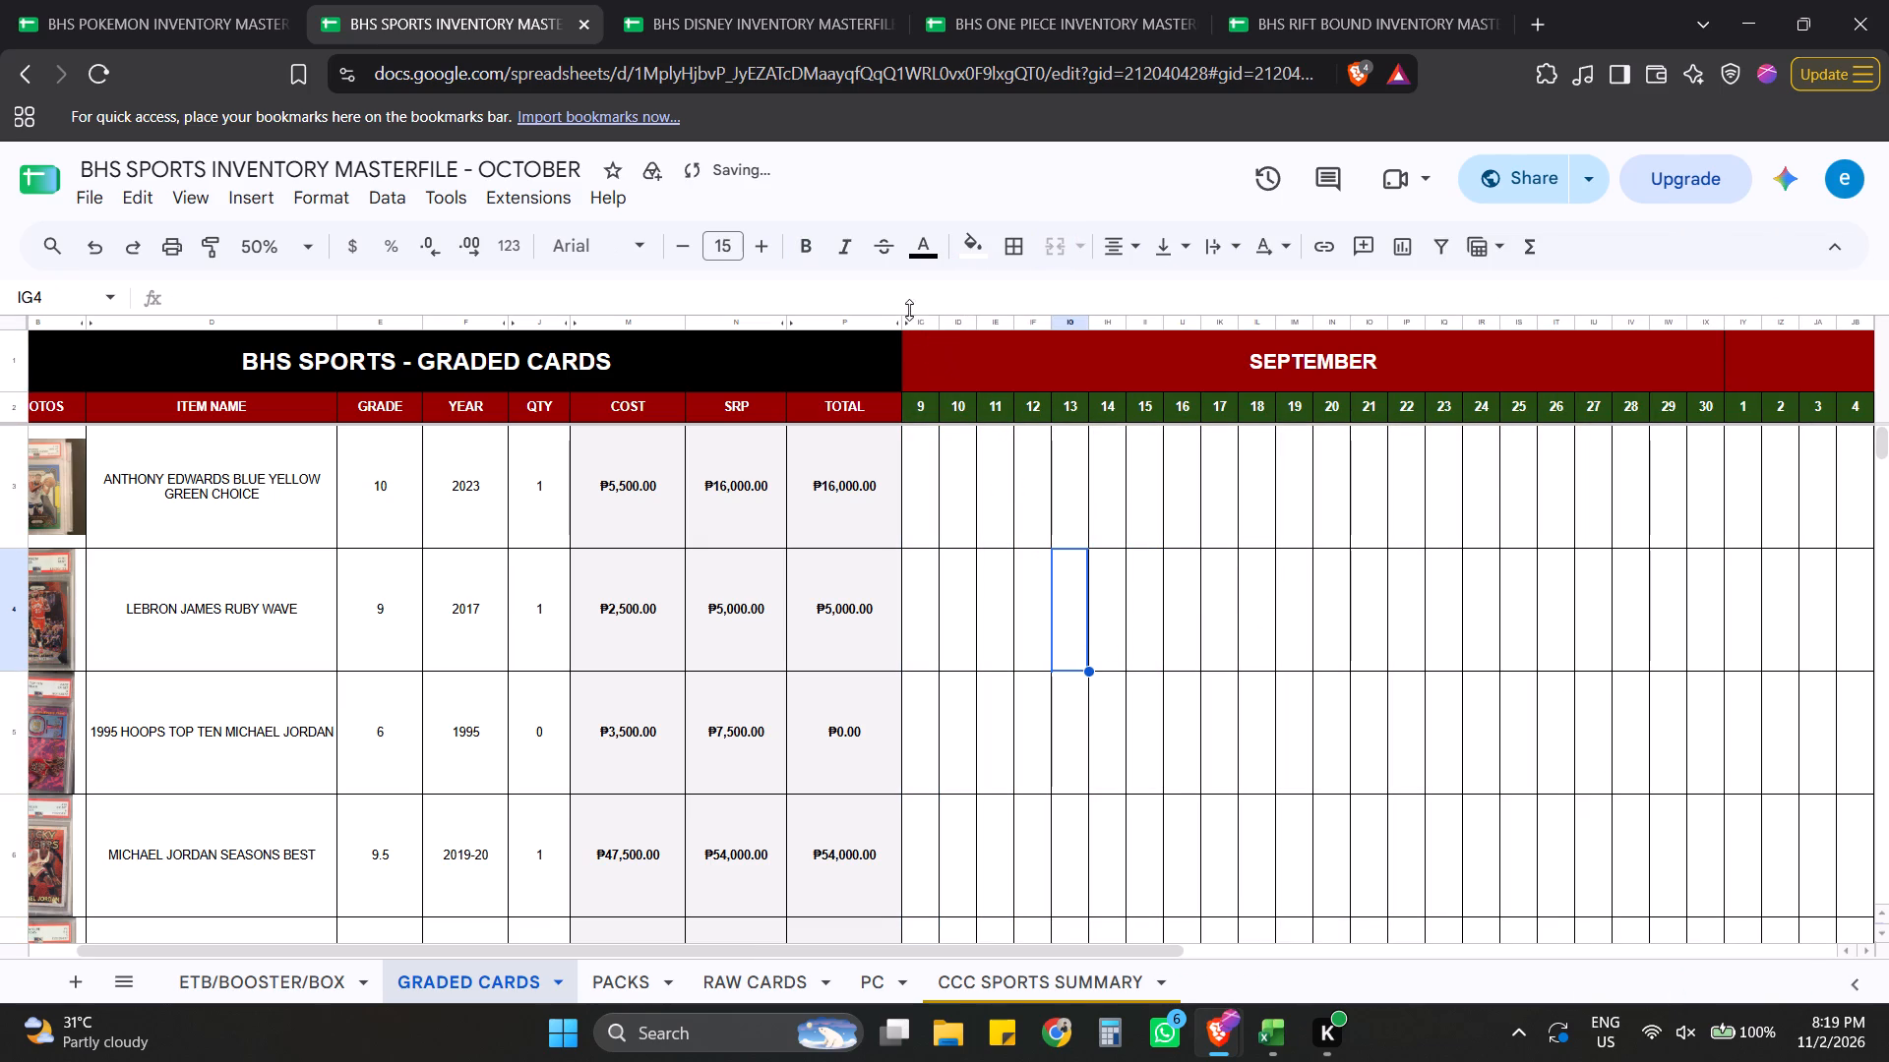
Hide the remaining September day columns, 9 through 30, columns IC to IX.
left_click_drag(919, 324, 1706, 368)
right_click(1476, 502)
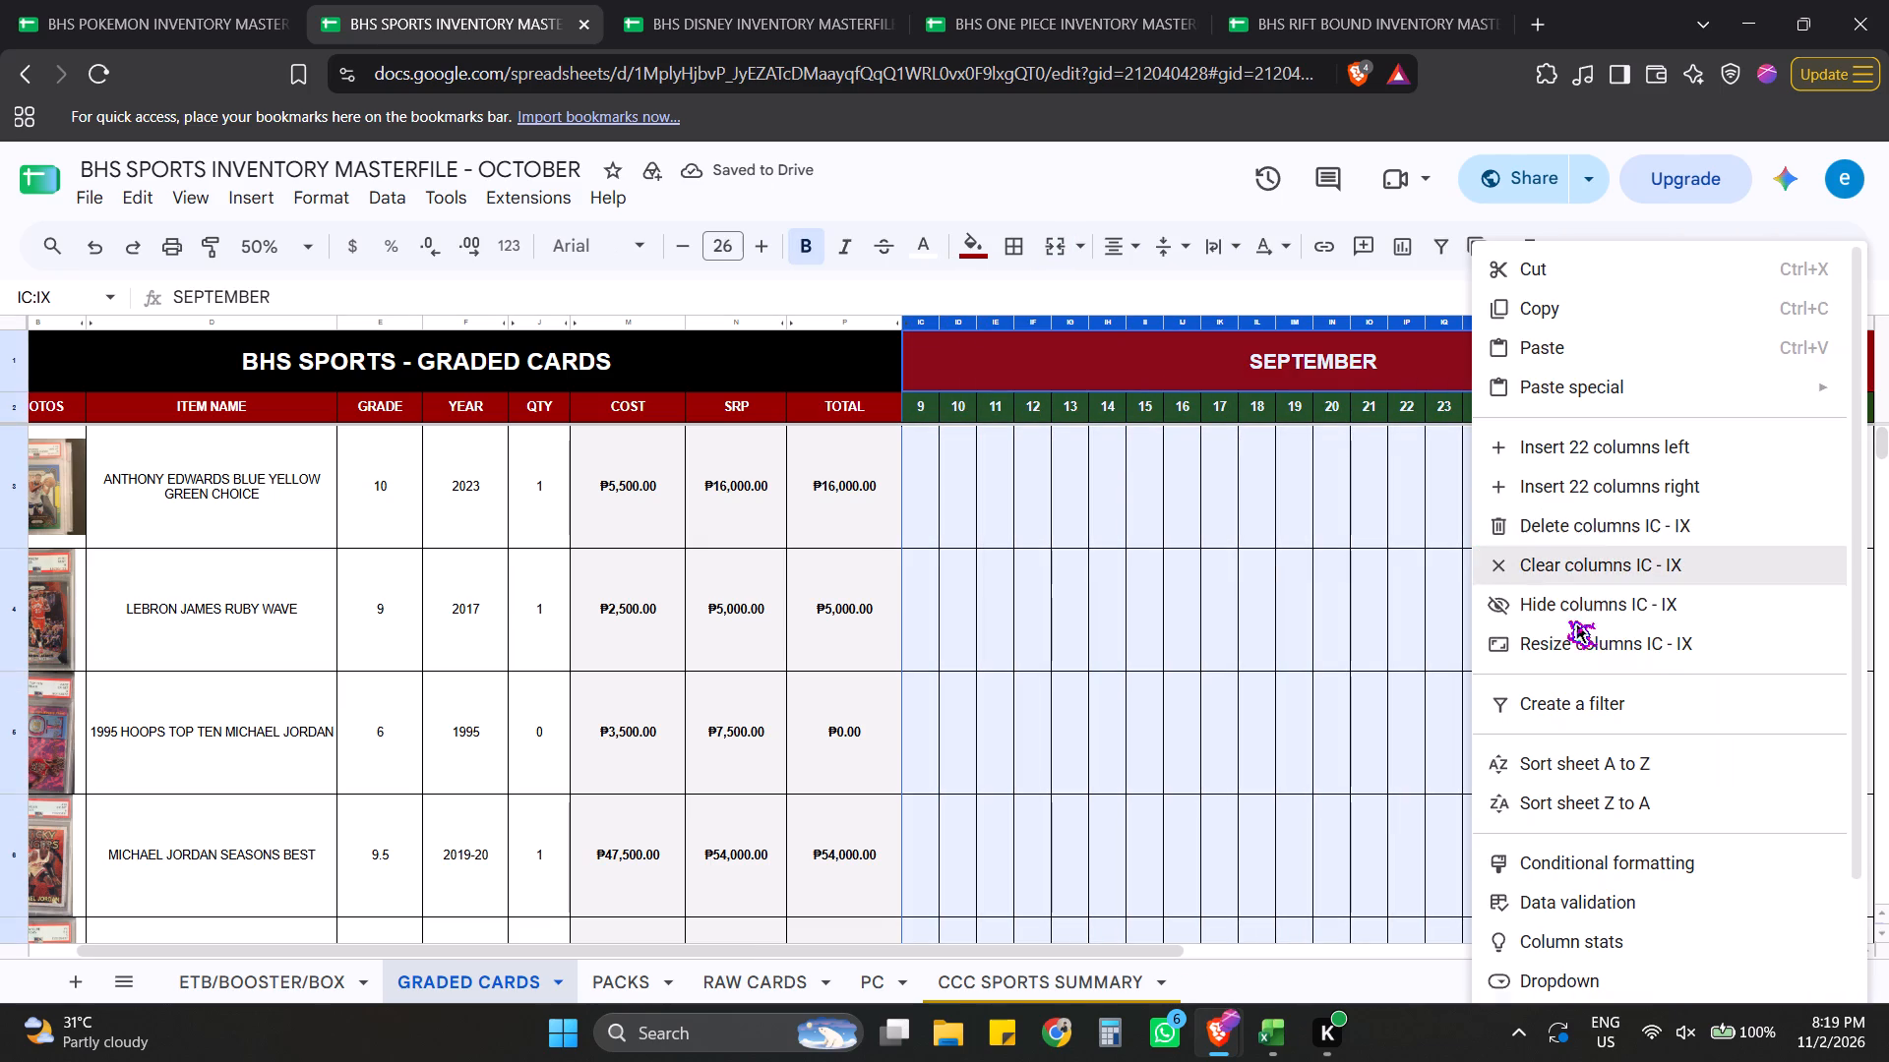
left_click(1601, 599)
left_click(1192, 685)
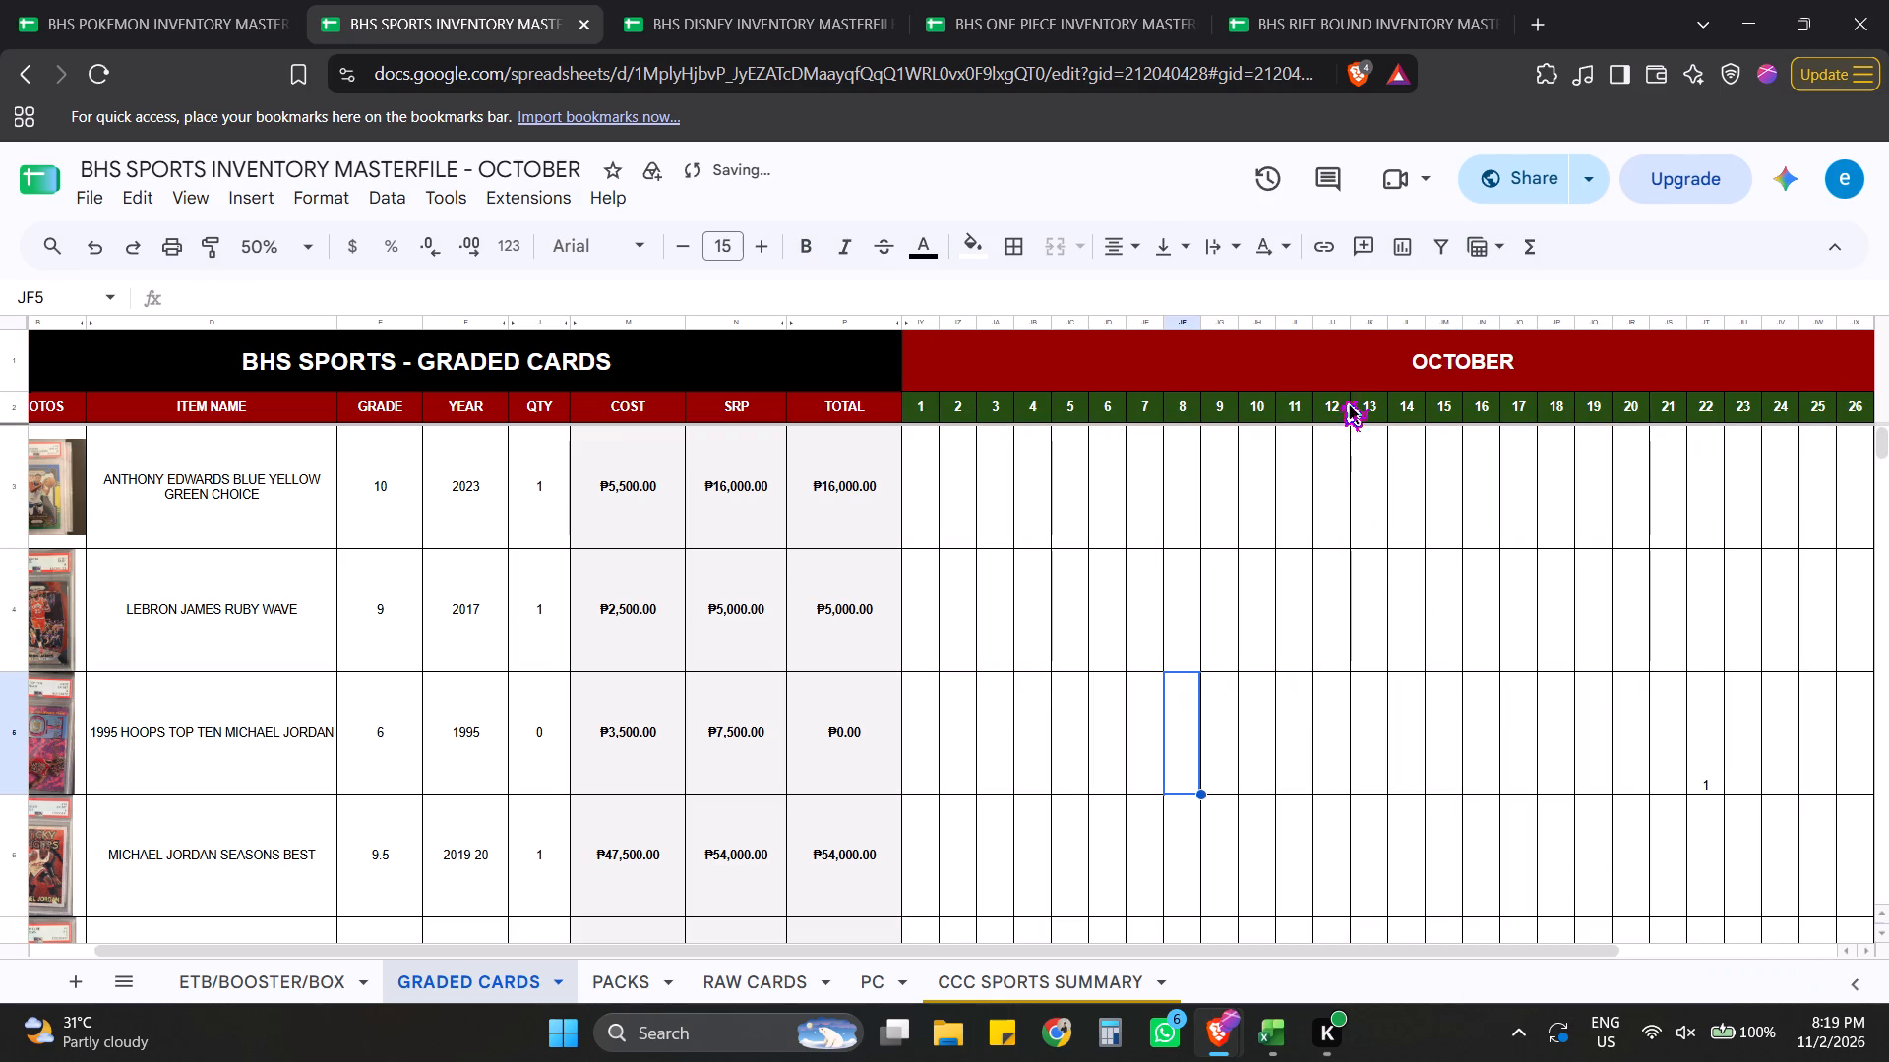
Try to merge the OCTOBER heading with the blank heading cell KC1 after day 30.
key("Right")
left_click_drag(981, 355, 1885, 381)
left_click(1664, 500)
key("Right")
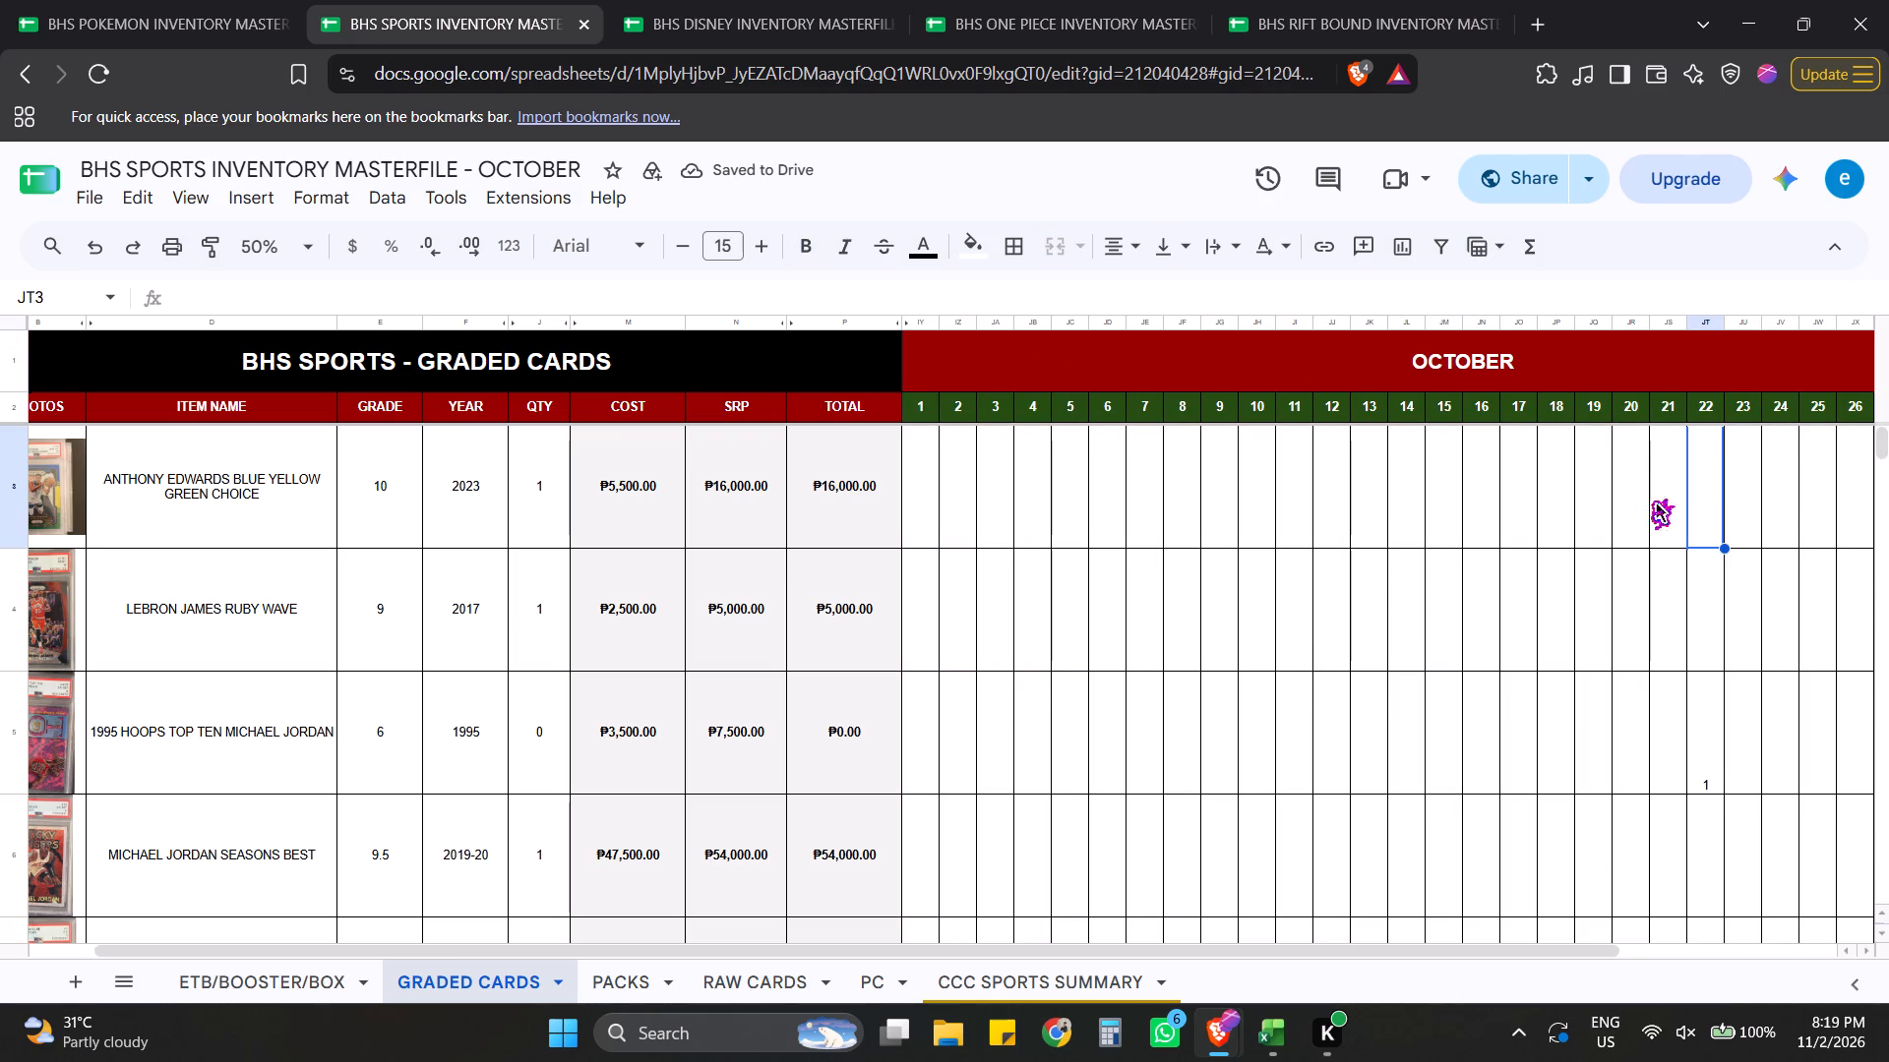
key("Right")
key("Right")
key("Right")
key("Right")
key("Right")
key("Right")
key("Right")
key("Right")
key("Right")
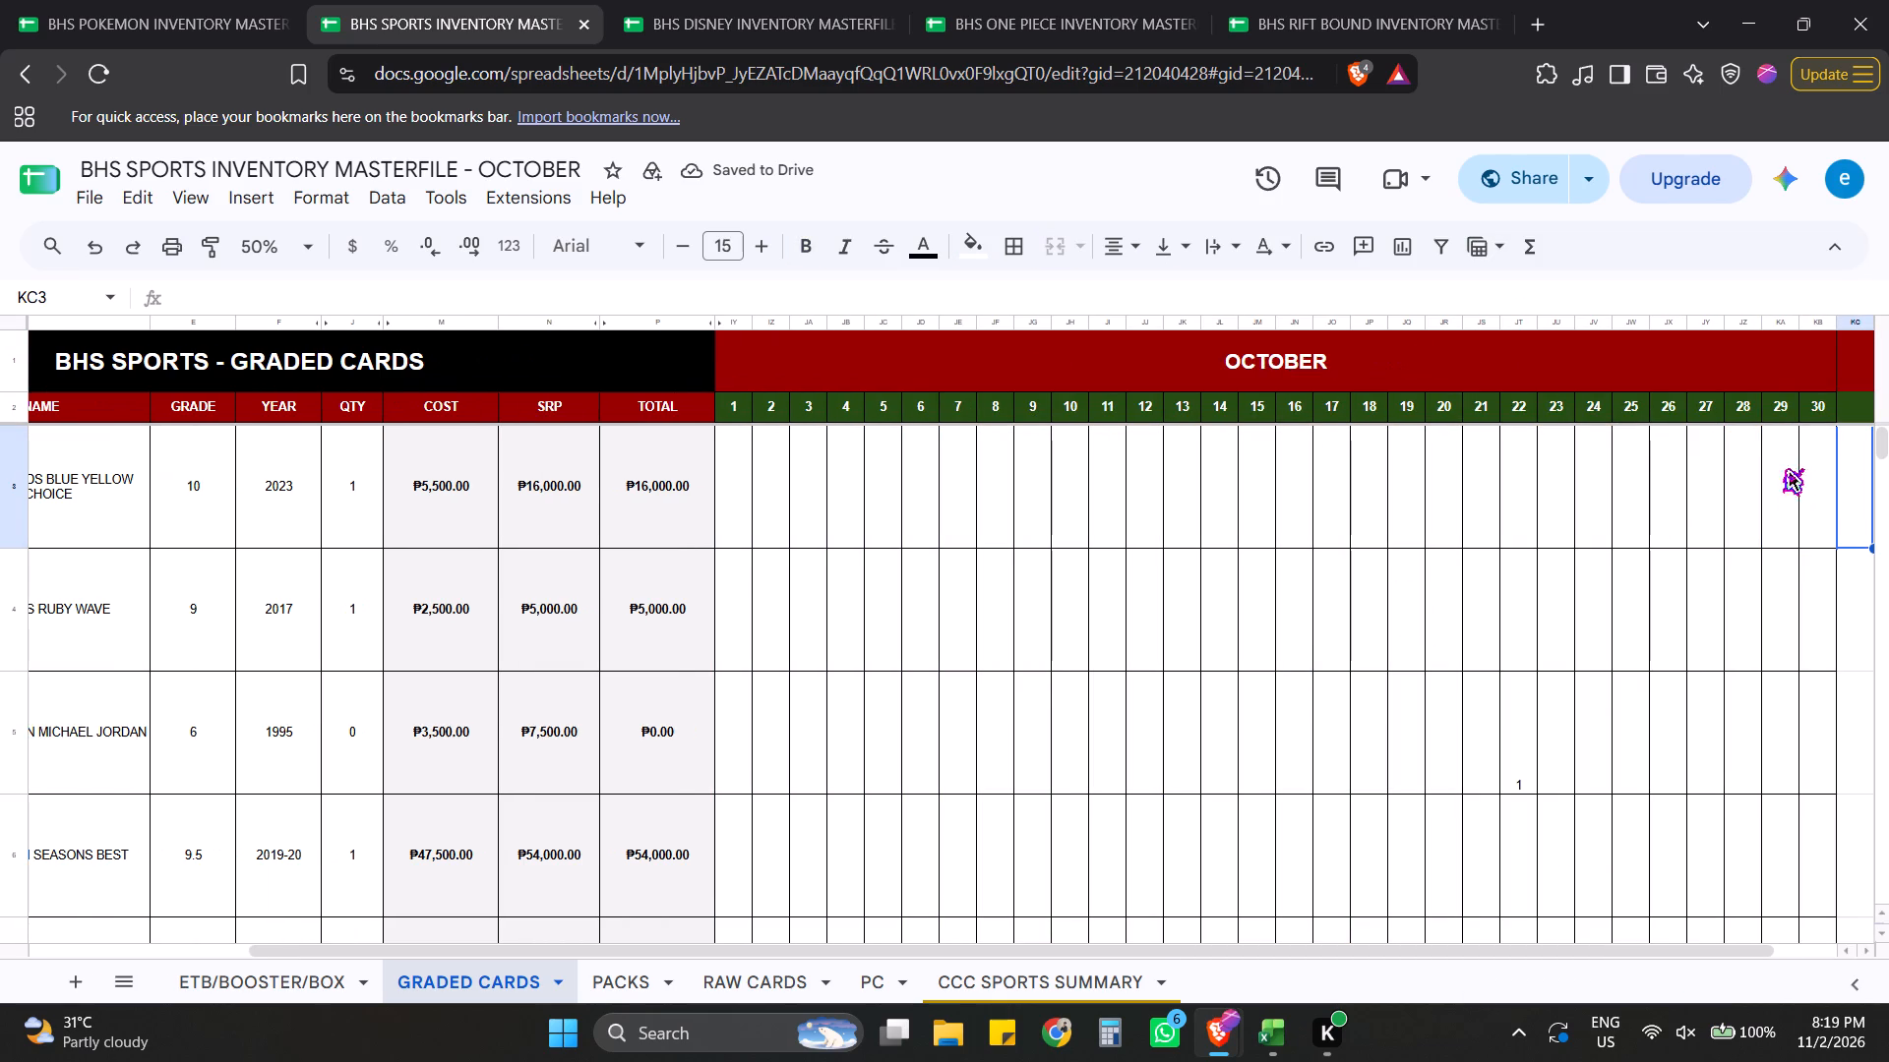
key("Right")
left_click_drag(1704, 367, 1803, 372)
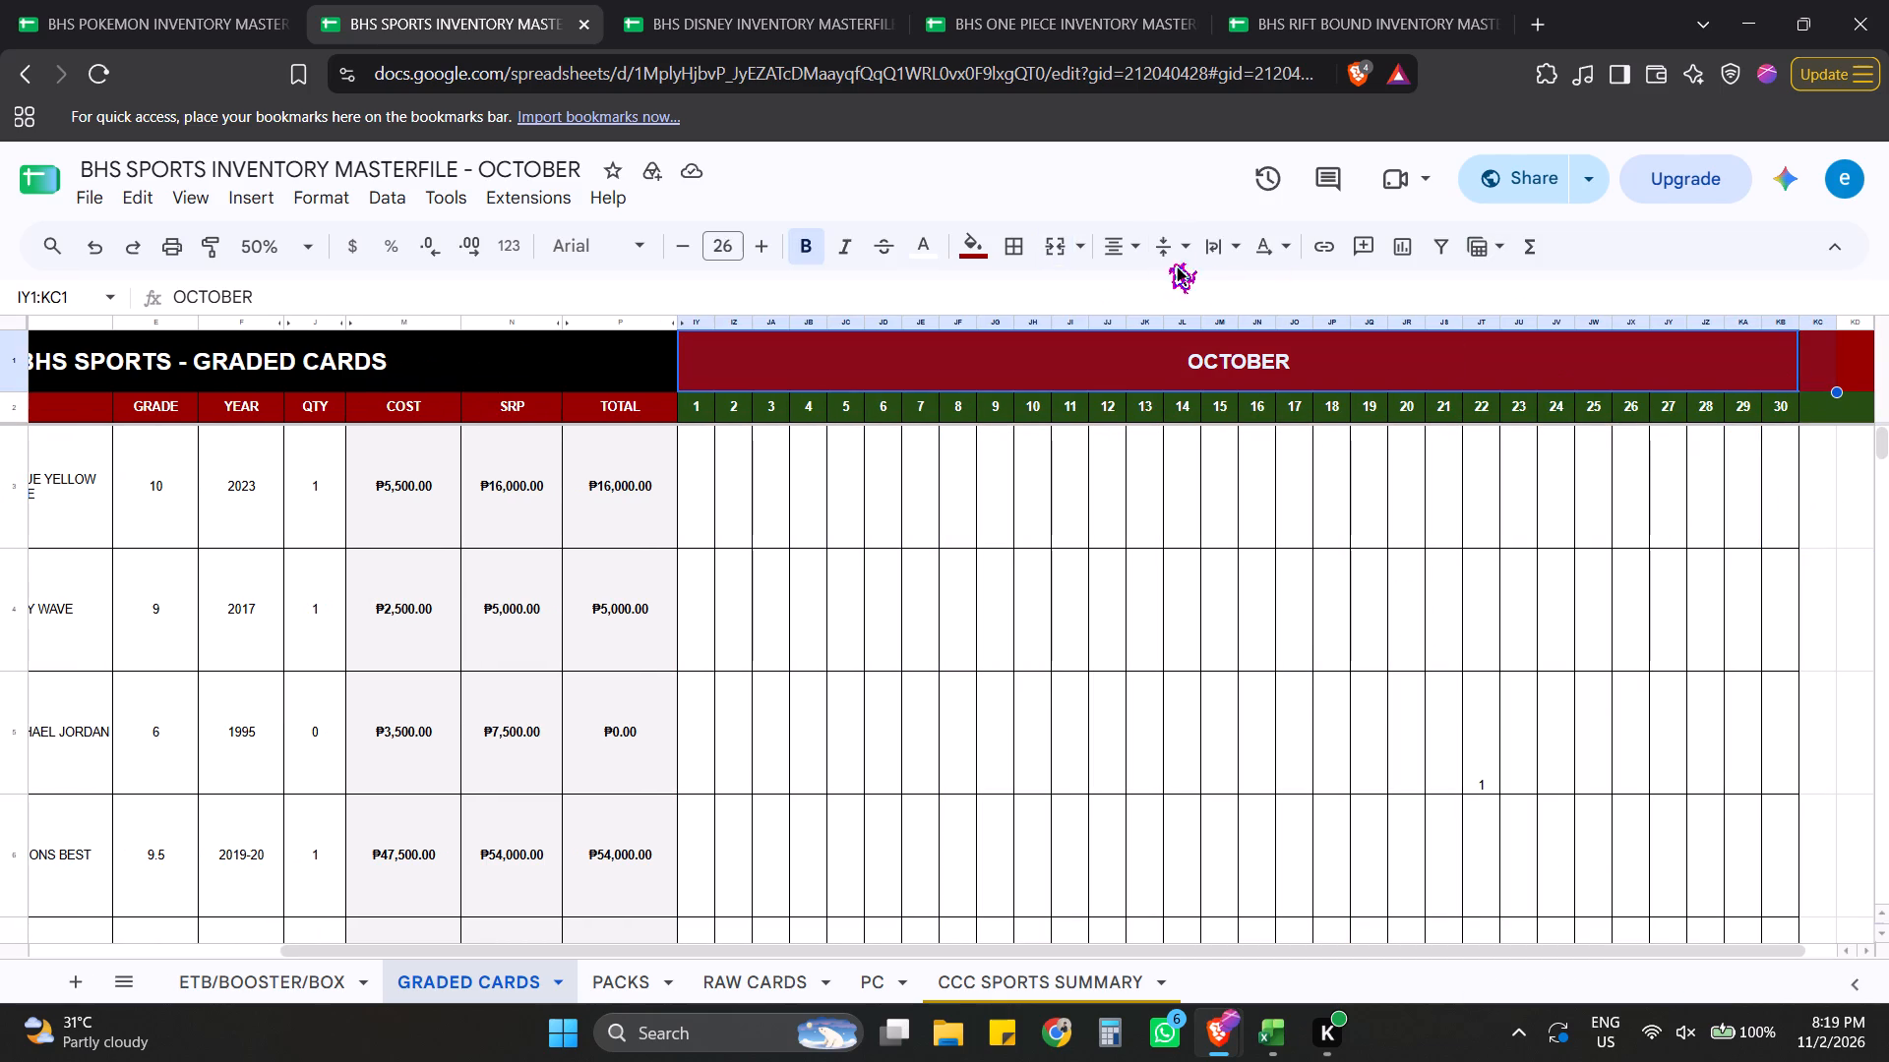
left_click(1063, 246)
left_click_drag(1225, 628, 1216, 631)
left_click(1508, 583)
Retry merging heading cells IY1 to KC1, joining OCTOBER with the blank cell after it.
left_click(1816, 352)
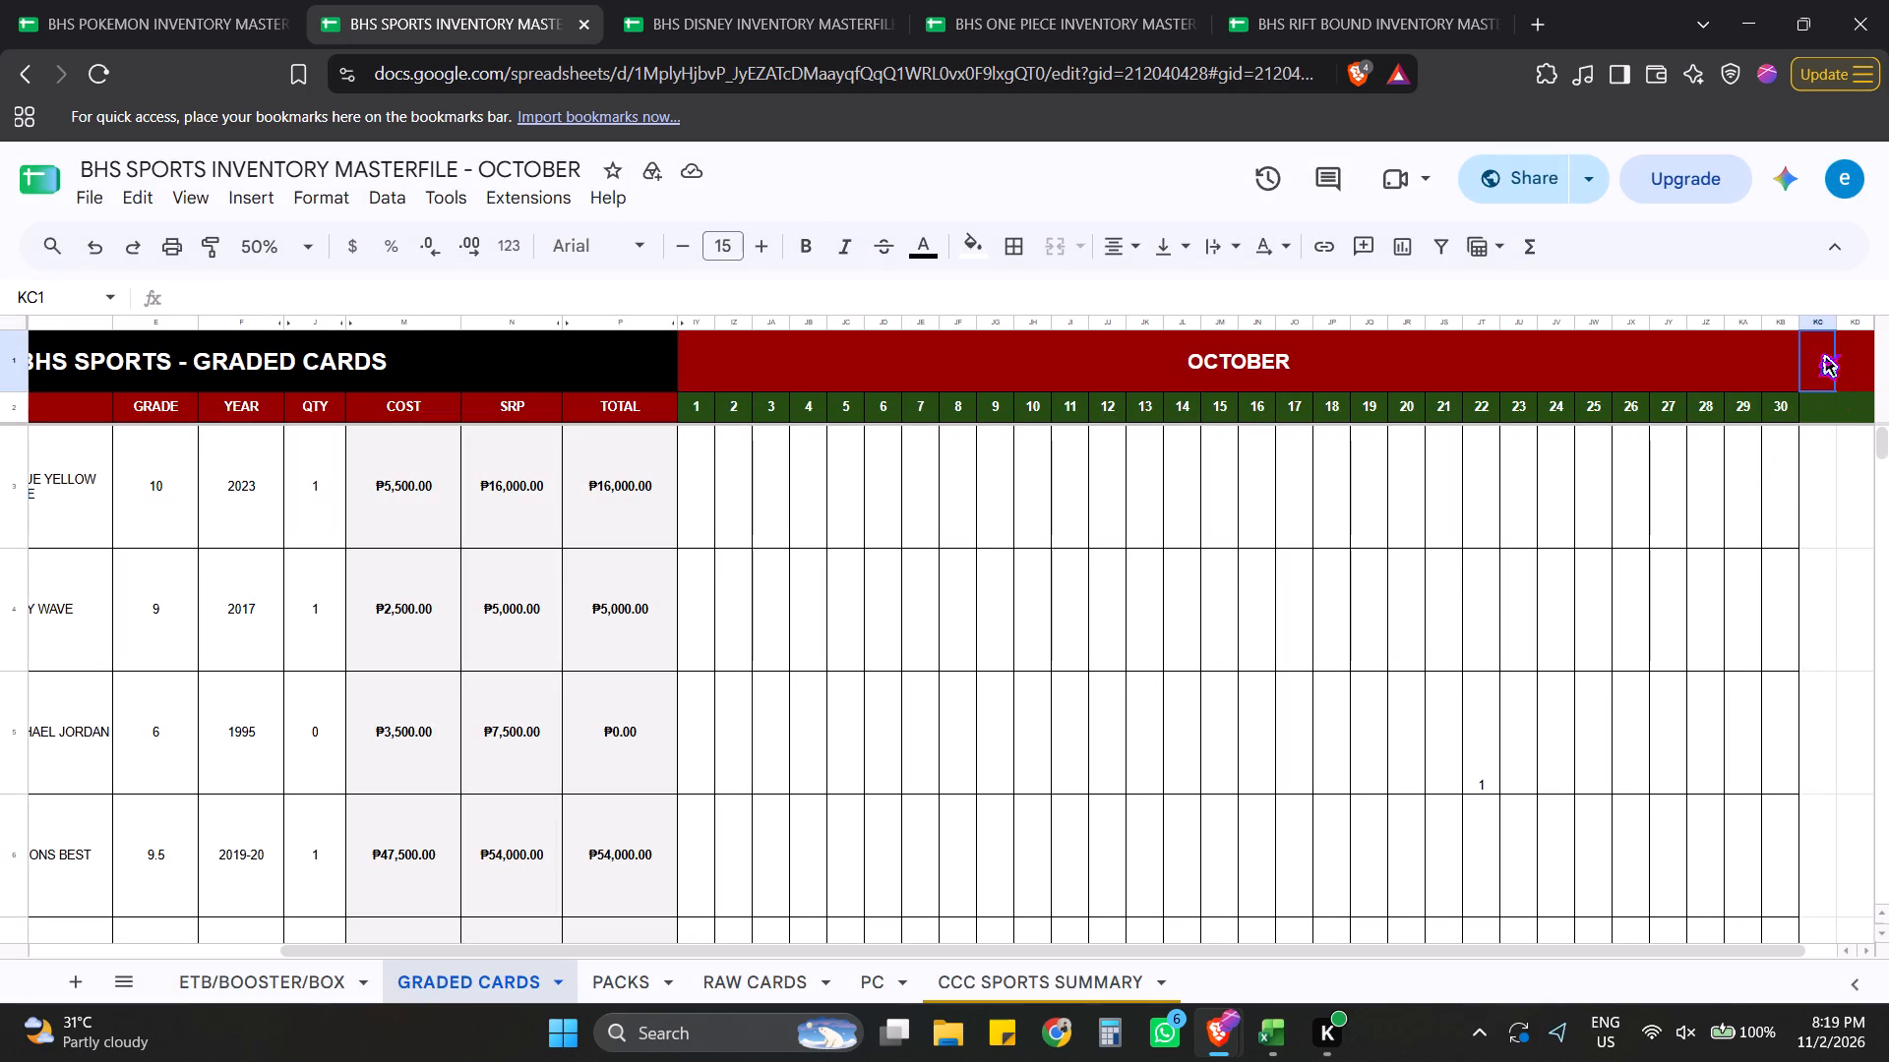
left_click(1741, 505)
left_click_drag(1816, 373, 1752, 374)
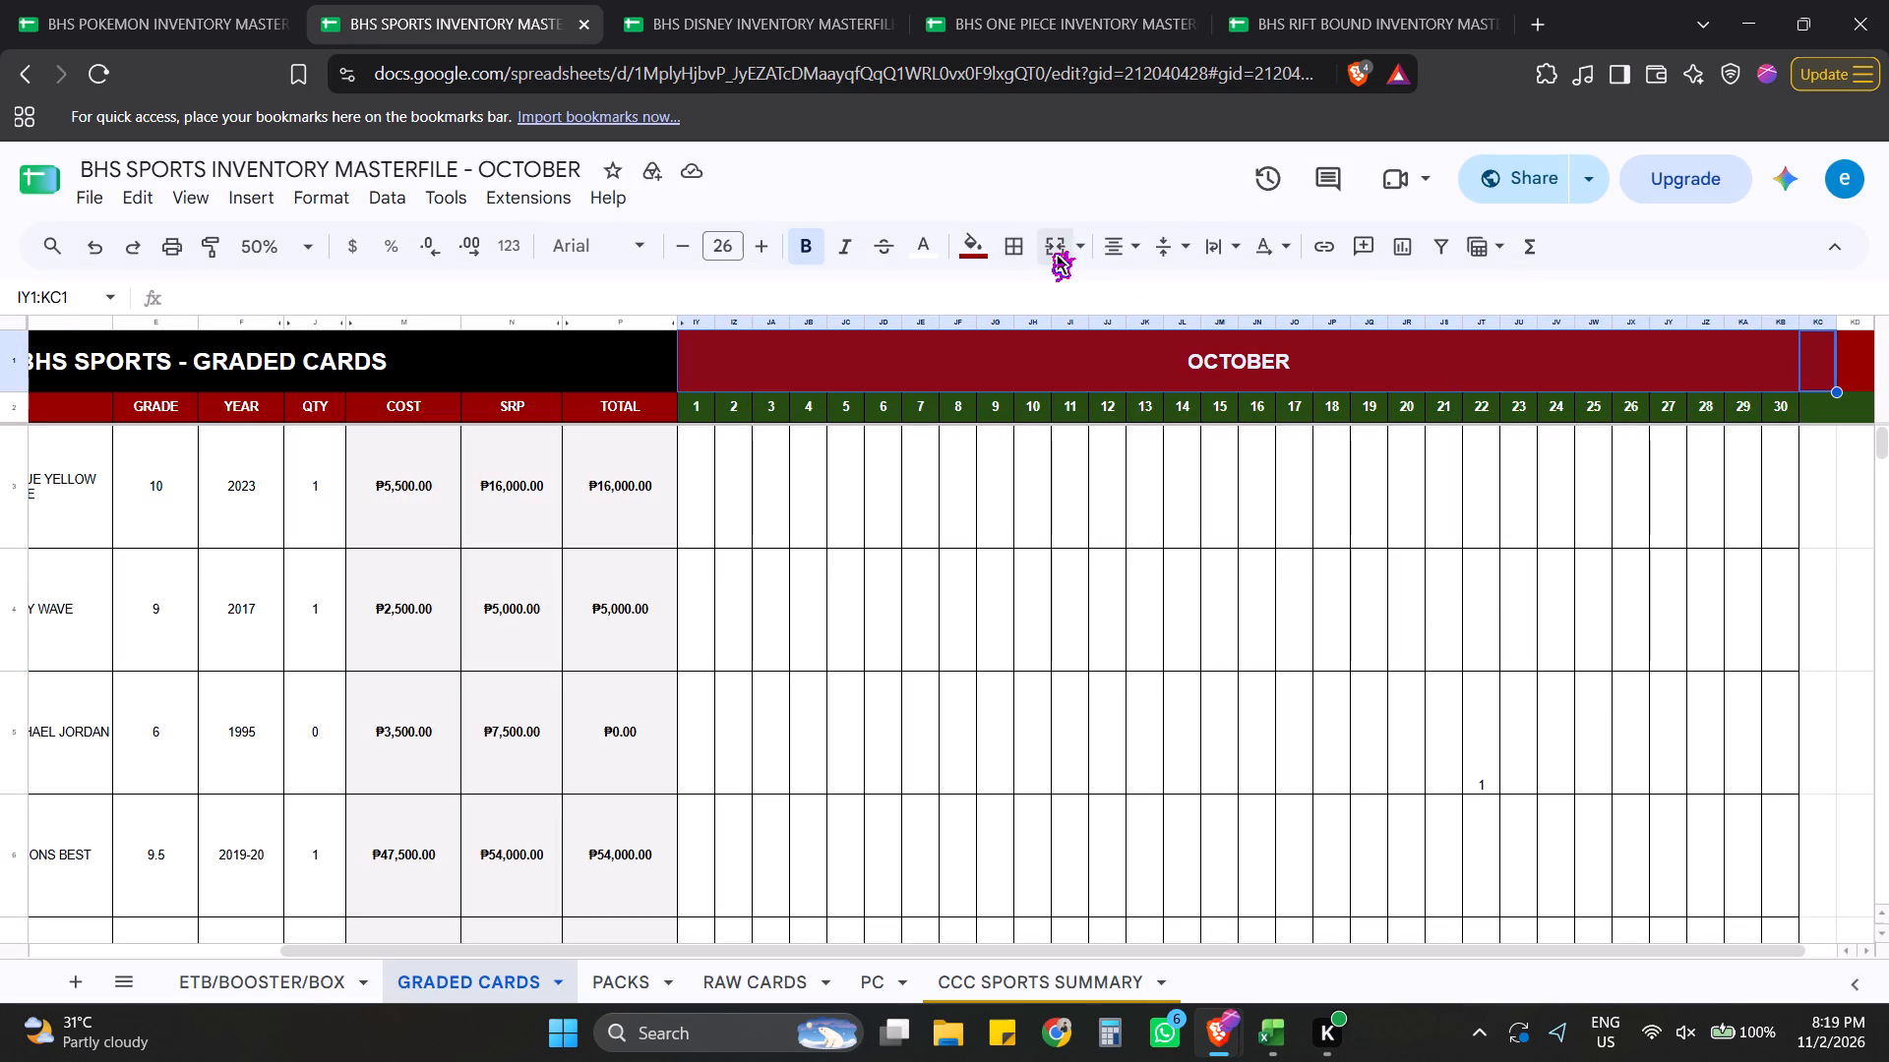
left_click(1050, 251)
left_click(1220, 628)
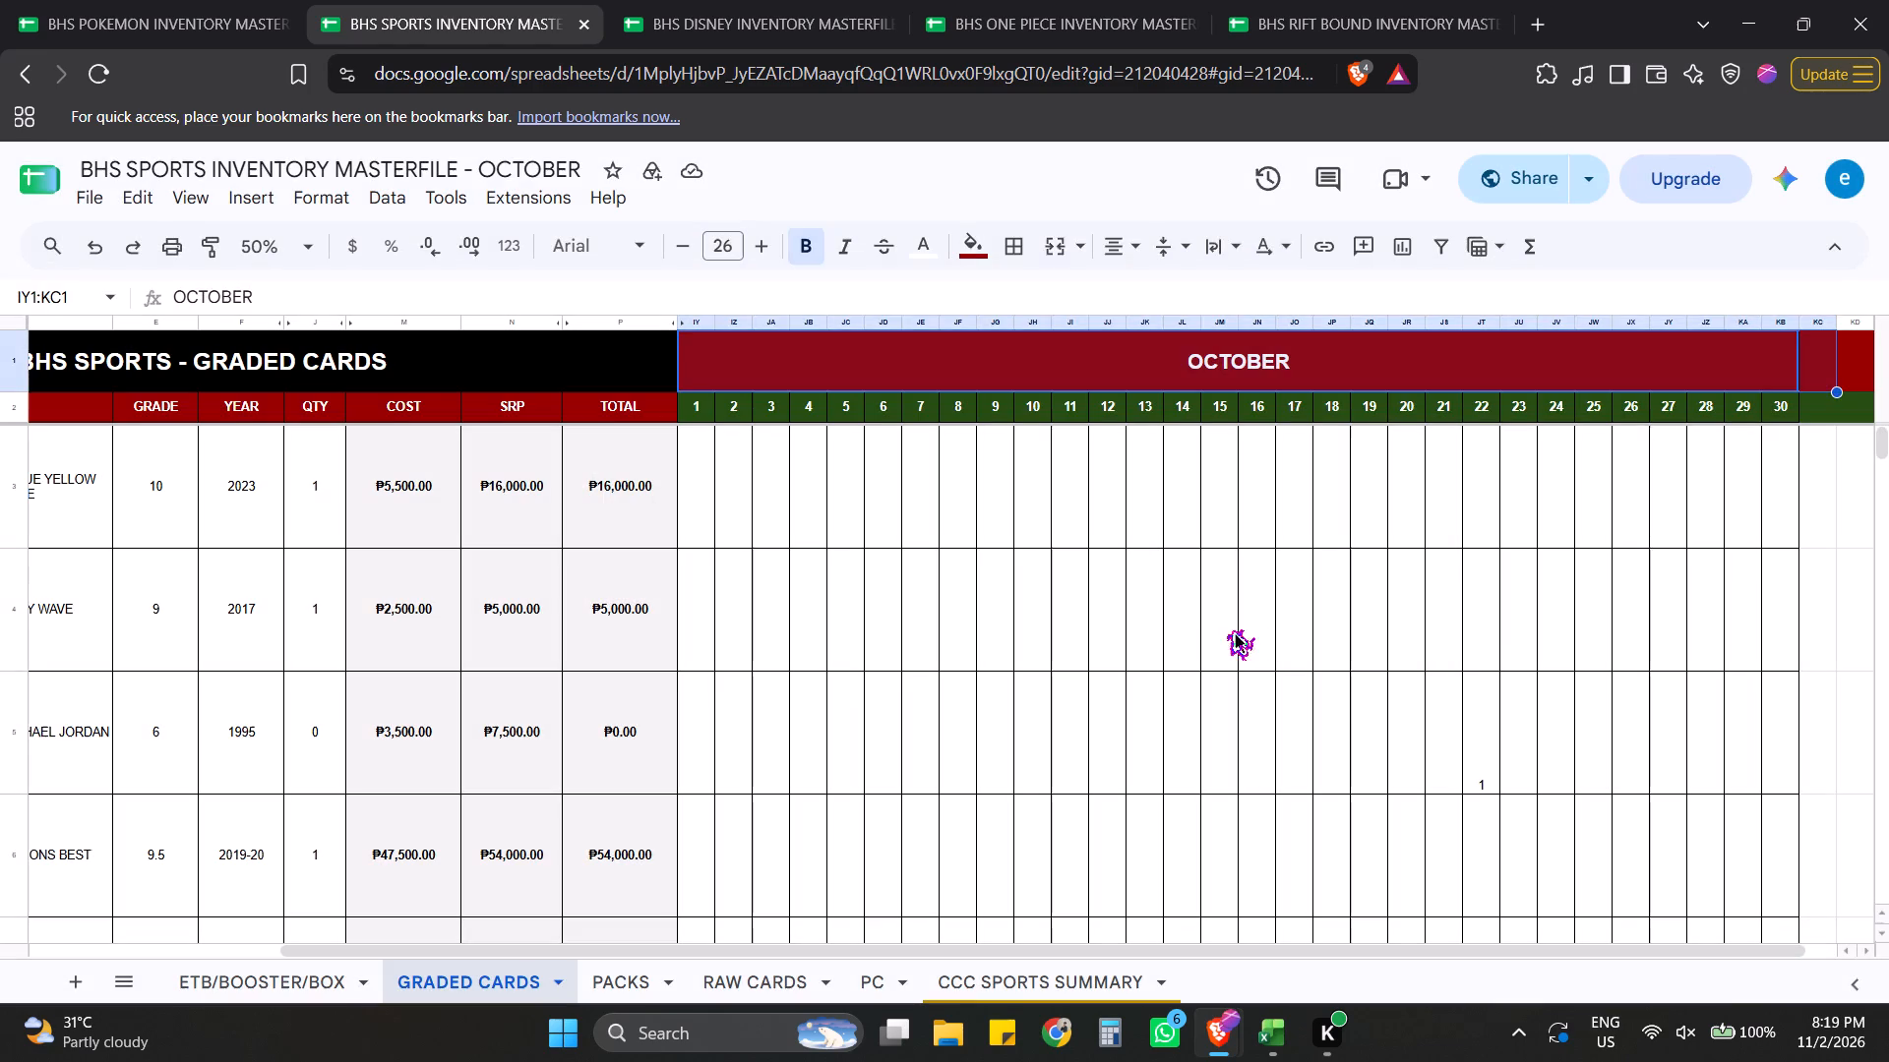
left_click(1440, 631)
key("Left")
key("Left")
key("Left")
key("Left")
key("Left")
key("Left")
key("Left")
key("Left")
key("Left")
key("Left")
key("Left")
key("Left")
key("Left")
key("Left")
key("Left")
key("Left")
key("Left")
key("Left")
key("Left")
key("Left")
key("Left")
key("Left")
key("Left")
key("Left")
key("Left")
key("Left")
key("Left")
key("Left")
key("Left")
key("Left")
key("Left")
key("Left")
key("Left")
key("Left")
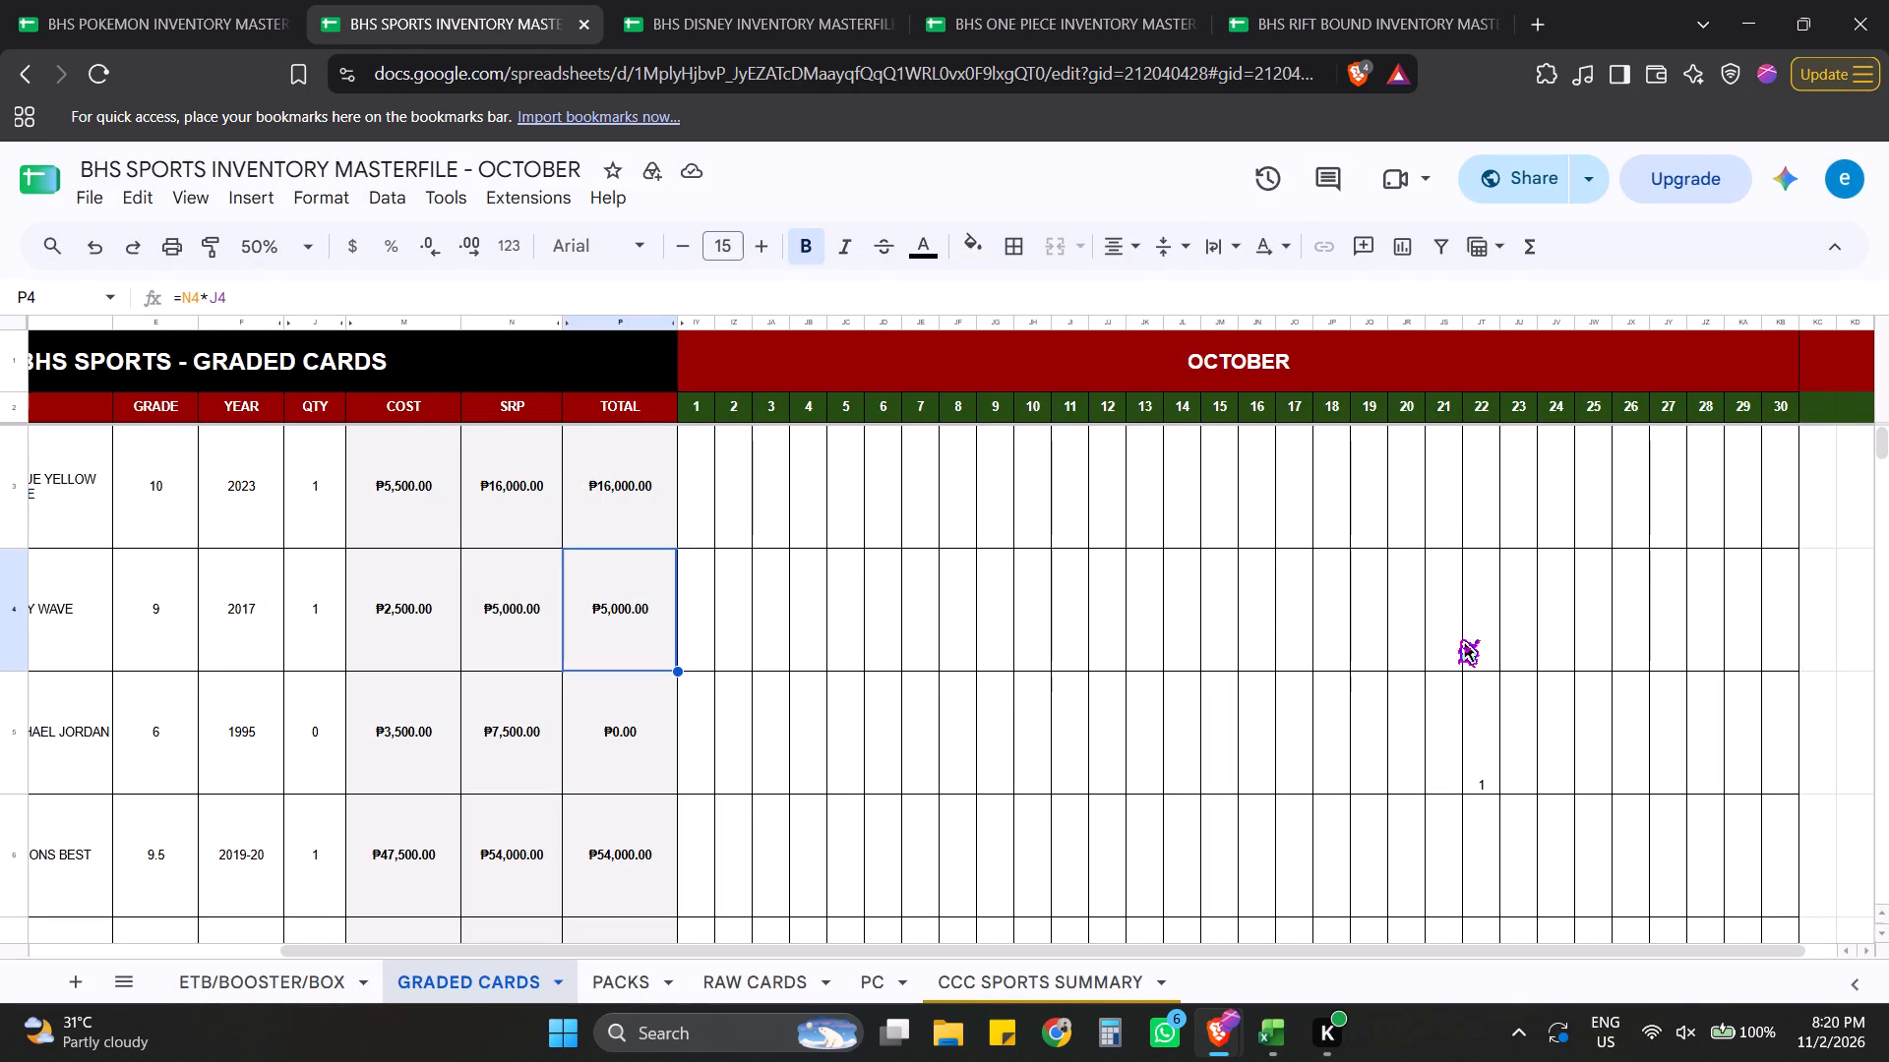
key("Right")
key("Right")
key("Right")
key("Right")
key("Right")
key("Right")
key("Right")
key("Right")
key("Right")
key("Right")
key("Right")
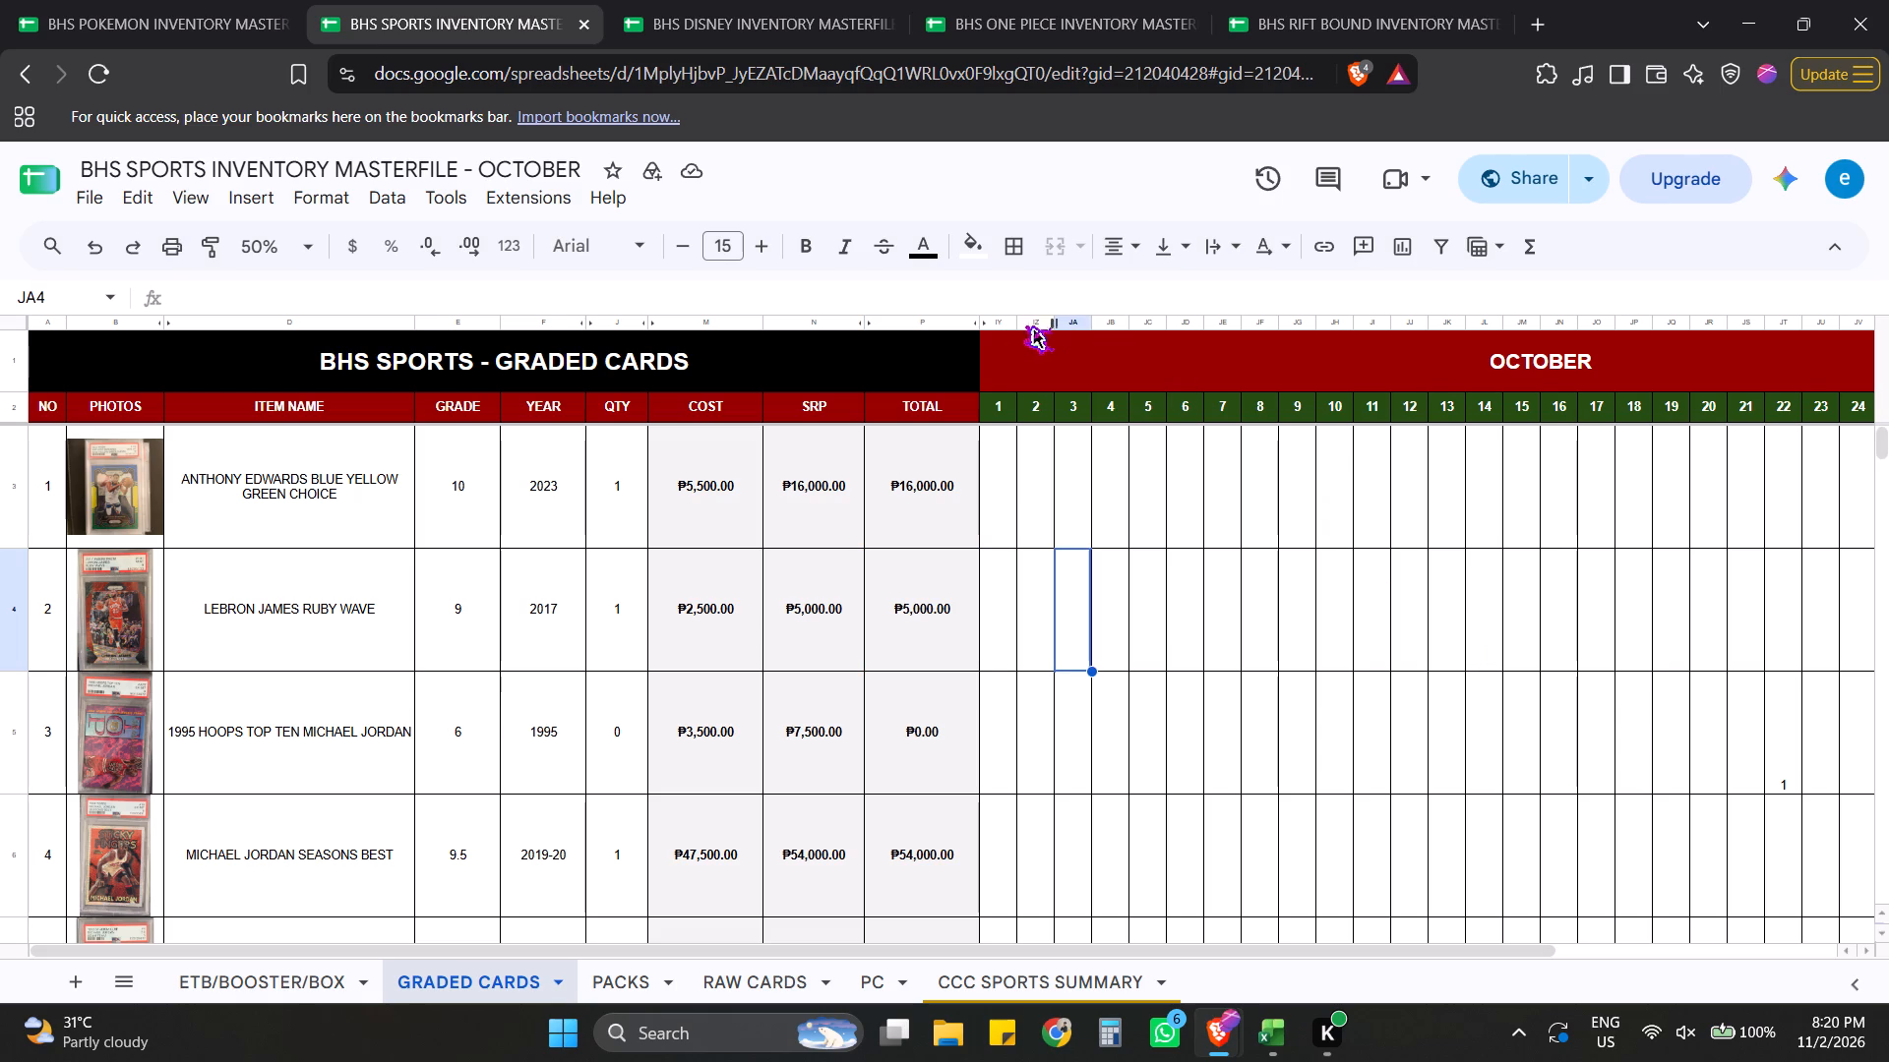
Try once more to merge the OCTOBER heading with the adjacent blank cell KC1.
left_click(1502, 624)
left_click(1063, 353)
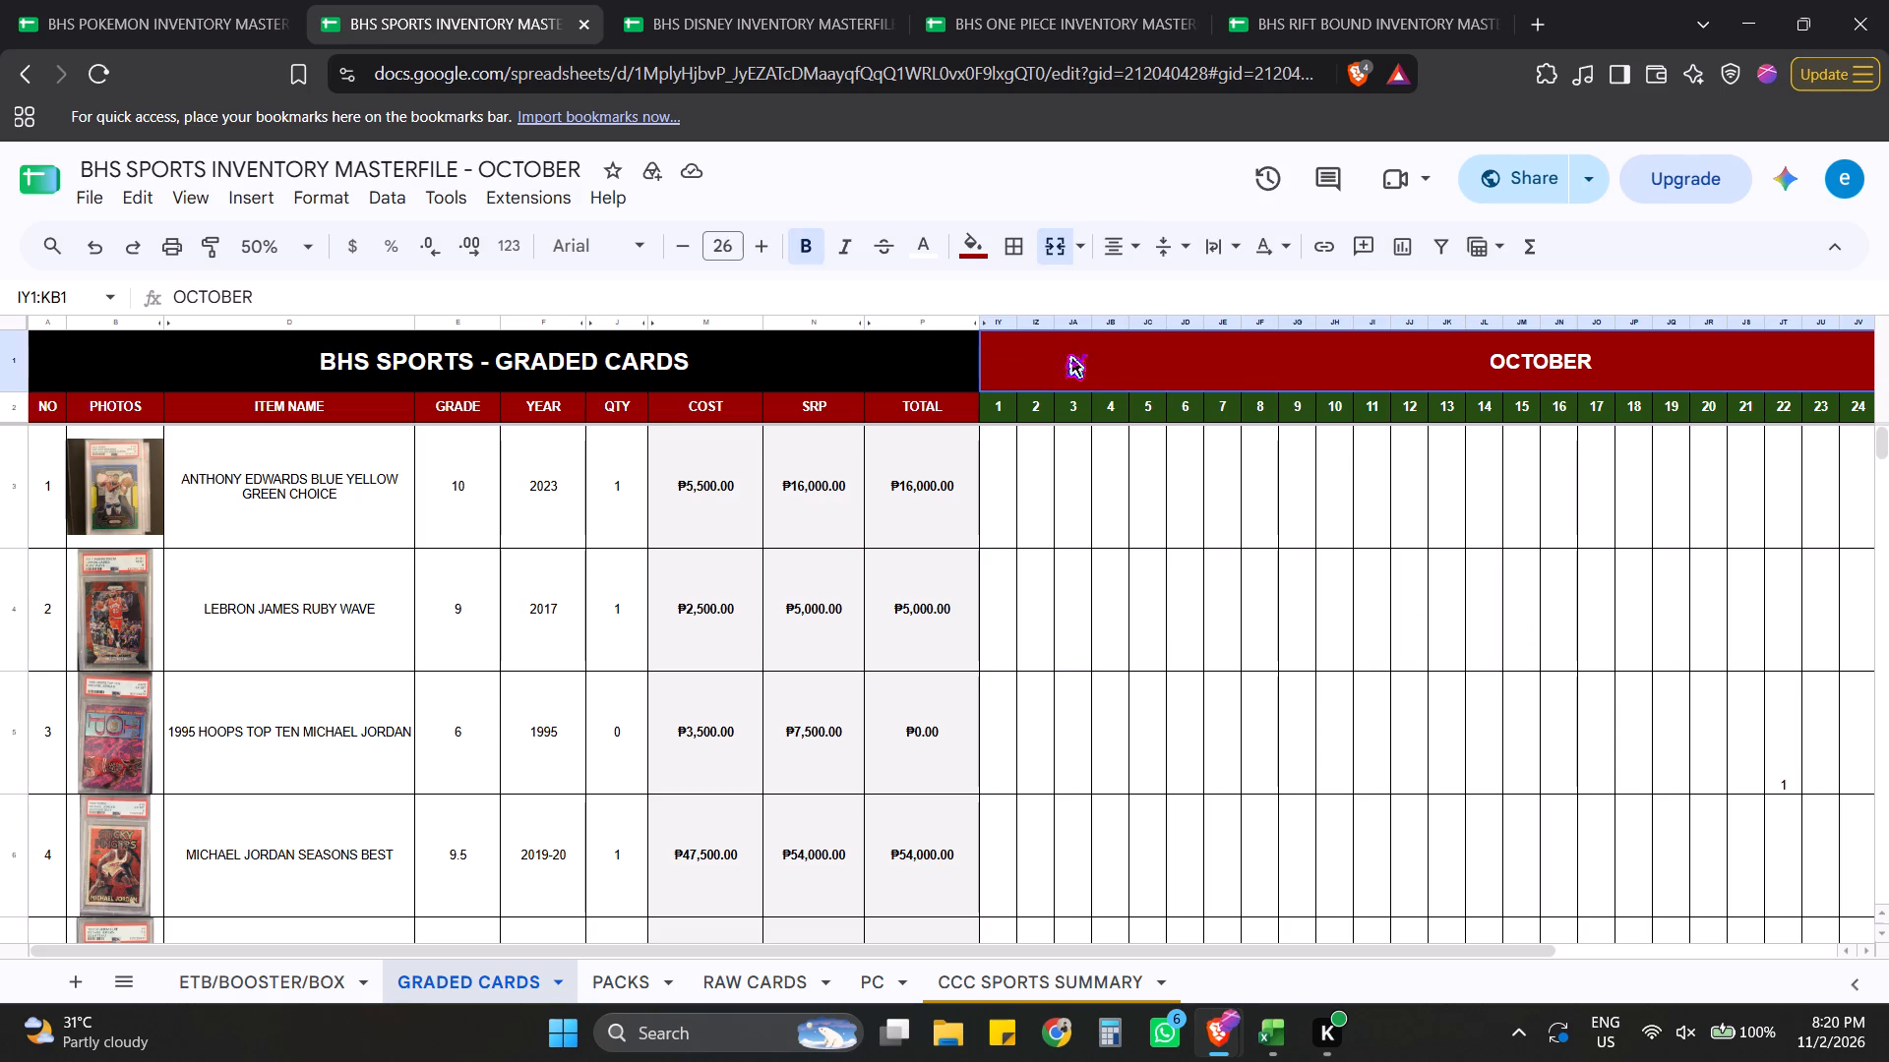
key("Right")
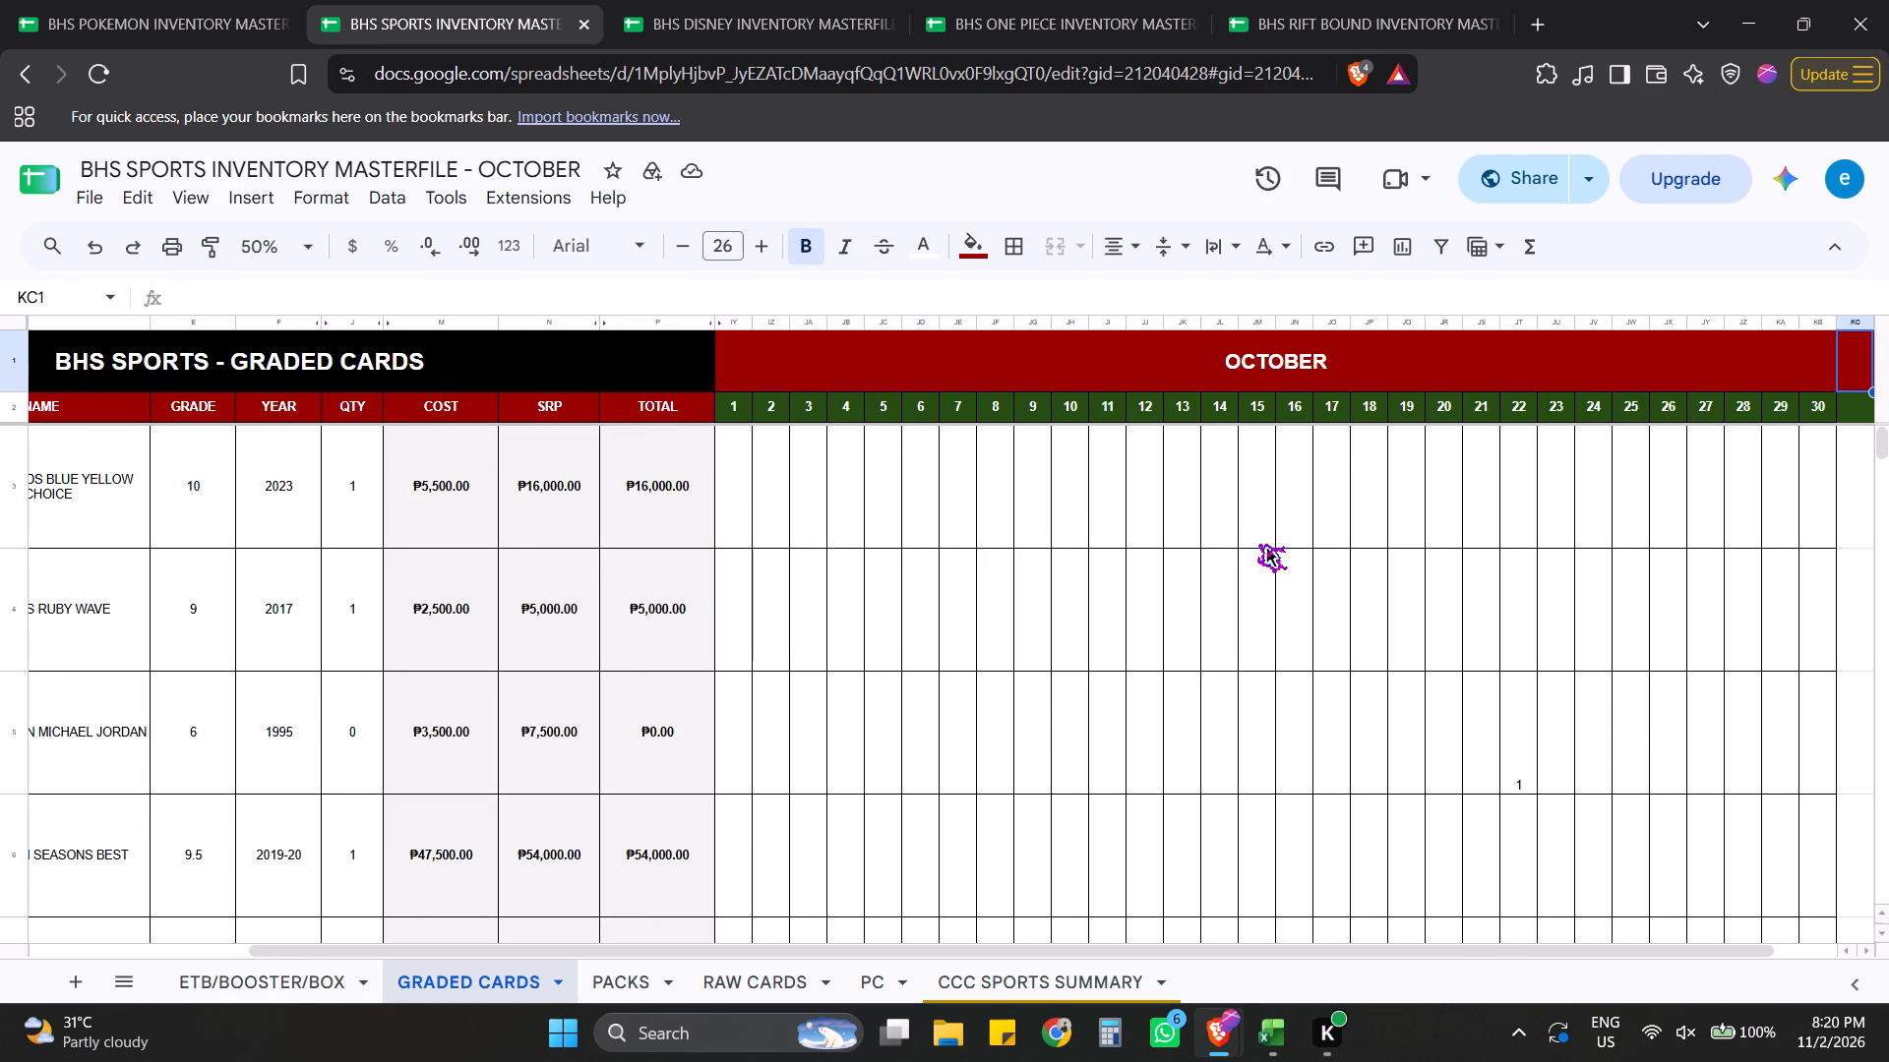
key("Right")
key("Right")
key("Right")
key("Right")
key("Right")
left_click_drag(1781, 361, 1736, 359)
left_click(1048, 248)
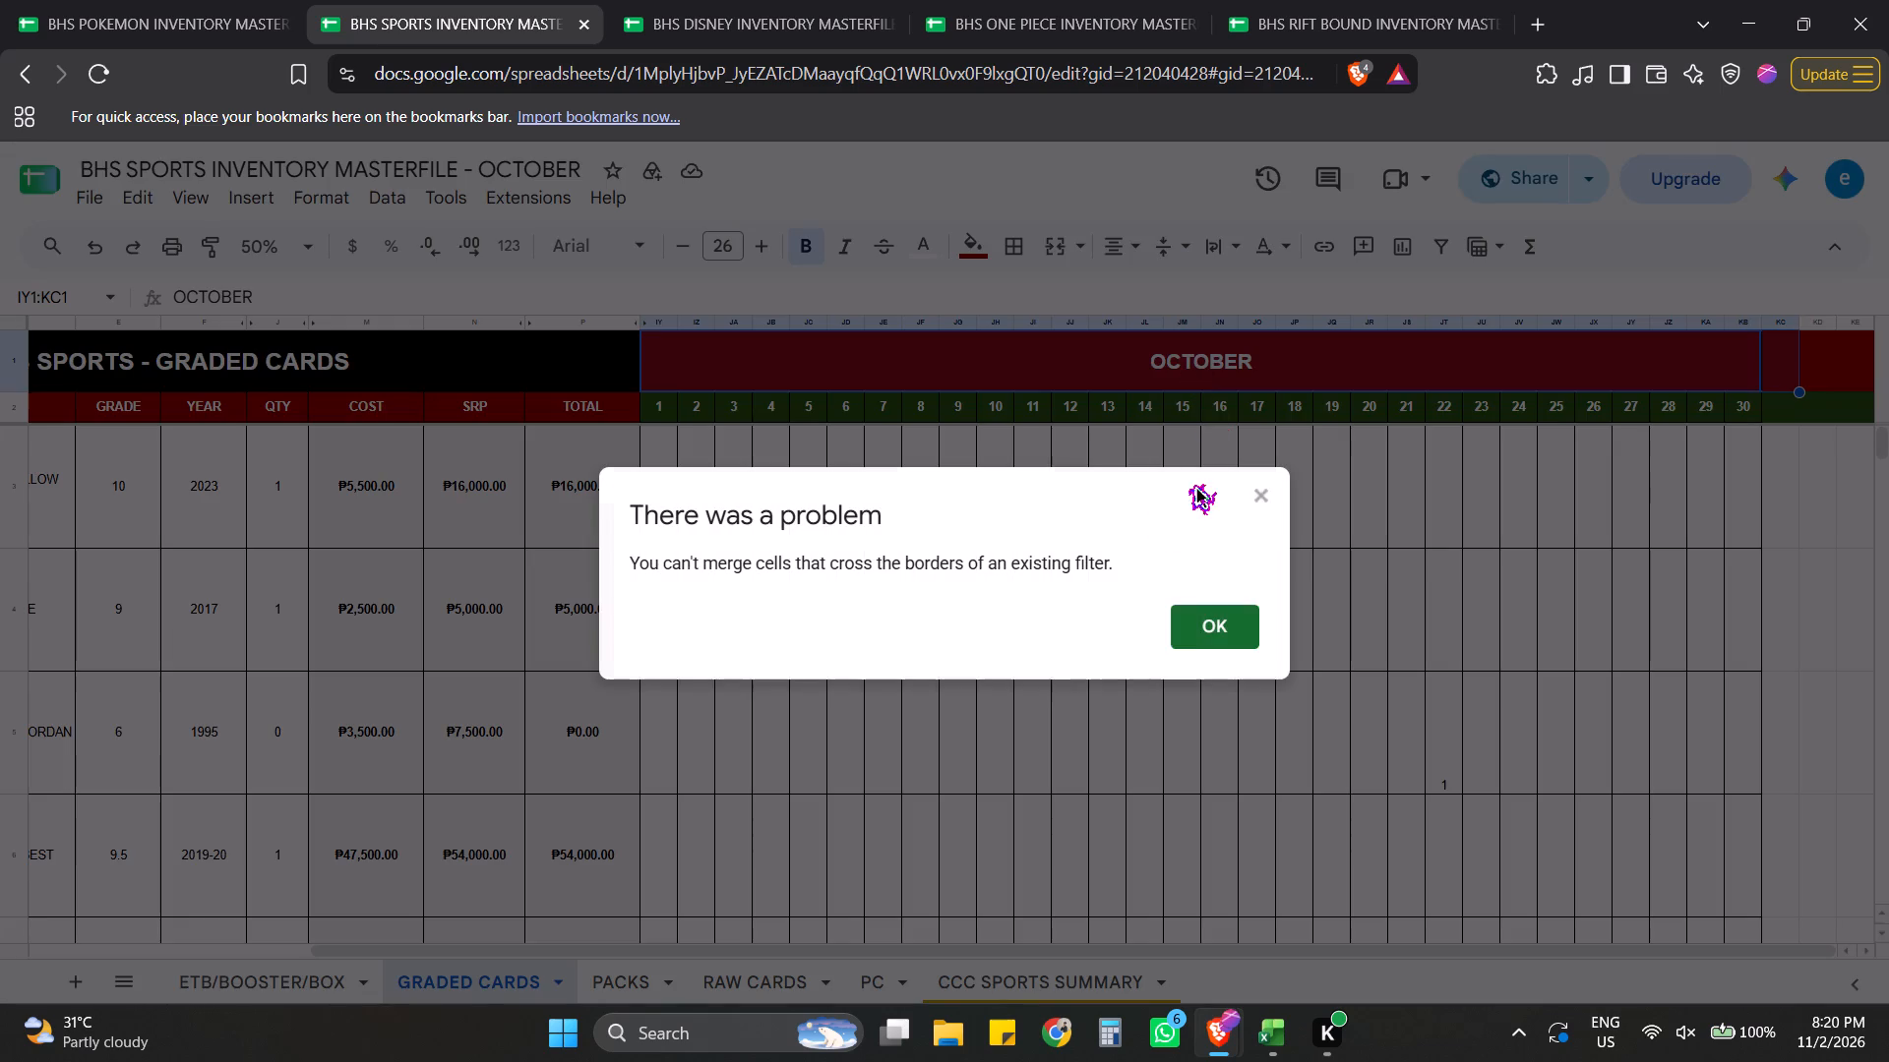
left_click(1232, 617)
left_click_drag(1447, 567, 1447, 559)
Unmerge the OCTOBER heading spanning IY1 to KB1.
left_click(1359, 364)
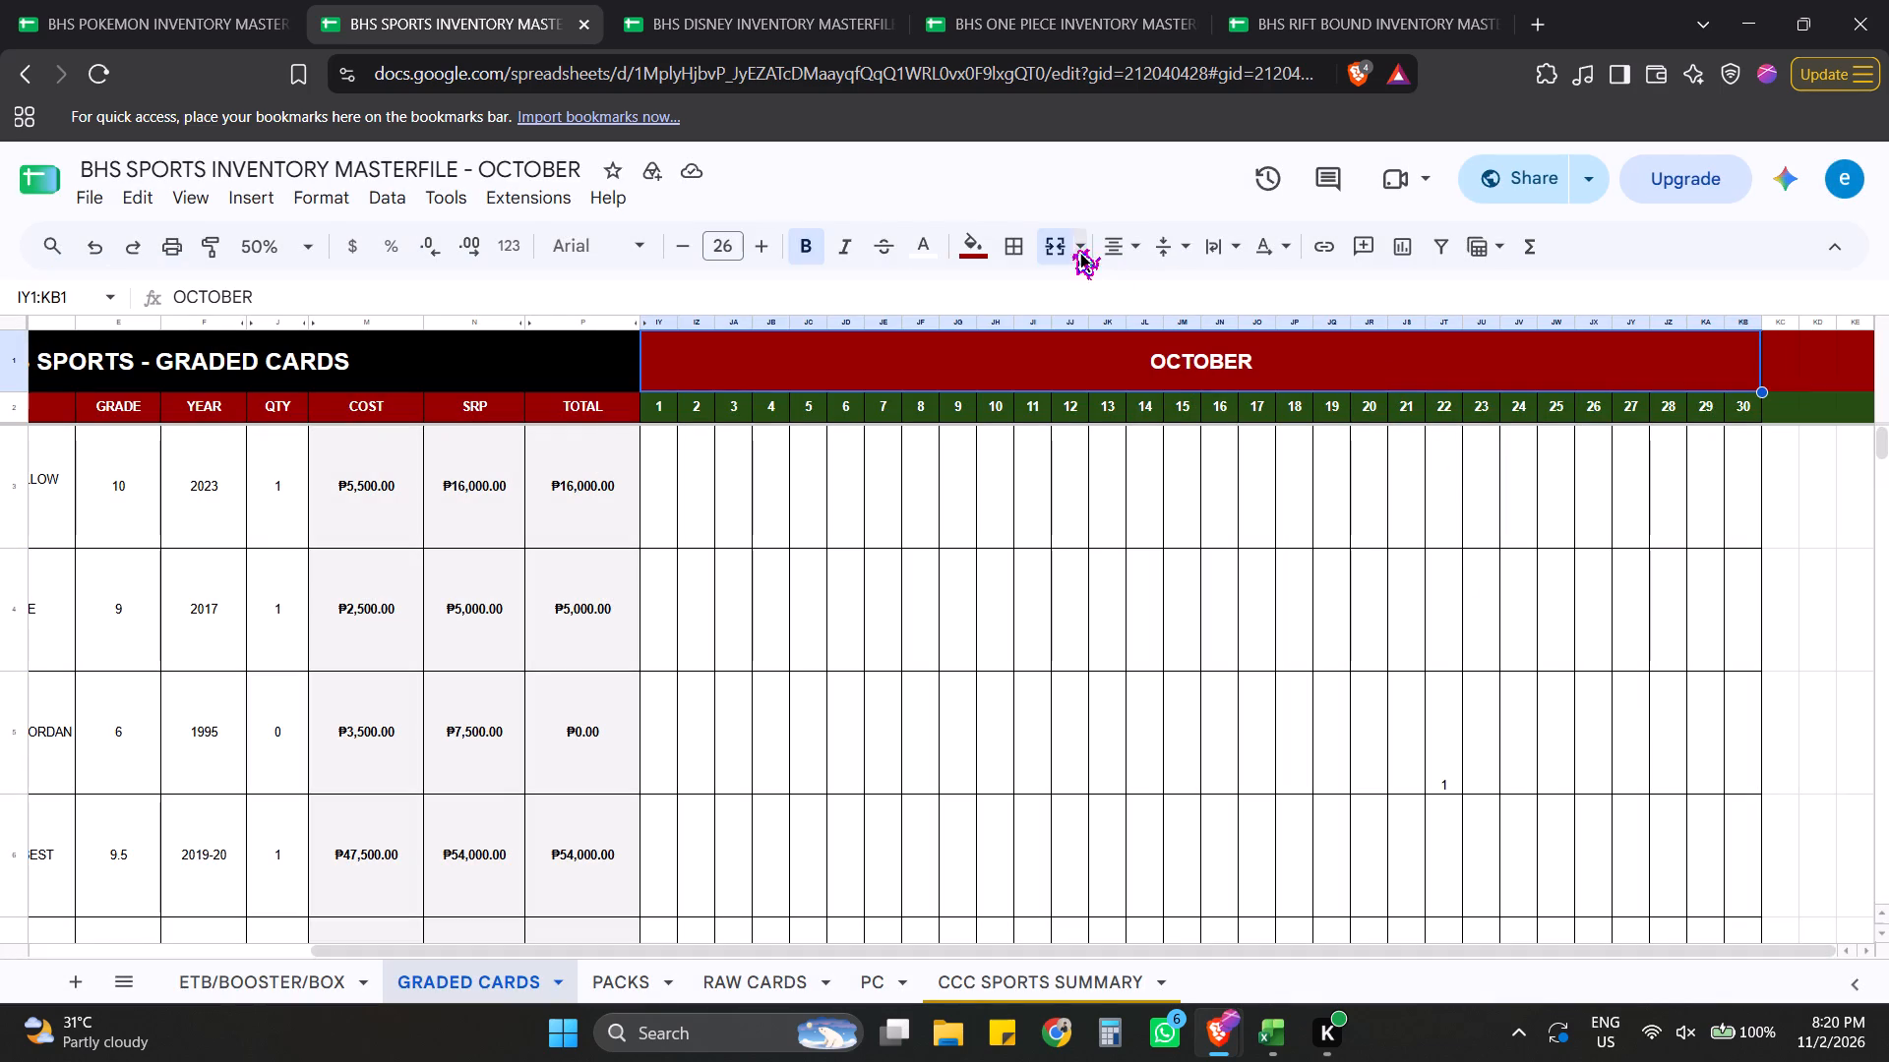
left_click(1054, 246)
left_click(1192, 586)
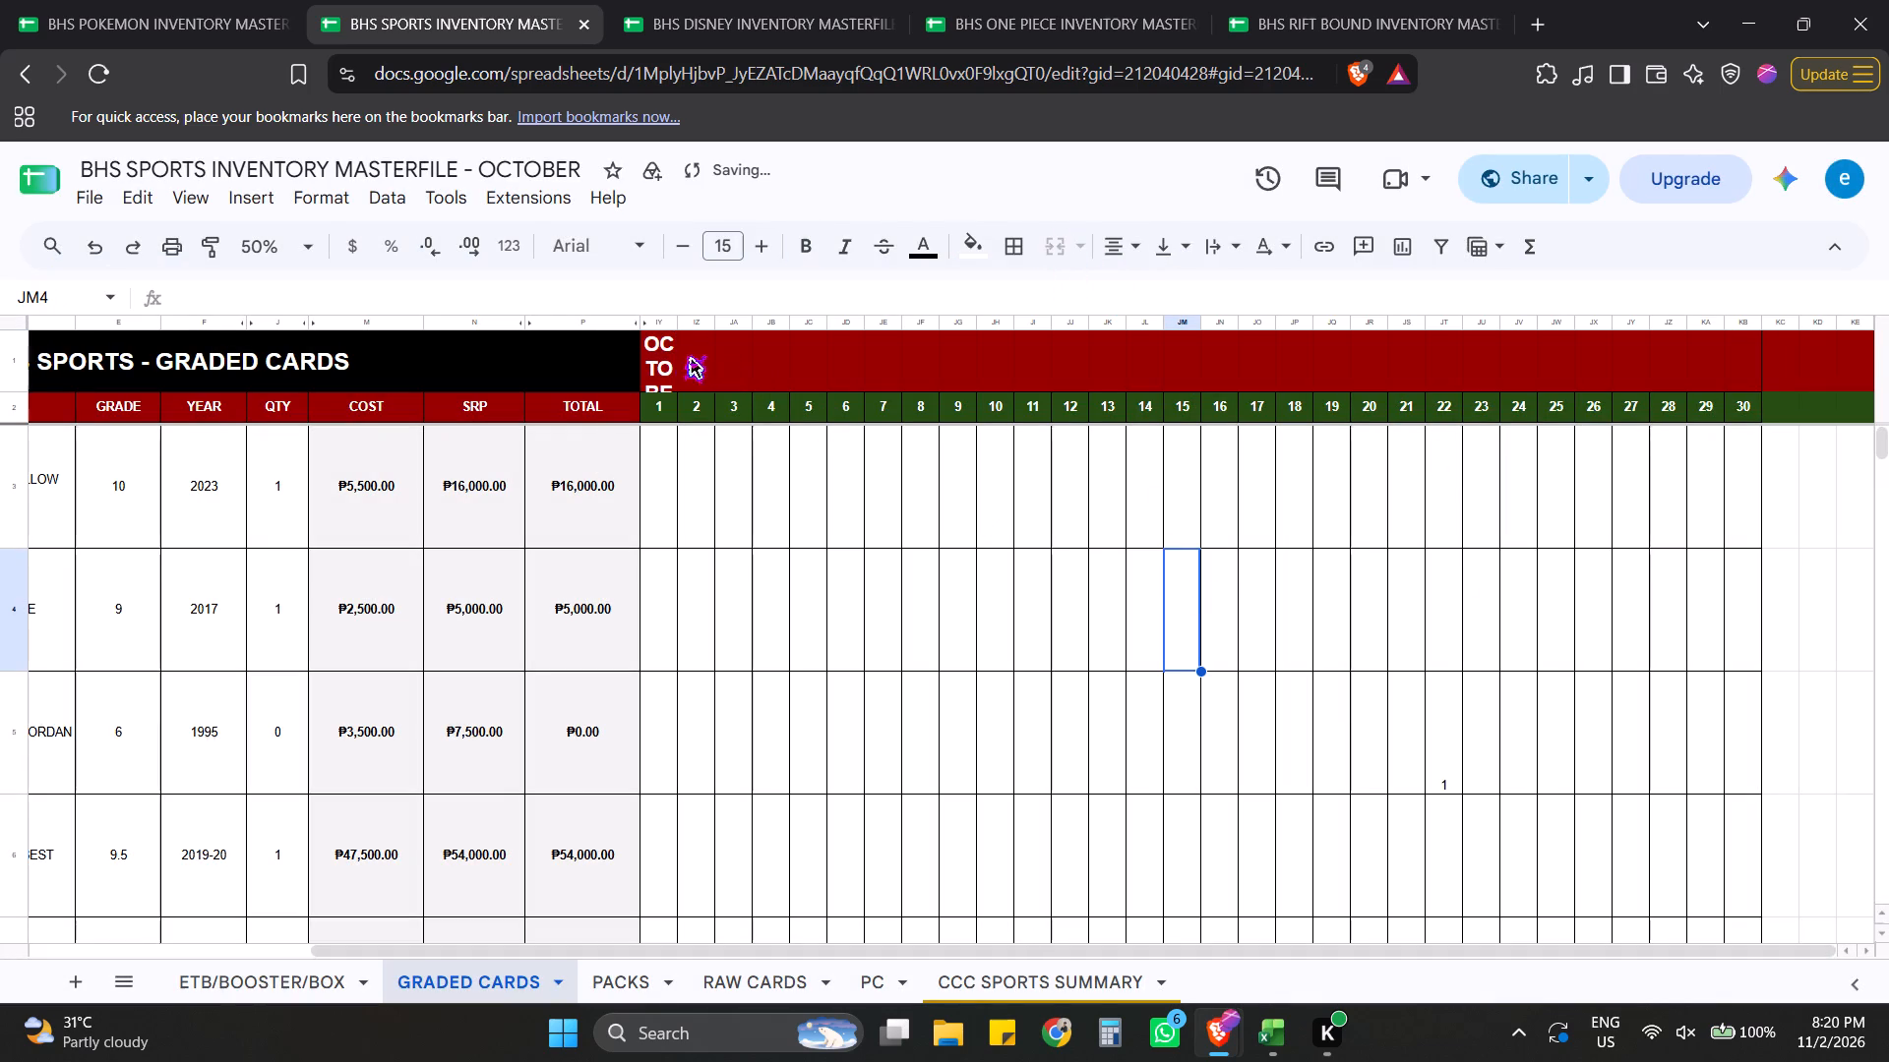
Extend the October day numbers to 31 in cell KC2 by filling the 29, 30 series.
left_click(1771, 403)
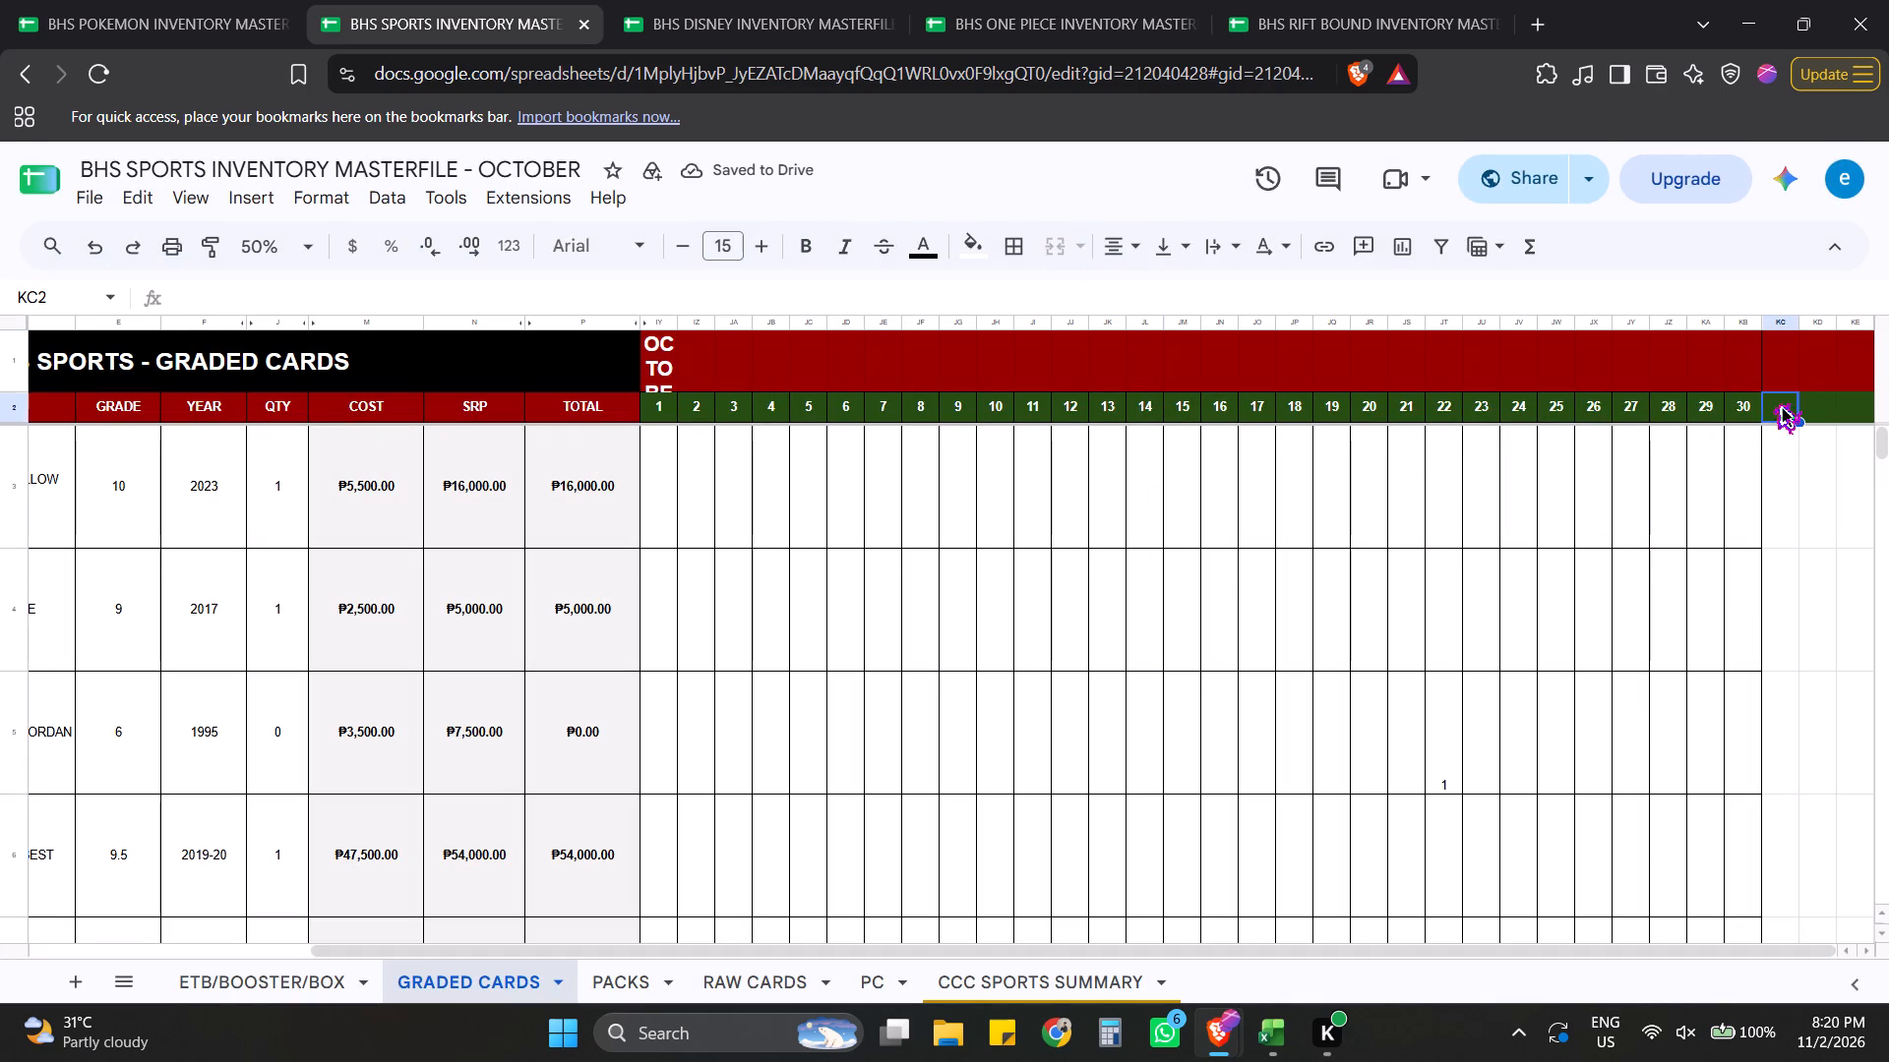
left_click(1758, 409)
left_click_drag(1762, 422, 1790, 422)
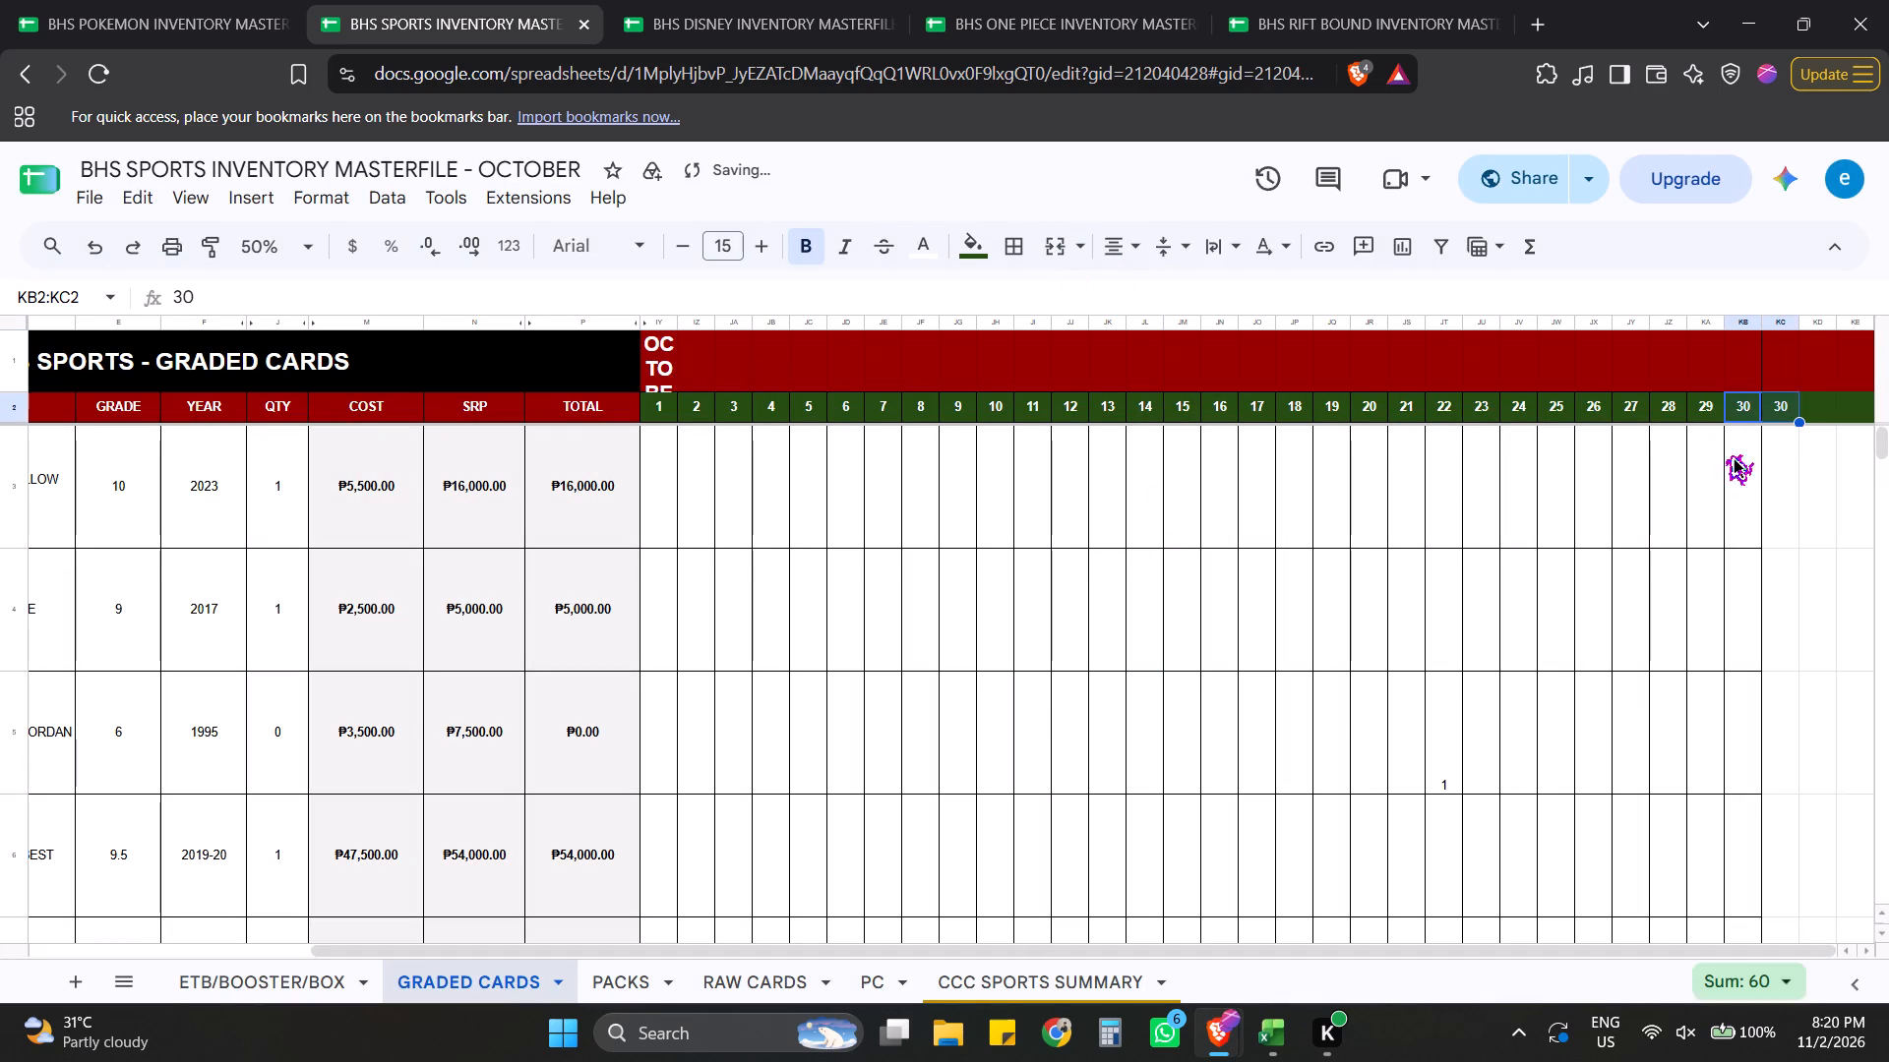
left_click_drag(1723, 442, 1715, 433)
left_click_drag(1703, 400, 1746, 403)
left_click_drag(1760, 421, 1792, 420)
left_click(1750, 503)
Apply all borders to the day 31 column KC.
left_click_drag(1772, 349, 1806, 773)
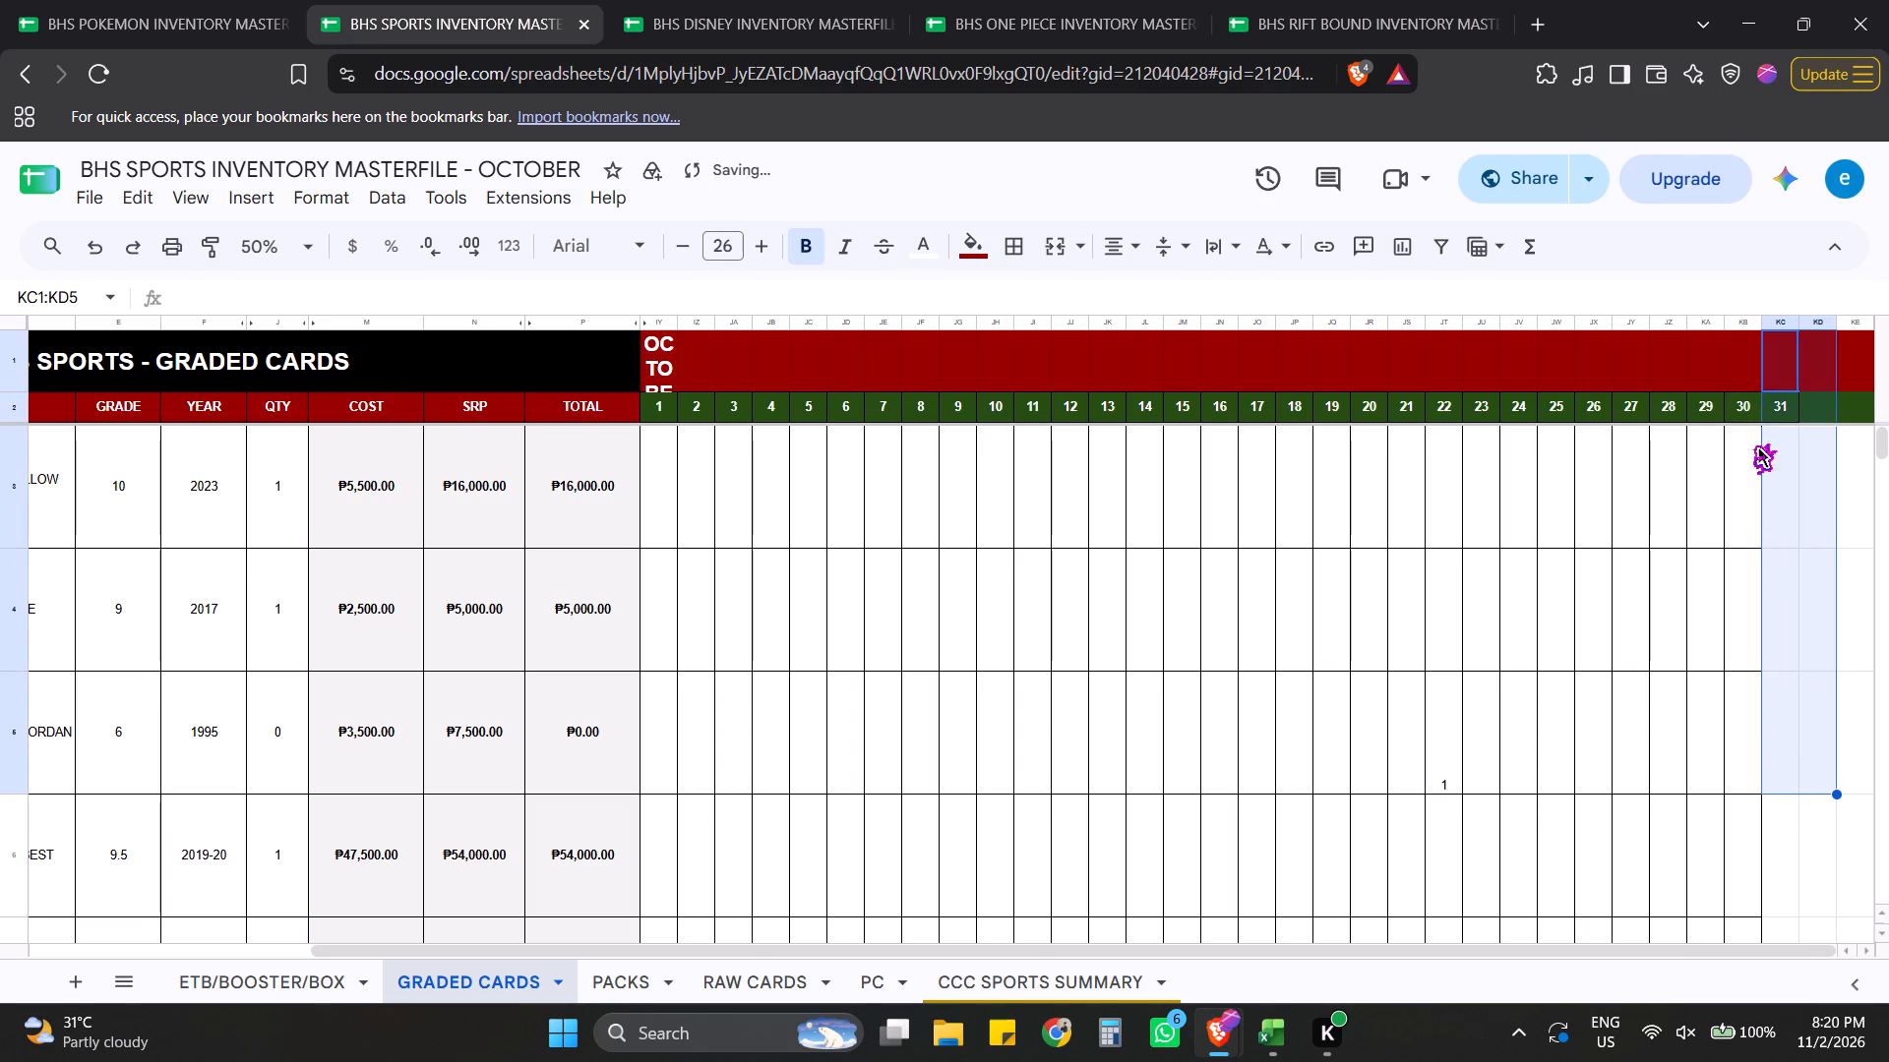
left_click(1774, 326)
left_click(1795, 627)
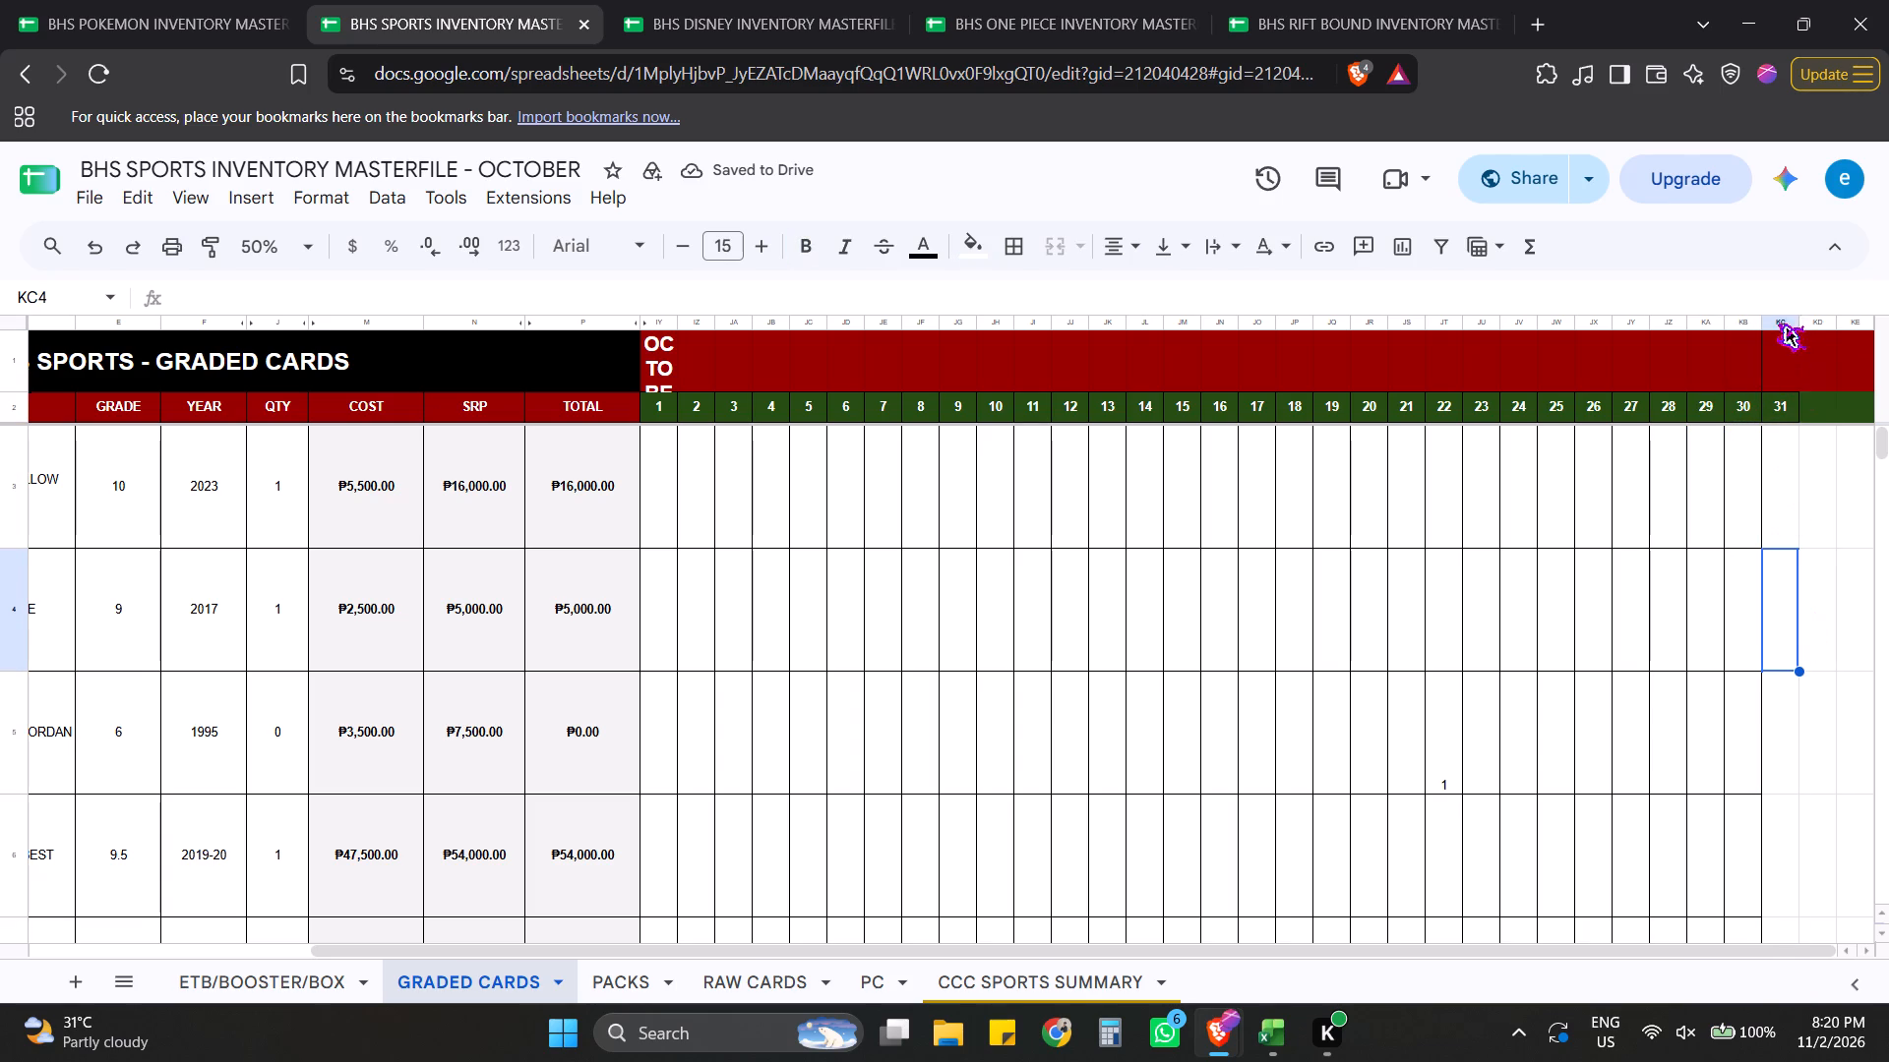
left_click(1777, 323)
left_click(1007, 246)
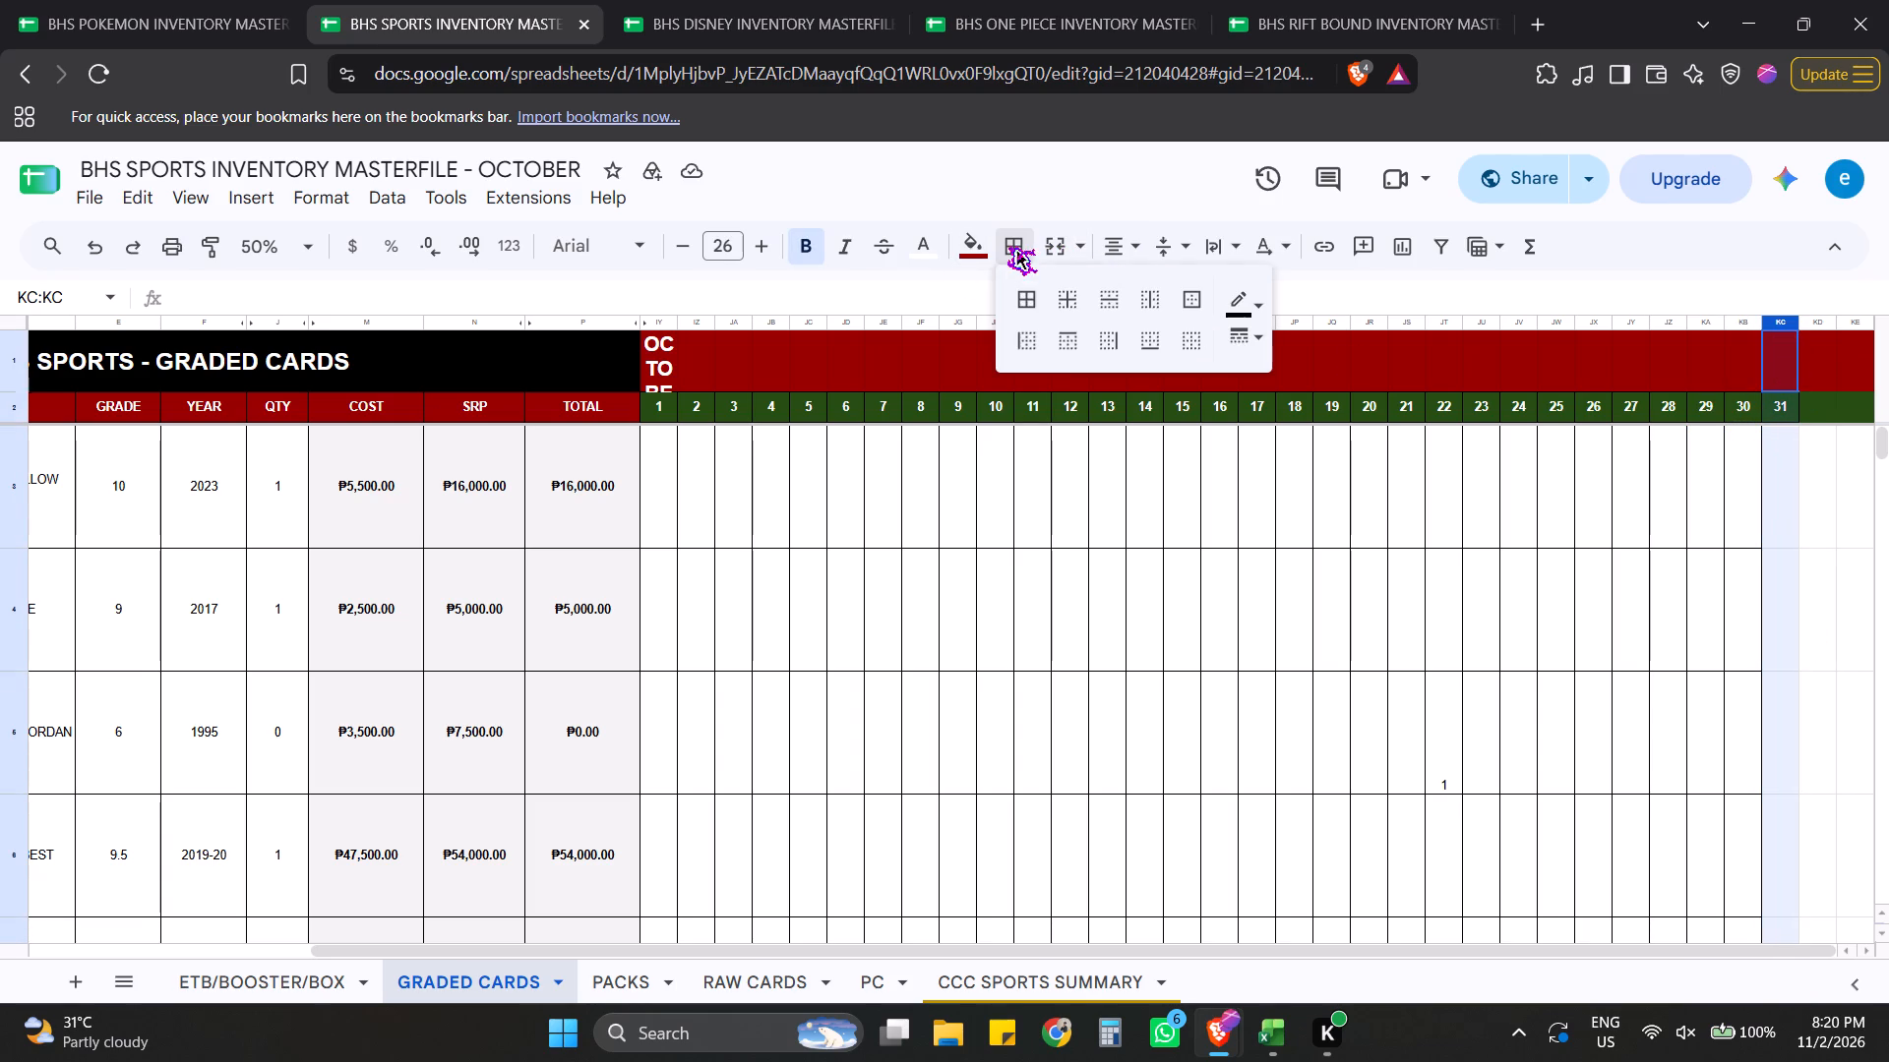
left_click(1019, 294)
left_click(1290, 612)
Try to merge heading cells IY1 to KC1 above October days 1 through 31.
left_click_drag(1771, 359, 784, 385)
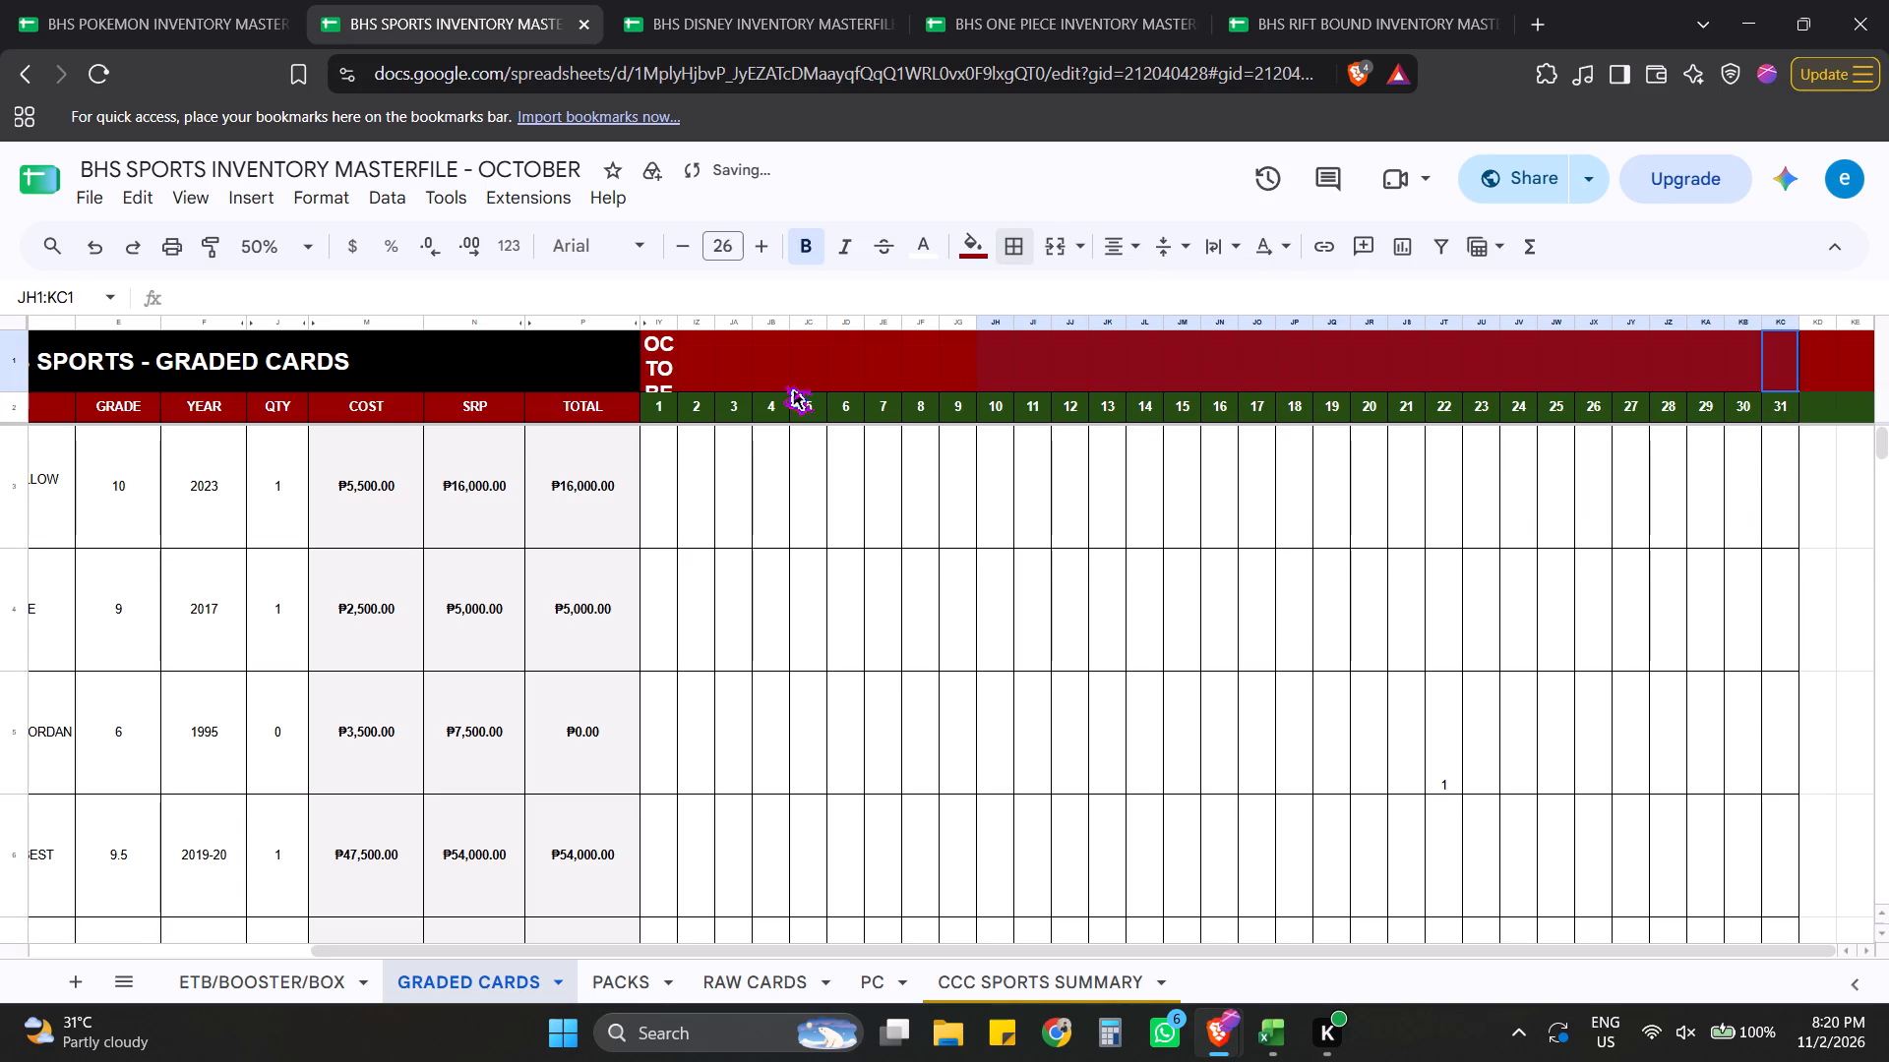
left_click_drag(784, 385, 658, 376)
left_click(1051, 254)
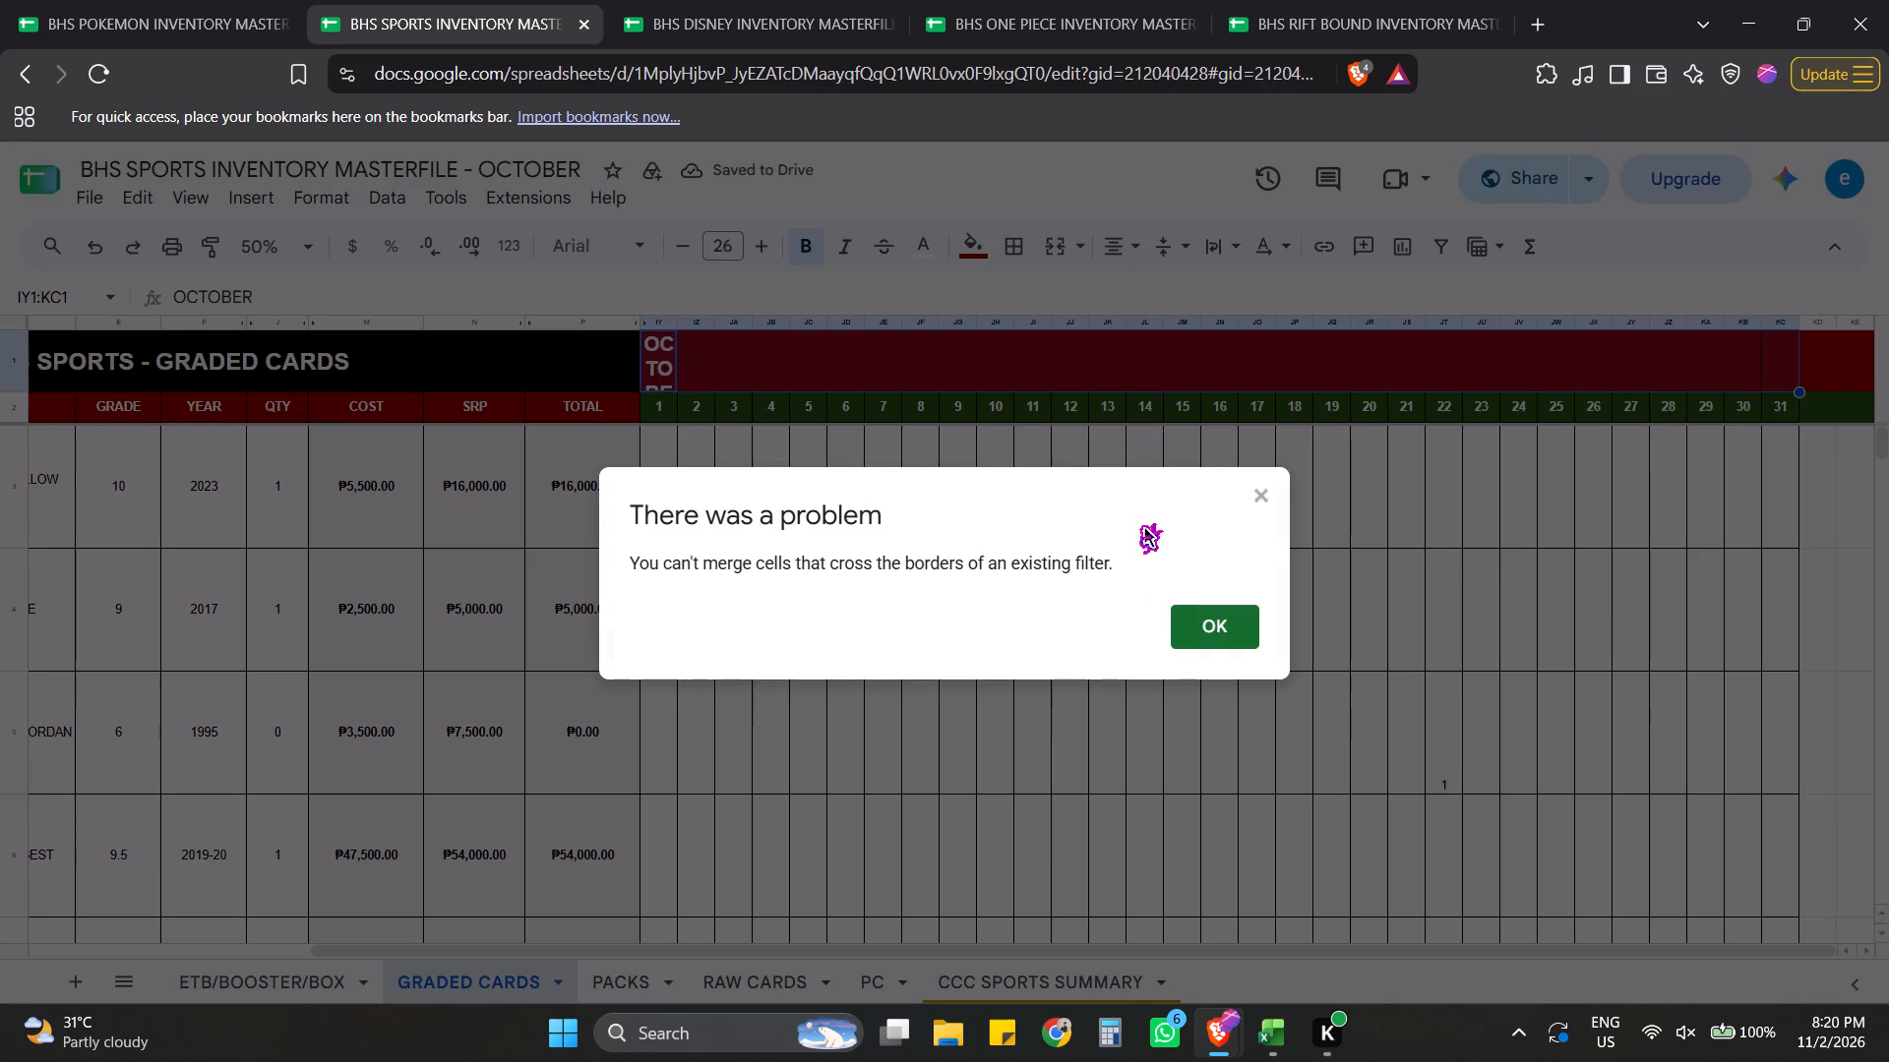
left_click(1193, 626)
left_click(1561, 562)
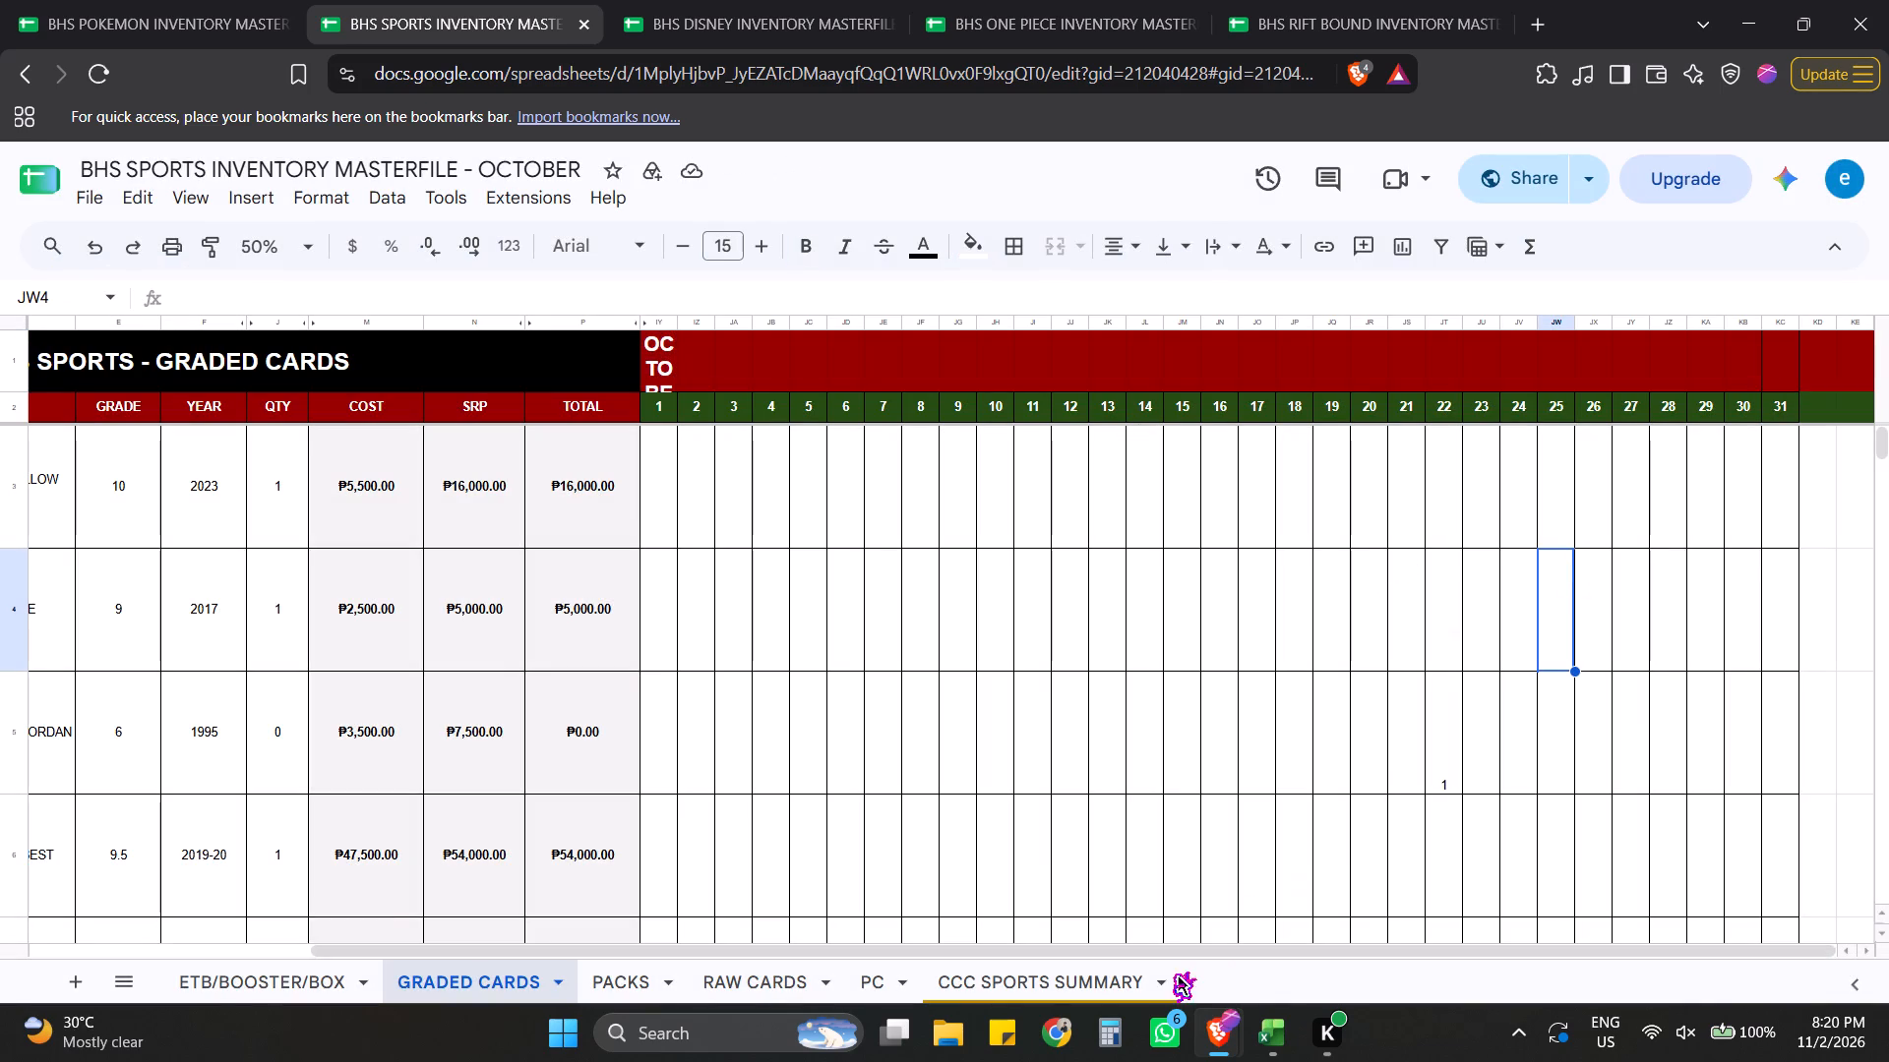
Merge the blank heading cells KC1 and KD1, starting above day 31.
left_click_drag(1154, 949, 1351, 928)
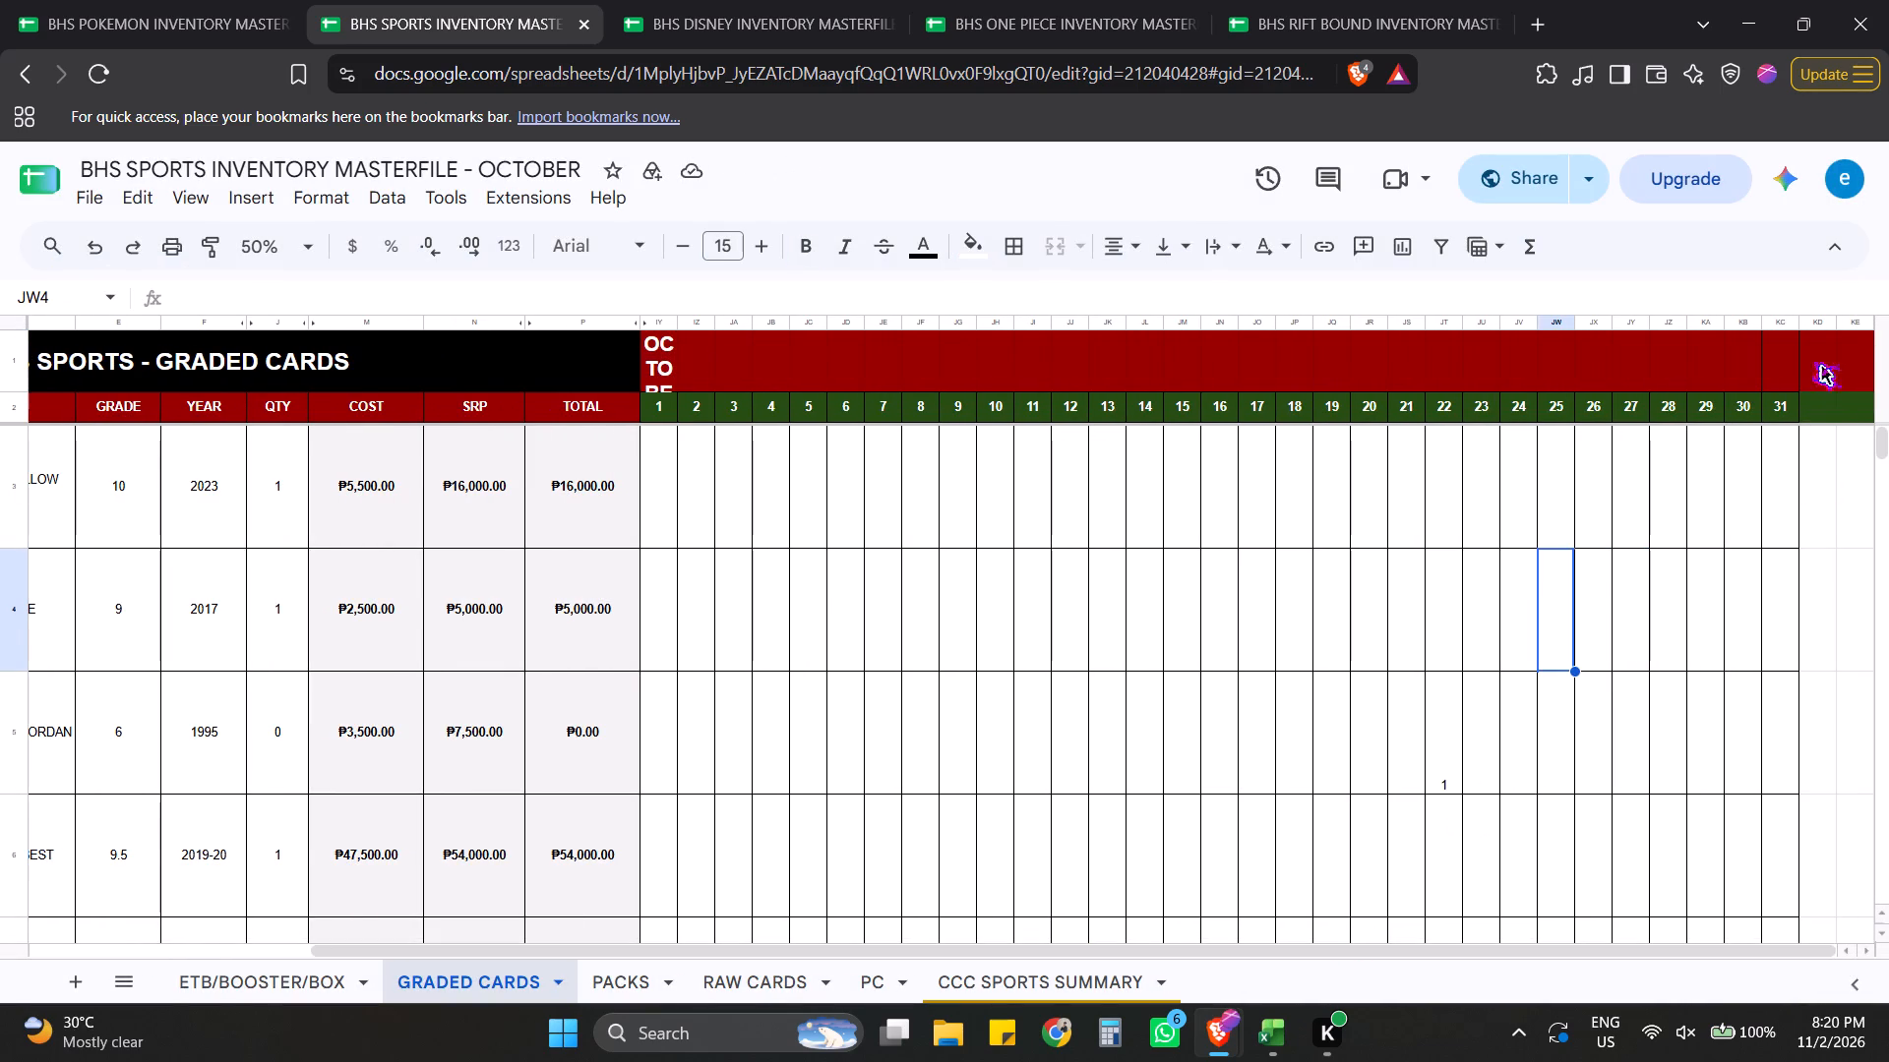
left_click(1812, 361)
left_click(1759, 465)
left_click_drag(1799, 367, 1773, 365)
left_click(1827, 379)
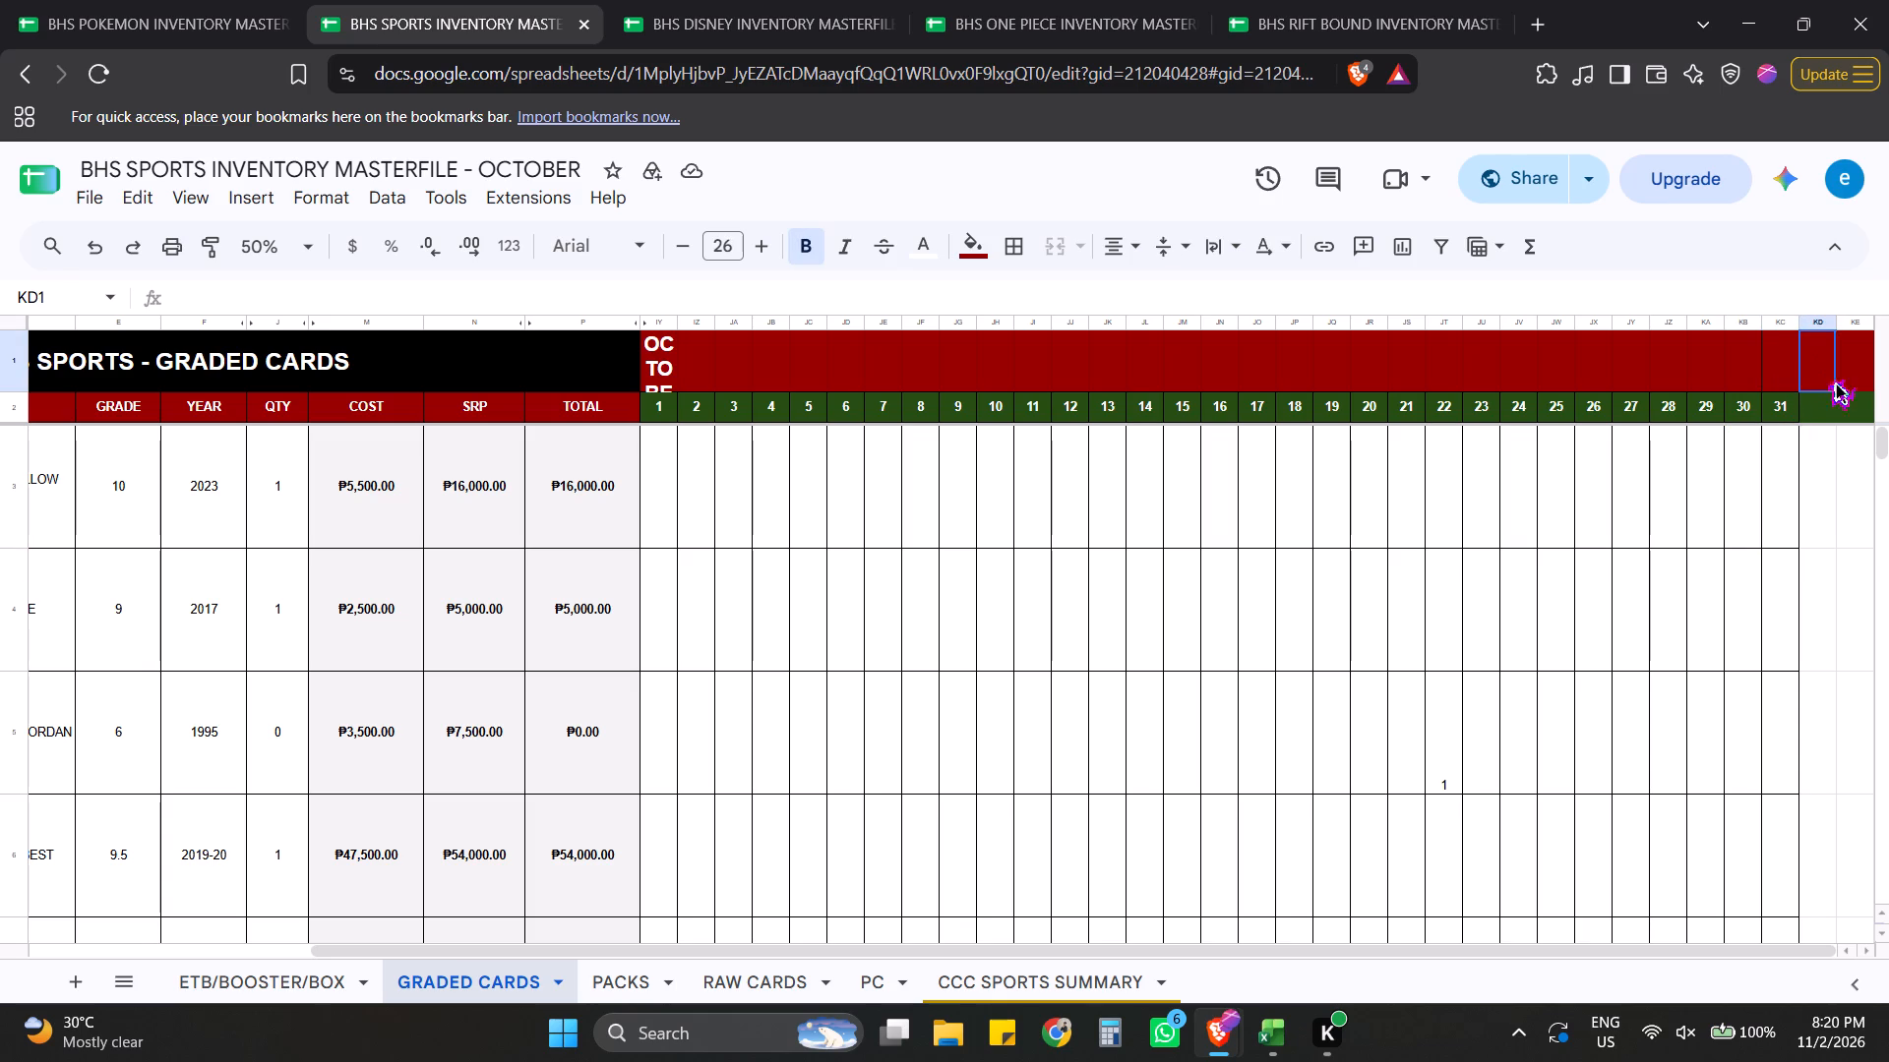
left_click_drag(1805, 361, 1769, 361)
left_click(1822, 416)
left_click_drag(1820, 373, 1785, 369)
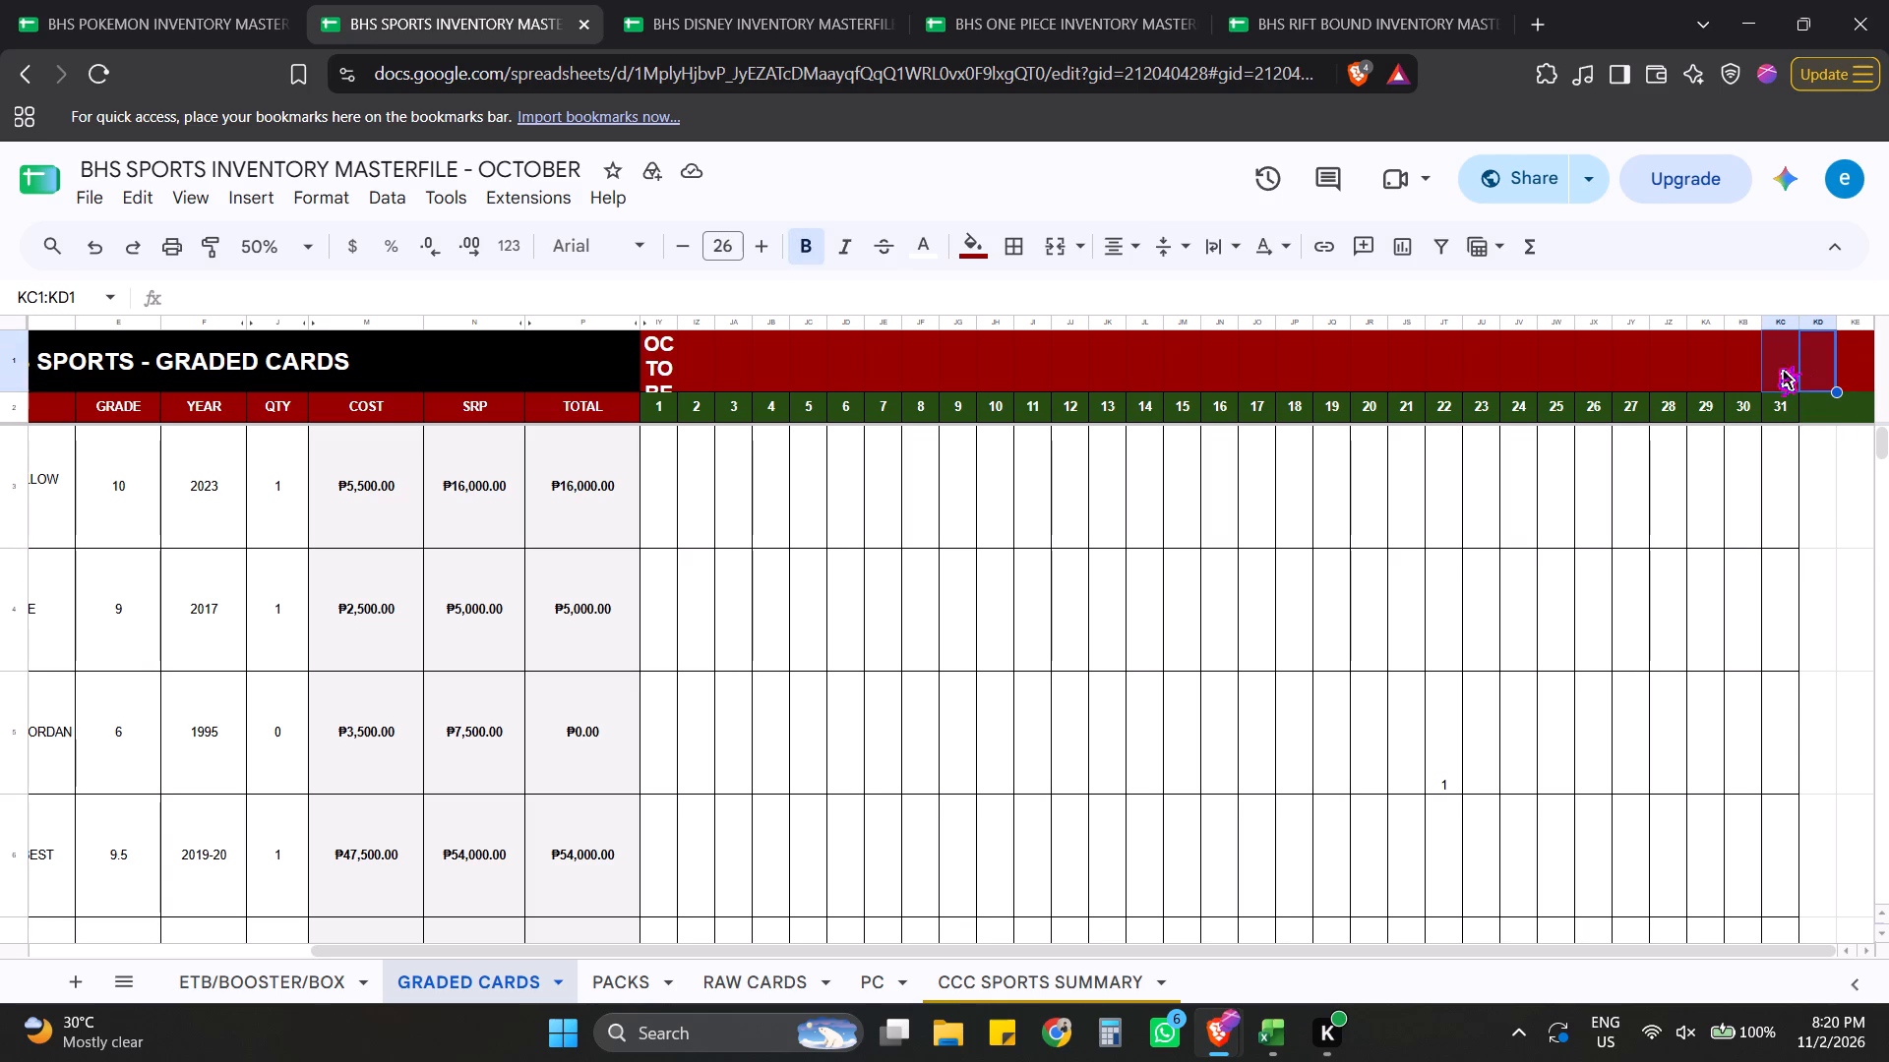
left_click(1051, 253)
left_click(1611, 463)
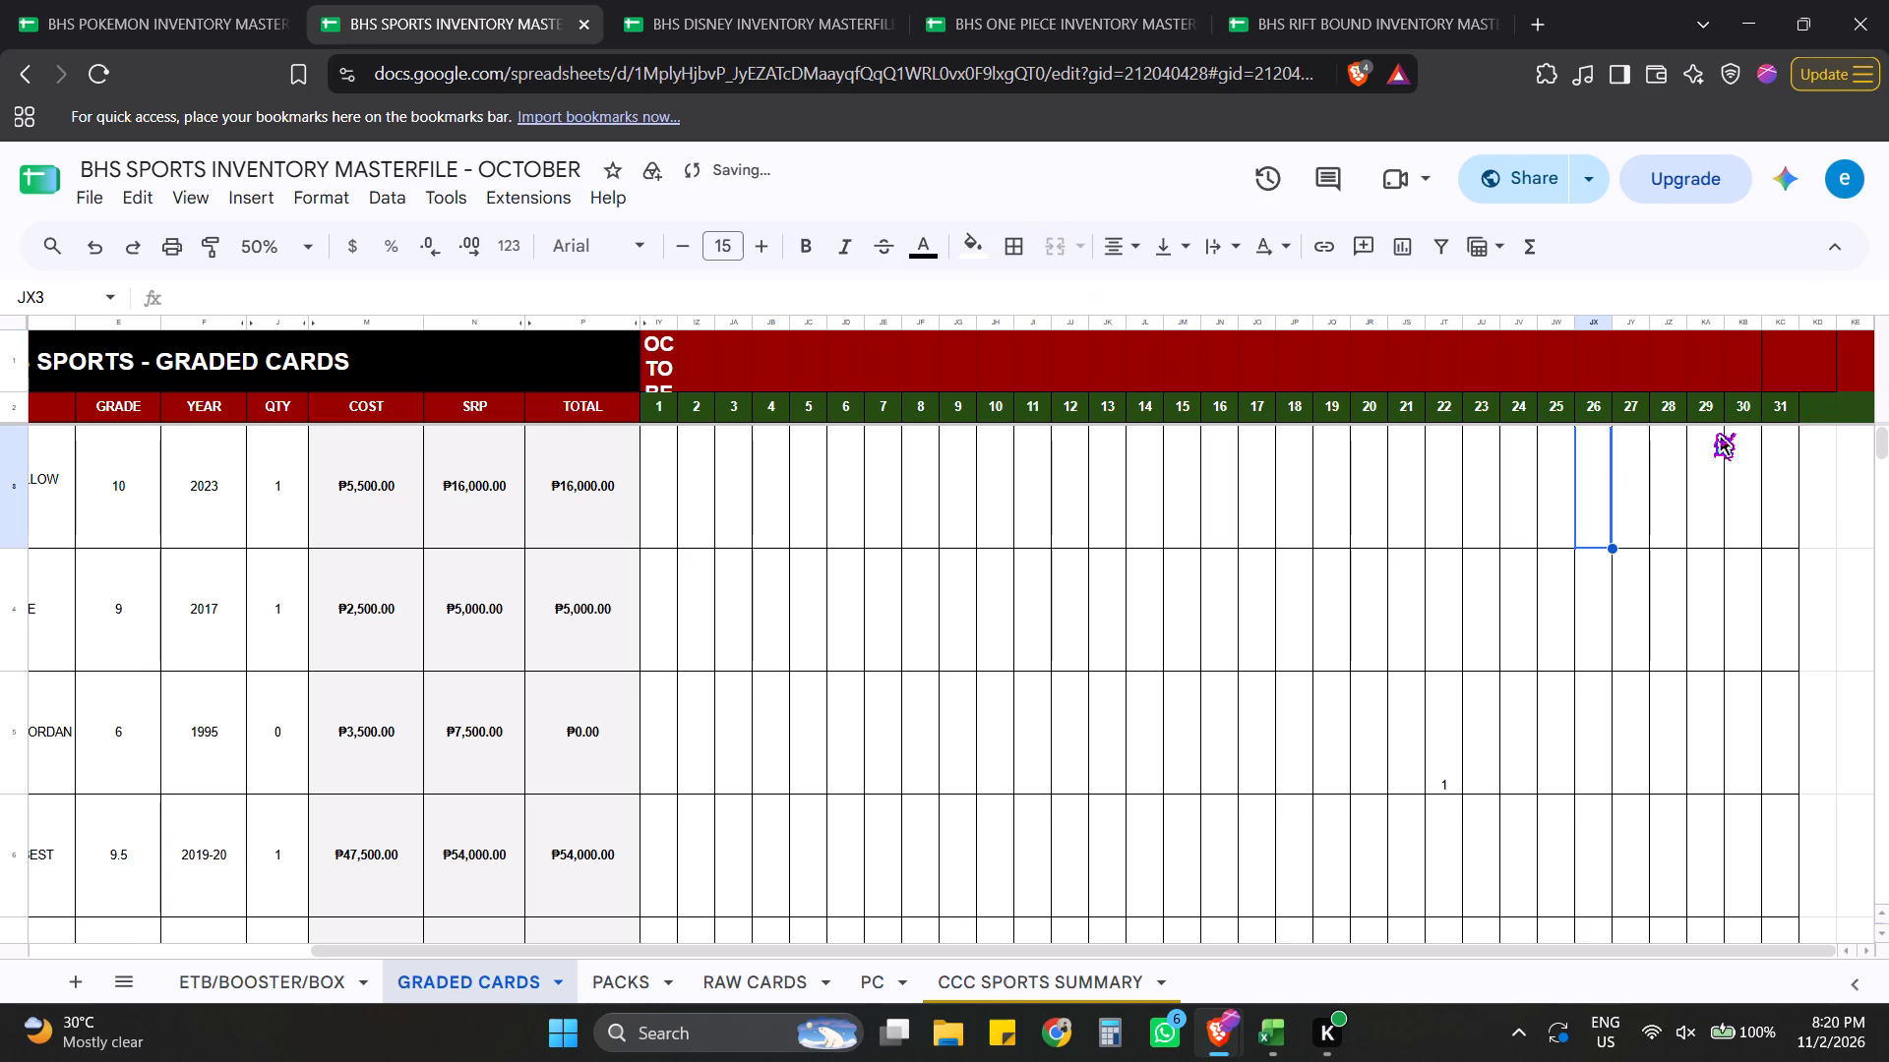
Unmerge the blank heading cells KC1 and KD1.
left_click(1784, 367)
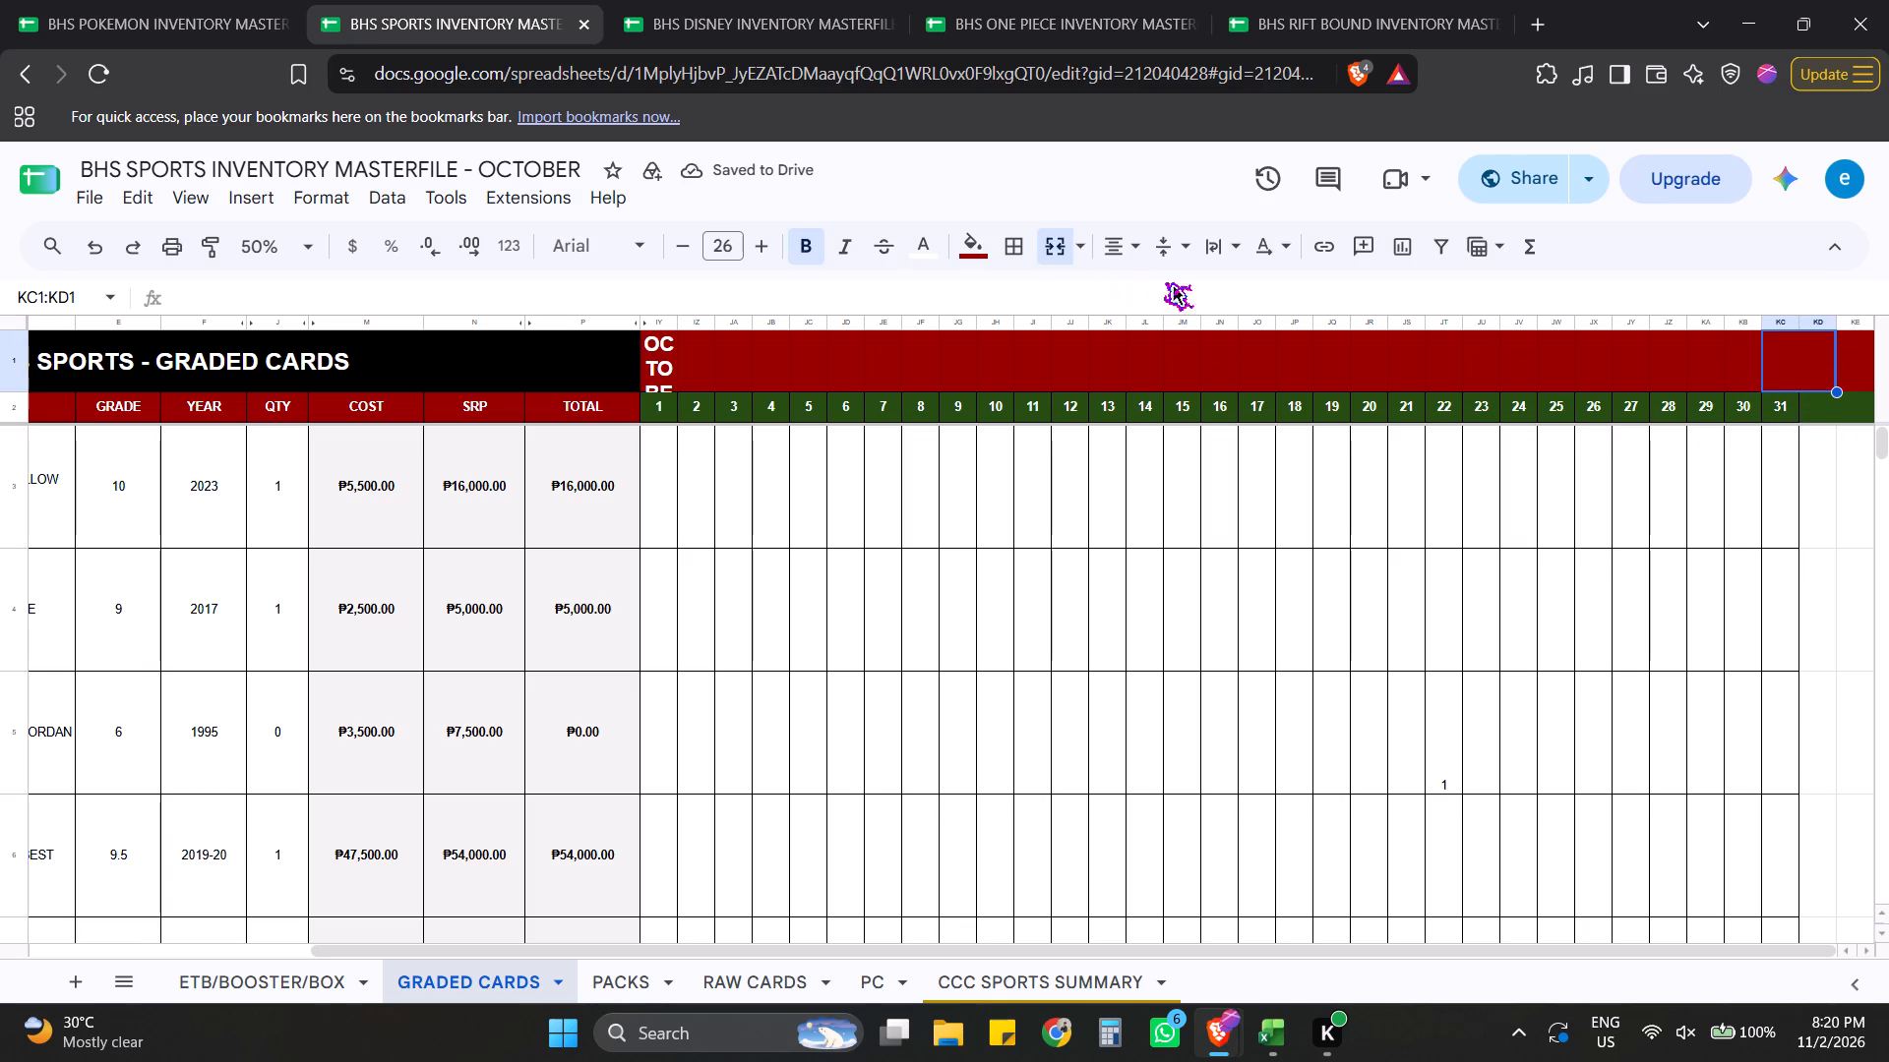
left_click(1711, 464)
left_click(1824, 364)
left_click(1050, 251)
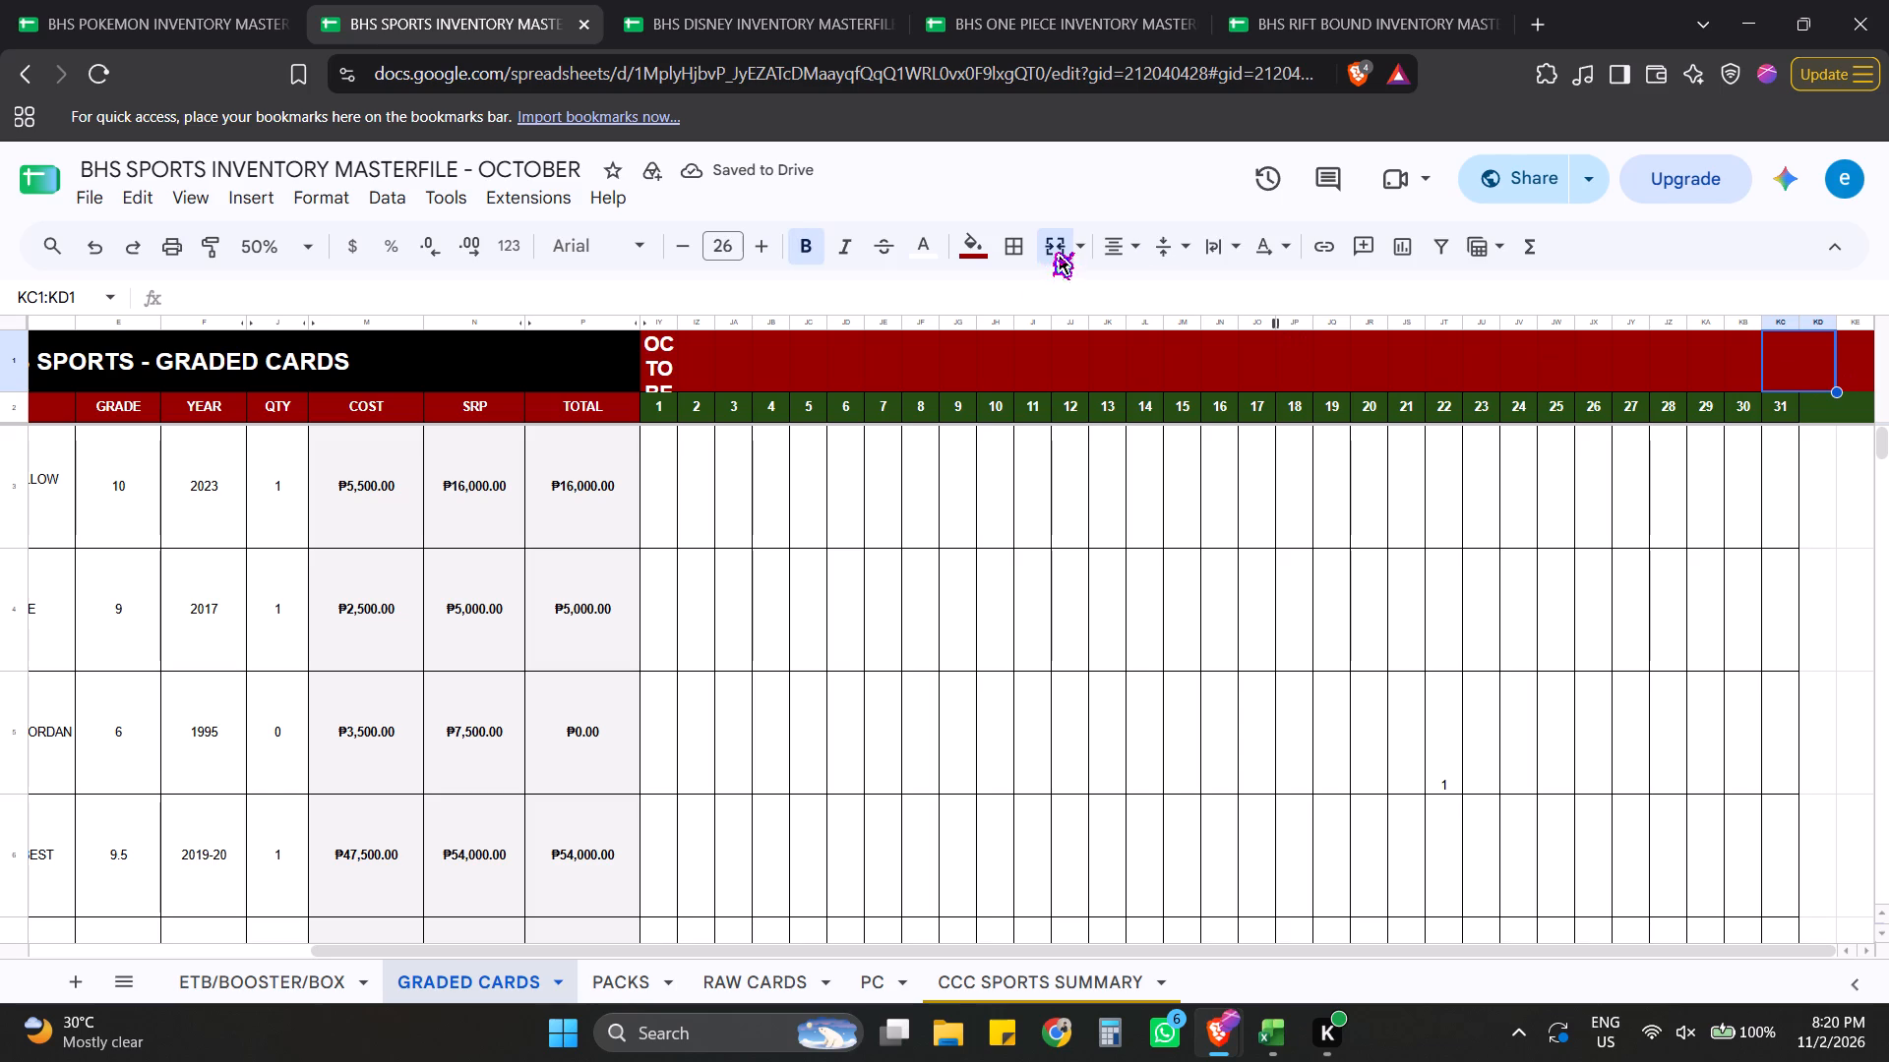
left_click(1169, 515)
Merge heading cells IY1 to JB1 so OCTOBER spans days 1 through 4.
left_click_drag(656, 350, 782, 360)
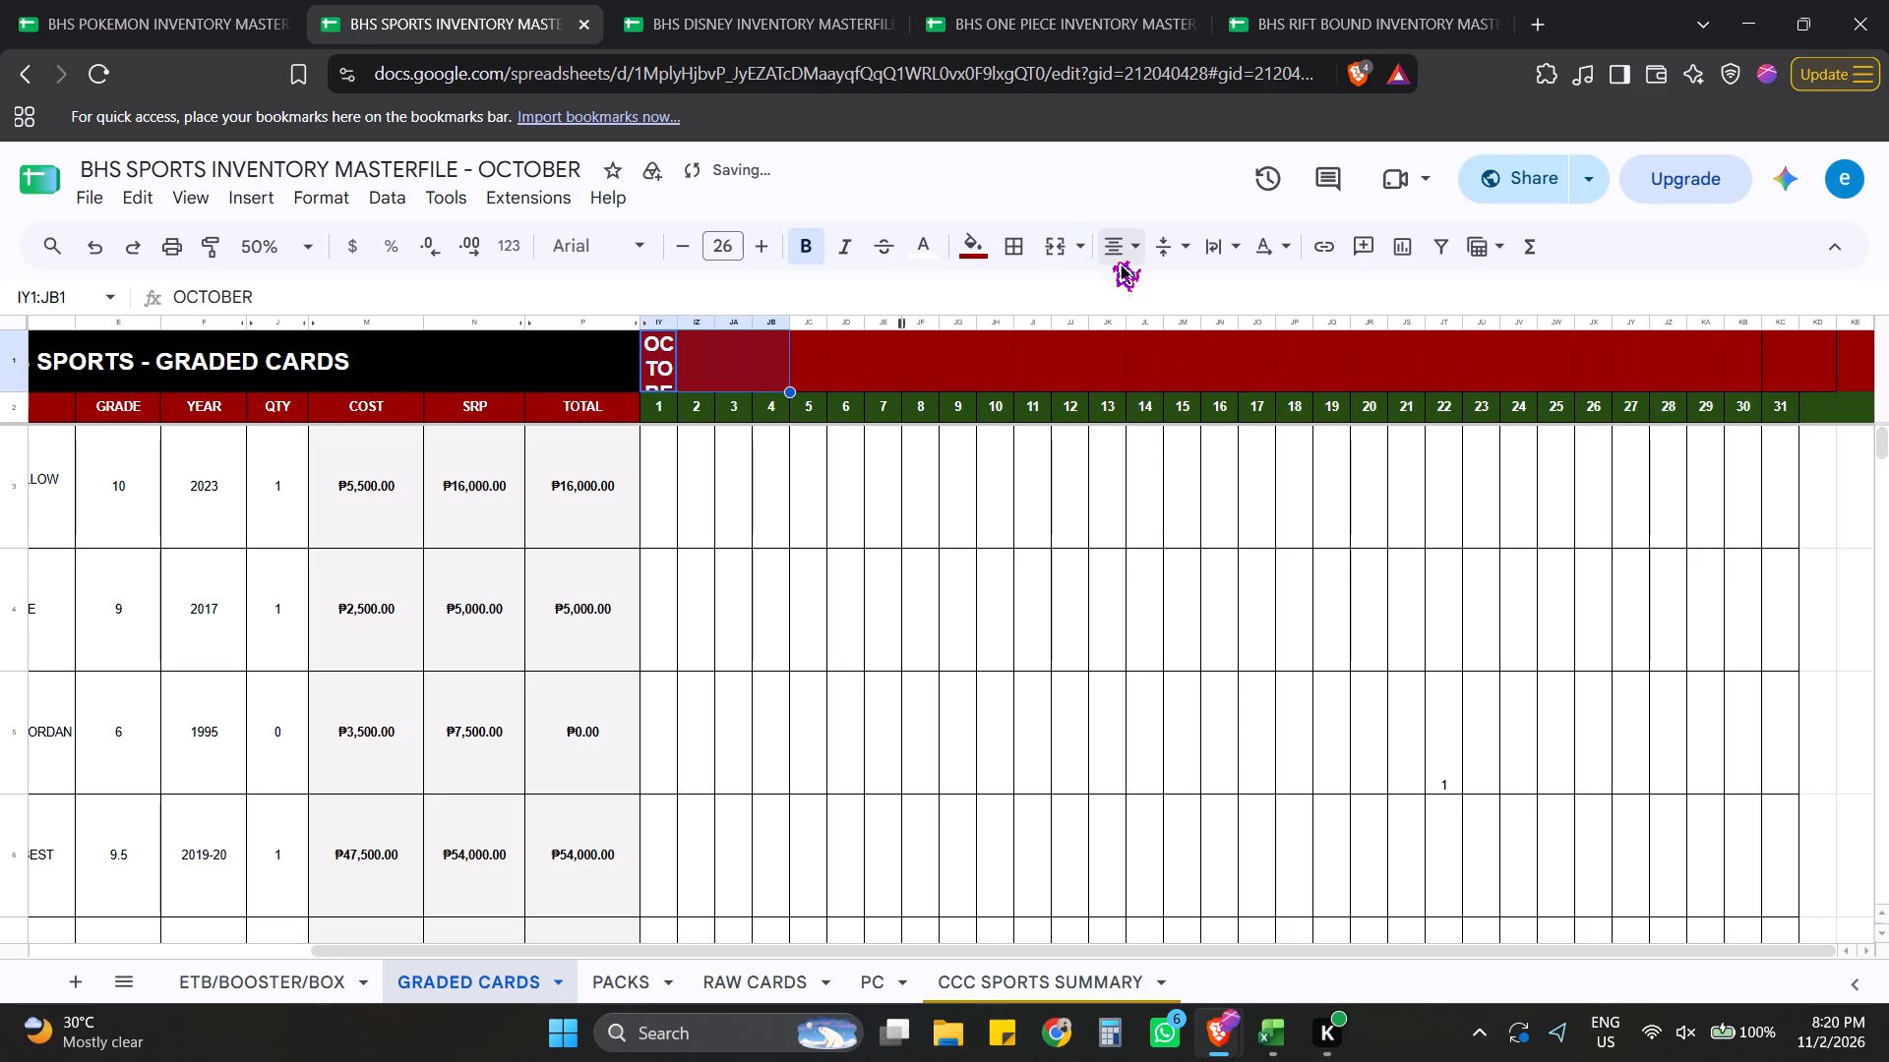
left_click(1061, 244)
left_click(968, 476)
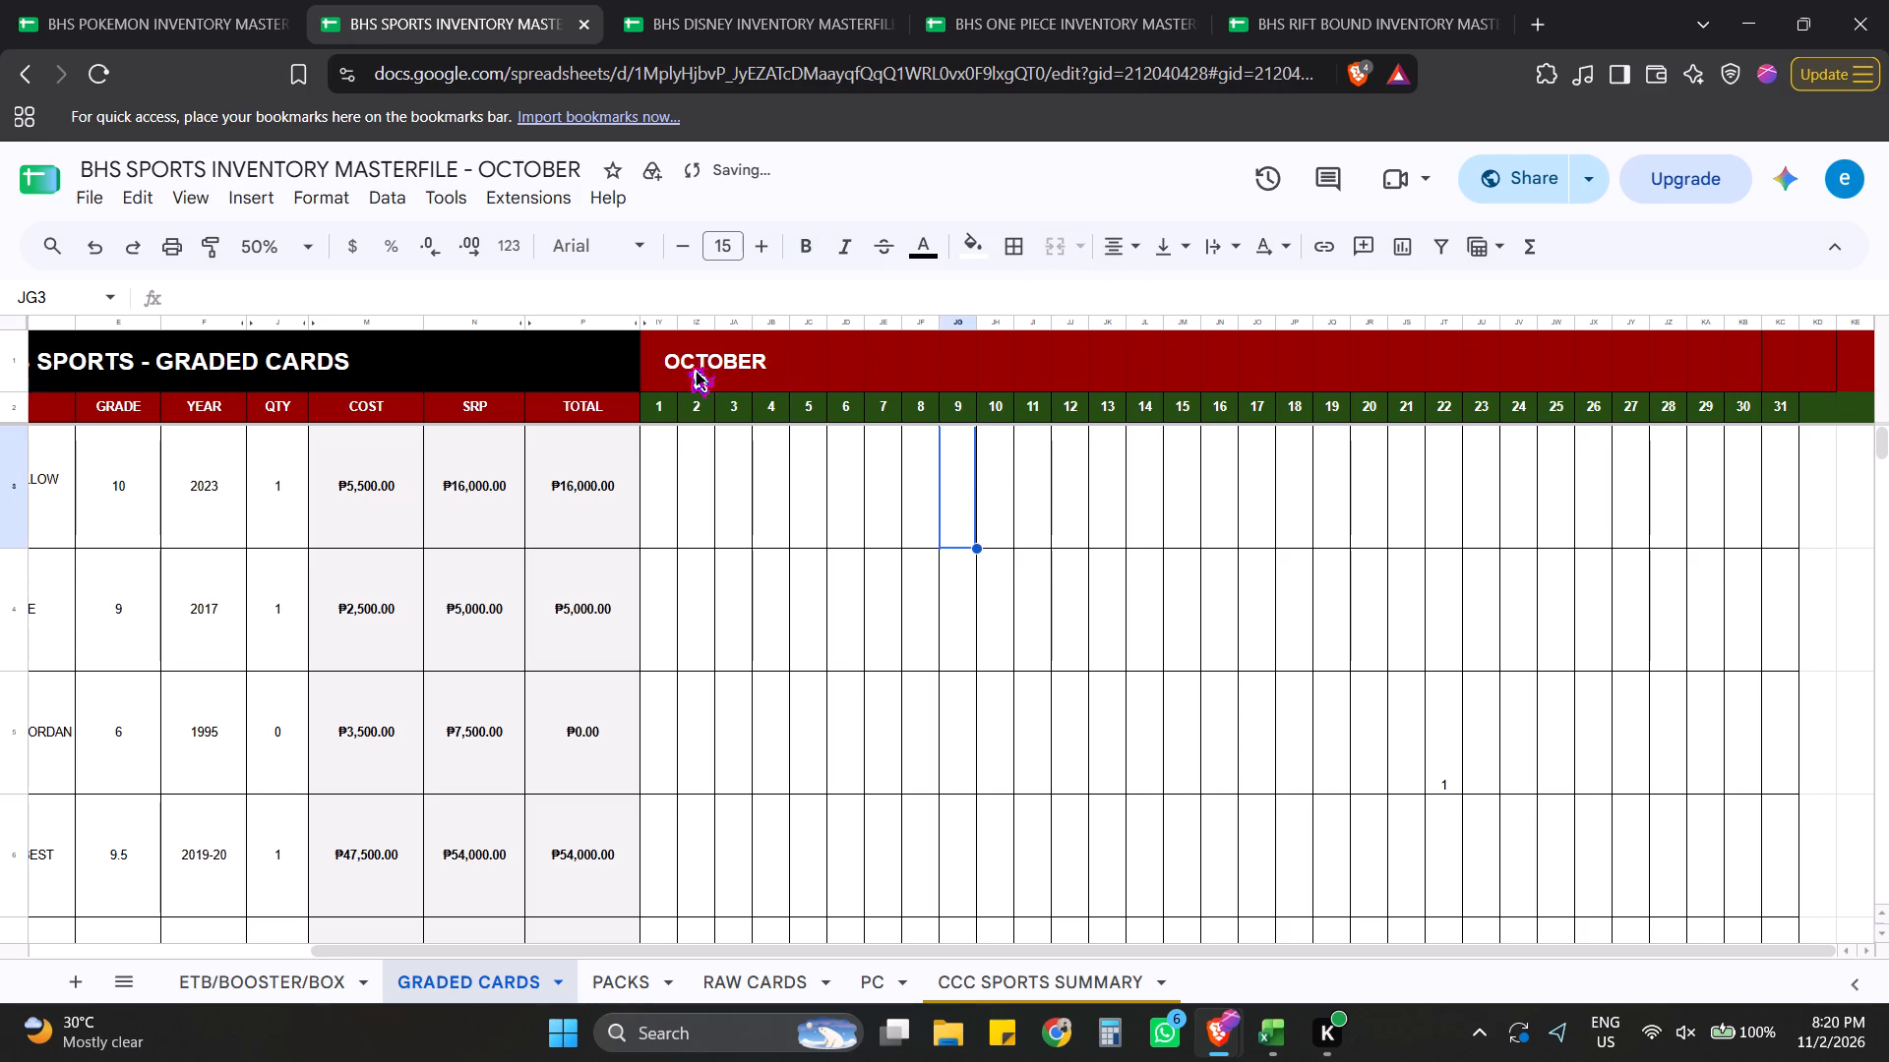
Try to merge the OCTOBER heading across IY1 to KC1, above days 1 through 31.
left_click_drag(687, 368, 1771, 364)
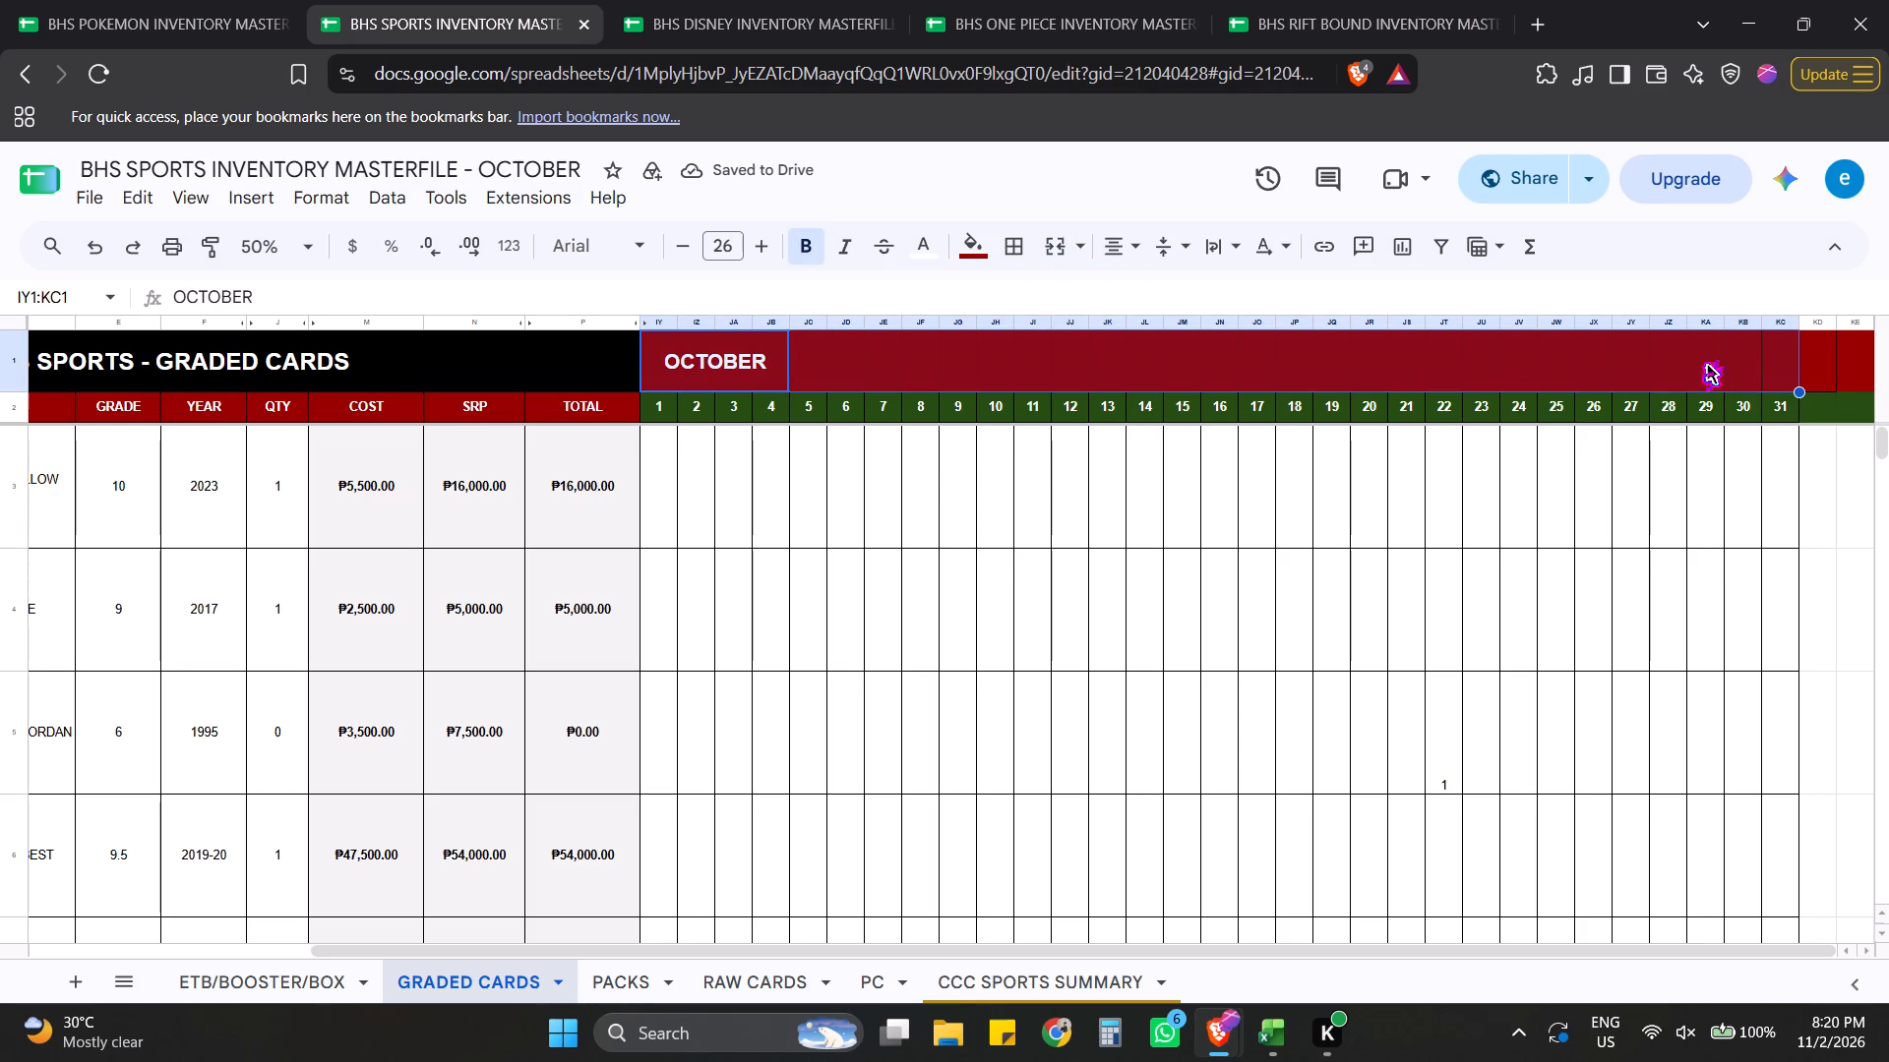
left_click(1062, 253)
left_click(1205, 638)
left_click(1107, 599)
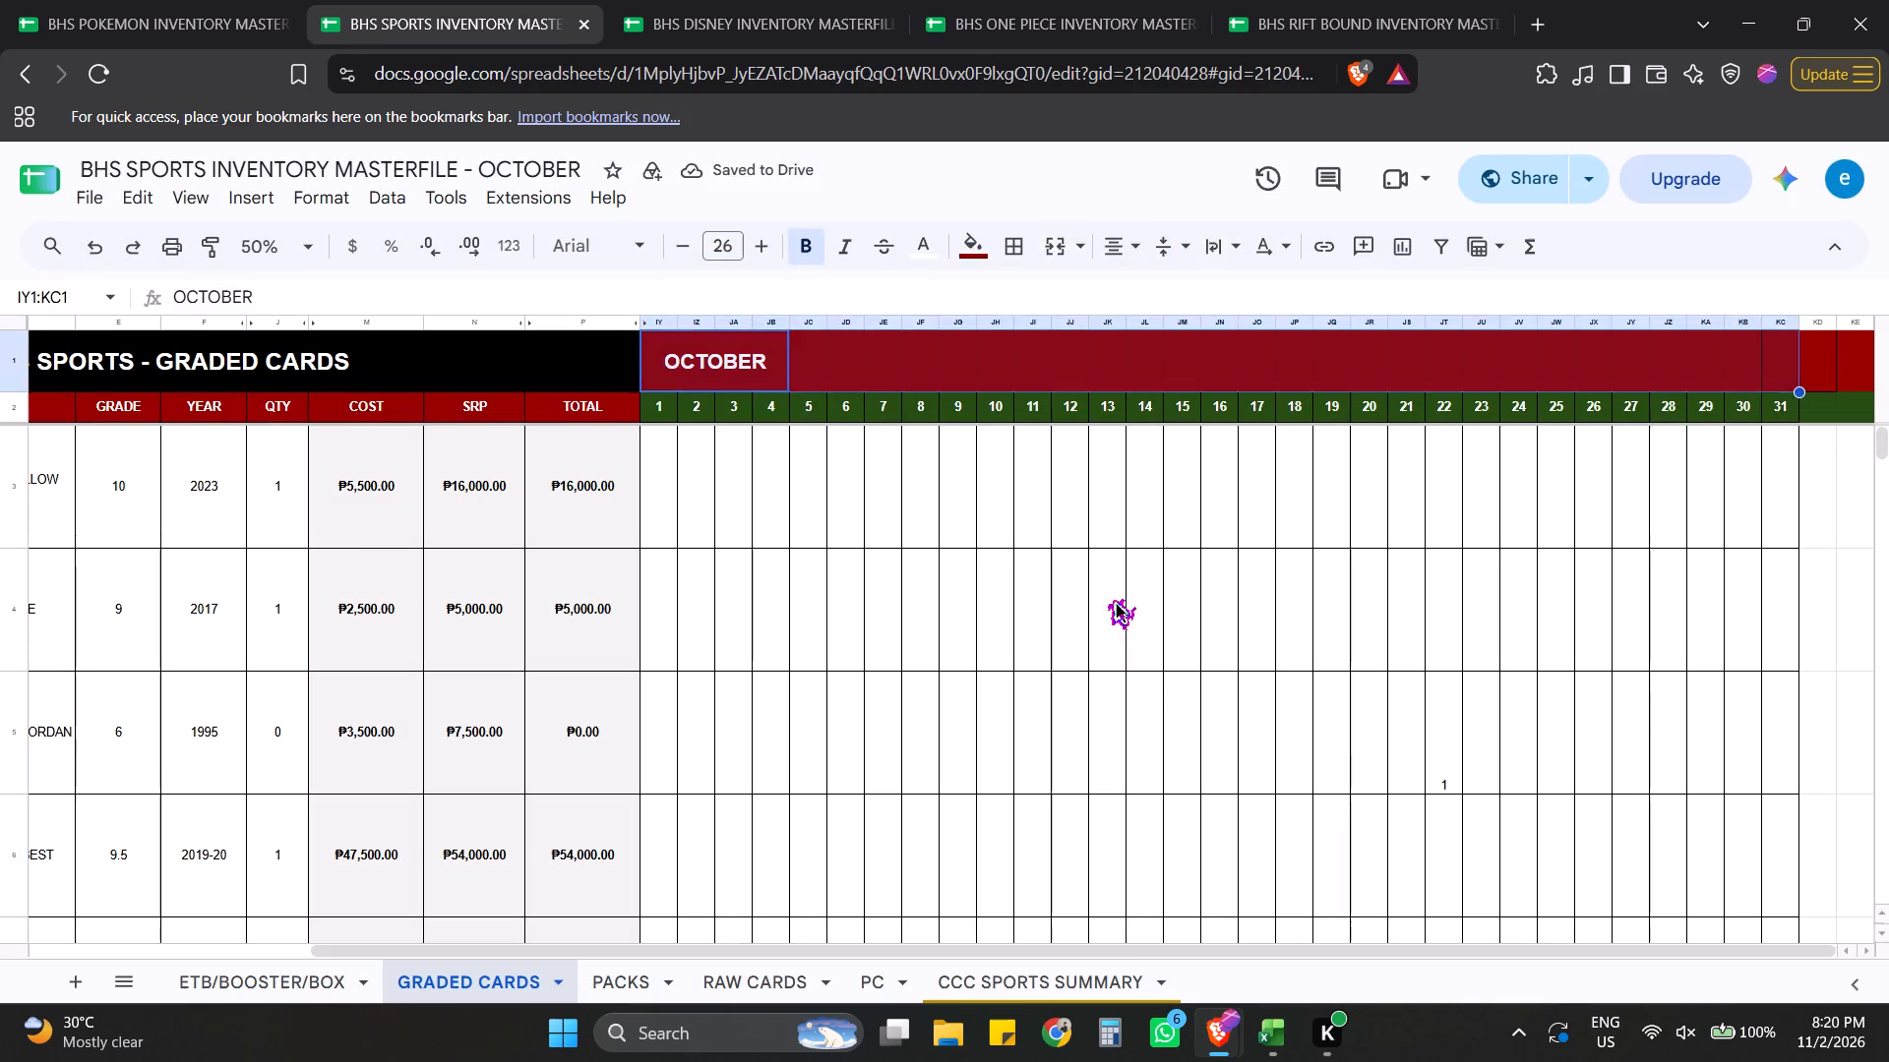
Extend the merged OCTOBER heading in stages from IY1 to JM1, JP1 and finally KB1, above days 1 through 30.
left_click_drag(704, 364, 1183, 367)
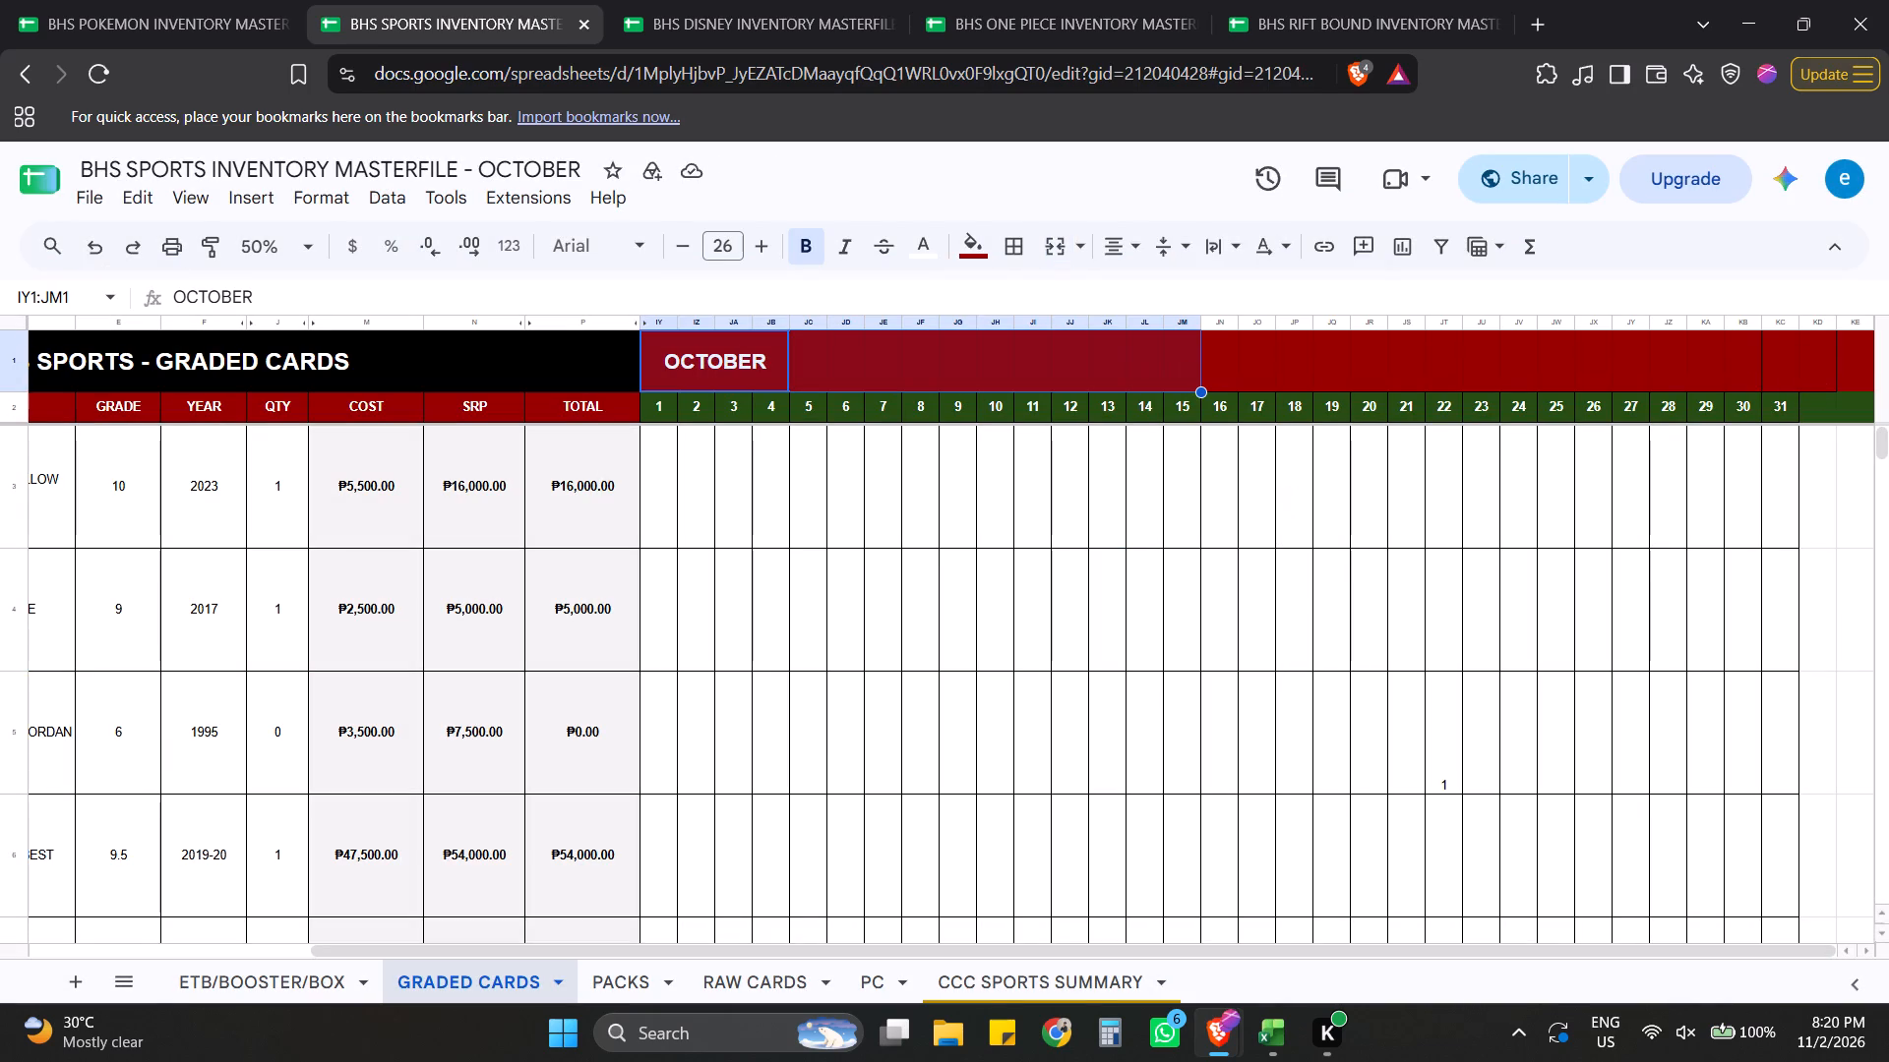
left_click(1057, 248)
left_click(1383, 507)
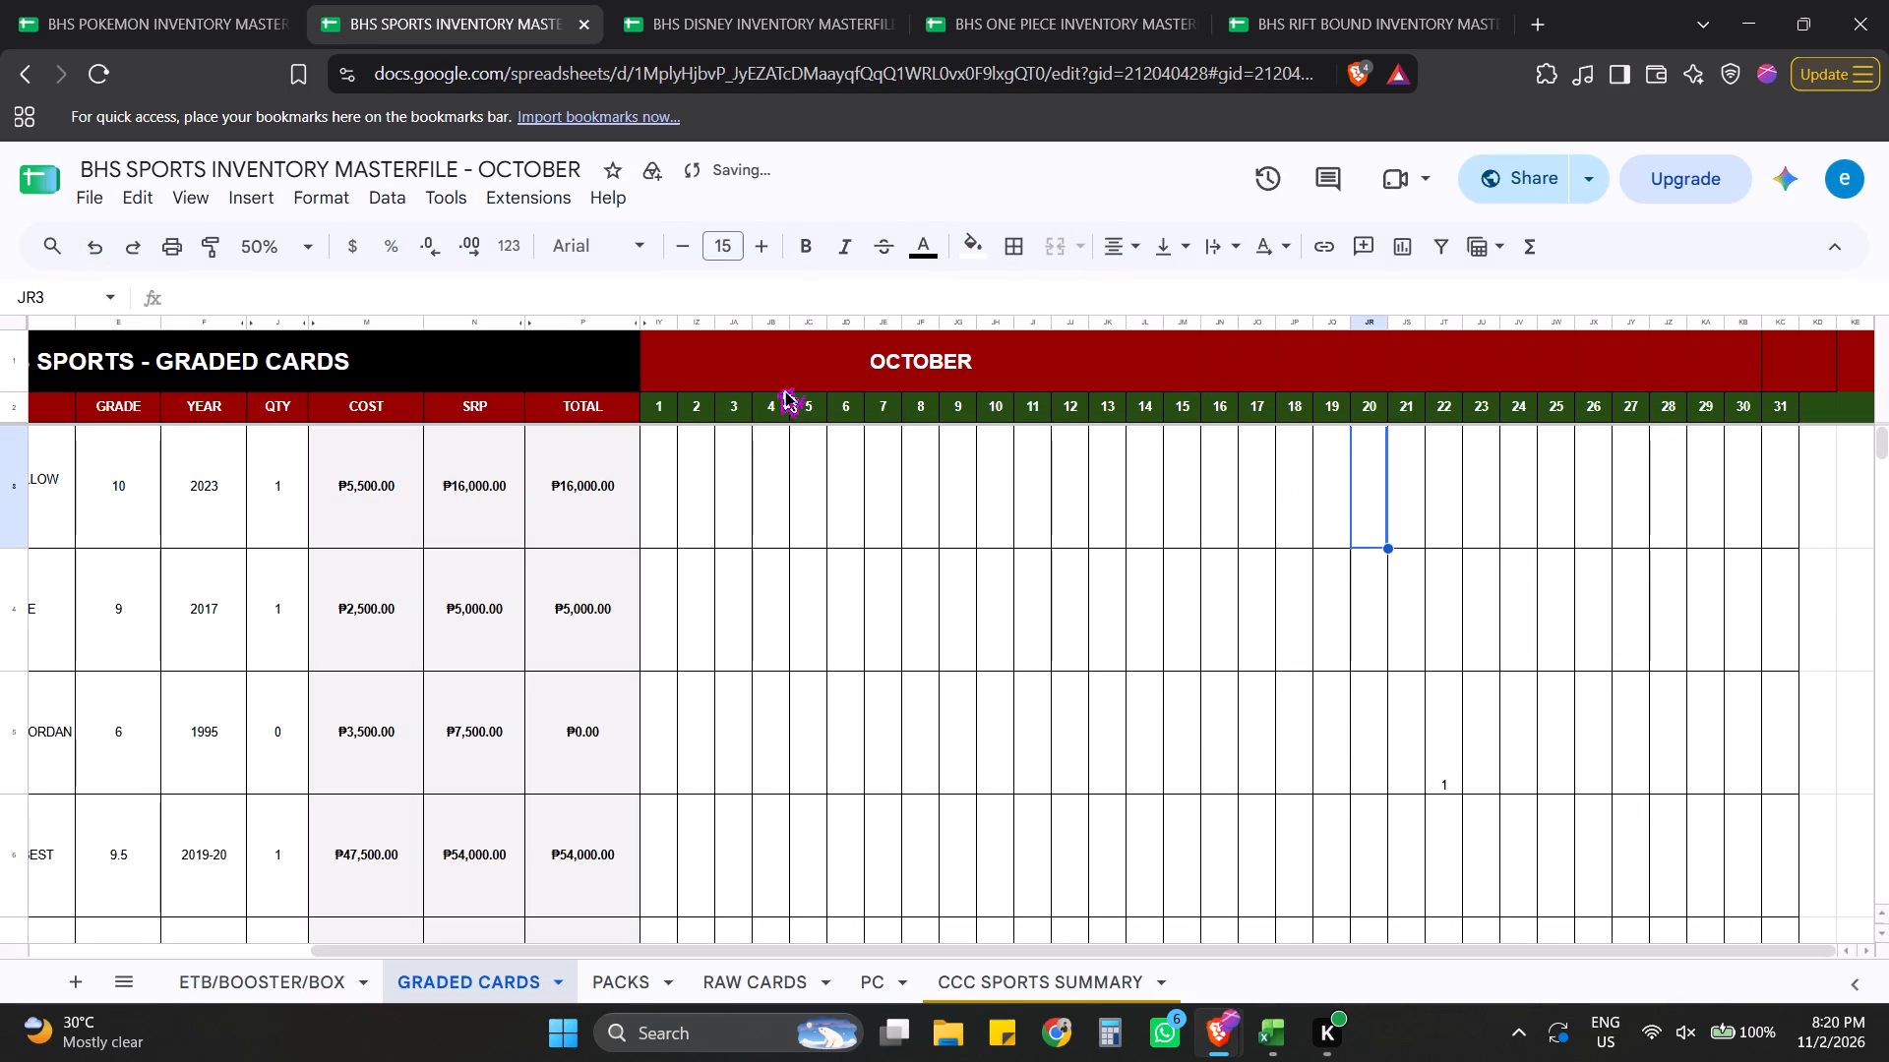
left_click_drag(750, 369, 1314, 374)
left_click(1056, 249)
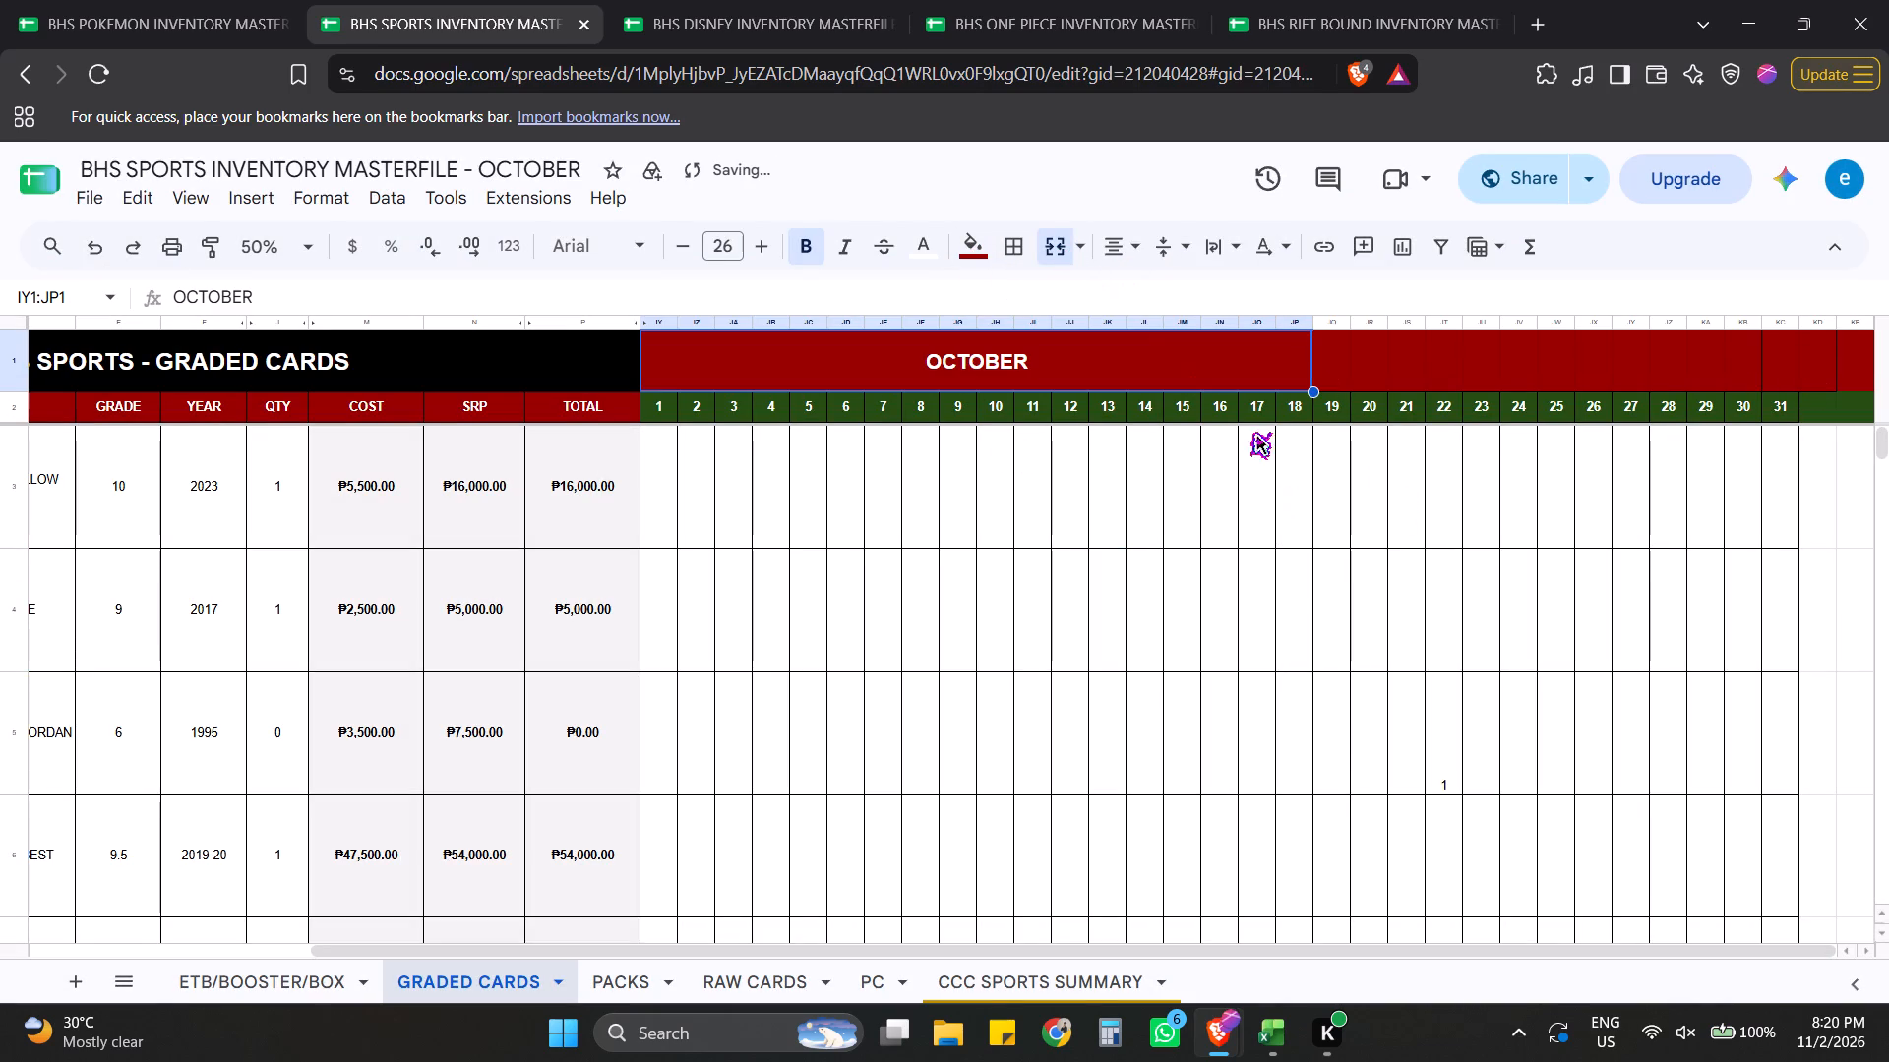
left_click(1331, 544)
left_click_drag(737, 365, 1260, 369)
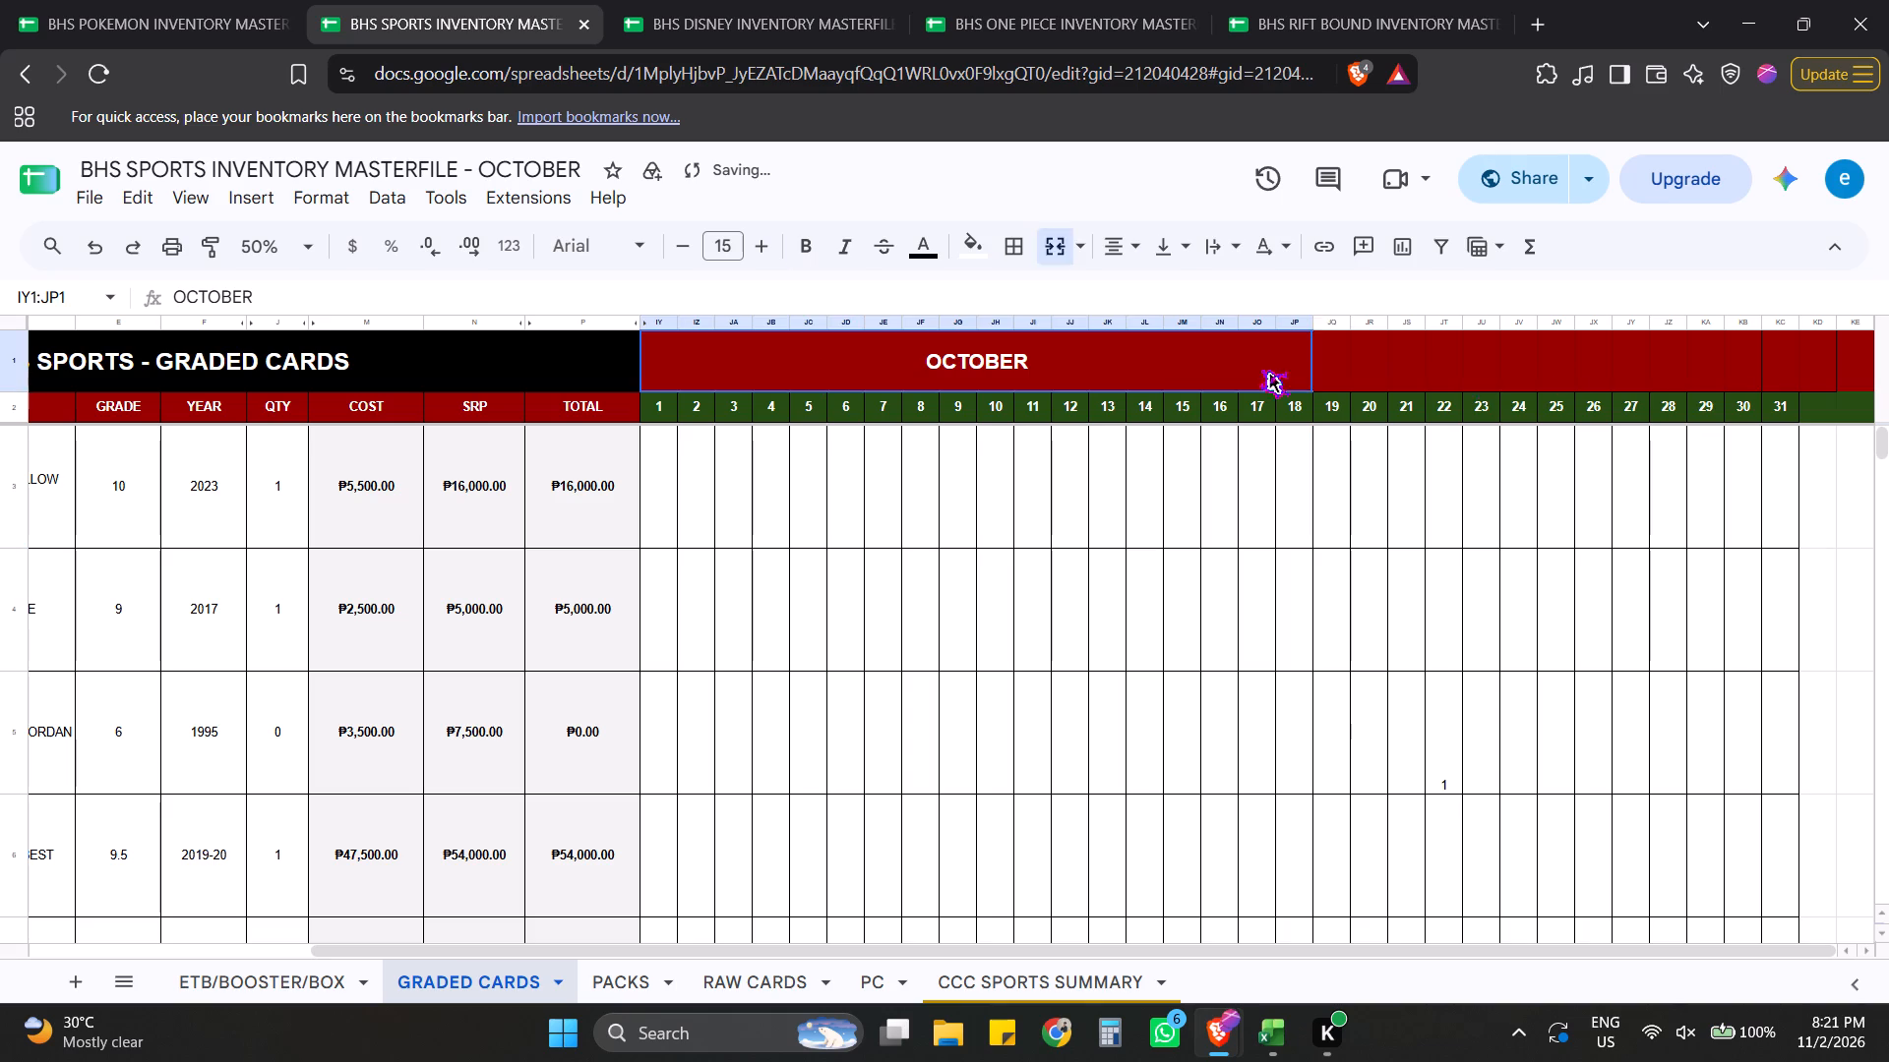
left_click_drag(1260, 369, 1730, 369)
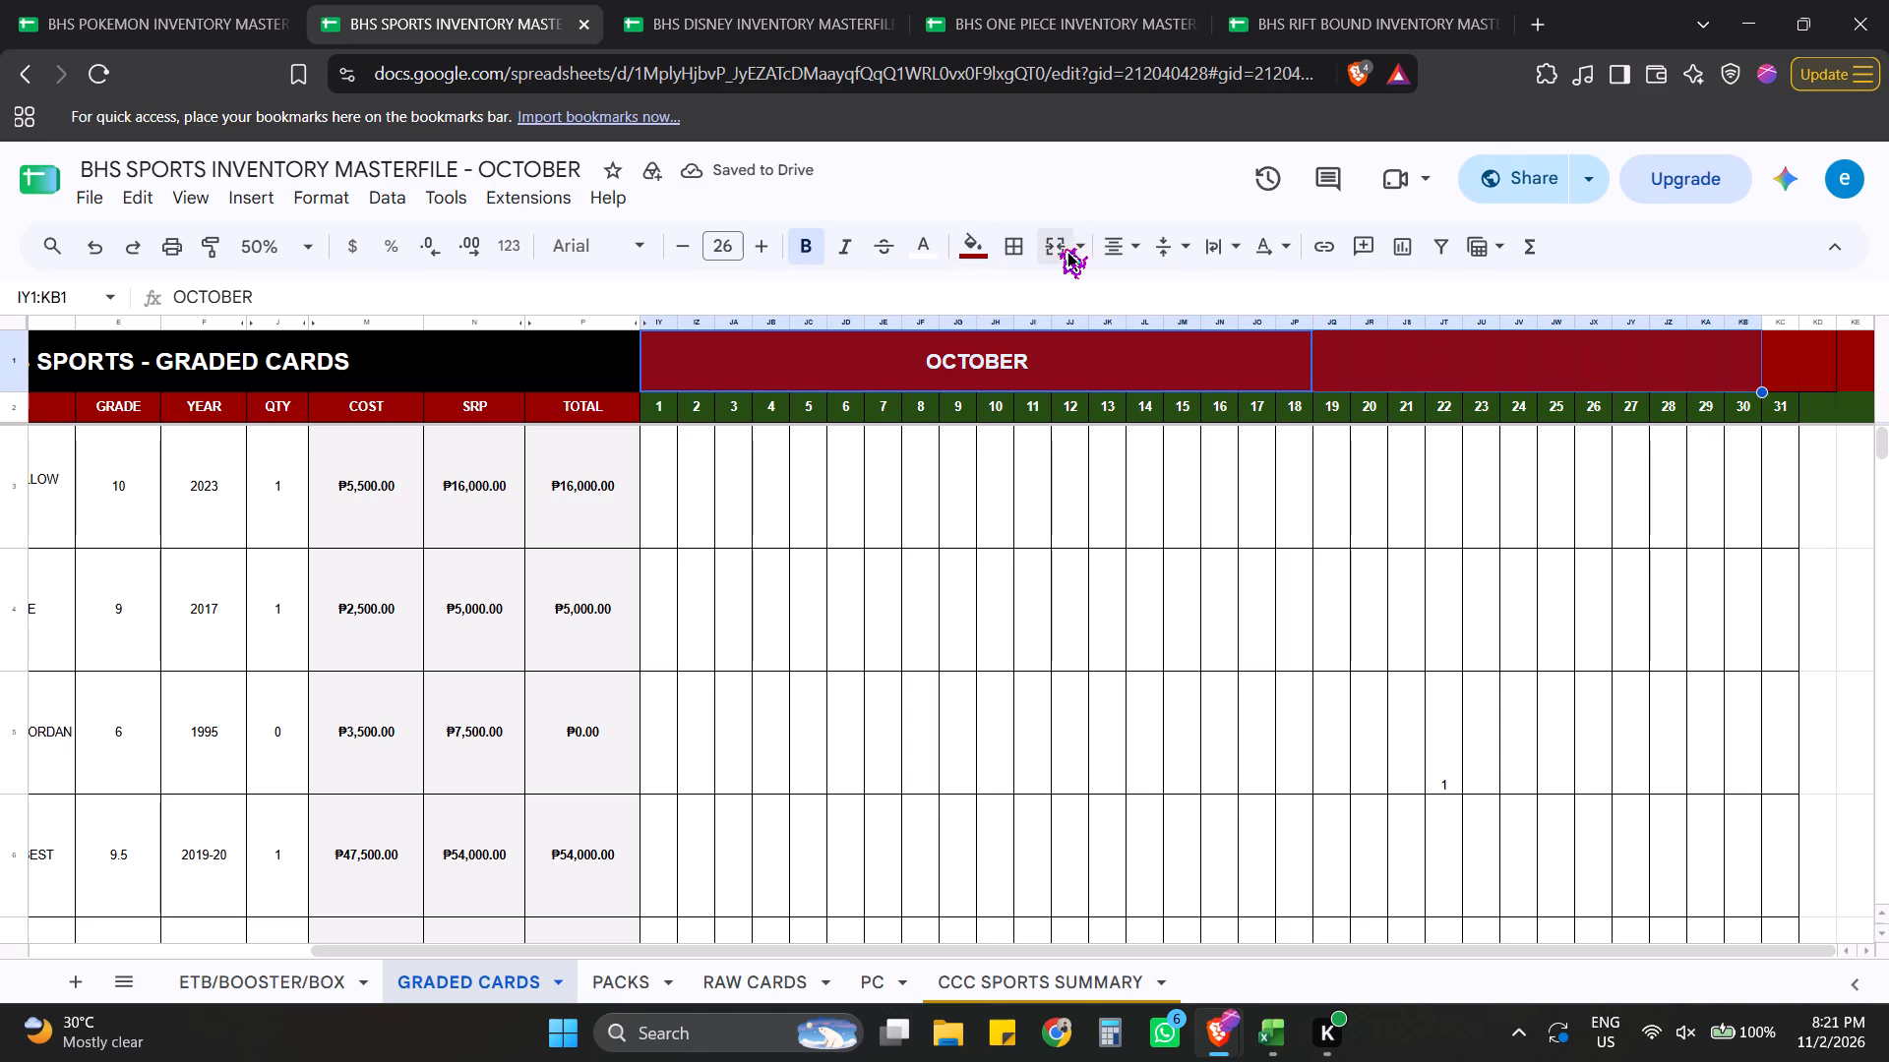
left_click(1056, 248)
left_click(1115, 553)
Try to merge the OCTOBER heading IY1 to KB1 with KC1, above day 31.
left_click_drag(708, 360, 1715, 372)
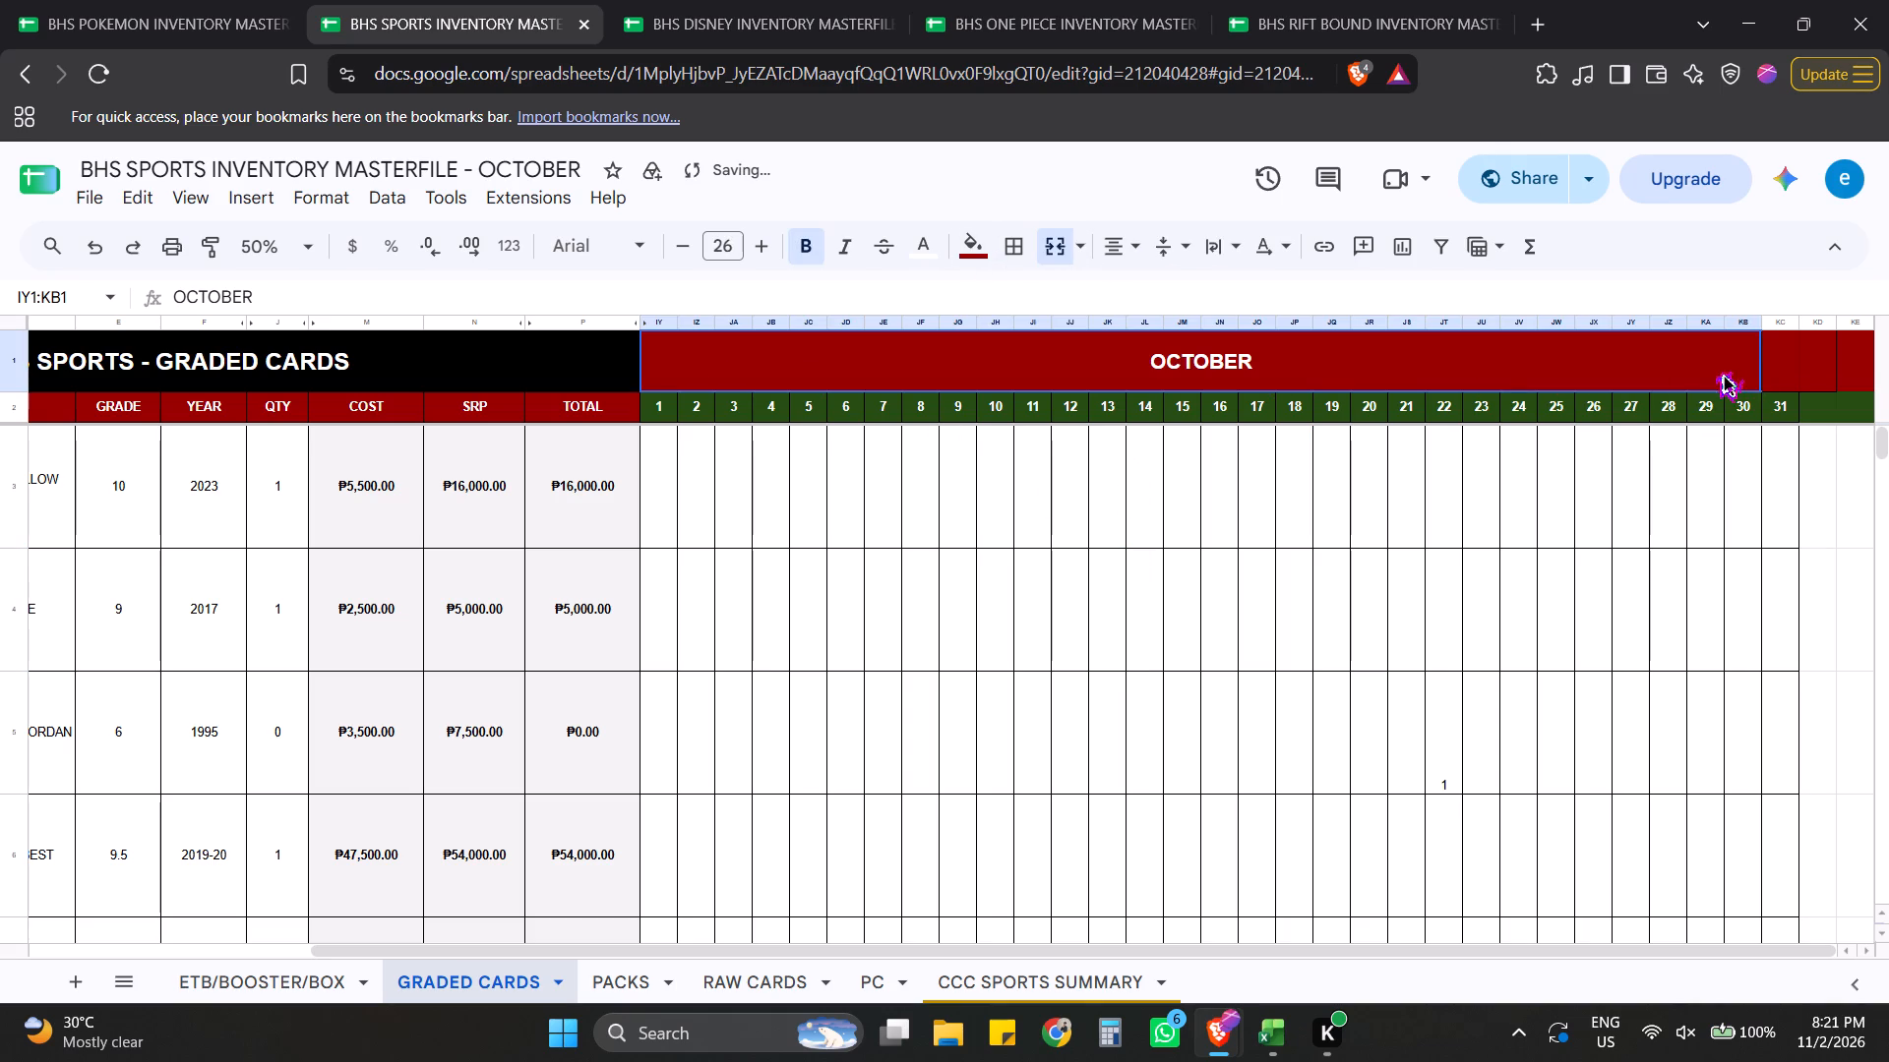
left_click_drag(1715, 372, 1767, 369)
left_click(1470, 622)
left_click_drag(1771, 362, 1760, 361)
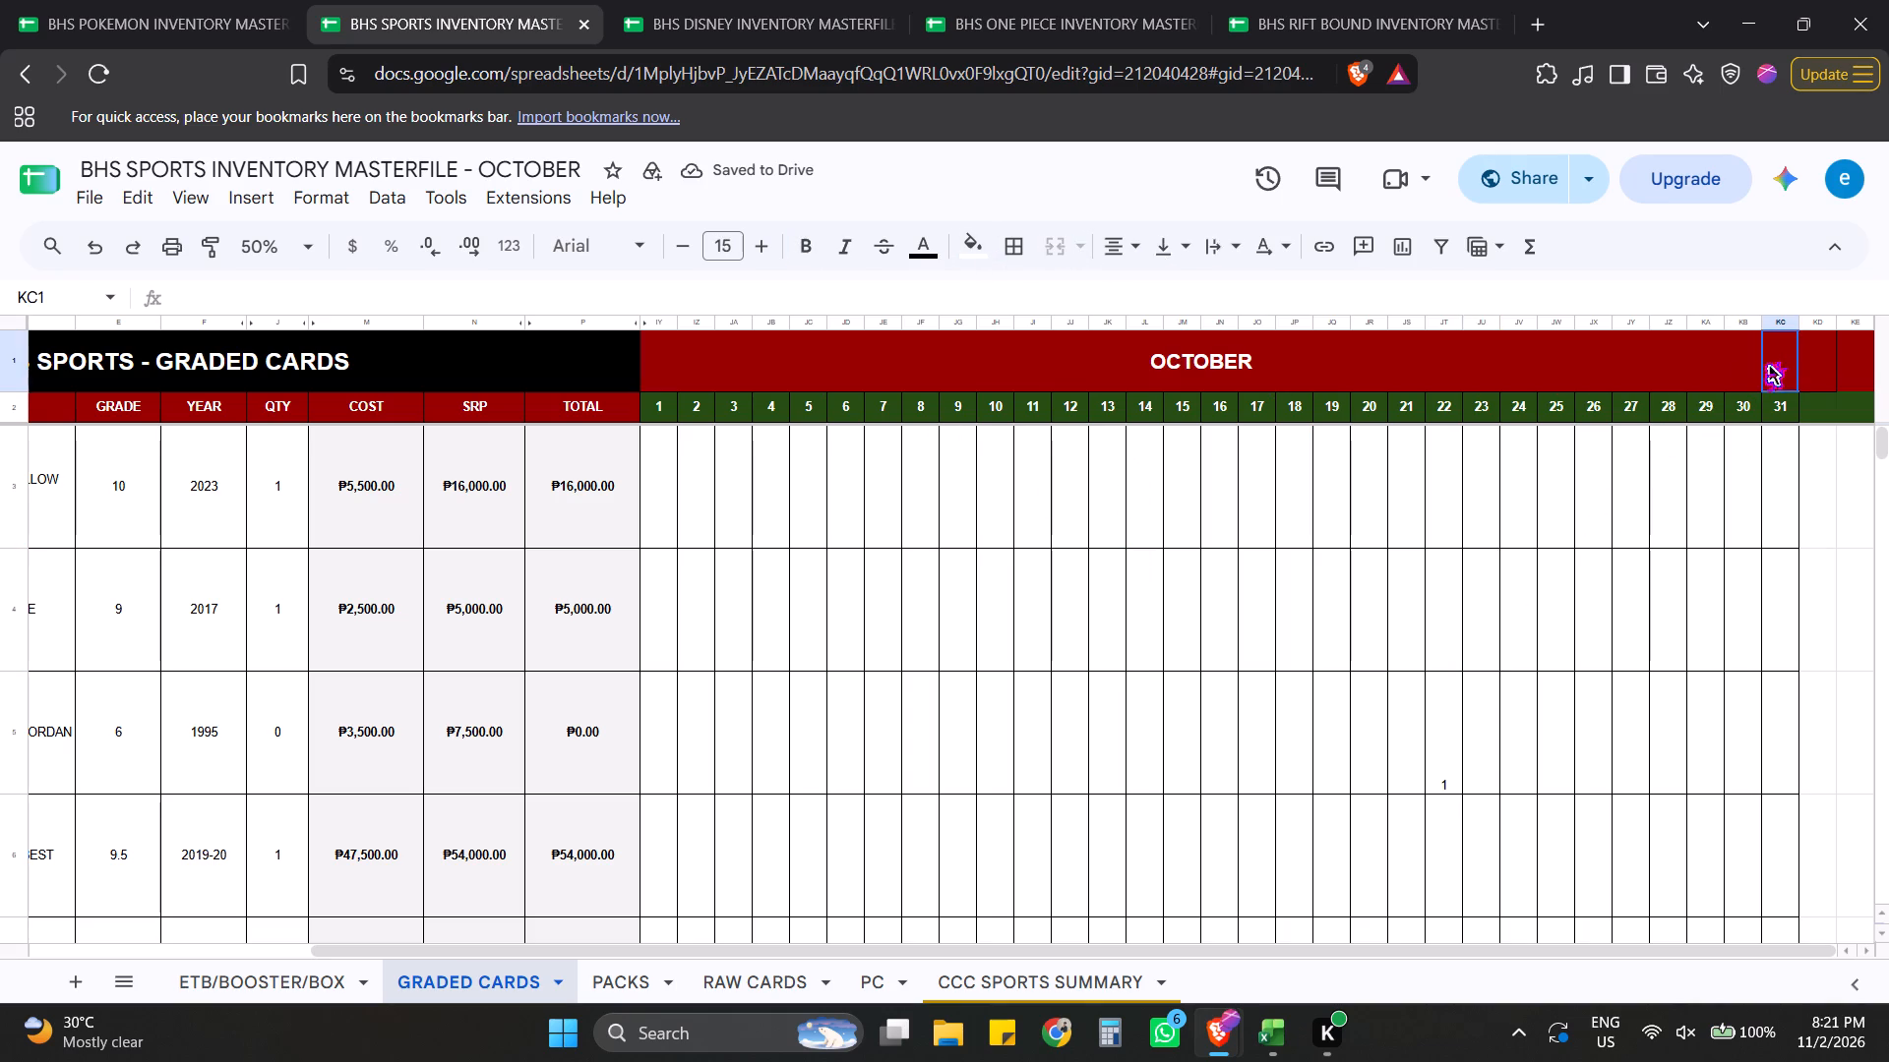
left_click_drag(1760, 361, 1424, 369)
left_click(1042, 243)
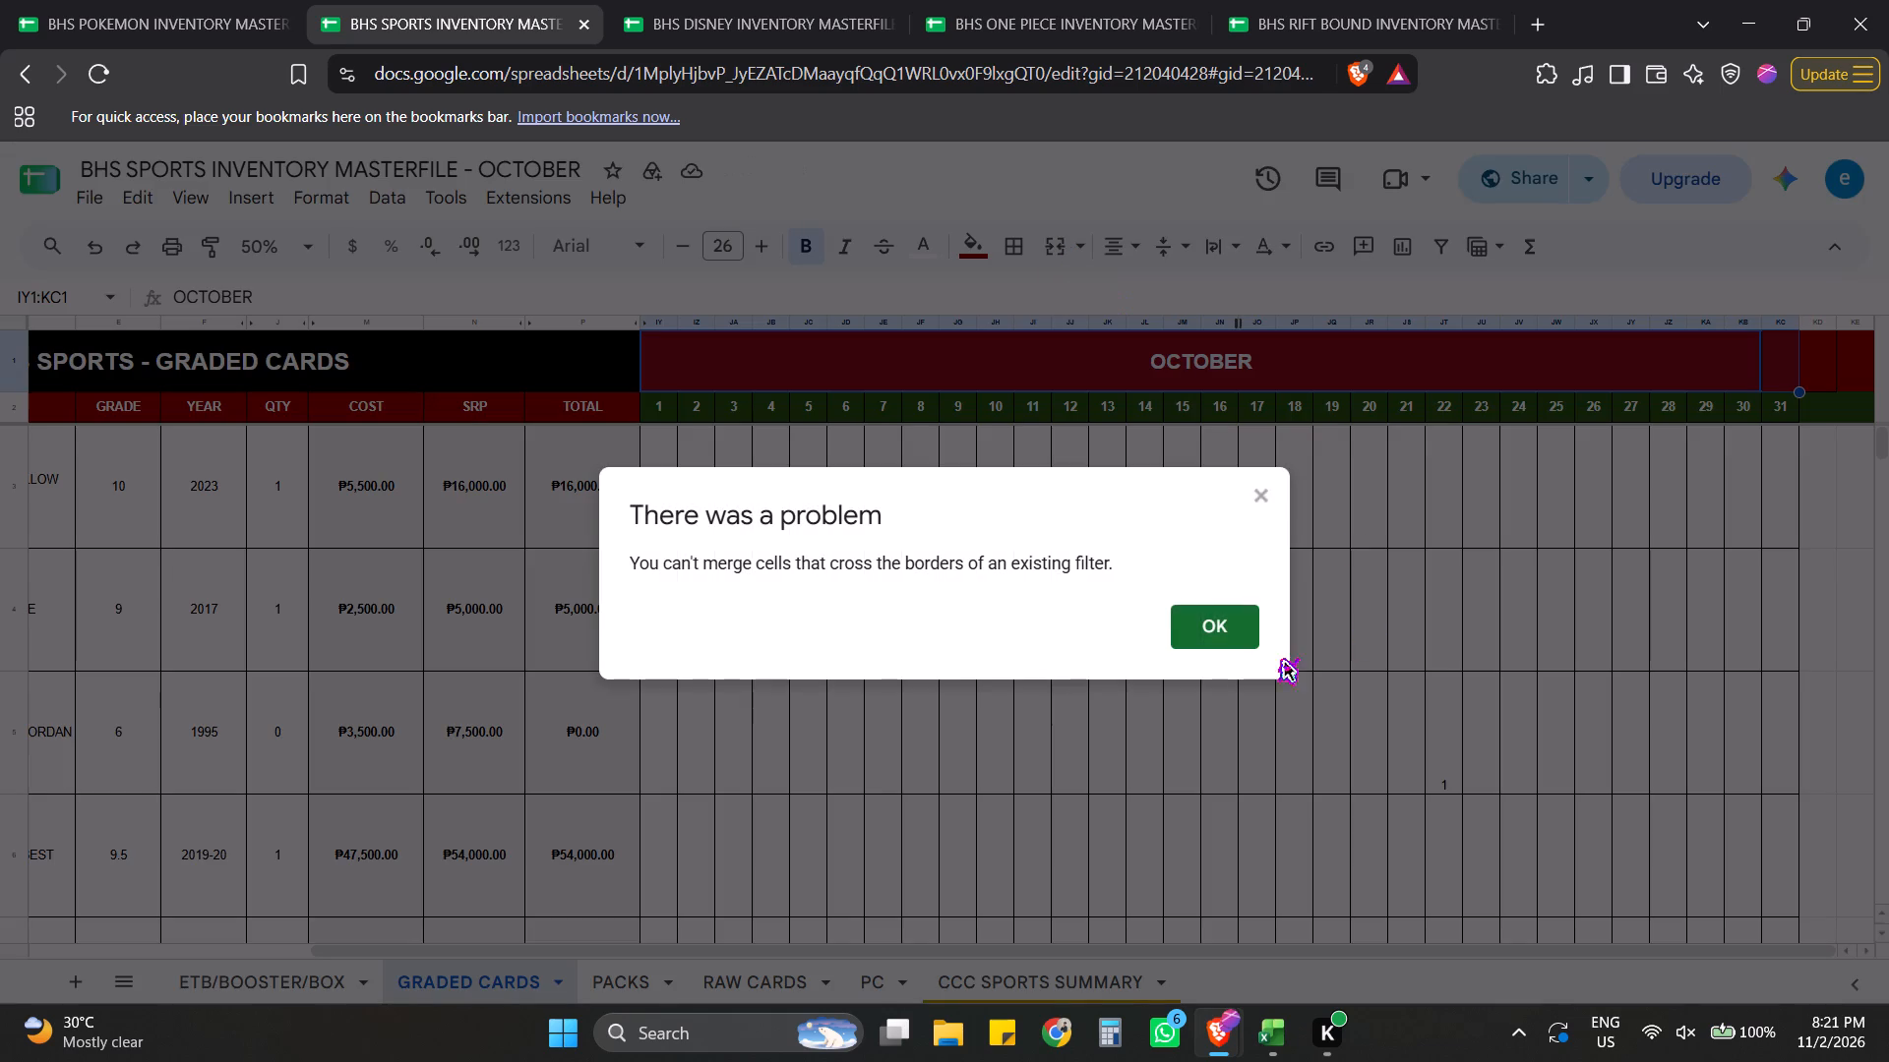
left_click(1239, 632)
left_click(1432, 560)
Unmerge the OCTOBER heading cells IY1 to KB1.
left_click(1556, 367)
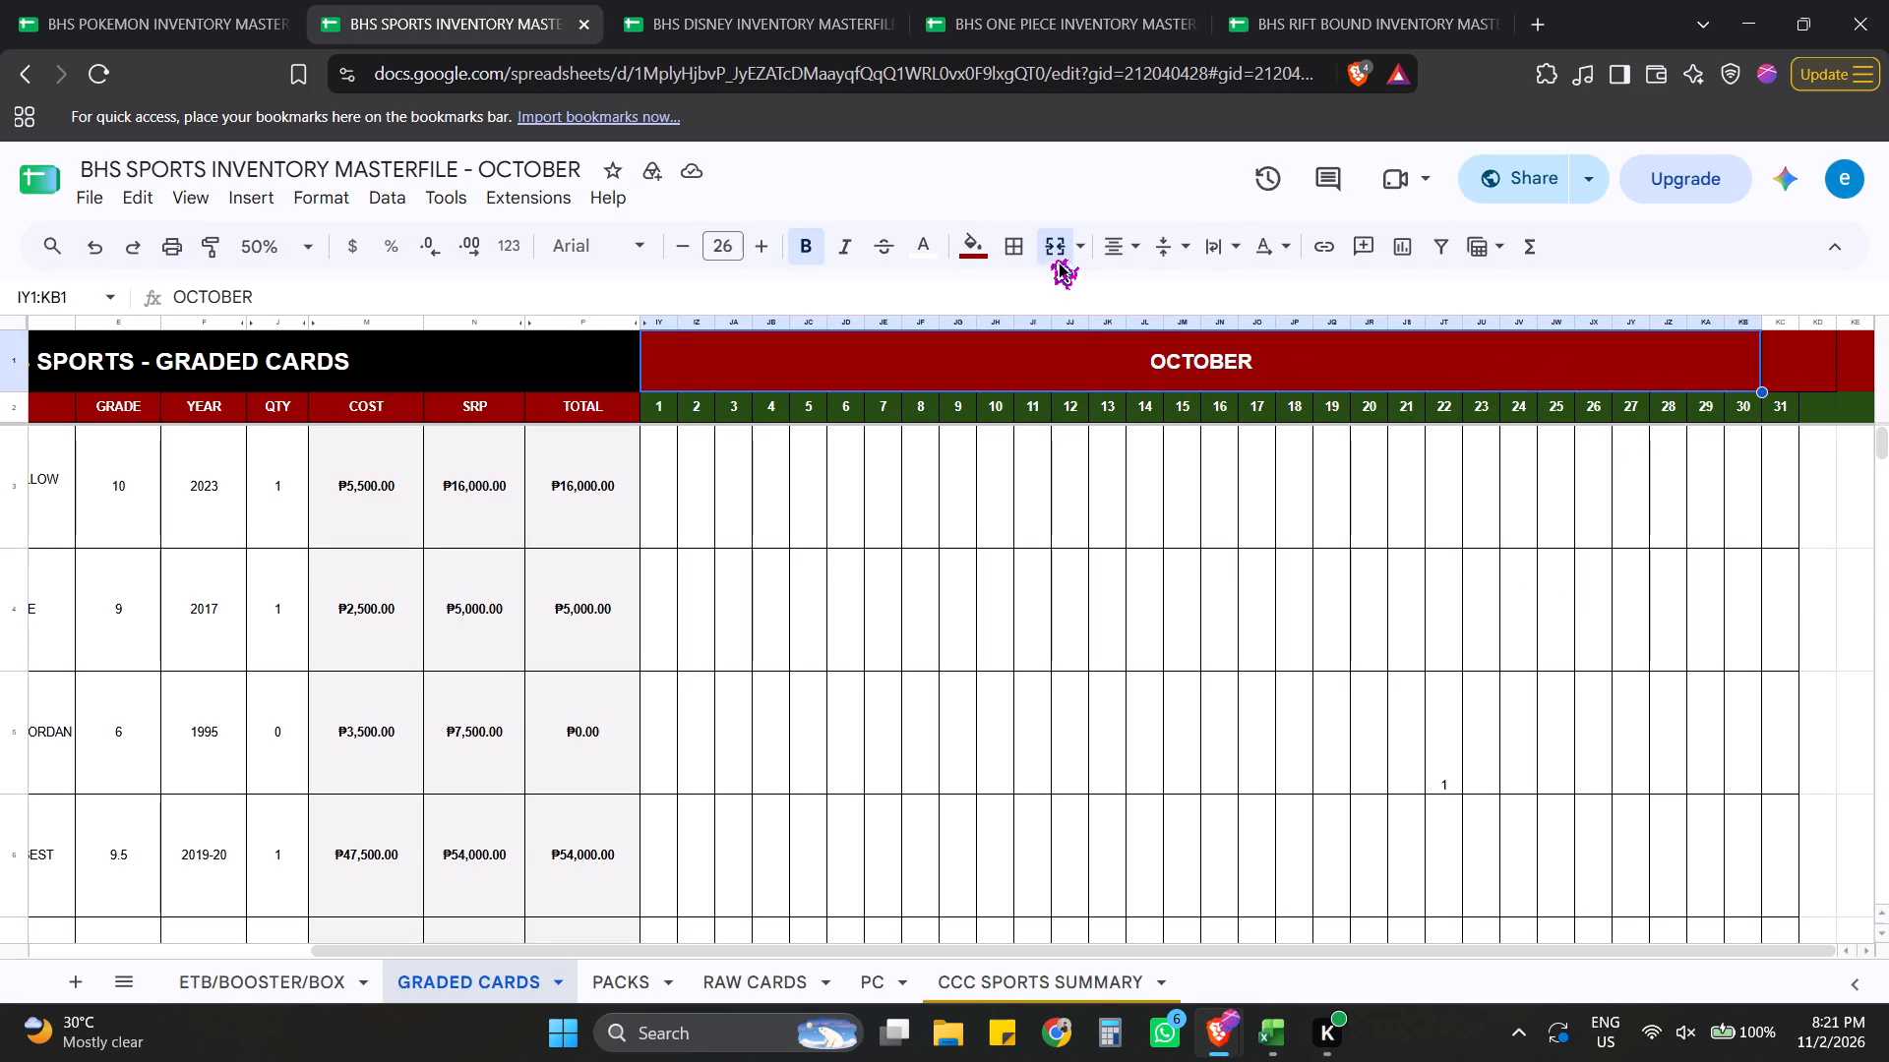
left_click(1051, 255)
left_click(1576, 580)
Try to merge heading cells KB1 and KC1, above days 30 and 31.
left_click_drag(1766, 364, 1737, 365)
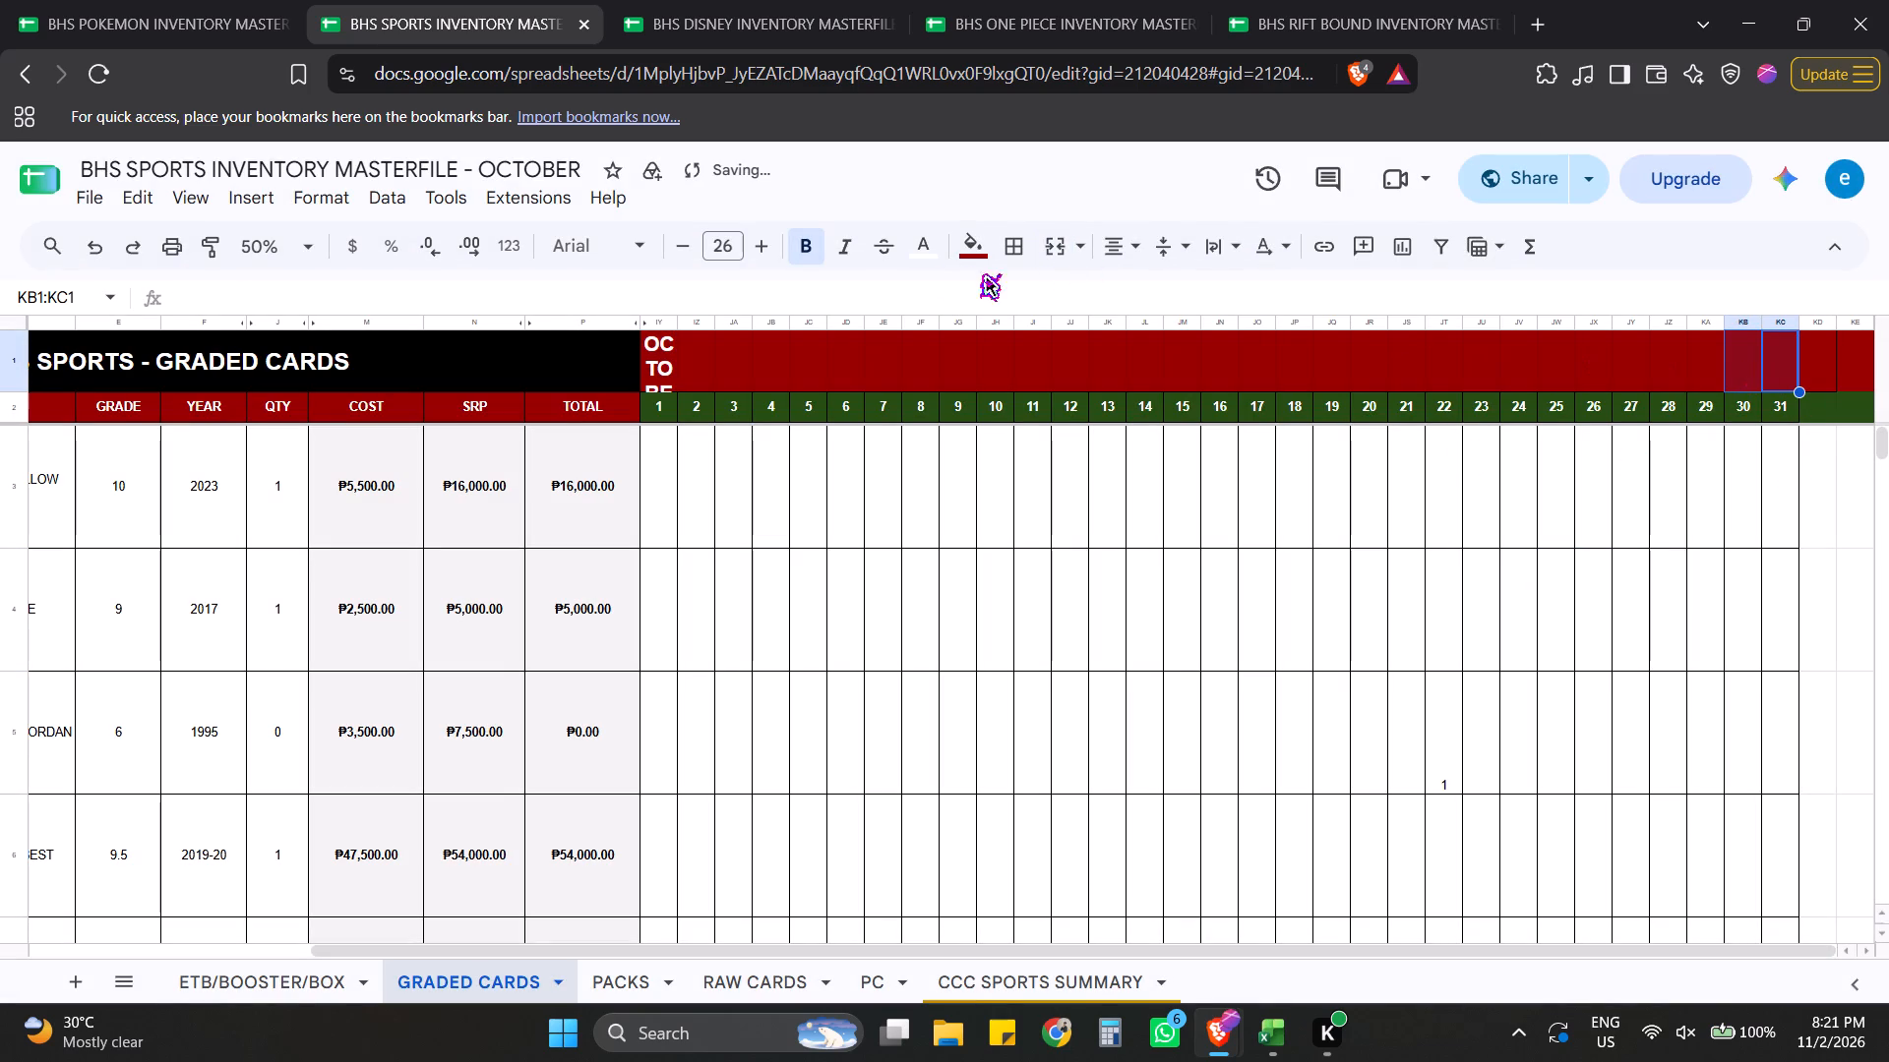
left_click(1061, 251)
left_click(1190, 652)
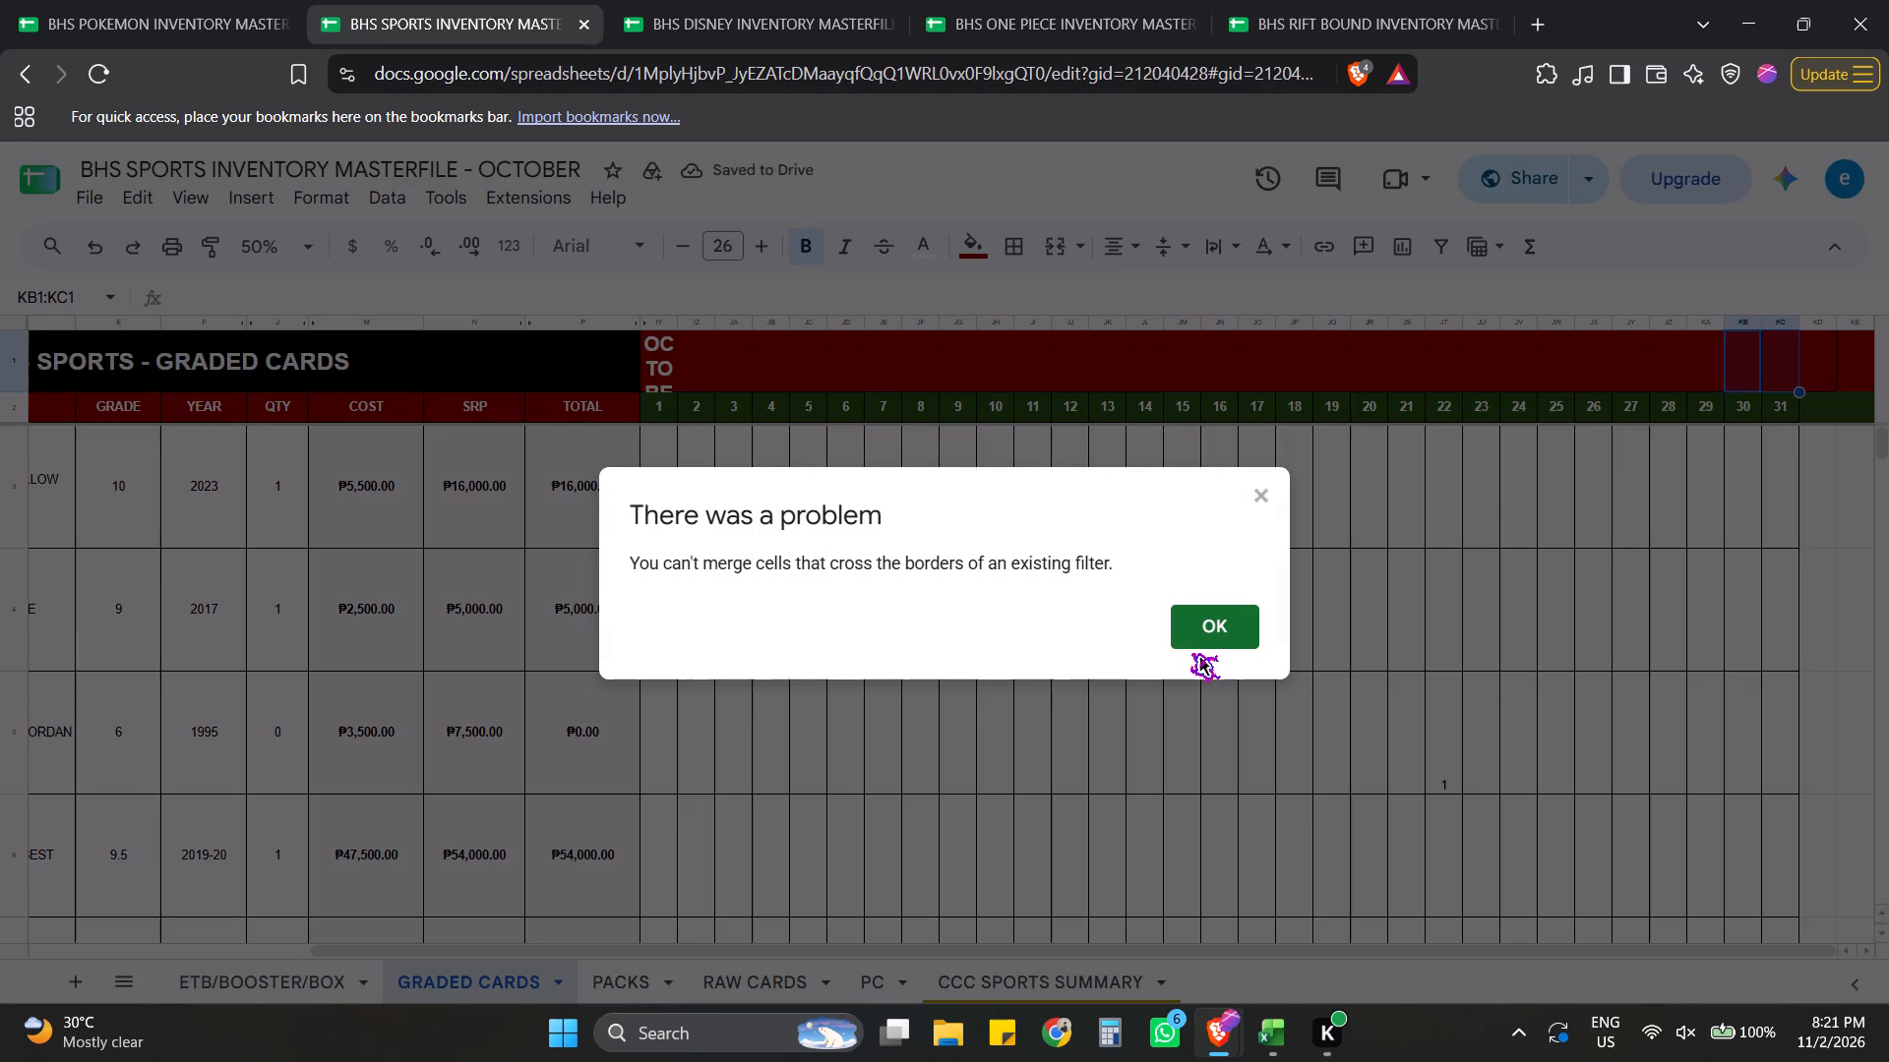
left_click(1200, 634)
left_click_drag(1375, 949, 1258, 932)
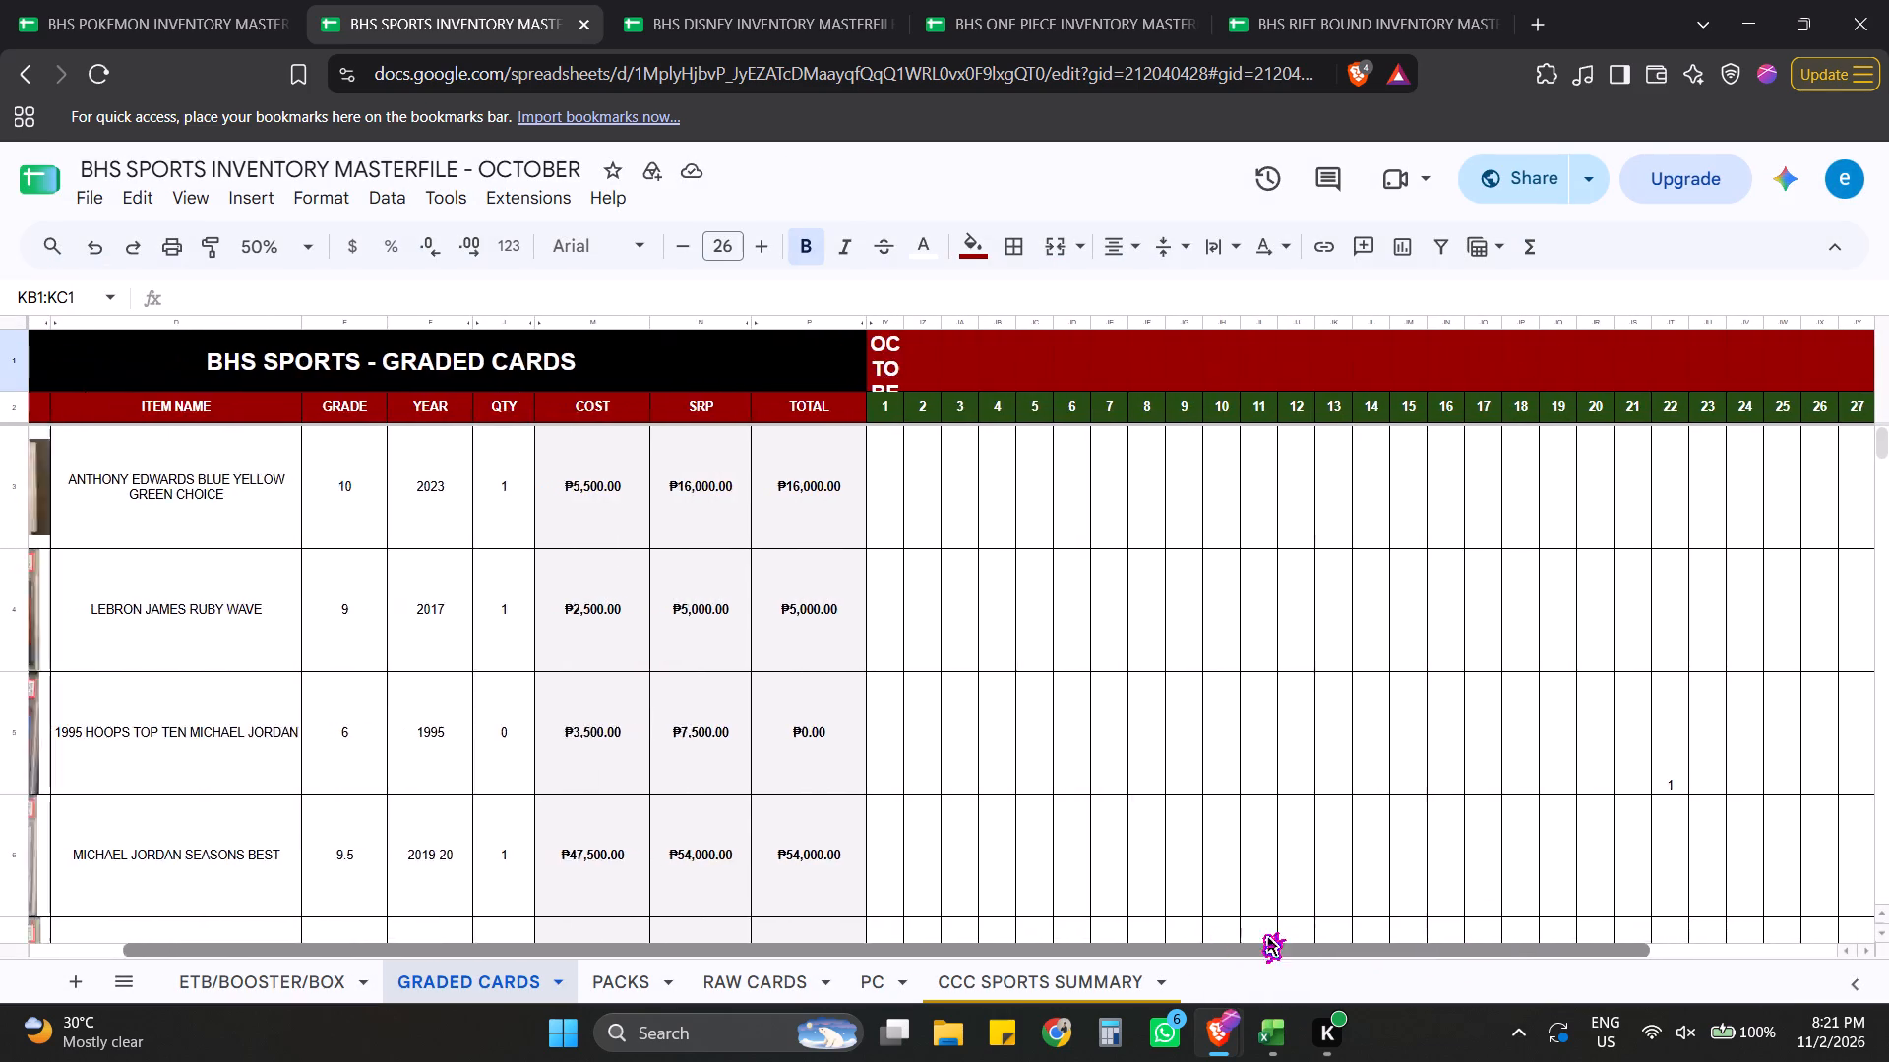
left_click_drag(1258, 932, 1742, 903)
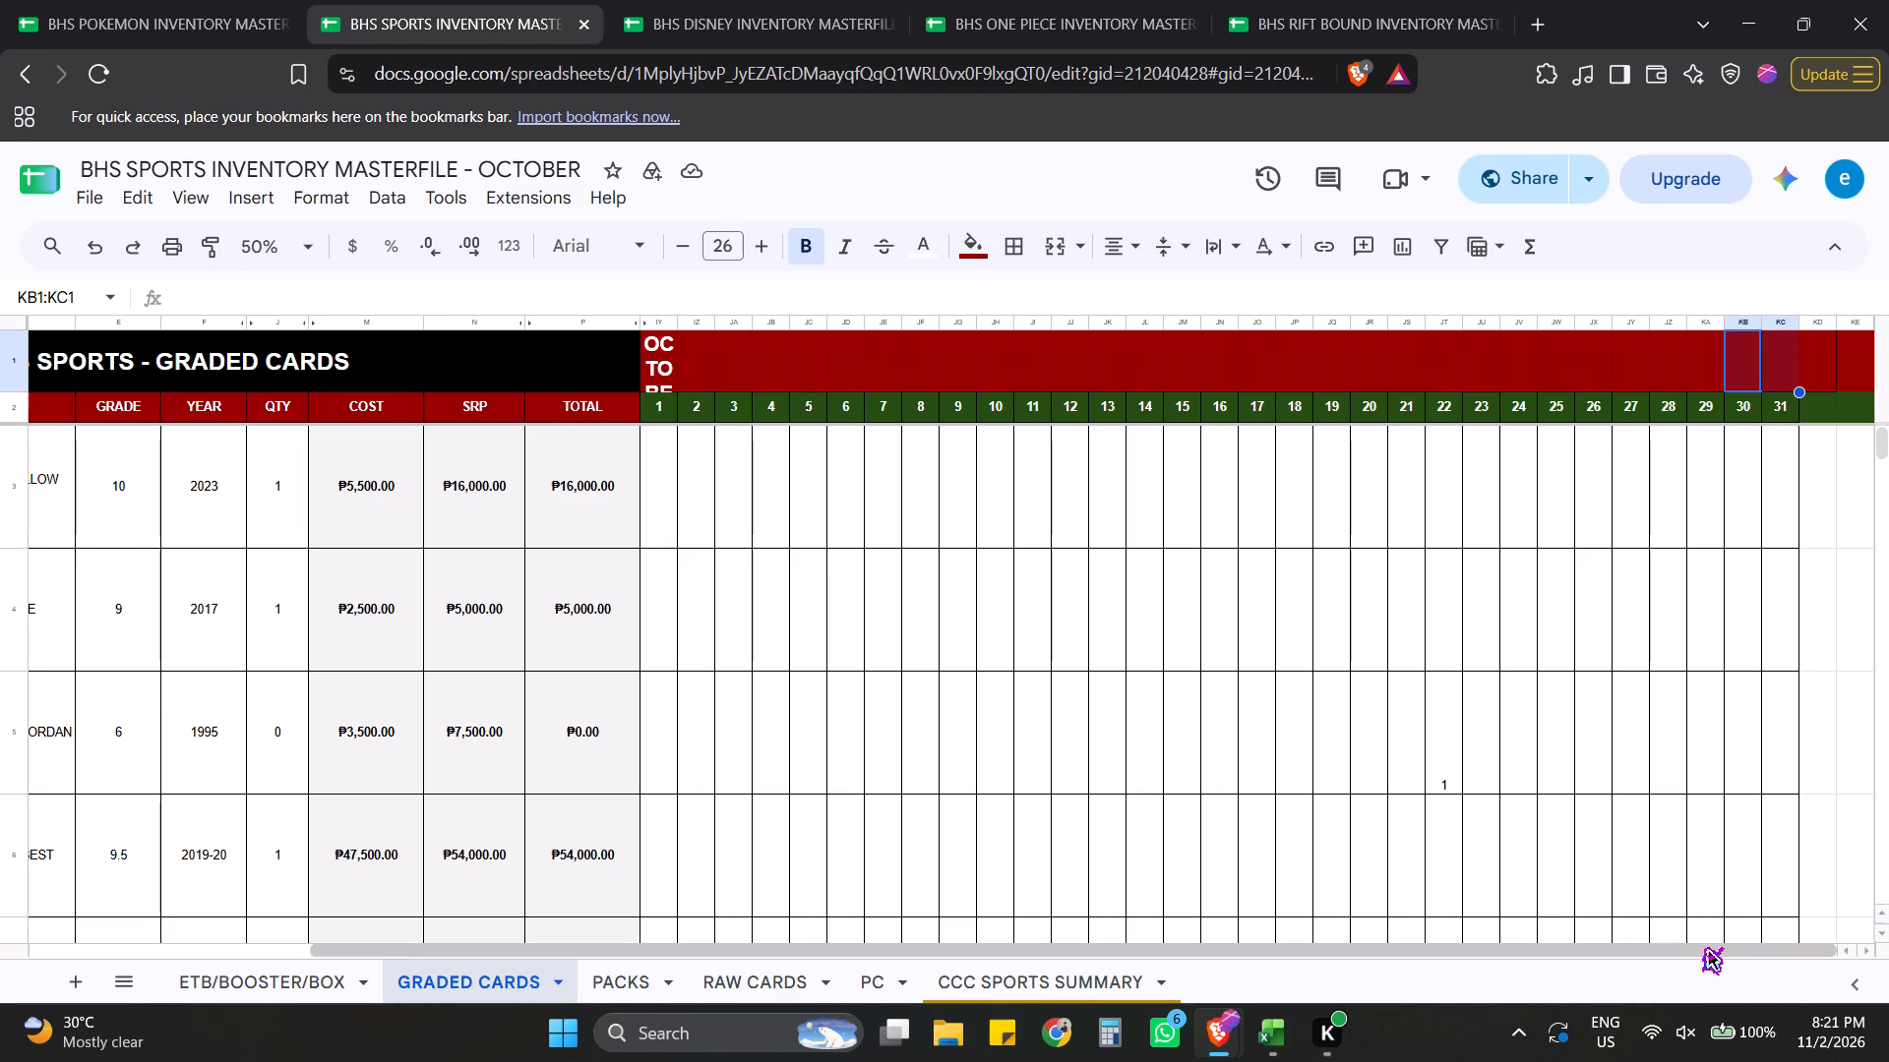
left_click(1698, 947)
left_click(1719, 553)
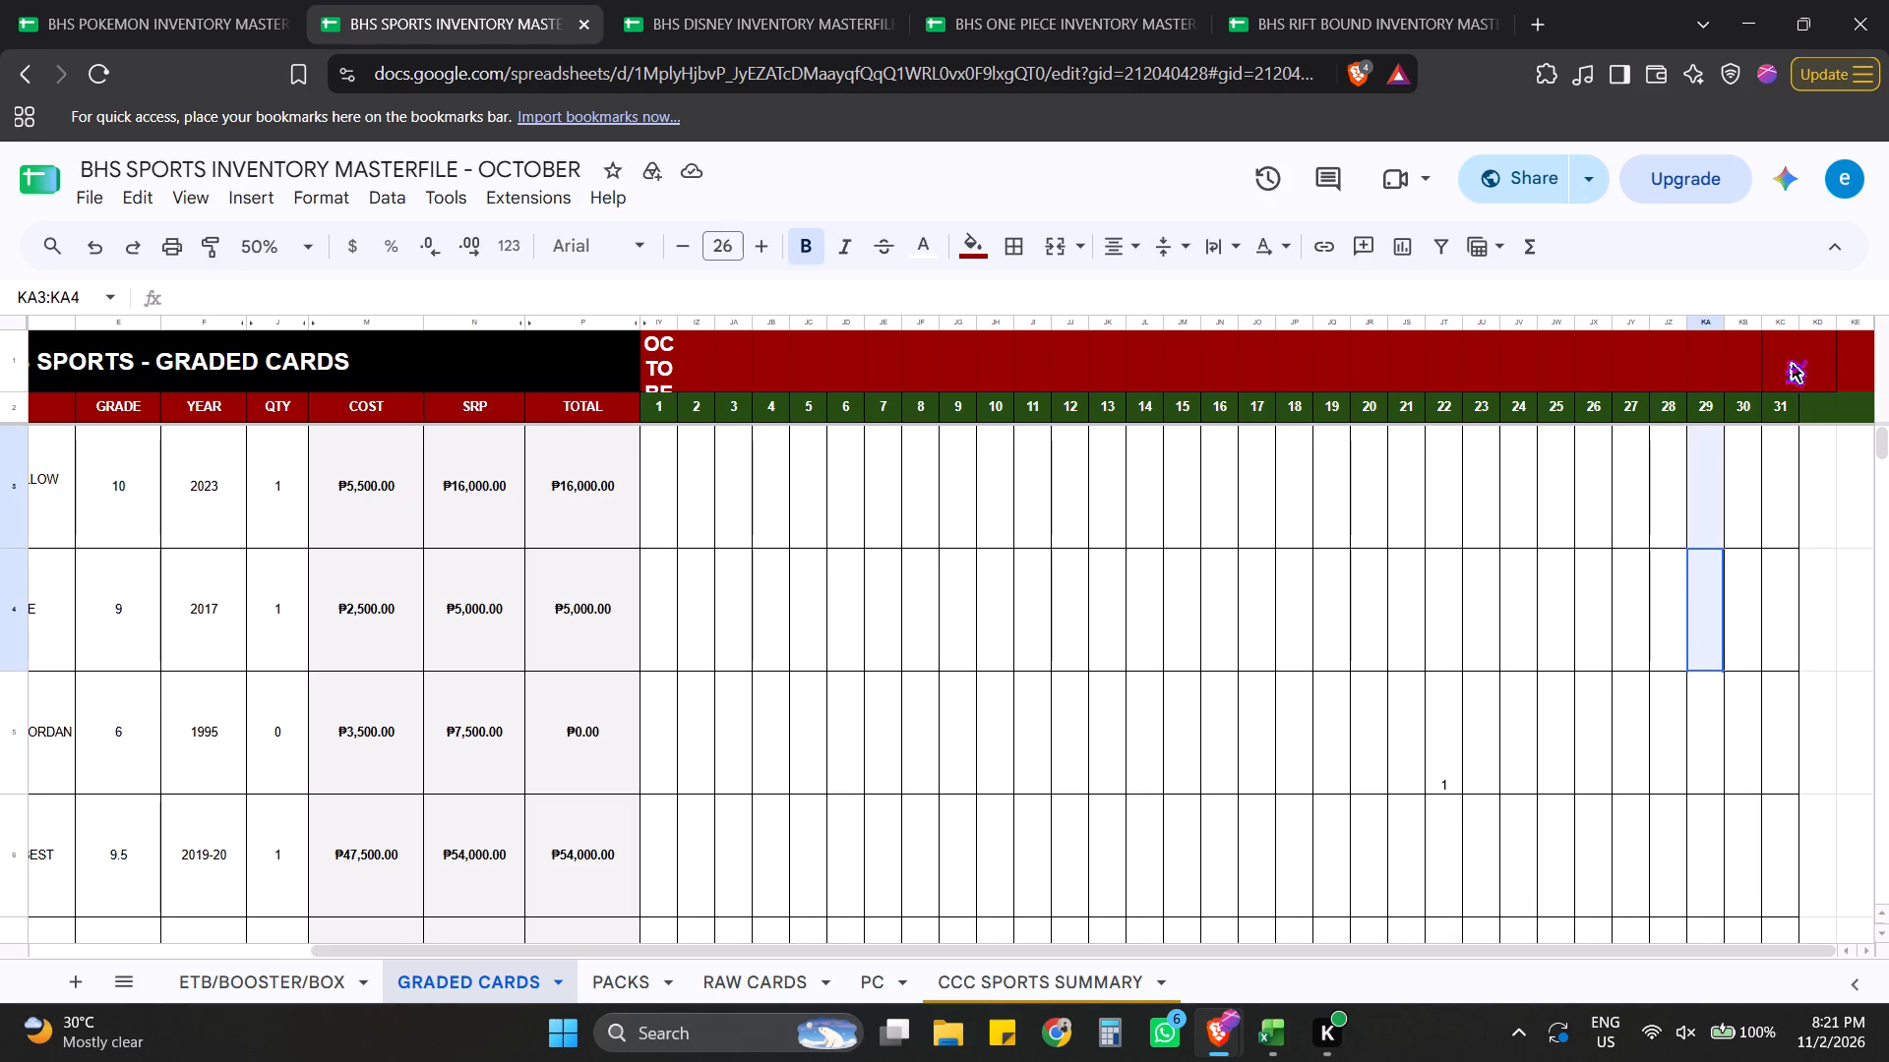
Delete the day 31 column KC and the two blank columns after it.
left_click(1783, 359)
left_click(1776, 323)
right_click(1776, 323)
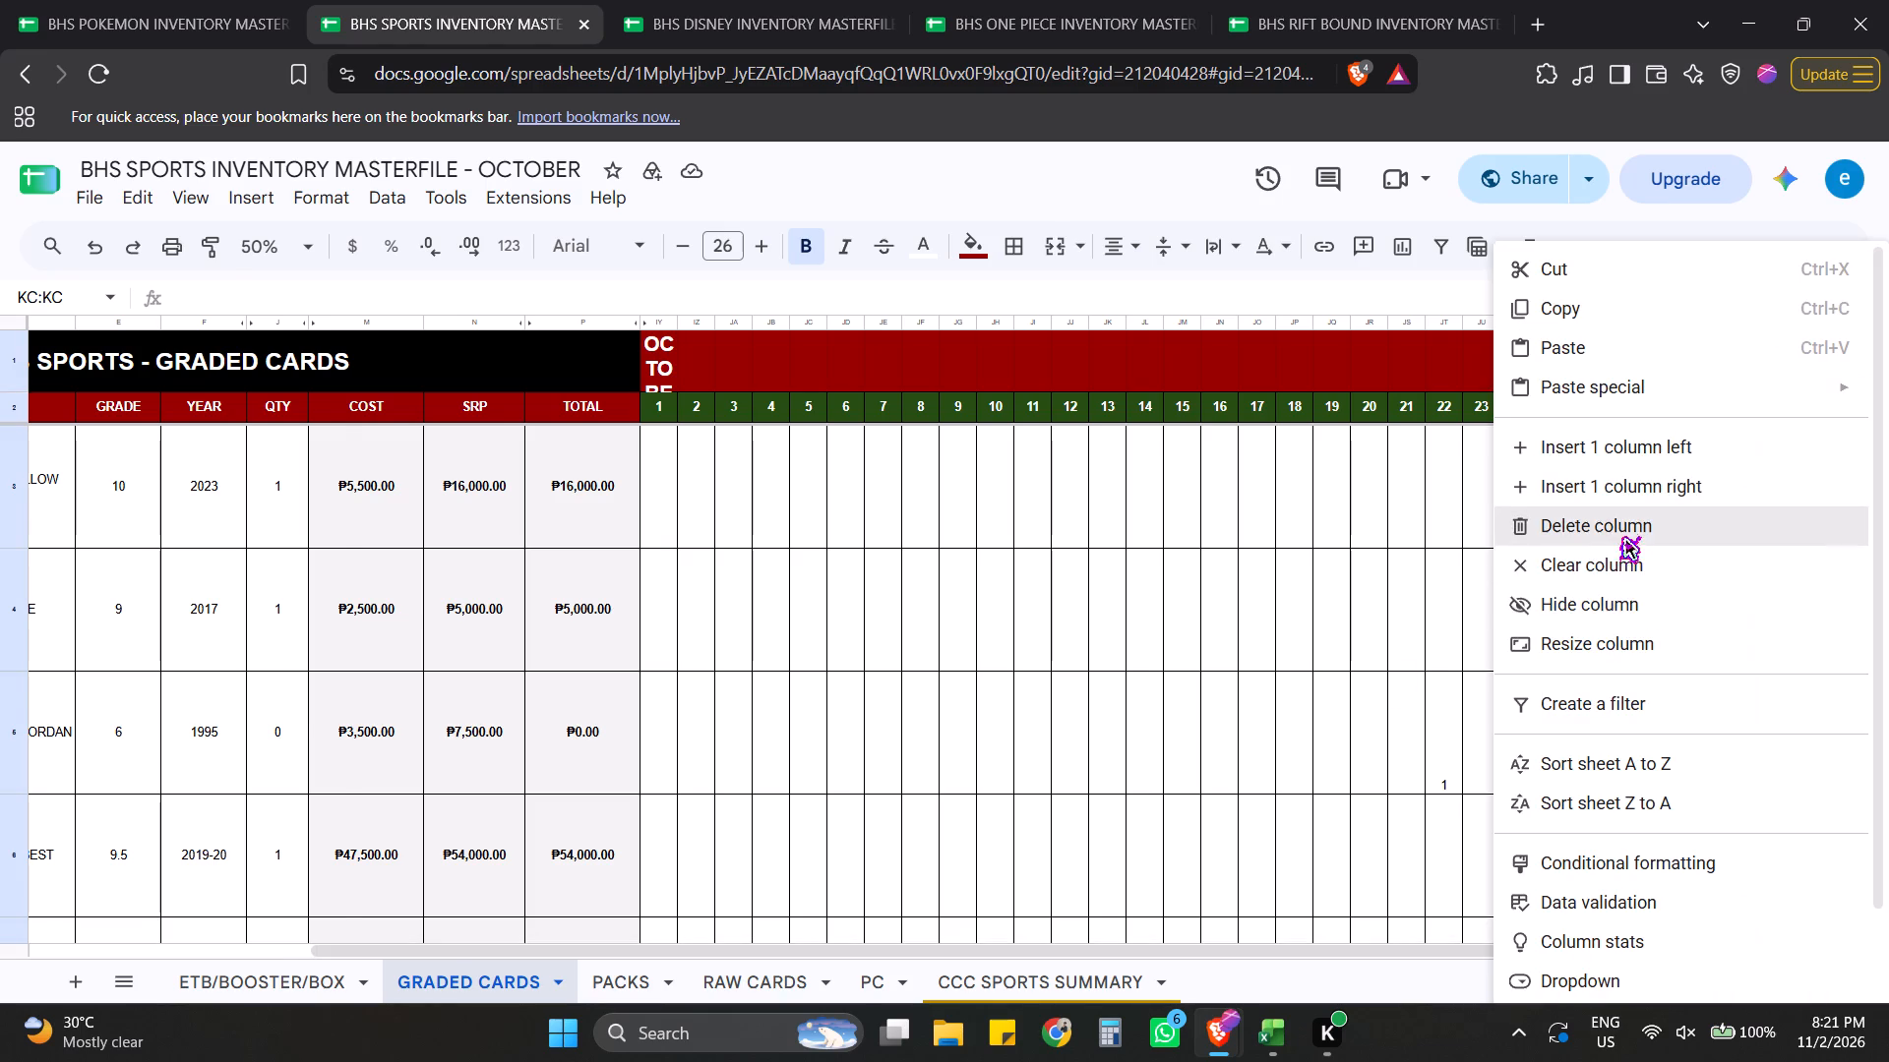
left_click(1616, 535)
right_click(1818, 324)
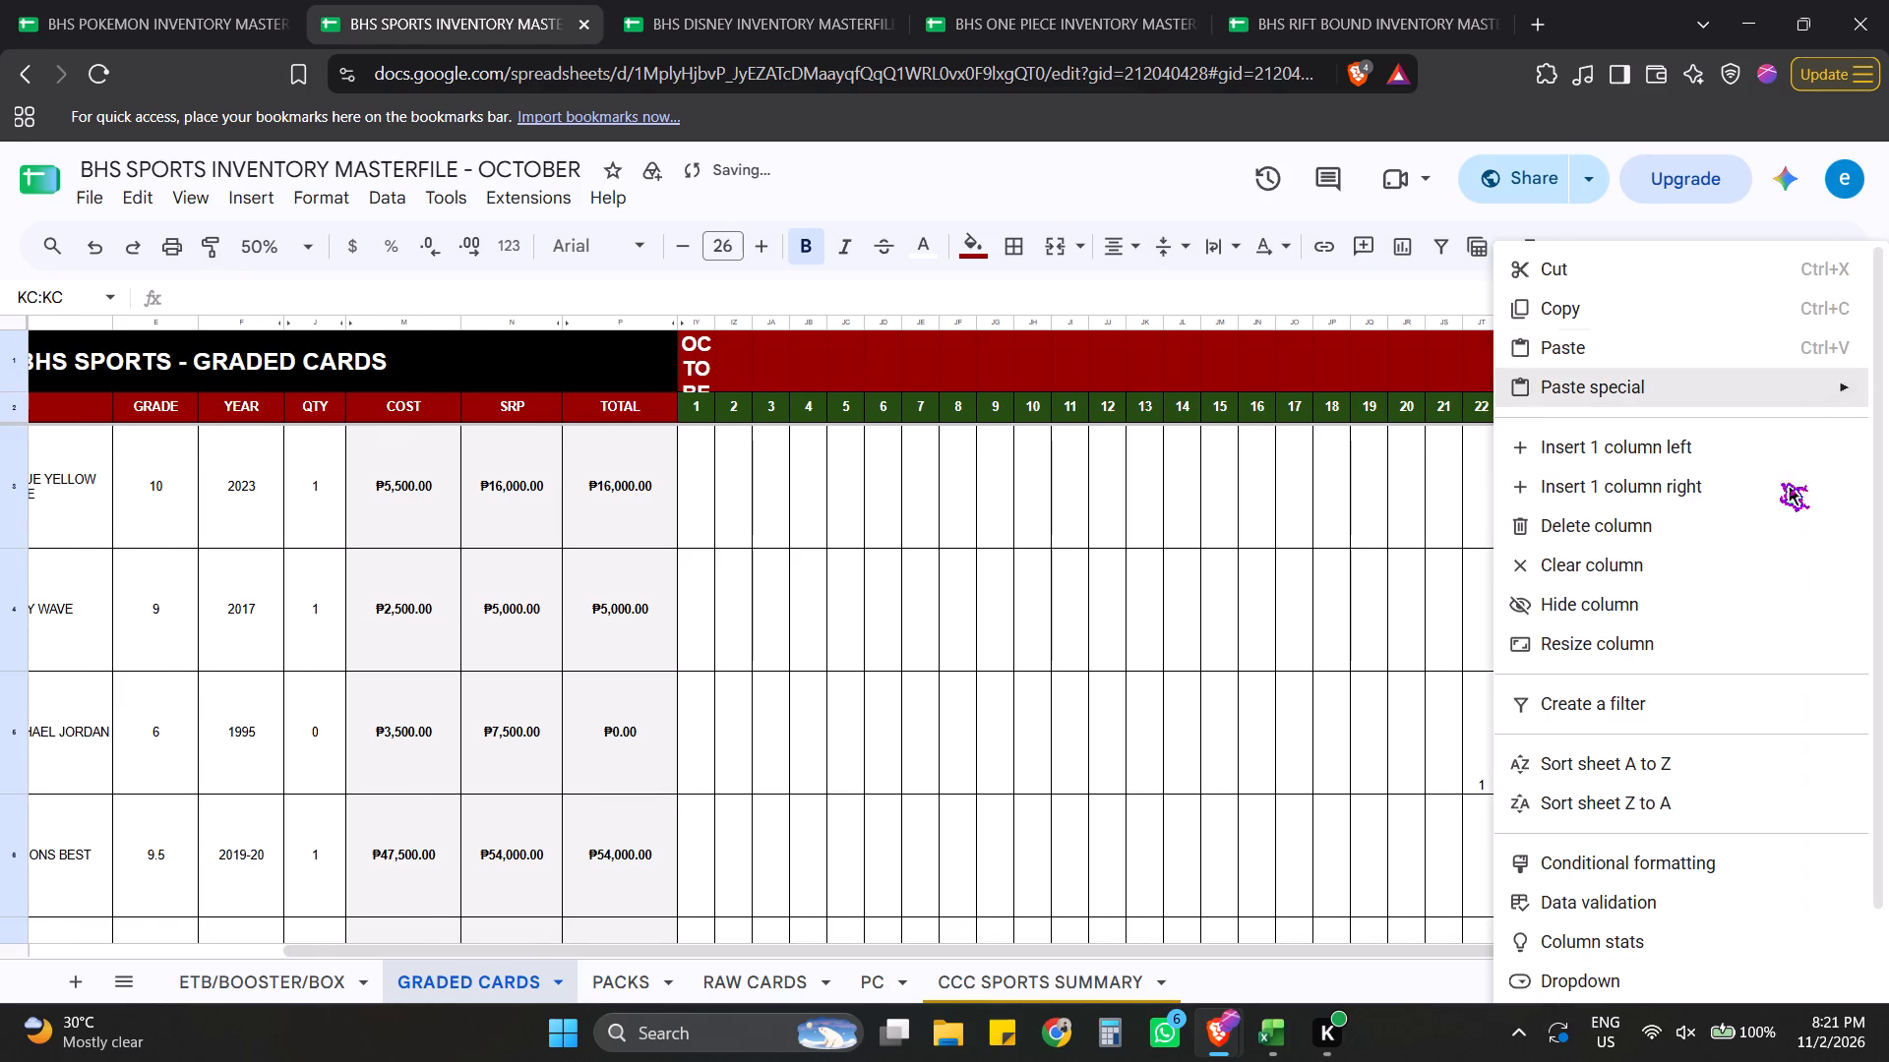
left_click(1673, 533)
left_click(1849, 320)
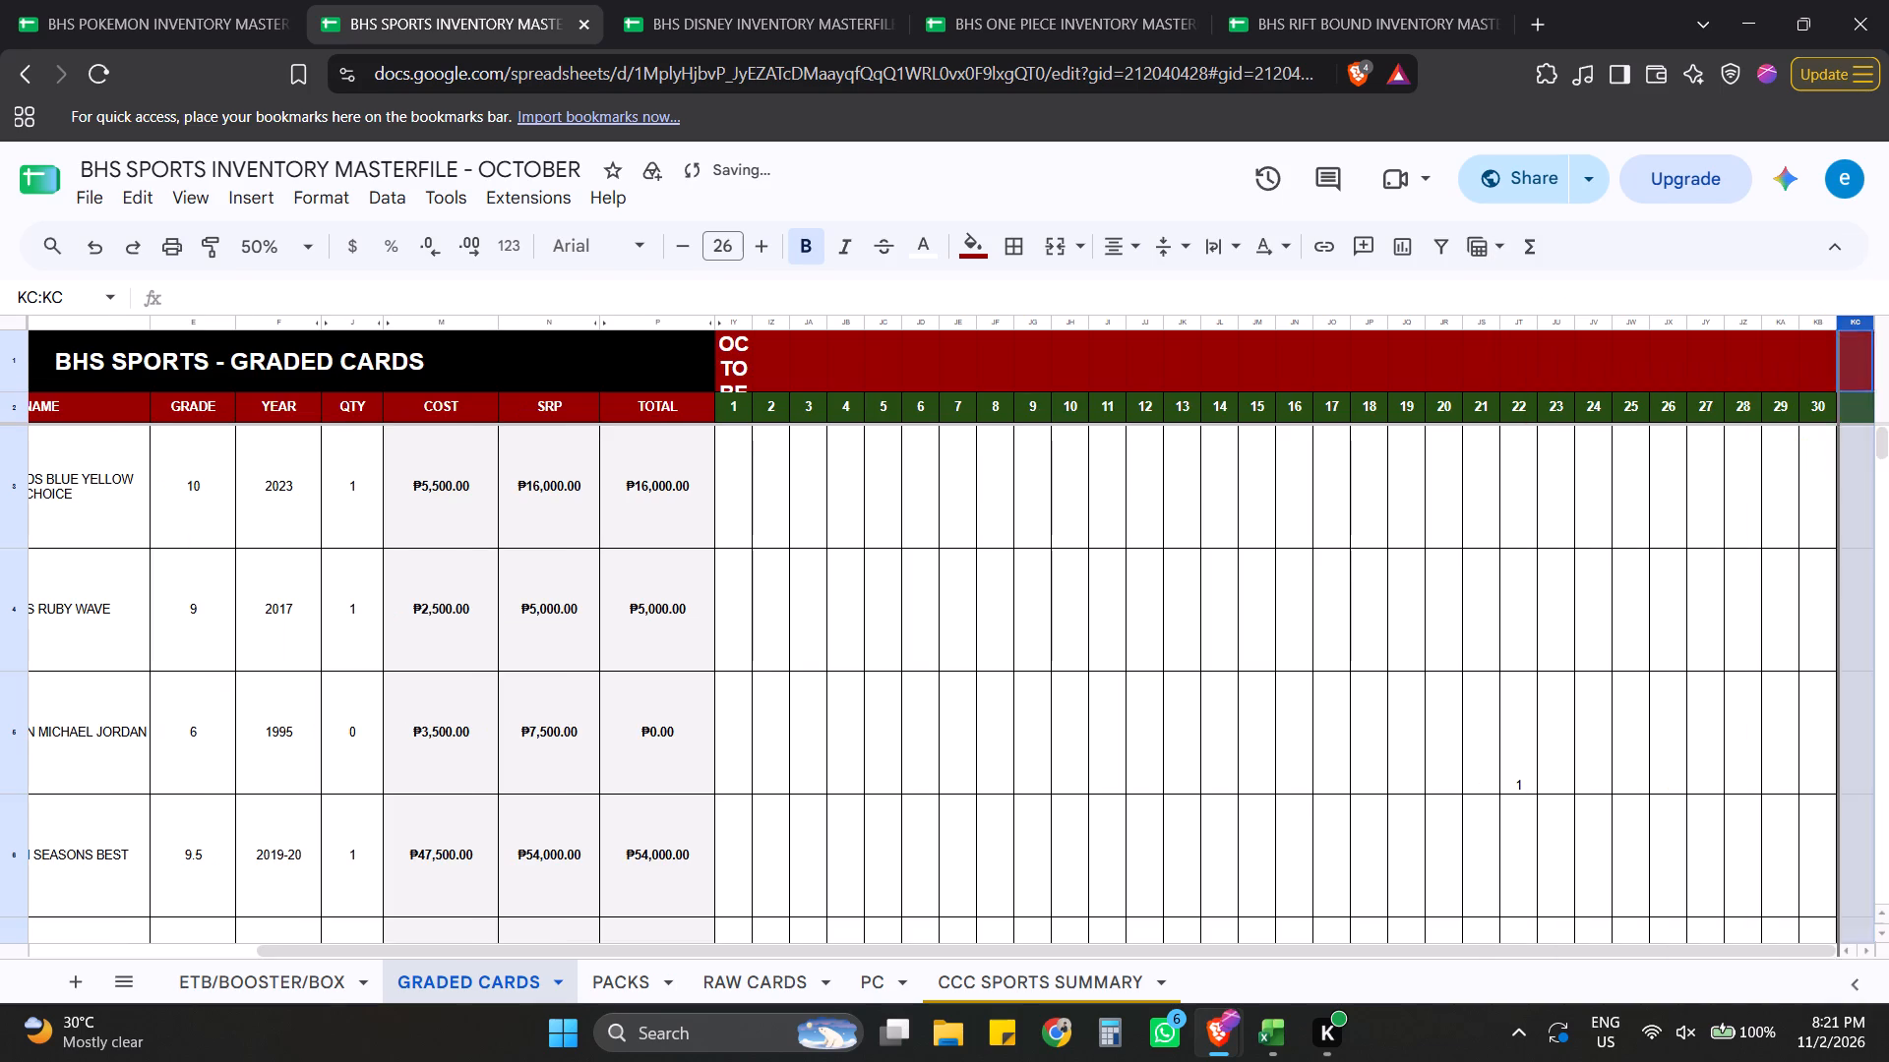
left_click(1859, 324)
left_click(1851, 320)
right_click(1851, 320)
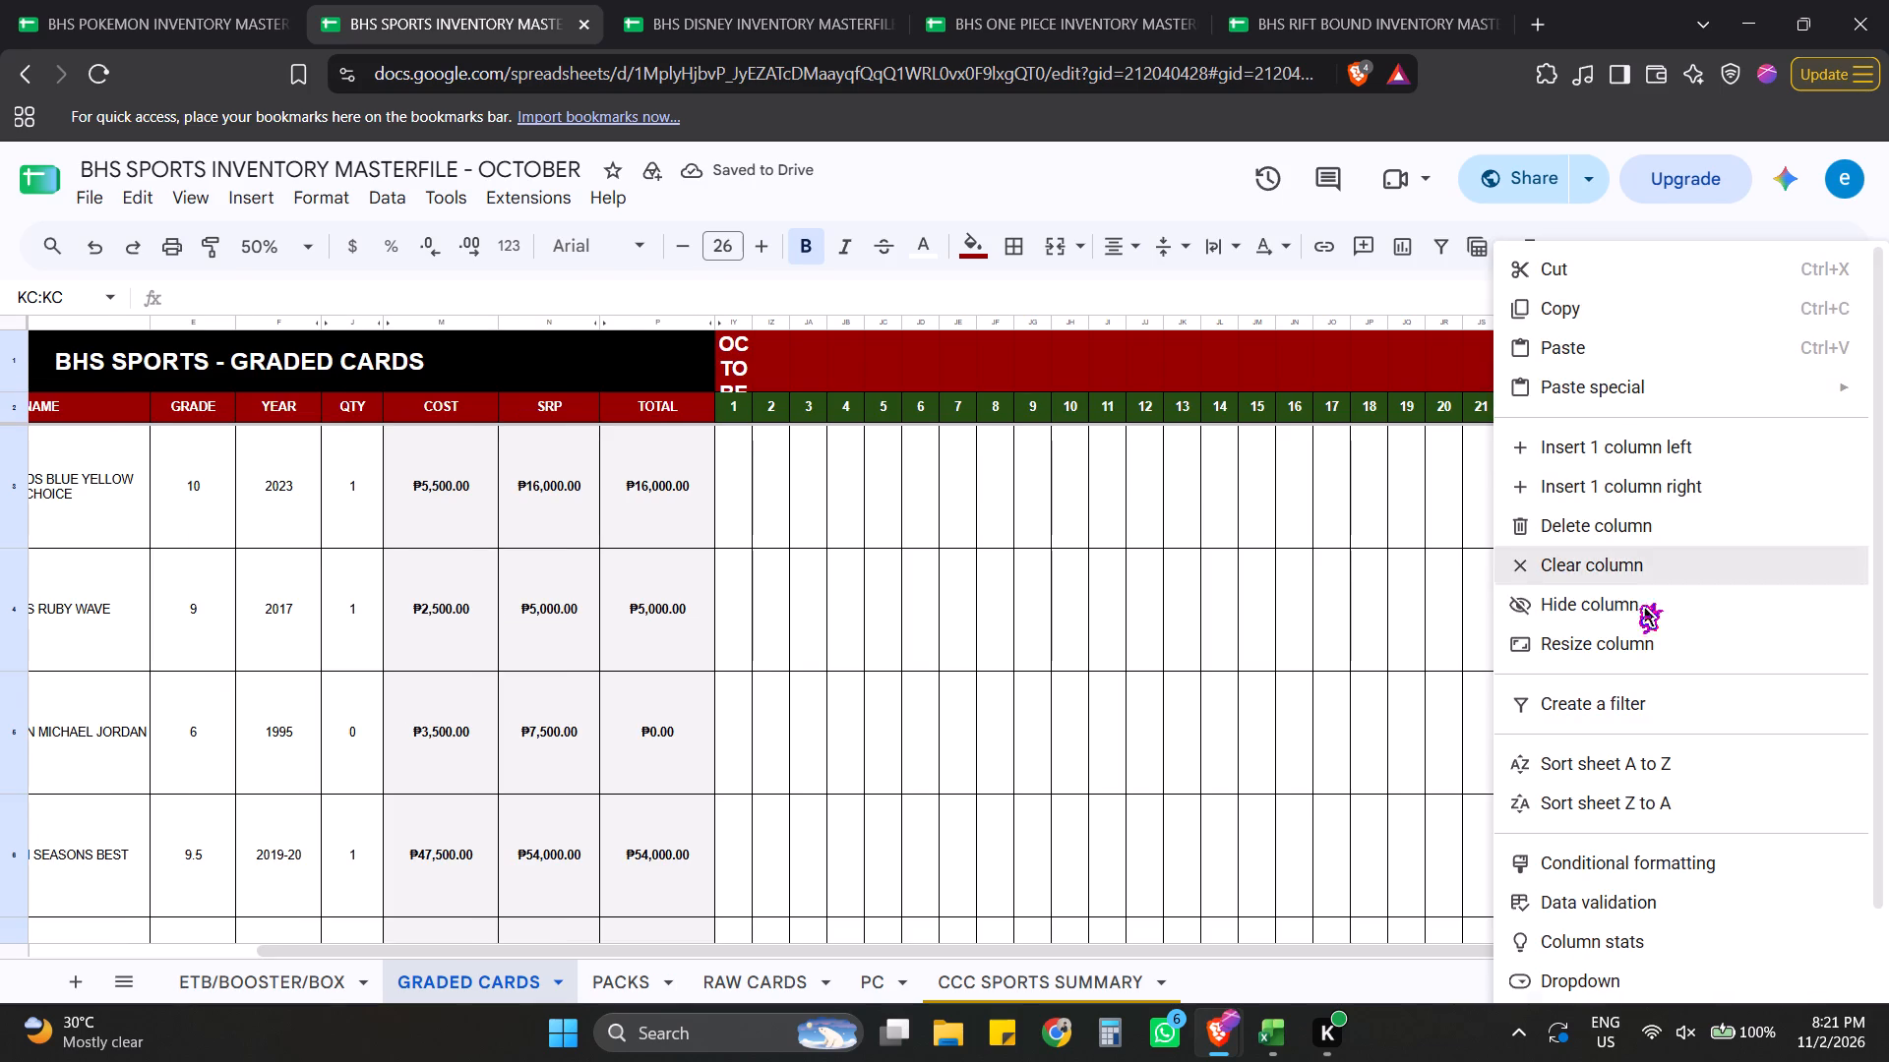
left_click(1617, 530)
left_click(1740, 608)
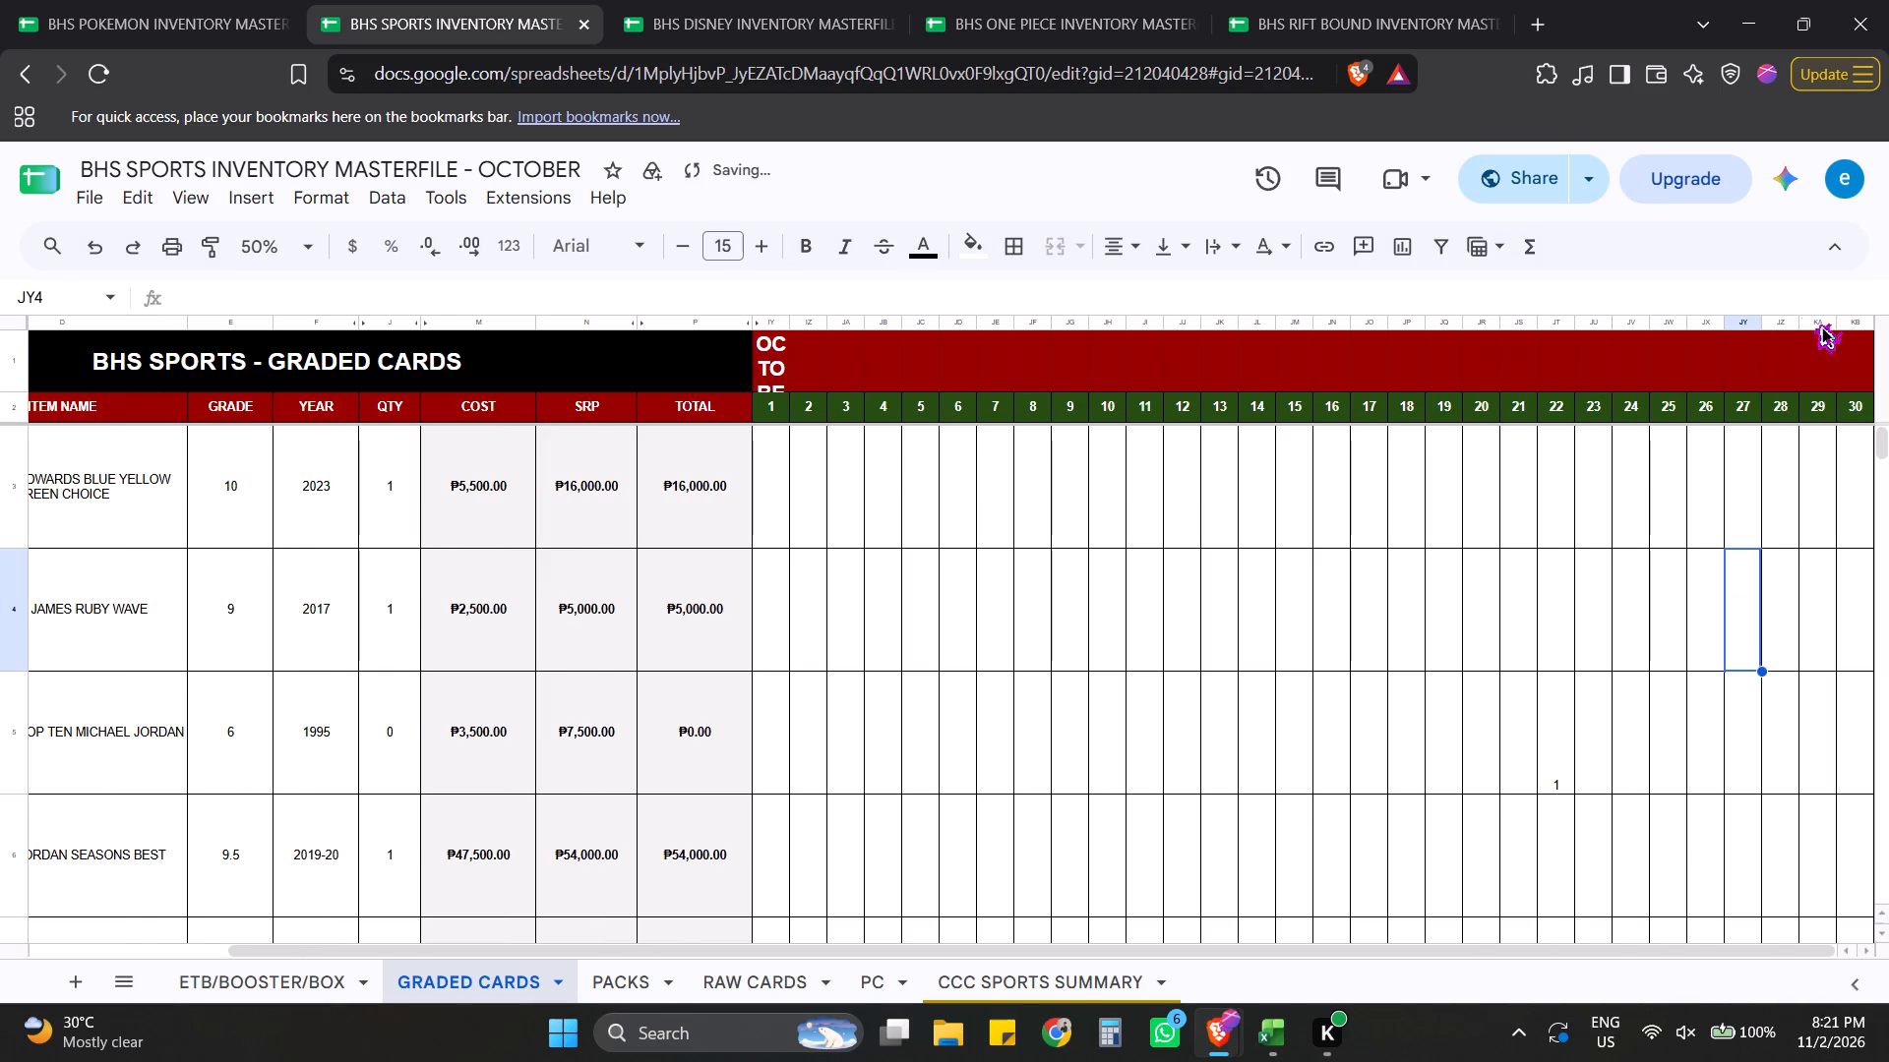
Merge heading cells IY1 to KB1 so OCTOBER spans days 1 through 30.
left_click_drag(780, 360, 1839, 383)
left_click(1062, 251)
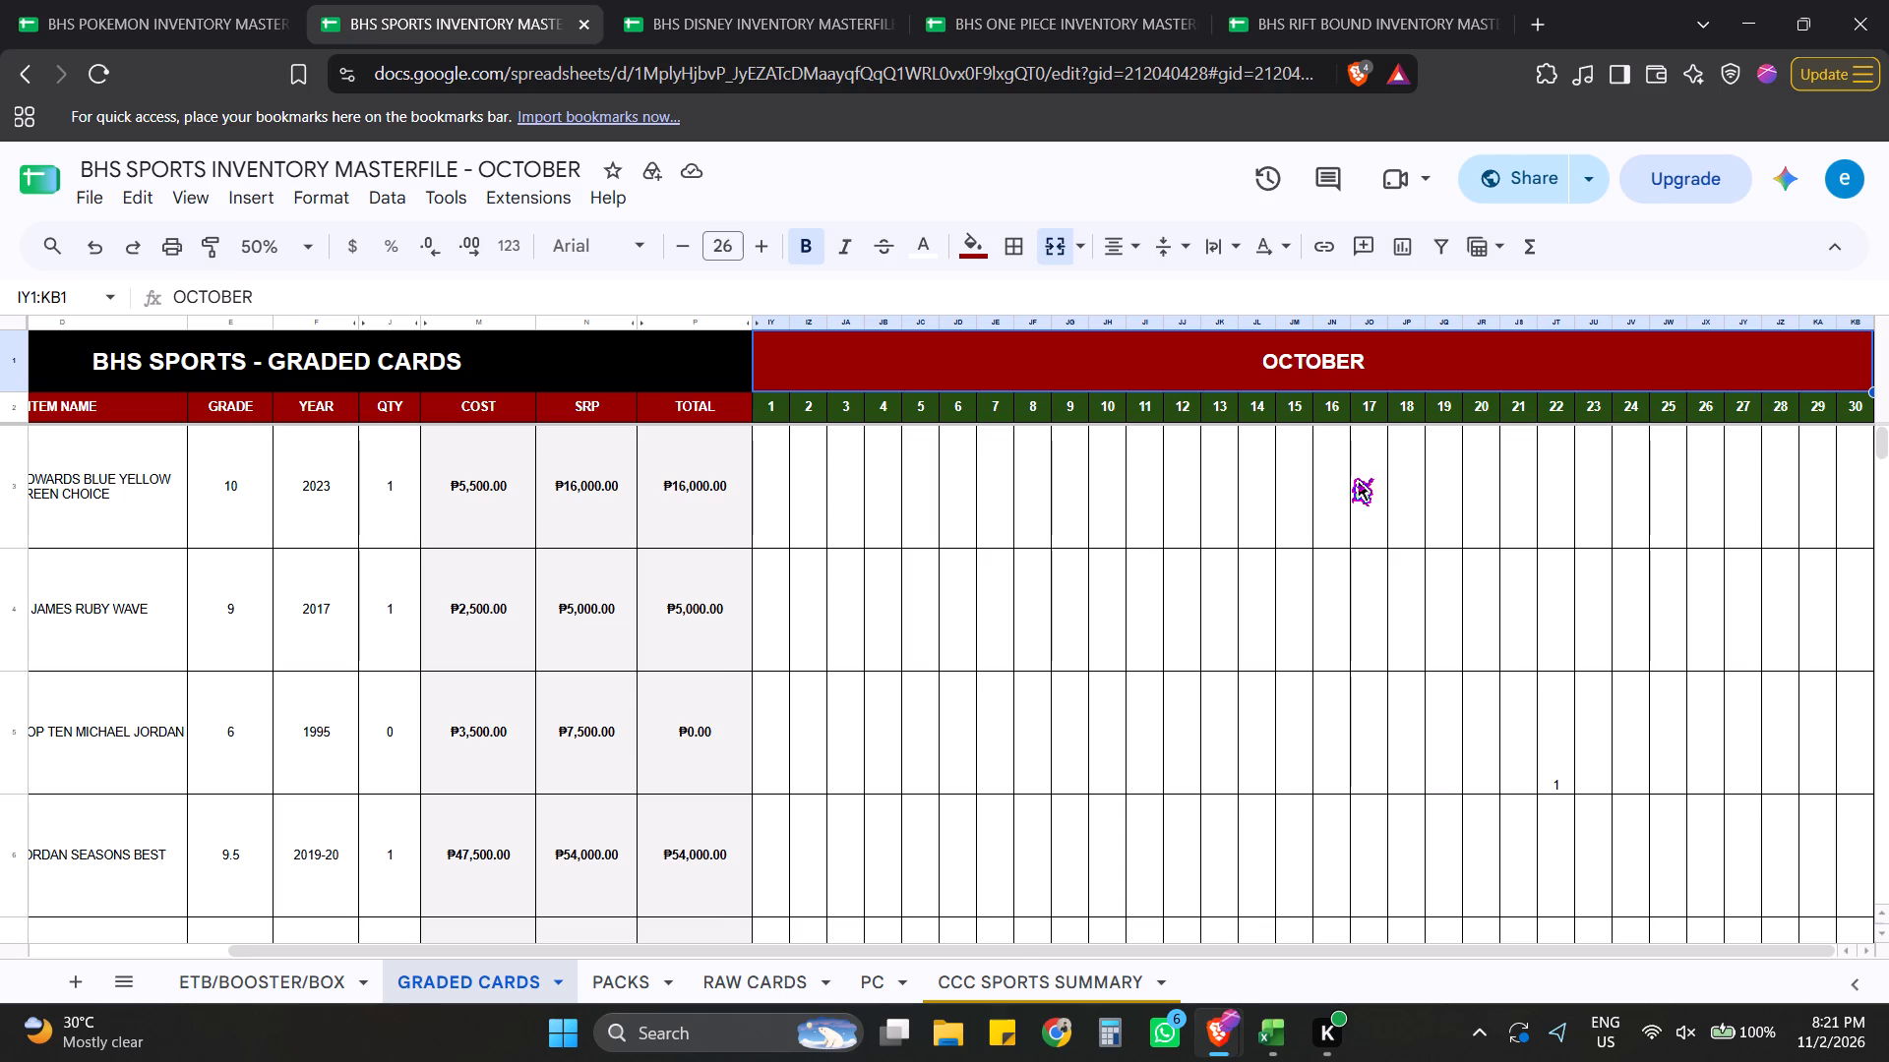
left_click(1219, 605)
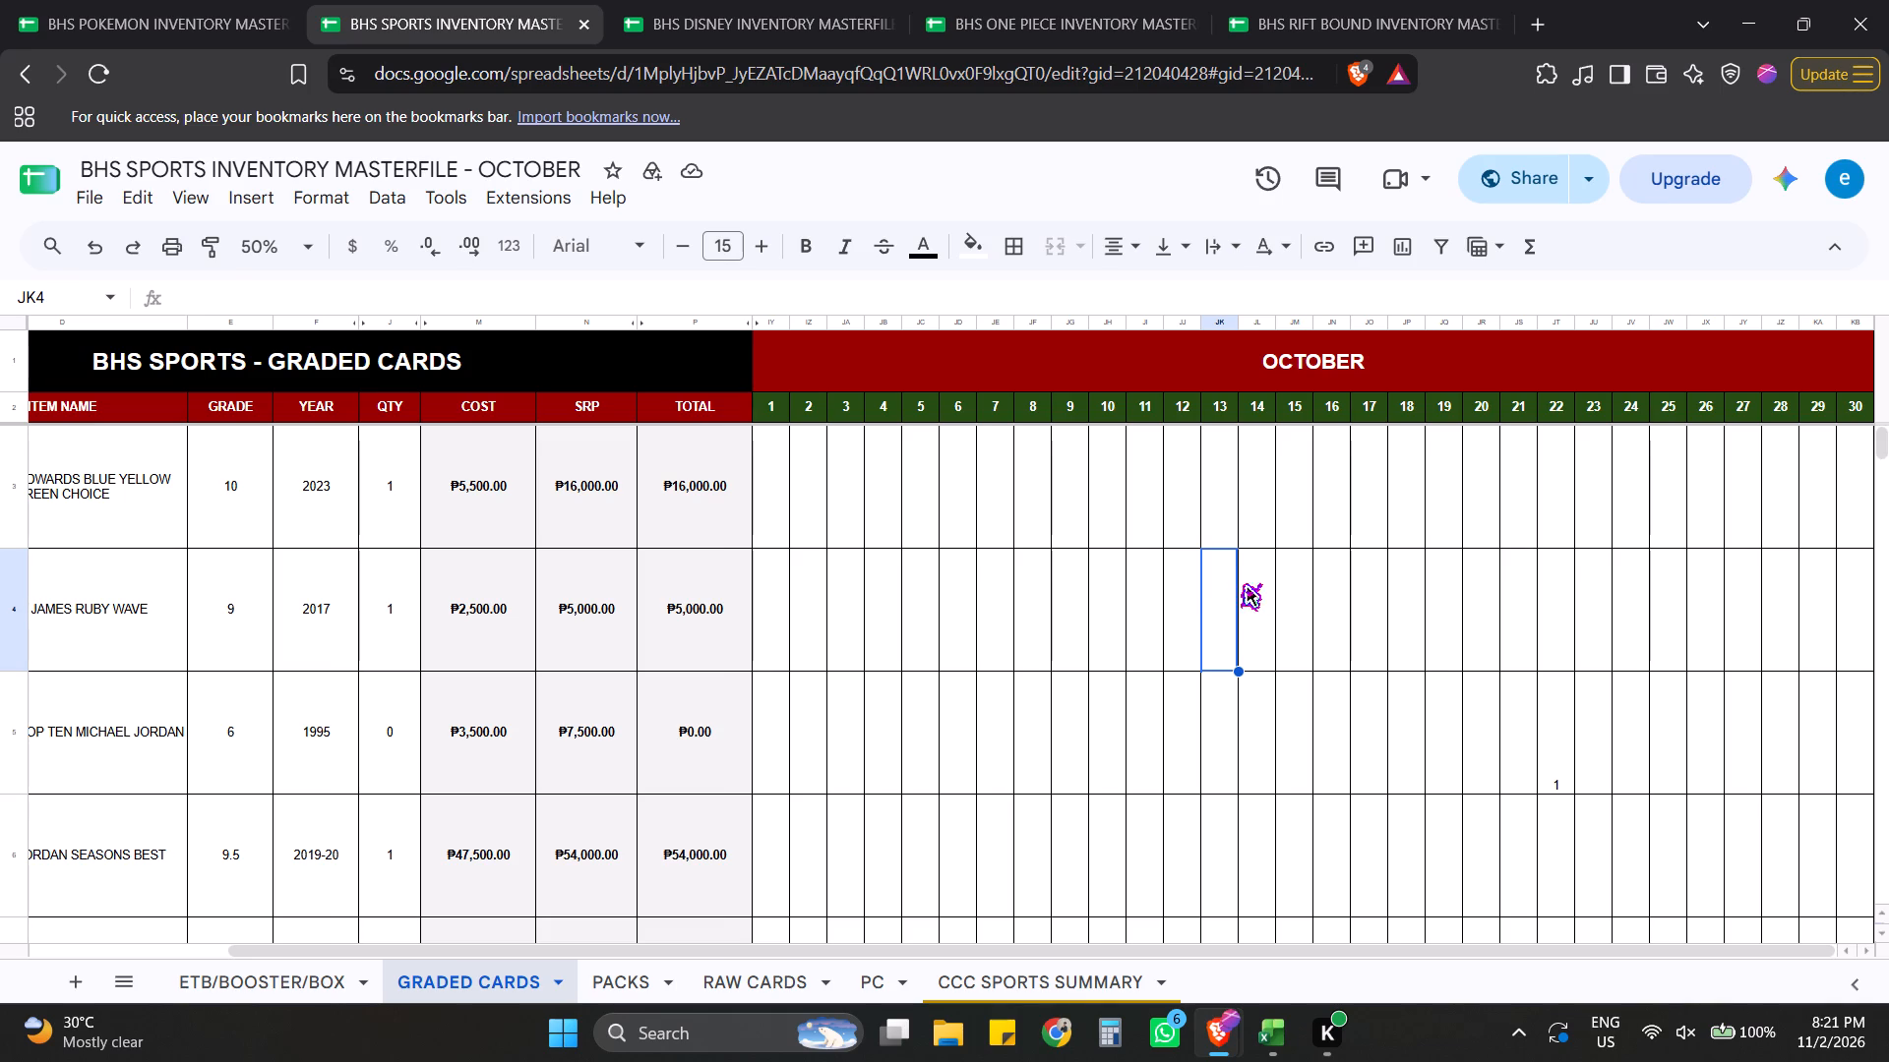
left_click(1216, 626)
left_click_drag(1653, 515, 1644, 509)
Insert one blank column between the day 29 column KA and the day 30 column.
left_click(1855, 350)
left_click(1804, 350)
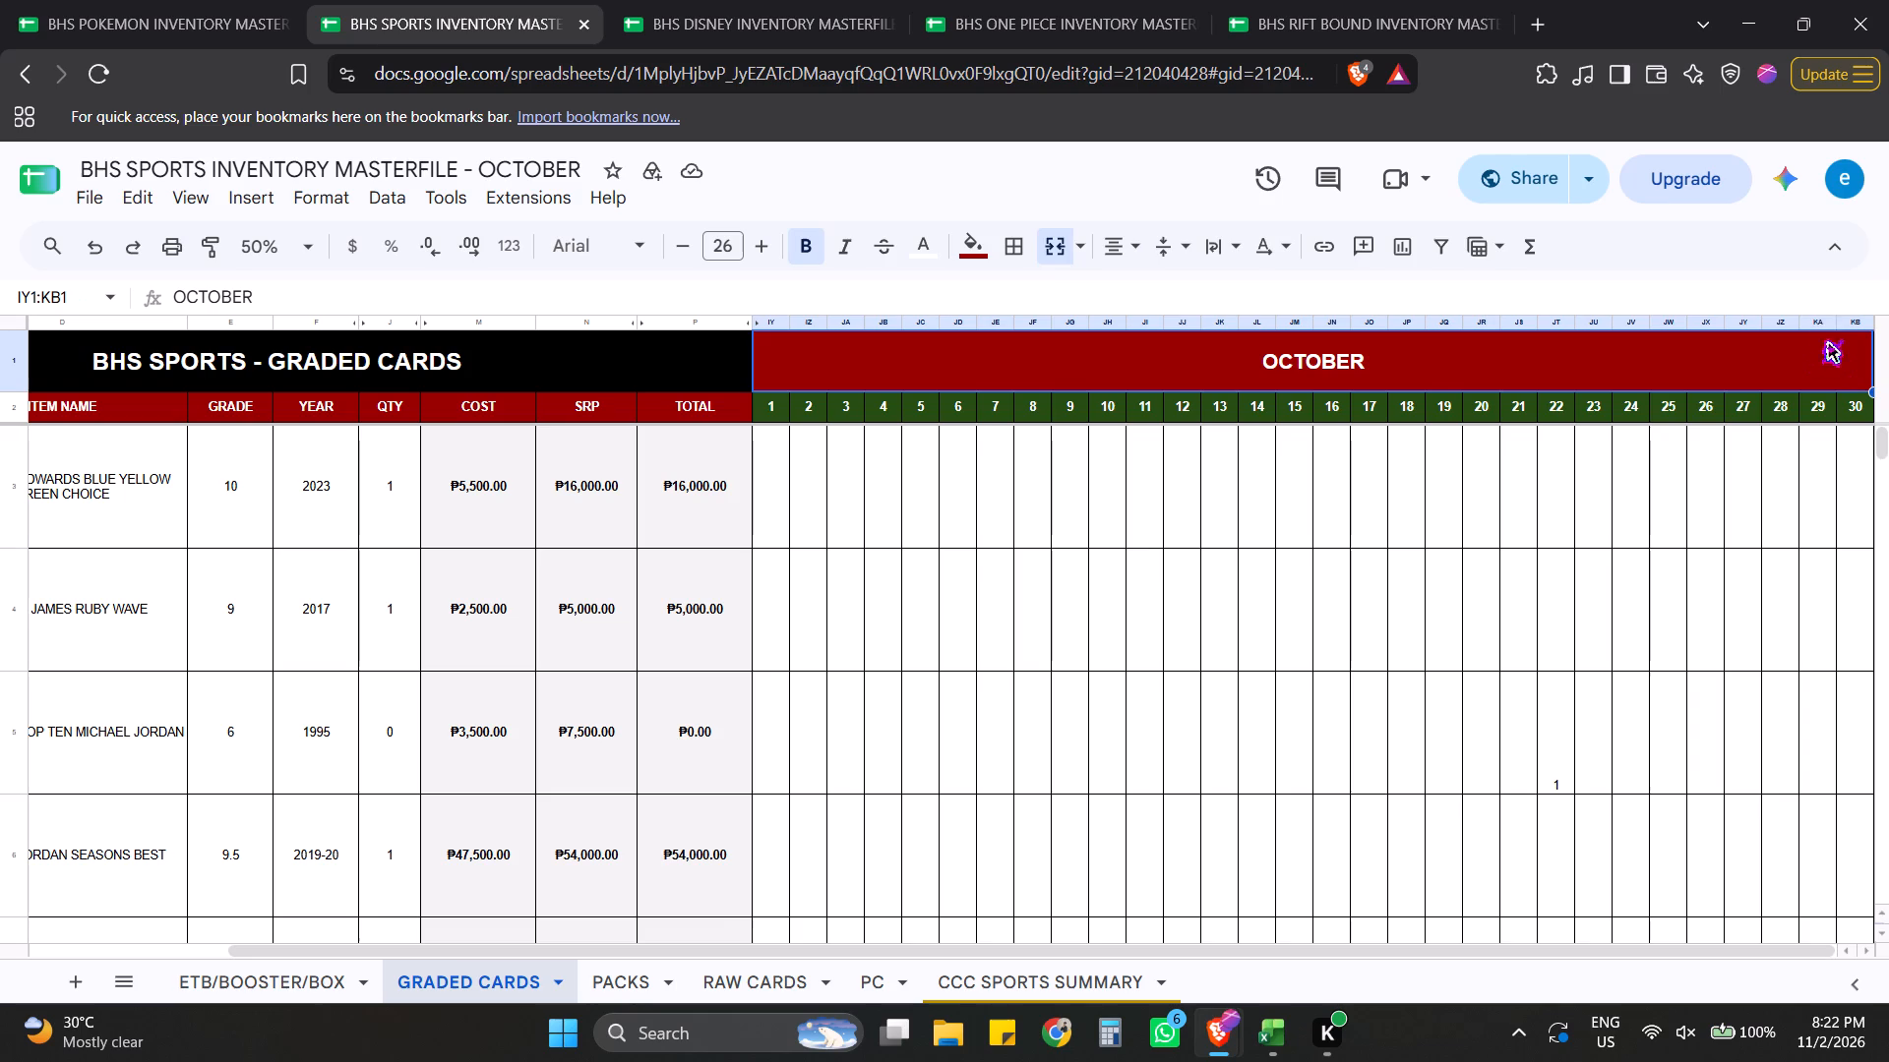
left_click(1814, 327)
left_click(1817, 320)
right_click(1817, 320)
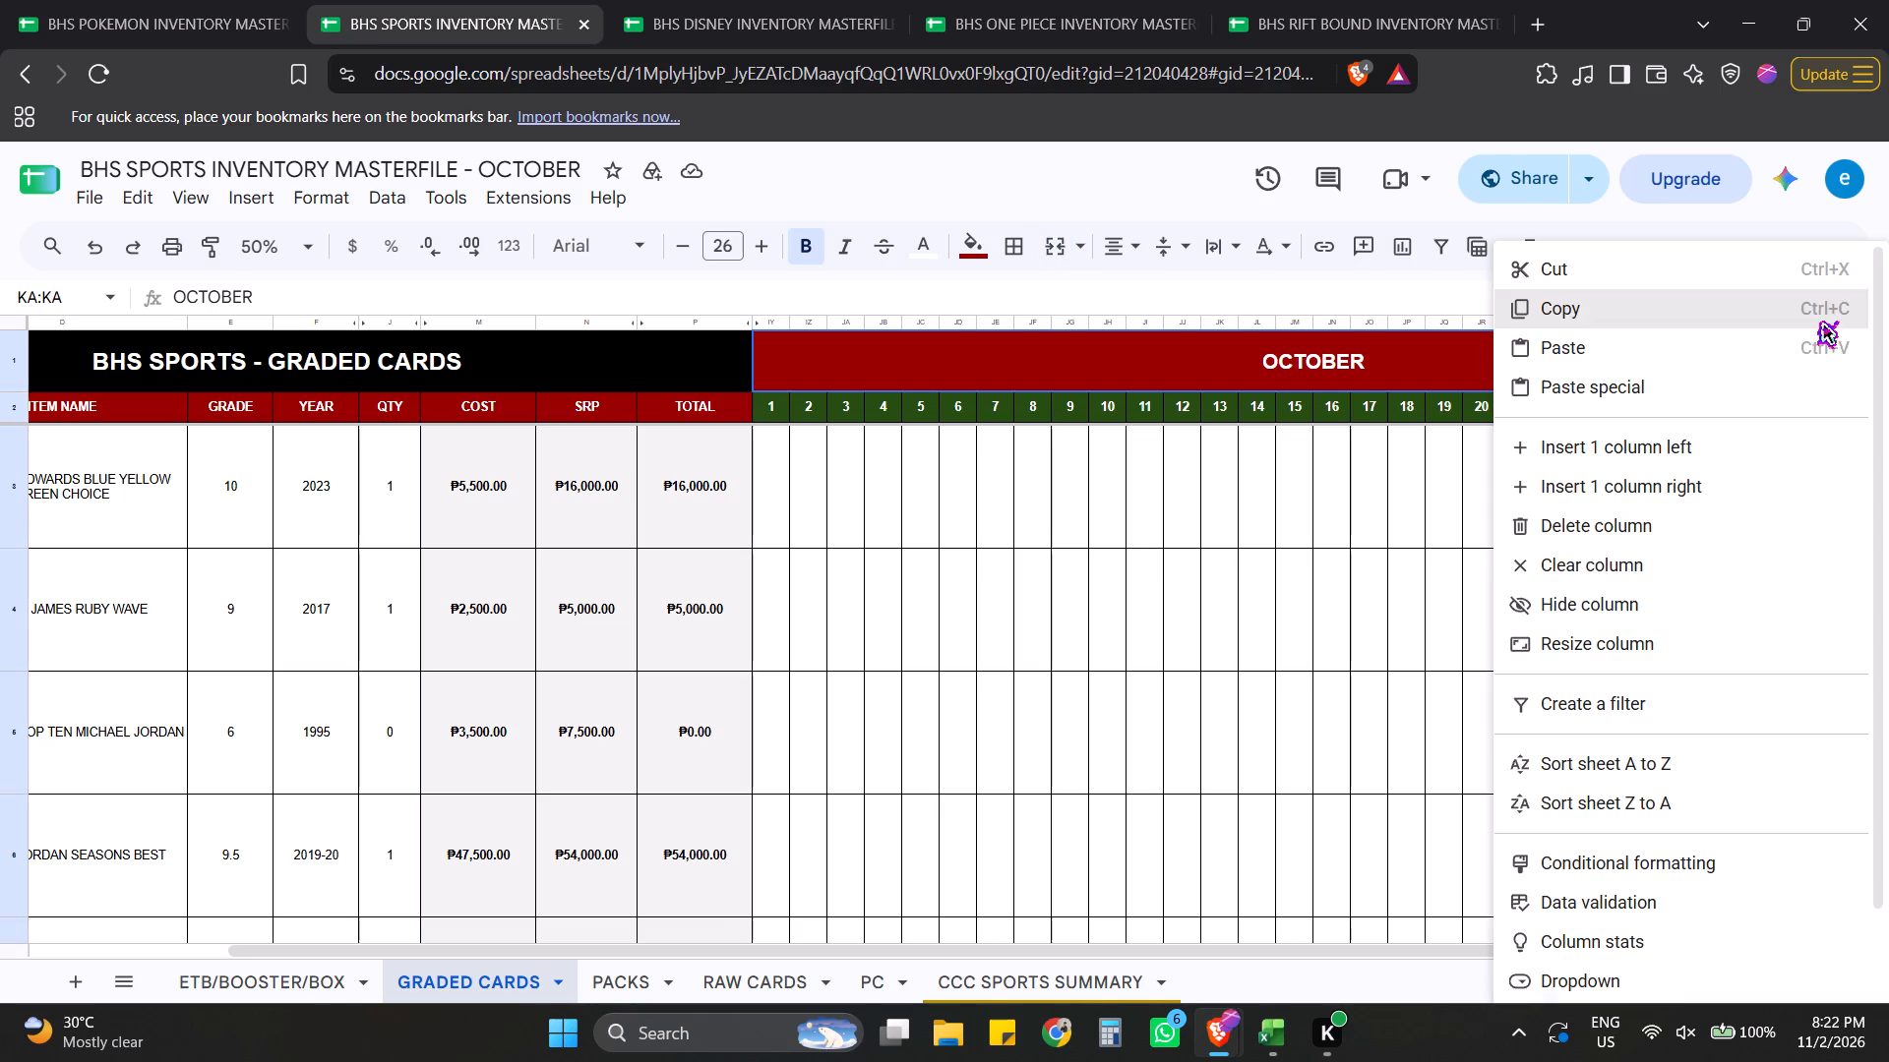
left_click(1699, 484)
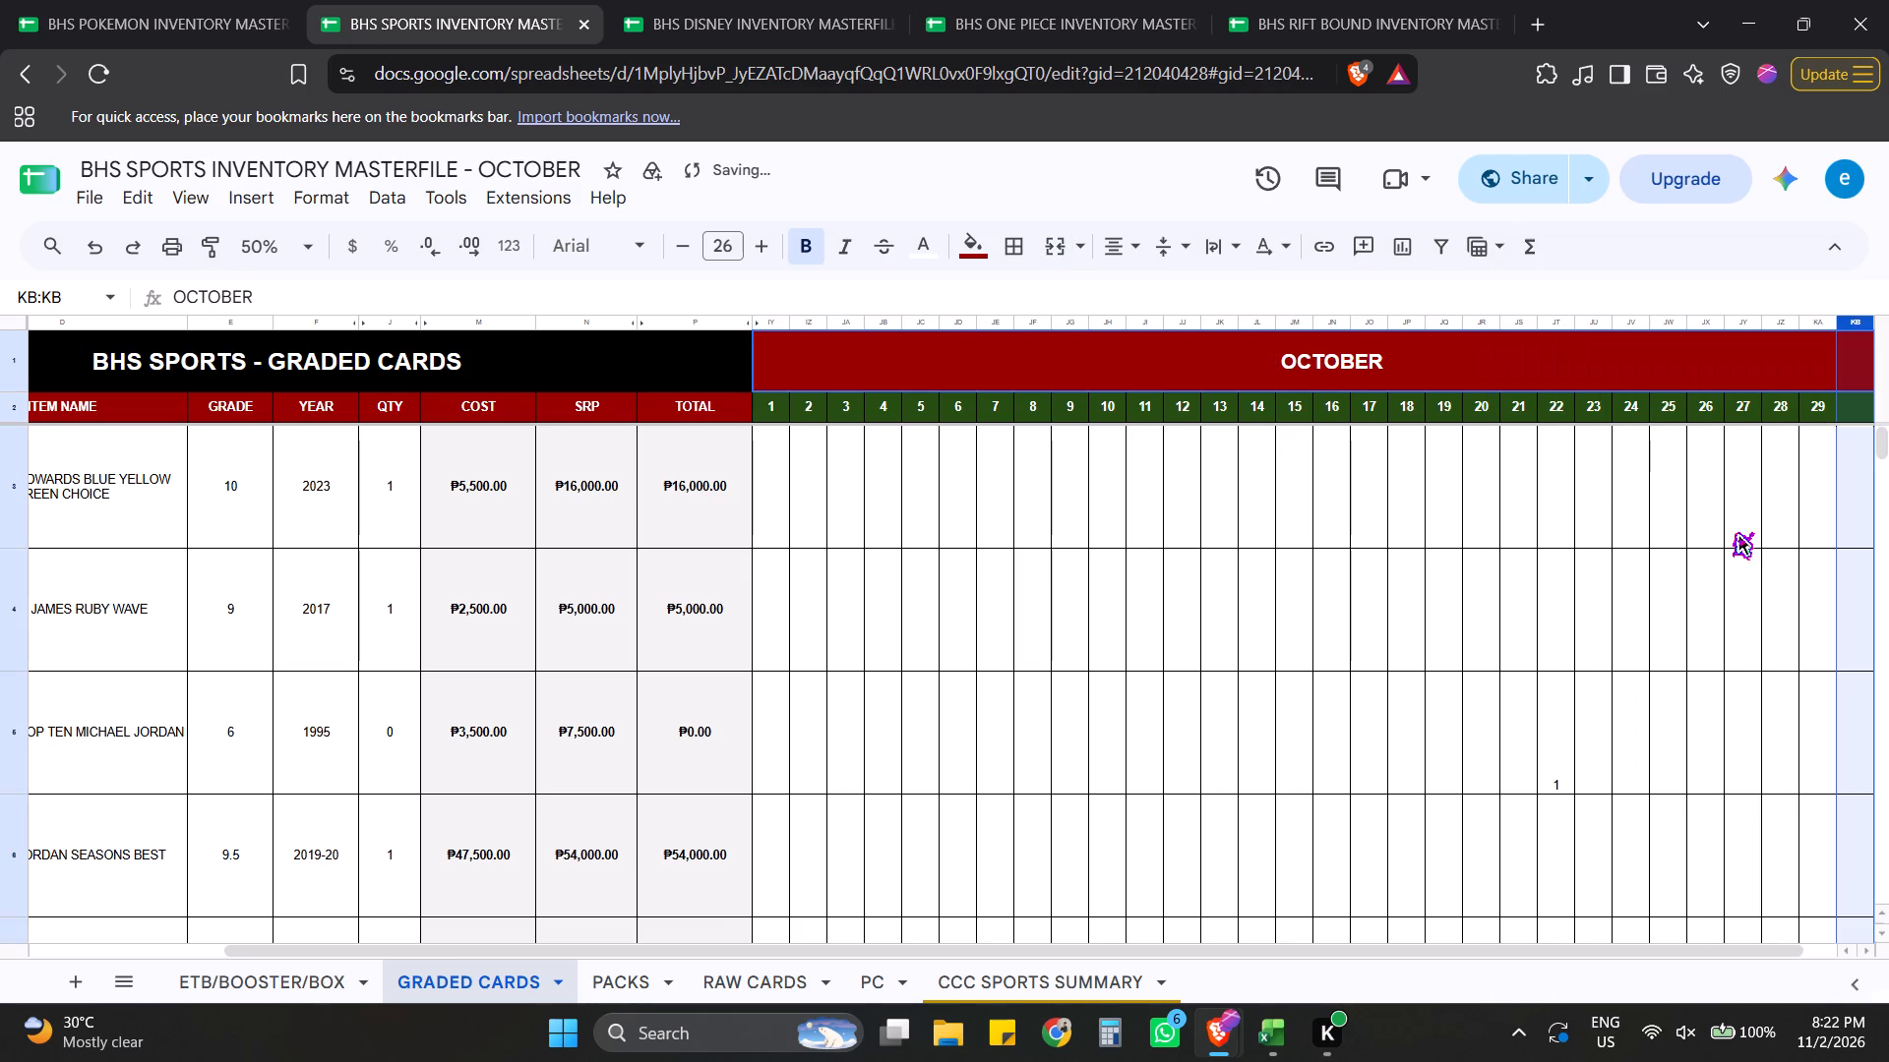
left_click(1766, 545)
left_click(1855, 415)
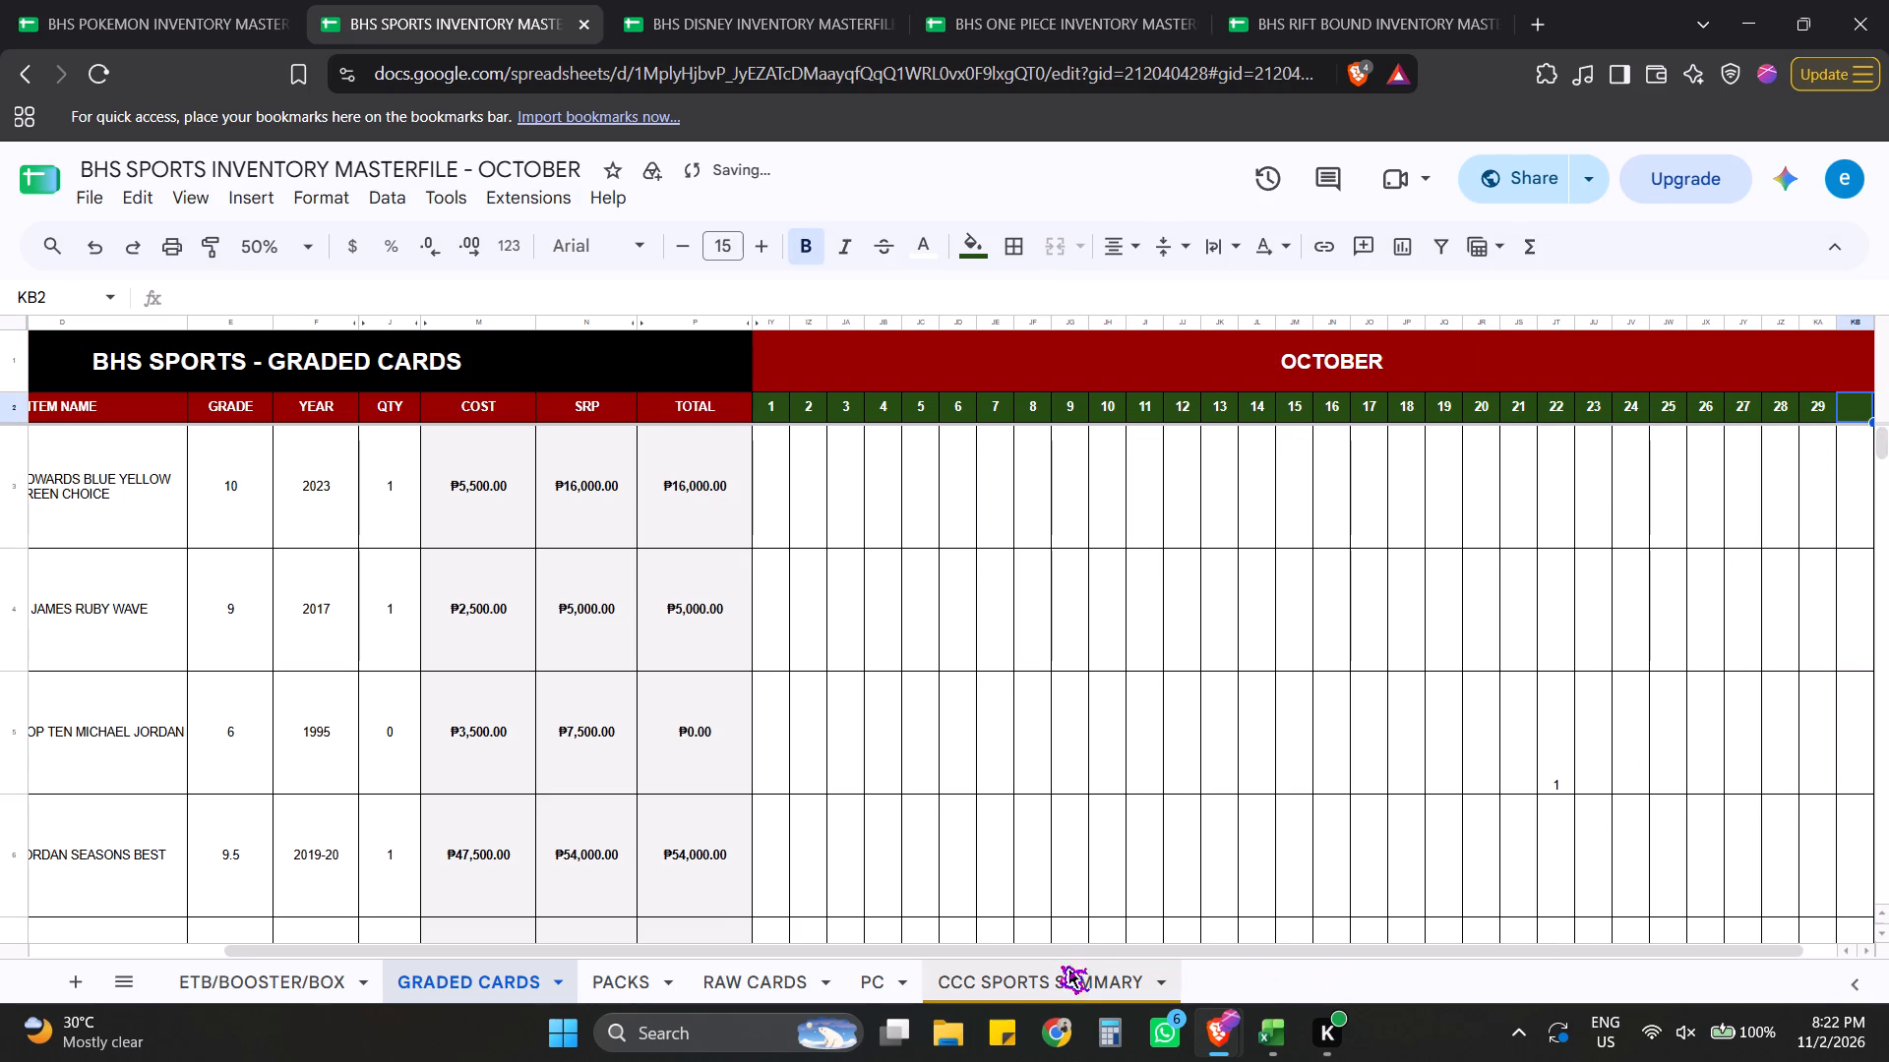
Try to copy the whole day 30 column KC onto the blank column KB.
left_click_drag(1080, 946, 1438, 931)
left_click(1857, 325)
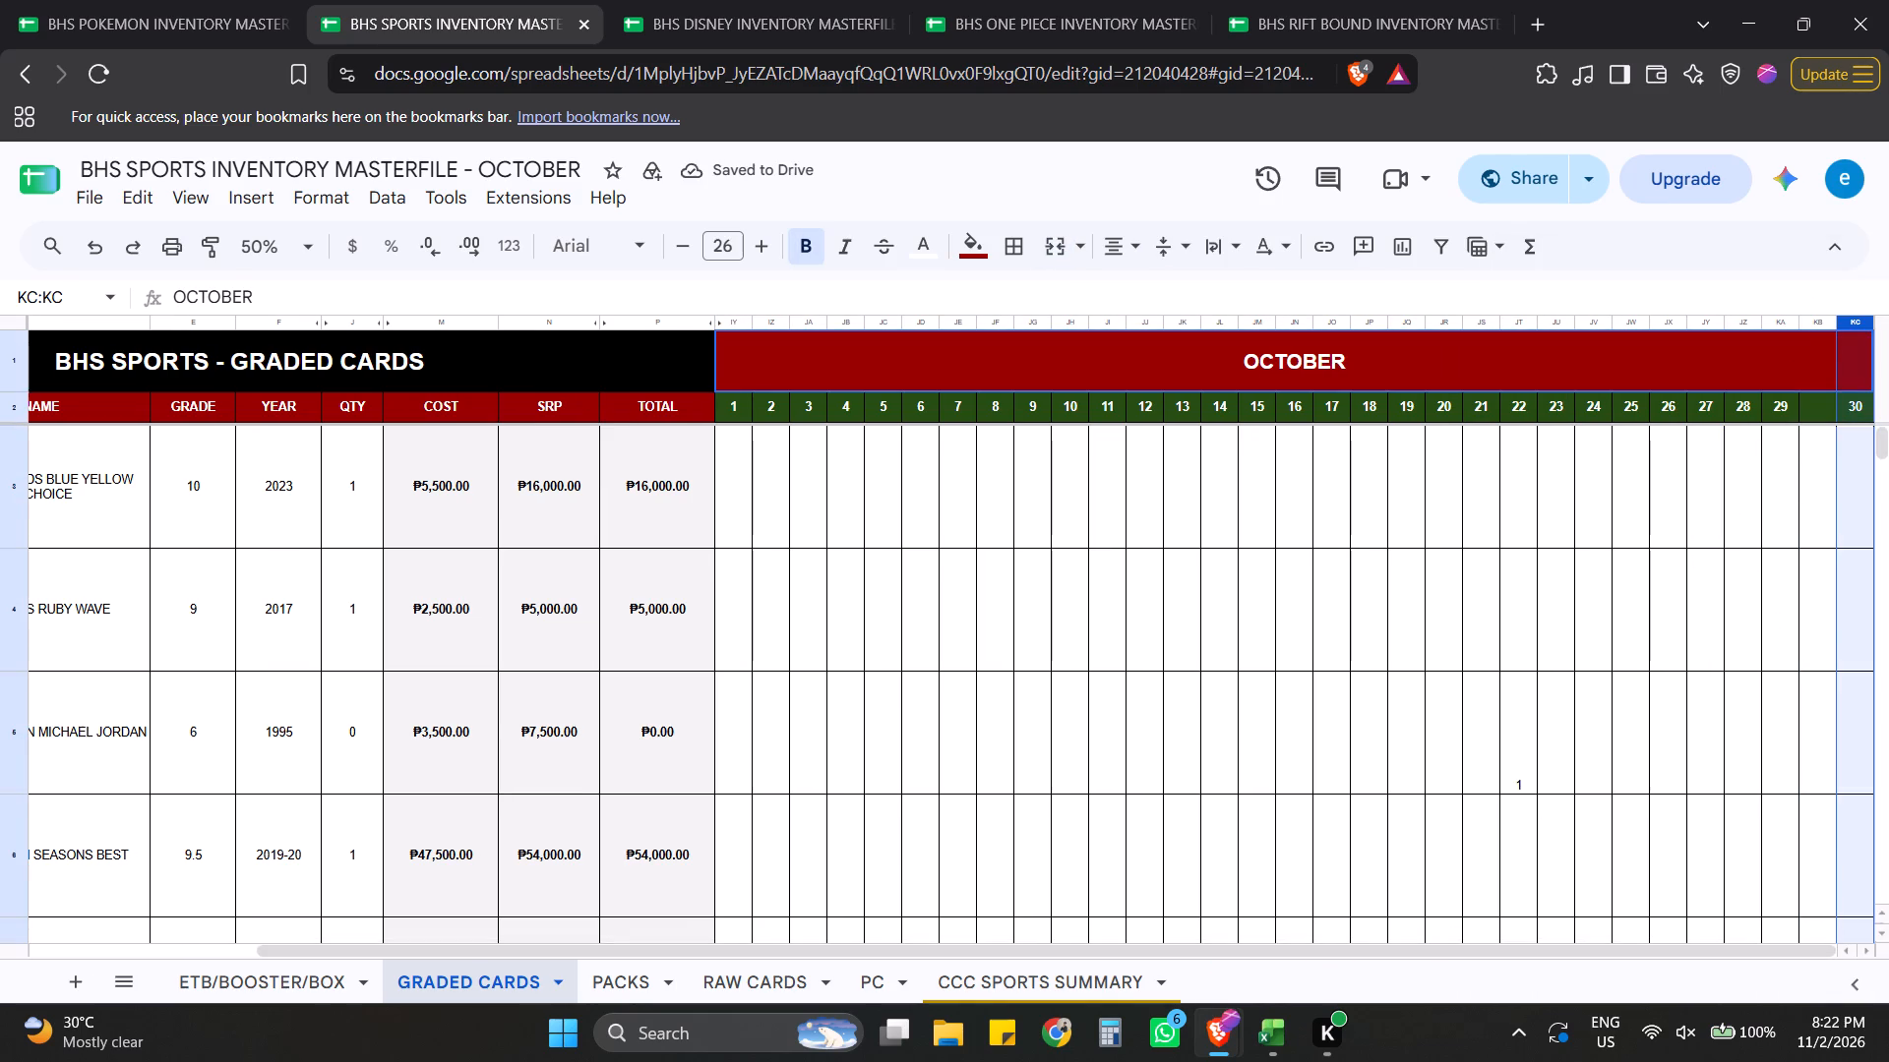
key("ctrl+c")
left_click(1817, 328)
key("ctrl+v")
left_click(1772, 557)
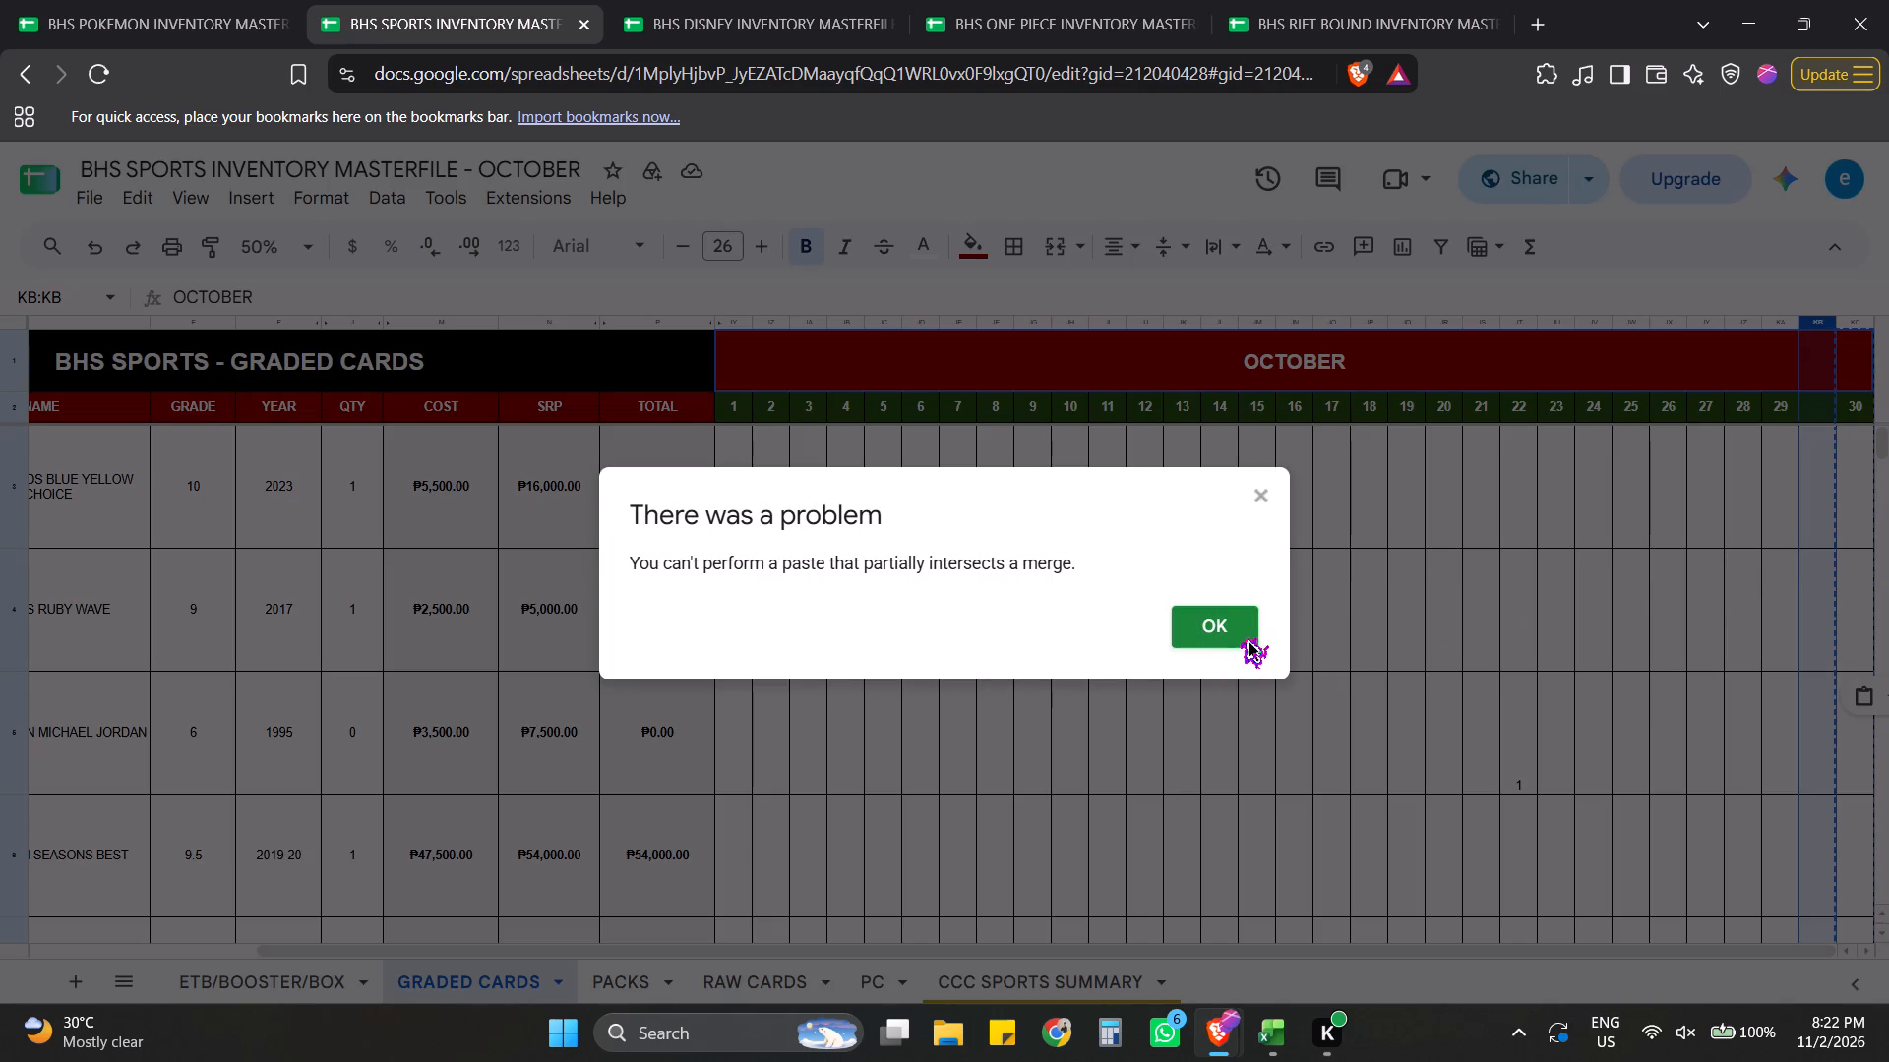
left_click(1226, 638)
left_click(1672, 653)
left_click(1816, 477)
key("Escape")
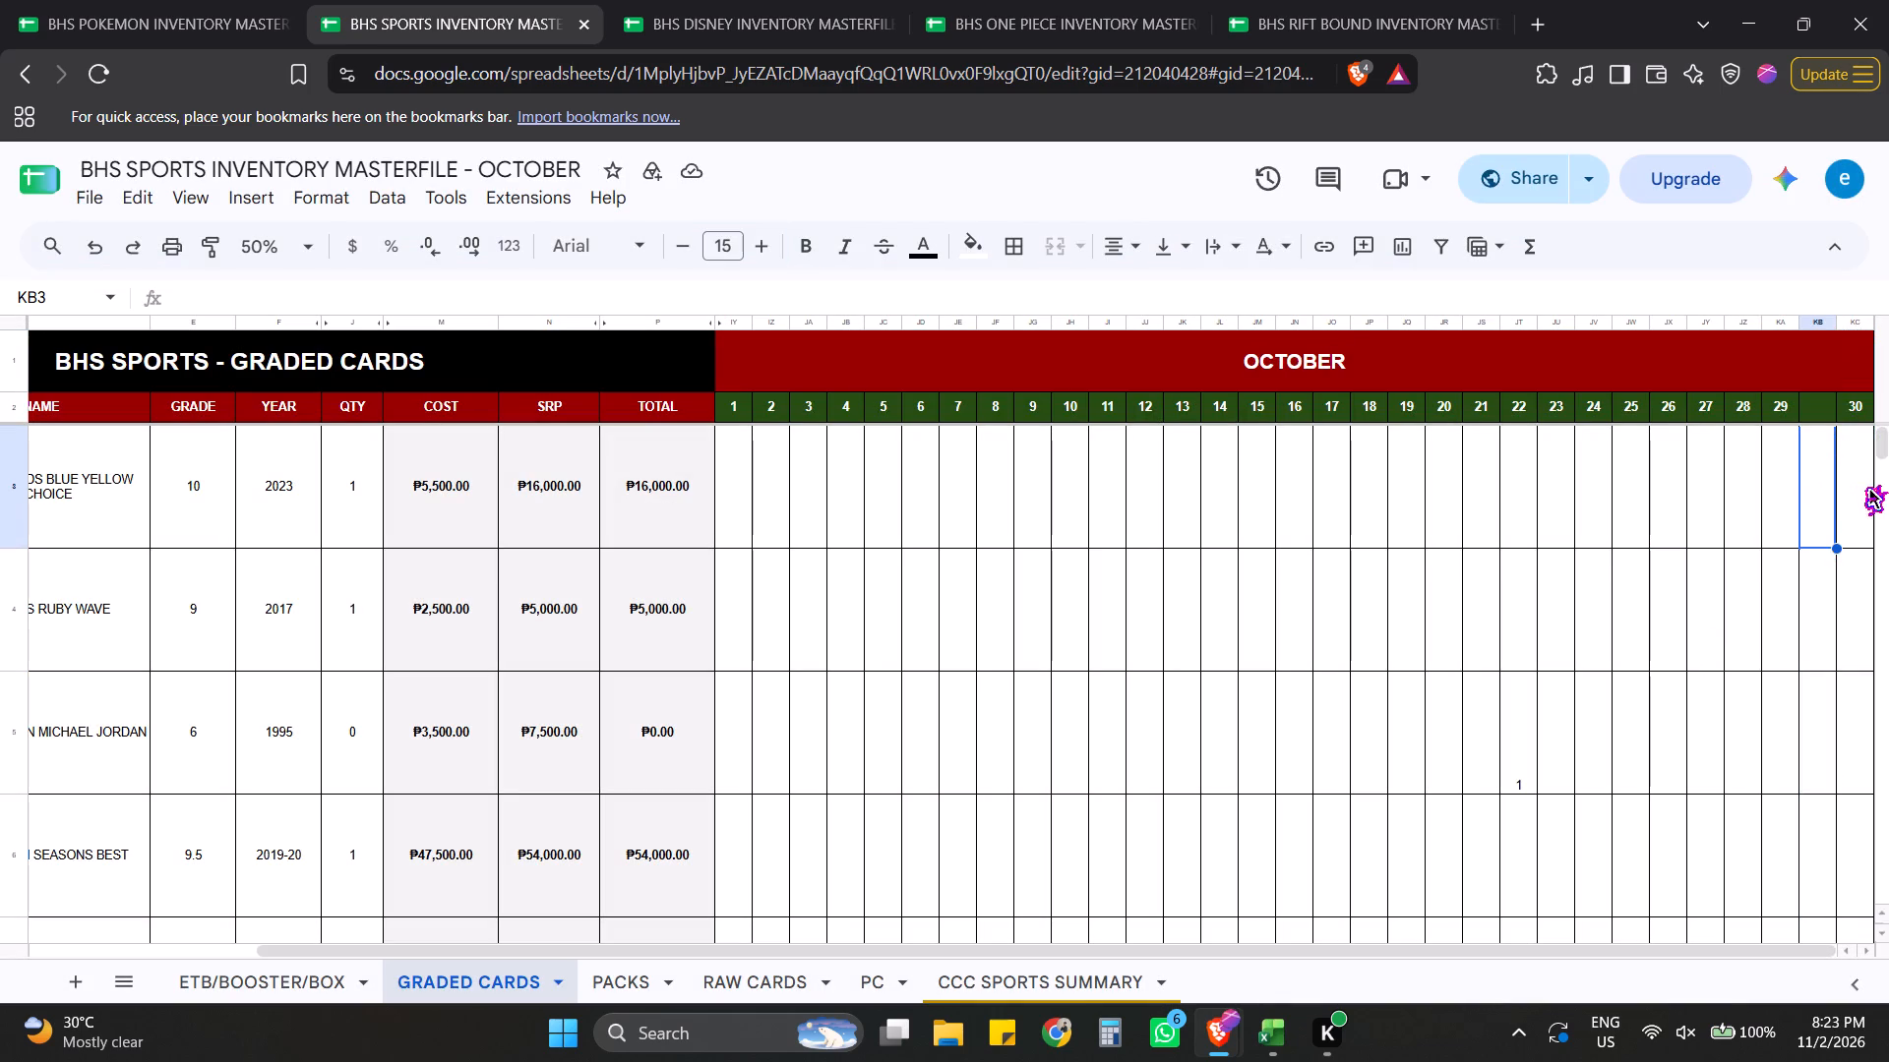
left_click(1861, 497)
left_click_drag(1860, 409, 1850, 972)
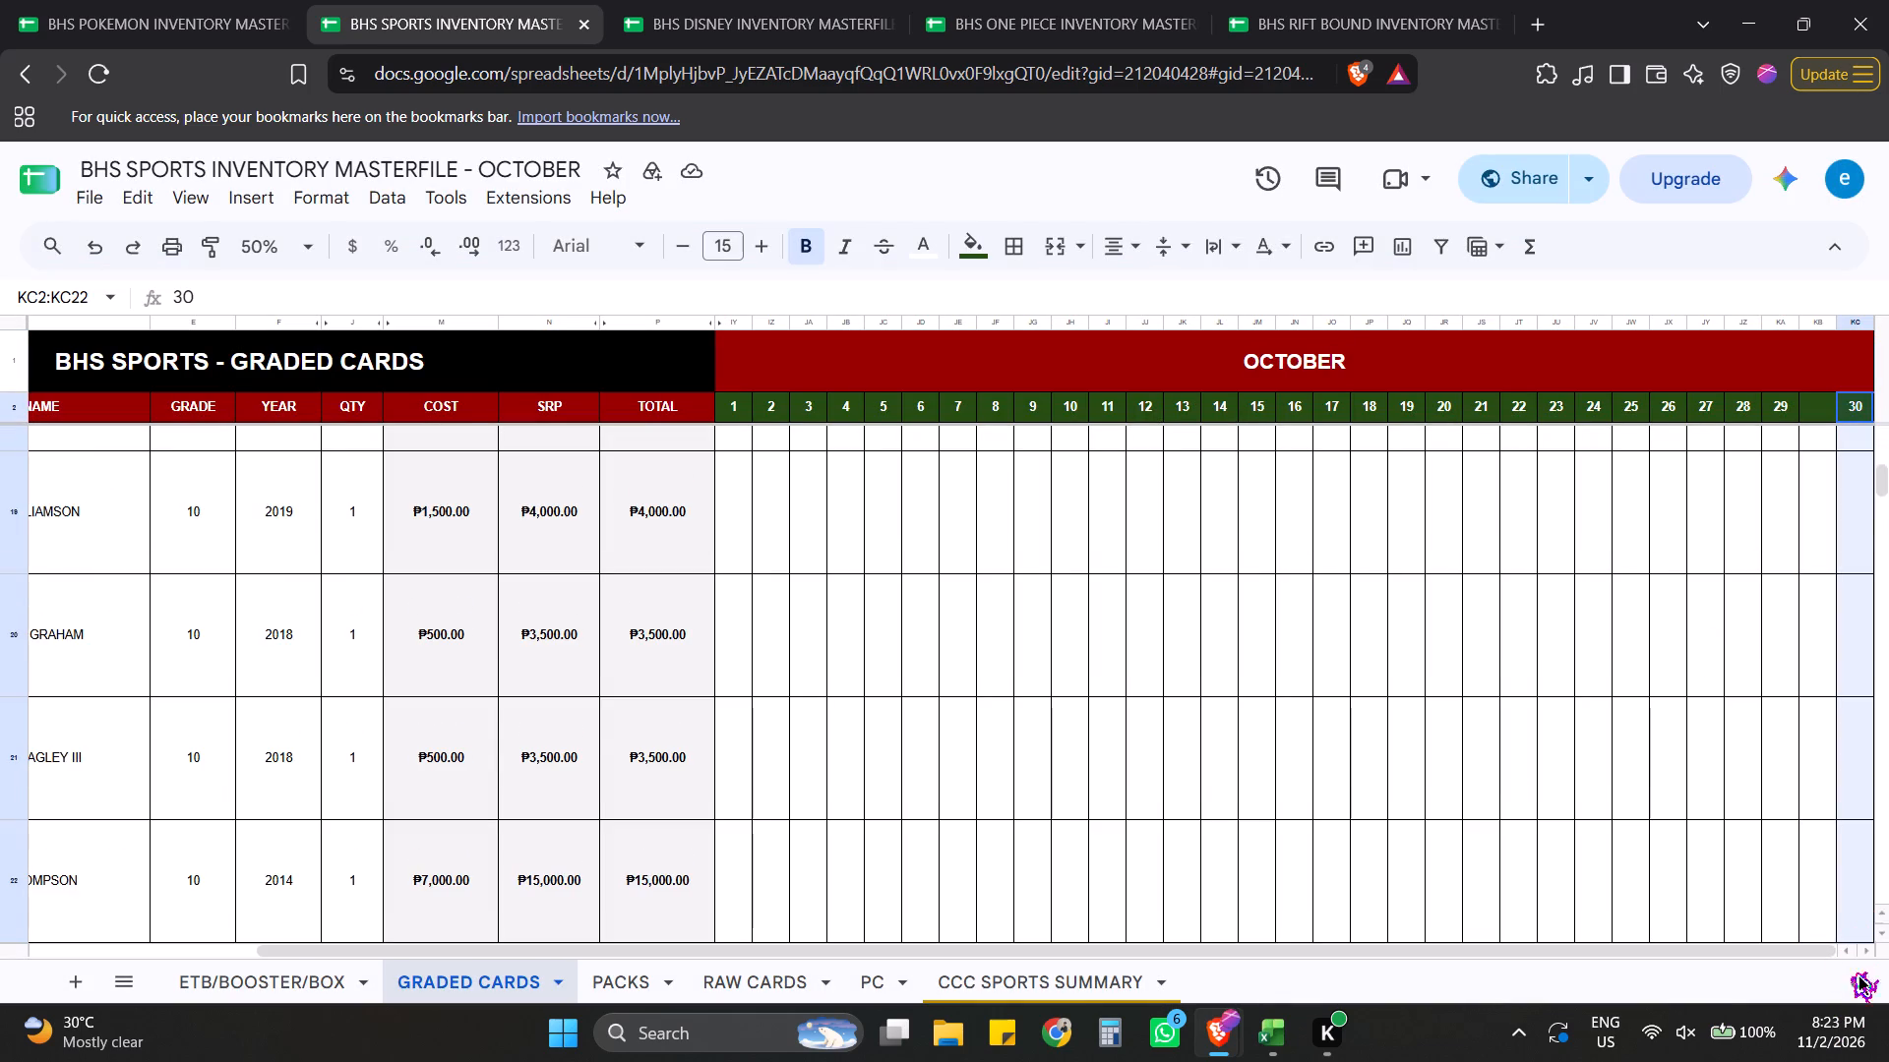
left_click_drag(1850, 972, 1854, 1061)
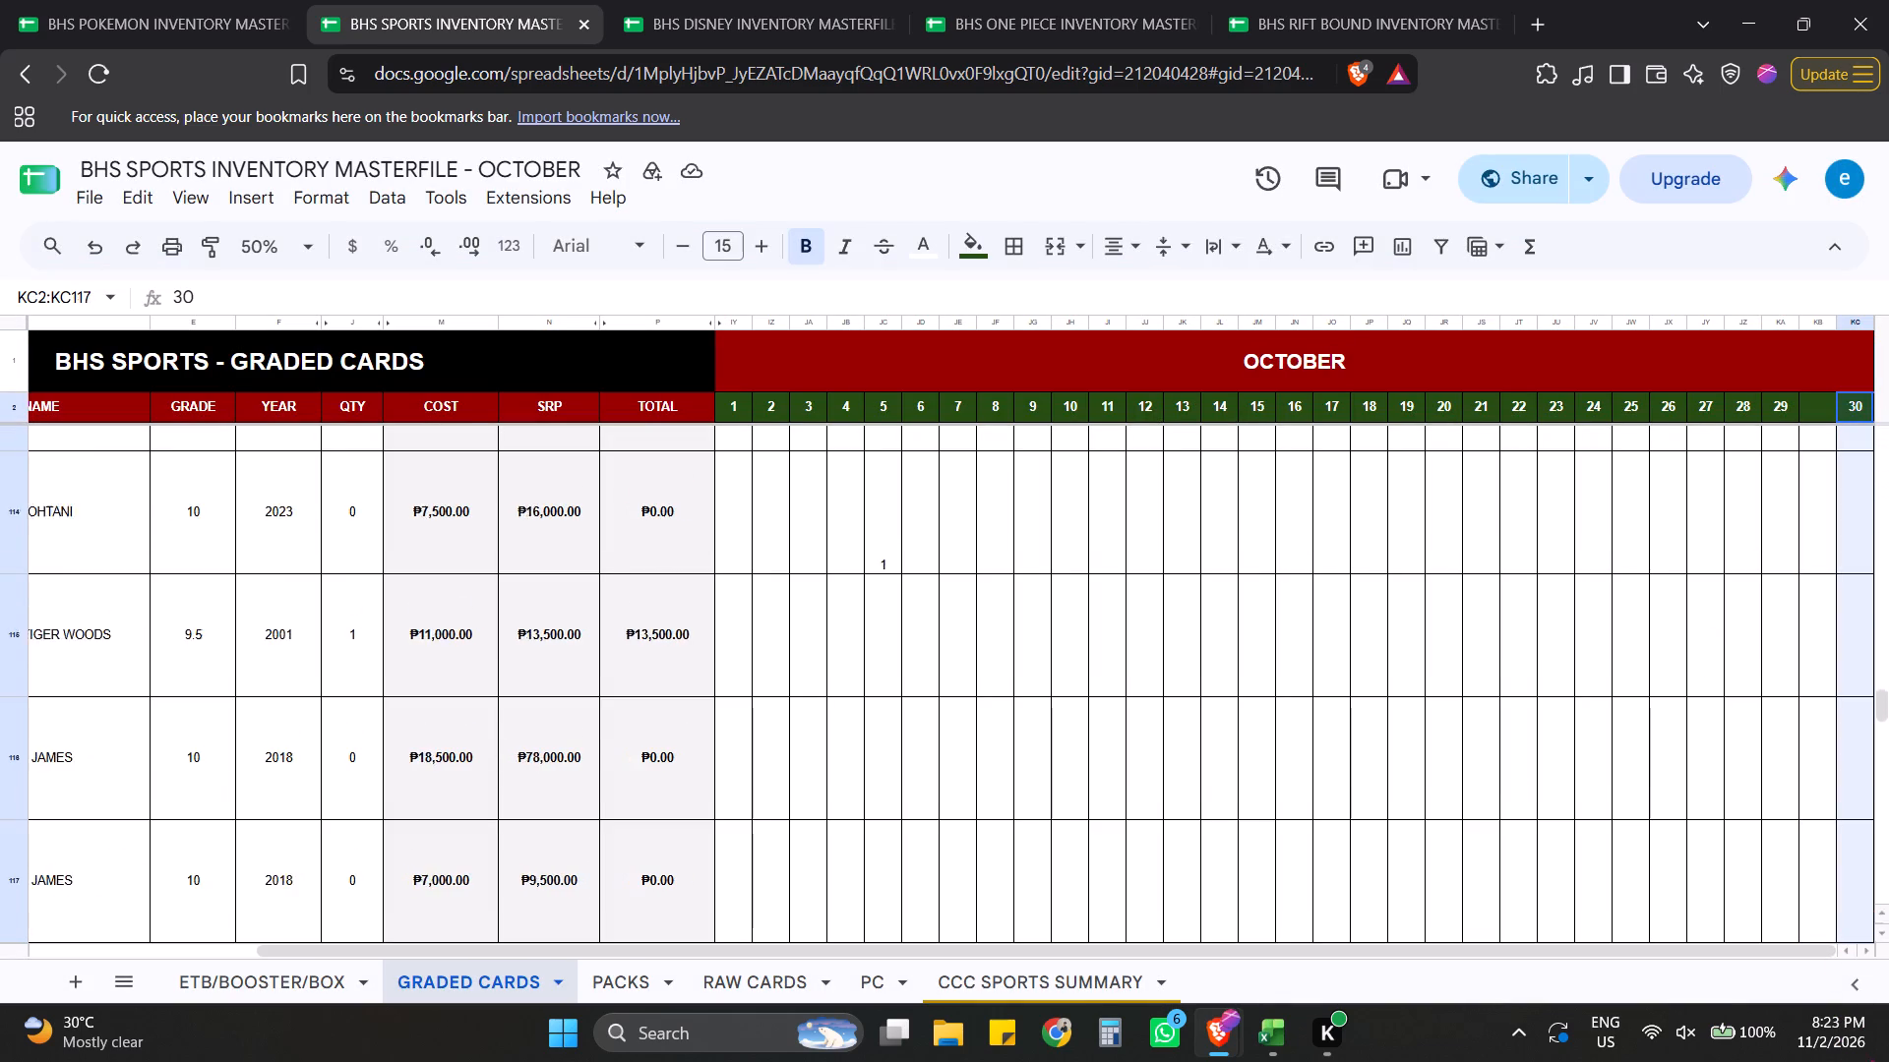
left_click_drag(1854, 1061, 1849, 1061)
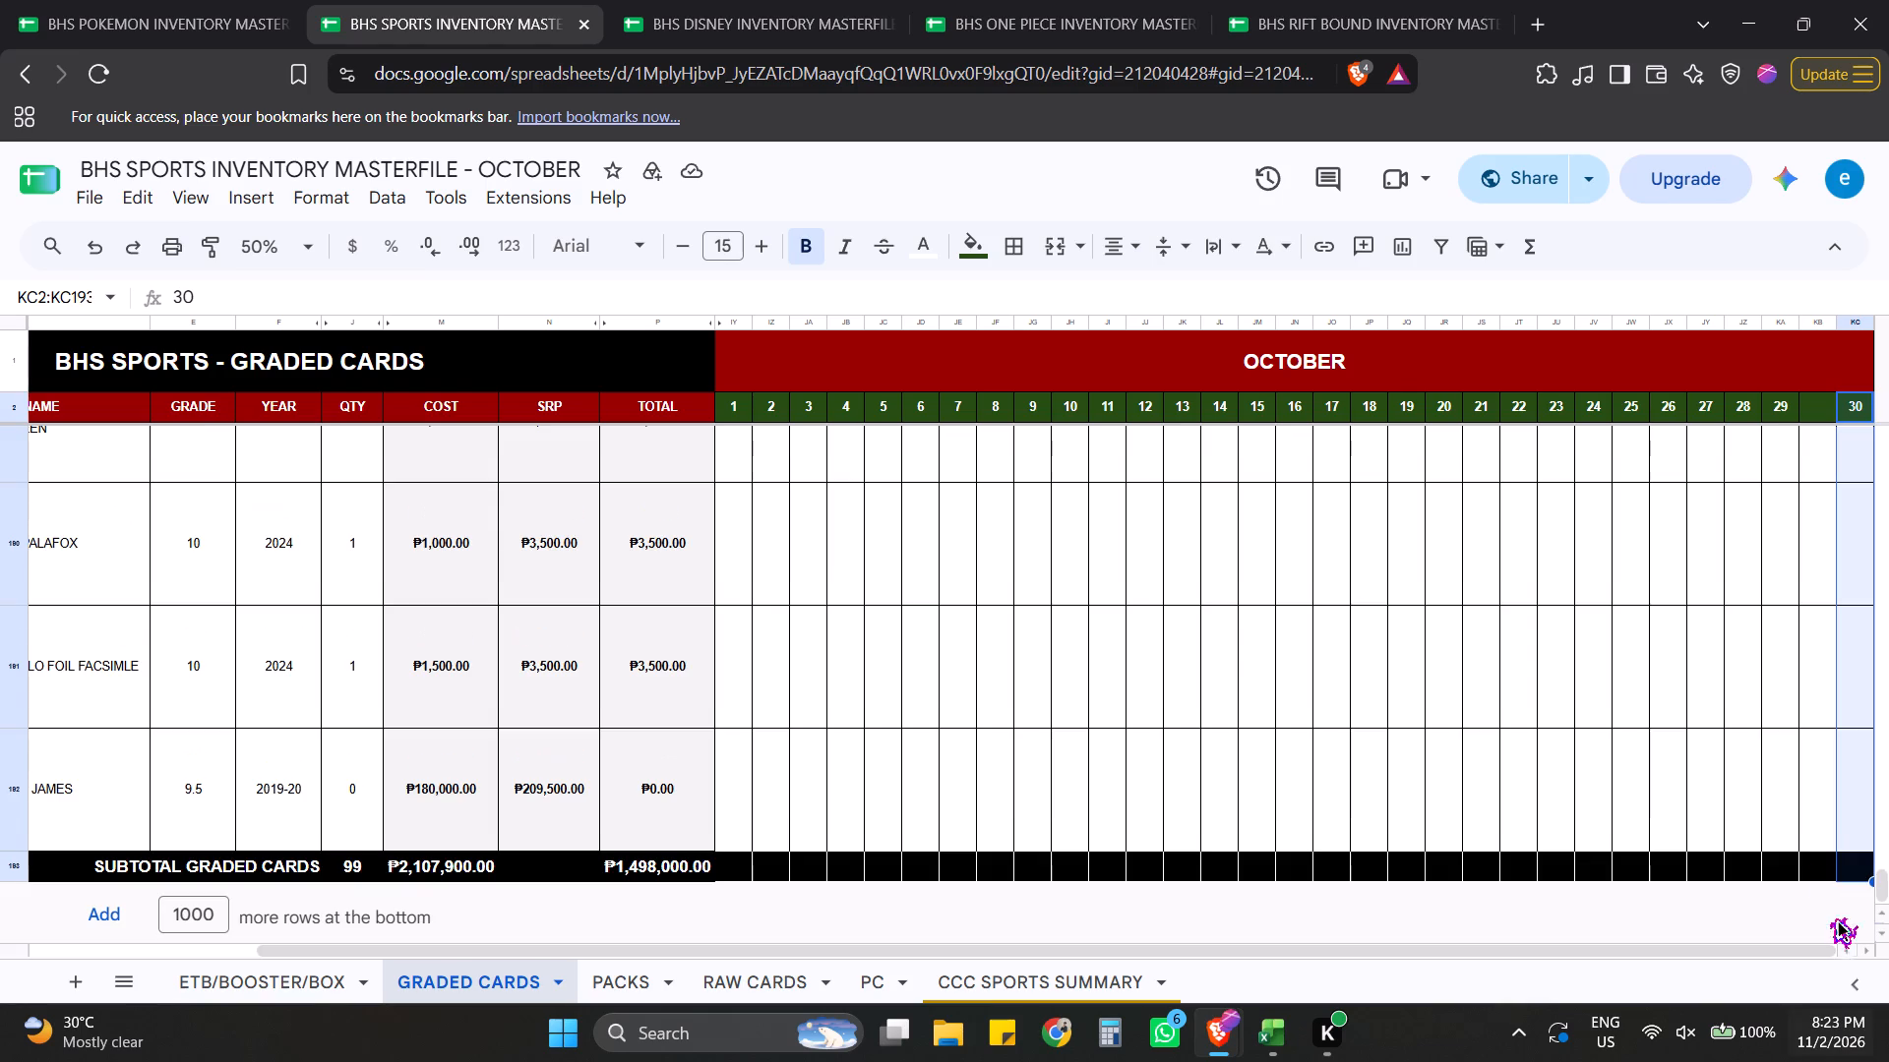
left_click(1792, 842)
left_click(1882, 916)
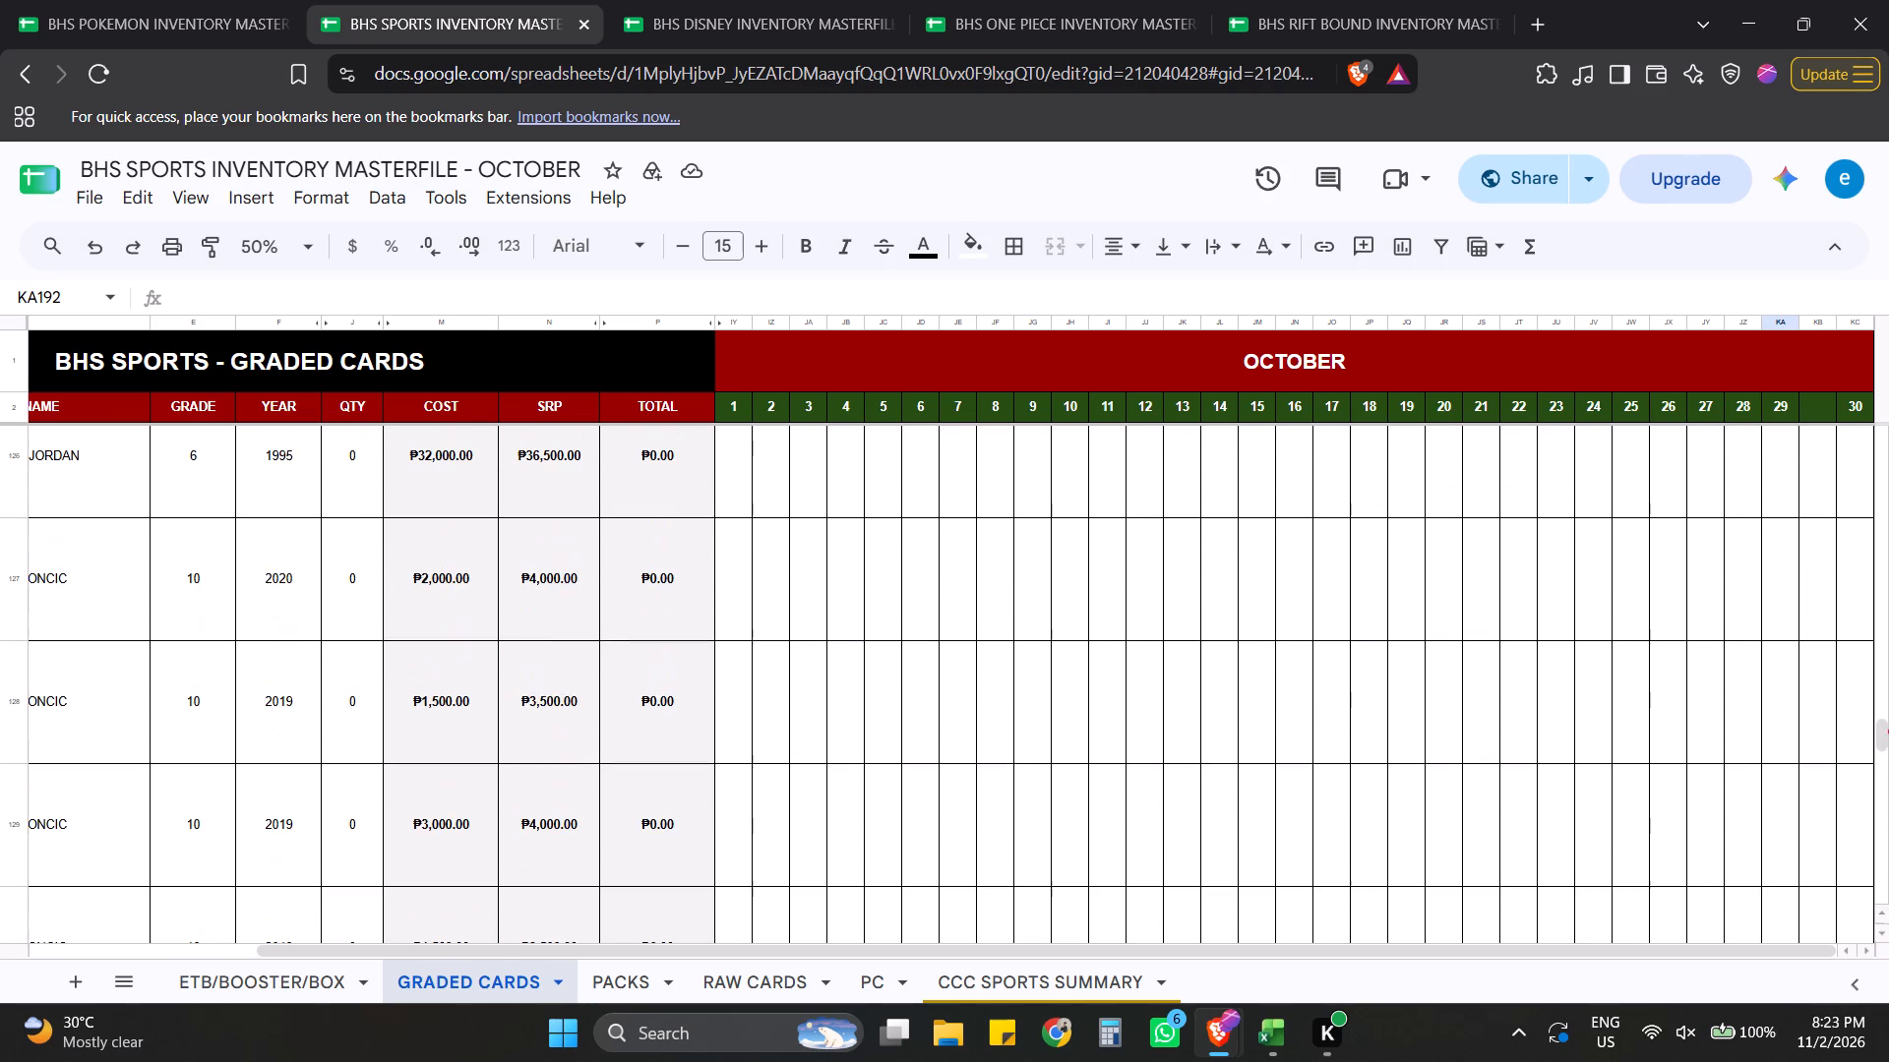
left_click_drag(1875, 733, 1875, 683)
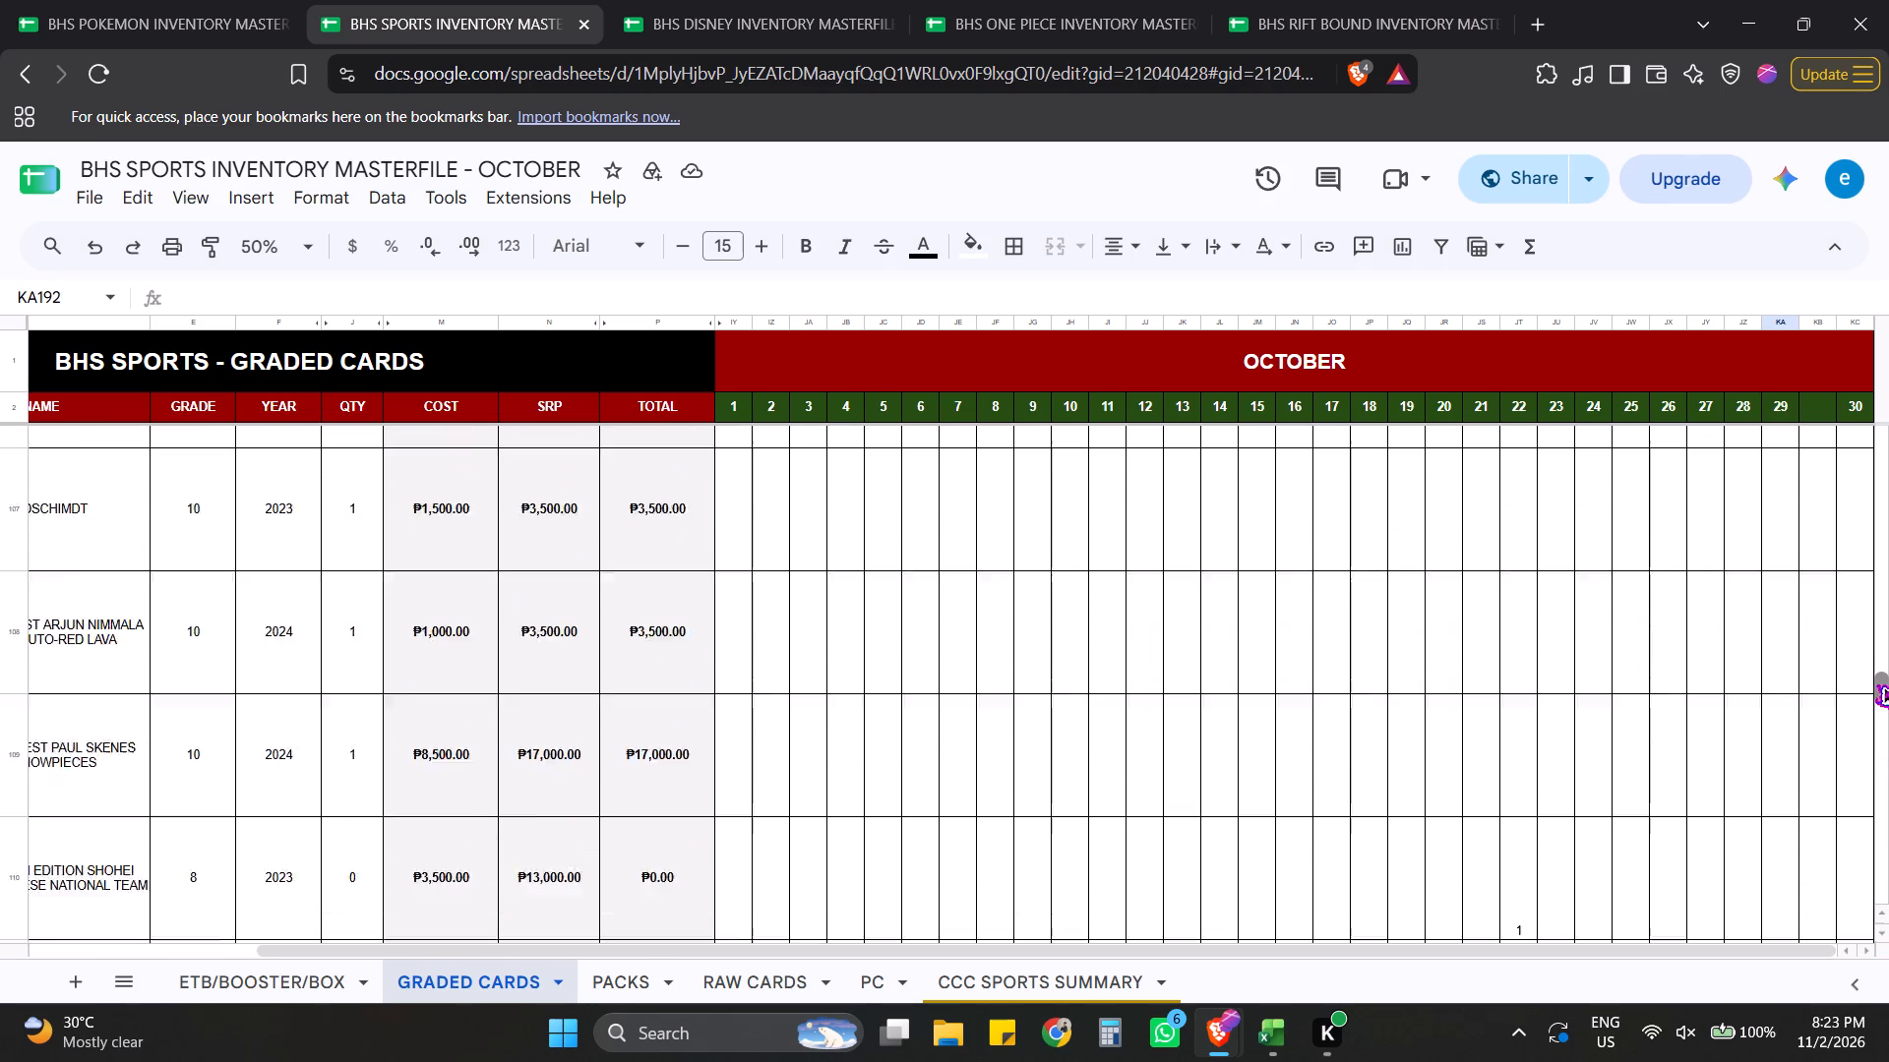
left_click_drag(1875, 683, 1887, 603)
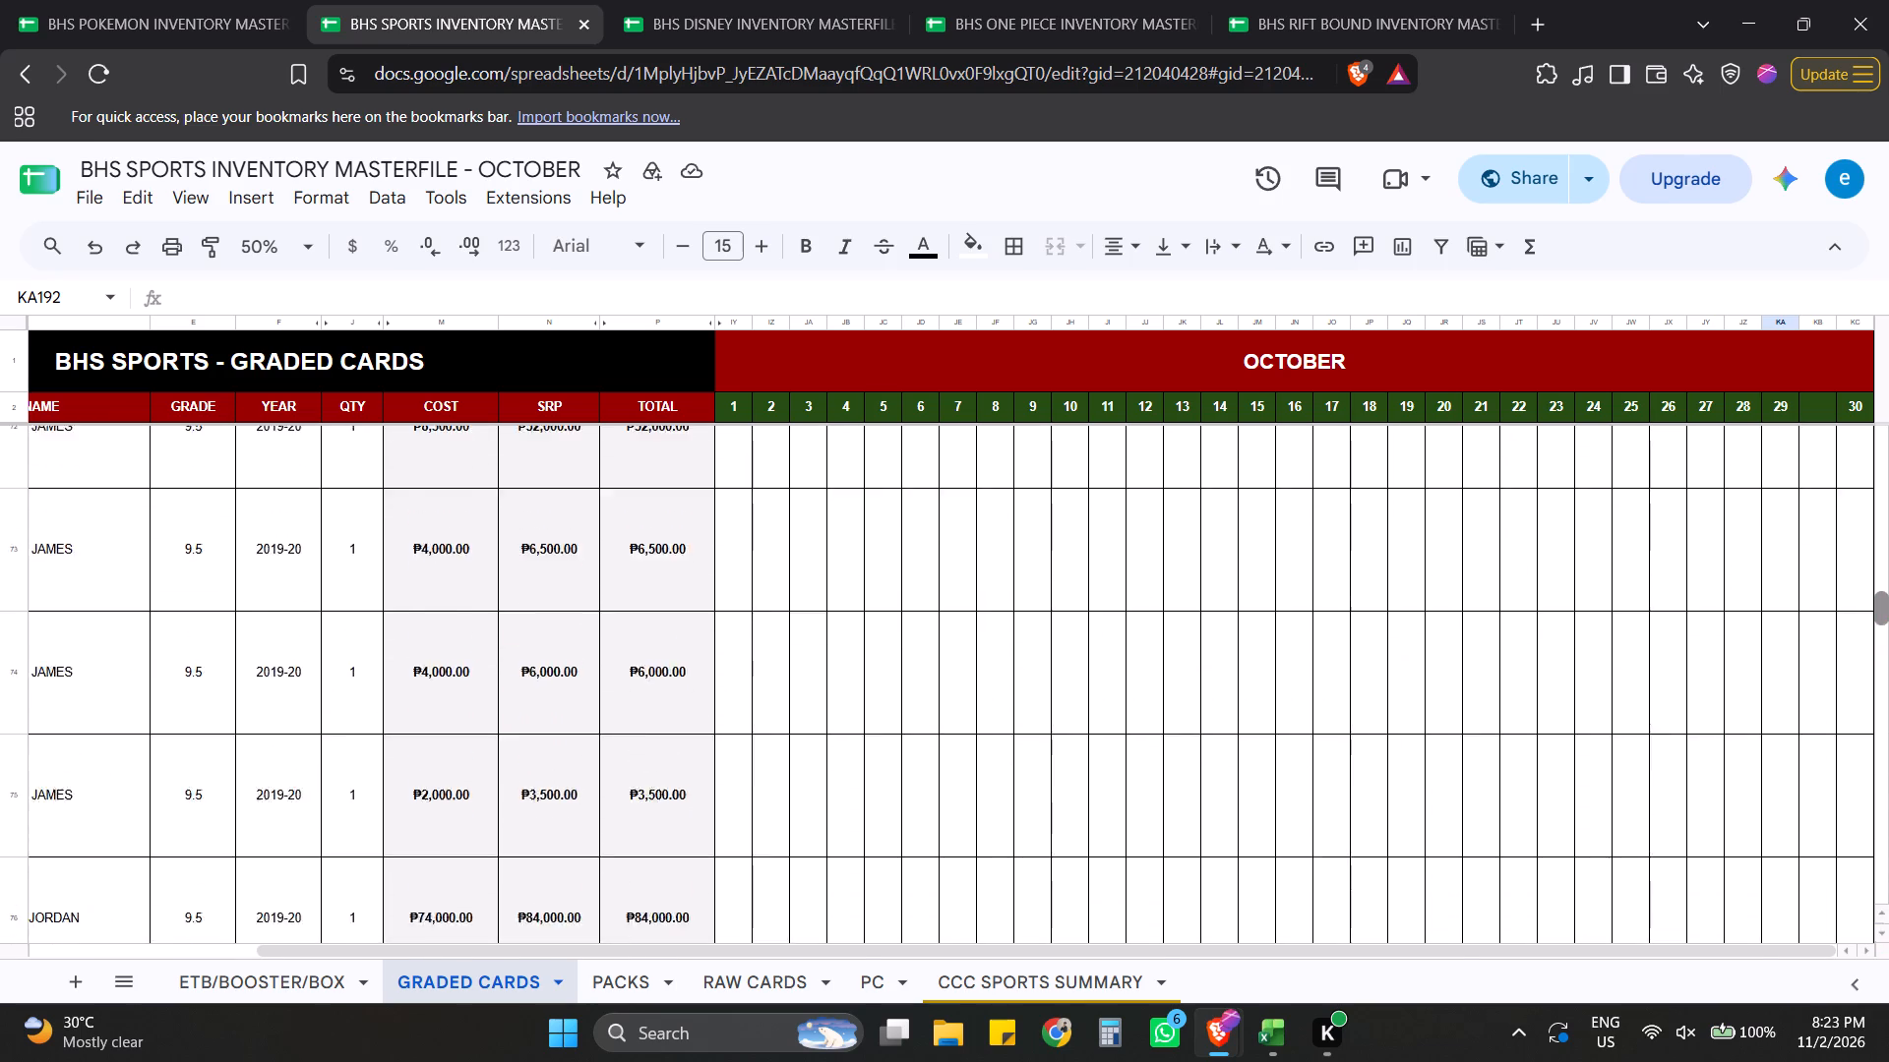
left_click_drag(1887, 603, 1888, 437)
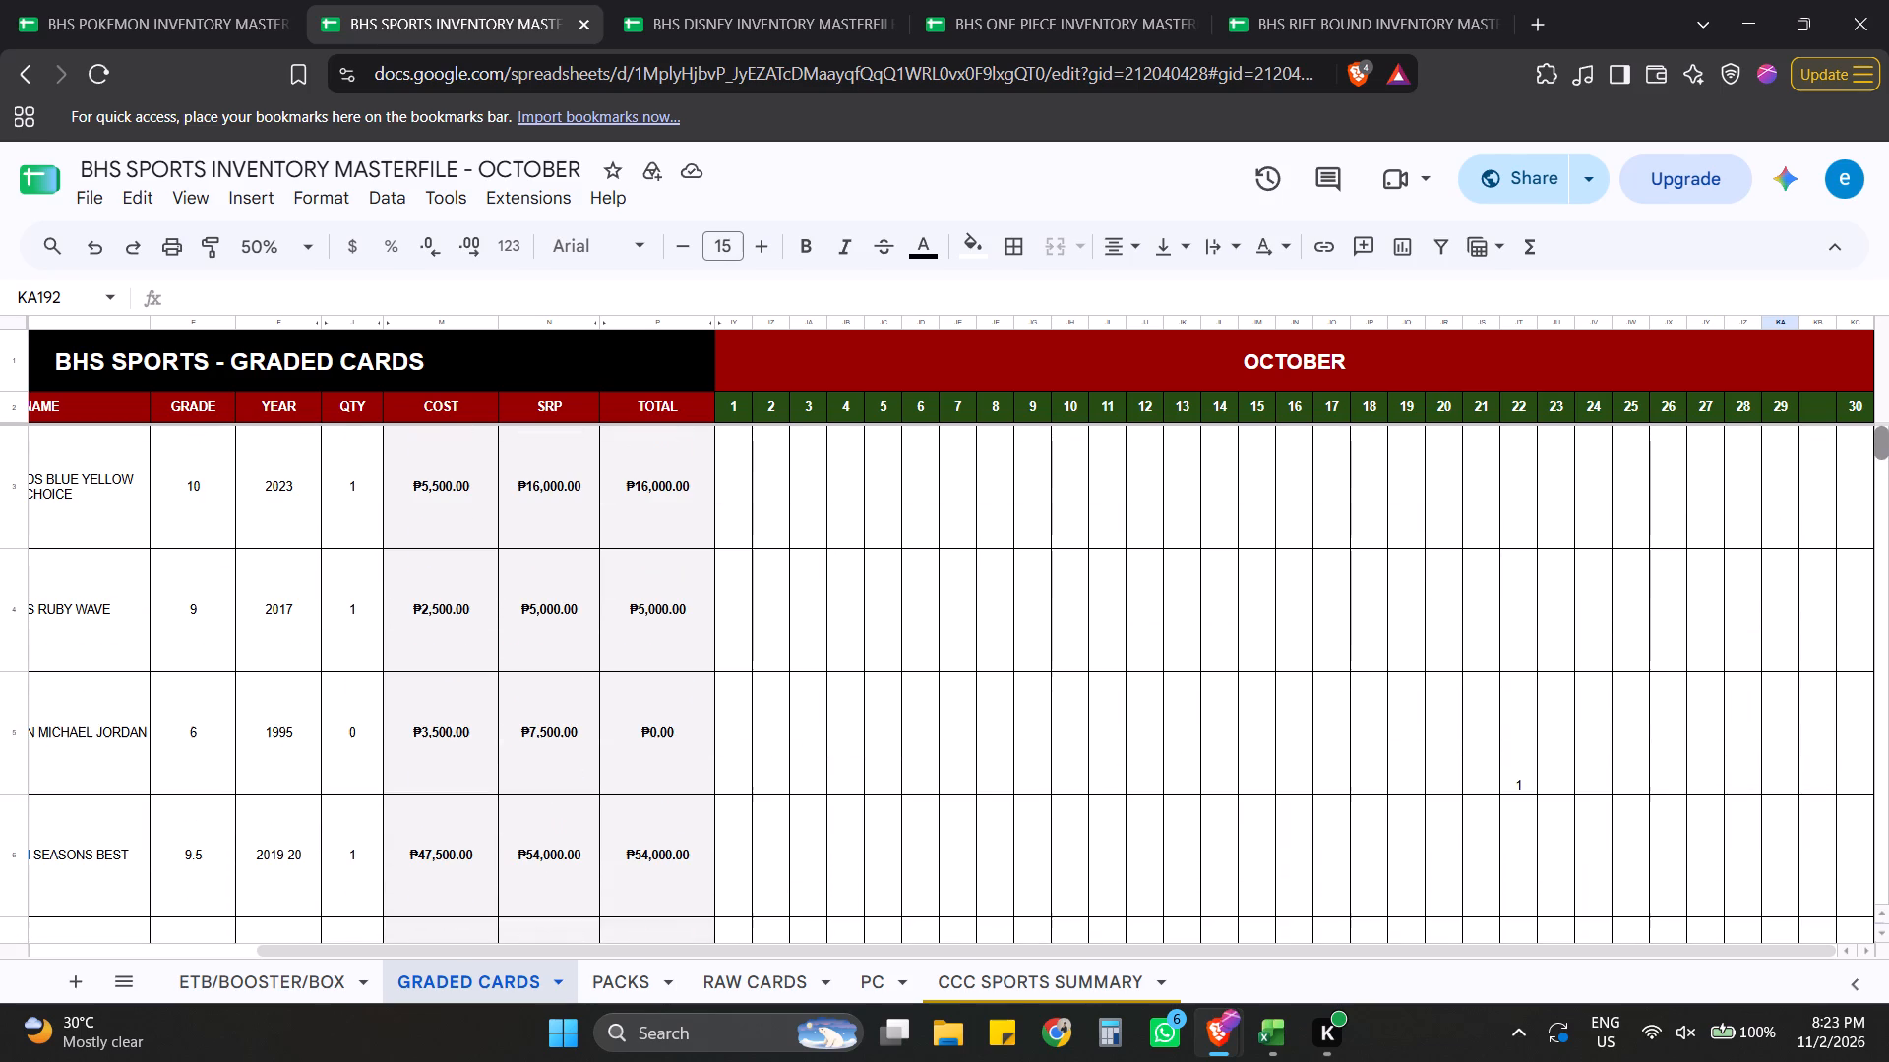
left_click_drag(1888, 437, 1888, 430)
Extend the day number series from 28 and 29 across heading cells KB2 and KC2 to produce 30 and 31.
left_click_drag(1735, 406, 1794, 410)
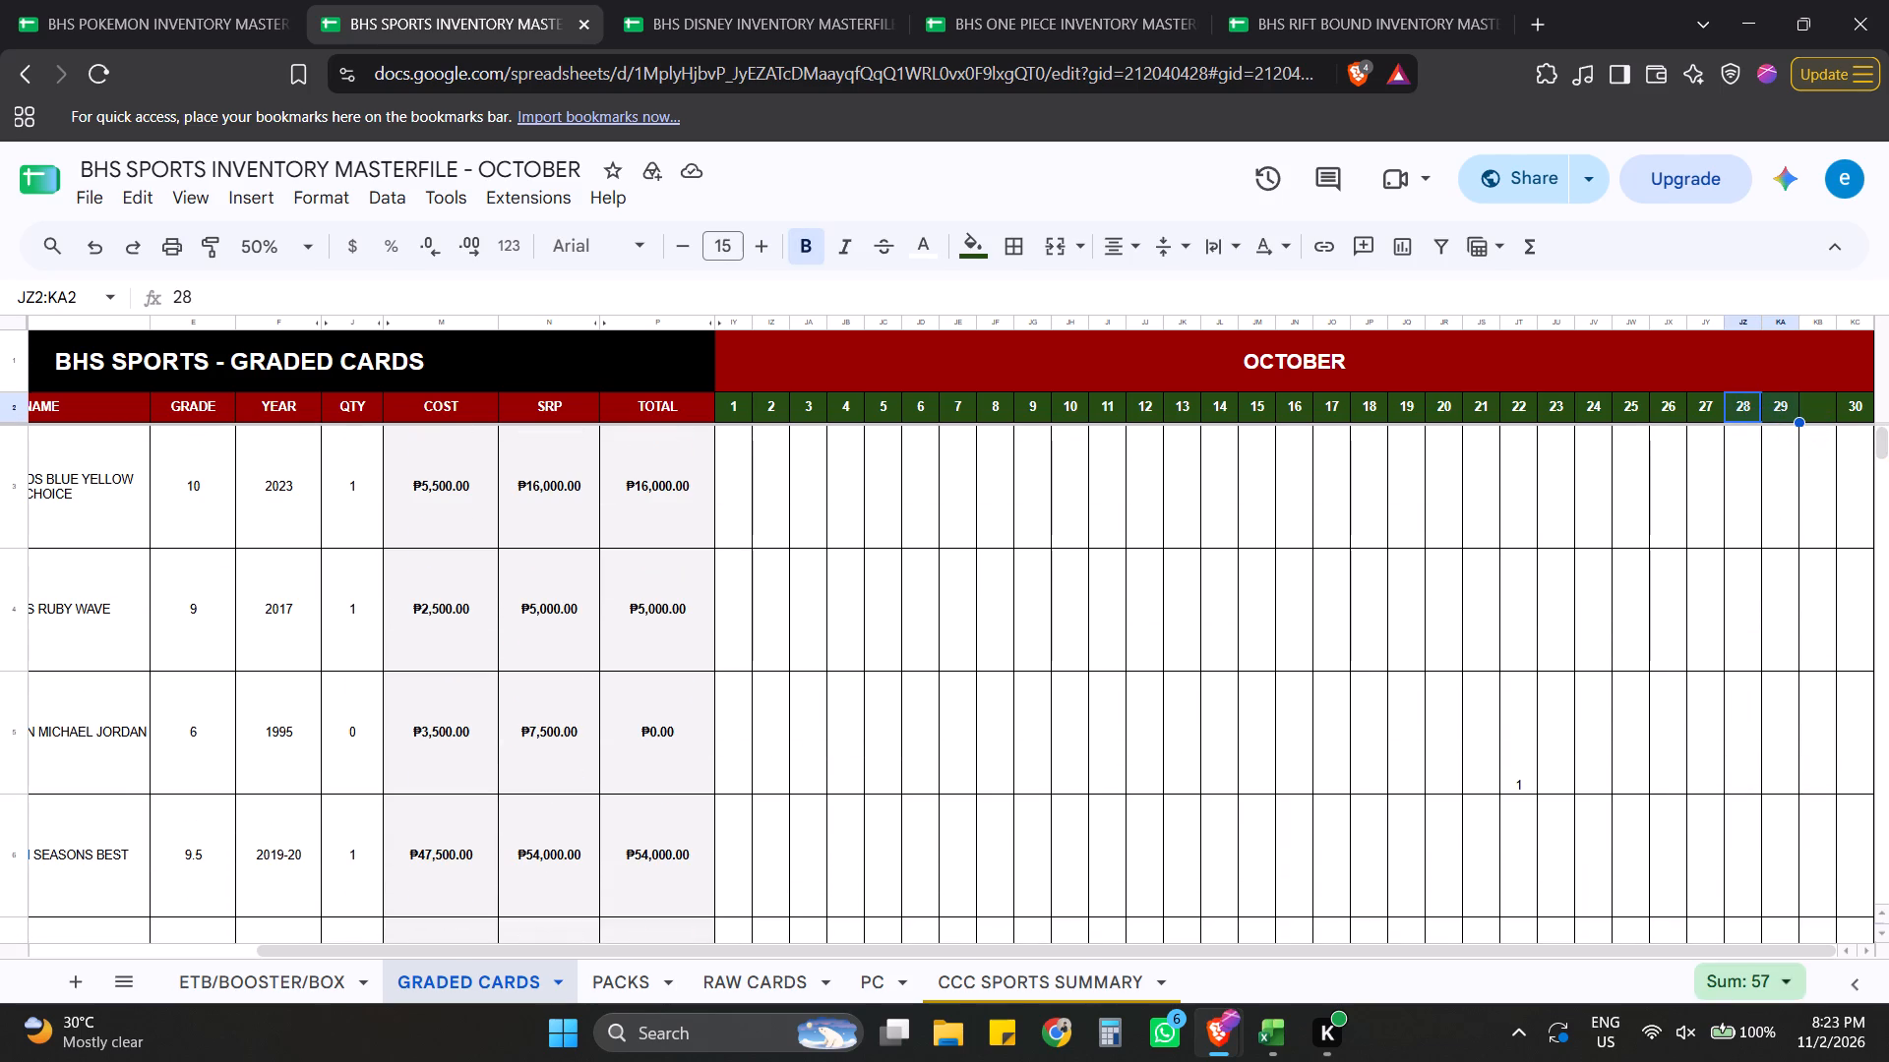
left_click_drag(1799, 423, 1840, 420)
left_click_drag(1798, 420, 1816, 419)
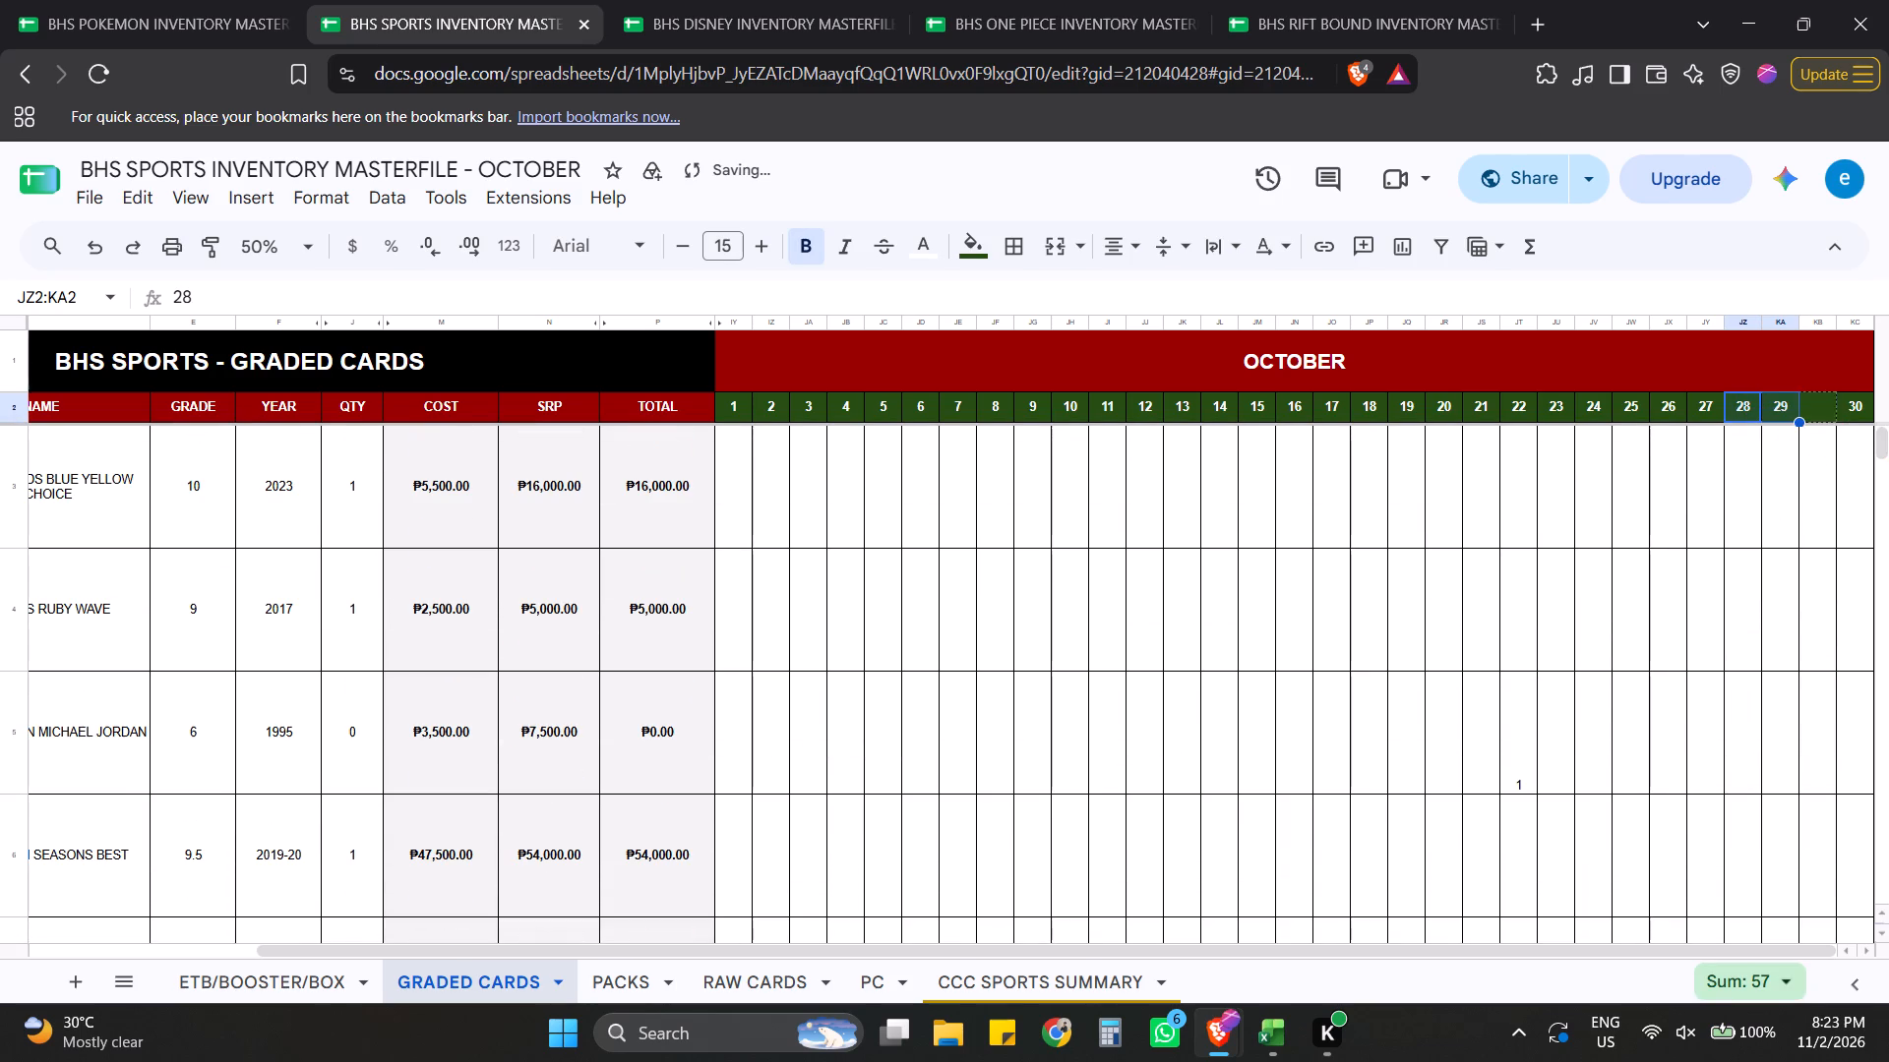
left_click_drag(1816, 419, 1860, 416)
left_click(1794, 484)
Insert one blank column directly after the day 31 column KC.
left_click(1850, 322)
right_click(1850, 322)
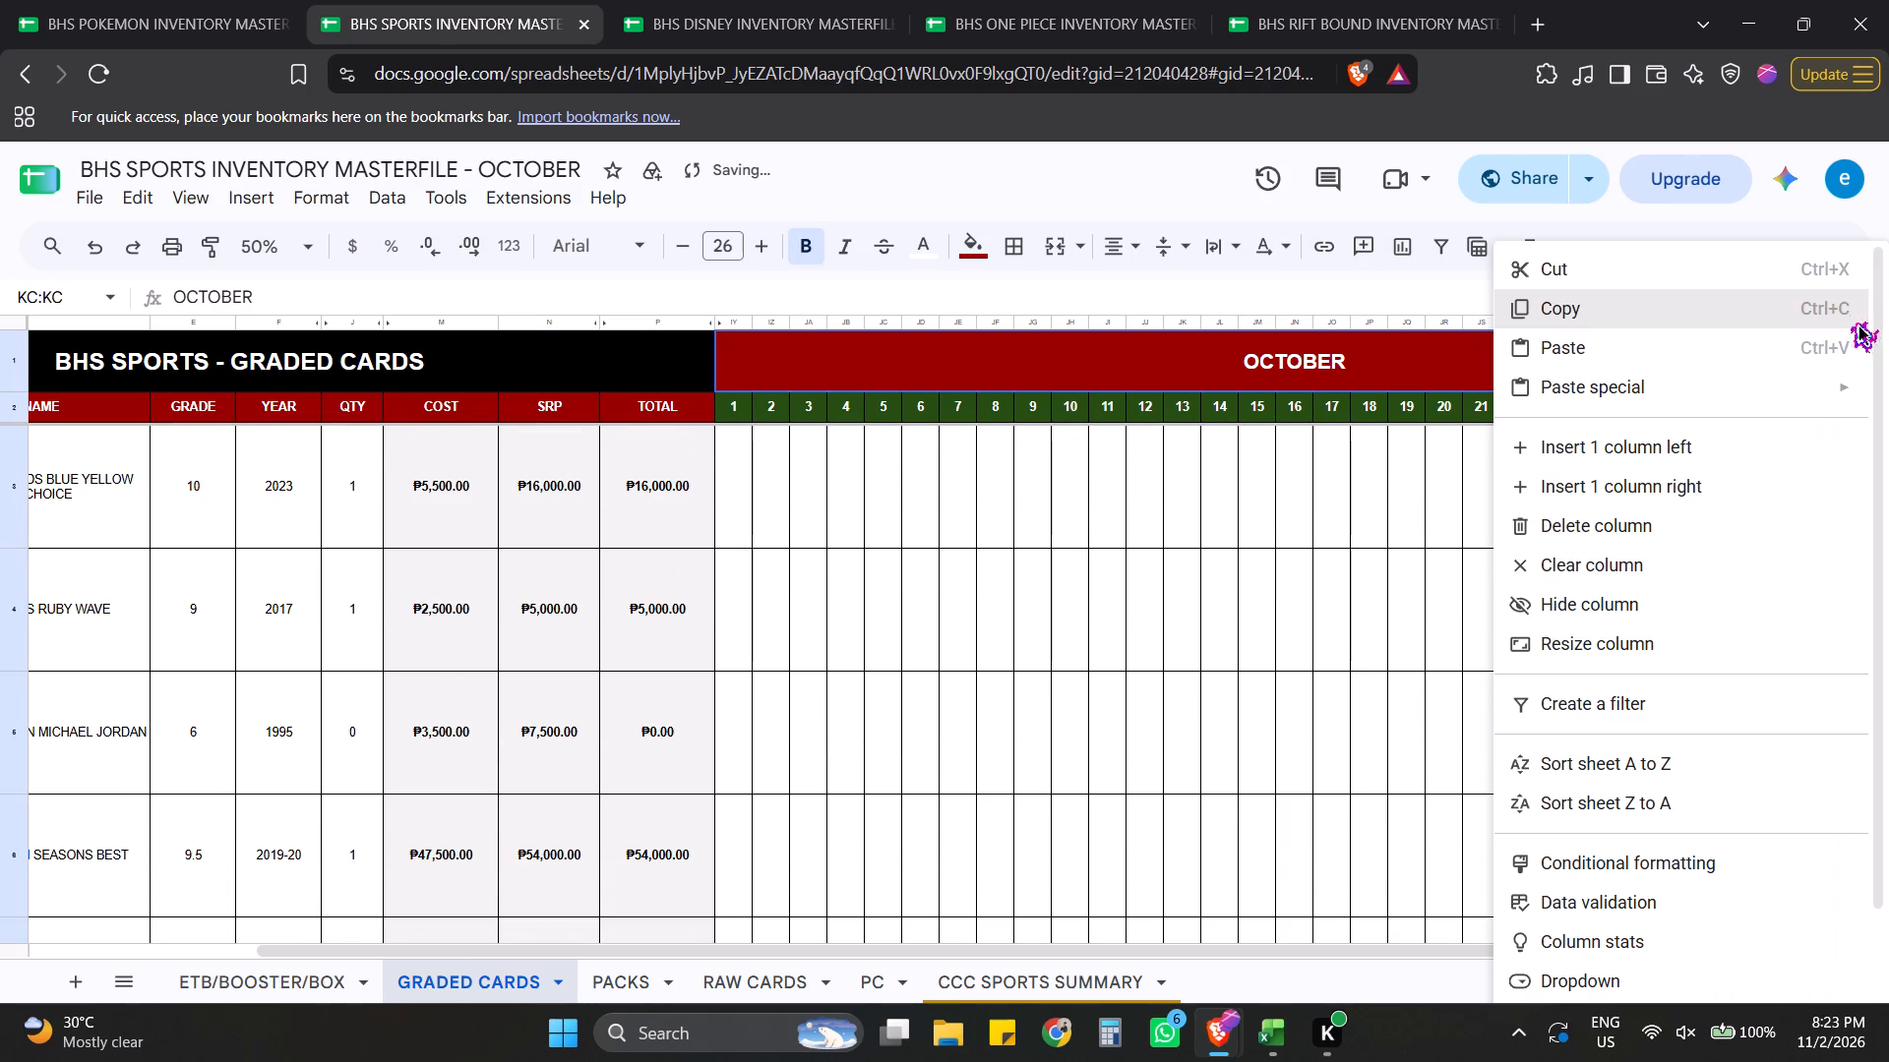
left_click(1726, 484)
left_click(1575, 654)
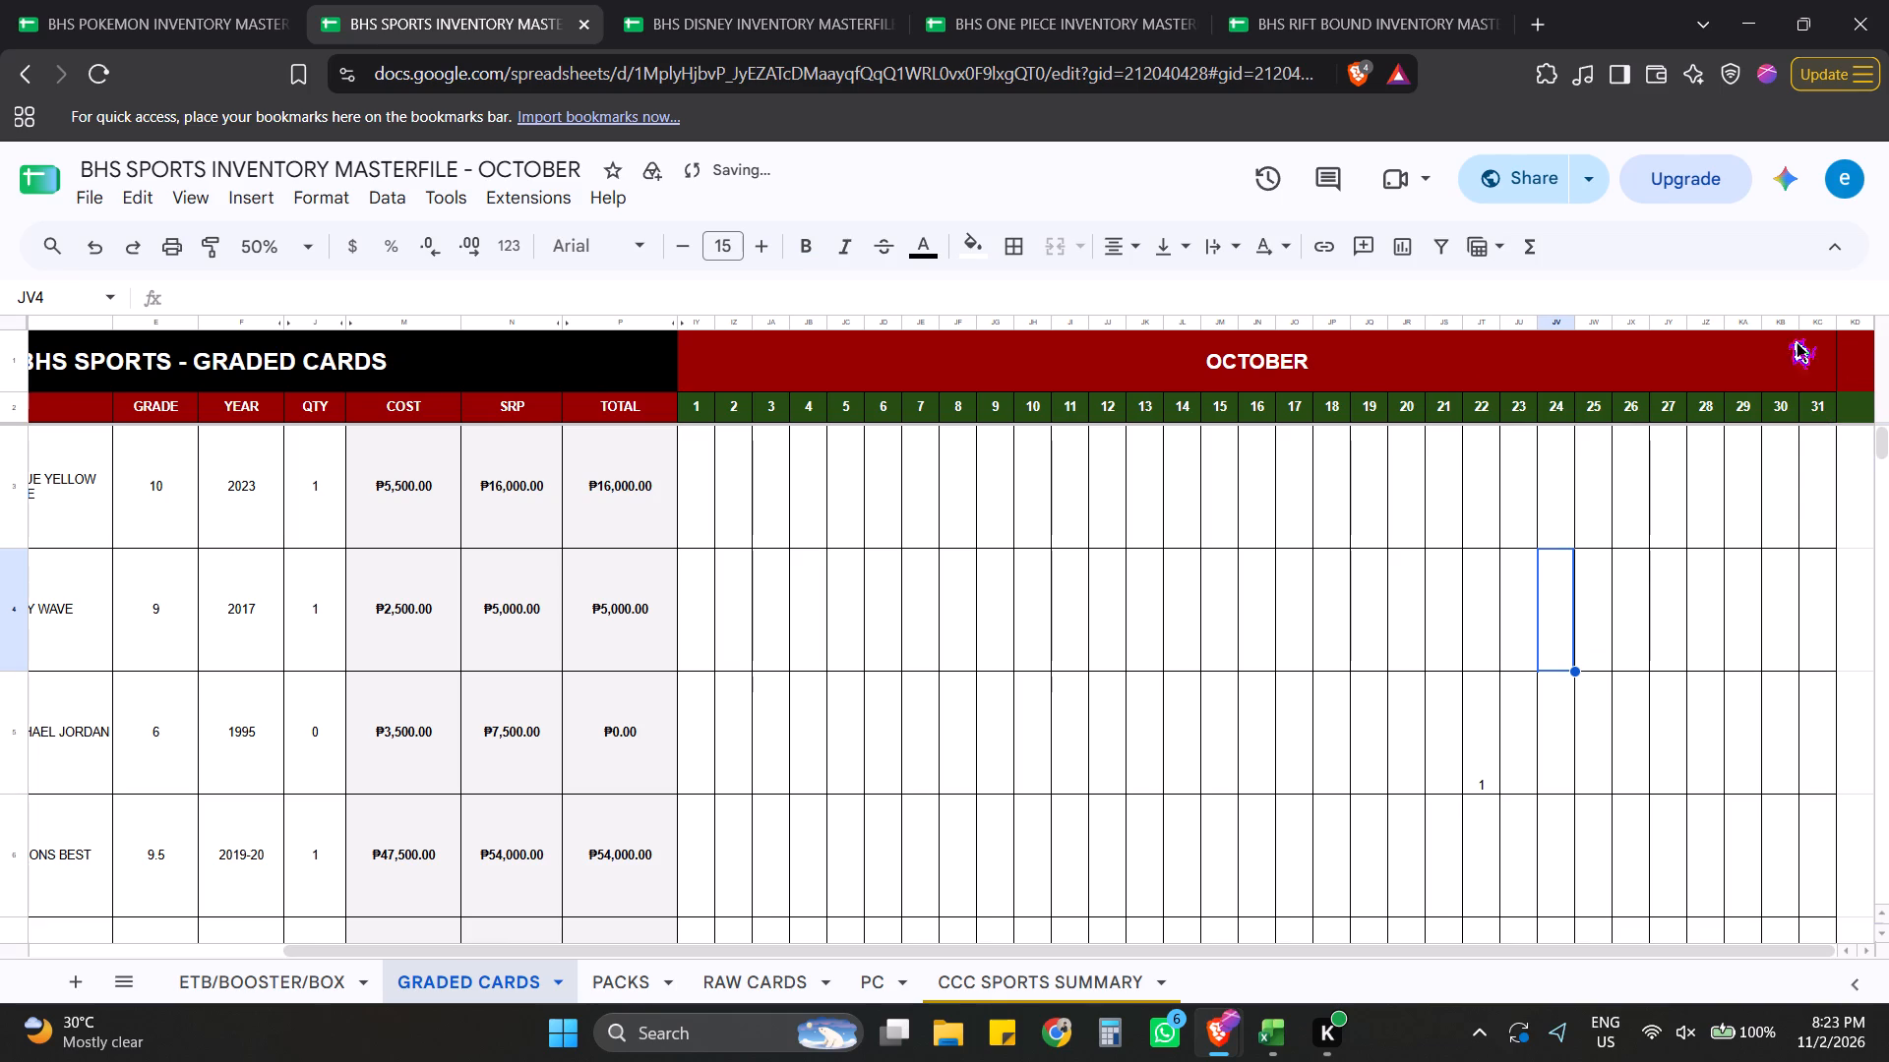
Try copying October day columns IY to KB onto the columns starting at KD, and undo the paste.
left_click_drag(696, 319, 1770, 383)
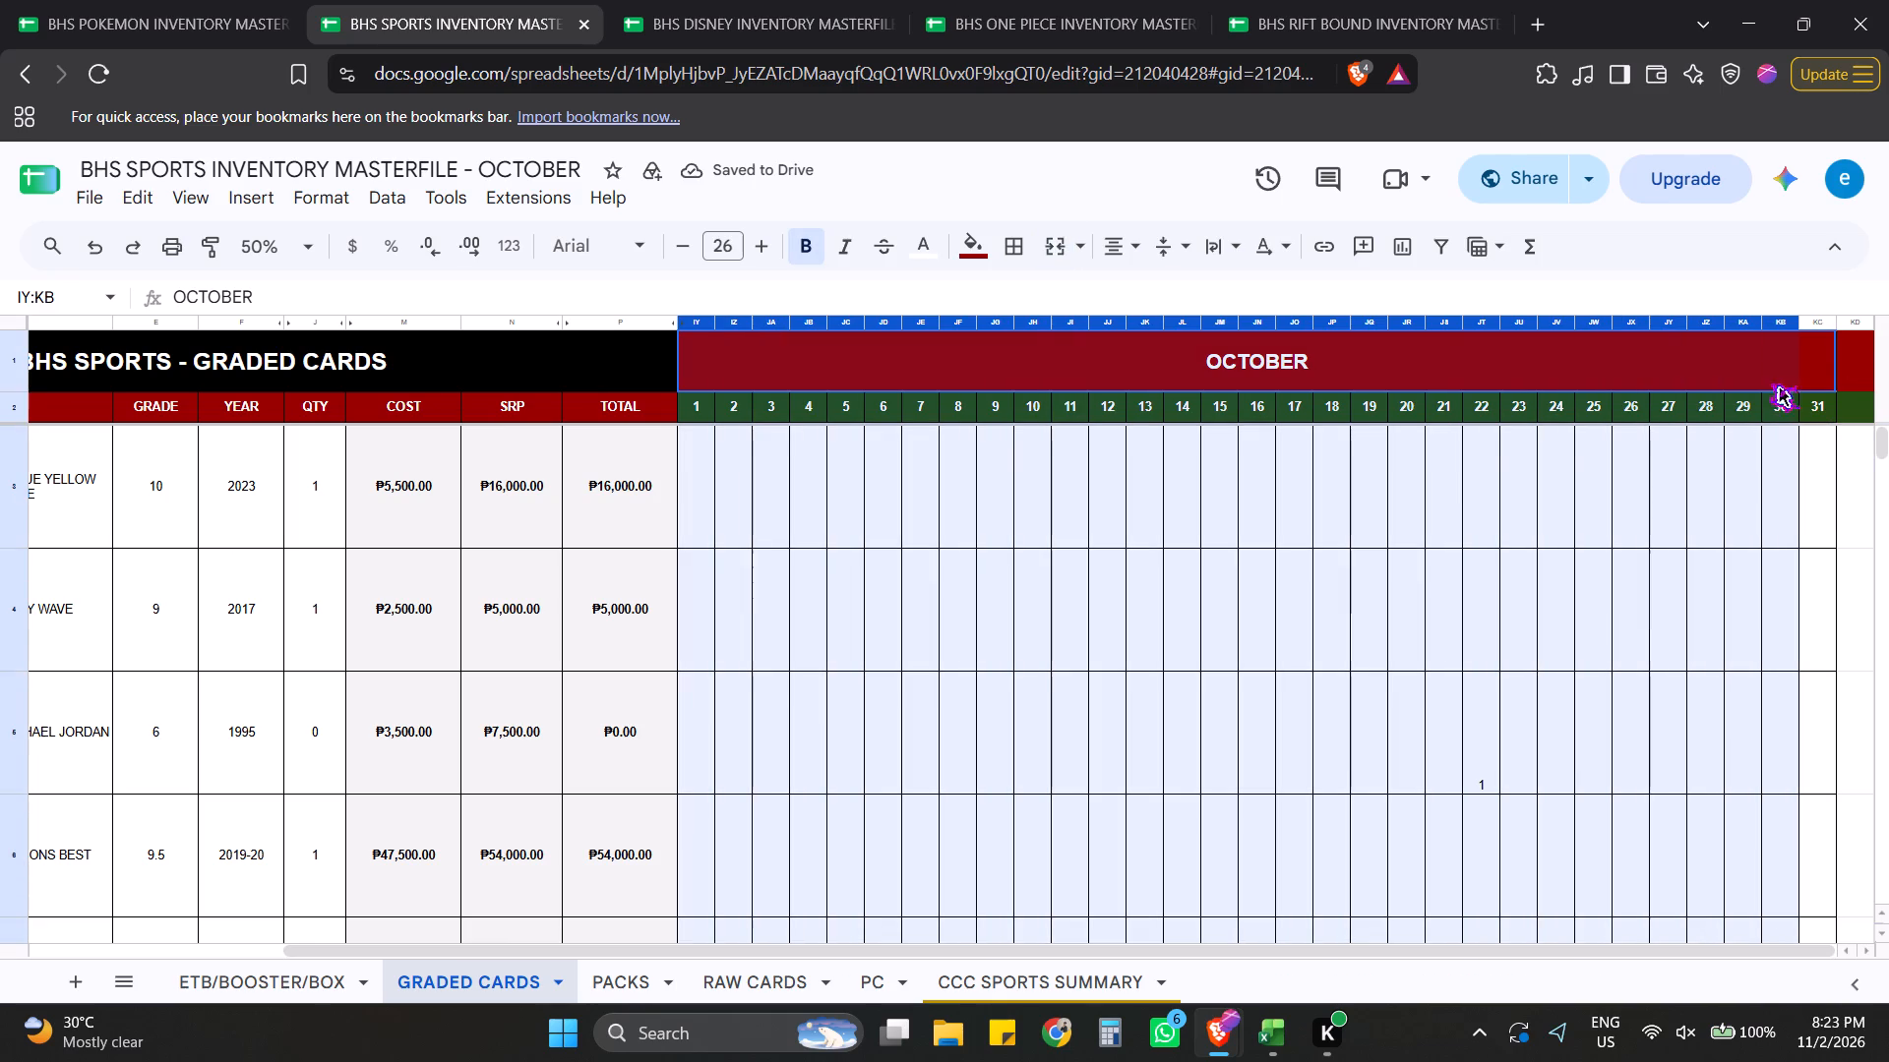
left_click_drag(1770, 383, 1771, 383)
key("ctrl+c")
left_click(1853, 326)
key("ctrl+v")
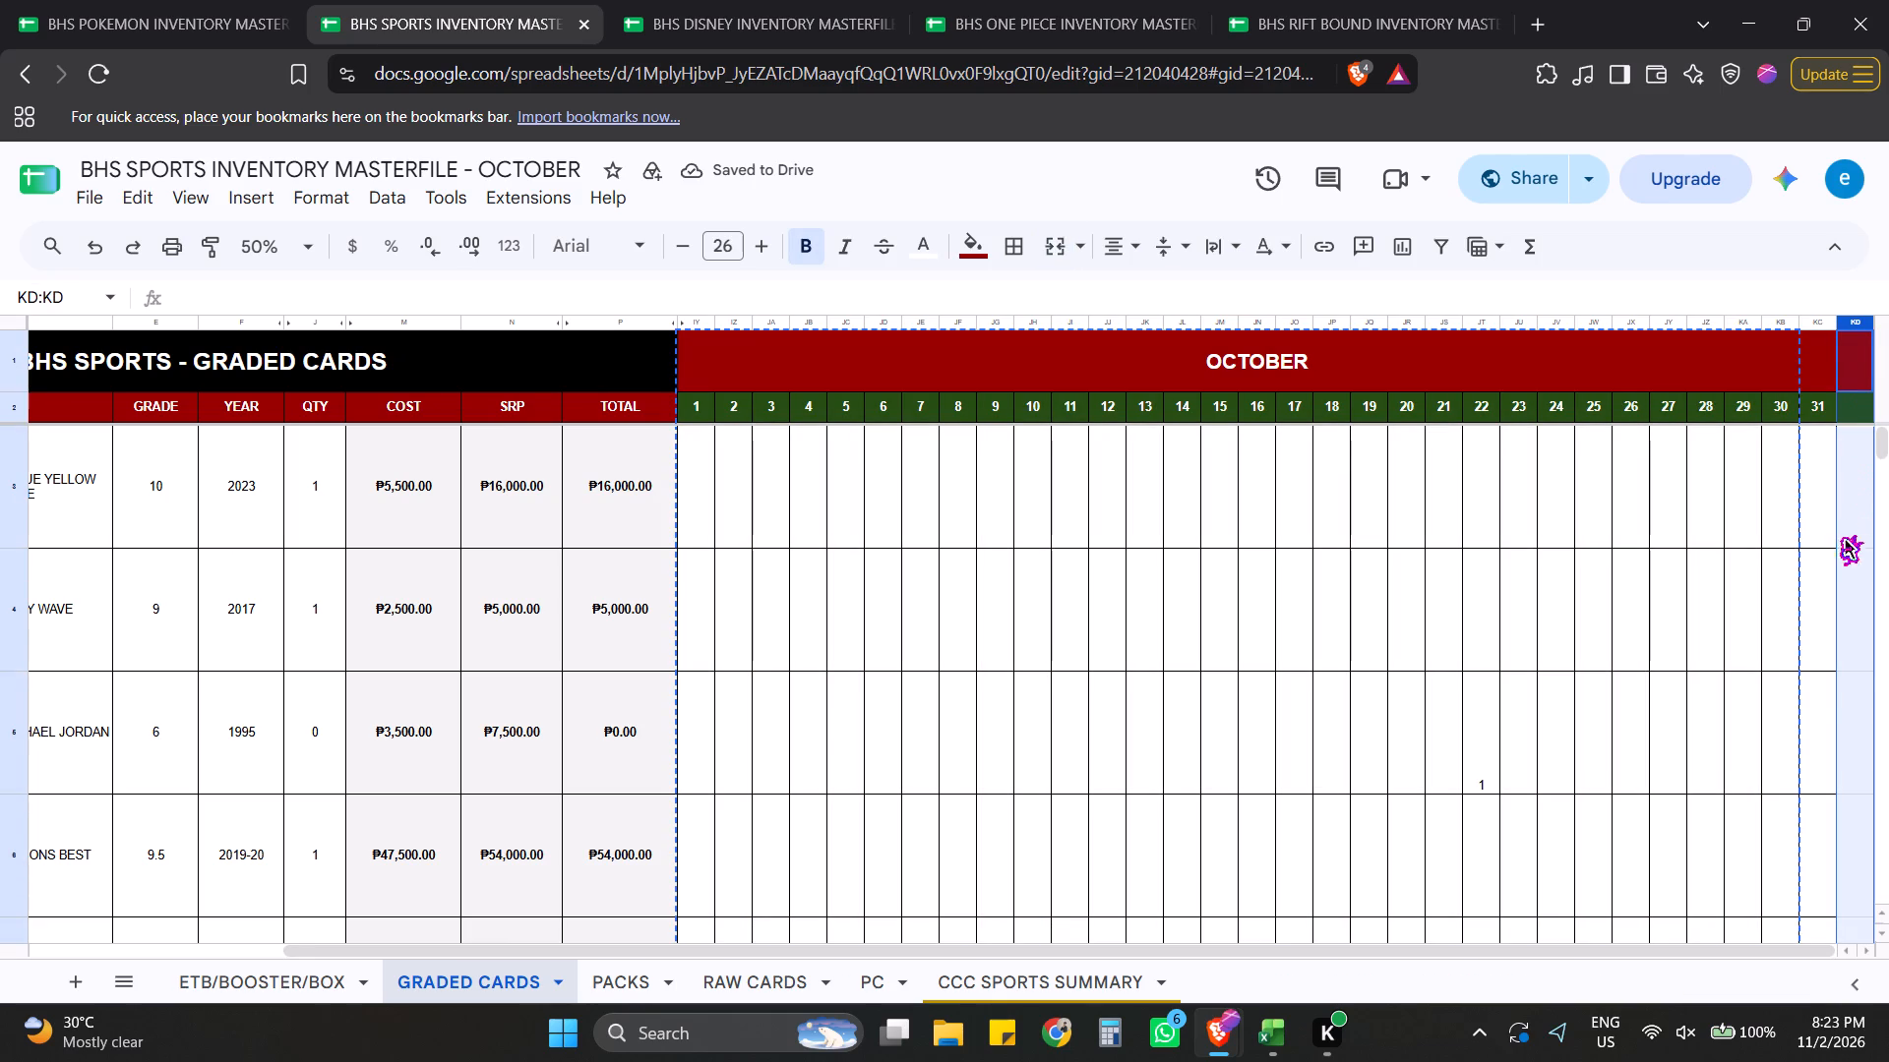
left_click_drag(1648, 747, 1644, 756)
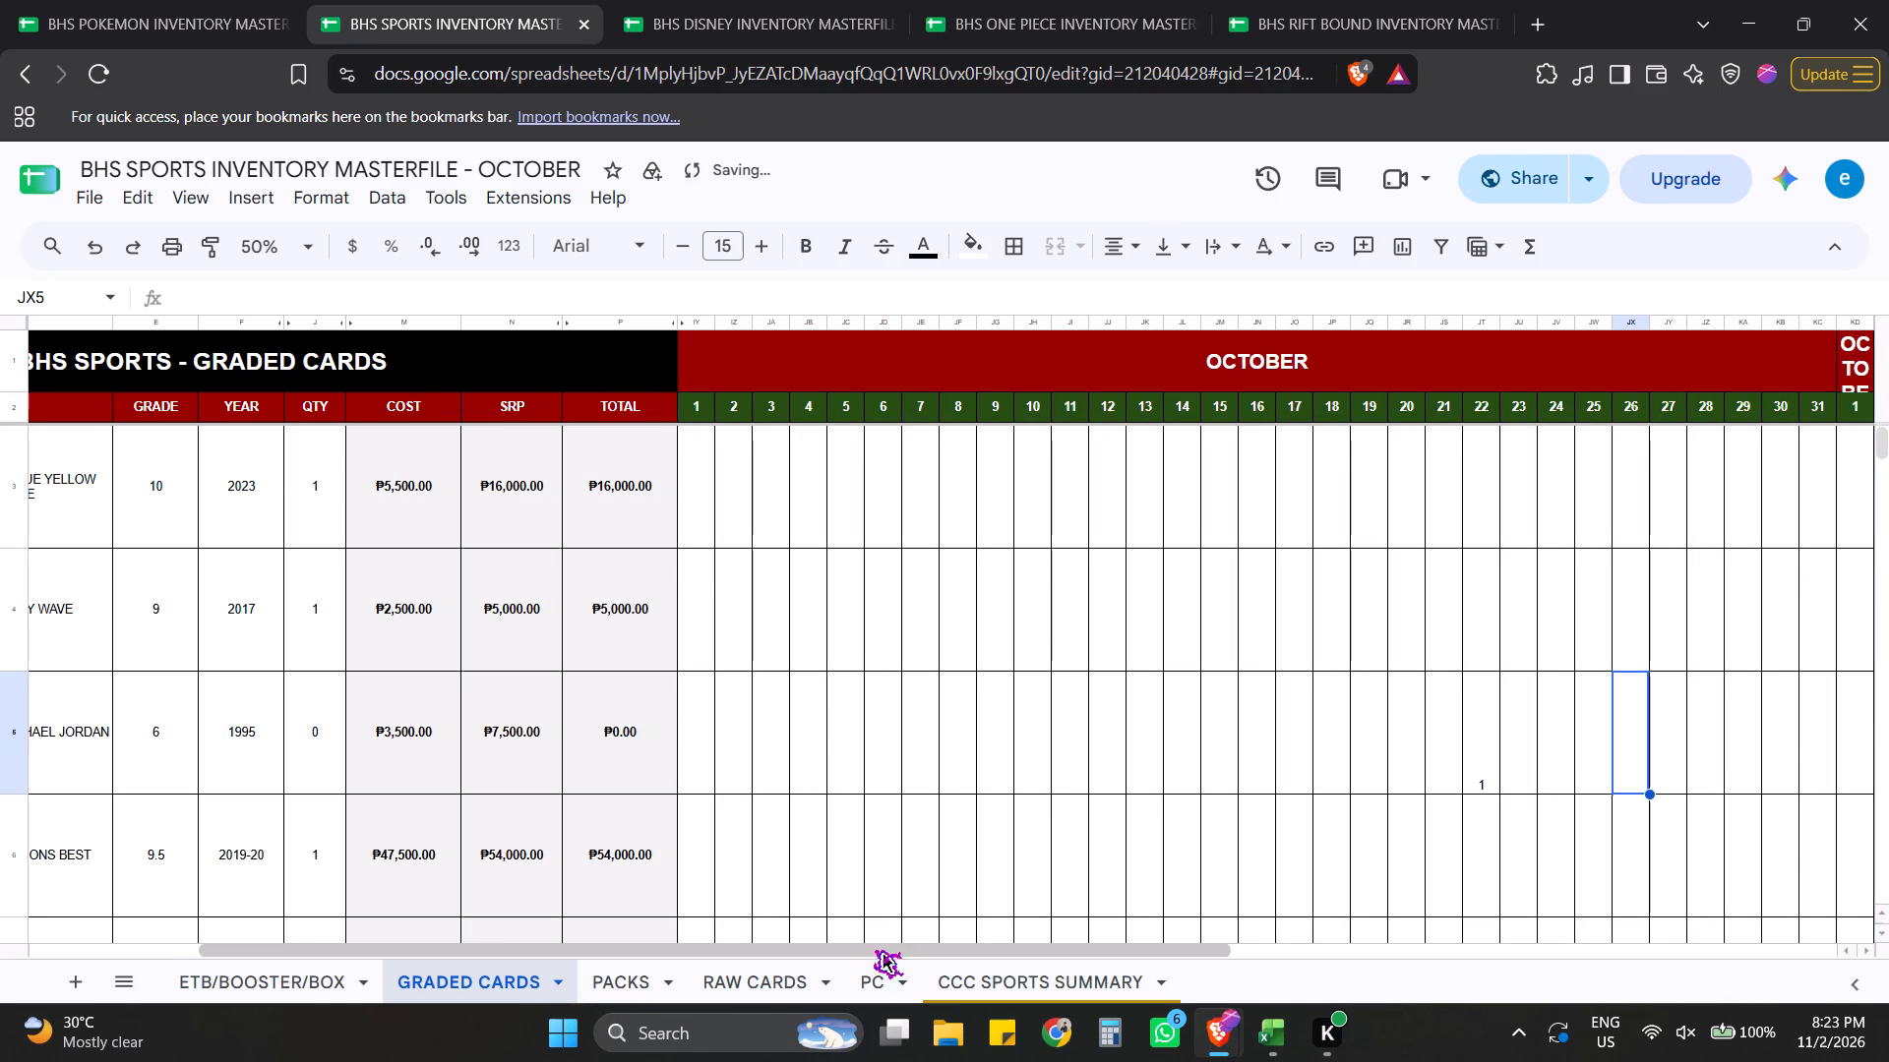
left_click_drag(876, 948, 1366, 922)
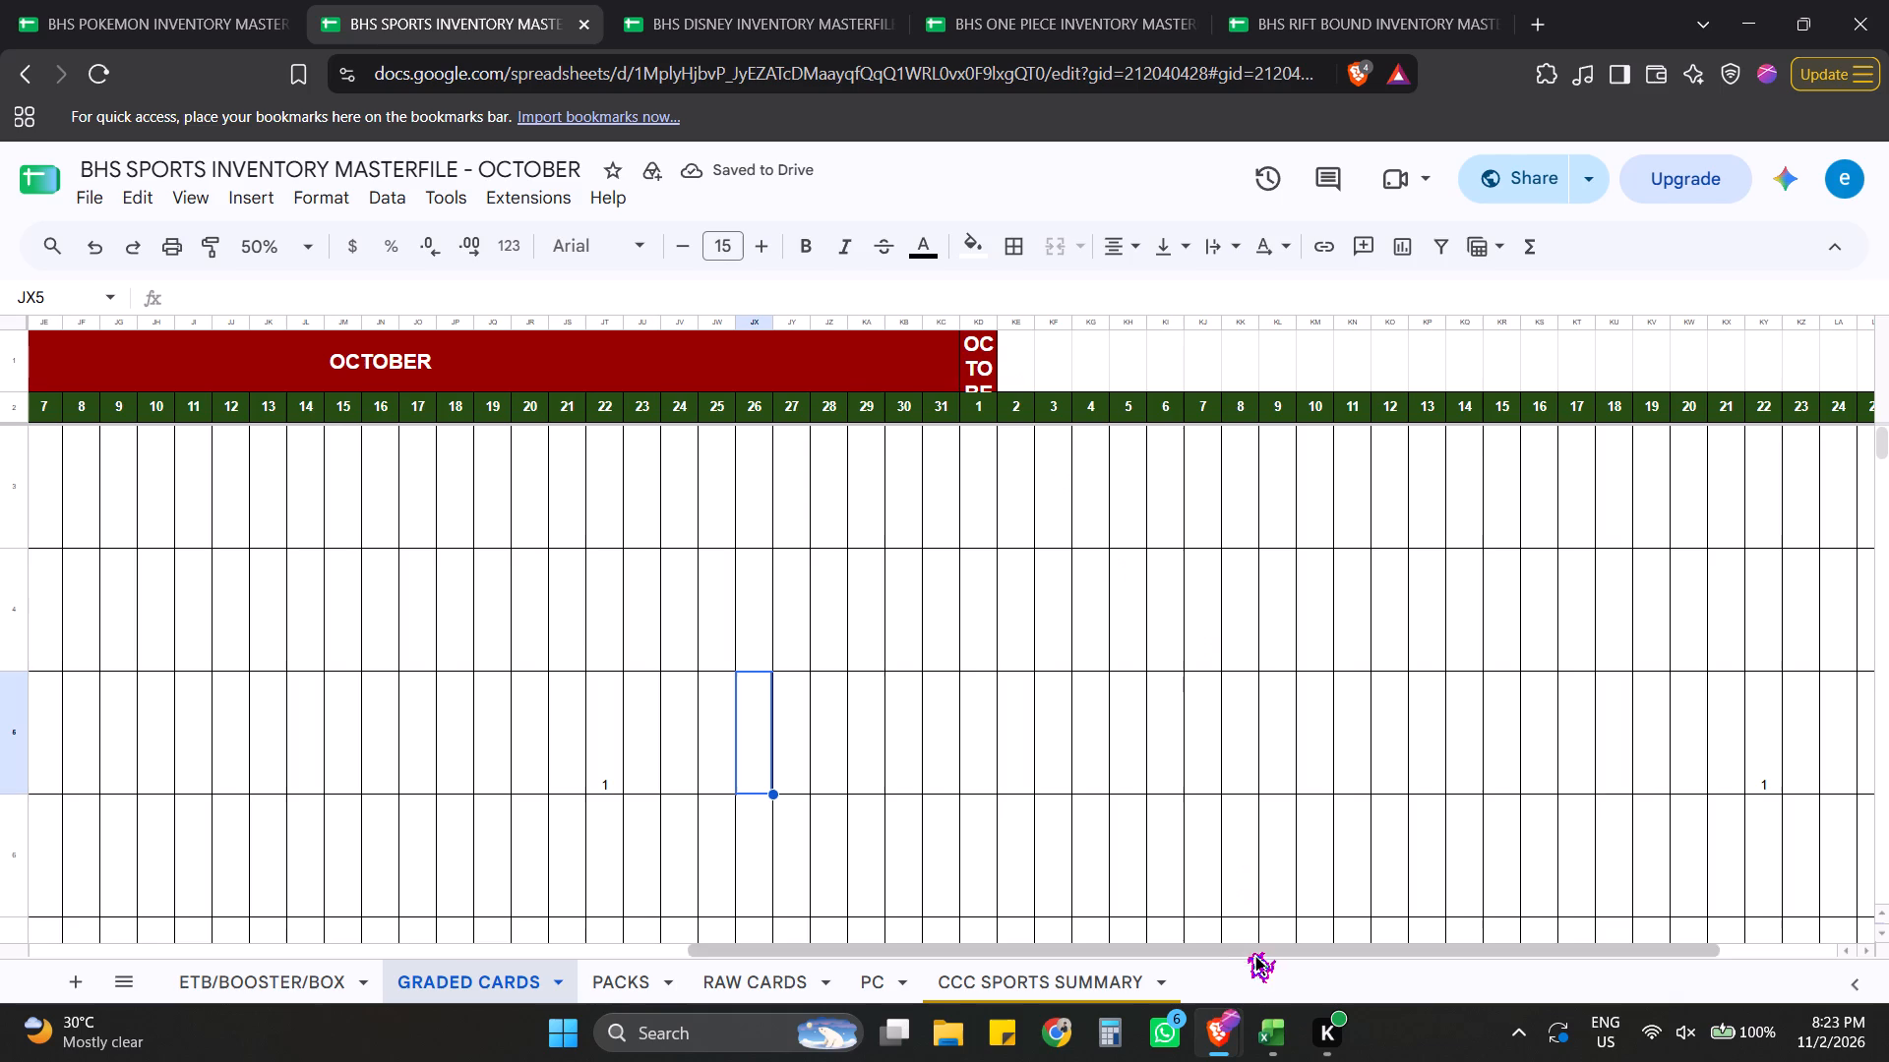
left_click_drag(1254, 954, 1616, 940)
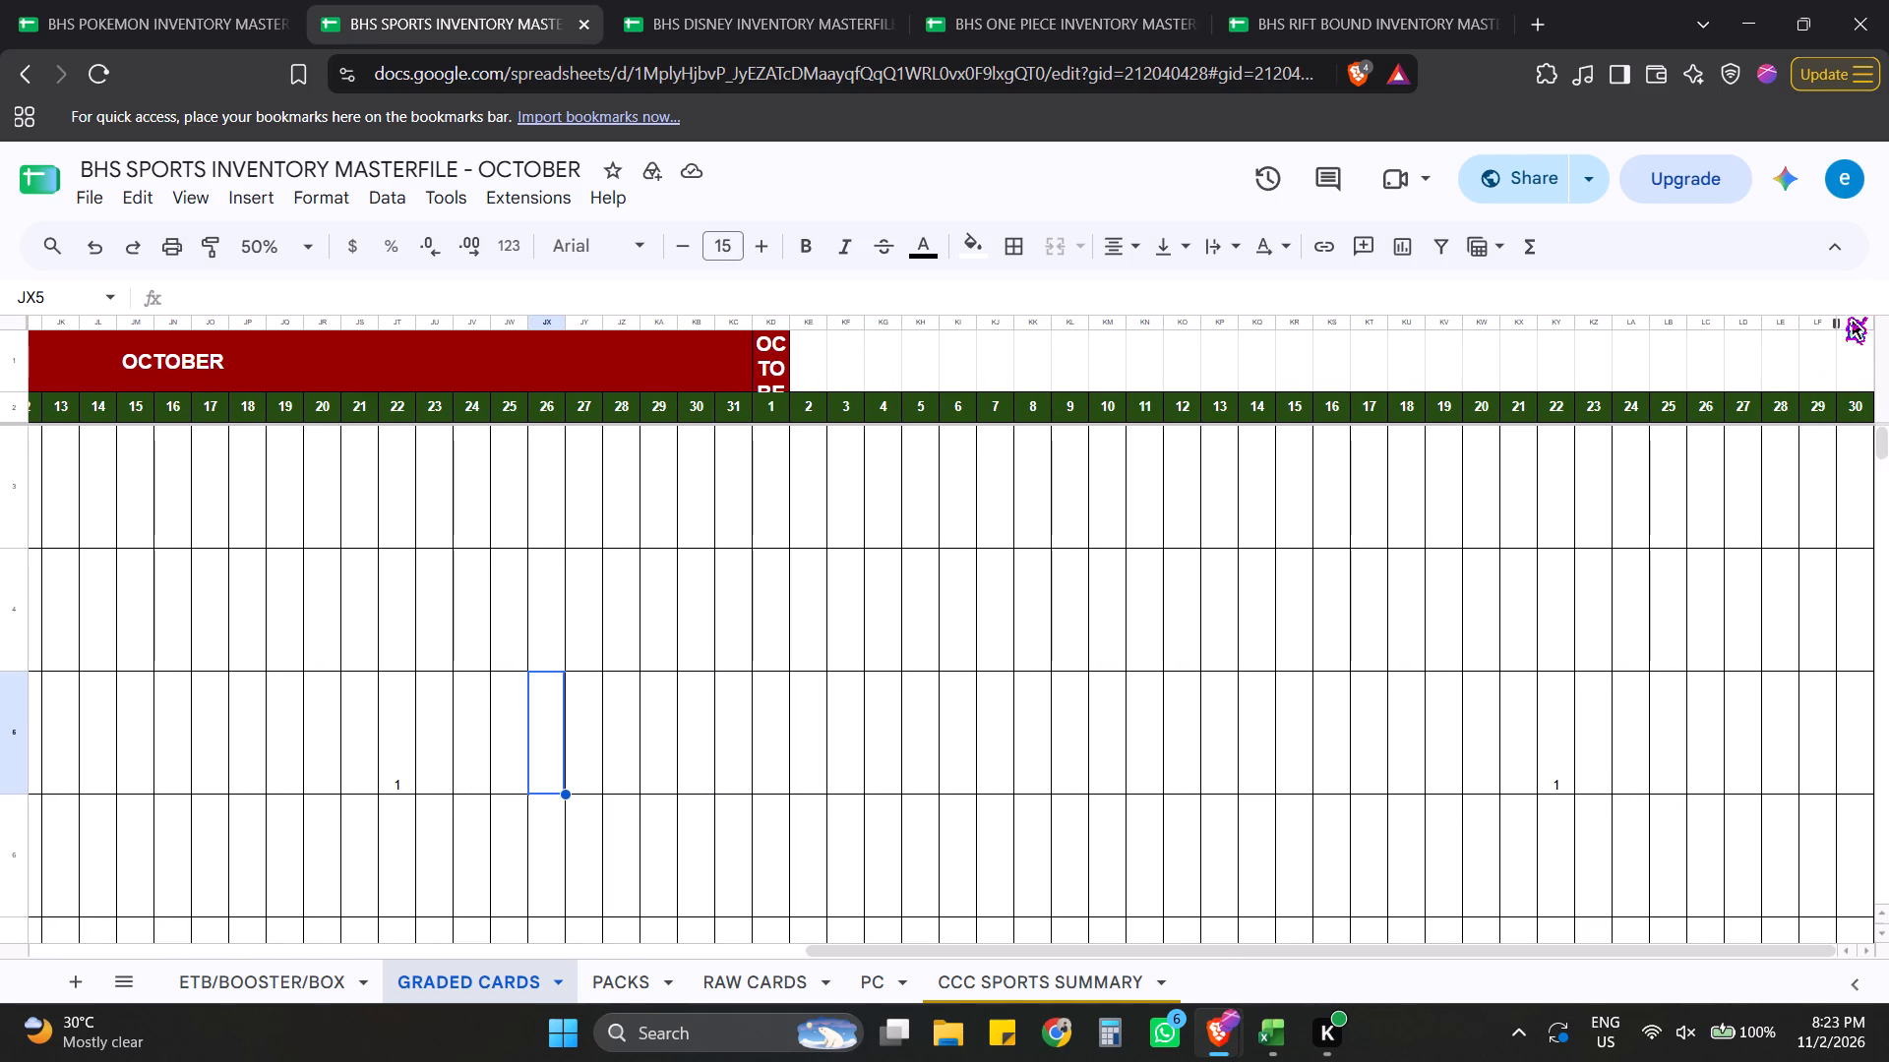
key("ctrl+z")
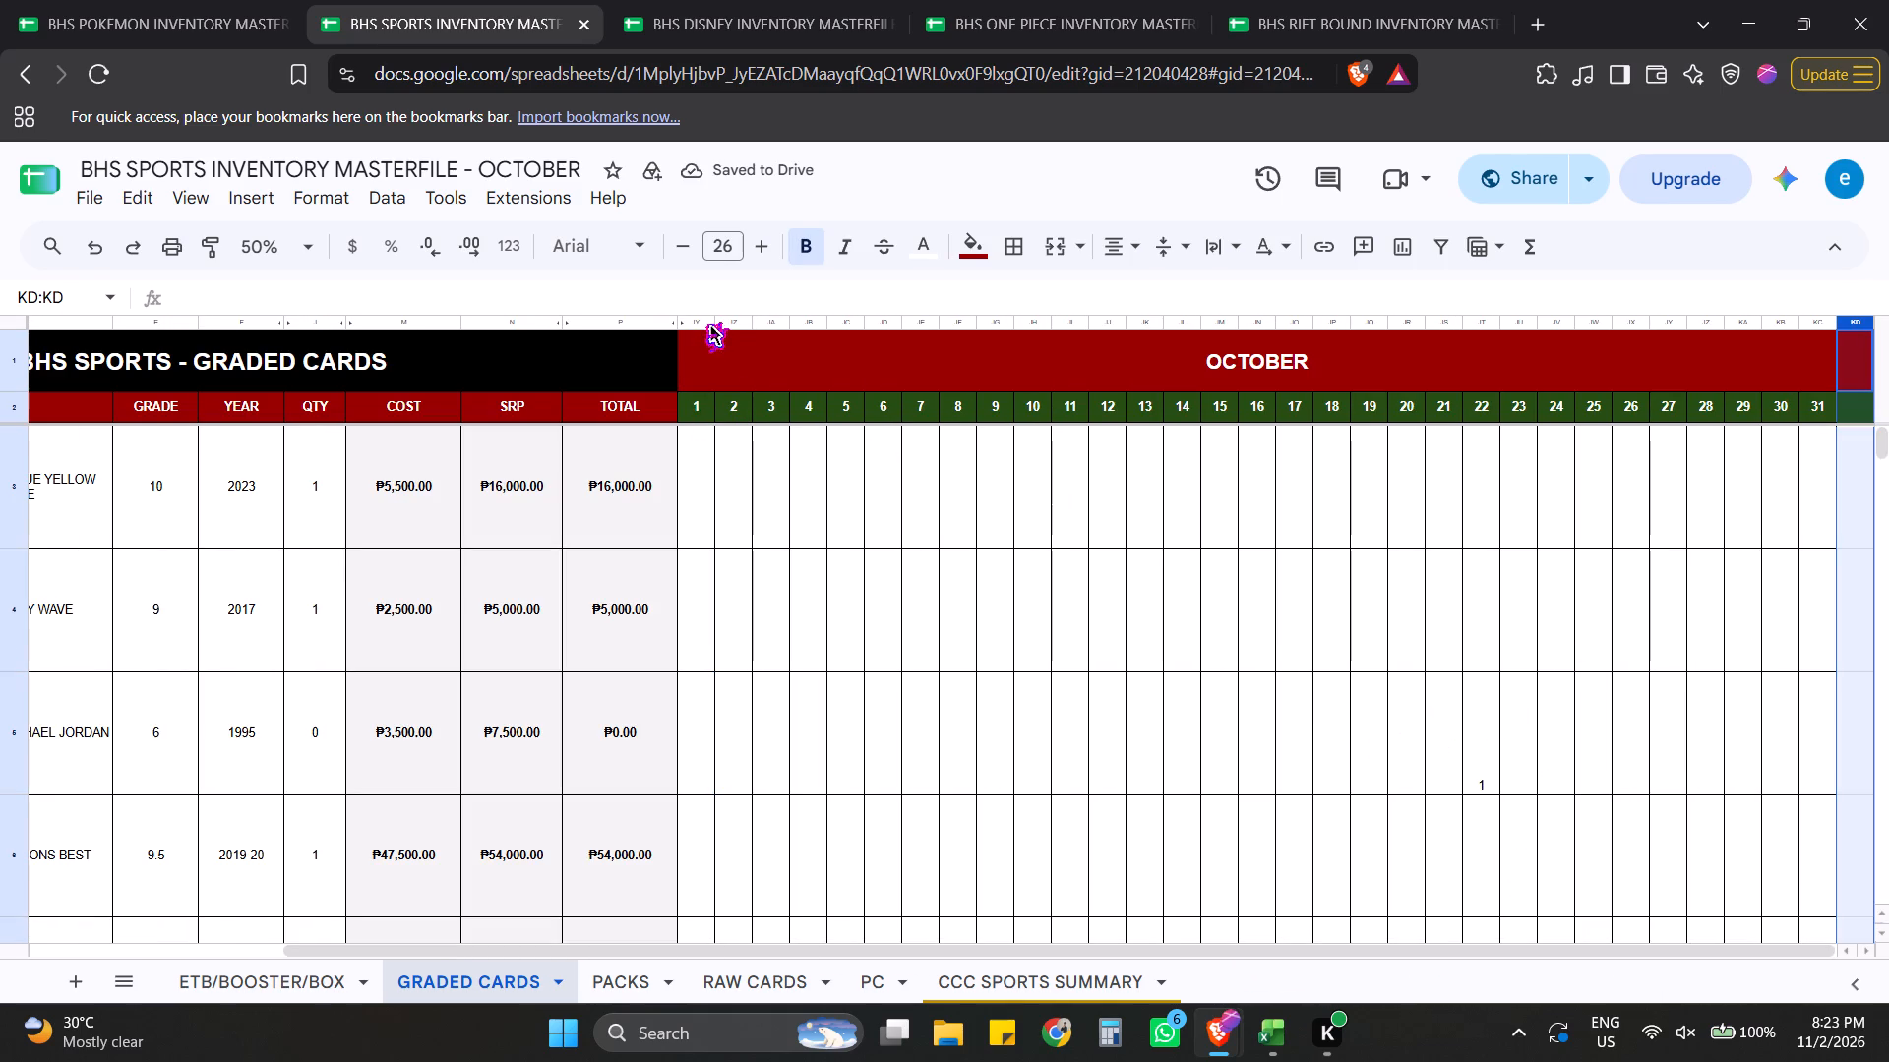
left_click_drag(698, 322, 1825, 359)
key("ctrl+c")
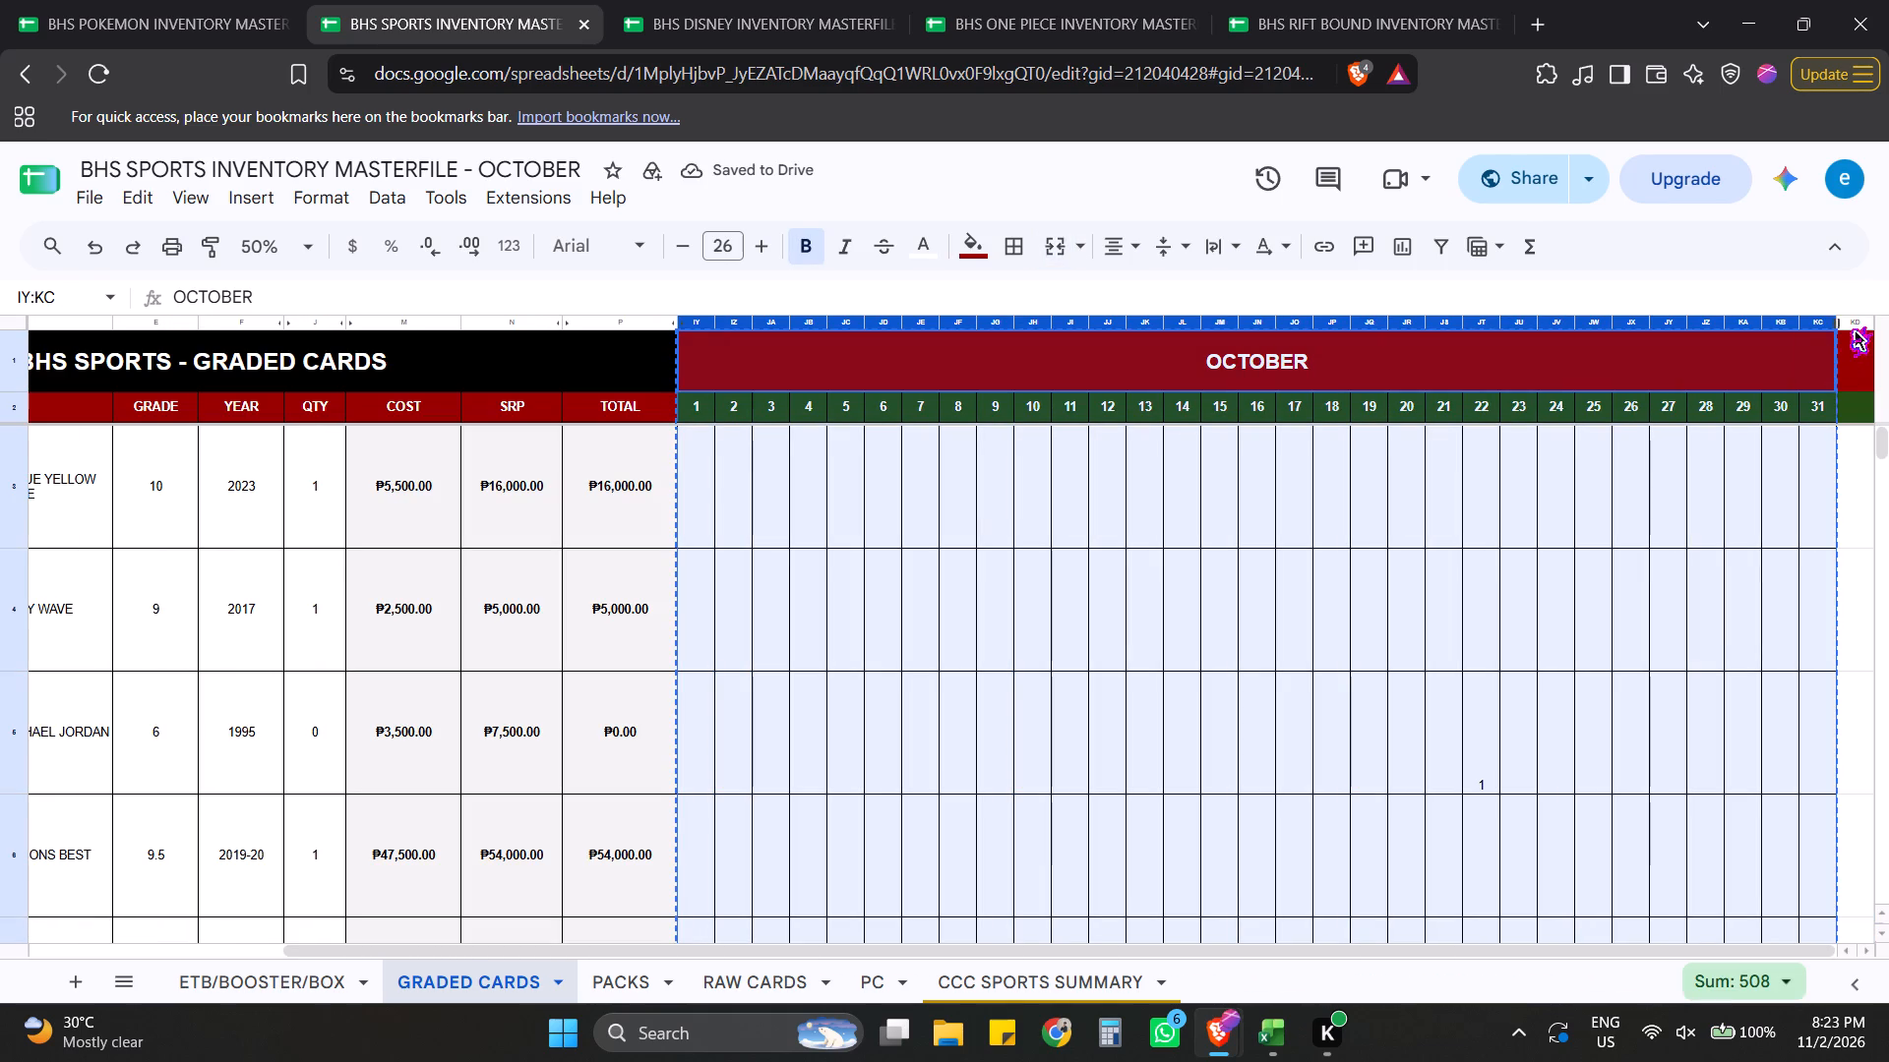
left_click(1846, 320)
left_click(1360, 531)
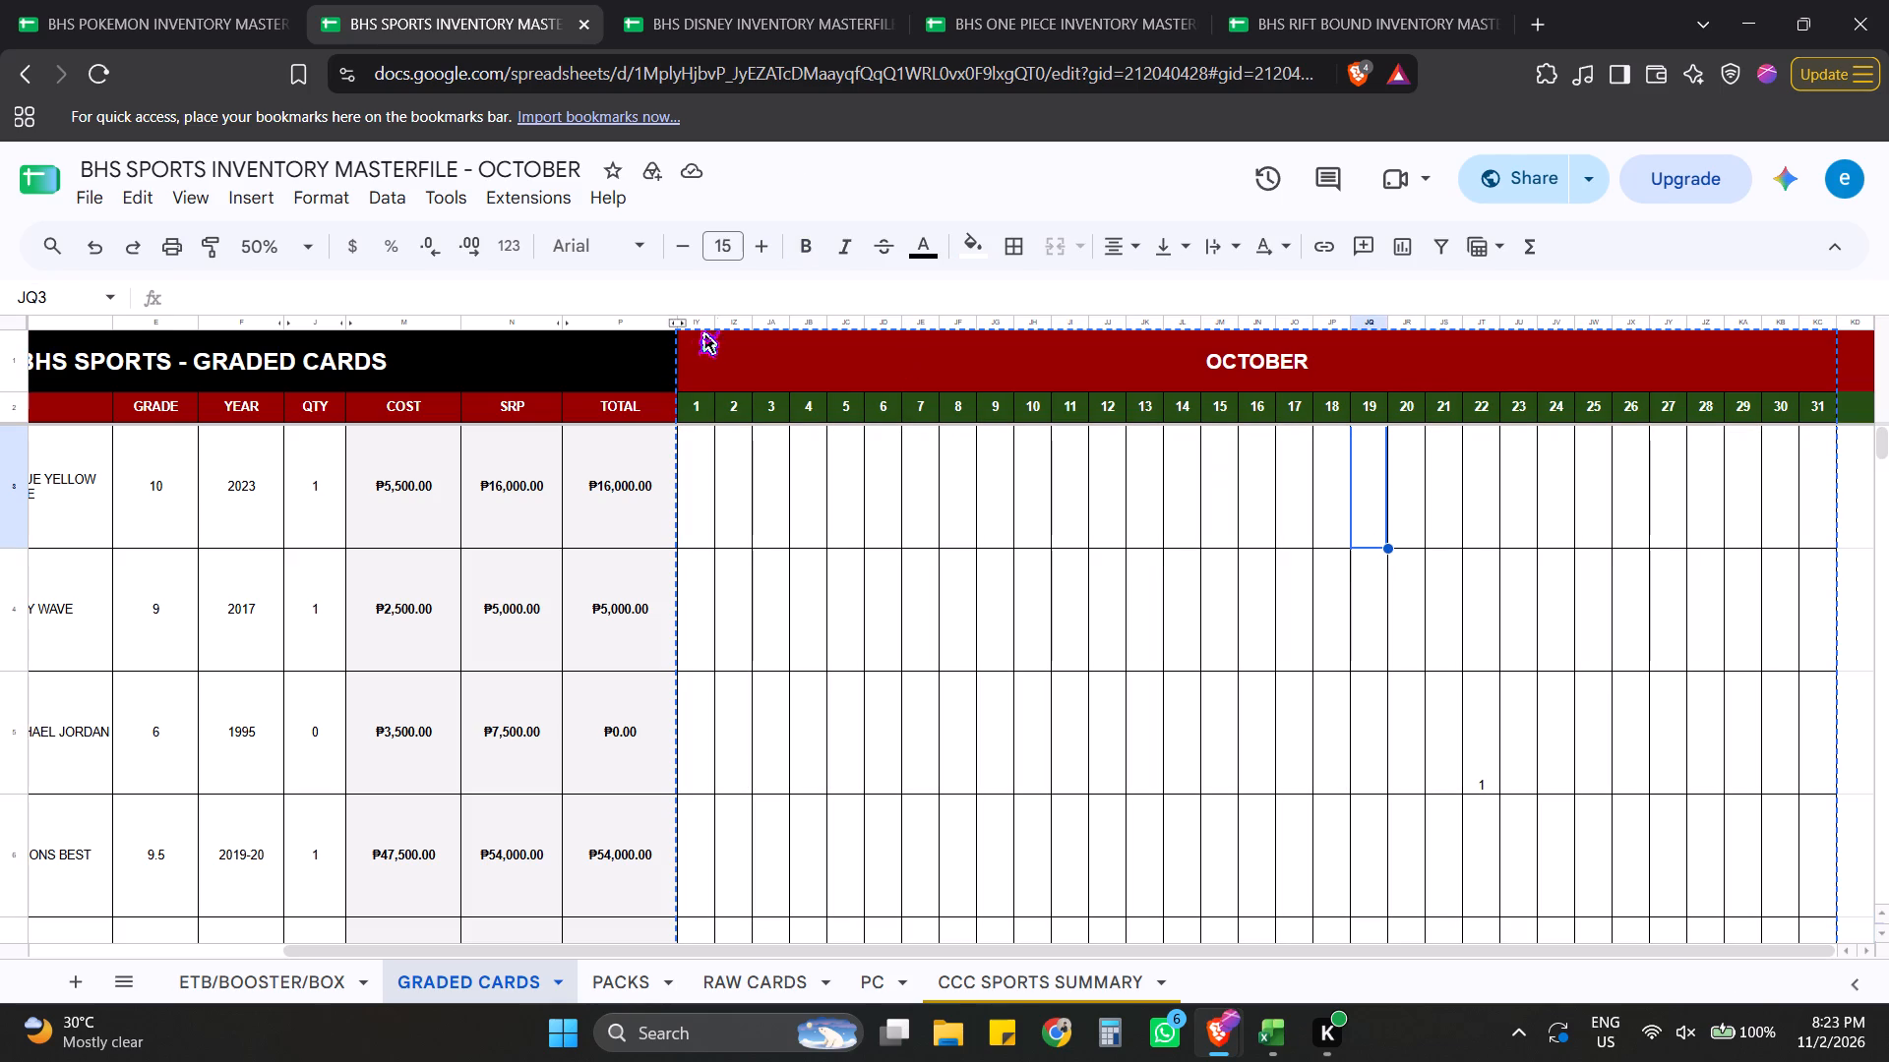
Copy the October day 1 to 30 columns IY to KB and paste them starting at blank column KD.
left_click_drag(700, 321, 1778, 373)
key("ctrl+c")
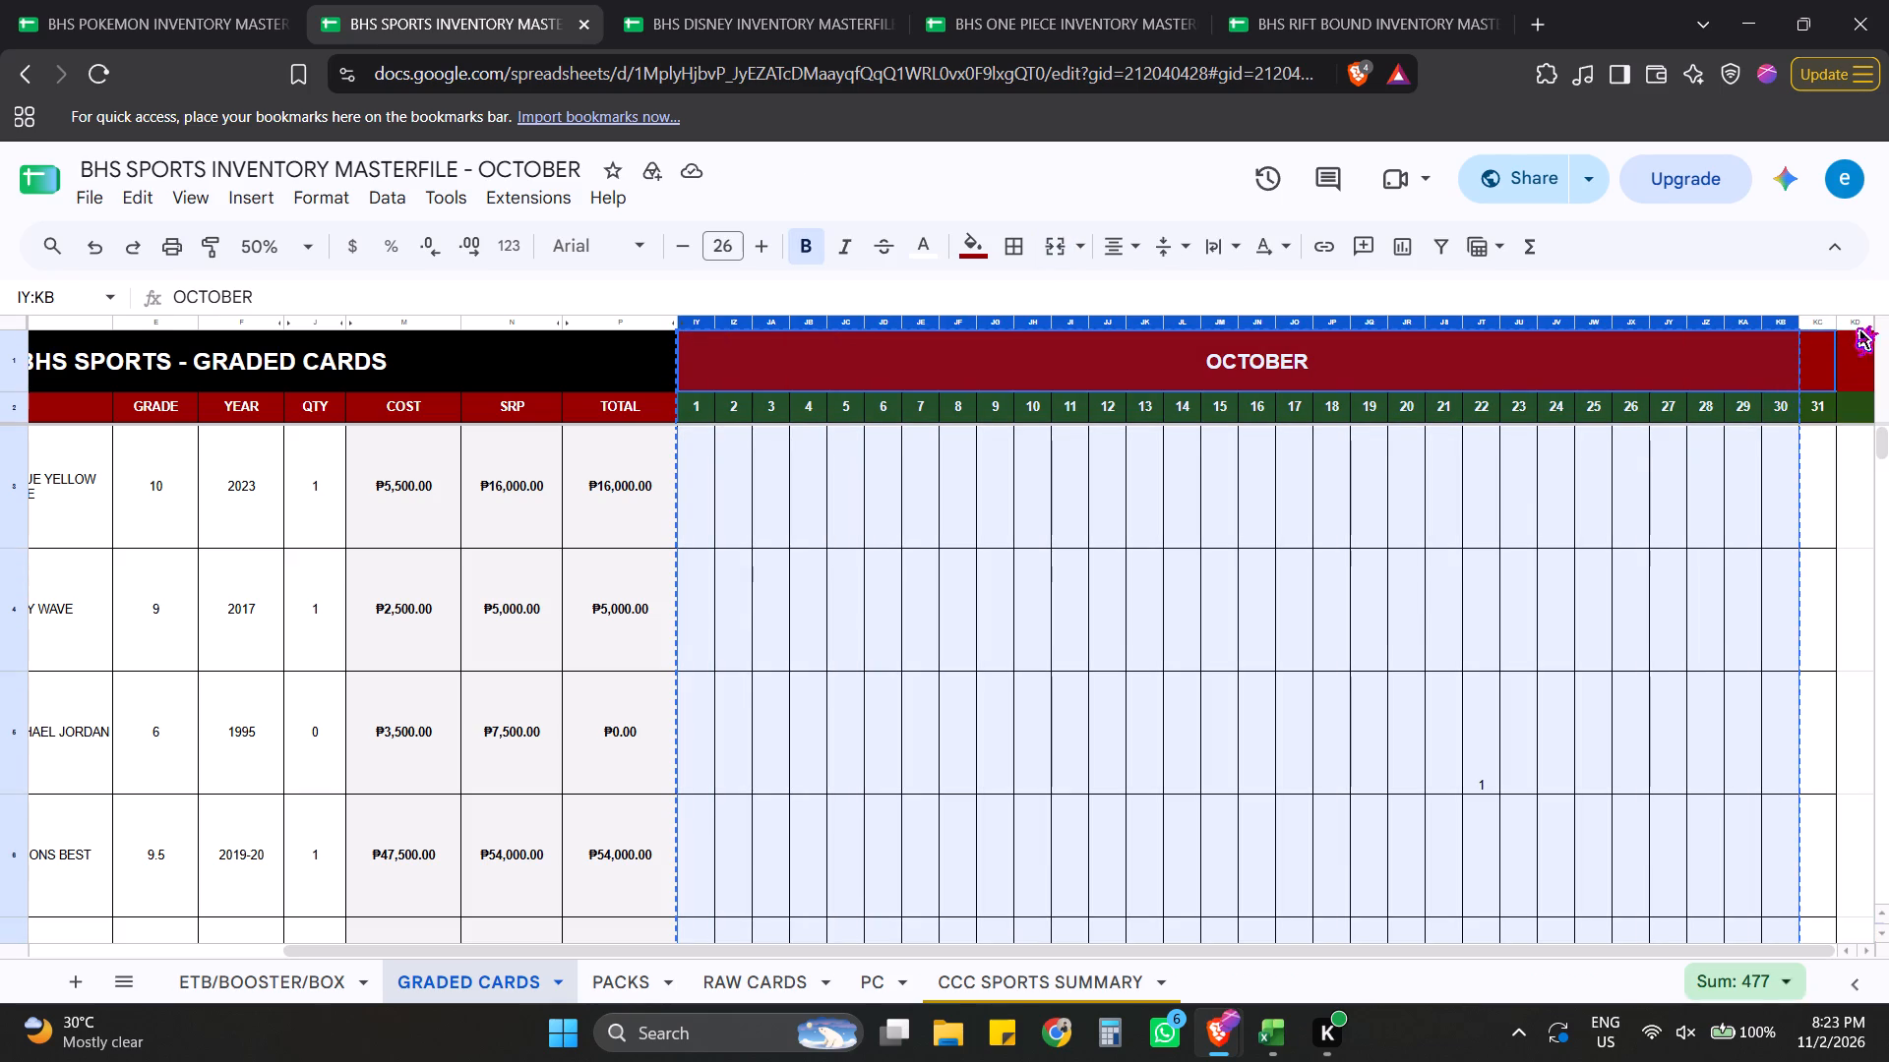
left_click(1852, 323)
key("ctrl+v")
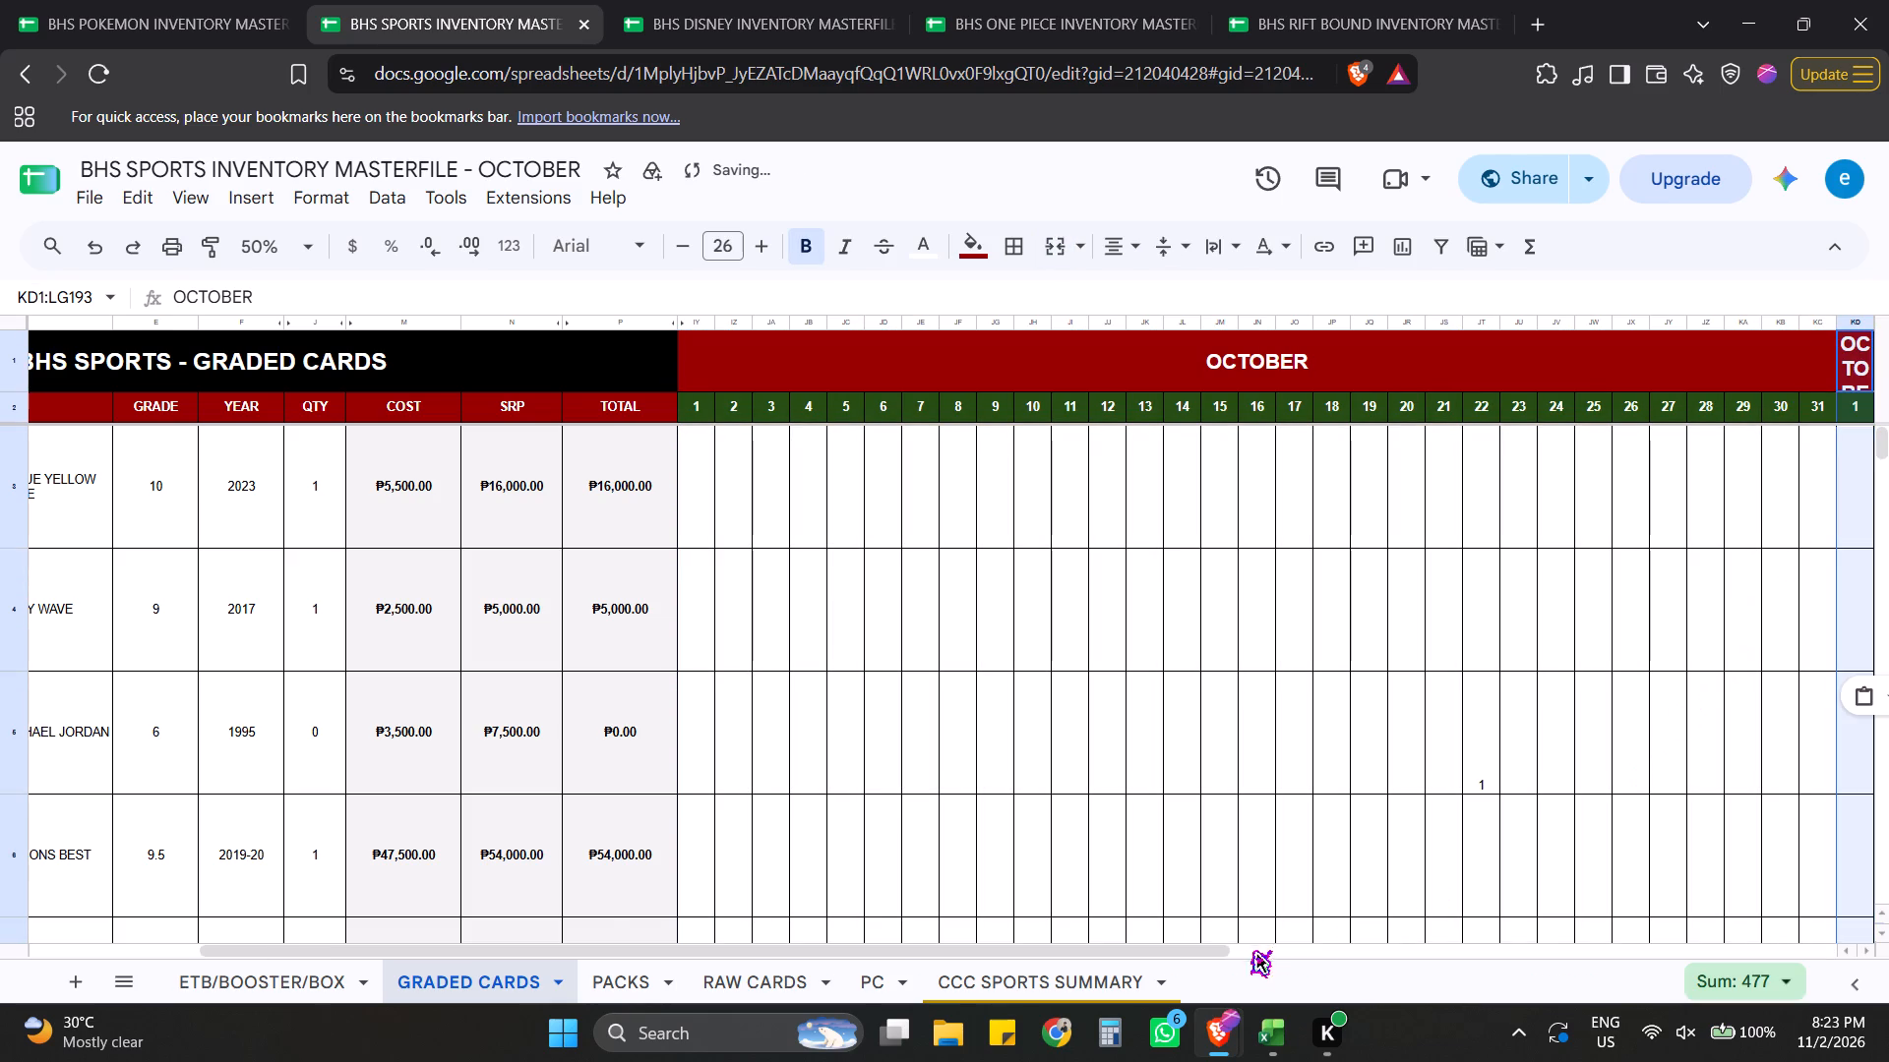
left_click_drag(1250, 947, 1259, 948)
left_click_drag(1206, 948, 1271, 946)
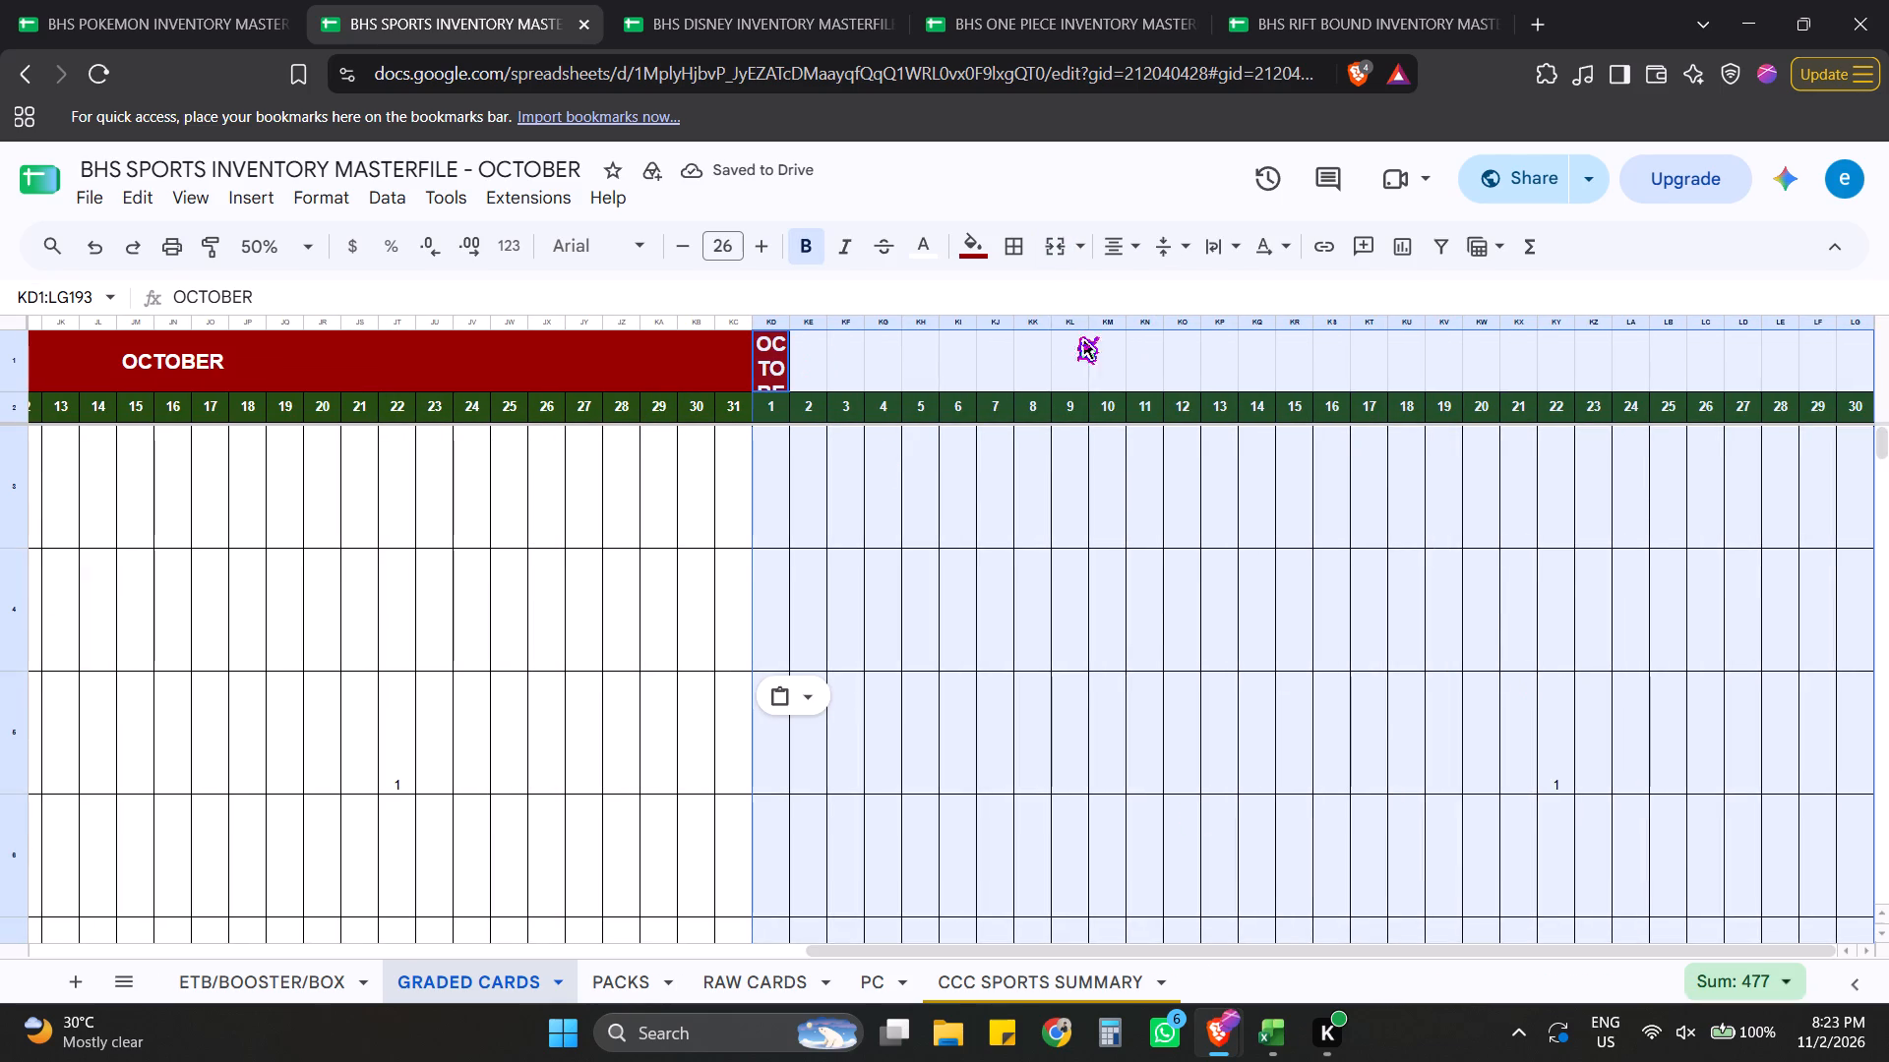
left_click(1249, 519)
Merge heading cells KD1 to LG1 above the pasted day 1 to 30 columns.
left_click_drag(784, 365, 1848, 376)
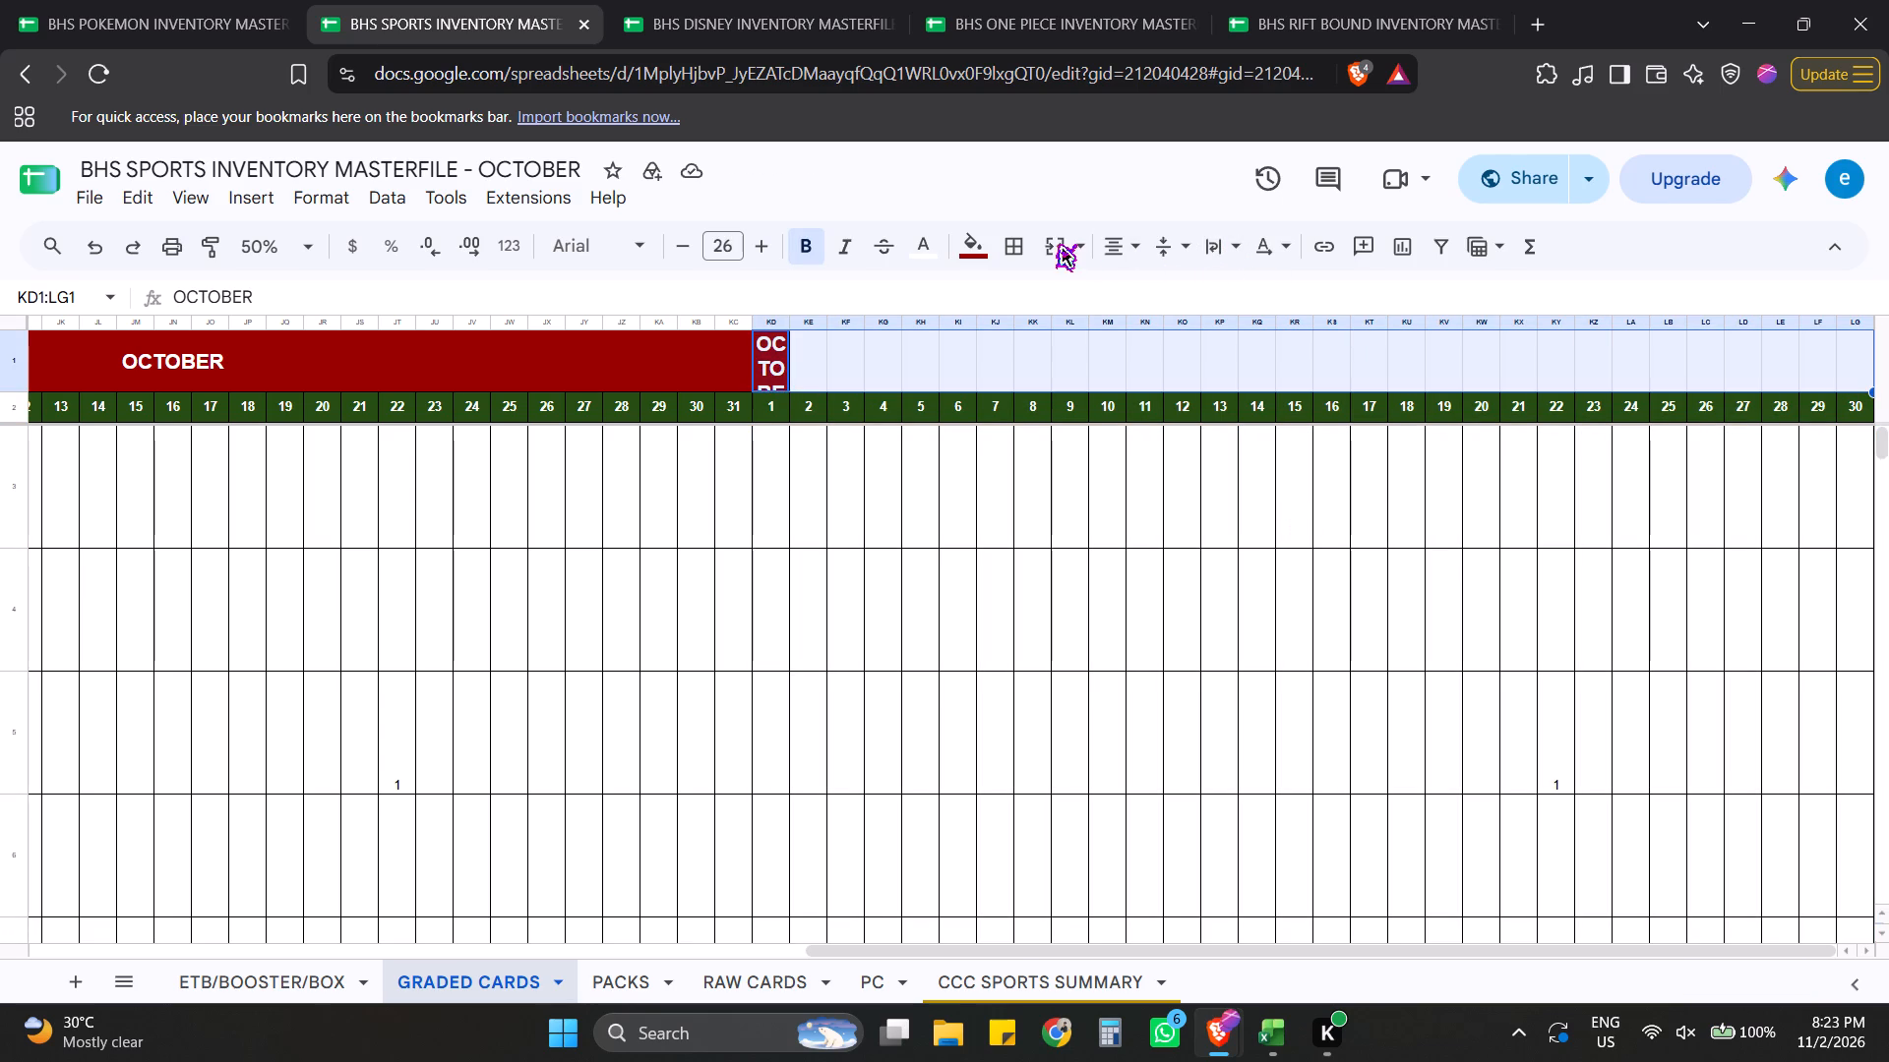
left_click(1048, 243)
left_click(1186, 576)
Change the merged heading above the pasted day columns to NOVEMBER.
left_click(1277, 366)
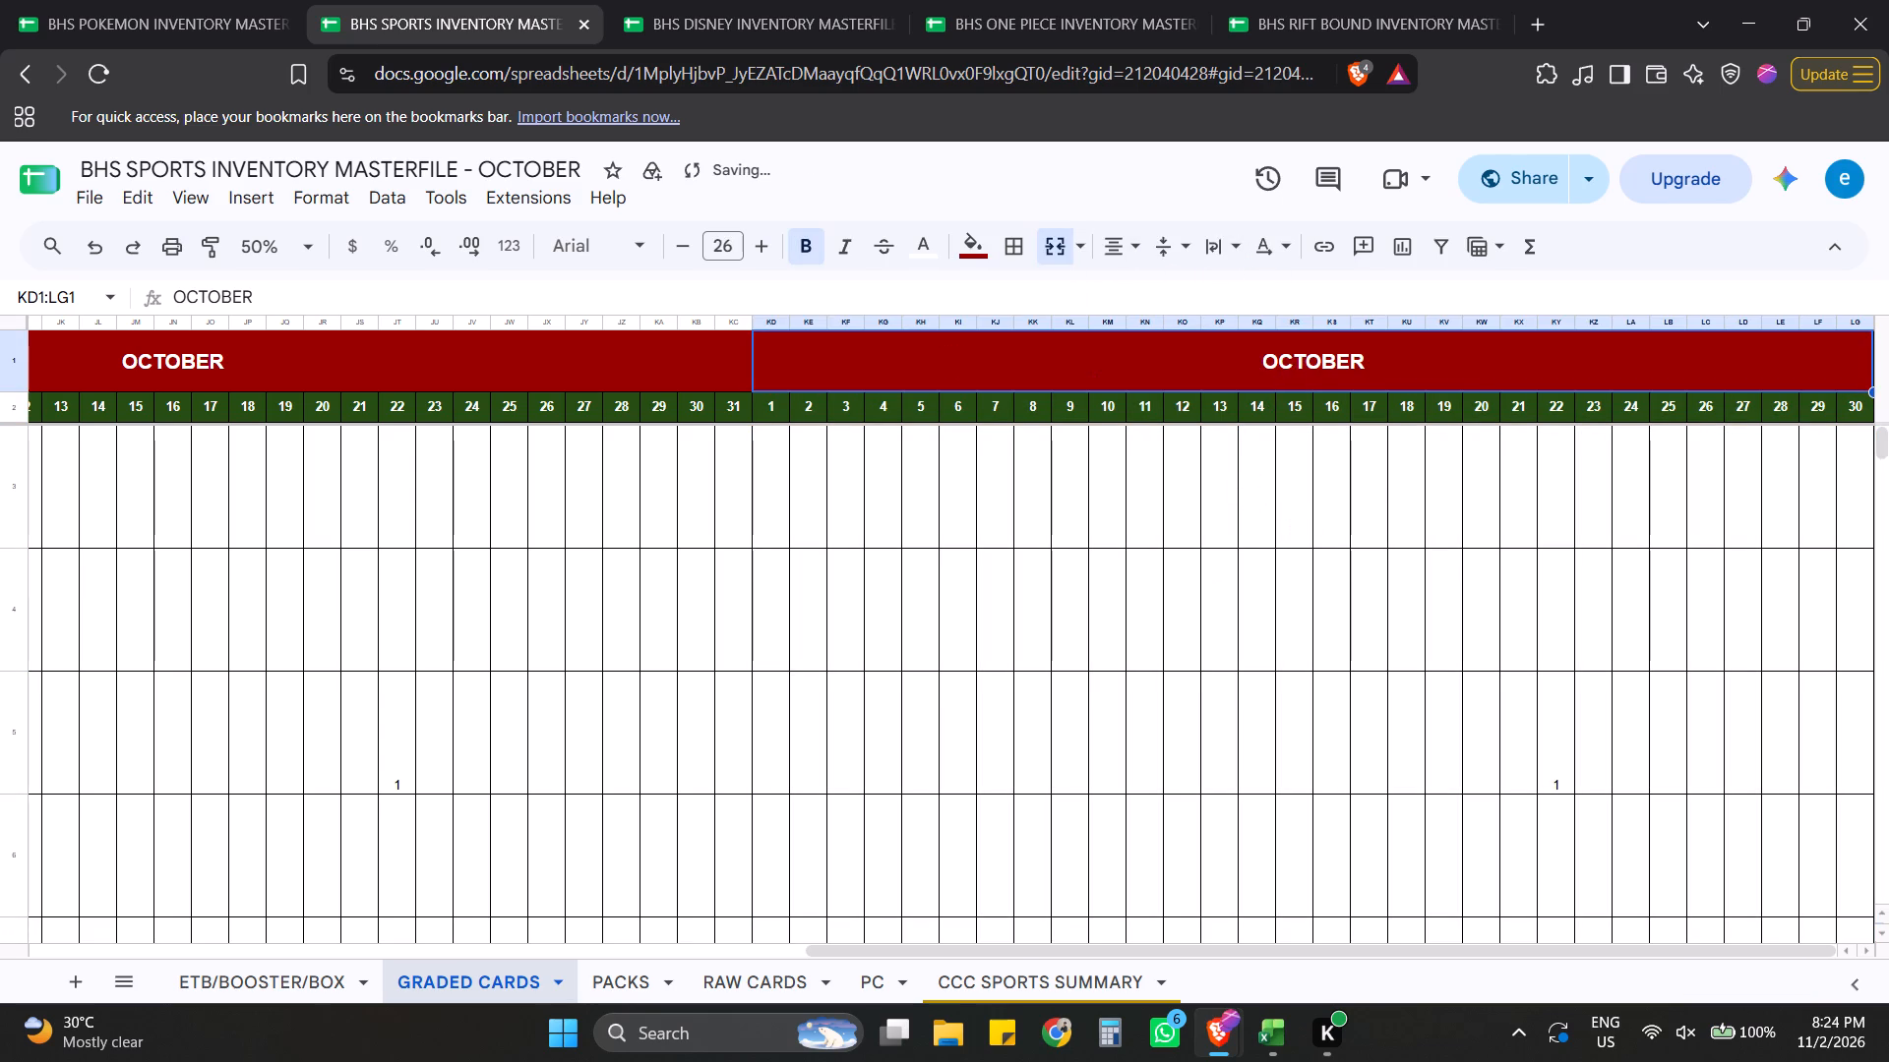
left_click_drag(274, 292, 97, 279)
type("NOVEMBER")
left_click(1169, 538)
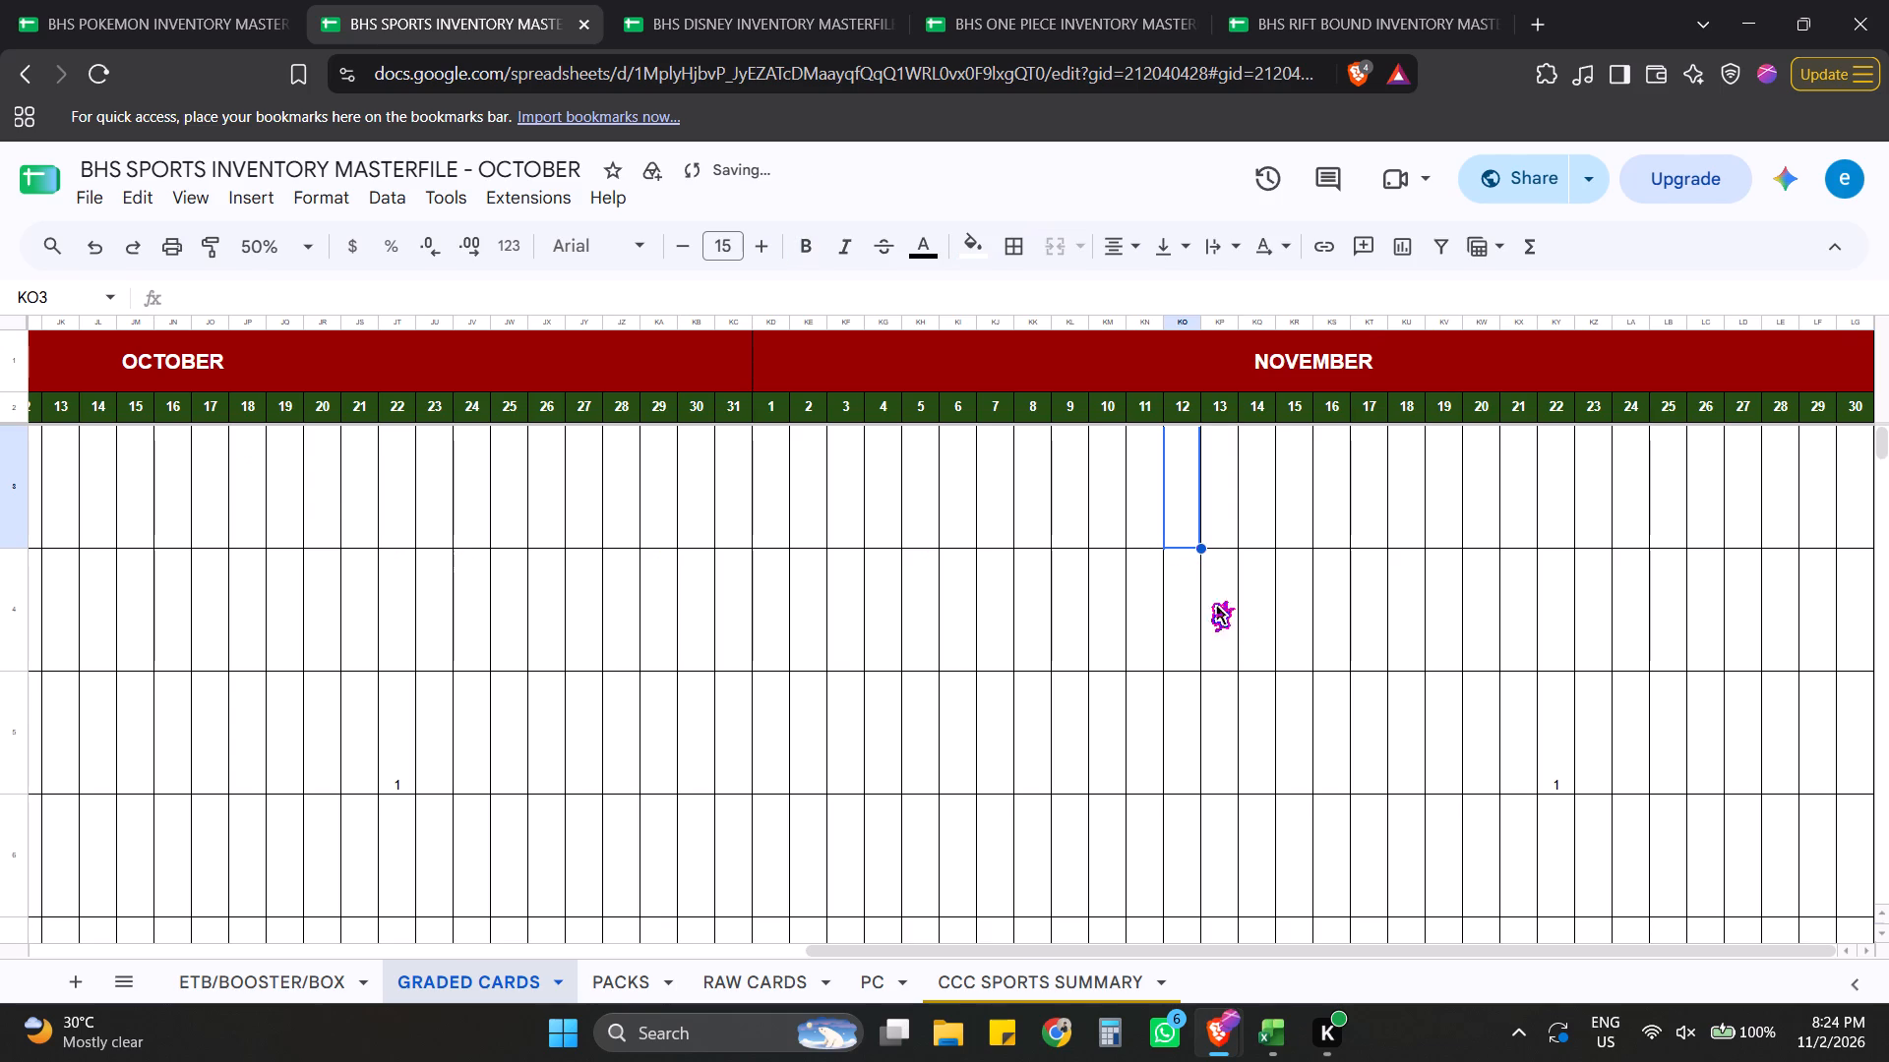
Clear the copied entries from the November day cells KD3 to LG192, leaving out the black subtotal row.
left_click_drag(772, 470, 1847, 796)
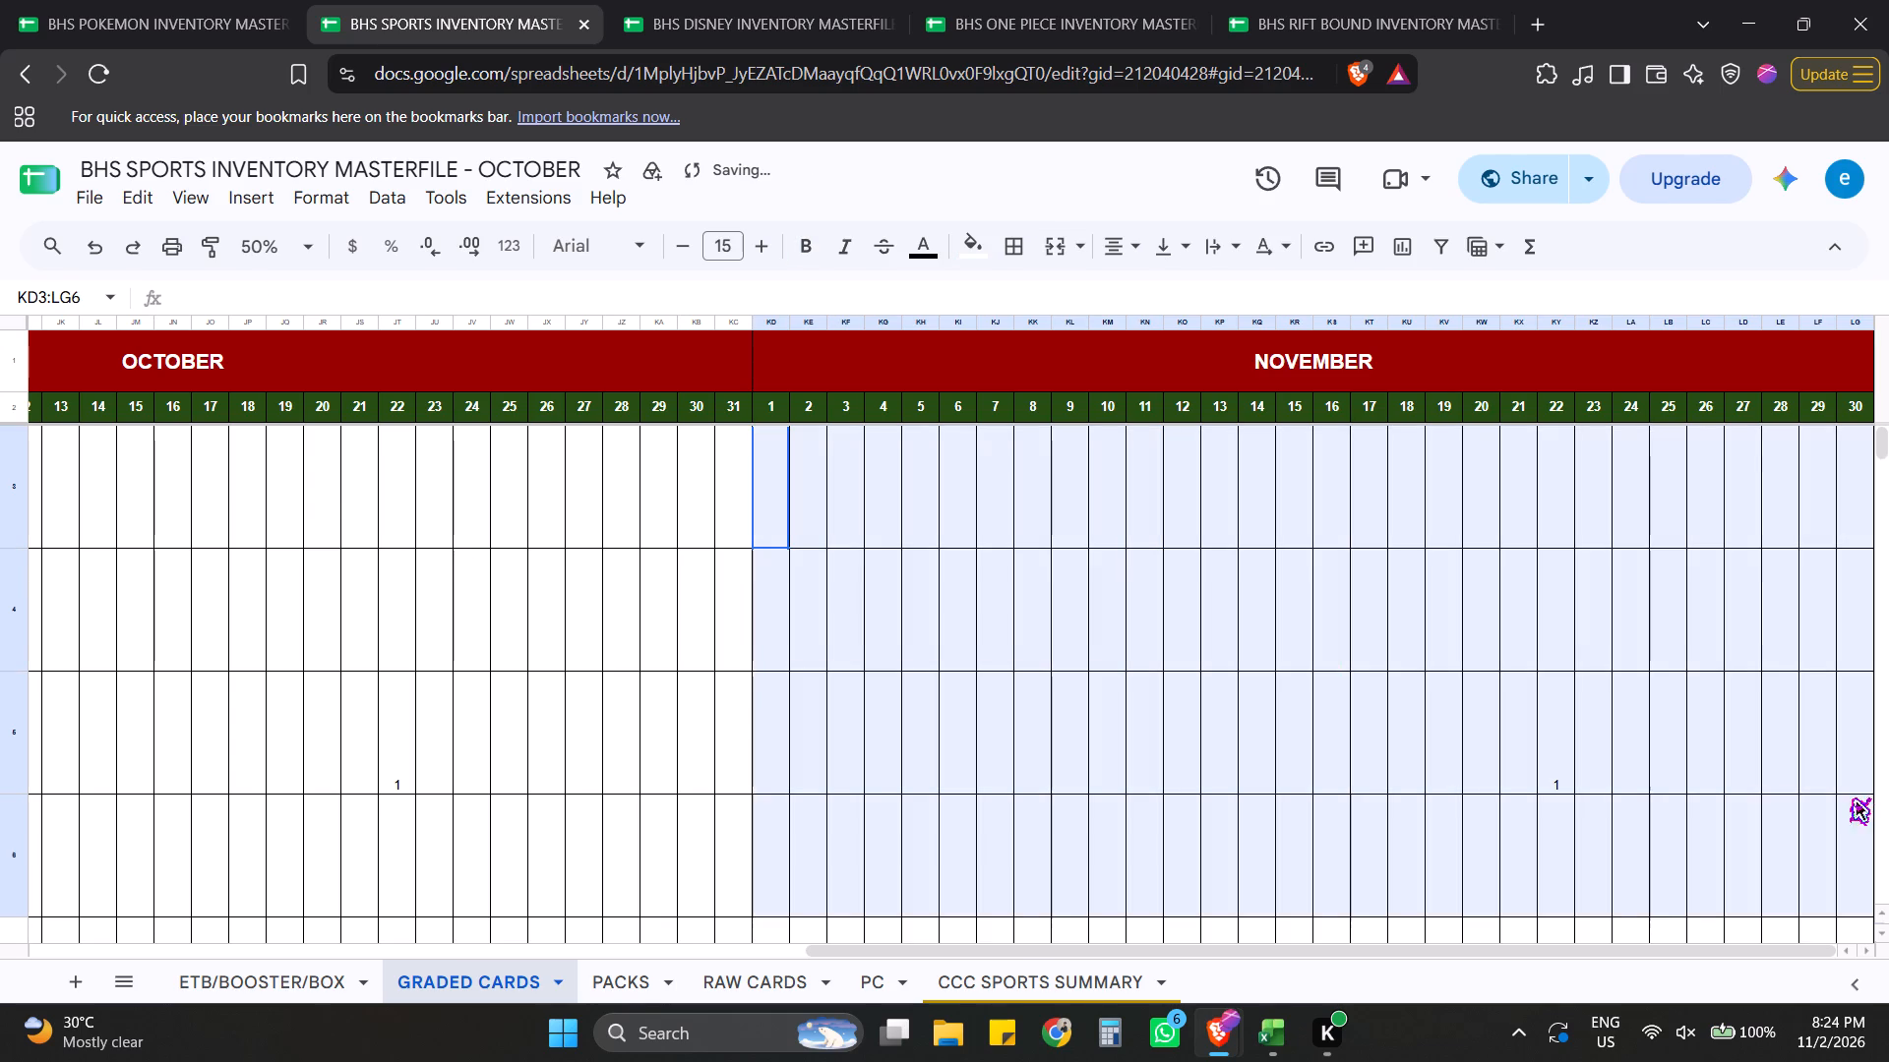
left_click_drag(1847, 796, 1798, 1061)
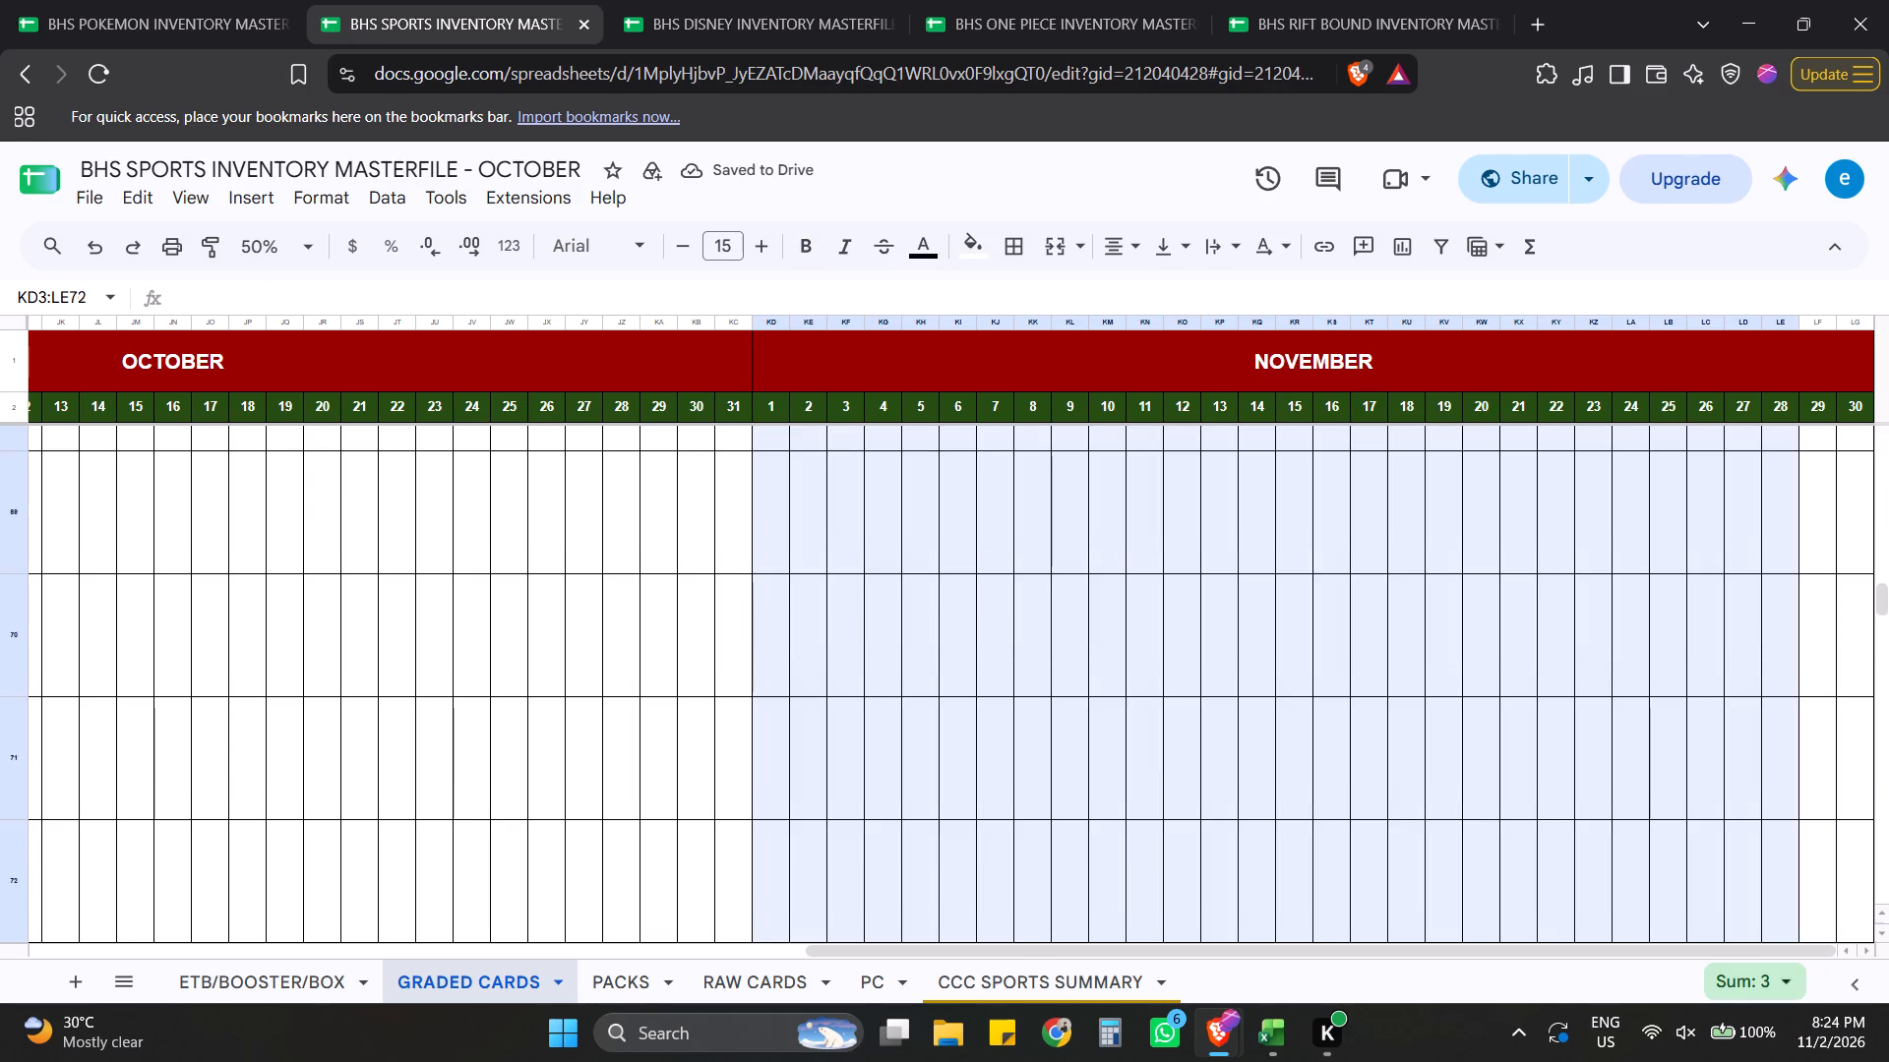
left_click_drag(1798, 1061, 1791, 1061)
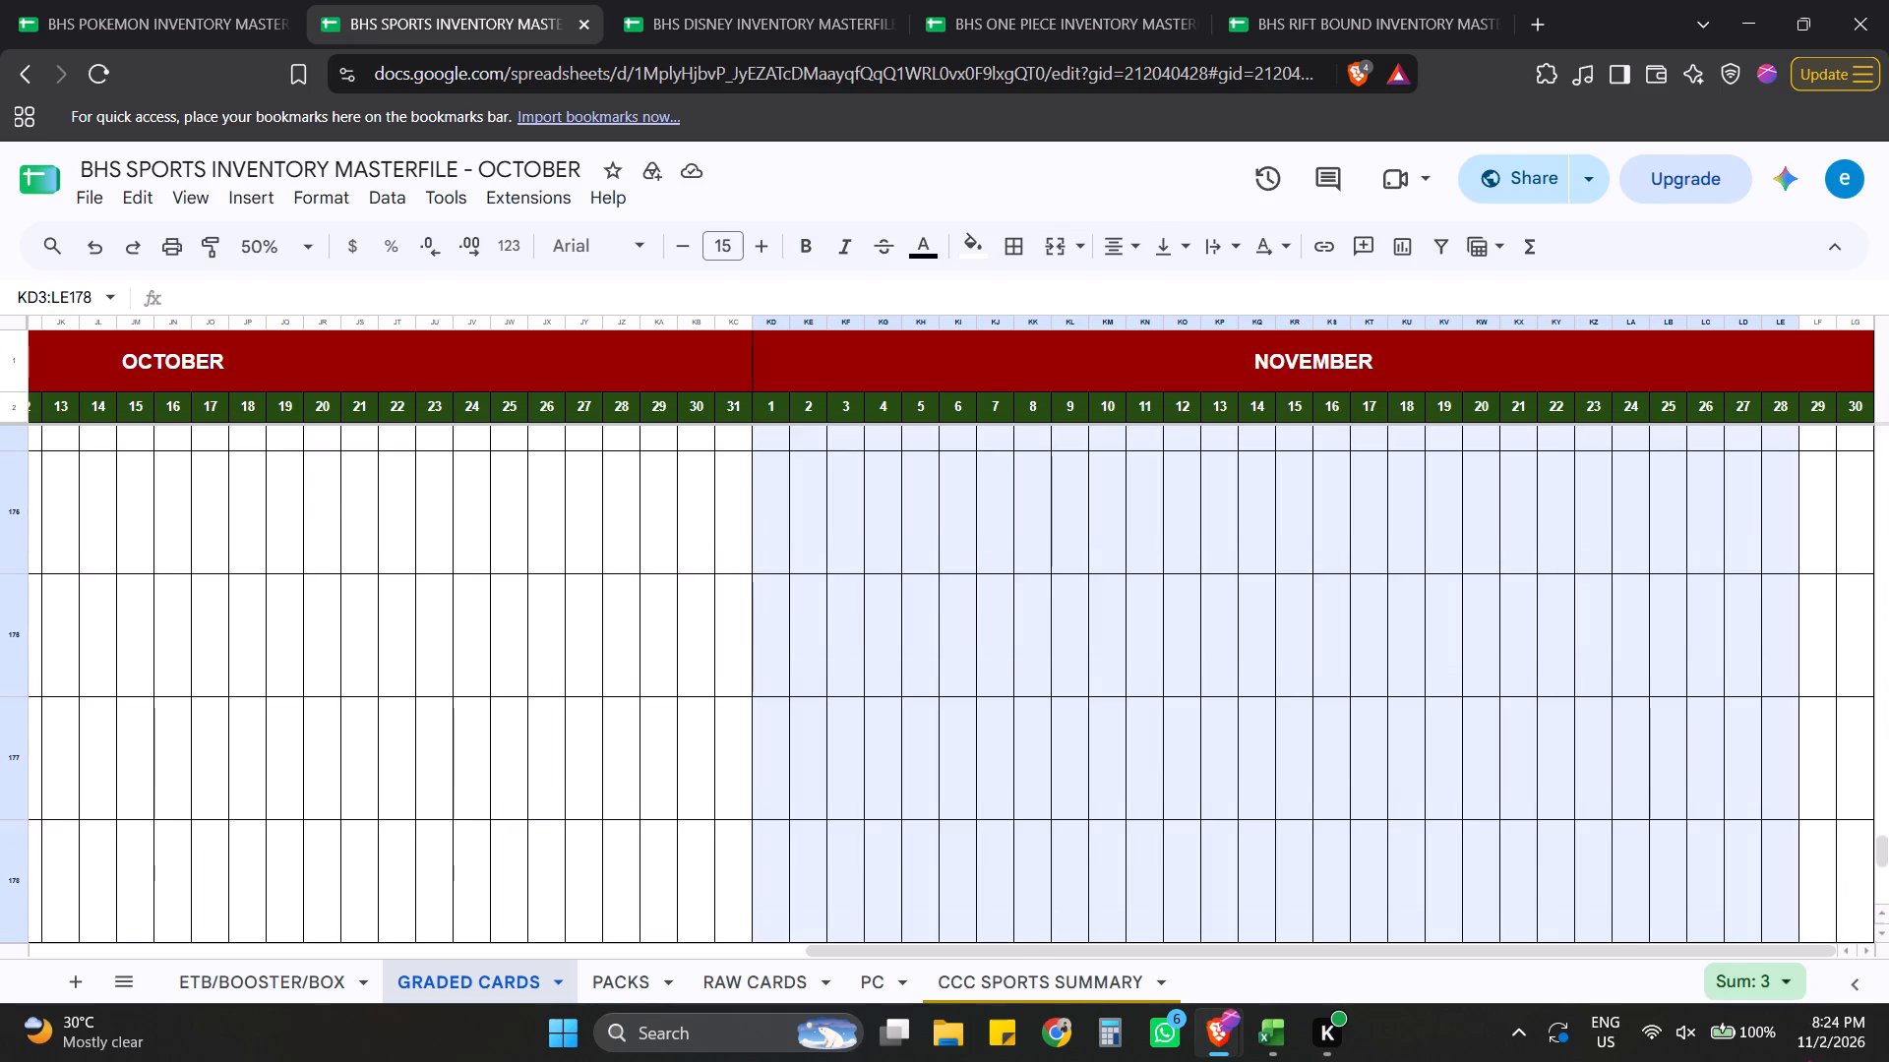
left_click_drag(1791, 1061, 1850, 813)
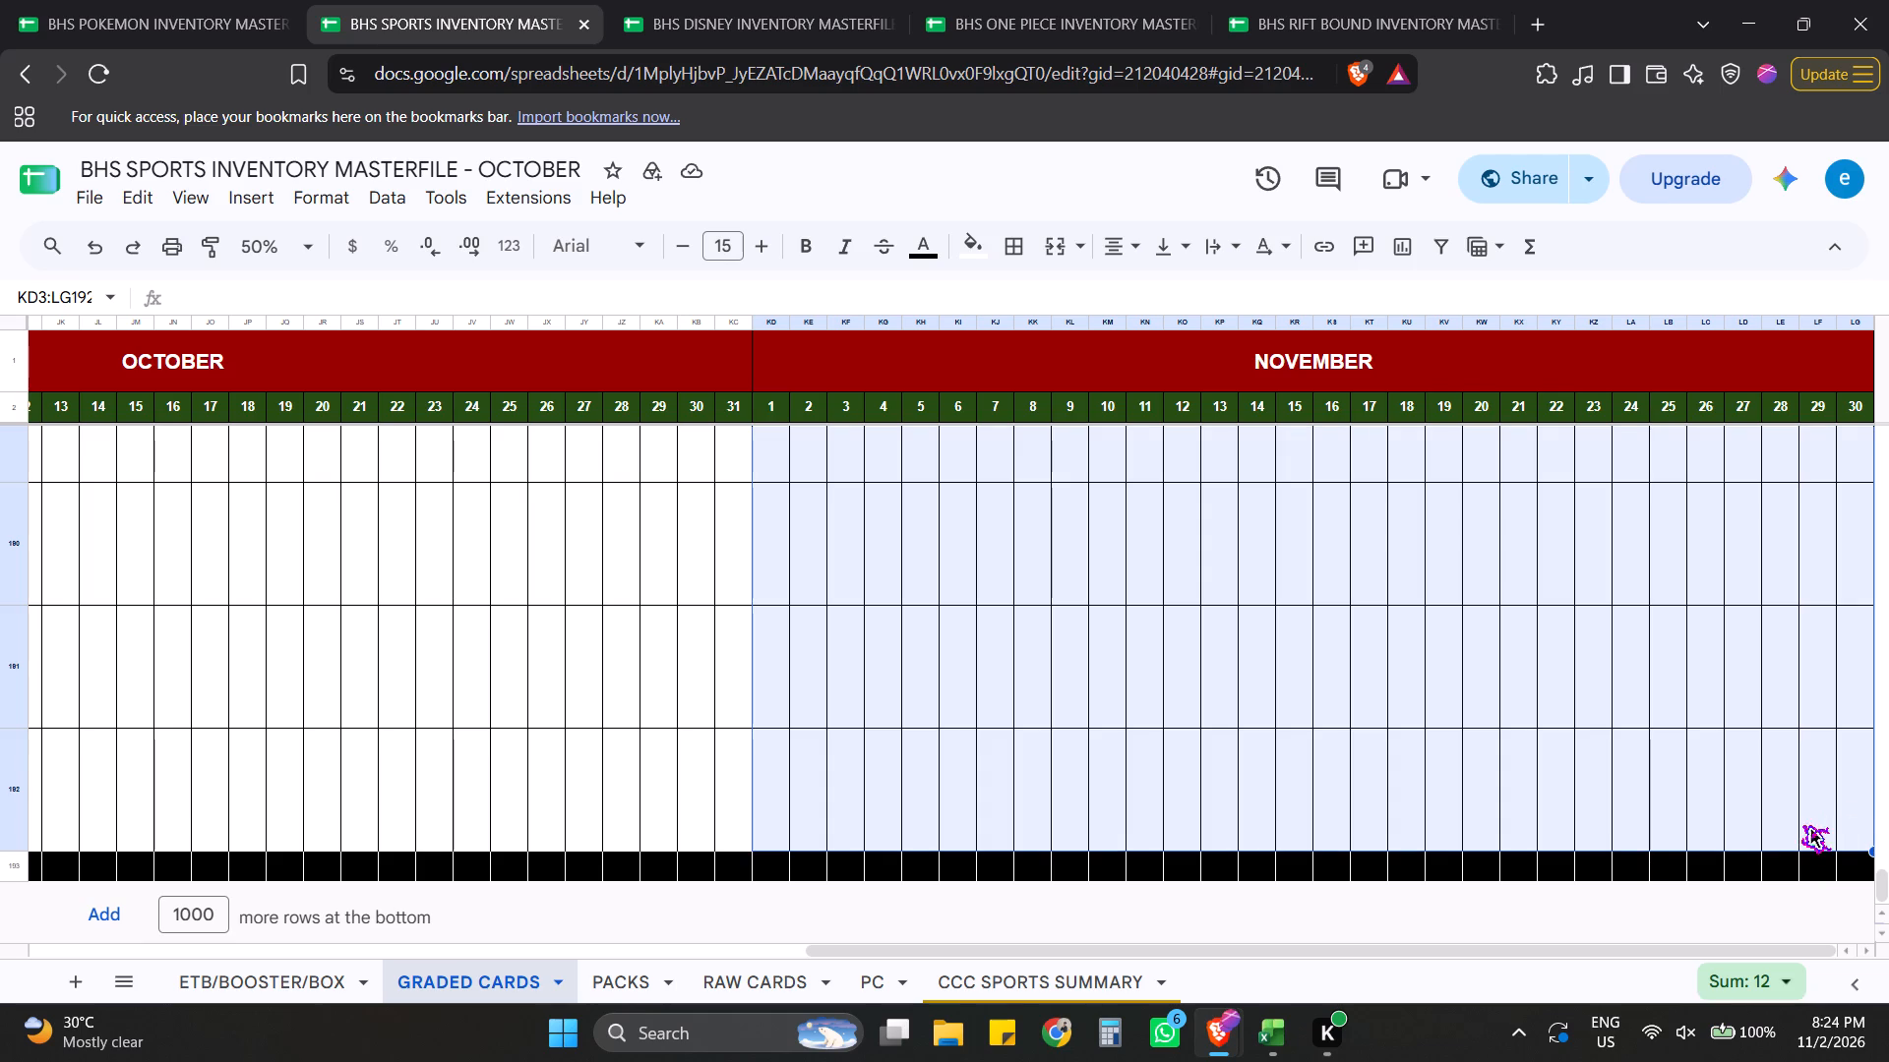
key("Delete")
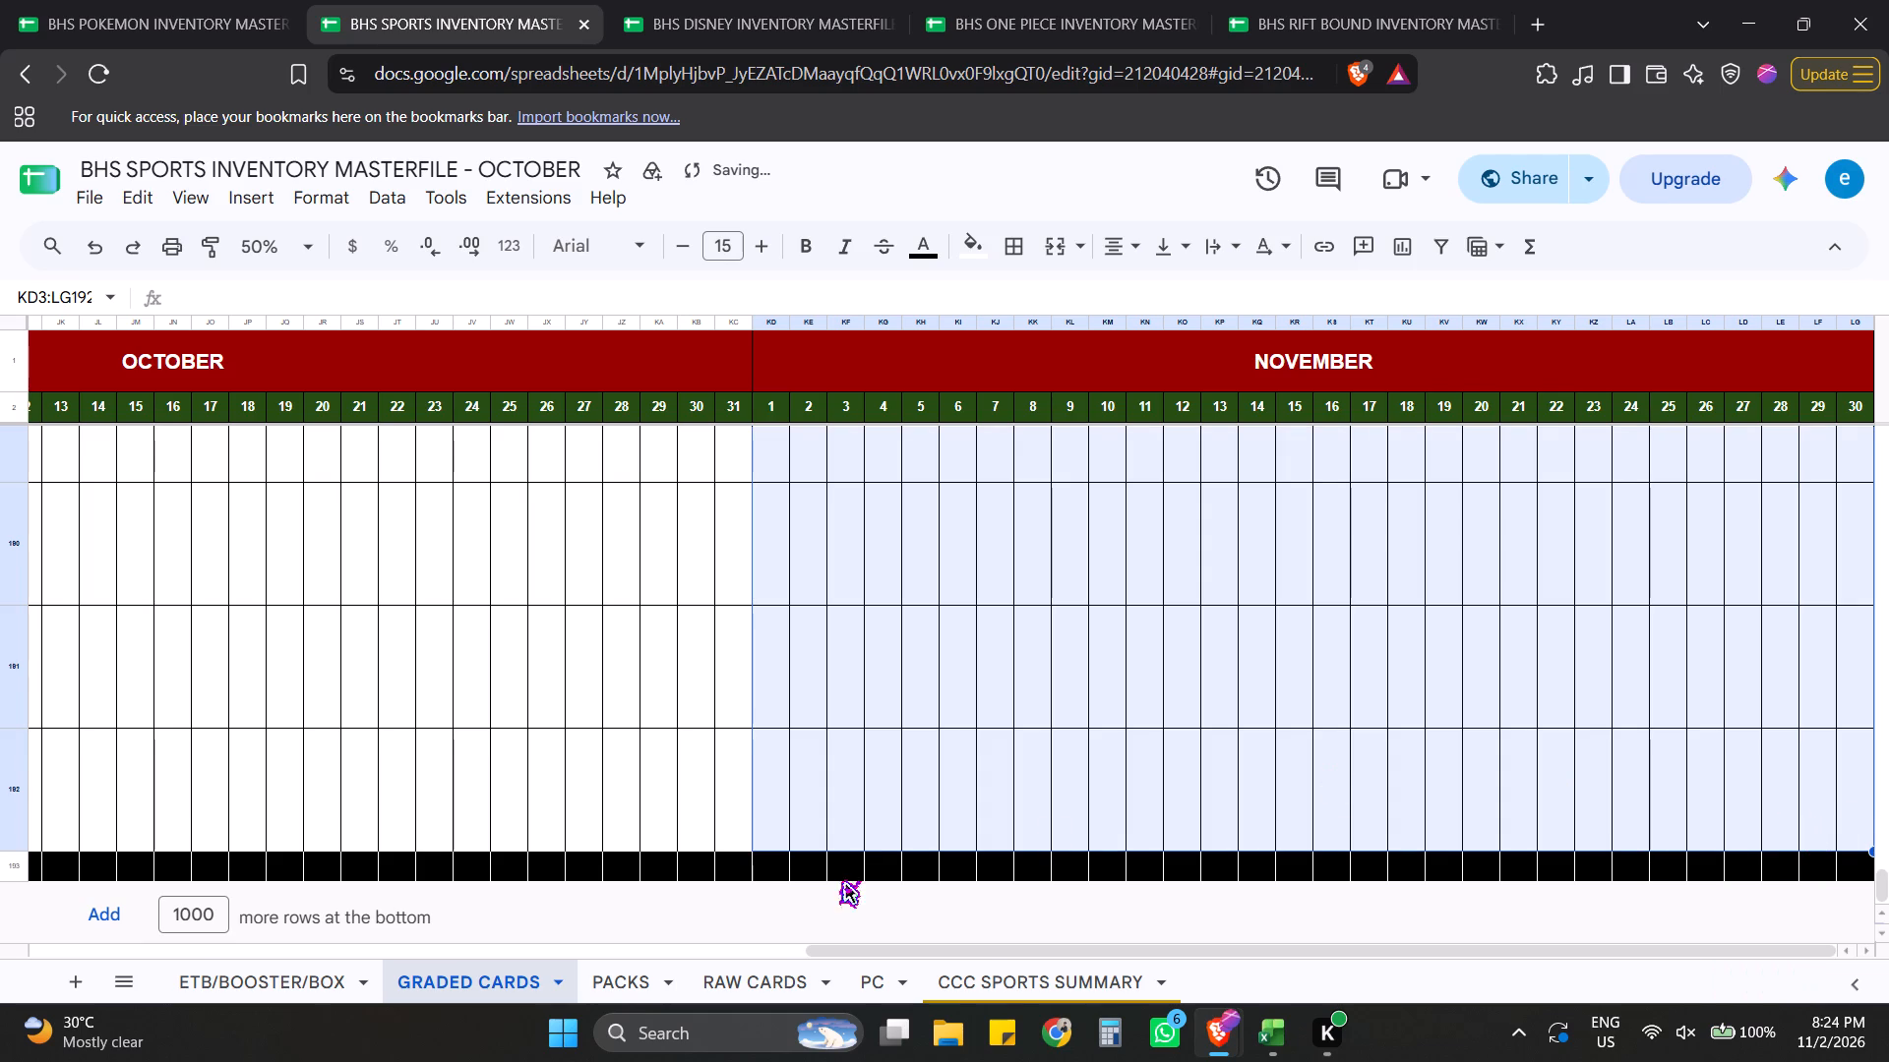
On the ETB/BOOSTER/BOX sheet, clear the copied entries from November day cells KD23 to LG88, leaving out the black subtotal row.
left_click(271, 968)
left_click_drag(1613, 948, 1631, 948)
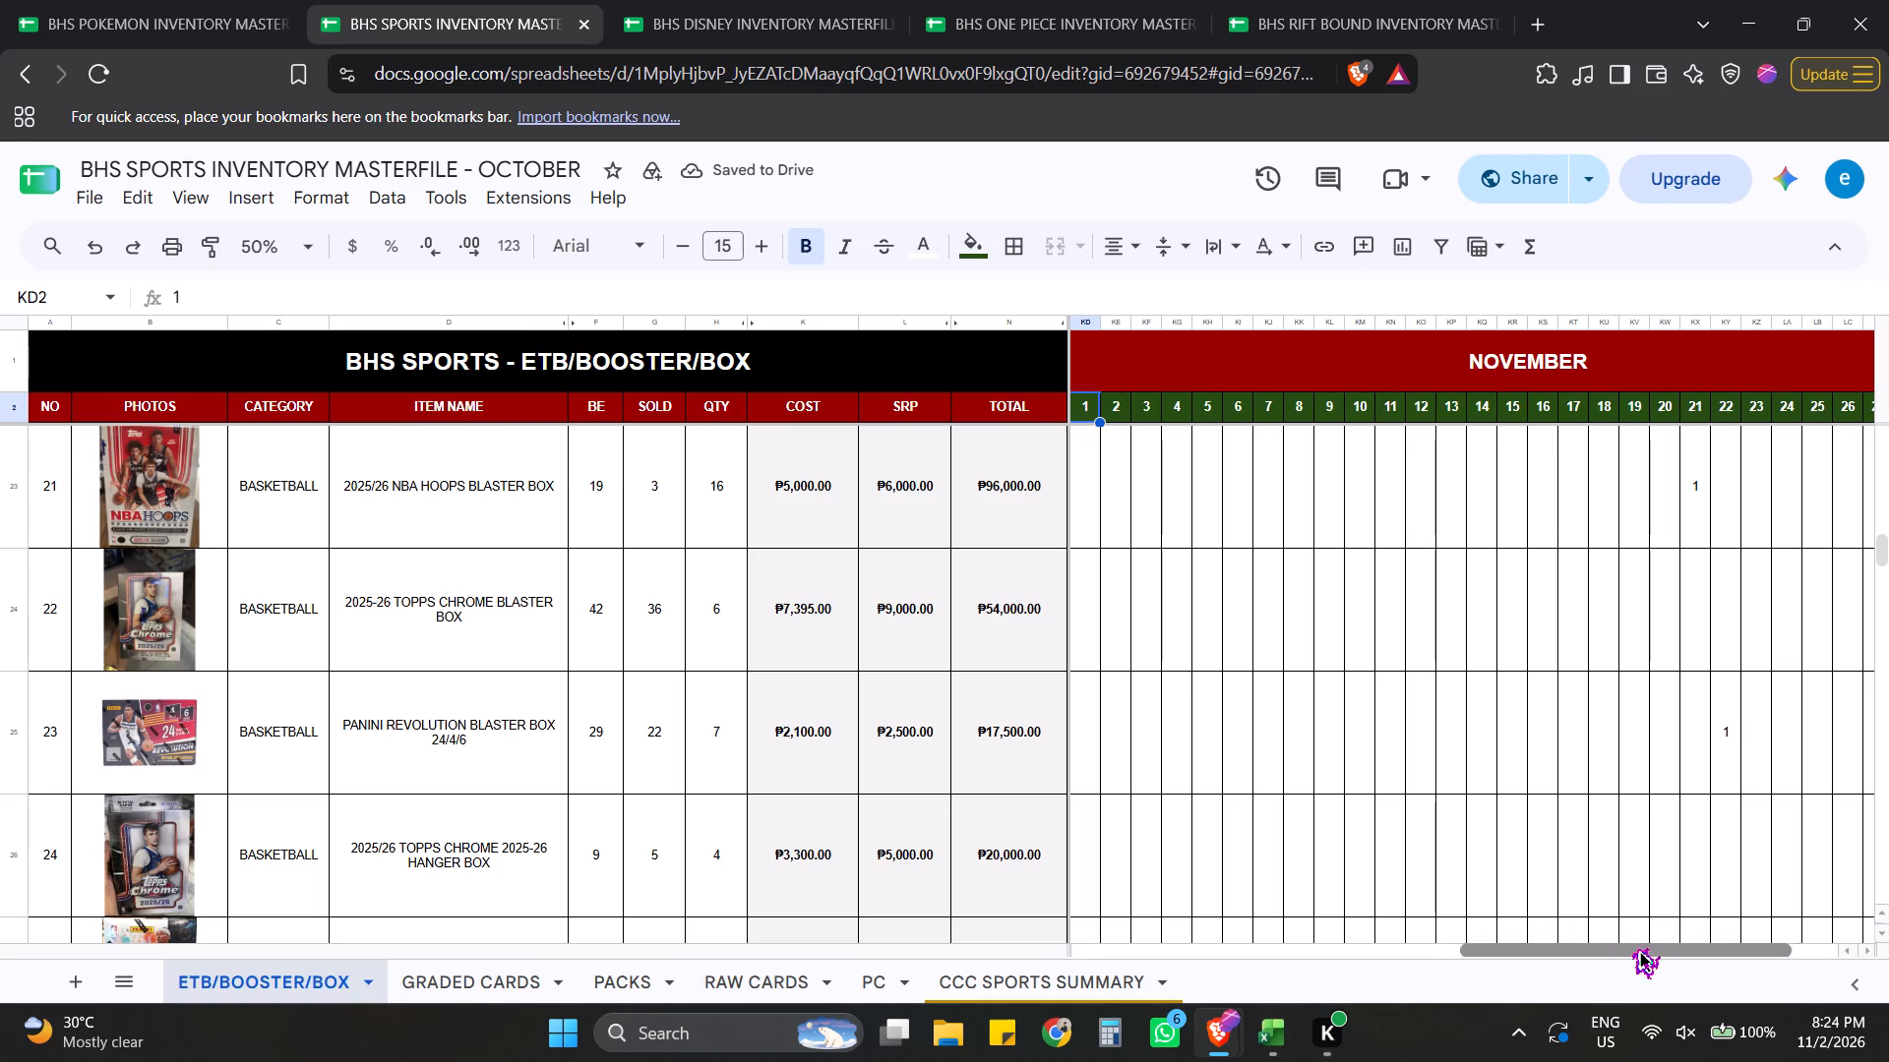
left_click_drag(1631, 948, 1558, 948)
left_click(1235, 539)
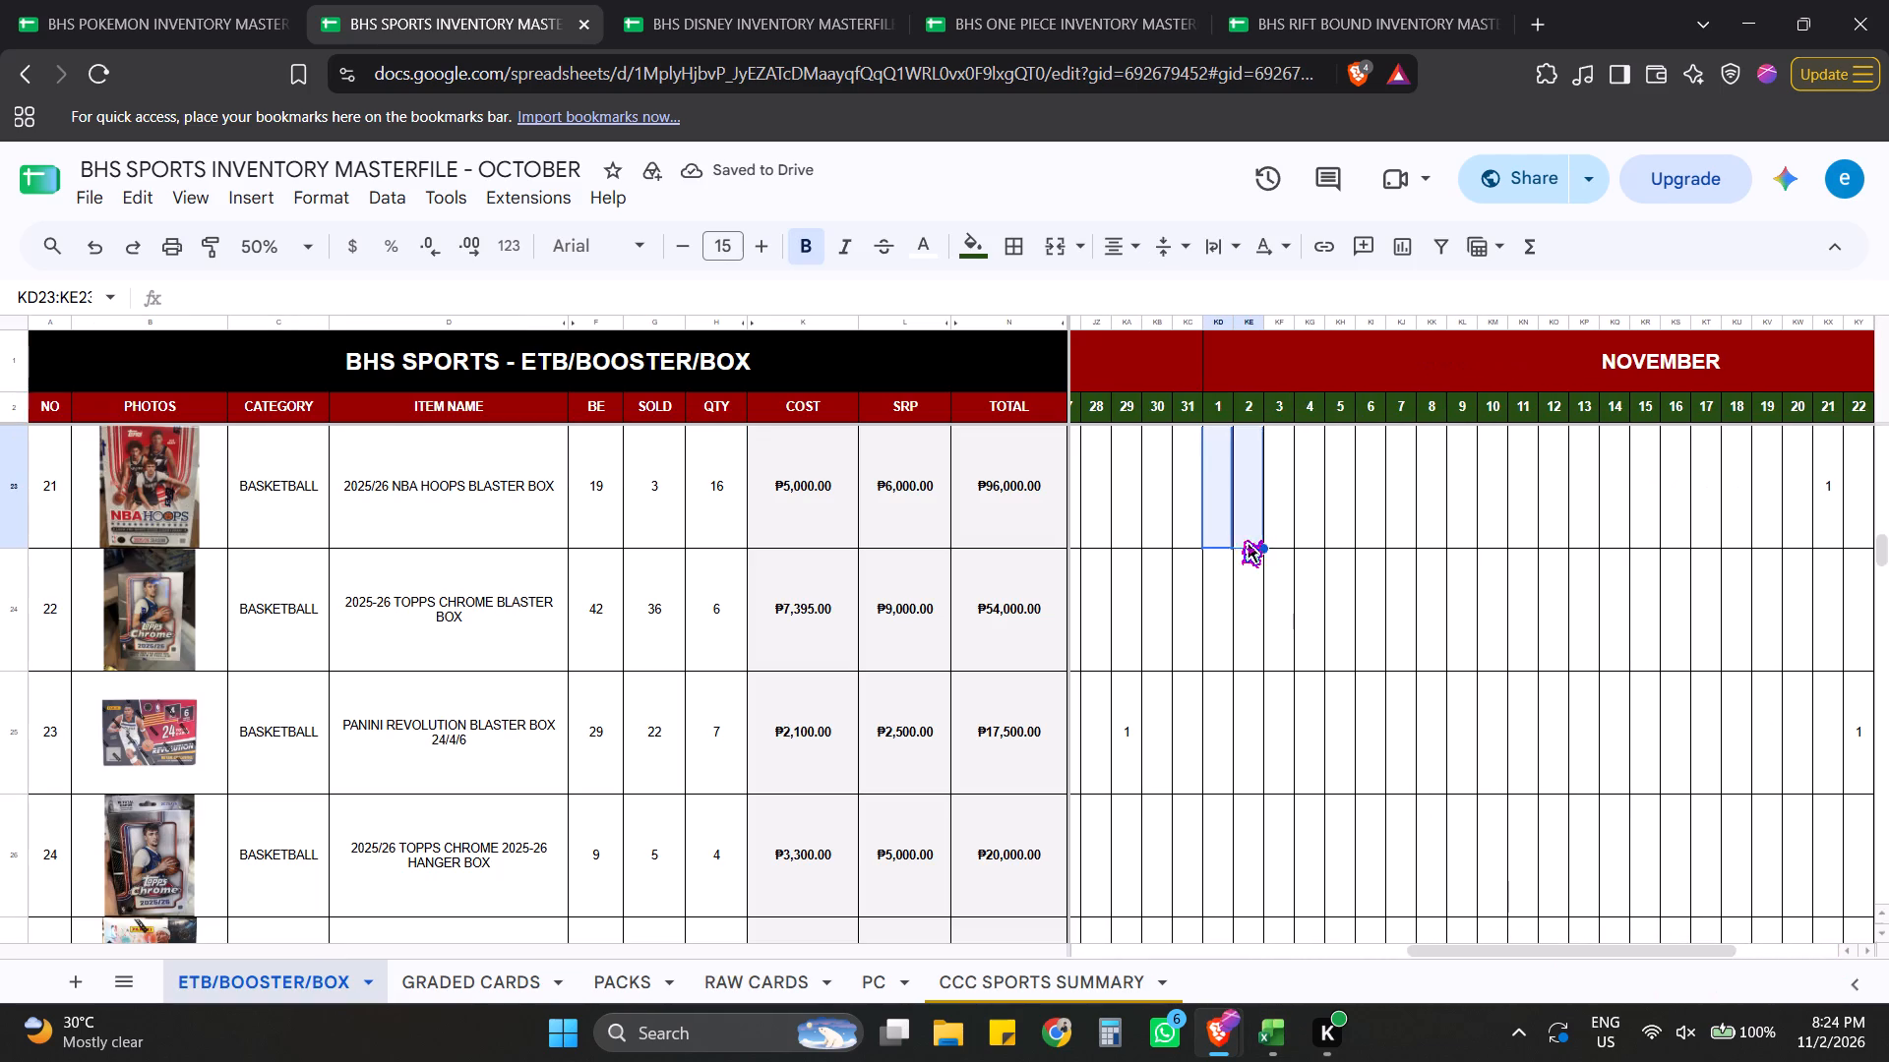
left_click(1411, 639)
left_click_drag(1220, 465, 1888, 499)
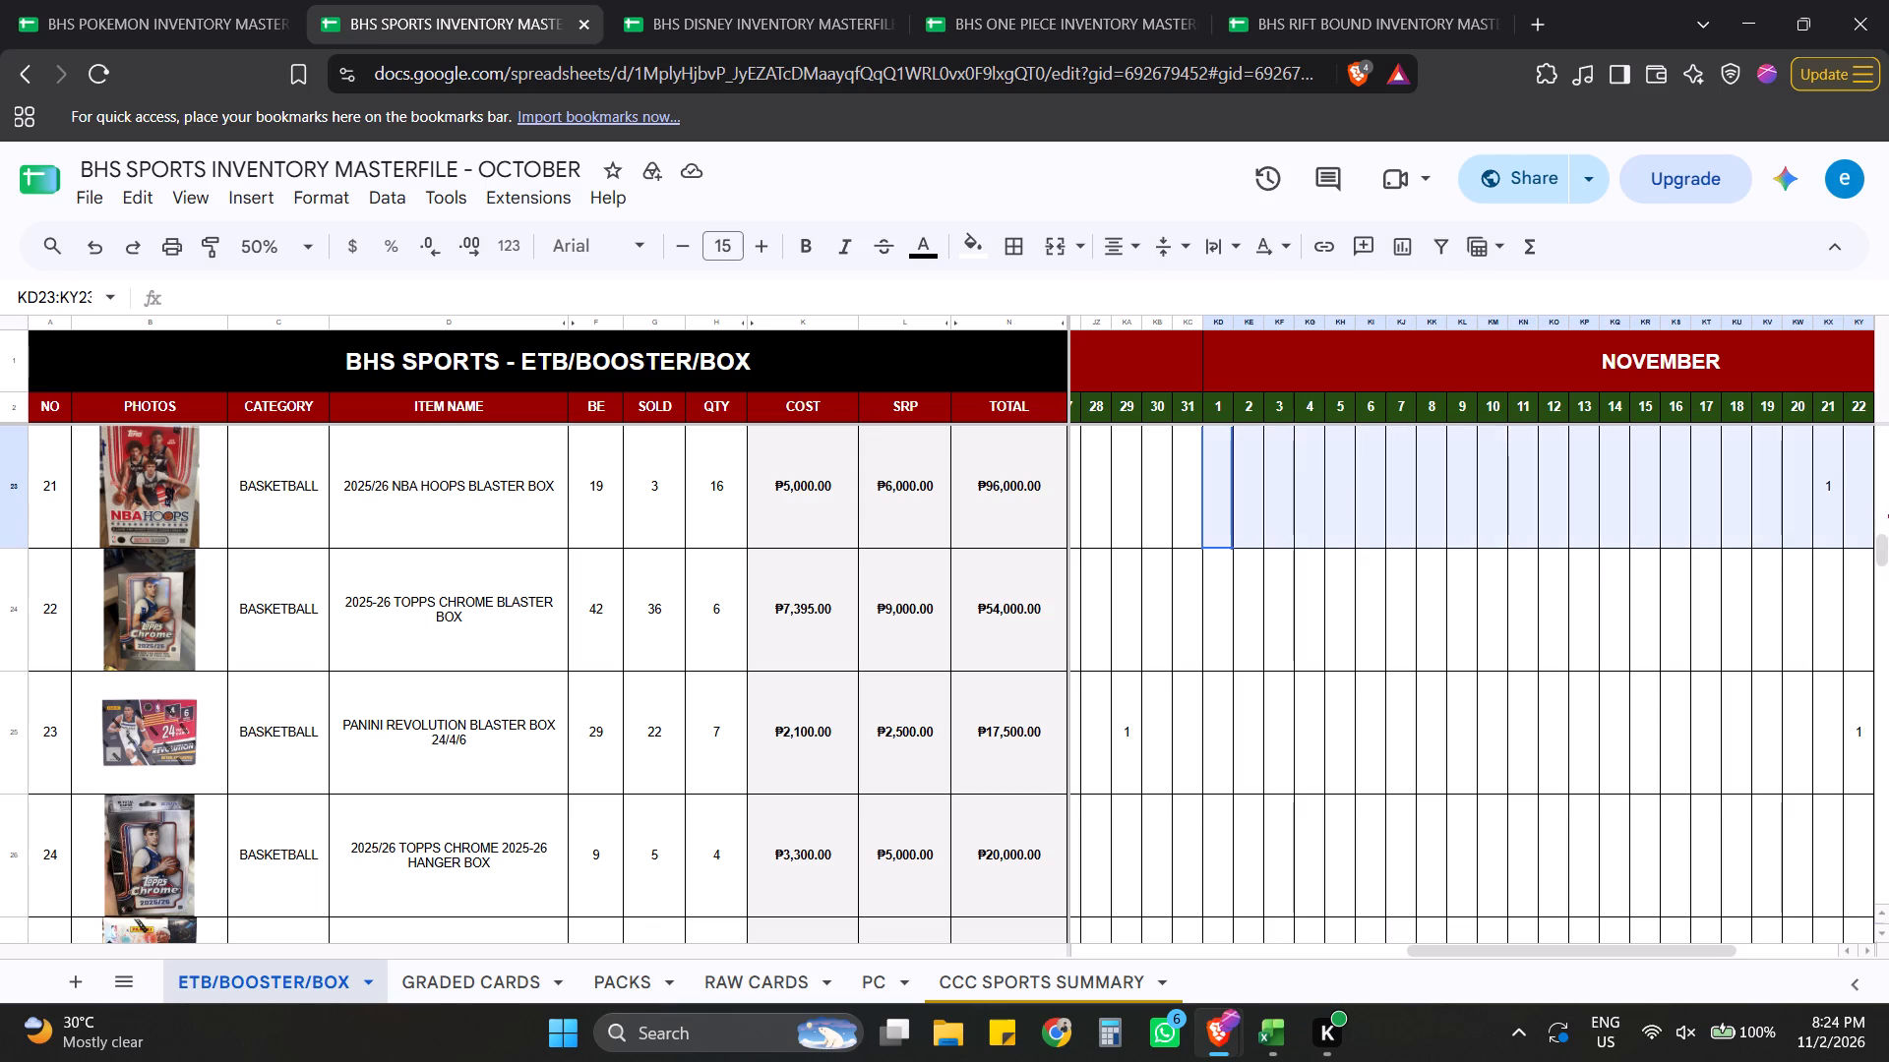
left_click_drag(1888, 499, 1888, 488)
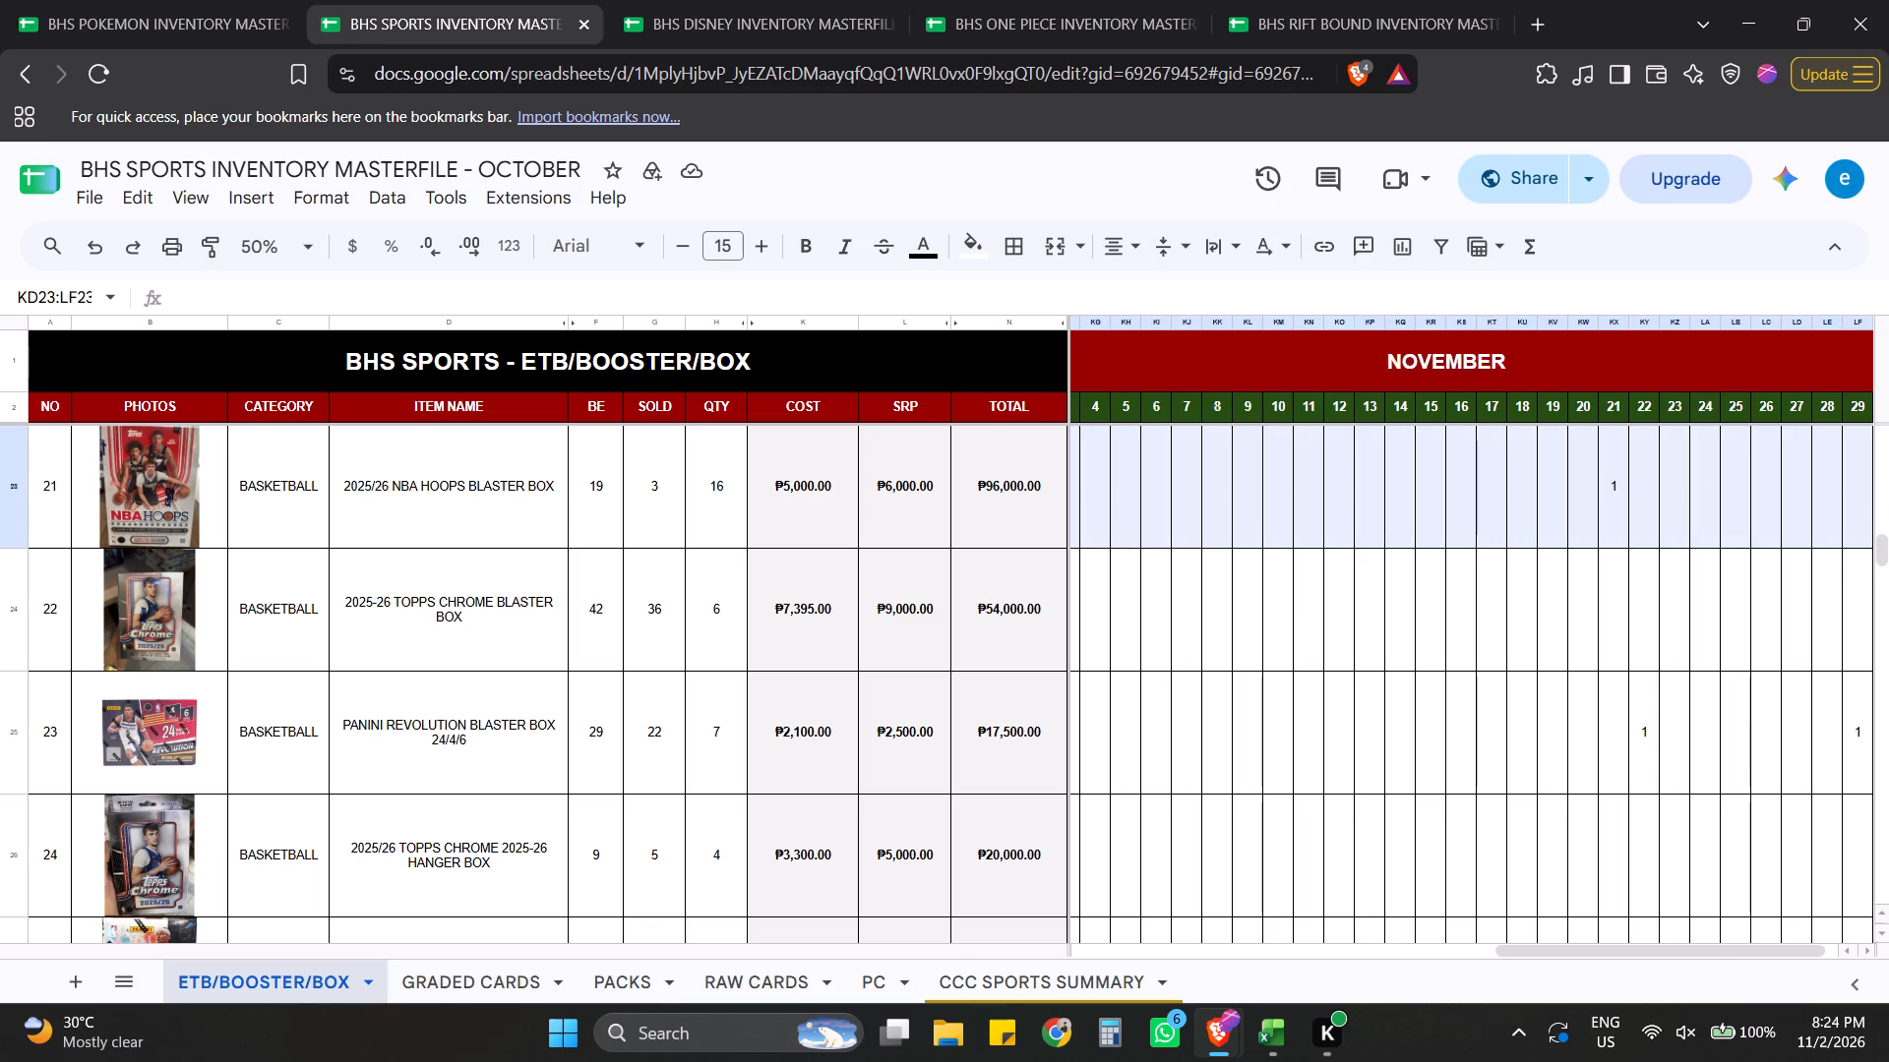
left_click_drag(1888, 488, 1831, 1061)
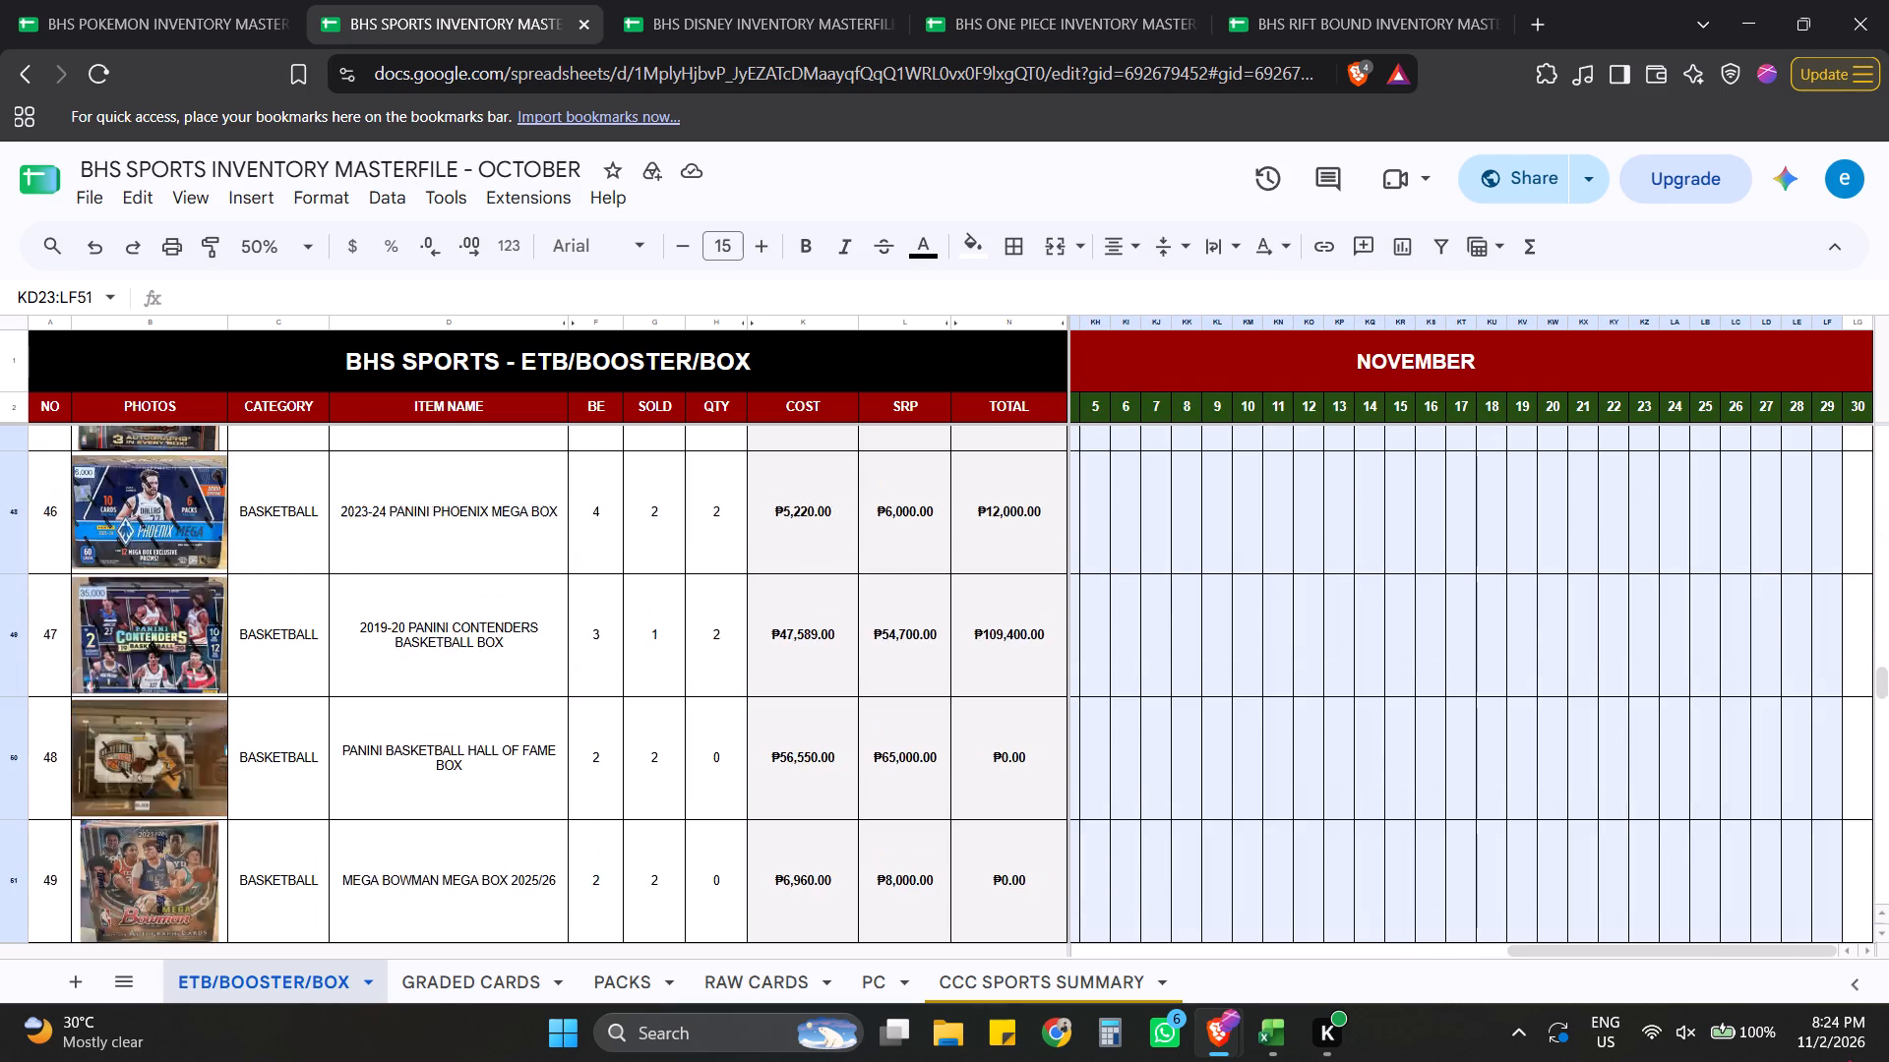
left_click_drag(1831, 1061, 1851, 846)
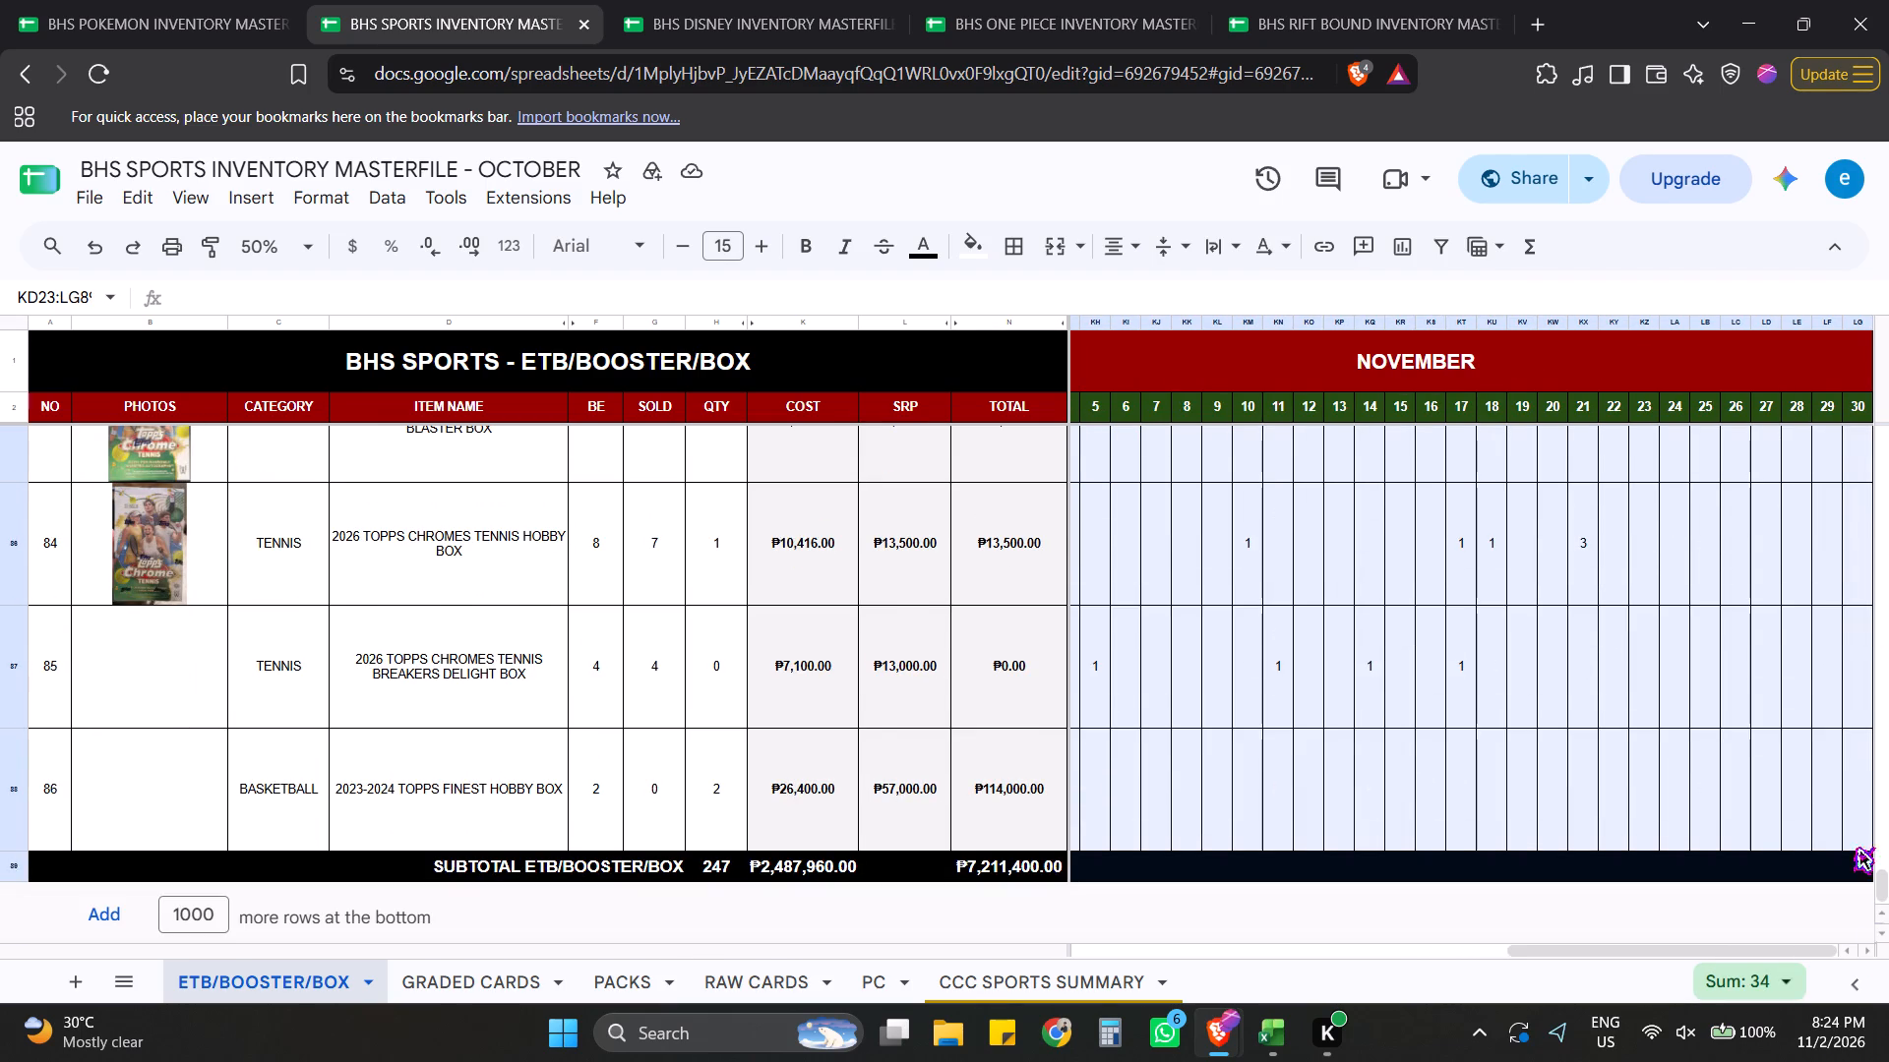
left_click_drag(1851, 846, 1855, 831)
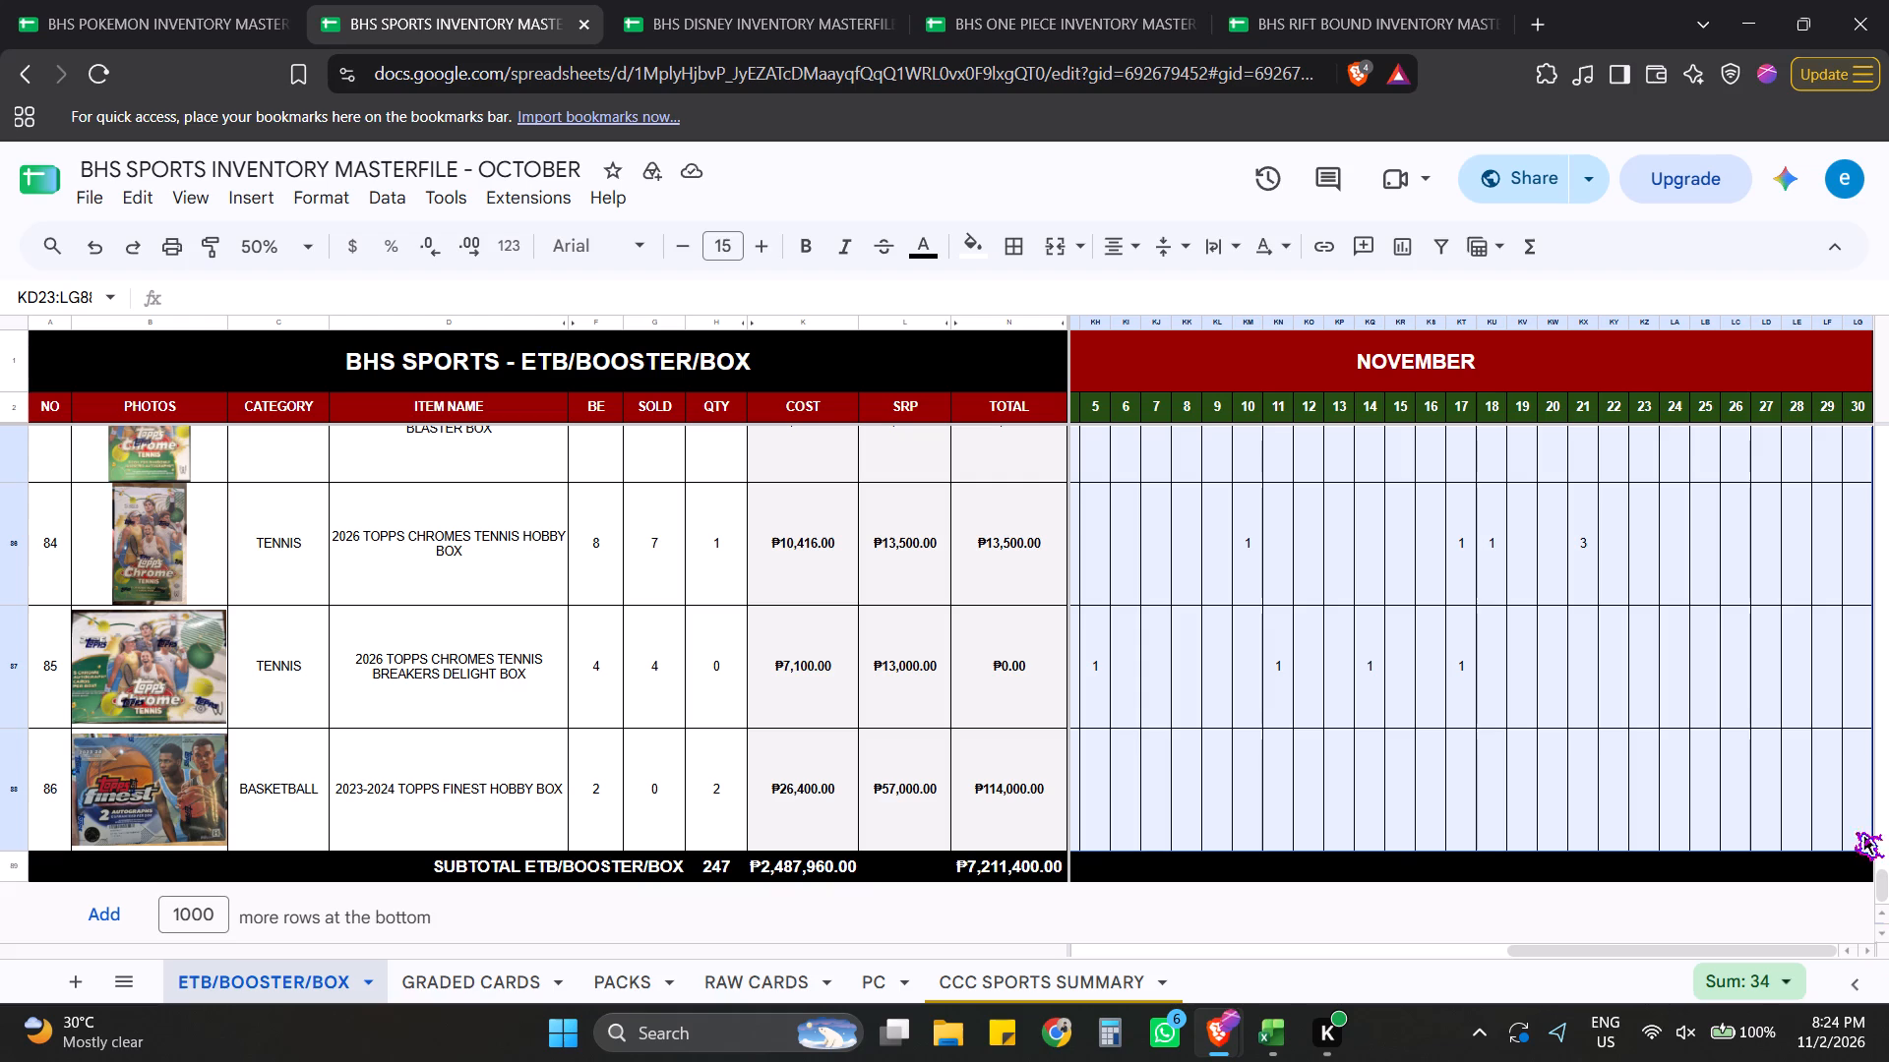
key("Delete")
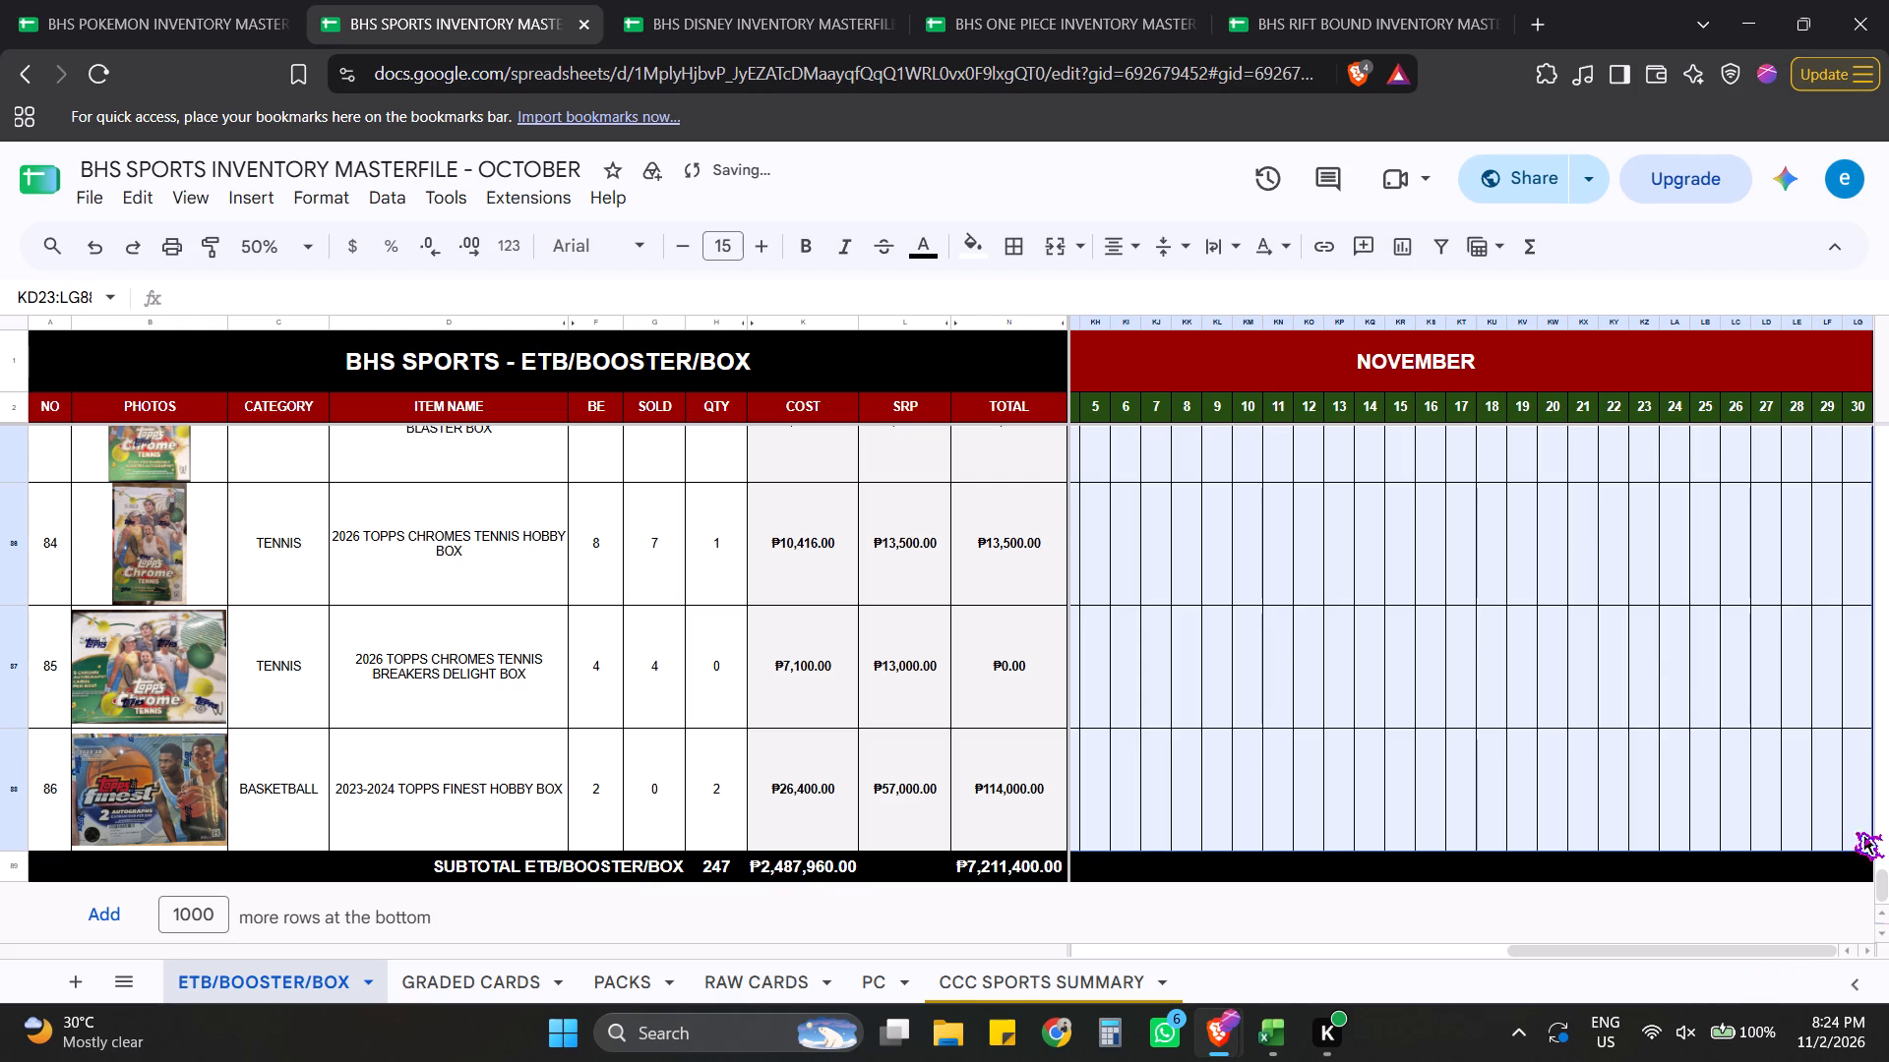
left_click(1630, 631)
On the PACKS sheet, insert one column directly after the October day 30 column JW.
left_click(454, 991)
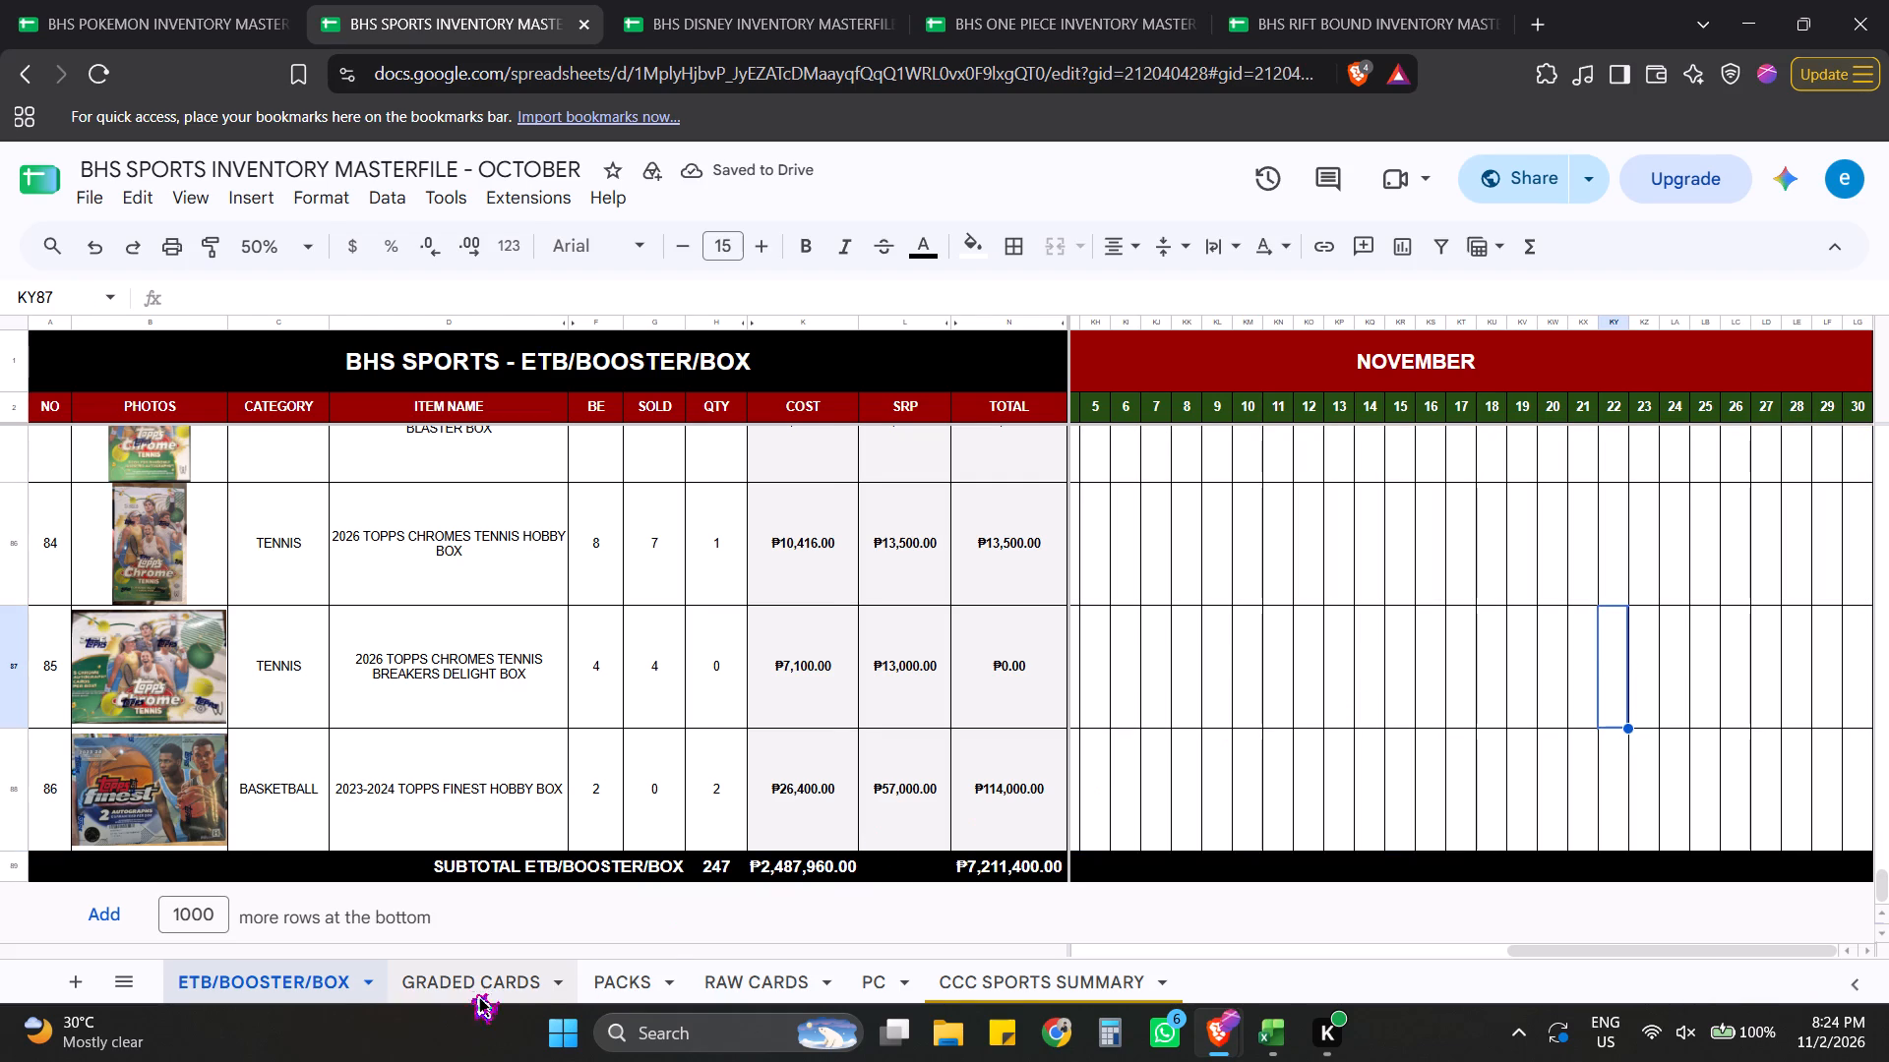
left_click(633, 980)
left_click(1079, 692)
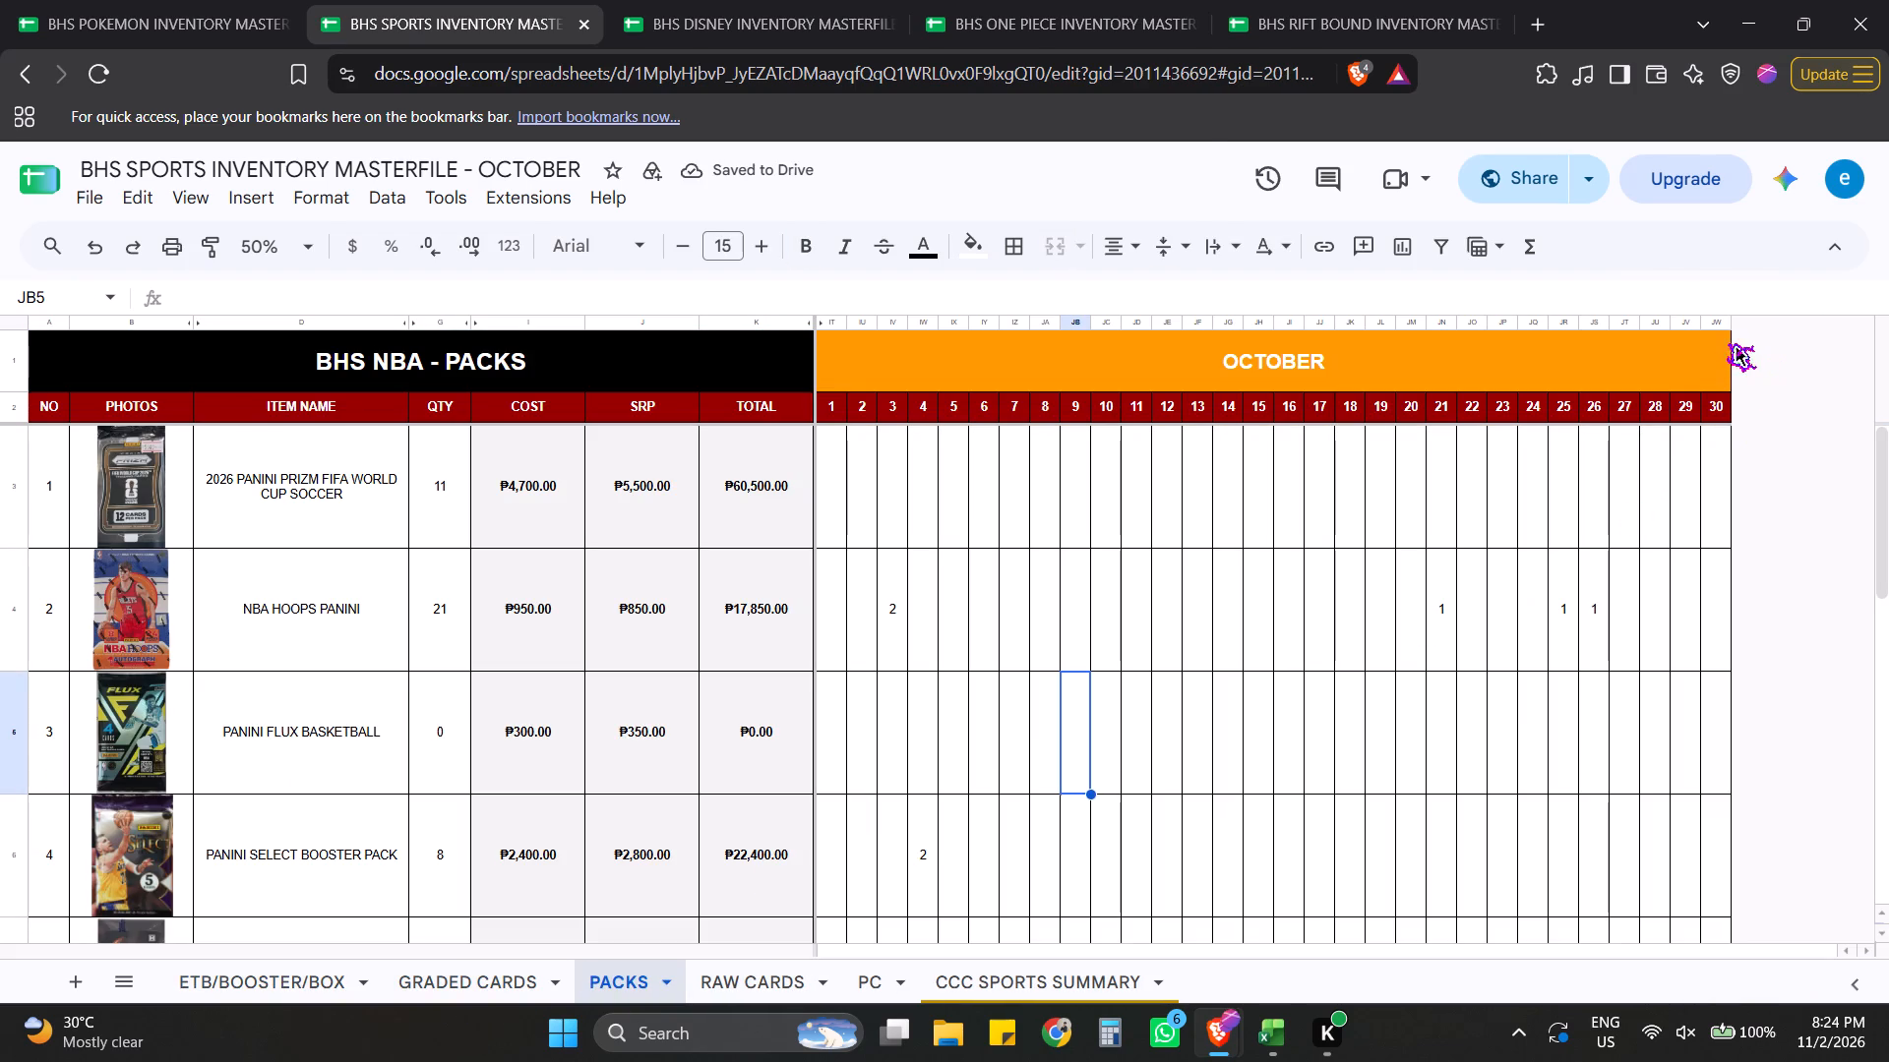
left_click(1710, 321)
right_click(1710, 321)
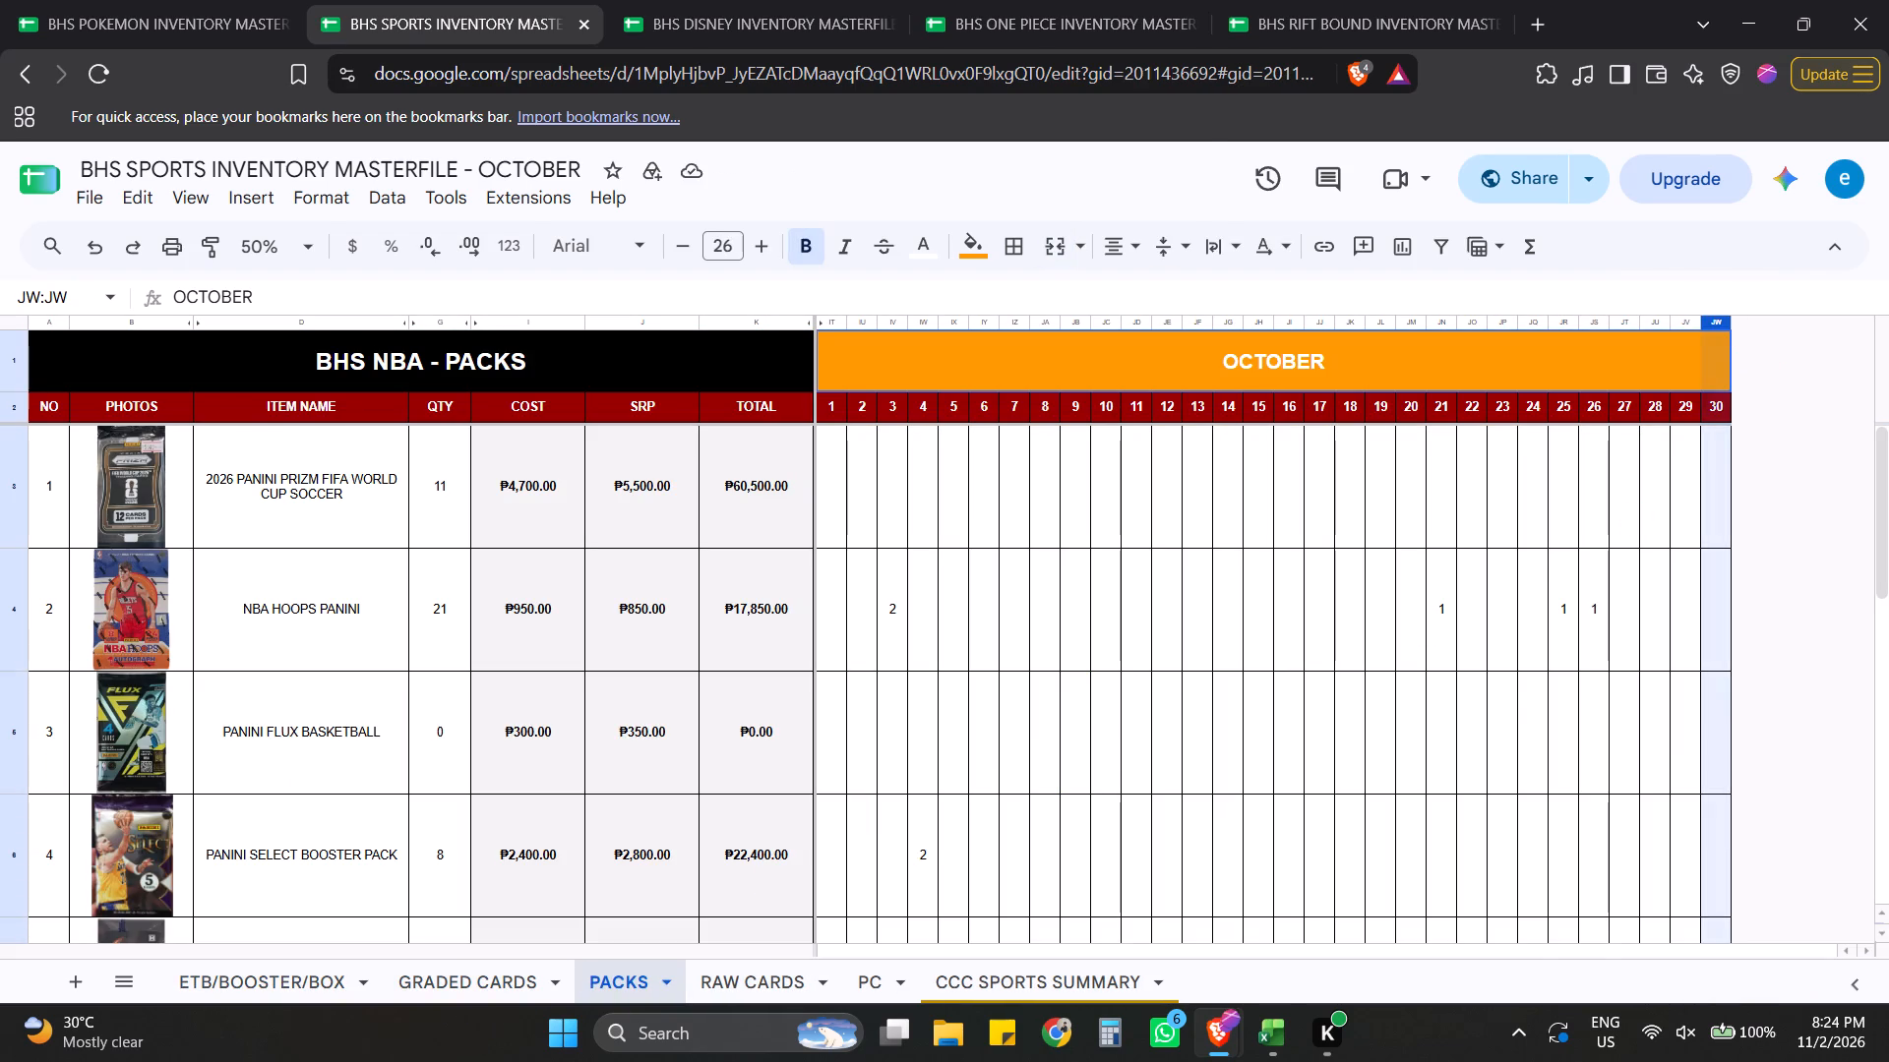
left_click(1635, 494)
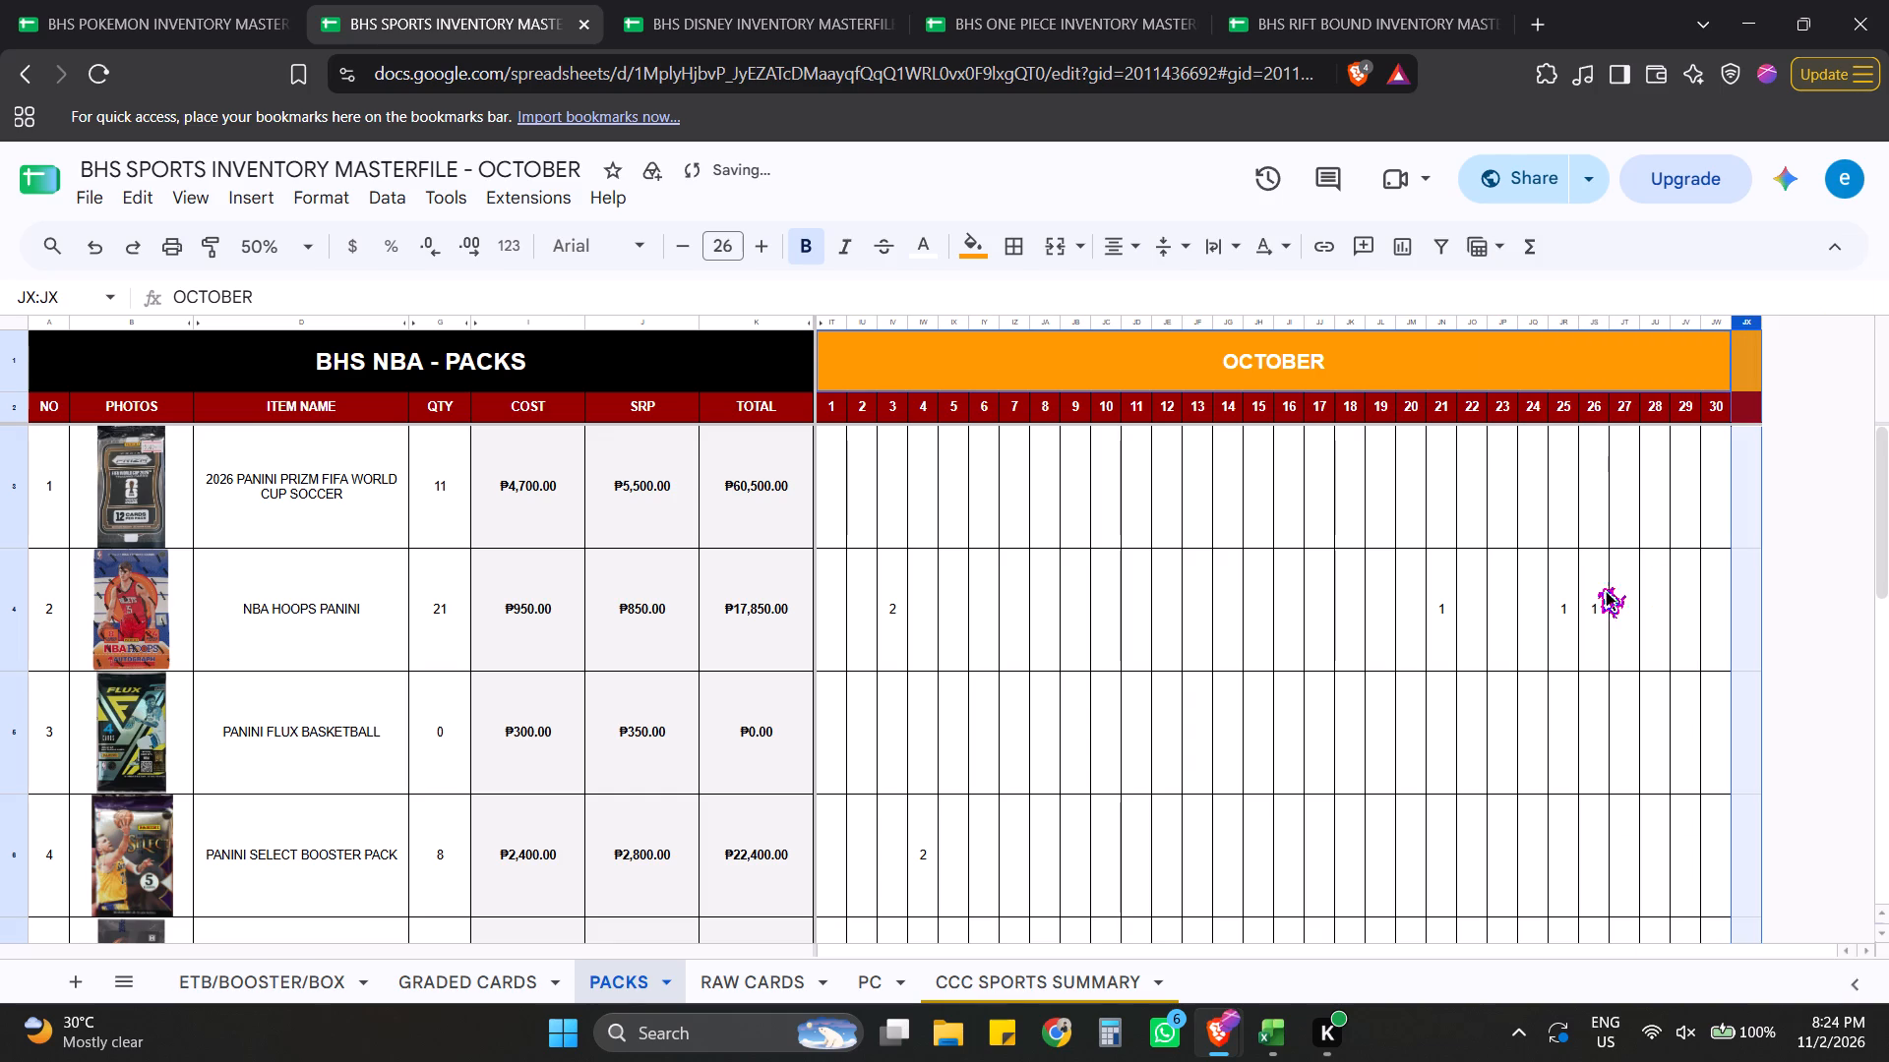
left_click(1591, 603)
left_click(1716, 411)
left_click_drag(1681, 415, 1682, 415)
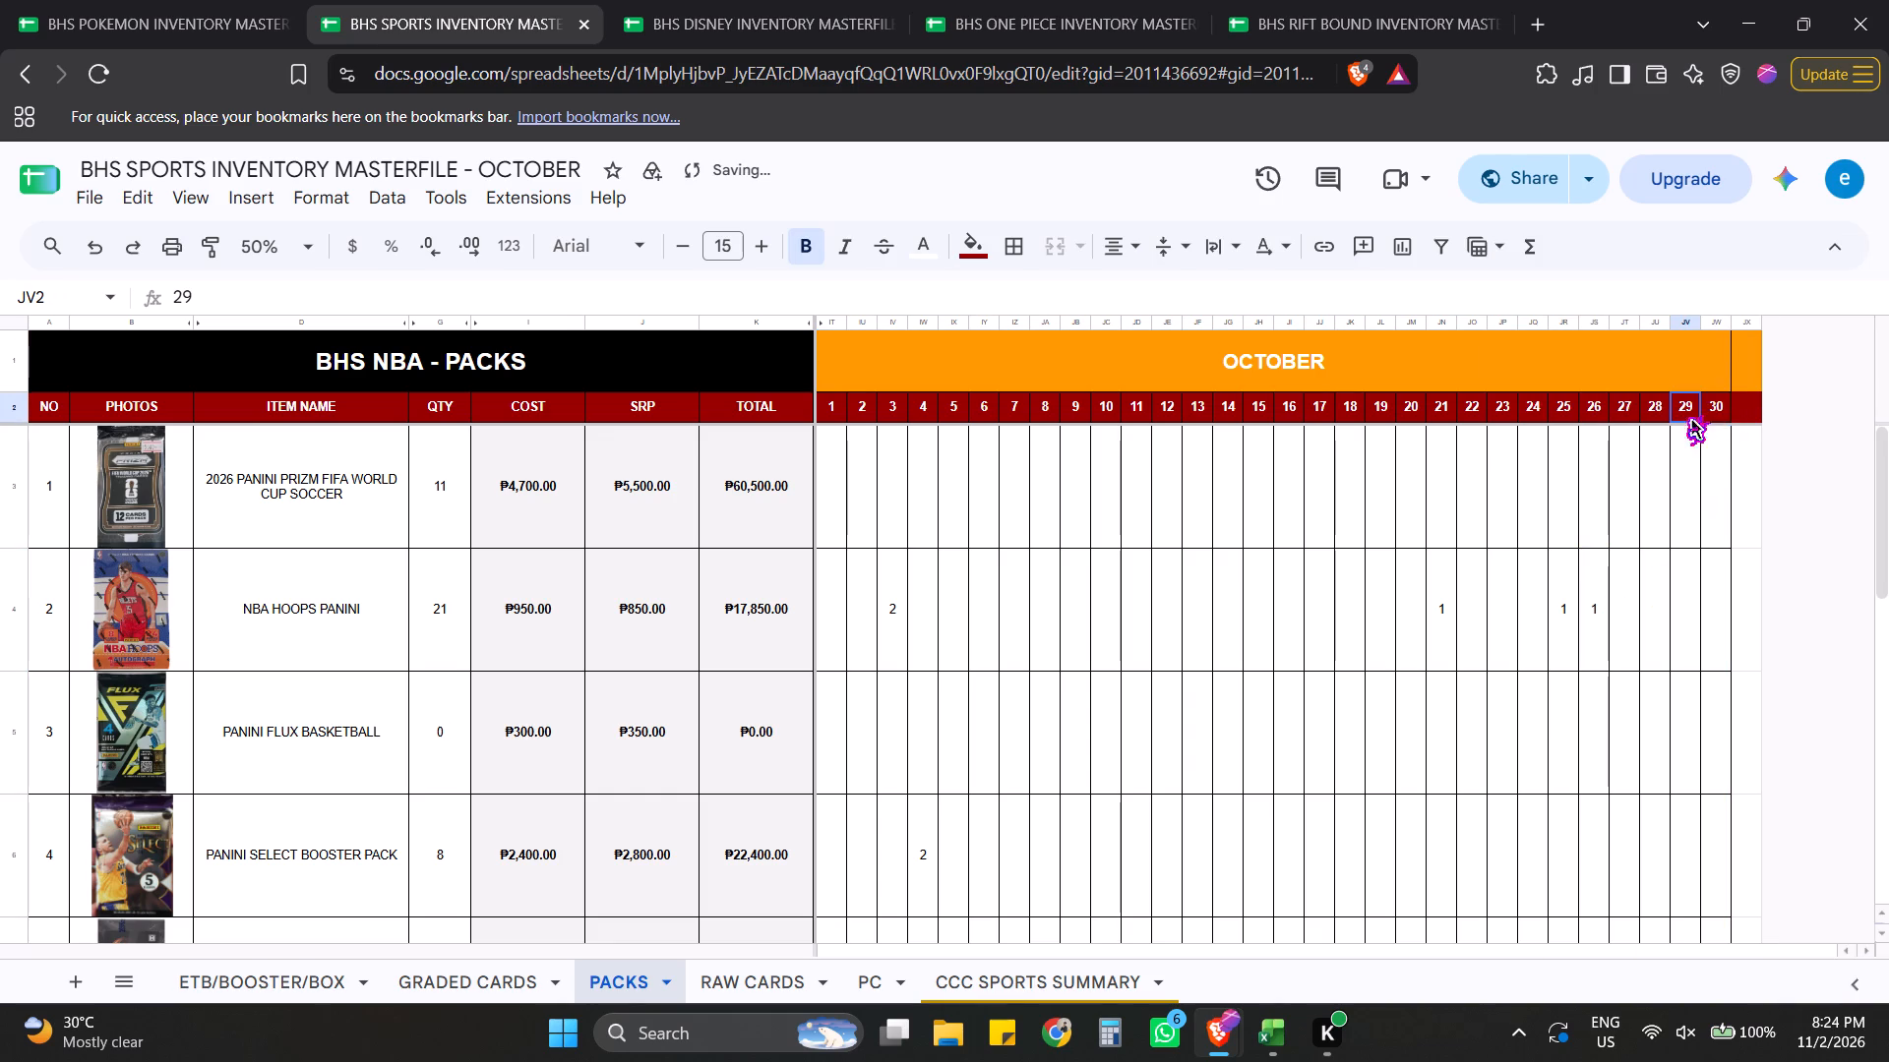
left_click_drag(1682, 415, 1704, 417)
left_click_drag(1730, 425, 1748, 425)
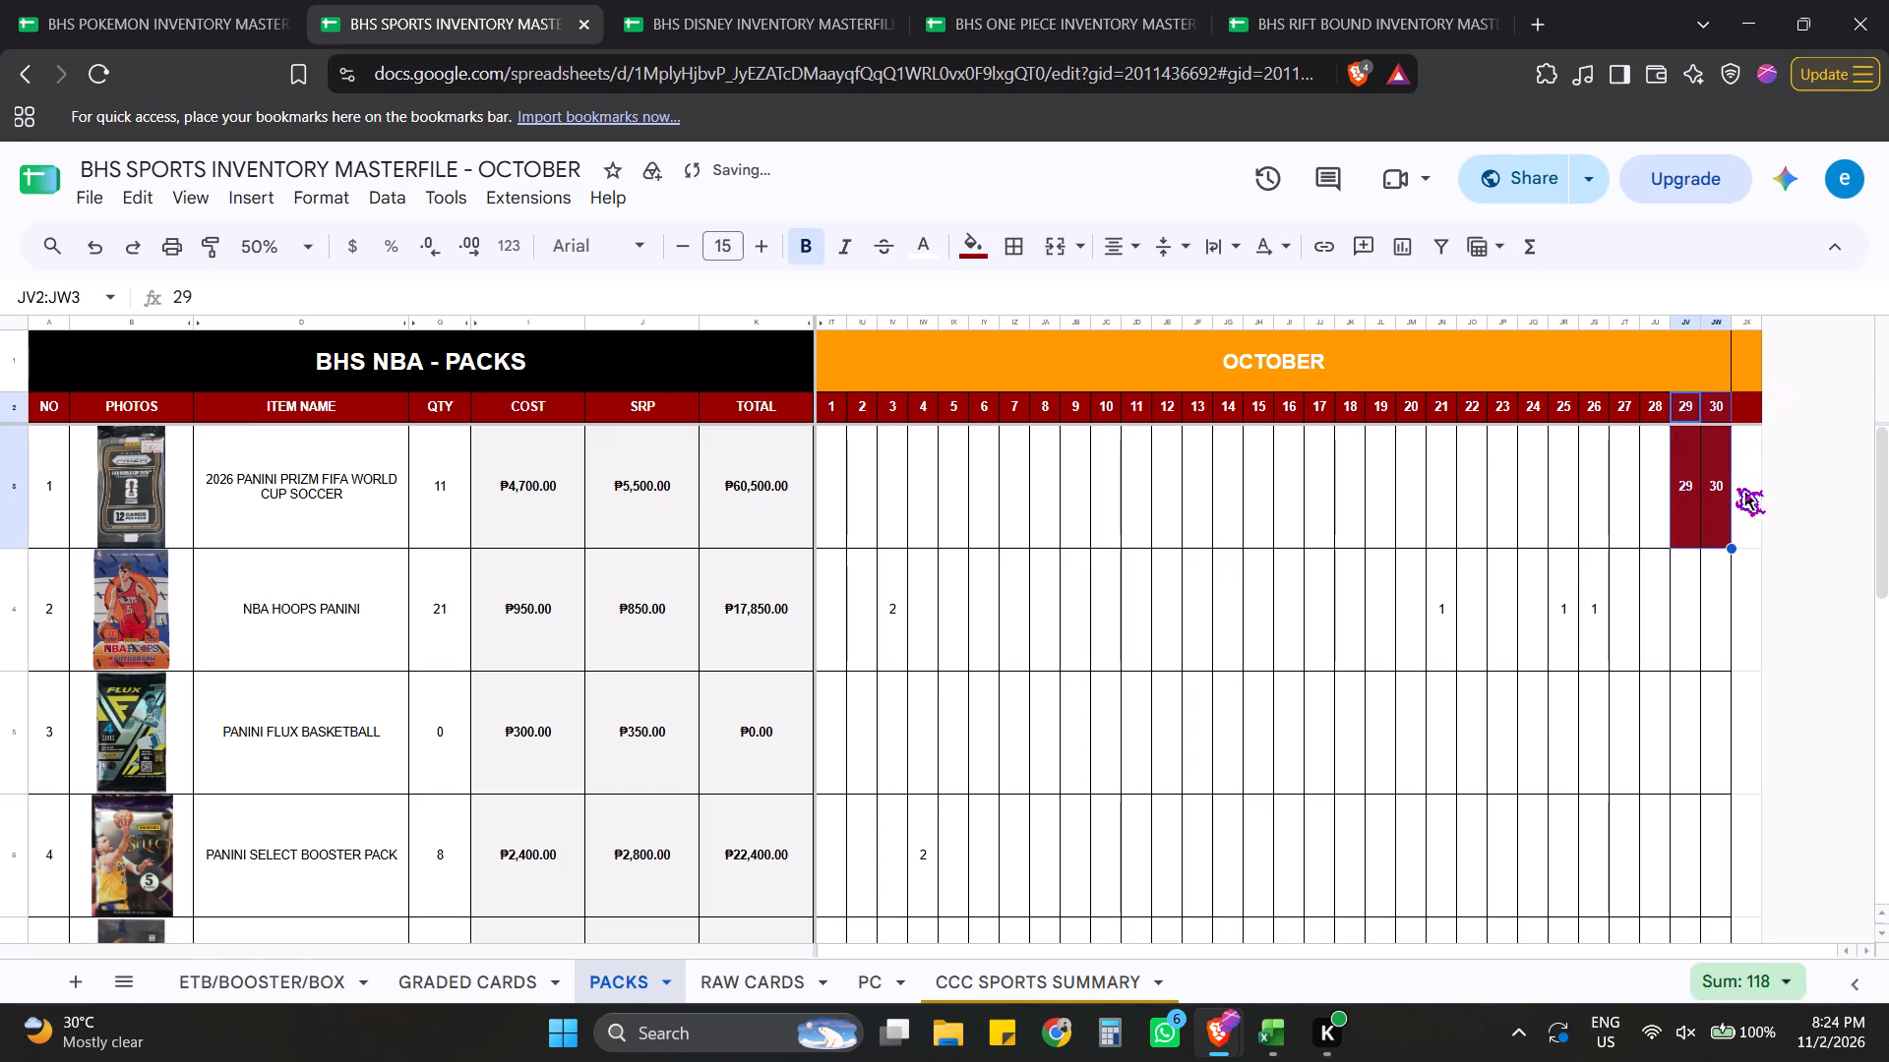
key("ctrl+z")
Extend the day numbers 29 and 30 in row 2 to fill 31 into the new column's header.
left_click_drag(1689, 411, 1724, 410)
left_click_drag(1732, 423, 1760, 414)
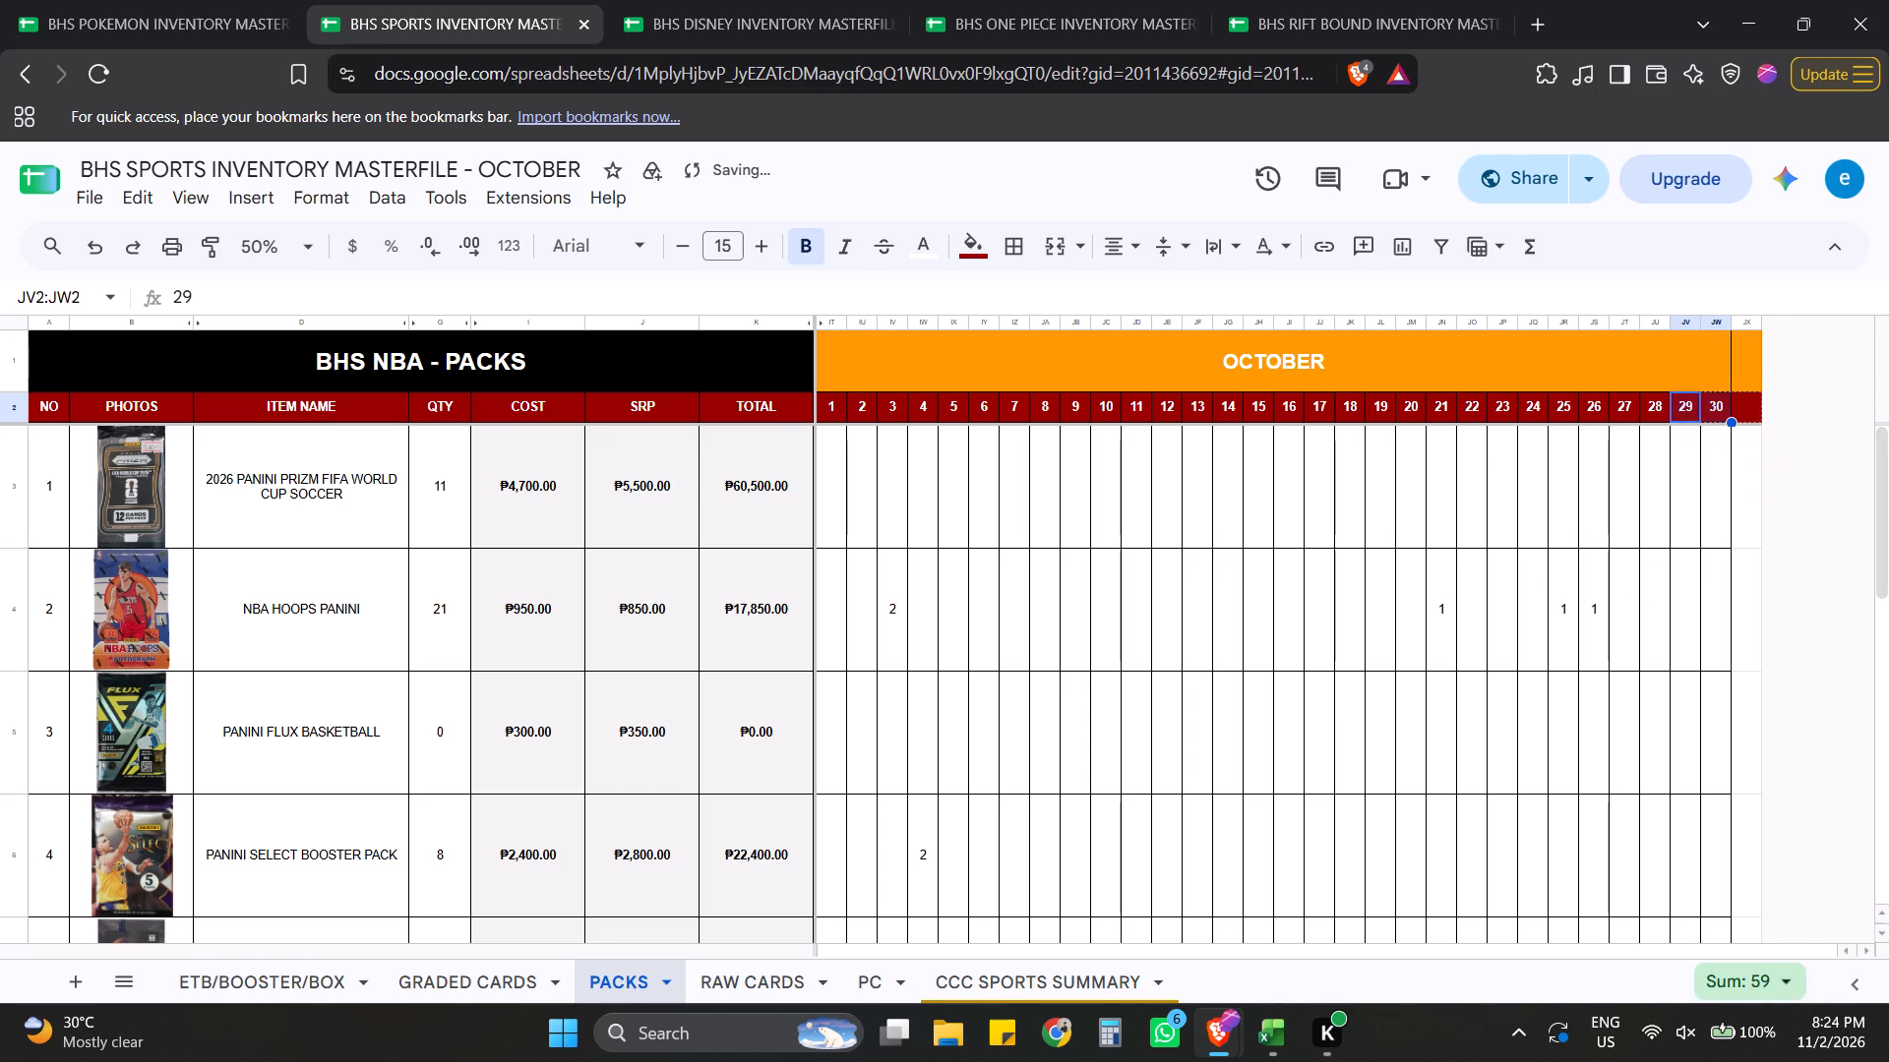
Merge the OCTOBER heading across cells IT1 to JX1 so it spans days 1 to 31.
left_click(1654, 360)
left_click_drag(1735, 358, 1676, 358)
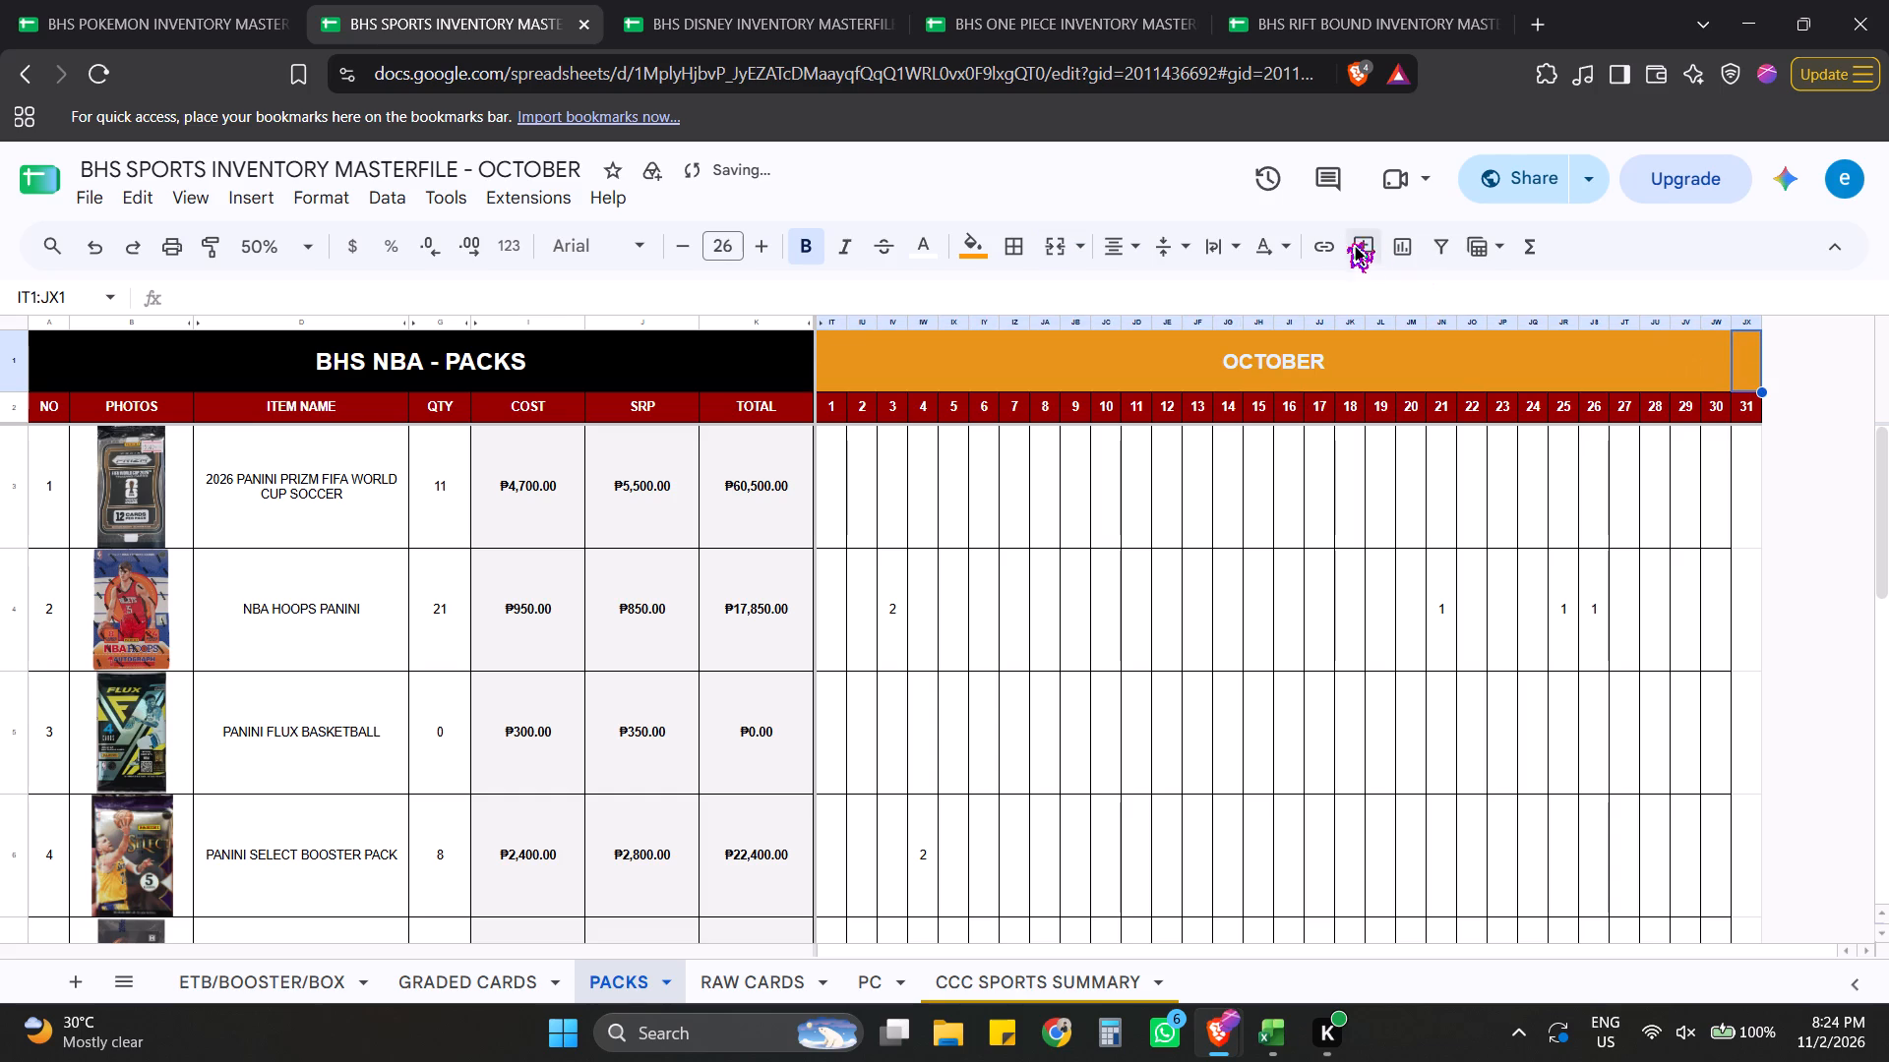
left_click(1056, 243)
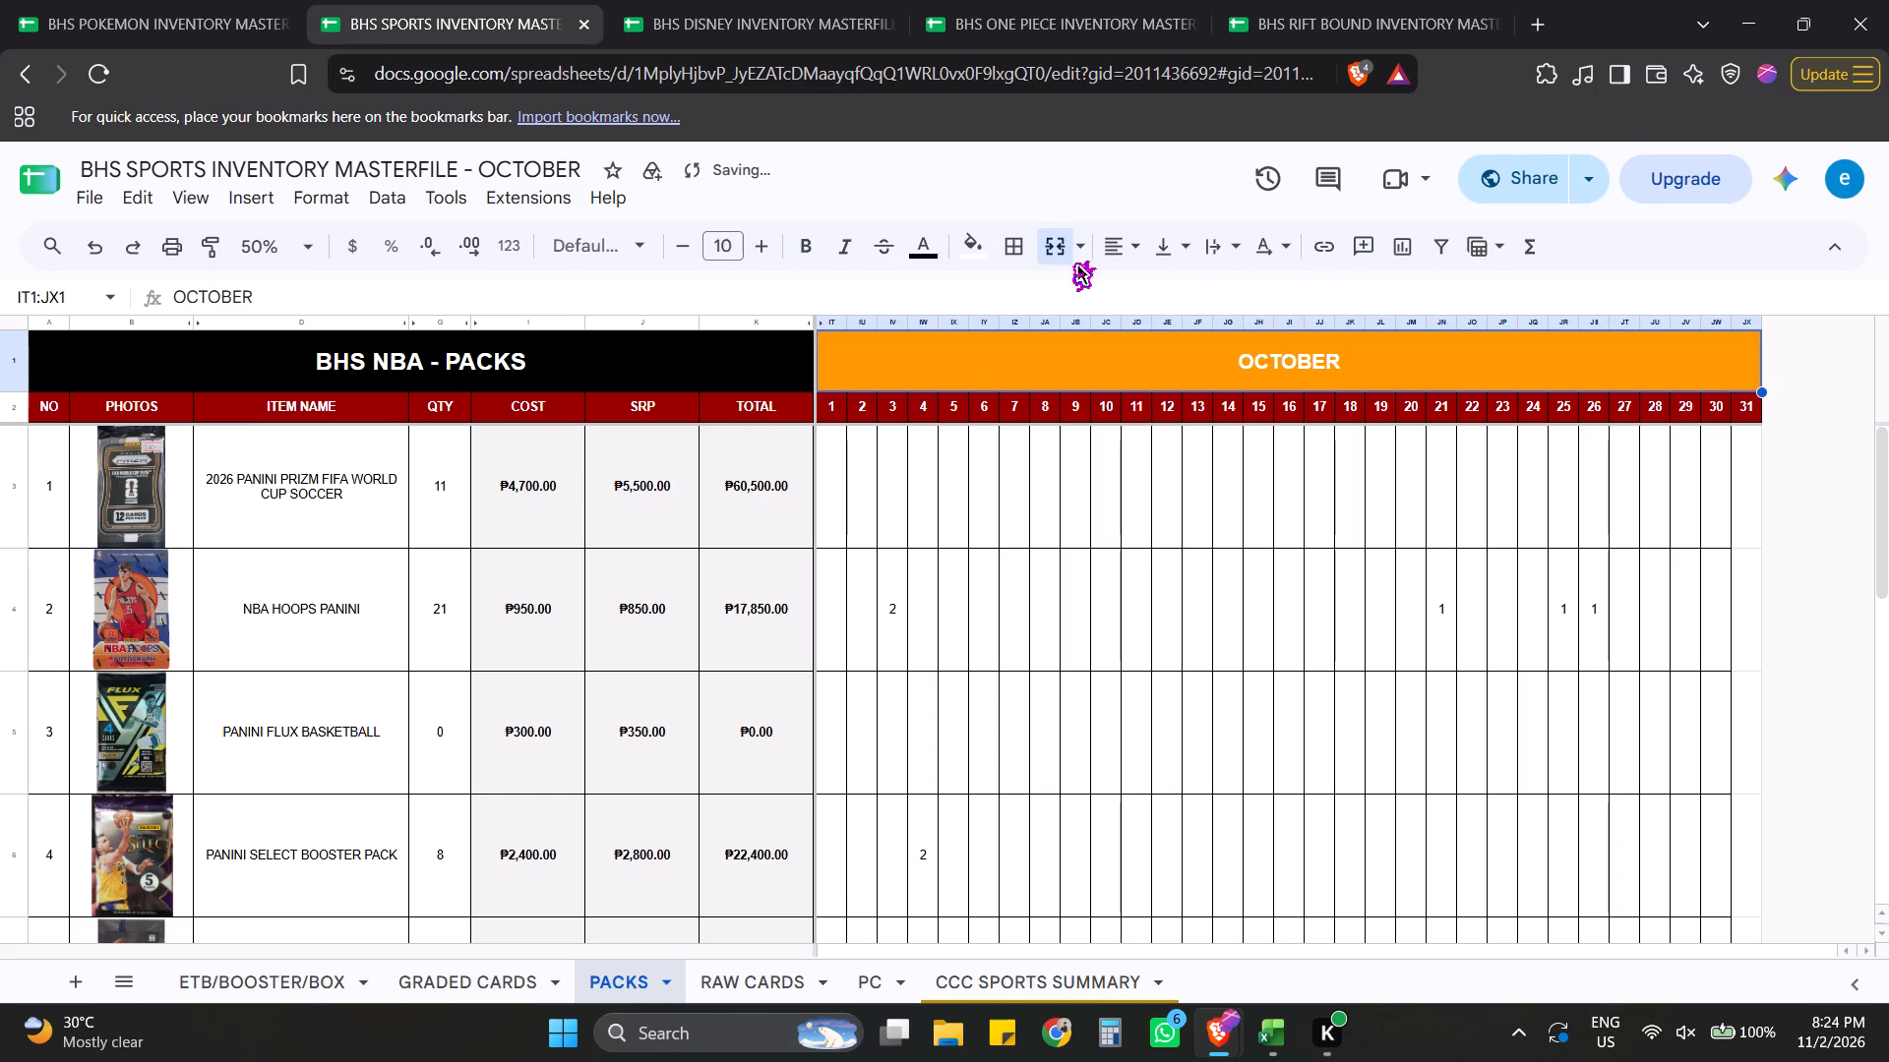
left_click(1527, 509)
Apply all borders to the new October day 31 column JX.
left_click(1737, 351)
left_click(1745, 324)
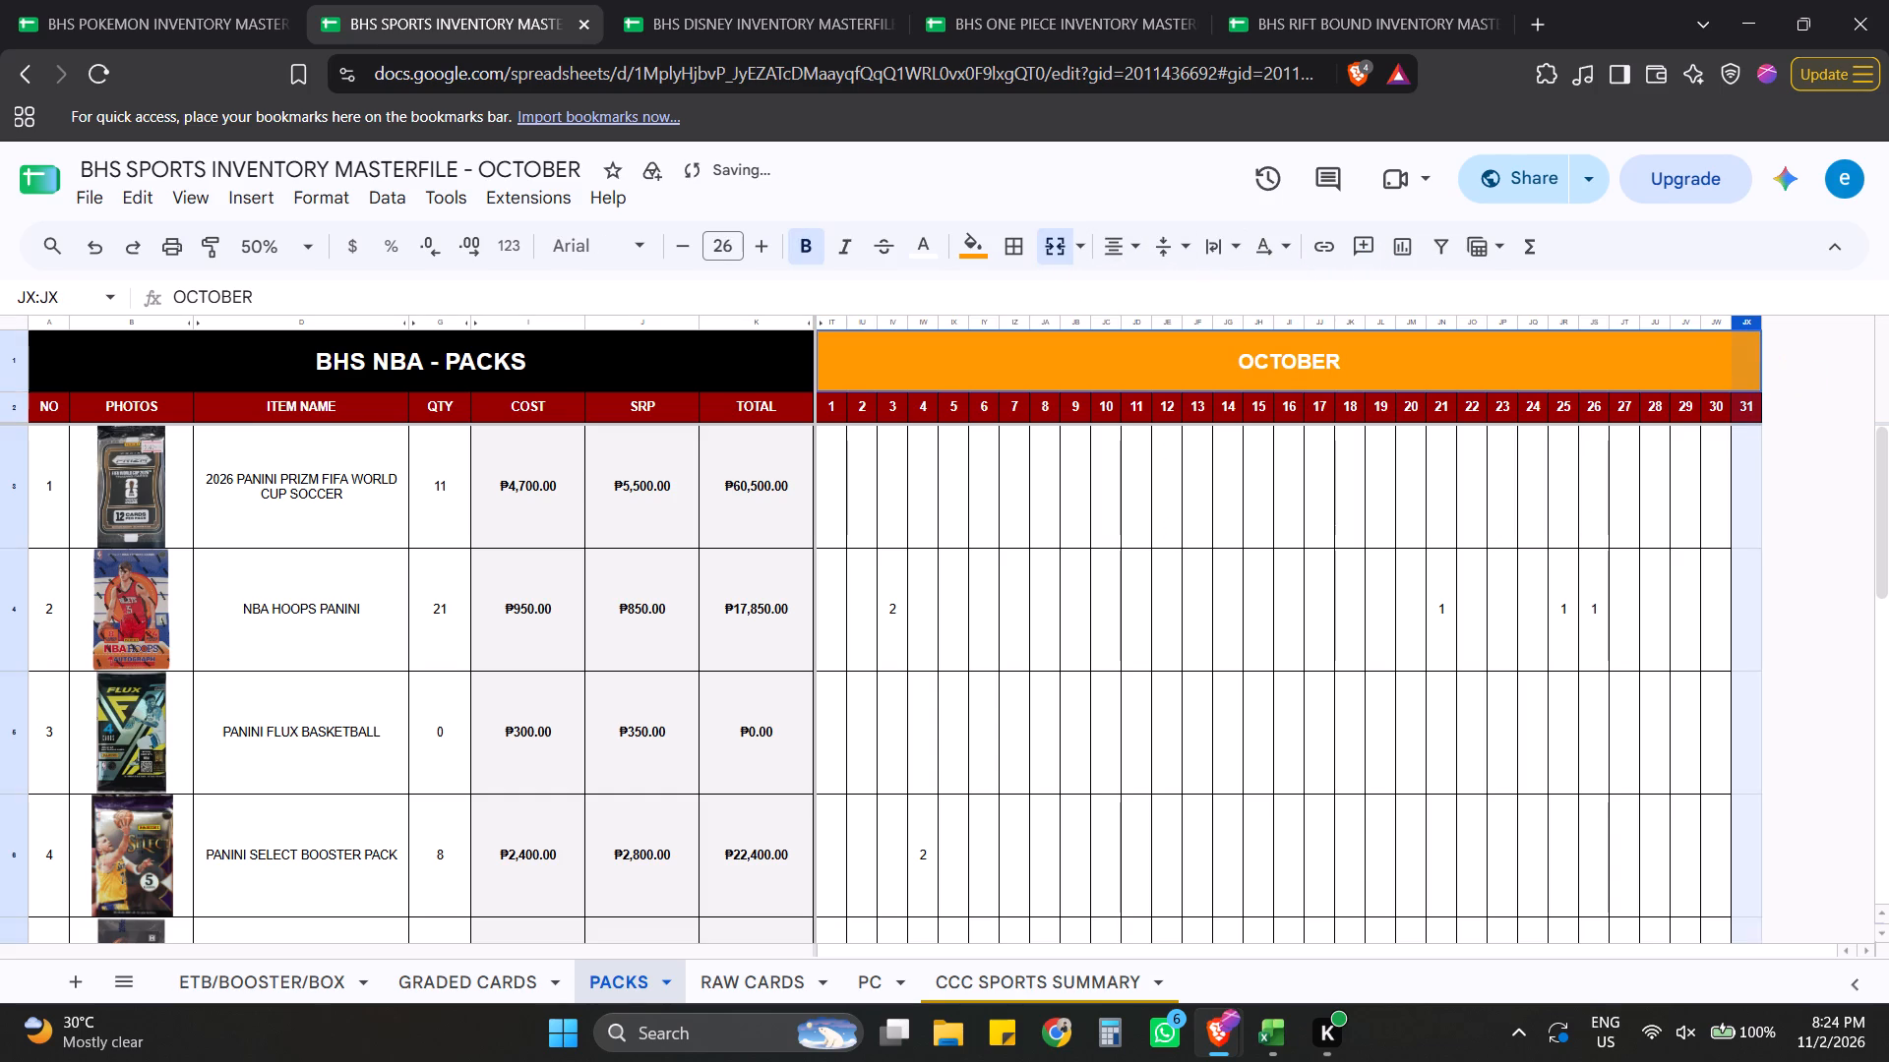
left_click_drag(1049, 246, 1086, 450)
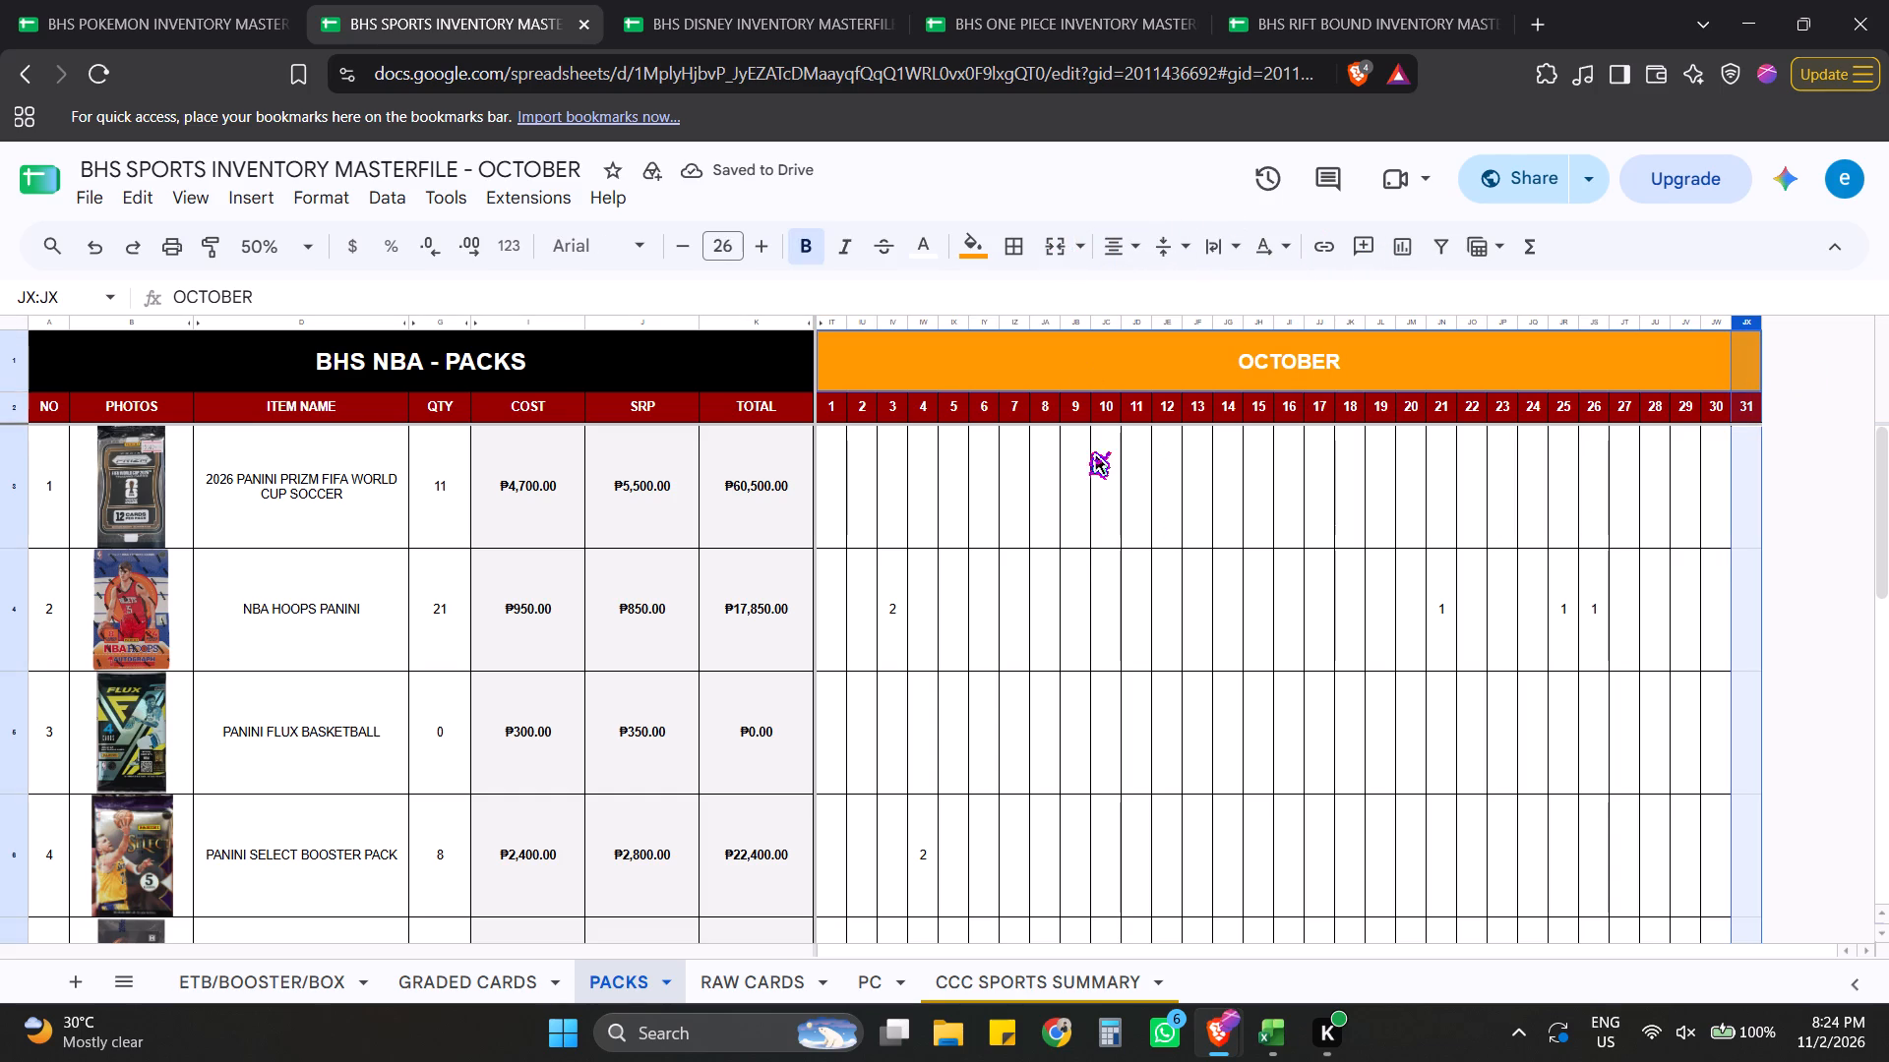
left_click_drag(1086, 450, 1091, 540)
left_click(1018, 253)
left_click(1011, 297)
left_click(1512, 582)
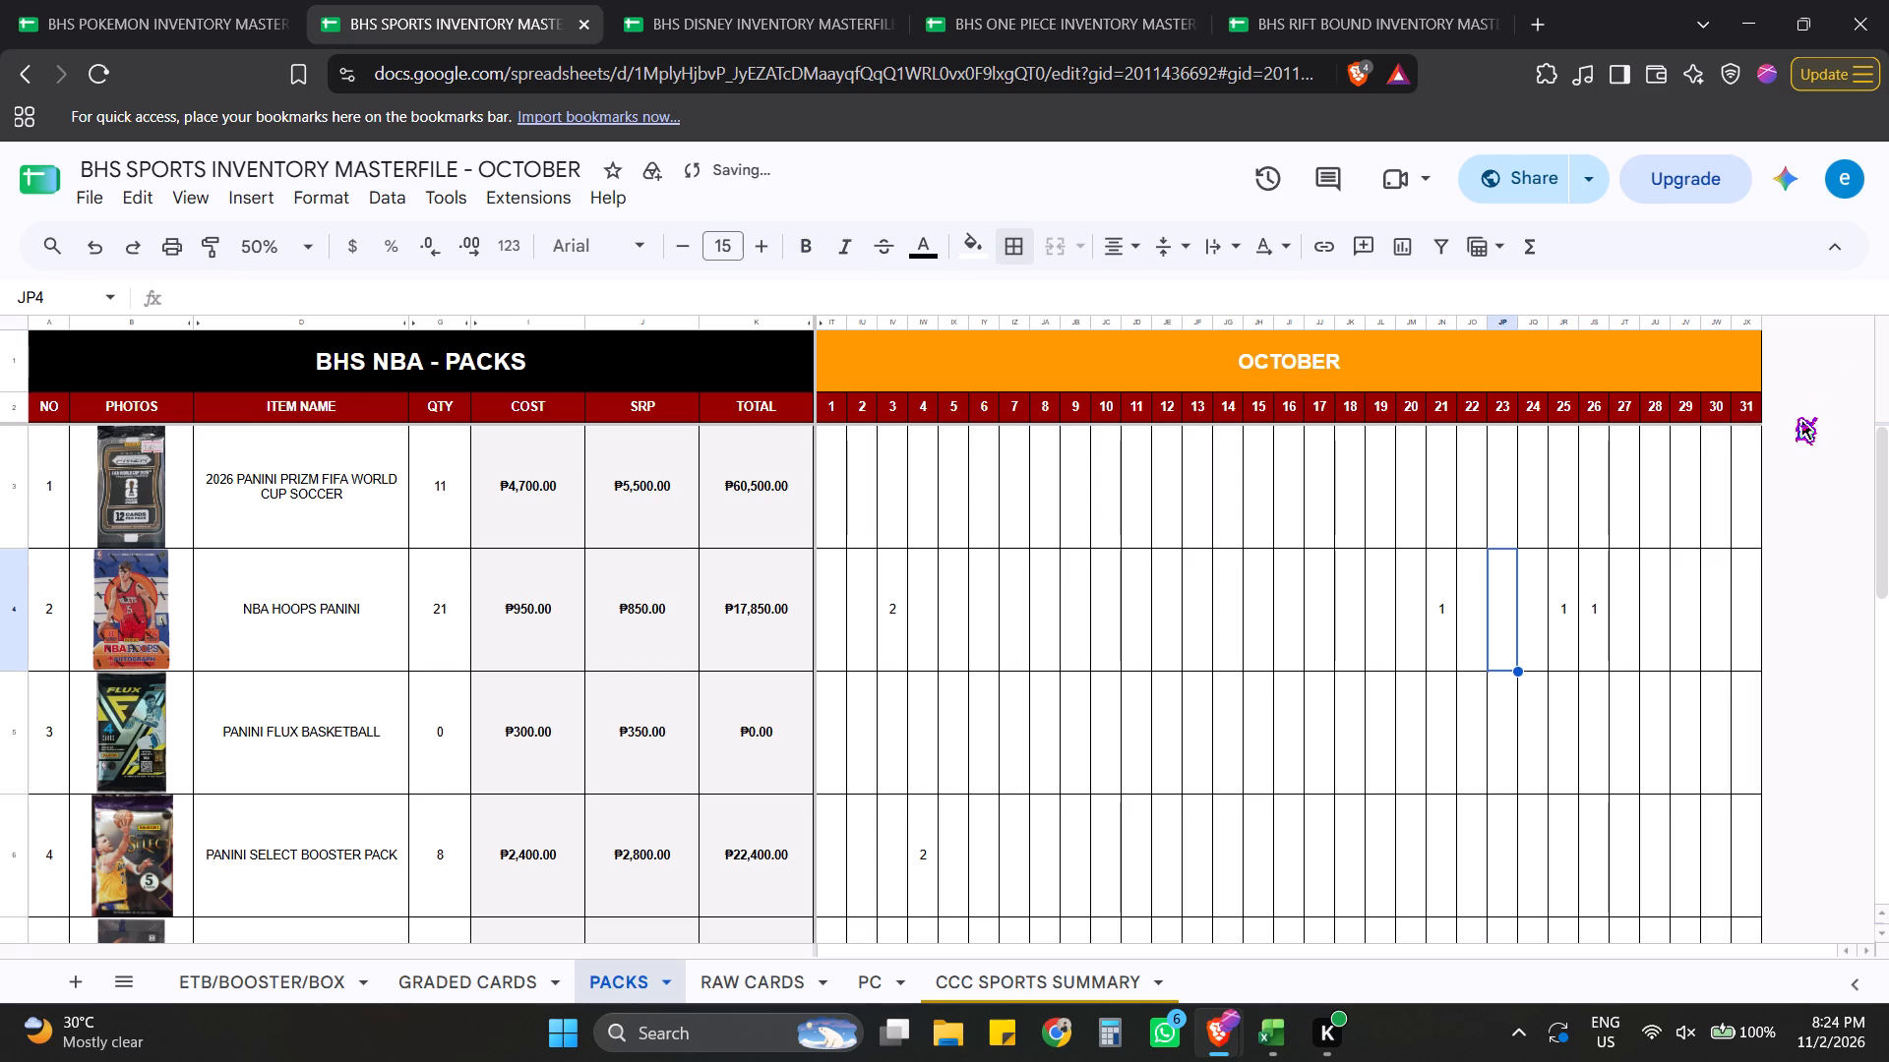
Insert one column directly after the October day 31 column JX.
left_click(1744, 327)
right_click(1741, 324)
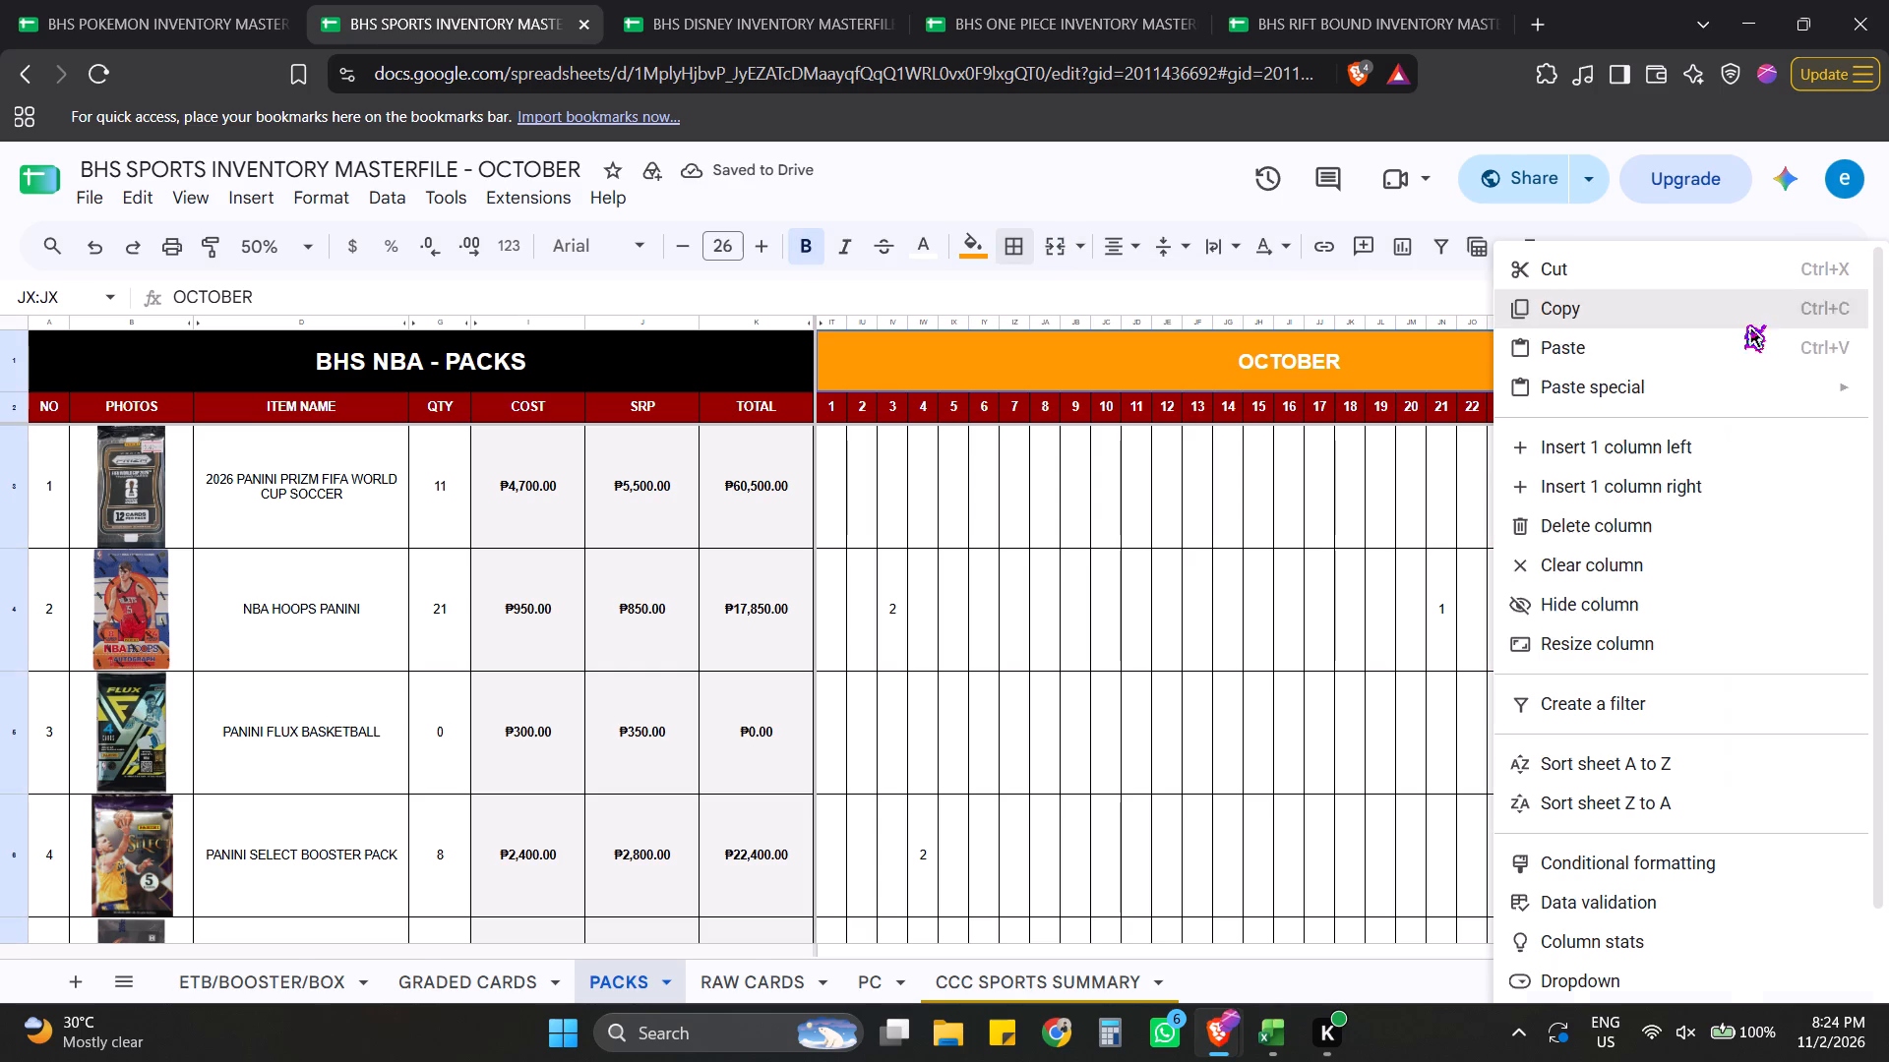
left_click(1663, 489)
left_click(1453, 552)
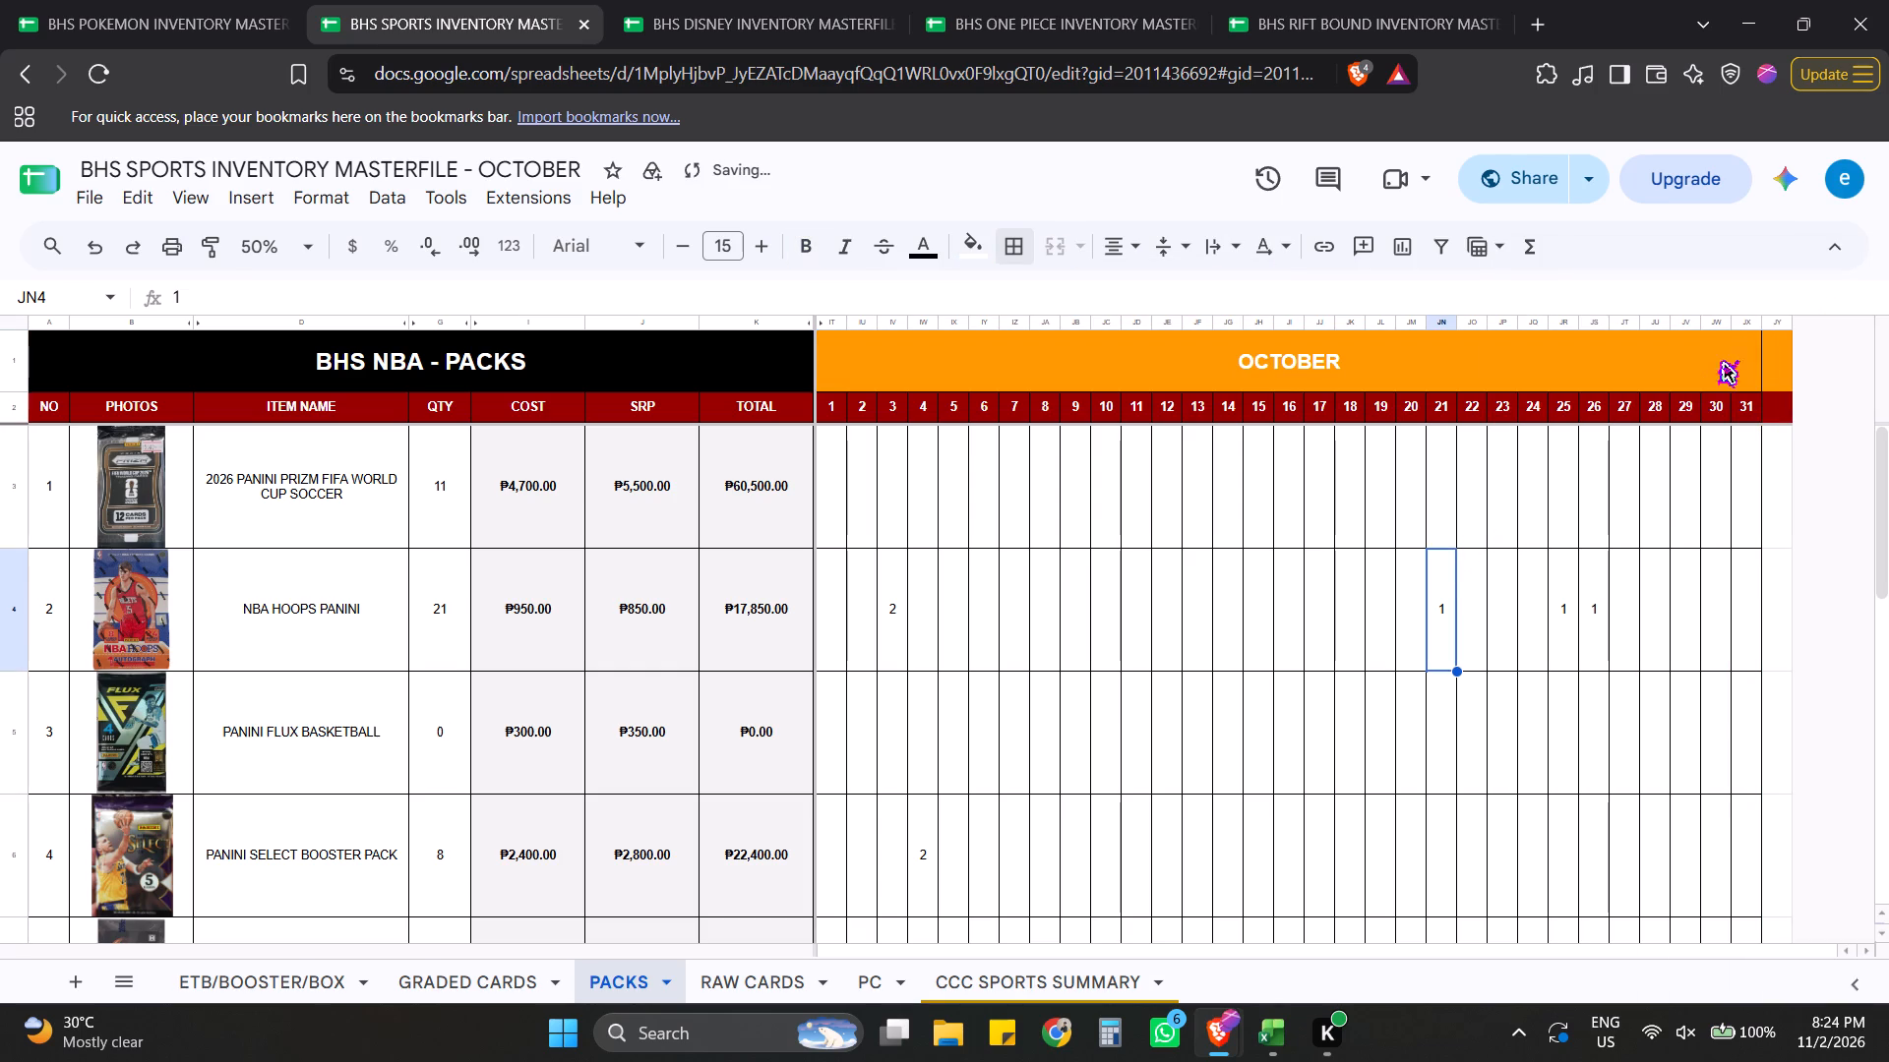
Copy the October day 1 to 30 columns IT to JW and paste them starting at blank column JY.
left_click_drag(1712, 320, 1091, 326)
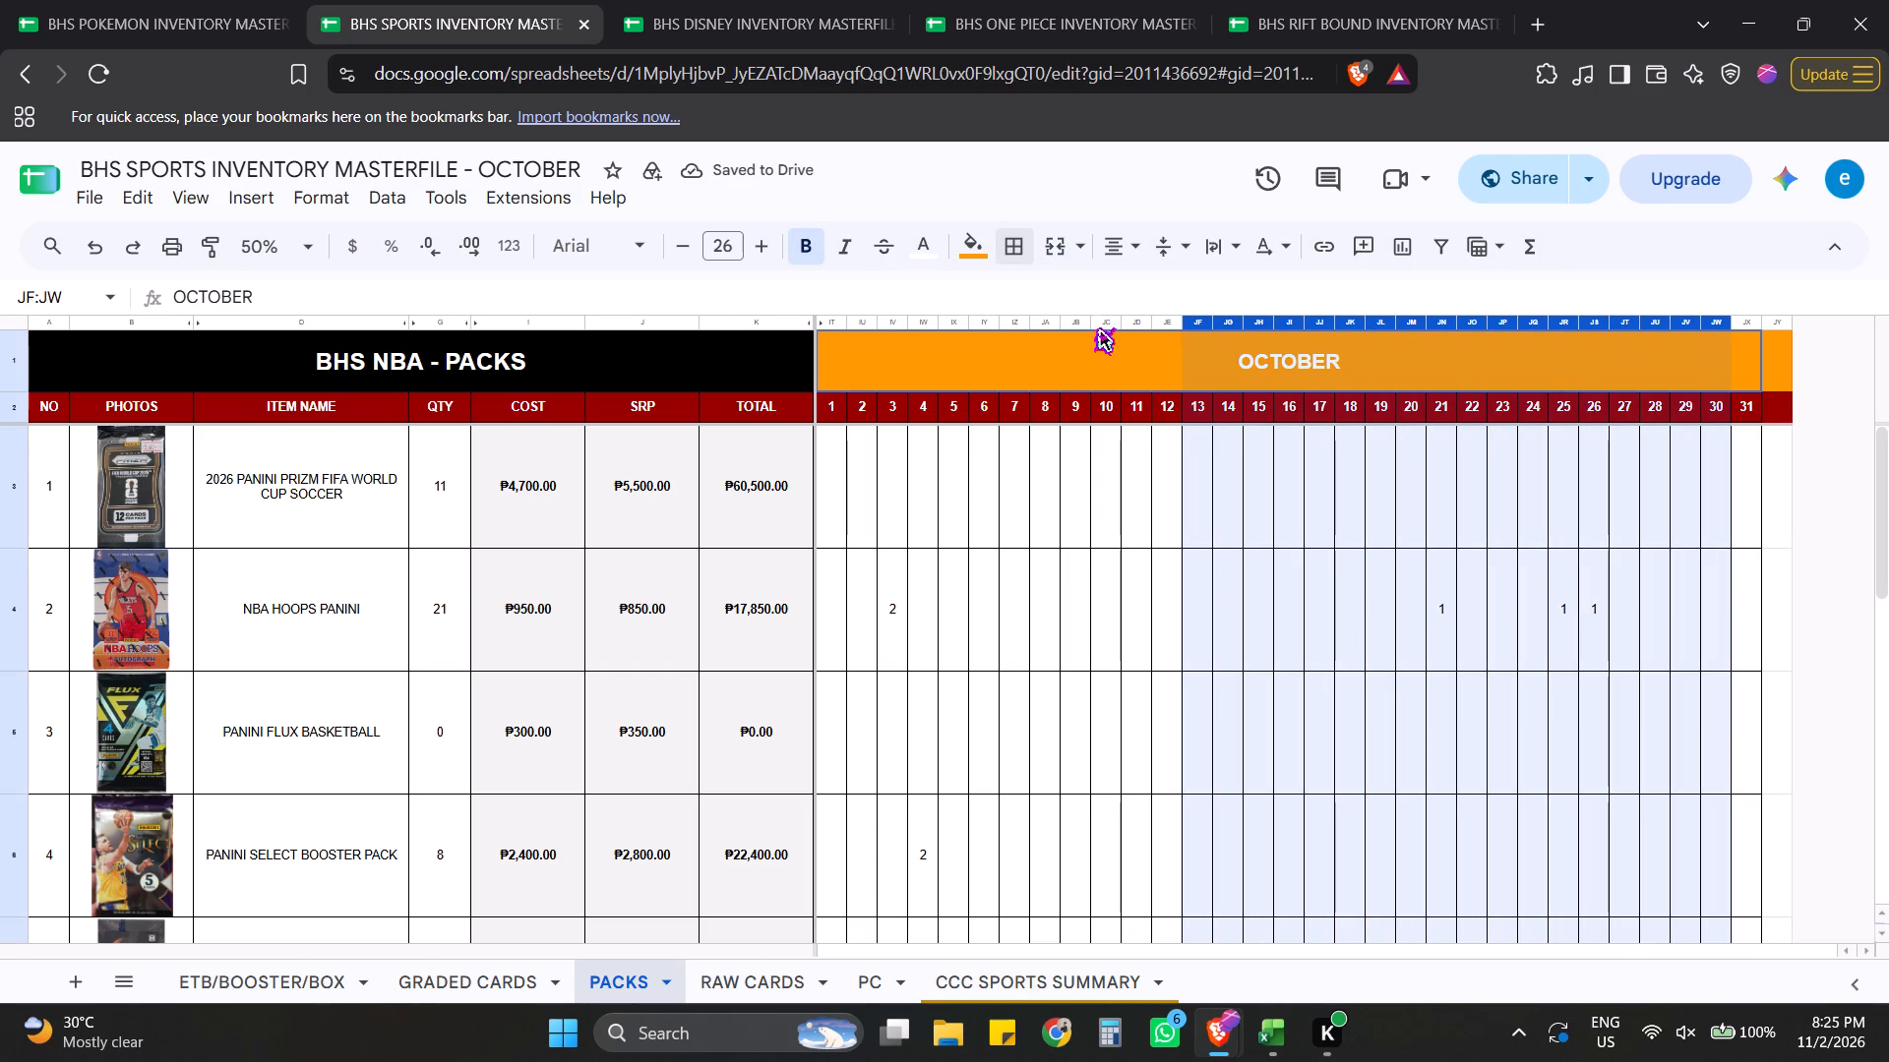
left_click_drag(1091, 326, 839, 329)
key("ctrl+c")
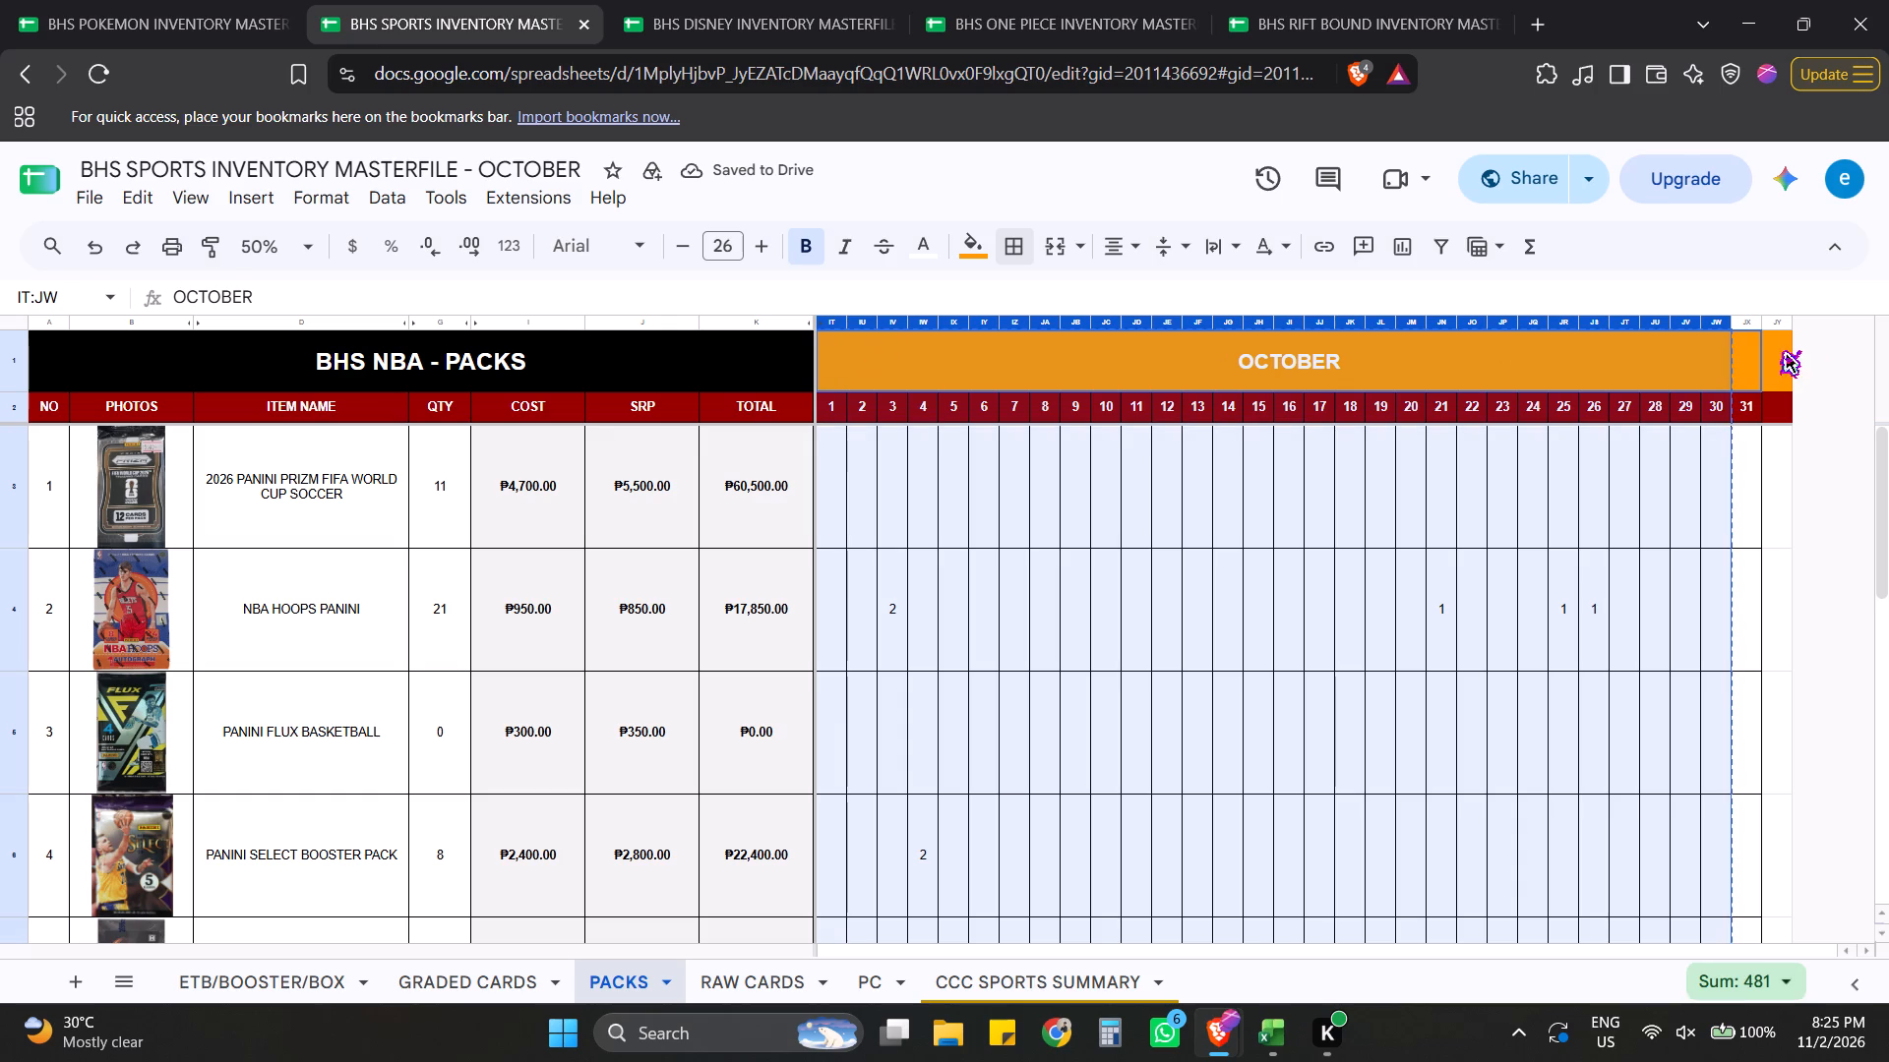
left_click(1774, 324)
key("ctrl+v")
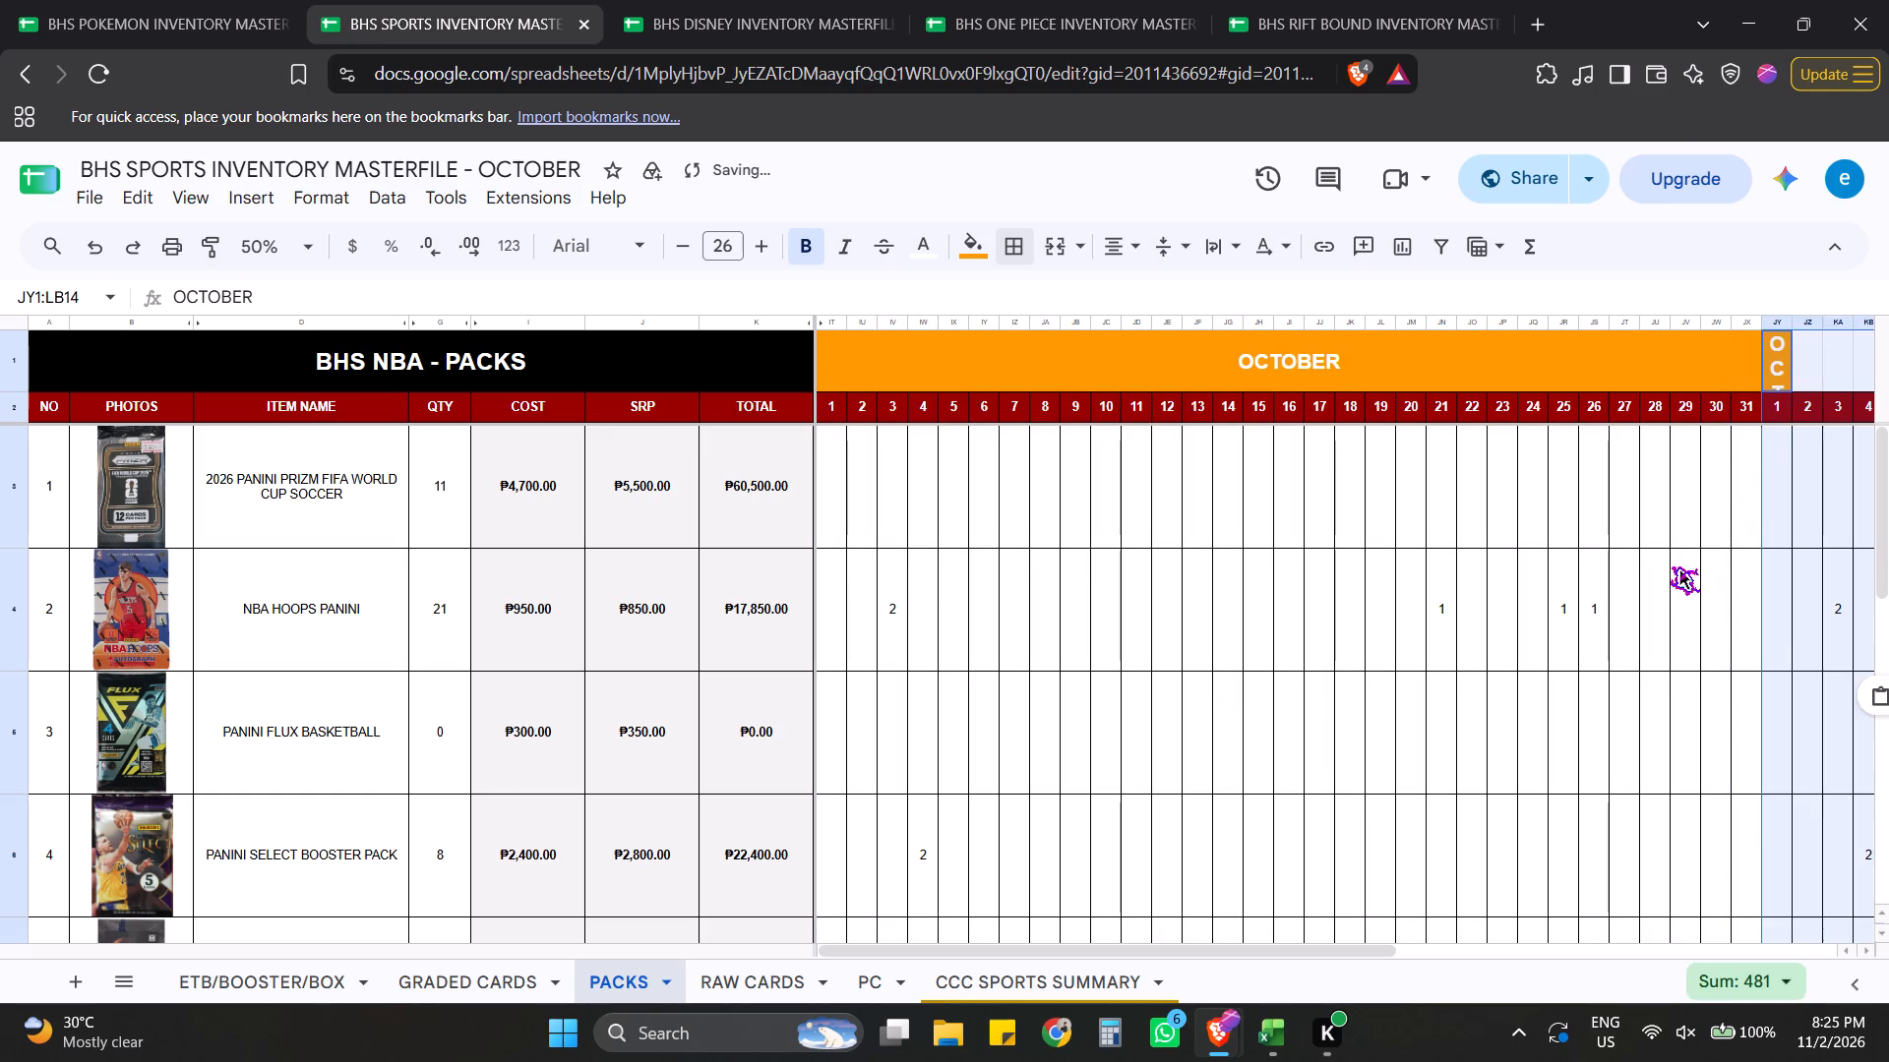
left_click(1671, 565)
Merge heading cells JY1 to LB1 above the pasted day 1 to 30 columns.
left_click(1785, 368)
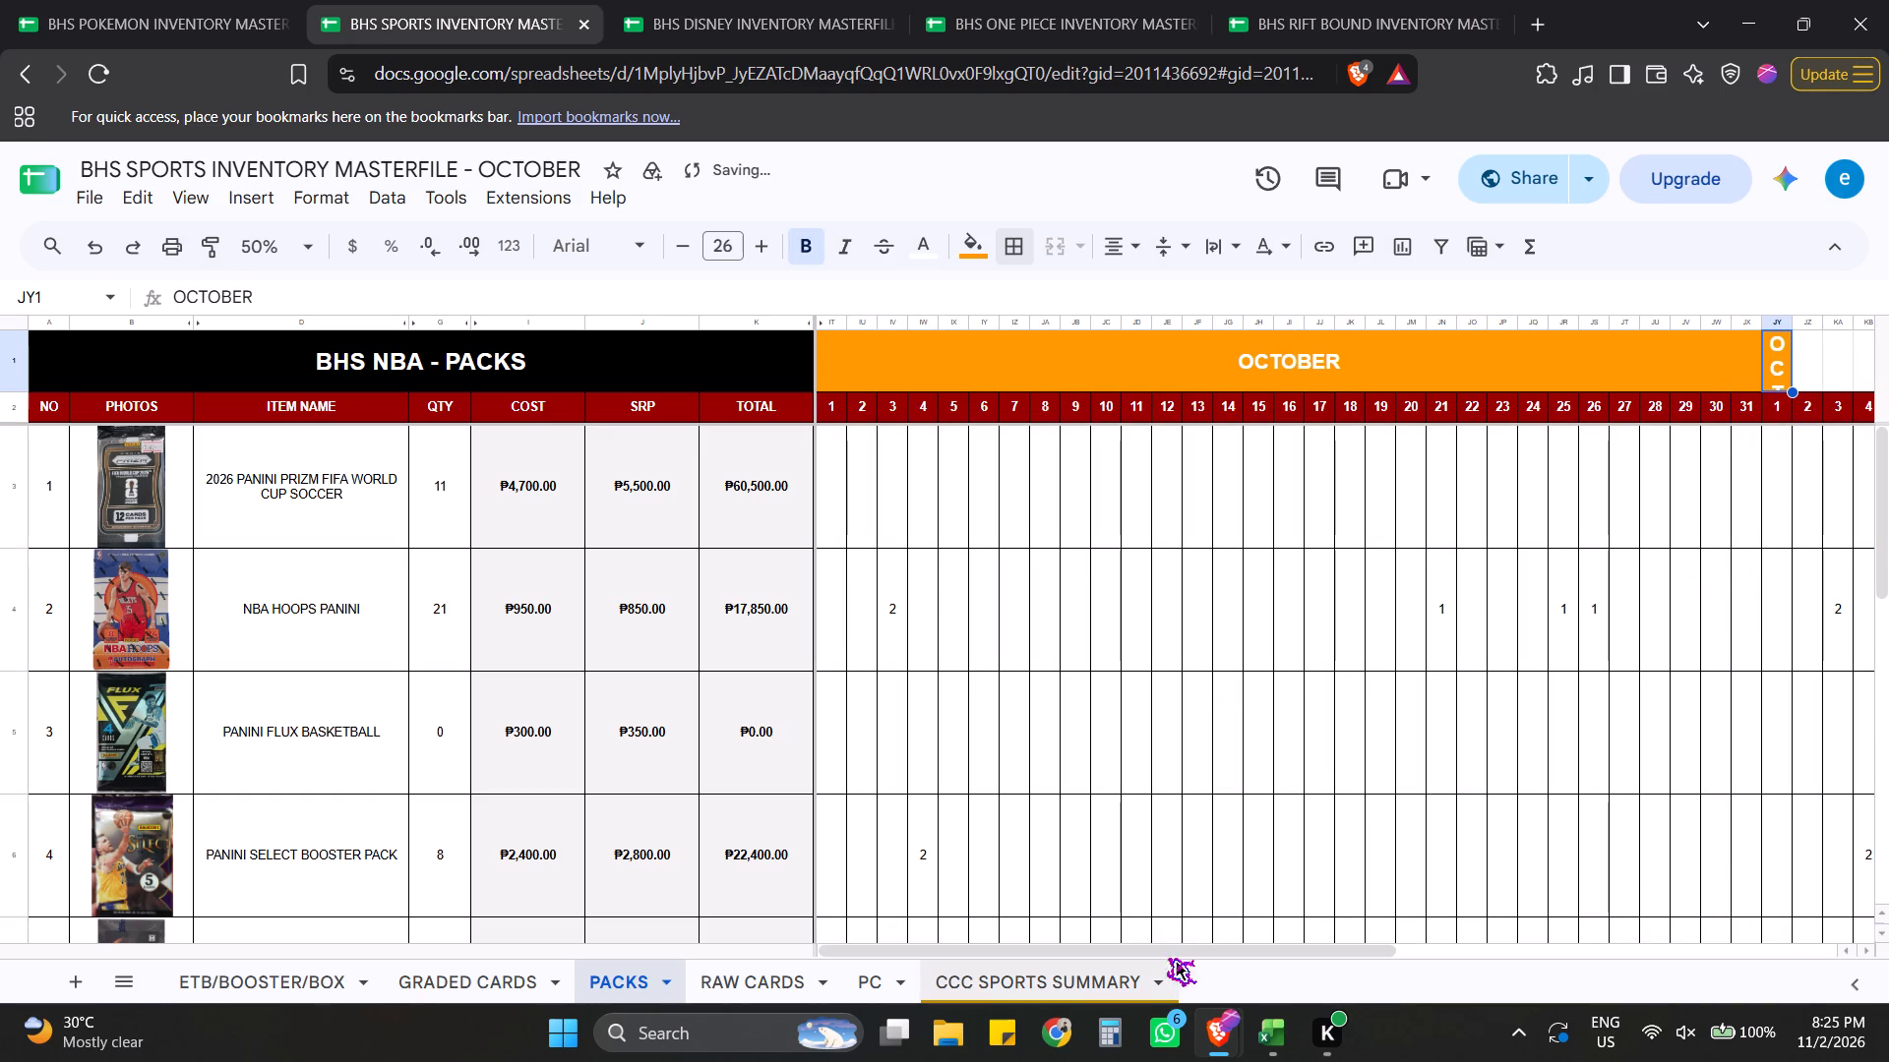
left_click_drag(1171, 953, 1758, 909)
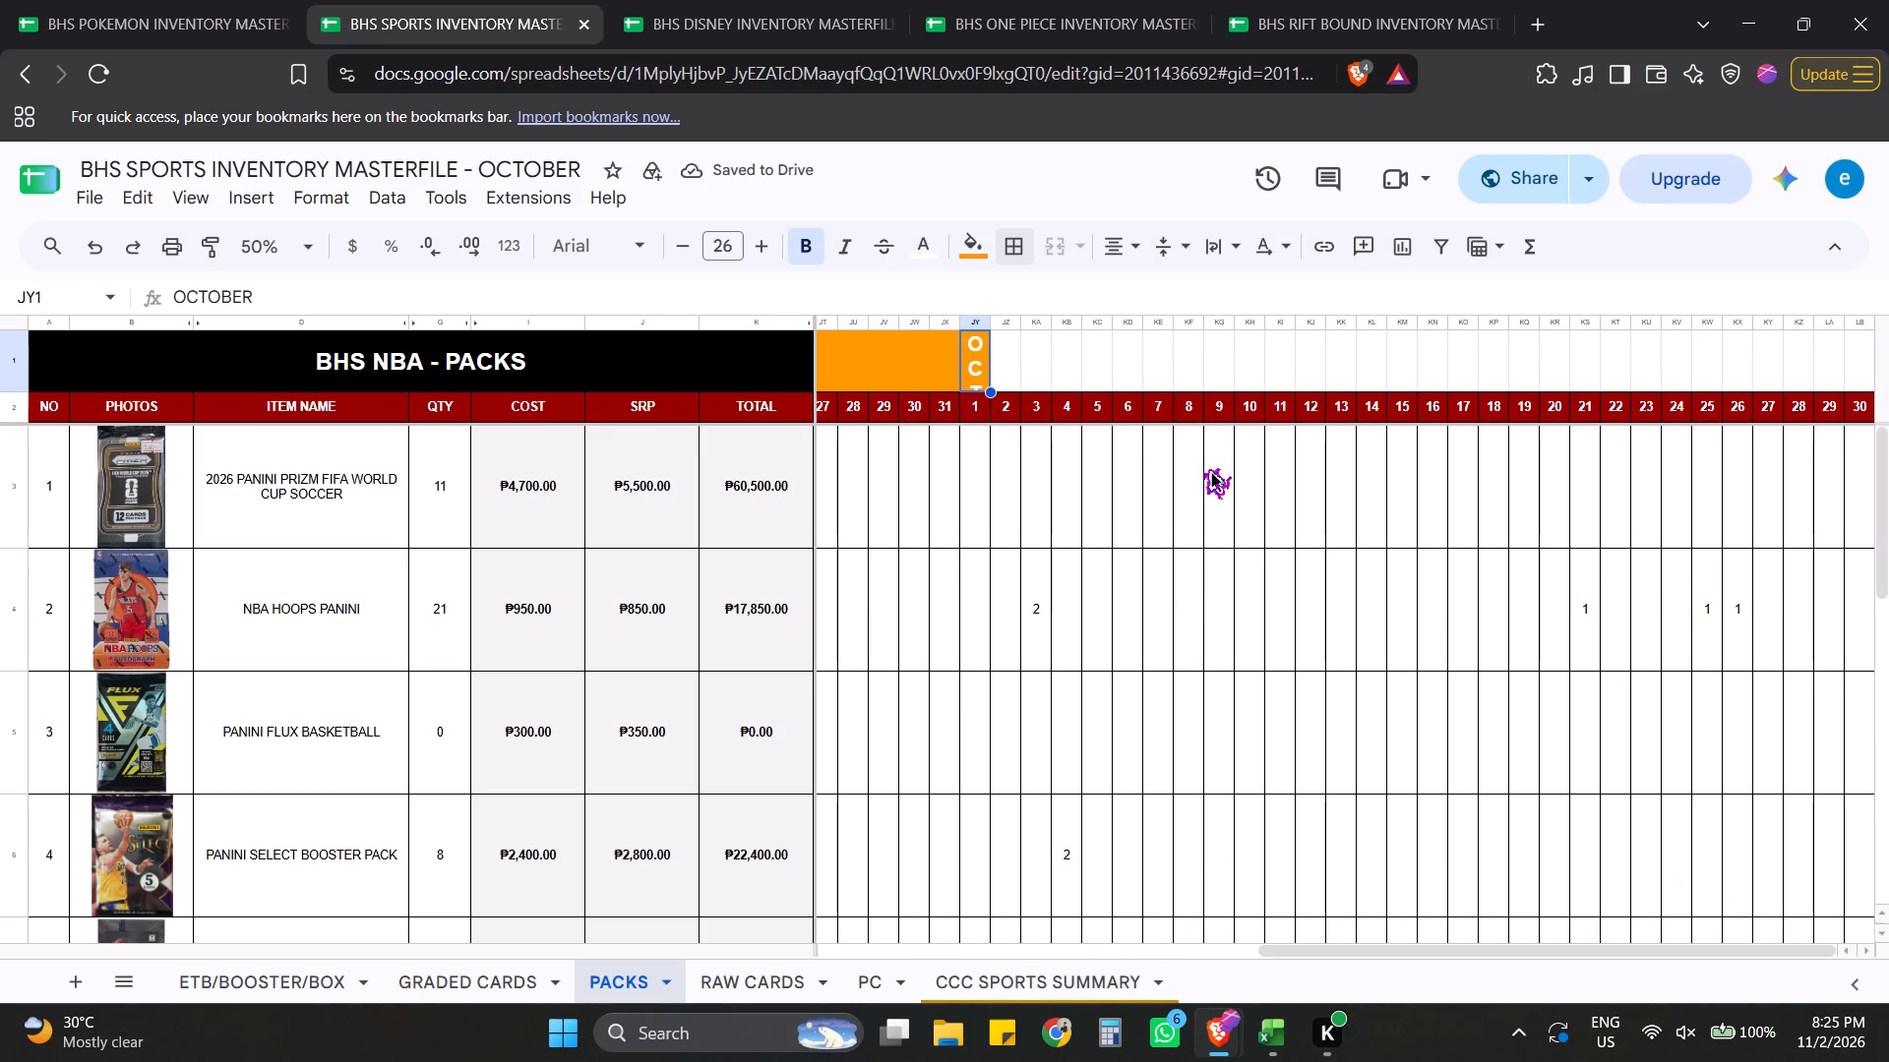
left_click(1202, 468)
left_click_drag(985, 367, 1858, 377)
left_click(1055, 248)
left_click(1311, 636)
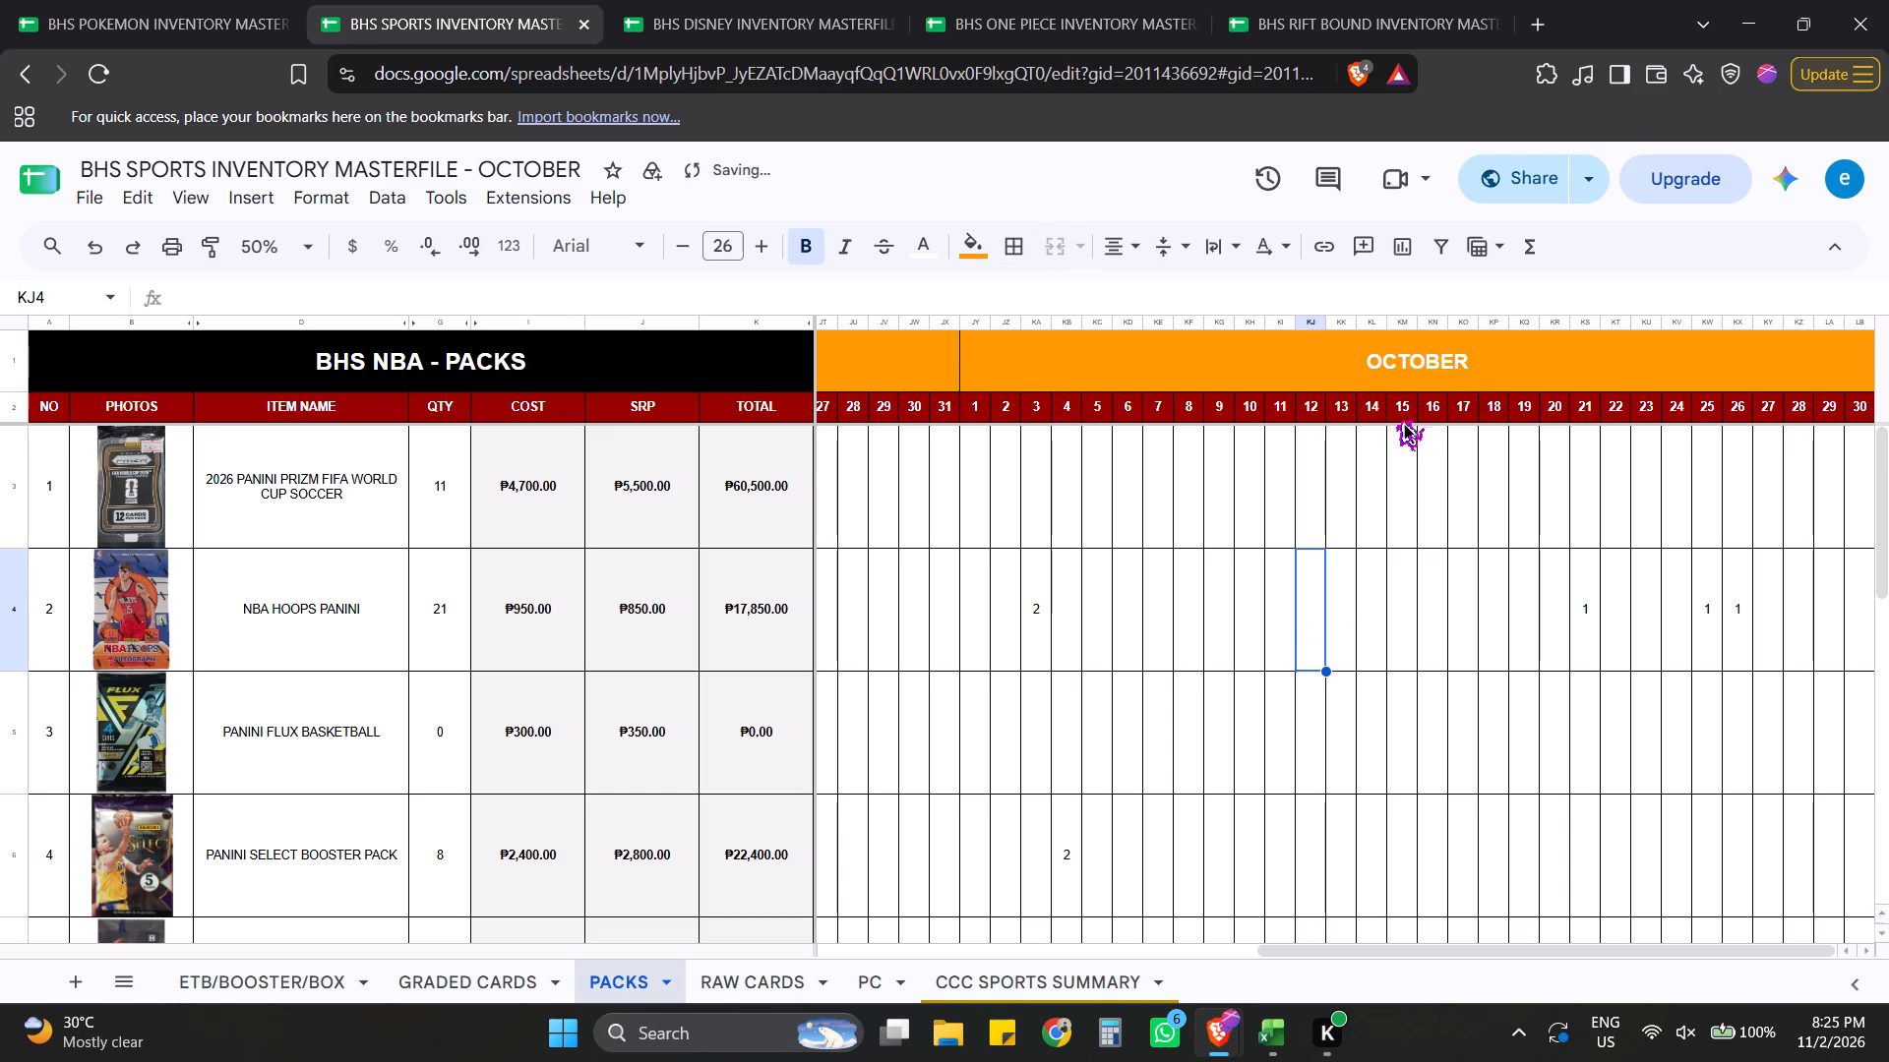
Change the merged heading above the pasted day columns to NOVEMBER.
left_click(1426, 368)
left_click_drag(265, 293, 75, 287)
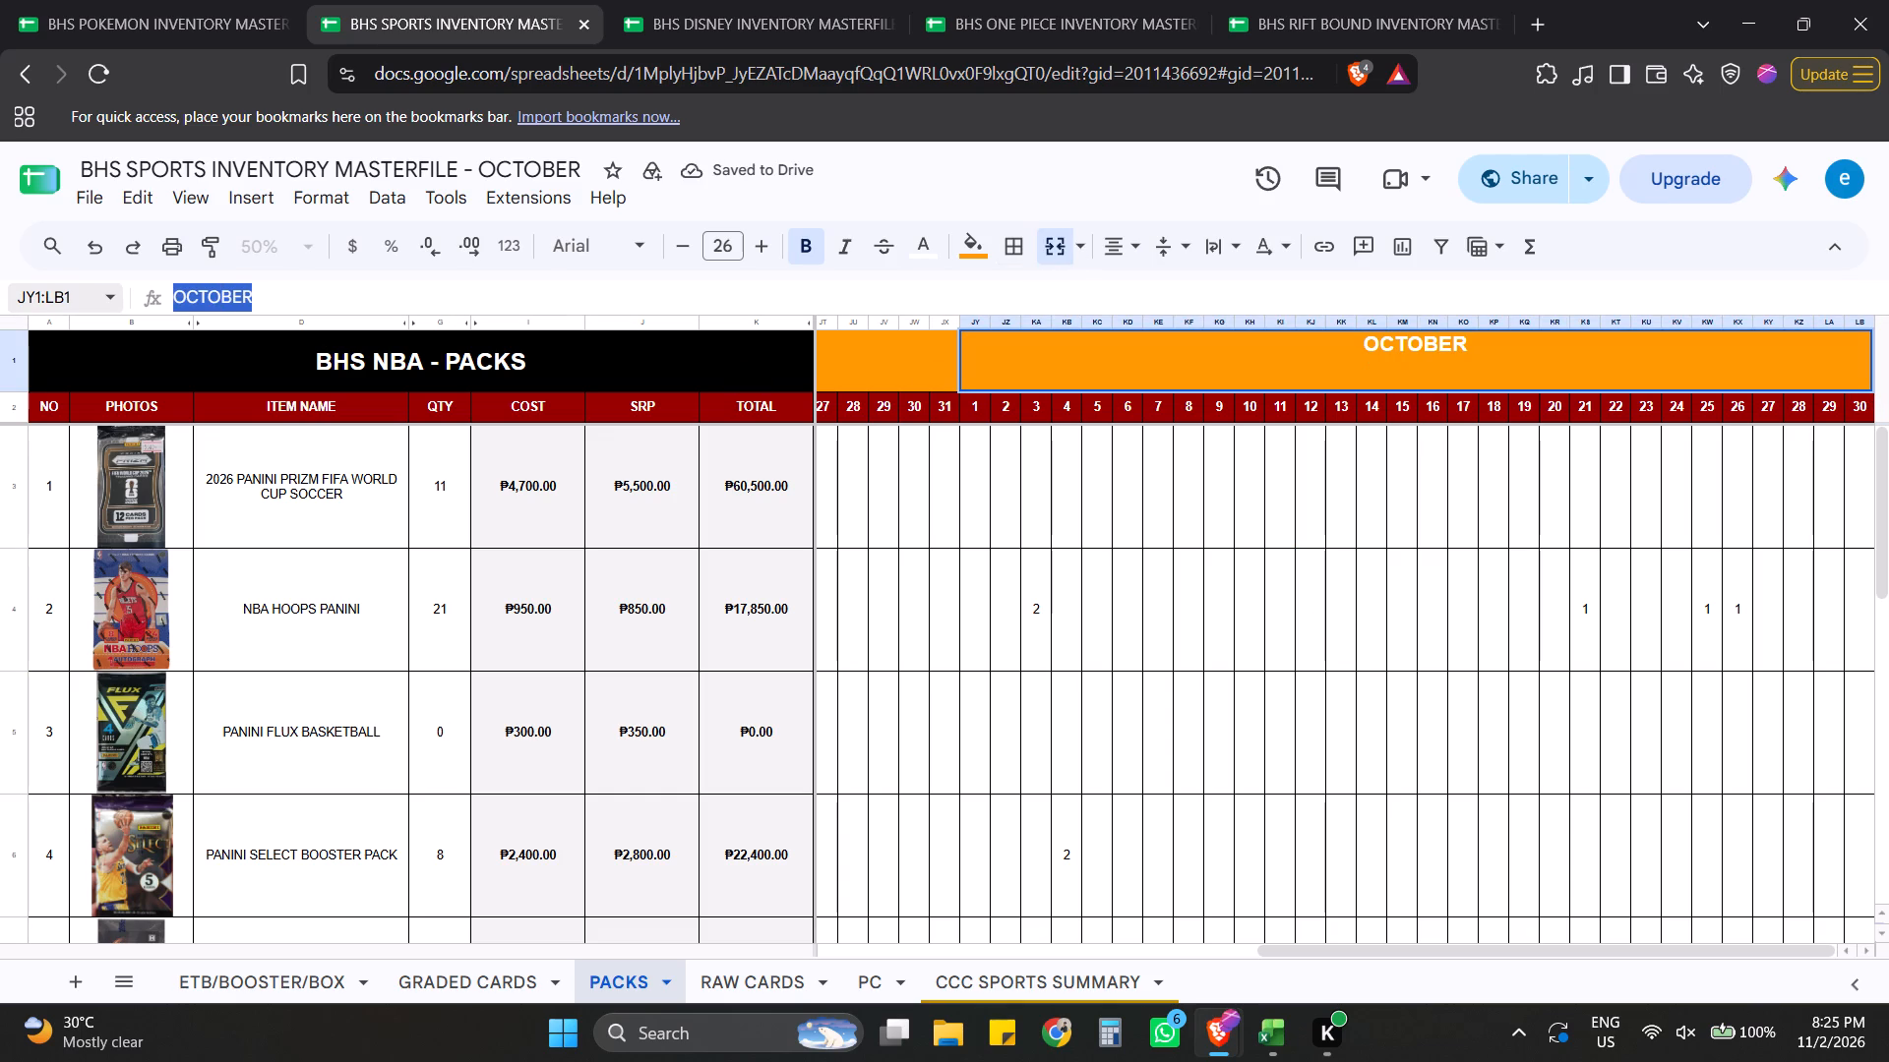
type("NOVEMBER")
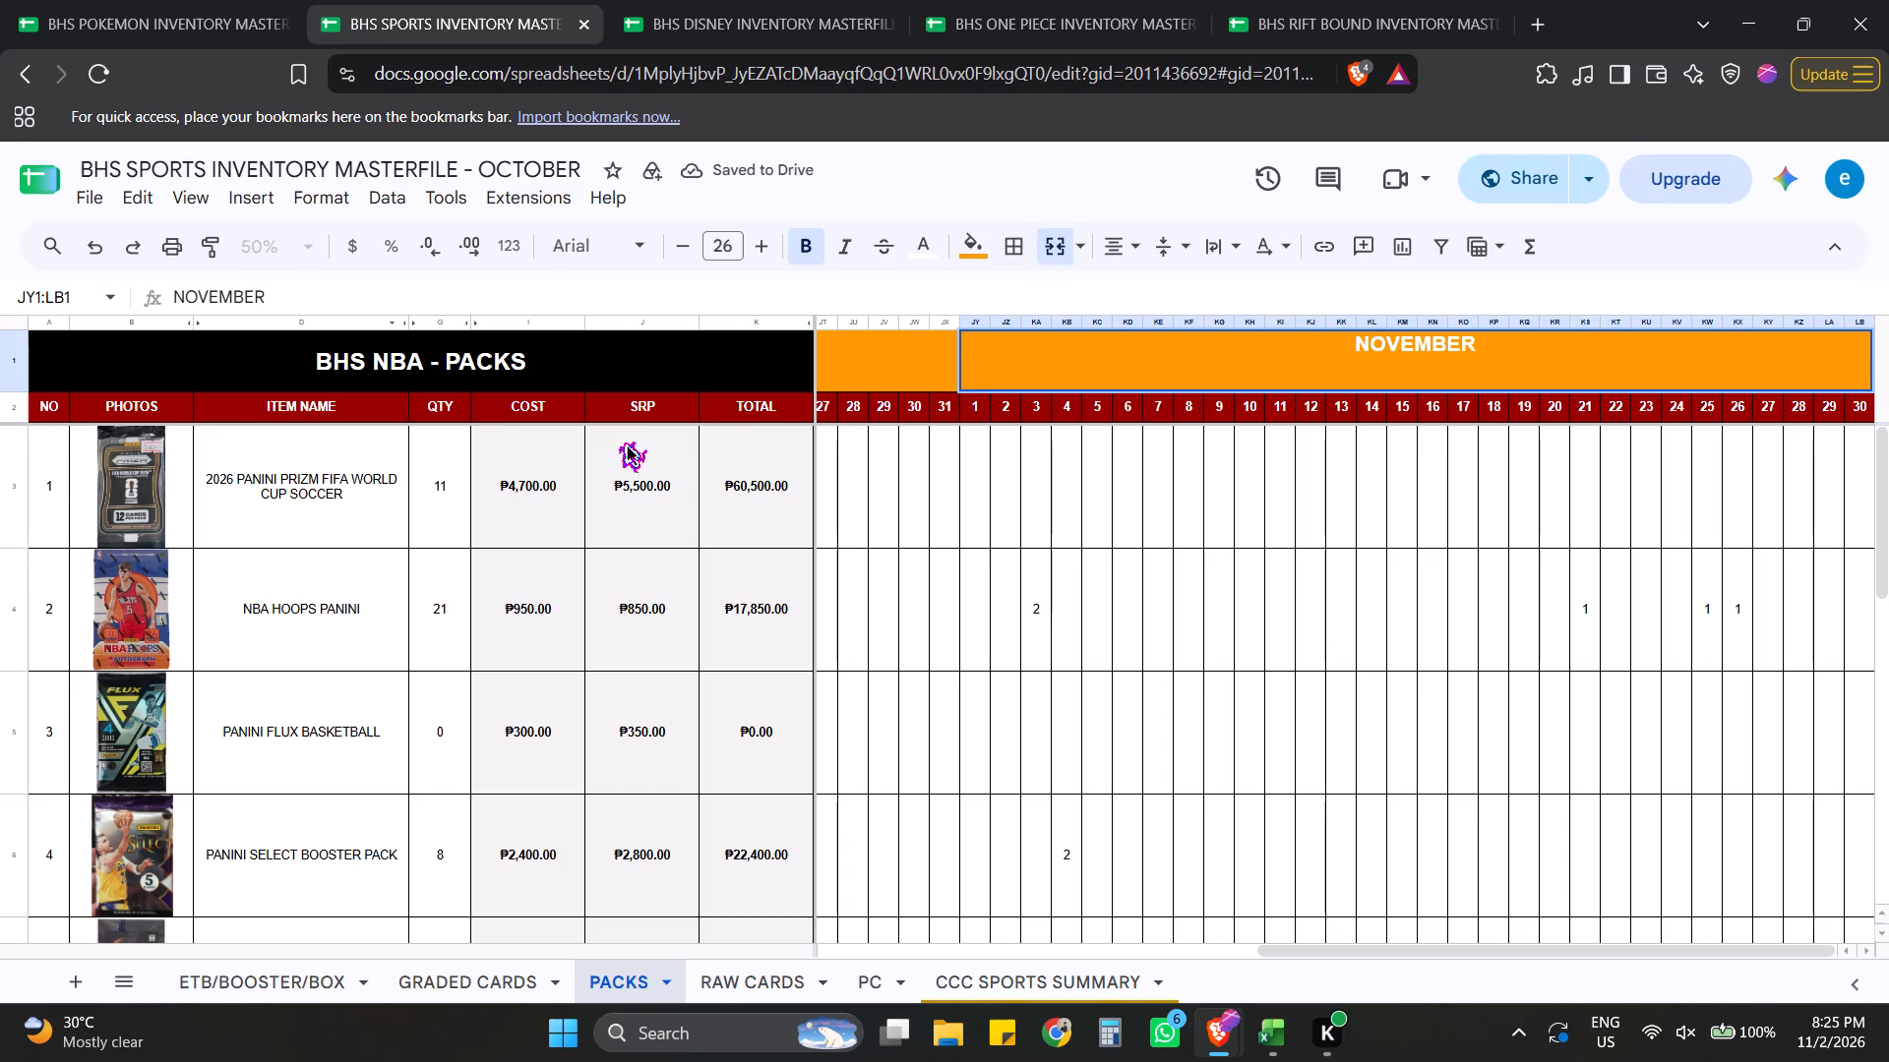
left_click(1310, 569)
Clear the copied entries from the November day cells JY3 to LB13, leaving out the subtotal row.
left_click_drag(977, 494, 1871, 808)
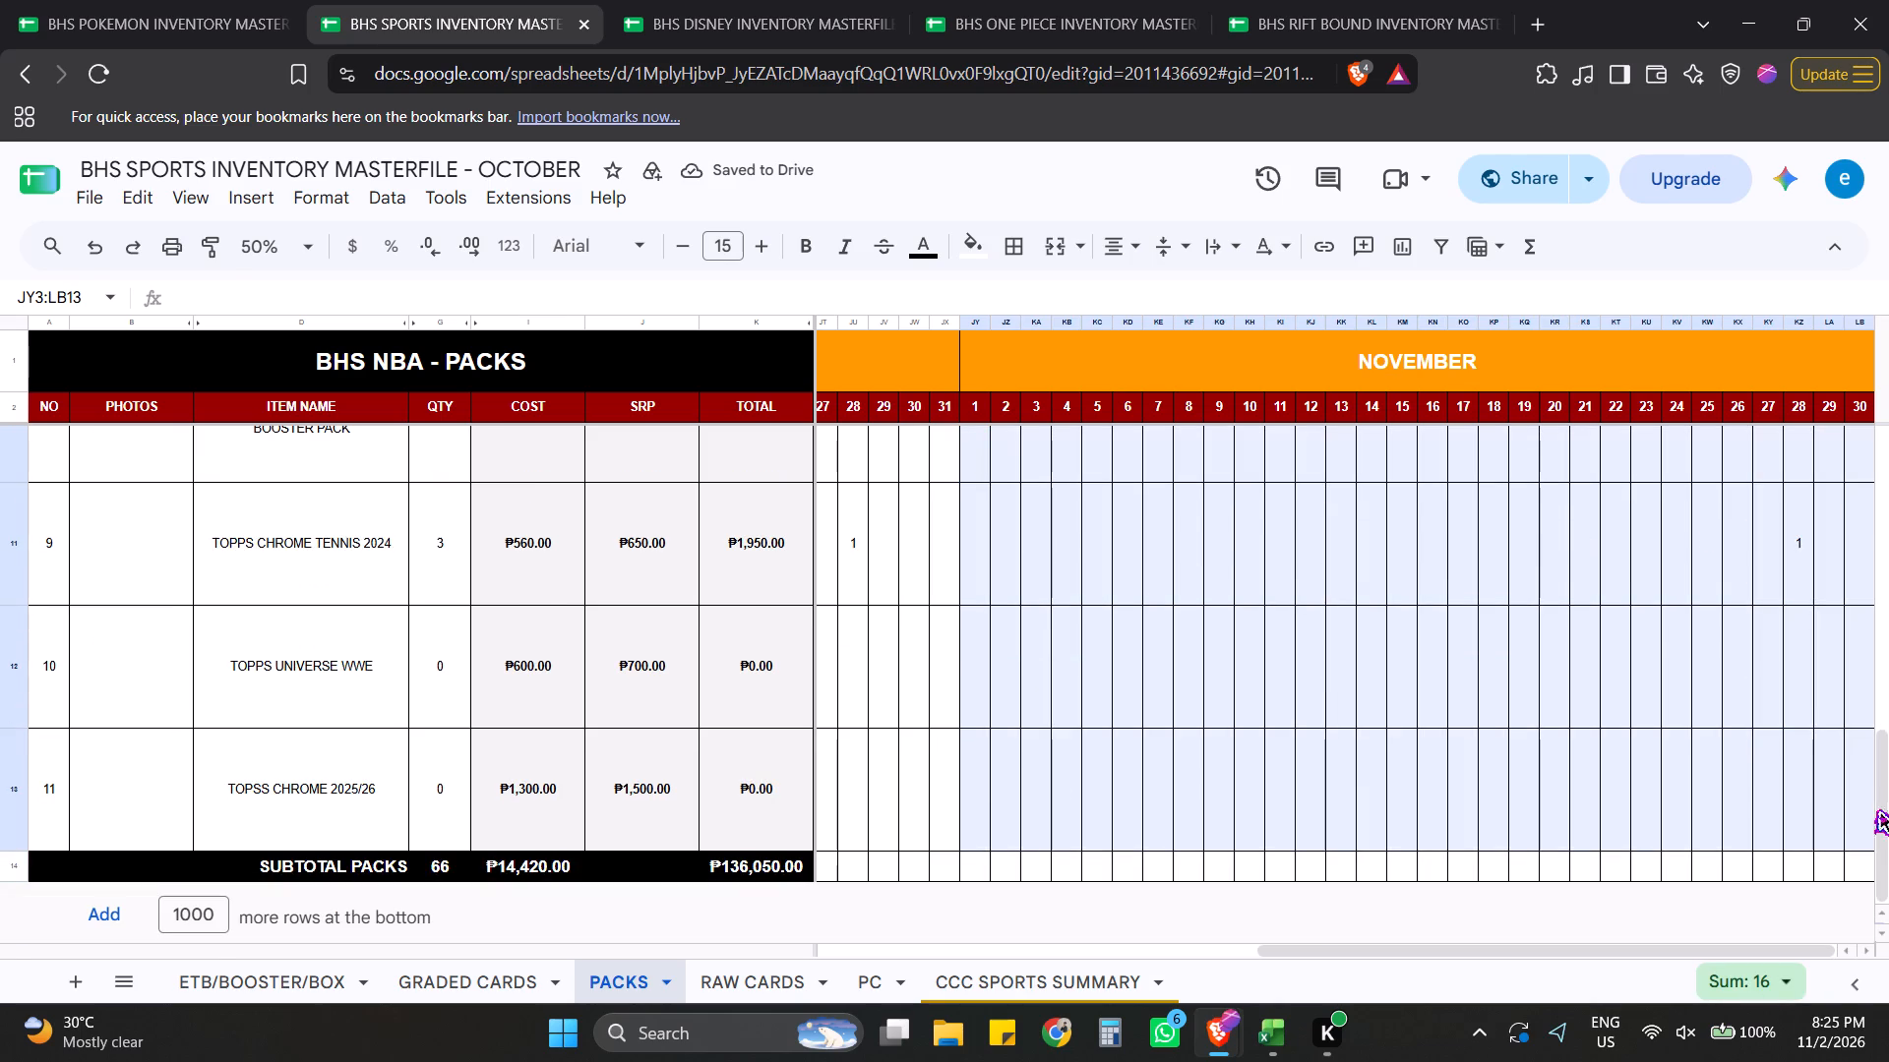
left_click_drag(1871, 808, 1869, 827)
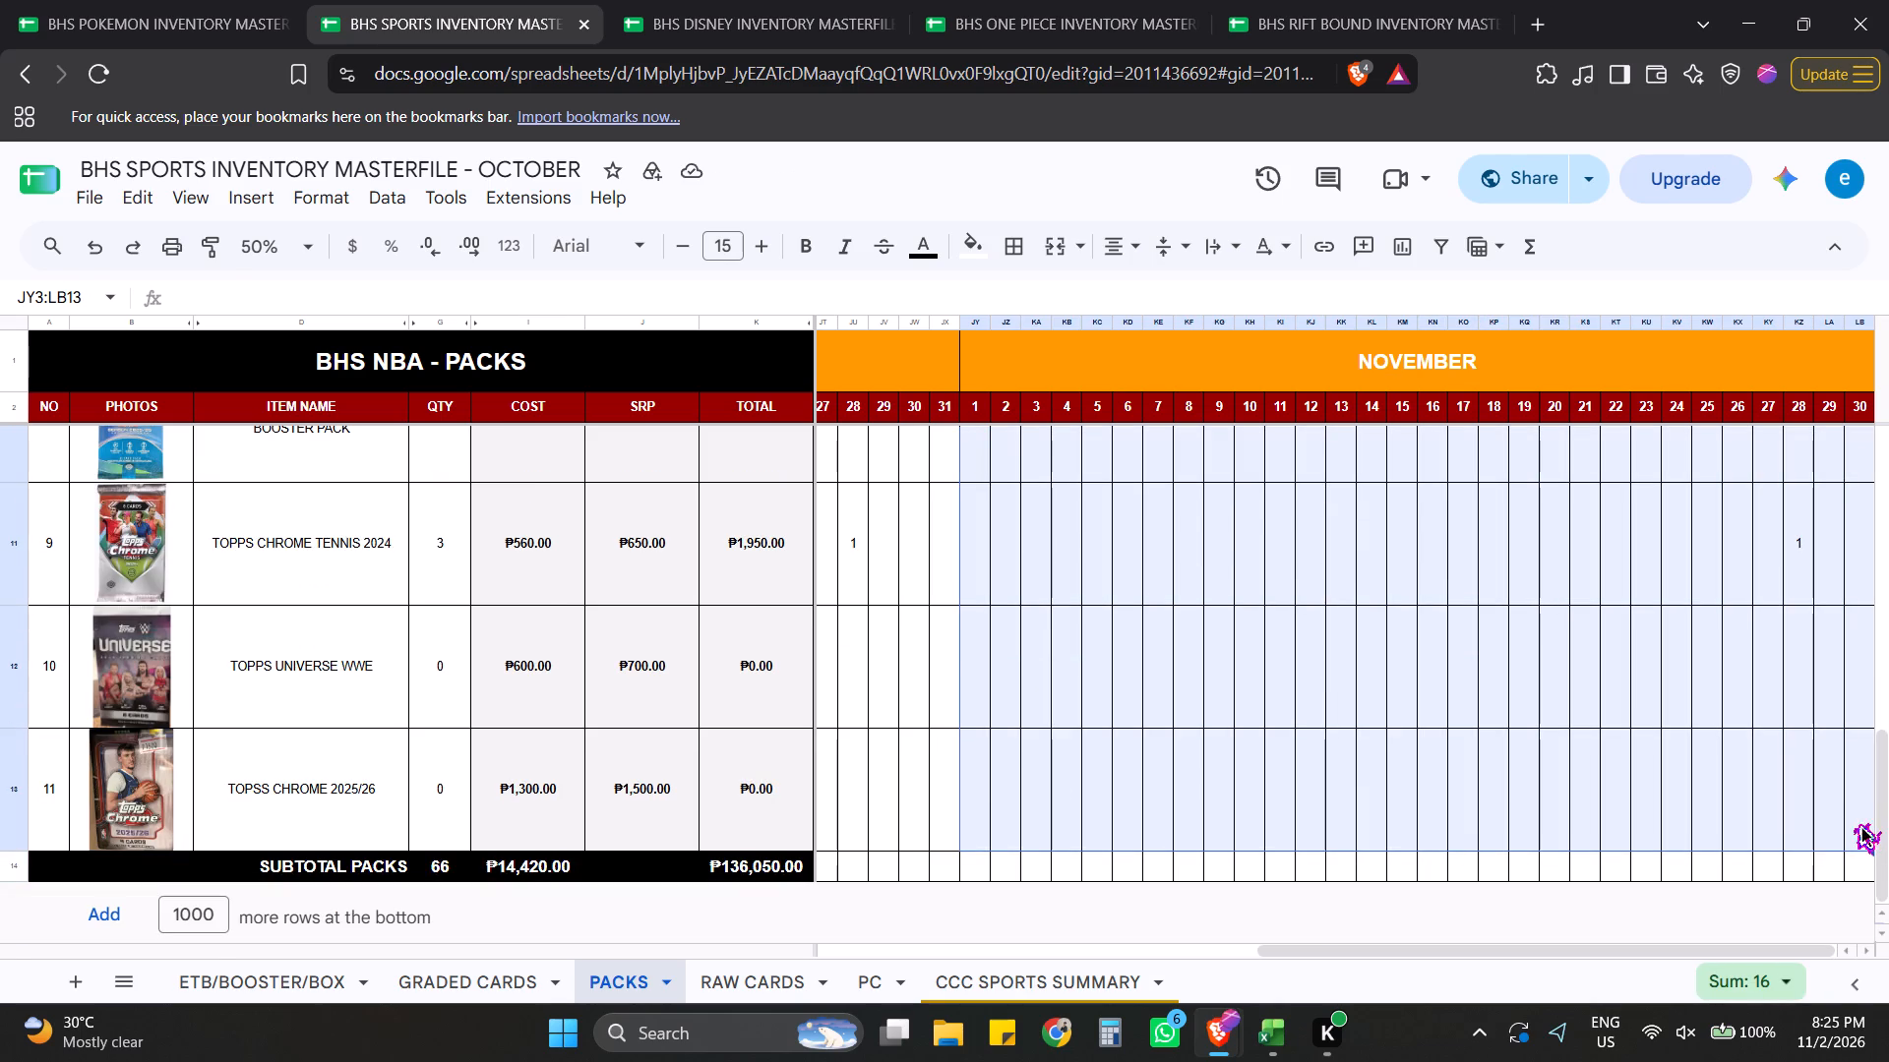
key("Delete")
scroll(1744, 791, "up", 8)
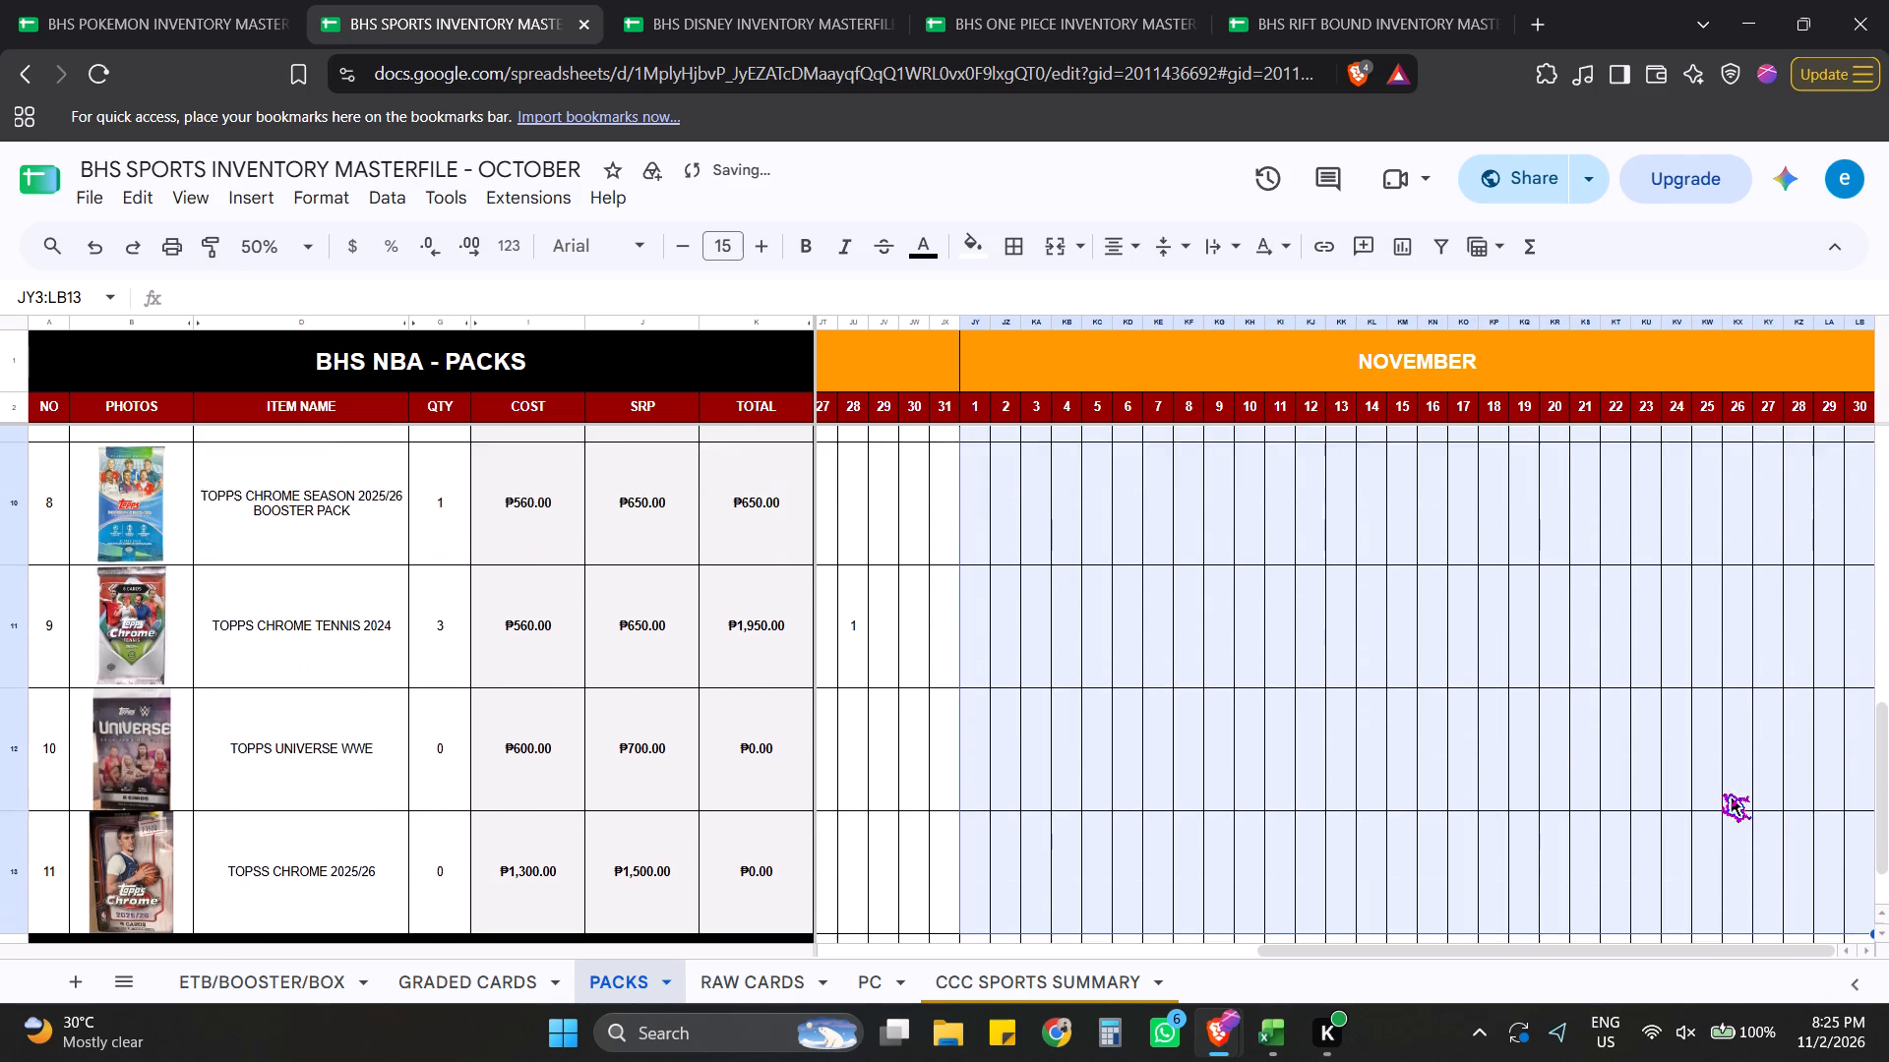
scroll(1722, 793, "up", 20)
scroll(1722, 793, "up", 20)
scroll(1722, 793, "up", 1)
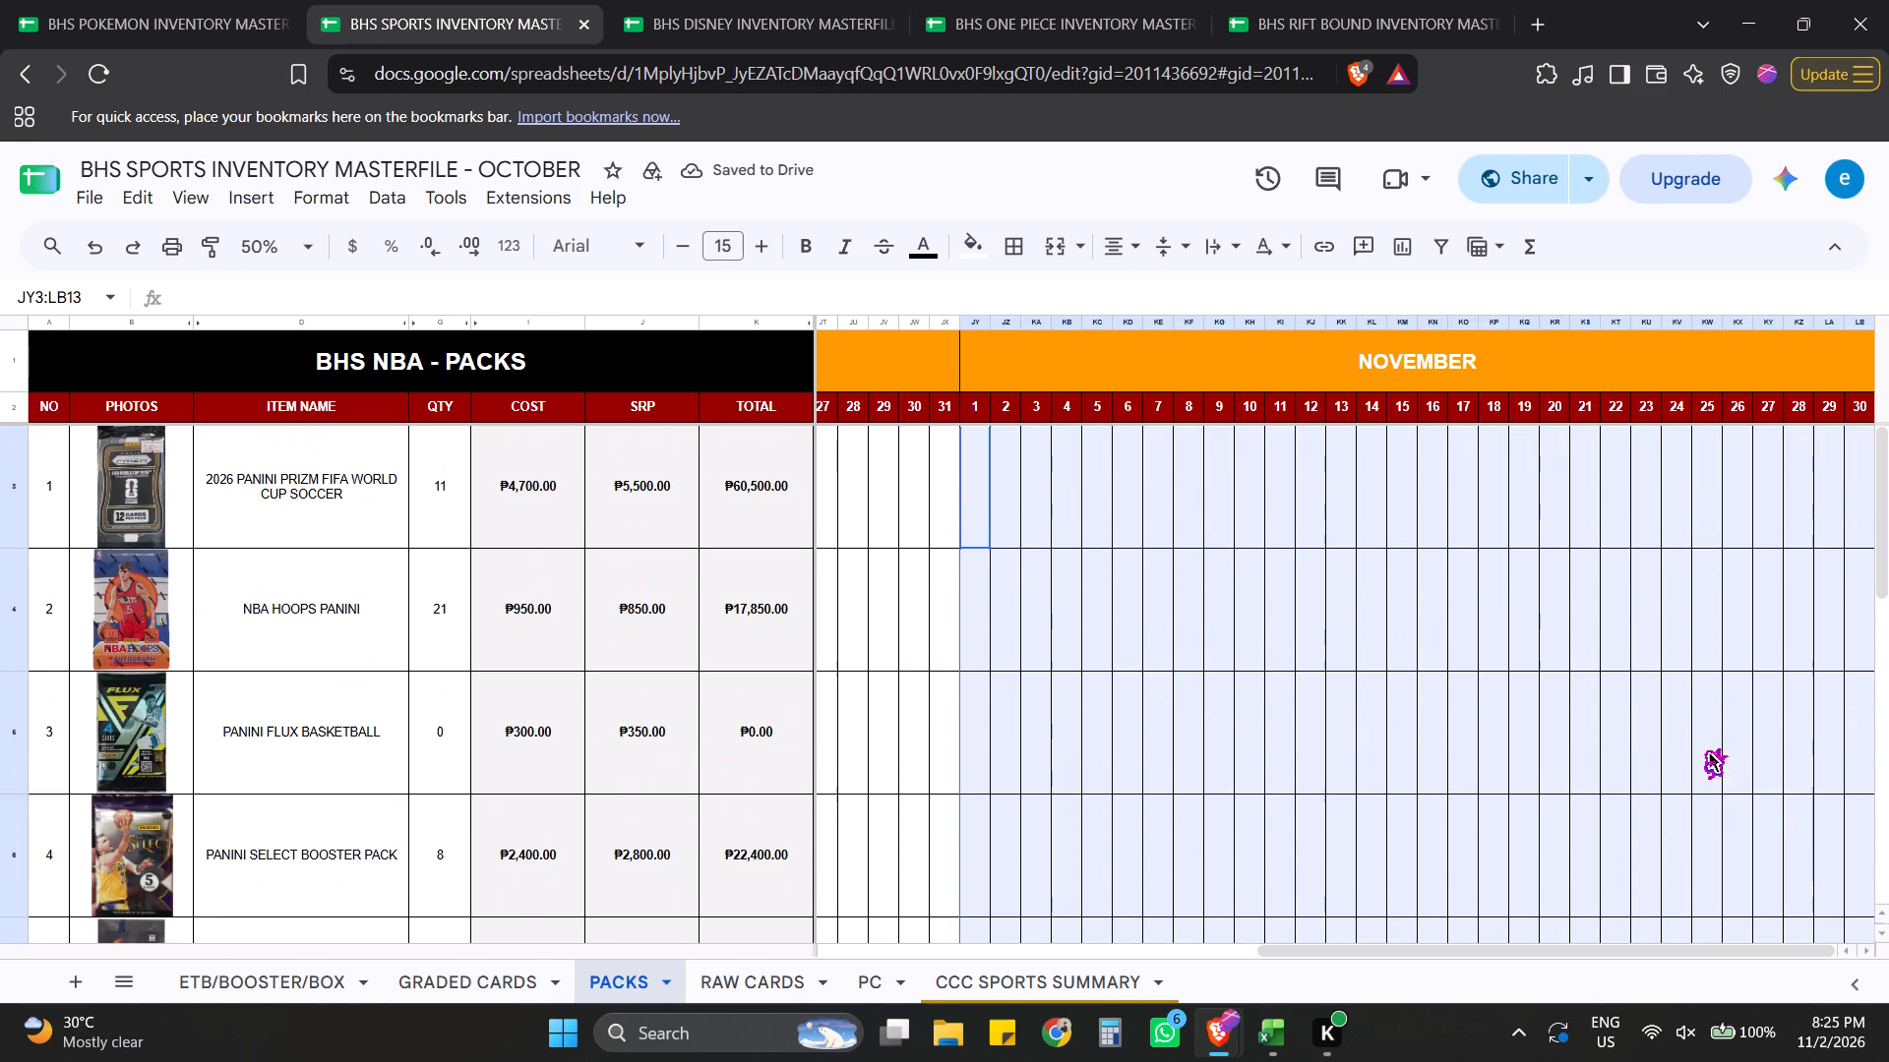
scroll(1700, 748, "up", 6)
left_click(1697, 741)
Look through the remaining sports sheets RAW CARDS and PC, and recheck the earlier sheets, for November day columns.
left_click(761, 994)
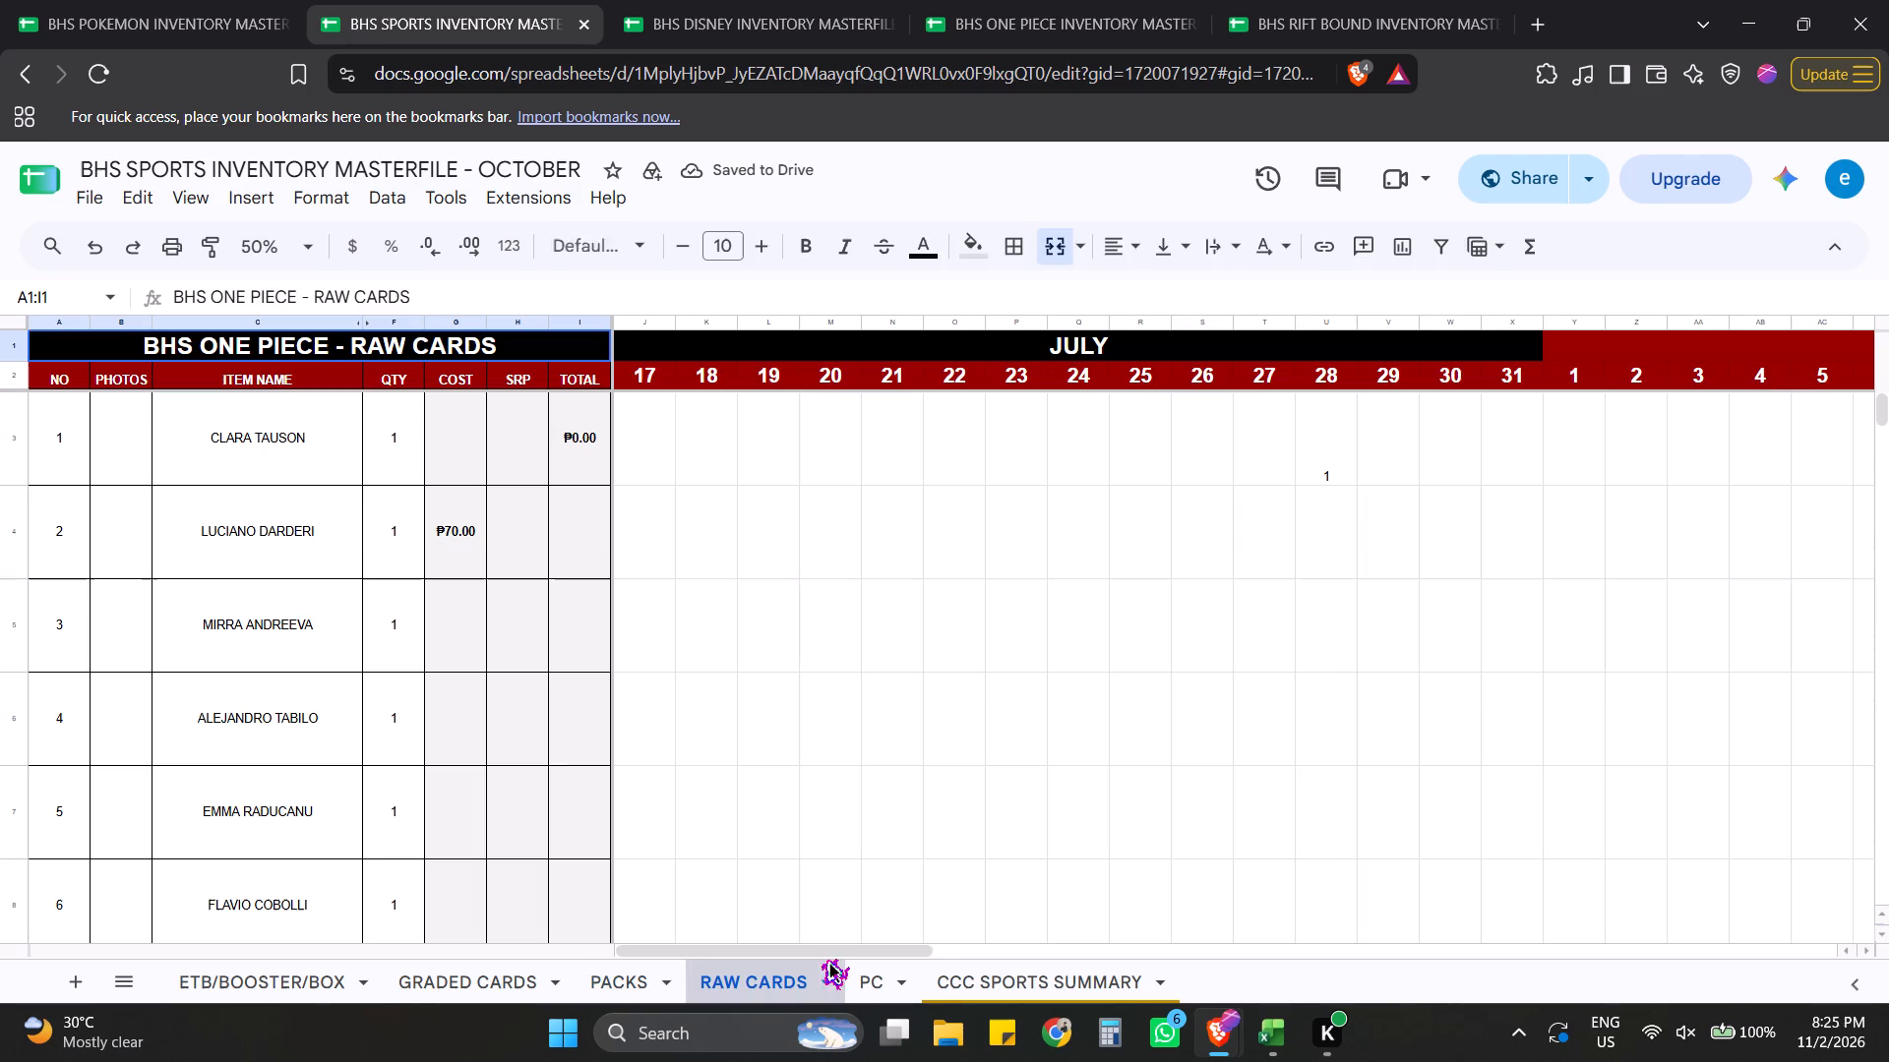
left_click(875, 986)
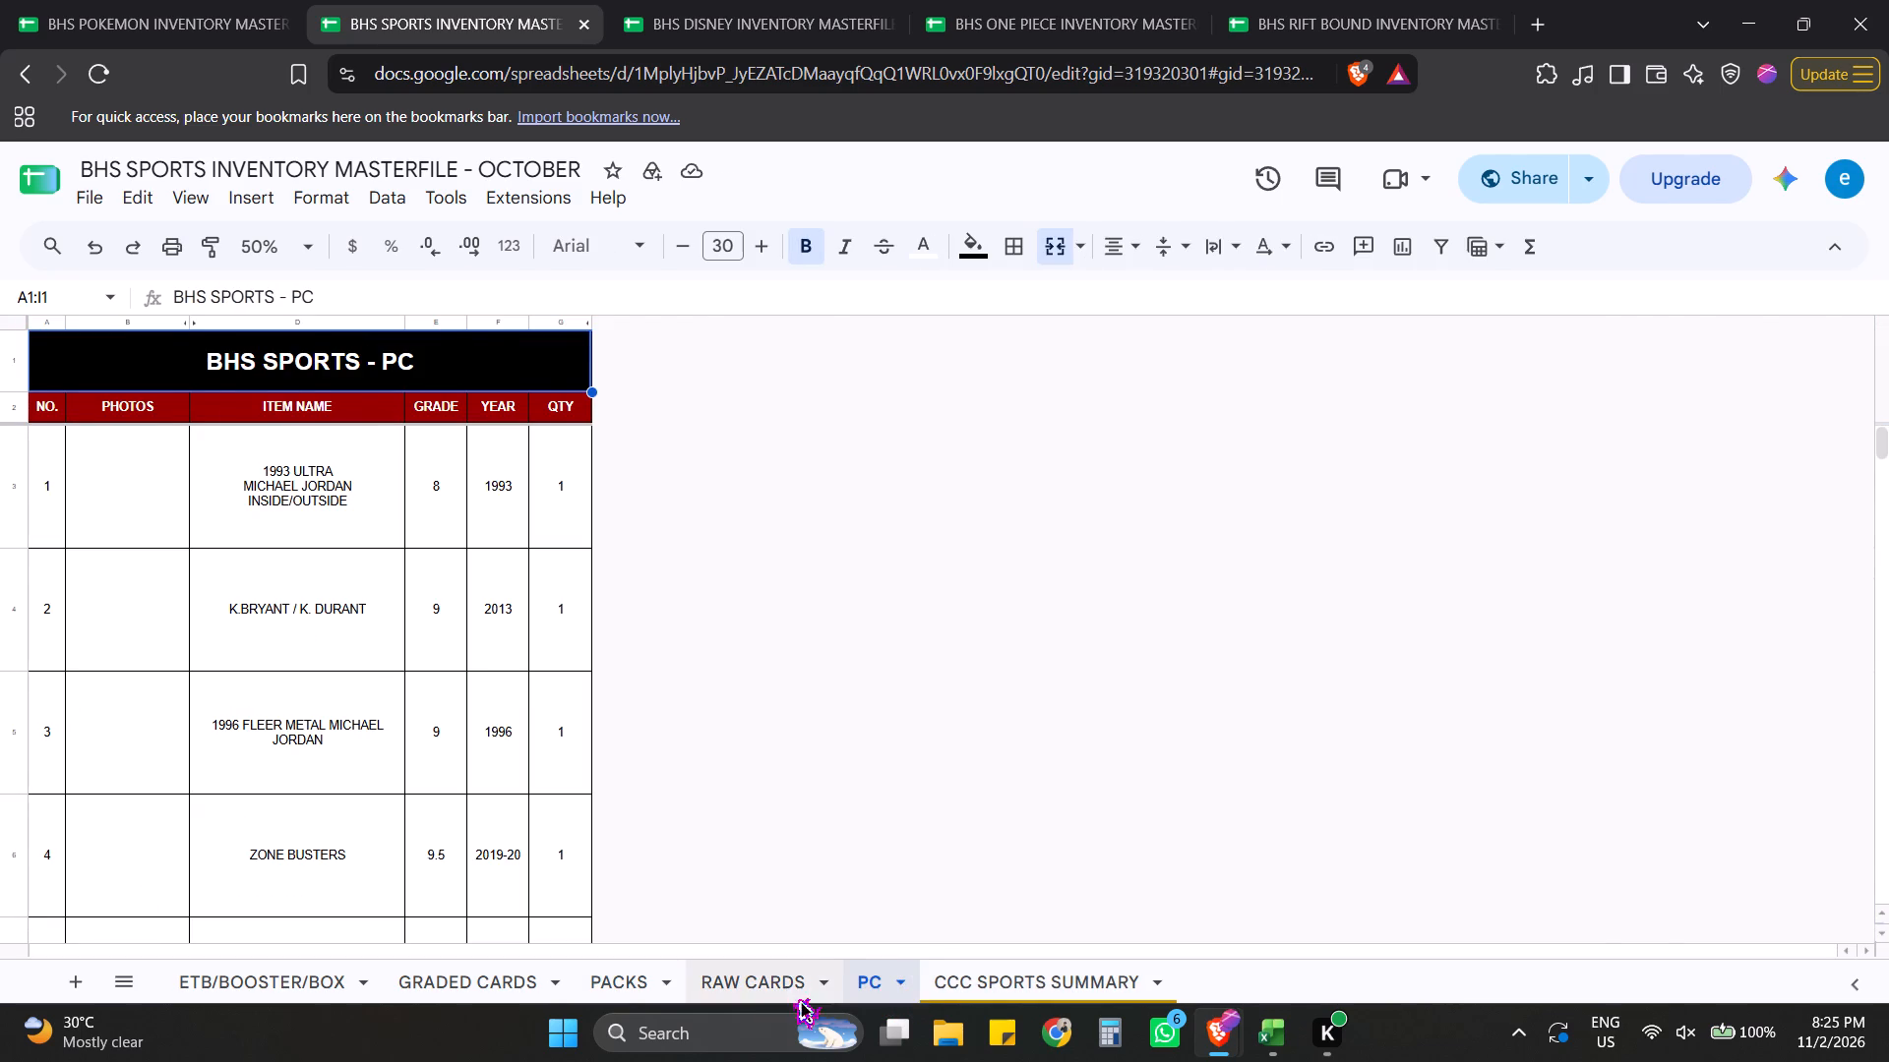
left_click(738, 998)
left_click(600, 988)
left_click(464, 981)
left_click(297, 970)
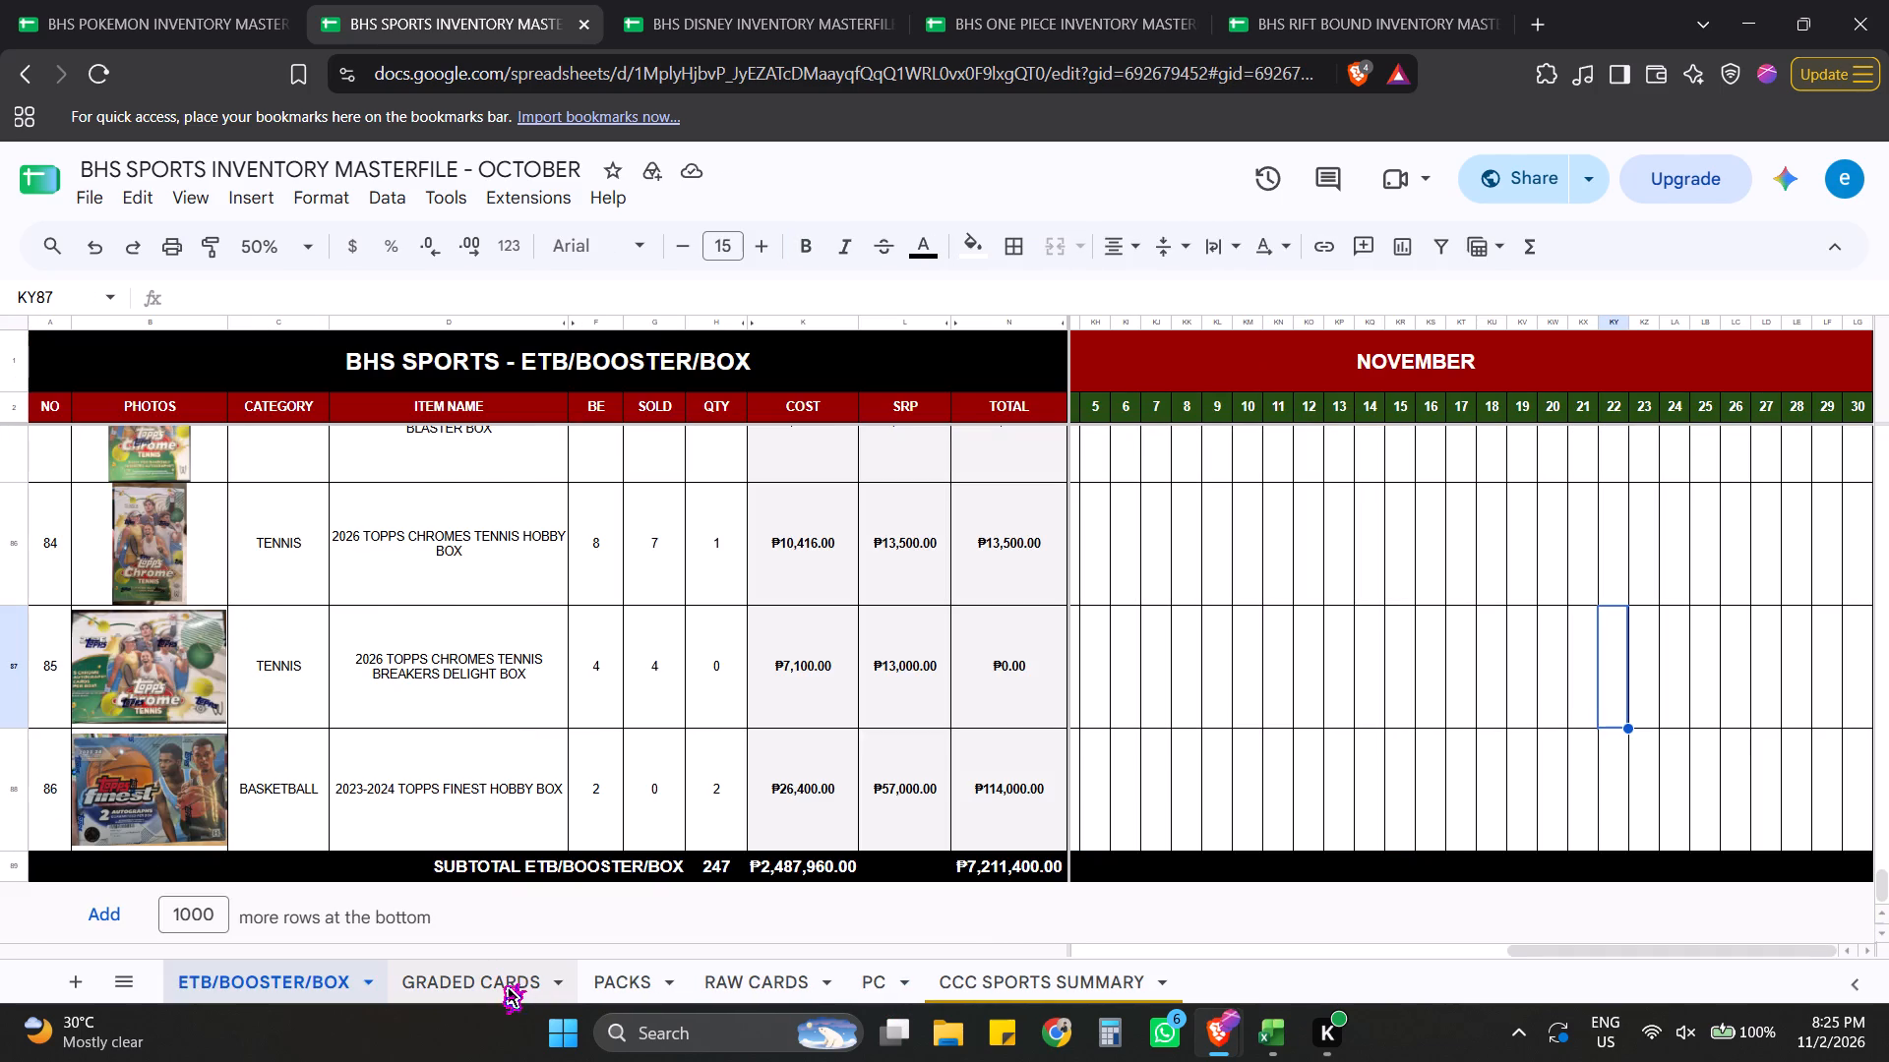
left_click(498, 983)
In the Pokemon masterfile's ETB/BOOSTER/BOX sheet, clear the November day cells KC3 to LF98, leaving out the subtotal row.
left_click(150, 0)
left_click(1288, 722)
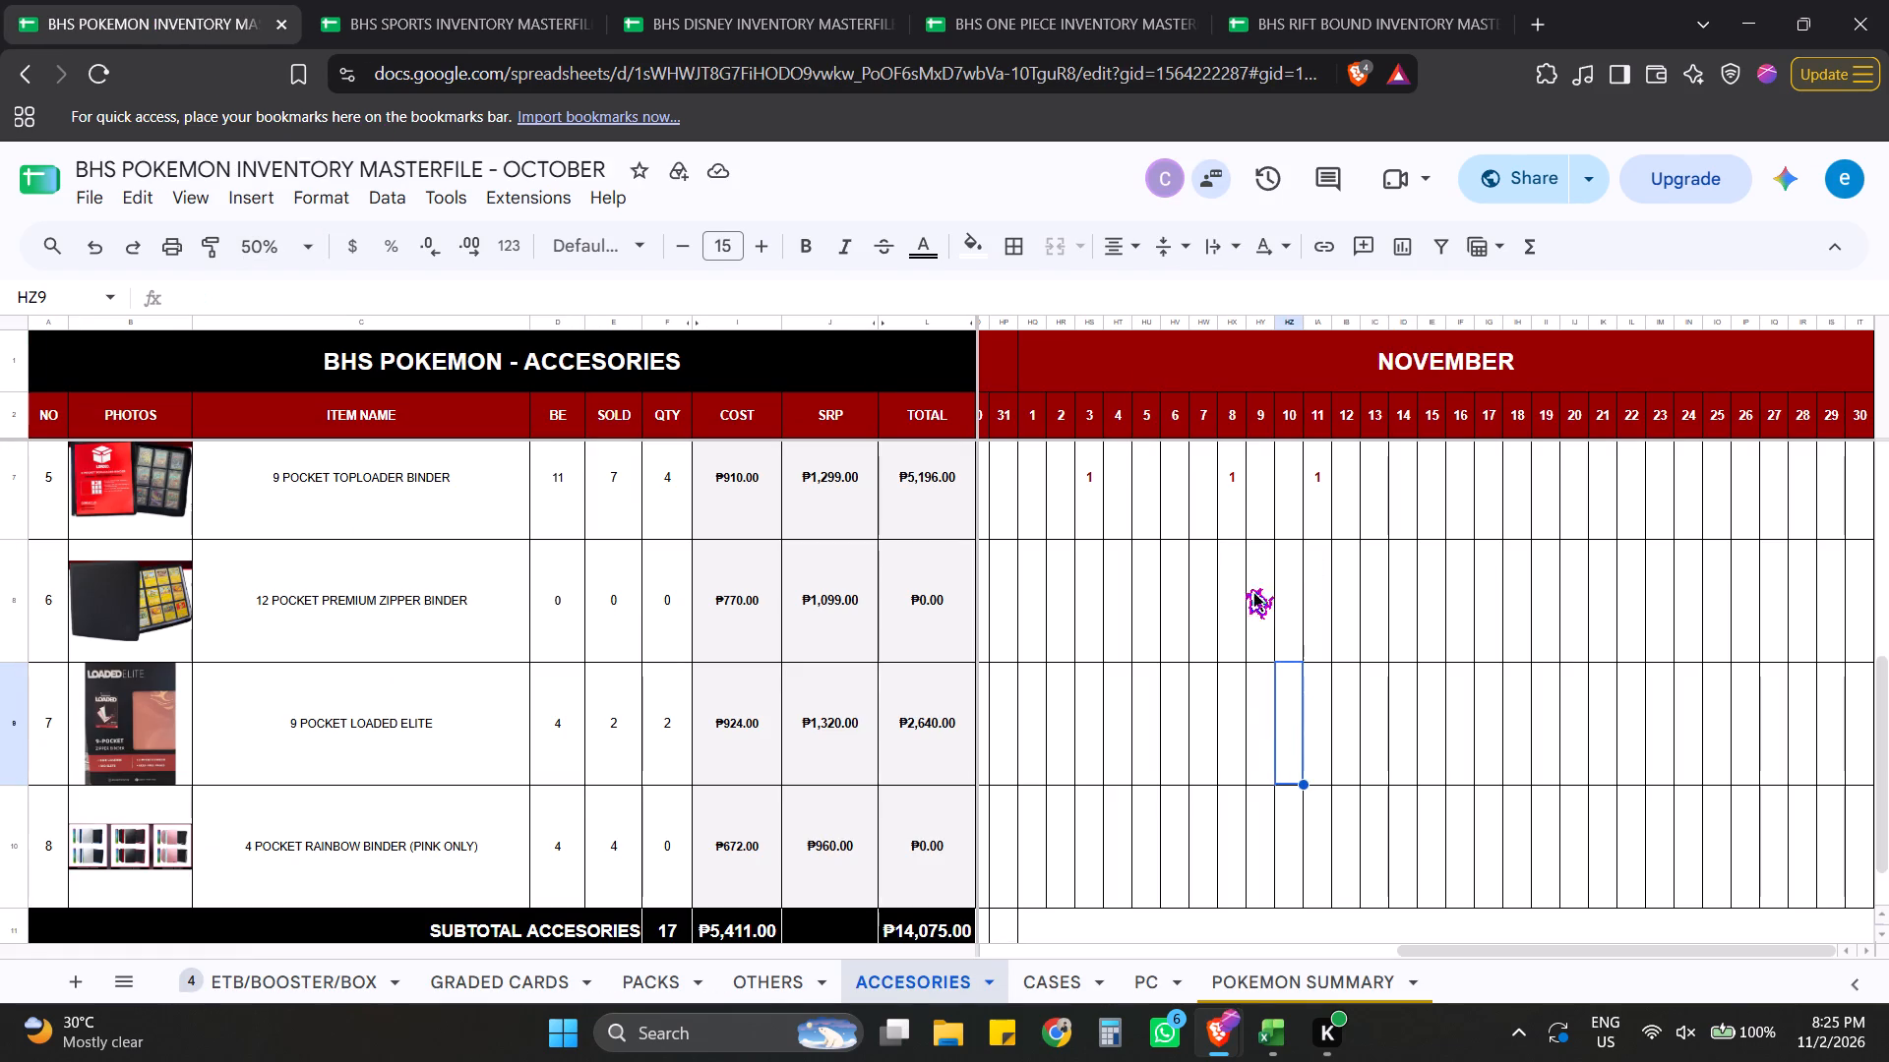
left_click(1243, 506)
left_click(252, 964)
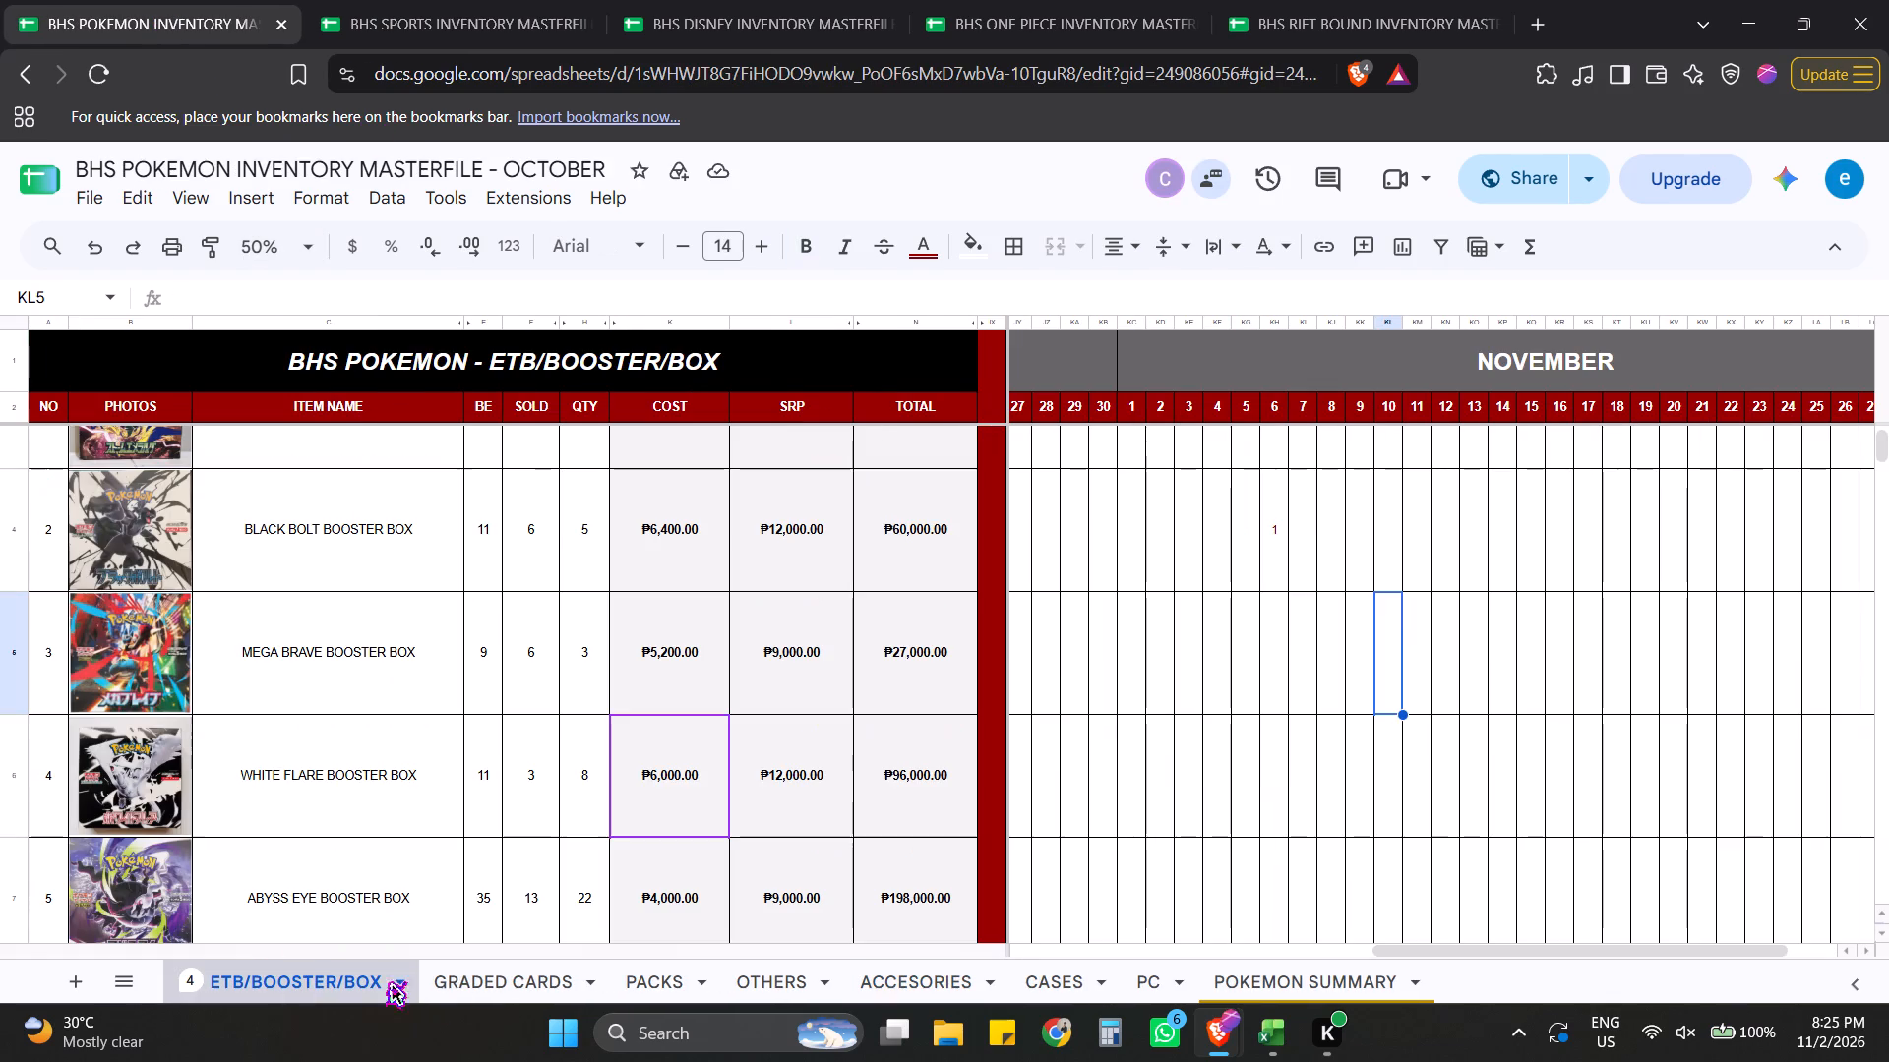
scroll(1255, 789, "up", 5)
scroll(1450, 621, "up", 10)
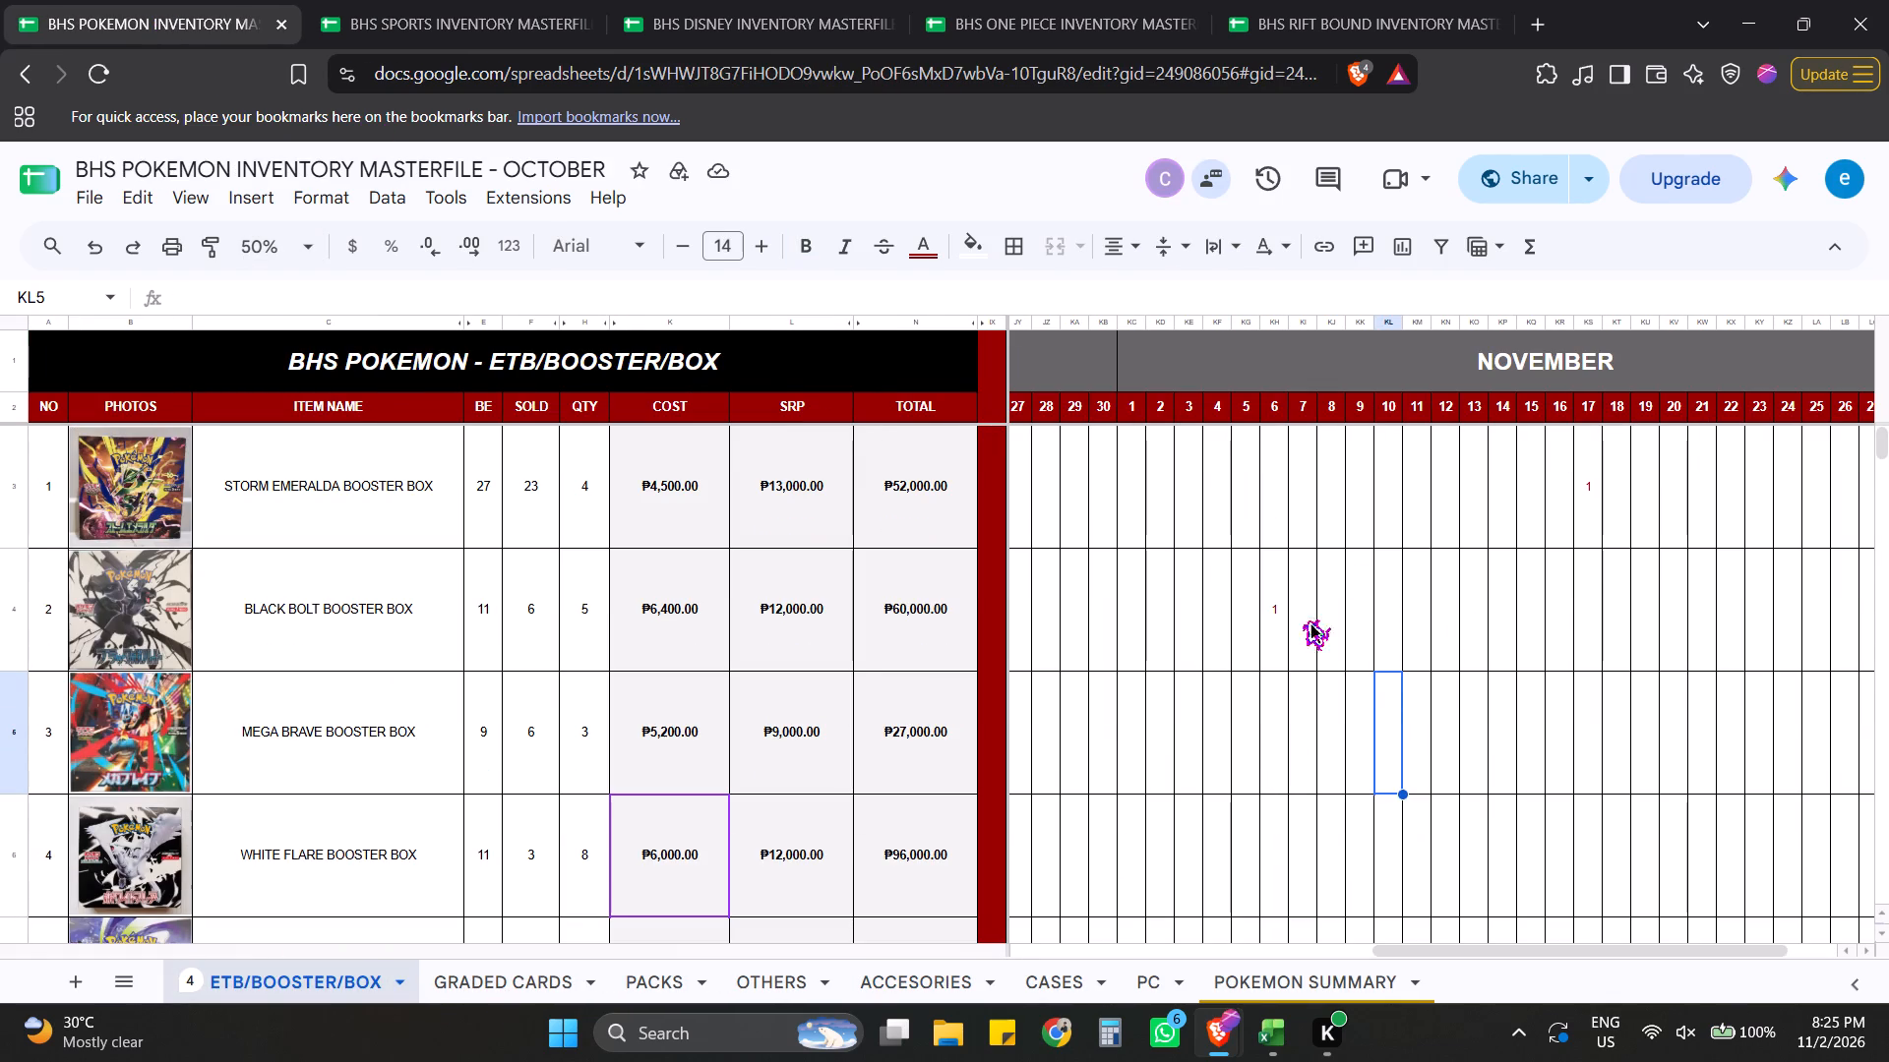
left_click(1236, 699)
left_click_drag(1132, 483, 1888, 465)
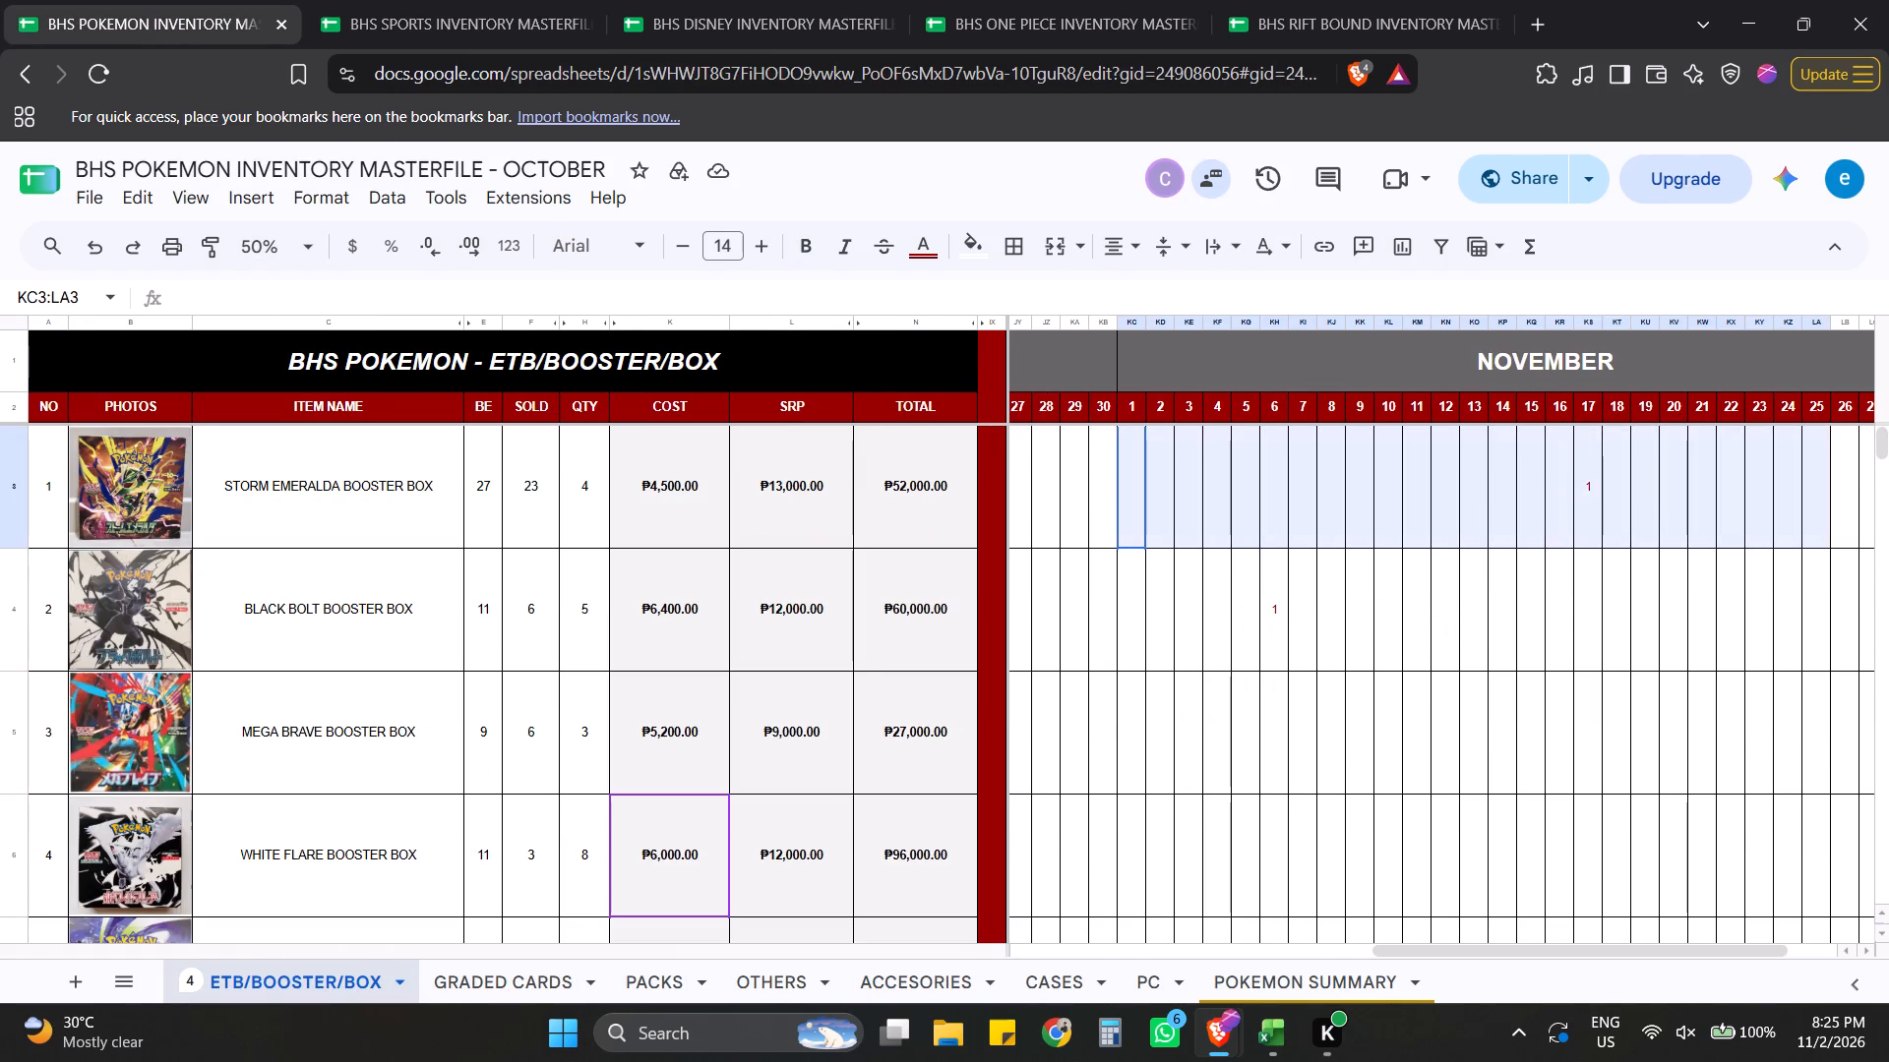
left_click_drag(1888, 465, 1888, 450)
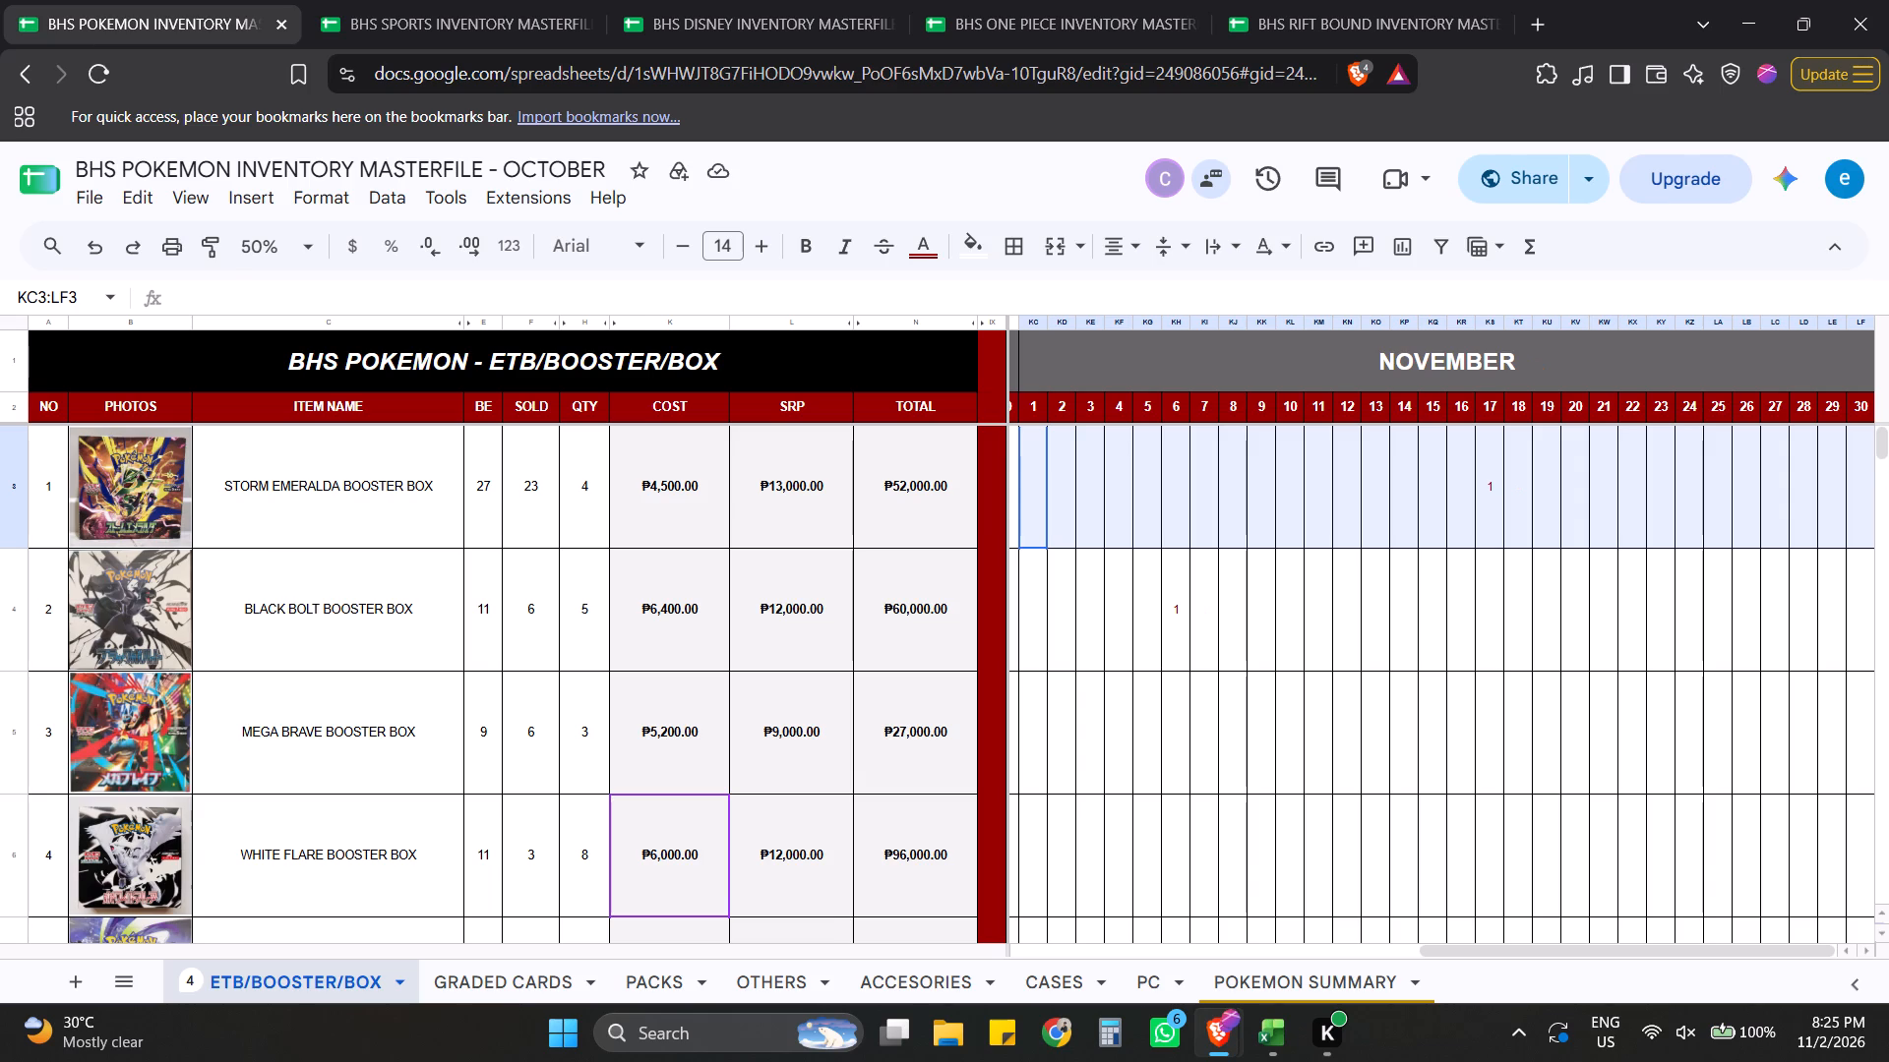
left_click_drag(1888, 450, 1865, 1061)
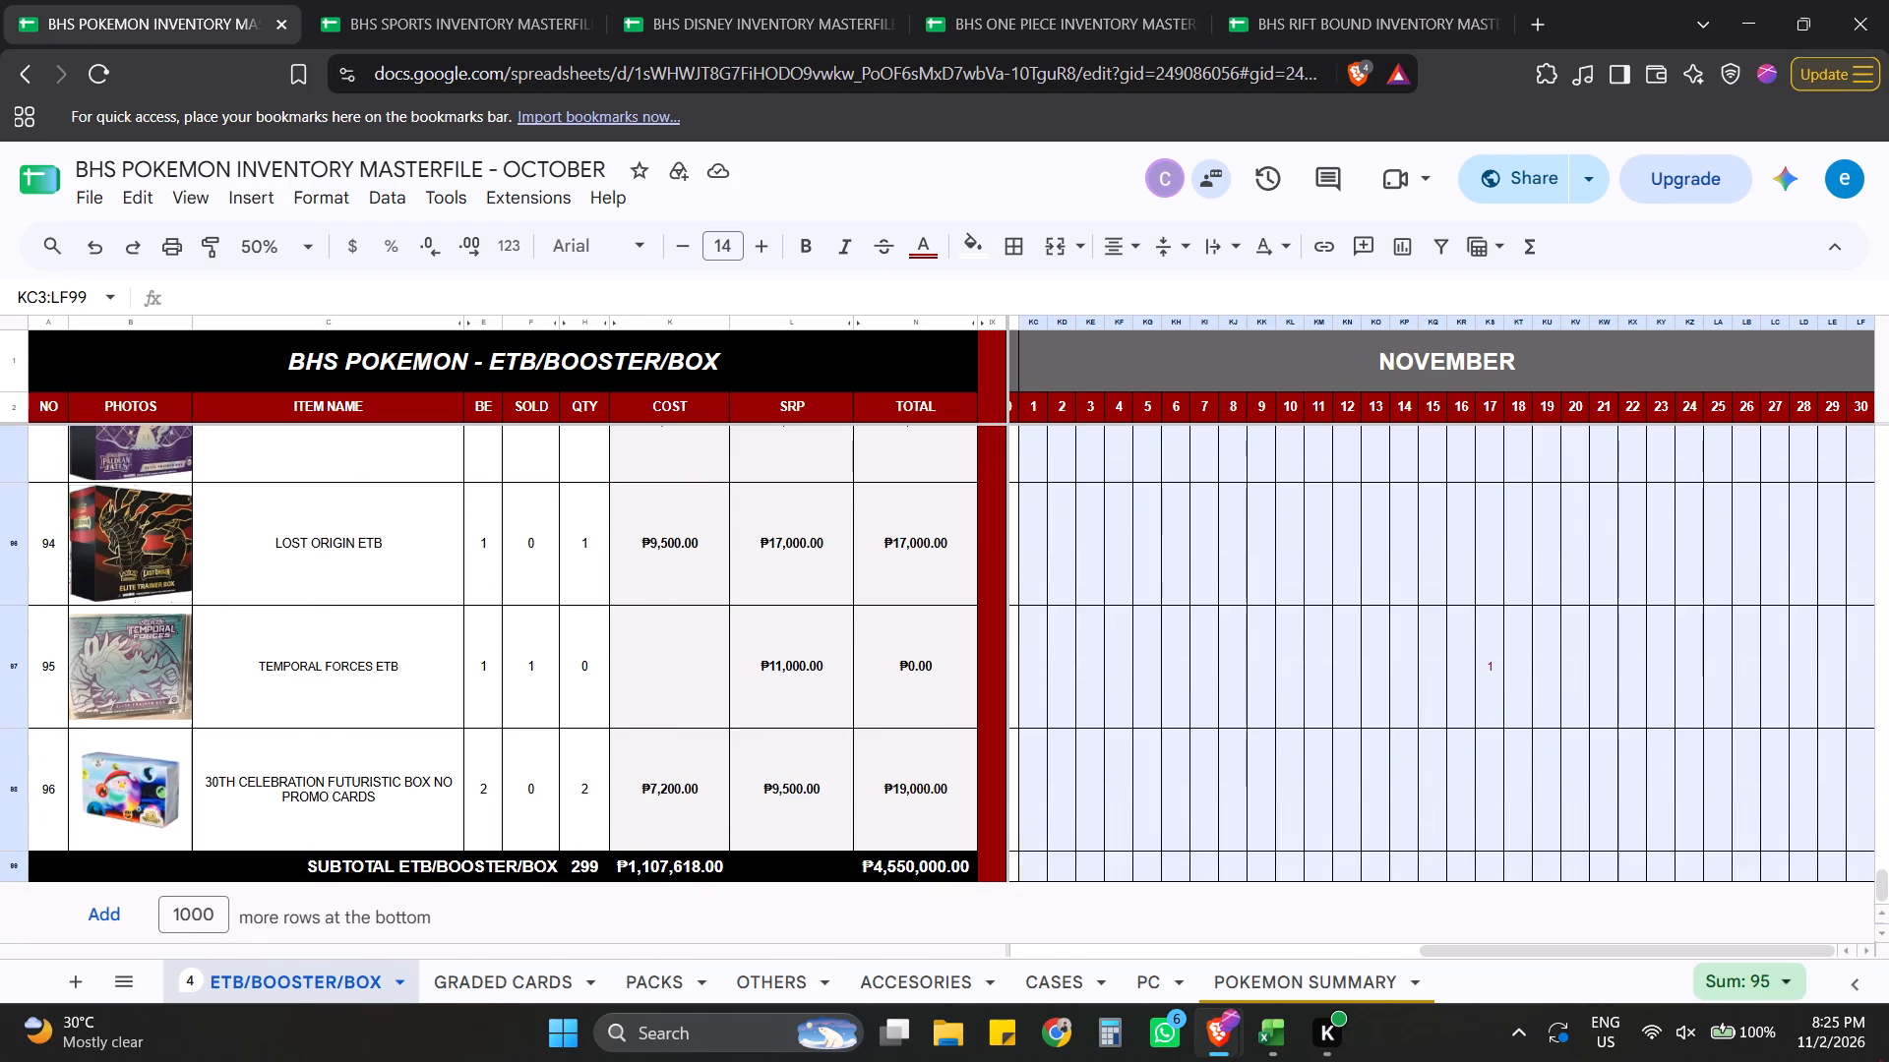
left_click_drag(1865, 1061, 1859, 836)
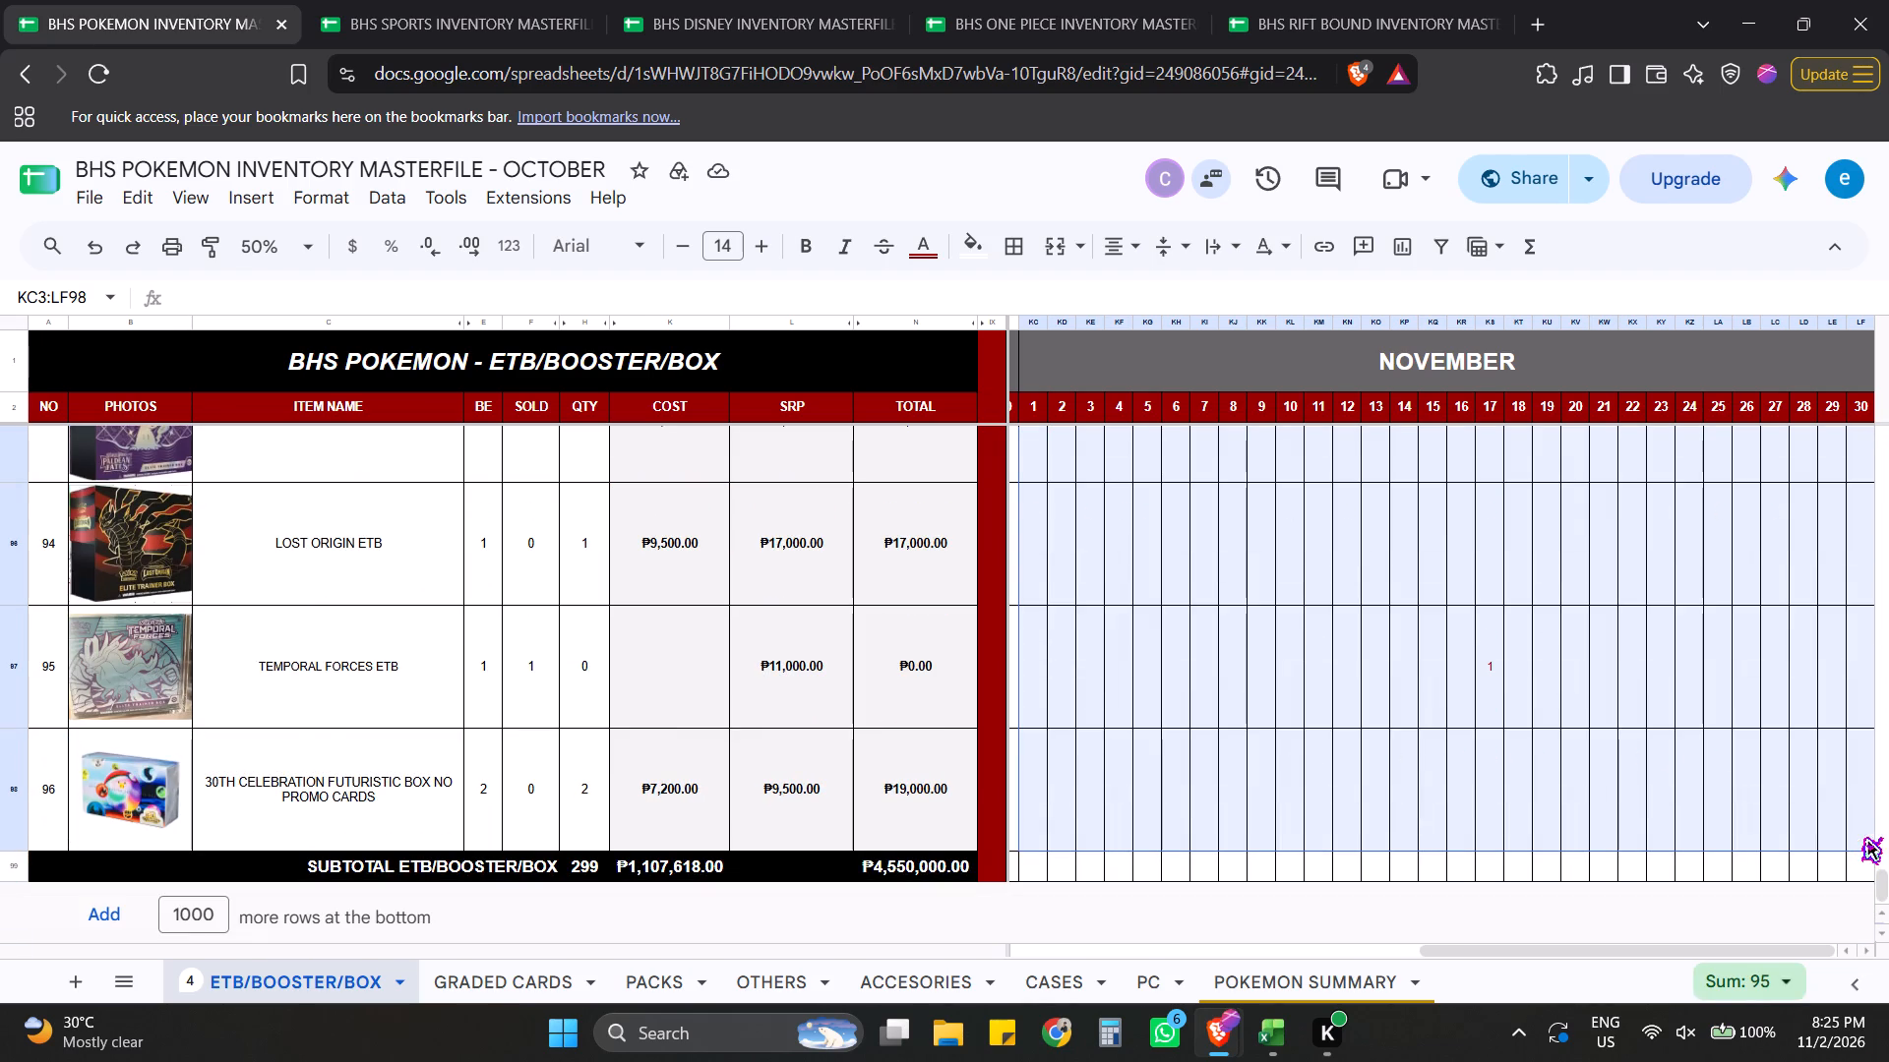
key("Delete")
Examine the November day columns along the first item row of the Pokemon GRADED CARDS sheet.
left_click(495, 986)
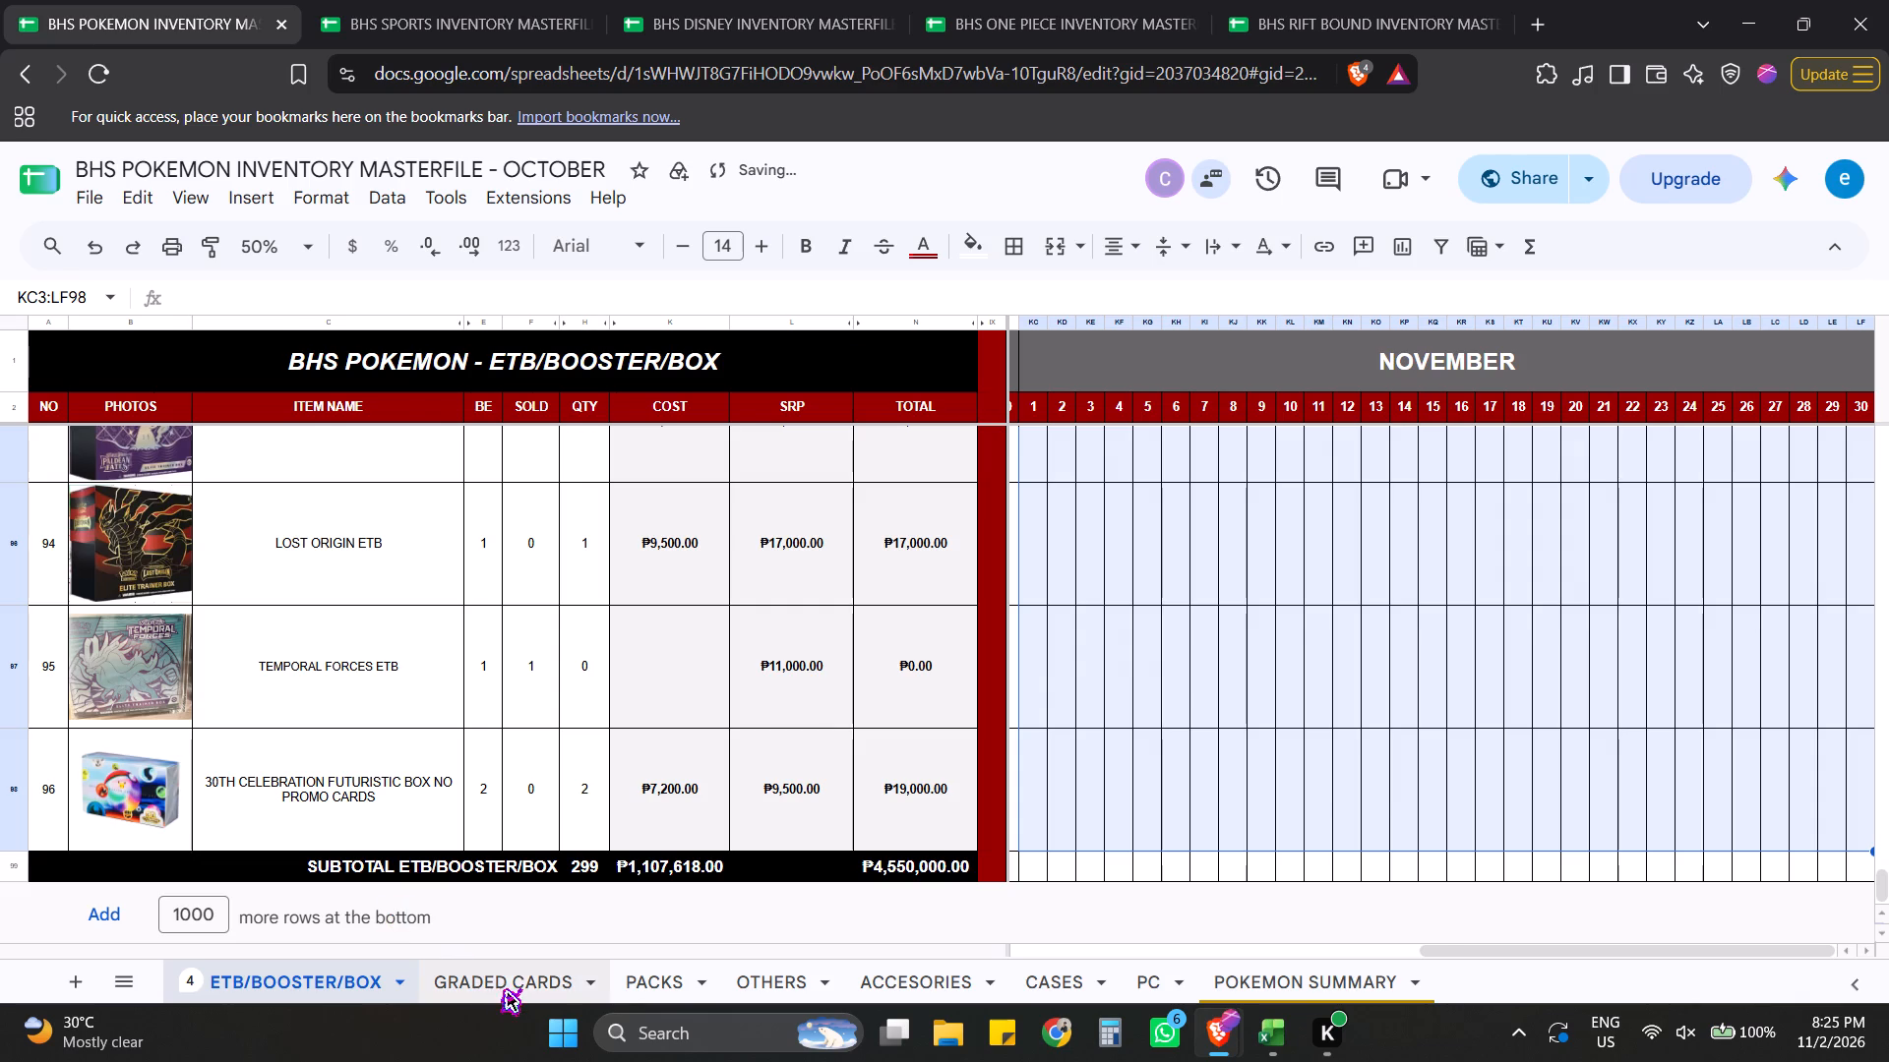
scroll(1581, 612, "up", 3)
left_click(1631, 531)
key("2")
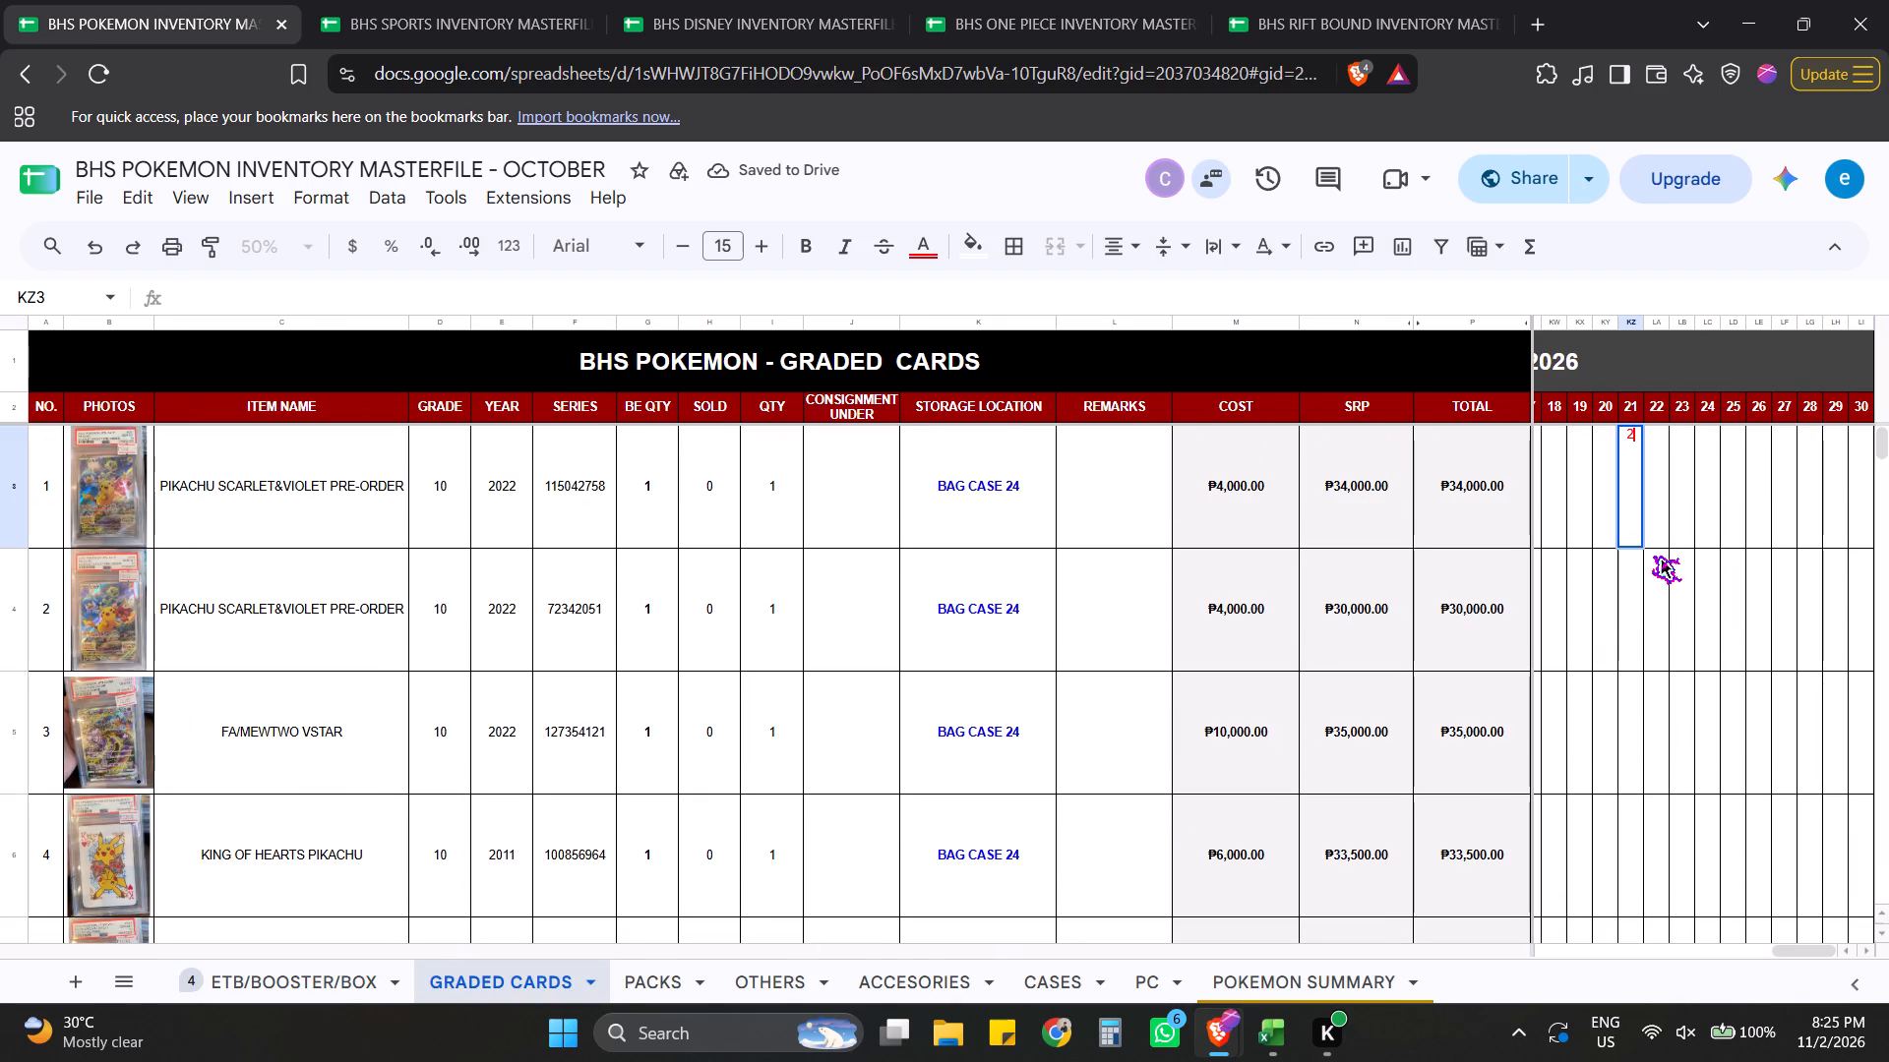
key("Escape")
left_click(1645, 594)
left_click(1576, 501)
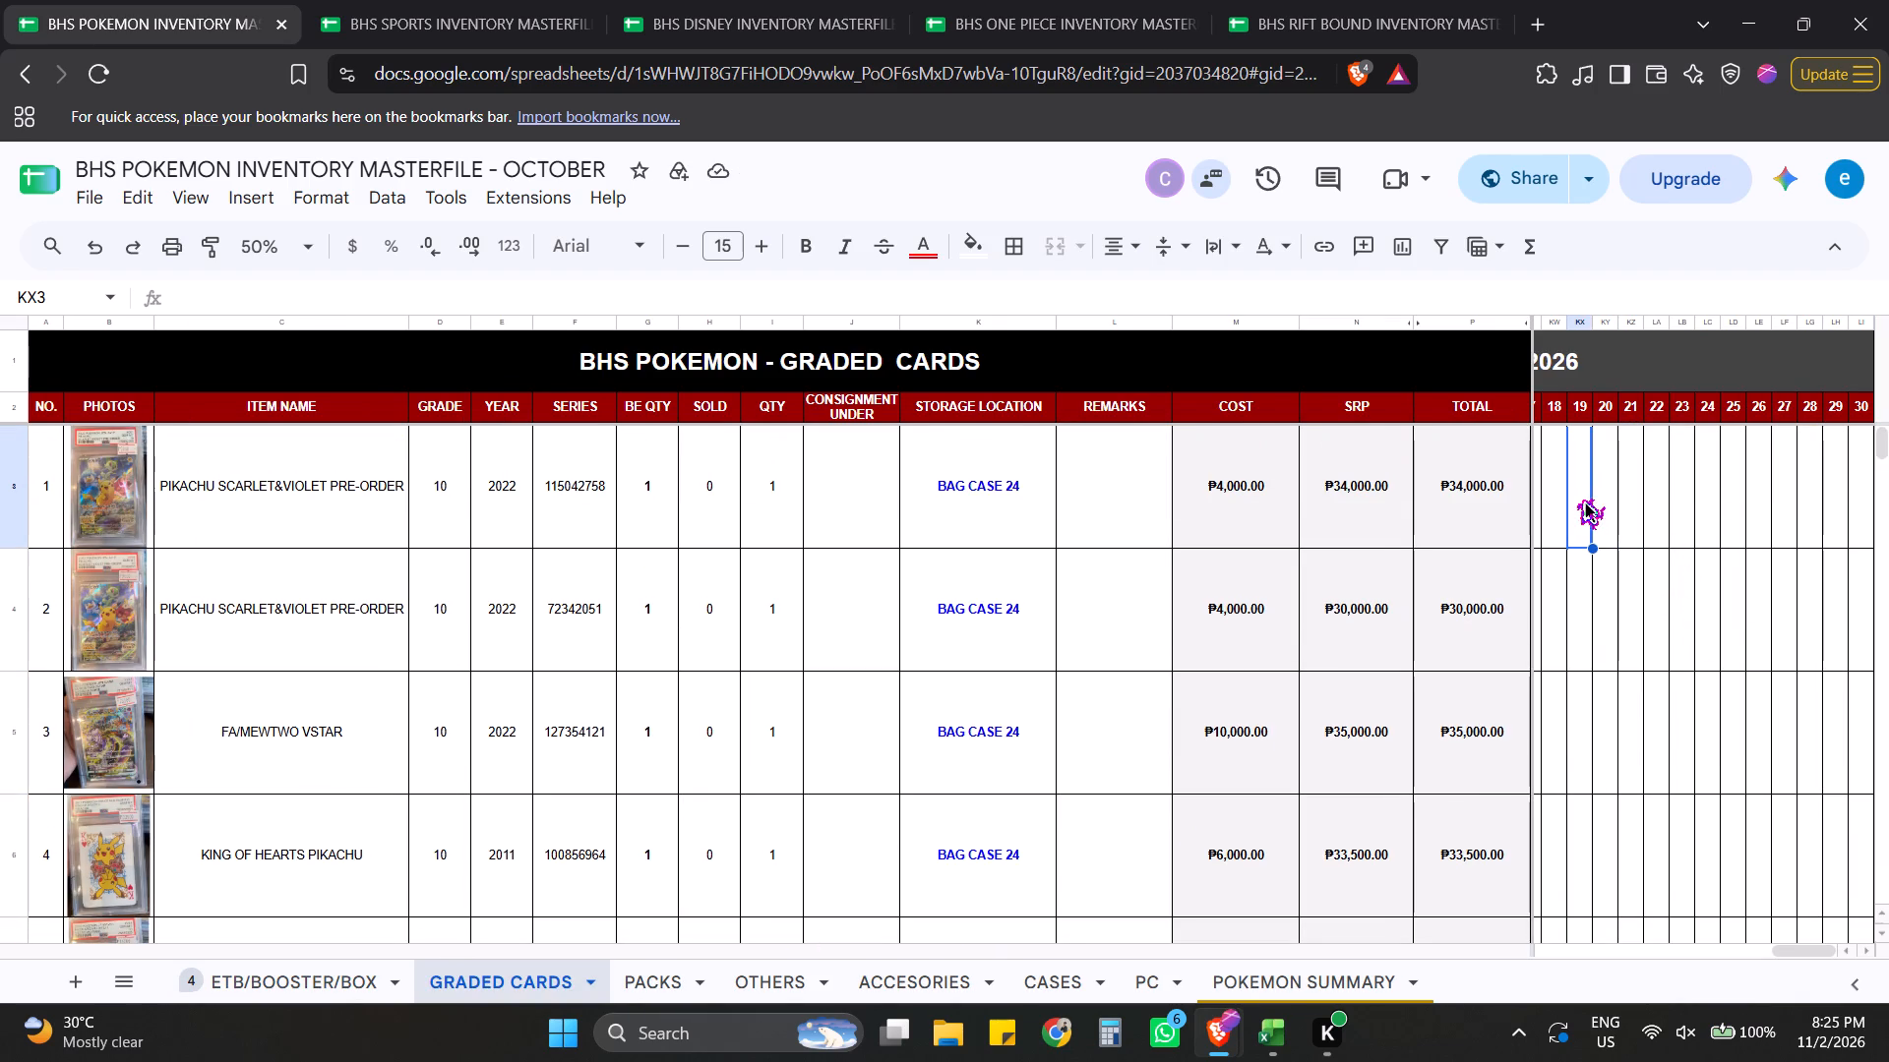
key("Right")
key("Right")
key("Right")
key("Right")
key("Right")
key("Right")
key("Right")
key("Right")
key("Right")
key("Right")
key("Right")
key("Right")
key("Right")
key("Right")
key("Right")
key("Right")
key("Right")
key("Right")
key("Right")
key("Right")
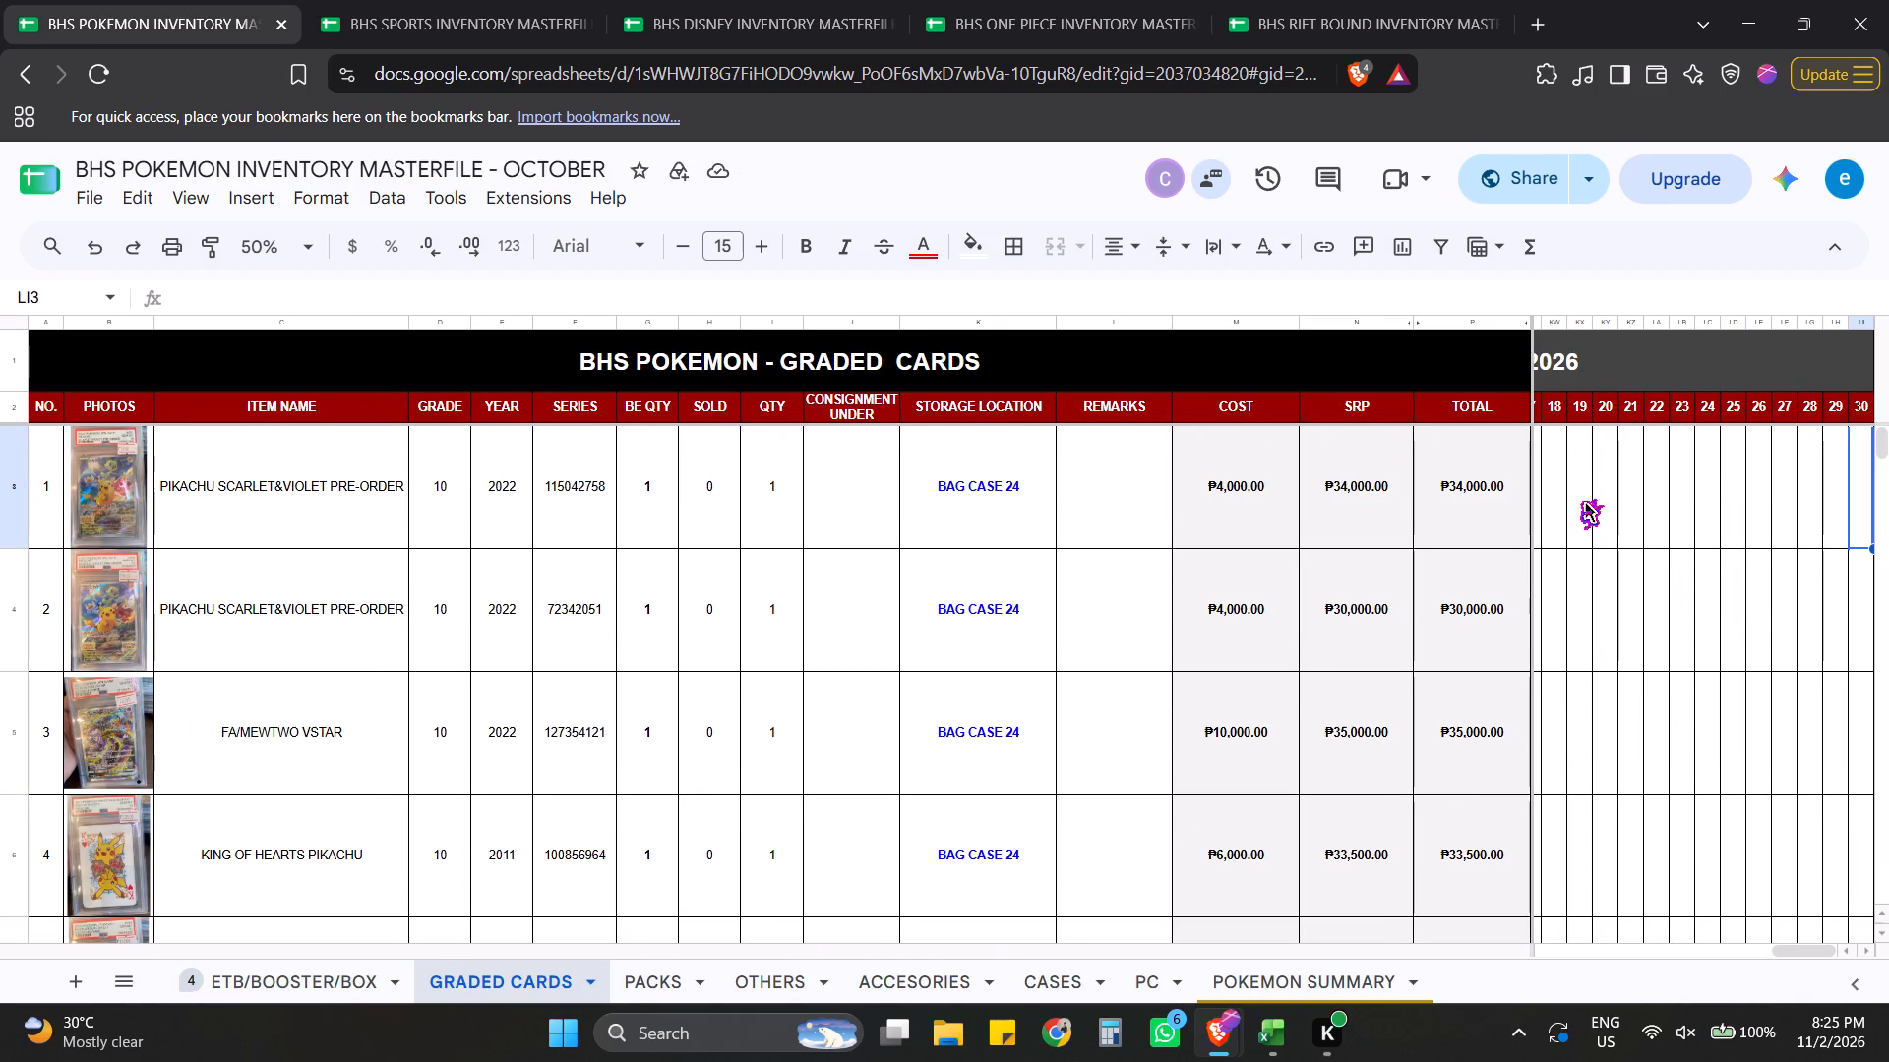
key("Left")
key("Left")
key("Left")
key("Left")
key("Left")
key("Left")
key("Left")
key("Left")
key("Left")
key("Left")
key("Left")
key("Left")
key("Left")
key("Left")
key("Left")
key("Left")
key("Left")
key("Left")
key("Left")
key("Left")
key("Right")
key("Right")
key("Right")
key("Right")
key("Right")
key("Right")
key("Right")
key("Right")
key("Right")
key("Right")
key("Right")
key("Right")
key("Right")
key("Right")
key("Right")
key("Right")
key("Right")
key("Right")
key("Right")
key("Right")
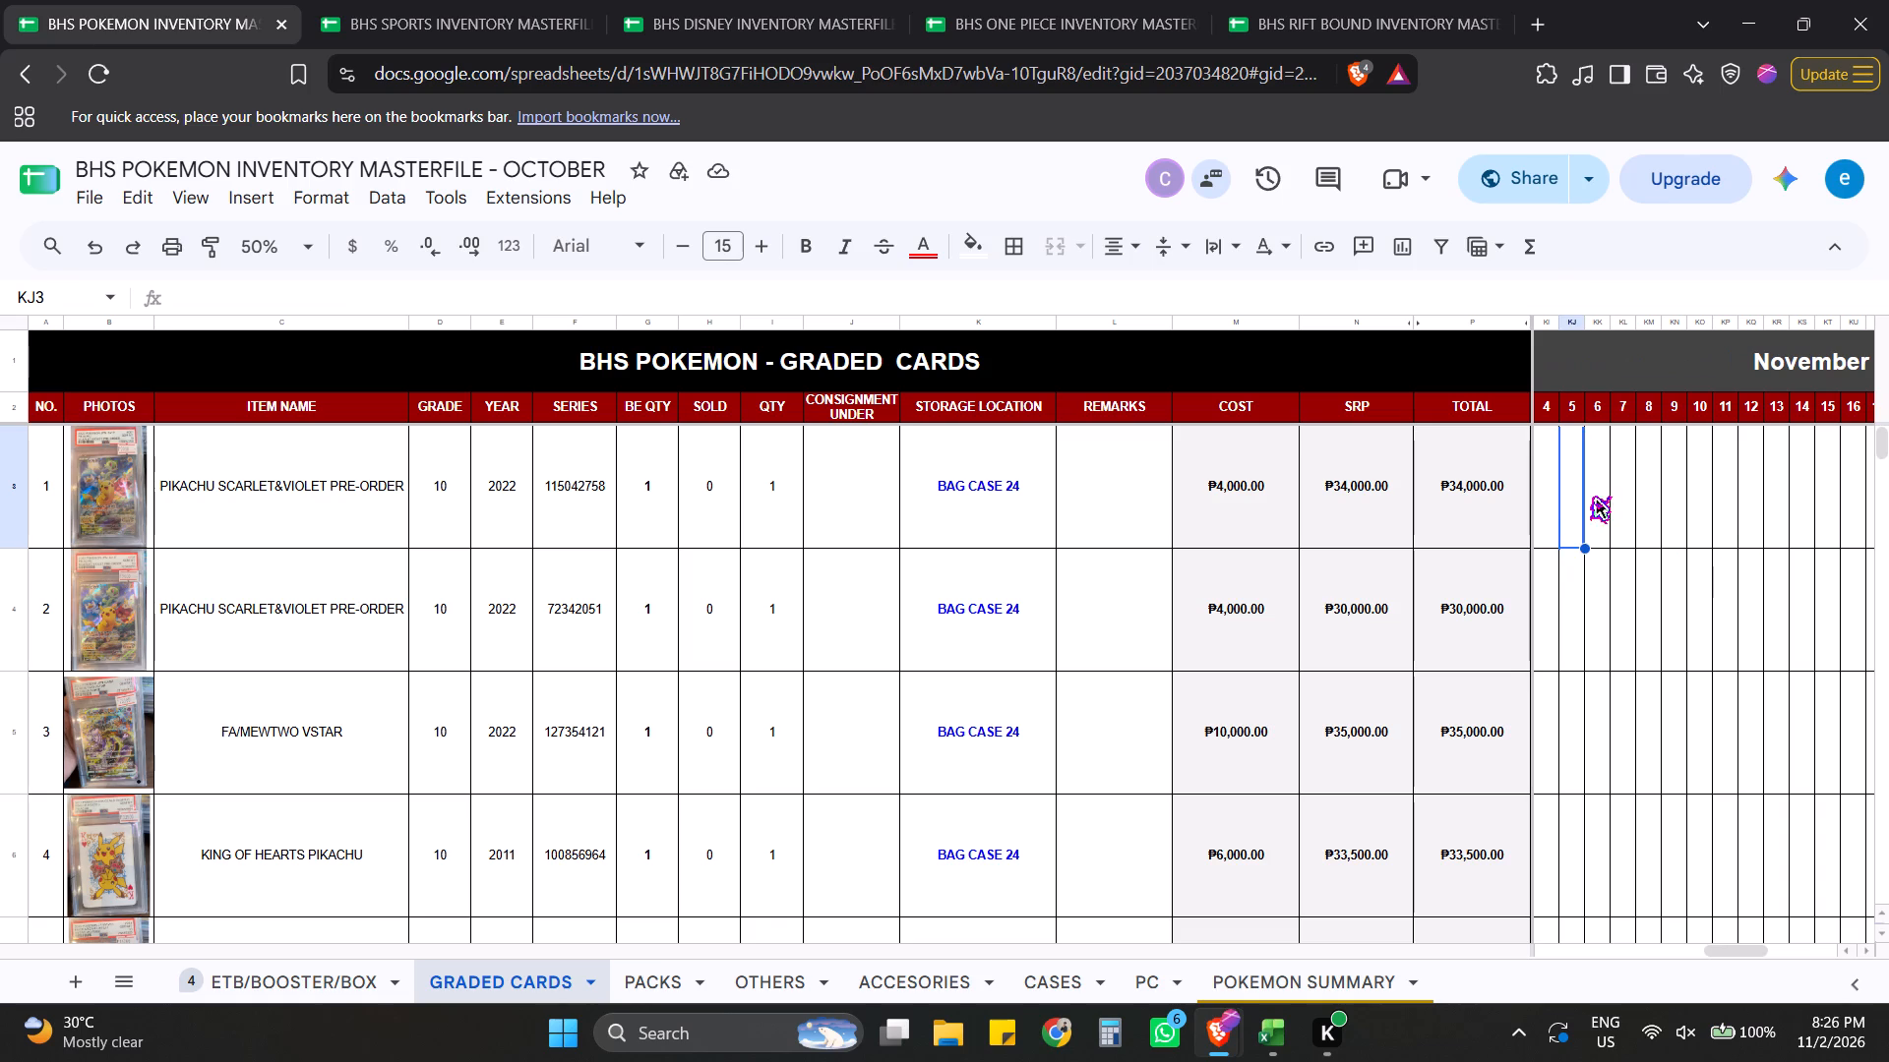
key("Left")
key("Left")
key("Left")
key("Left")
key("Left")
key("Left")
key("Left")
key("Left")
key("Left")
key("Left")
key("Left")
key("Left")
key("Left")
key("Left")
key("Left")
key("Left")
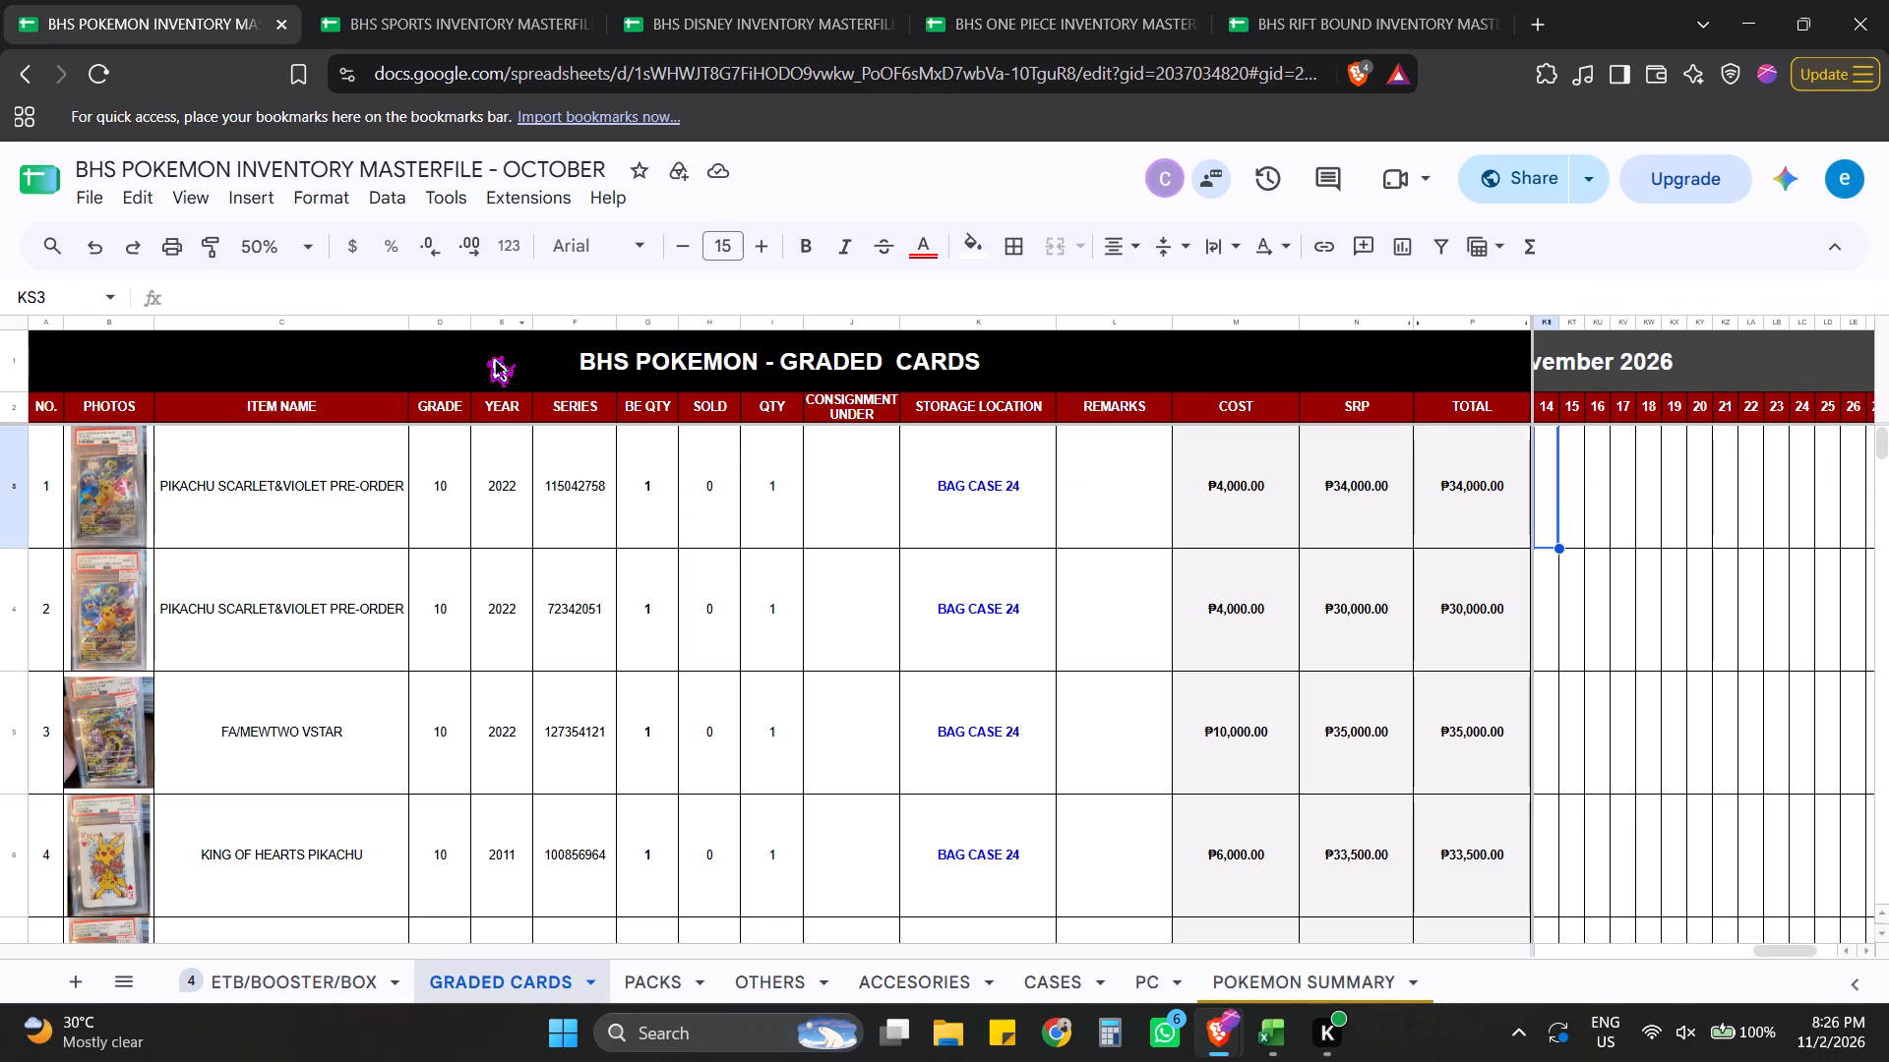
Hide the GRADE and YEAR columns D to E on the GRADED CARDS sheet.
left_click_drag(503, 322, 460, 324)
right_click(459, 324)
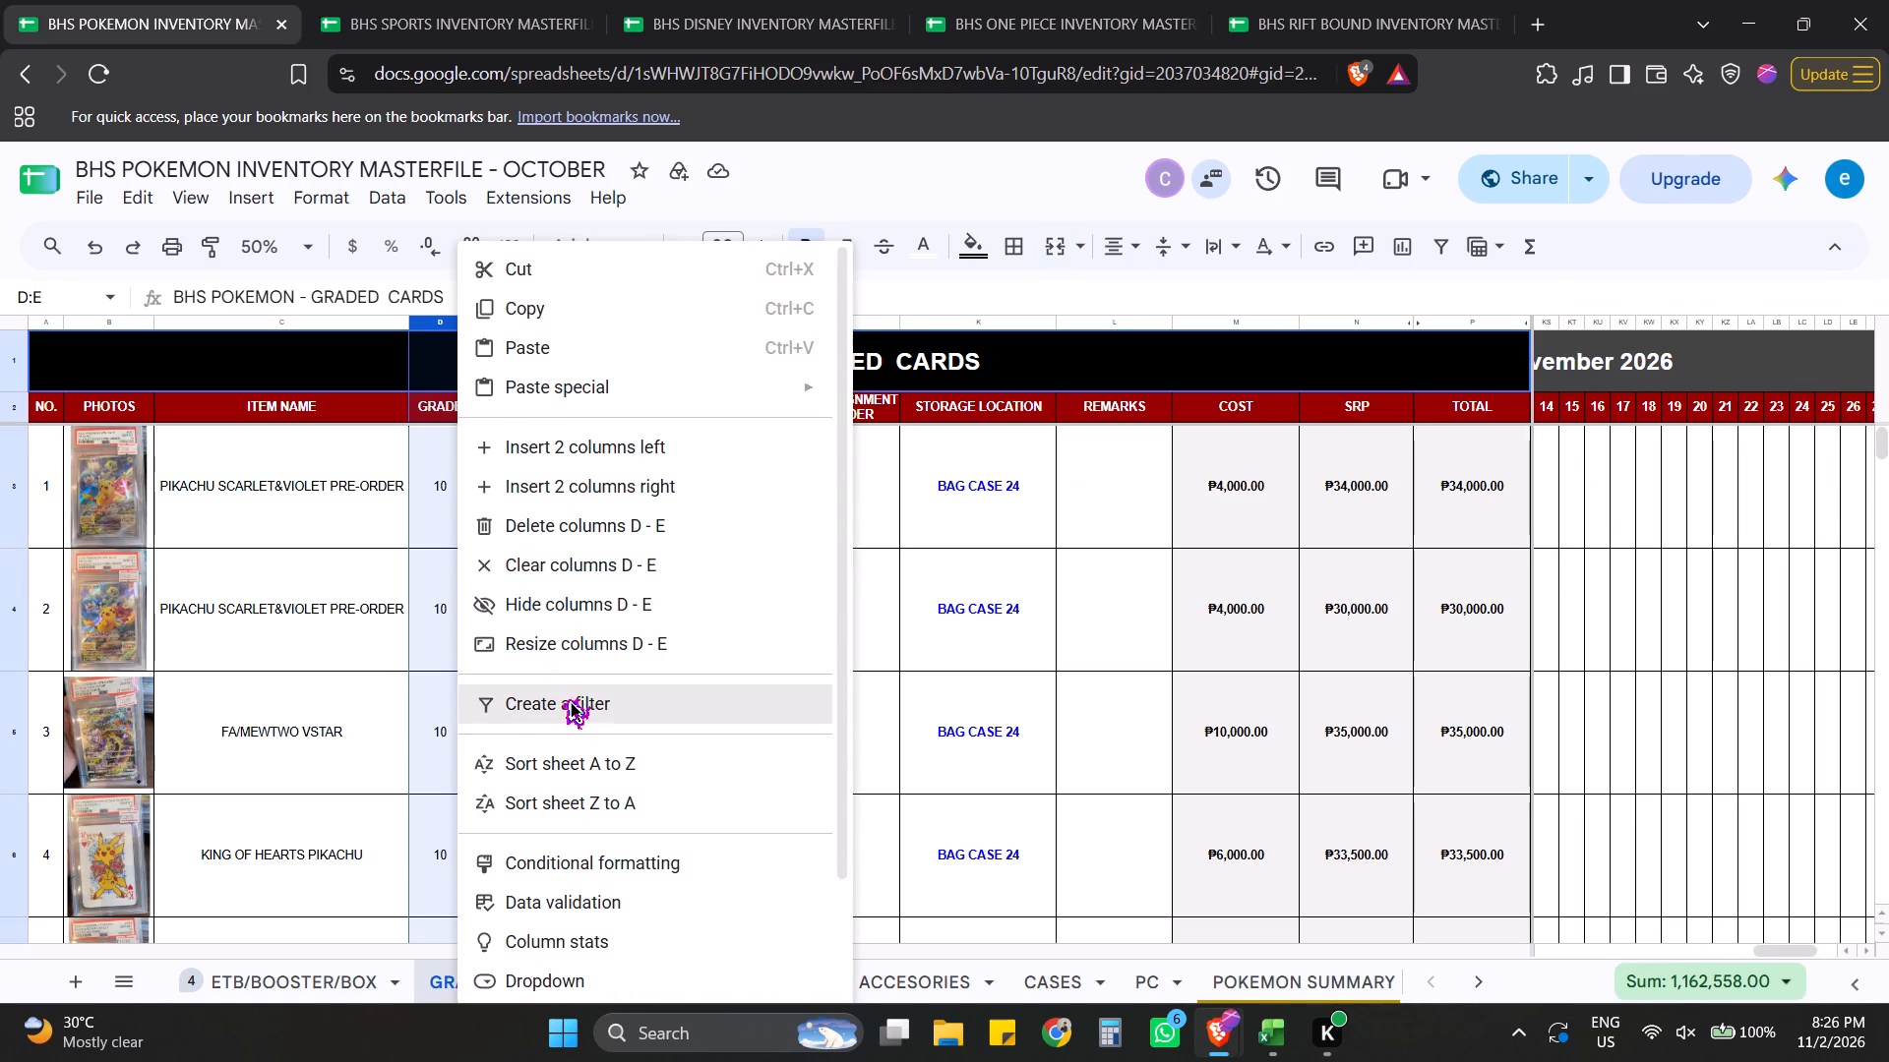
left_click(569, 598)
left_click(1006, 522)
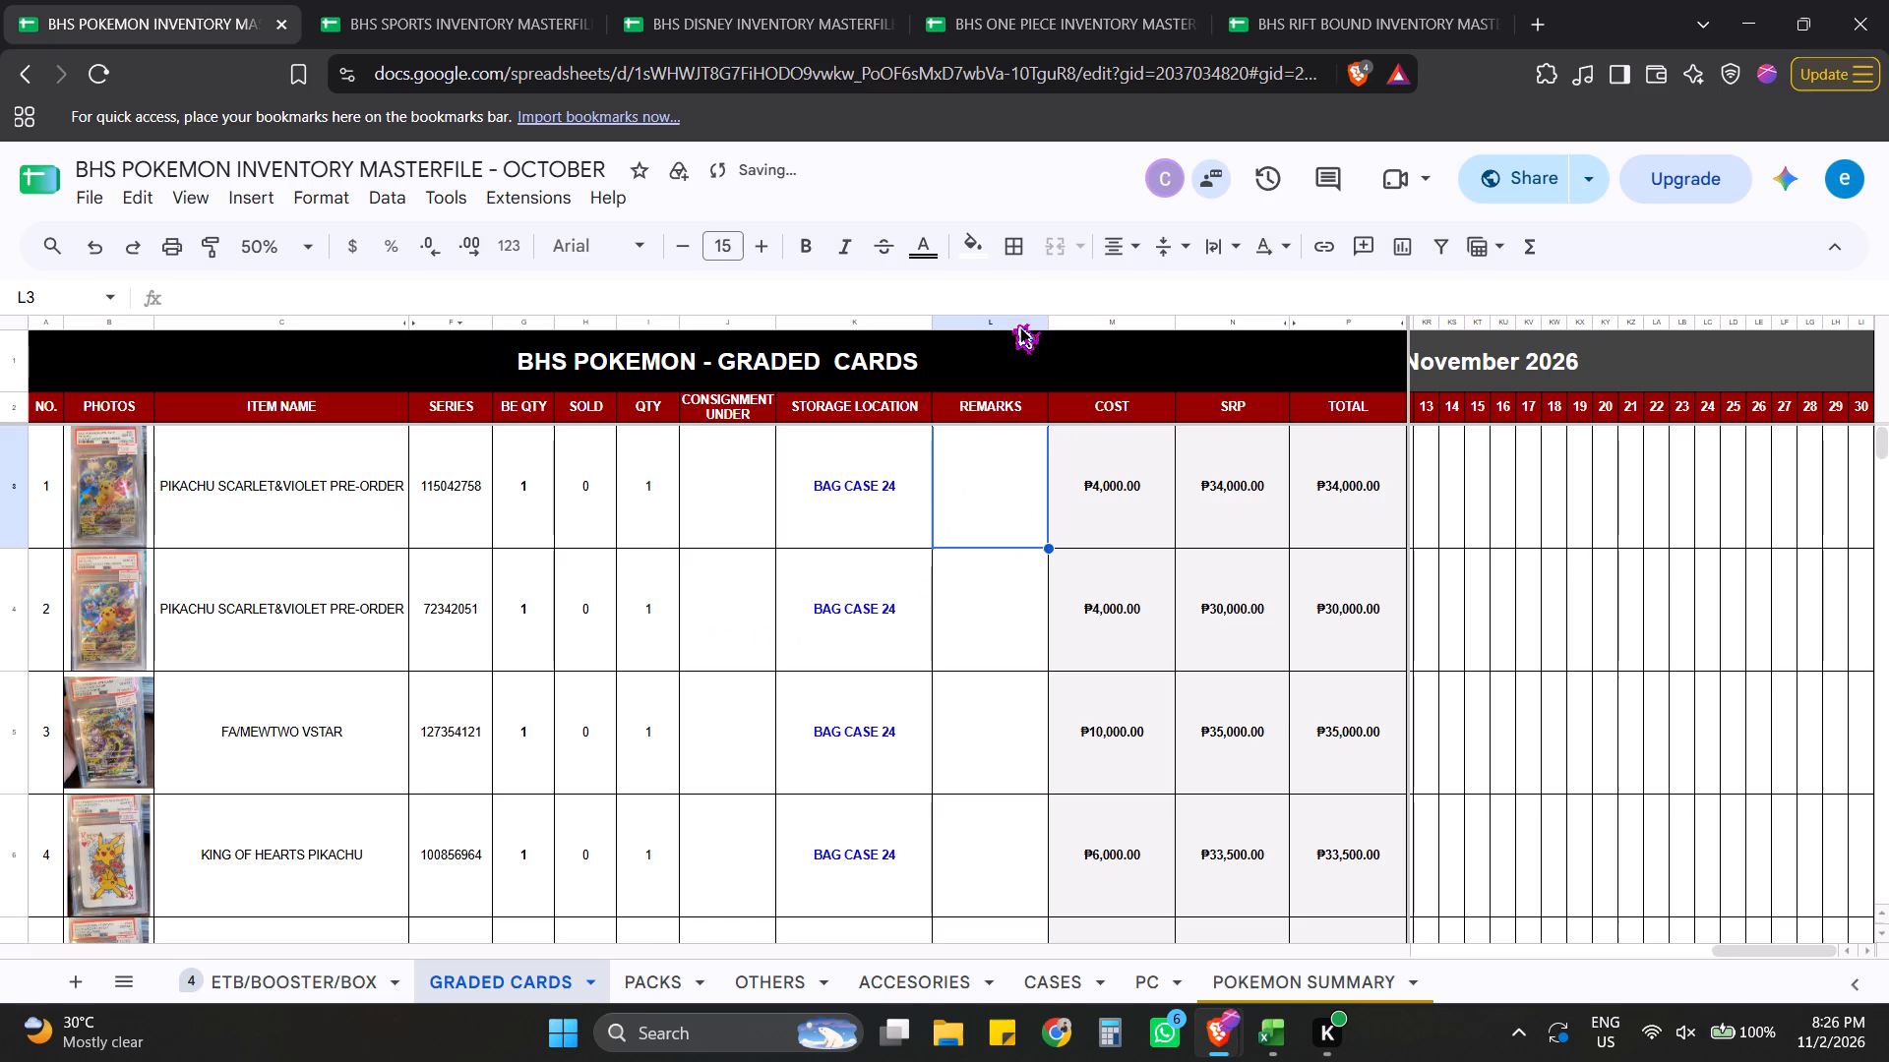
Hide the REMARKS column L on the GRADED CARDS sheet.
left_click(1011, 324)
right_click(1011, 324)
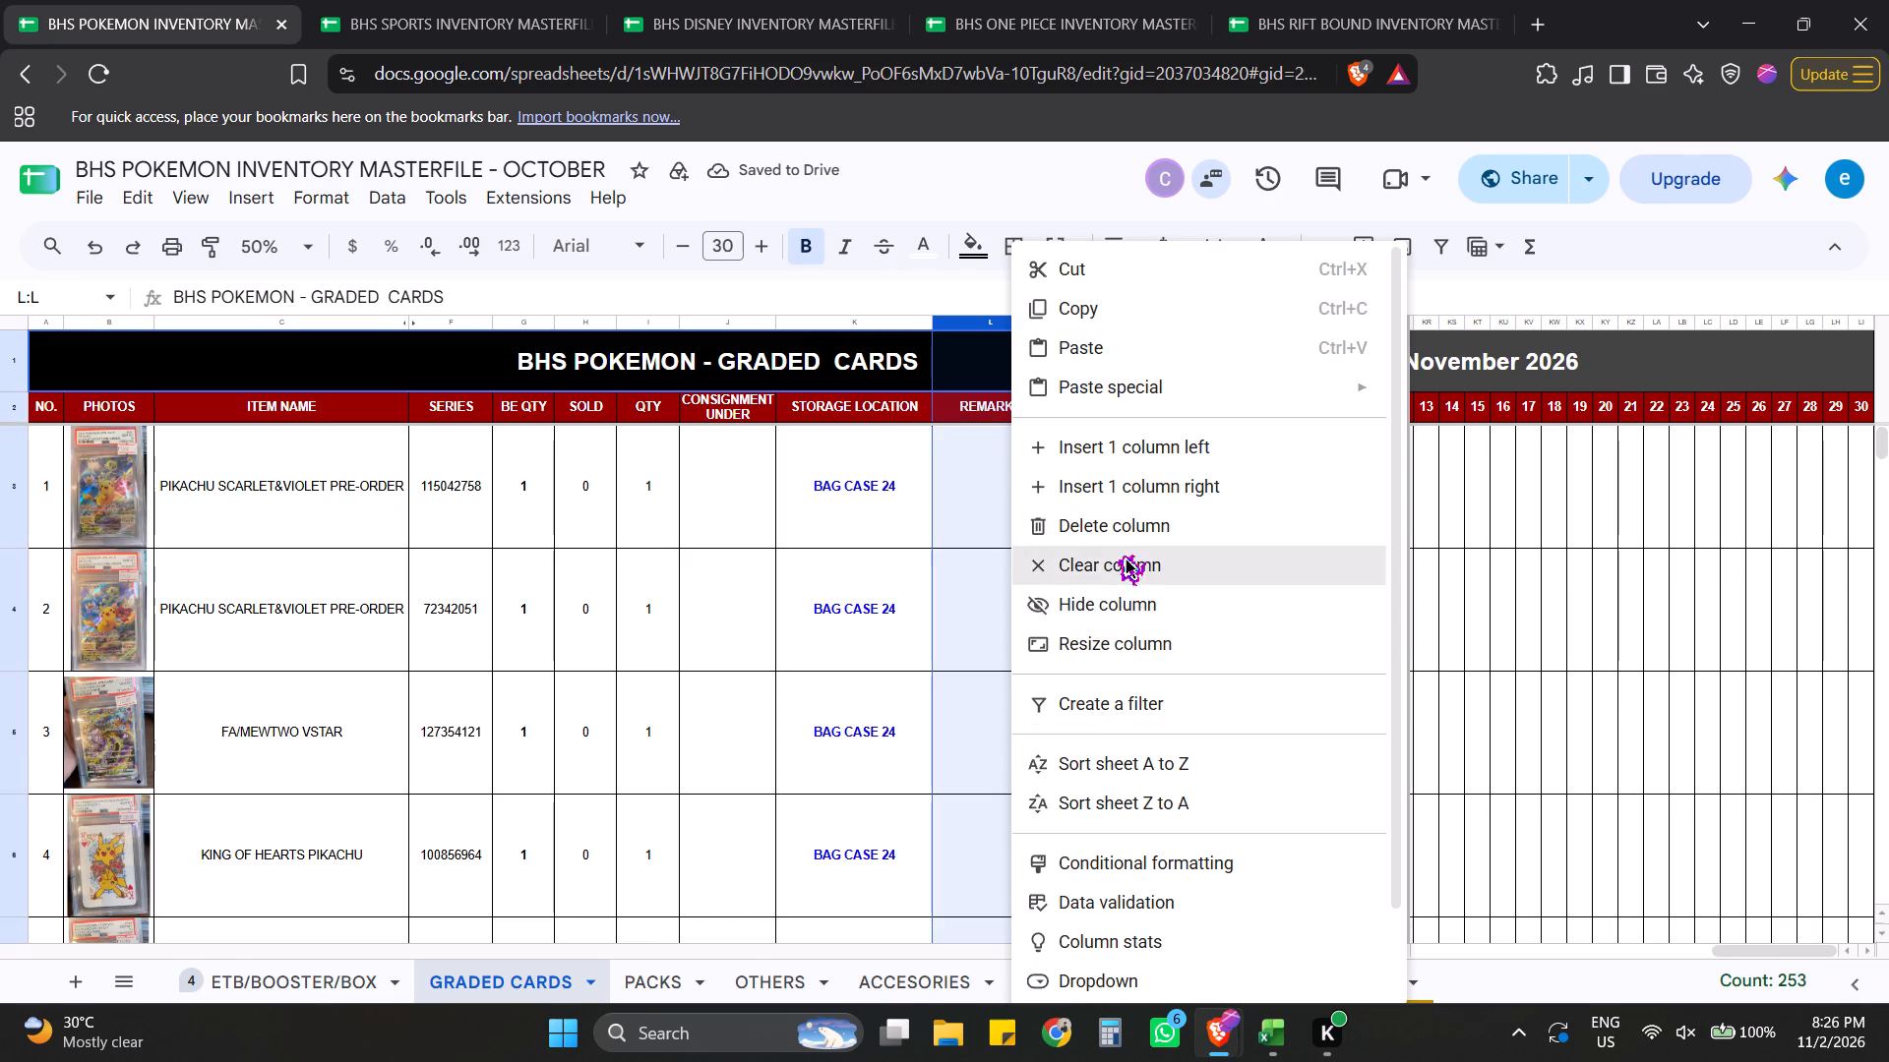
left_click(1110, 601)
left_click(981, 658)
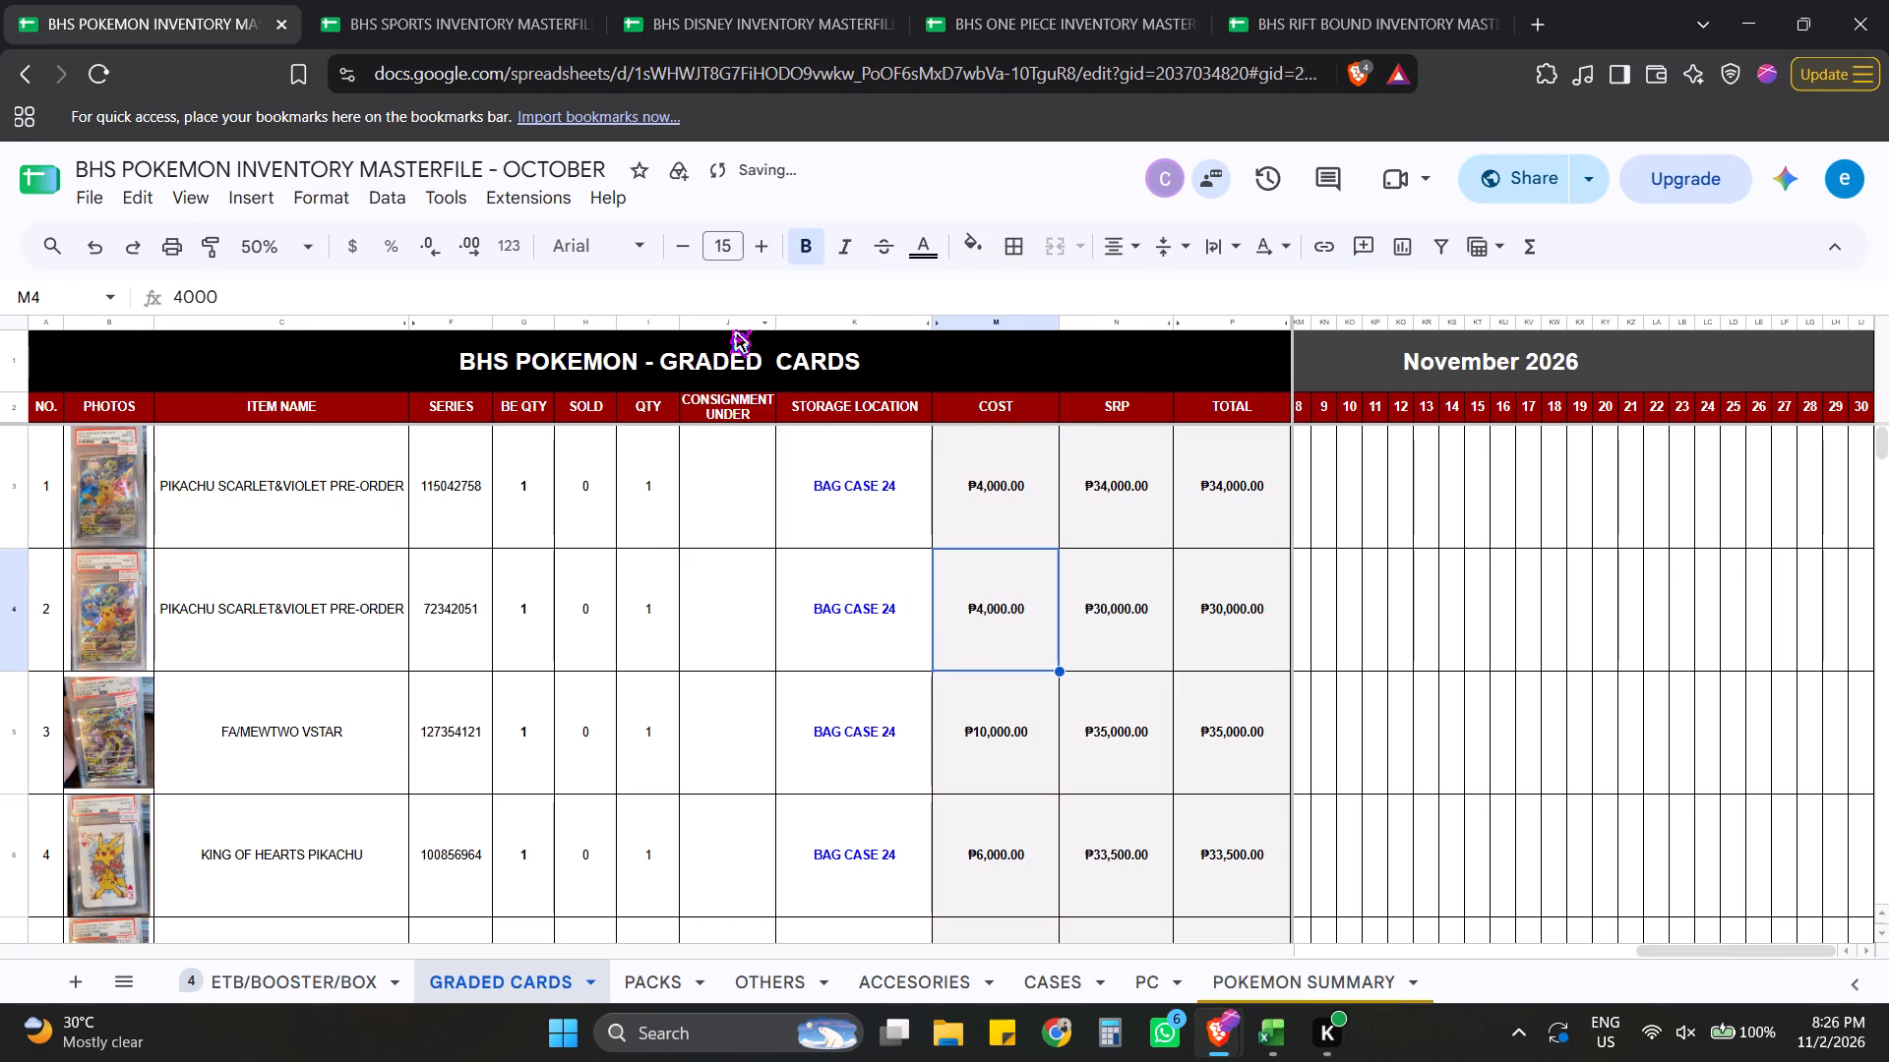
left_click(1052, 589)
Clear the entries from the November day cells KF3 to LI568 on the GRADED CARDS sheet, leaving out the subtotal row.
left_click(1440, 522)
key("Left")
key("Left")
key("Left")
key("Left")
key("Left")
key("Left")
key("Left")
key("Left")
key("Left")
key("Left")
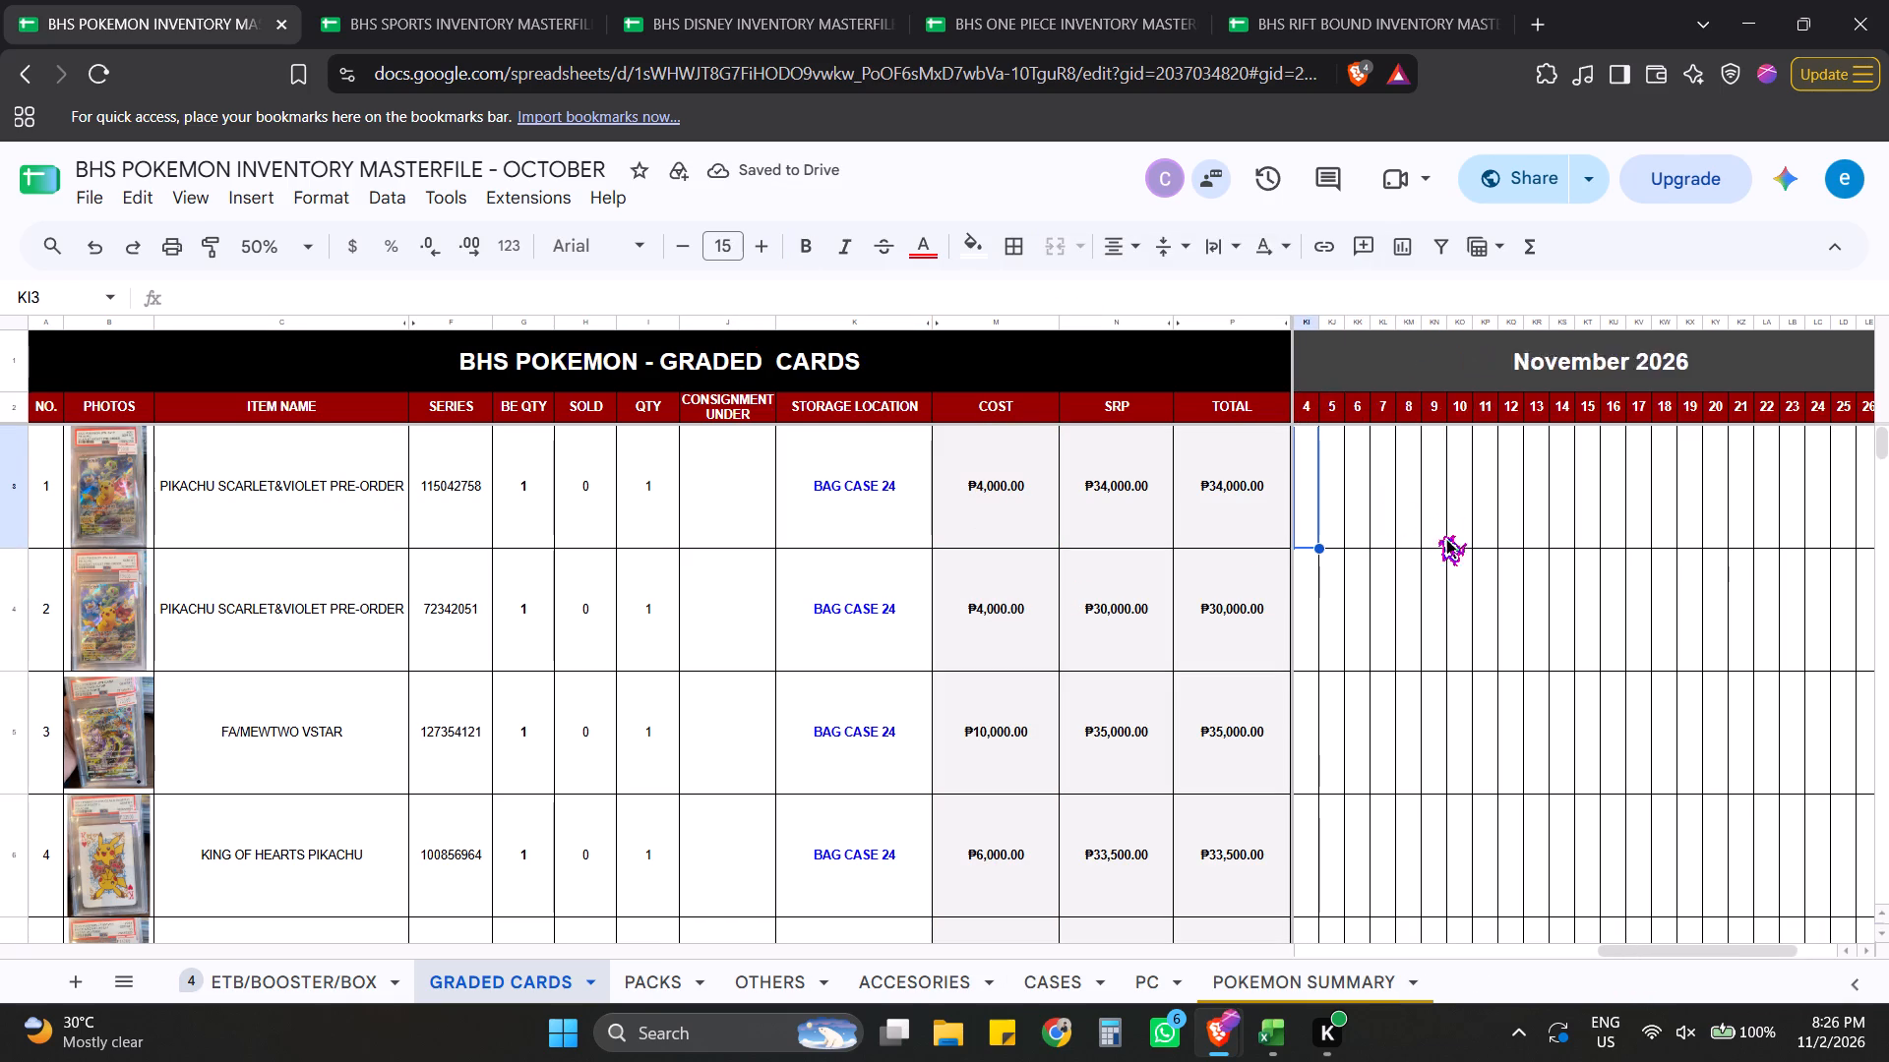
key("Left")
key("Left")
key("Left")
key("Left")
left_click(1417, 632)
left_click_drag(1360, 494, 1888, 497)
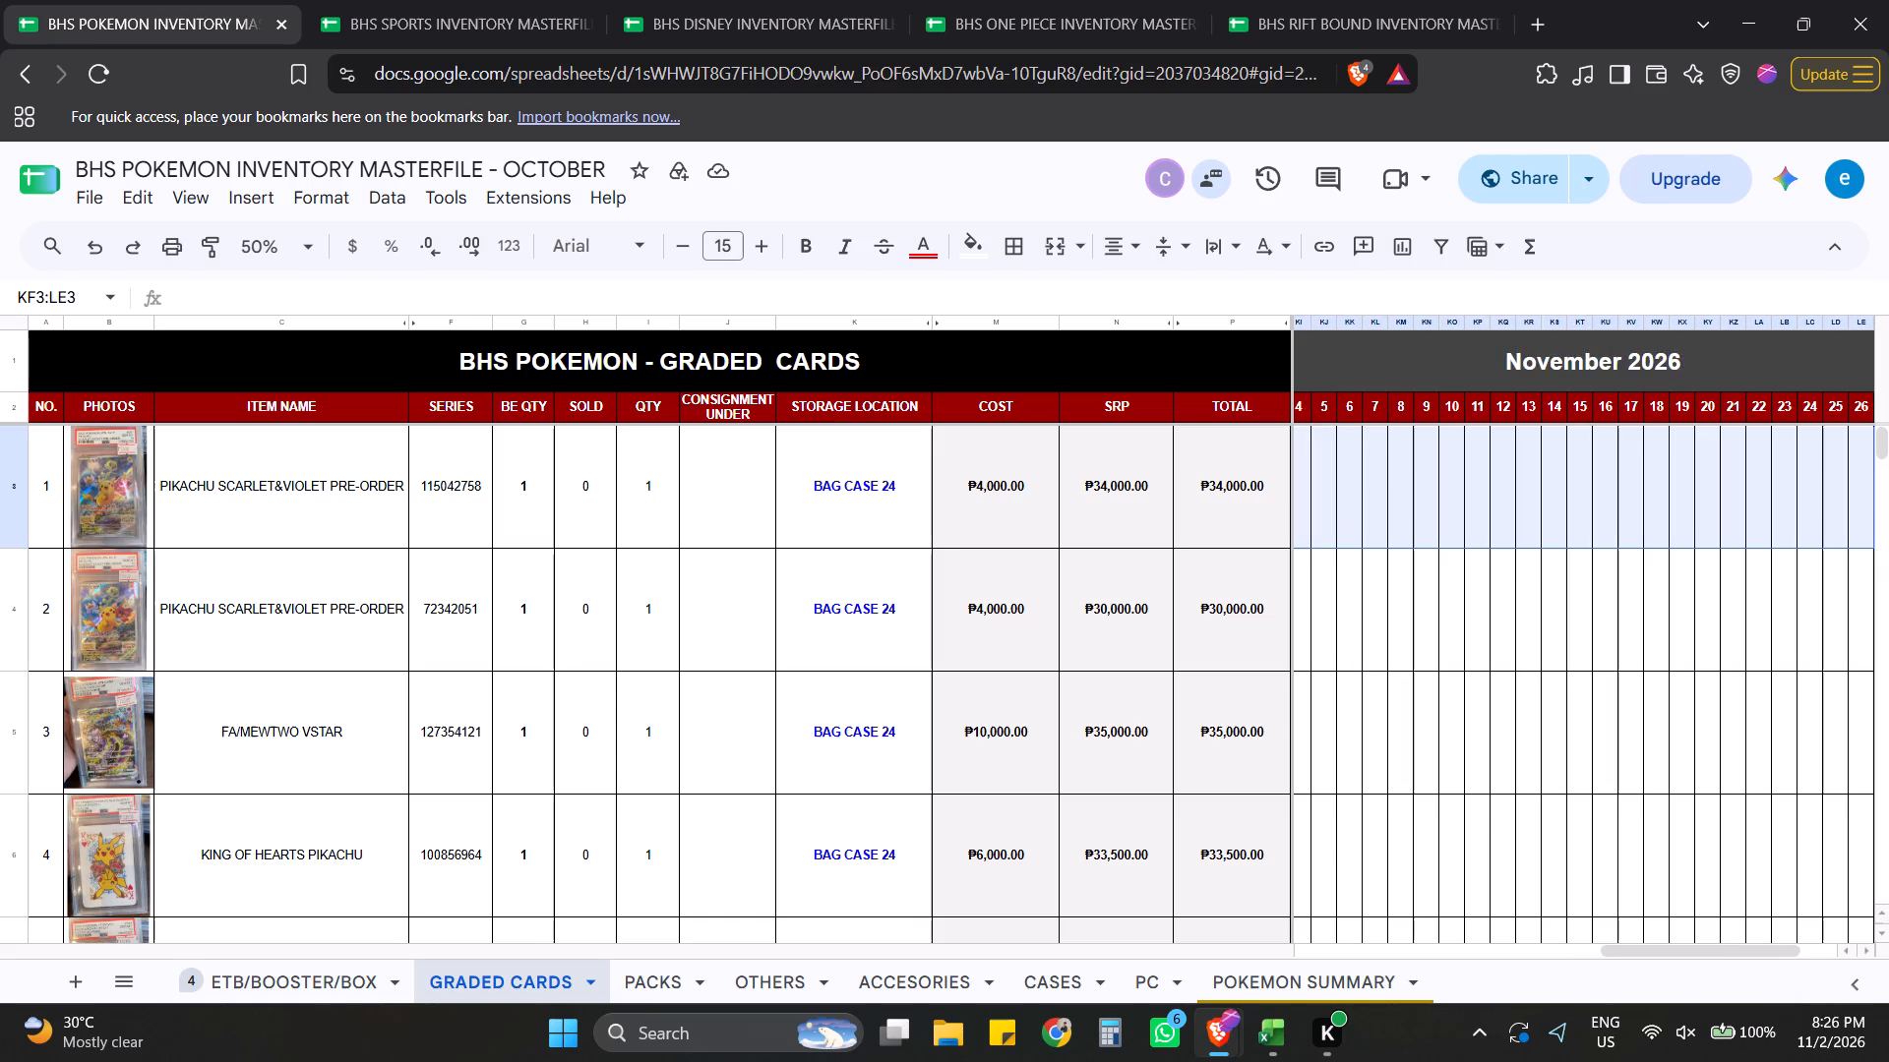
left_click_drag(1888, 497, 1887, 1061)
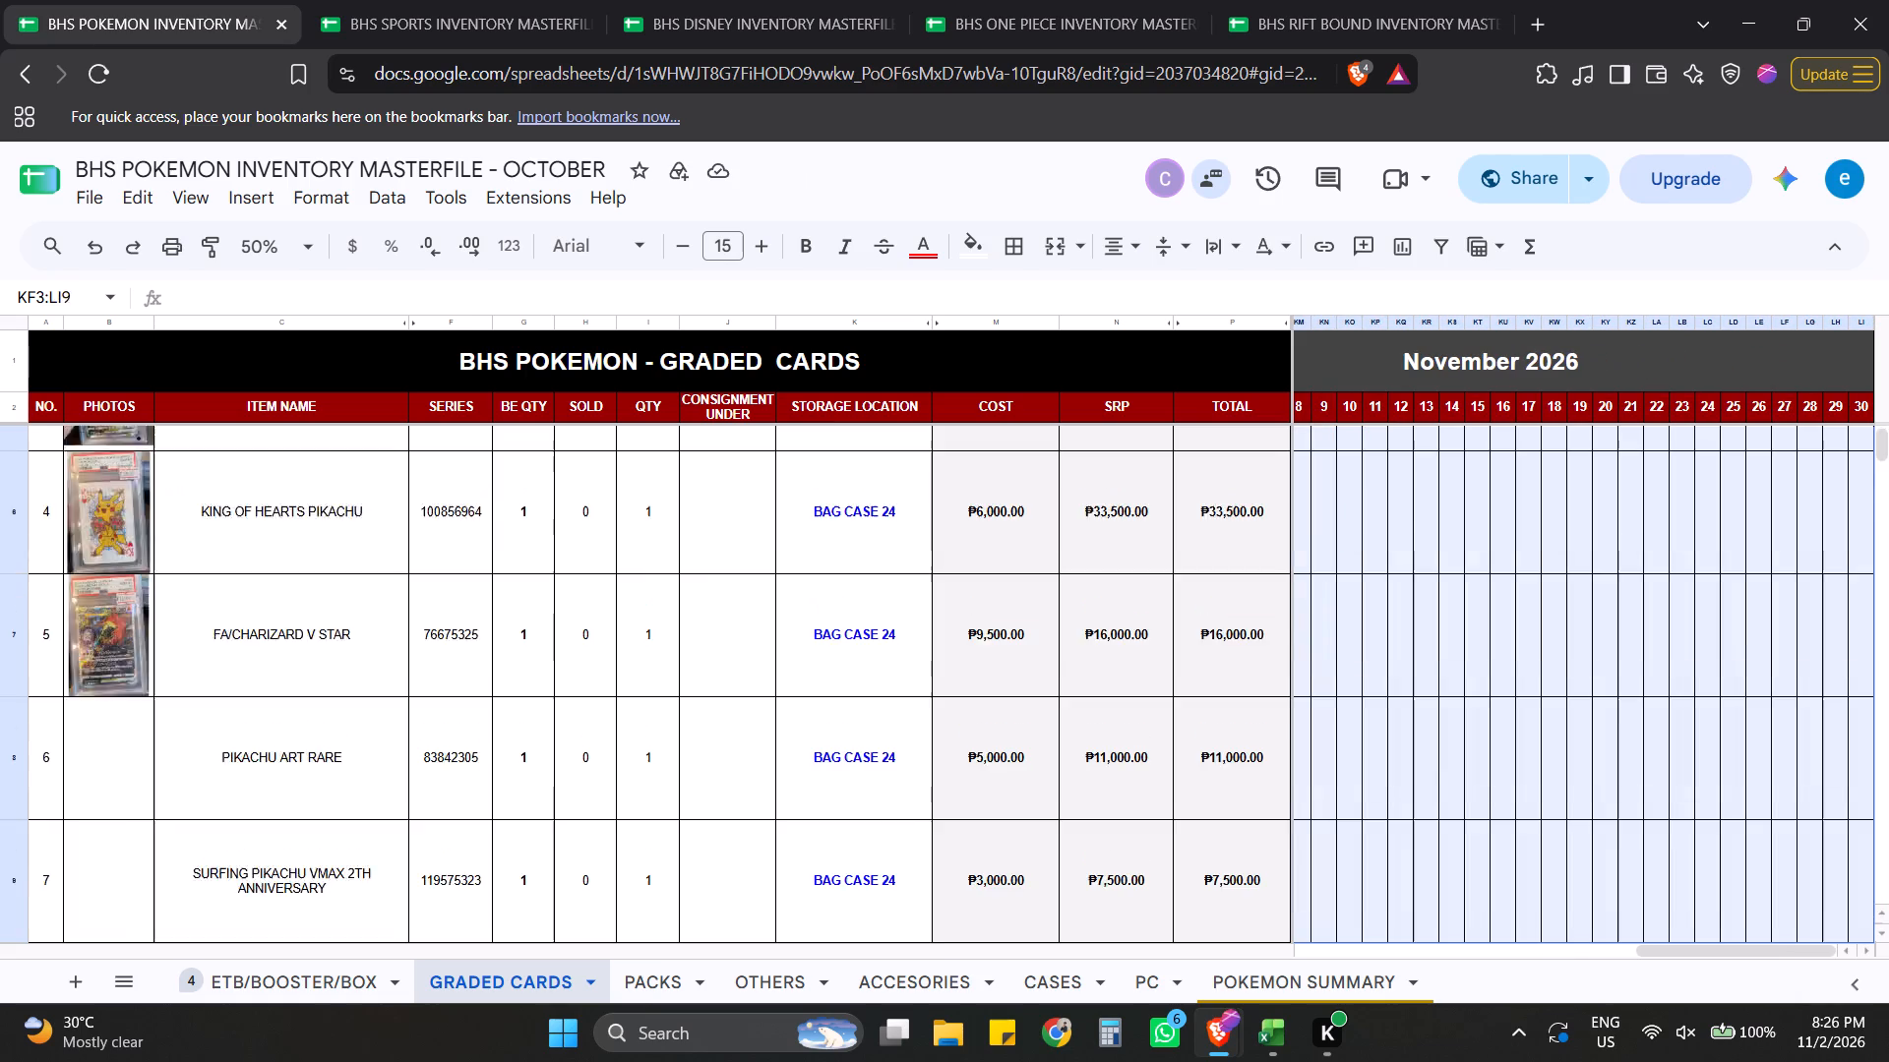
left_click_drag(1887, 1061, 1888, 1061)
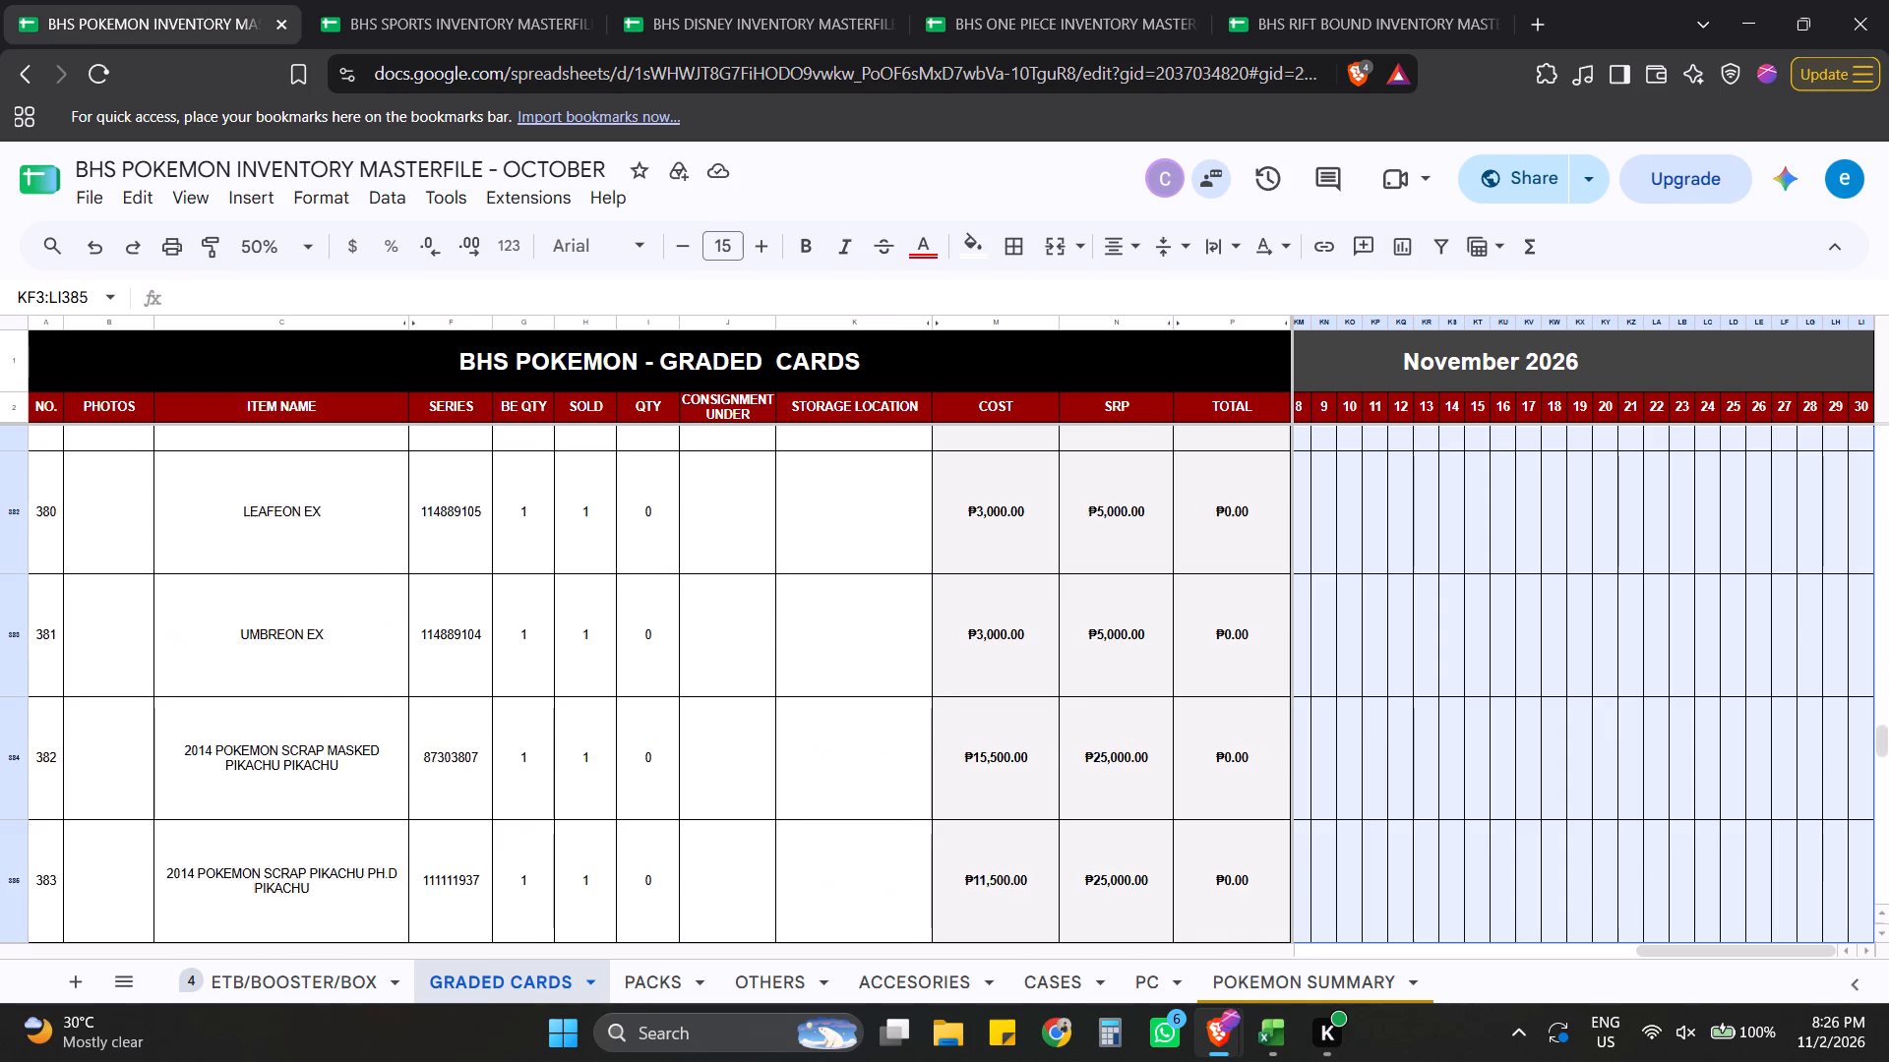
left_click_drag(1888, 1061, 1886, 1061)
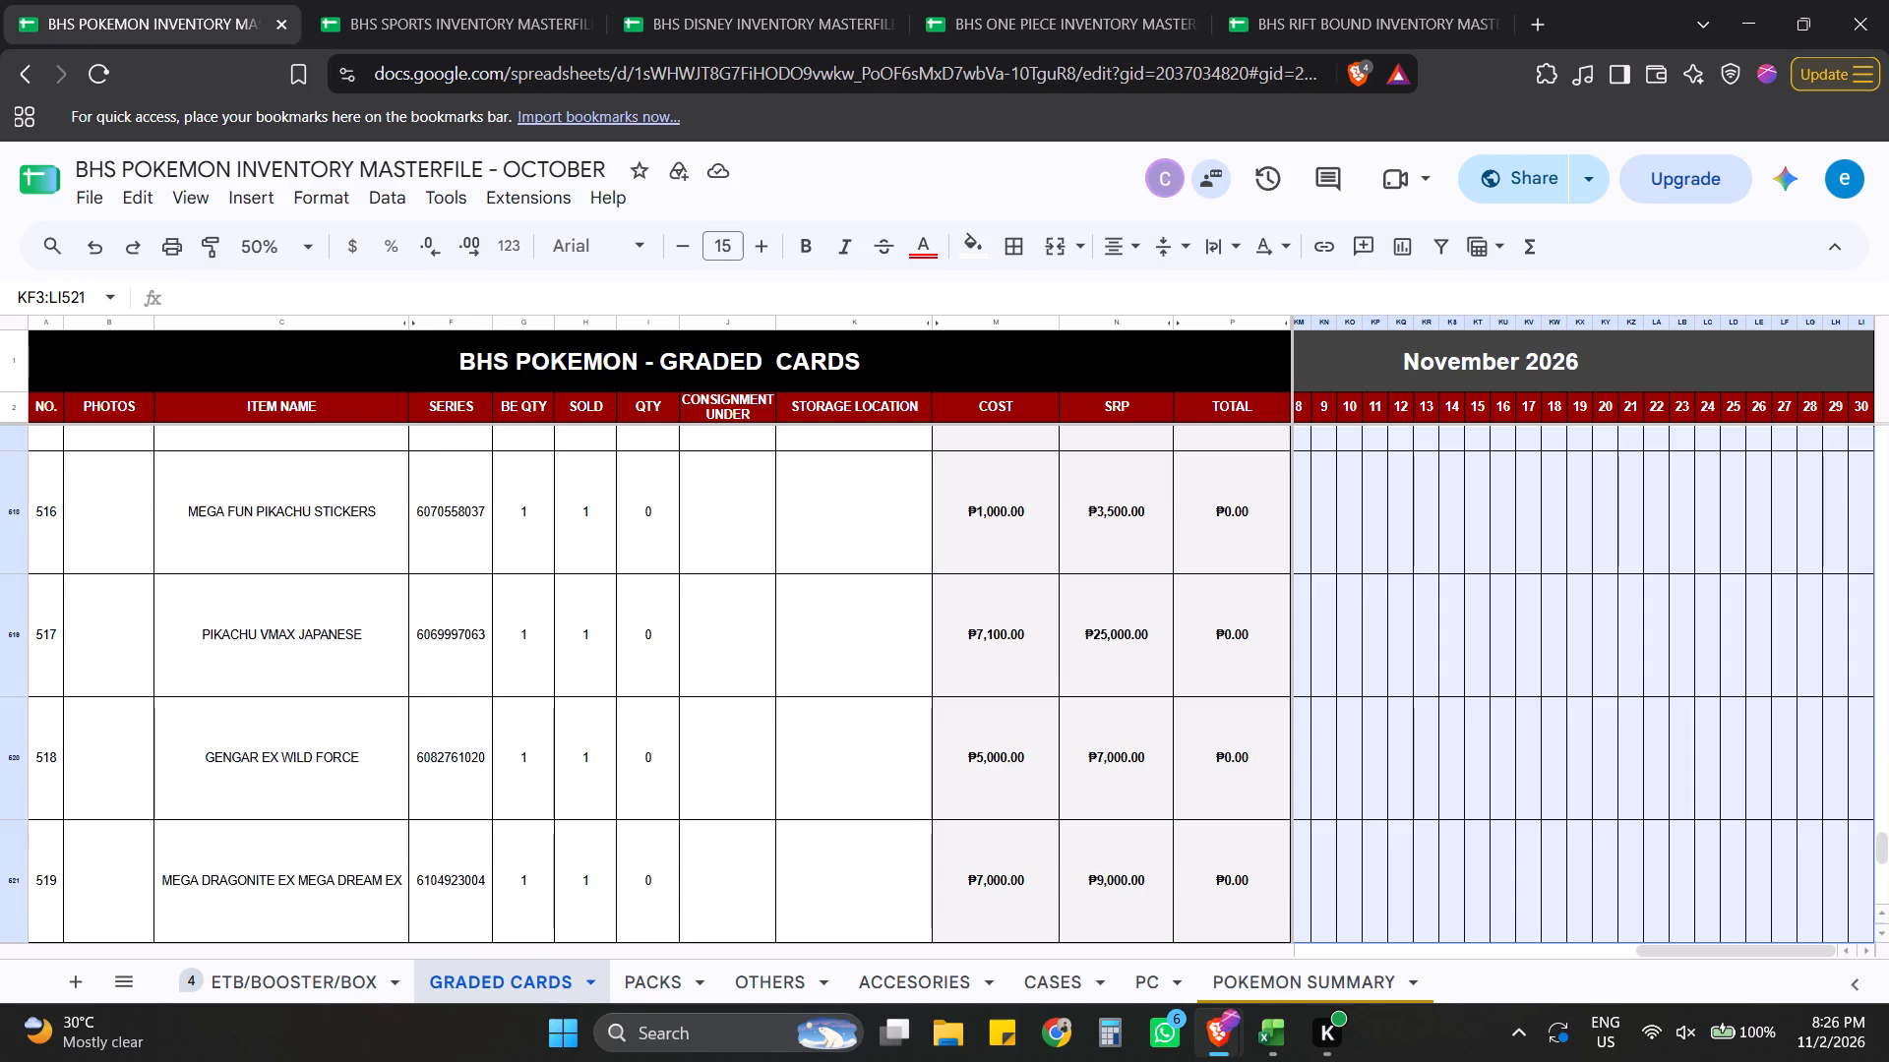
left_click_drag(1886, 1061, 1880, 1005)
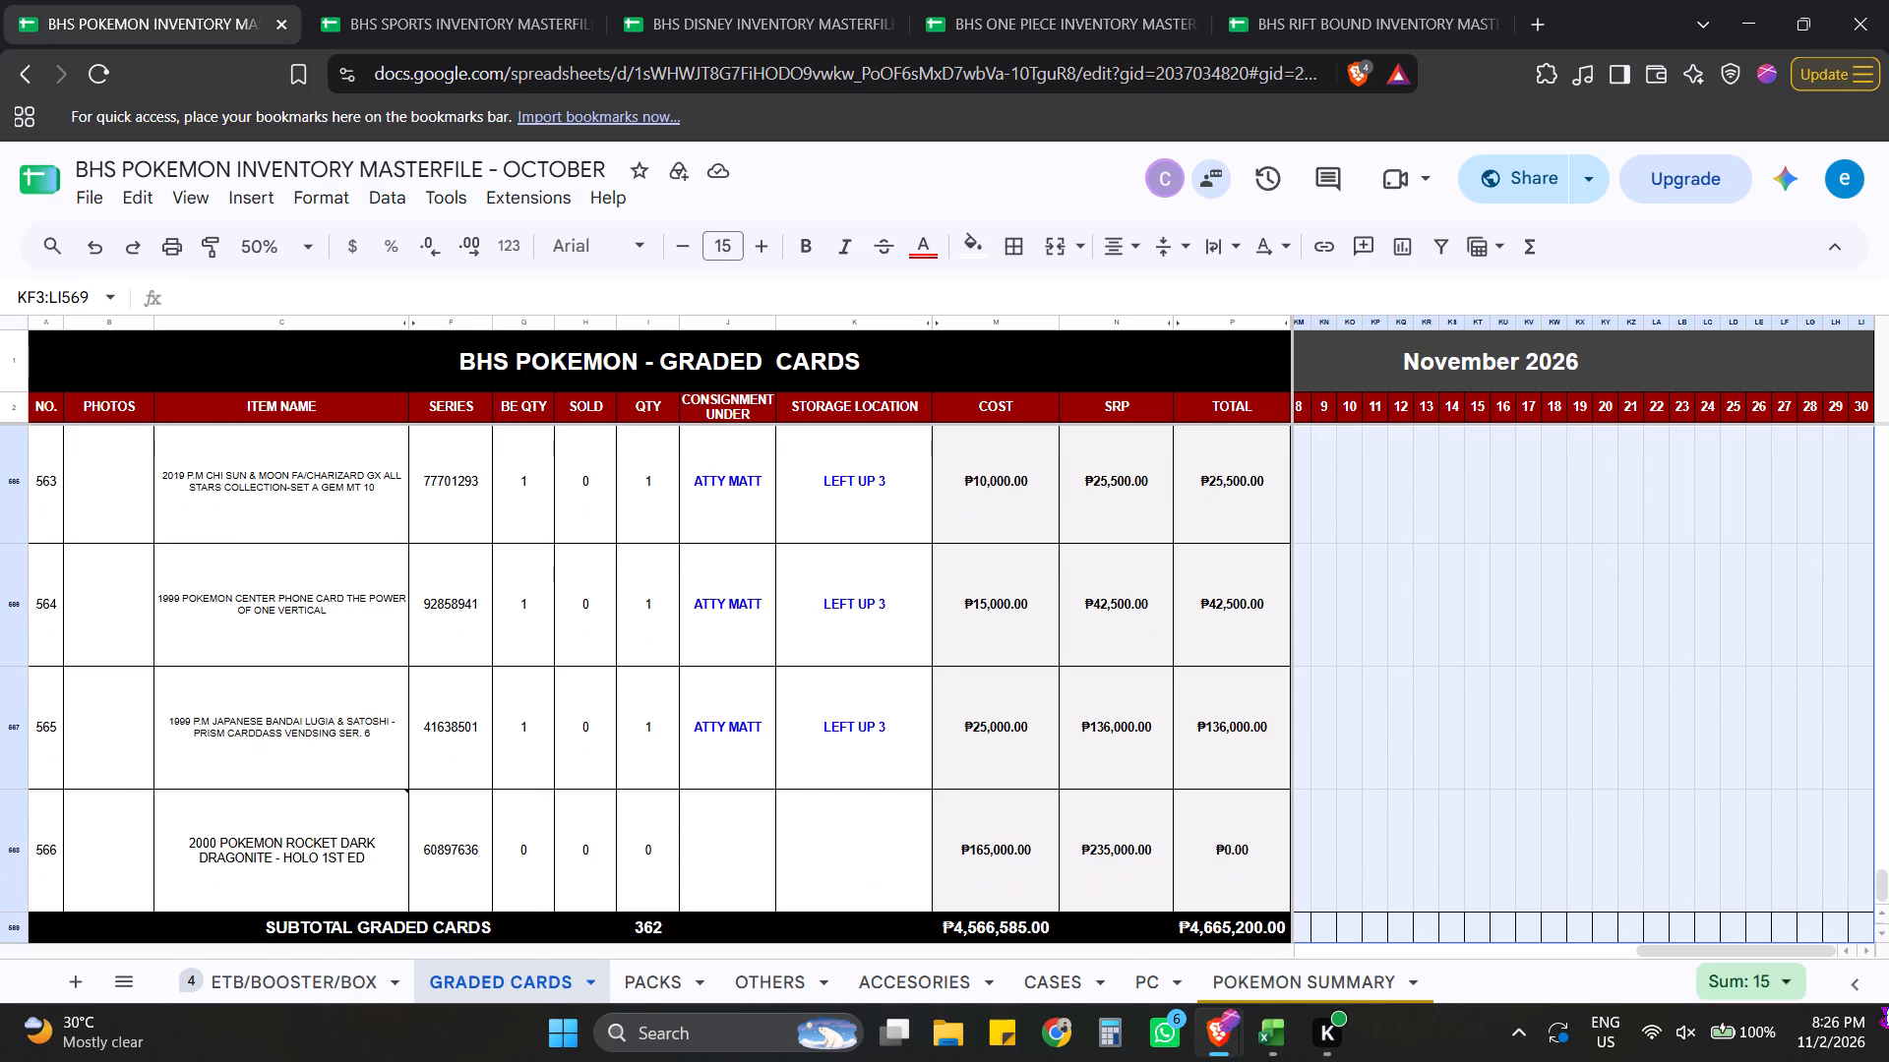
left_click_drag(1880, 1005, 1855, 890)
key("Delete")
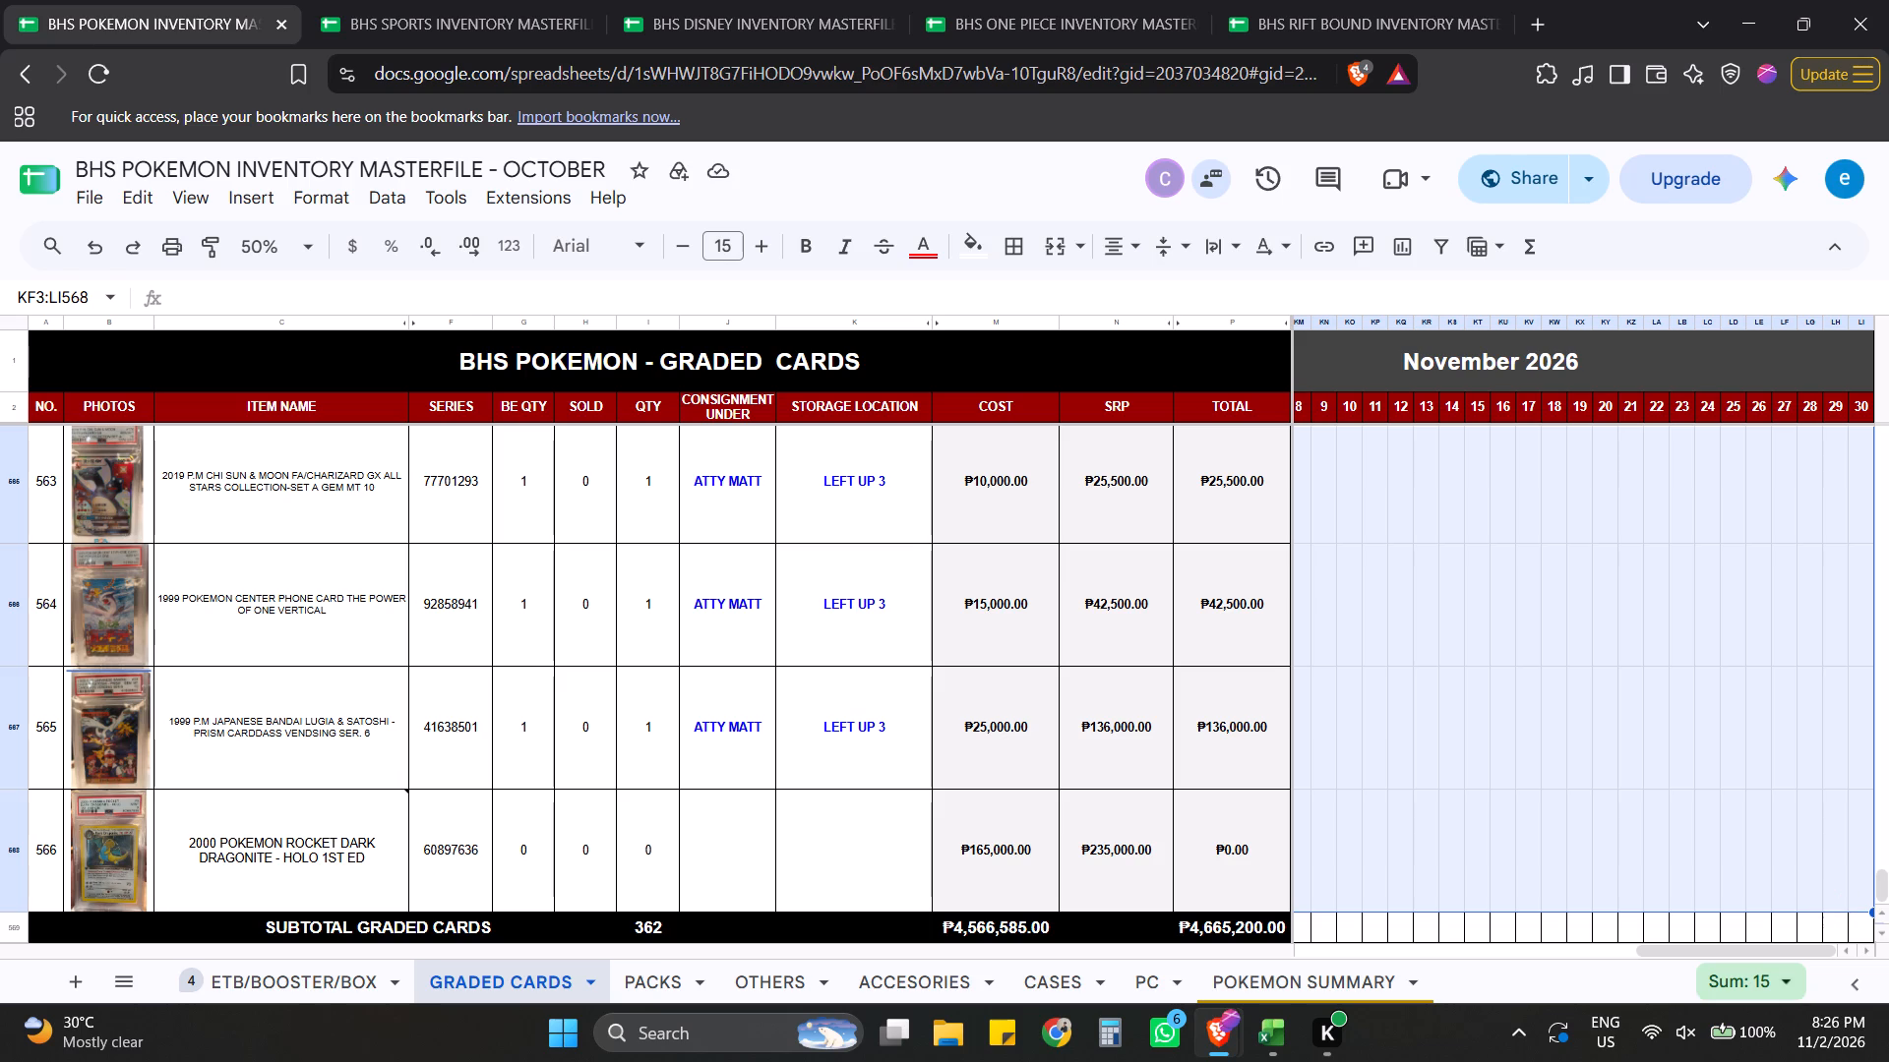
left_click(1725, 753)
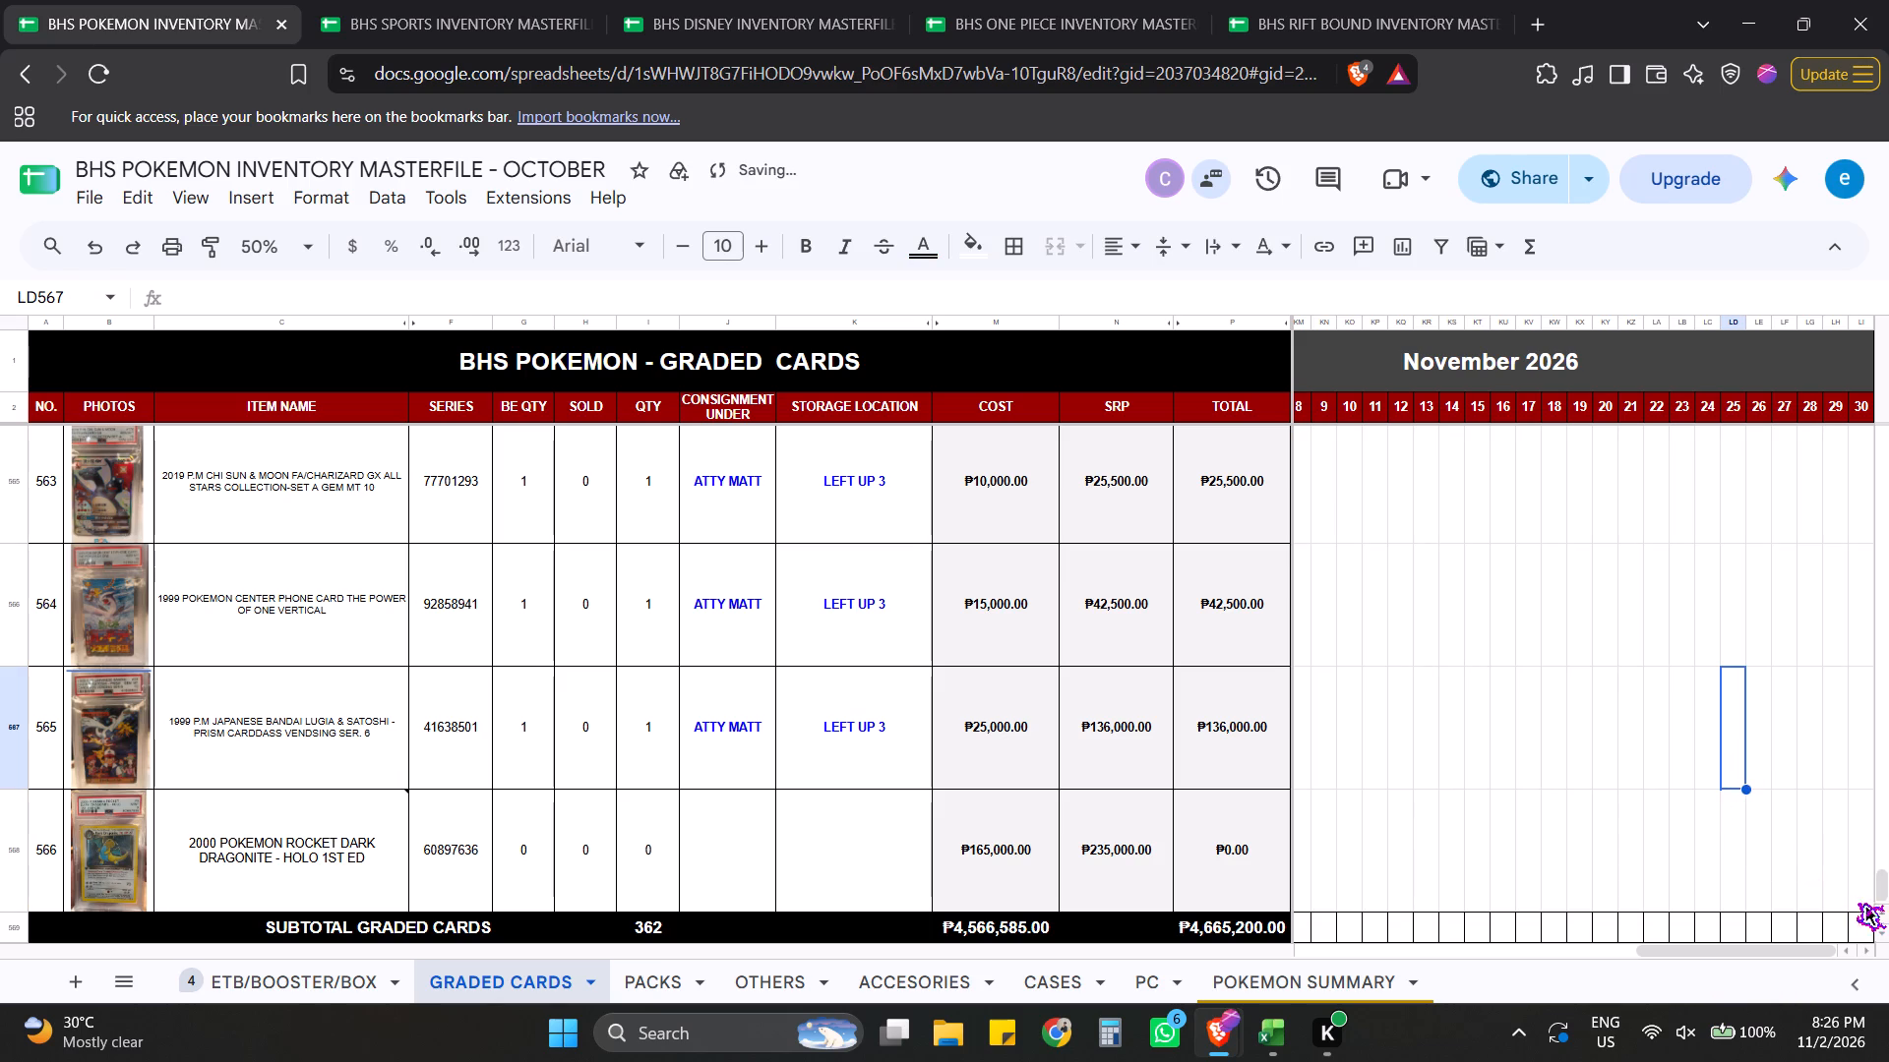
Apply all borders to the November day cells KF3 to LI568 and check the grid down to the last rows.
left_click_drag(1857, 902, 1290, 618)
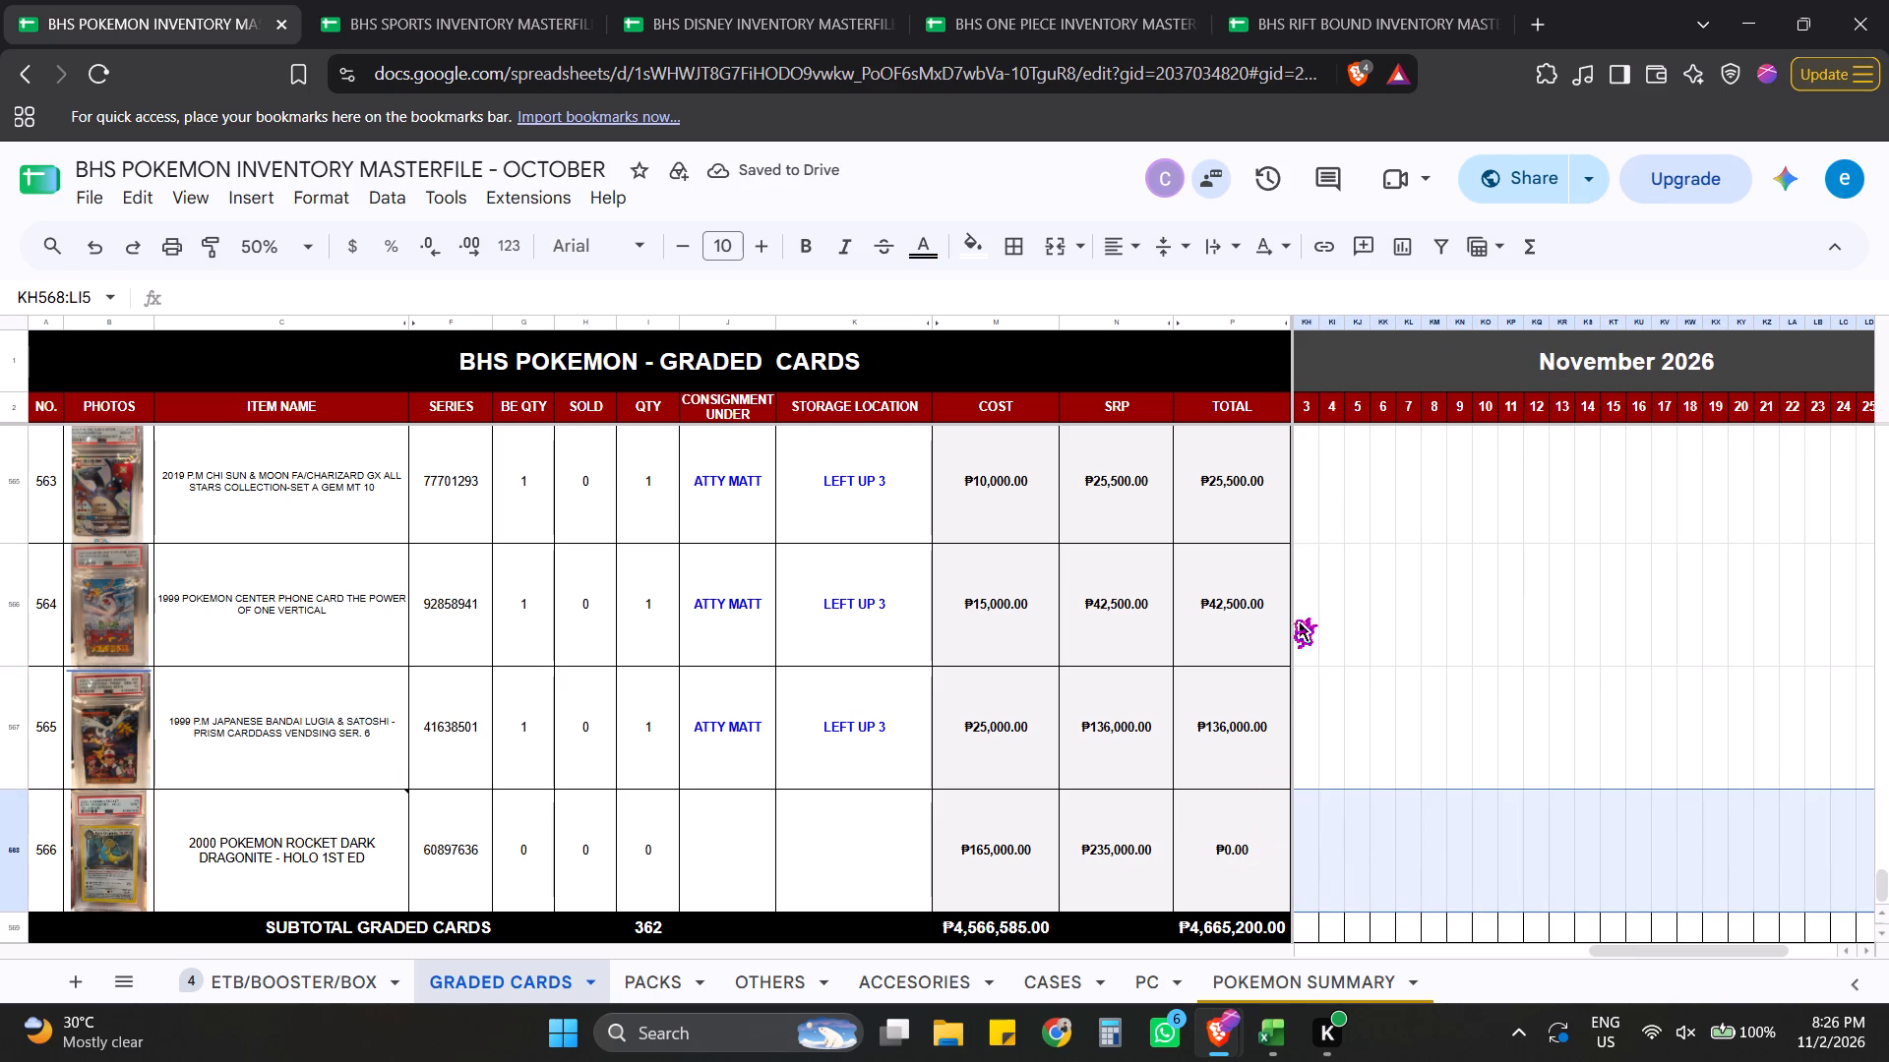
left_click_drag(1290, 618, 1340, 480)
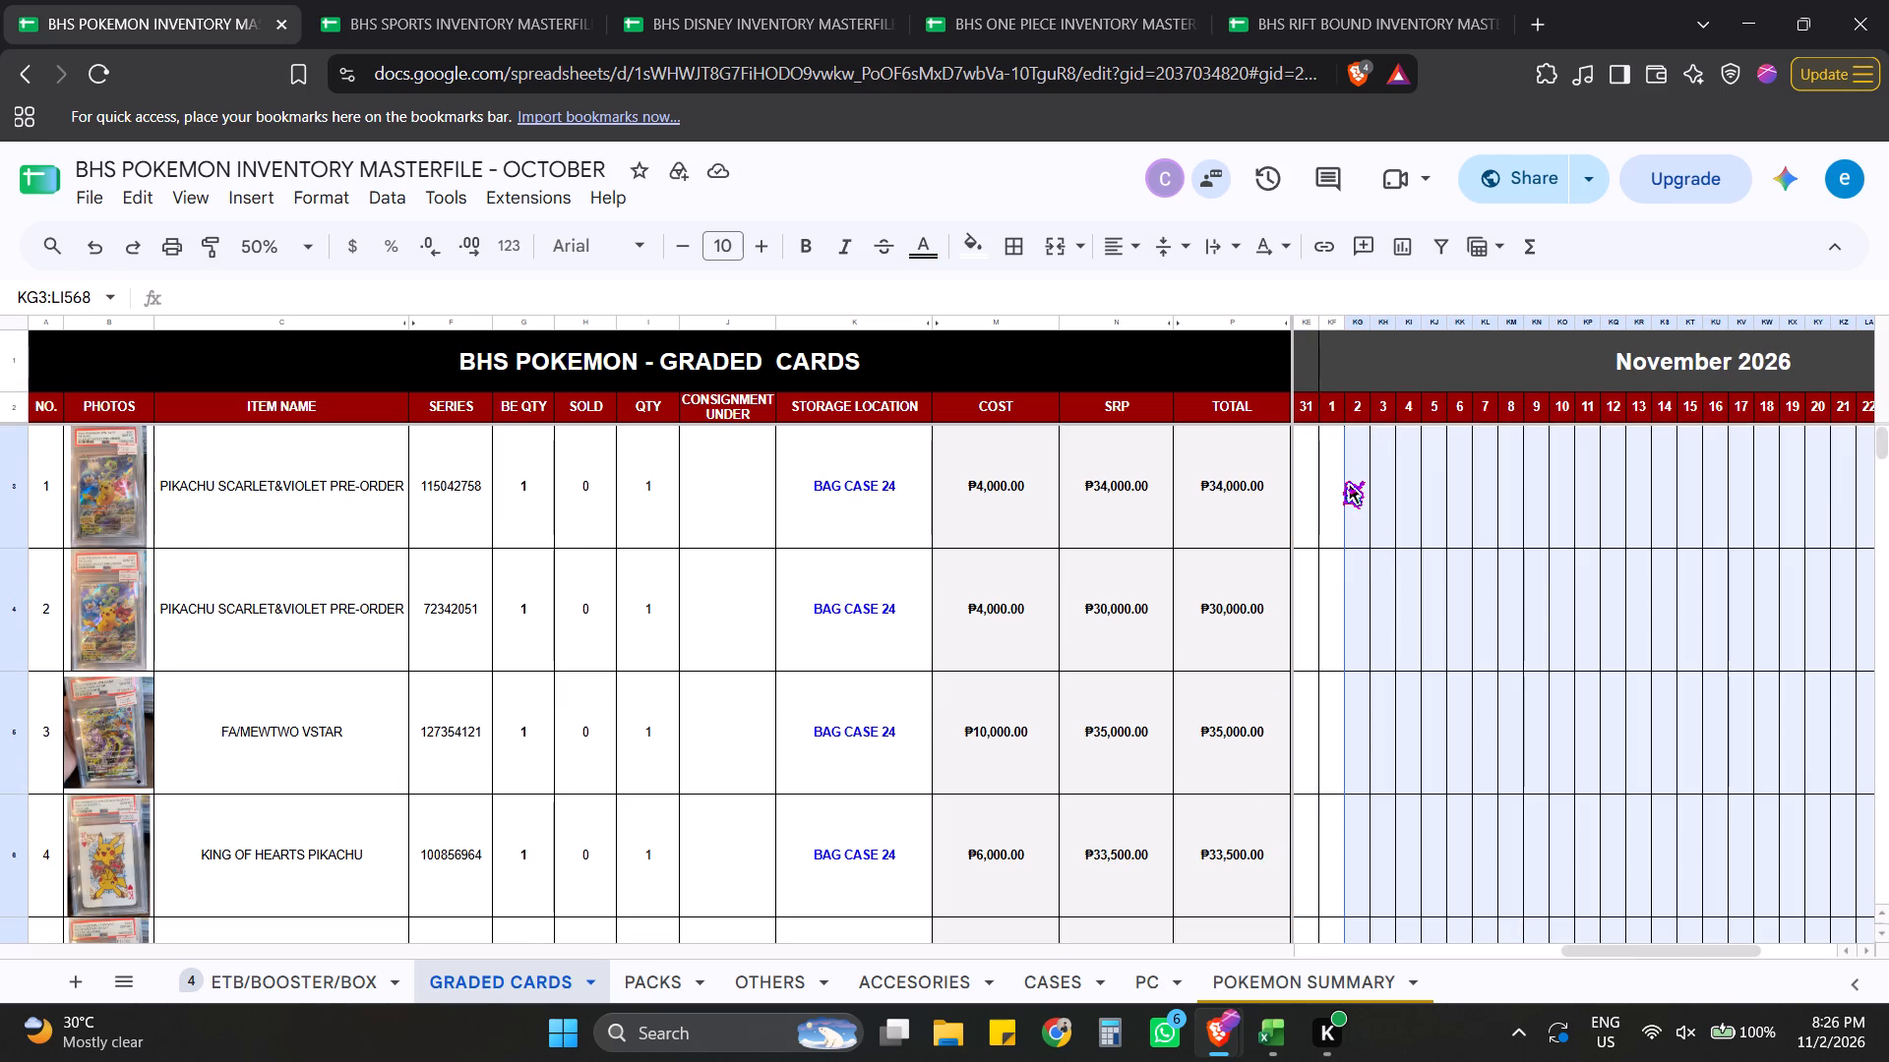
left_click_drag(1340, 480, 1332, 448)
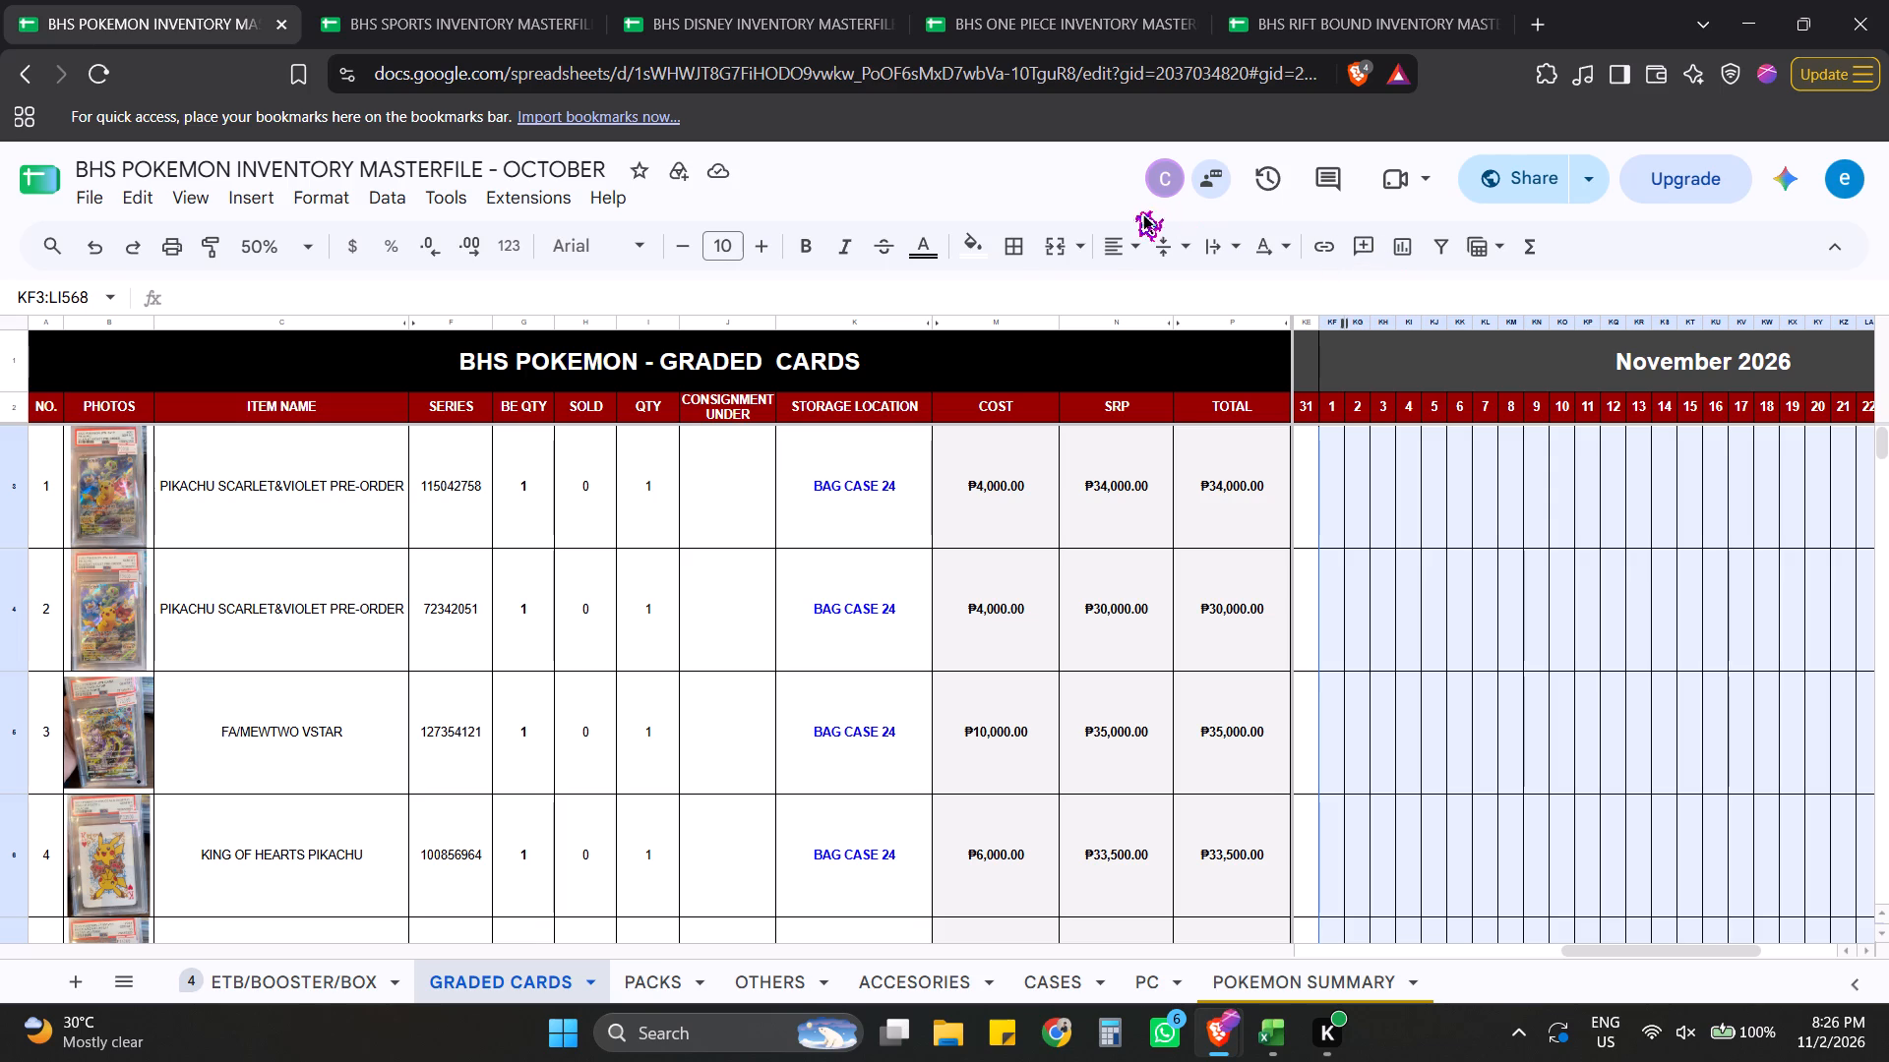
left_click(1019, 246)
left_click(1026, 300)
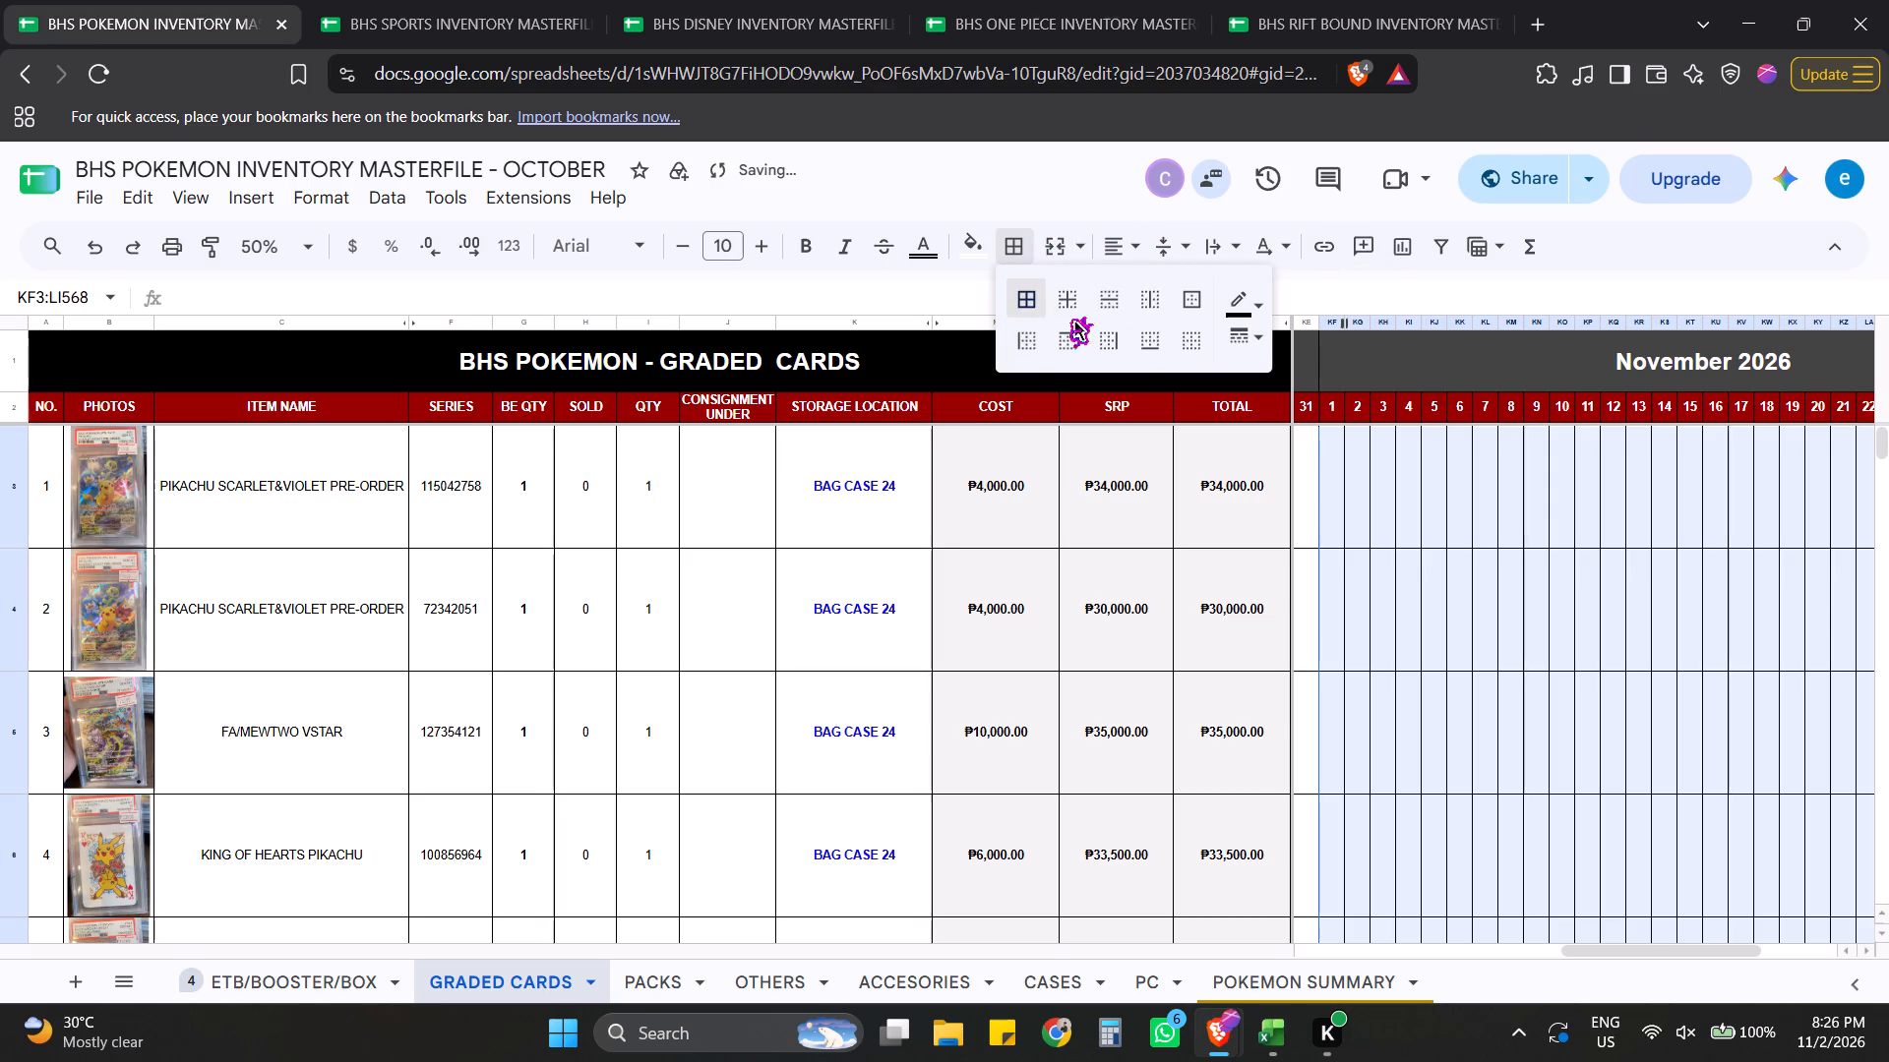
left_click(1813, 634)
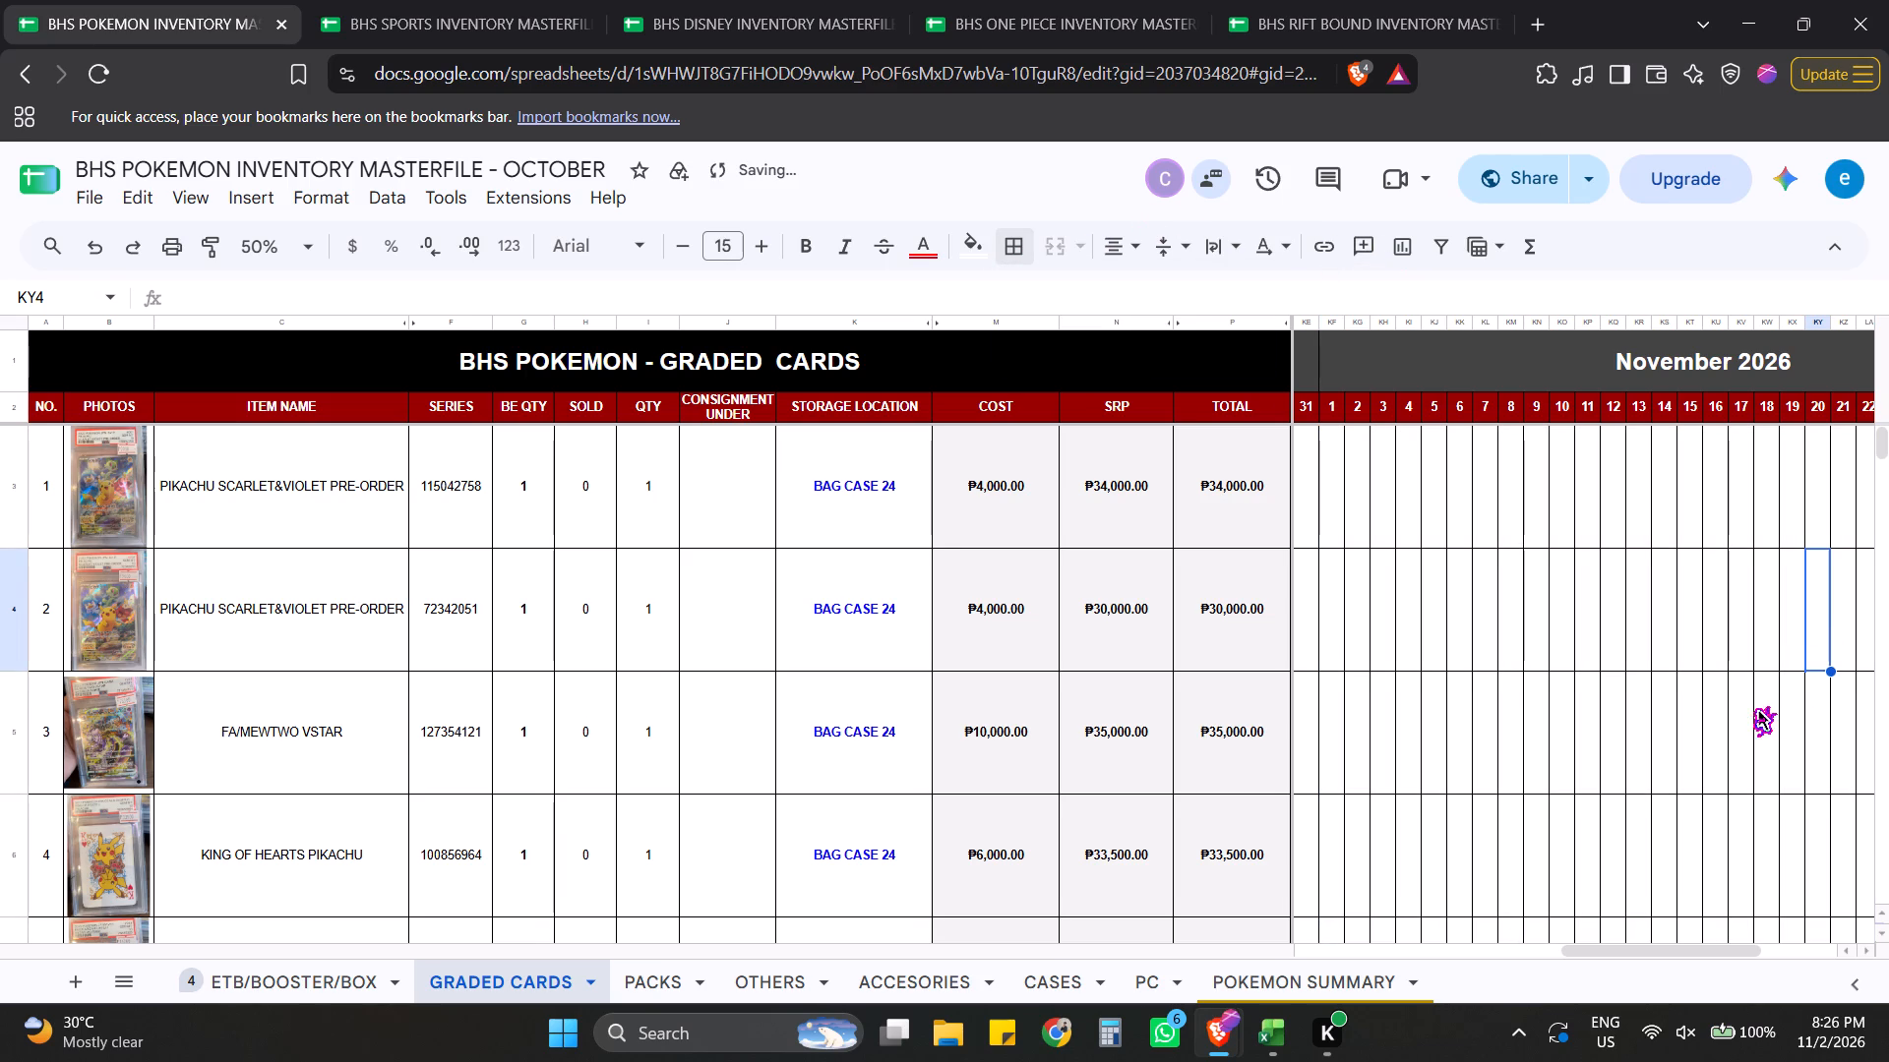
key("ctrl+Down")
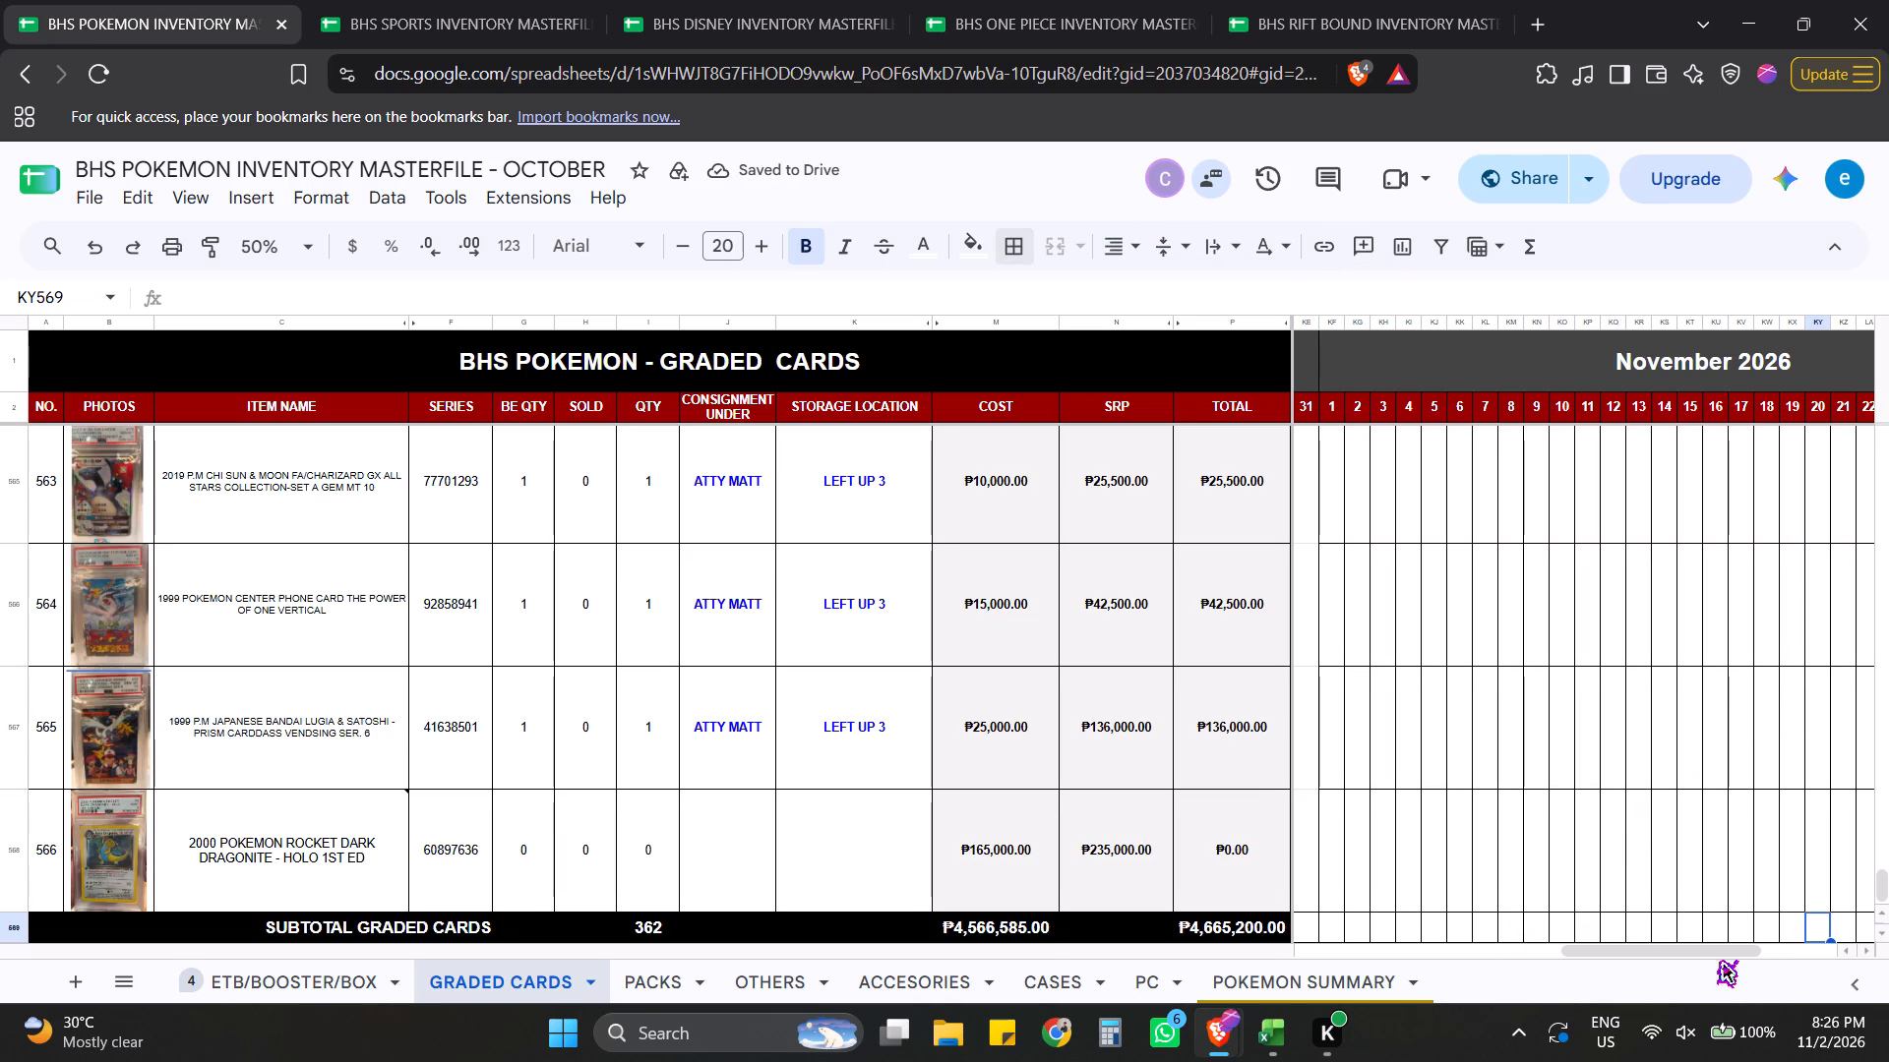
left_click_drag(1704, 955, 1548, 936)
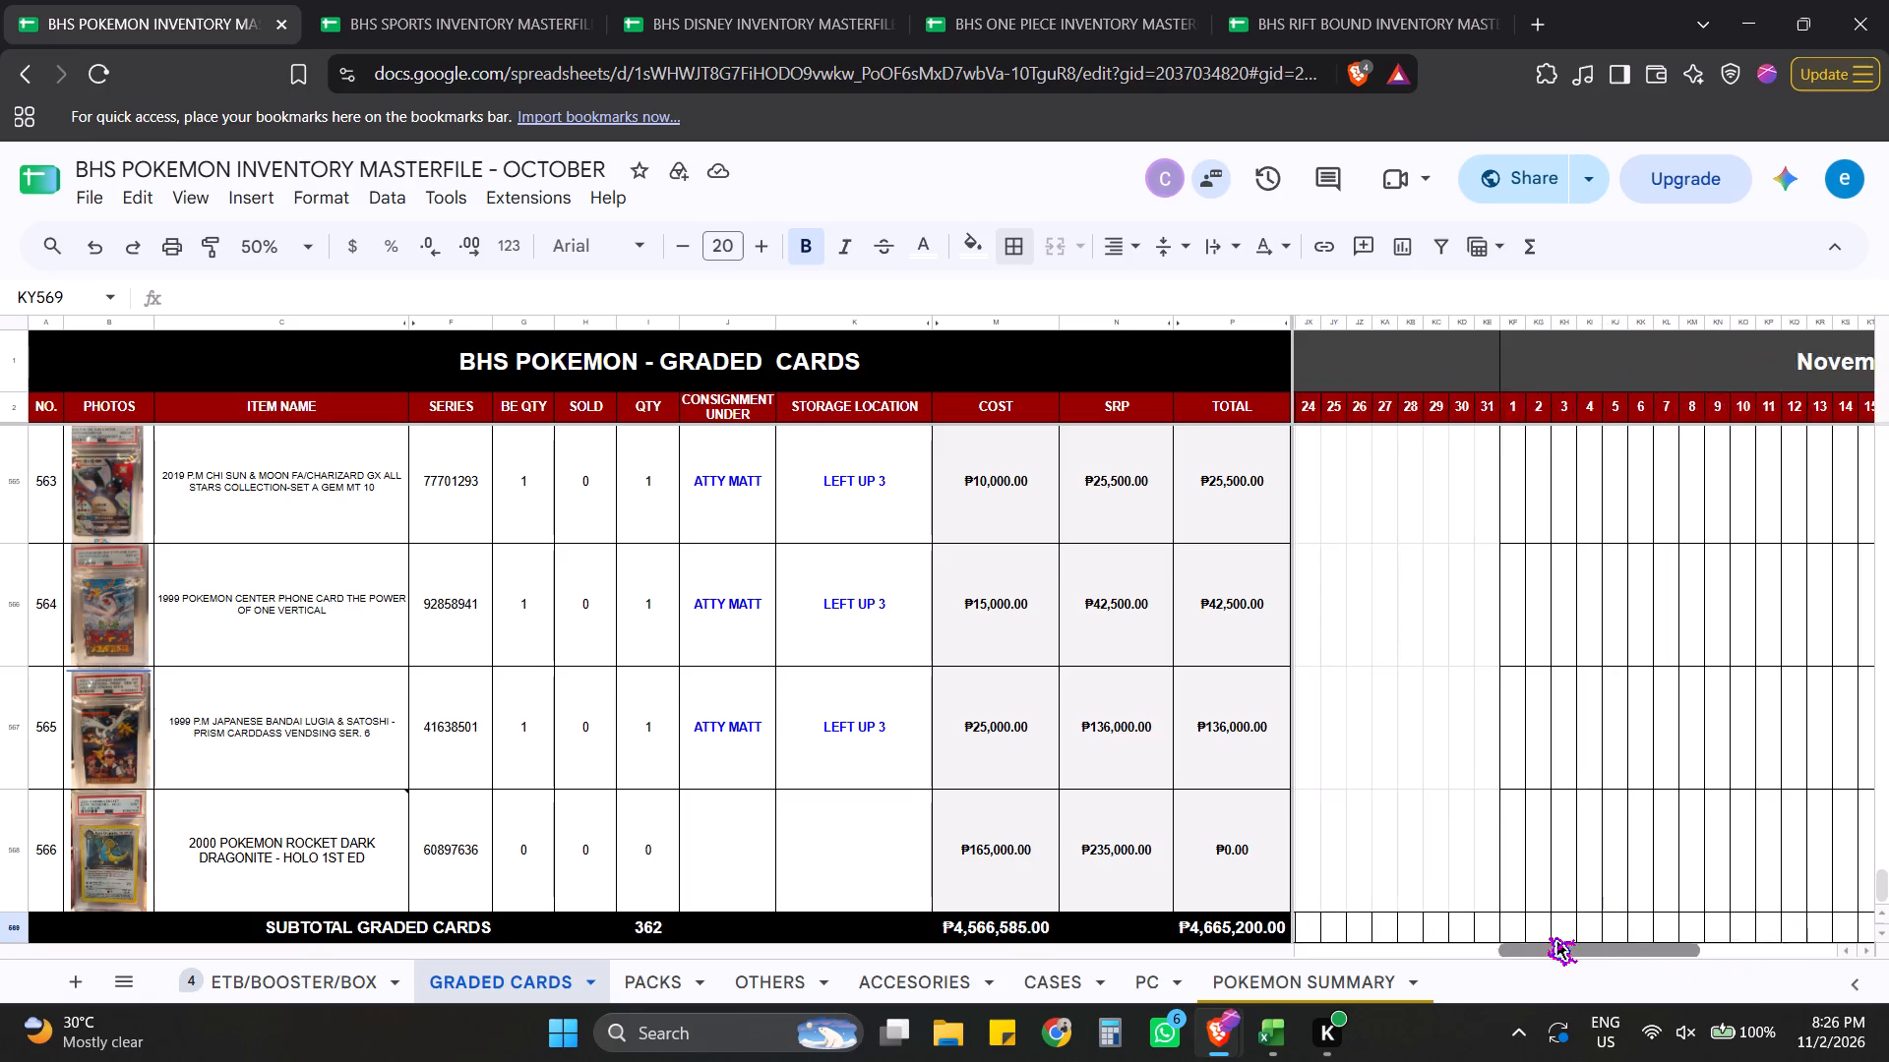
Check the November day columns through day 30 on the GRADED CARDS sheet and glance at the ETB/BOOSTER/BOX sheet.
left_click_drag(1548, 936, 1888, 899)
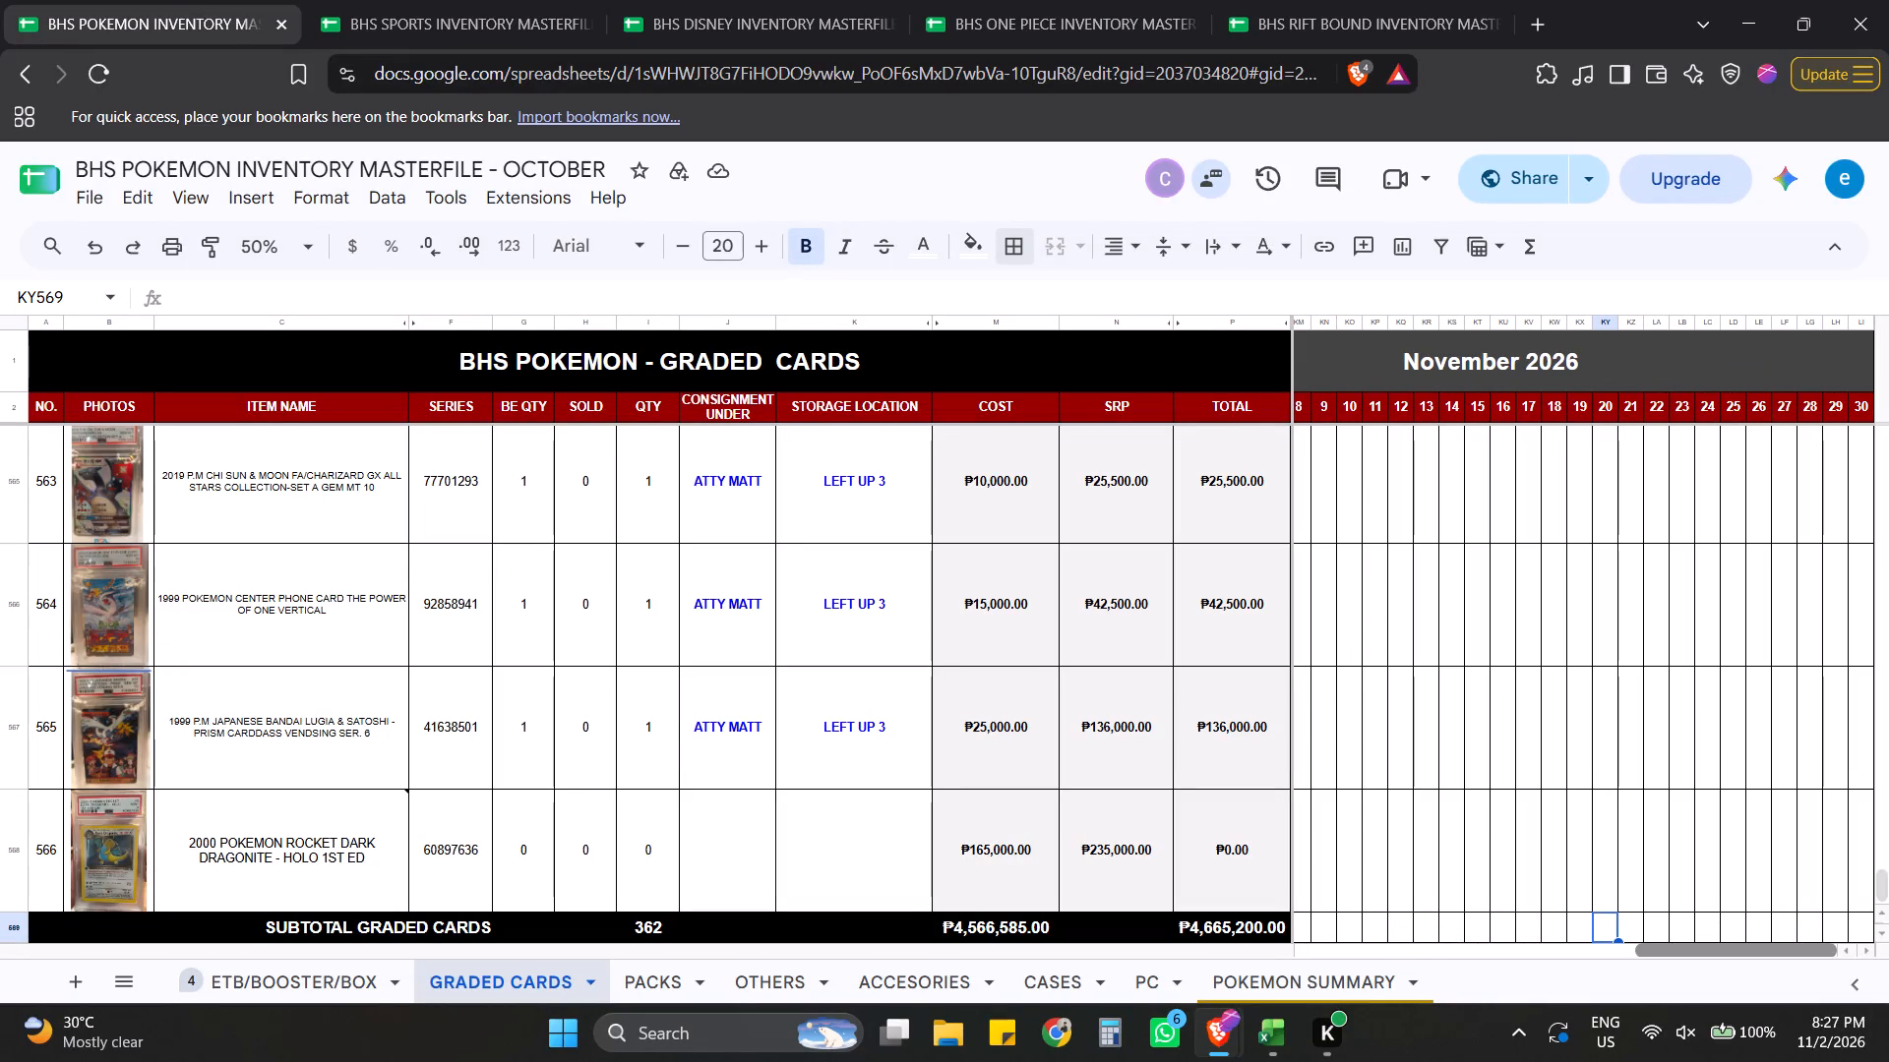
left_click_drag(1888, 899, 1888, 890)
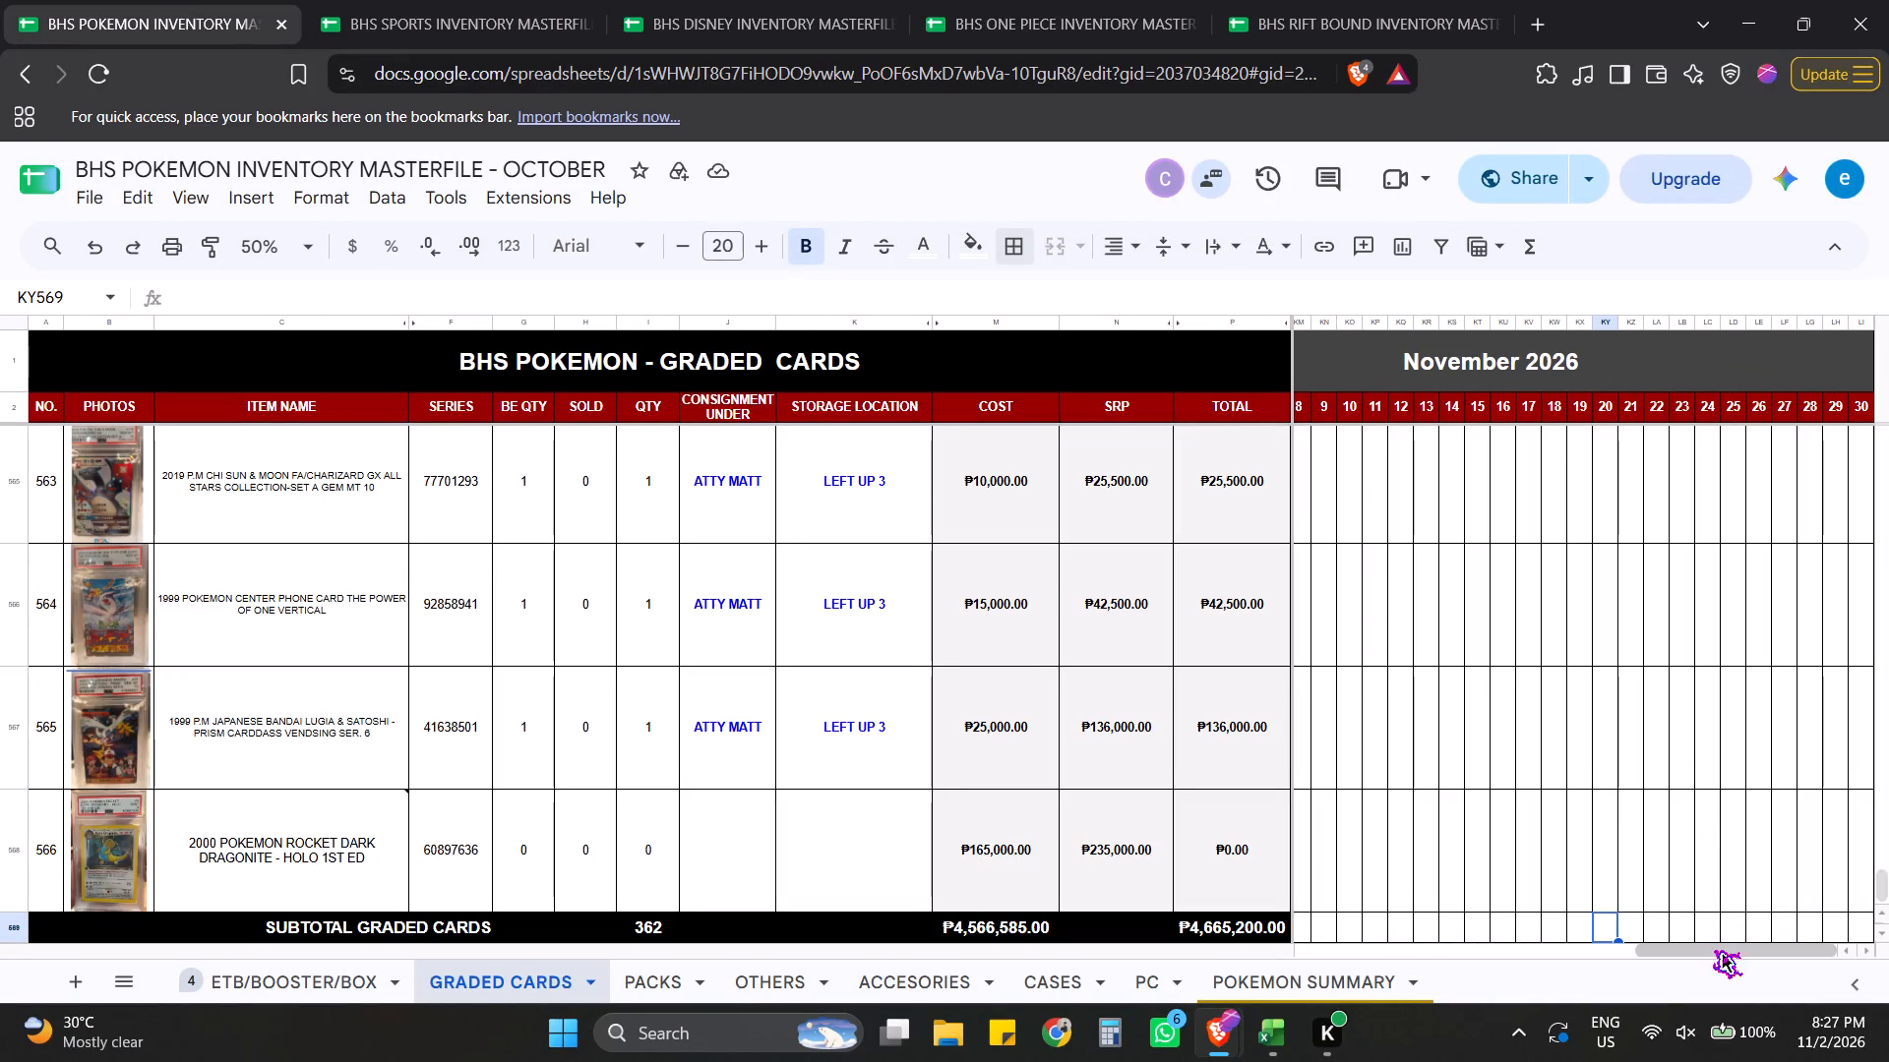
left_click_drag(1713, 949, 1854, 936)
left_click(1721, 770)
left_click(290, 985)
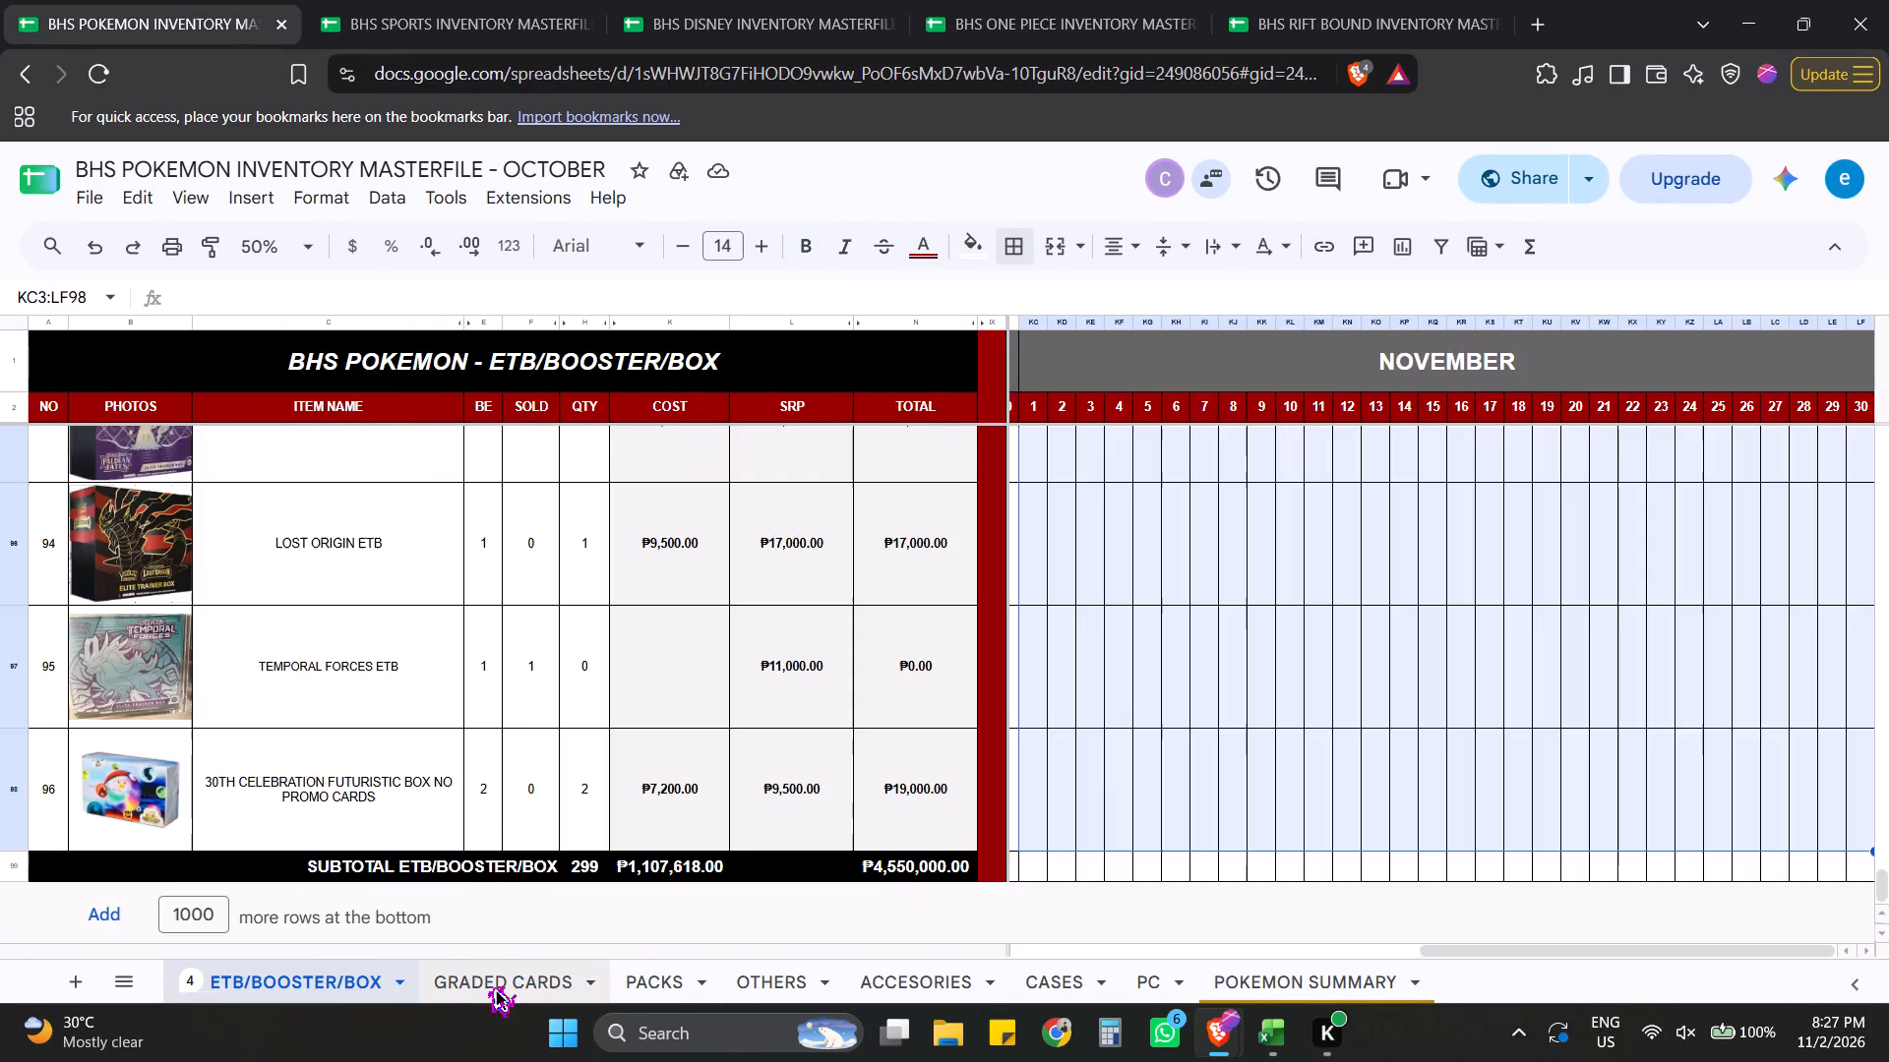
left_click(491, 985)
Clear the entries from the November day cells KC3 to LF56 on the PACKS sheet, leaving out the subtotal row.
left_click(650, 982)
left_click(1537, 679)
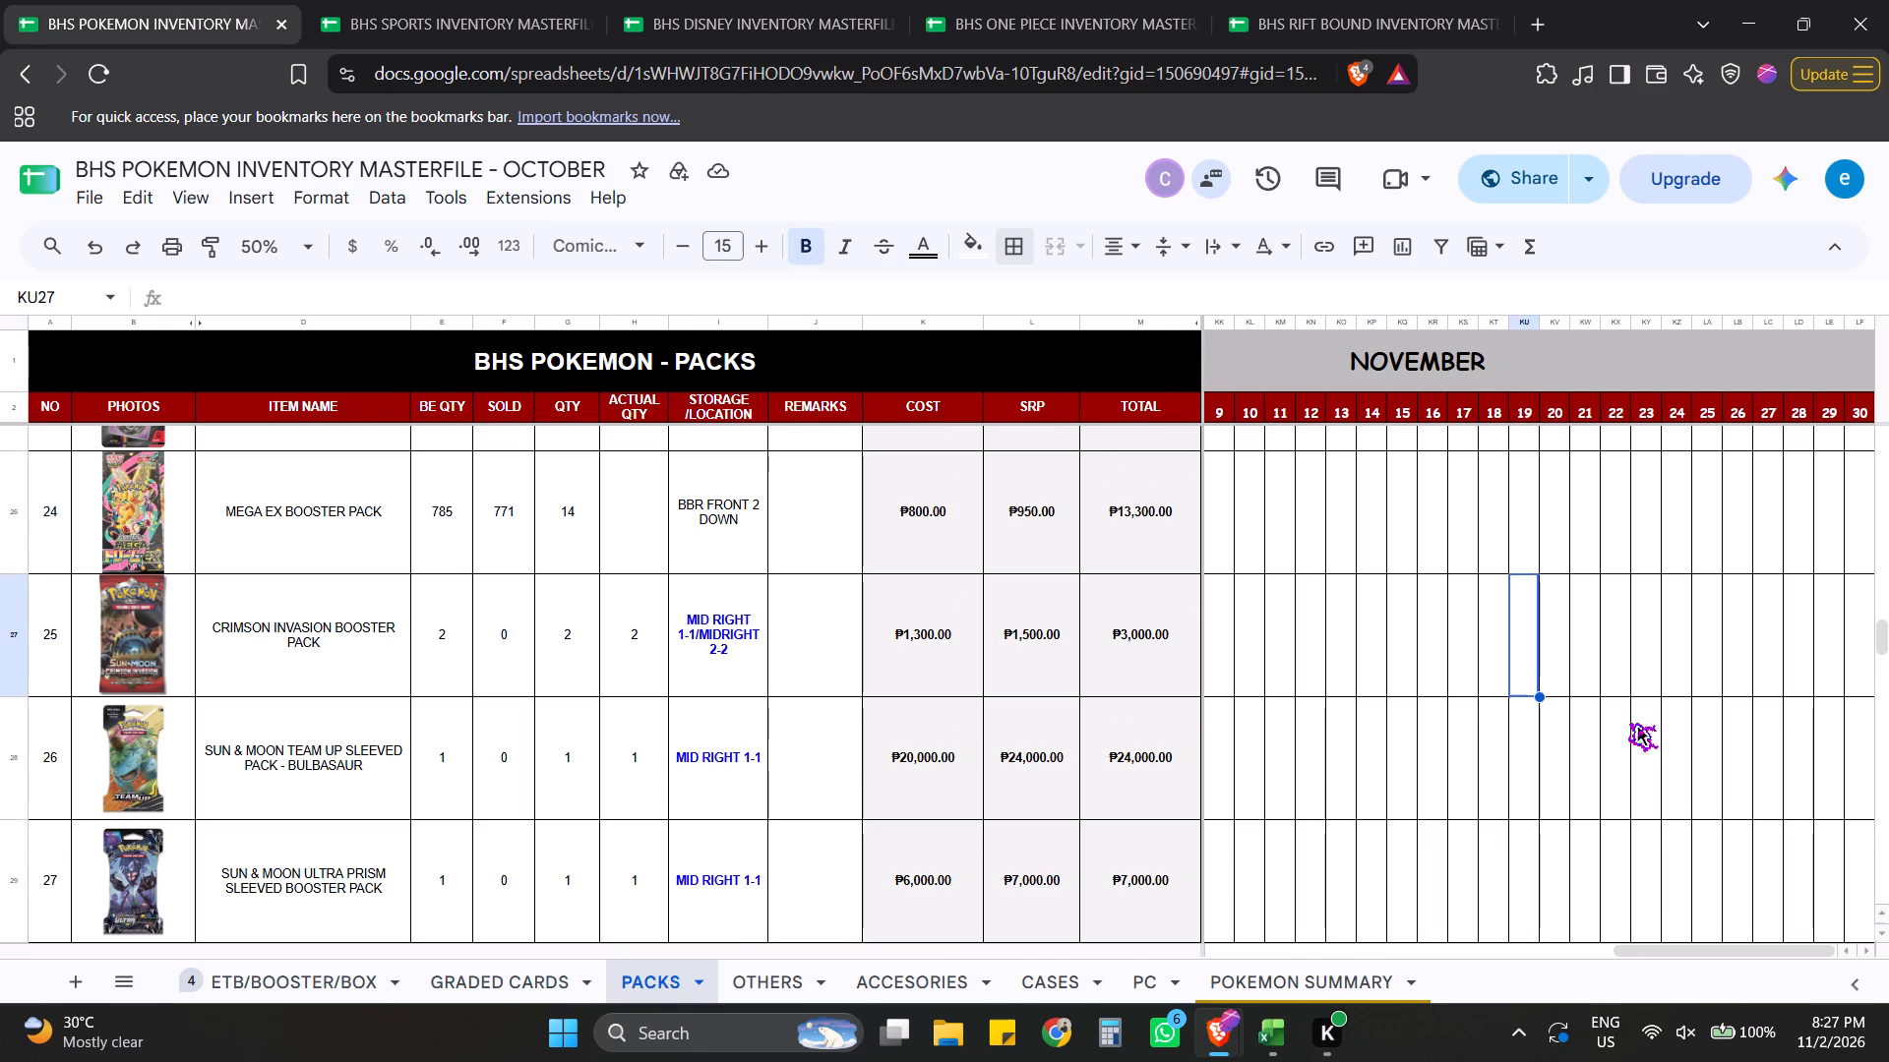
left_click_drag(1748, 952, 1544, 955)
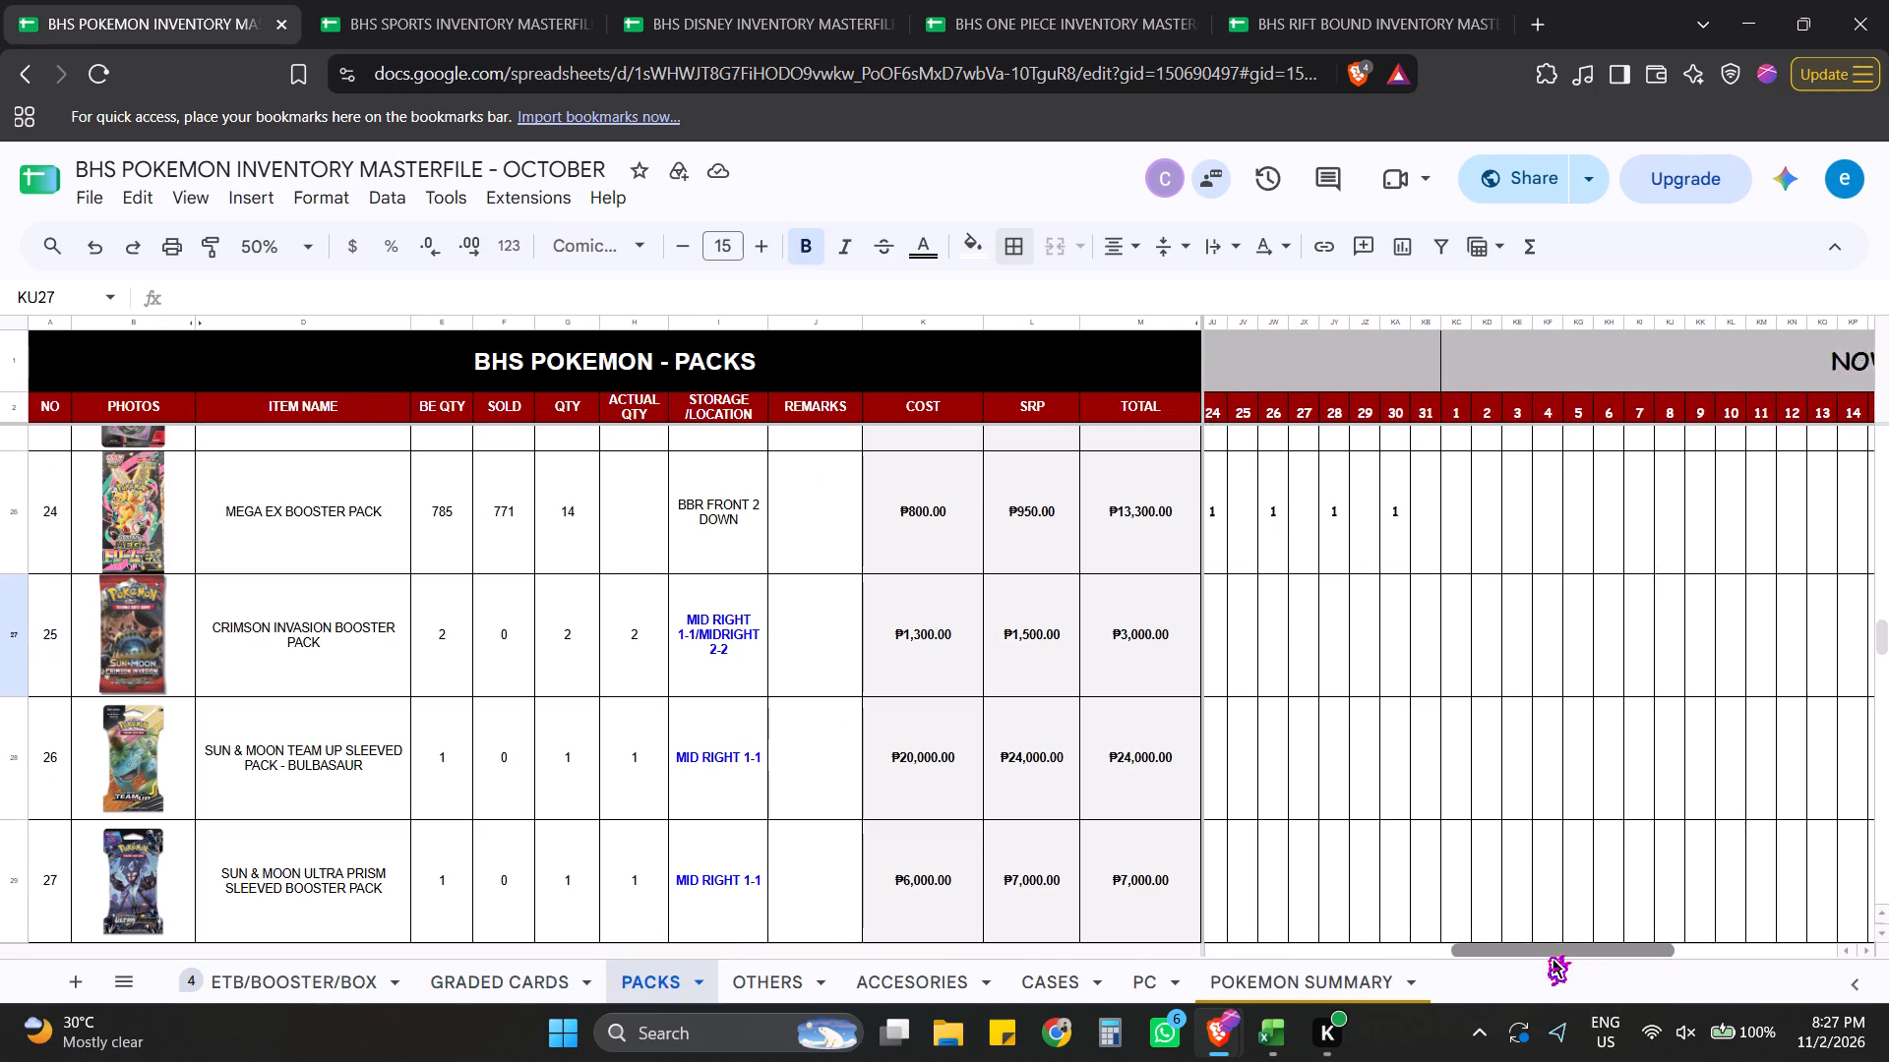
left_click_drag(1544, 955, 1677, 951)
left_click_drag(1641, 949, 1609, 952)
scroll(1353, 615, "up", 4)
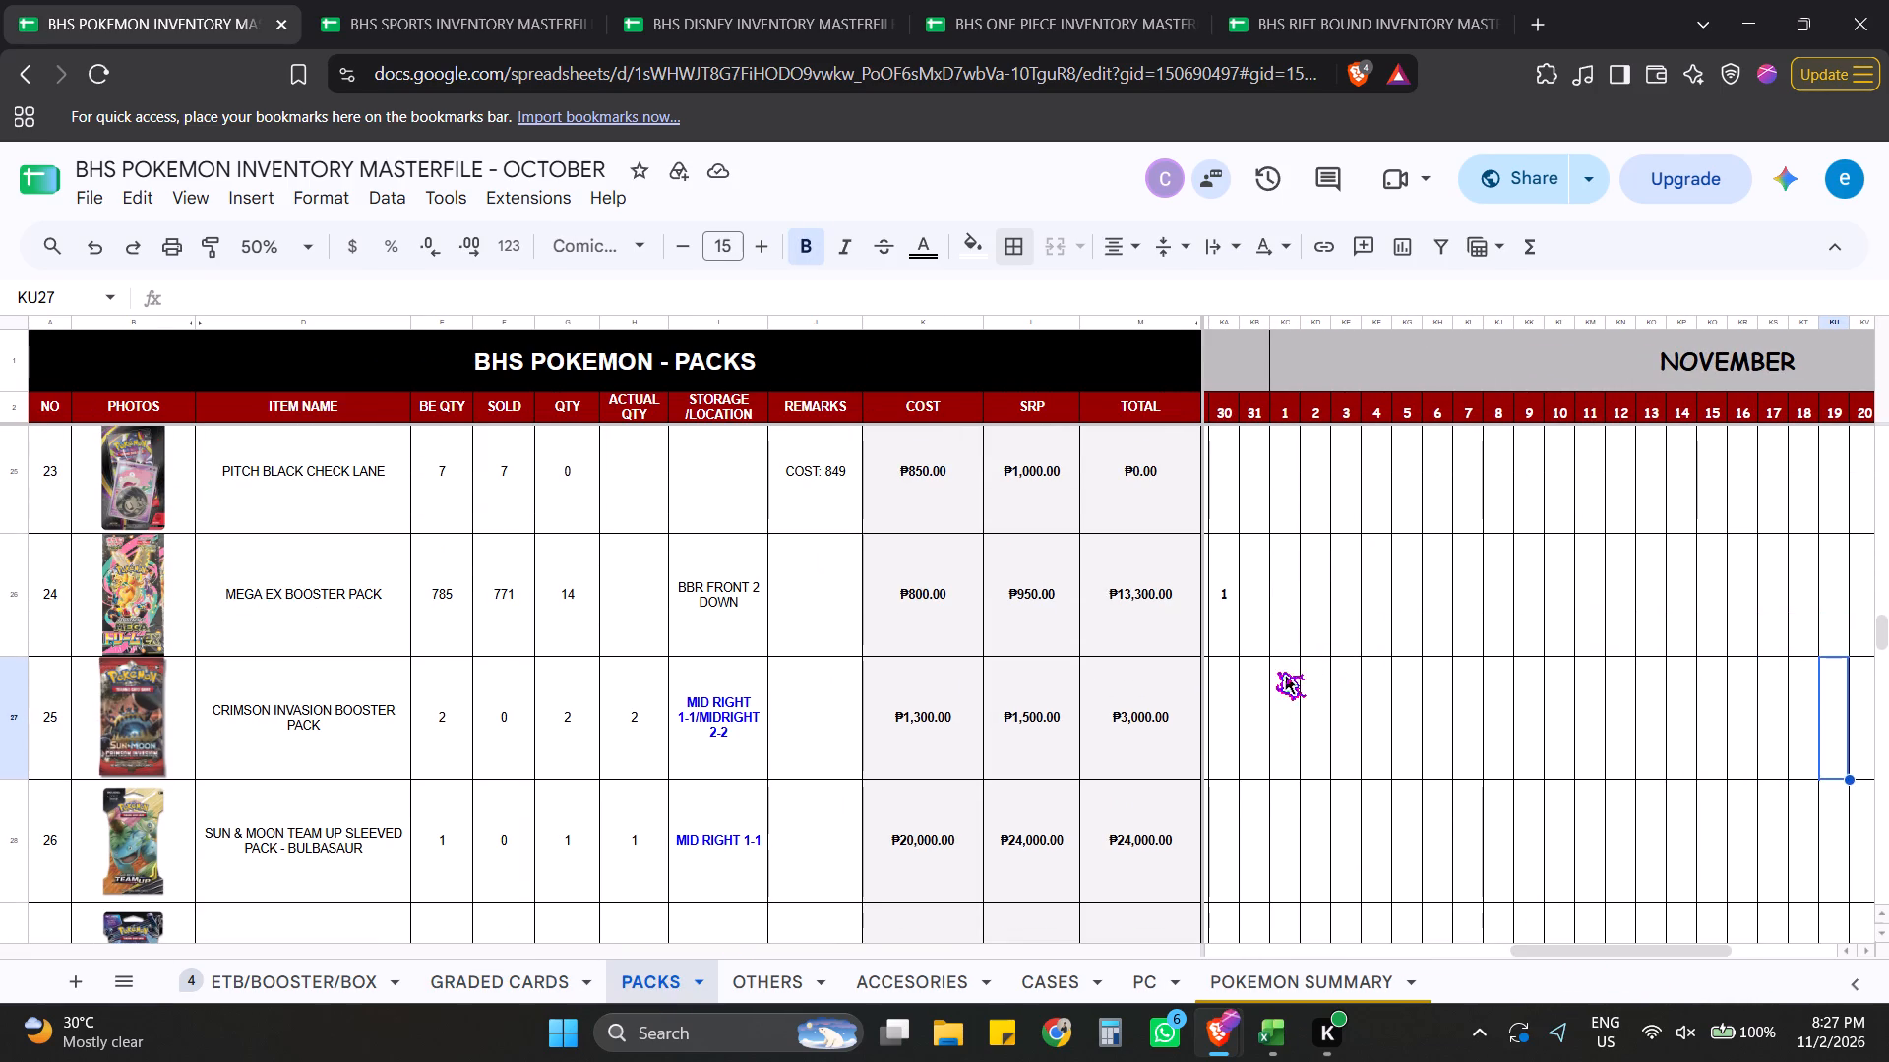
left_click(1276, 670)
key("ctrl+Up")
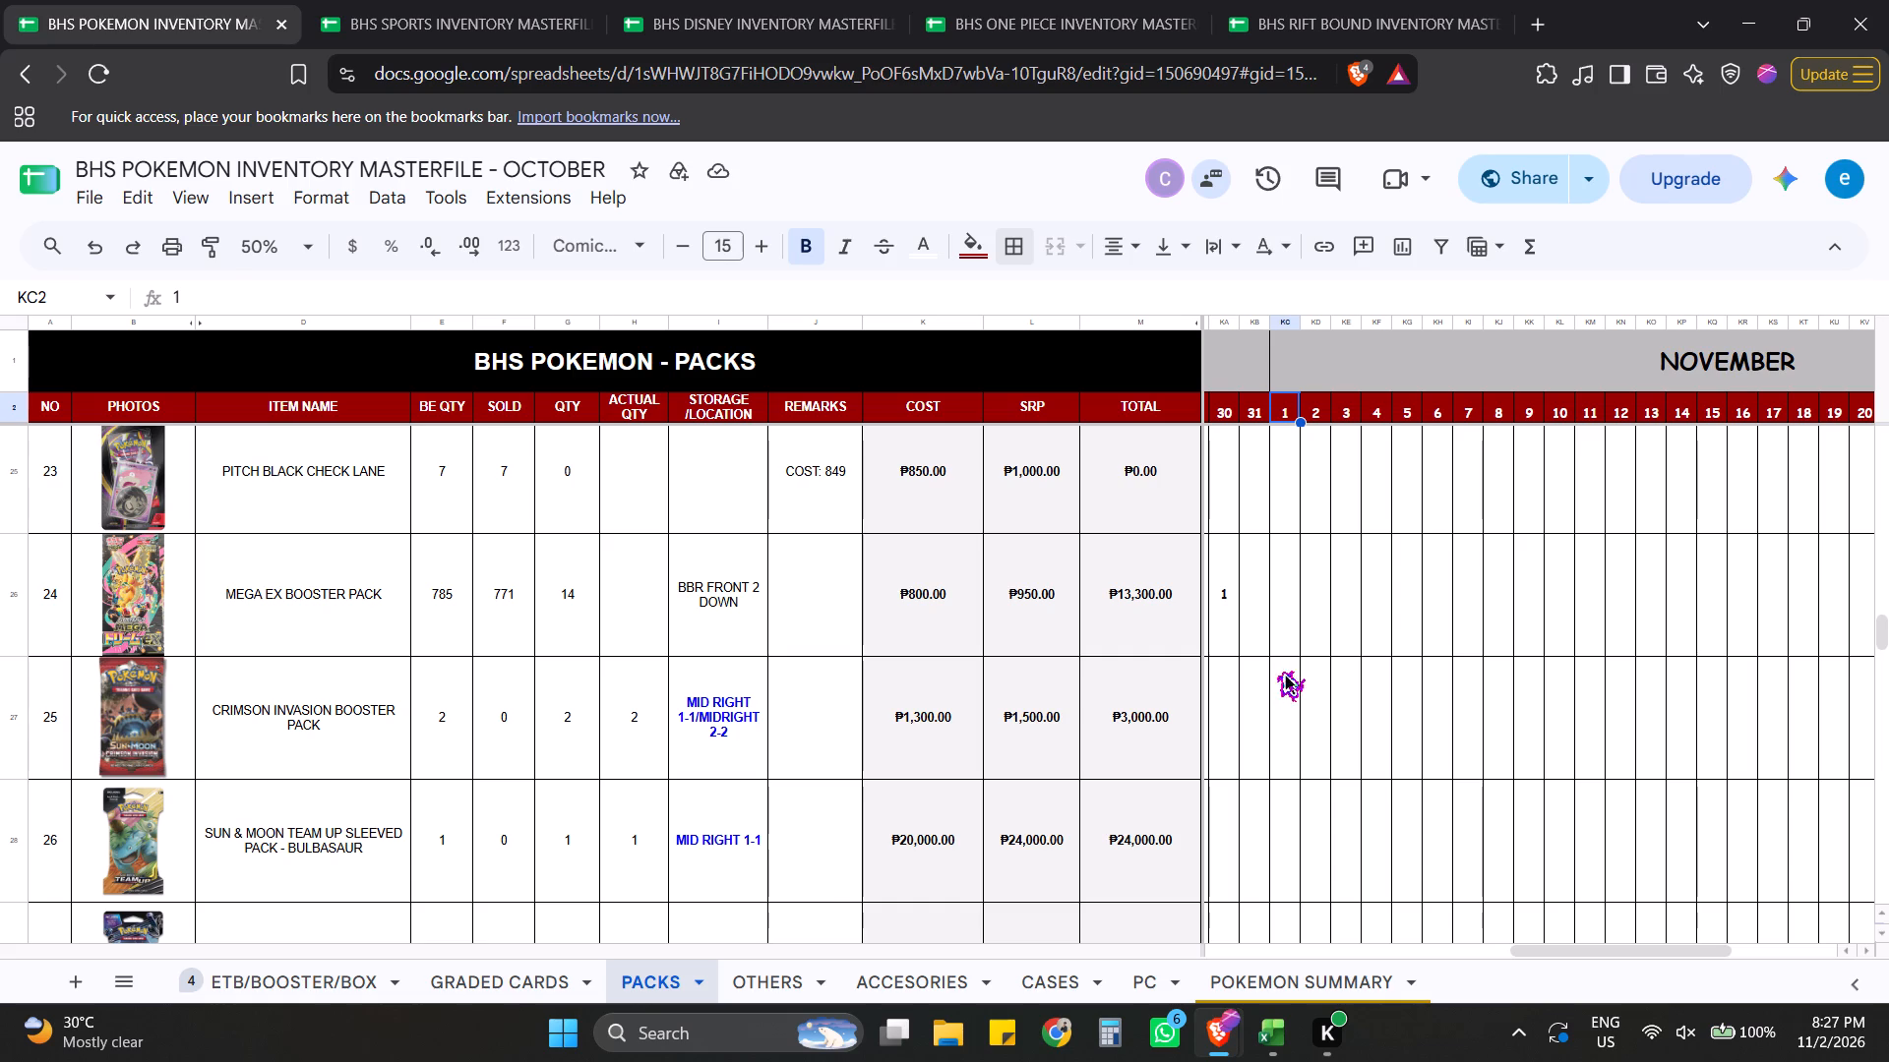
key("Down")
left_click(1391, 673)
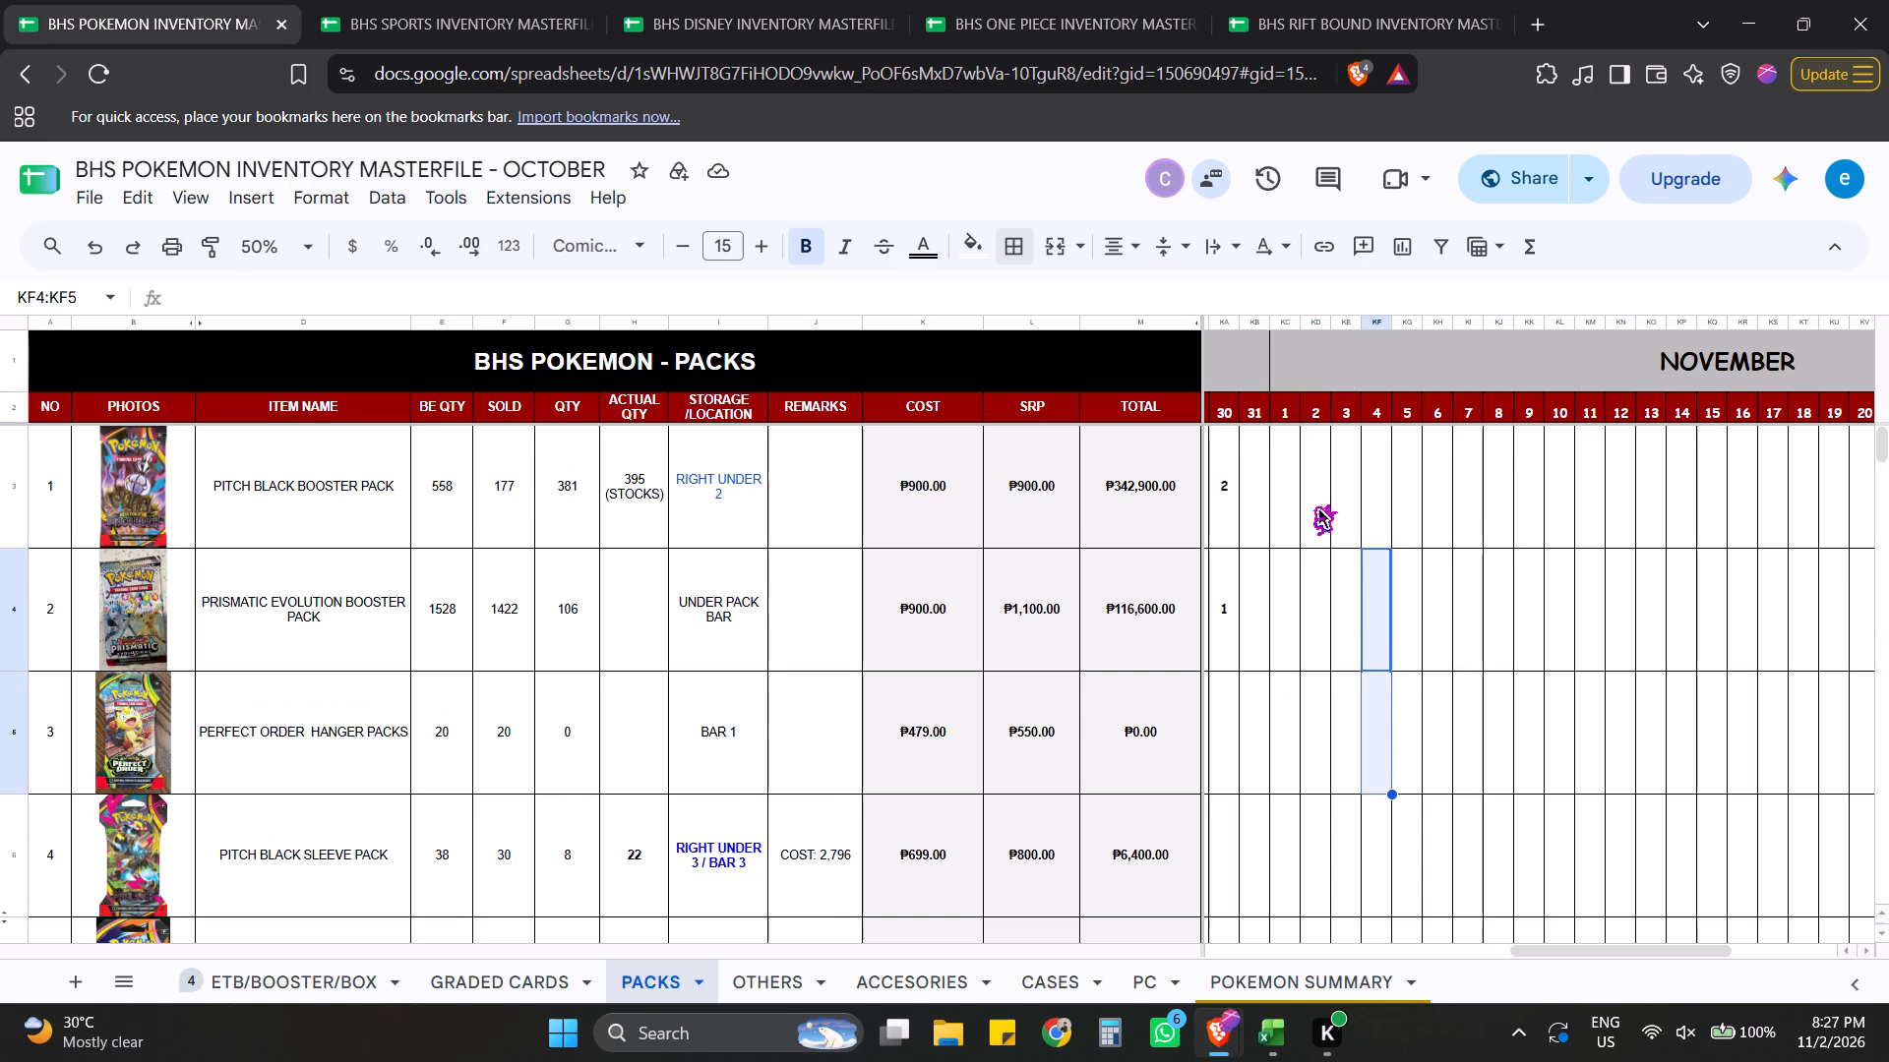
left_click_drag(1283, 494, 1888, 528)
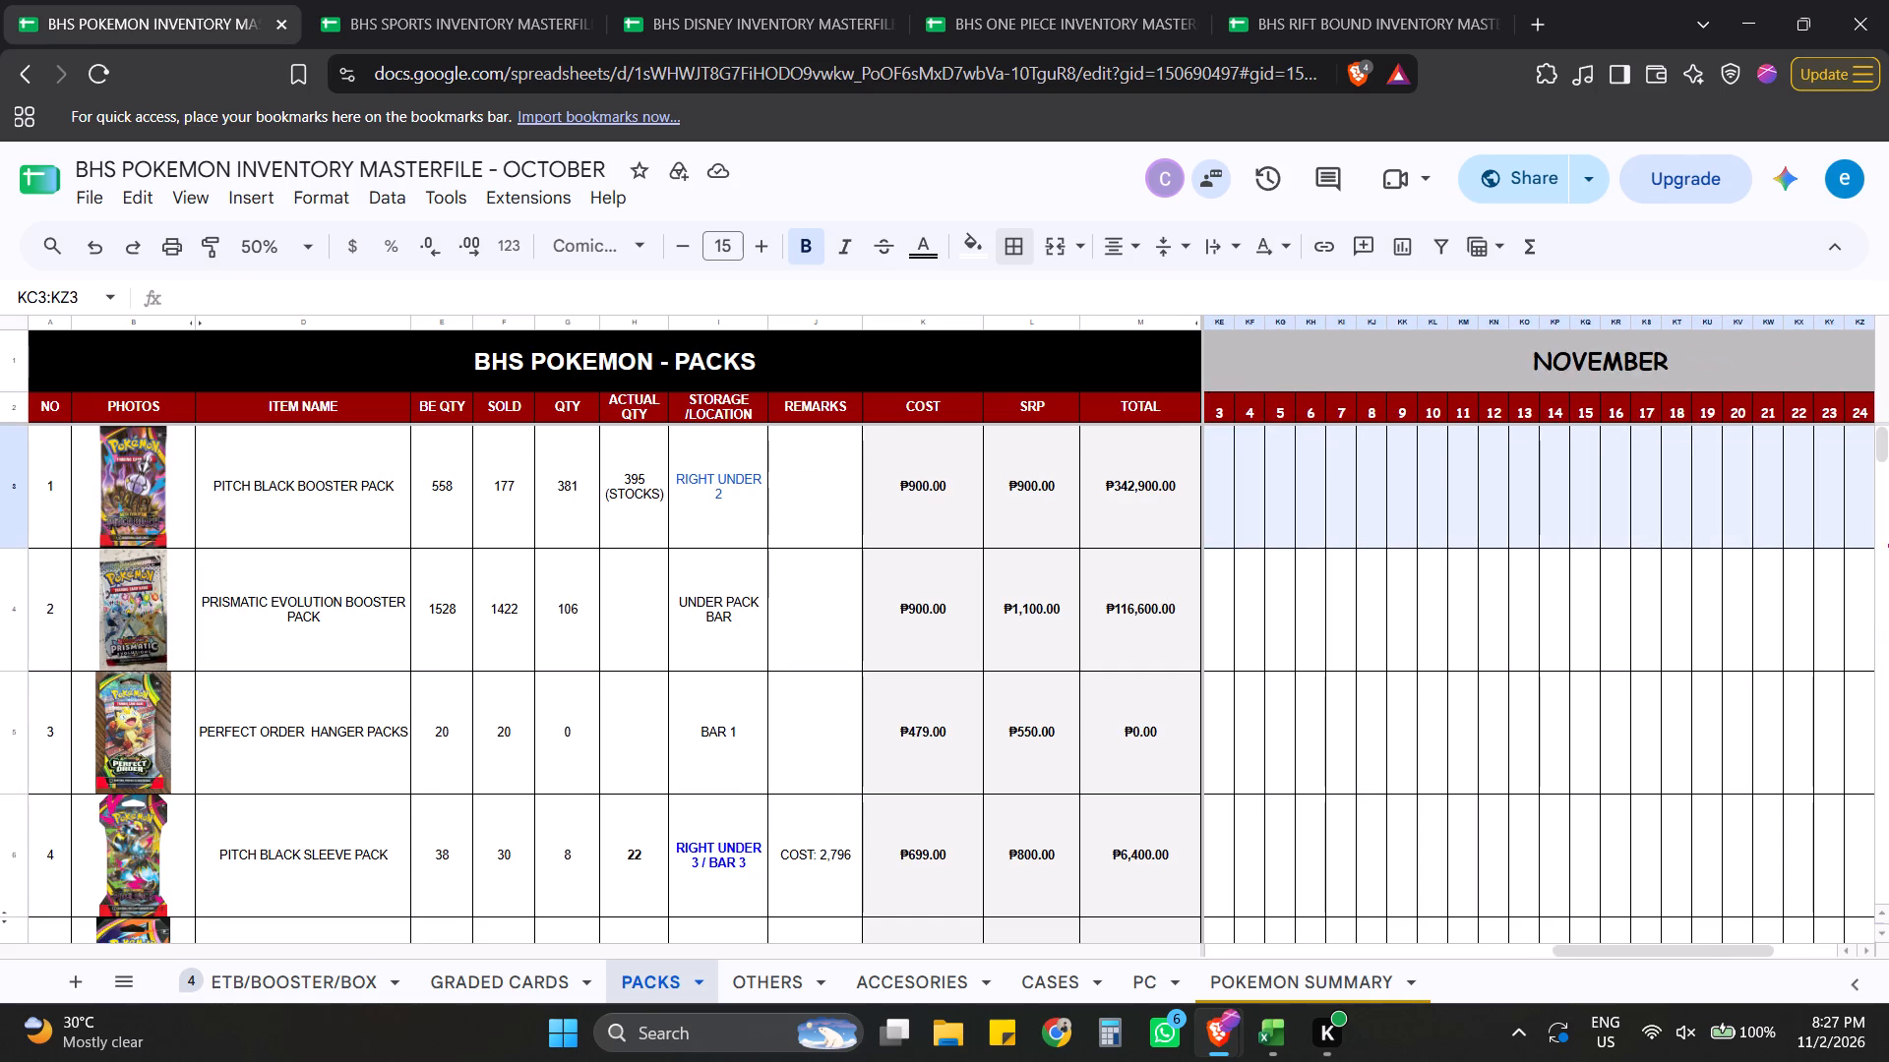
left_click_drag(1888, 528, 1888, 520)
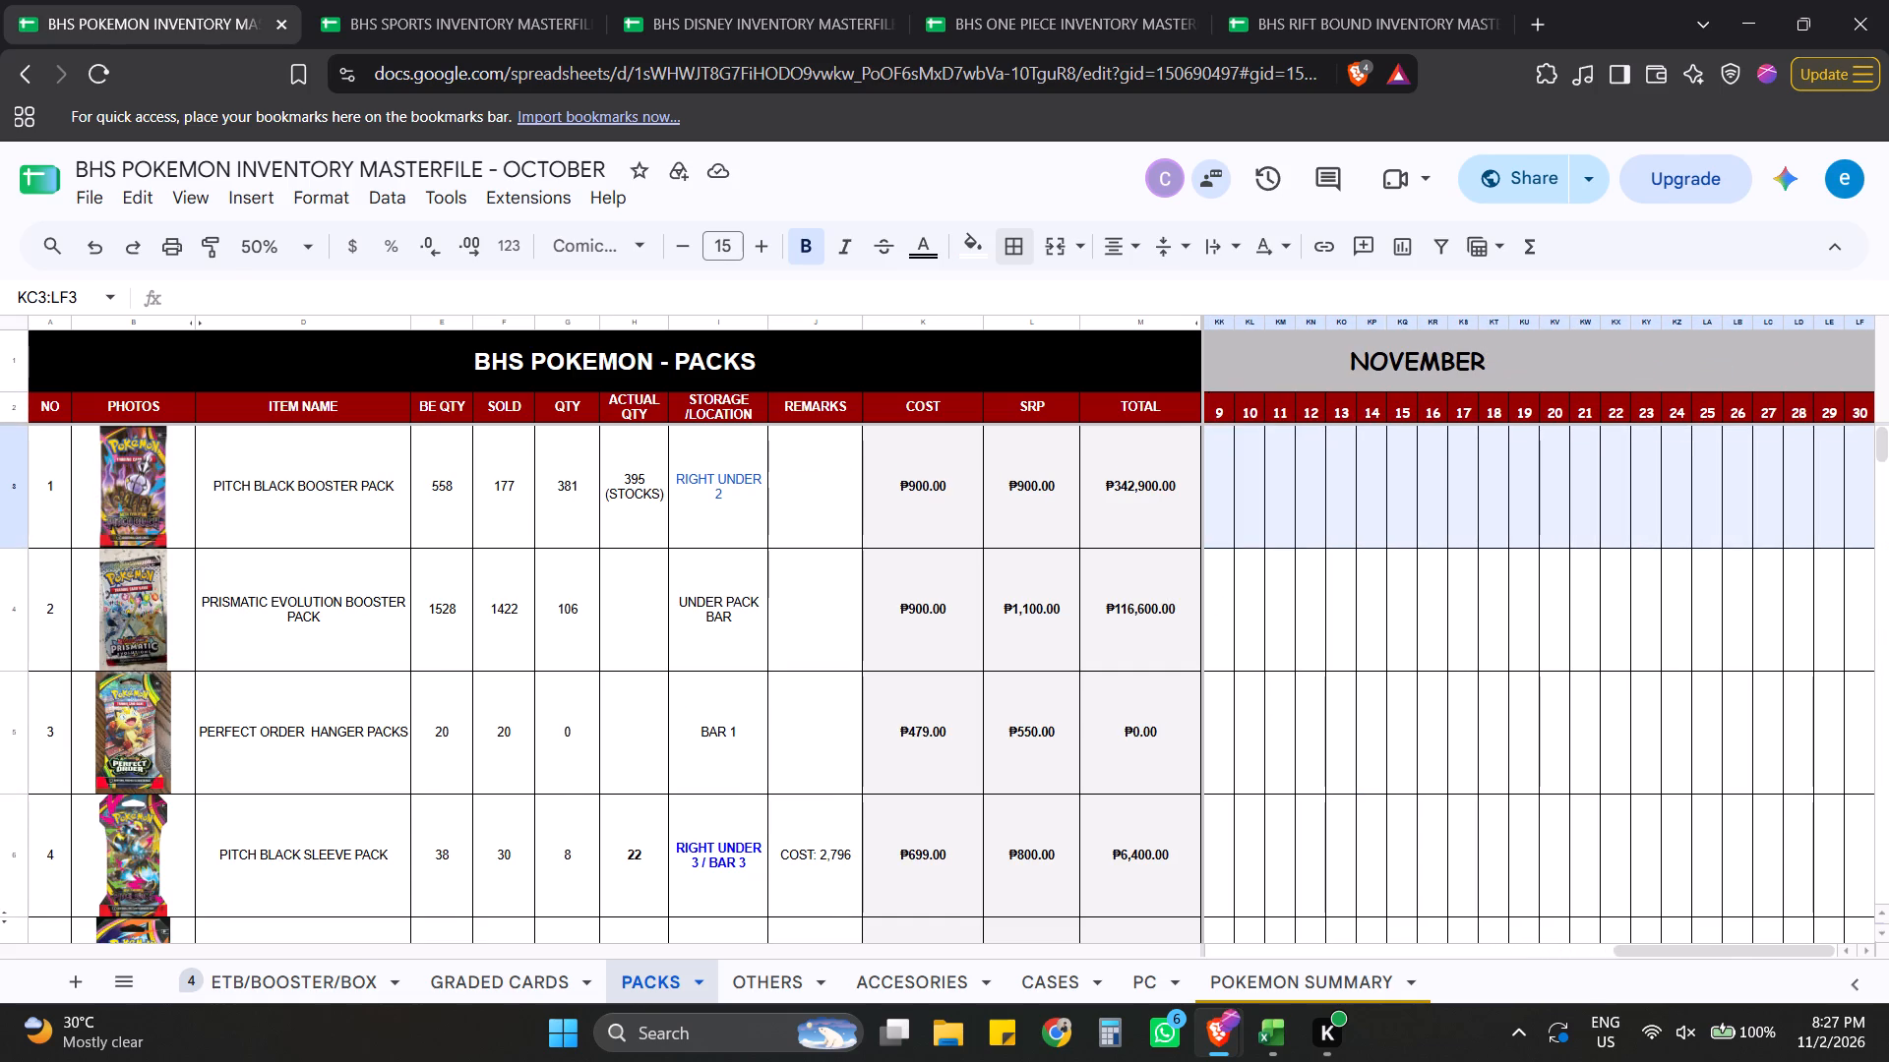
left_click_drag(1888, 520, 1842, 1061)
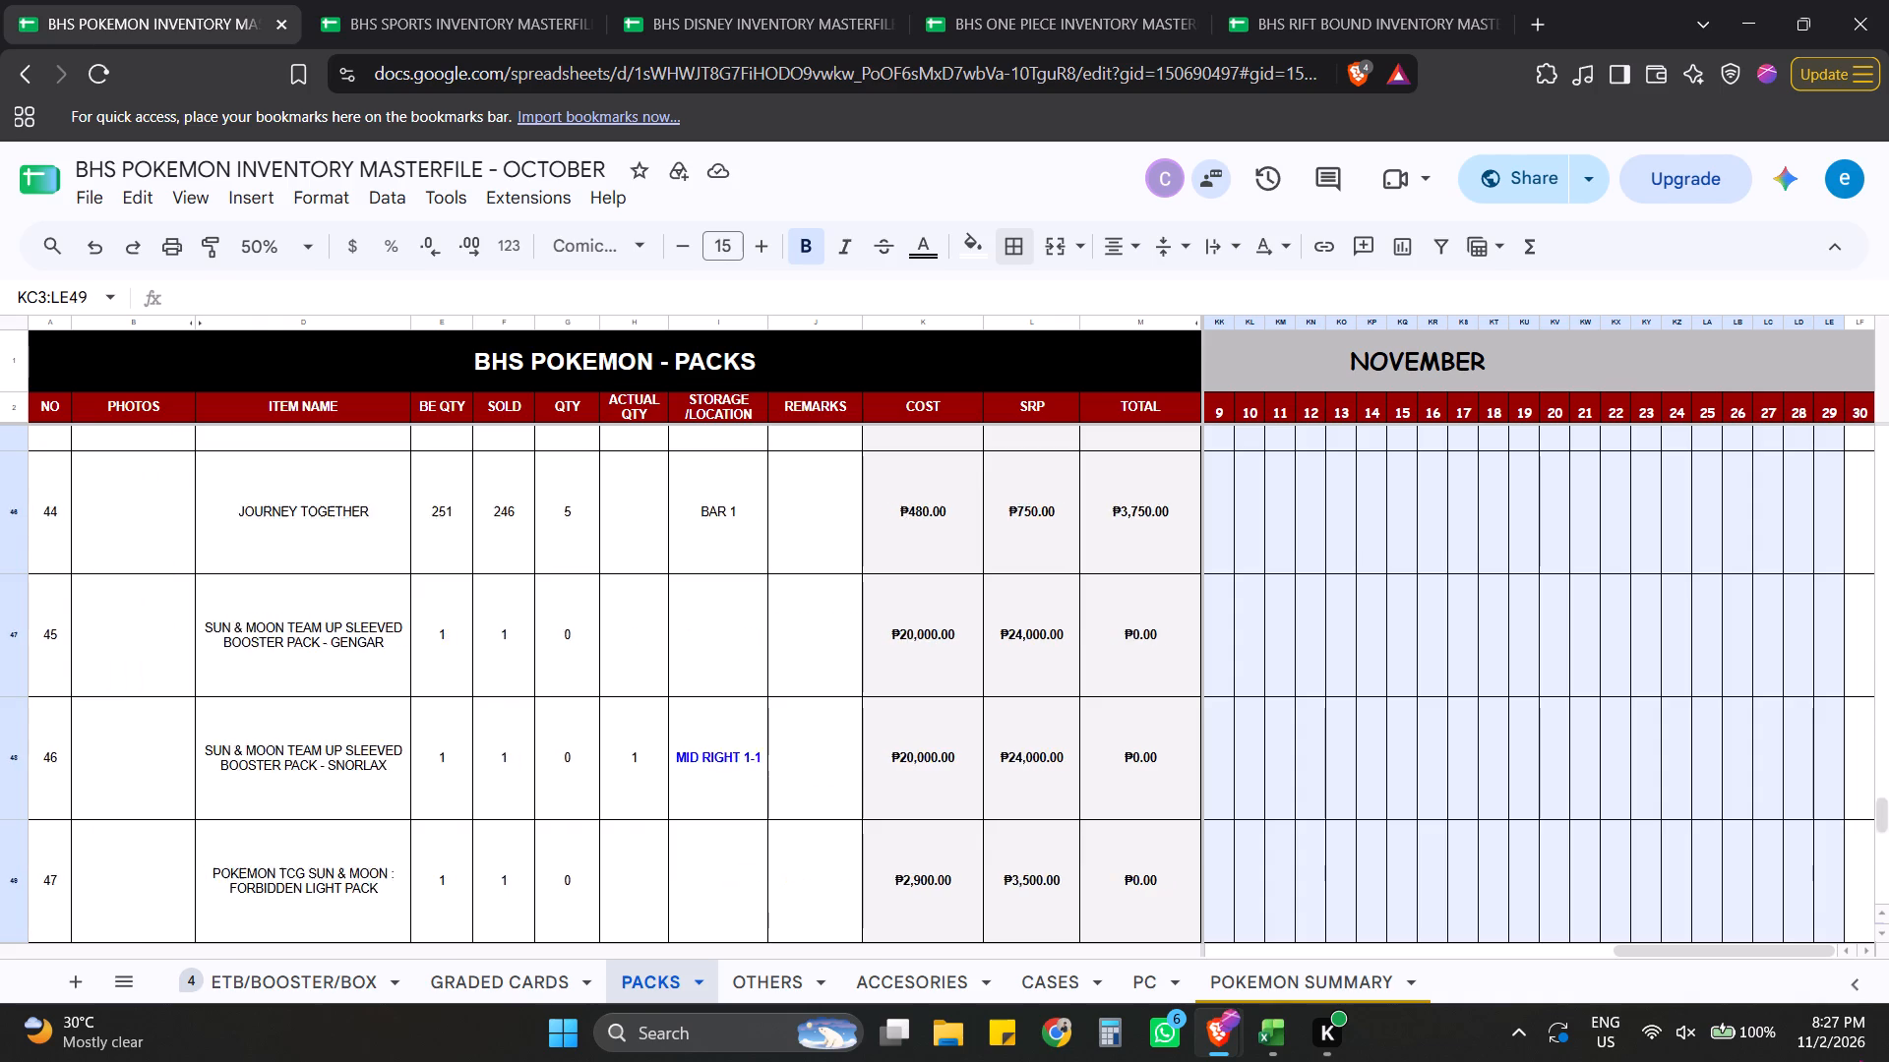
left_click_drag(1842, 1061, 1847, 811)
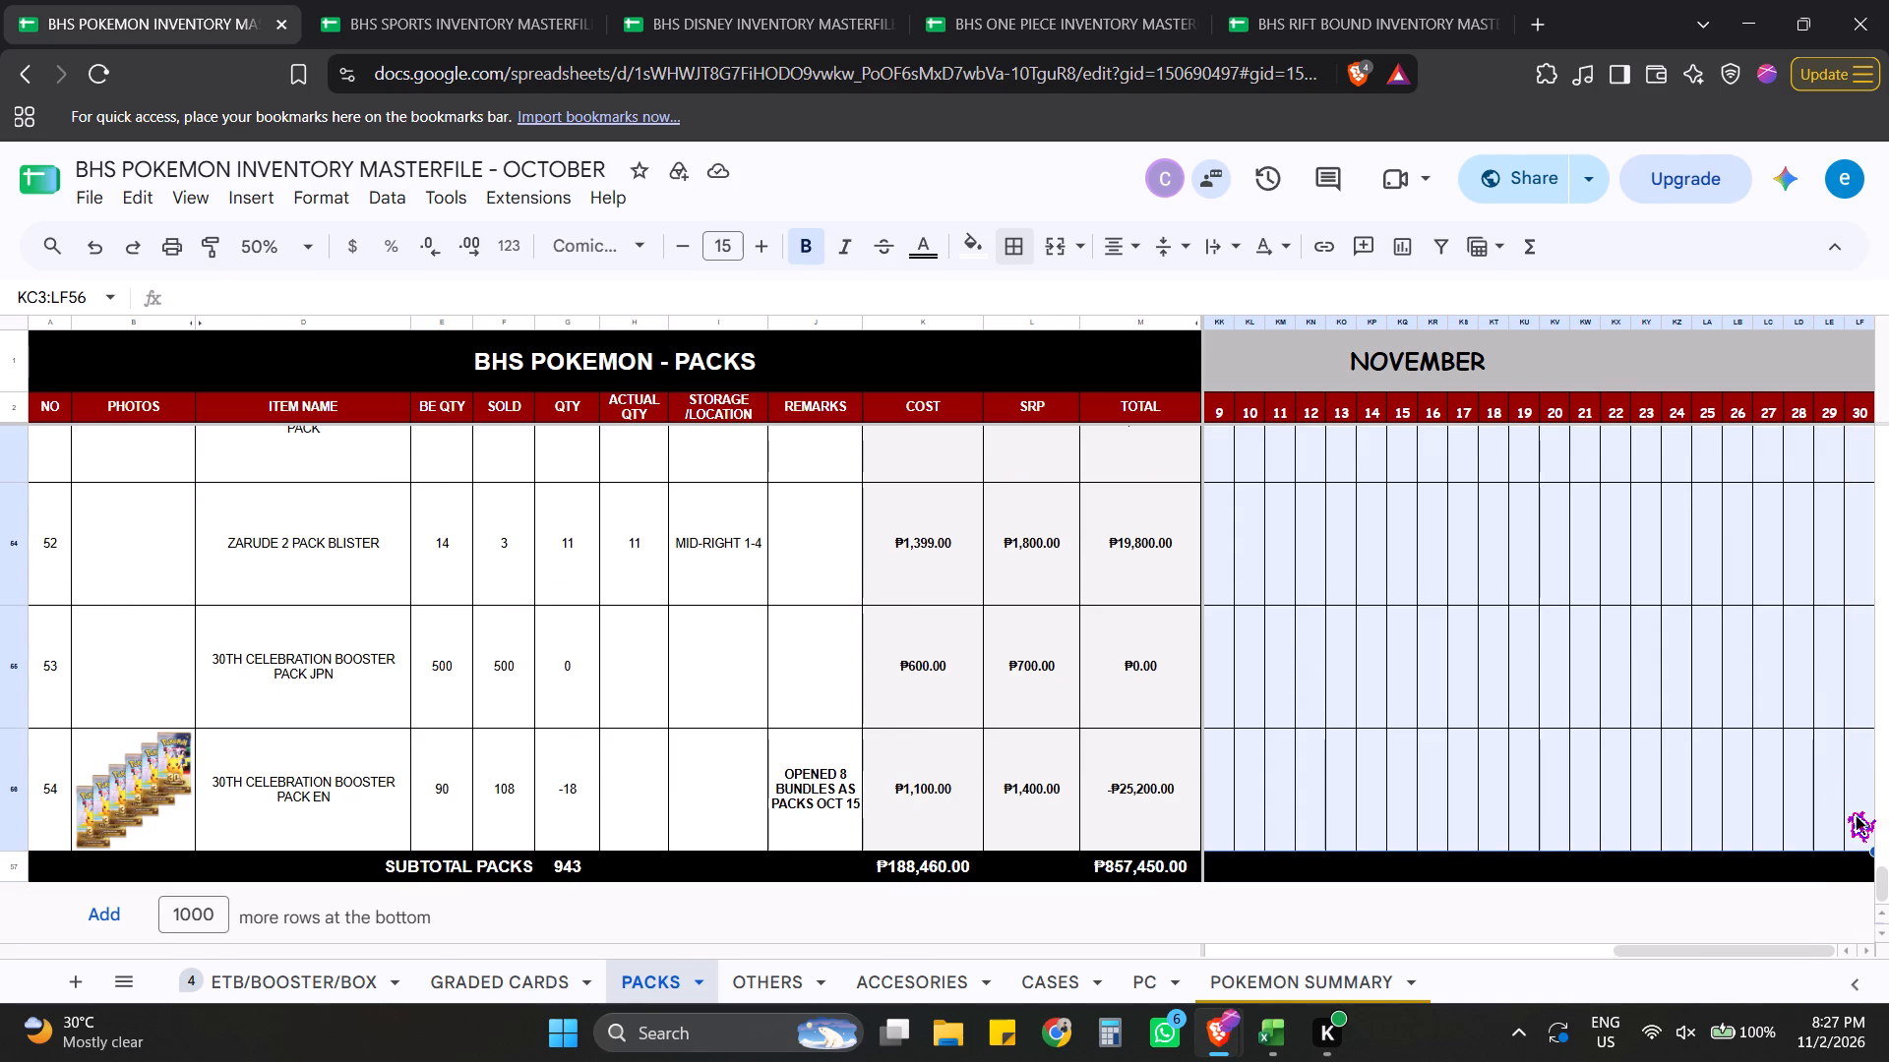
key("Delete")
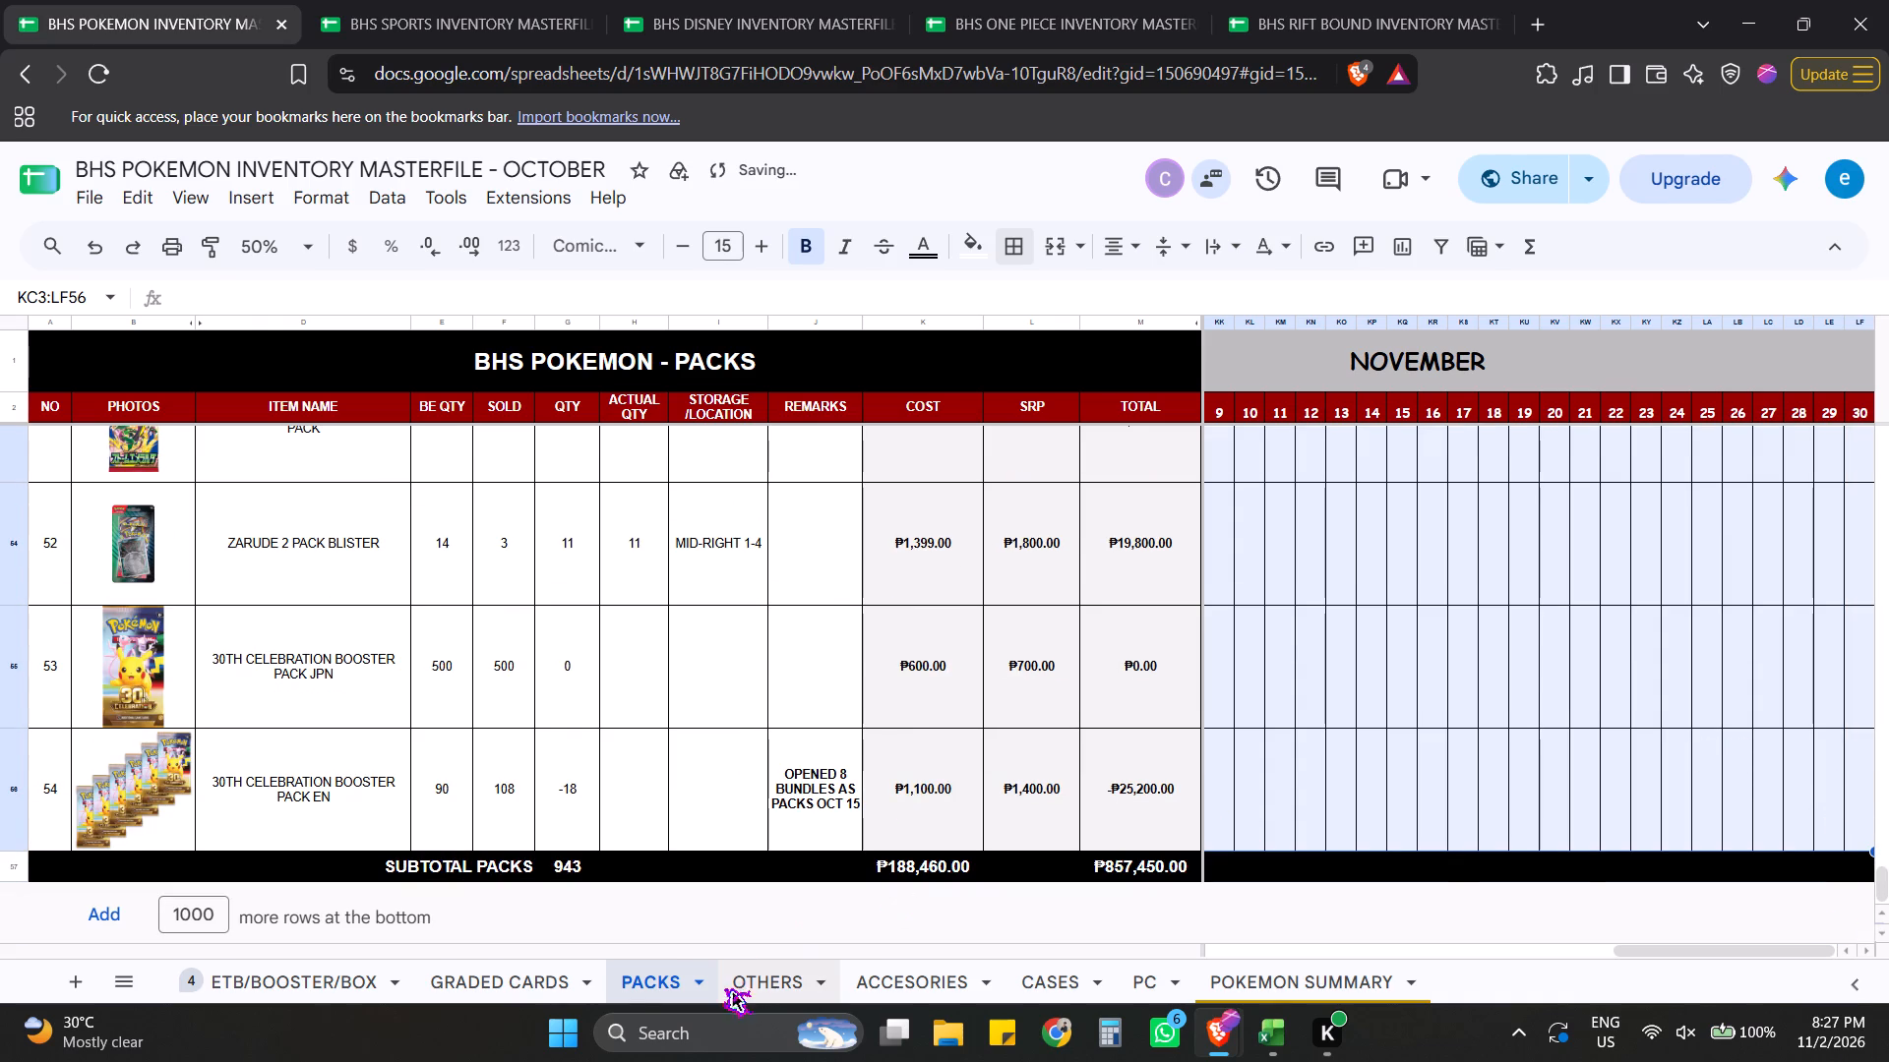
Remove the filter from the OTHERS sheet.
left_click(748, 986)
left_click(1527, 714)
scroll(1354, 669, "up", 2)
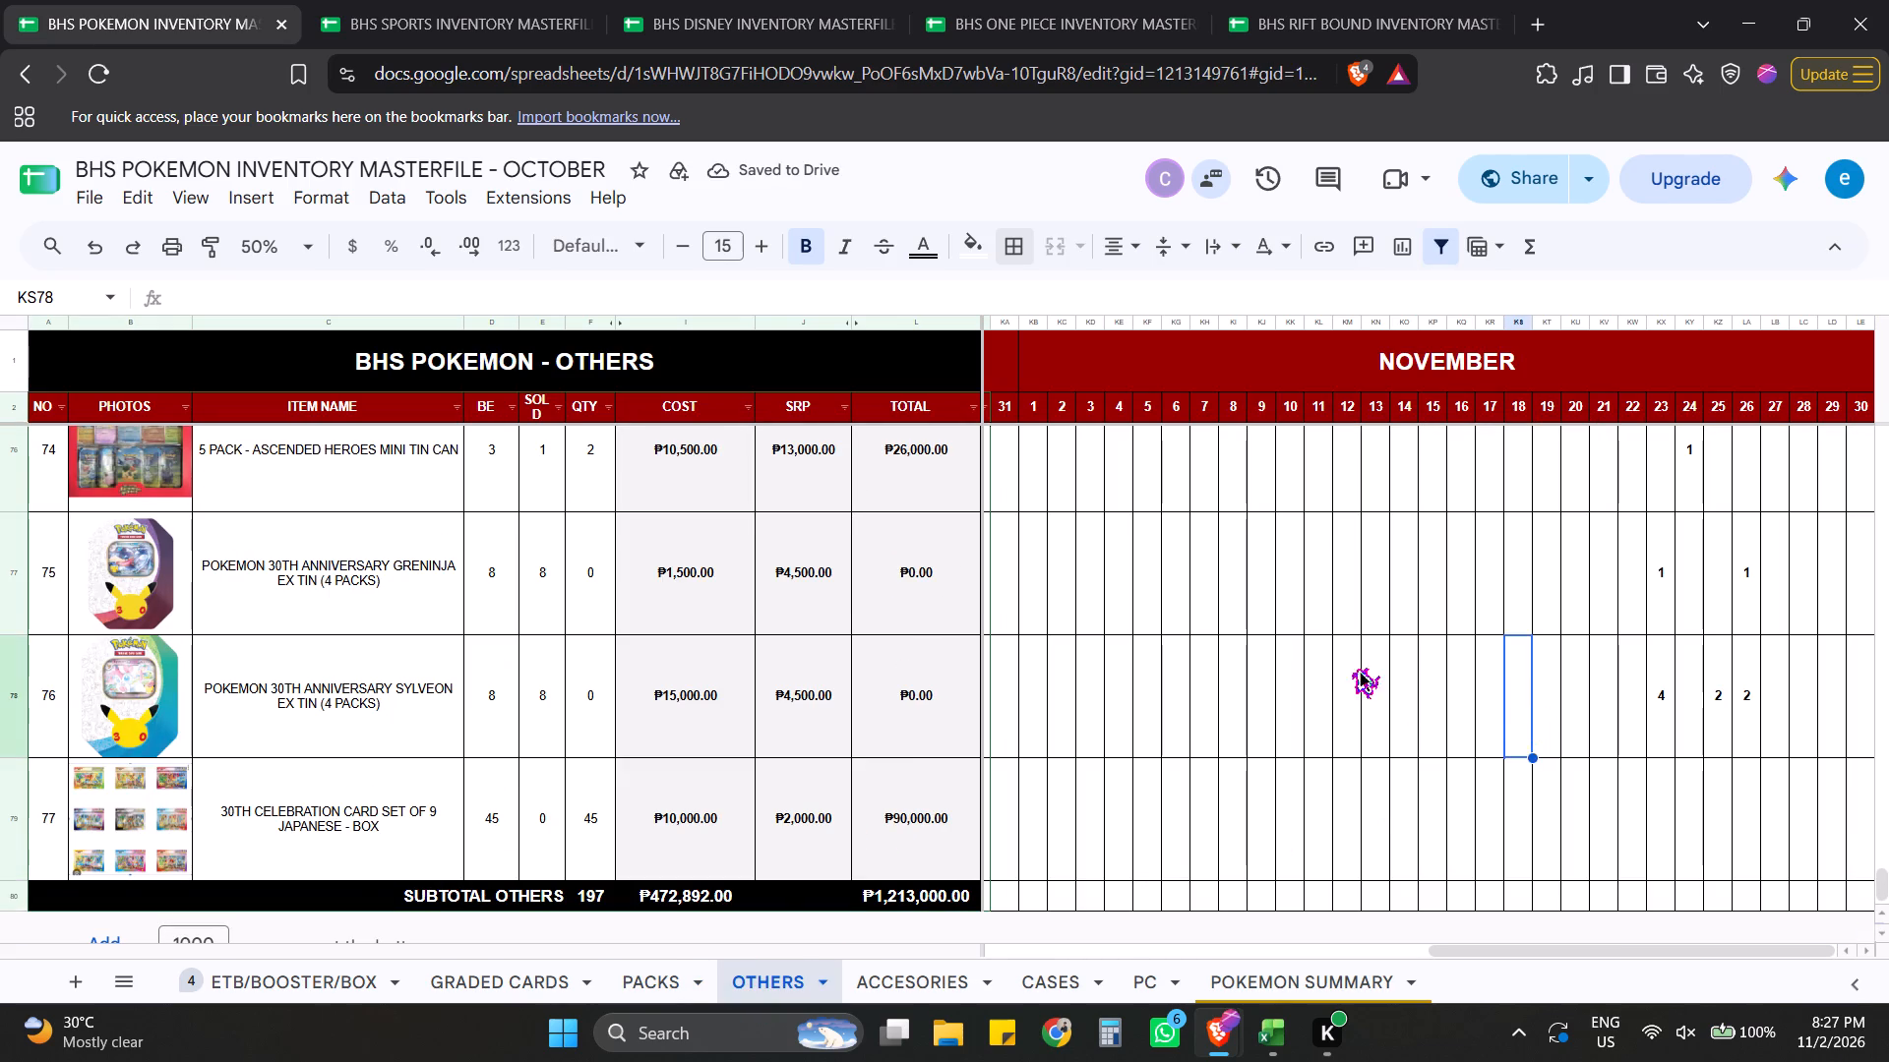
scroll(1351, 668, "up", 14)
left_click_drag(1880, 869, 1870, 316)
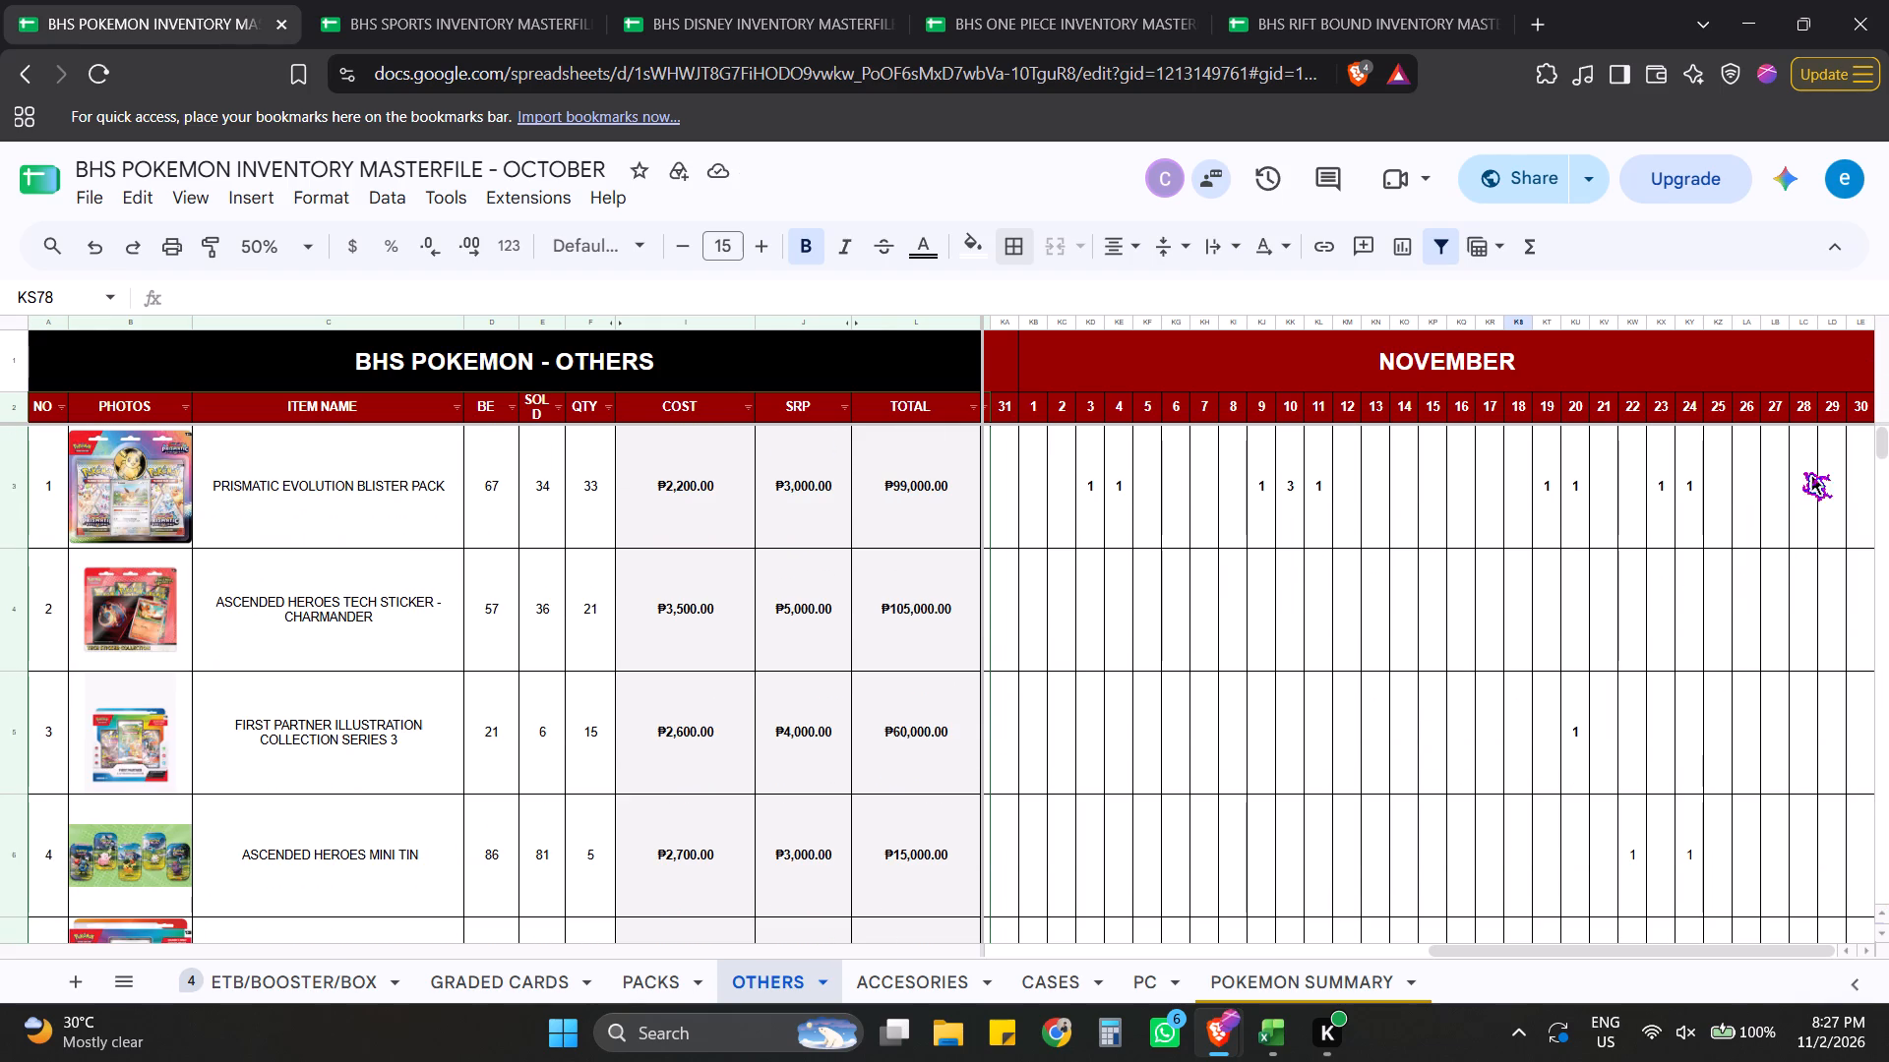
left_click_drag(1612, 951, 1528, 948)
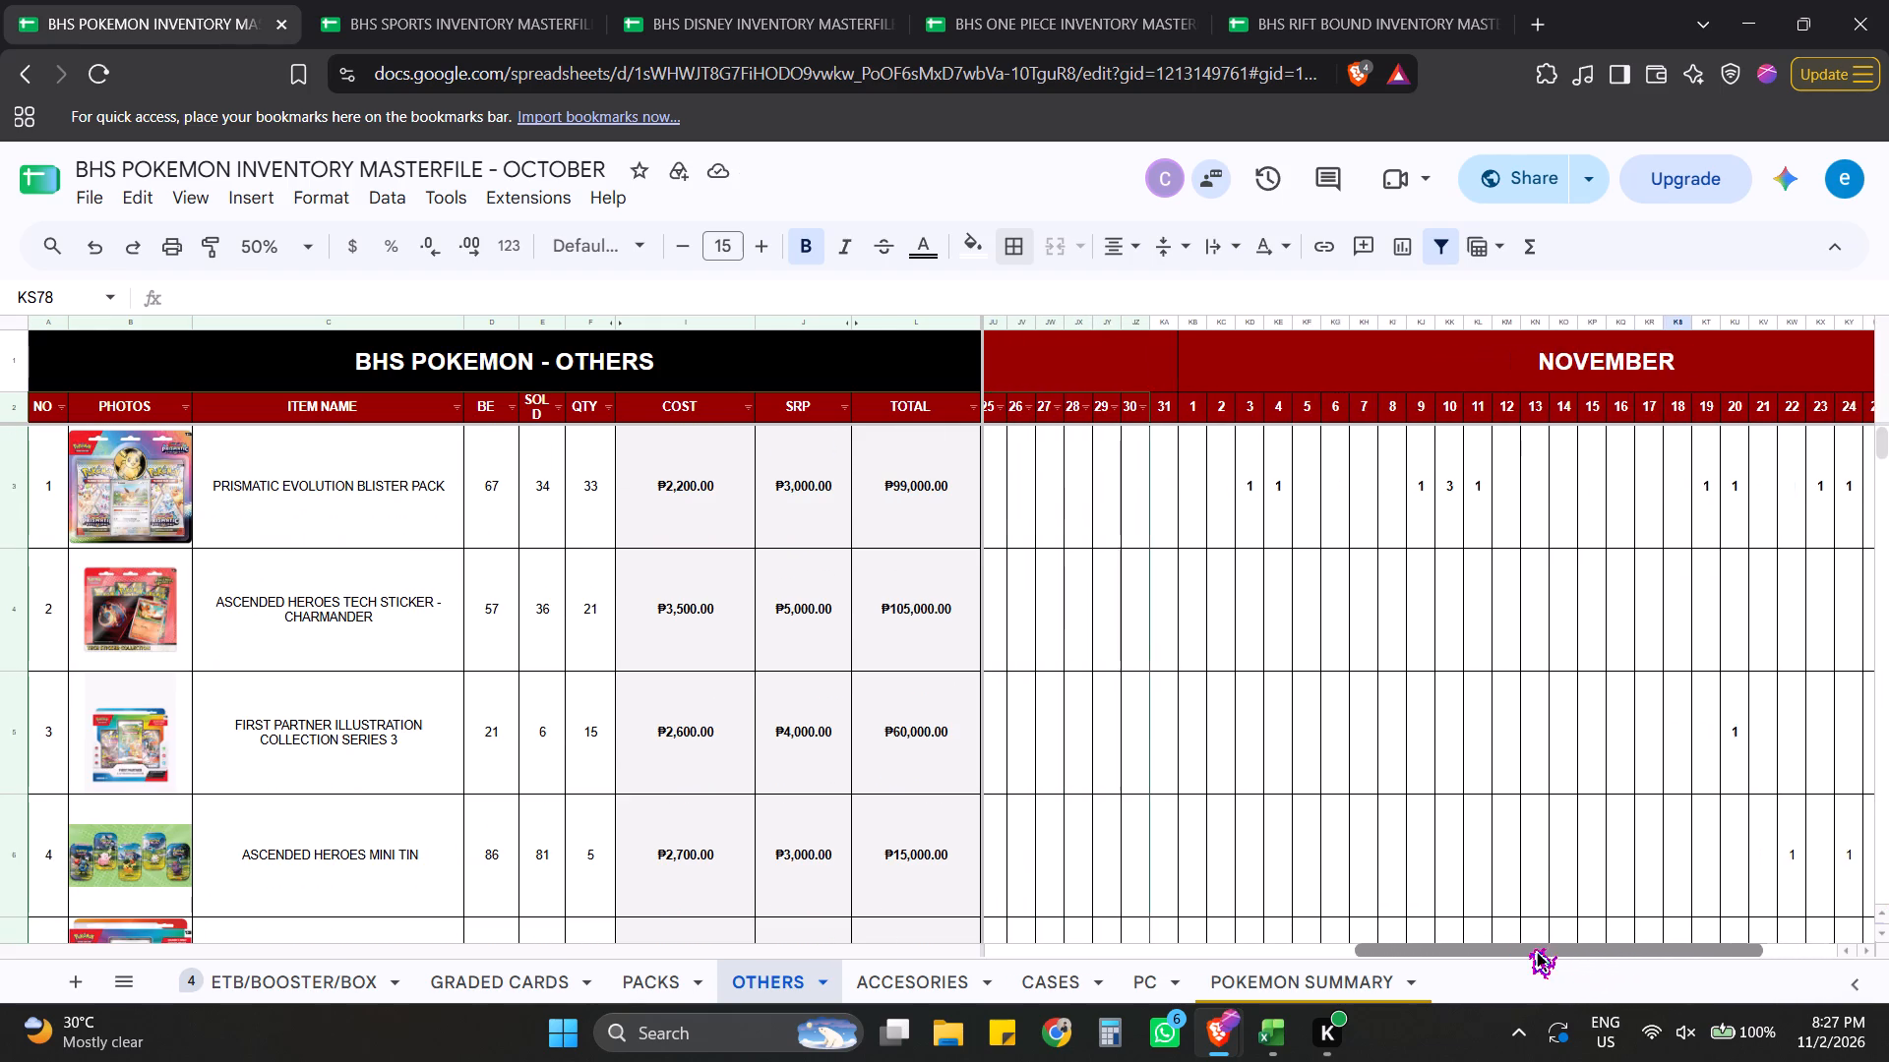
left_click_drag(1528, 948, 1489, 947)
left_click(1467, 726)
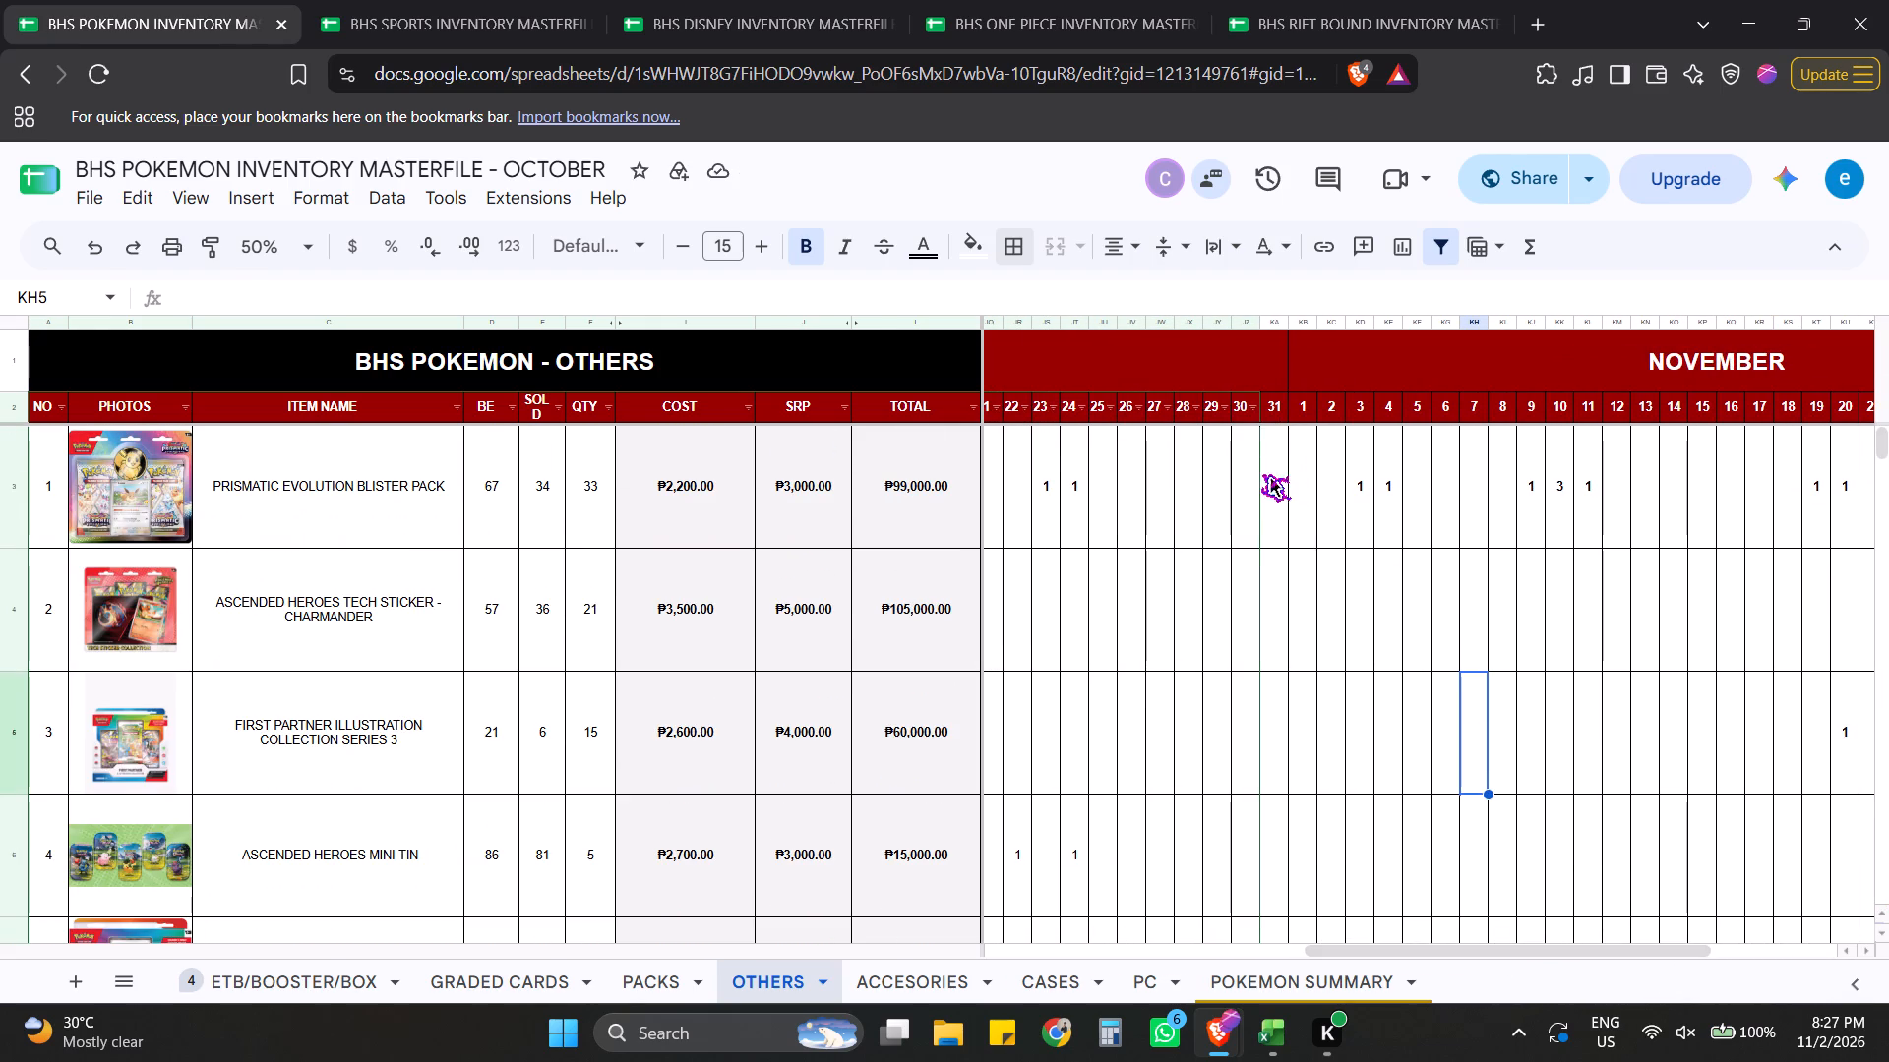
left_click(1314, 489)
left_click(1411, 563)
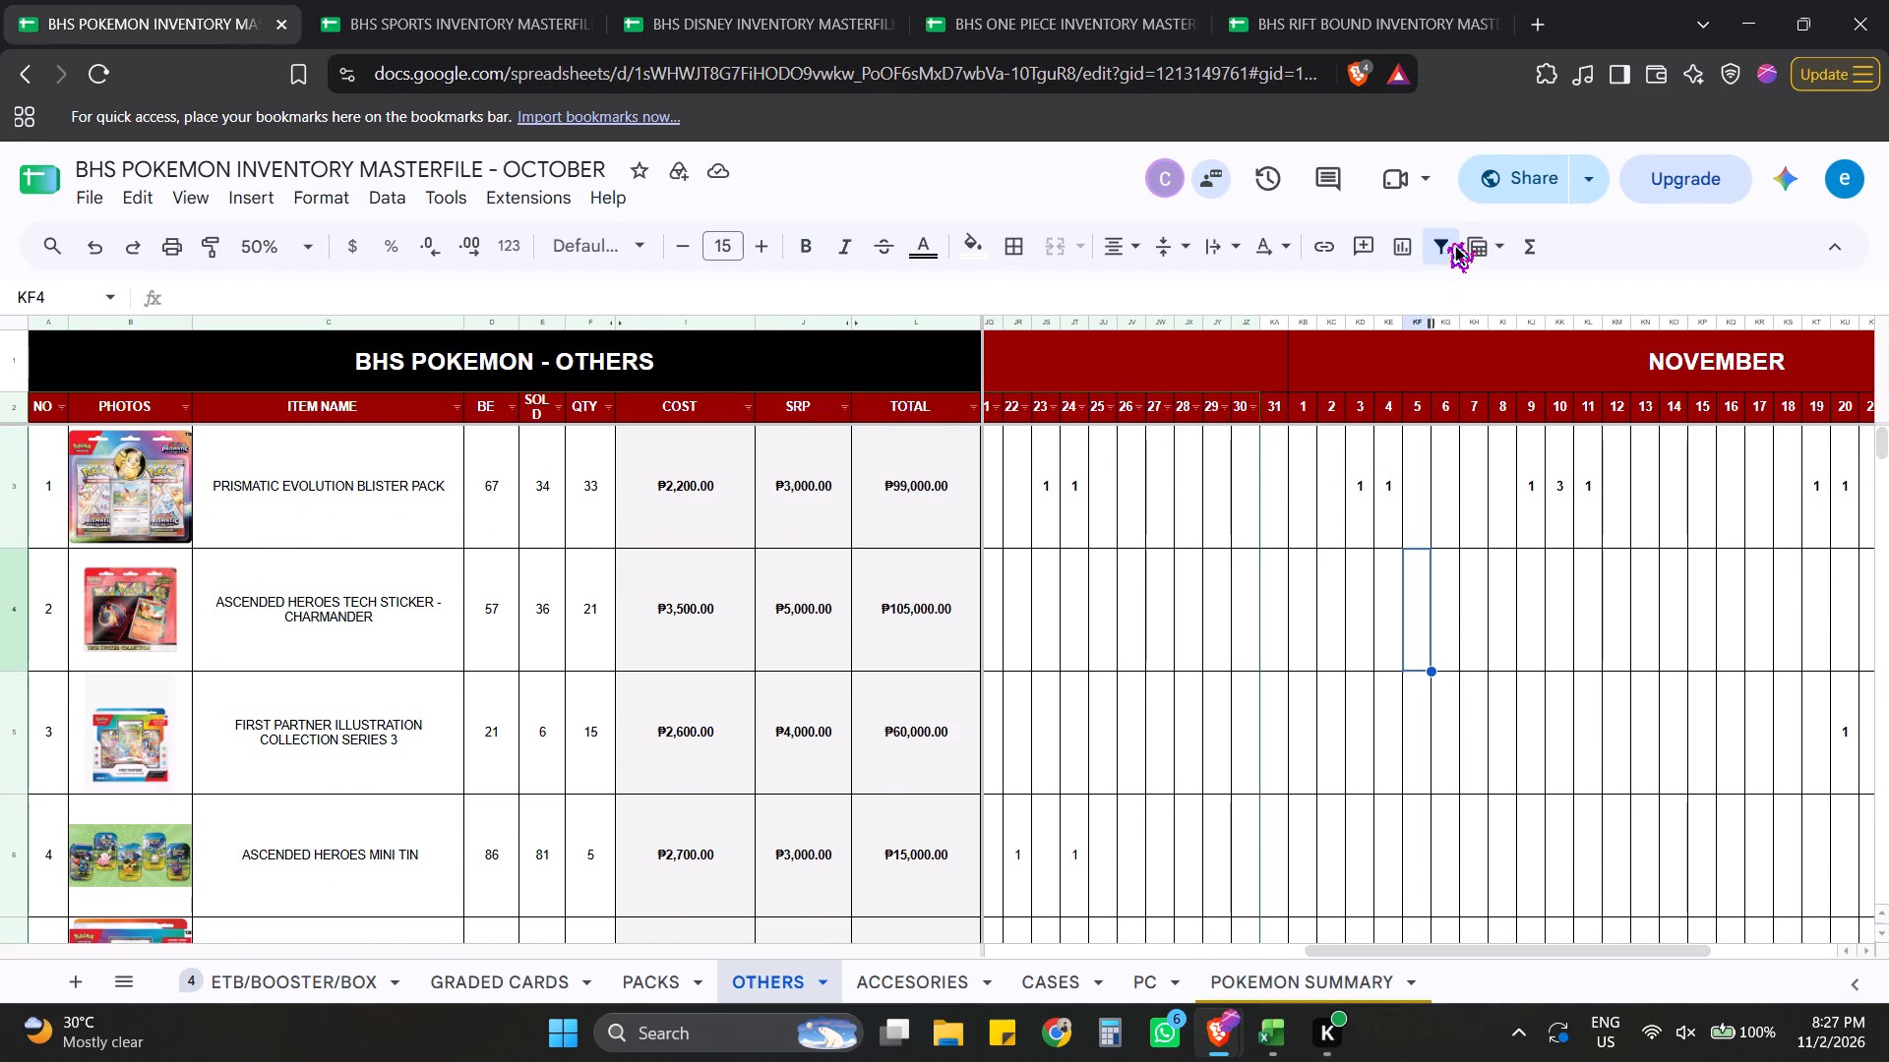
left_click(1442, 250)
Clear the entries from the November day cells KB3 to LE79 on the OTHERS sheet, leaving out the subtotal row.
left_click(1379, 539)
scroll(1337, 509, "up", 5)
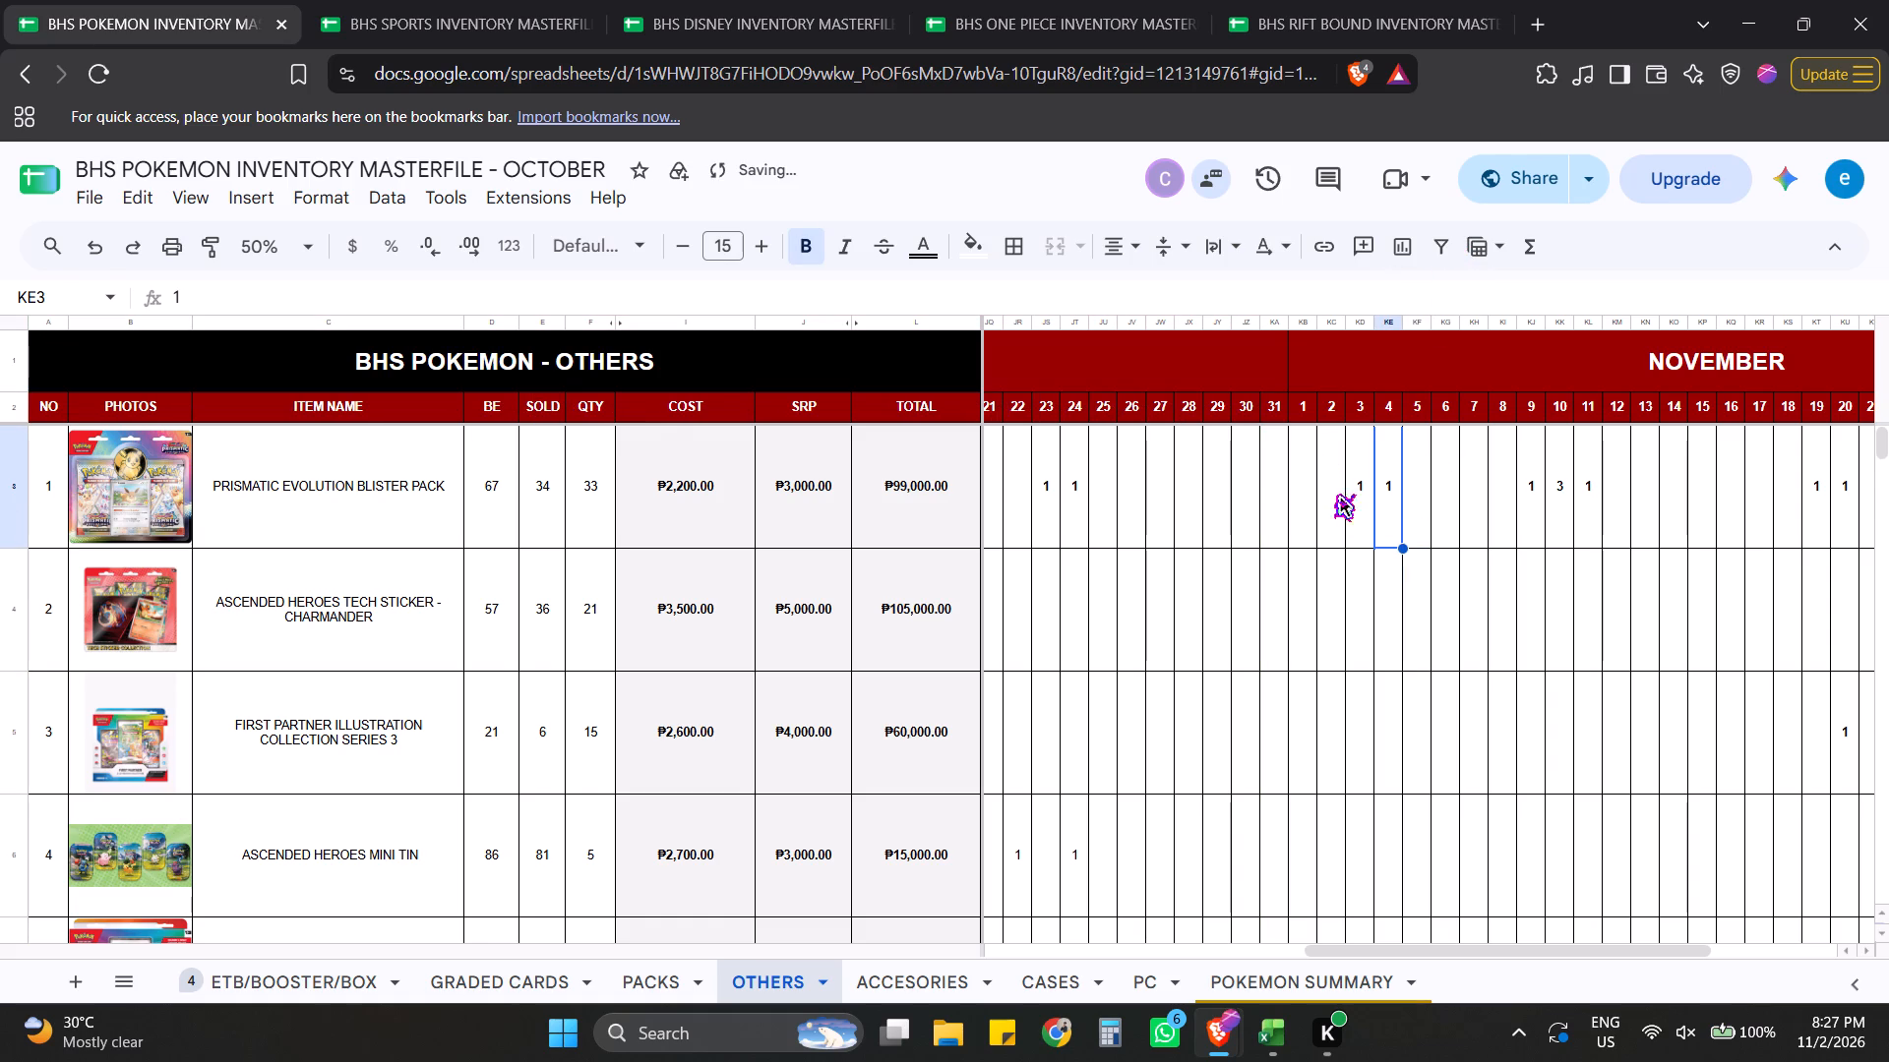
left_click_drag(1302, 469, 1888, 533)
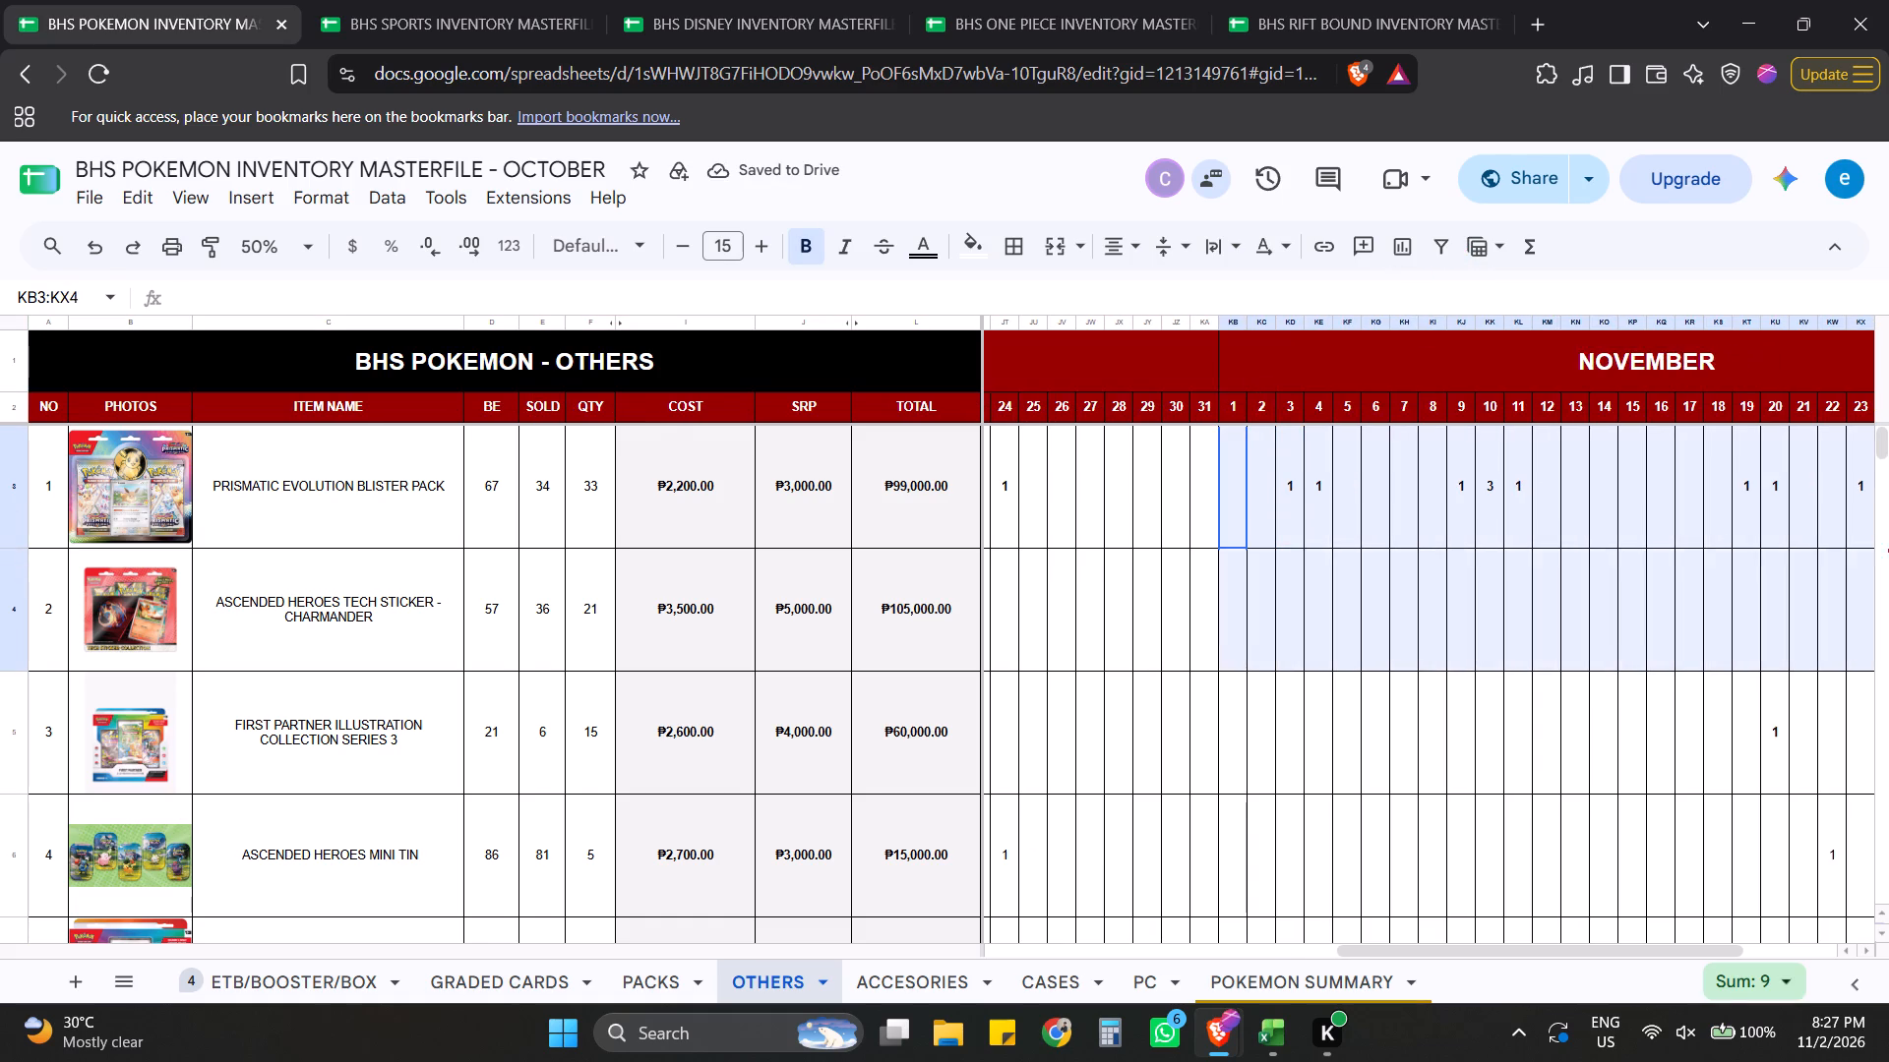
left_click_drag(1888, 533, 1888, 477)
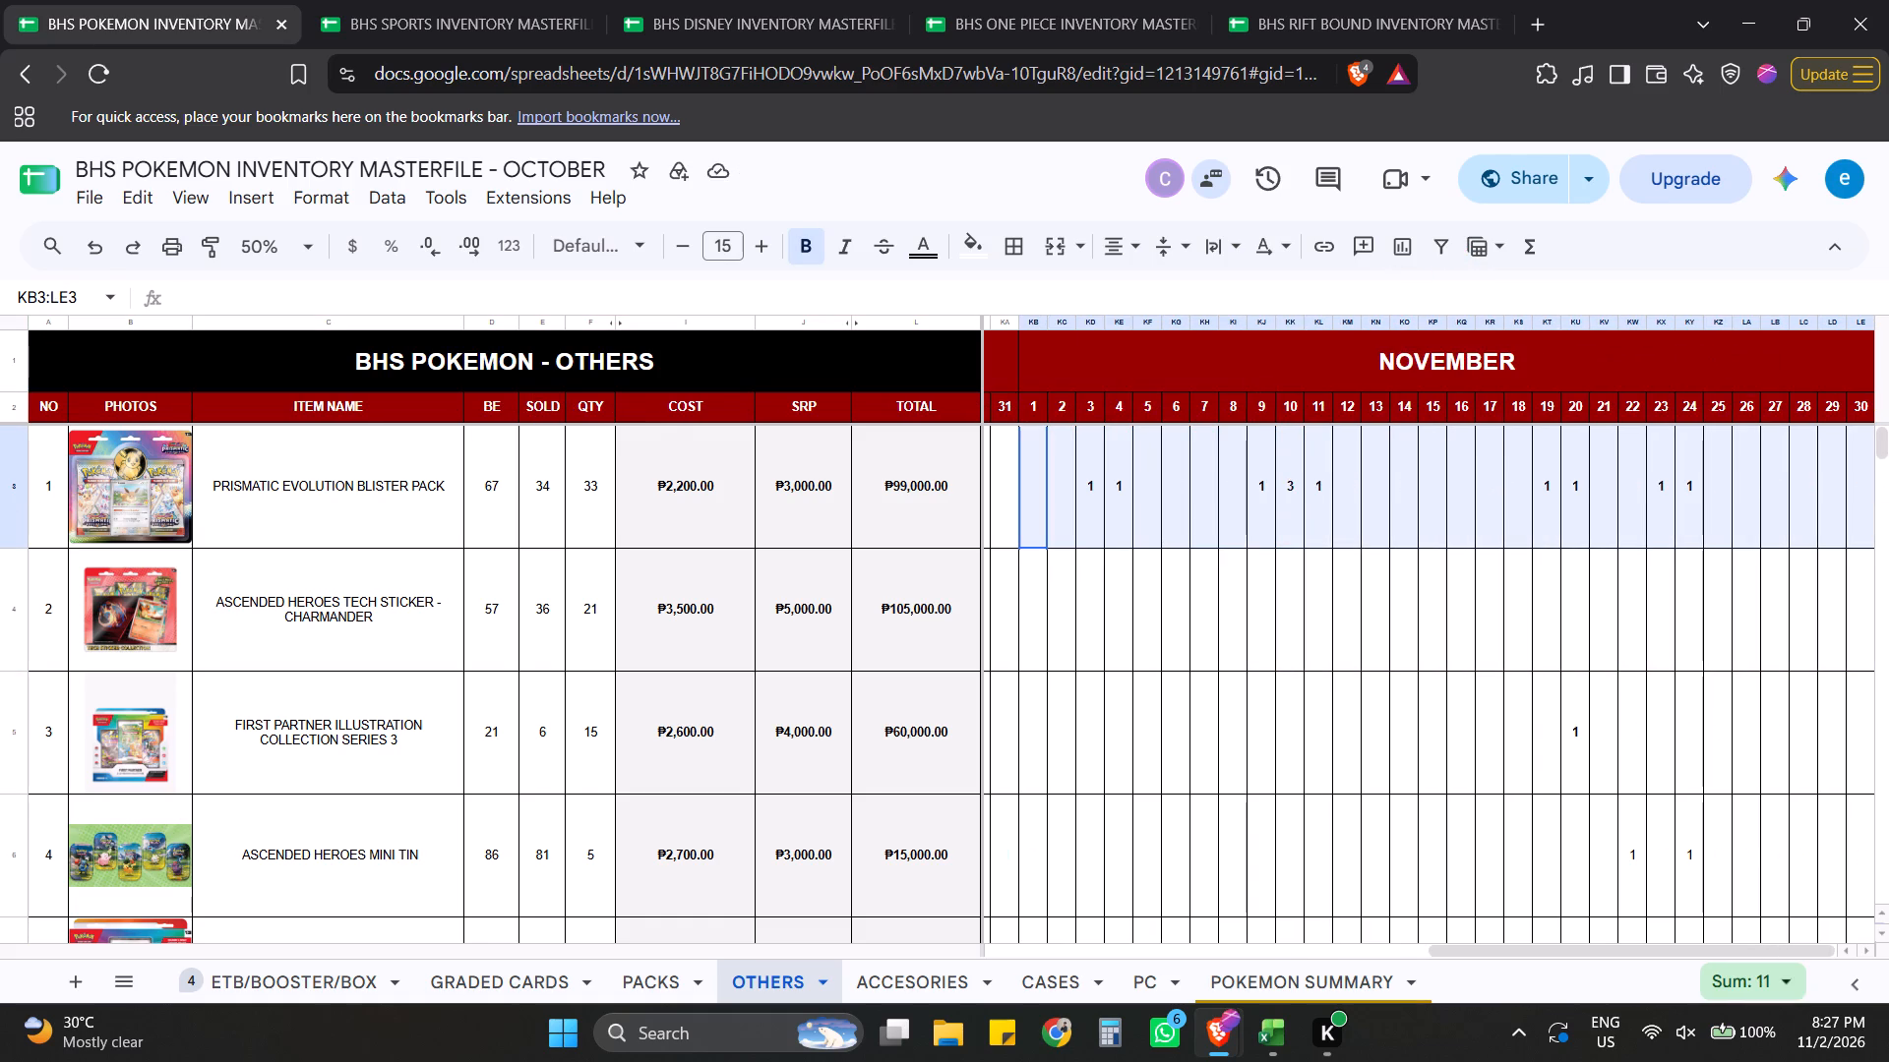
left_click_drag(1888, 477, 1824, 1061)
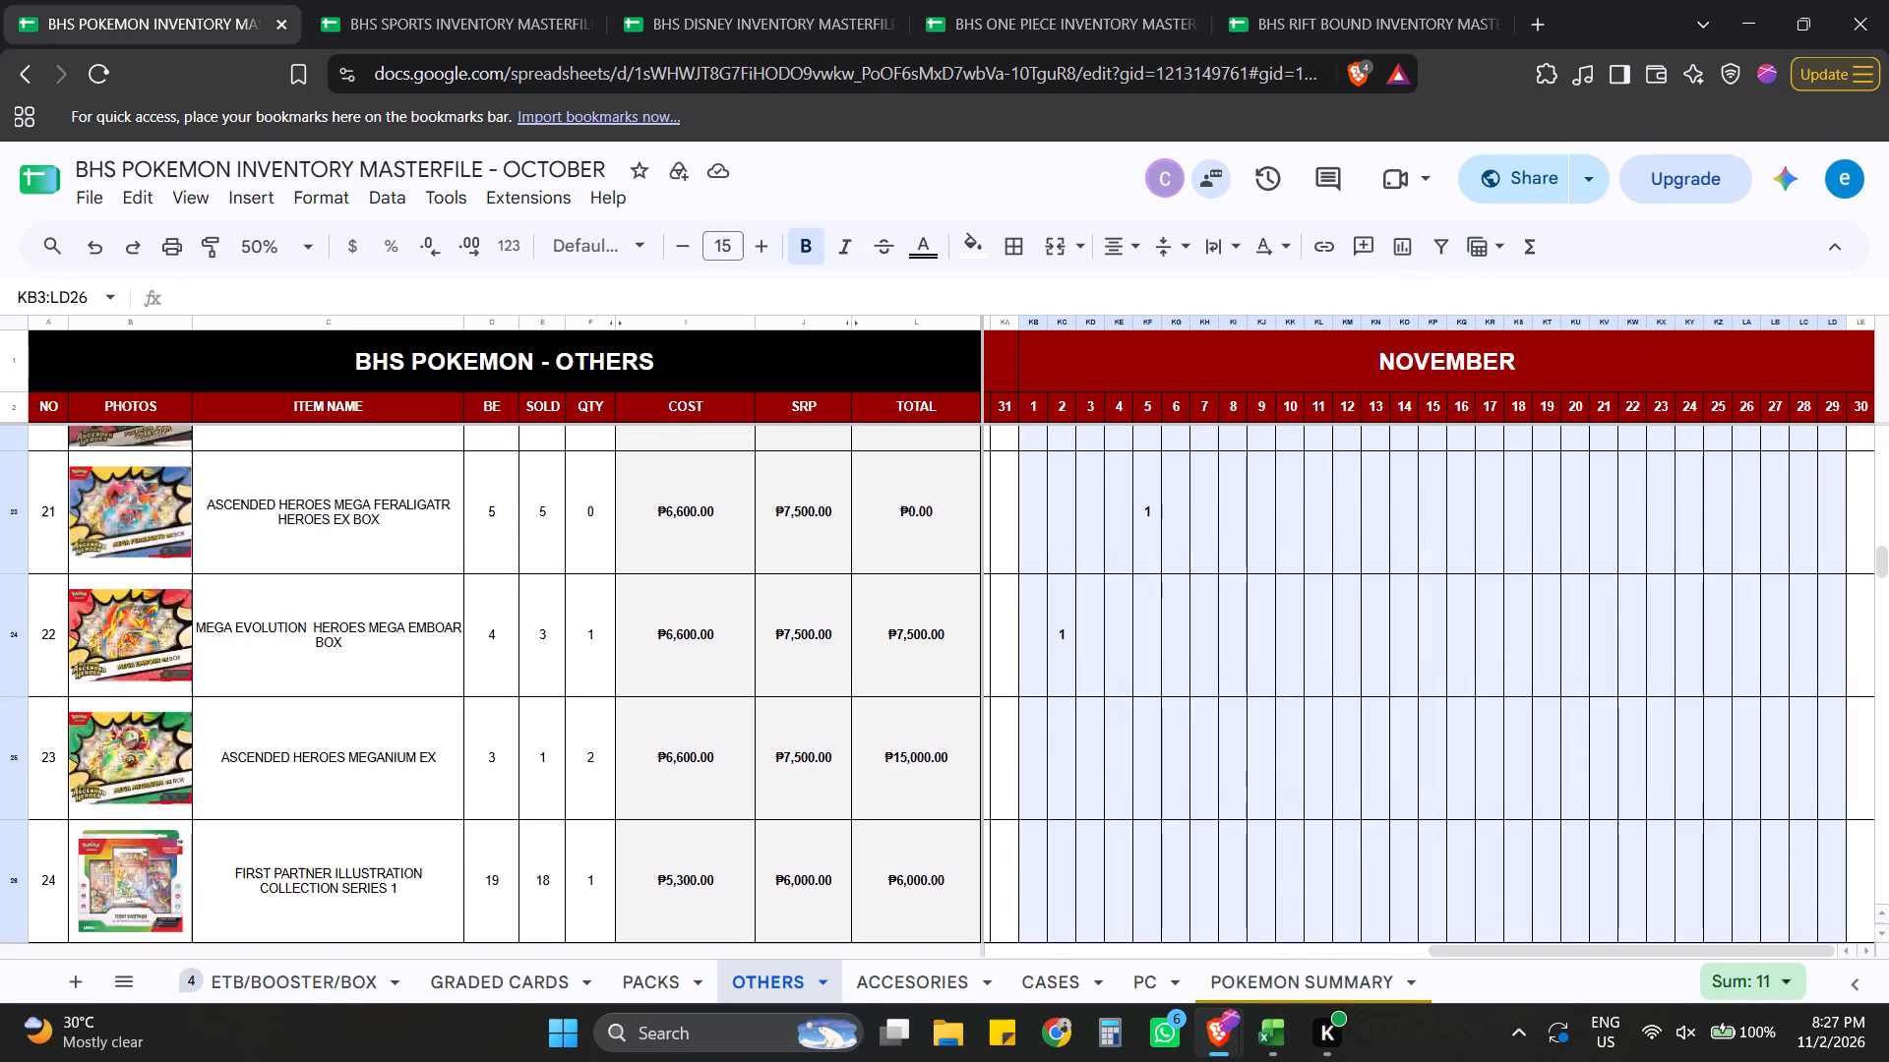
left_click_drag(1824, 1061, 1828, 1061)
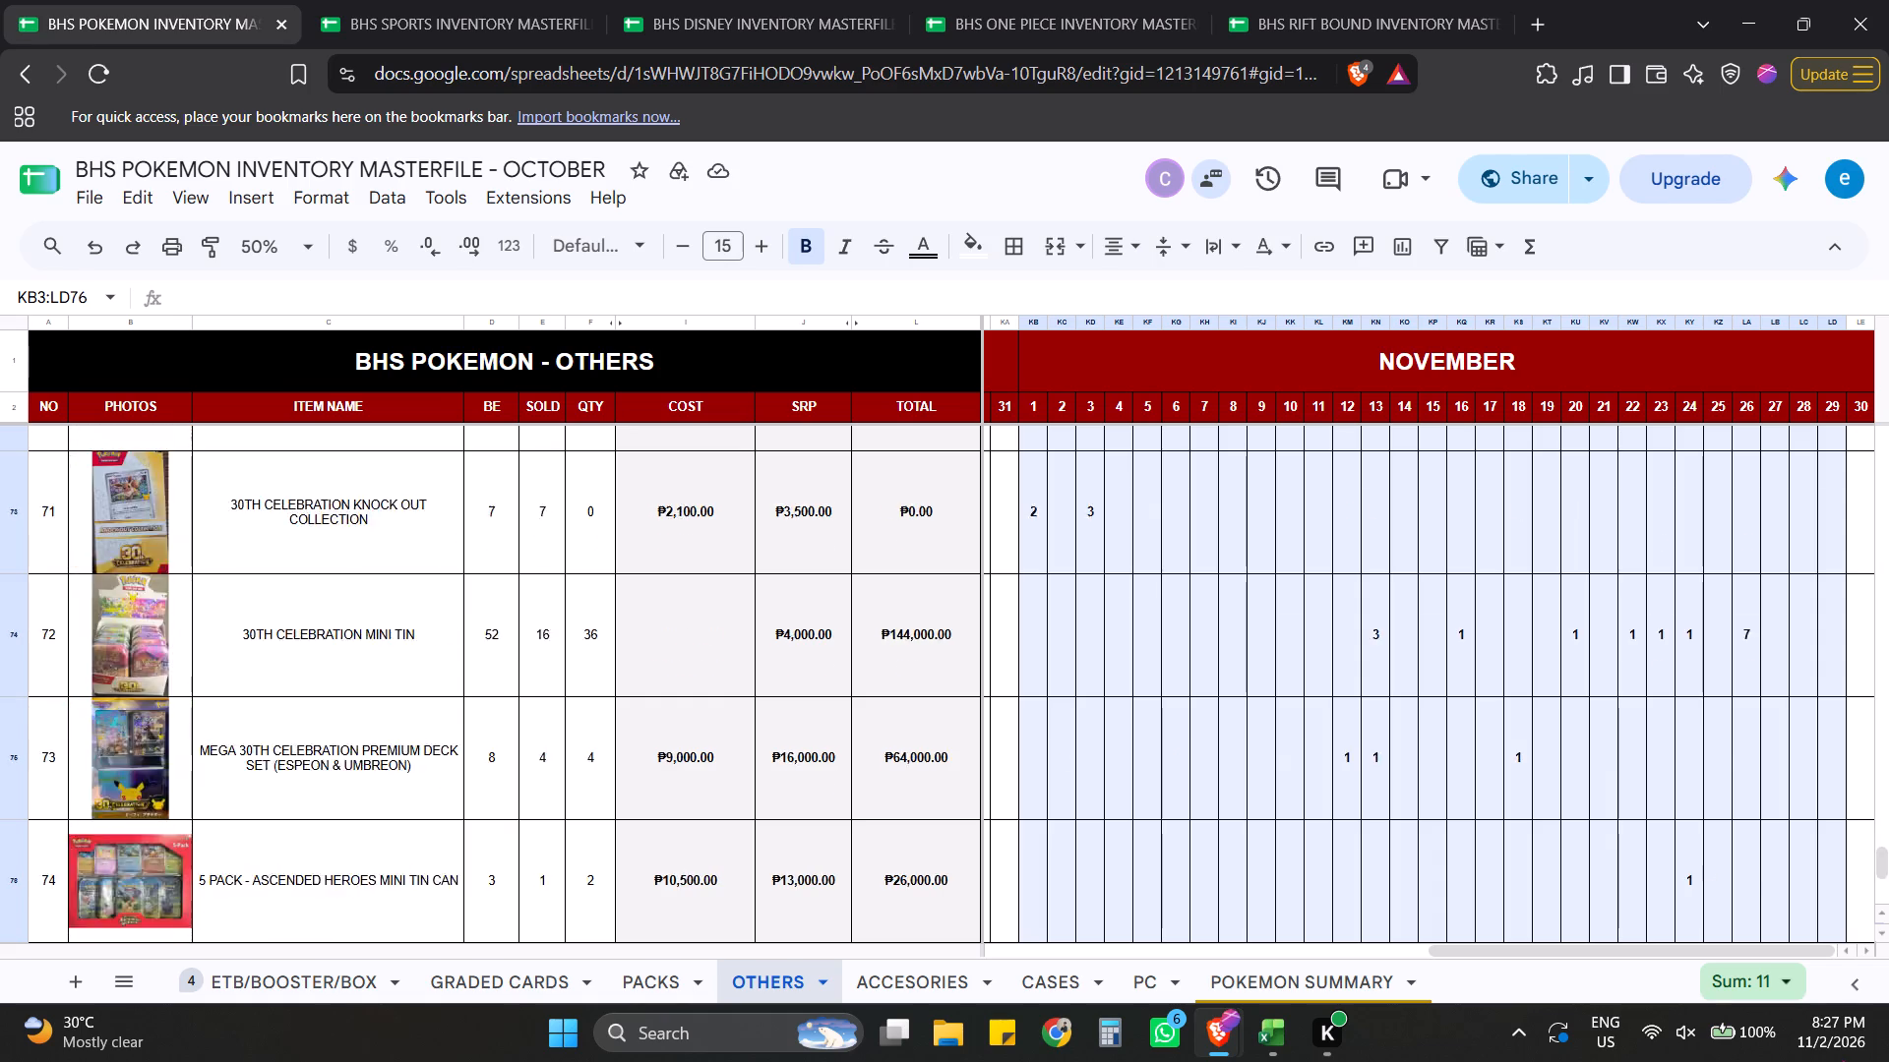
left_click_drag(1828, 1061, 1854, 824)
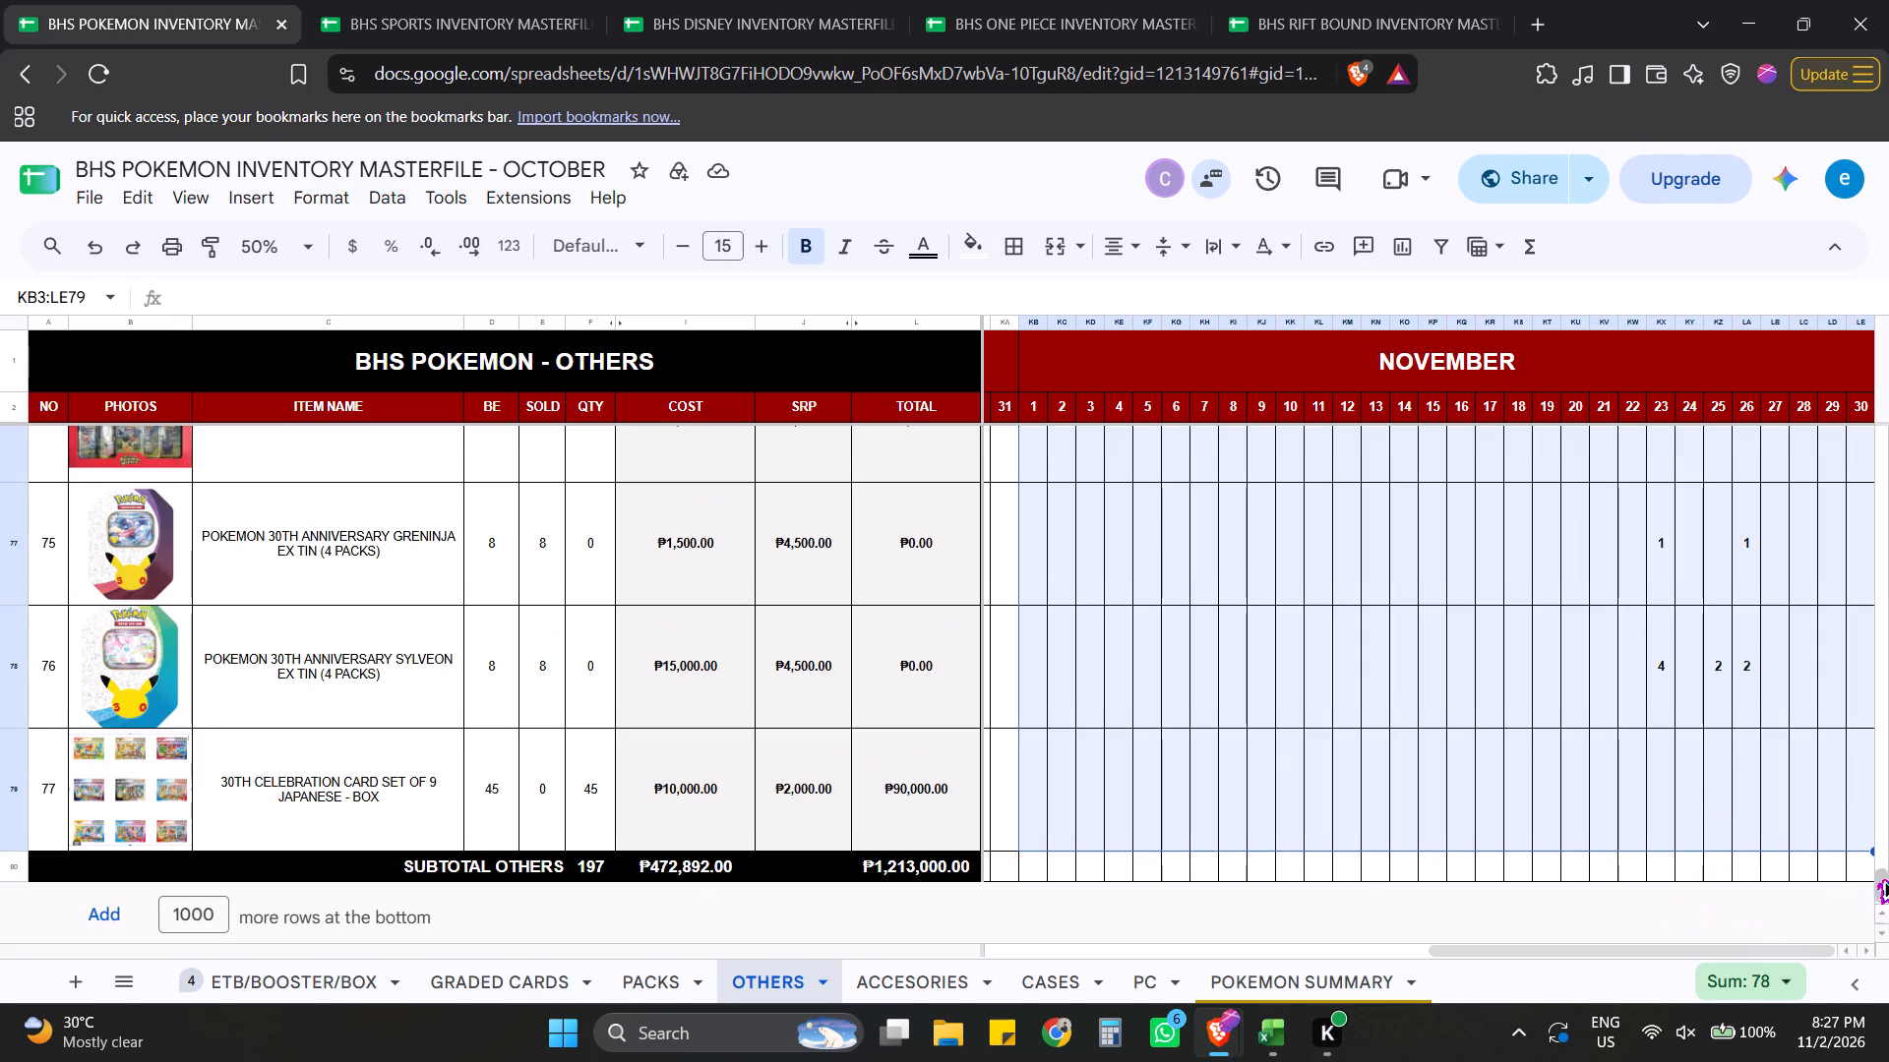
left_click_drag(1883, 884, 1888, 472)
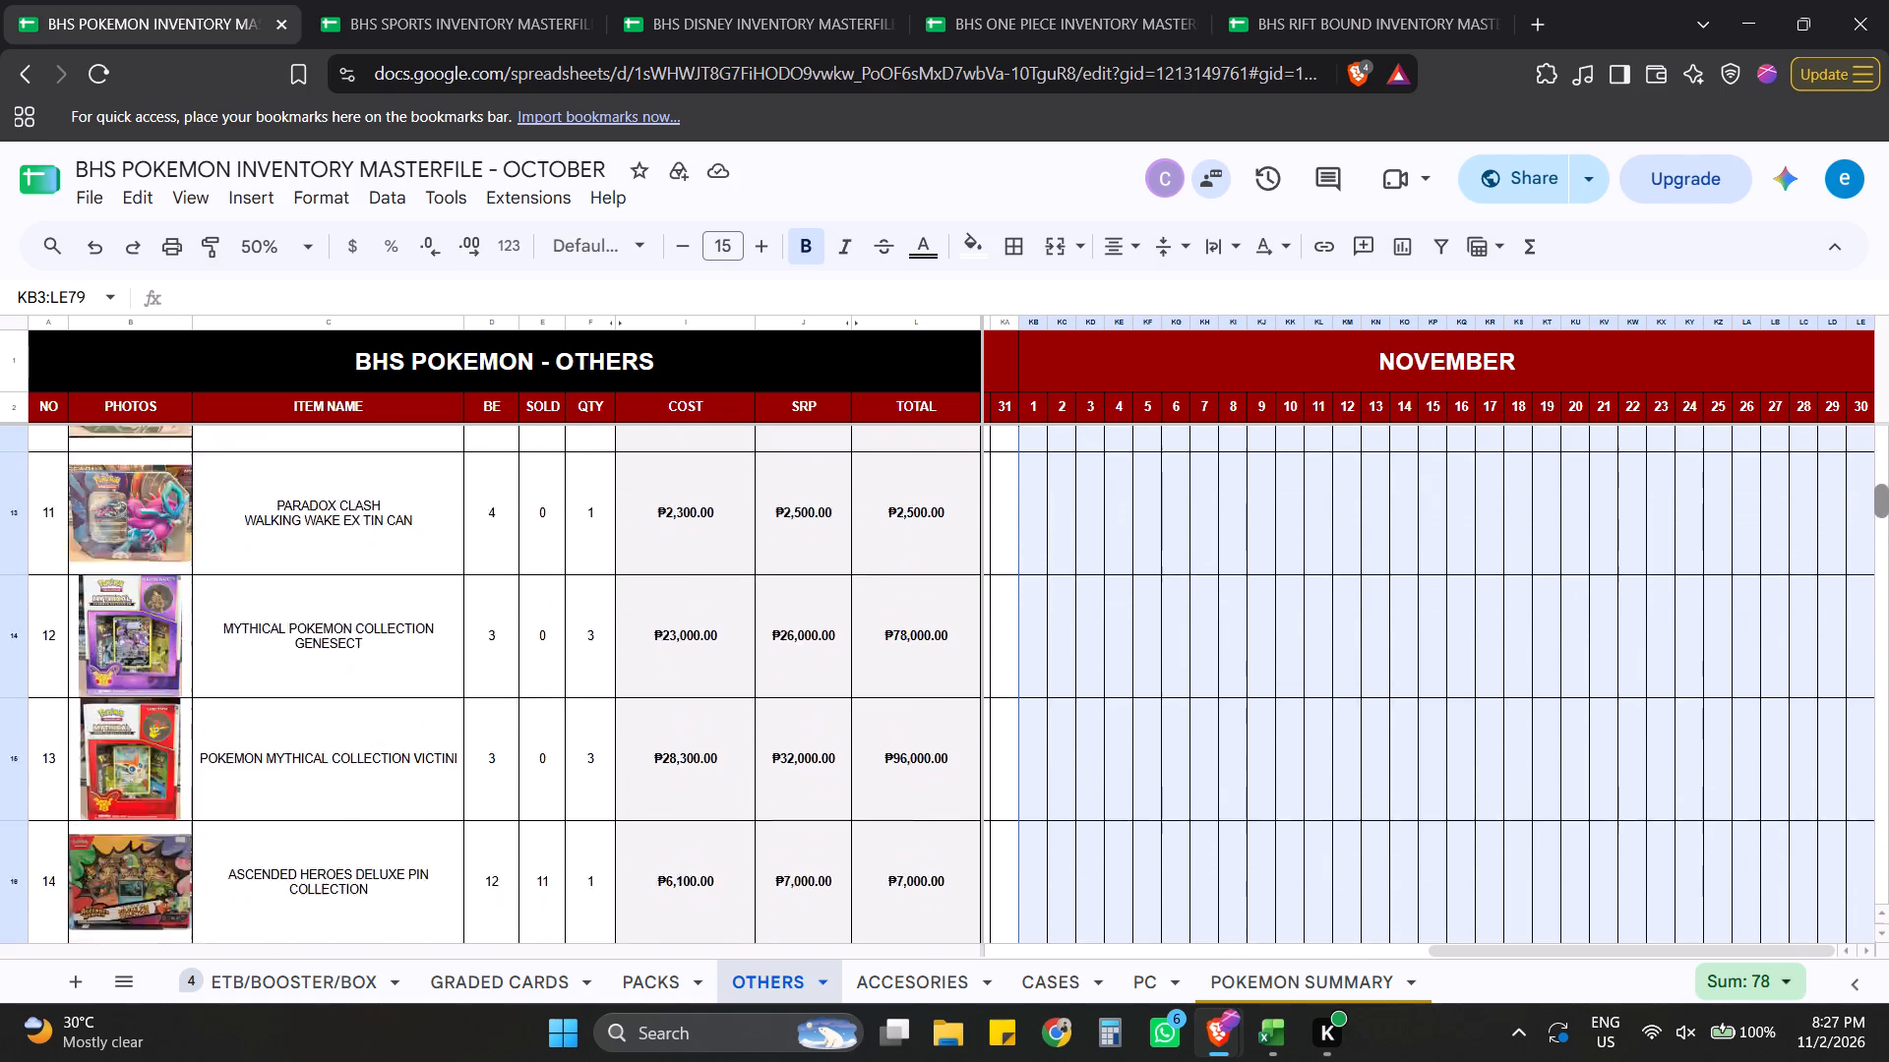
left_click_drag(1888, 472, 1888, 410)
key("Delete")
left_click(1653, 567)
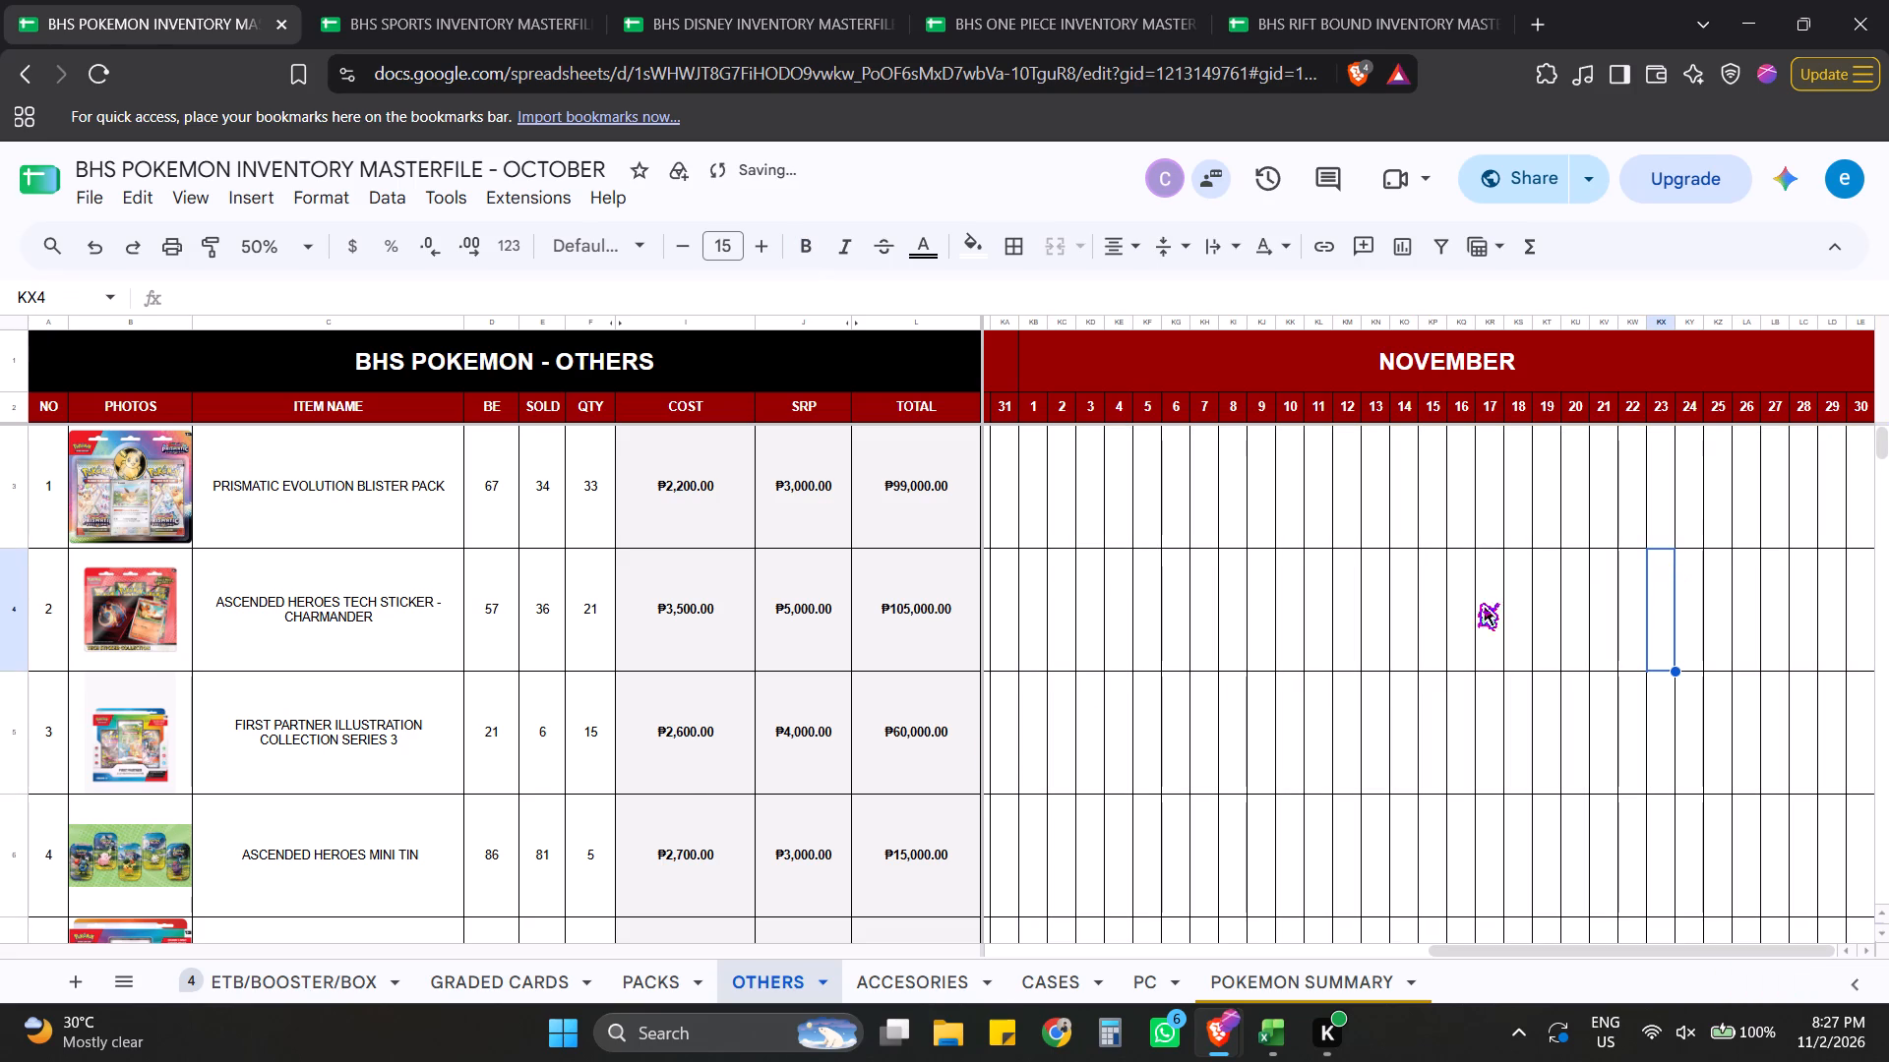
Clear the entries from the November day cells HQ3 to IT10 on the ACCESORIES sheet, leaving out the subtotal row.
left_click(902, 974)
left_click(1404, 707)
scroll(1367, 703, "up", 4)
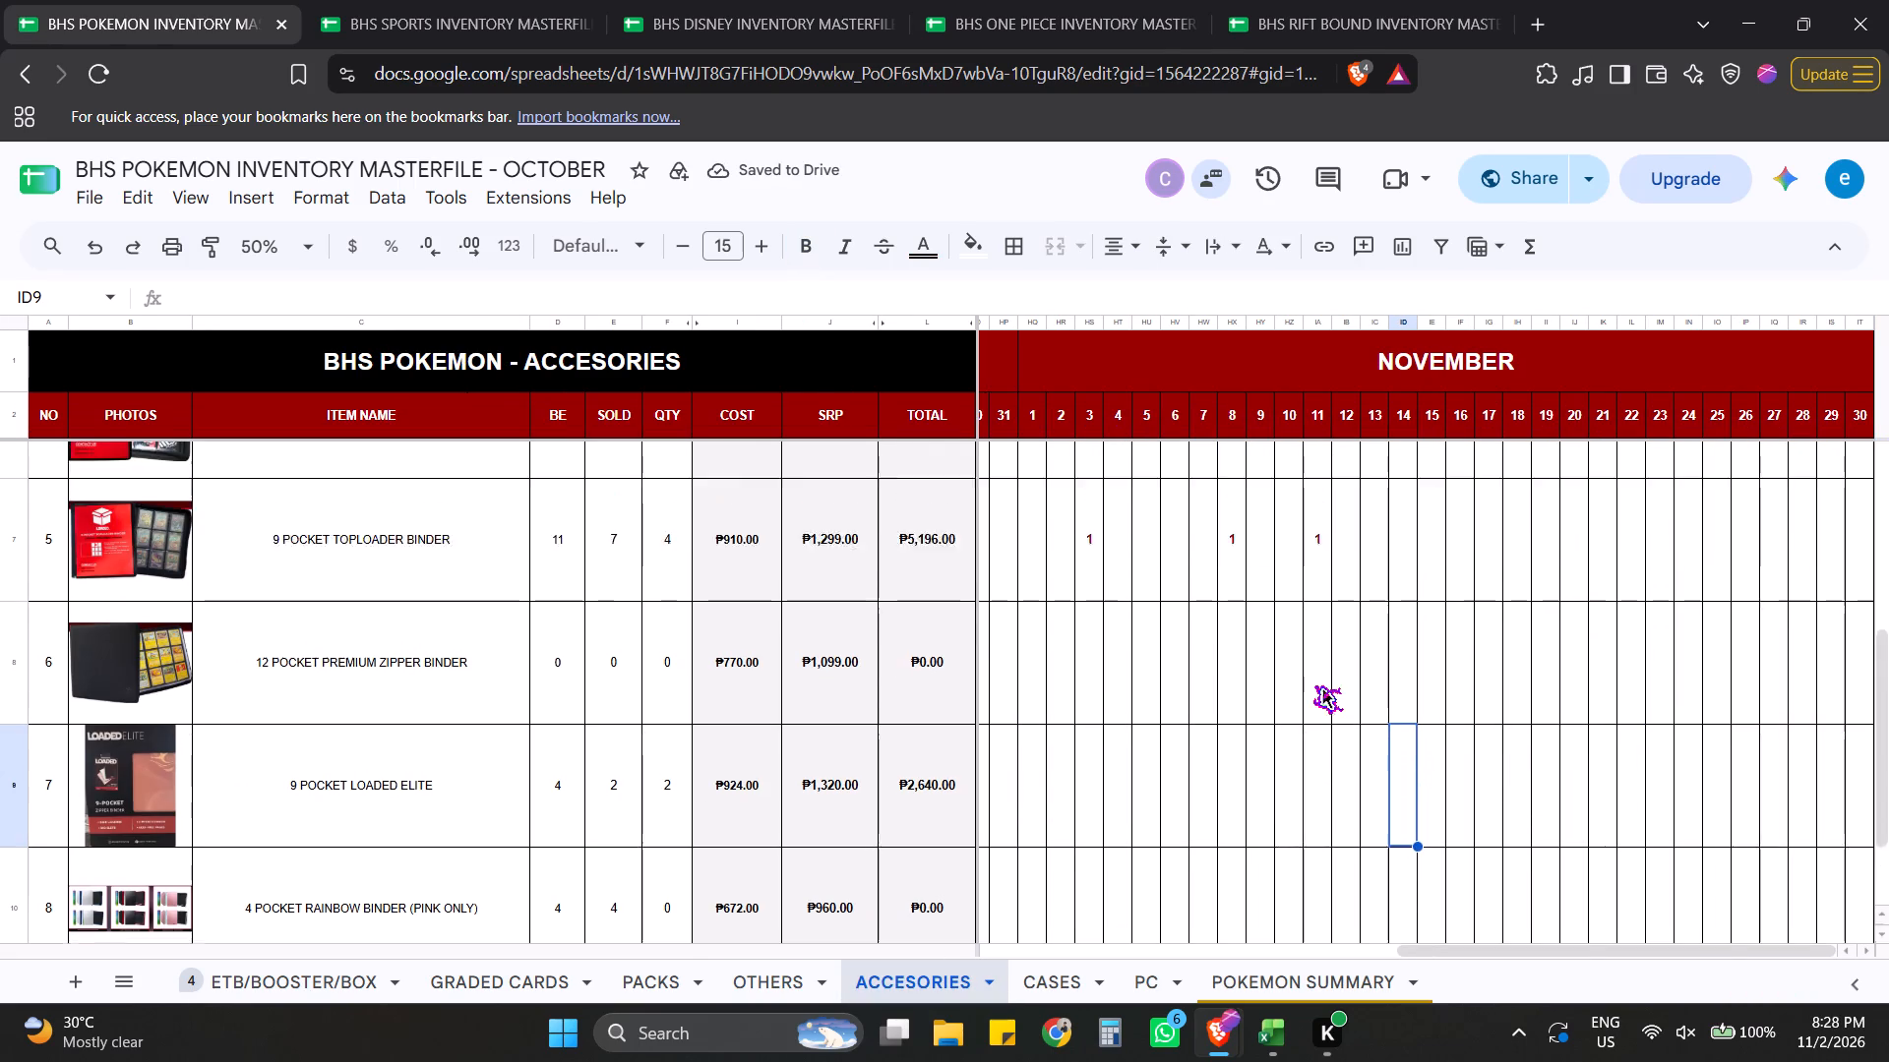
scroll(1313, 684, "up", 11)
left_click_drag(1882, 583, 1881, 470)
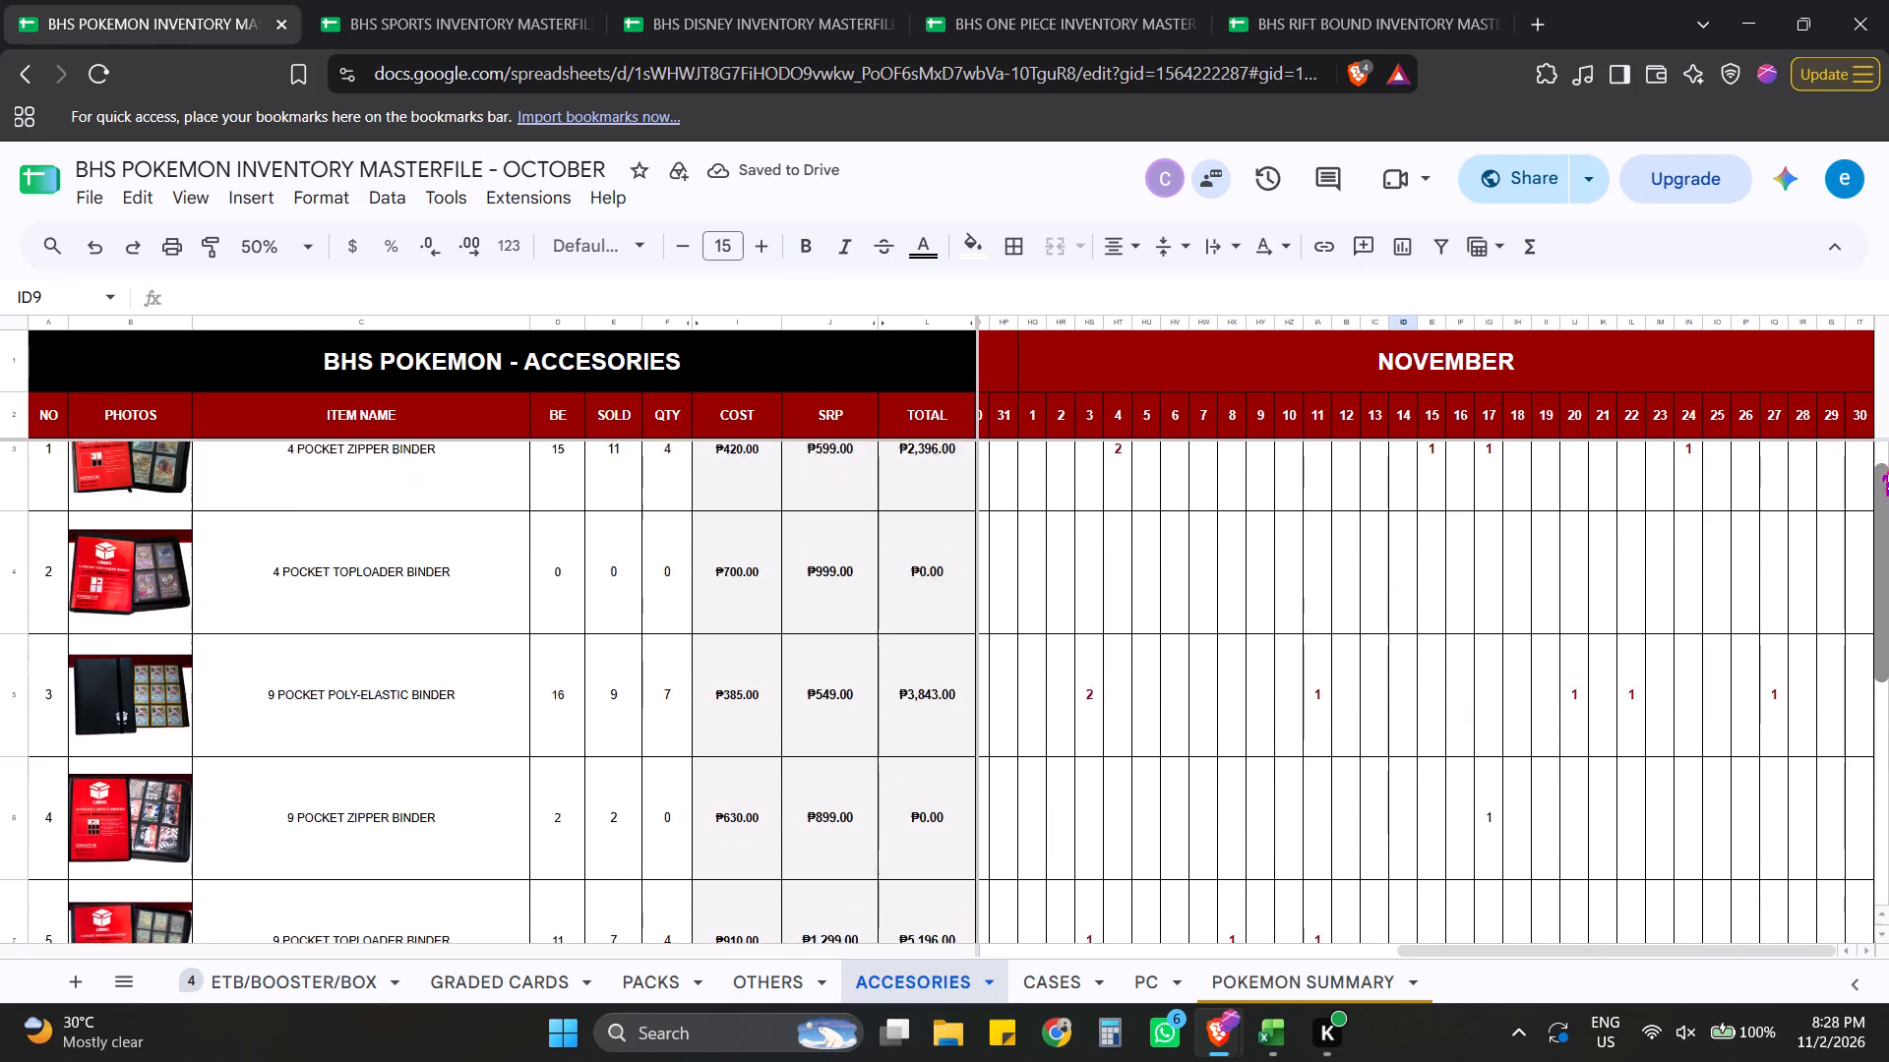
left_click_drag(1881, 470, 1881, 383)
left_click_drag(1023, 484, 1888, 518)
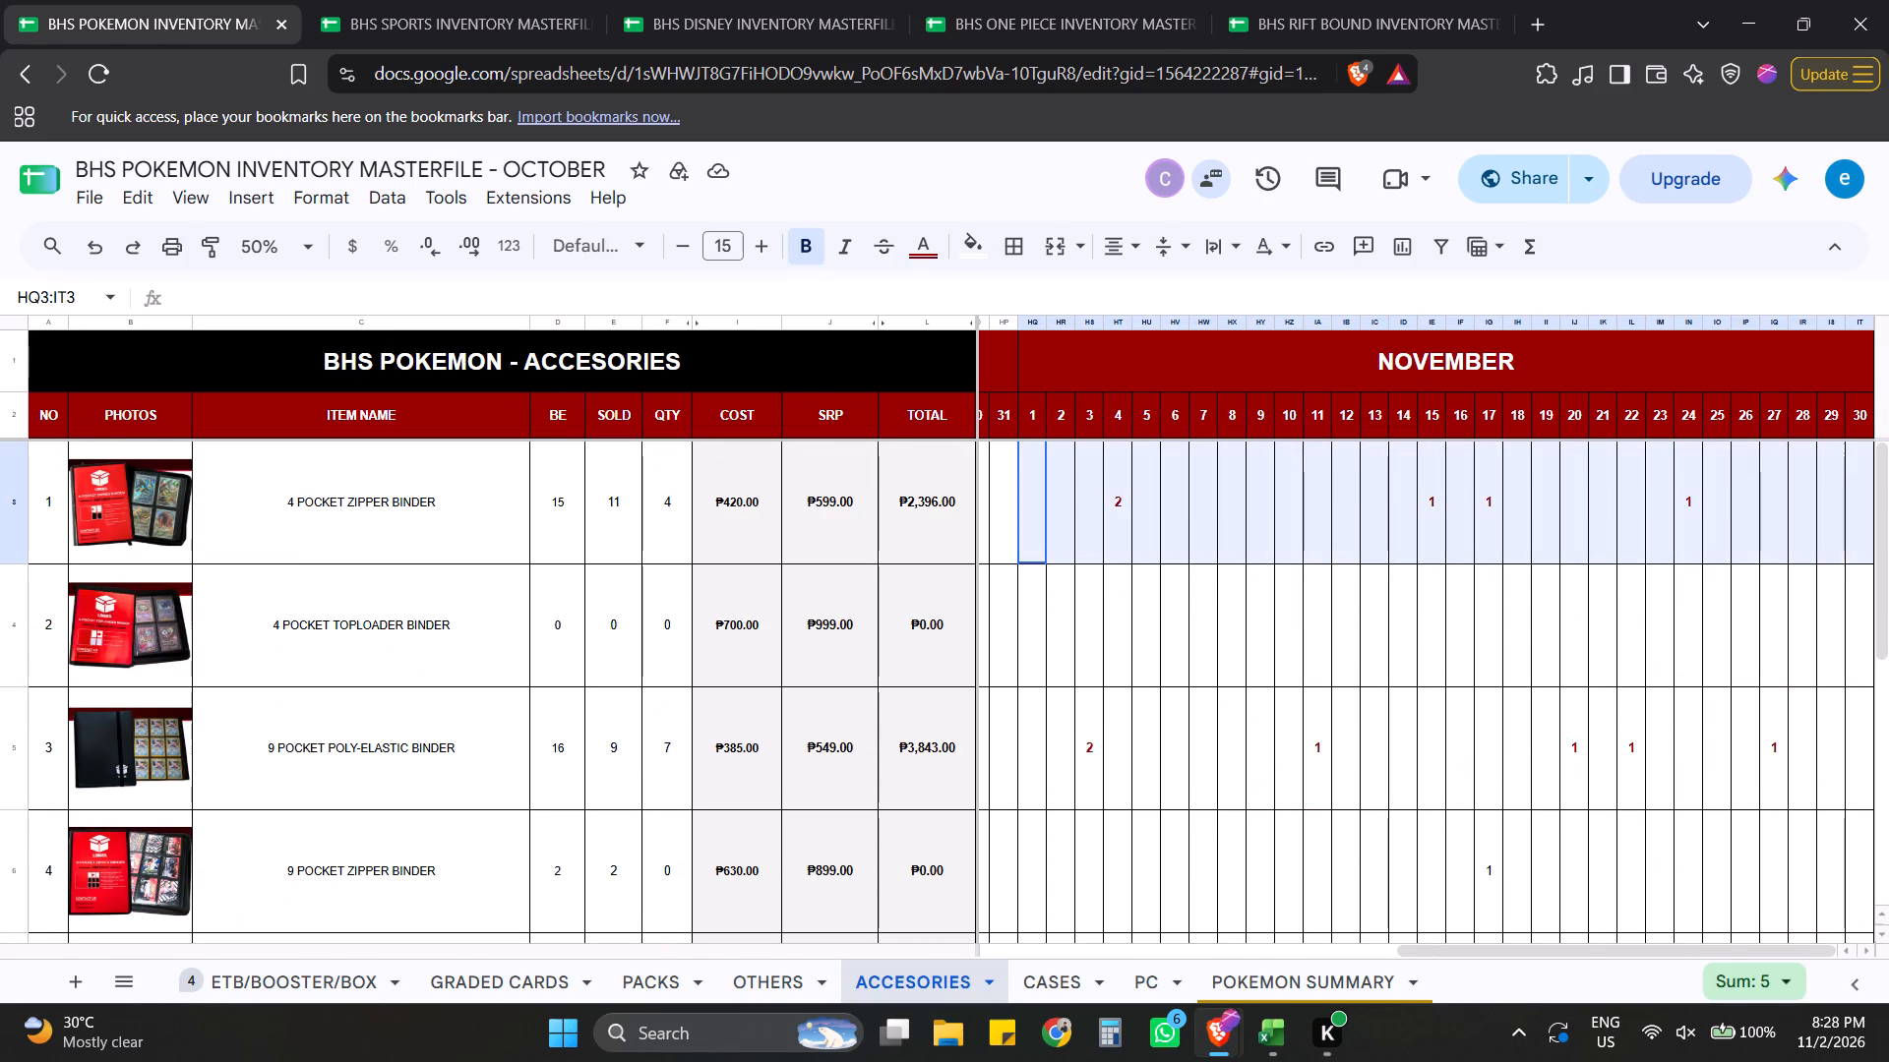
left_click_drag(1888, 518, 1859, 802)
key("Delete")
left_click(1475, 723)
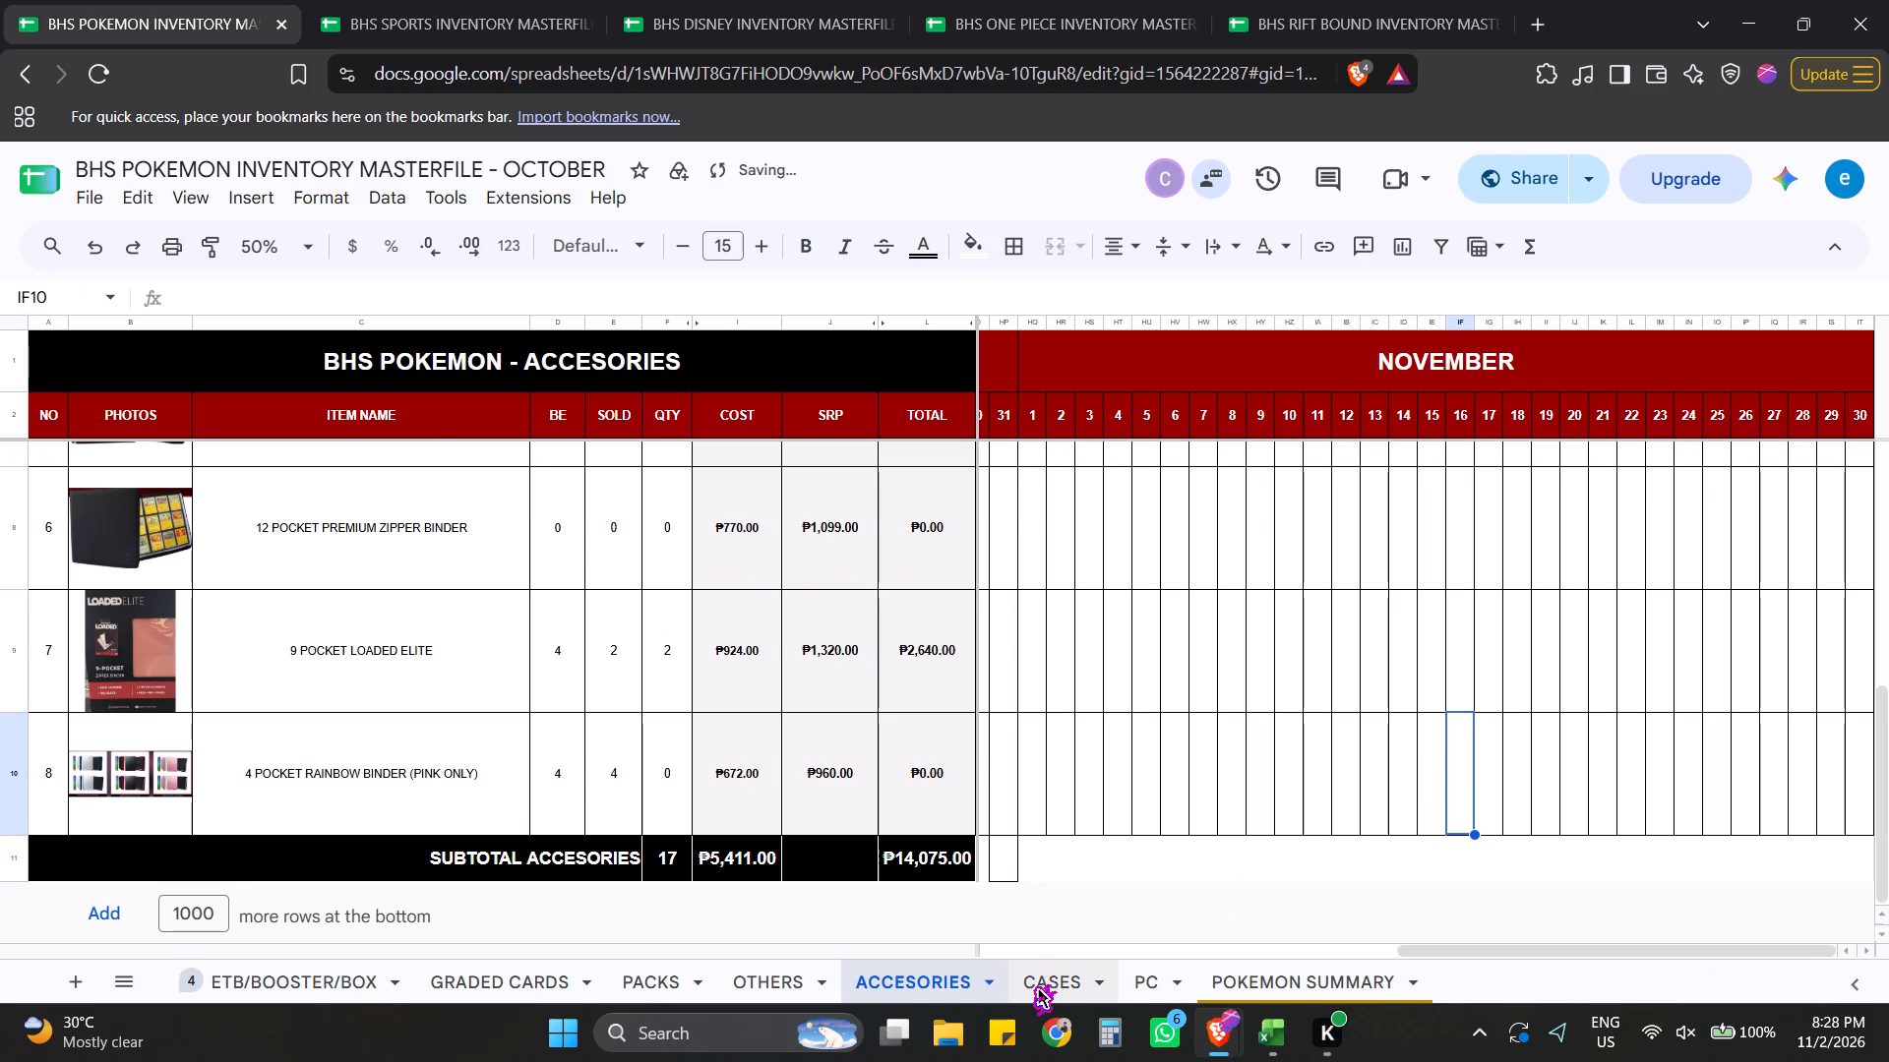
Review the CASES and PC sheets for November columns, and recheck the cleared ACCESORIES, OTHERS, PACKS, GRADED CARDS and ETB/BOOSTER/BOX sheets.
left_click(1028, 984)
left_click(1134, 973)
left_click(1058, 972)
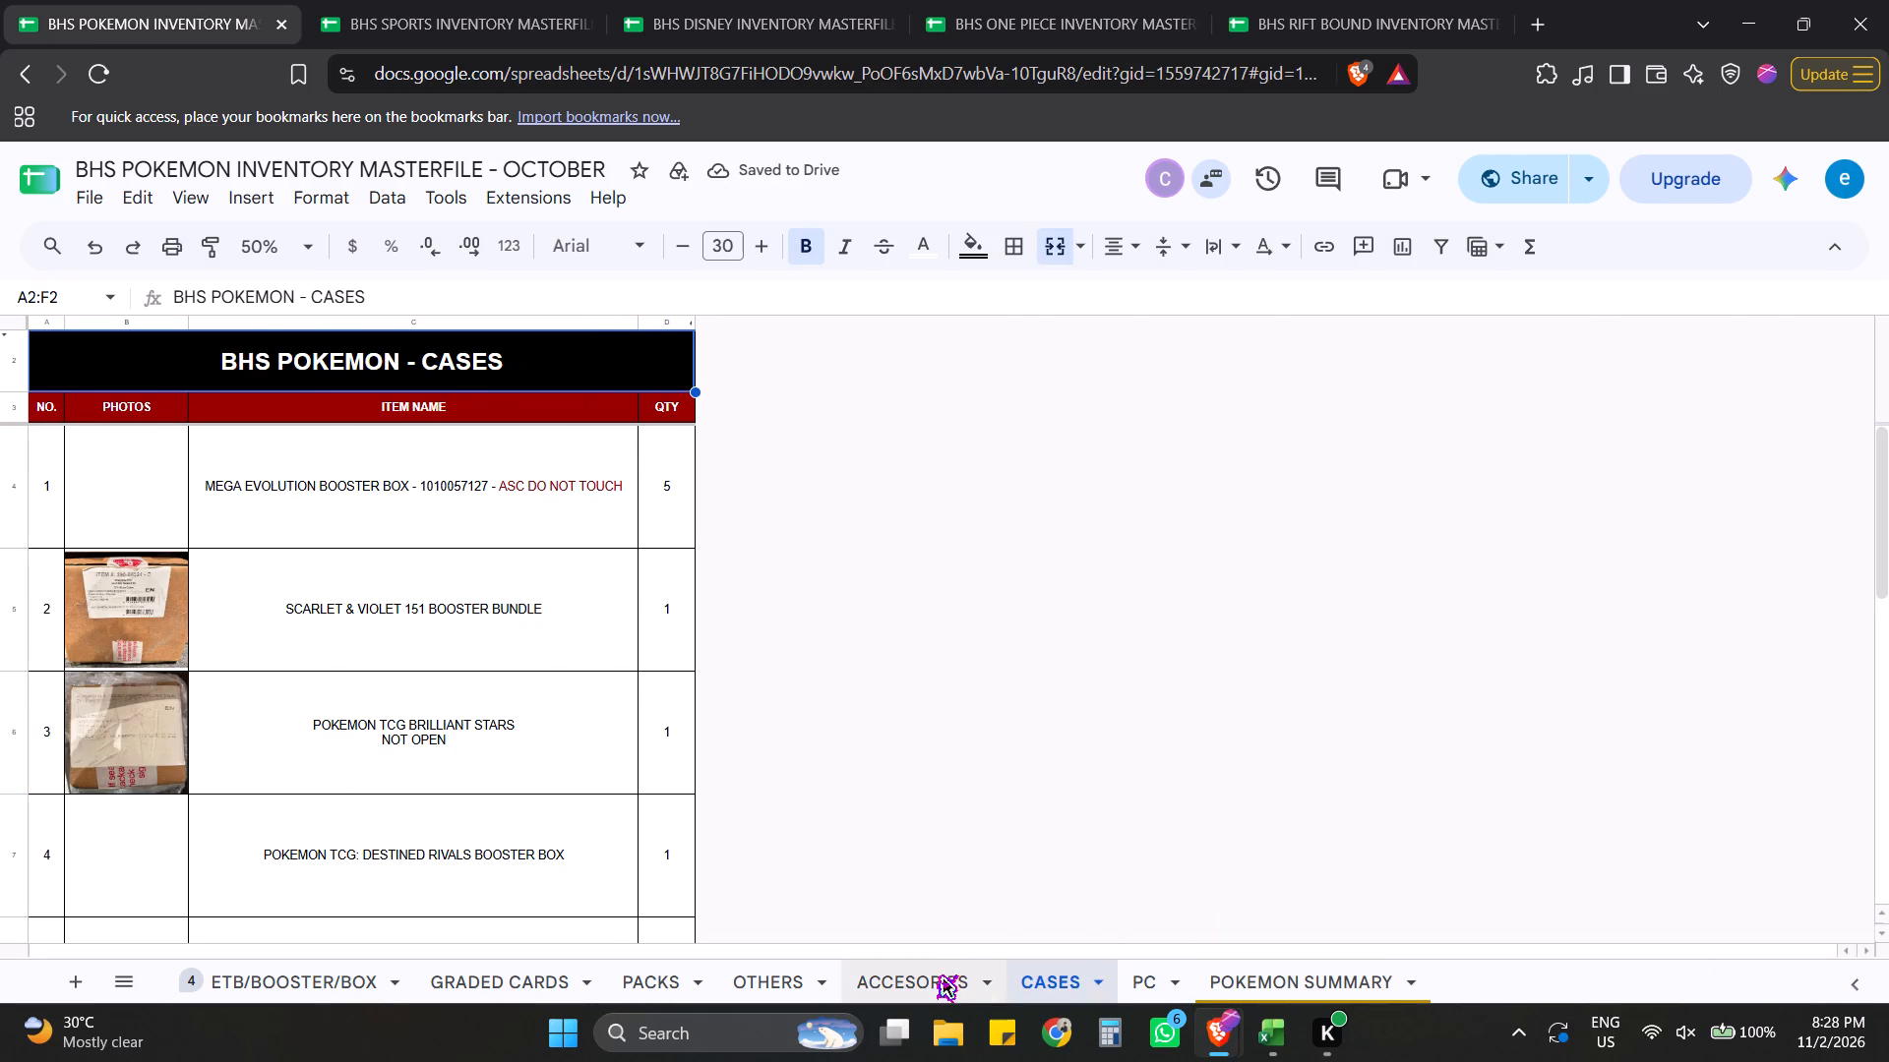
left_click(906, 973)
left_click(756, 973)
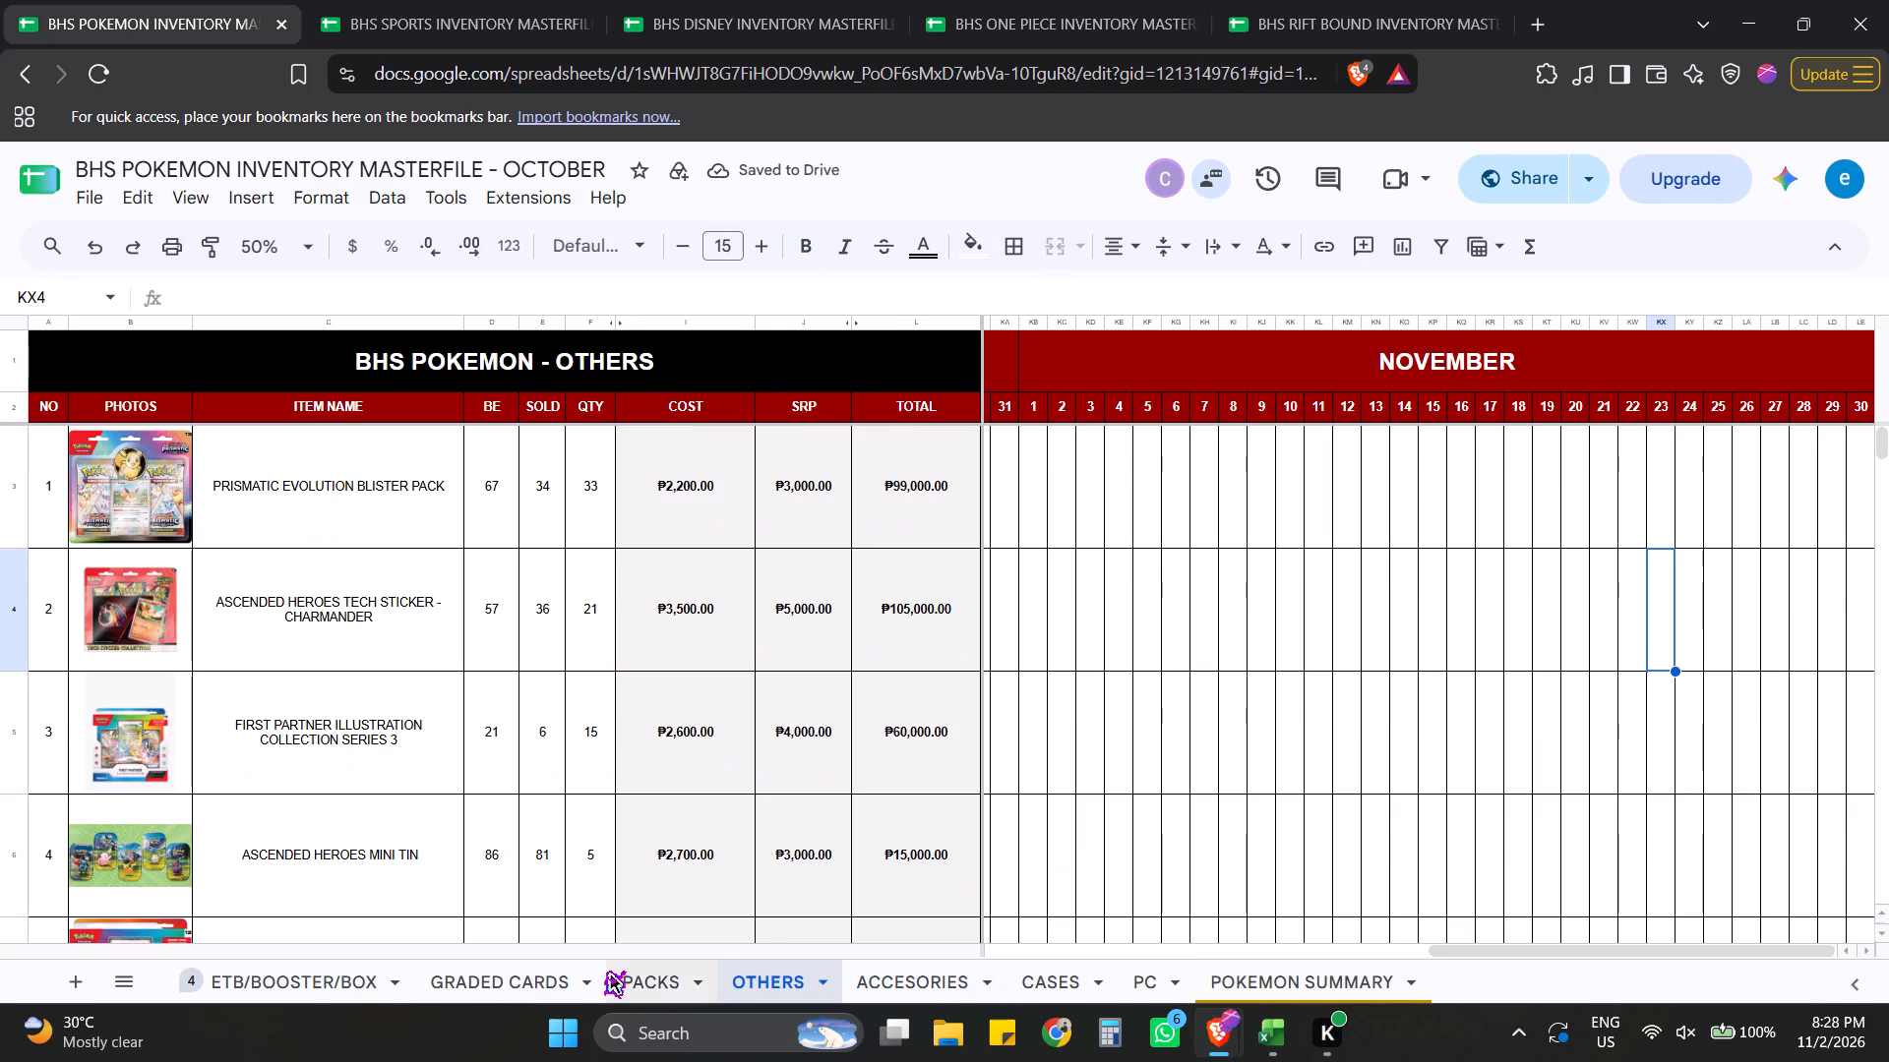
left_click(663, 972)
left_click(510, 980)
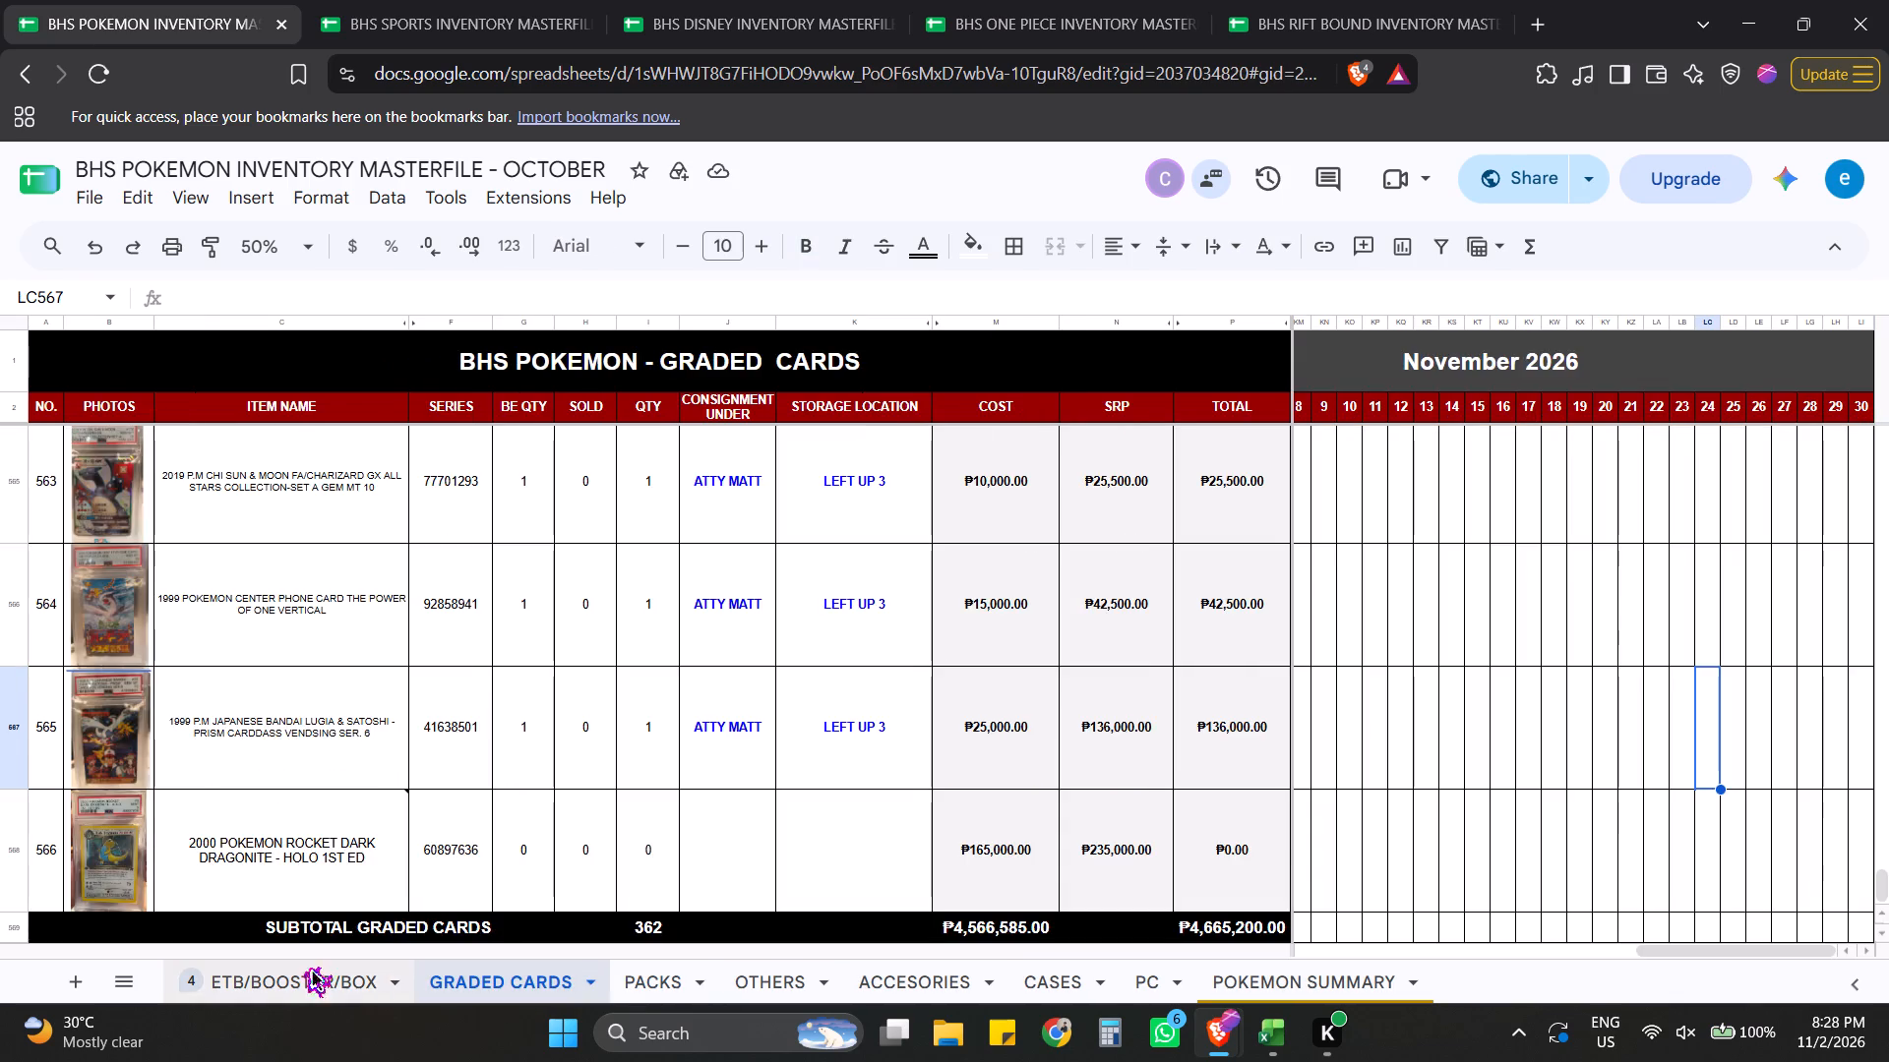
left_click(303, 967)
Place the BHS ONE PIECE inventory masterfile ahead of the BHS DISNEY one in the browser and open it.
left_click(462, 0)
left_click(810, 0)
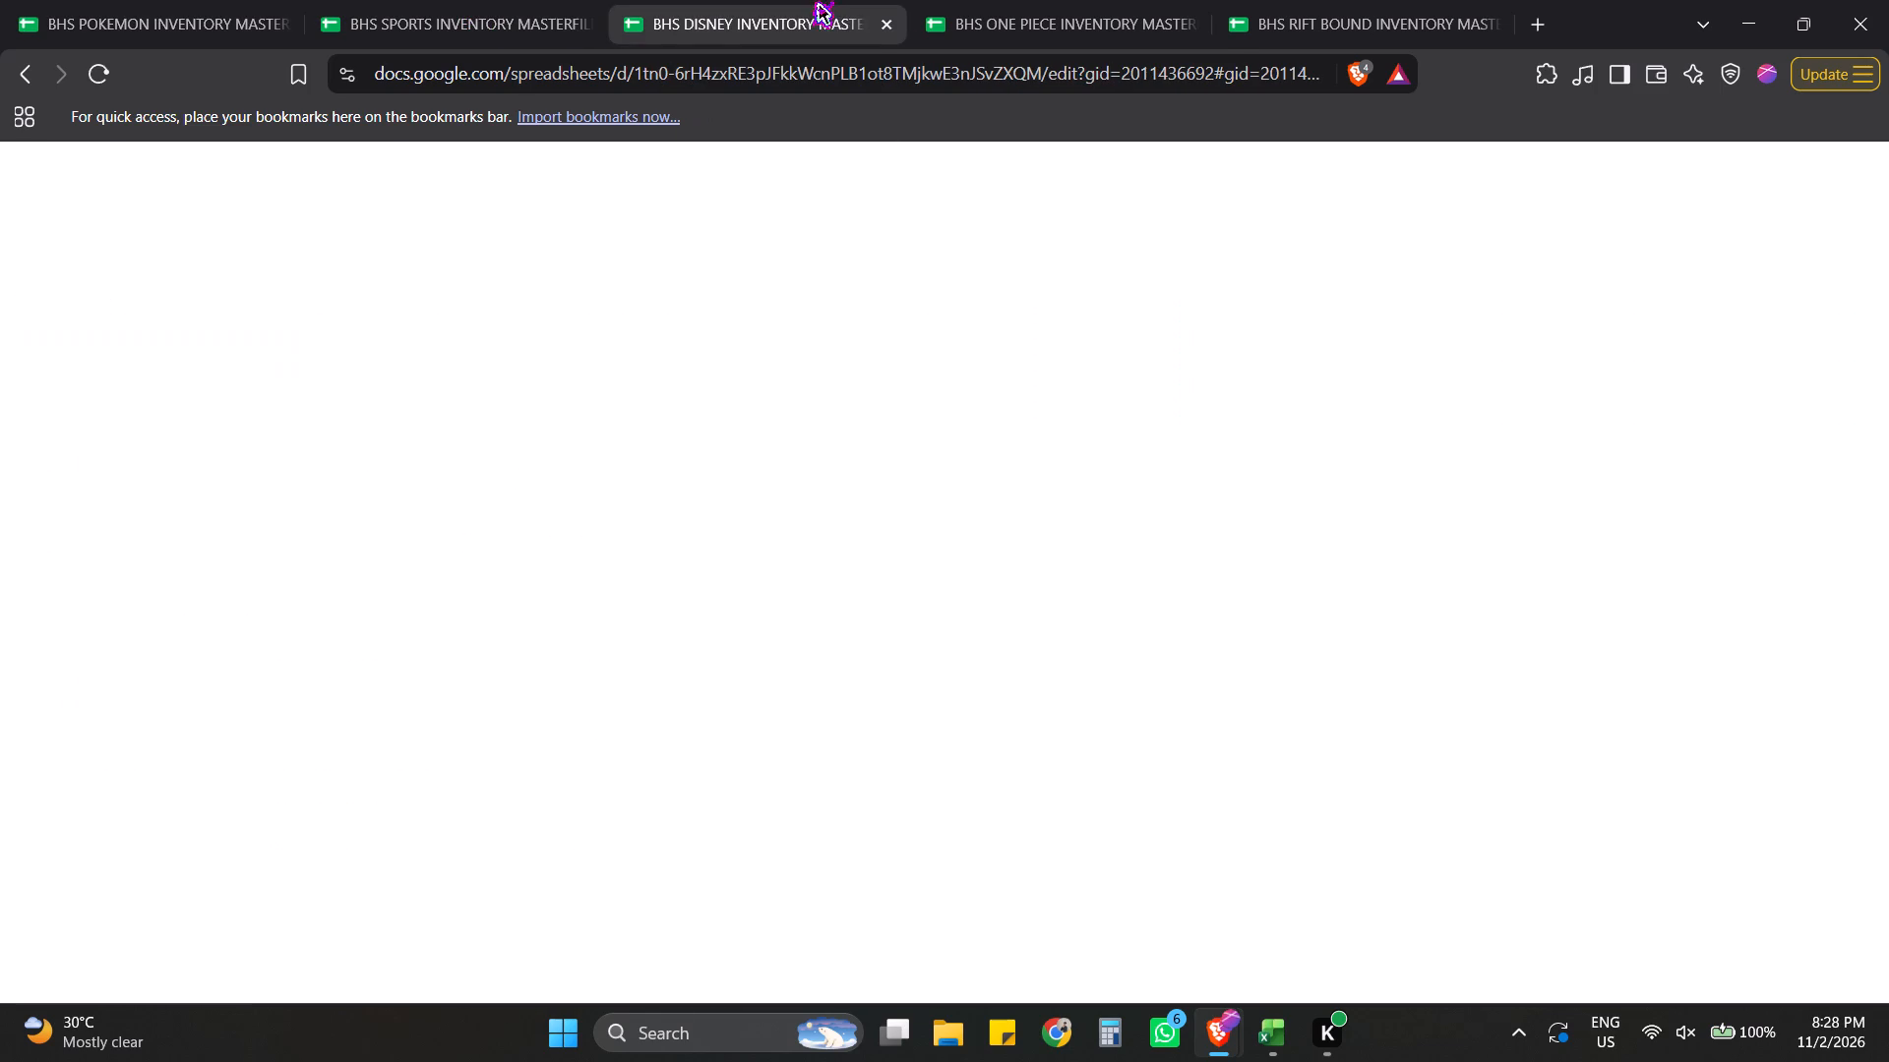
left_click_drag(1039, 0, 706, 5)
left_click(718, 0)
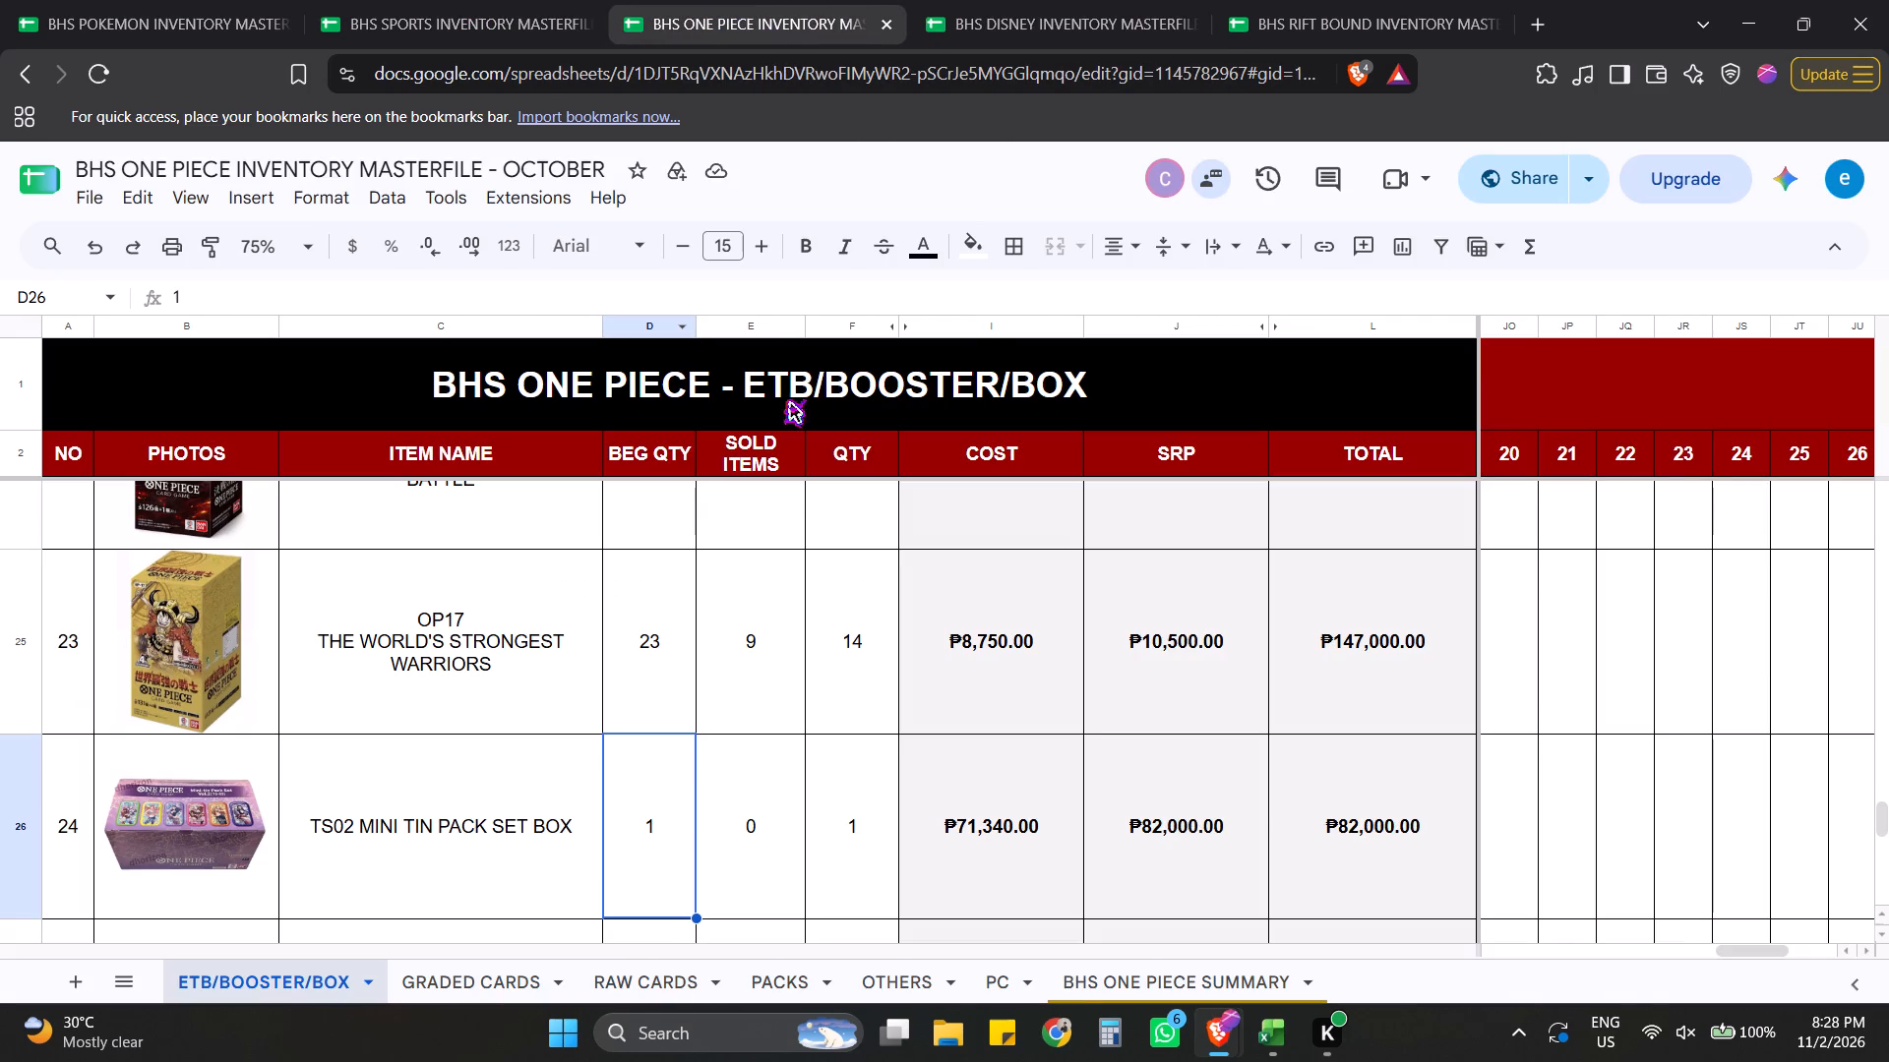
Insert one column after the October 30 column on the ETB/BOOSTER/BOX sheet, with the zoom set to 50%.
left_click(266, 985)
left_click(293, 244)
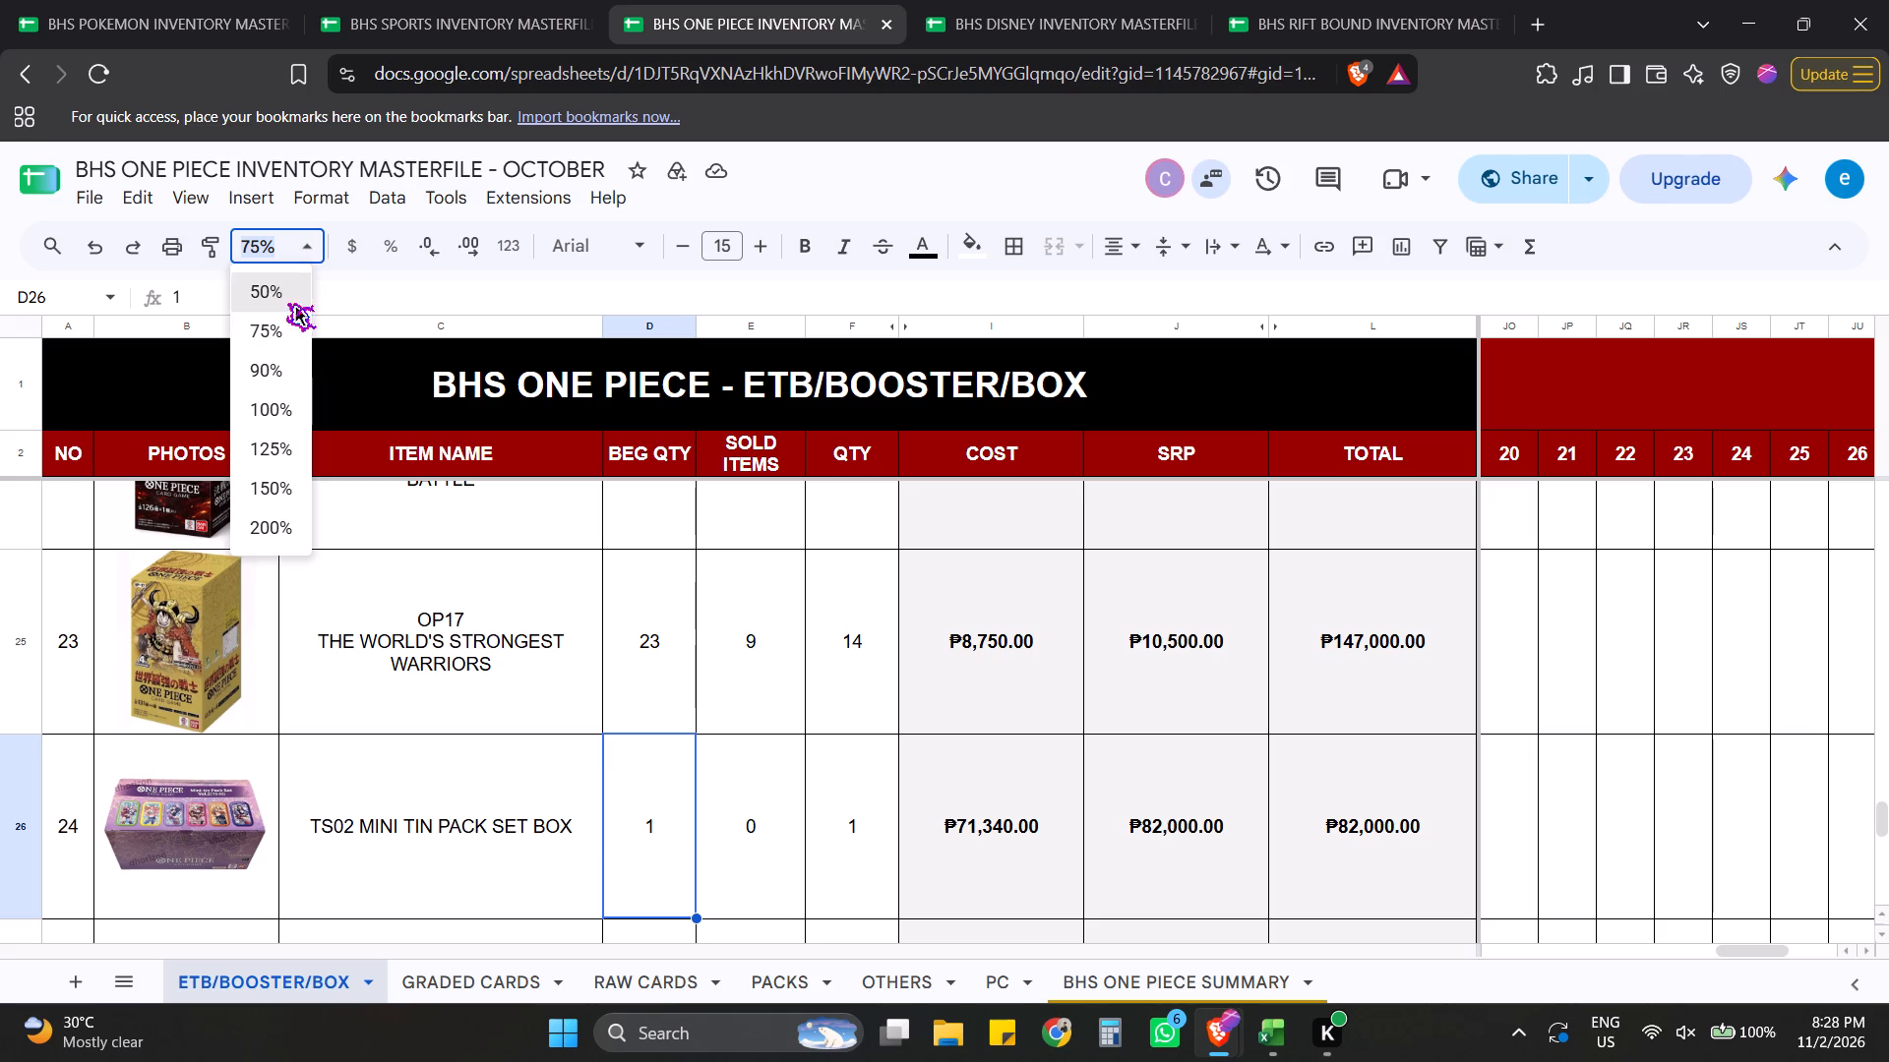
left_click(277, 293)
left_click(1334, 515)
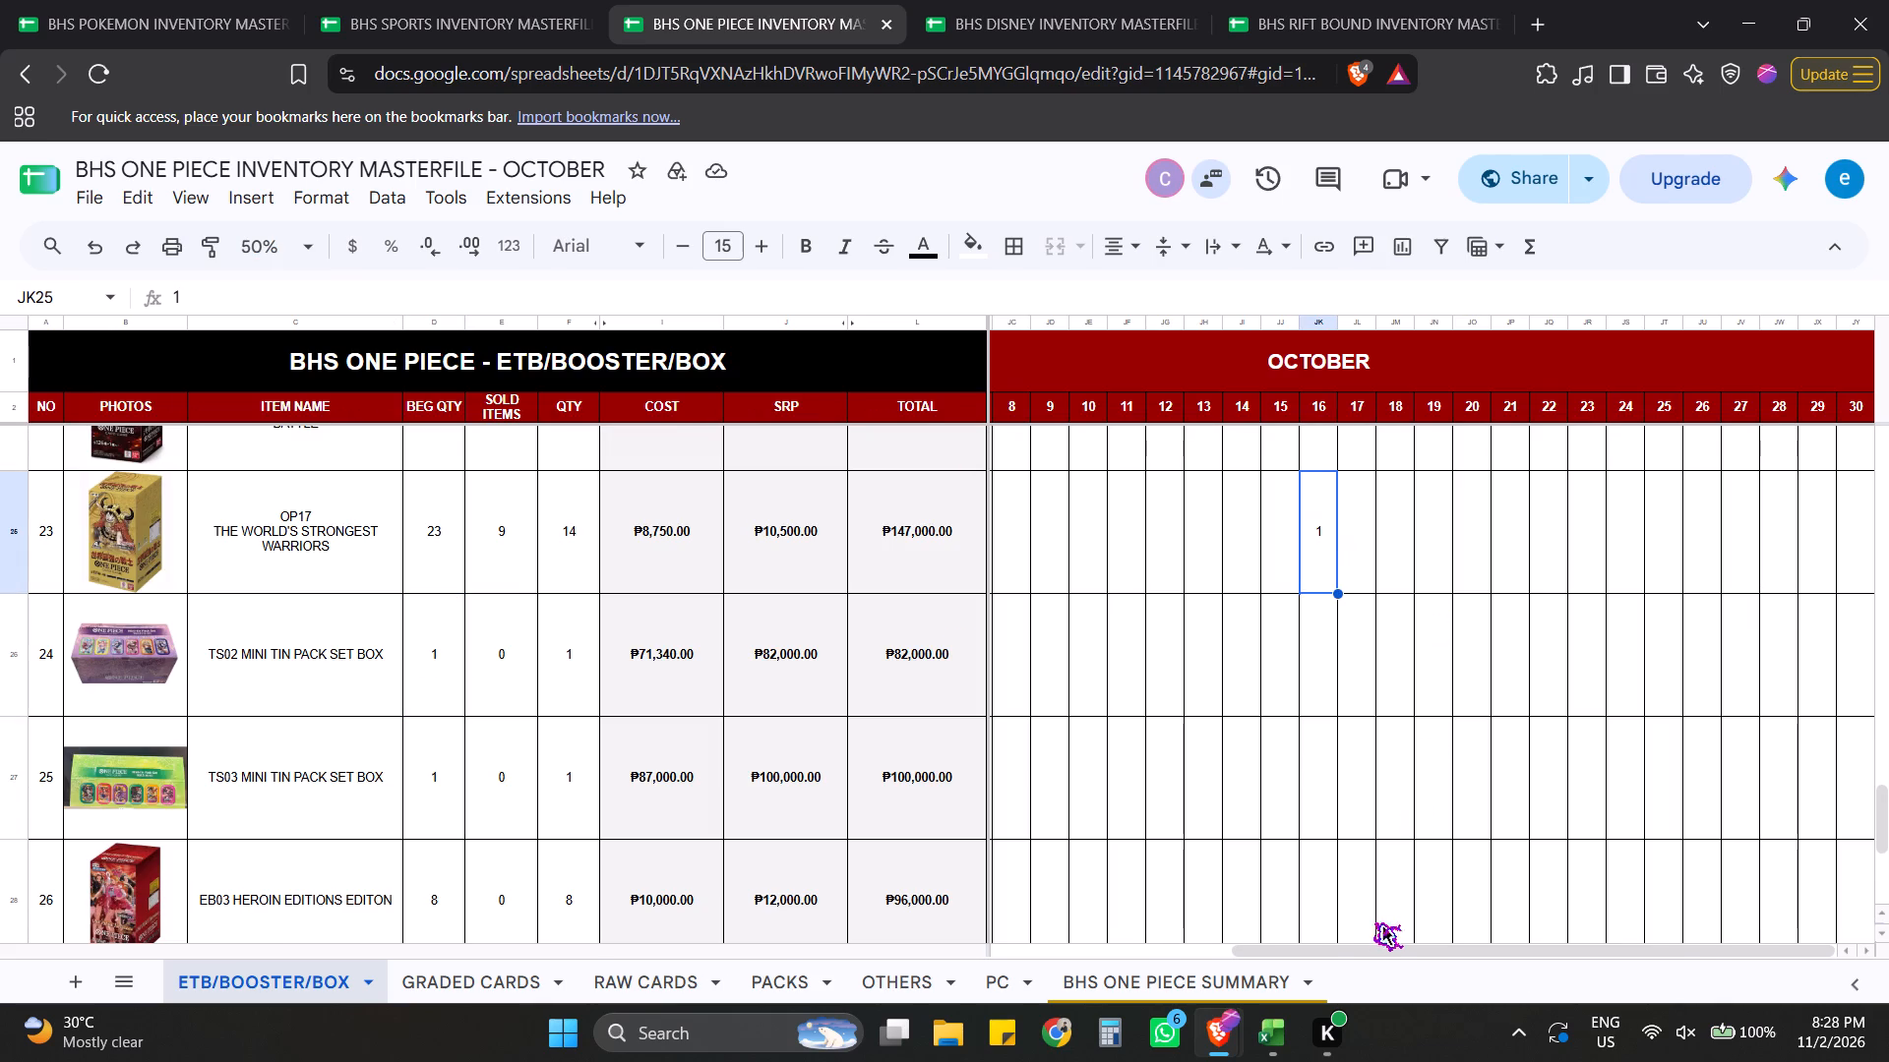
left_click_drag(1372, 958, 1488, 955)
left_click_drag(1493, 953, 1586, 941)
left_click(1847, 322)
right_click(1848, 322)
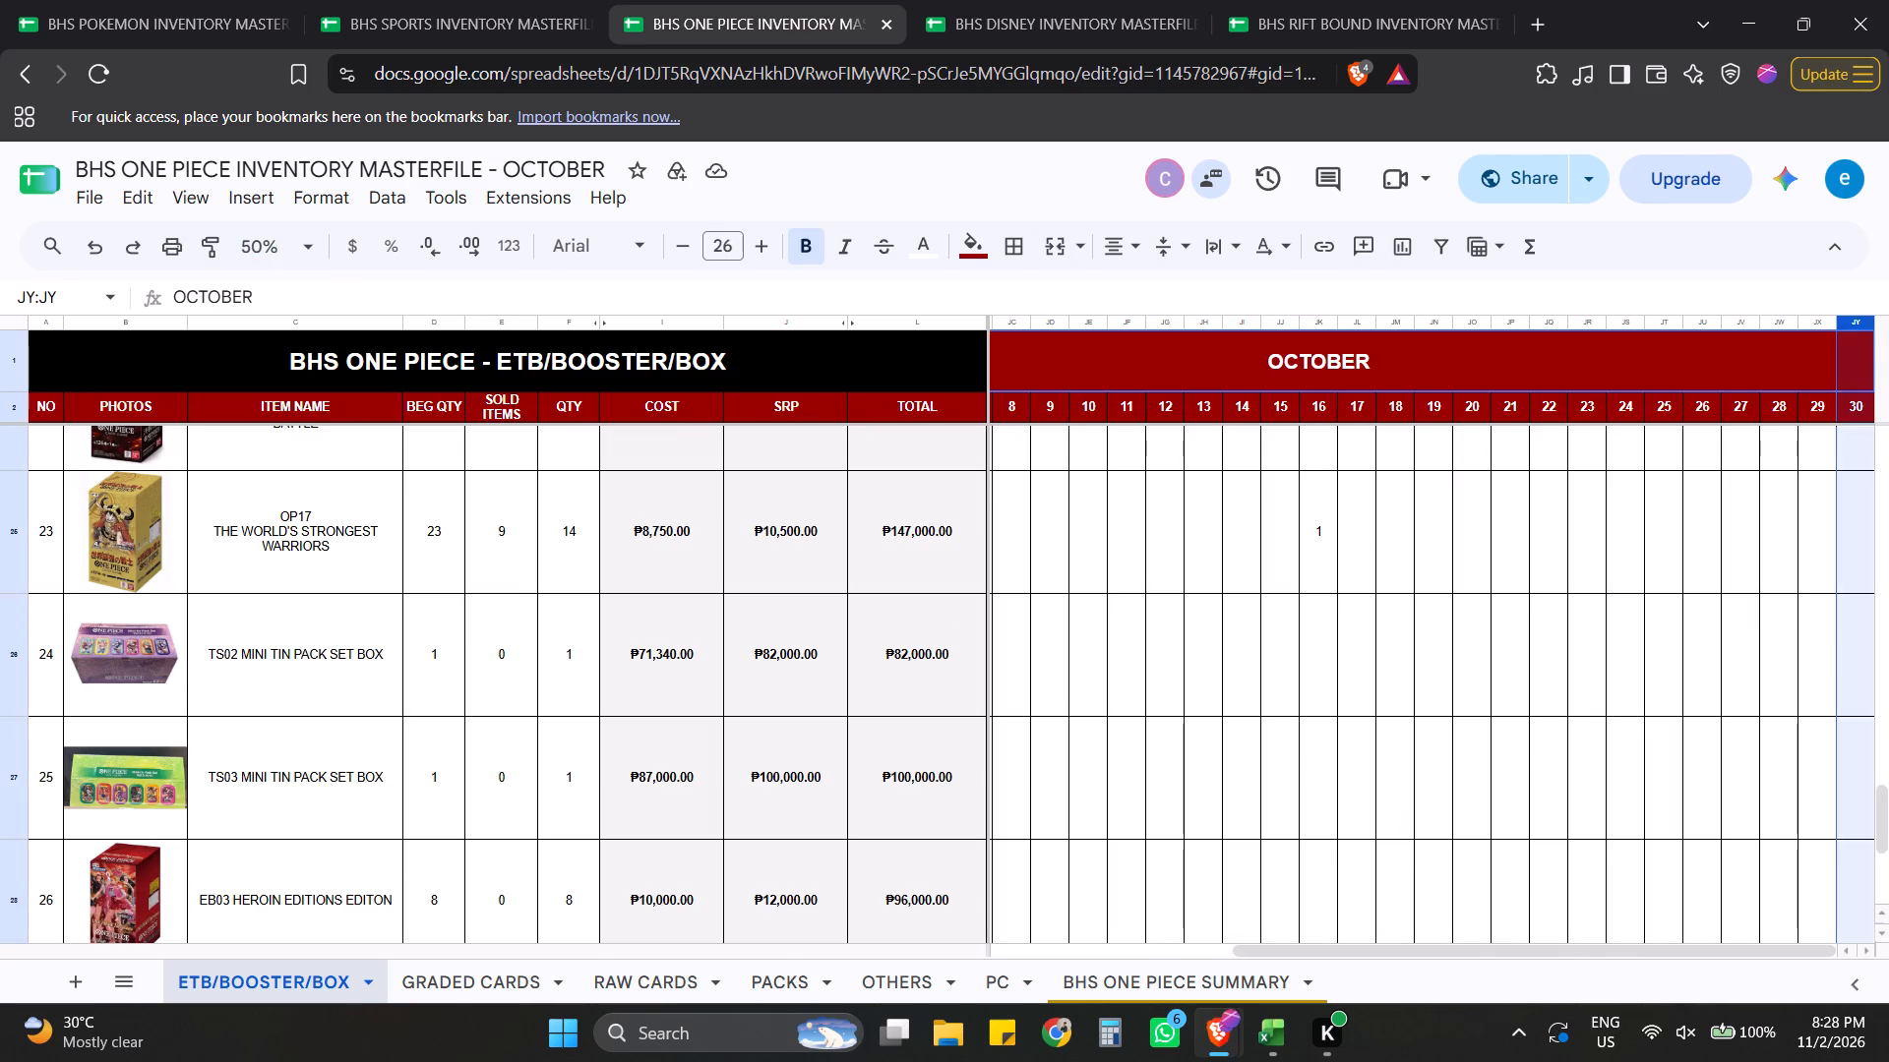
left_click(1658, 482)
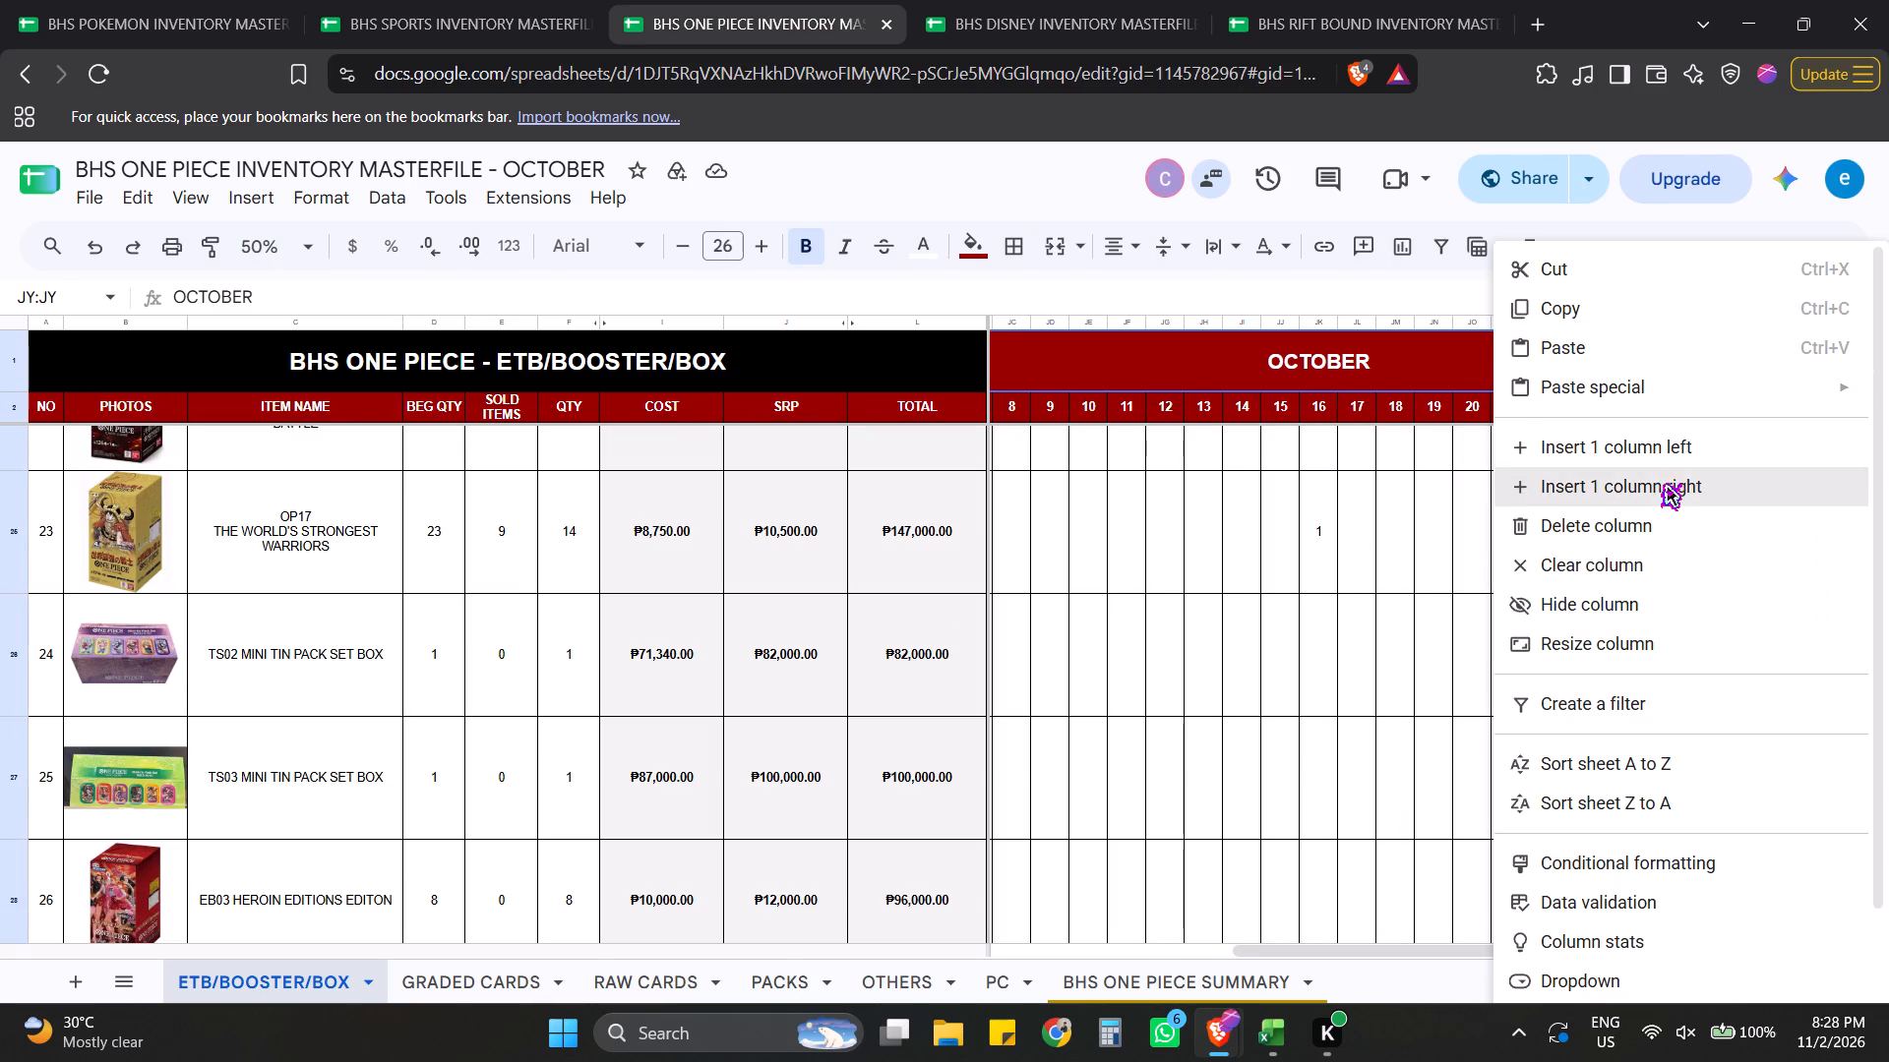
left_click(1721, 465)
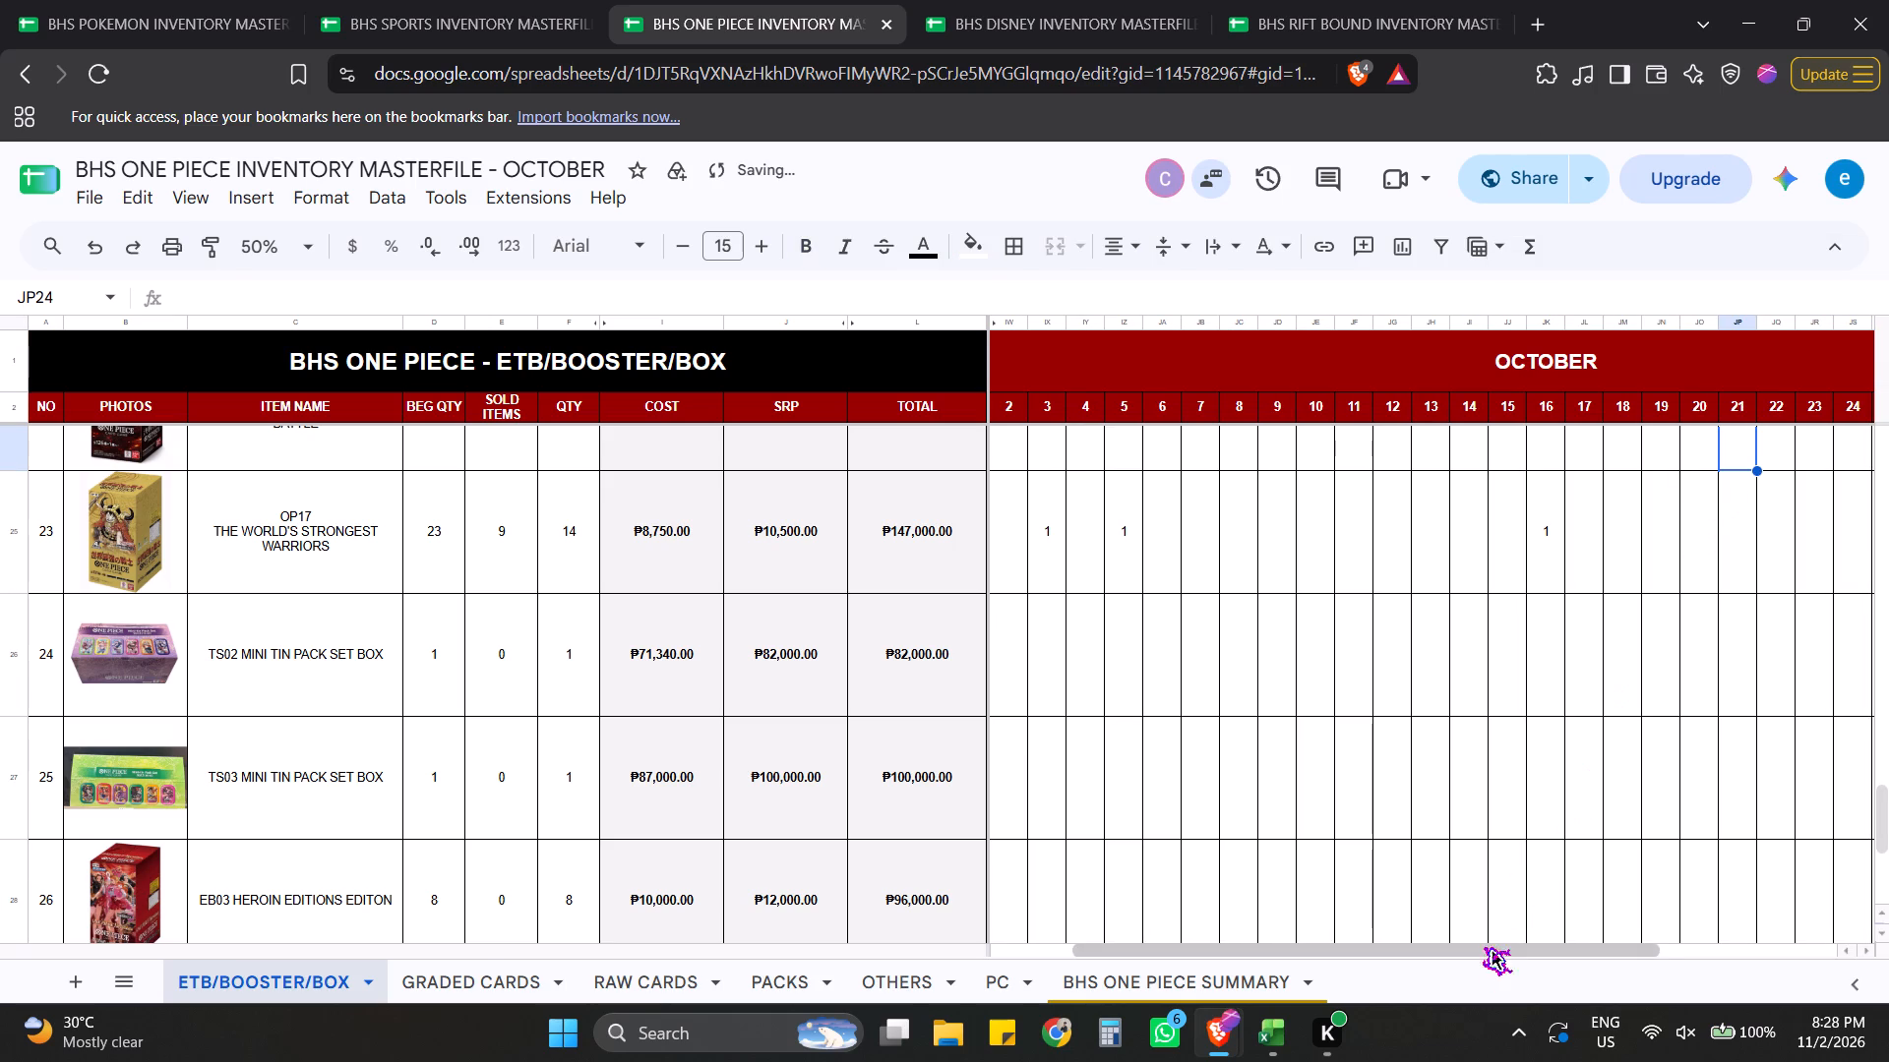
Continue the October day headers from 29 and 30 into the new column as 31.
left_click_drag(1483, 946, 1886, 937)
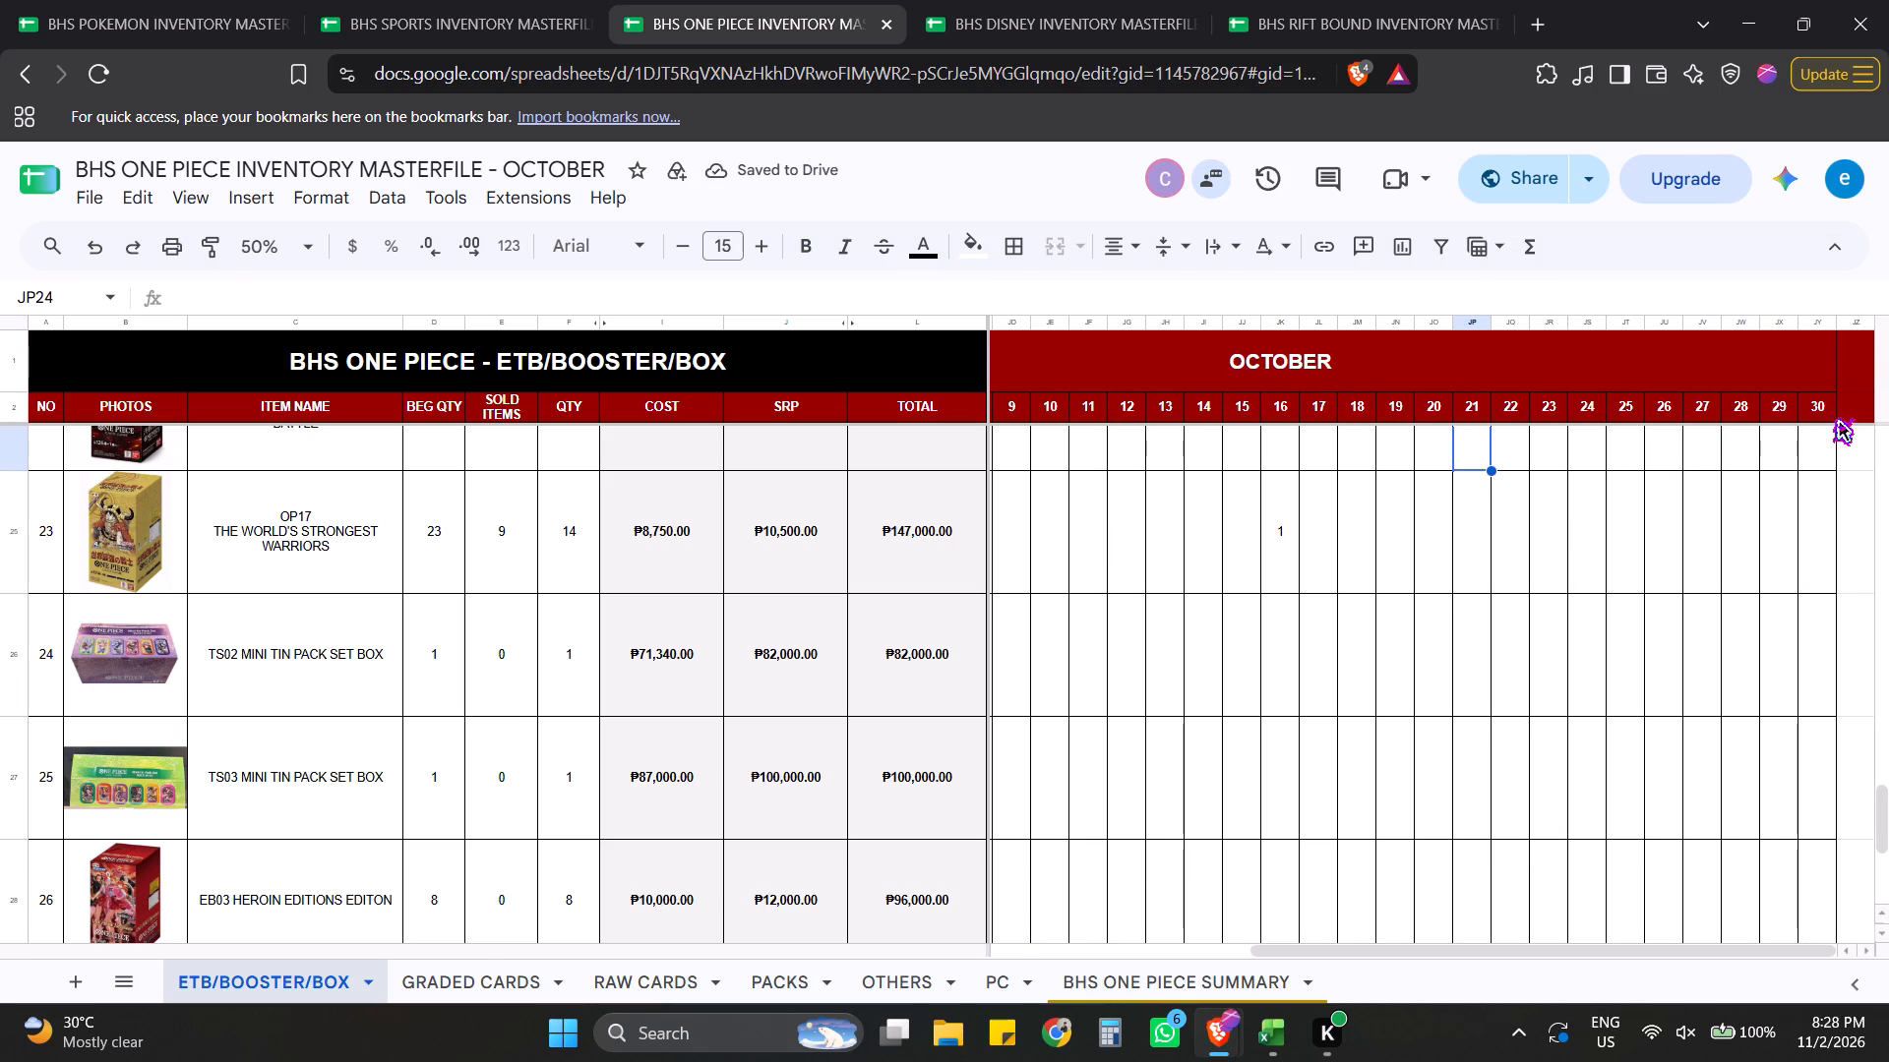
left_click(1830, 417)
left_click_drag(1771, 409, 1819, 410)
left_click_drag(1835, 422, 1850, 422)
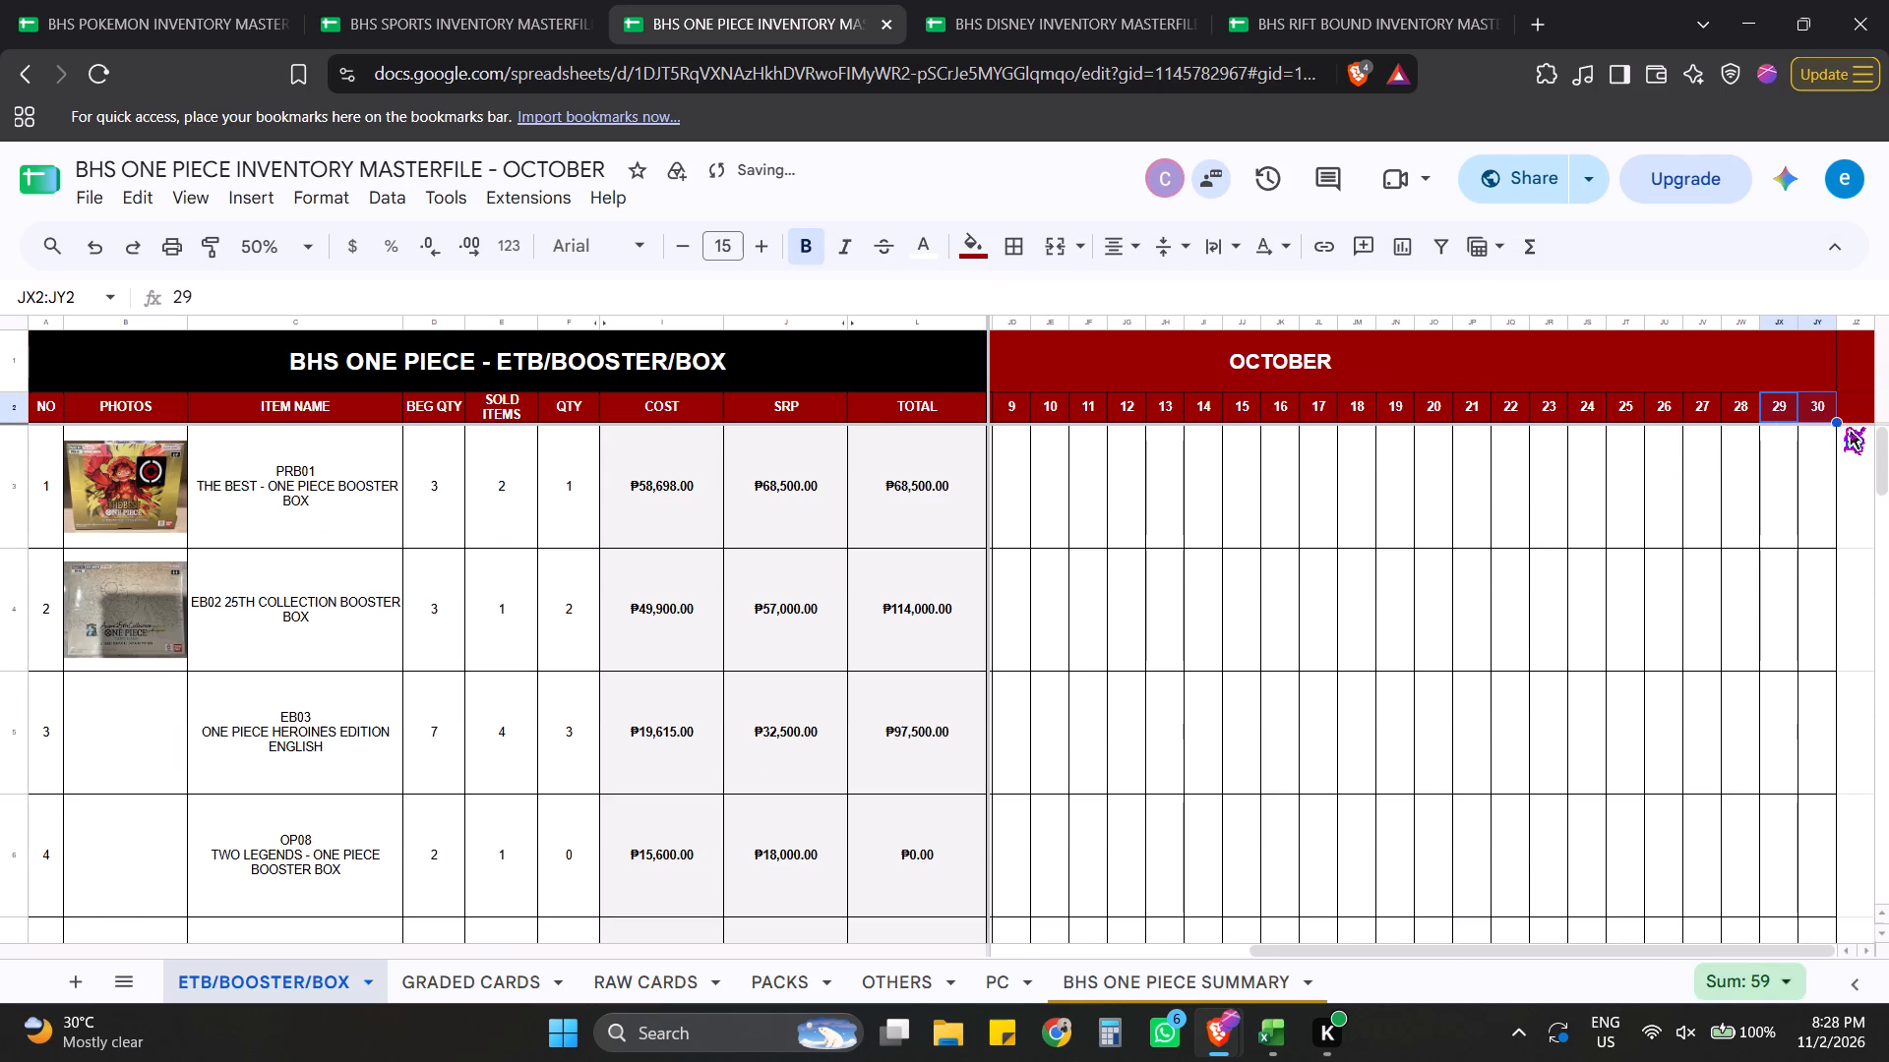
left_click_drag(1838, 422, 1862, 421)
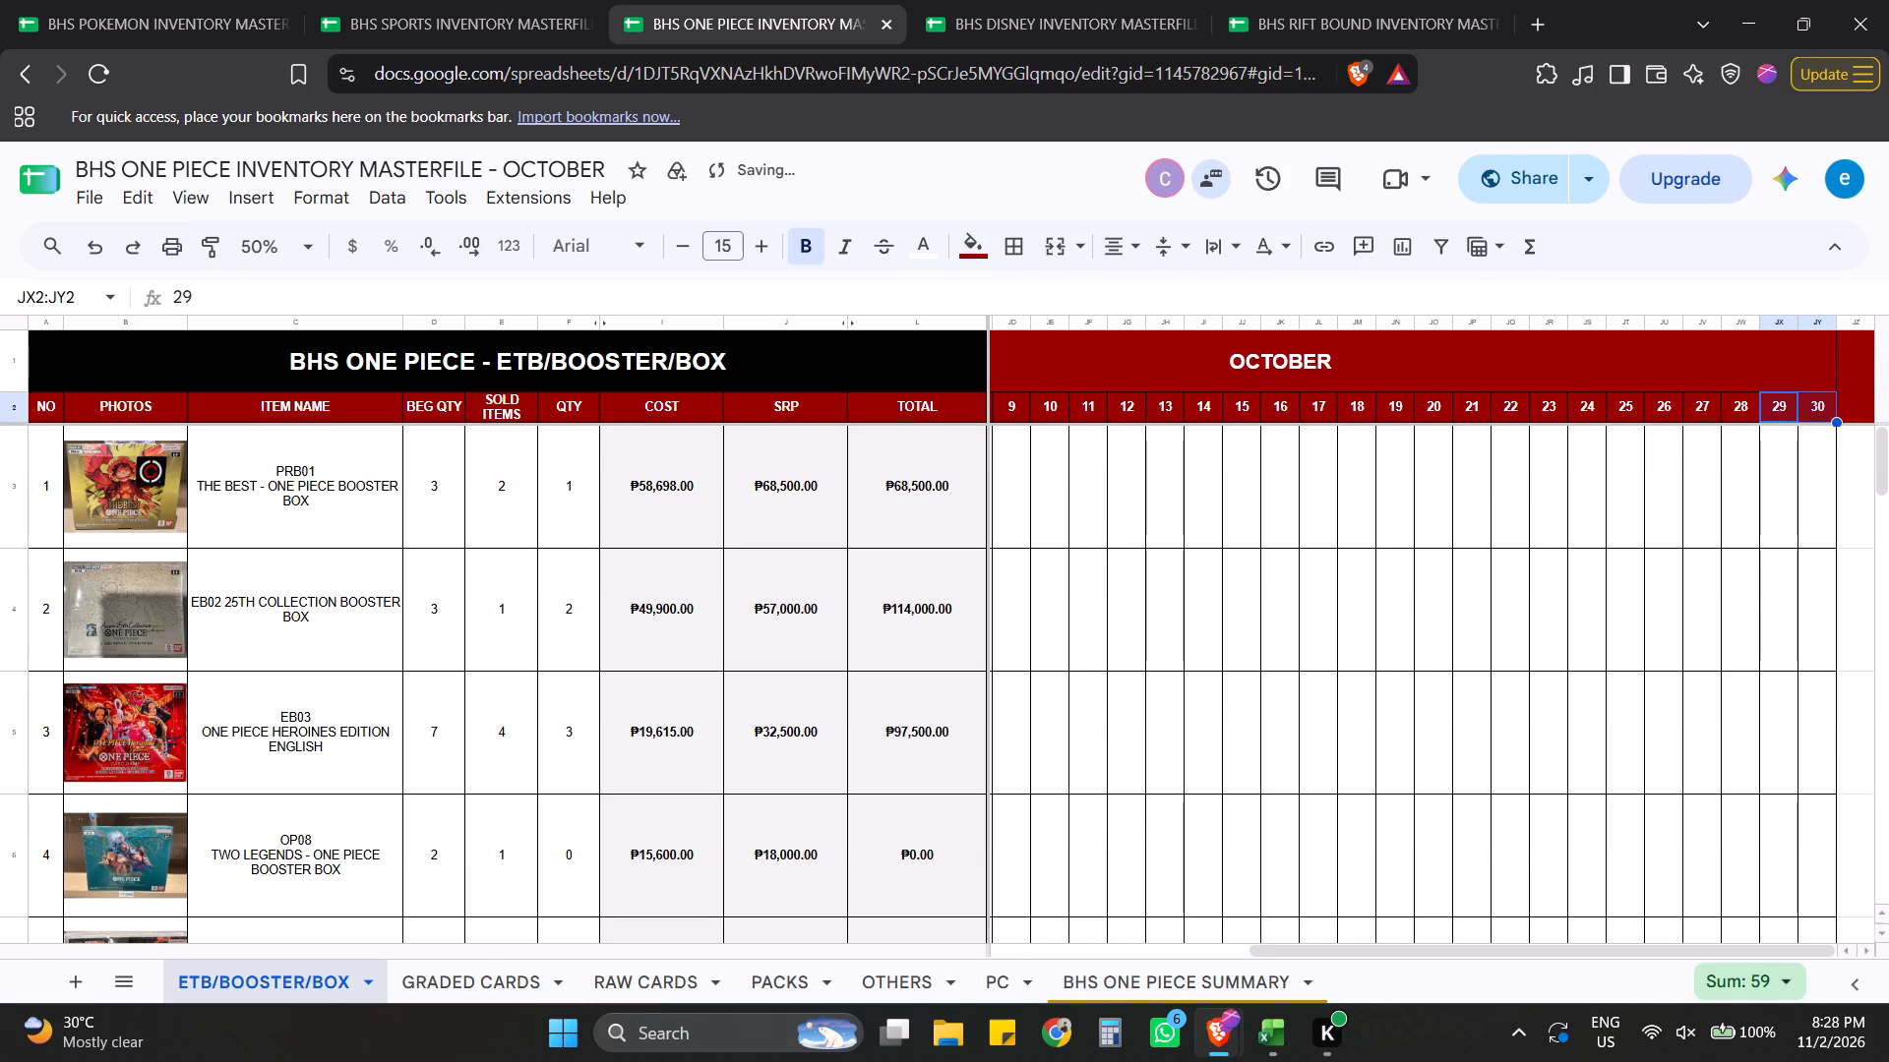
left_click_drag(1836, 421, 1861, 419)
left_click(1820, 444)
Merge the OCTOBER title cell with the header cell above day 31.
left_click_drag(1845, 361, 1816, 366)
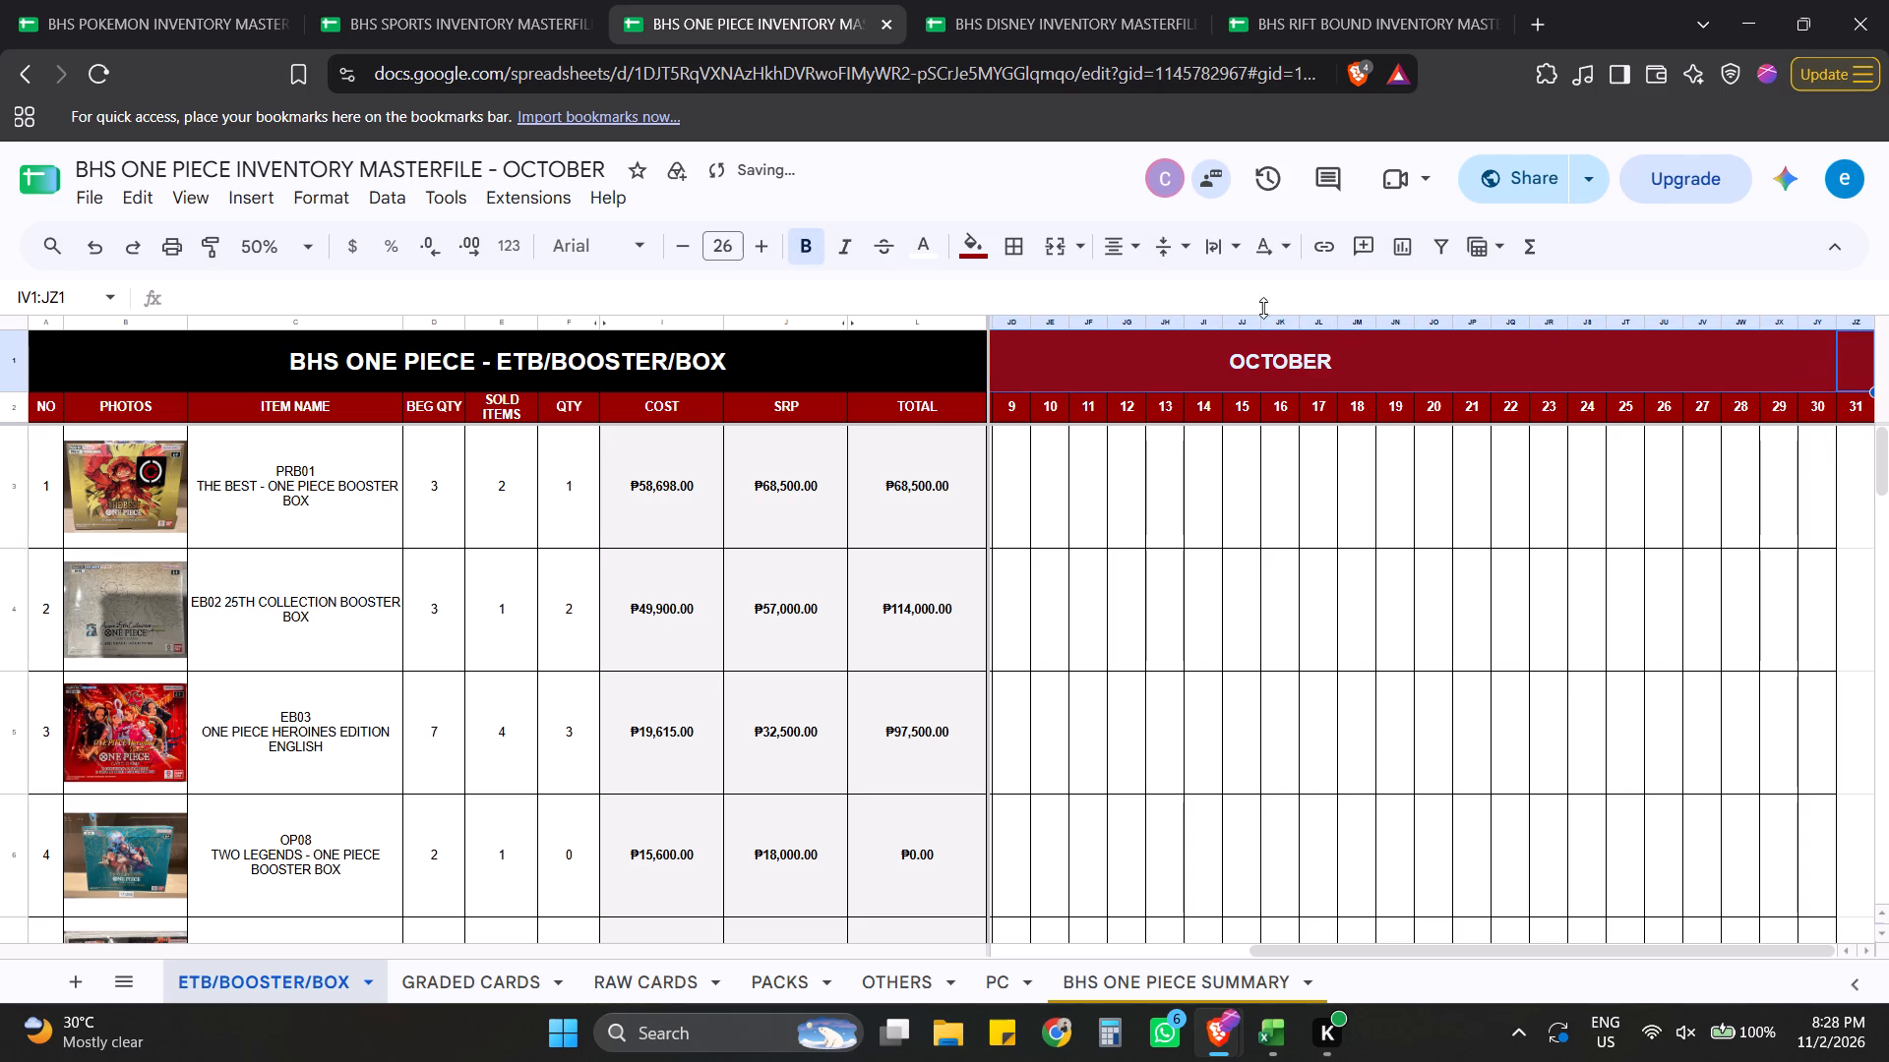
left_click(1051, 241)
left_click(1558, 617)
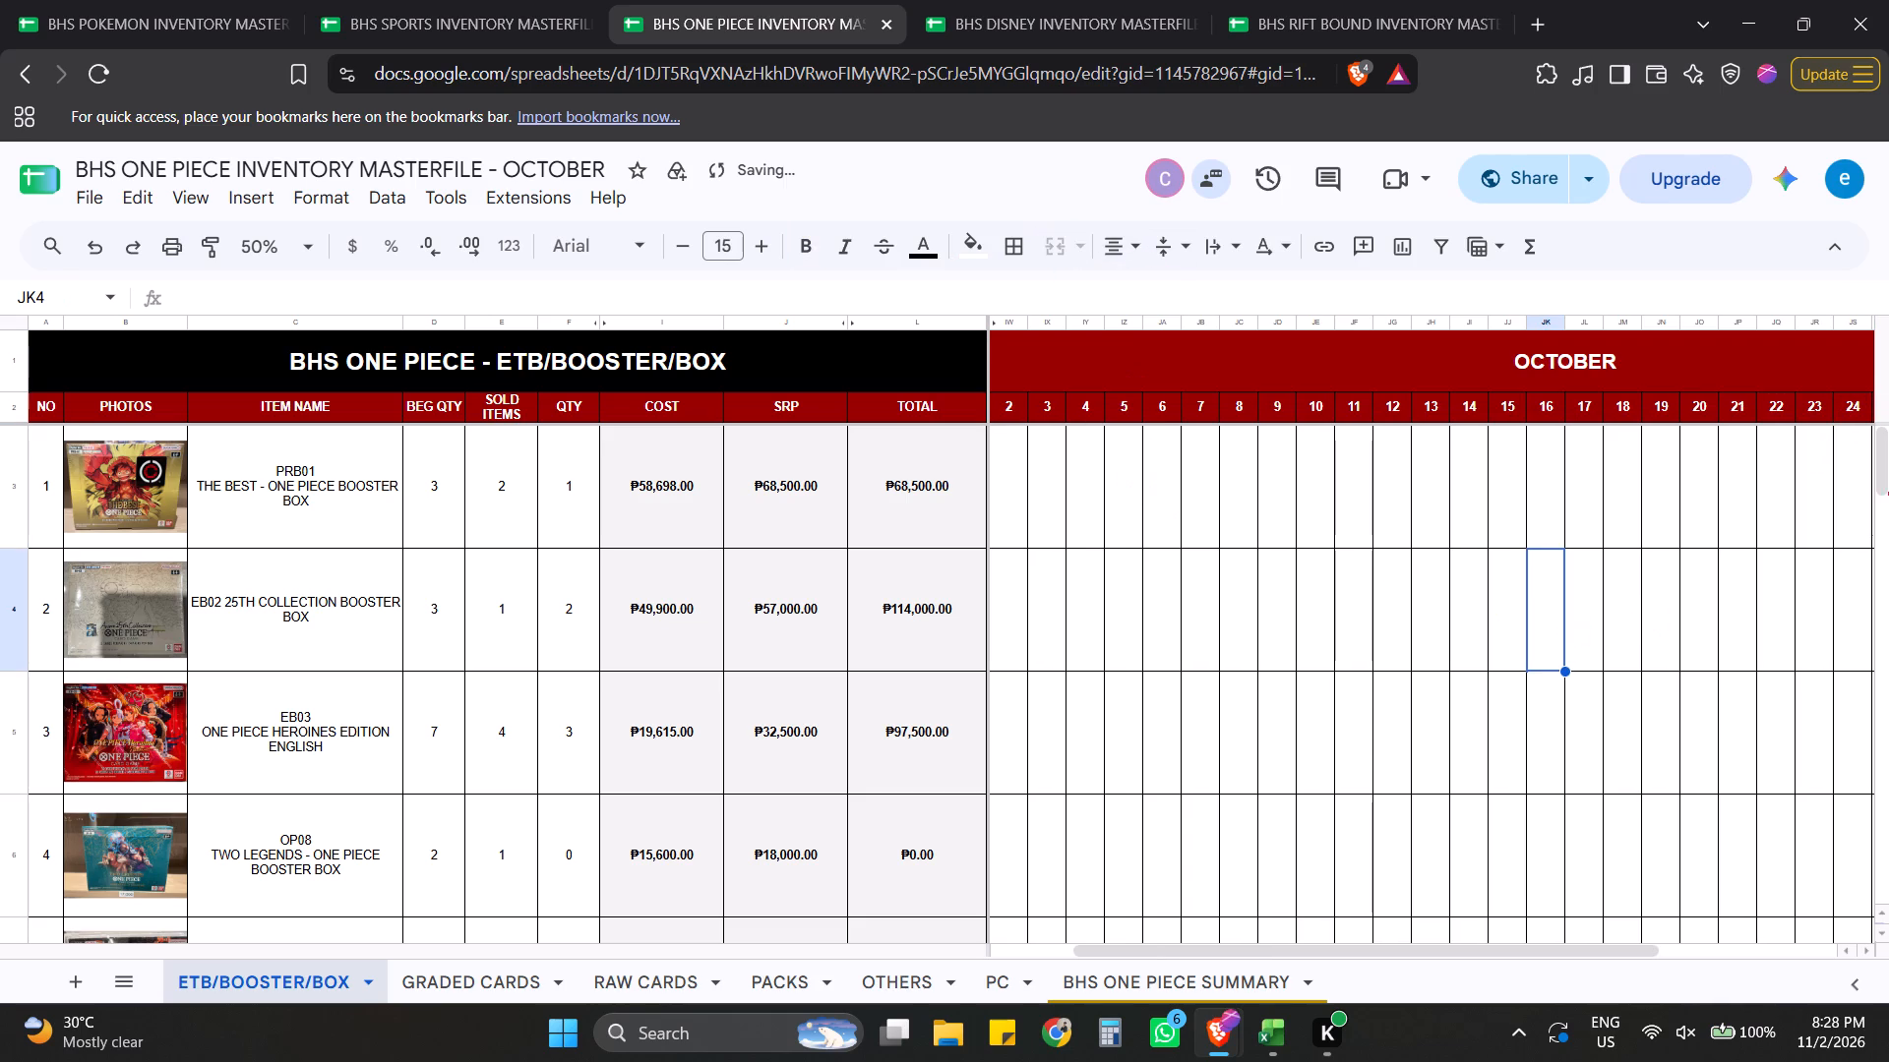
Apply borders to all cells of the October 31 column JZ.
left_click_drag(1394, 946, 1836, 916)
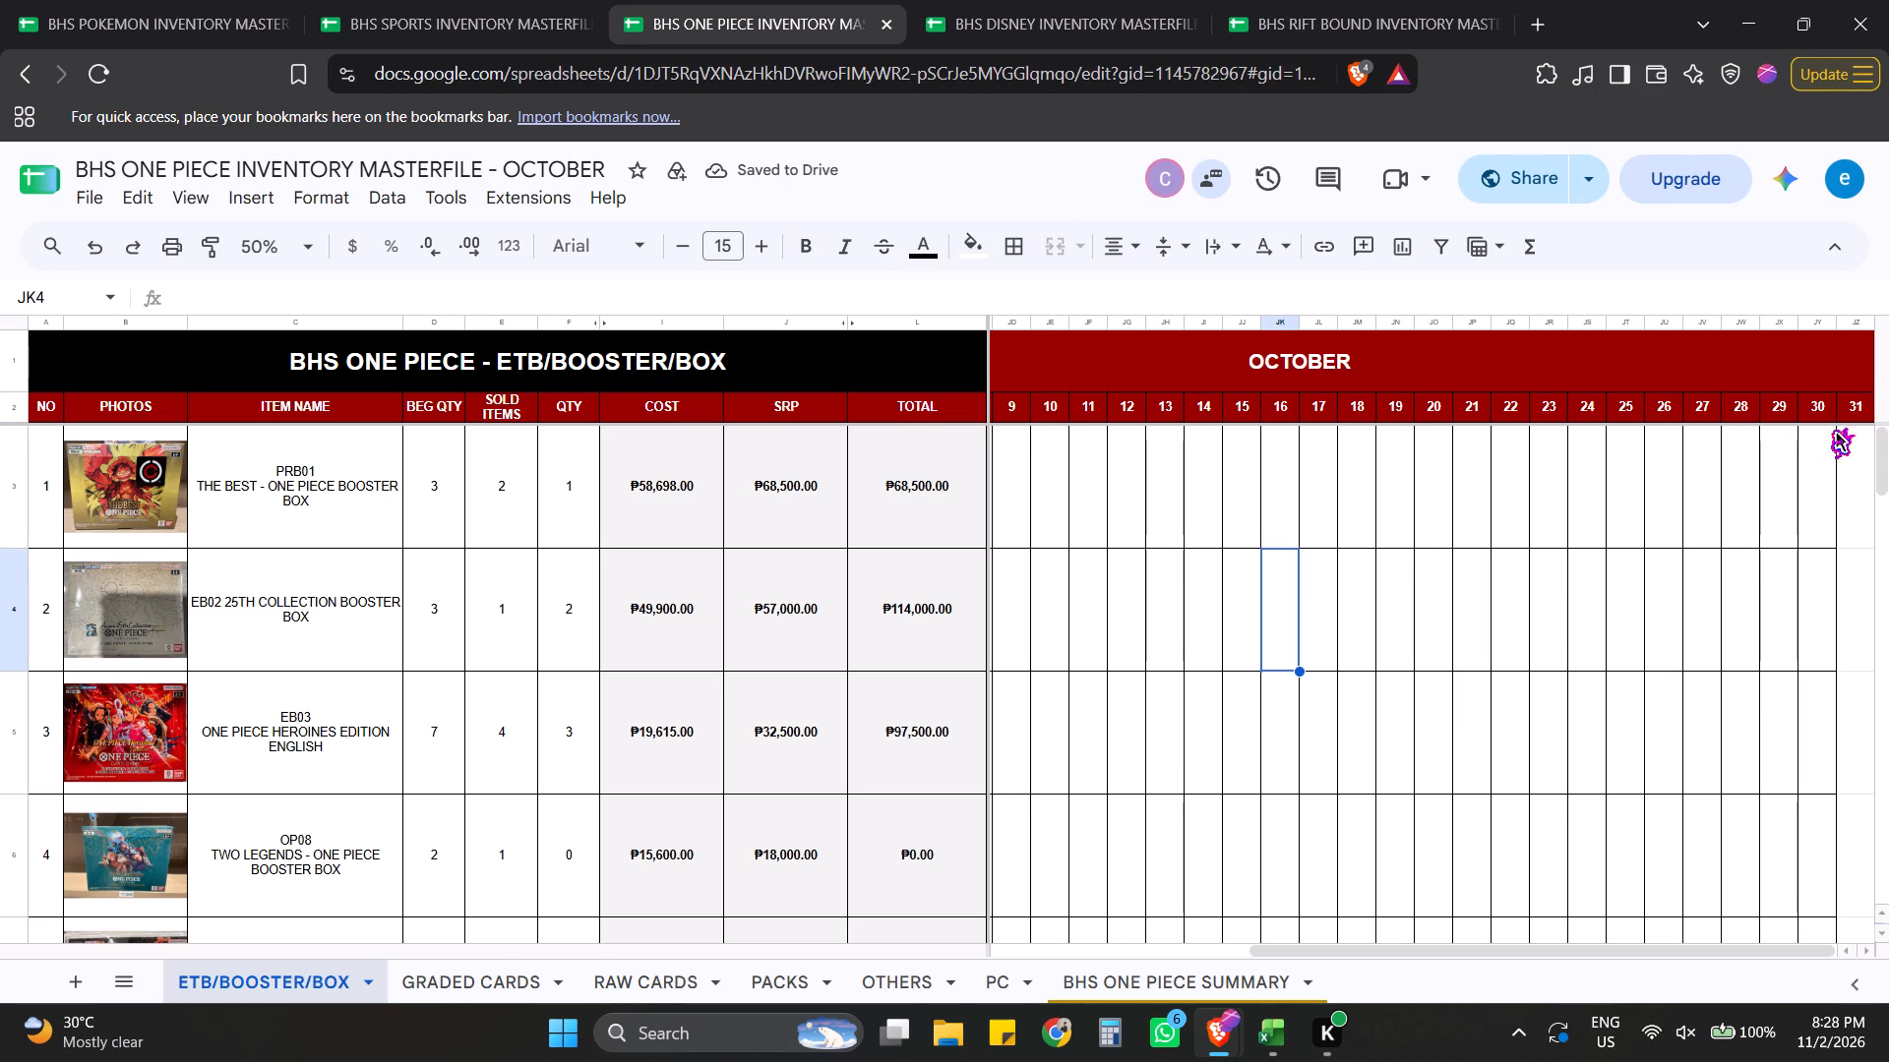
left_click(1859, 322)
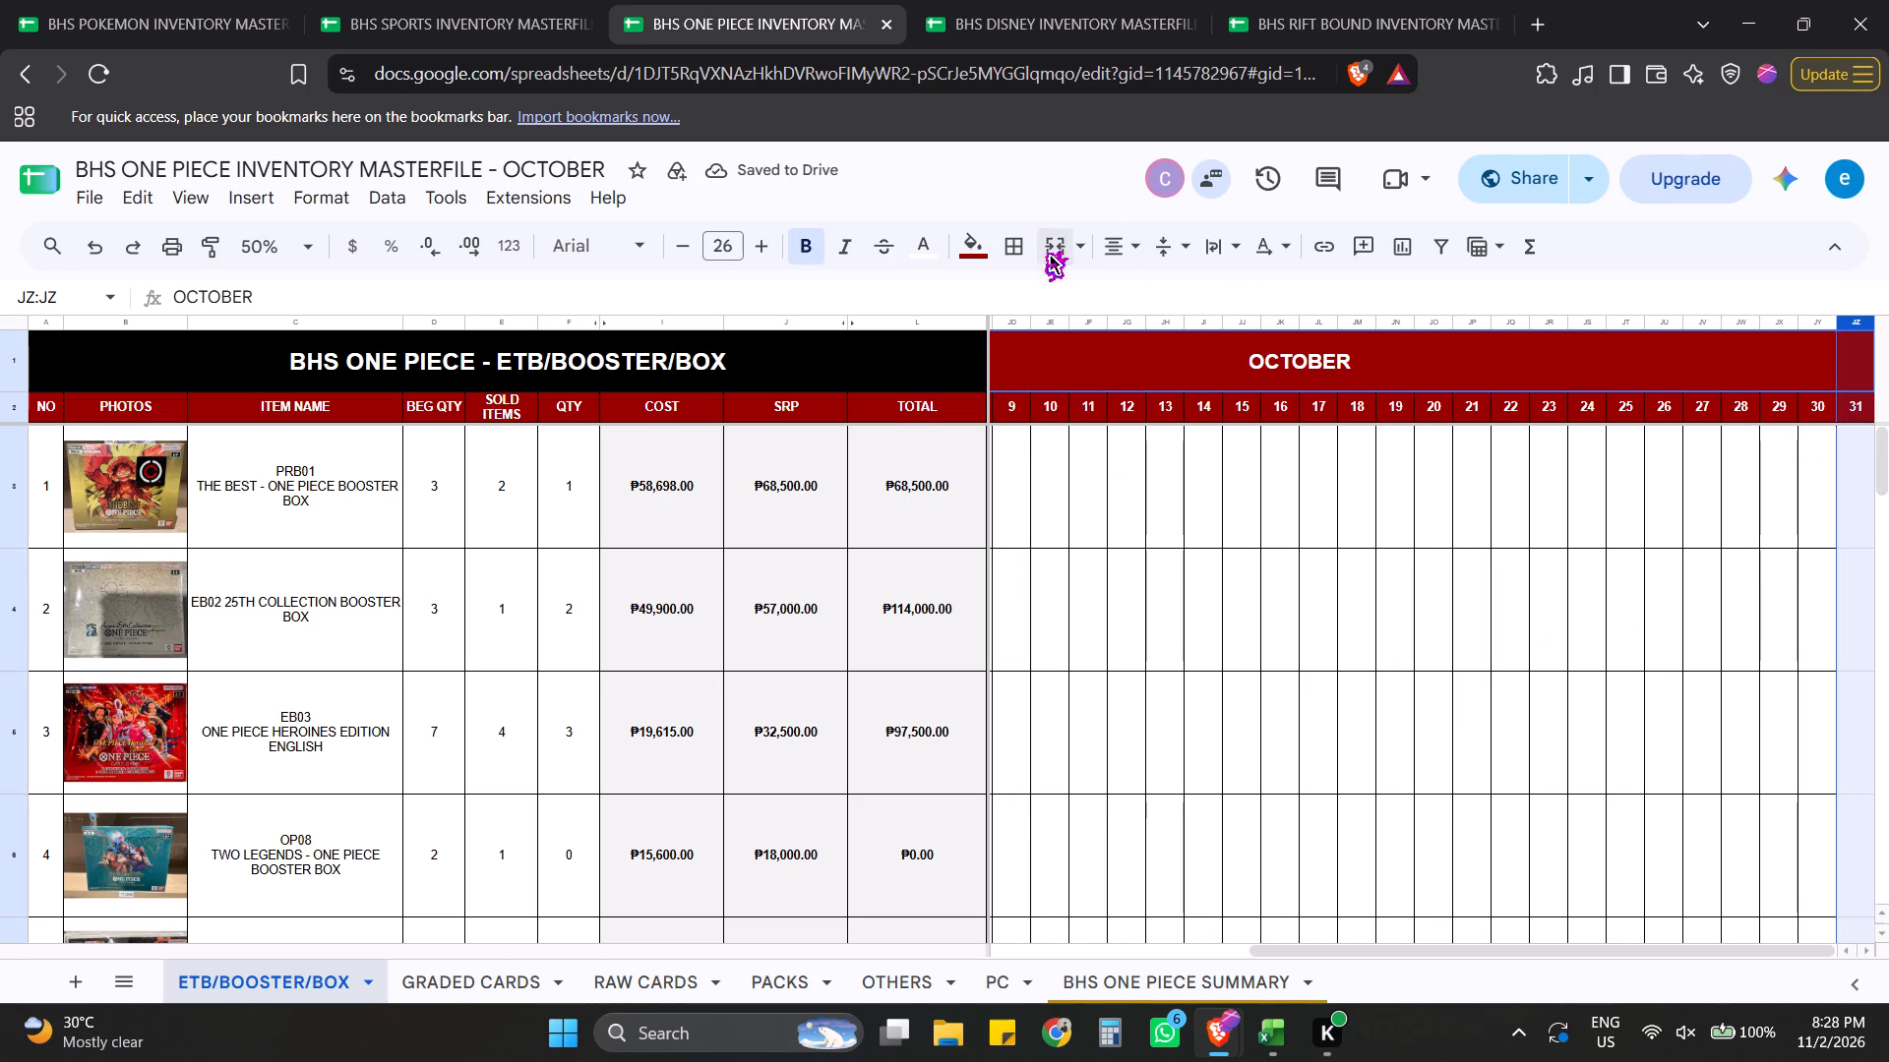
left_click(1018, 251)
left_click(1027, 300)
left_click(1400, 568)
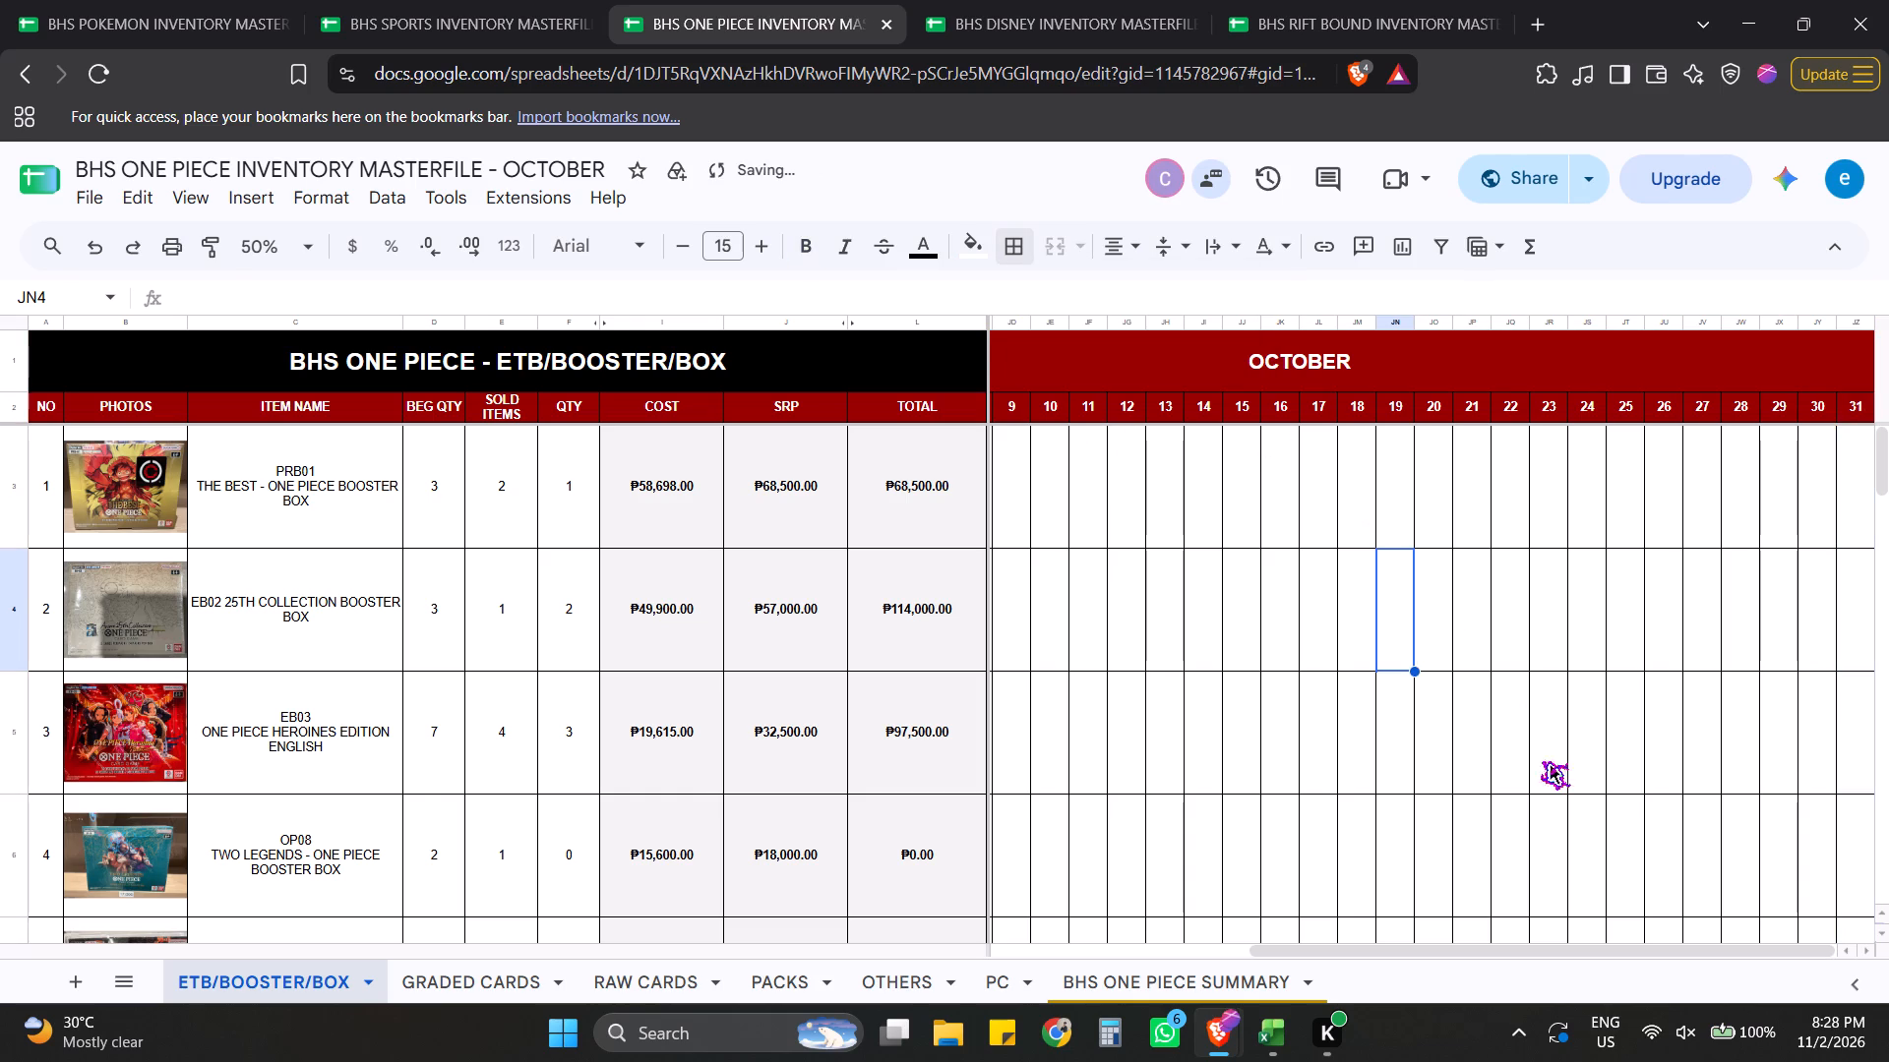
Insert one column after the October 31 column JZ.
left_click_drag(1432, 949, 1614, 946)
left_click(1859, 324)
right_click(1857, 324)
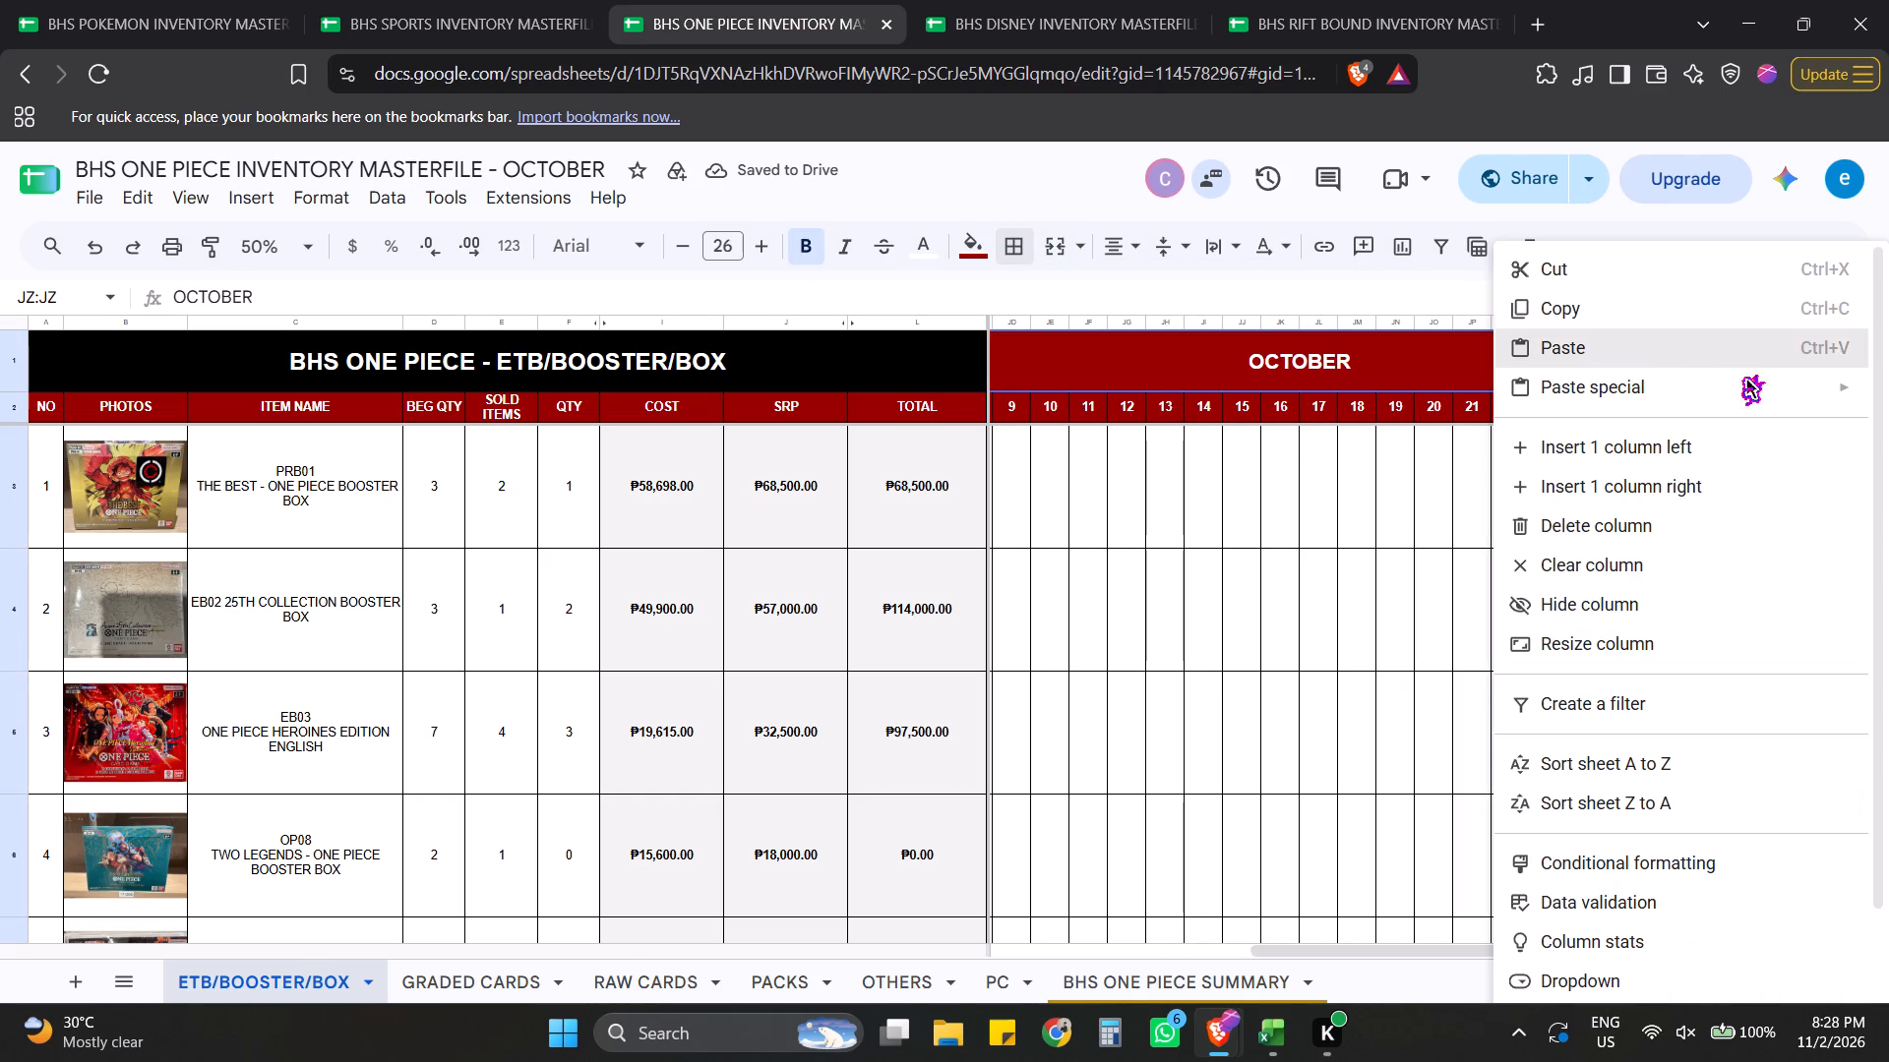
left_click(1650, 492)
left_click(1538, 517)
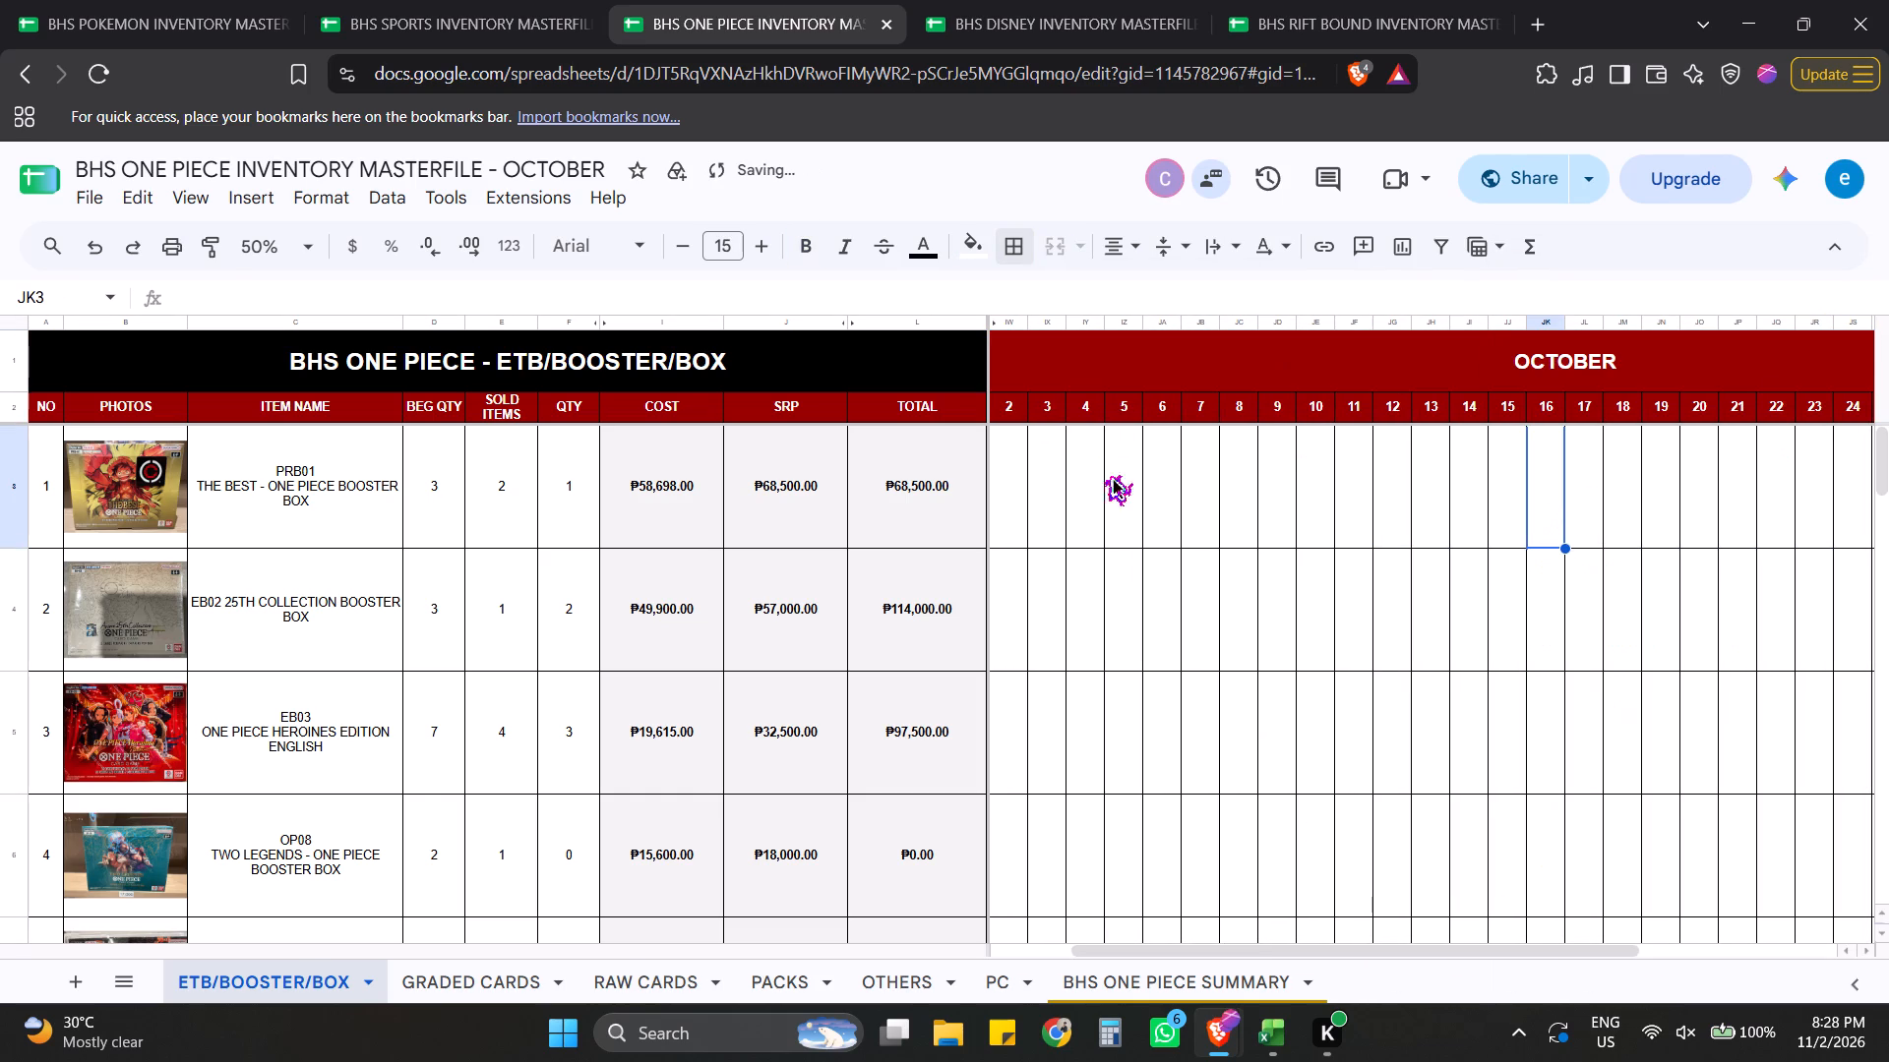
Unhide the earlier months' day columns between the REMARKS column and the October block.
left_click_drag(1275, 949, 1098, 929)
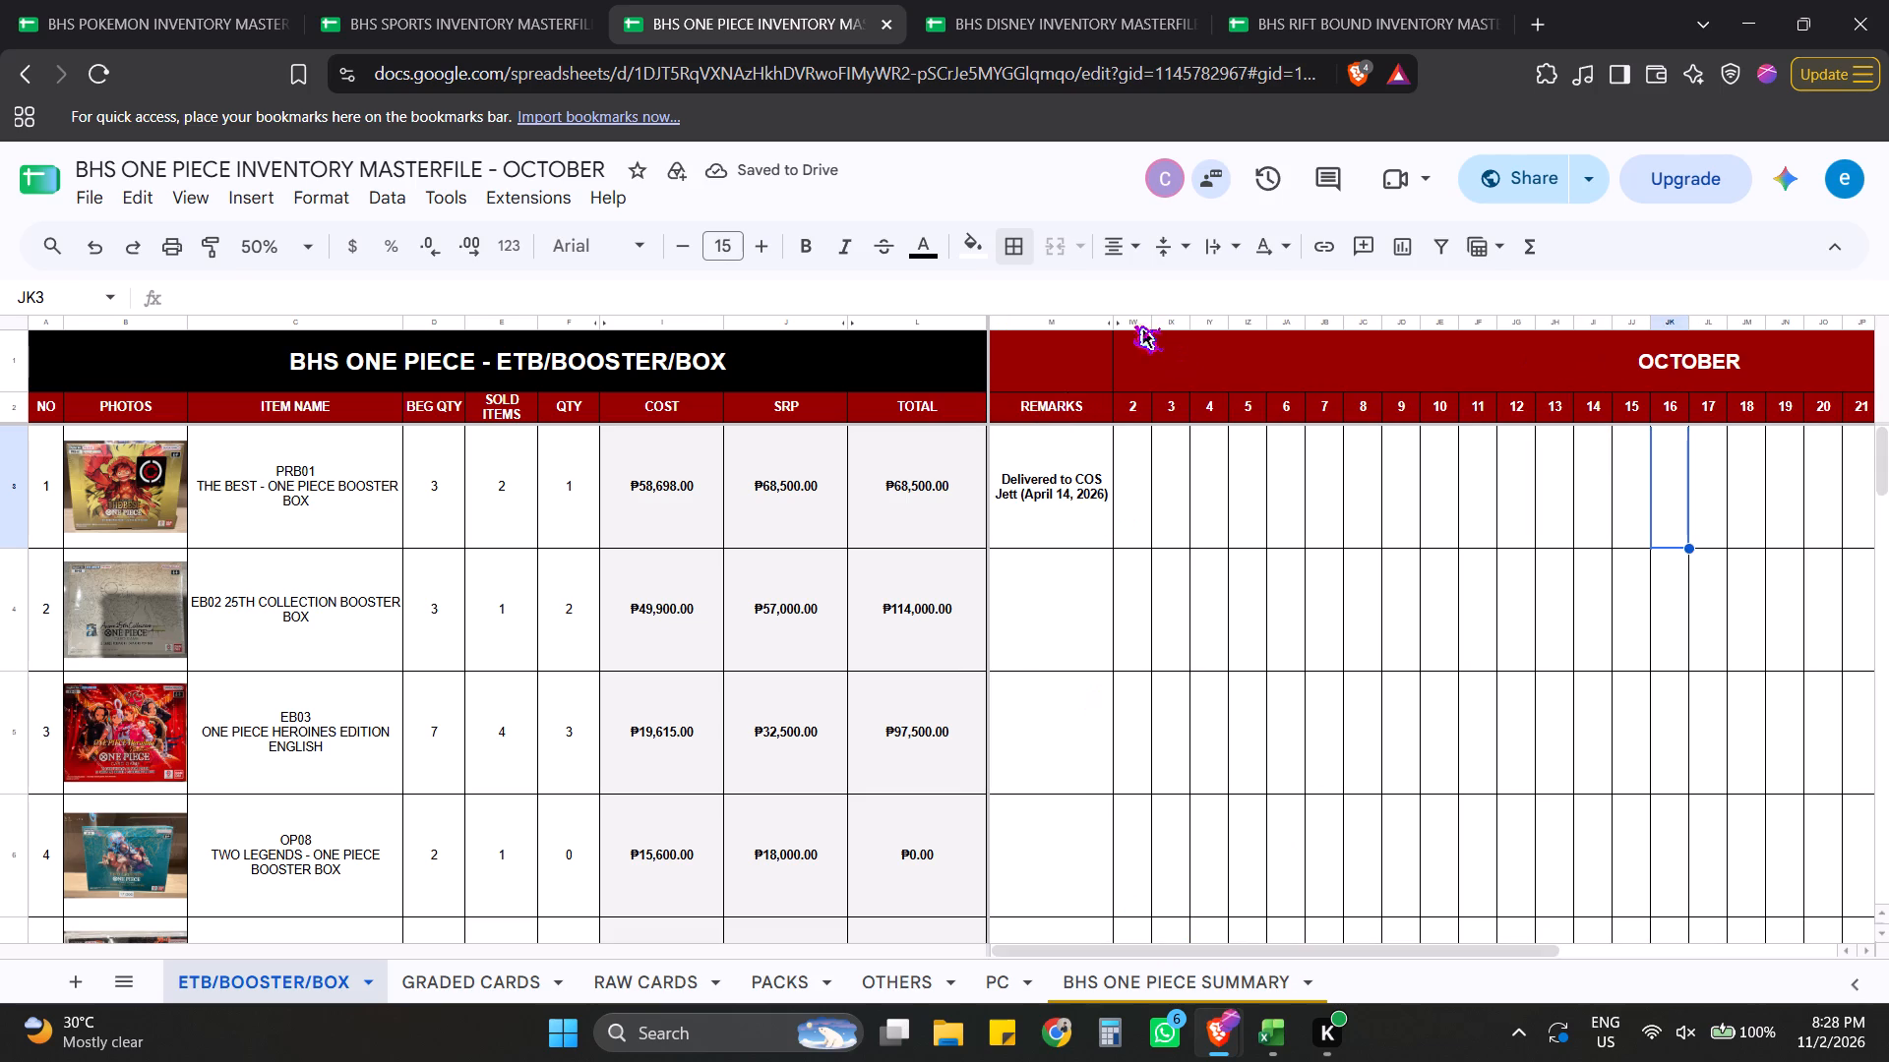
left_click_drag(1134, 317, 1162, 315)
left_click_drag(1303, 577, 1302, 568)
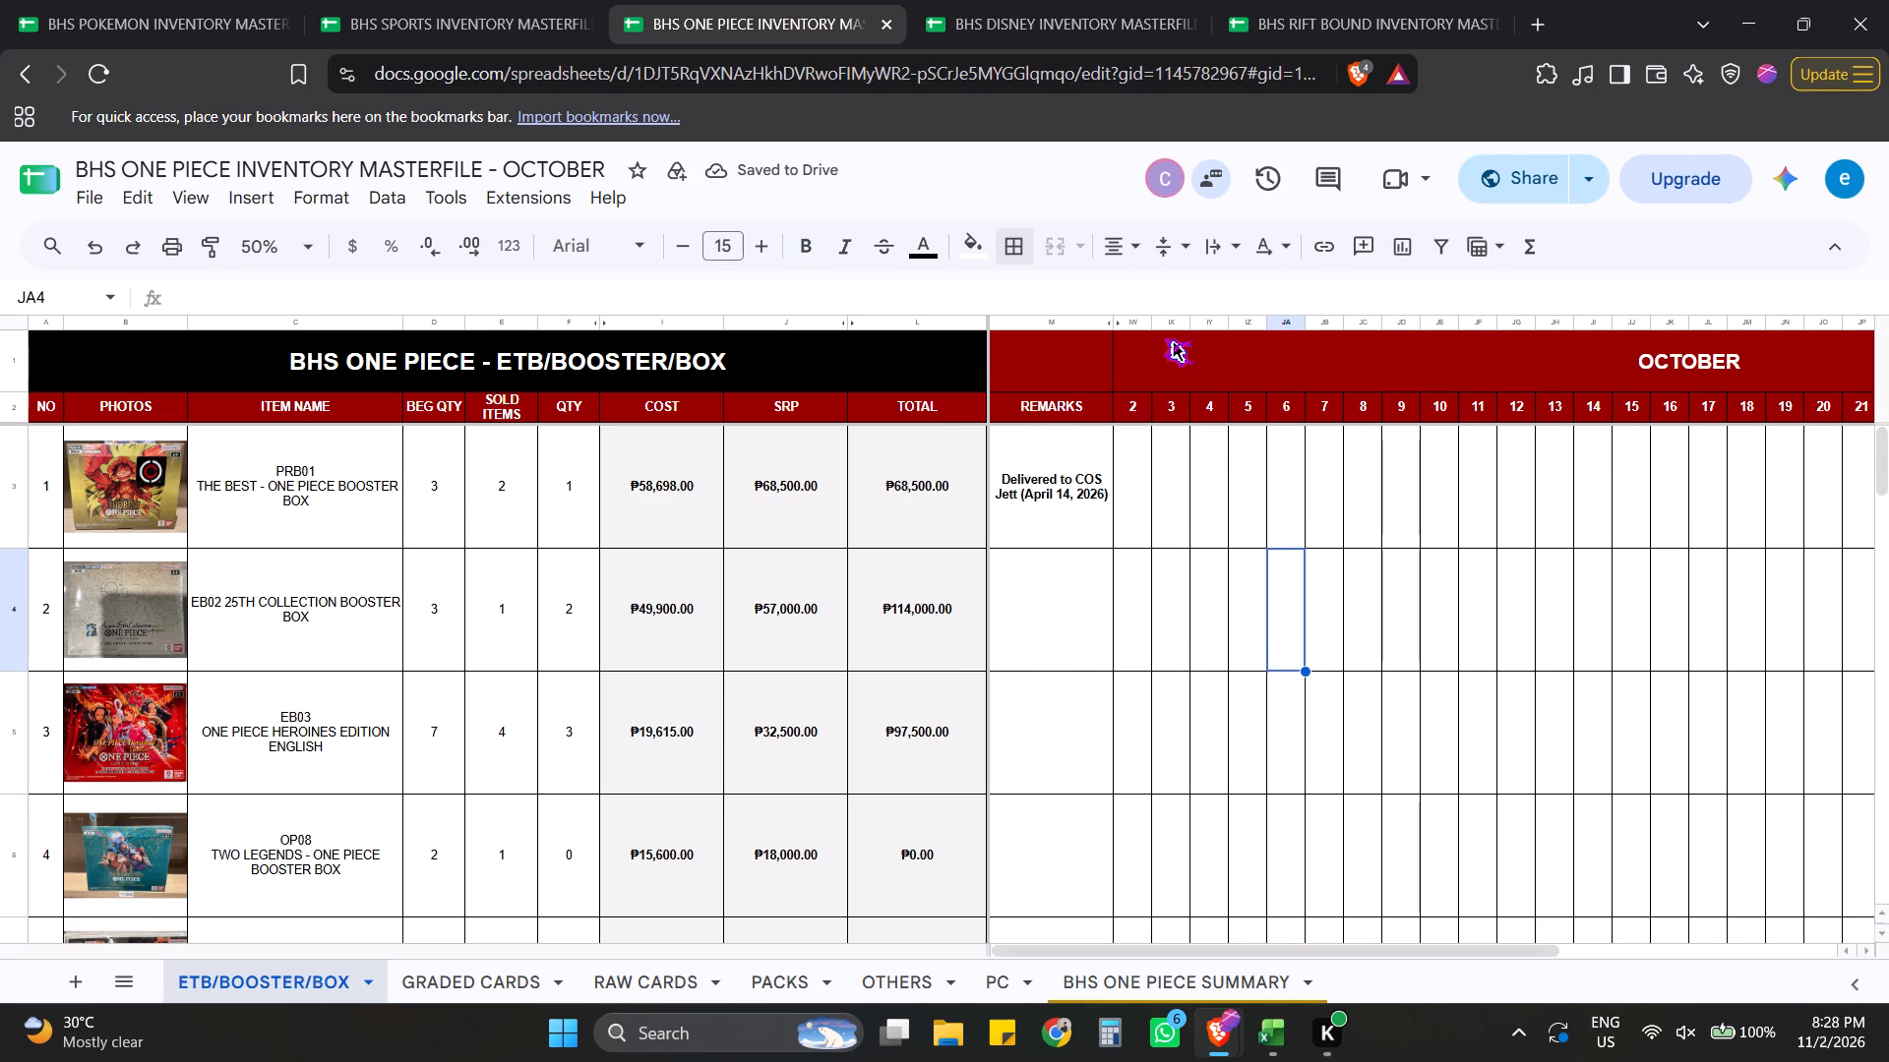
left_click(1121, 324)
left_click(1404, 547)
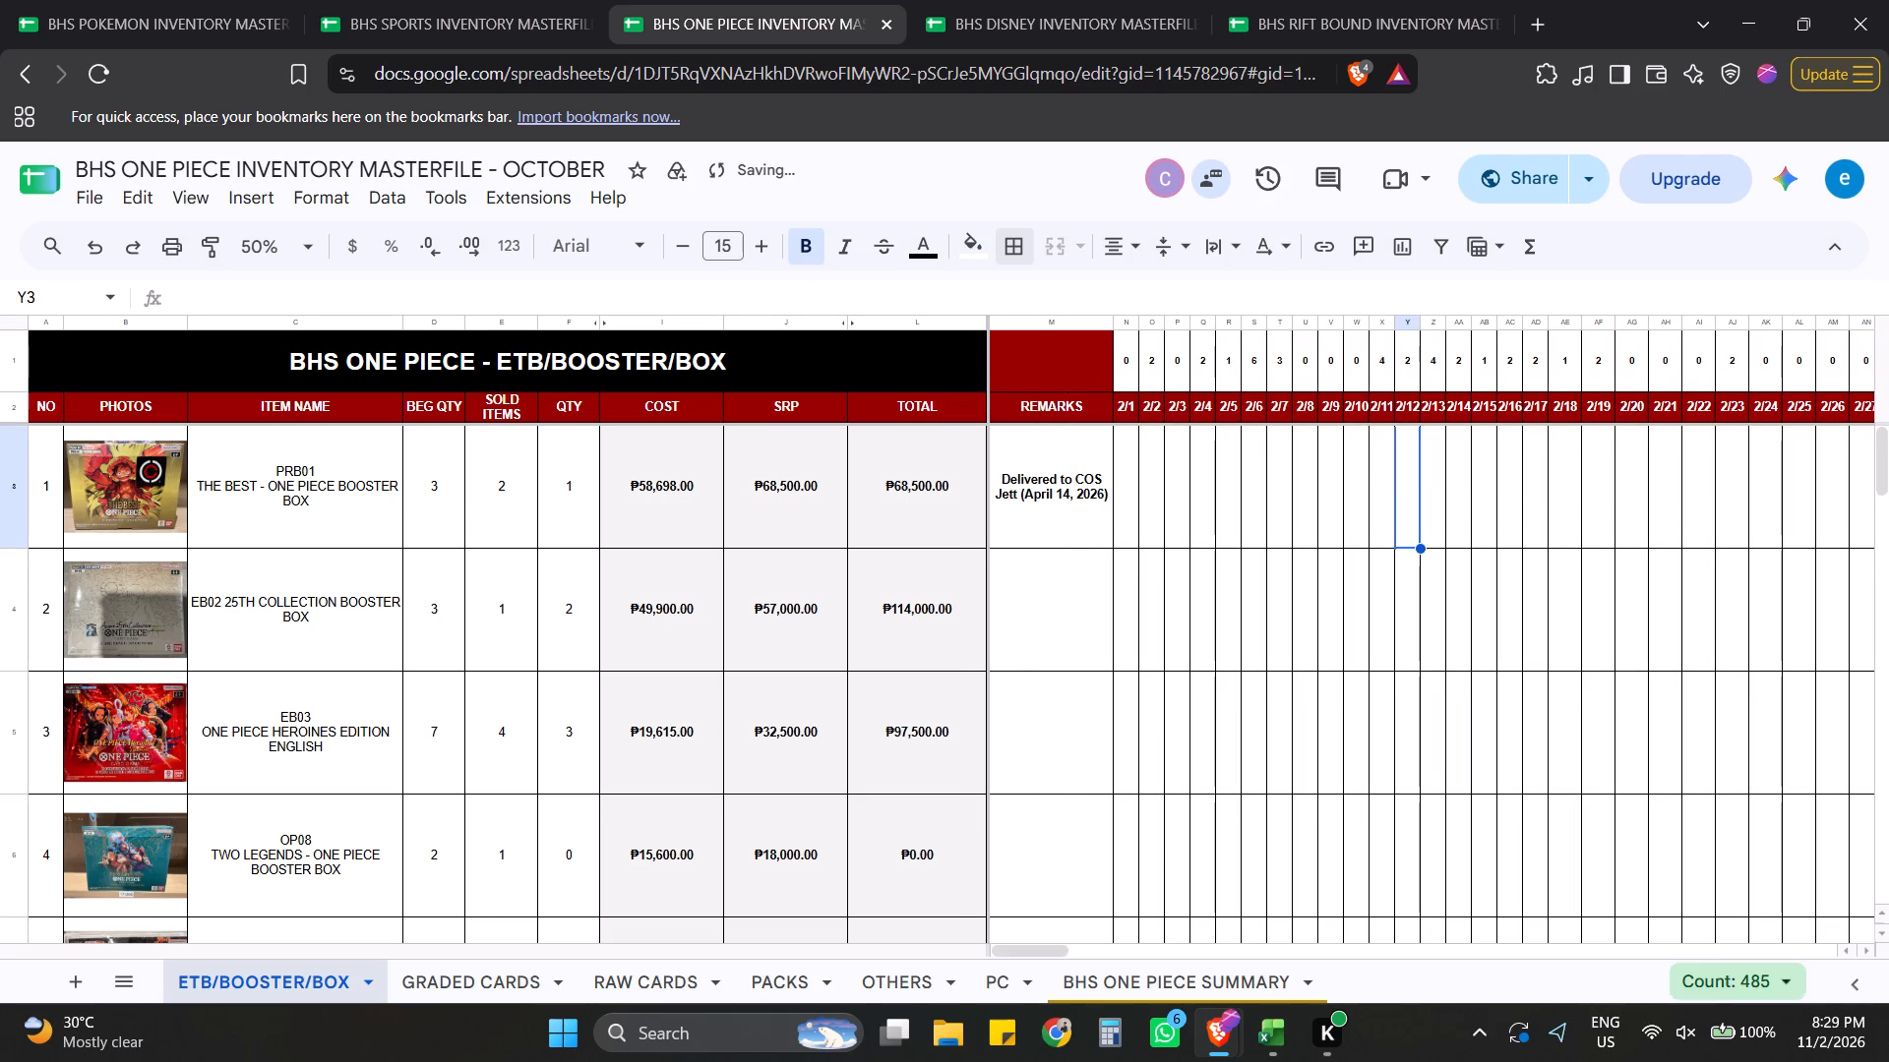
Hide the day columns N to CV, covering February 1 to April 28.
left_click_drag(1125, 324, 1880, 374)
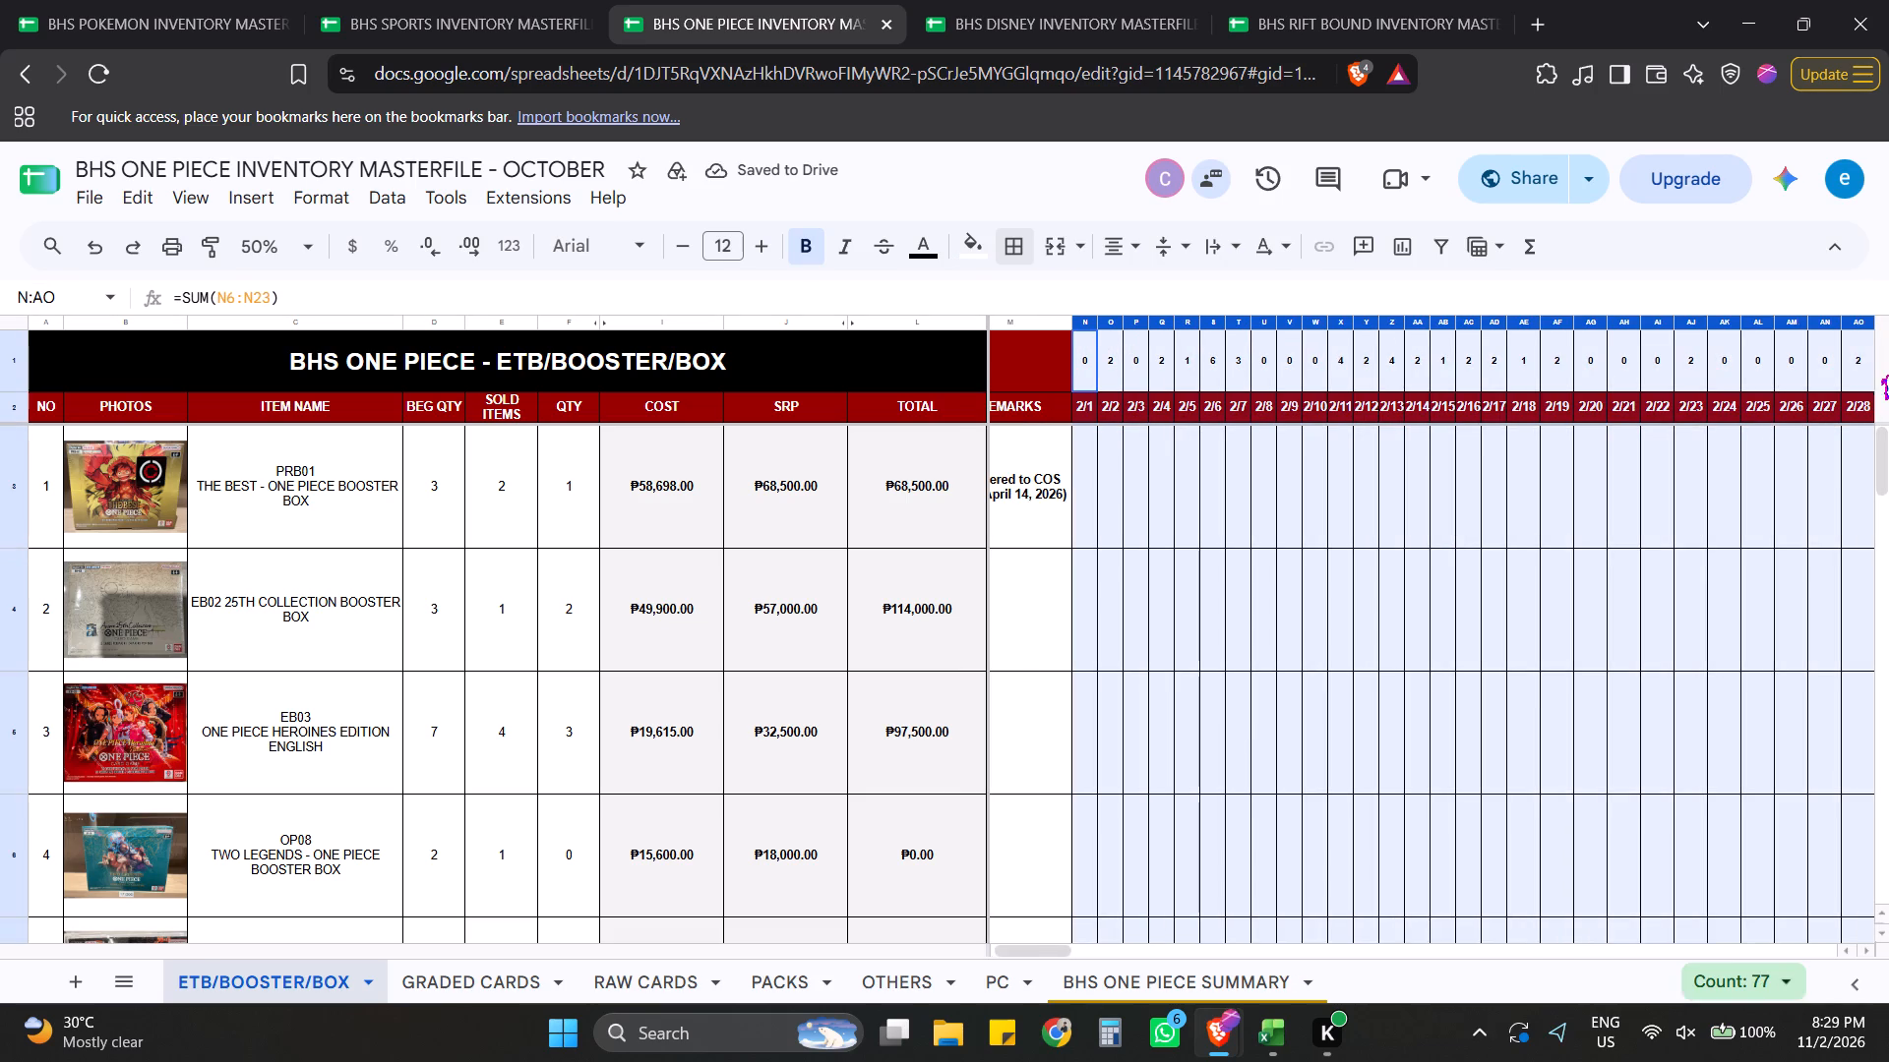
left_click_drag(1880, 374, 1888, 352)
right_click(1761, 319)
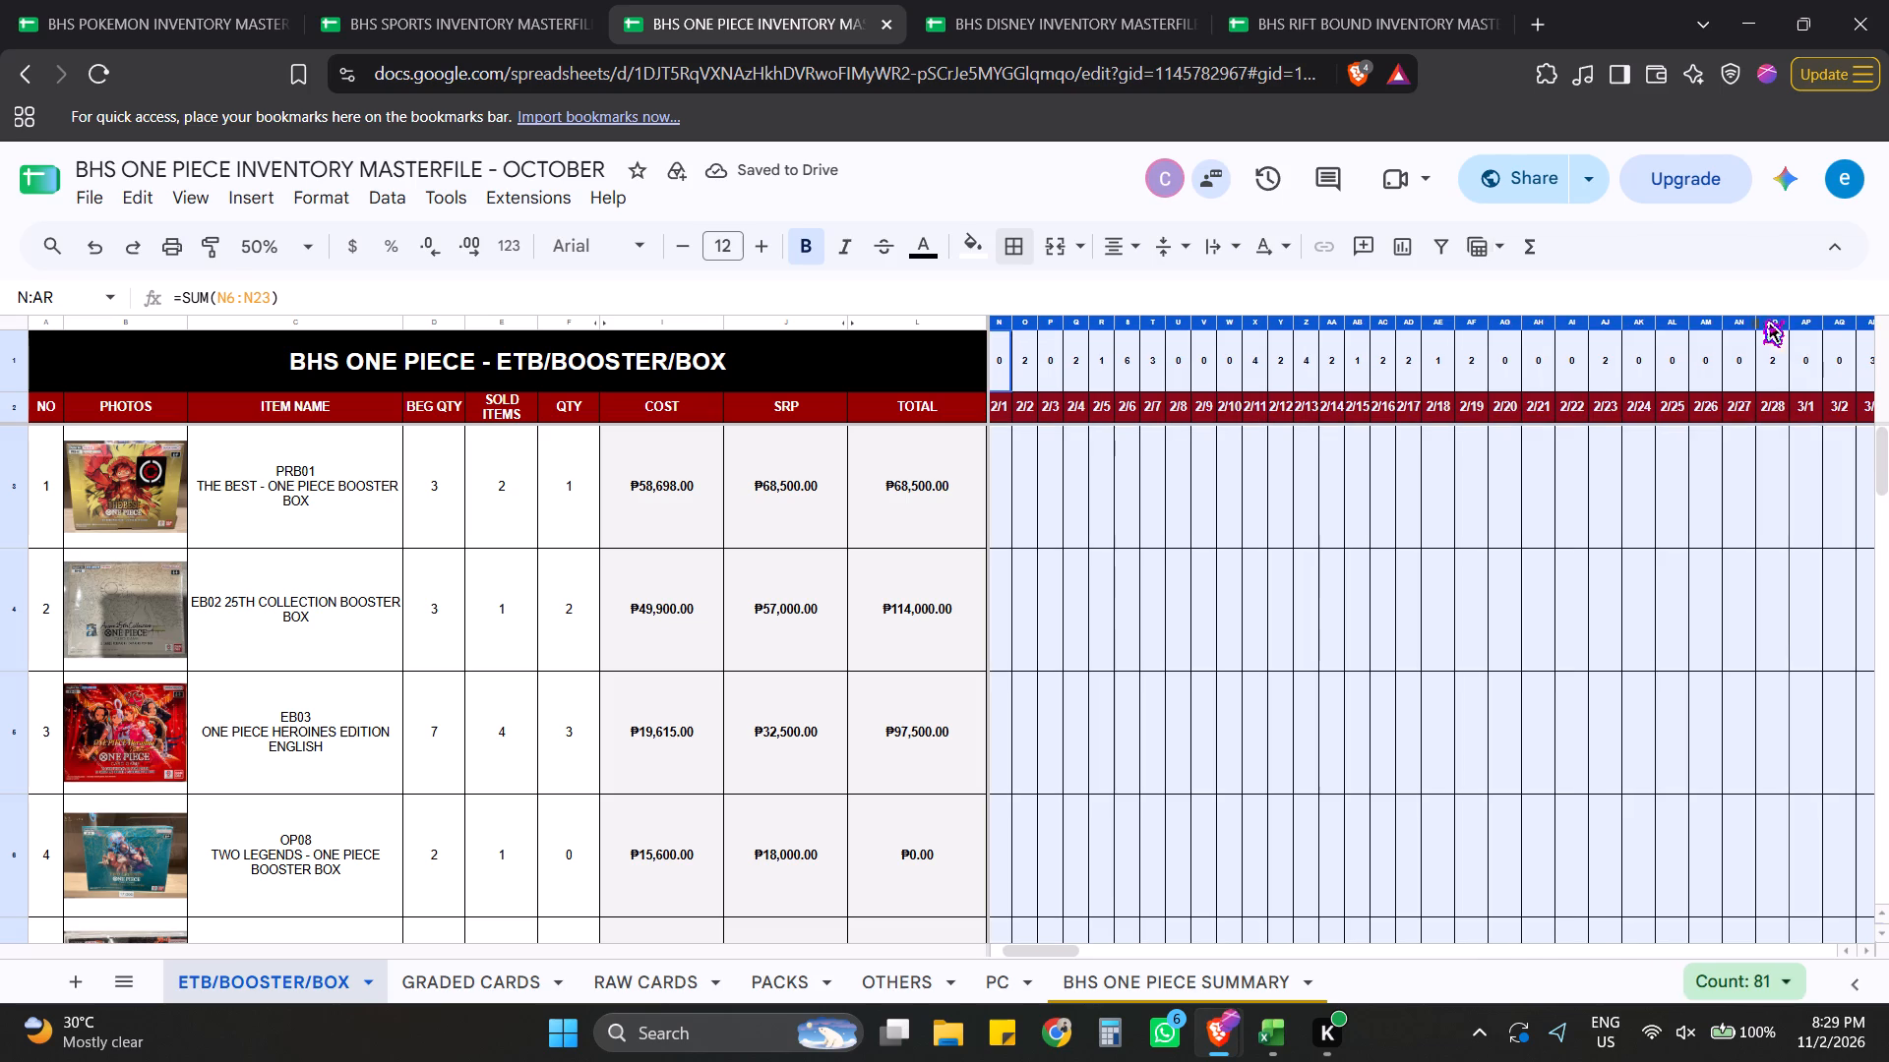
left_click(1643, 598)
left_click(1178, 565)
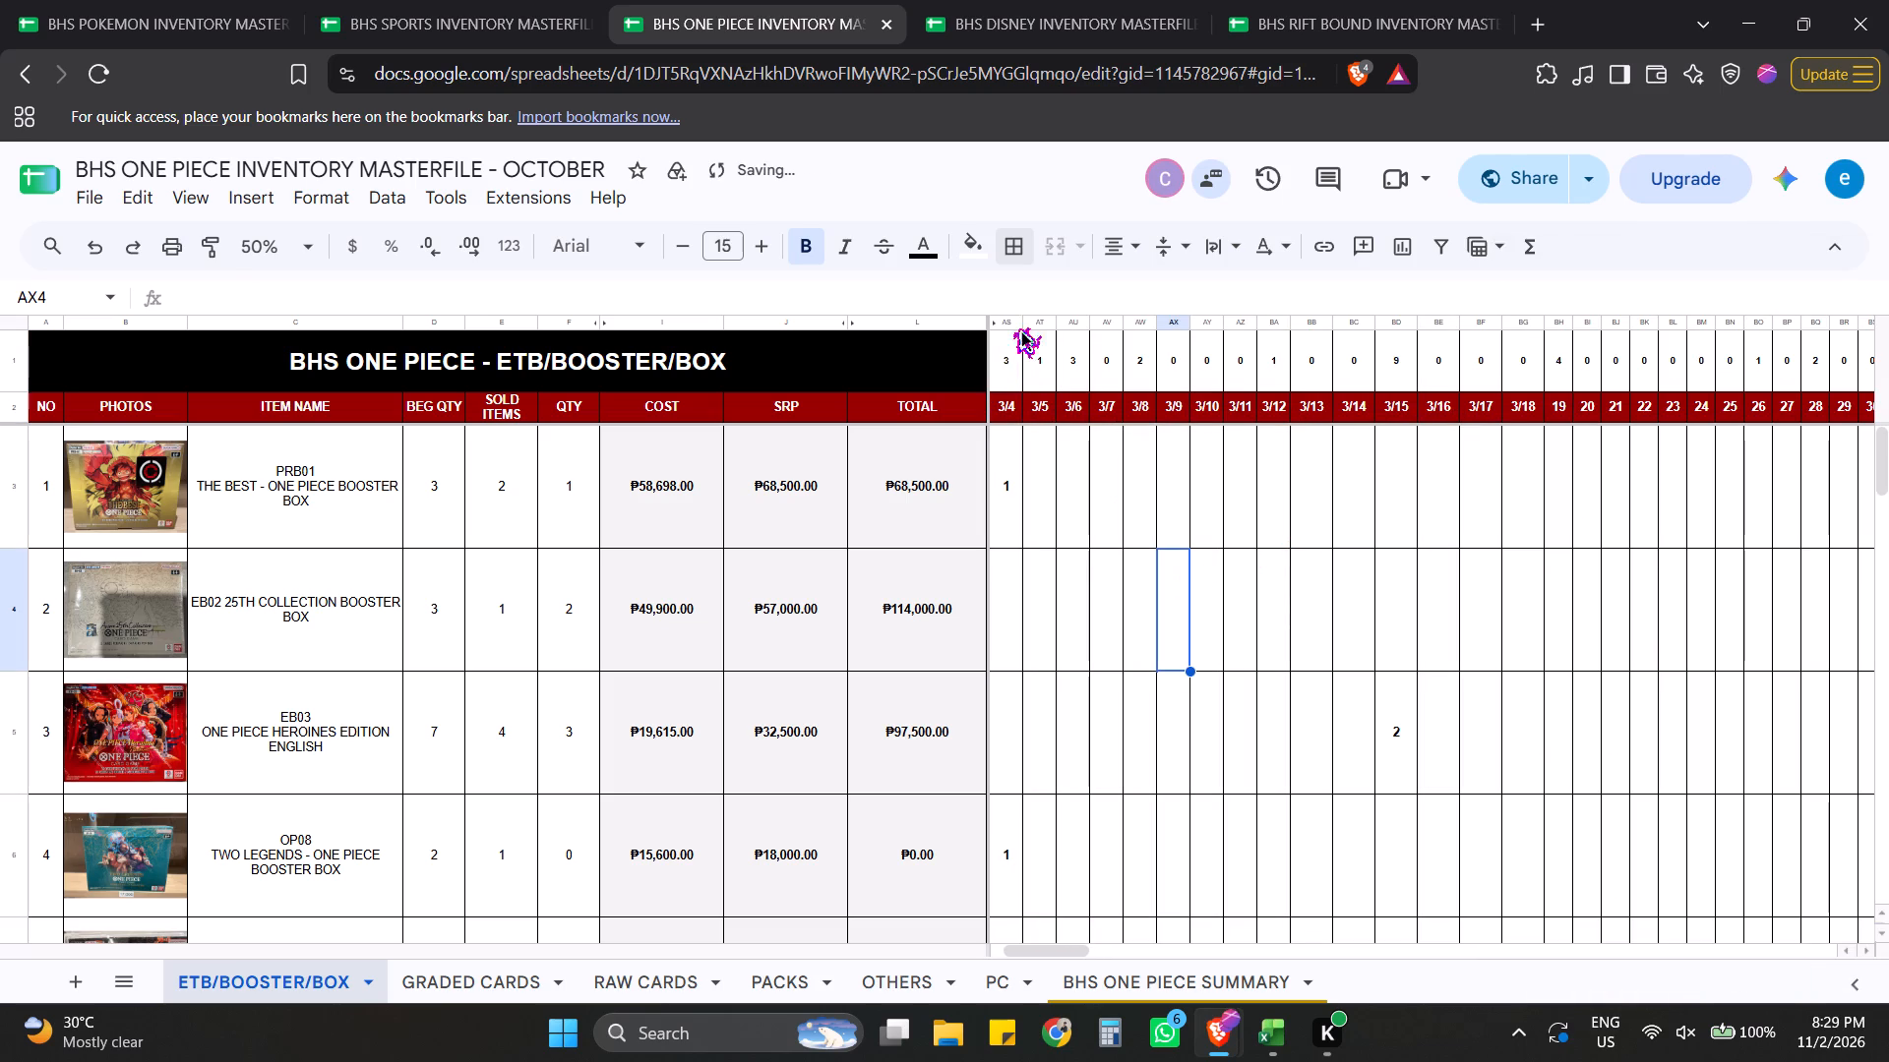
left_click_drag(1006, 324, 1819, 358)
right_click(1573, 404)
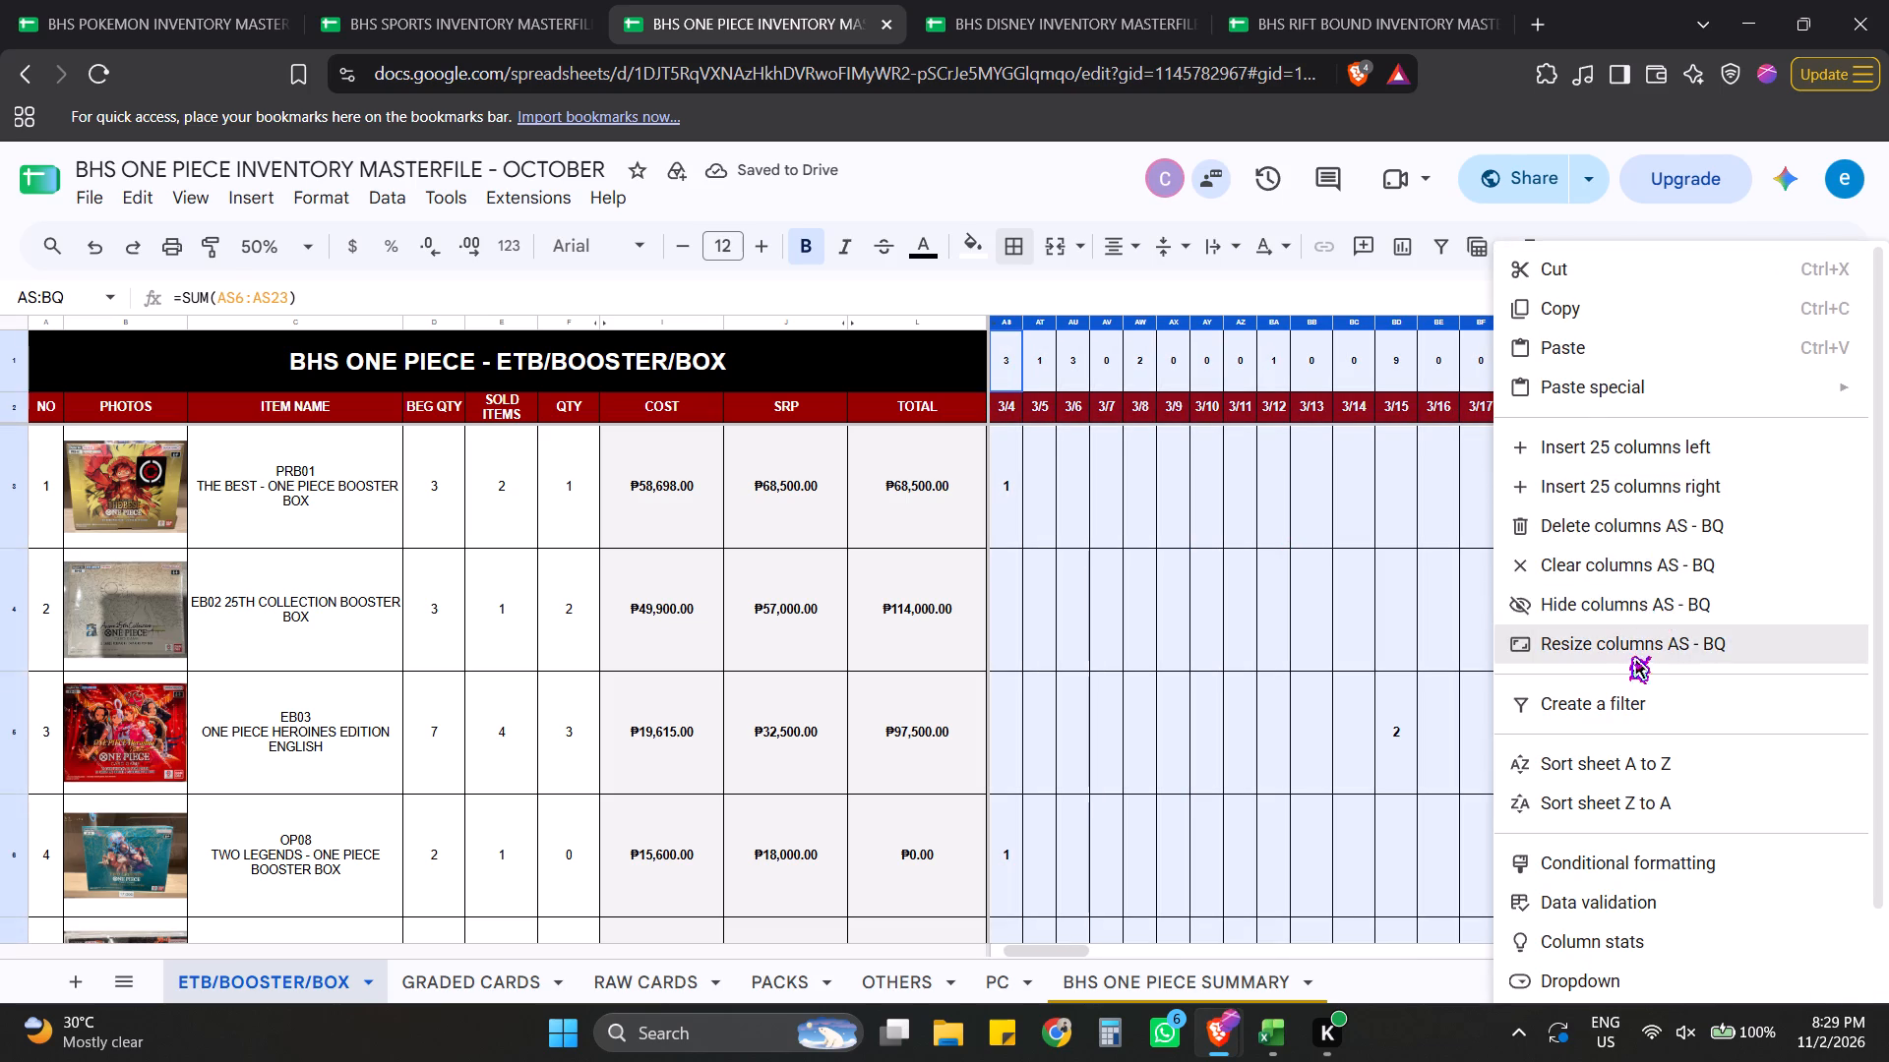
left_click(1611, 610)
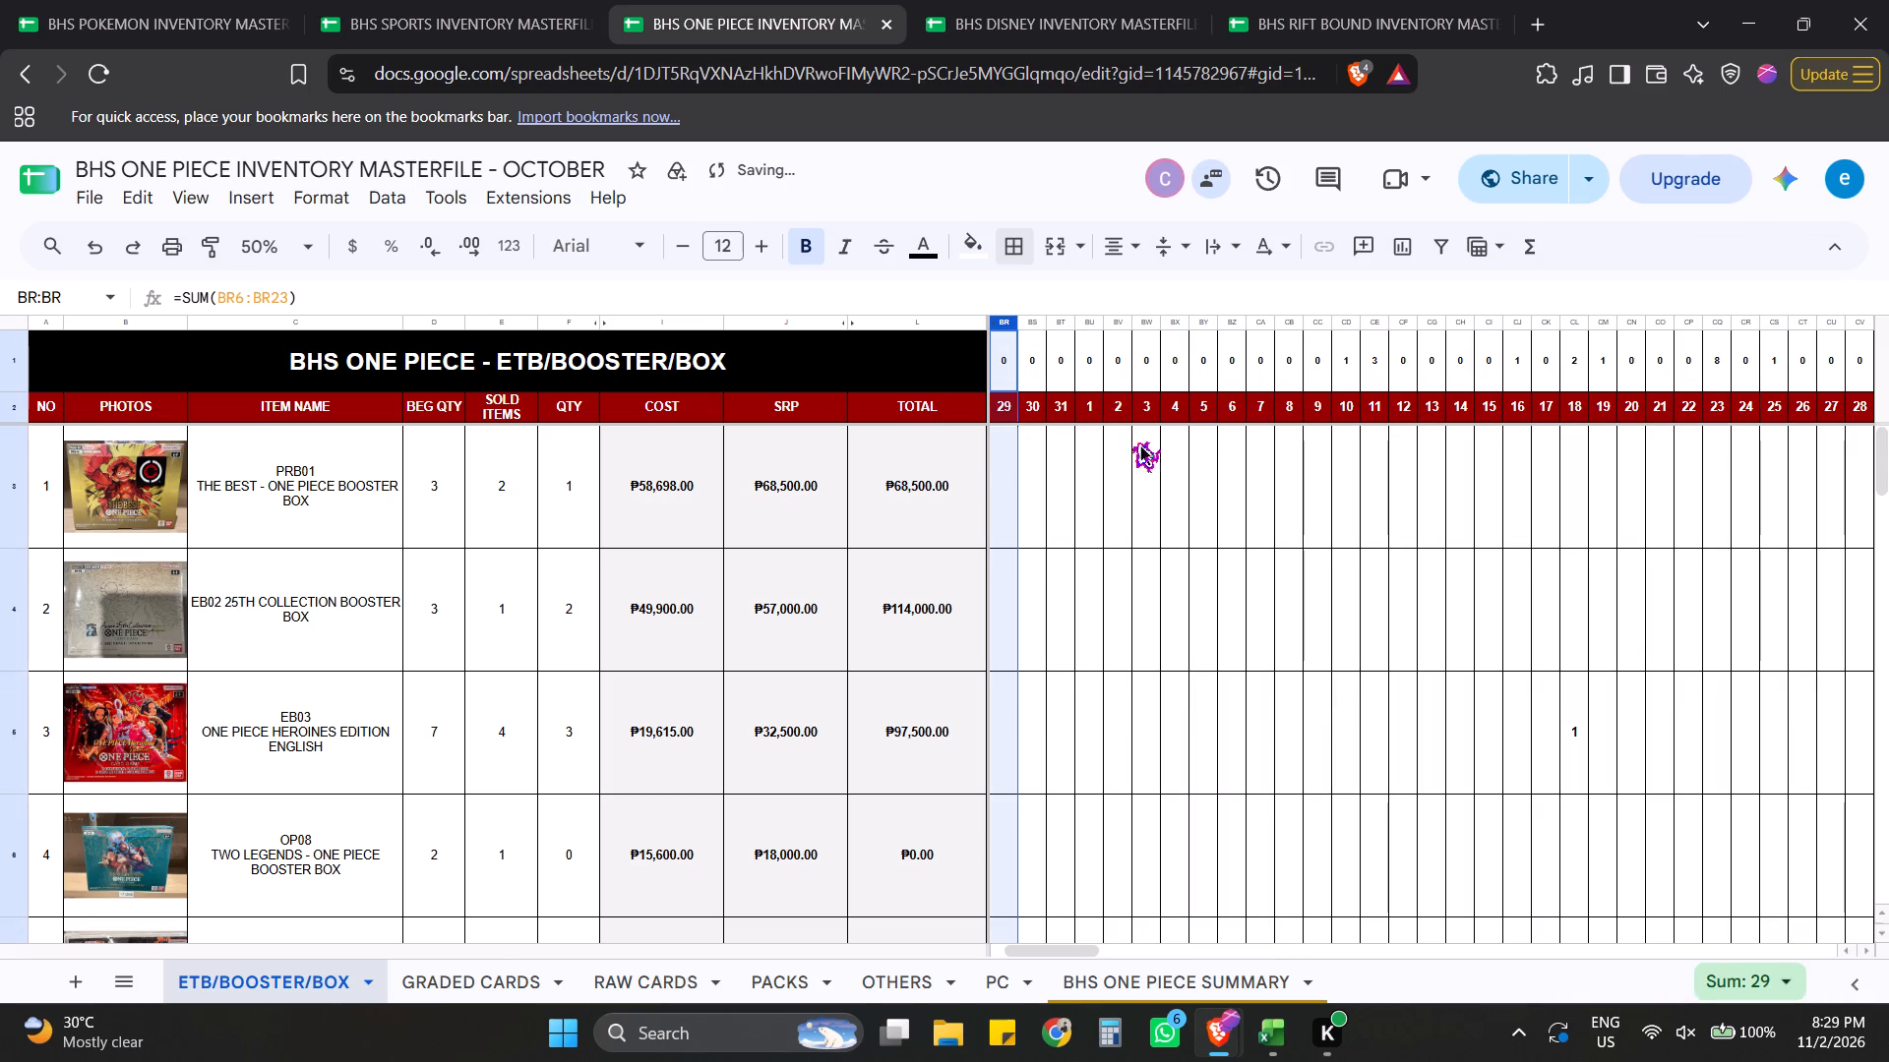
left_click(1162, 540)
left_click_drag(1003, 321, 1888, 372)
right_click_drag(1550, 475, 1539, 477)
left_click(1613, 597)
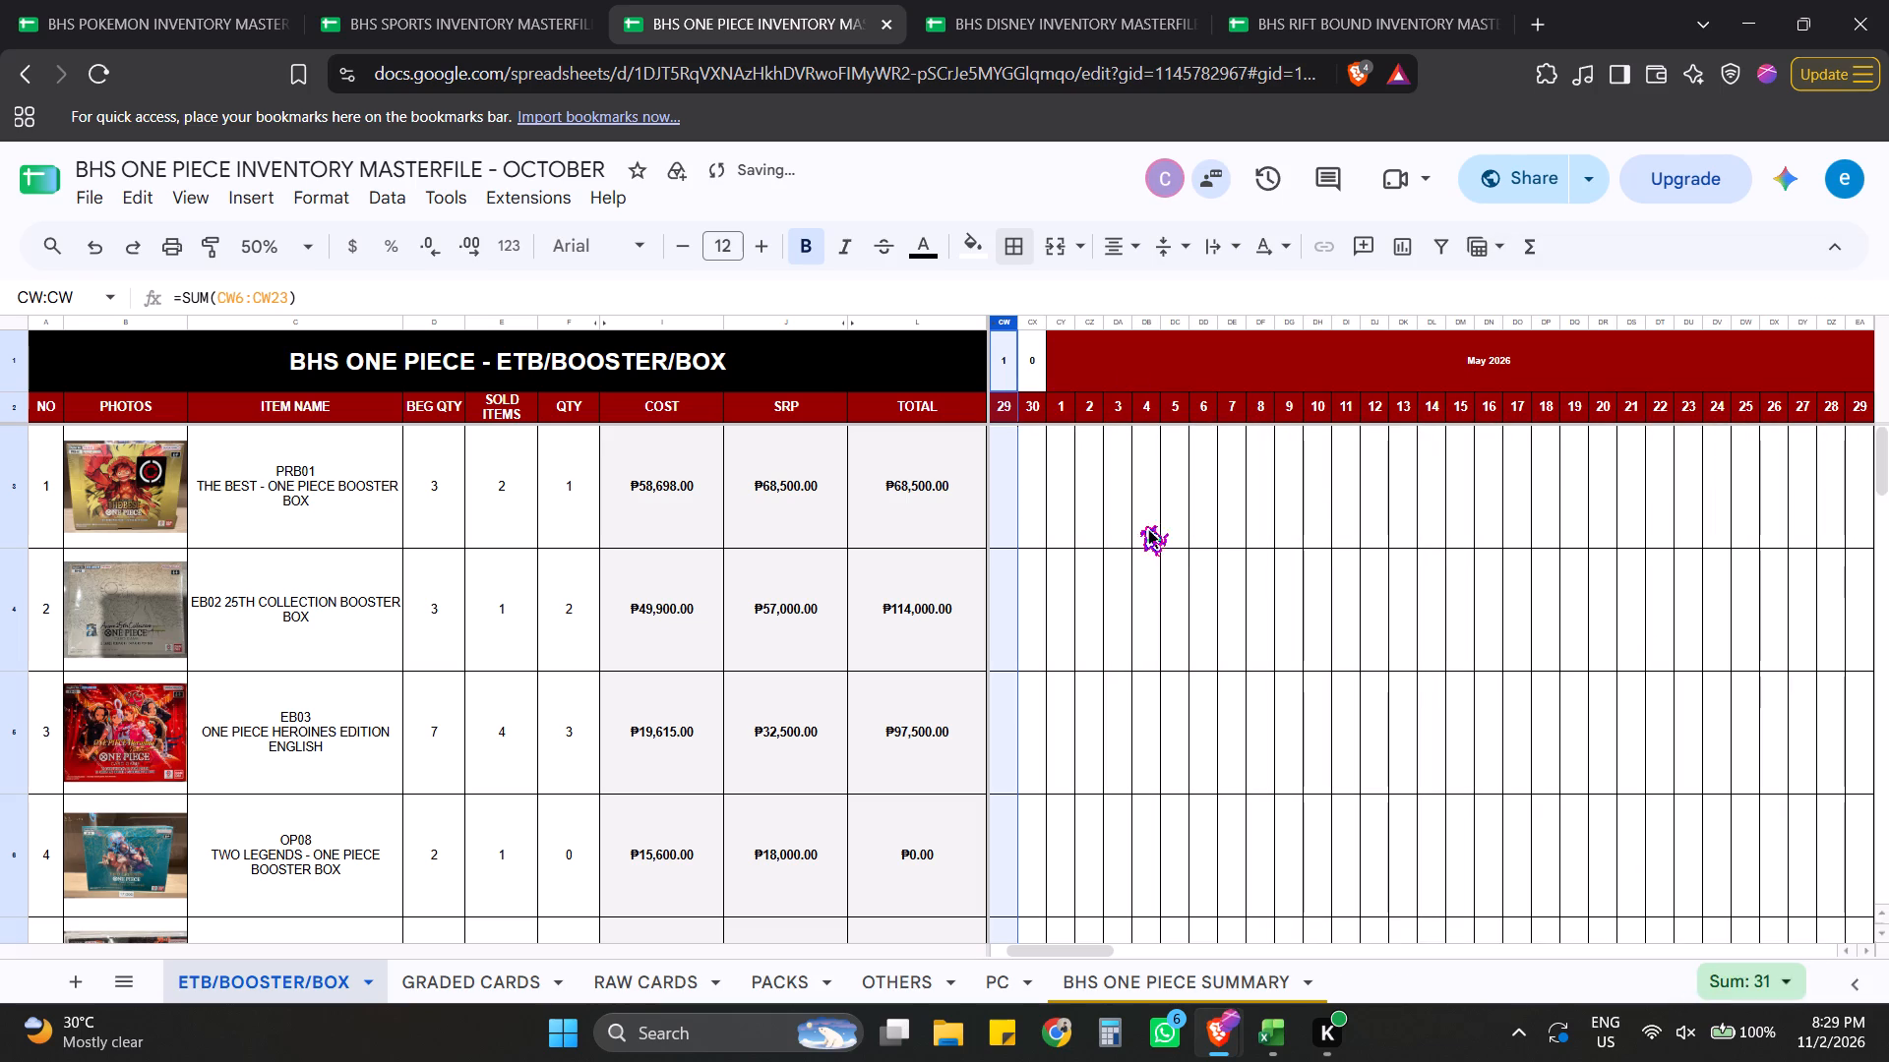
left_click(1138, 534)
Hide the day columns CW to FX, covering April 29 to July 17.
left_click_drag(999, 319, 1881, 371)
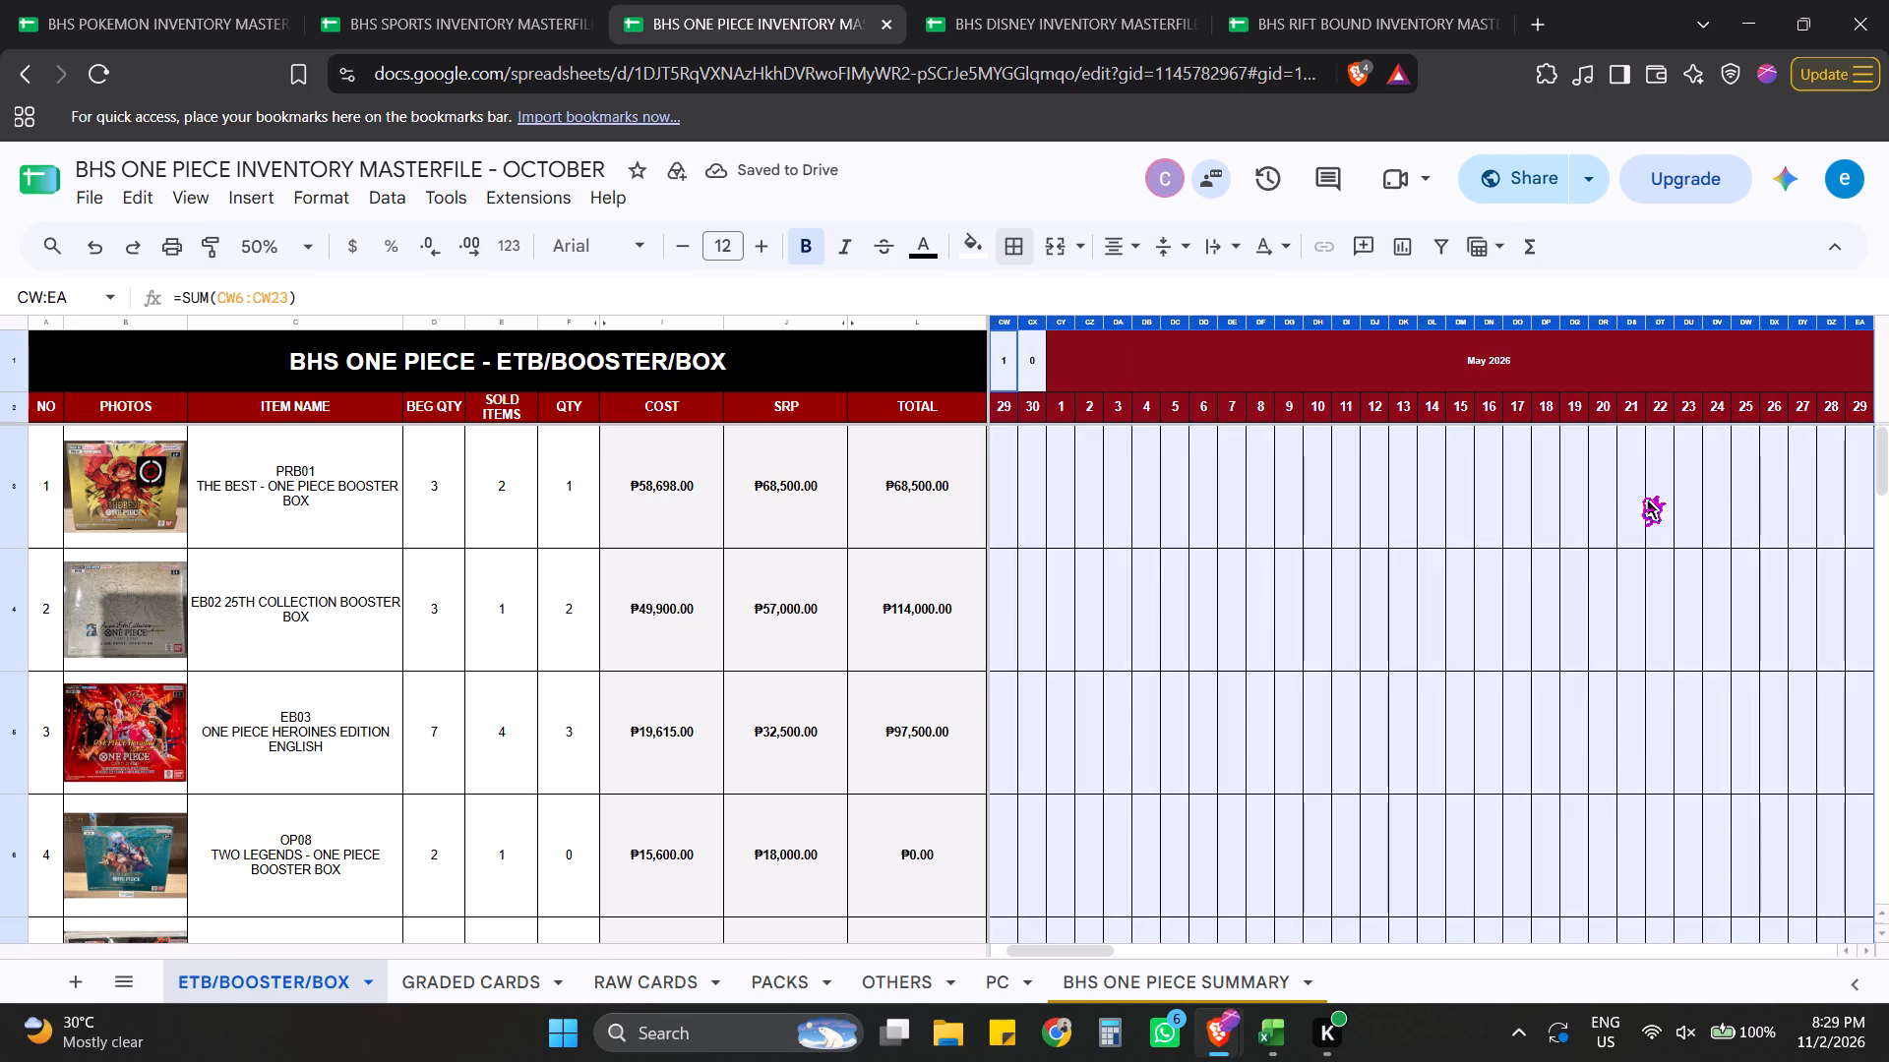
right_click_drag(1534, 517, 1521, 514)
left_click(1594, 595)
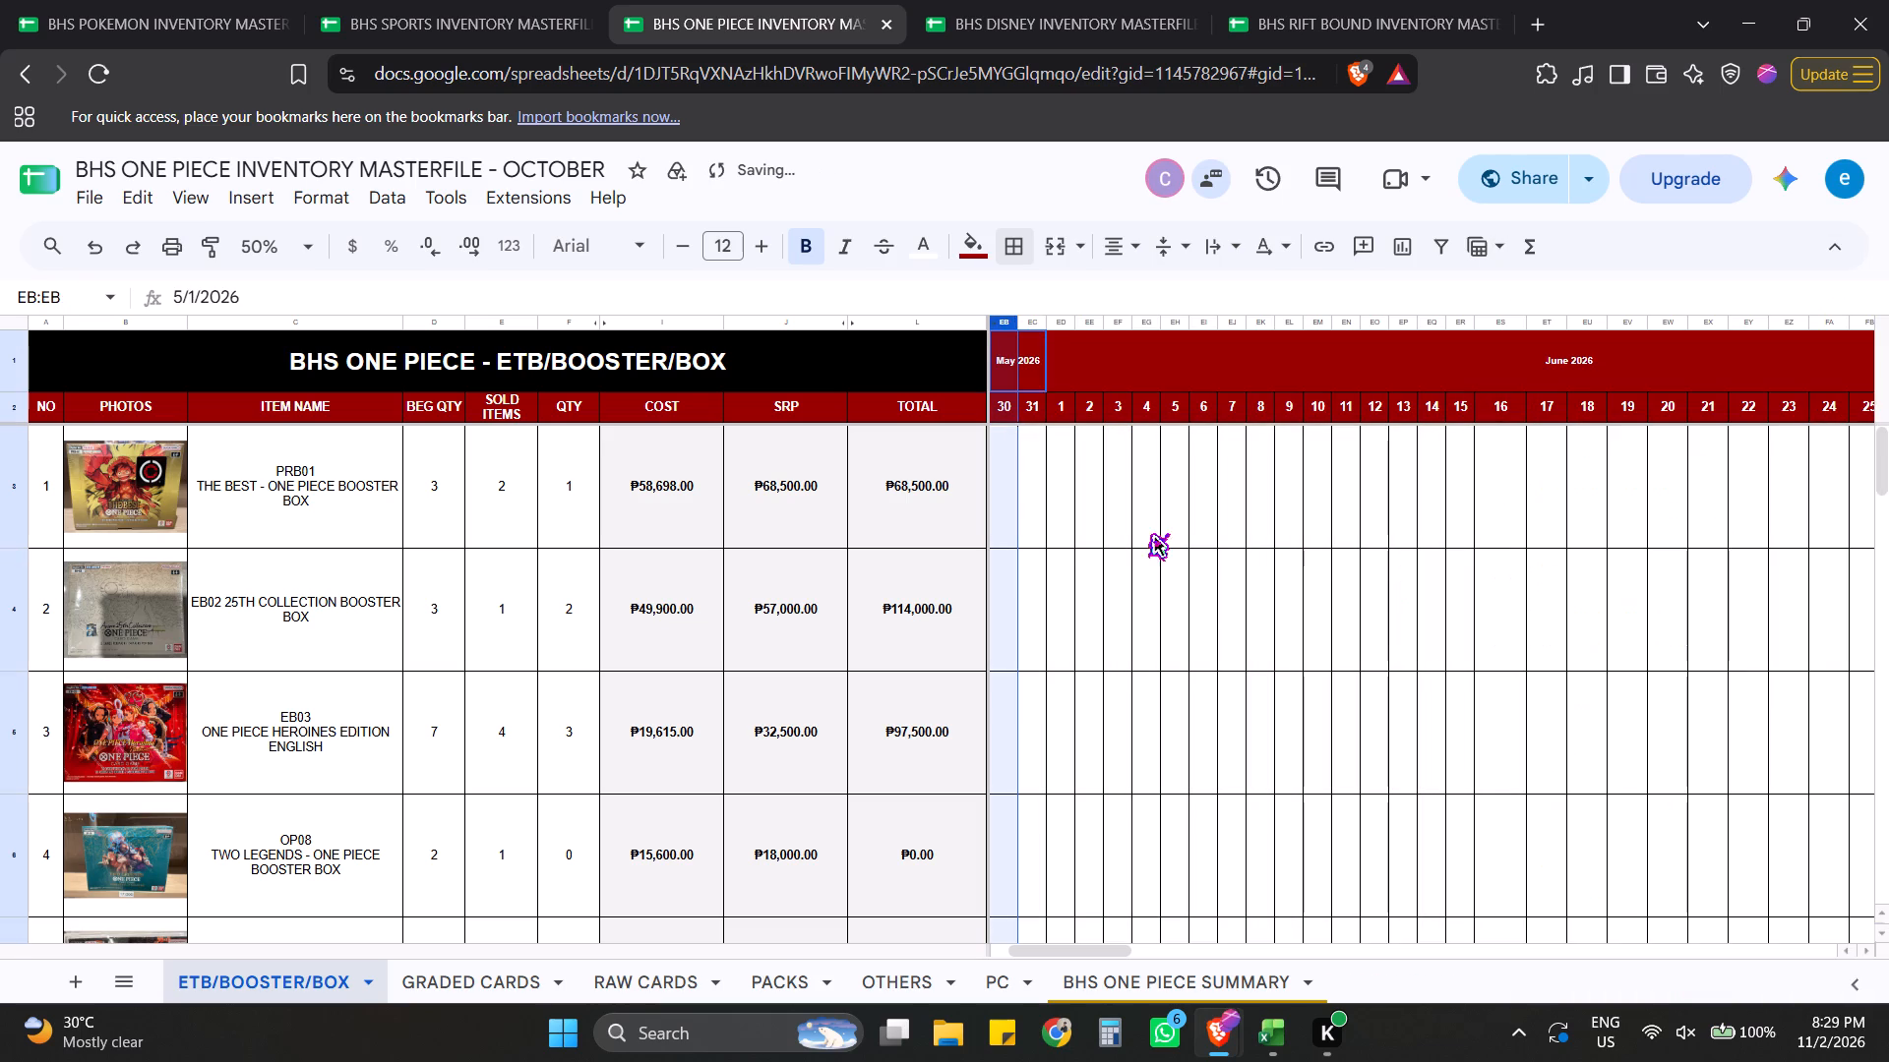
left_click(1145, 532)
left_click_drag(1005, 321, 1838, 341)
right_click(1573, 512)
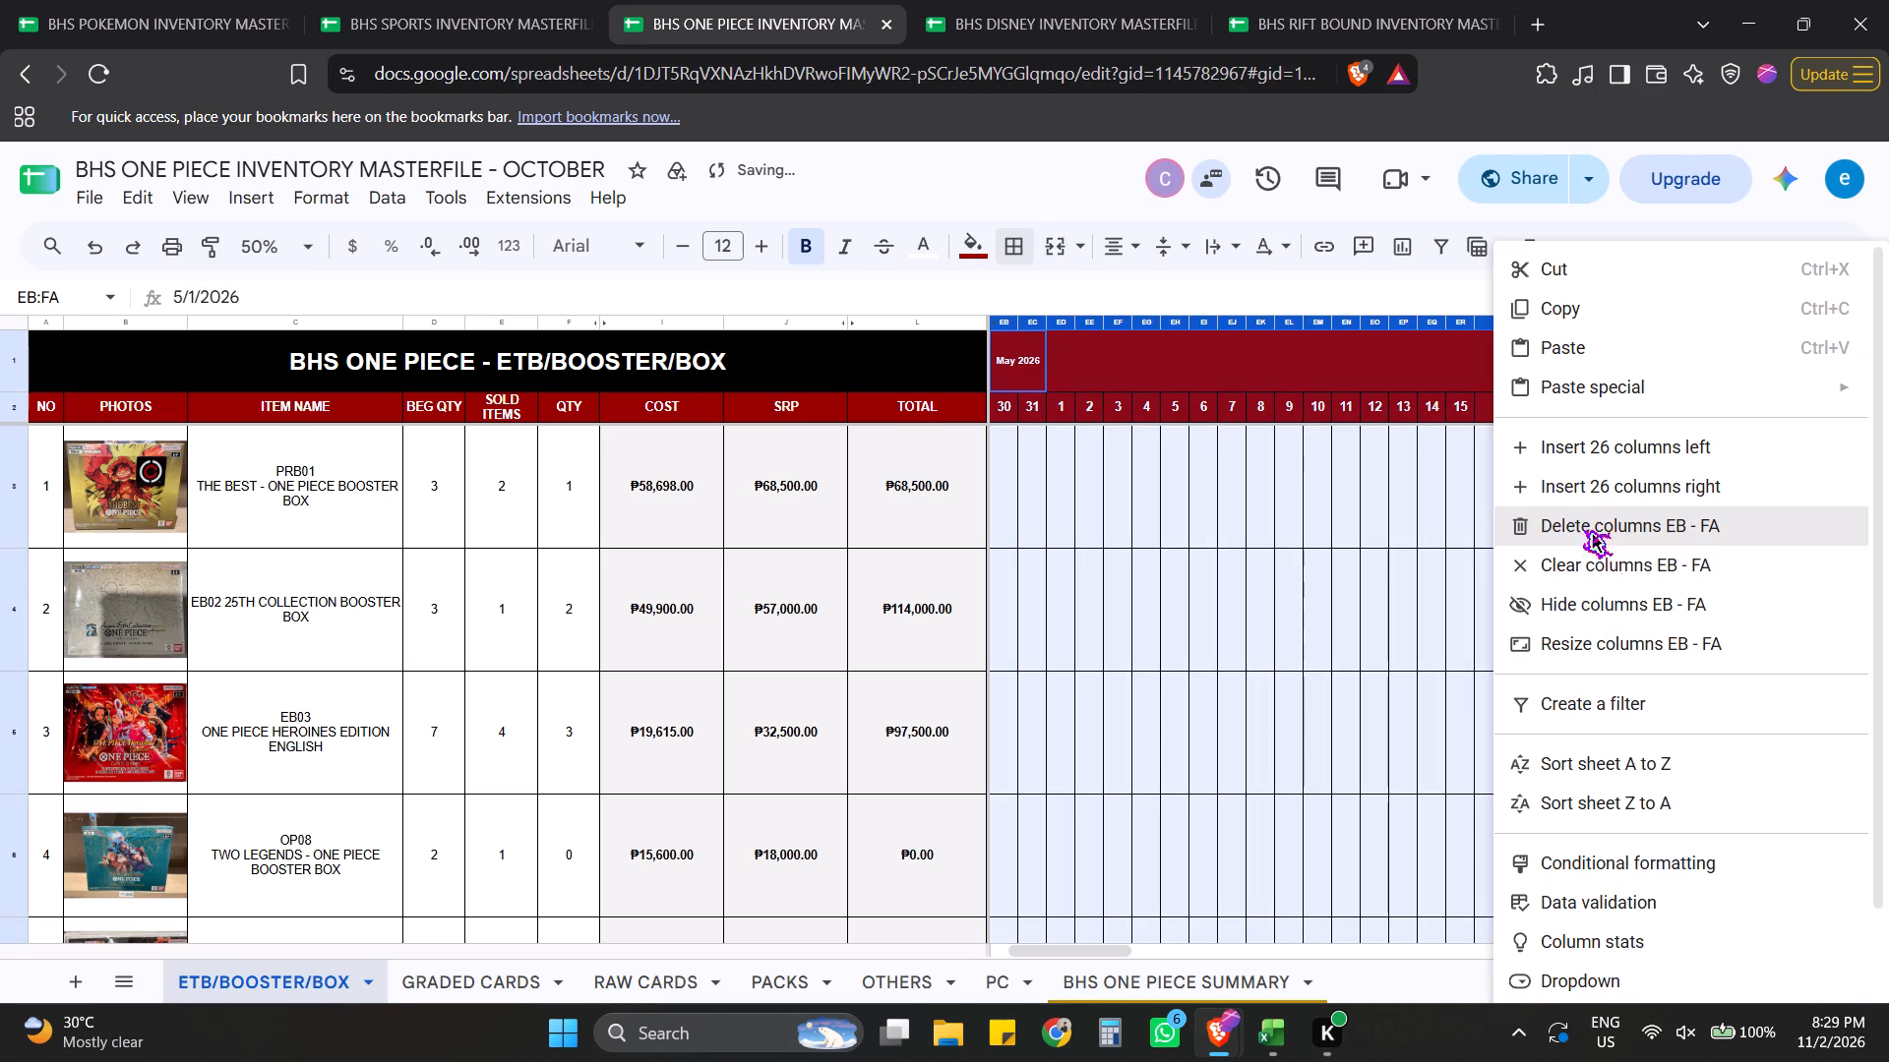
left_click(1605, 606)
left_click(1218, 597)
left_click_drag(1006, 323, 1372, 341)
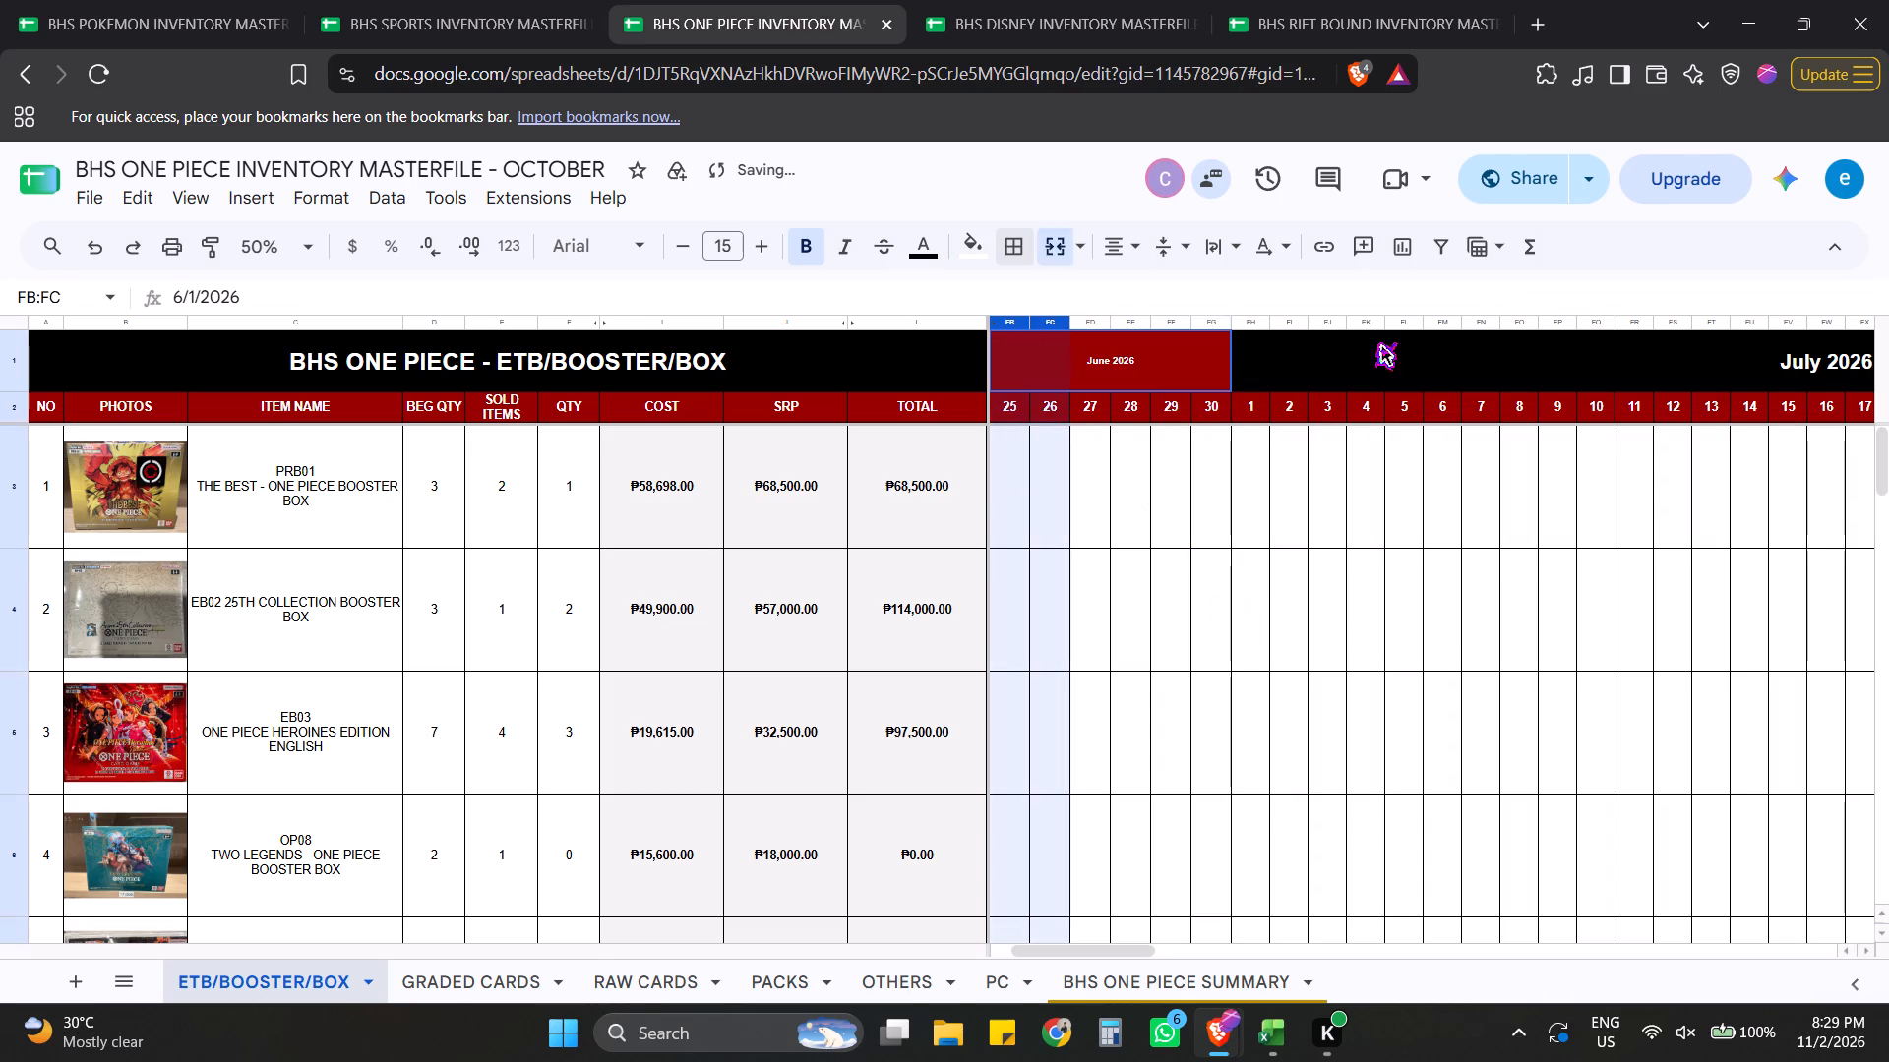
left_click_drag(1372, 341, 1888, 377)
right_click(1482, 557)
left_click(1569, 599)
left_click(1117, 601)
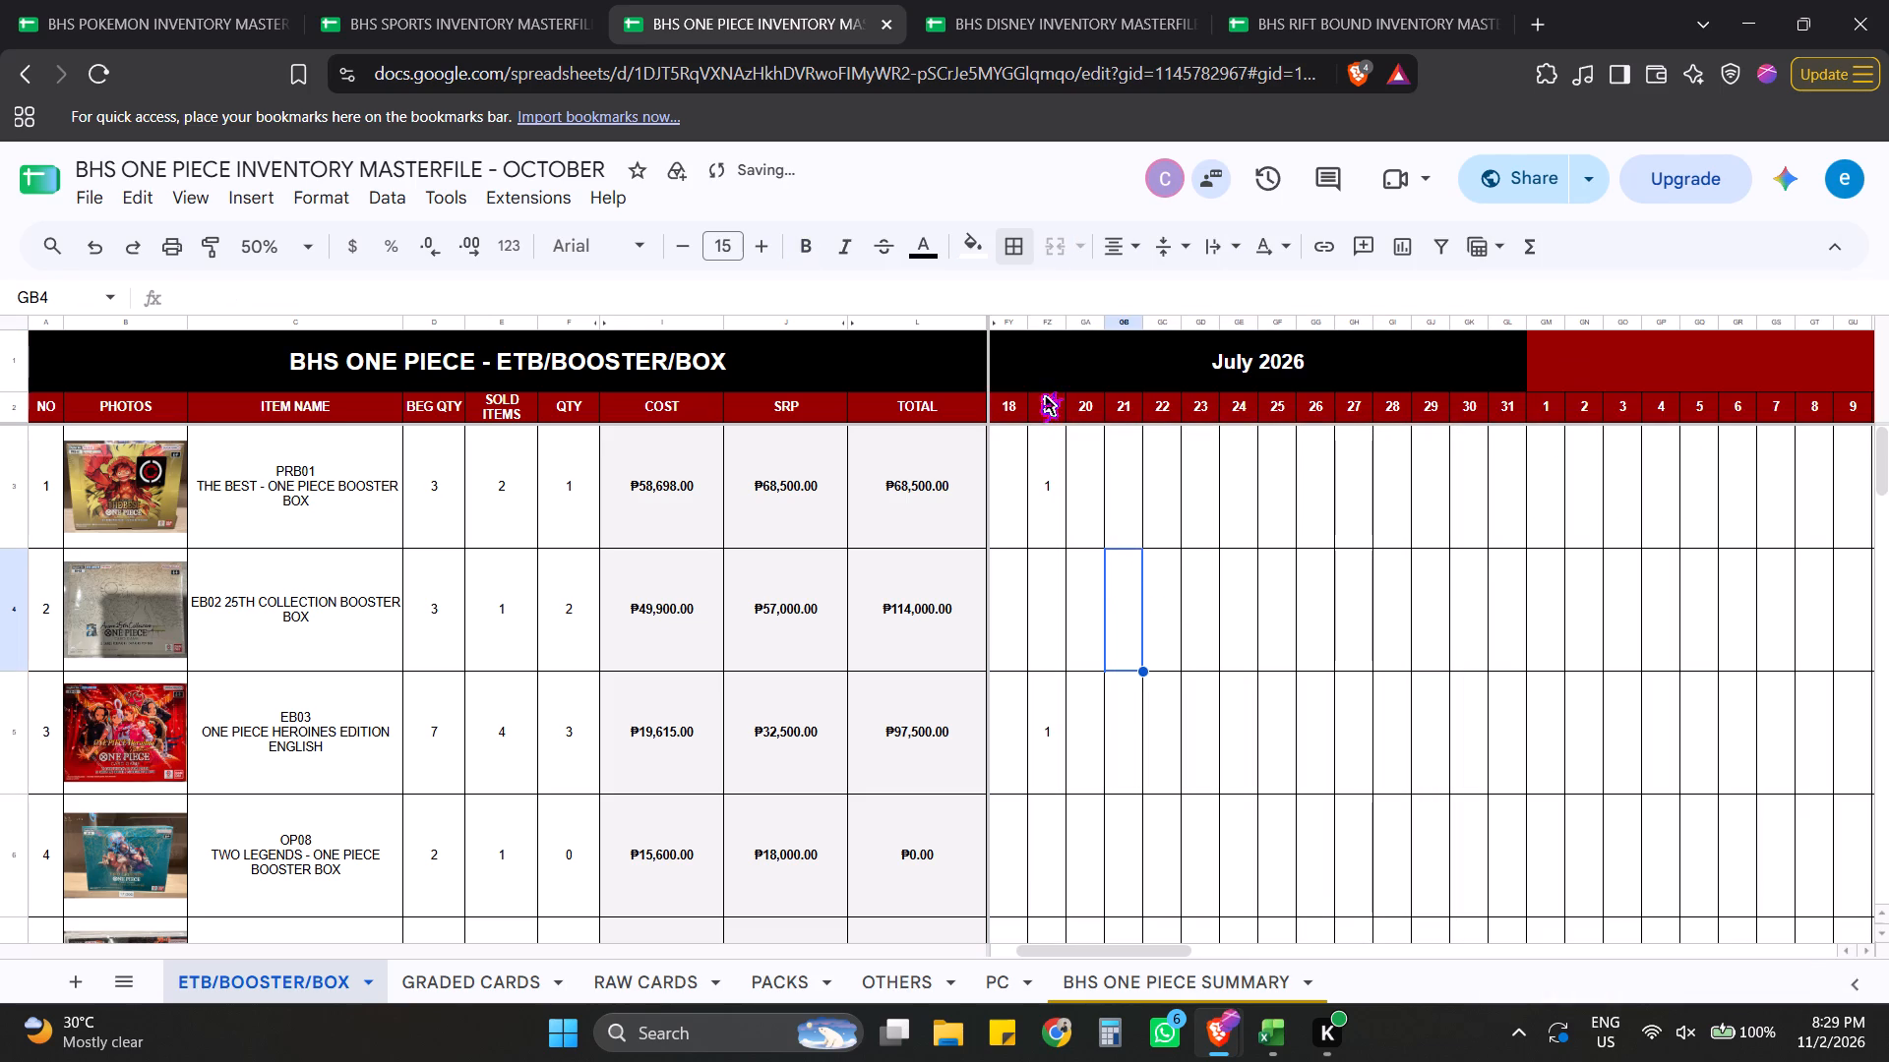
Hide the day columns FY to HO, covering July 18 to August 29.
left_click_drag(1006, 317, 1731, 332)
right_click(1422, 547)
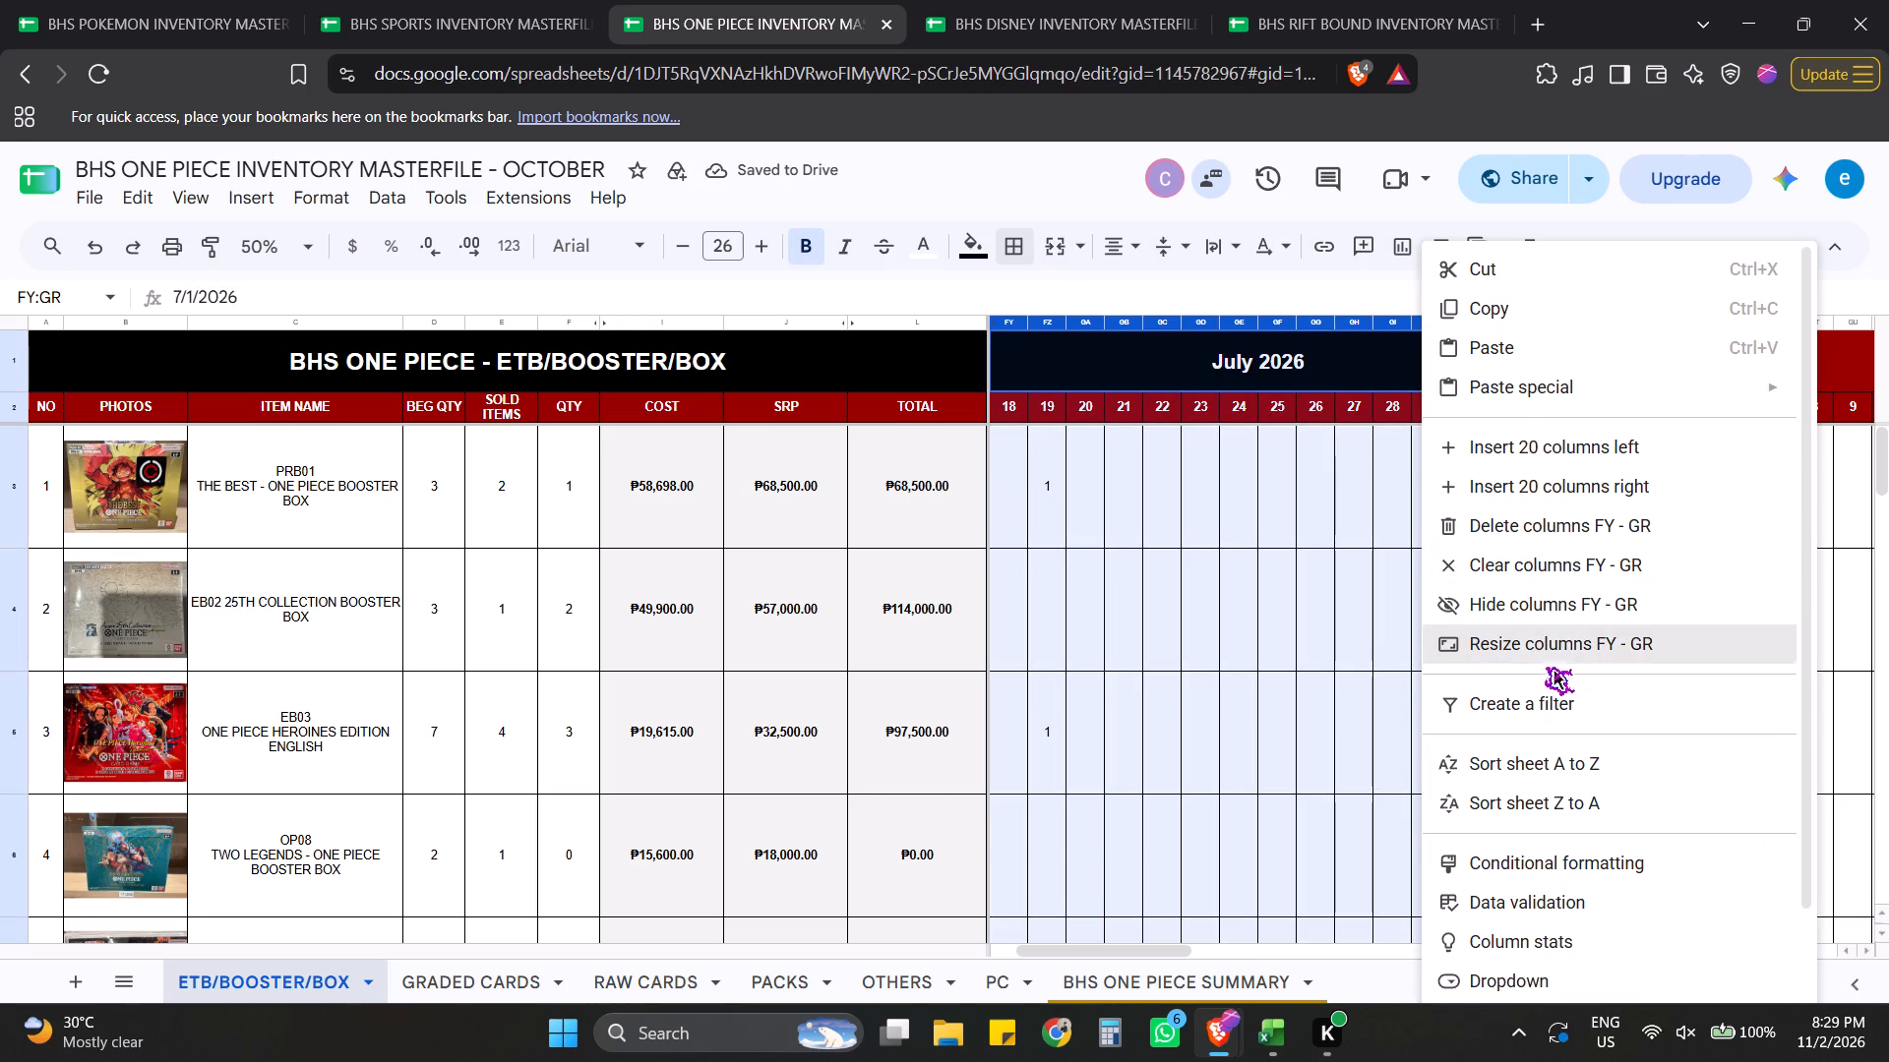
left_click(1530, 595)
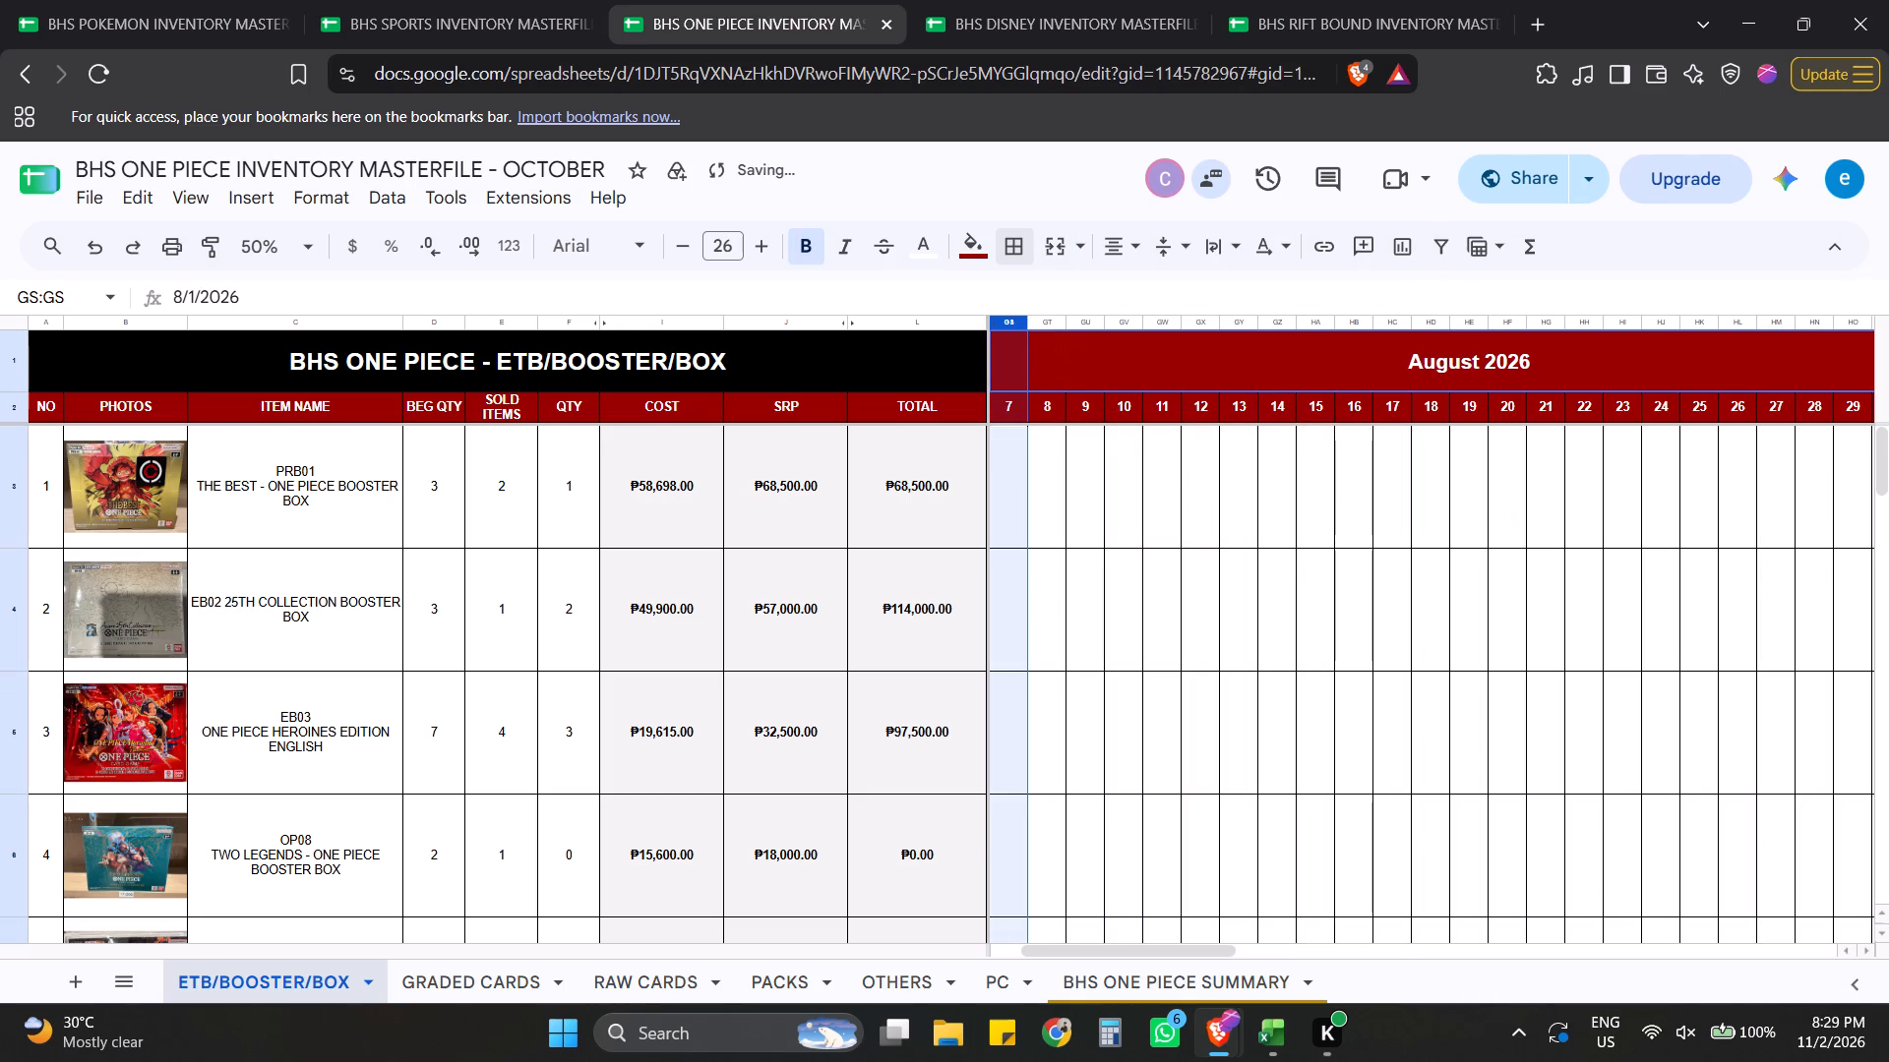
left_click(1200, 547)
left_click_drag(1010, 322, 1861, 369)
right_click(1483, 489)
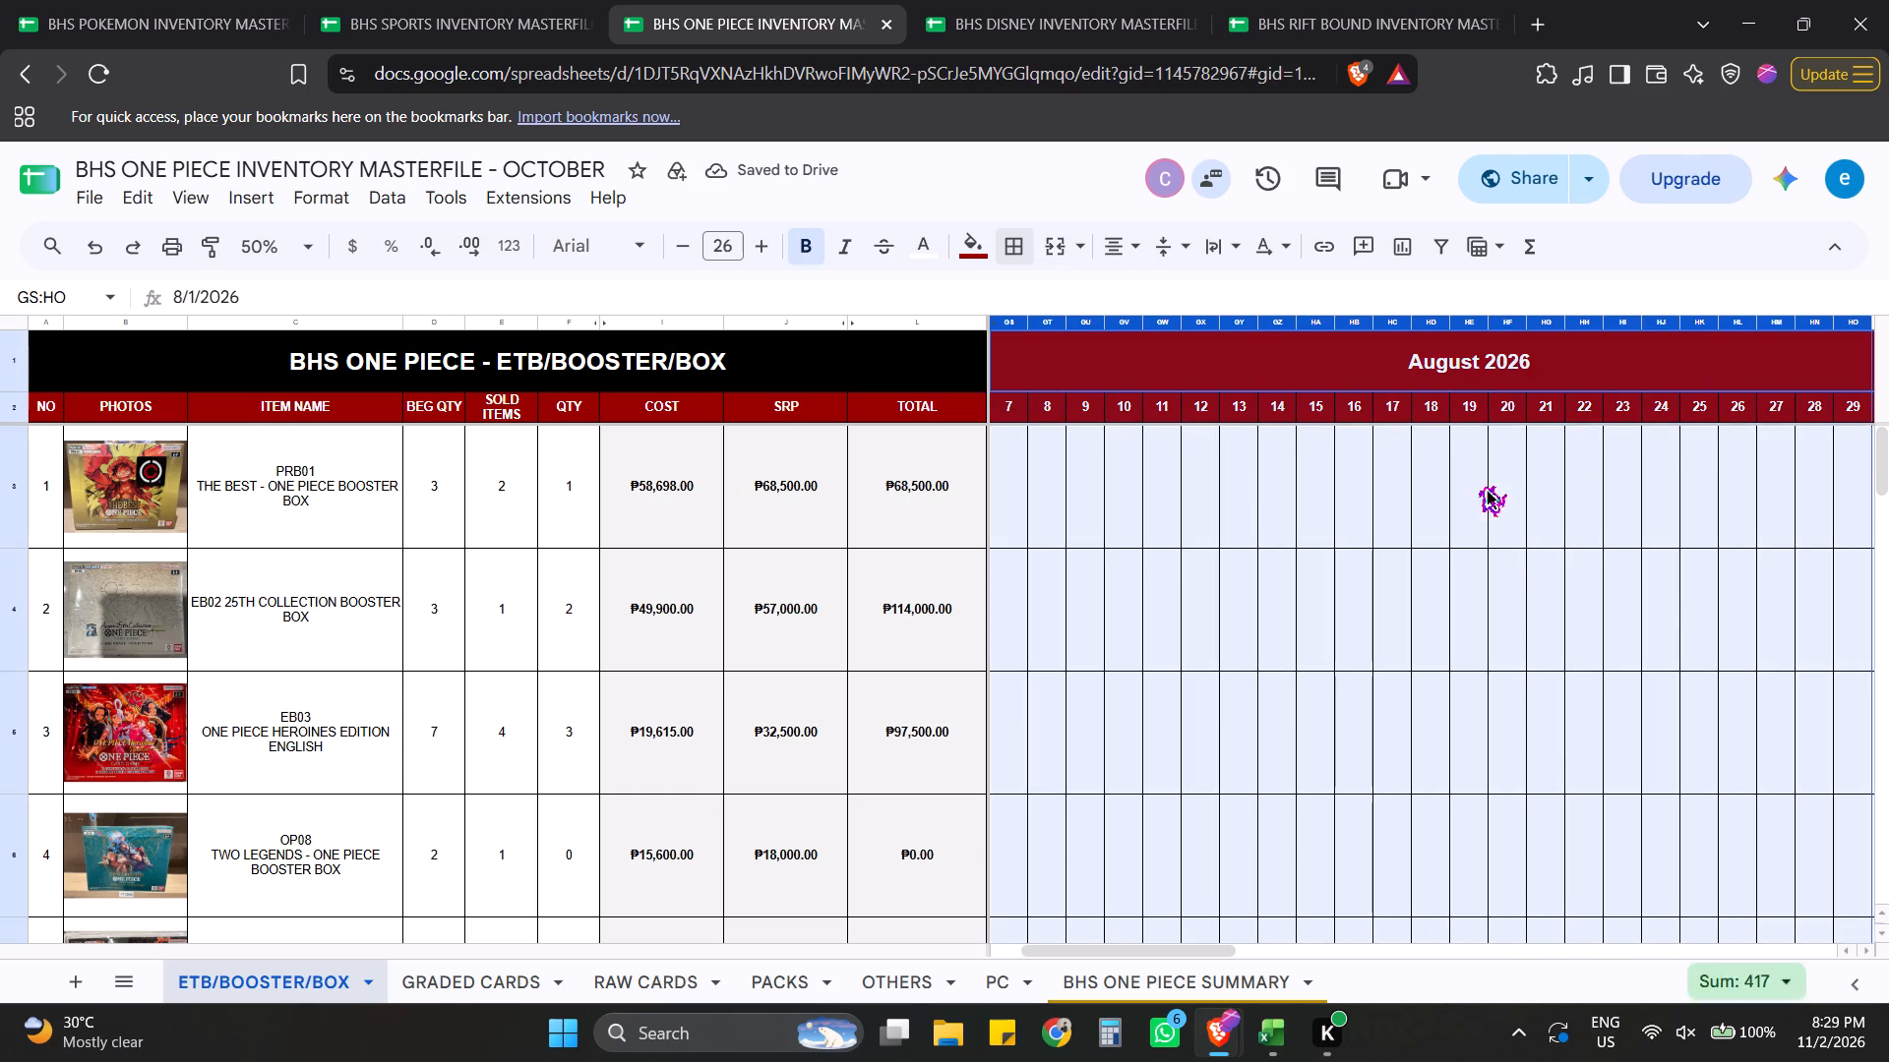
left_click(1615, 604)
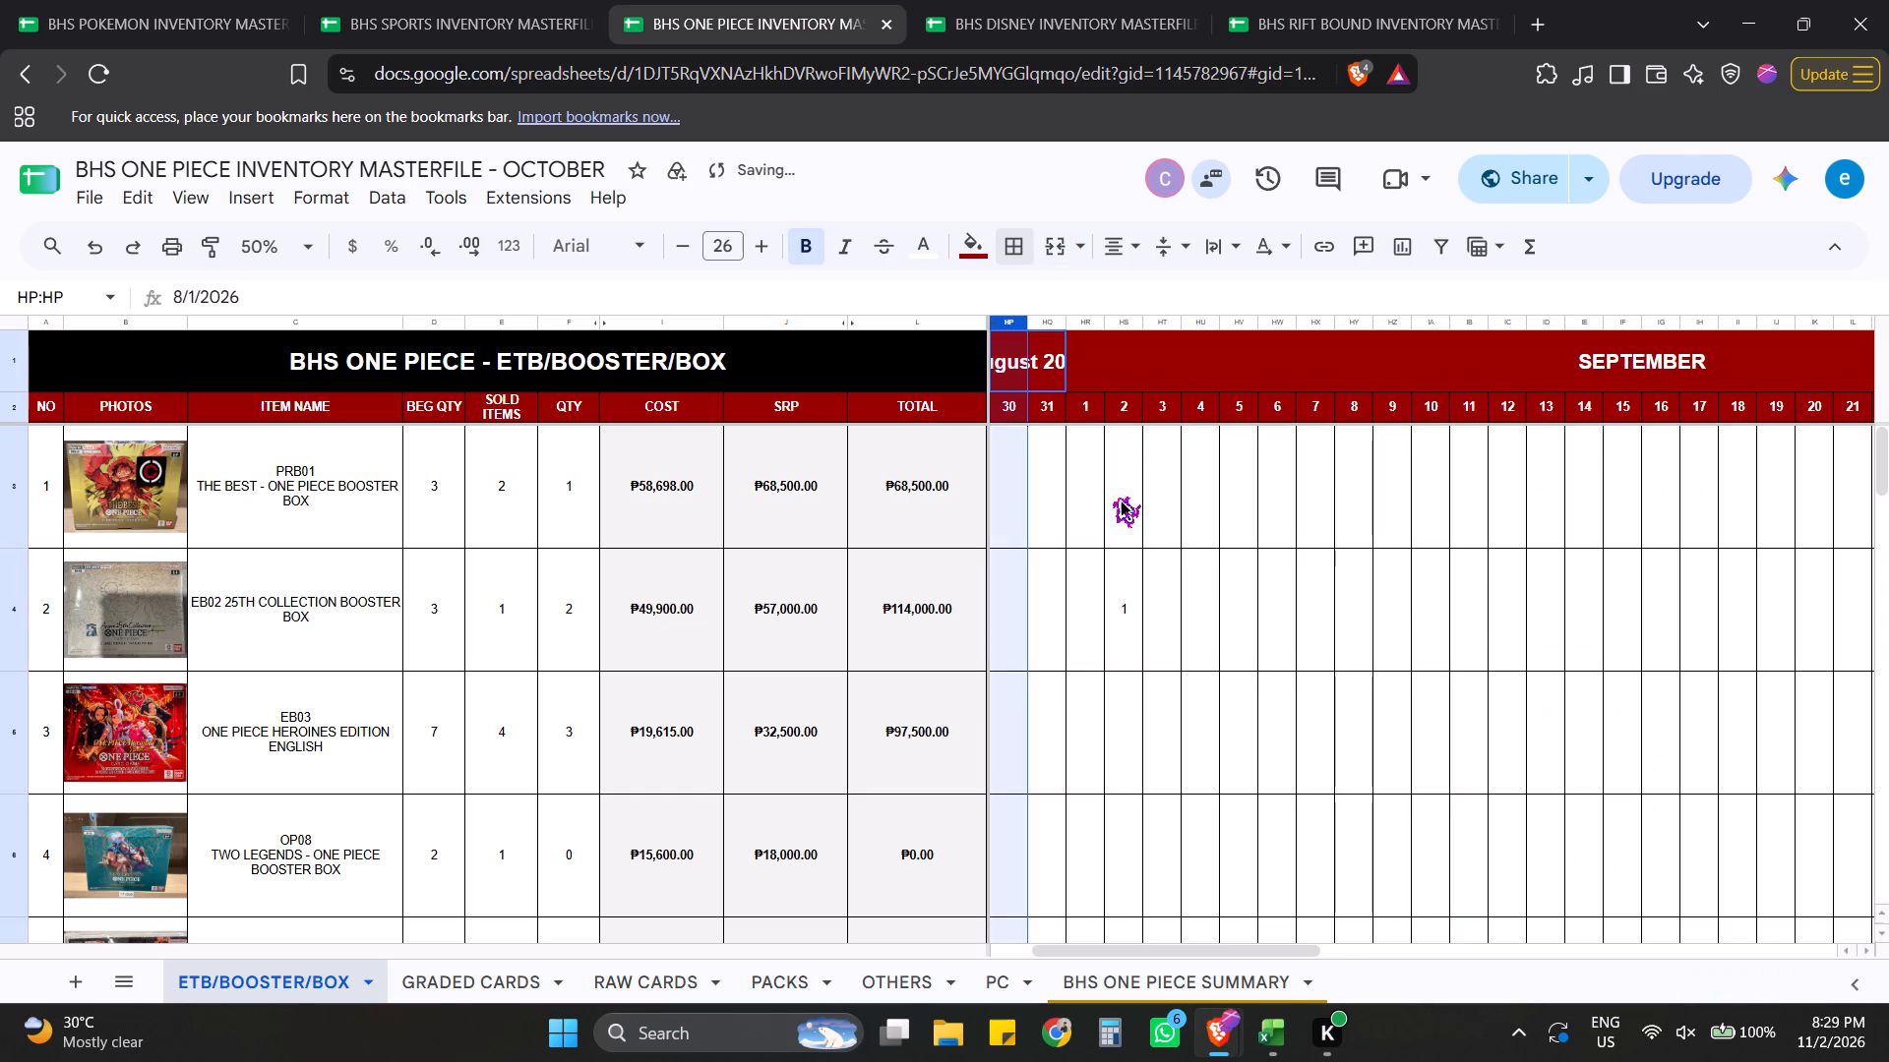
left_click(1155, 532)
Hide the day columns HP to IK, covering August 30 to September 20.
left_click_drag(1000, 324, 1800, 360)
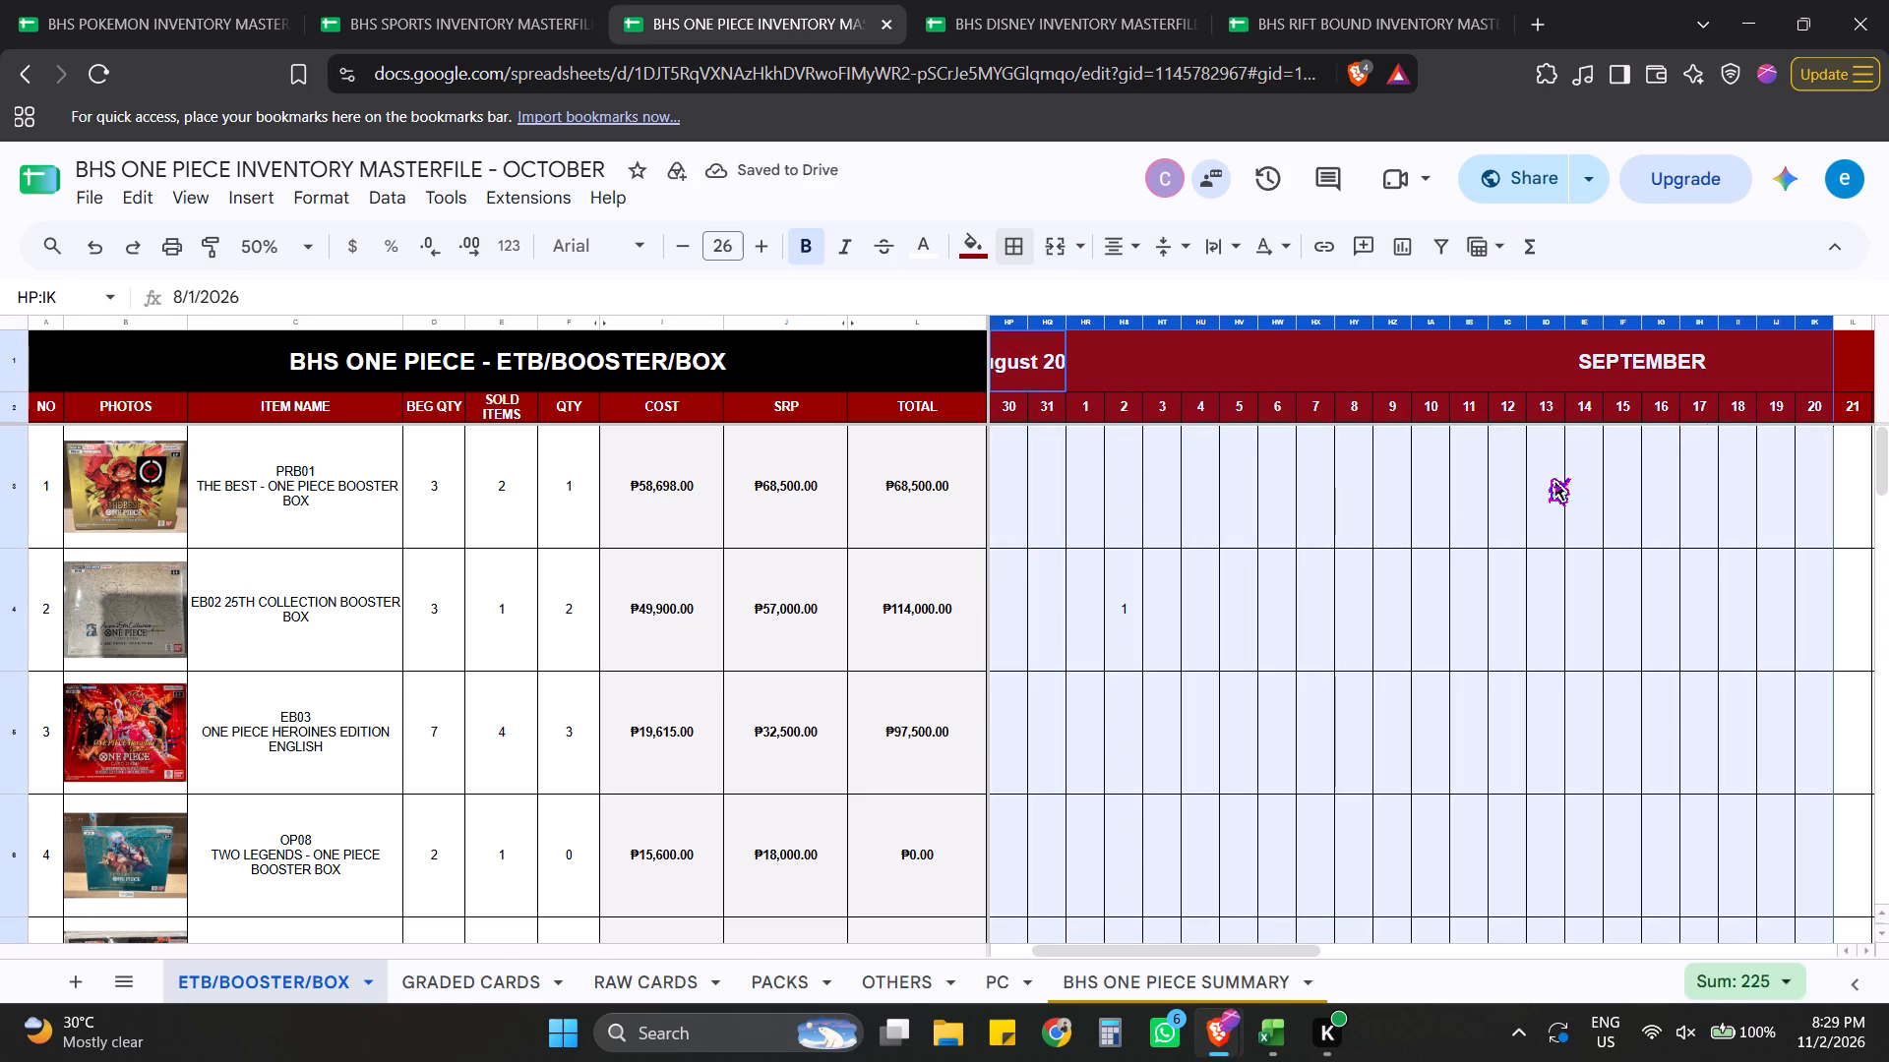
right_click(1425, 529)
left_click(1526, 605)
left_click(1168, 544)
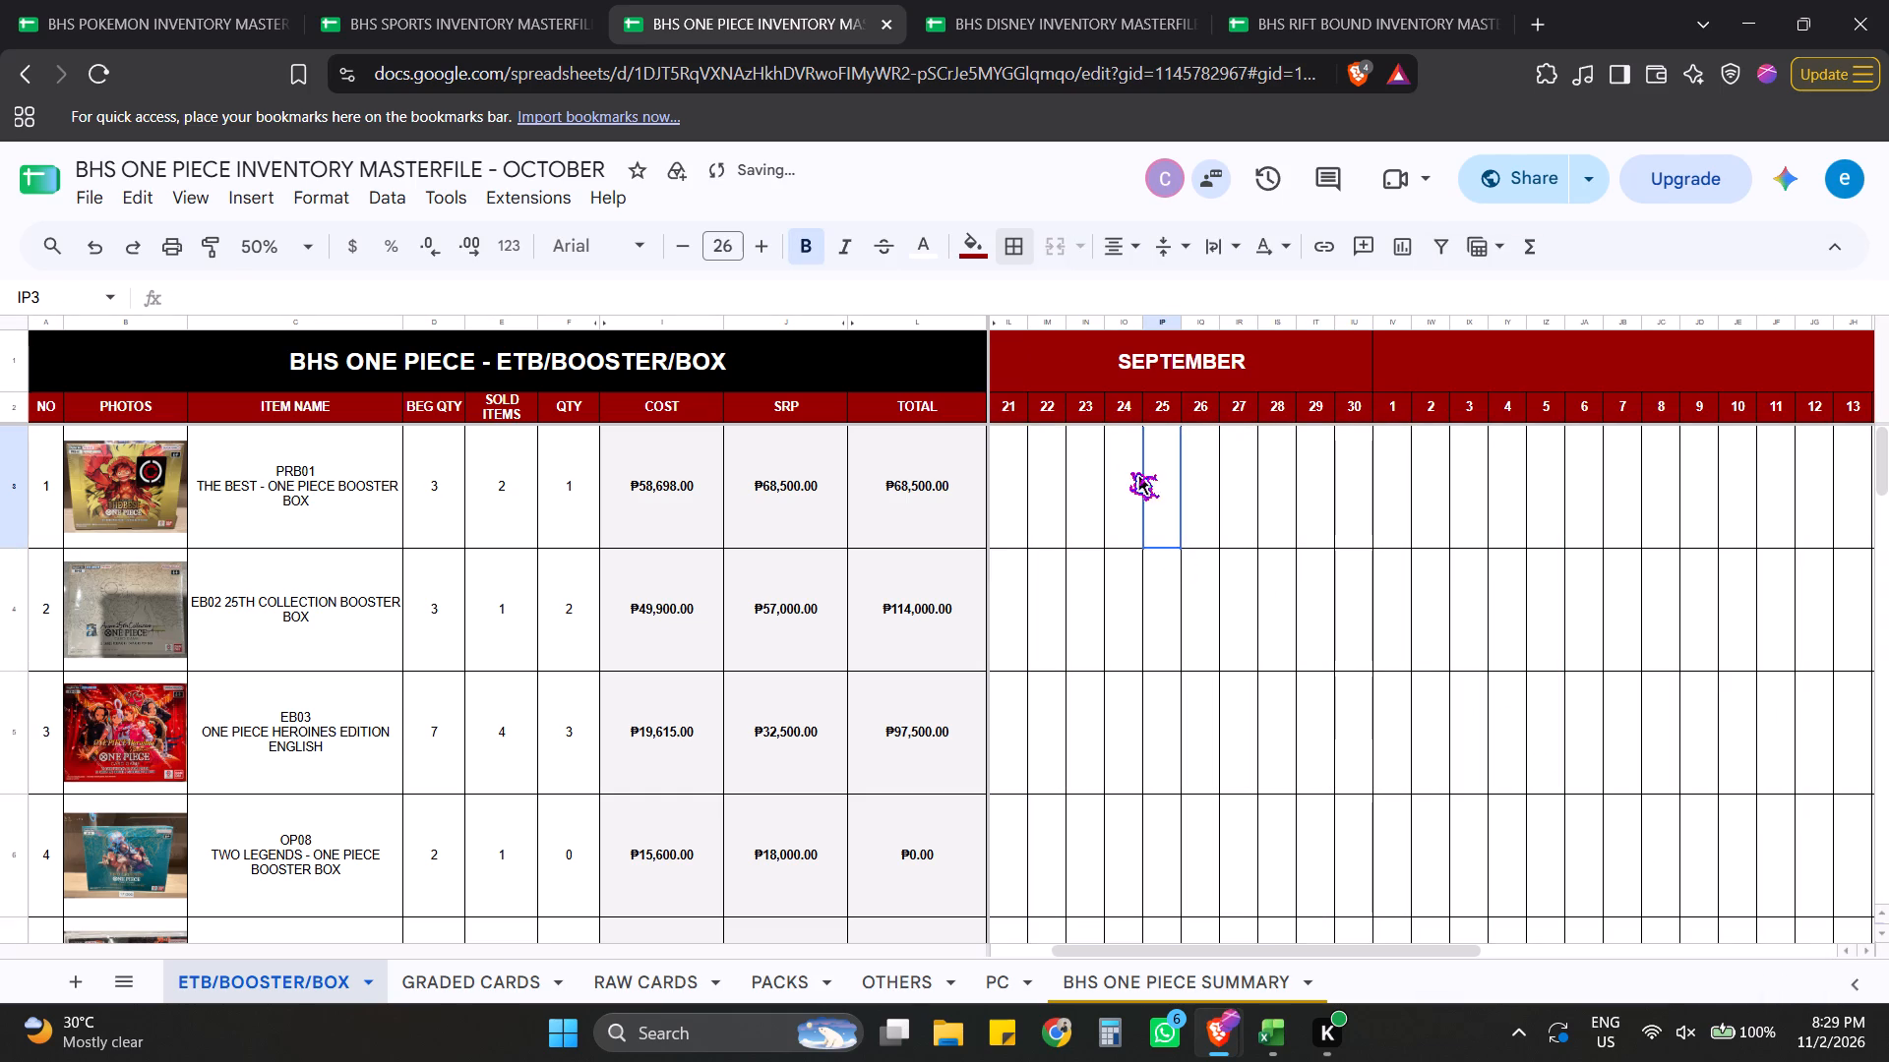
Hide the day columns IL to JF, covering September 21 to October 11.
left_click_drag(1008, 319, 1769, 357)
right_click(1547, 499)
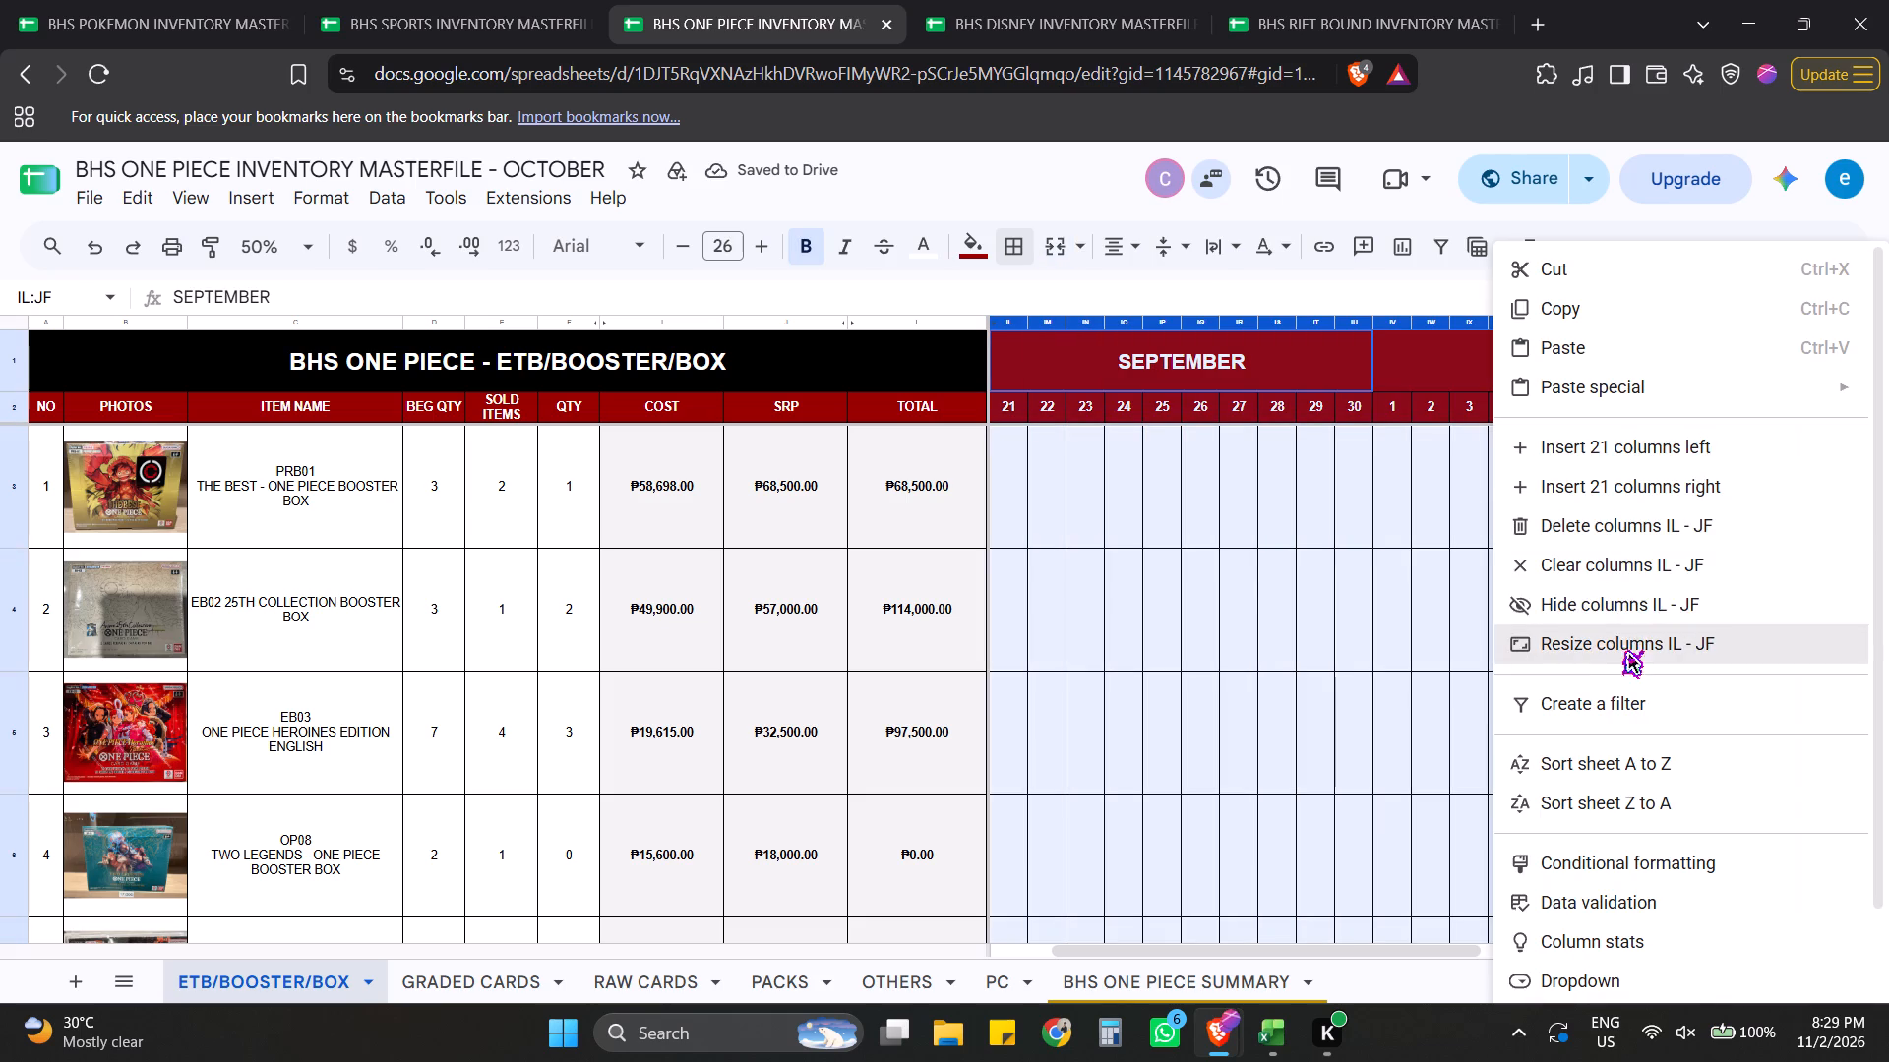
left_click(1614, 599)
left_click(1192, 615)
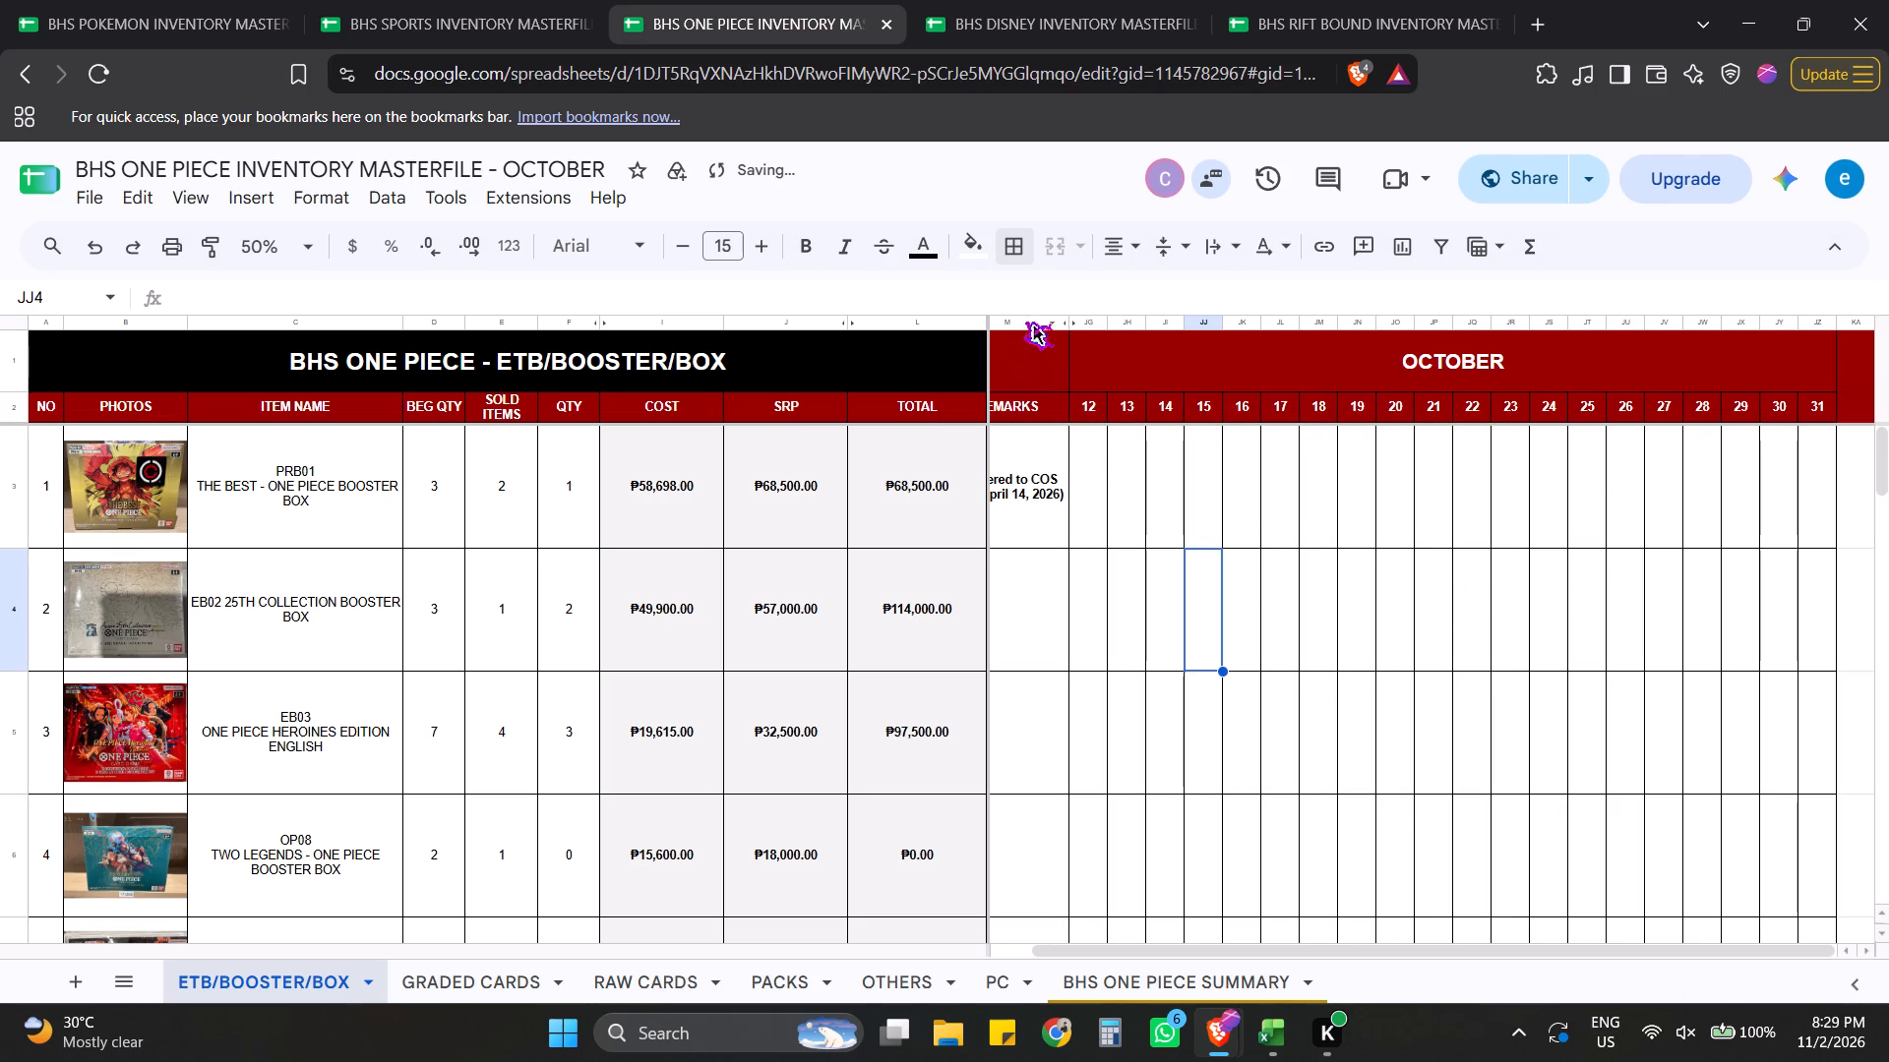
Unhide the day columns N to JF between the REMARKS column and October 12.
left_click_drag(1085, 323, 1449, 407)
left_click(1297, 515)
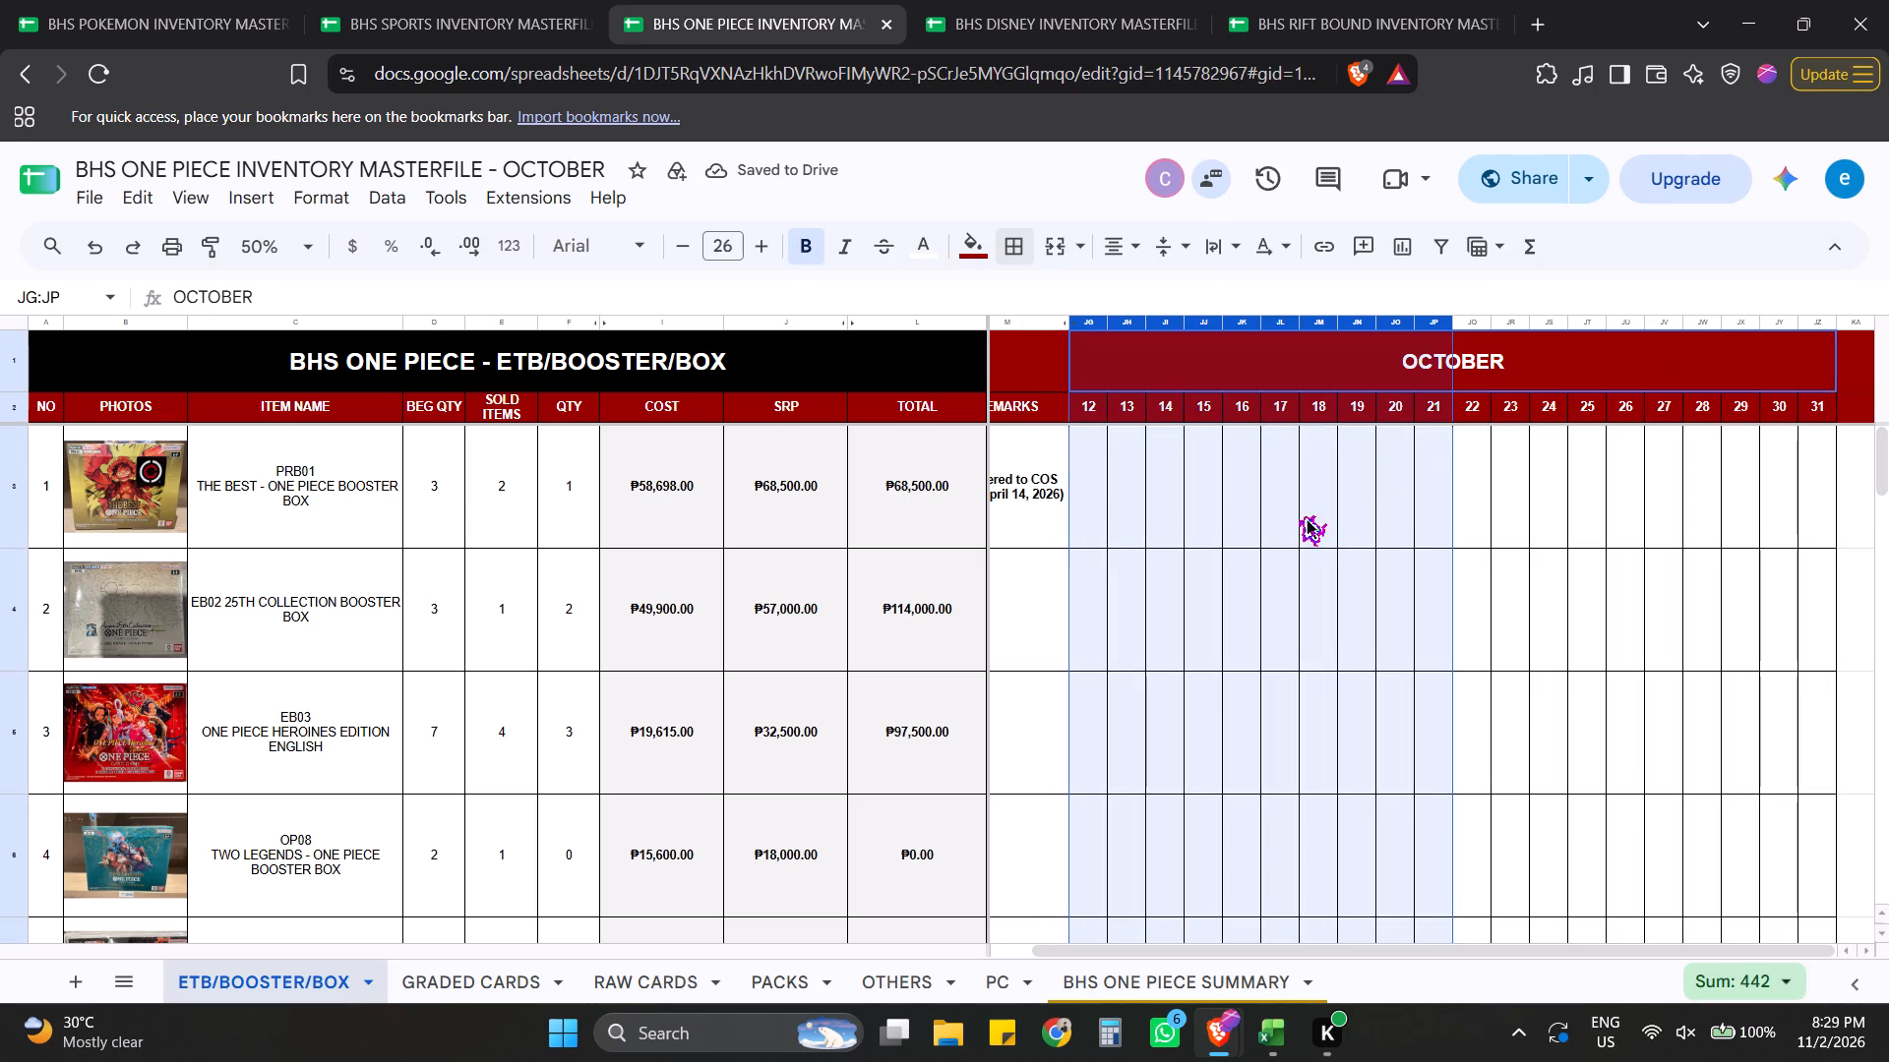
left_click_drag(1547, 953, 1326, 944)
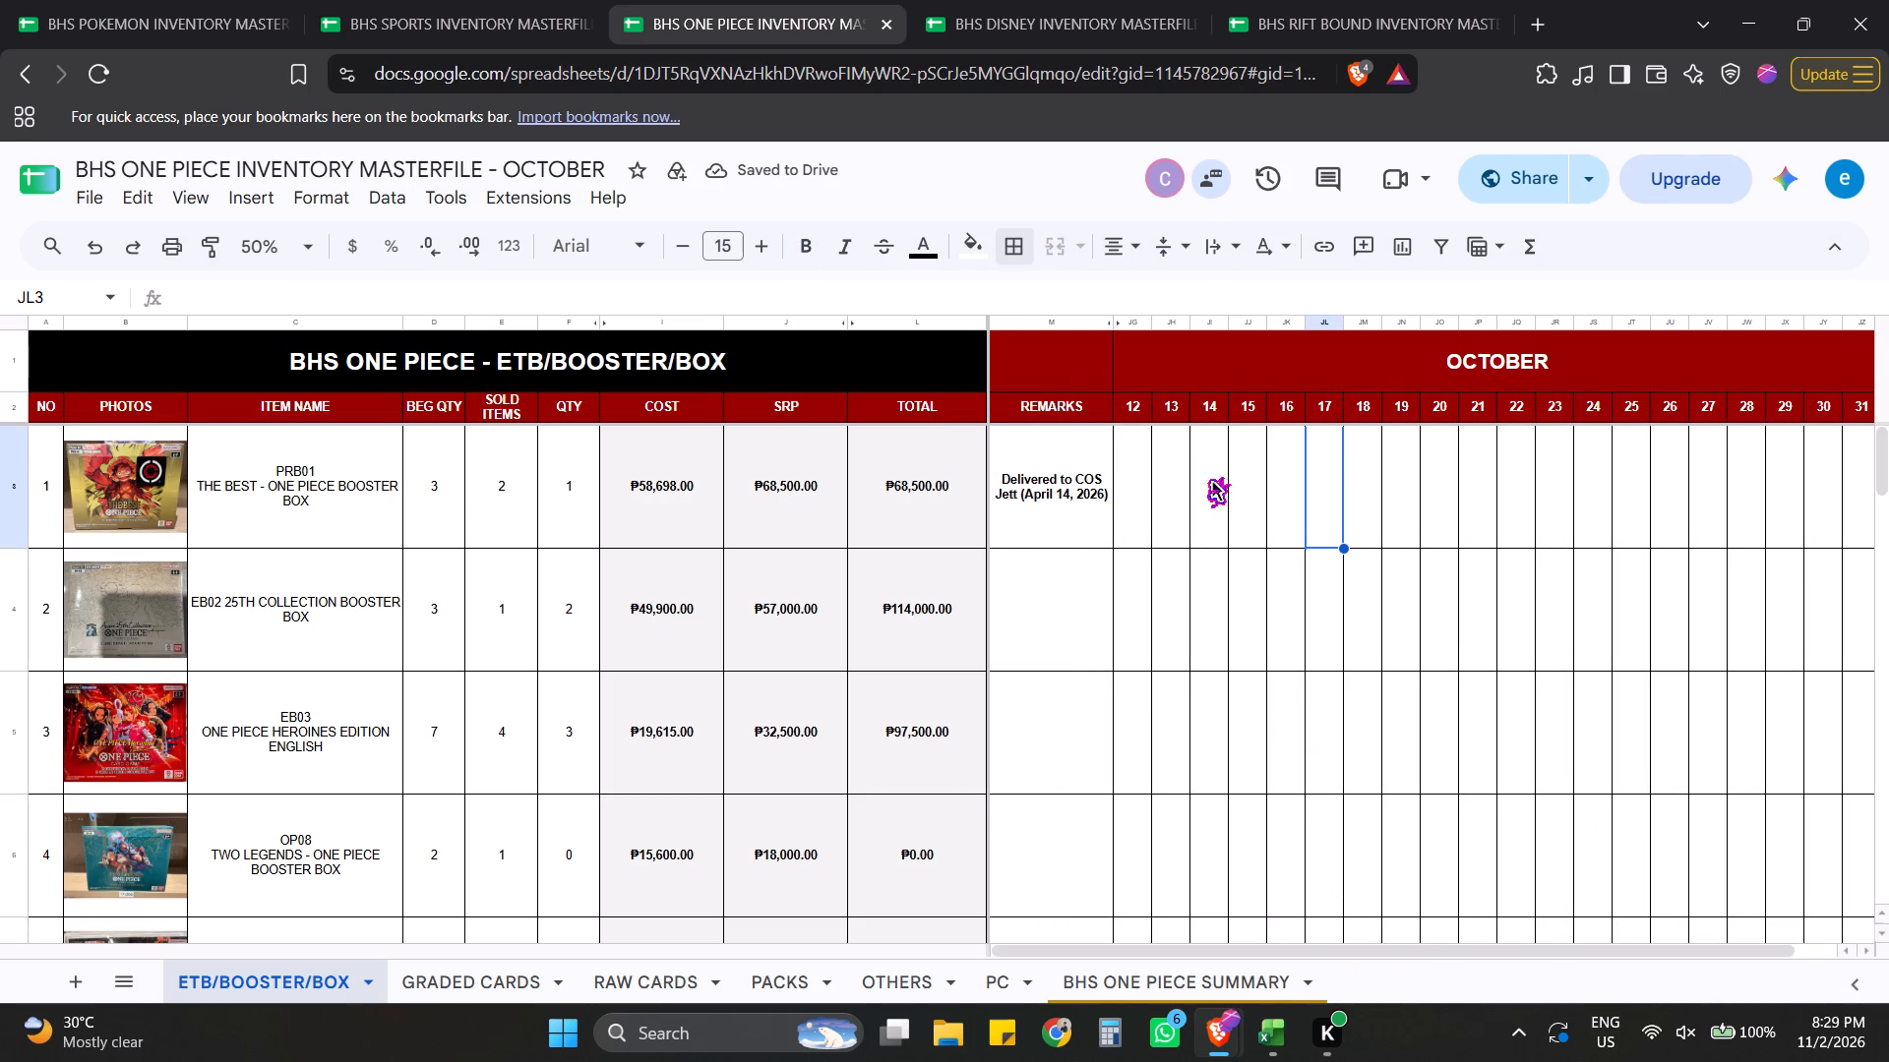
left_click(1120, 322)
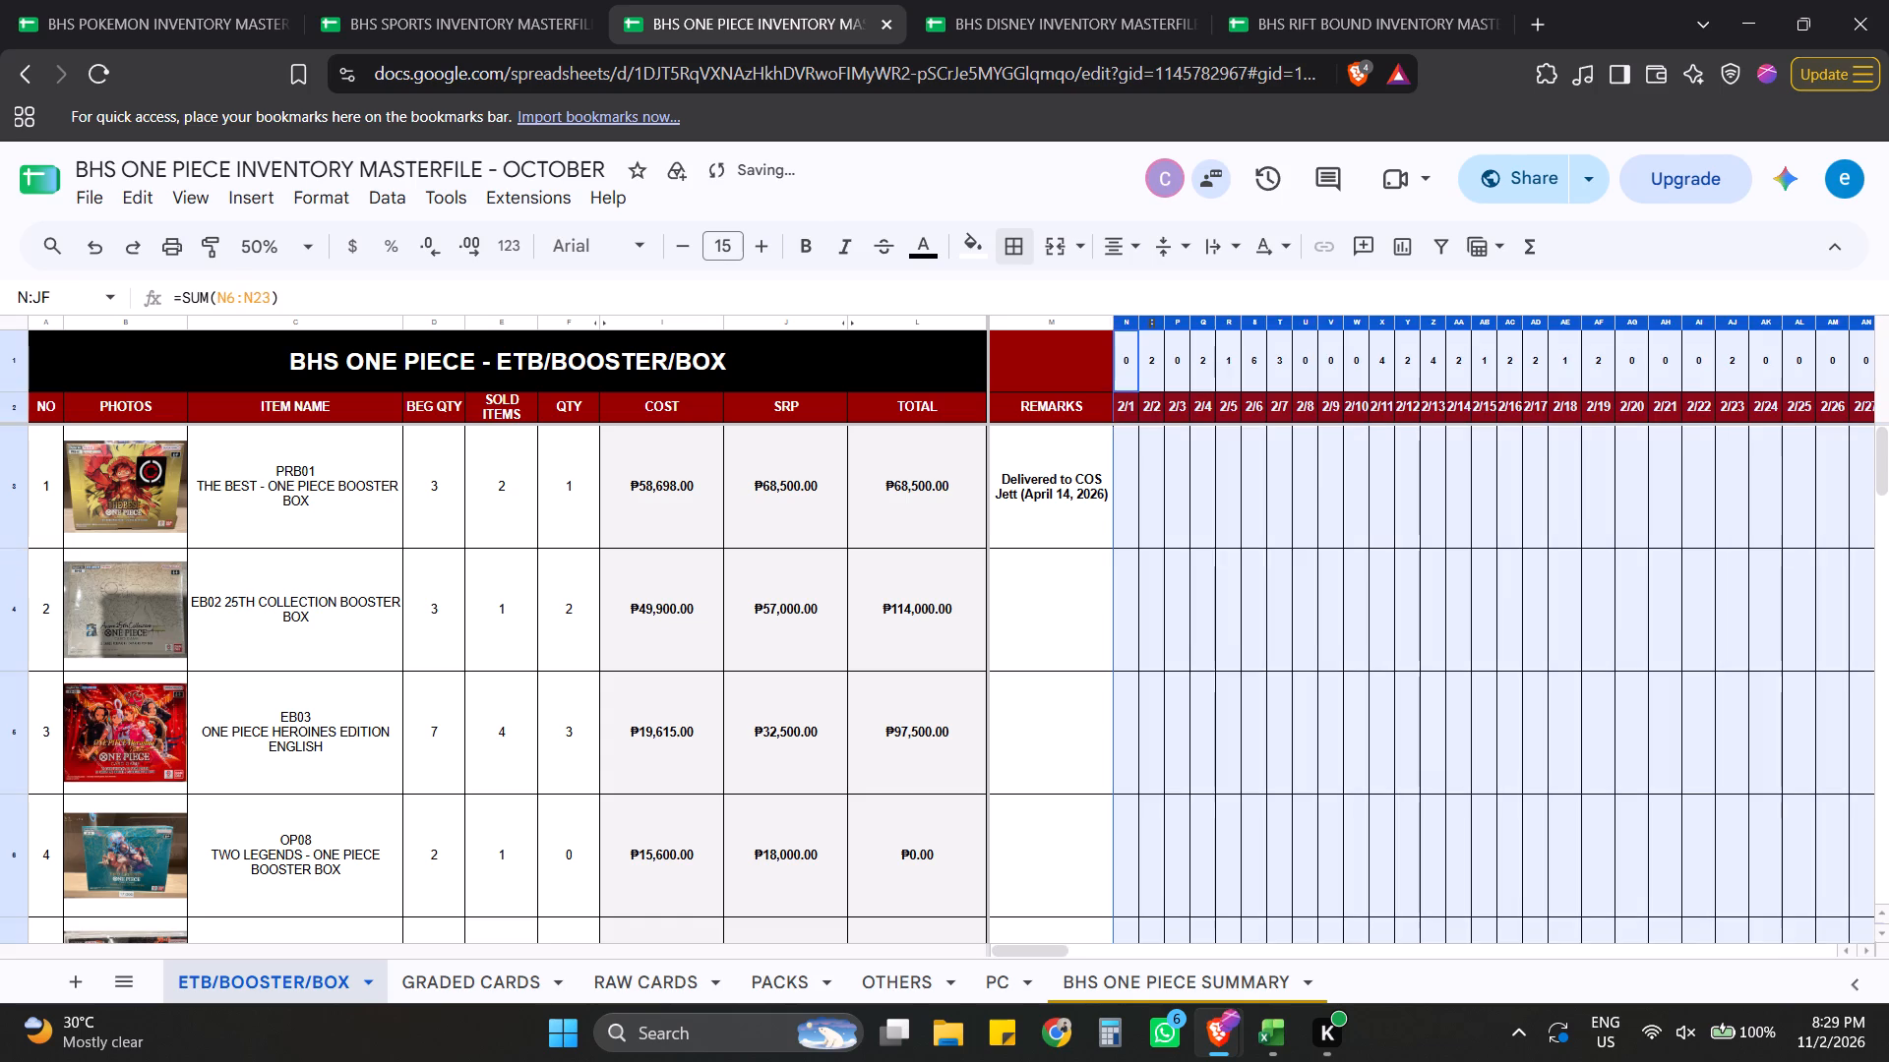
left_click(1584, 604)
Hide the day columns AC to IU, covering February 16 to September 30.
left_click_drag(1038, 951, 1146, 952)
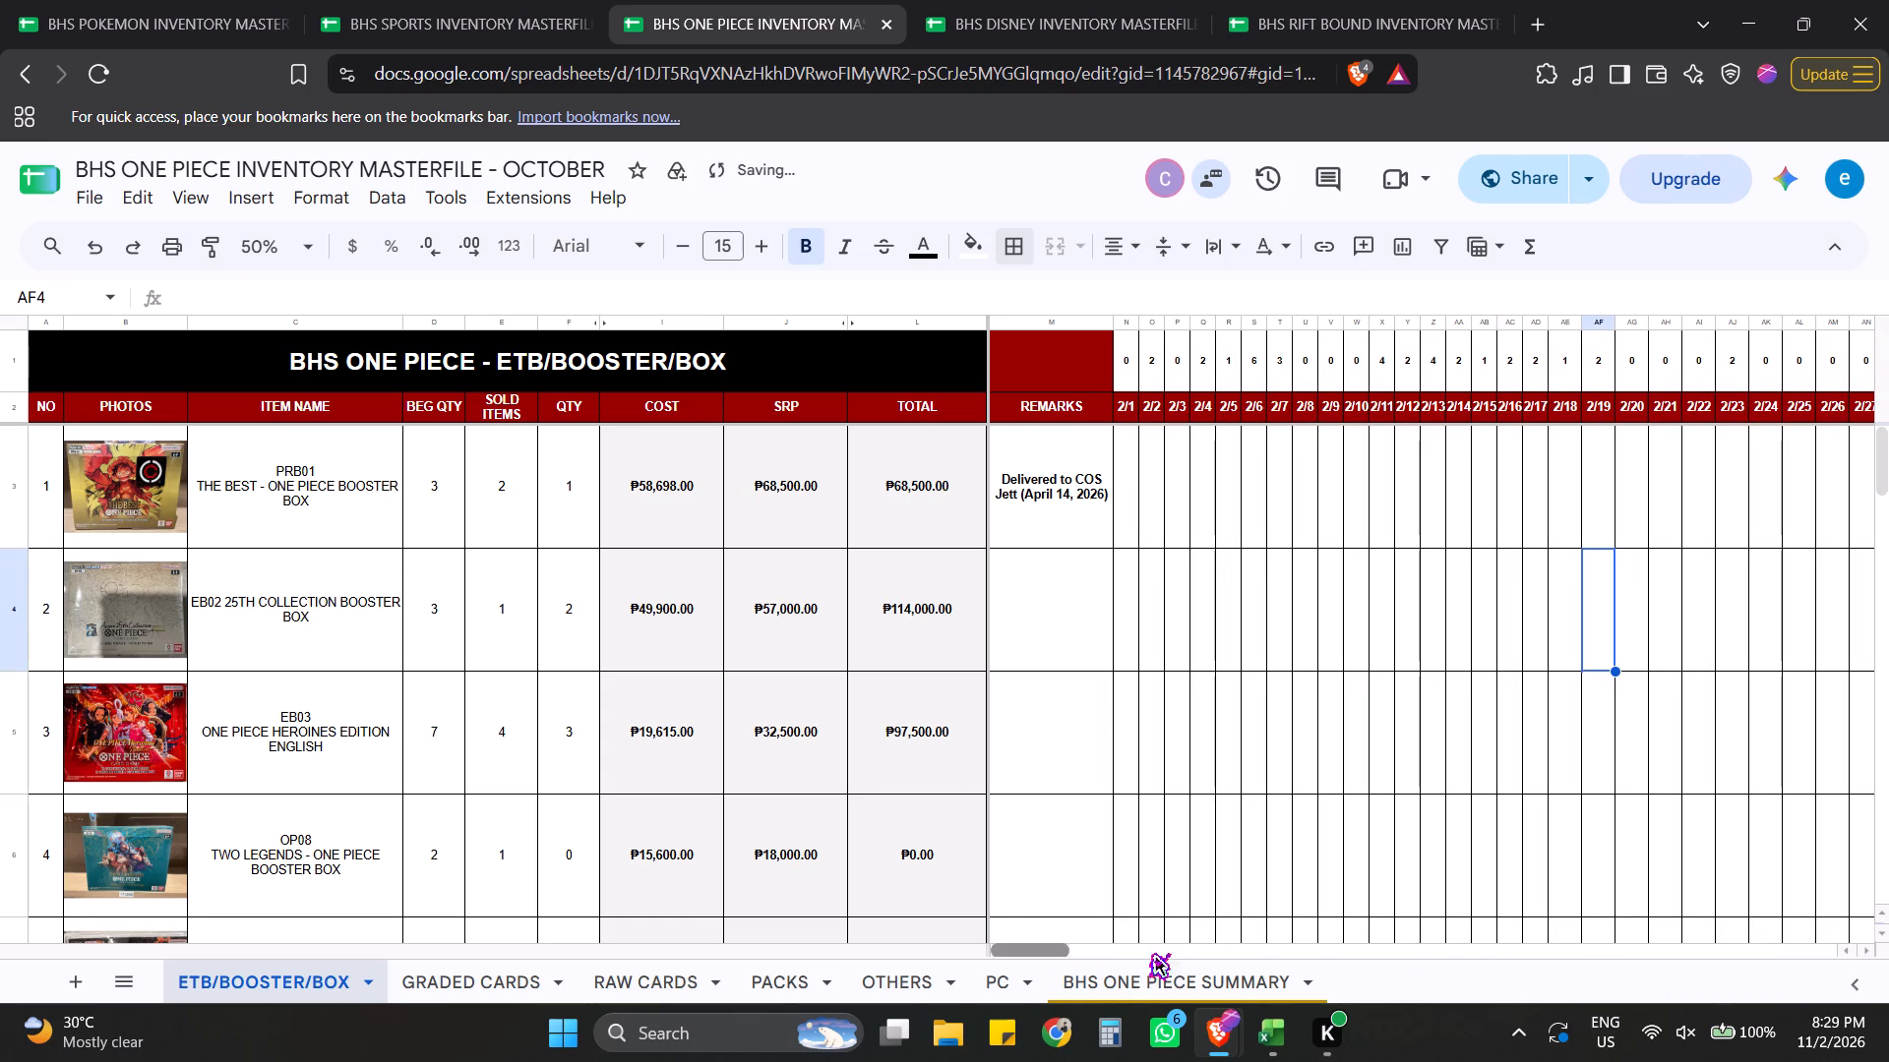
left_click_drag(1146, 952, 1758, 936)
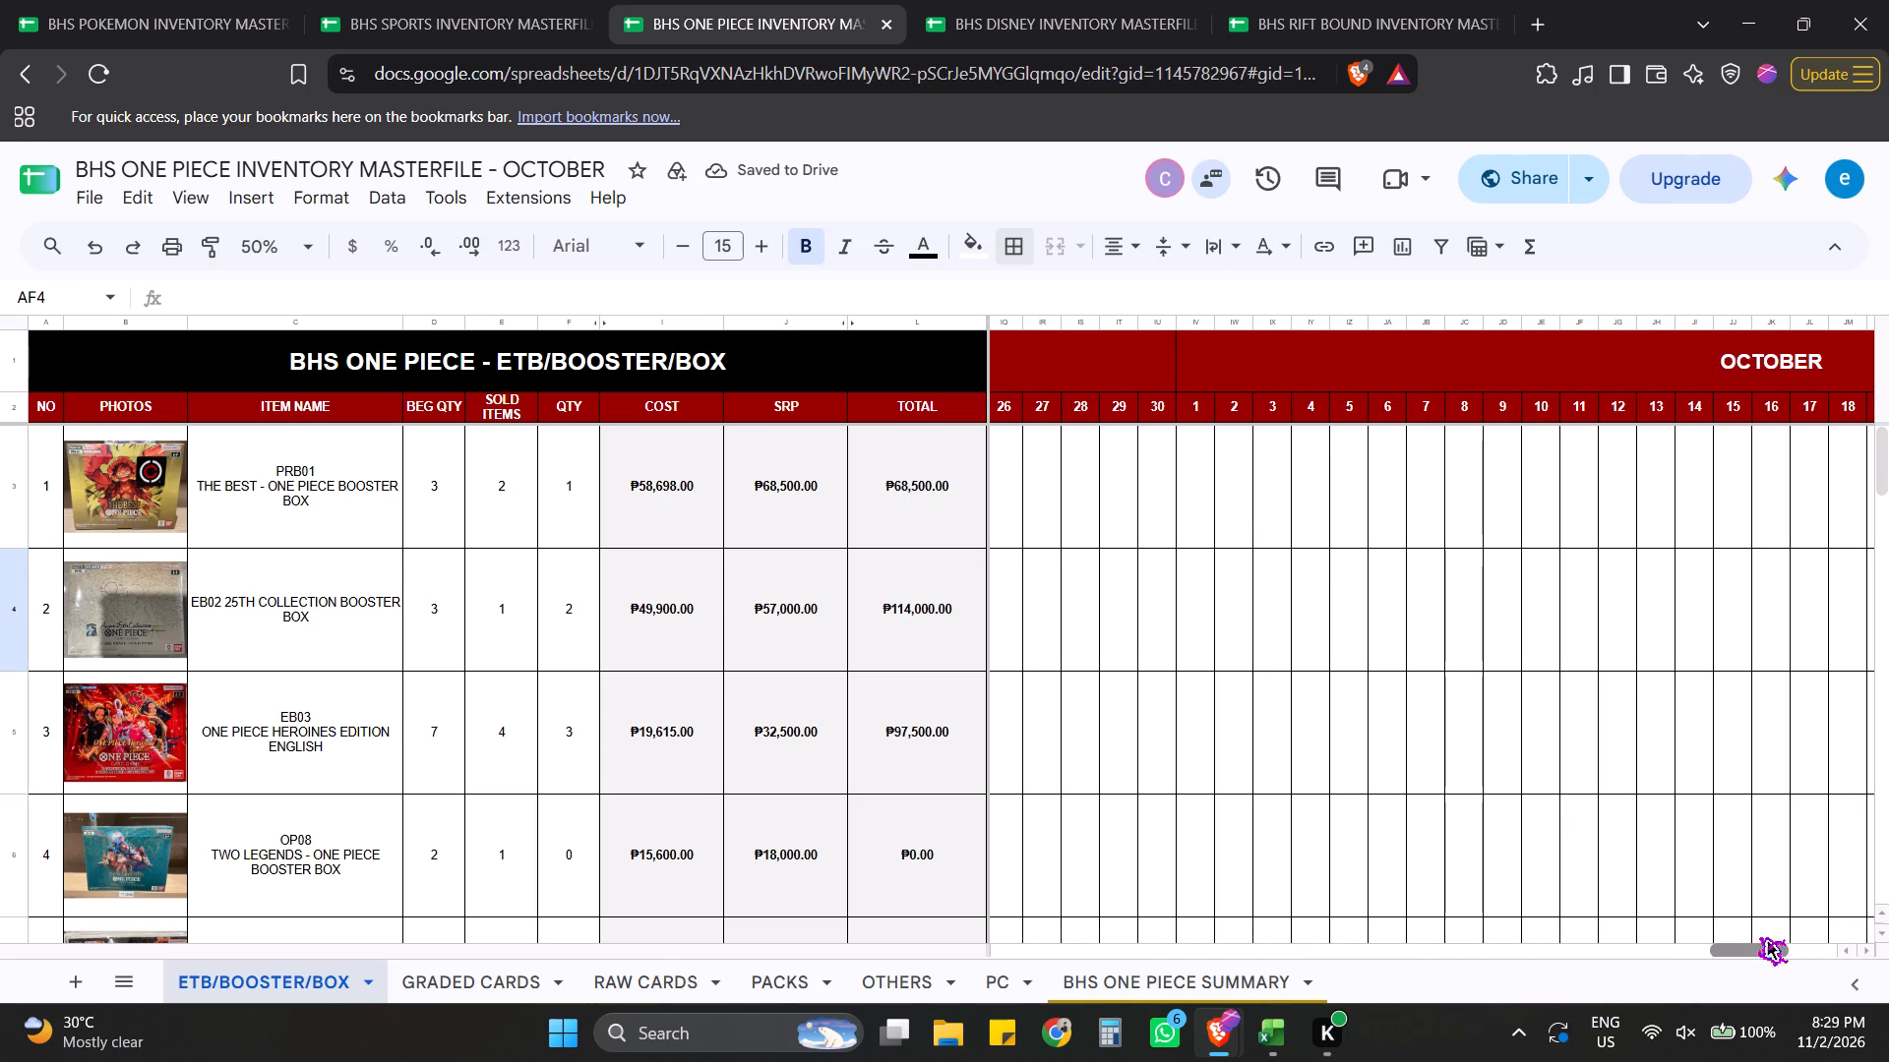
left_click_drag(1758, 936, 1738, 939)
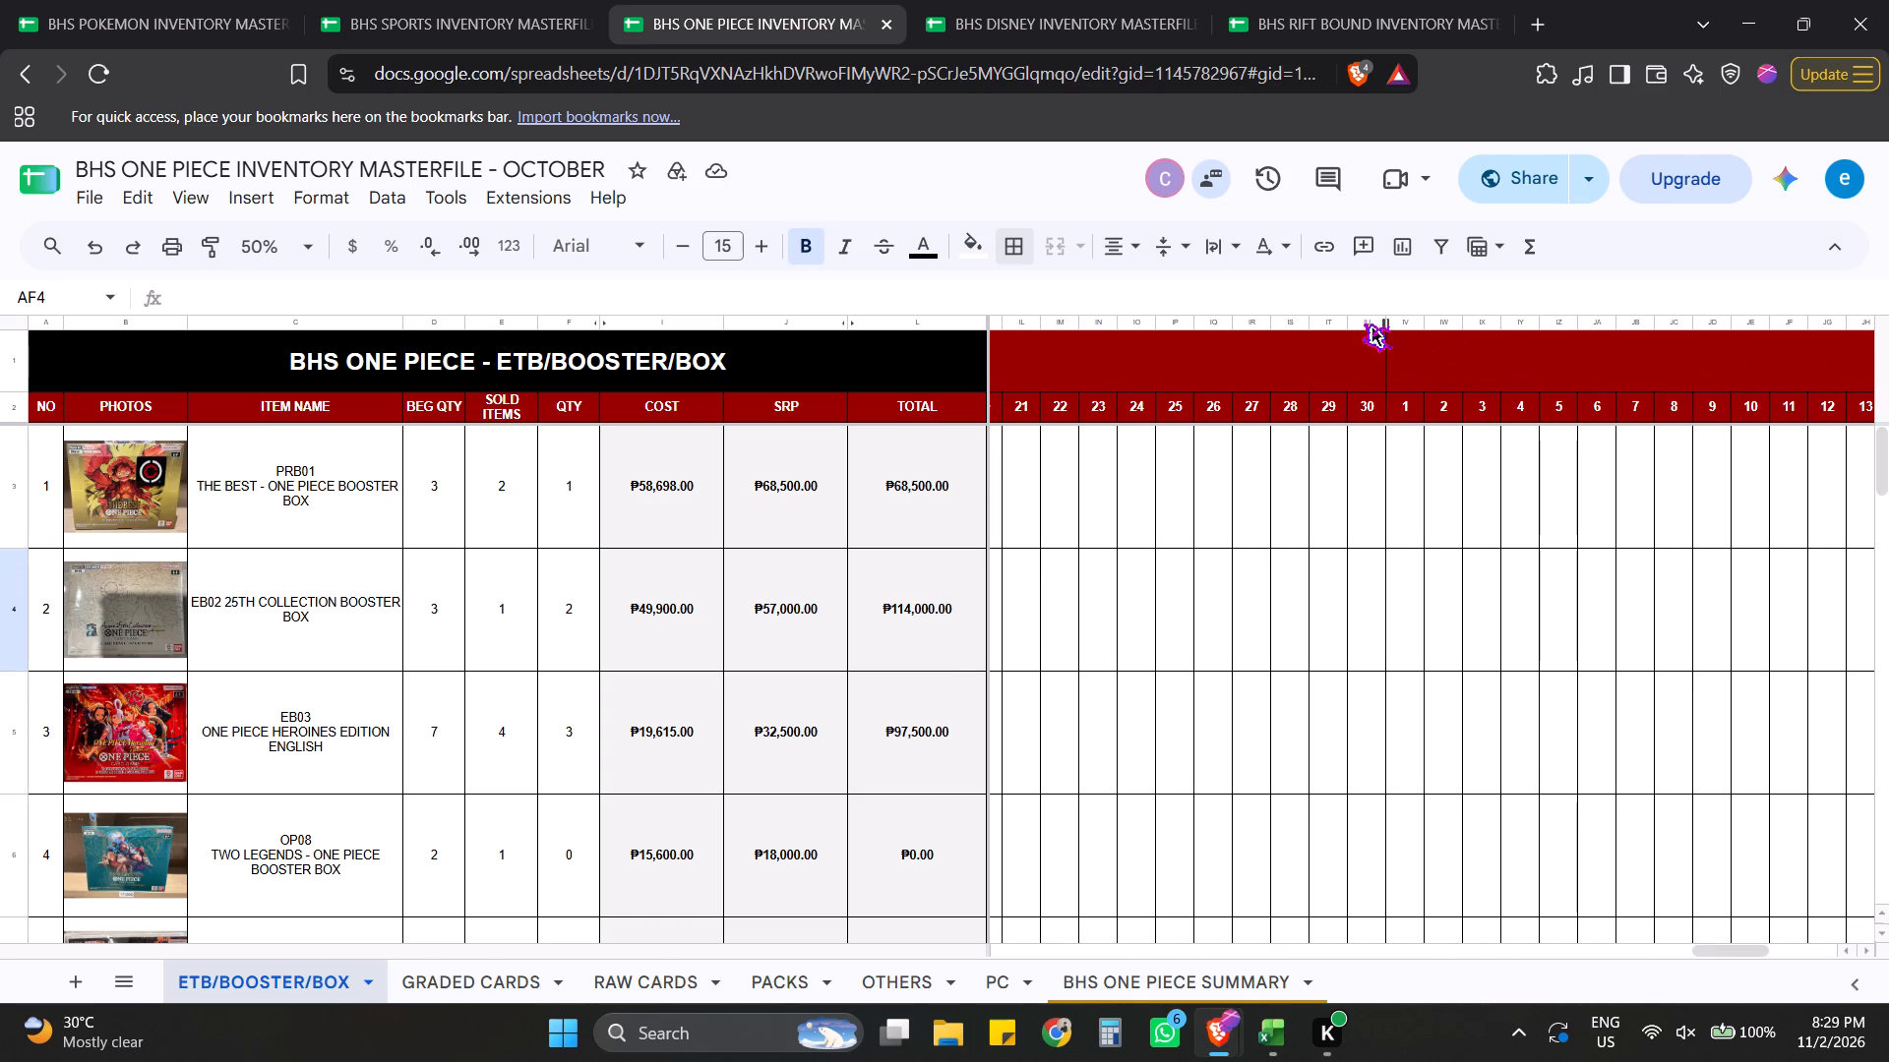
left_click_drag(1363, 323, 496, 341)
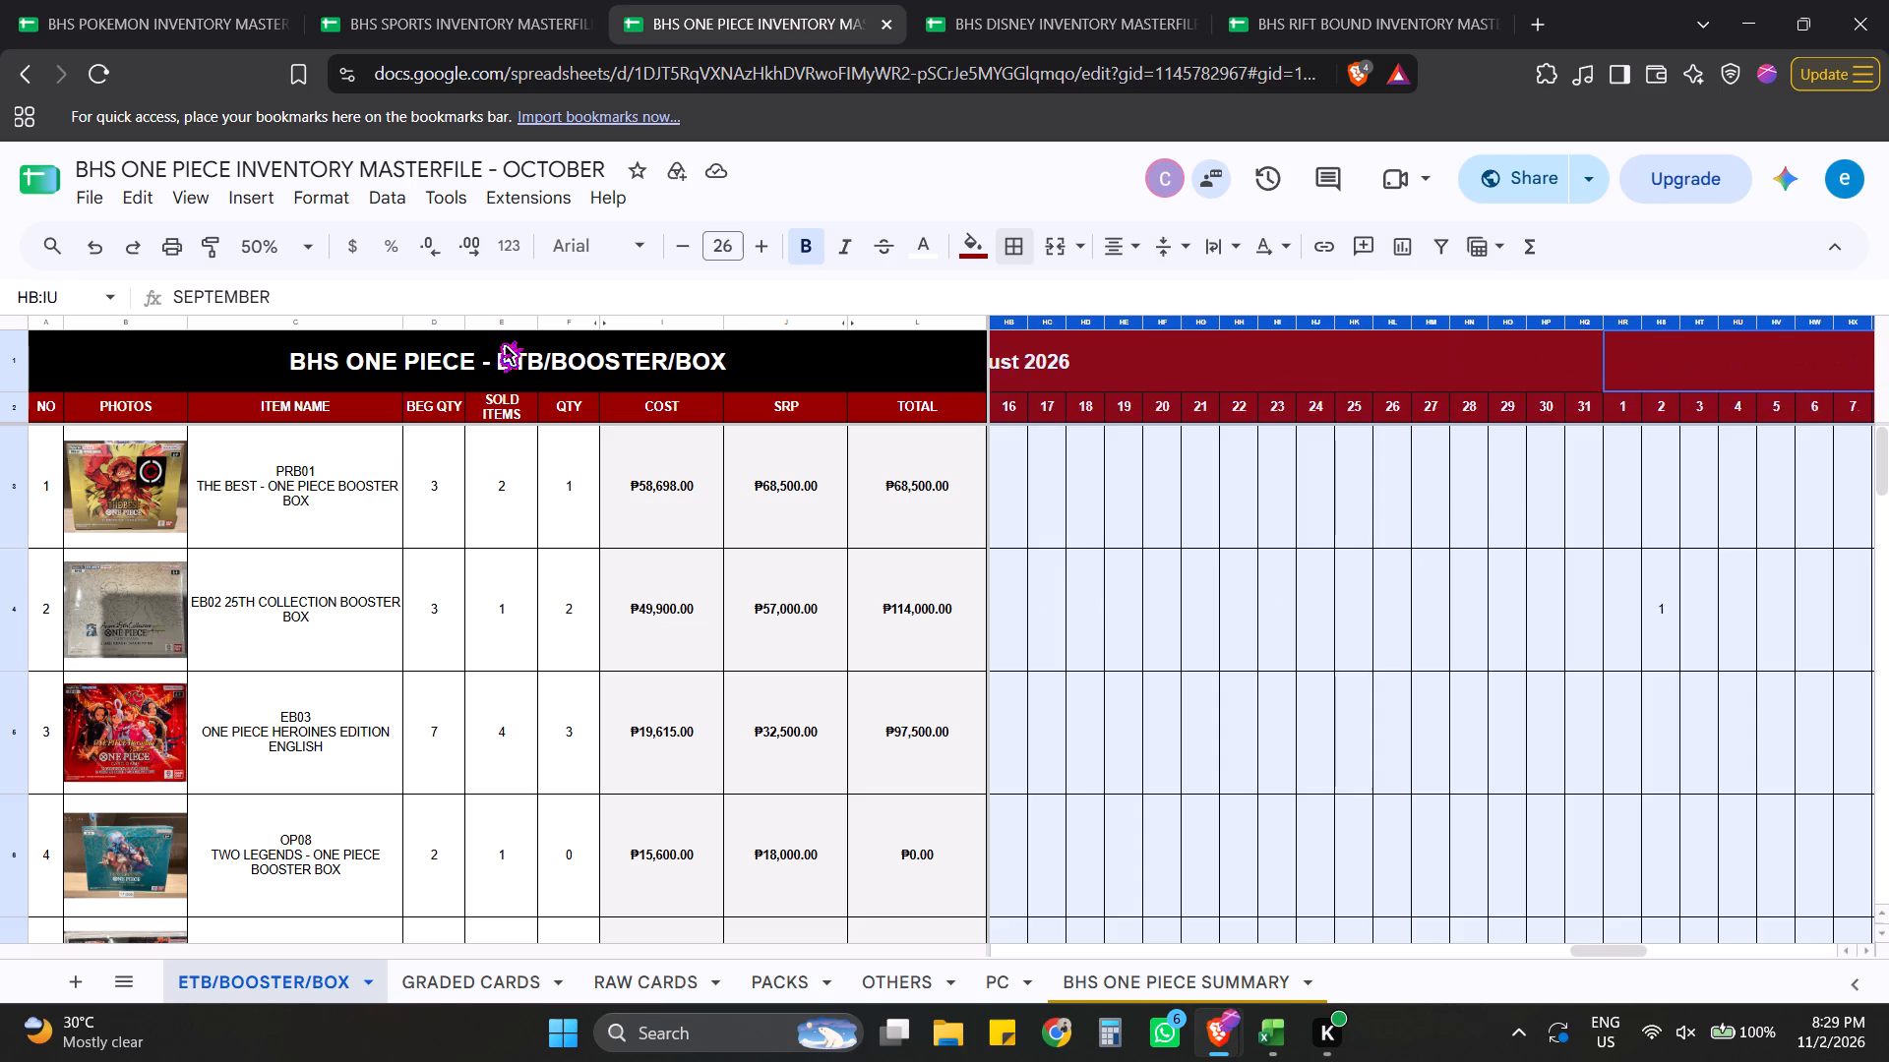
left_click_drag(496, 341, 1186, 365)
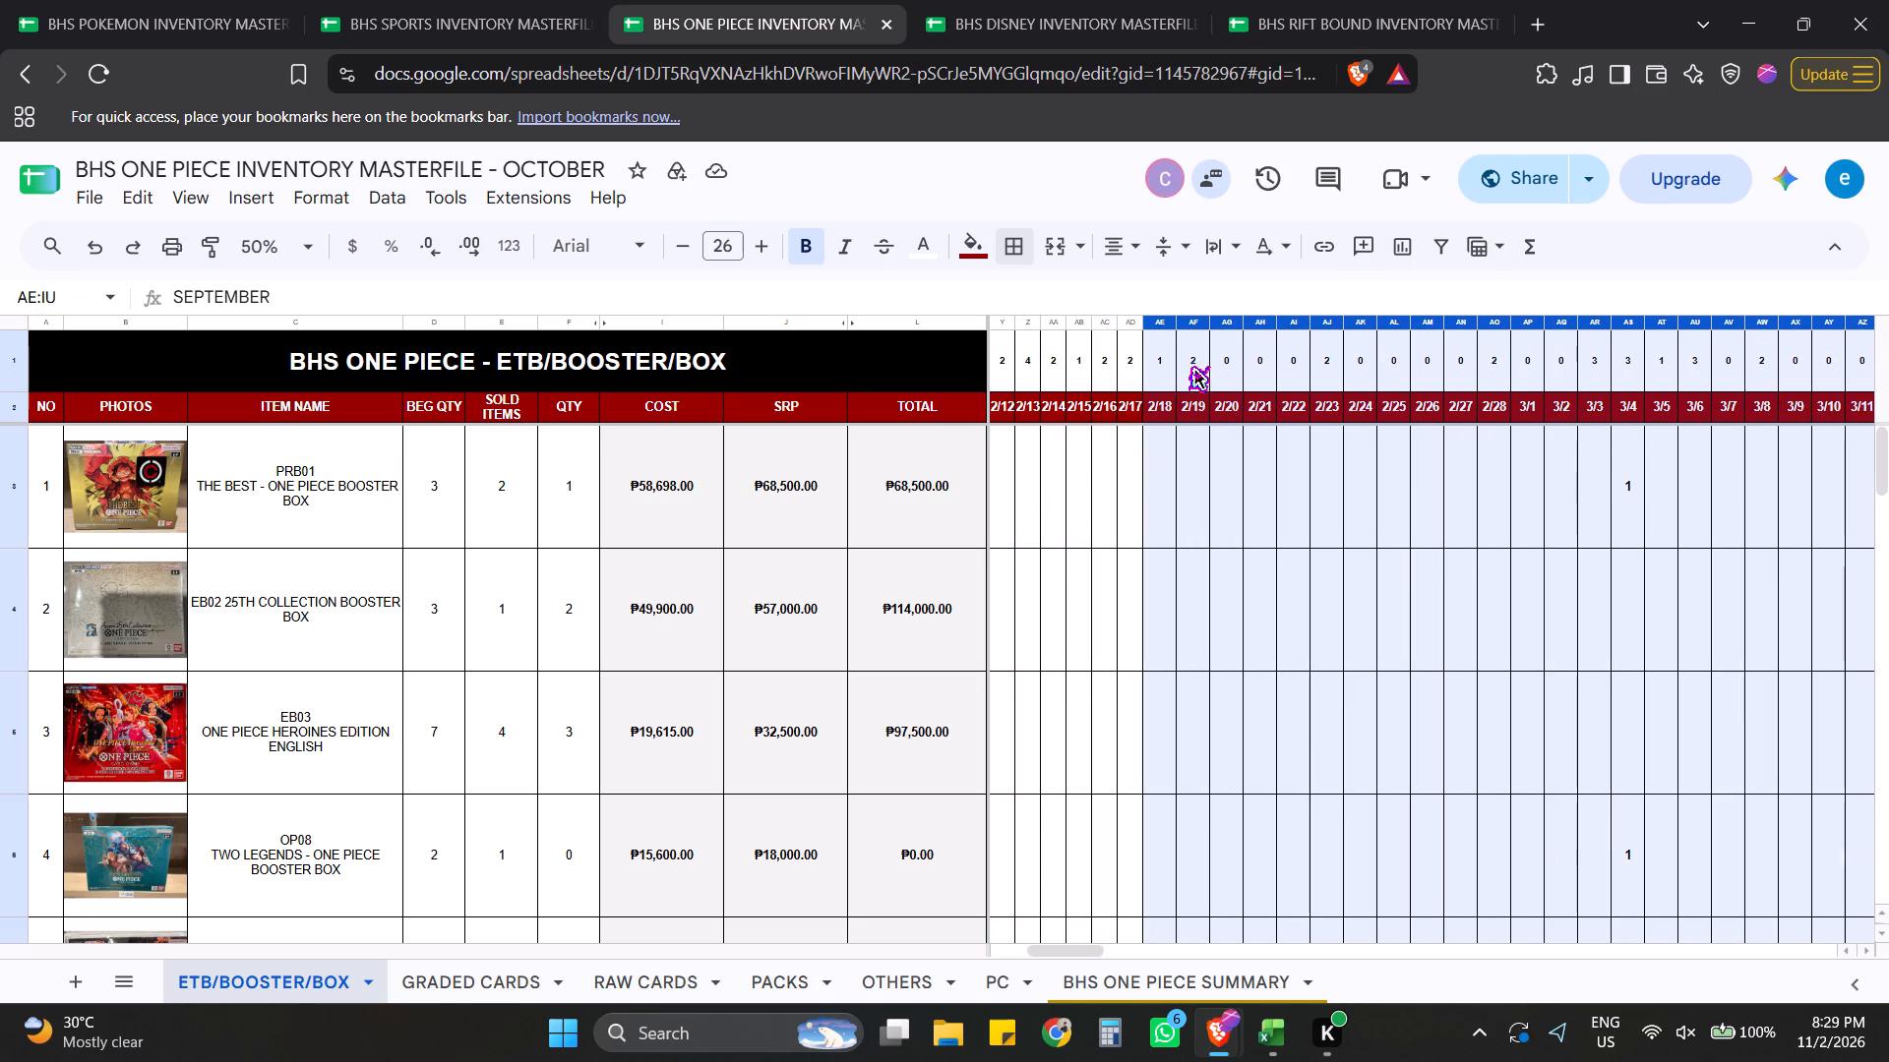
left_click_drag(1186, 365, 1097, 347)
right_click(1118, 360)
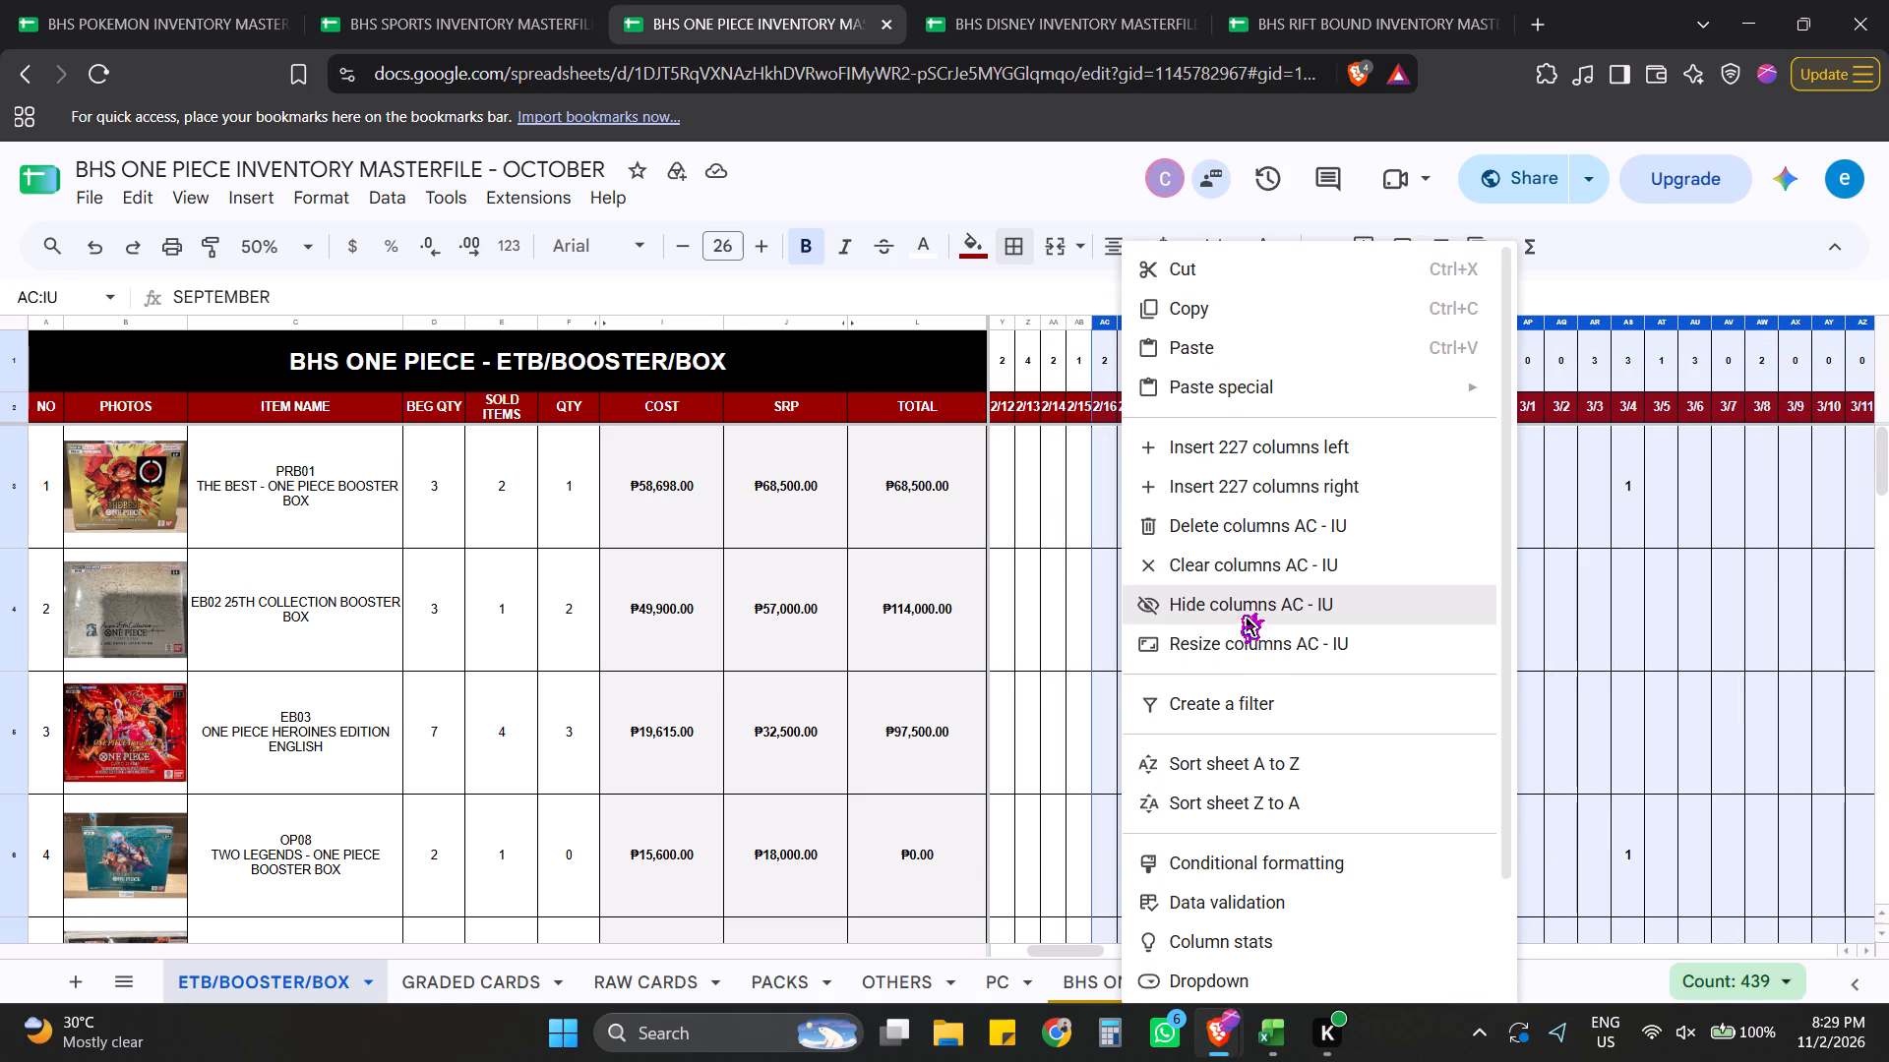
left_click(1235, 608)
left_click(1560, 942)
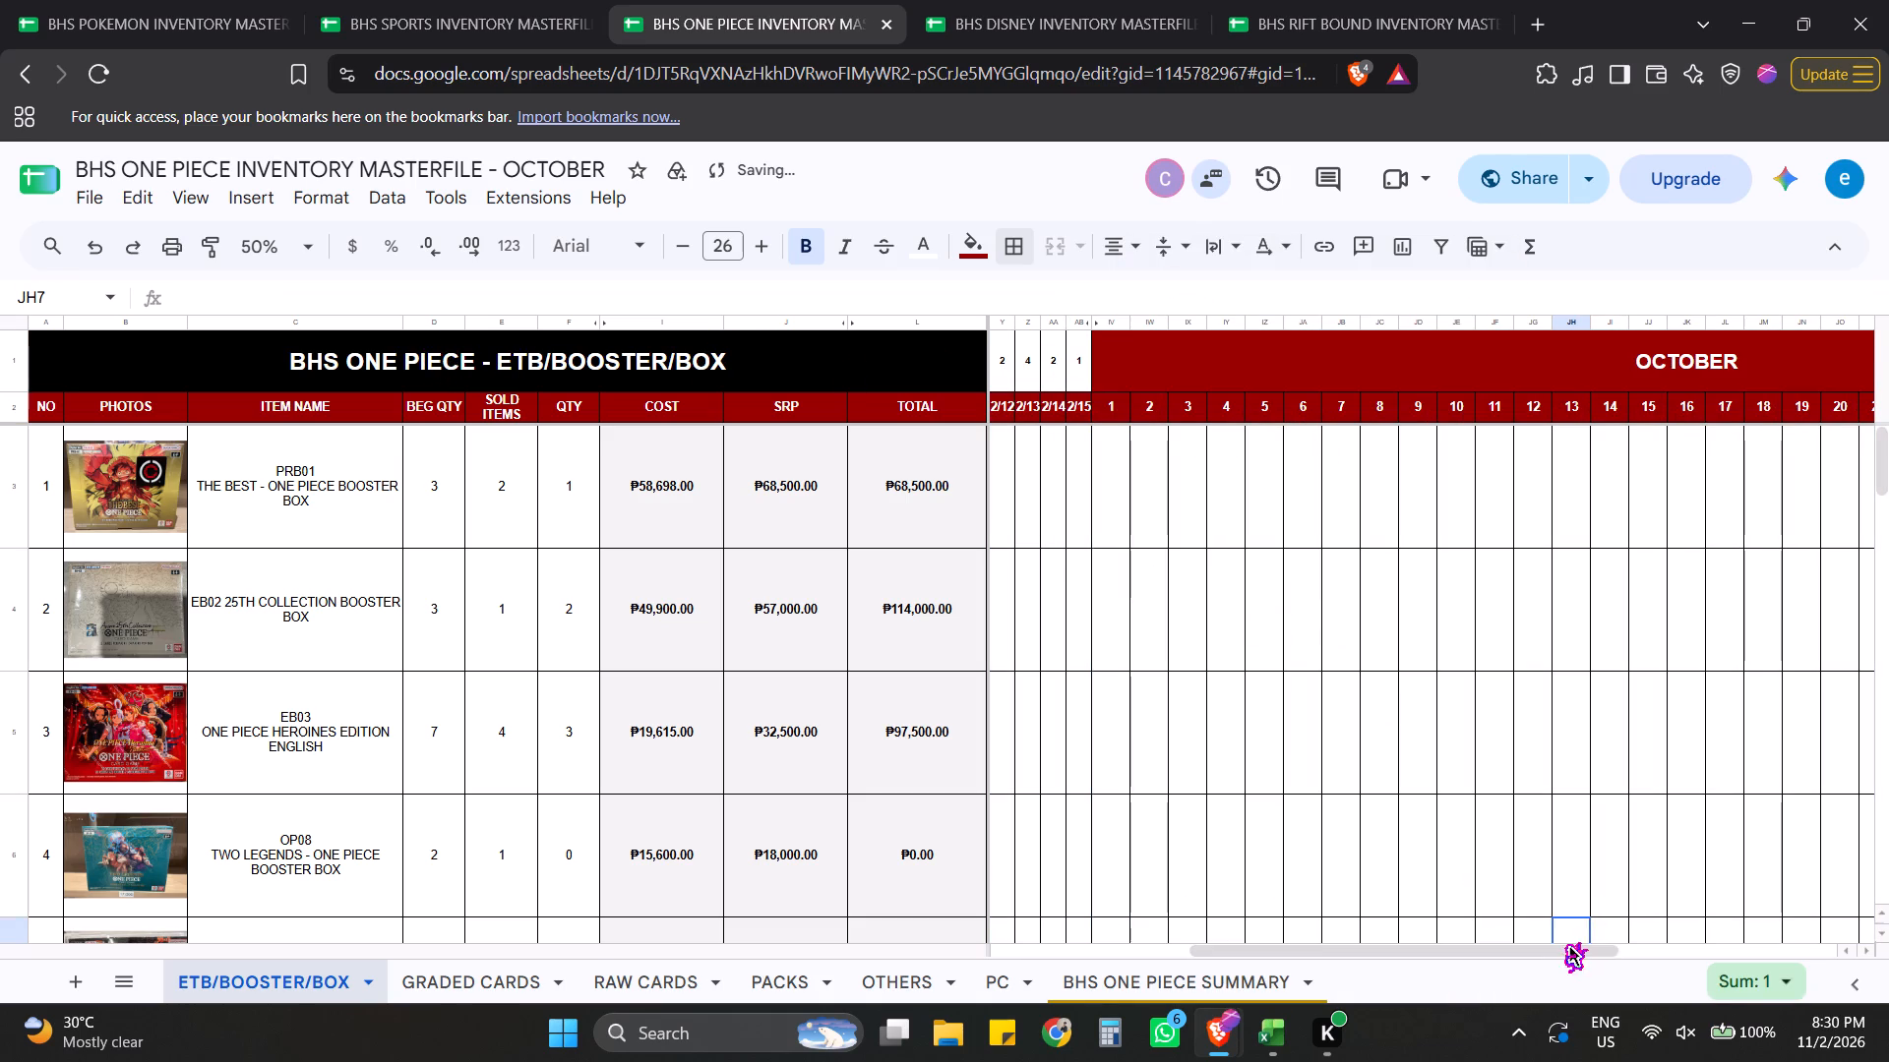
Hide the remaining day columns N to AB, covering February 1 to February 15.
left_click_drag(1551, 956, 1197, 944)
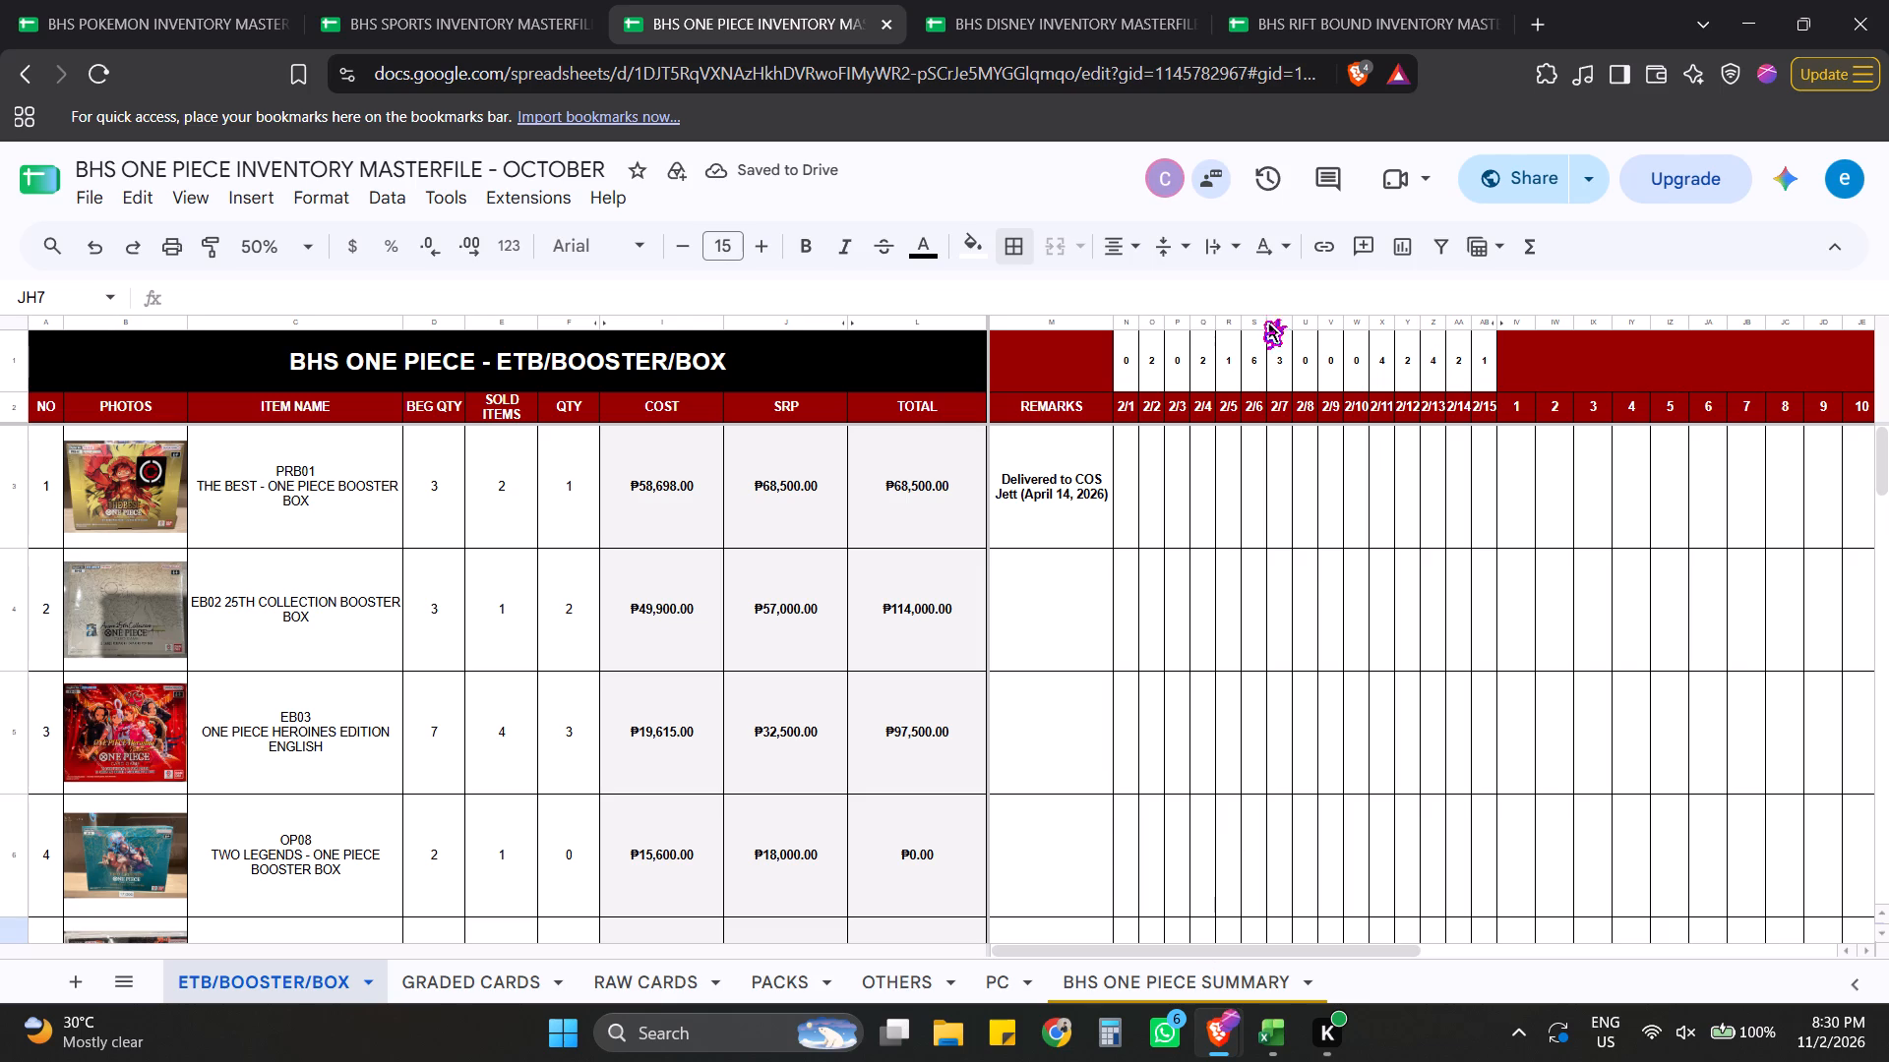
left_click_drag(1120, 322, 1474, 354)
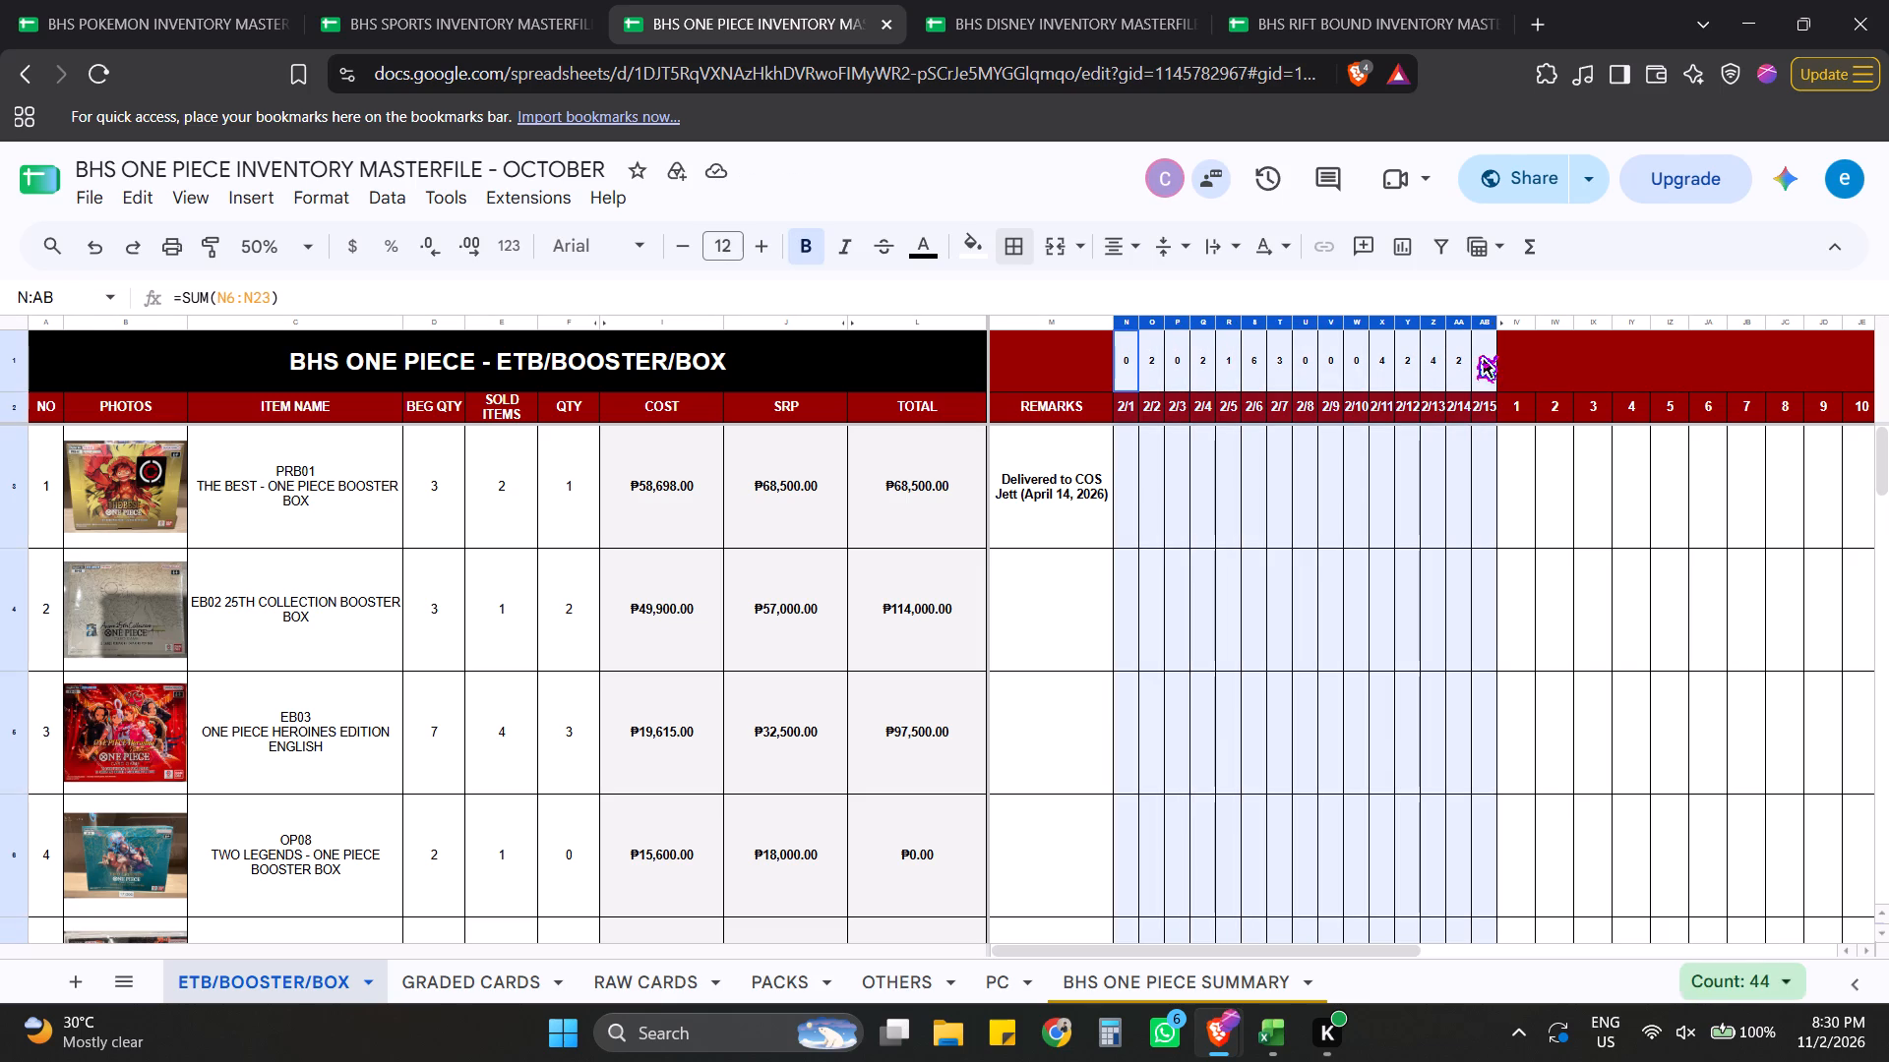
left_click_drag(1474, 354, 1475, 354)
right_click(1340, 458)
left_click(1467, 599)
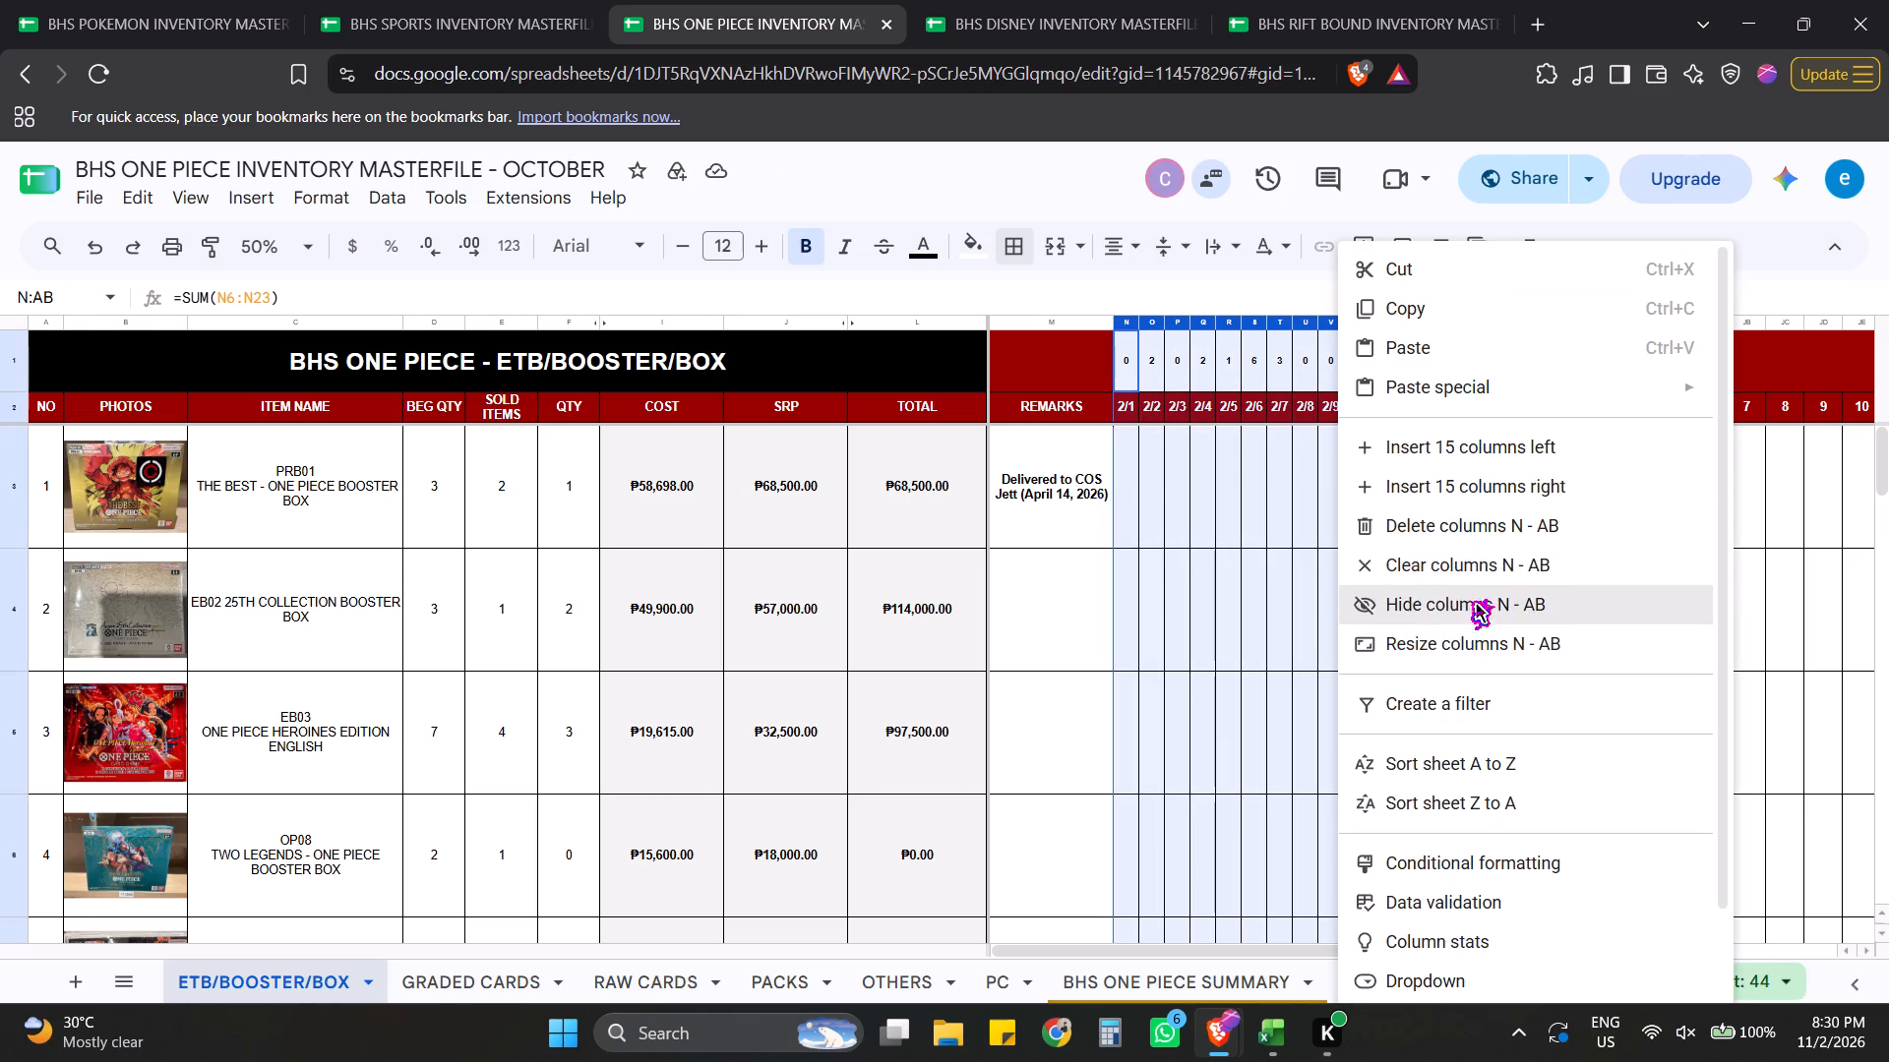
left_click(1407, 786)
Copy the October day columns 1 to 30 (IV to JY) and paste them from column KA, directly after October 31.
left_click_drag(1371, 953, 1737, 928)
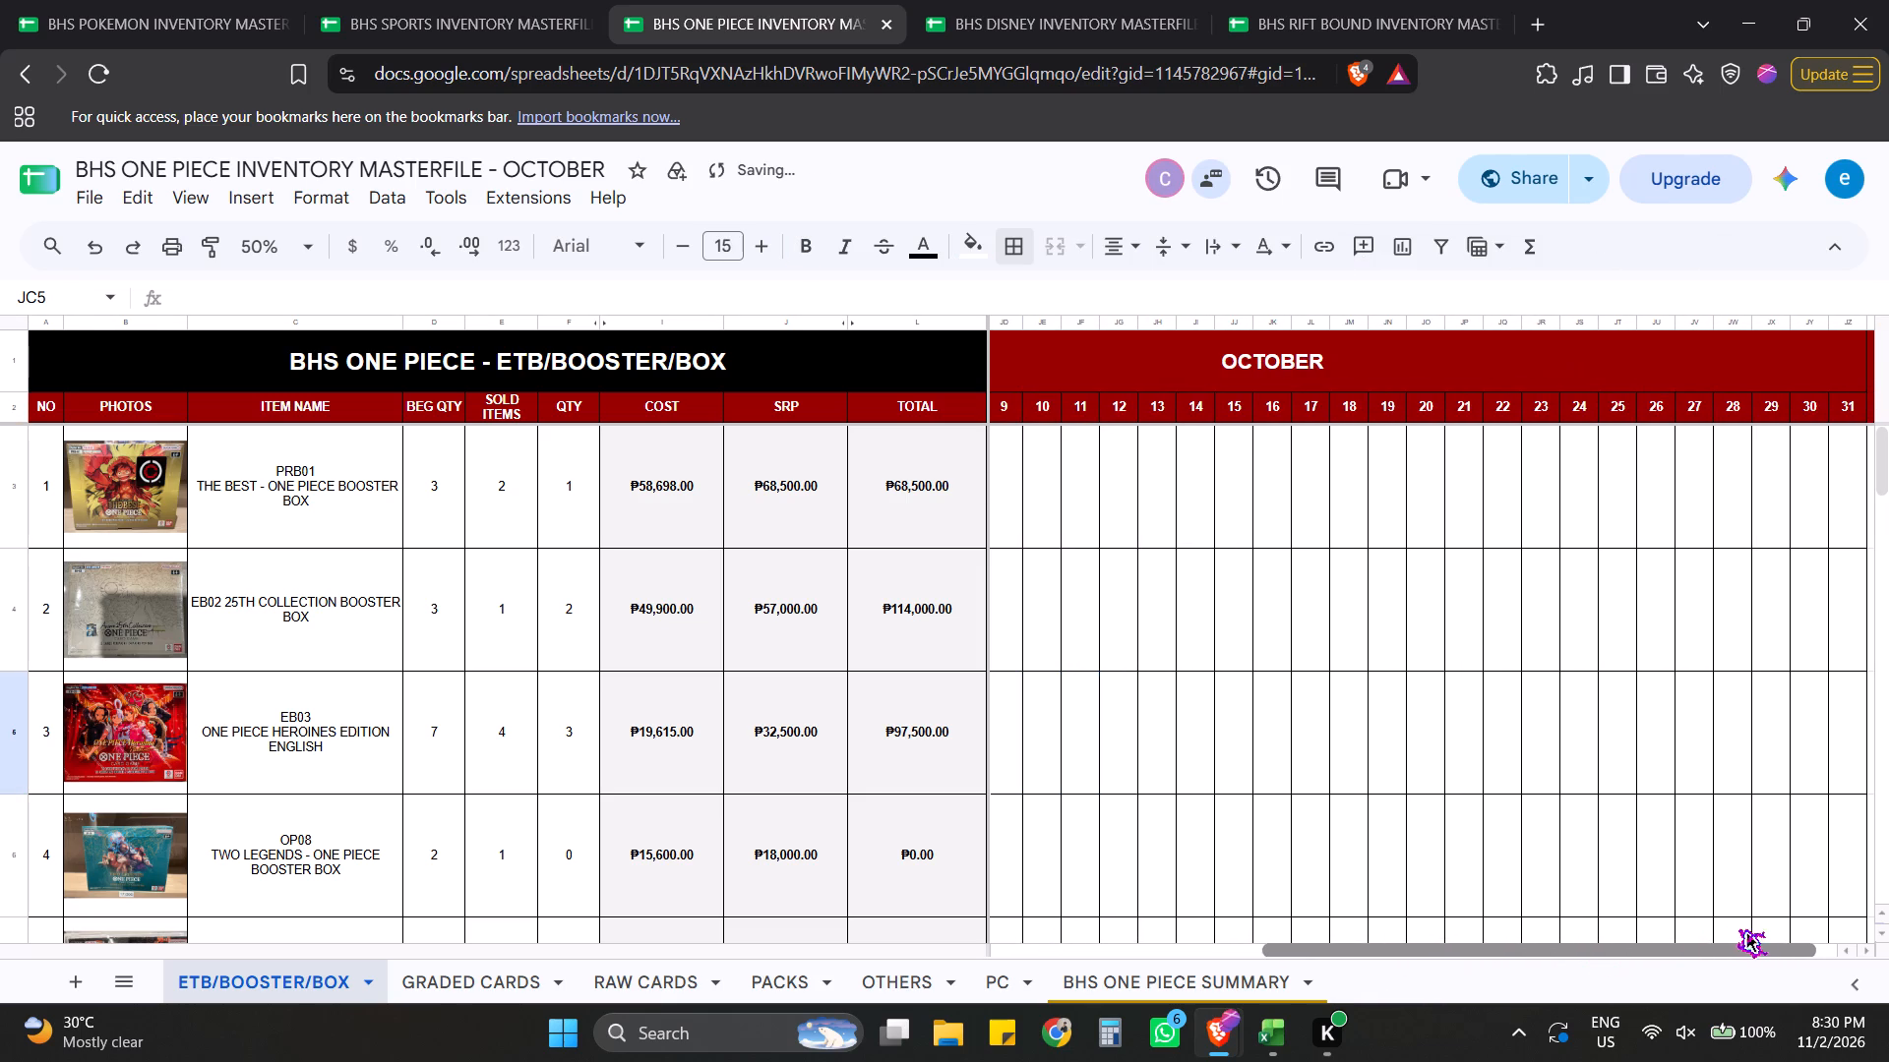
left_click_drag(1737, 928, 1279, 939)
left_click_drag(1133, 325, 1888, 361)
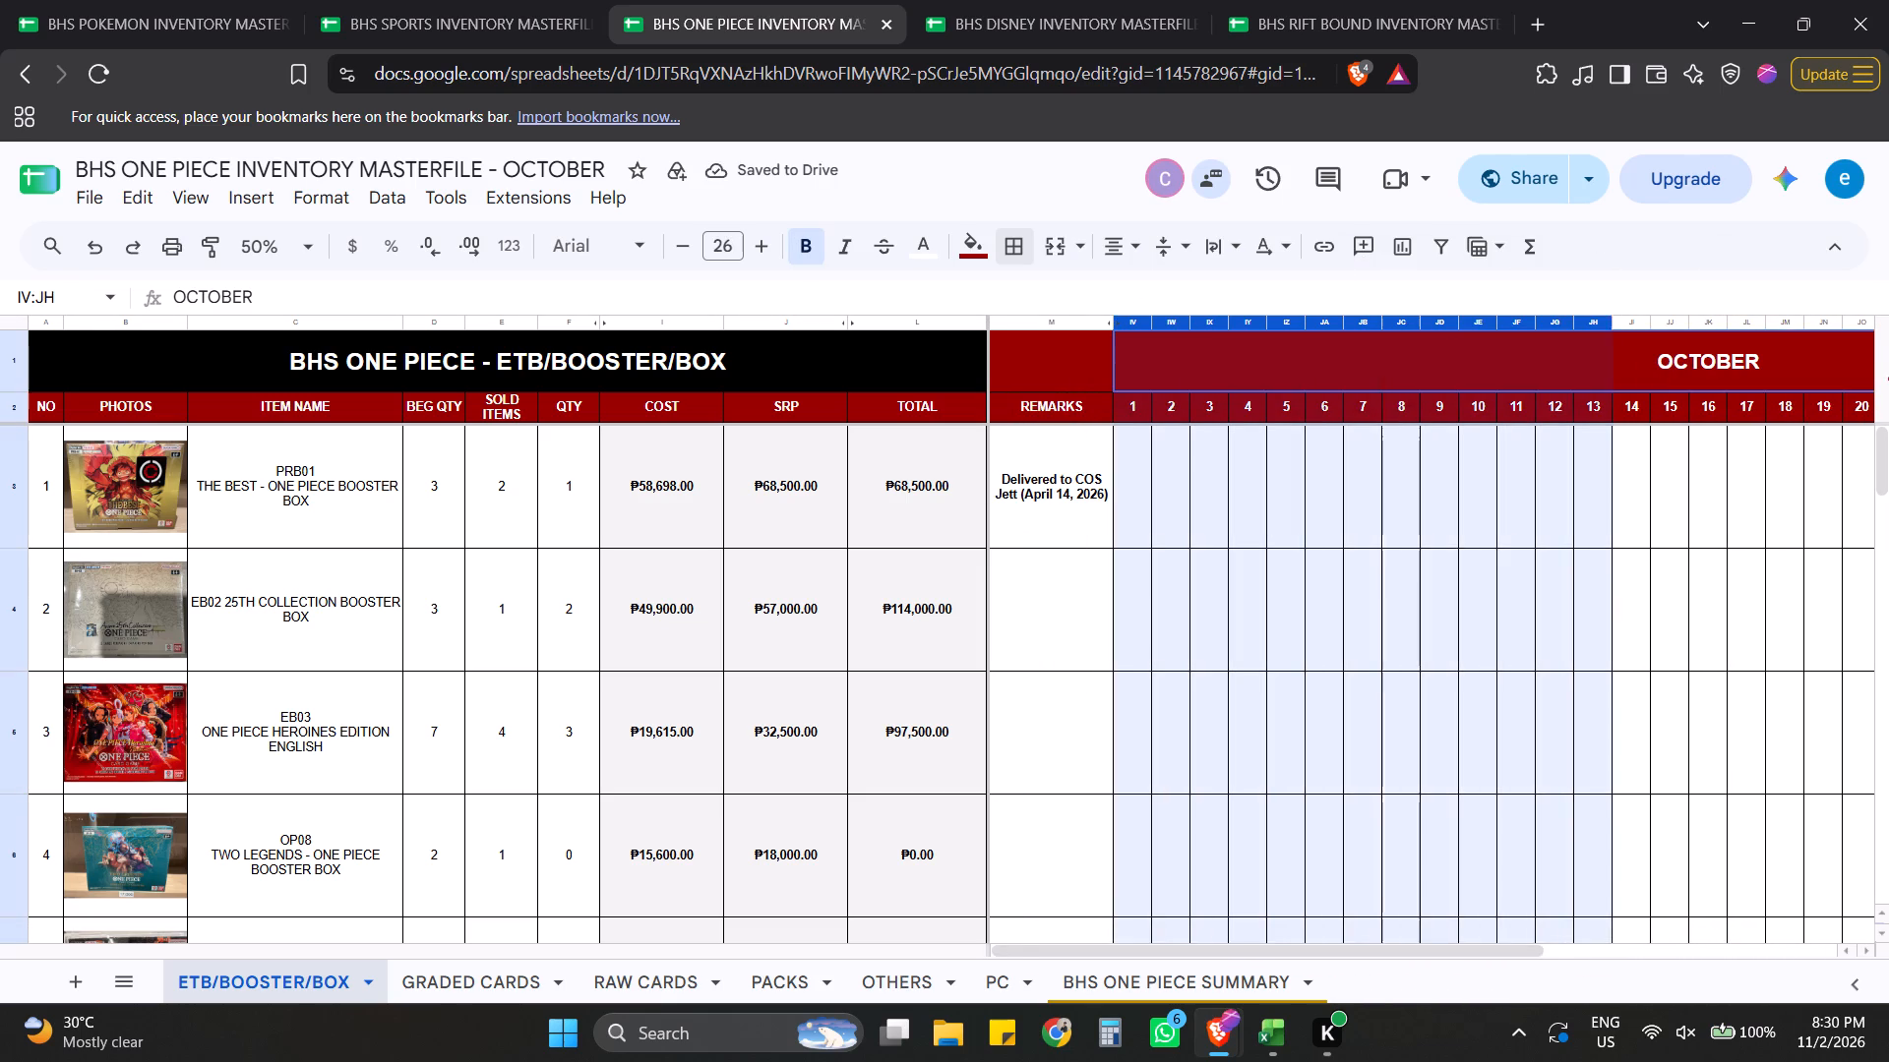
left_click_drag(1888, 361, 1888, 341)
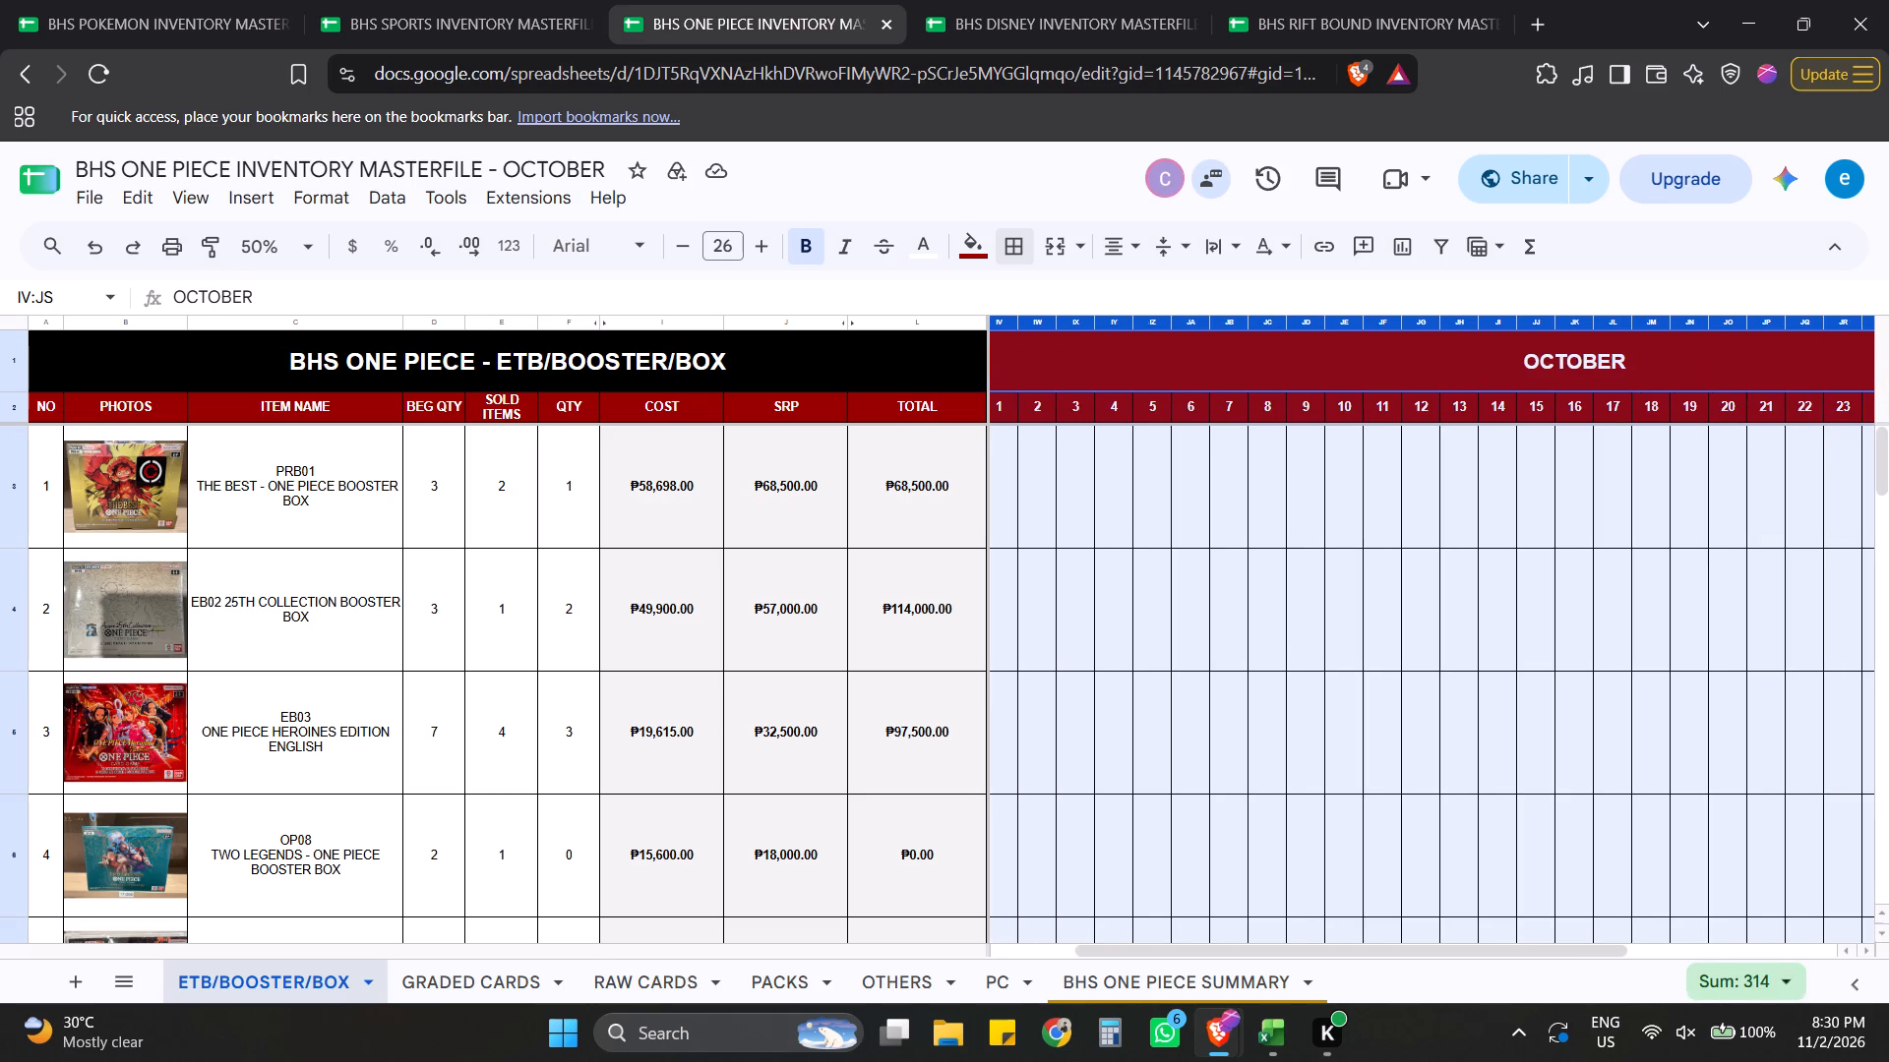
left_click_drag(1888, 341, 1888, 337)
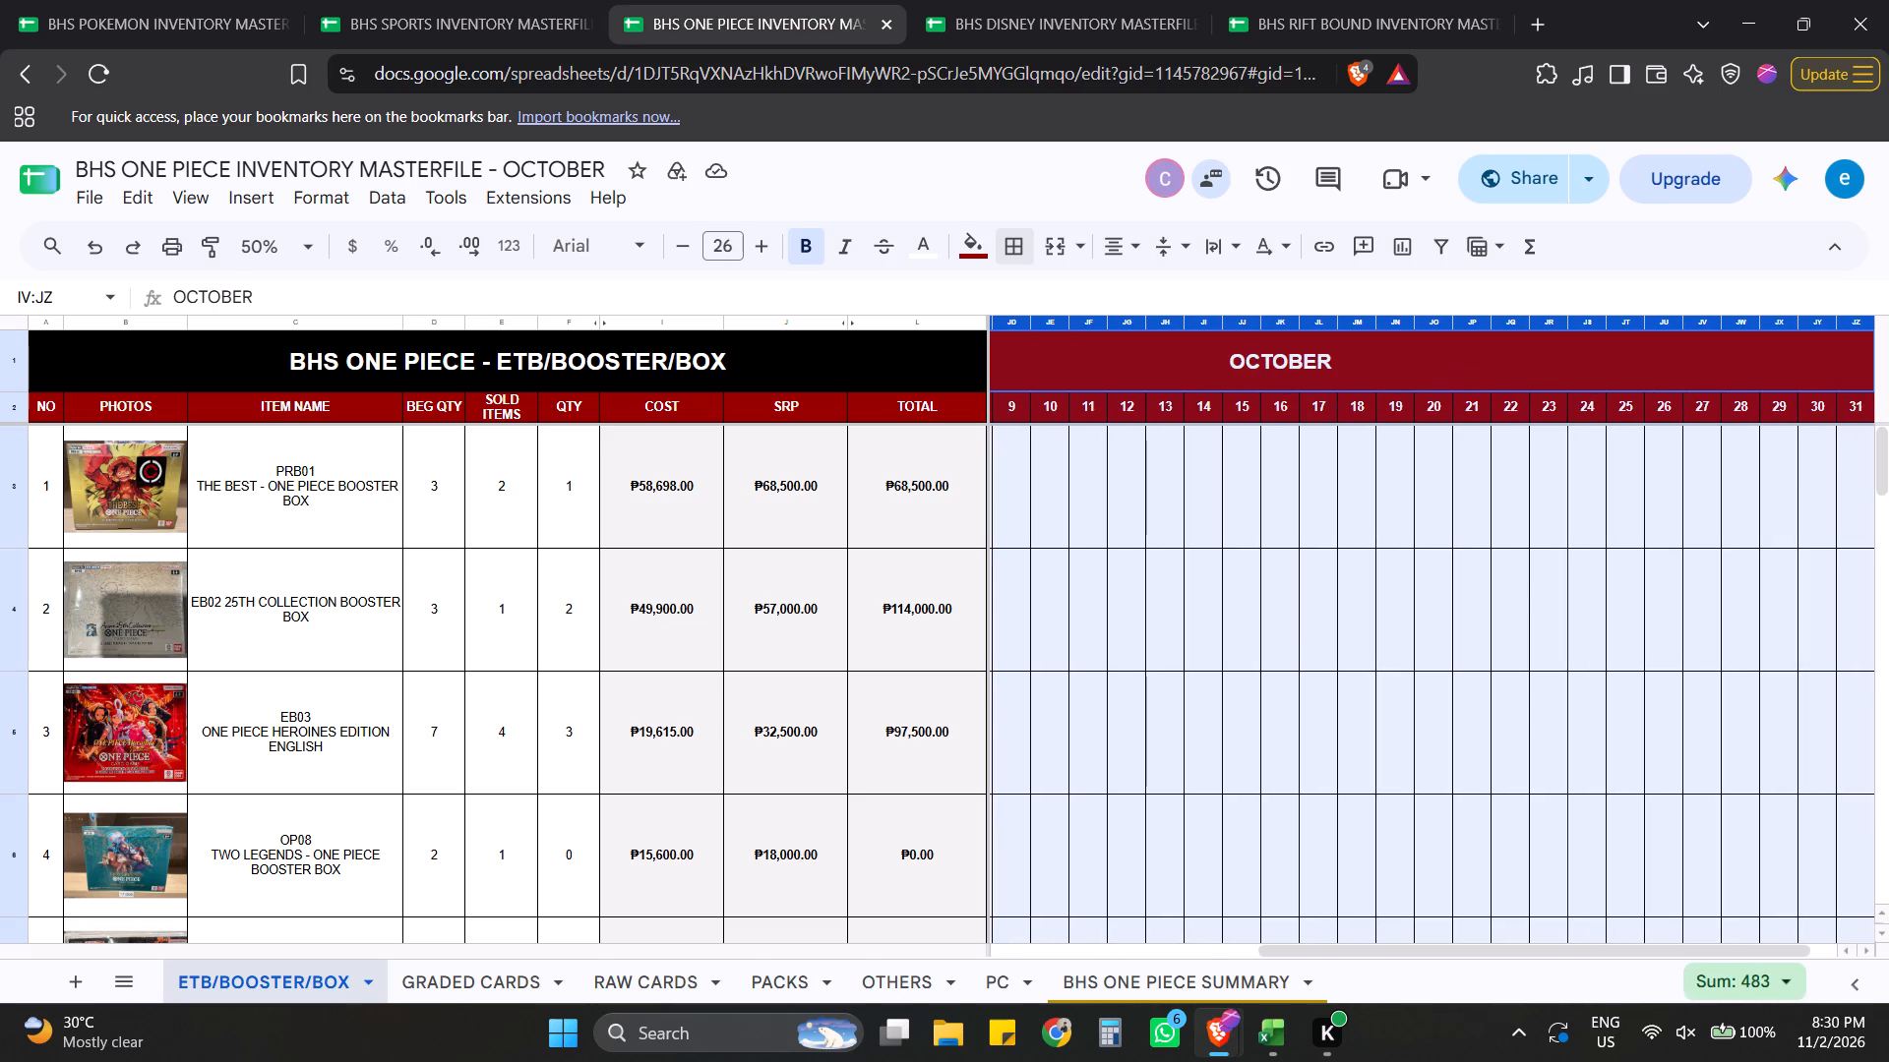
left_click_drag(1888, 337, 1774, 324)
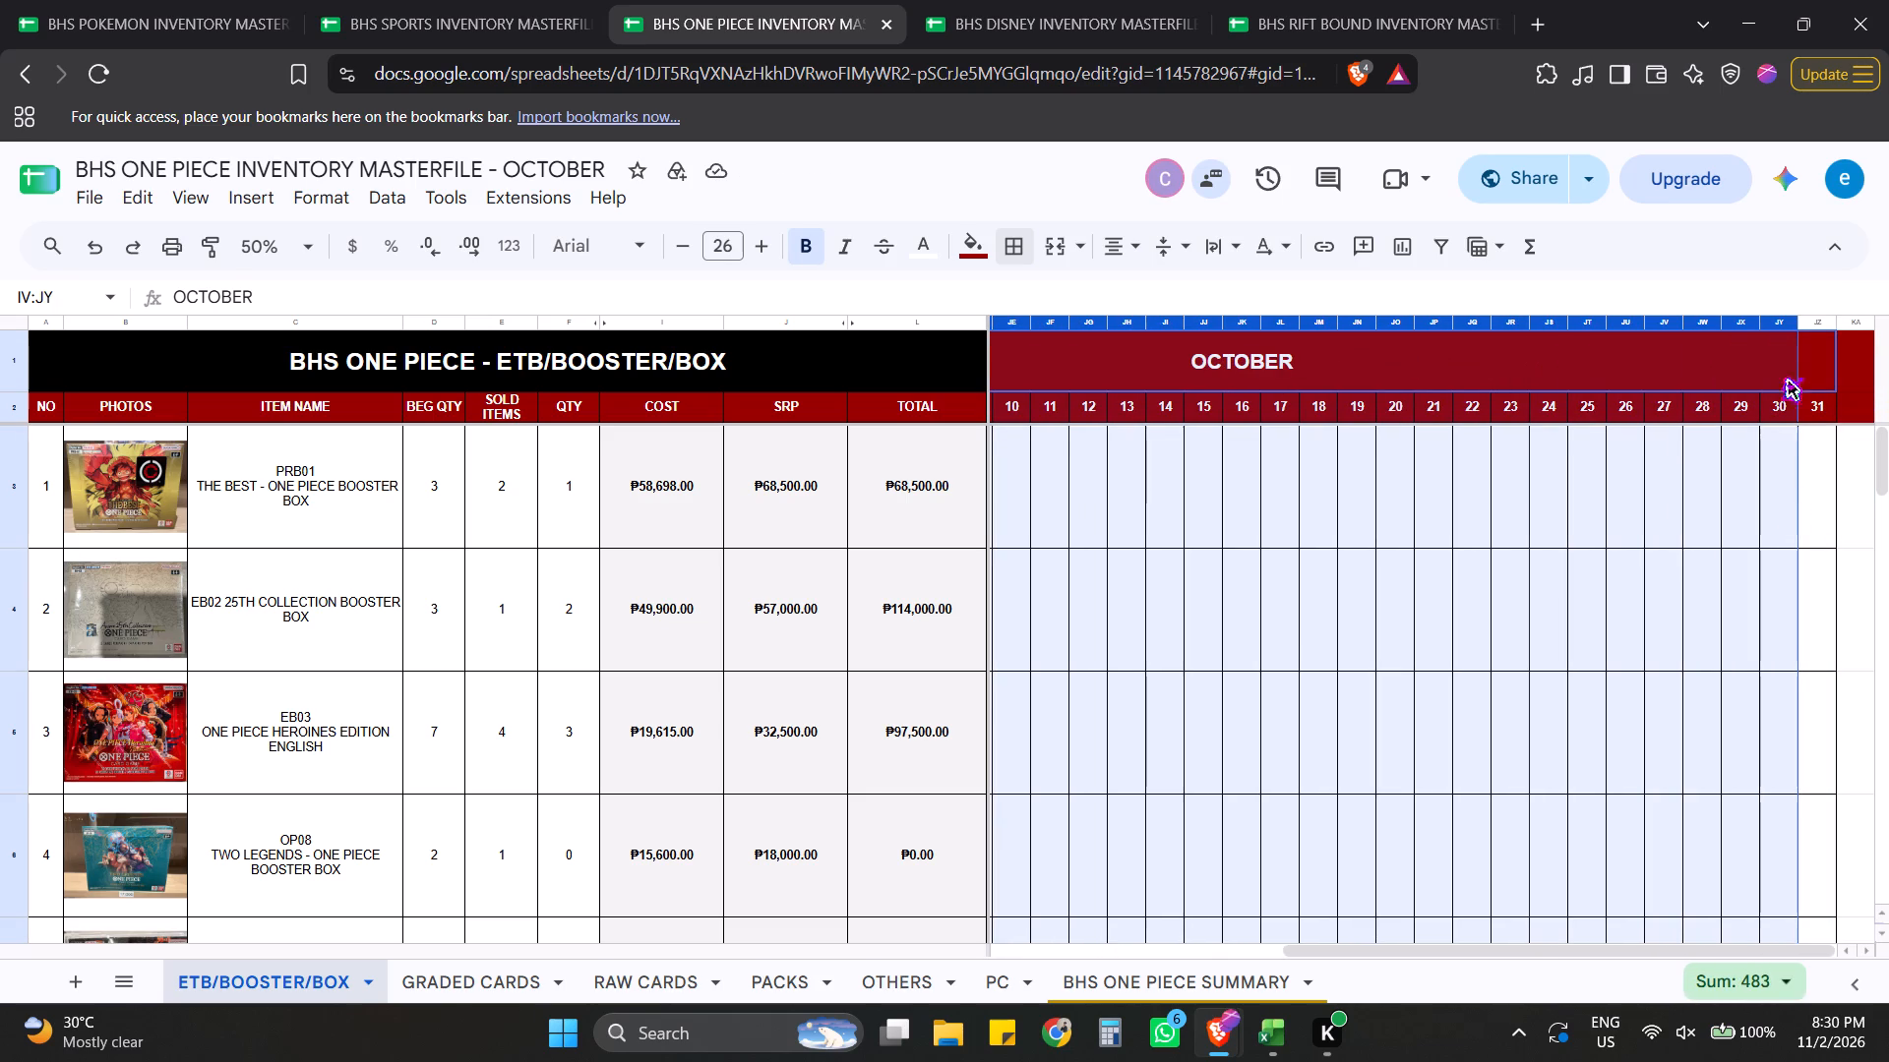
key("ctrl+c")
left_click_drag(1472, 947, 1585, 937)
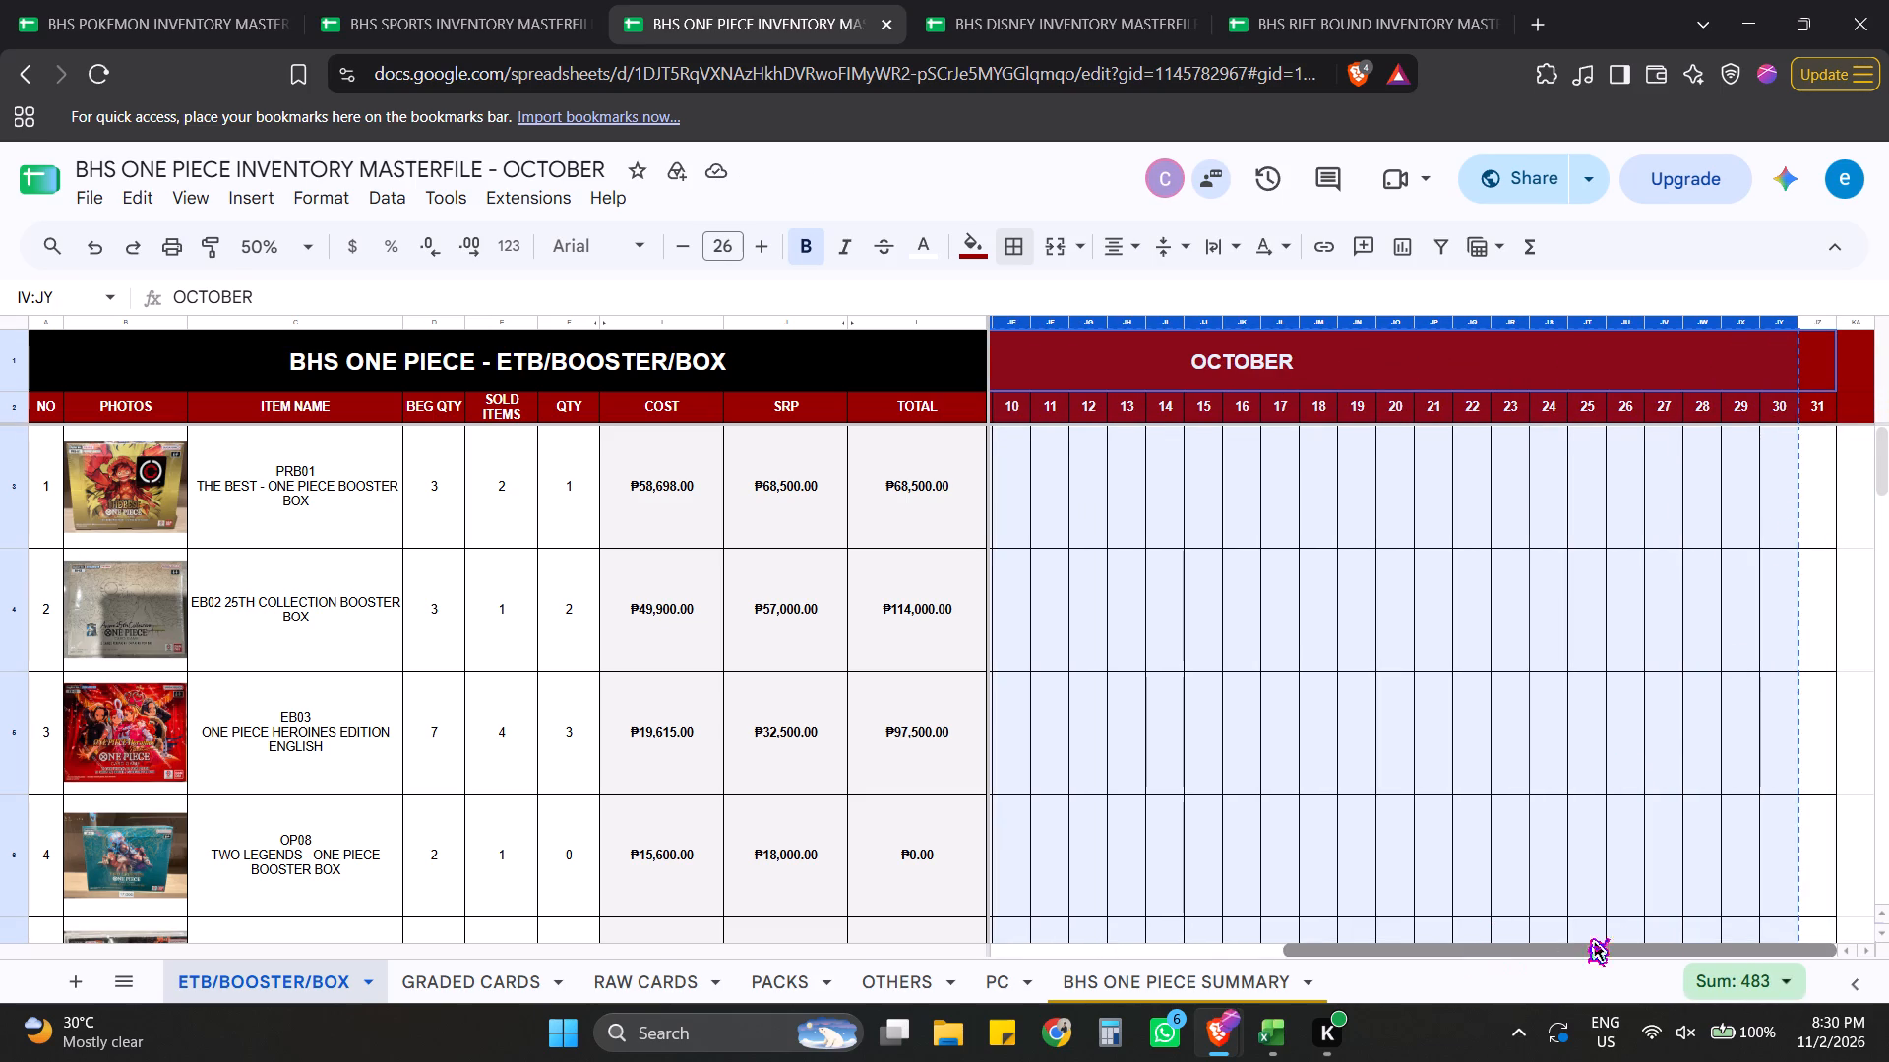
left_click_drag(1585, 937, 1761, 926)
left_click(1850, 323)
key("ctrl+v")
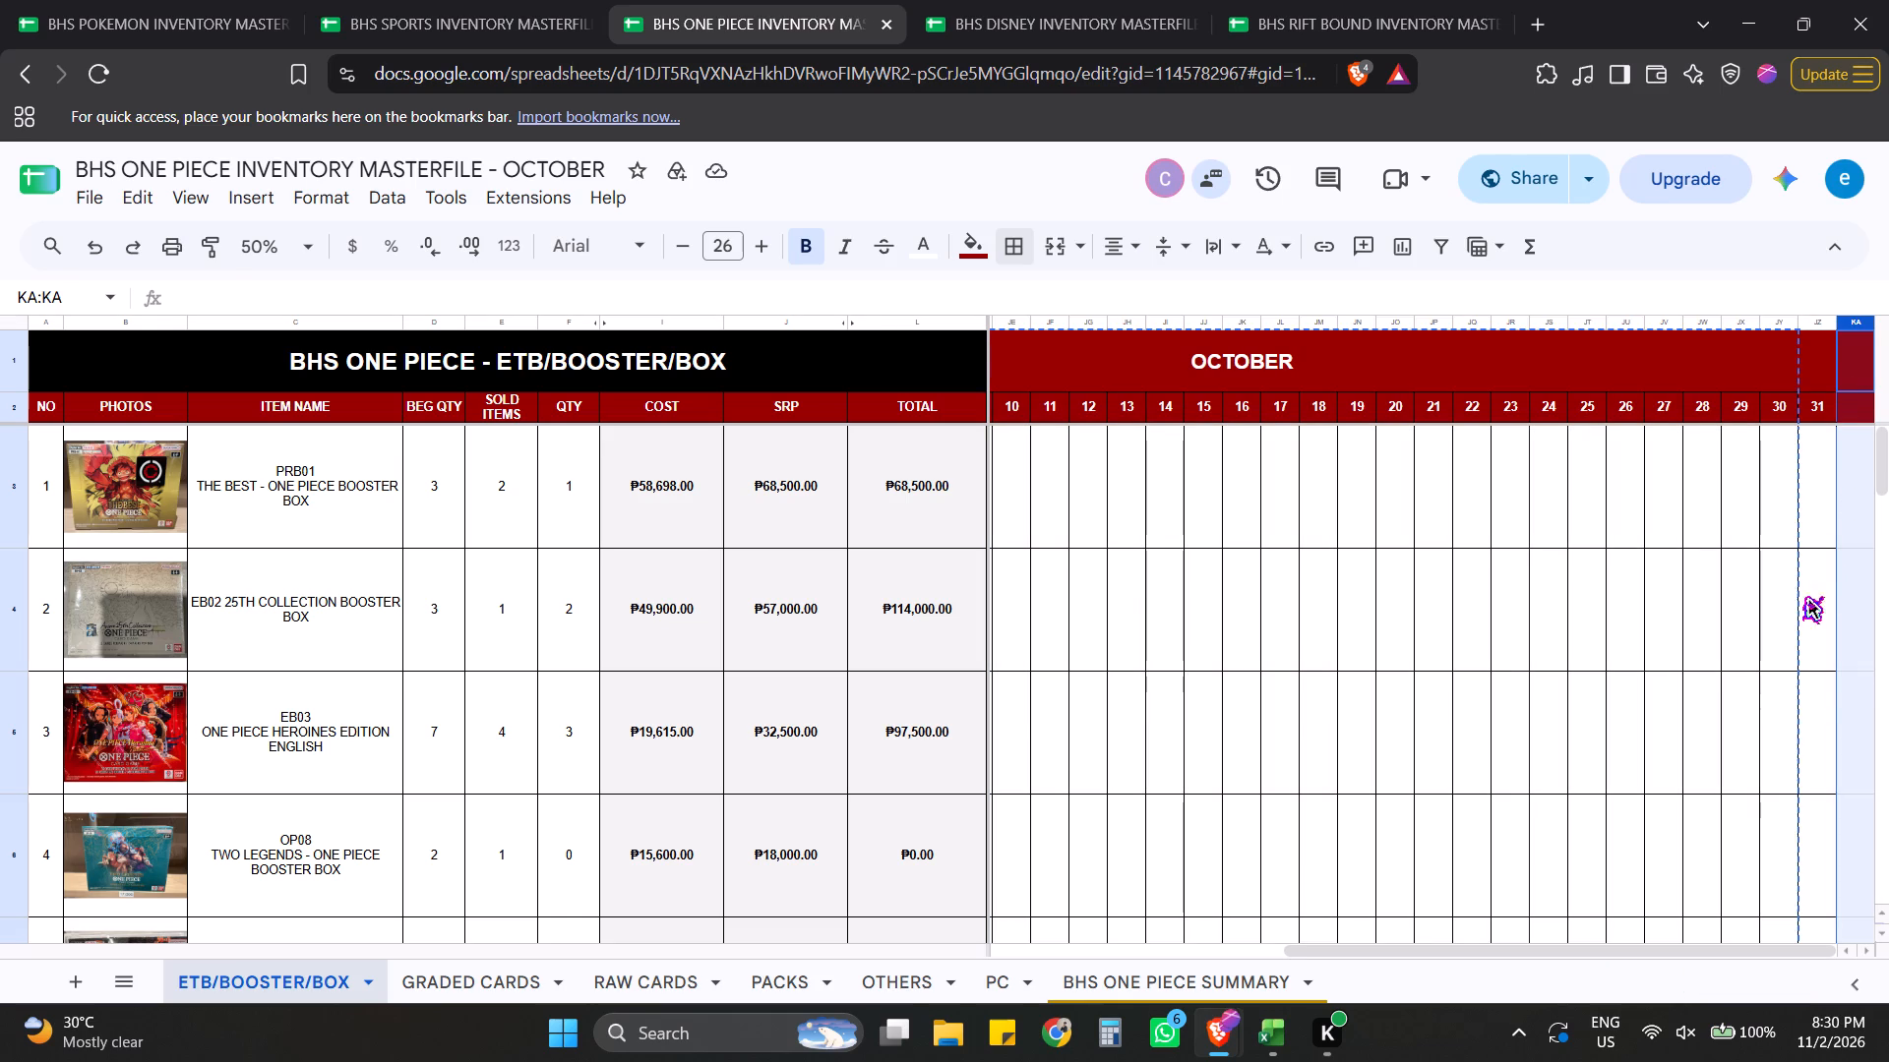
left_click_drag(1409, 952, 1888, 875)
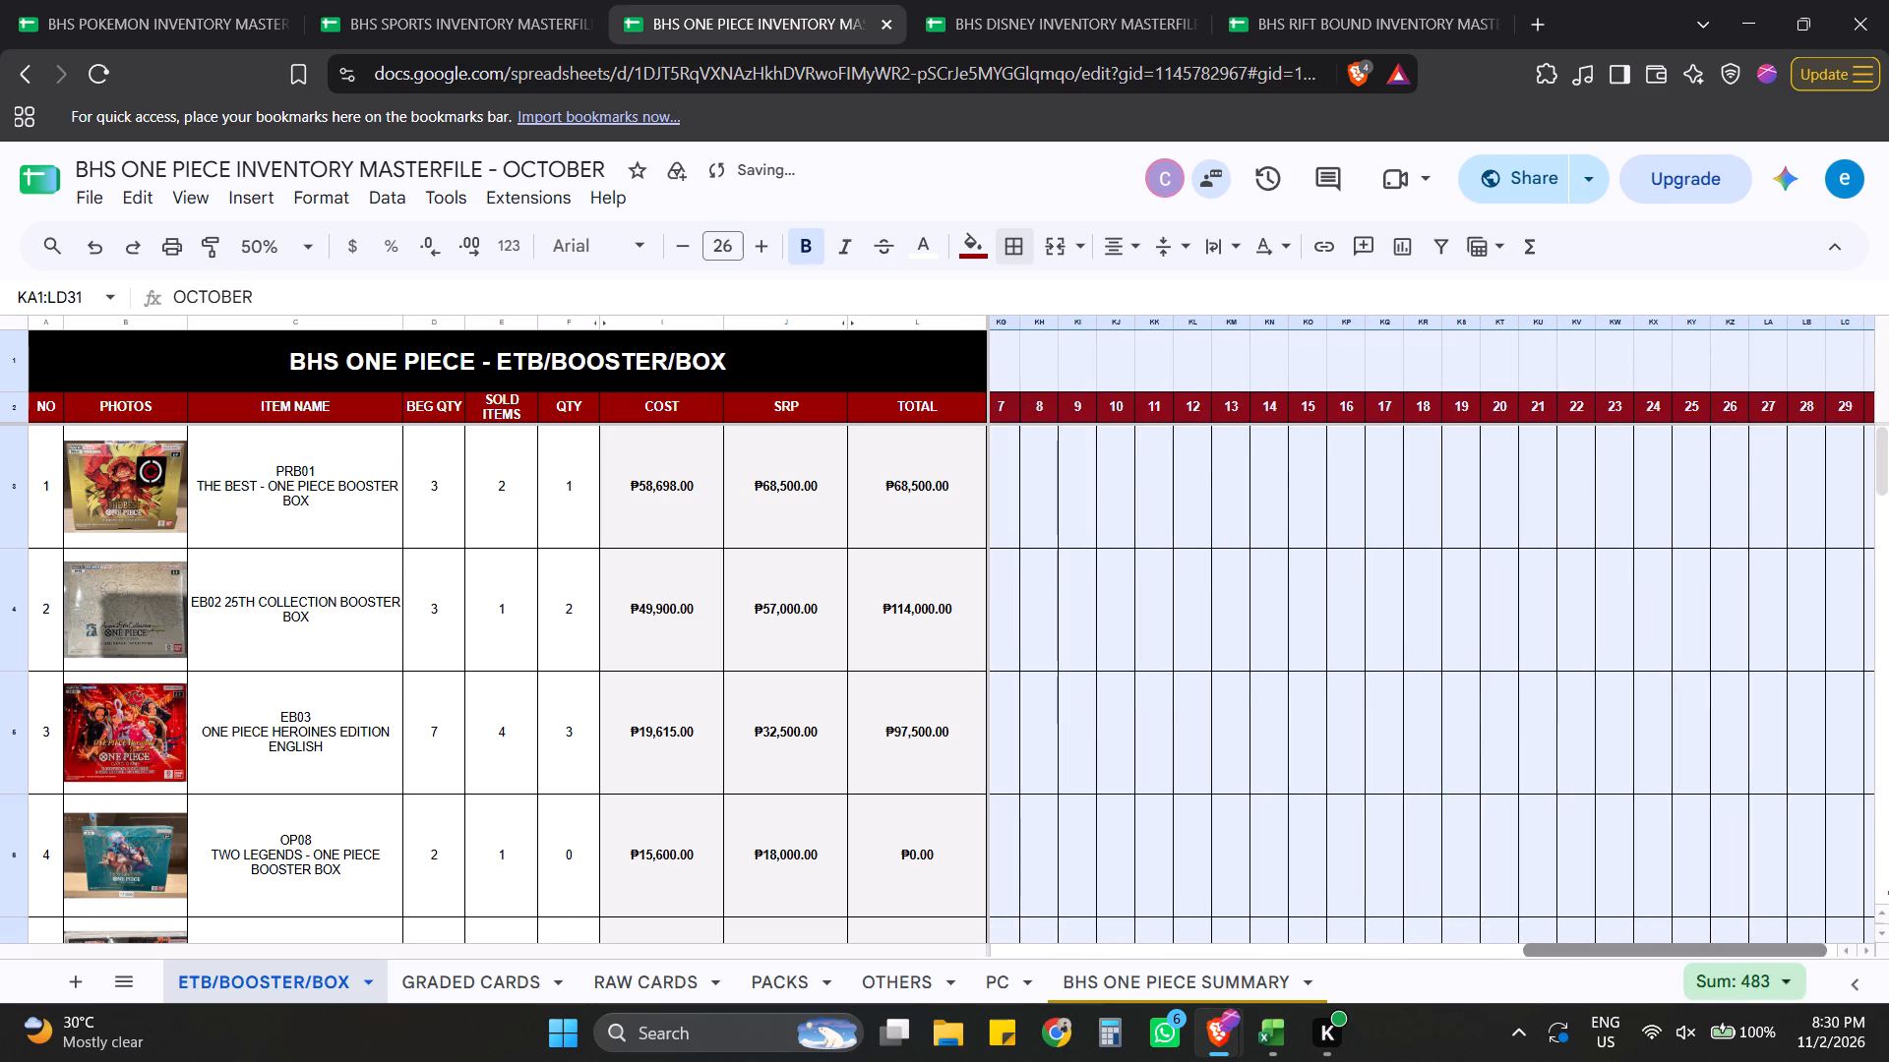
left_click_drag(1888, 875, 1888, 874)
left_click(1776, 630)
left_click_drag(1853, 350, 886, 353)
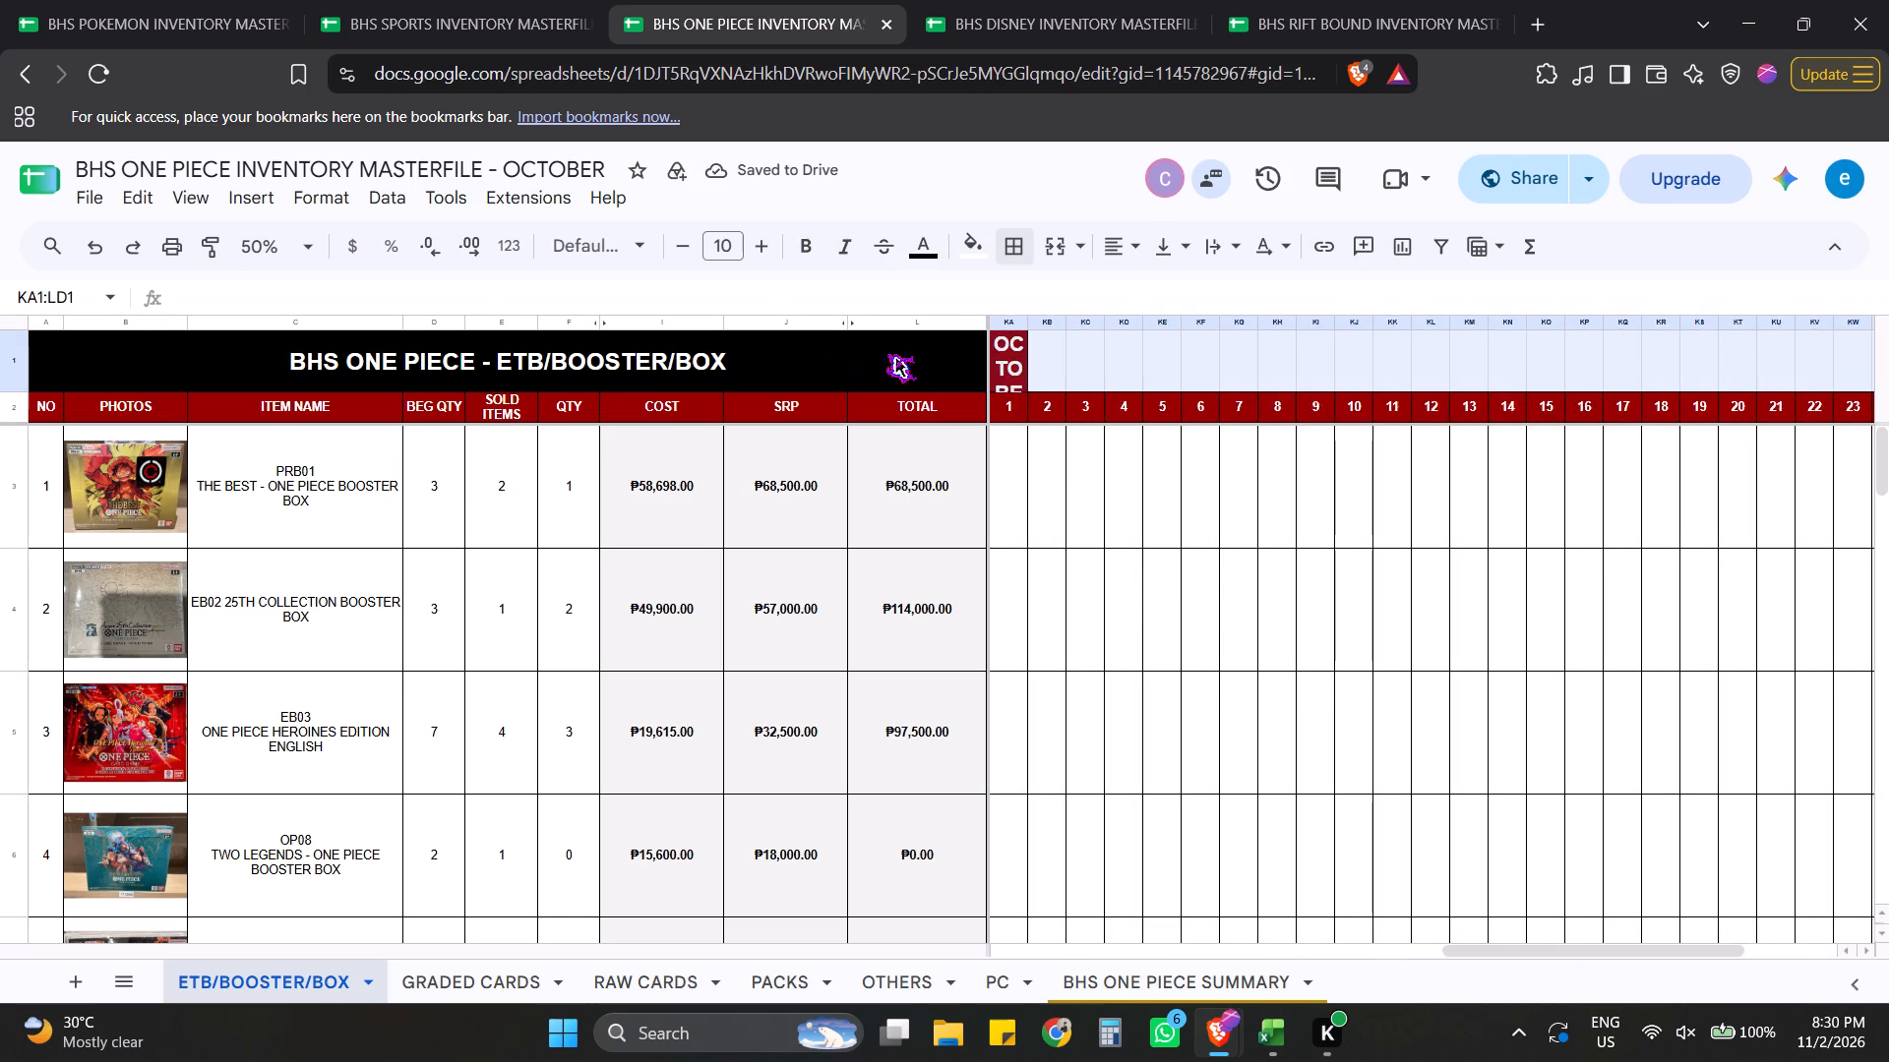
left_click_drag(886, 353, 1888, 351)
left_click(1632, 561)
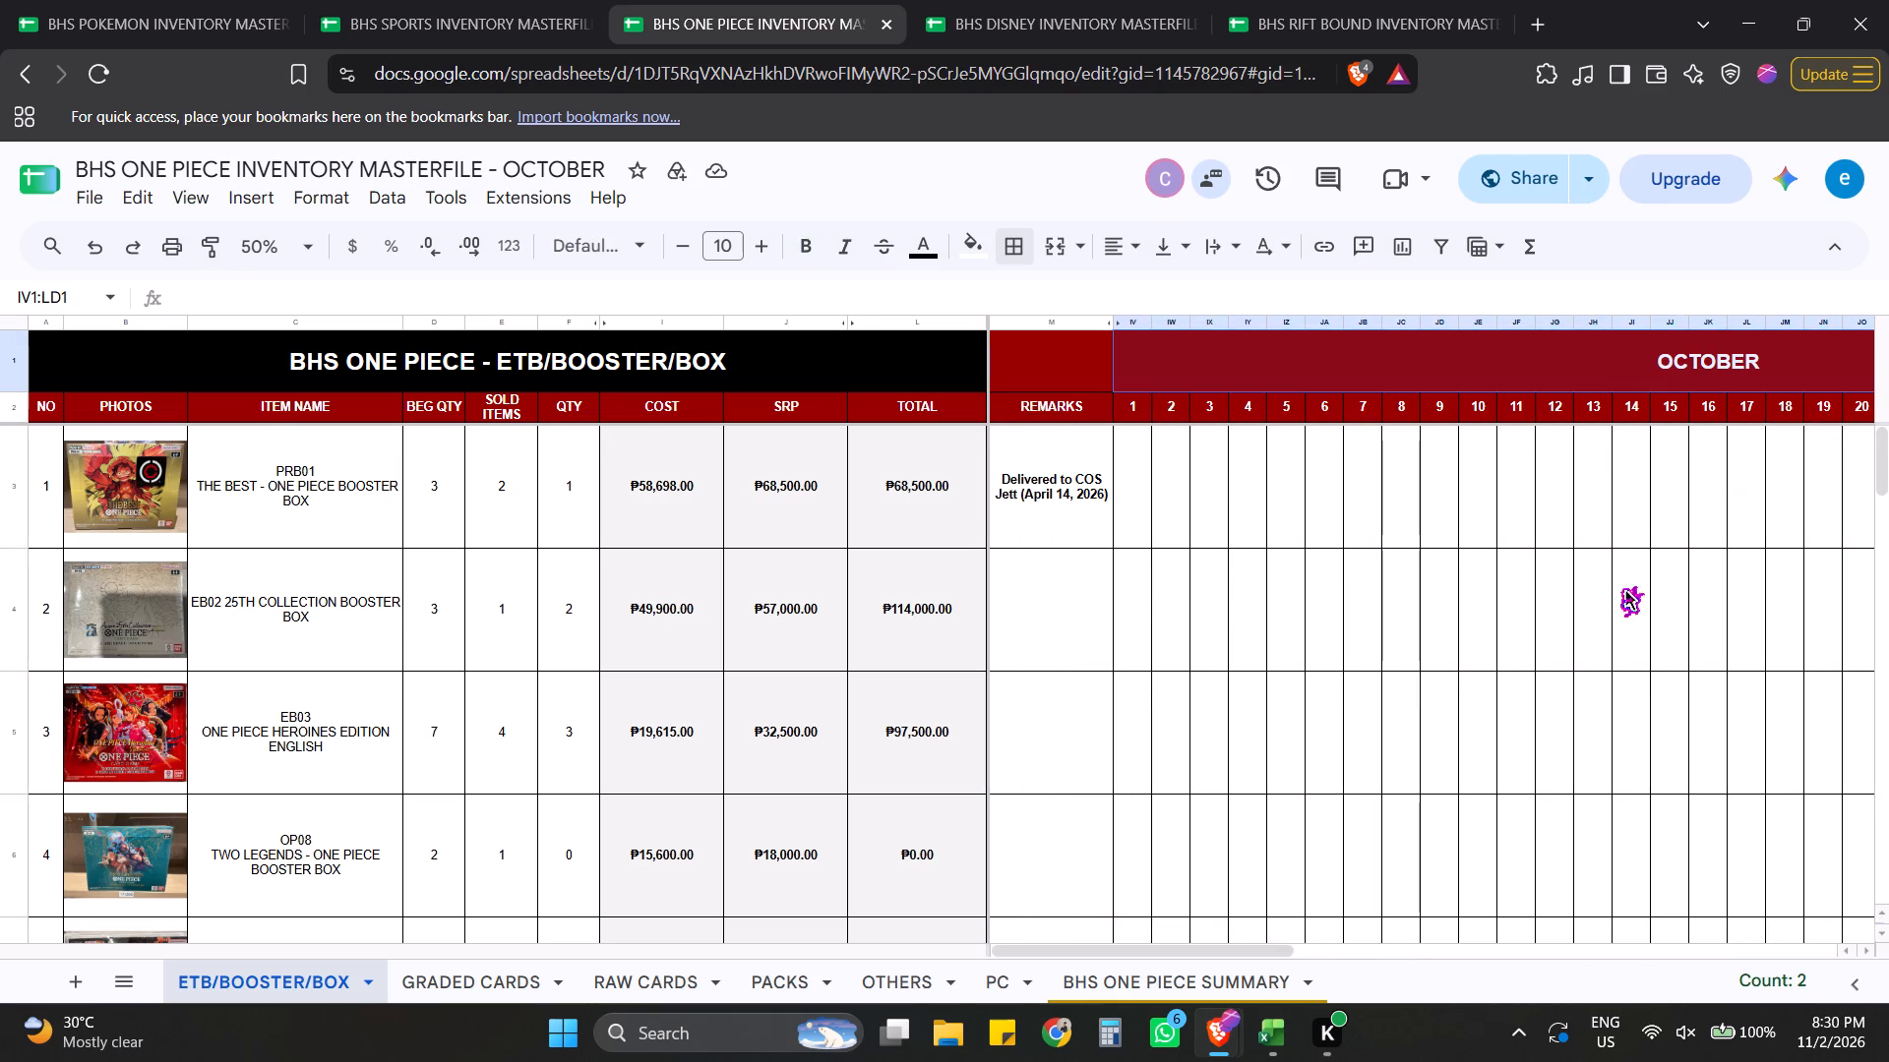
Merge the header cells KA1 to LD1 above days 1 to 30 of the pasted block.
left_click_drag(1237, 956, 1551, 929)
left_click_drag(1478, 703, 1477, 694)
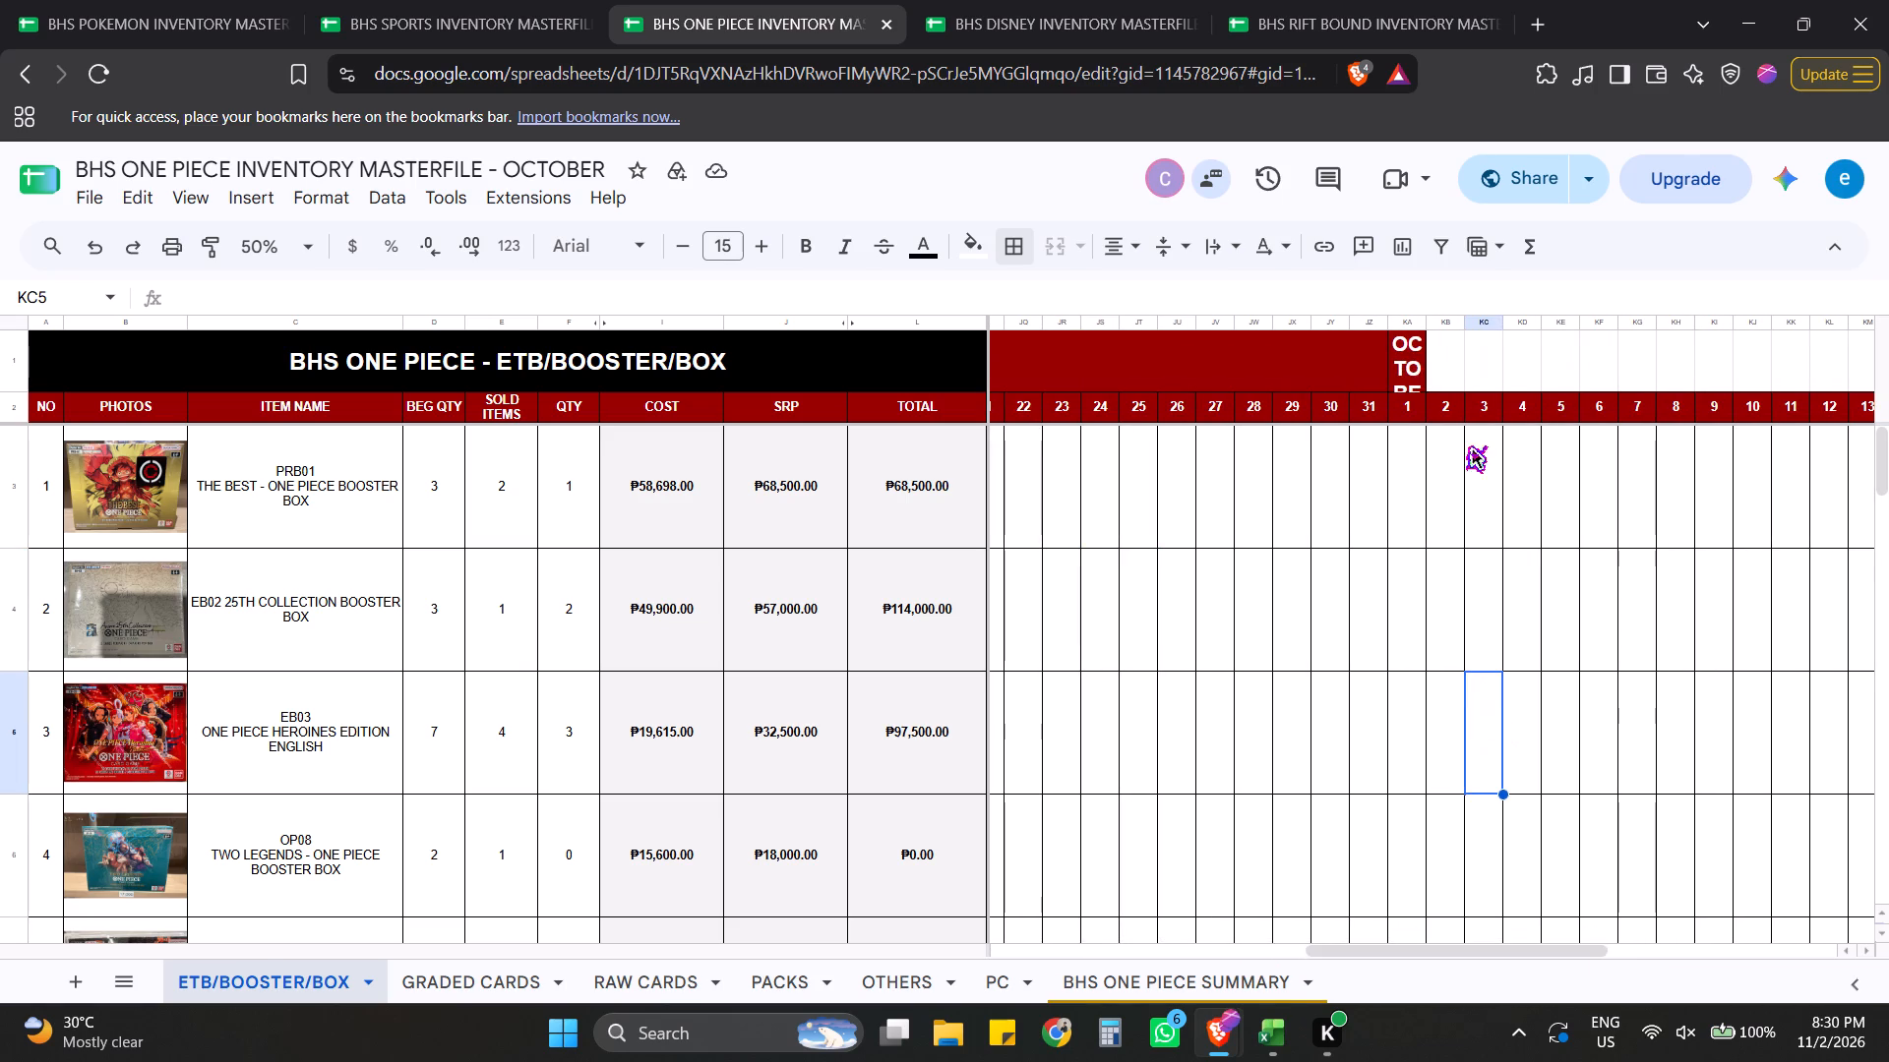
left_click_drag(1414, 352, 1888, 394)
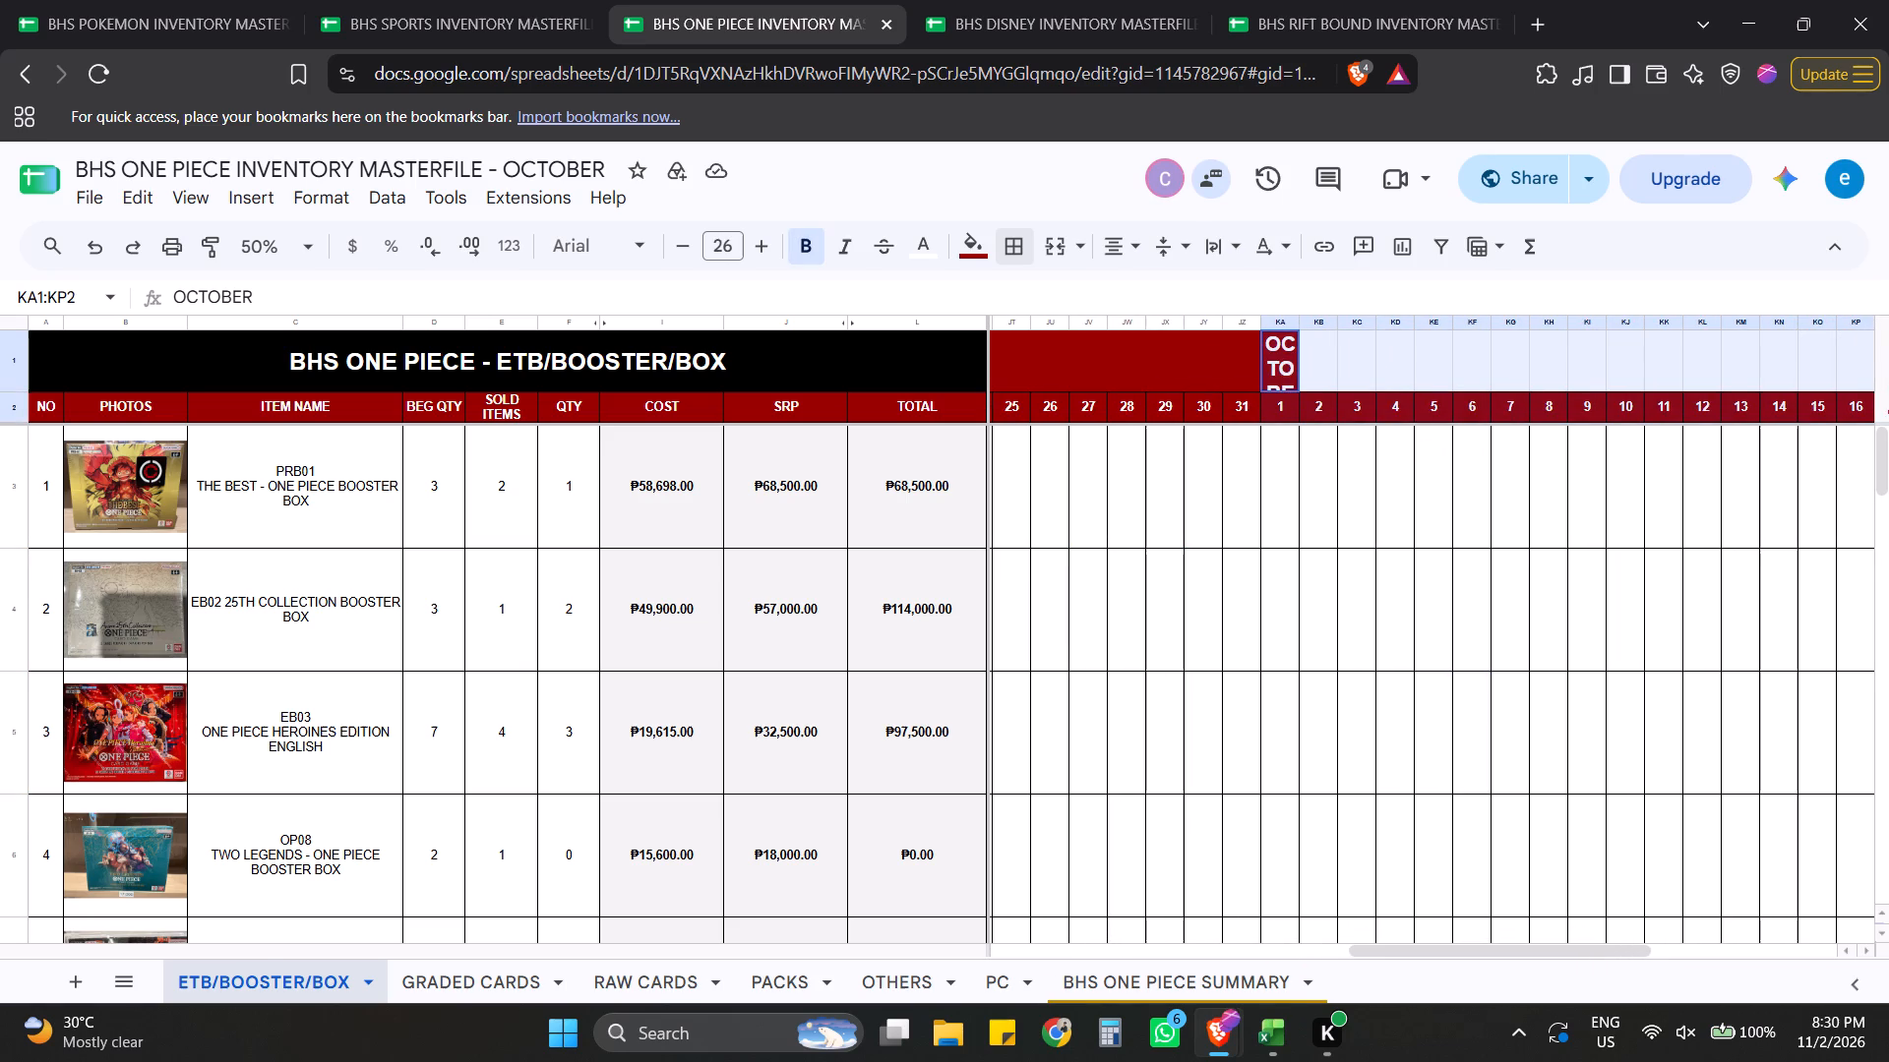
left_click_drag(1888, 394, 1888, 413)
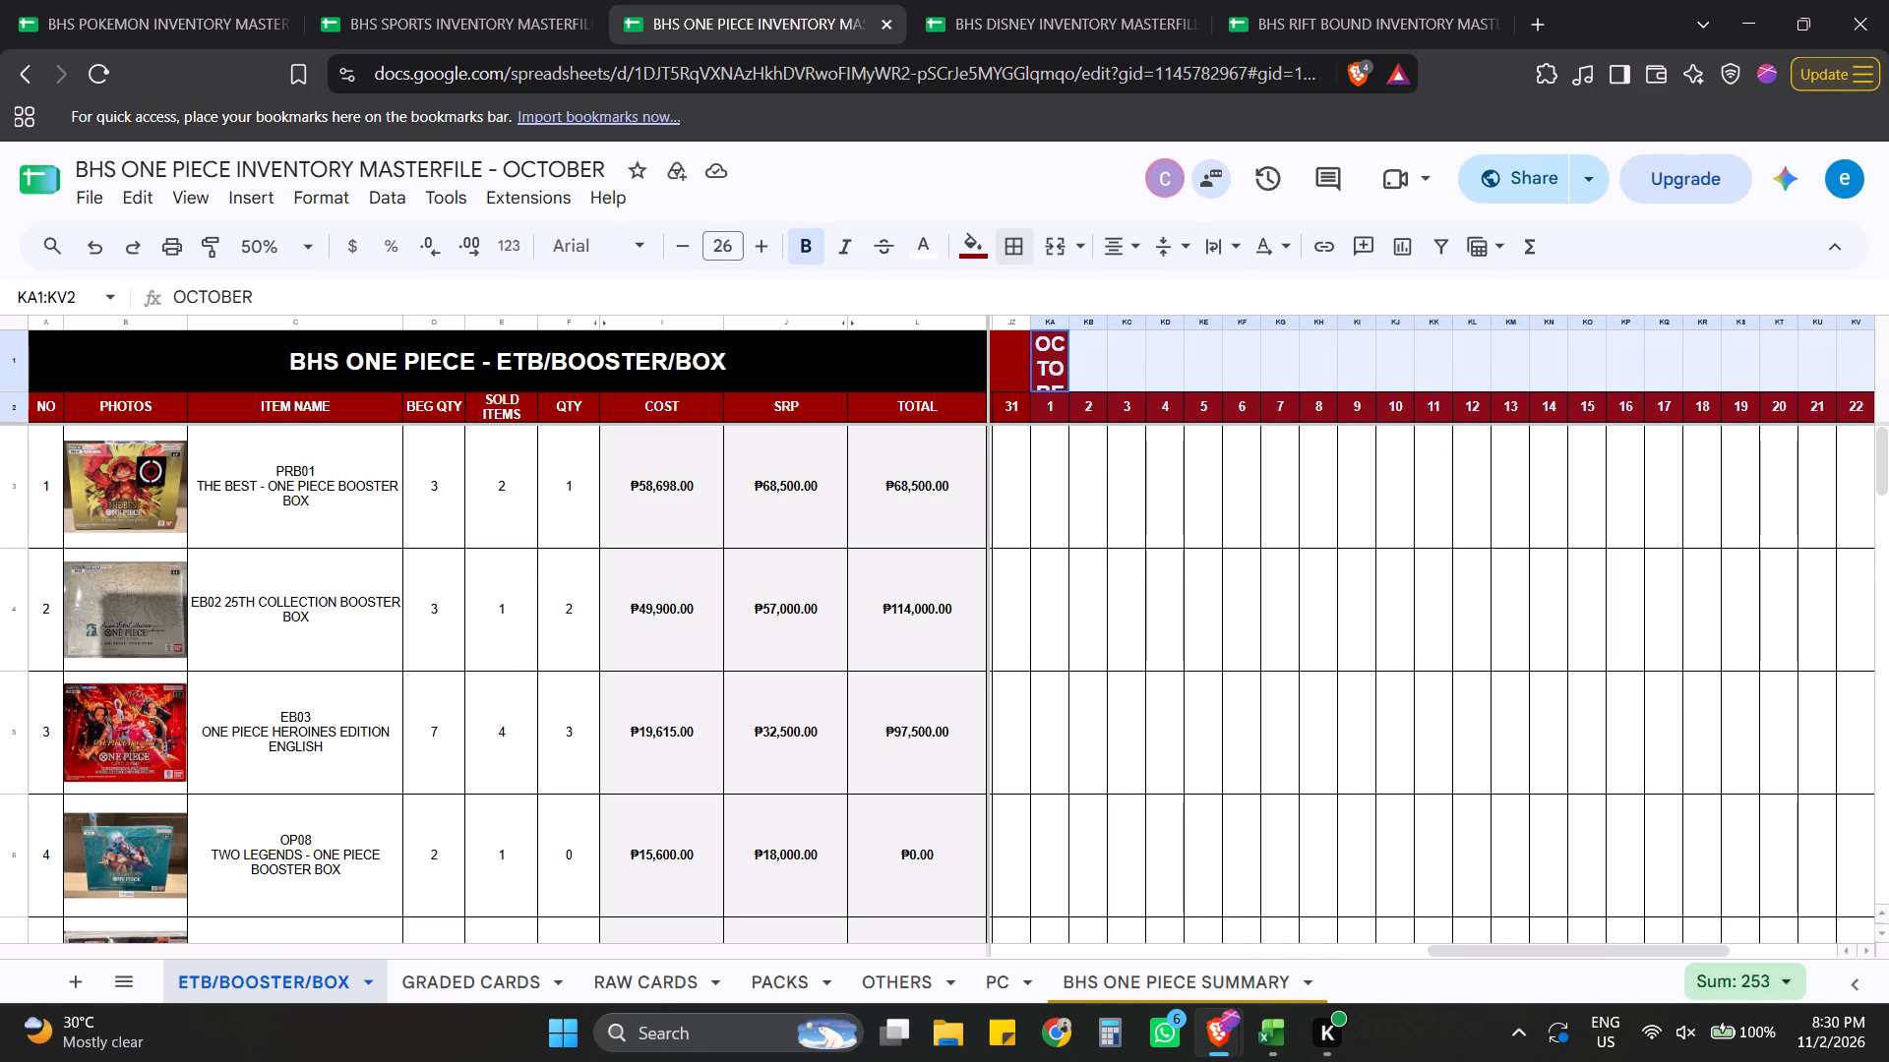
left_click_drag(1888, 413, 1888, 399)
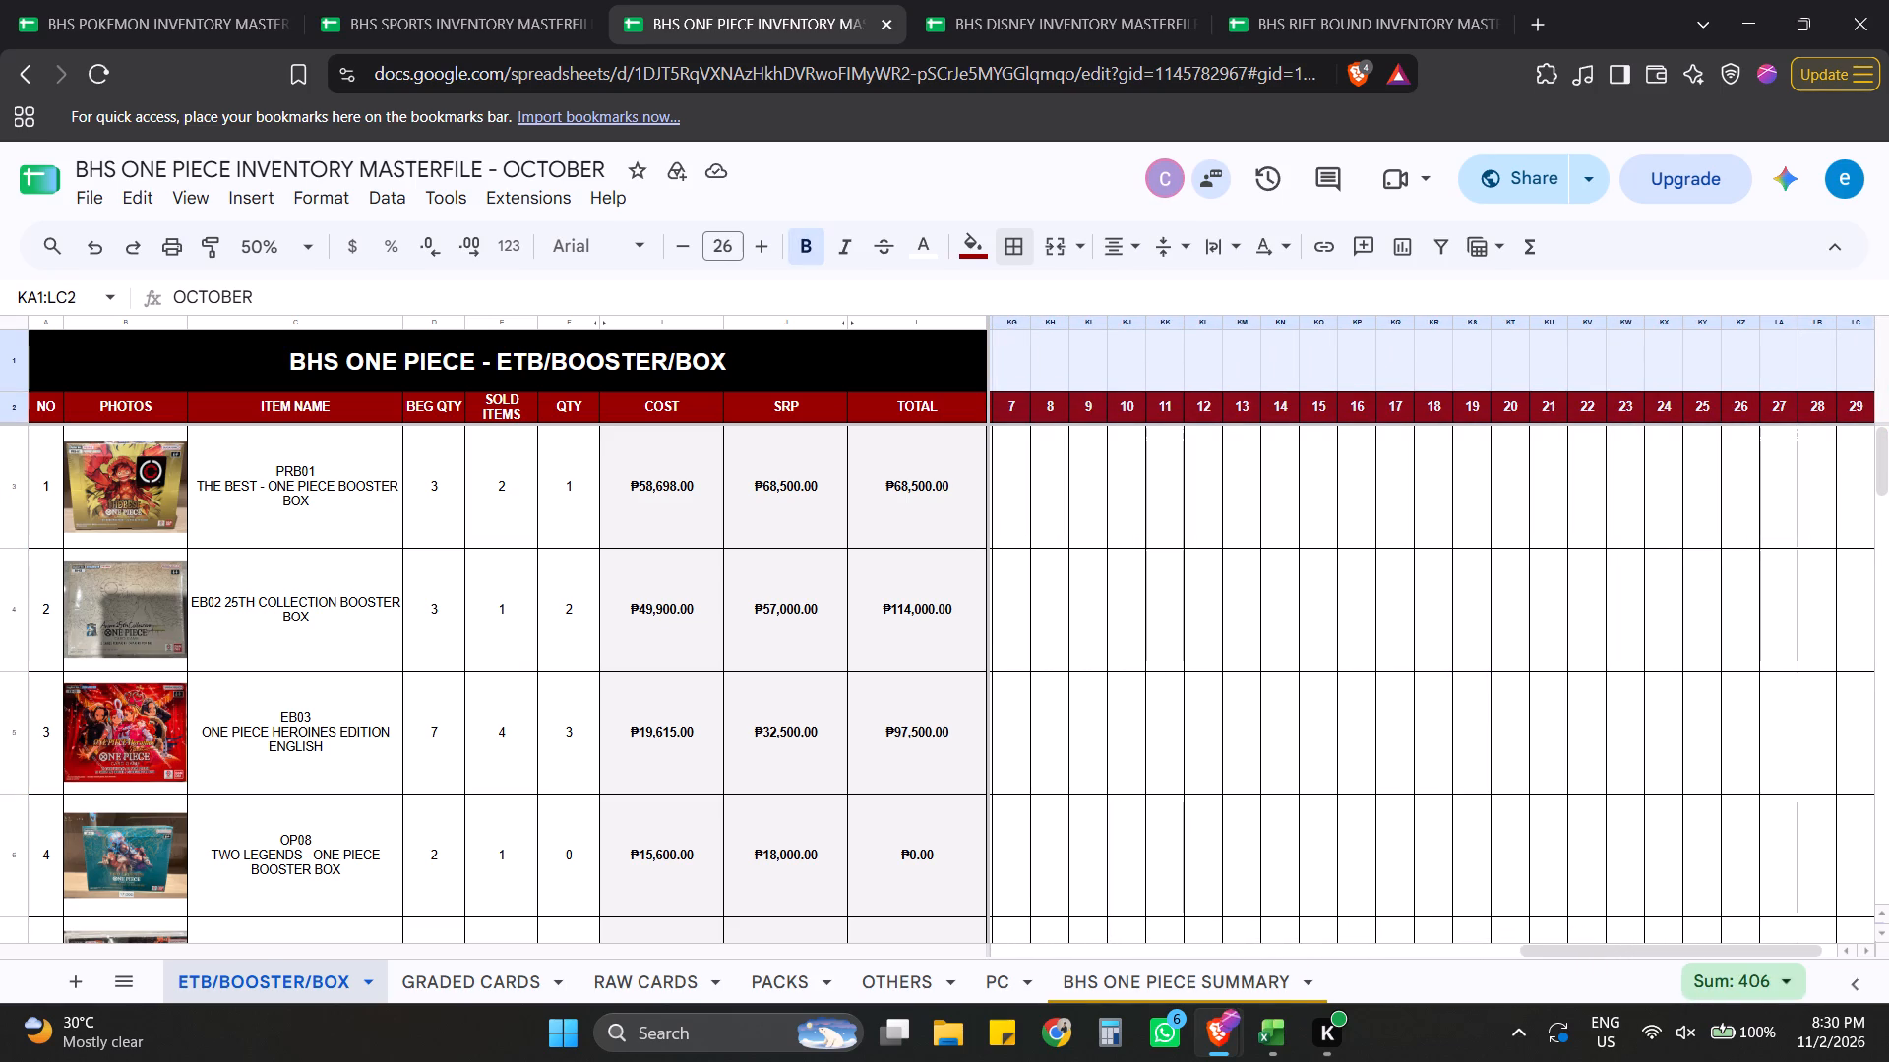
left_click_drag(1888, 399, 1885, 375)
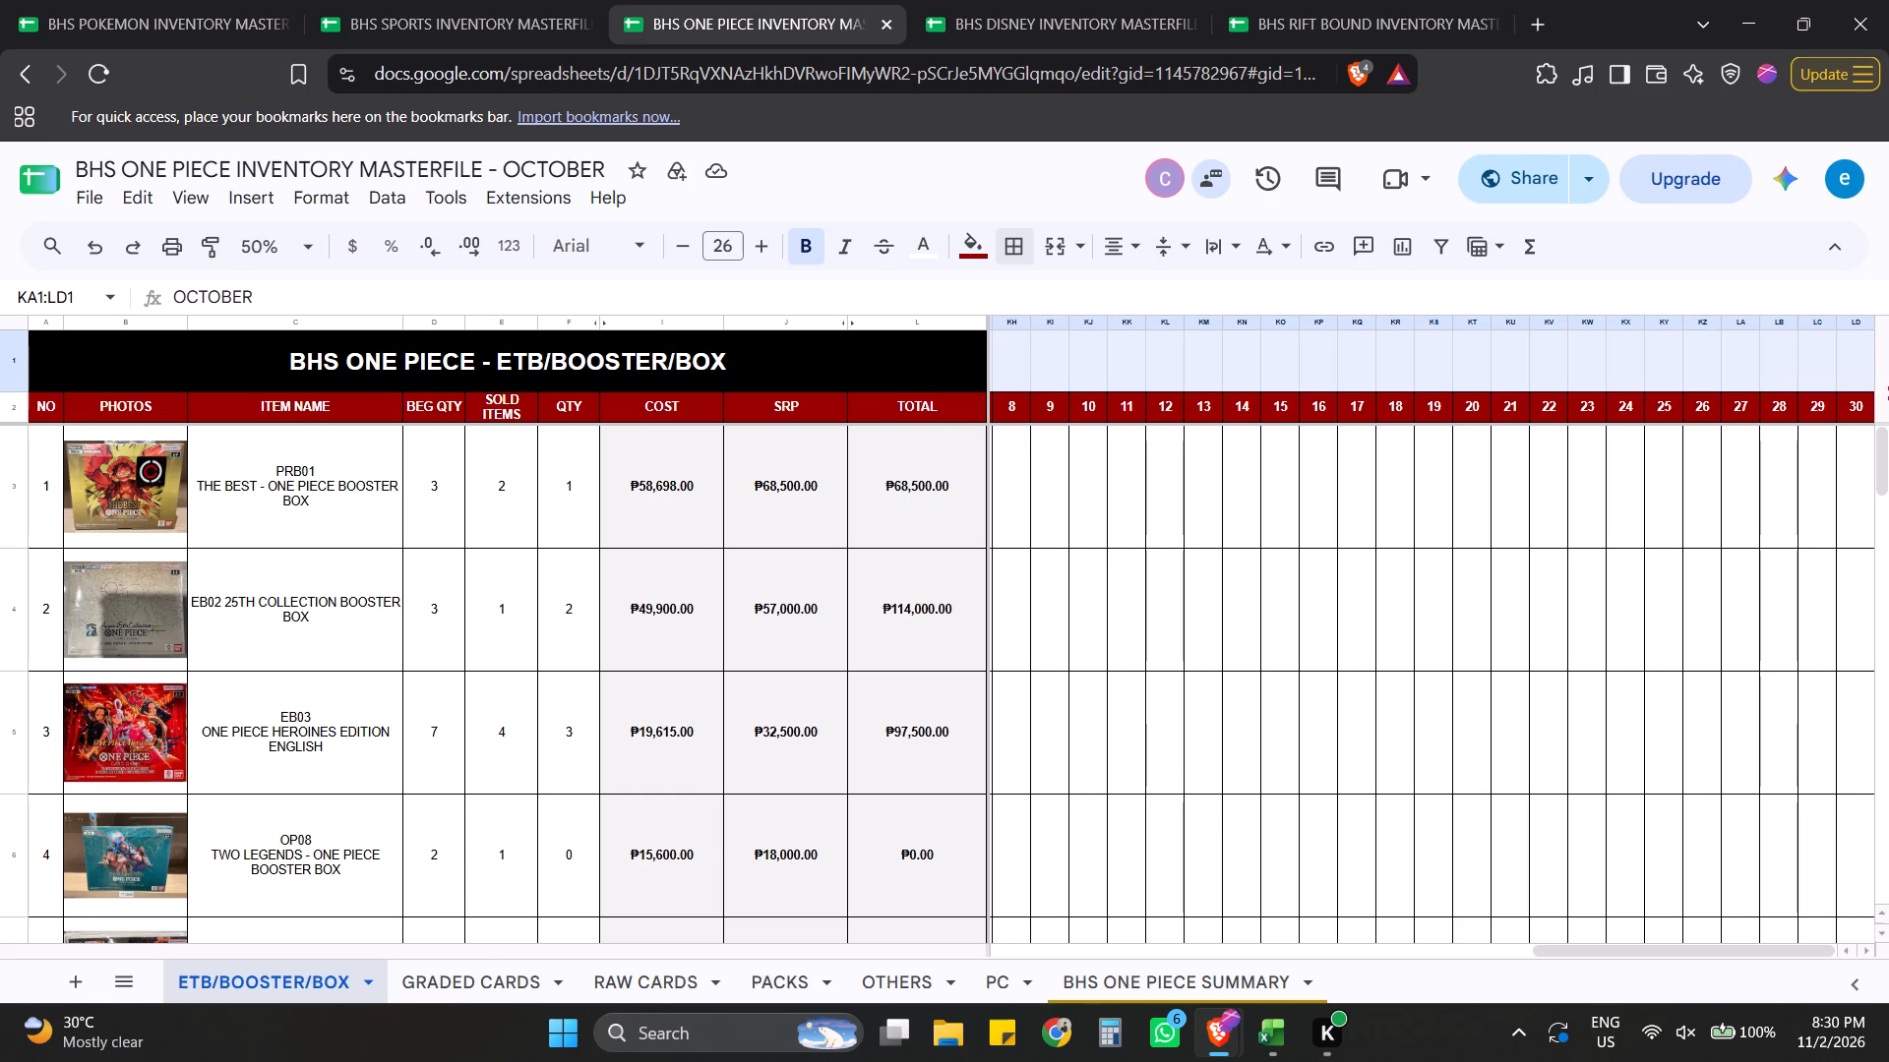
left_click_drag(1885, 375, 1850, 375)
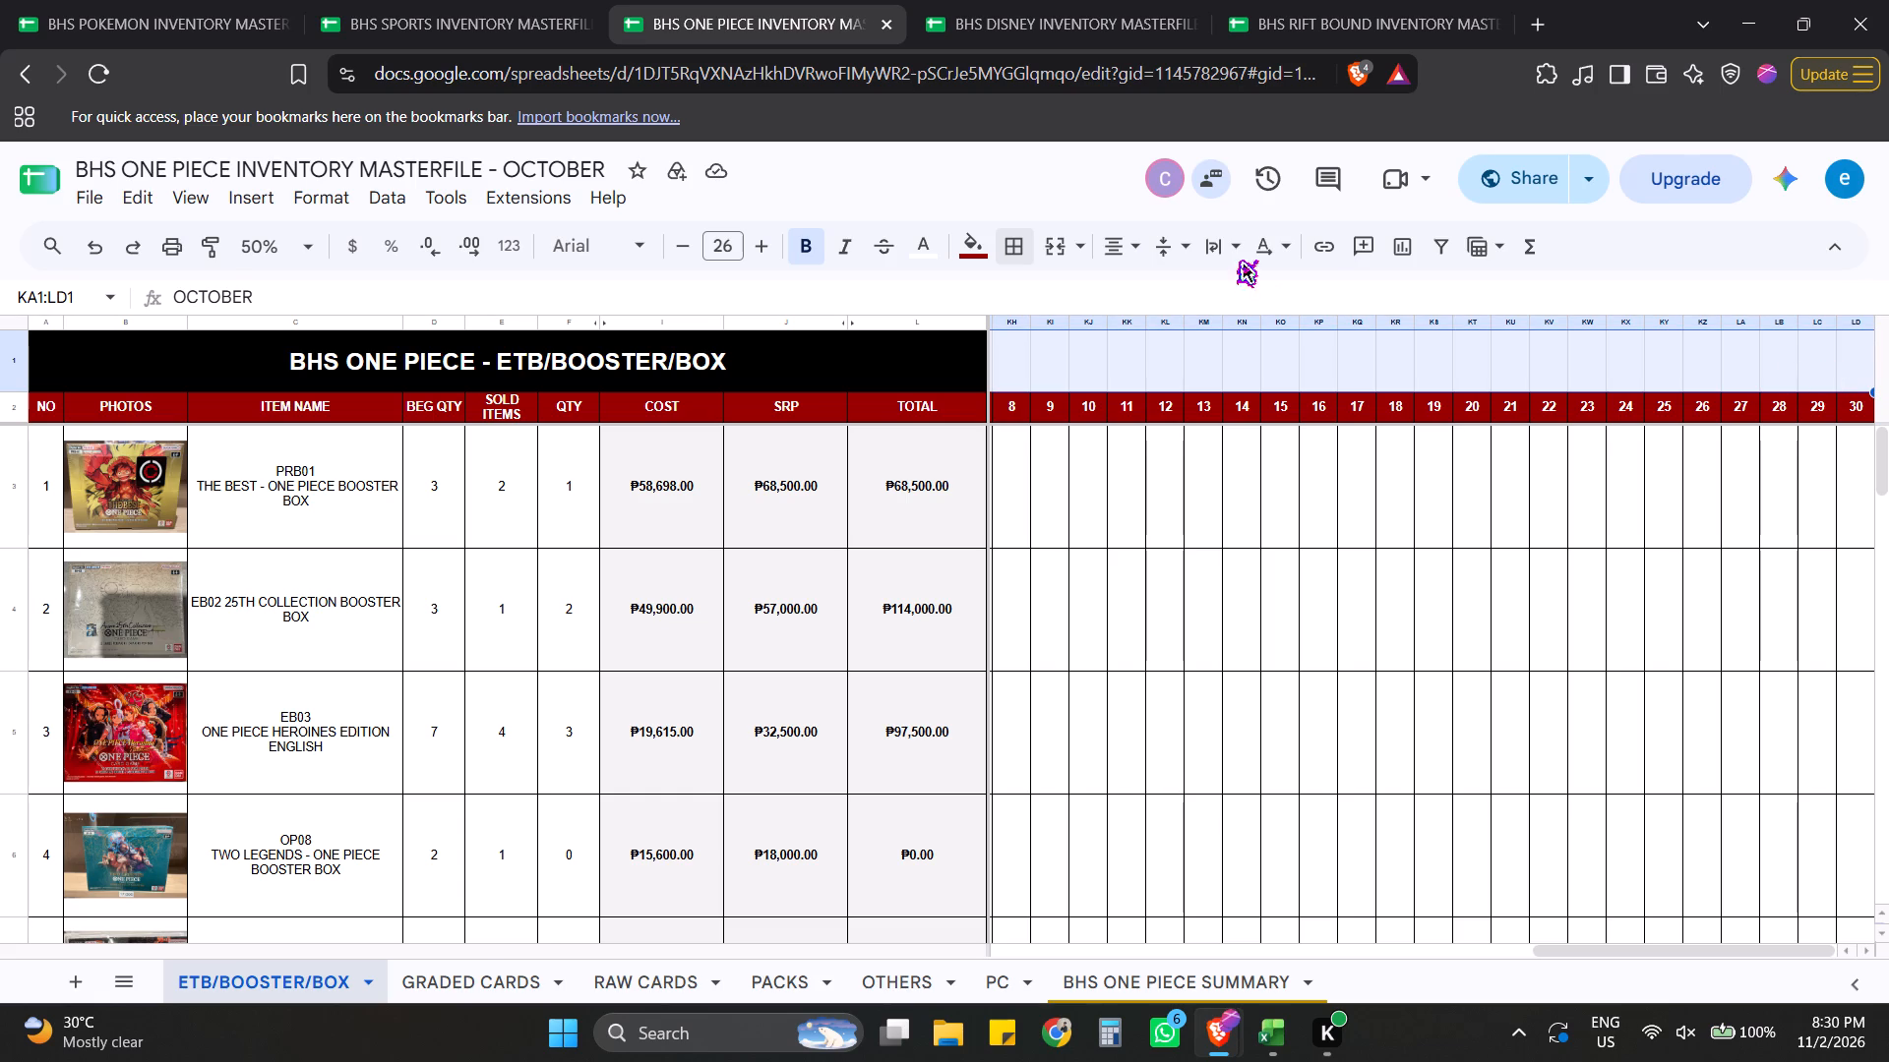
left_click(1058, 250)
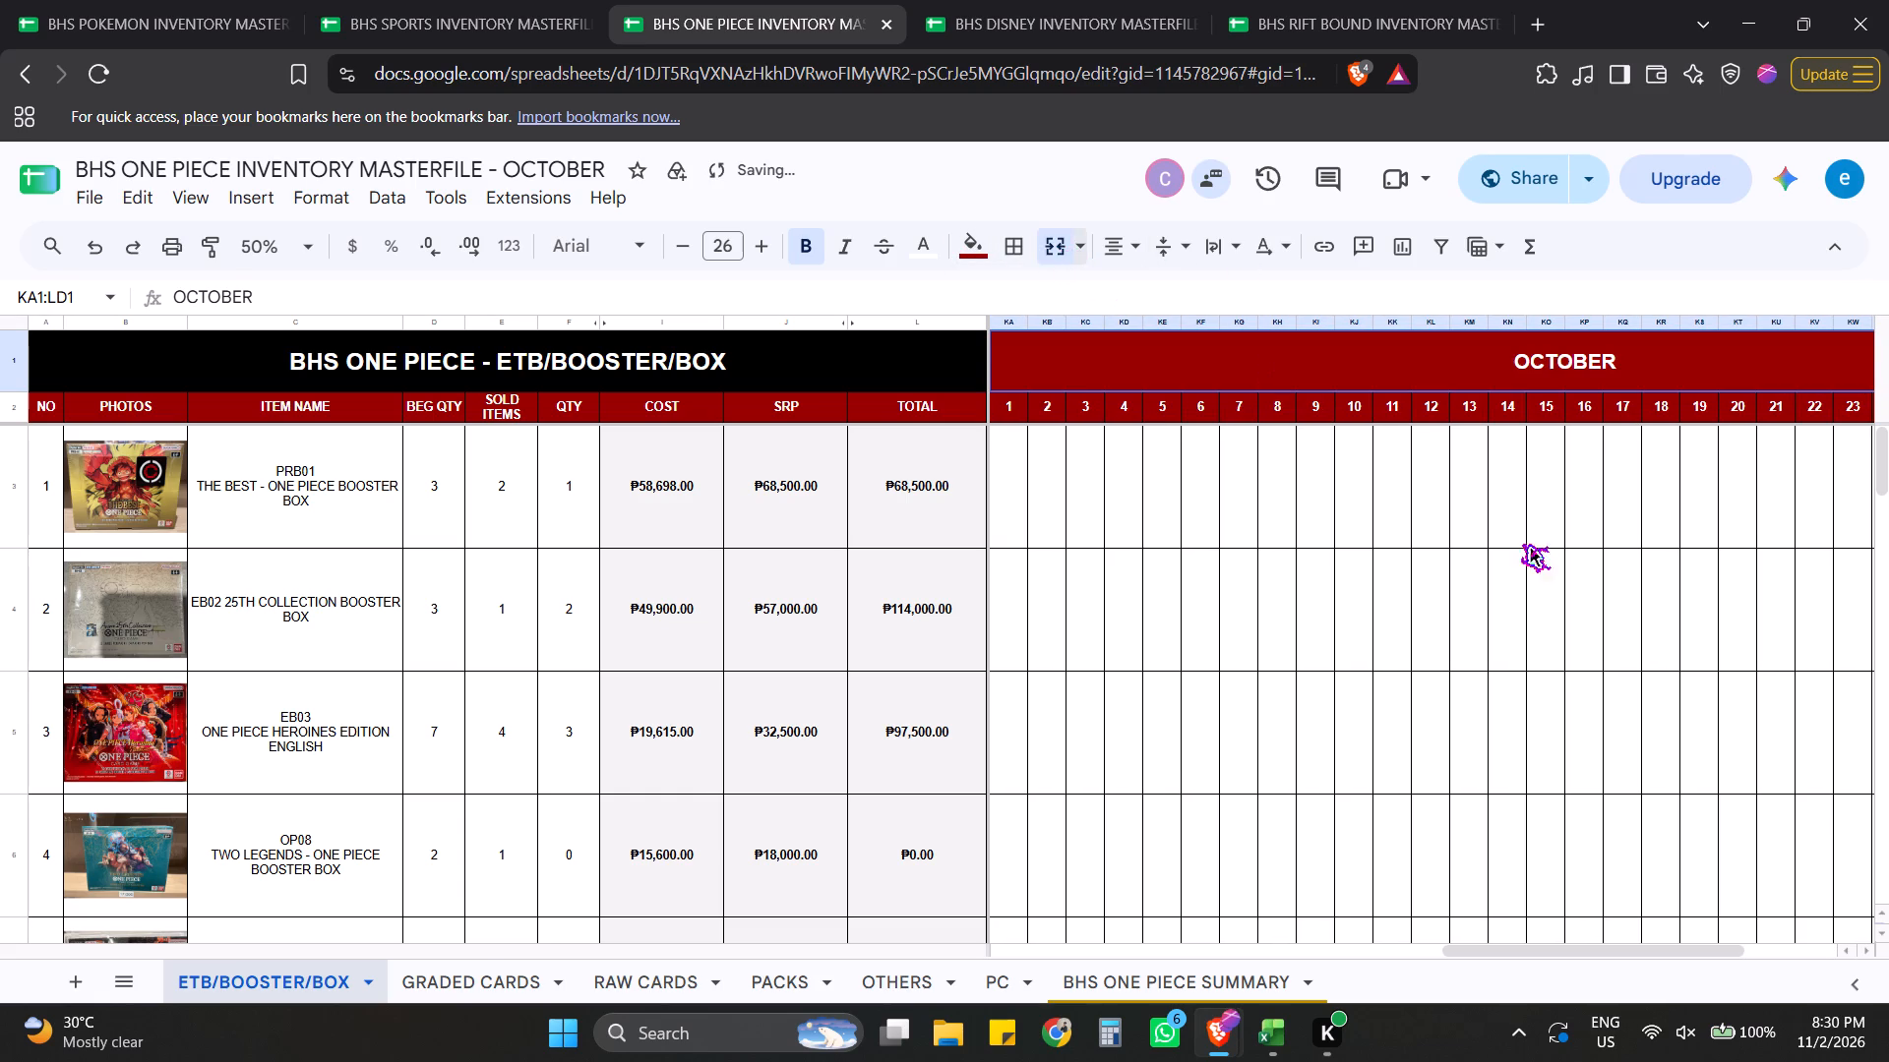
left_click(1544, 590)
left_click_drag(1545, 950, 1455, 929)
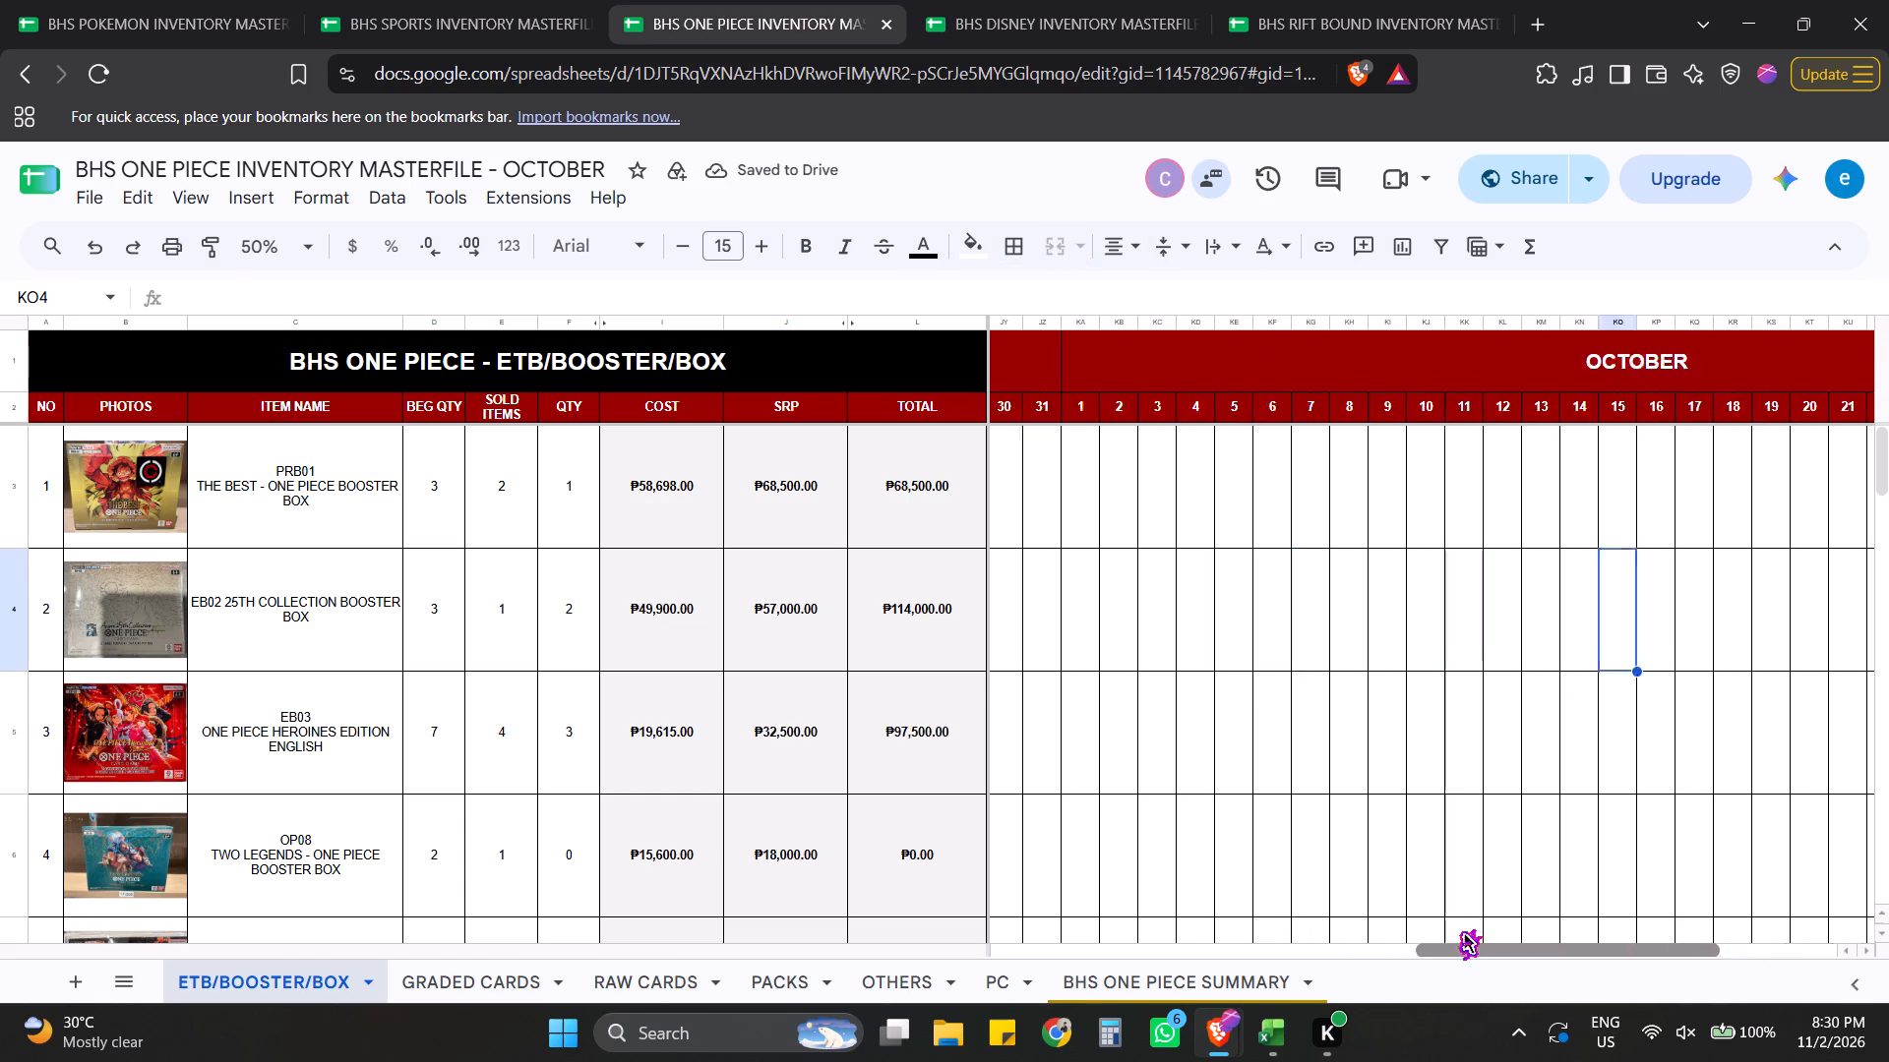
Label the merged header above the pasted day block (KA1 to LD1) as NOVEMBER.
left_click_drag(1455, 929, 1716, 947)
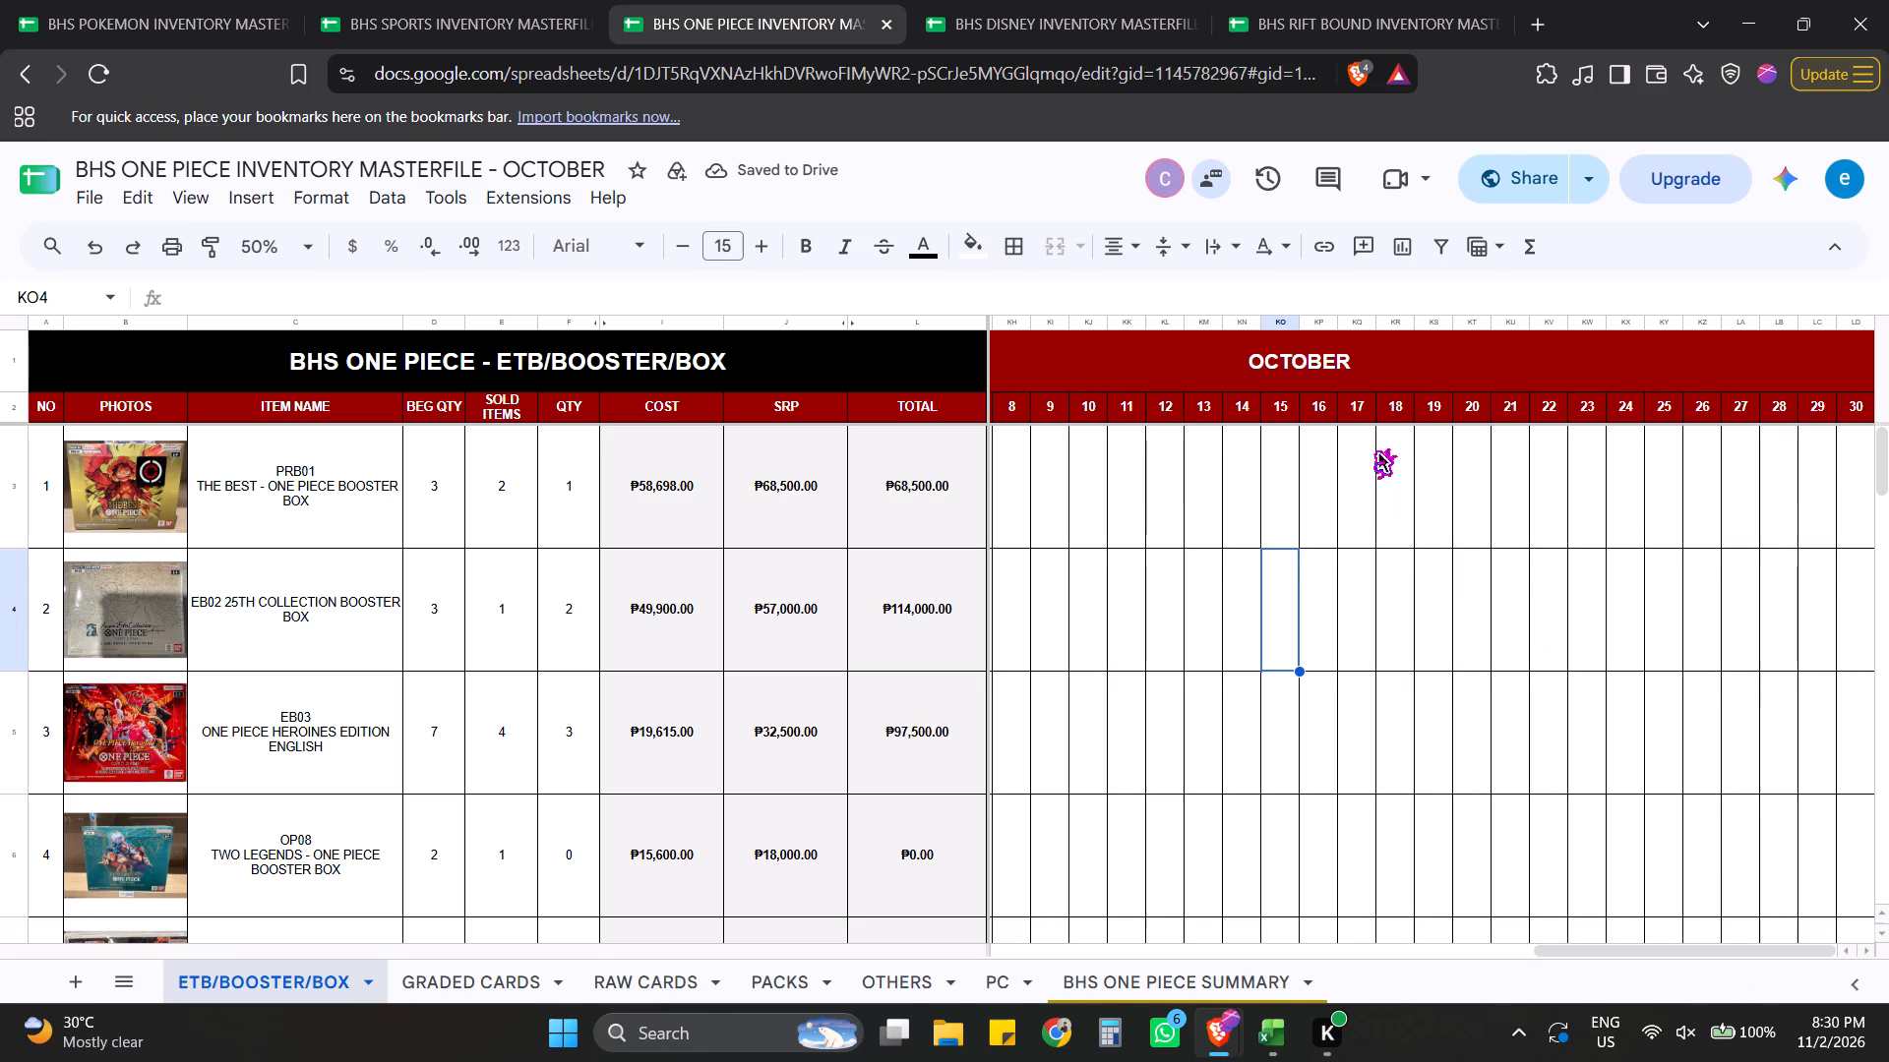
left_click(1334, 354)
type("NOVEM")
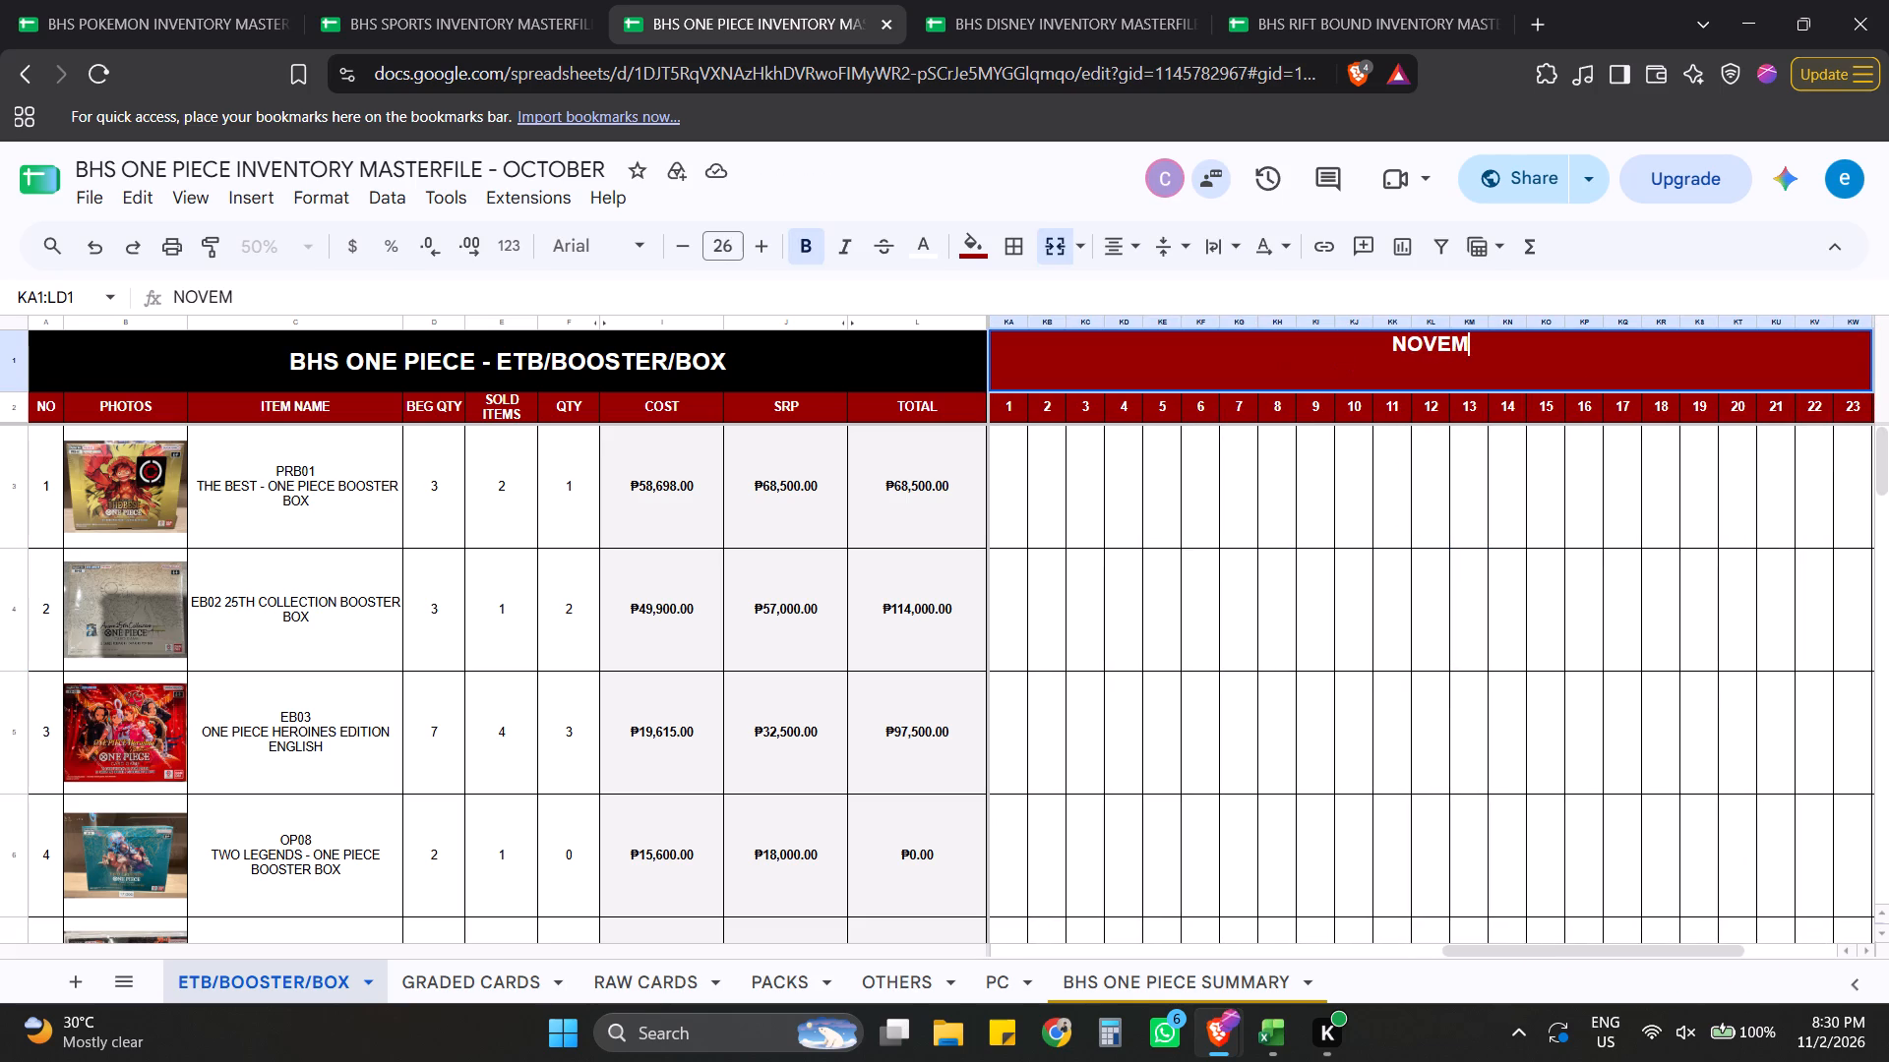
type("BER")
key("Return")
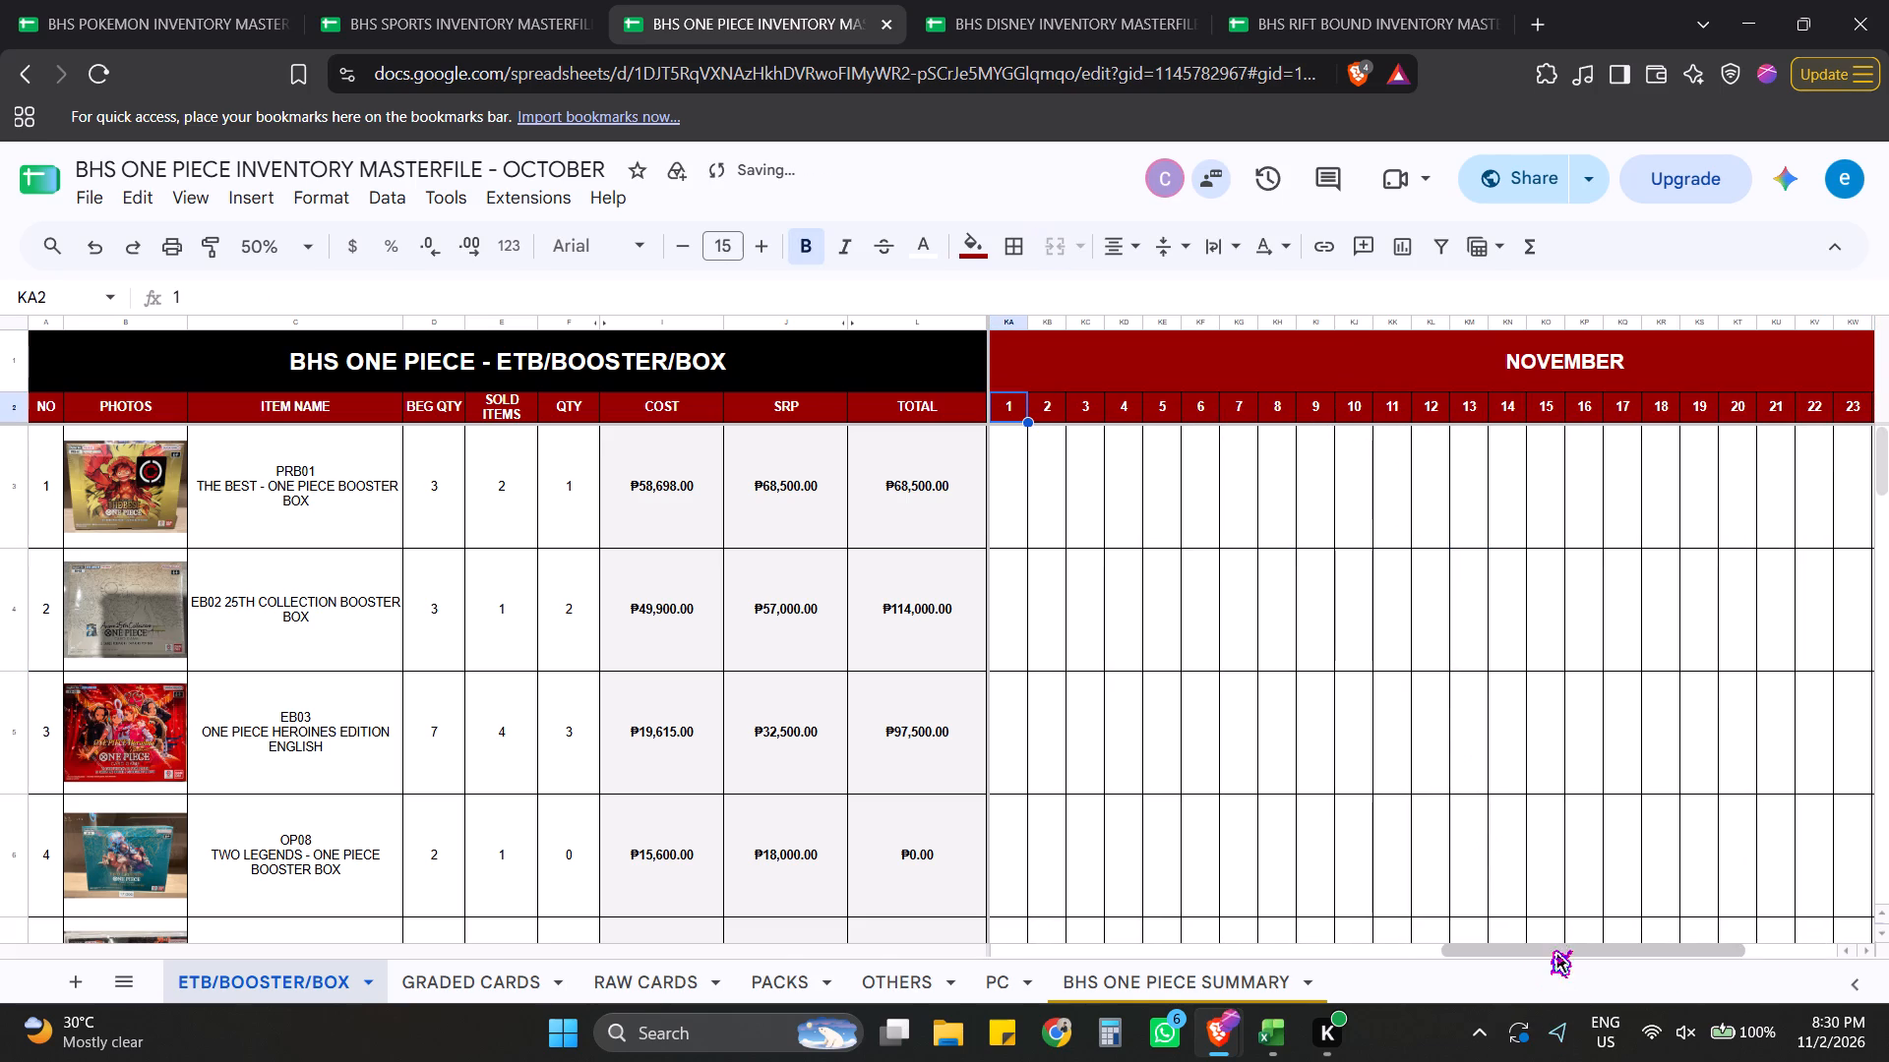
On the GRADED CARDS sheet, retitle the month header above the October day columns as OCTOBER.
left_click(464, 974)
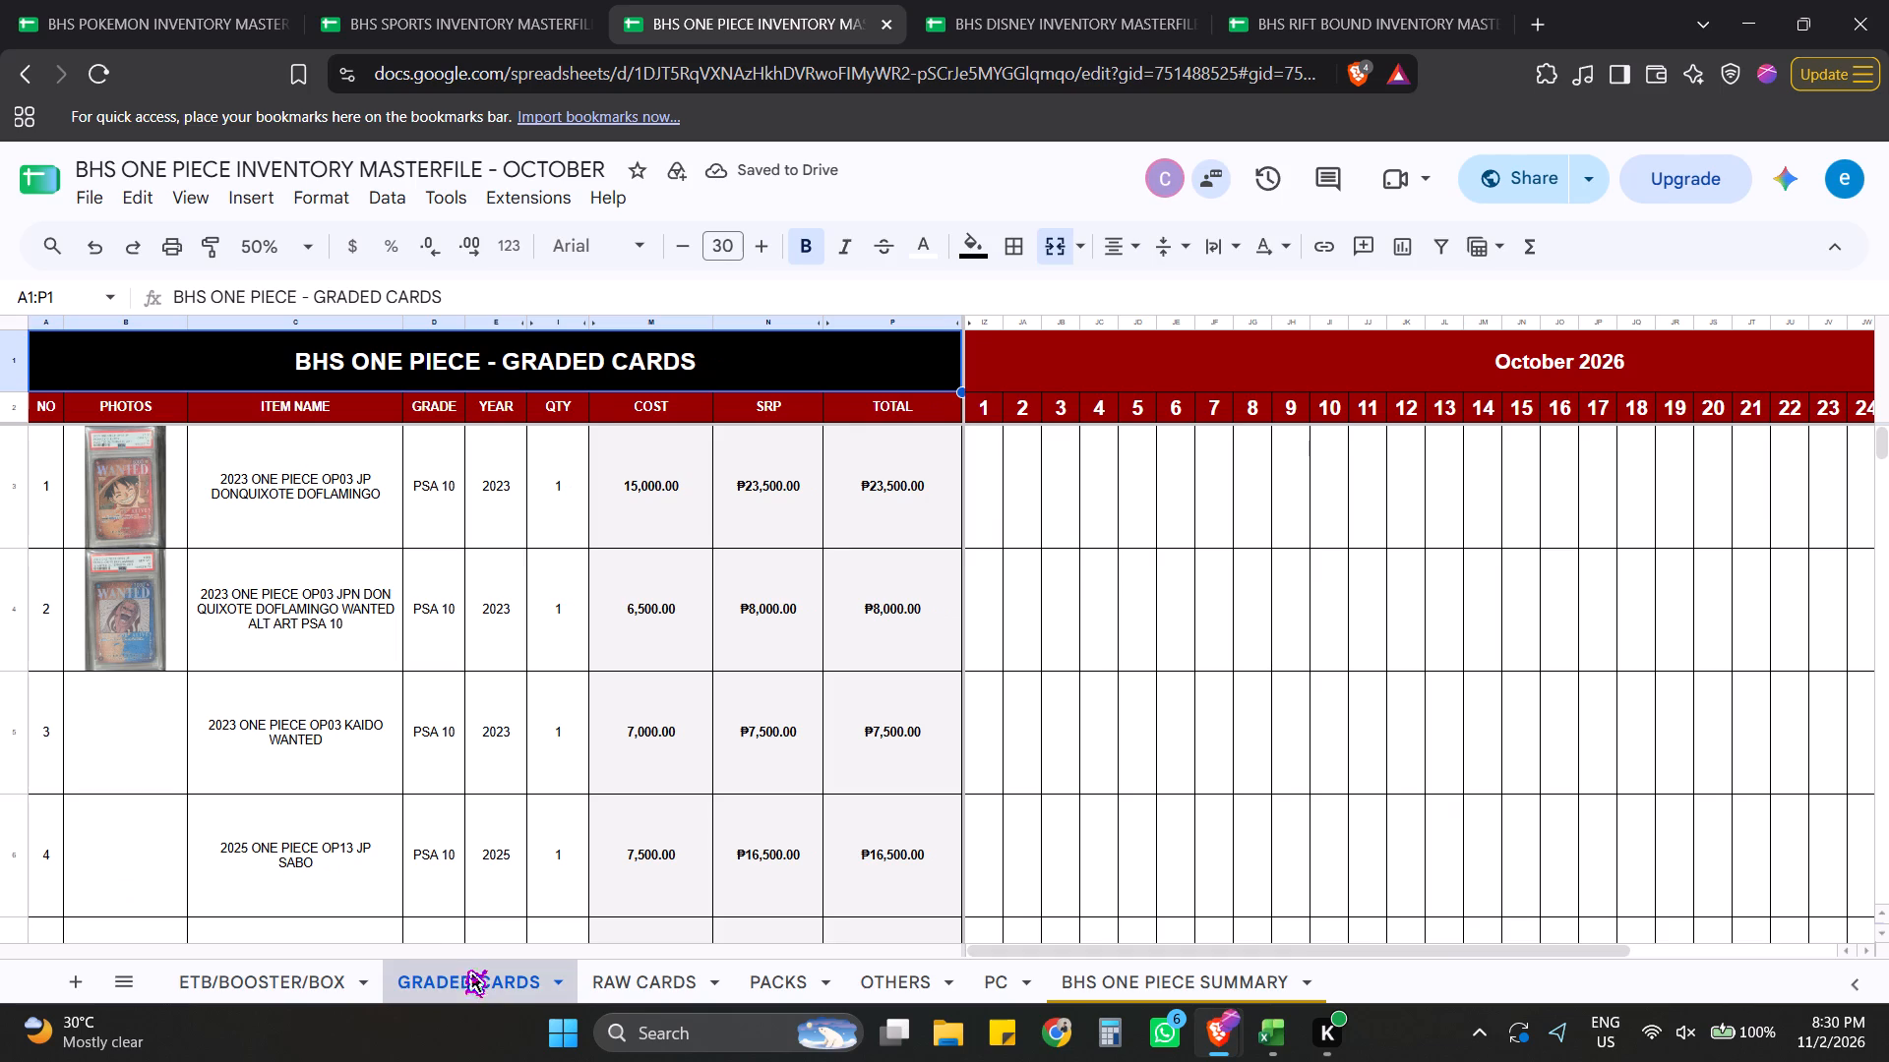
left_click_drag(1295, 947, 1573, 926)
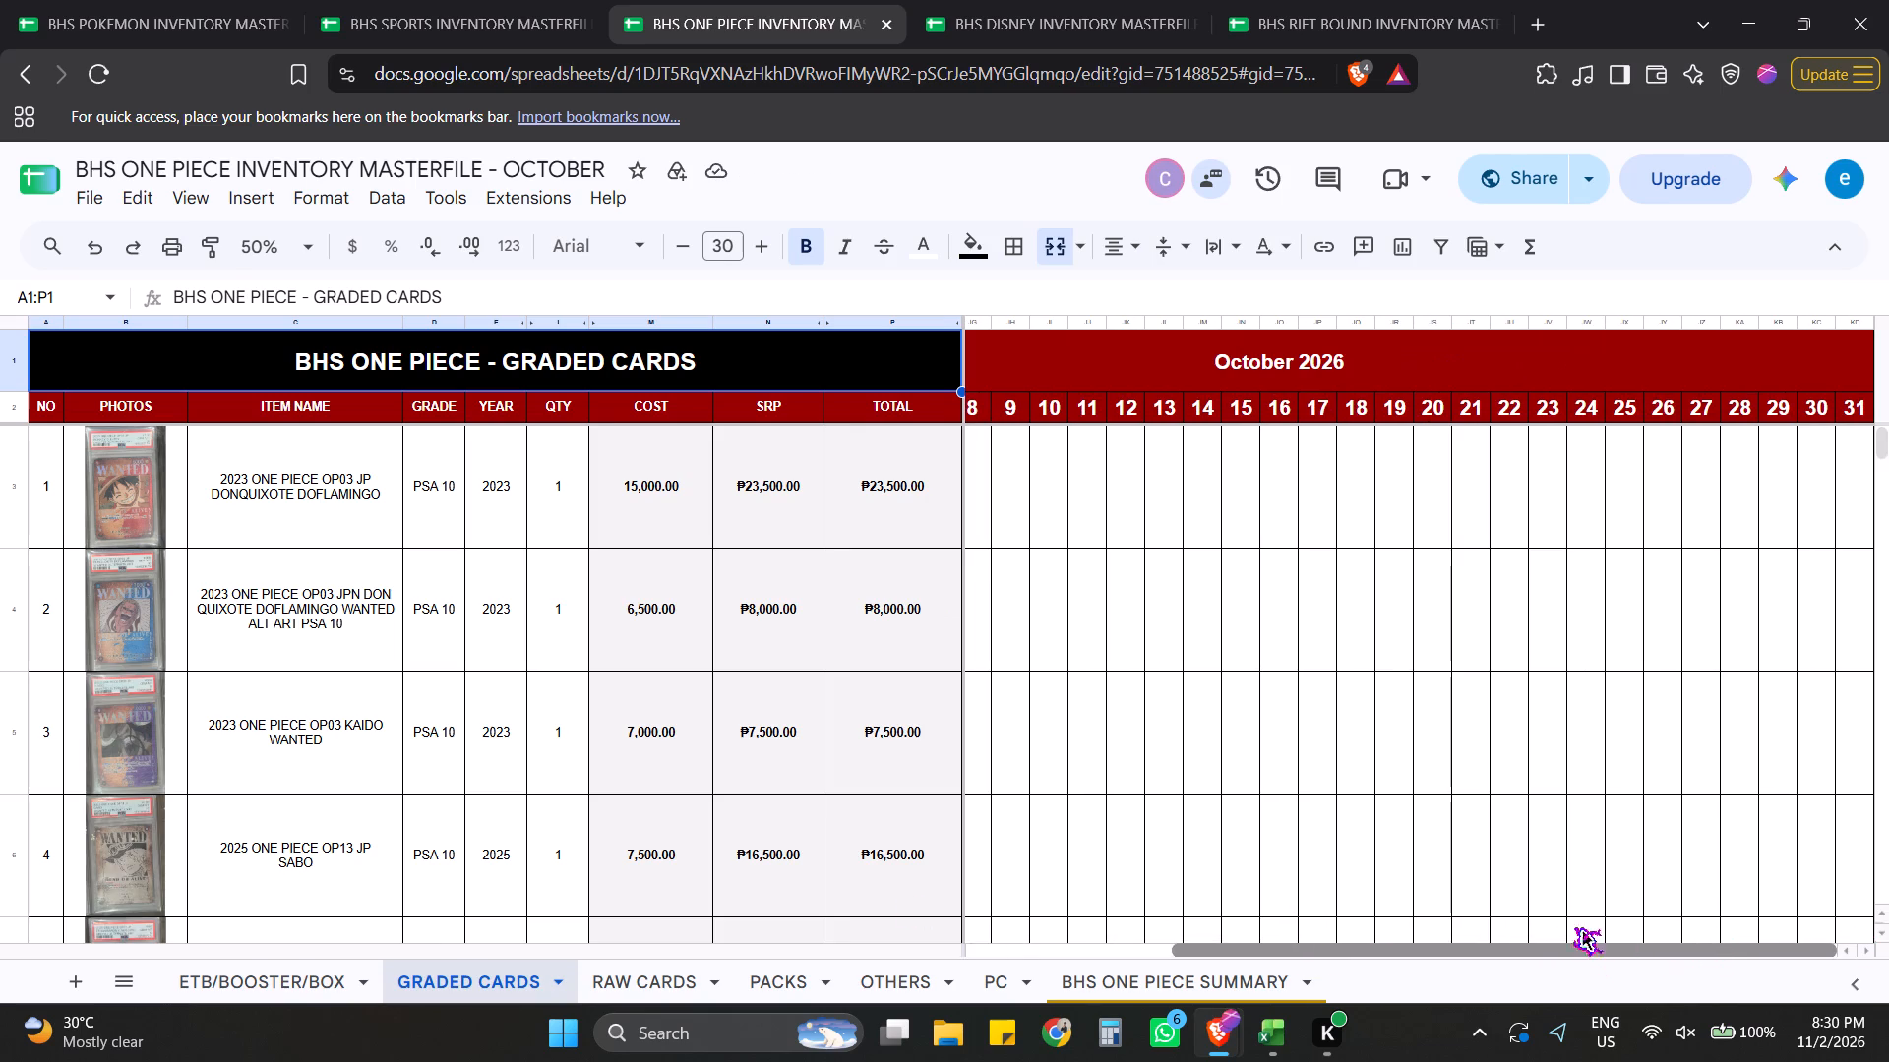
left_click_drag(1573, 926, 1500, 932)
left_click_drag(1449, 950, 1354, 946)
left_click(1429, 369)
type("OCTOBER")
key("Return")
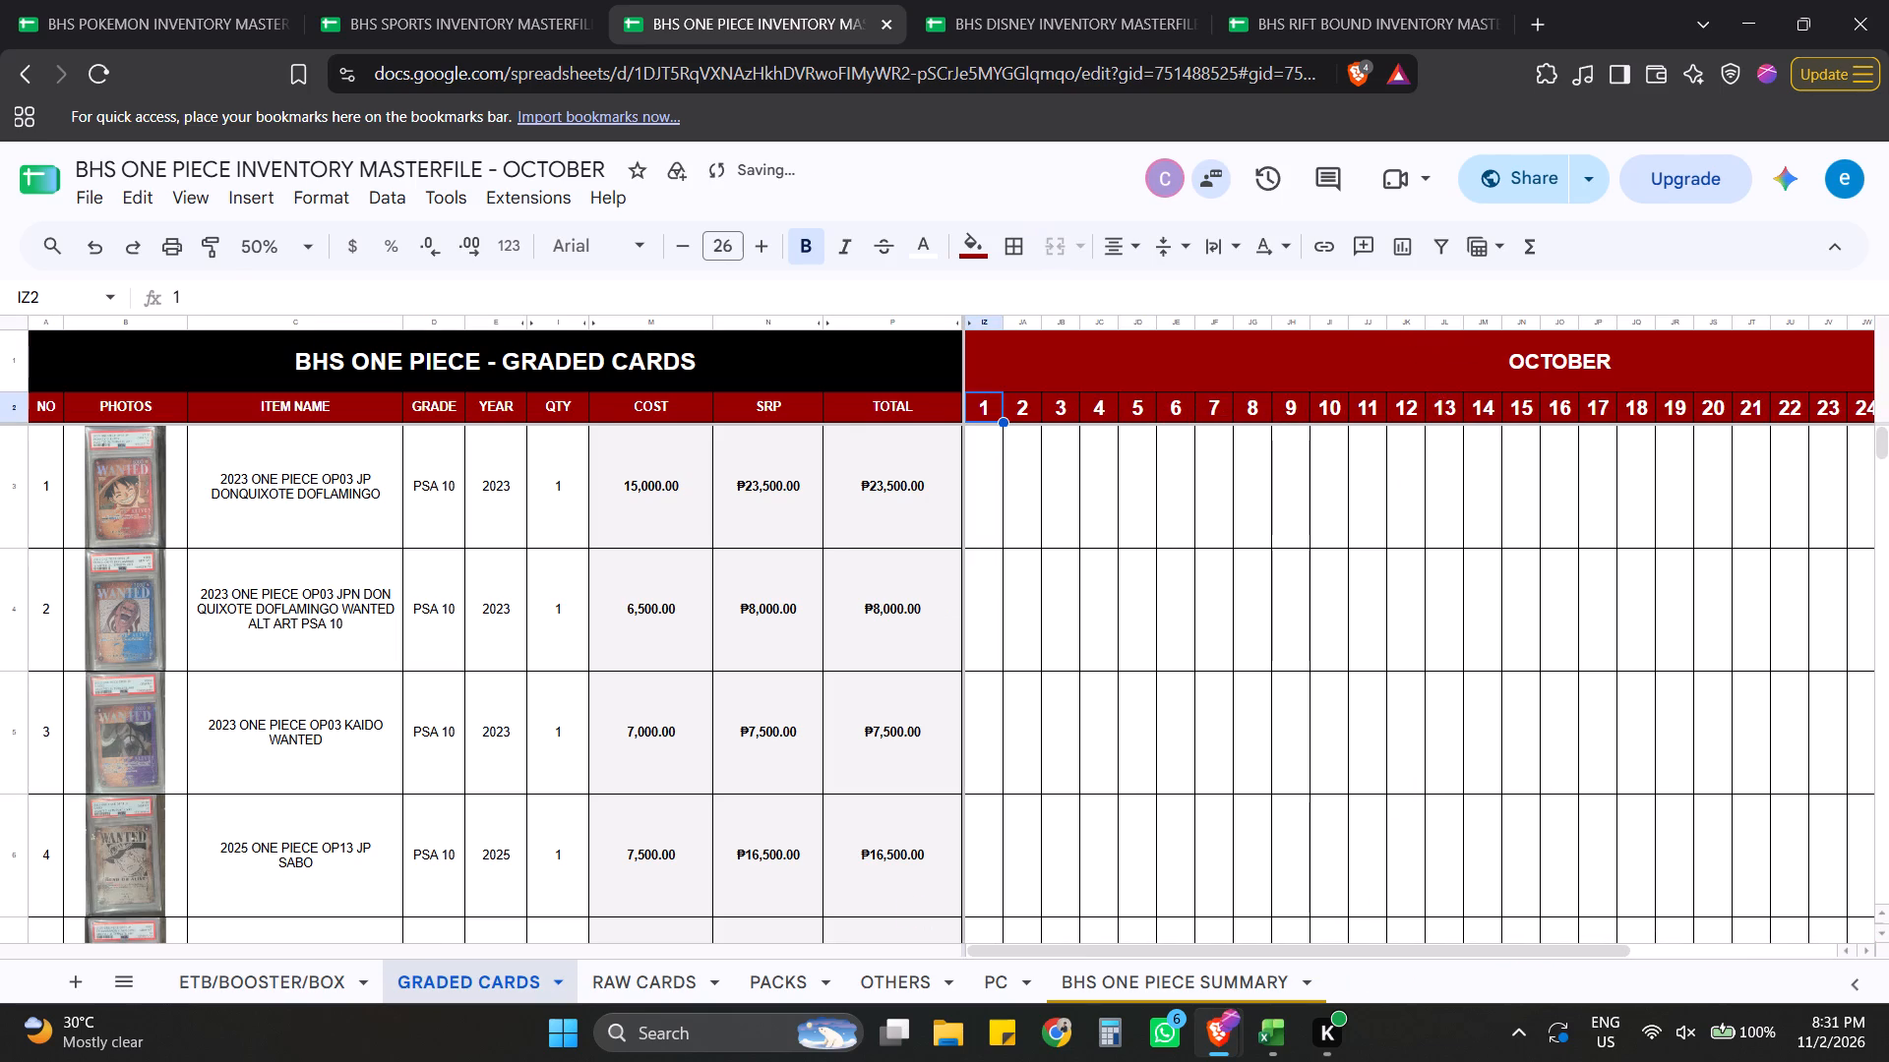
Insert one column directly after the October 31 column (KD) on the GRADED CARDS sheet.
left_click_drag(1436, 949, 1804, 933)
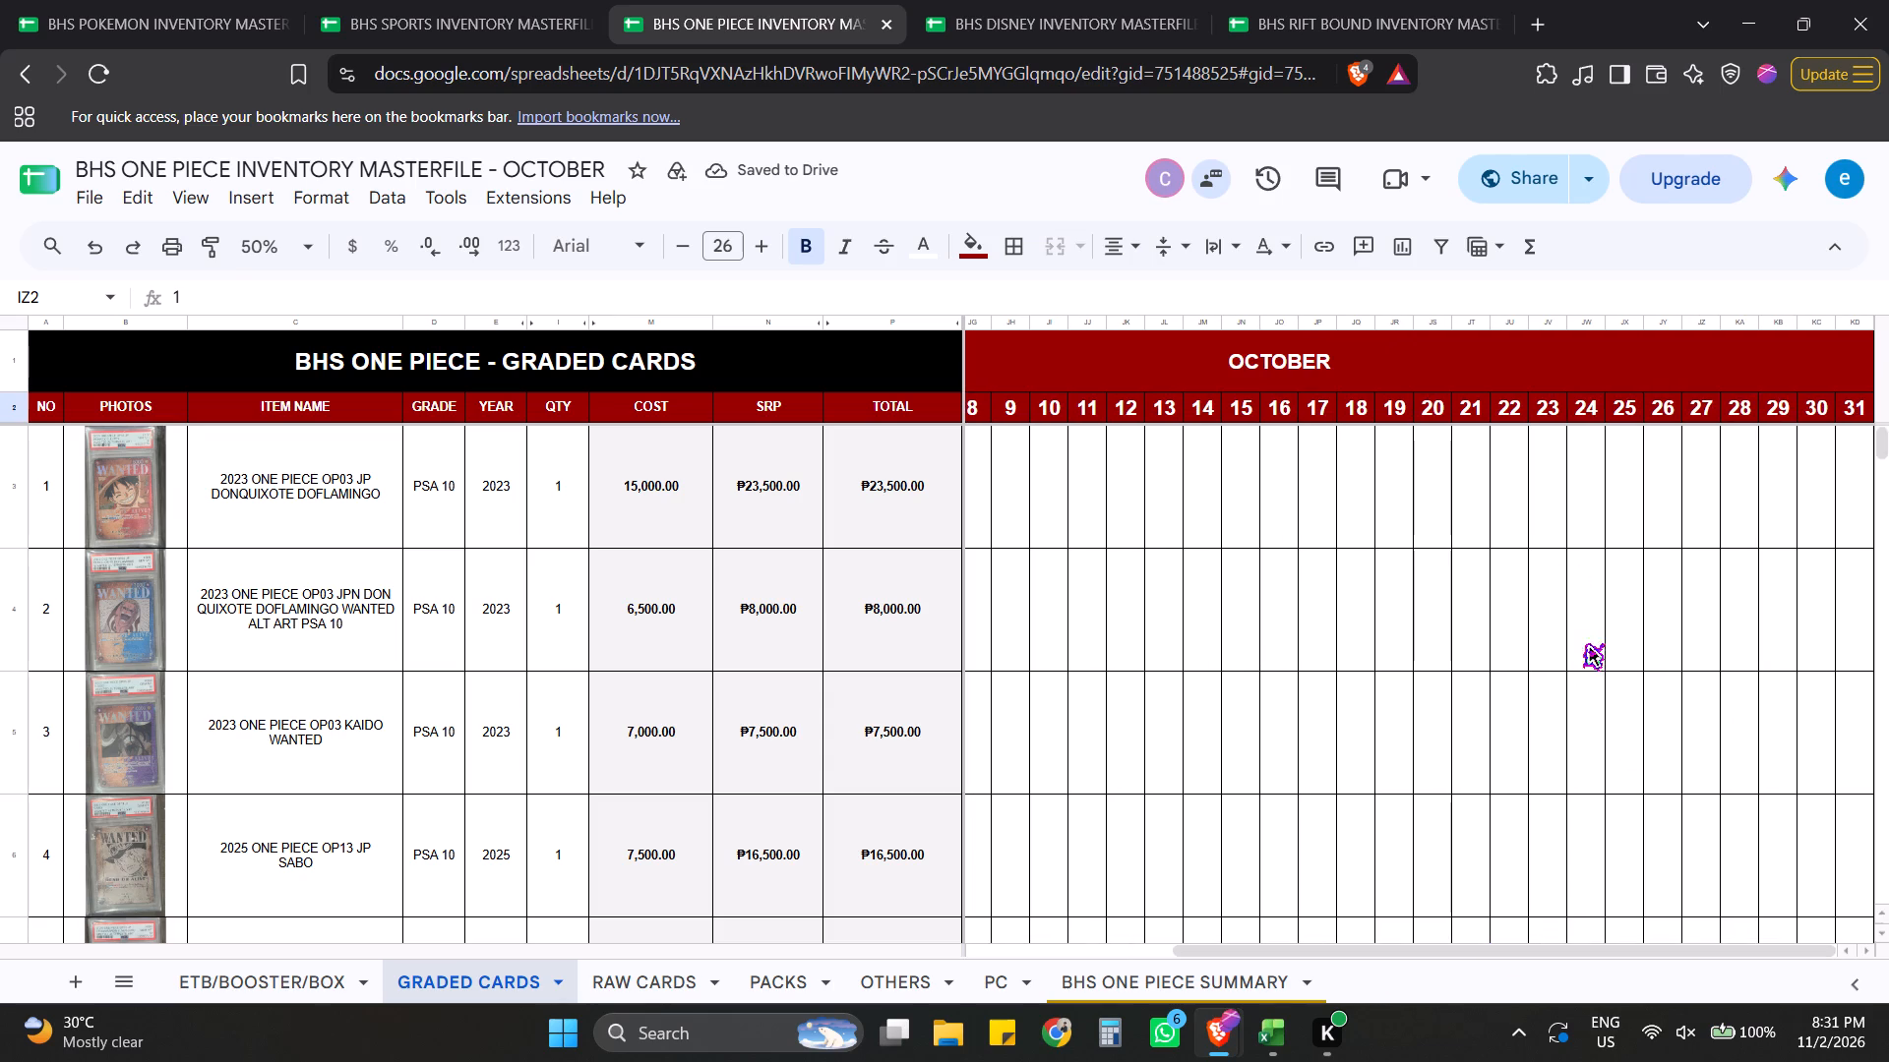
left_click(1849, 324)
right_click(1849, 324)
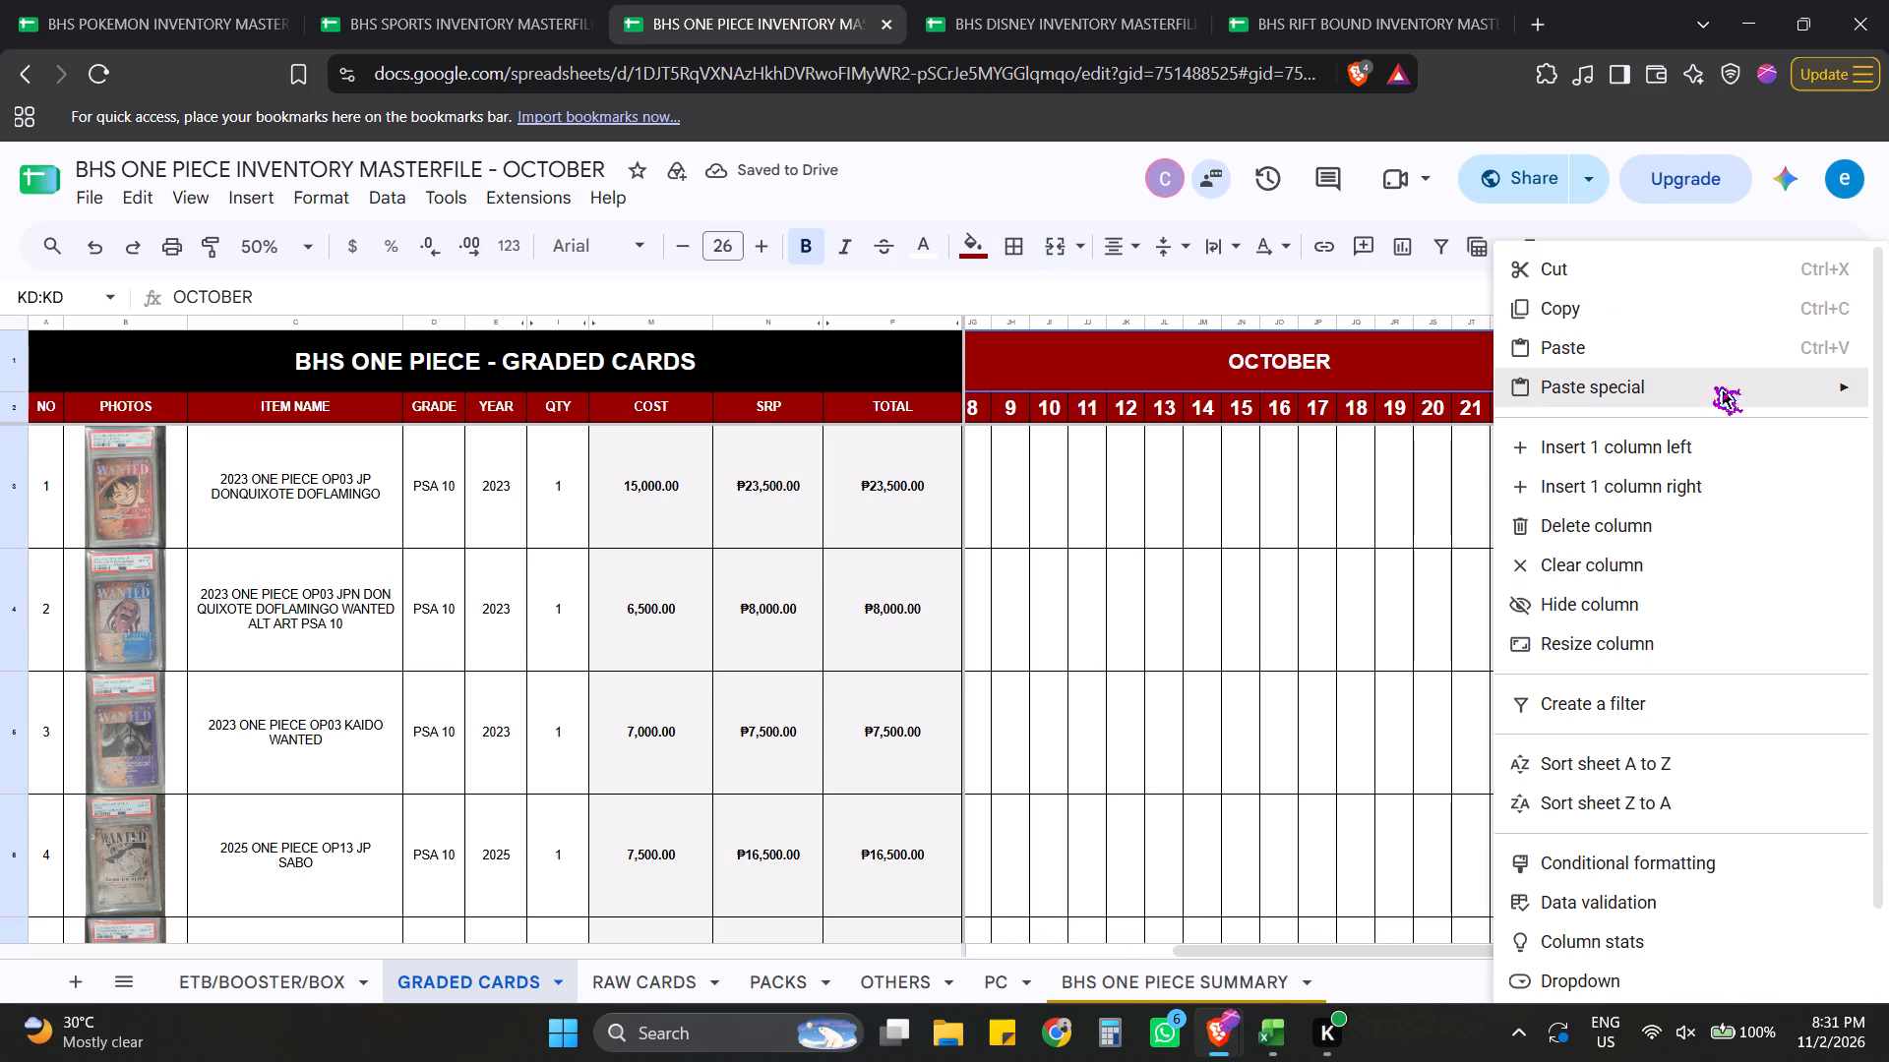
left_click(1677, 472)
Copy the October day columns 1 to 30 (IZ to KC) and paste them from column KE, directly after October 31.
left_click_drag(1397, 948, 1330, 949)
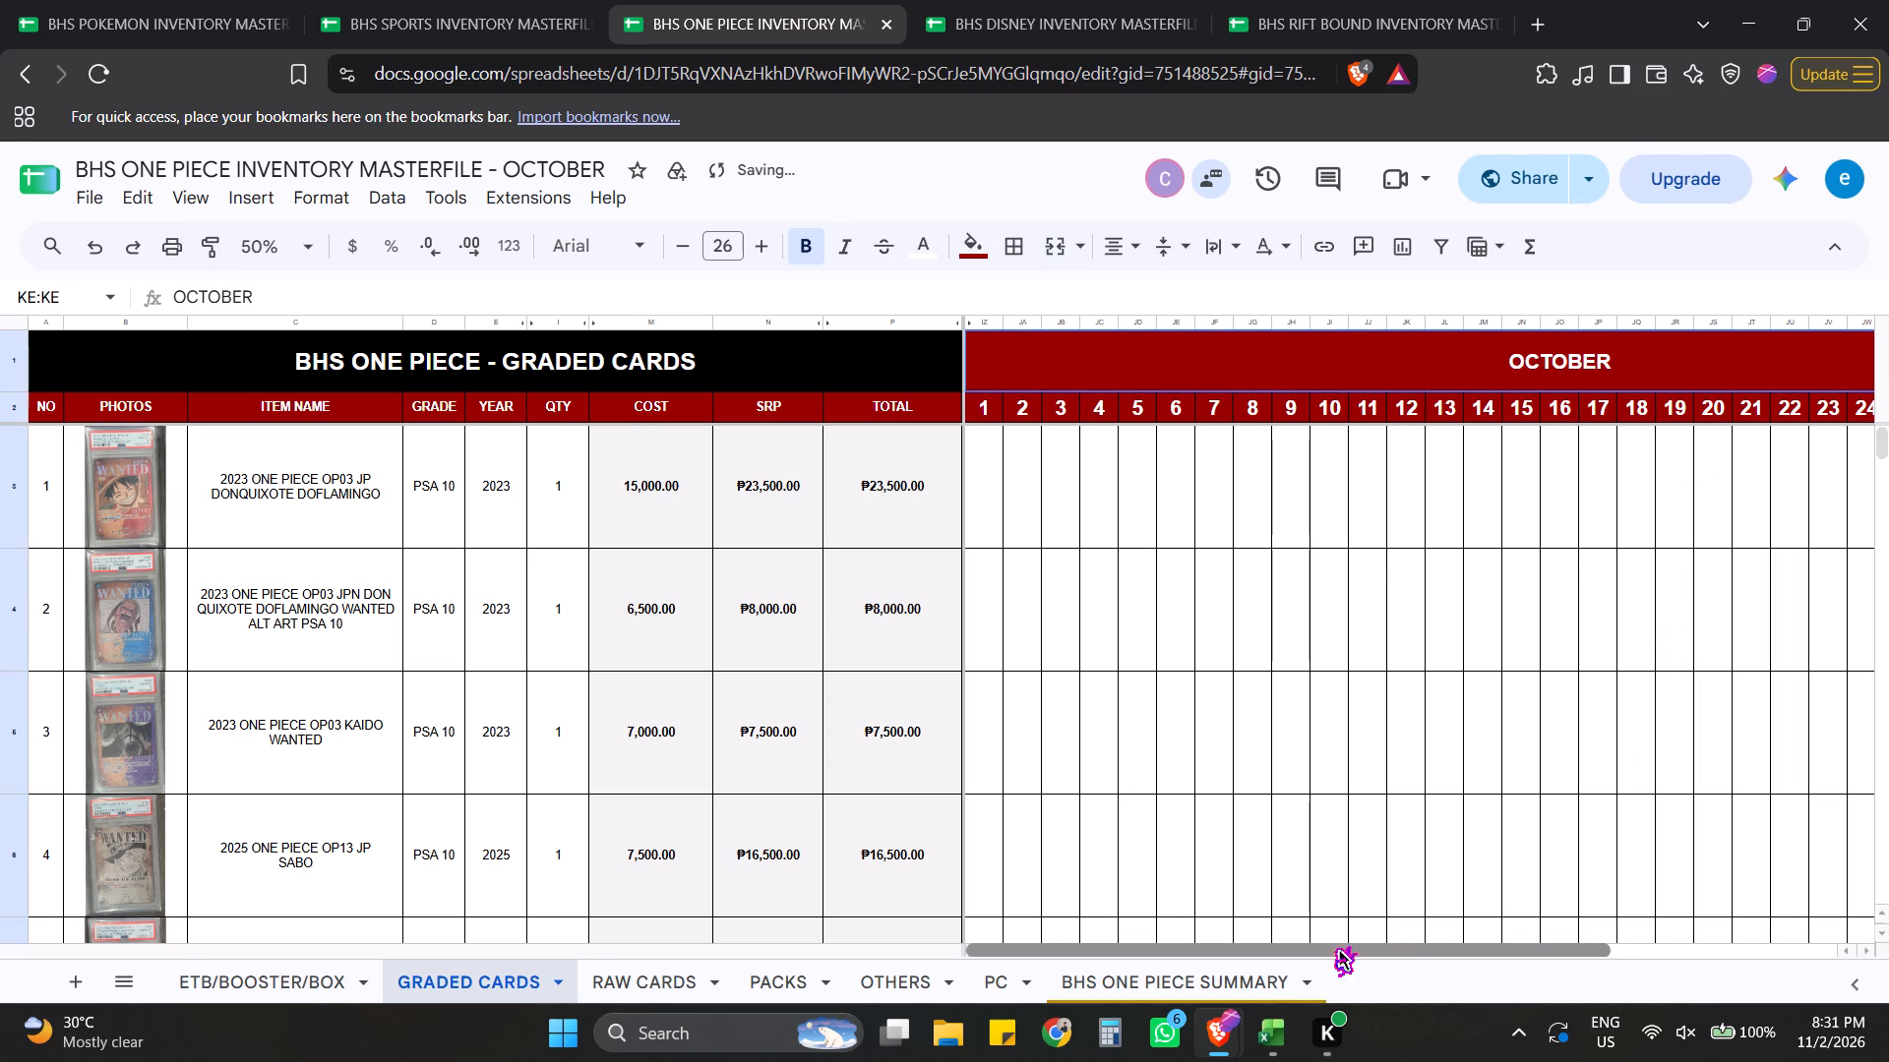
left_click_drag(983, 321, 1888, 370)
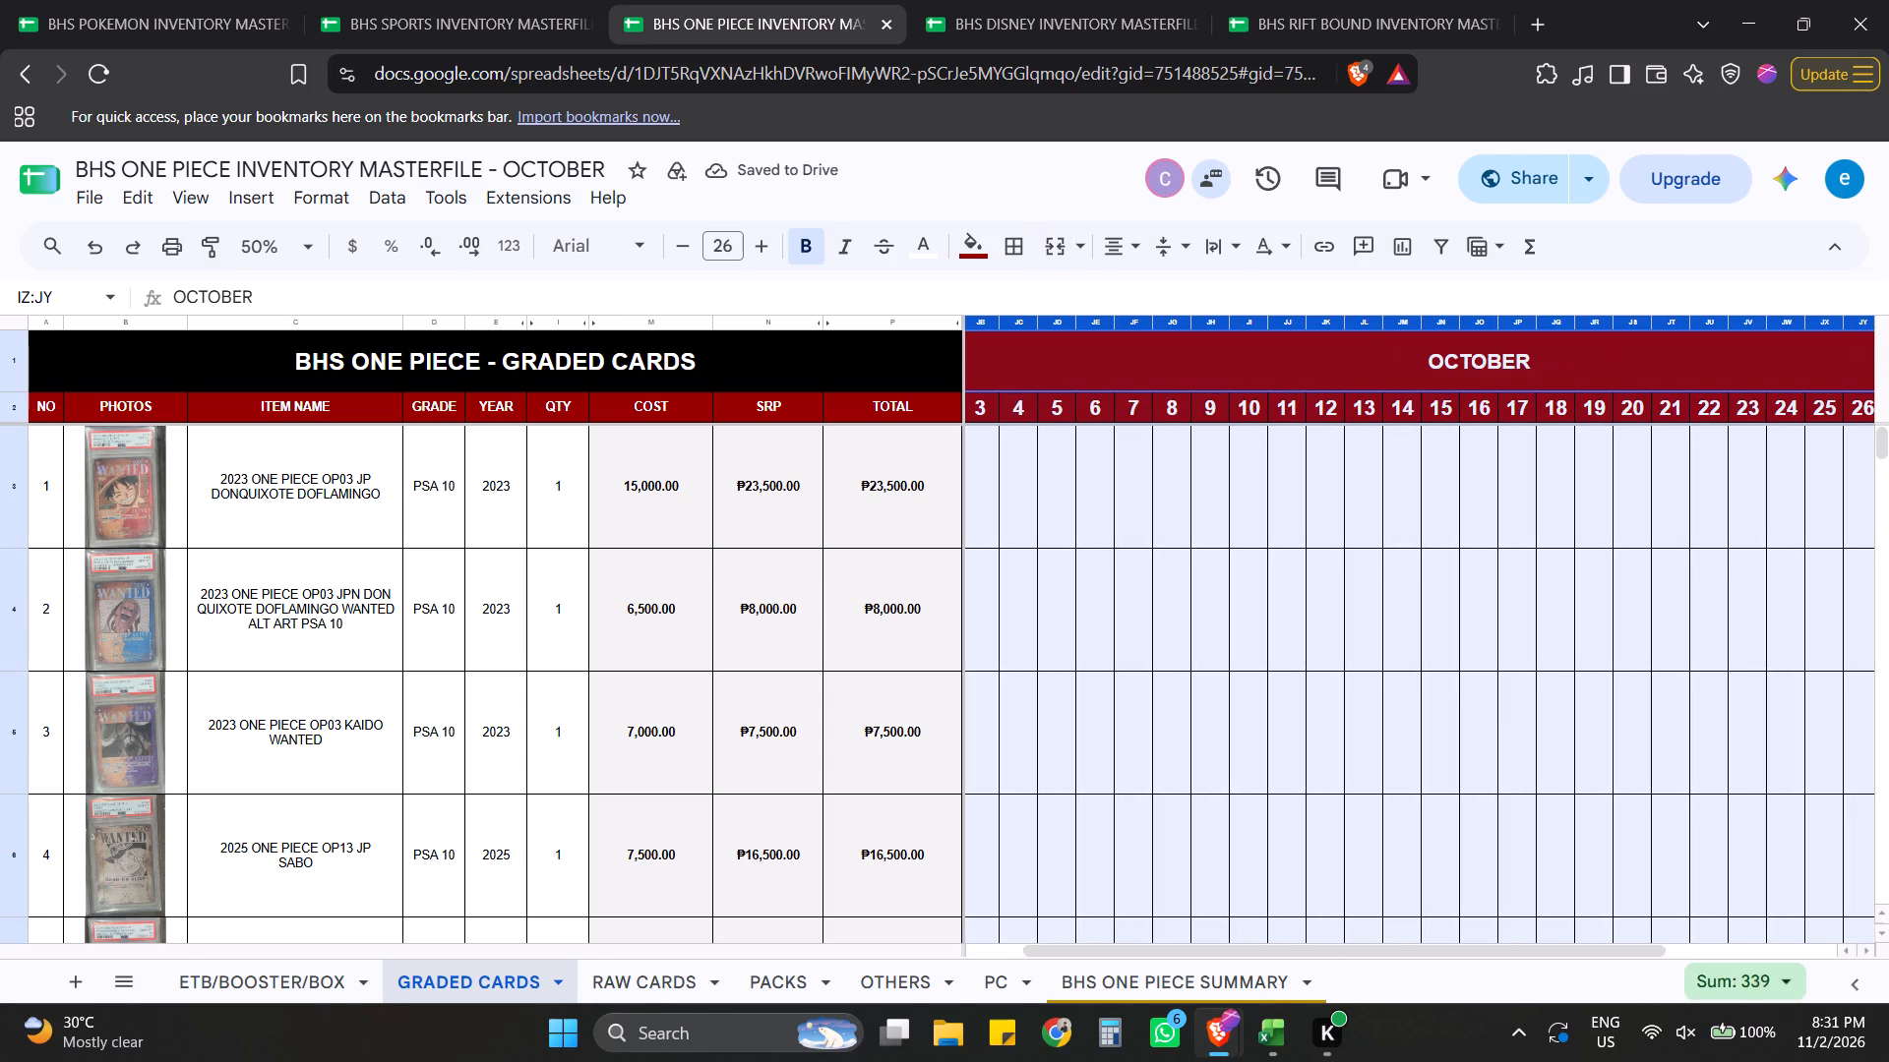
left_click_drag(1888, 370, 1870, 392)
right_click(1888, 383)
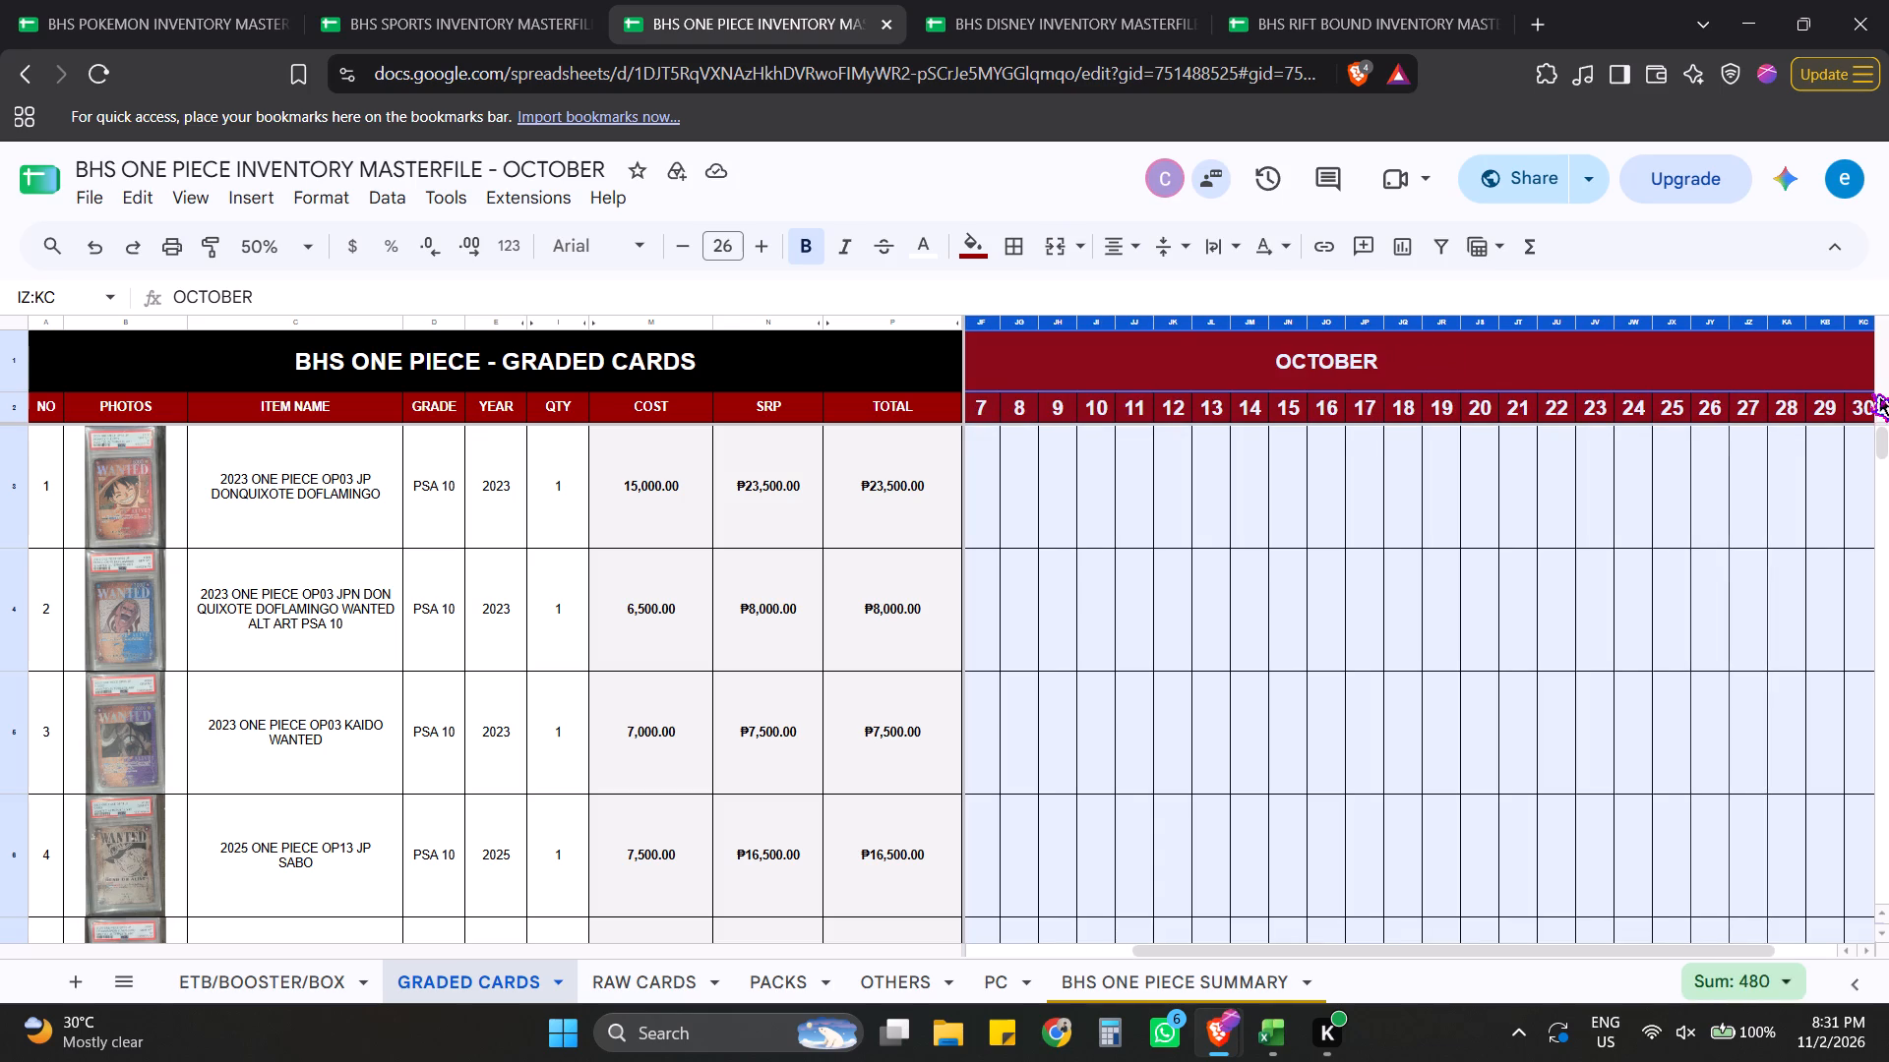
left_click_drag(1870, 392, 1851, 324)
key("ctrl+c")
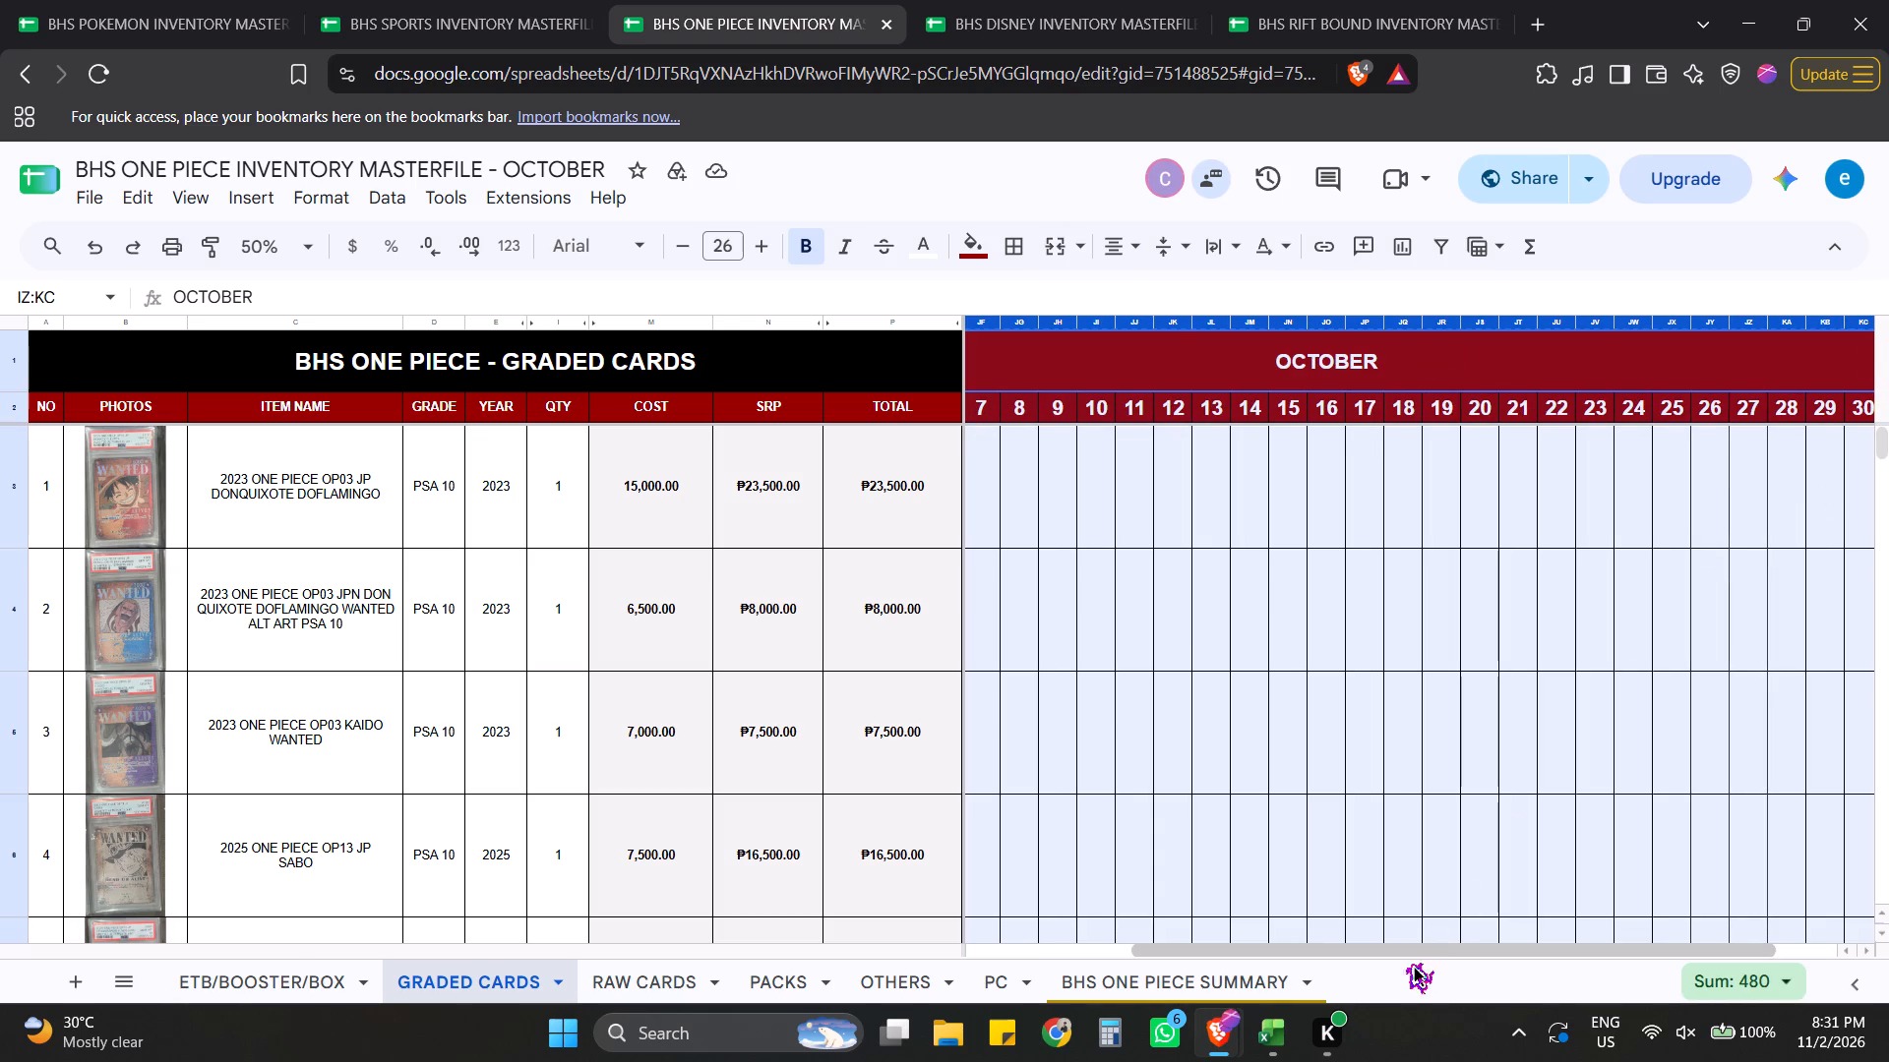
left_click_drag(1425, 950, 1806, 932)
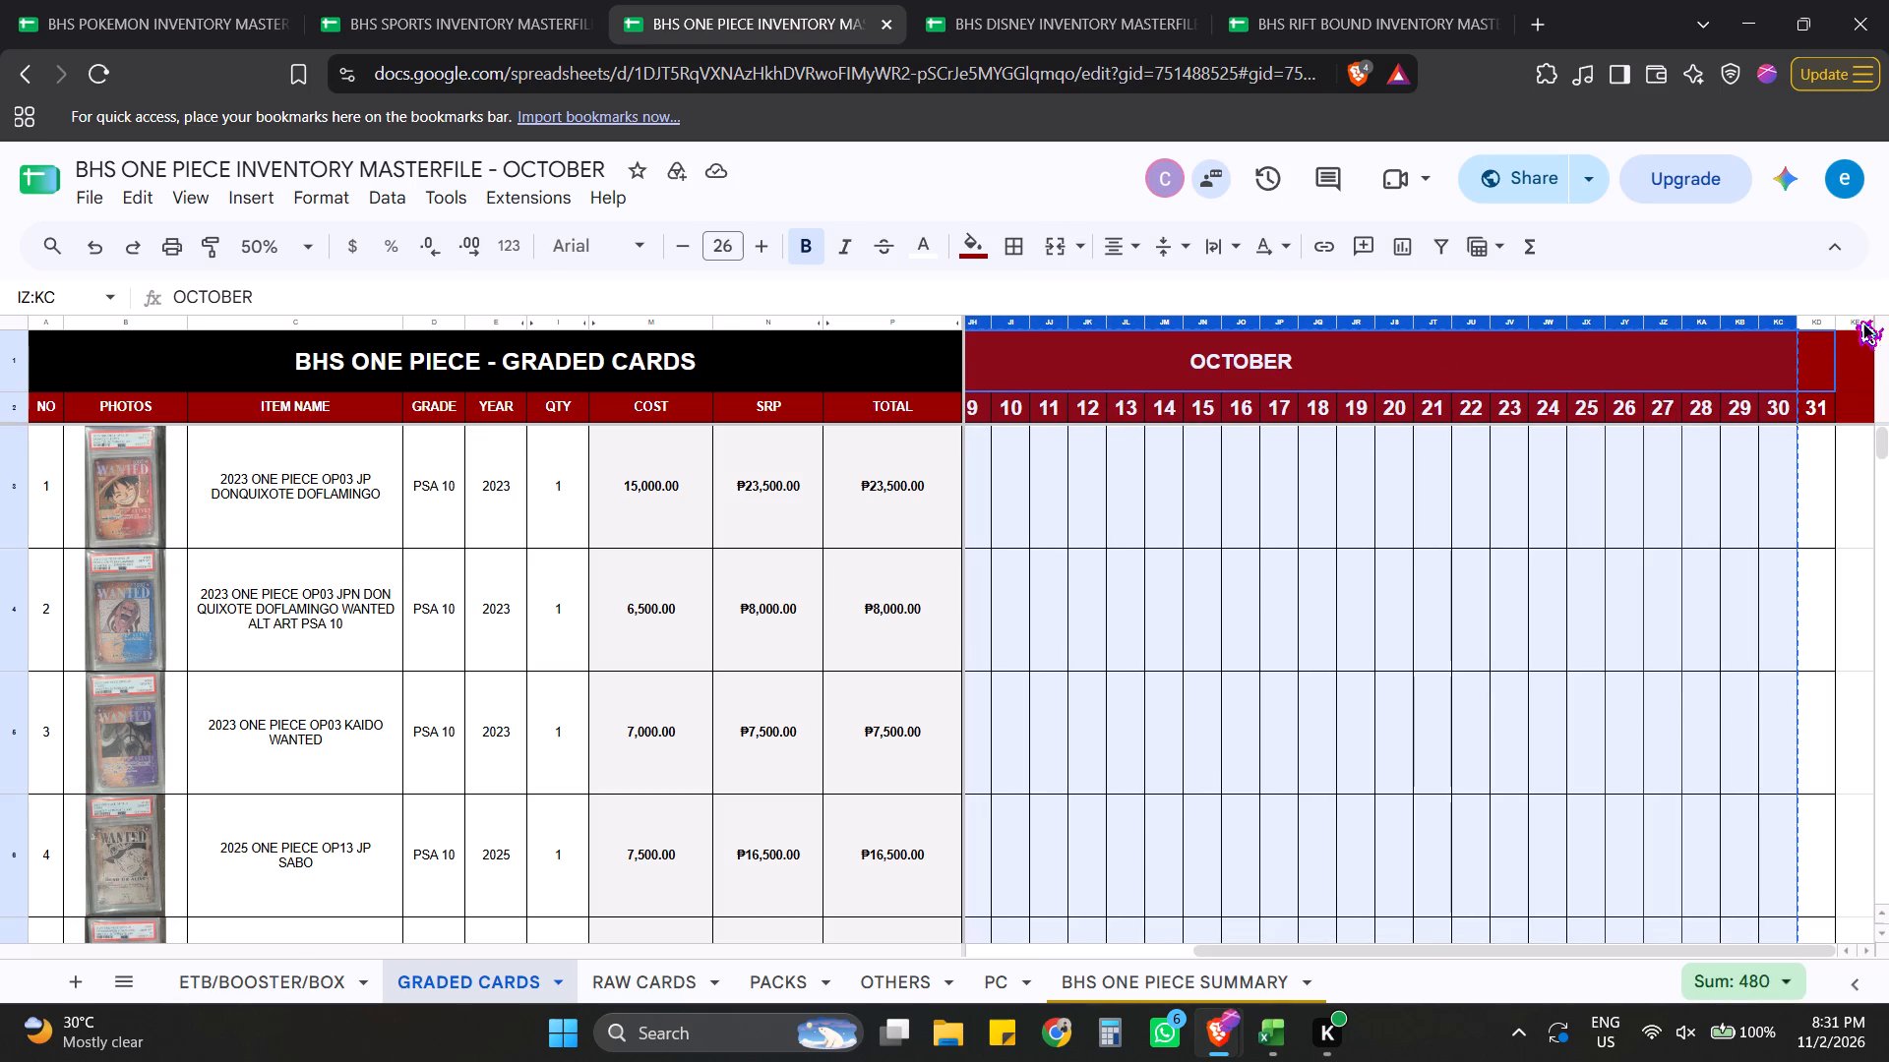
left_click(1855, 321)
key("ctrl+v")
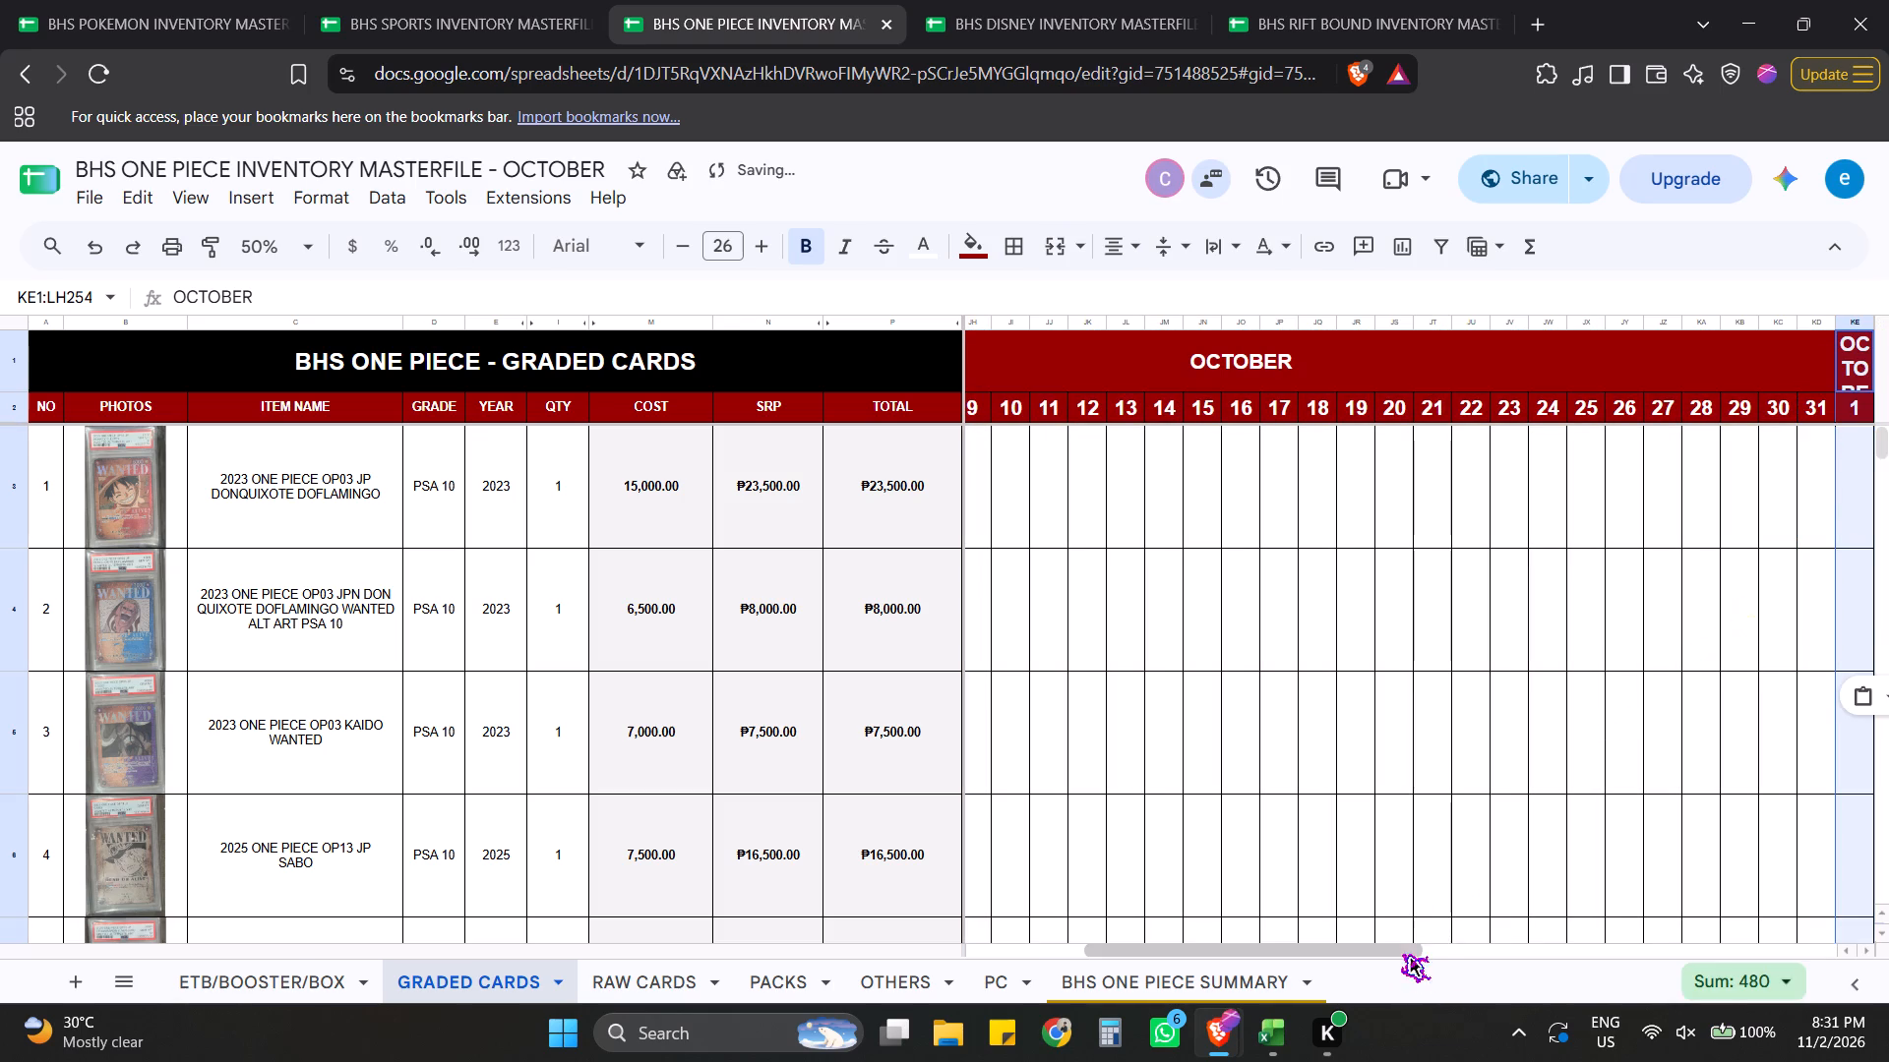
Merge the header cells KE1 to LH1 above days 1 to 30 of the pasted block.
left_click_drag(1401, 953, 1676, 935)
left_click_drag(1514, 757, 1512, 746)
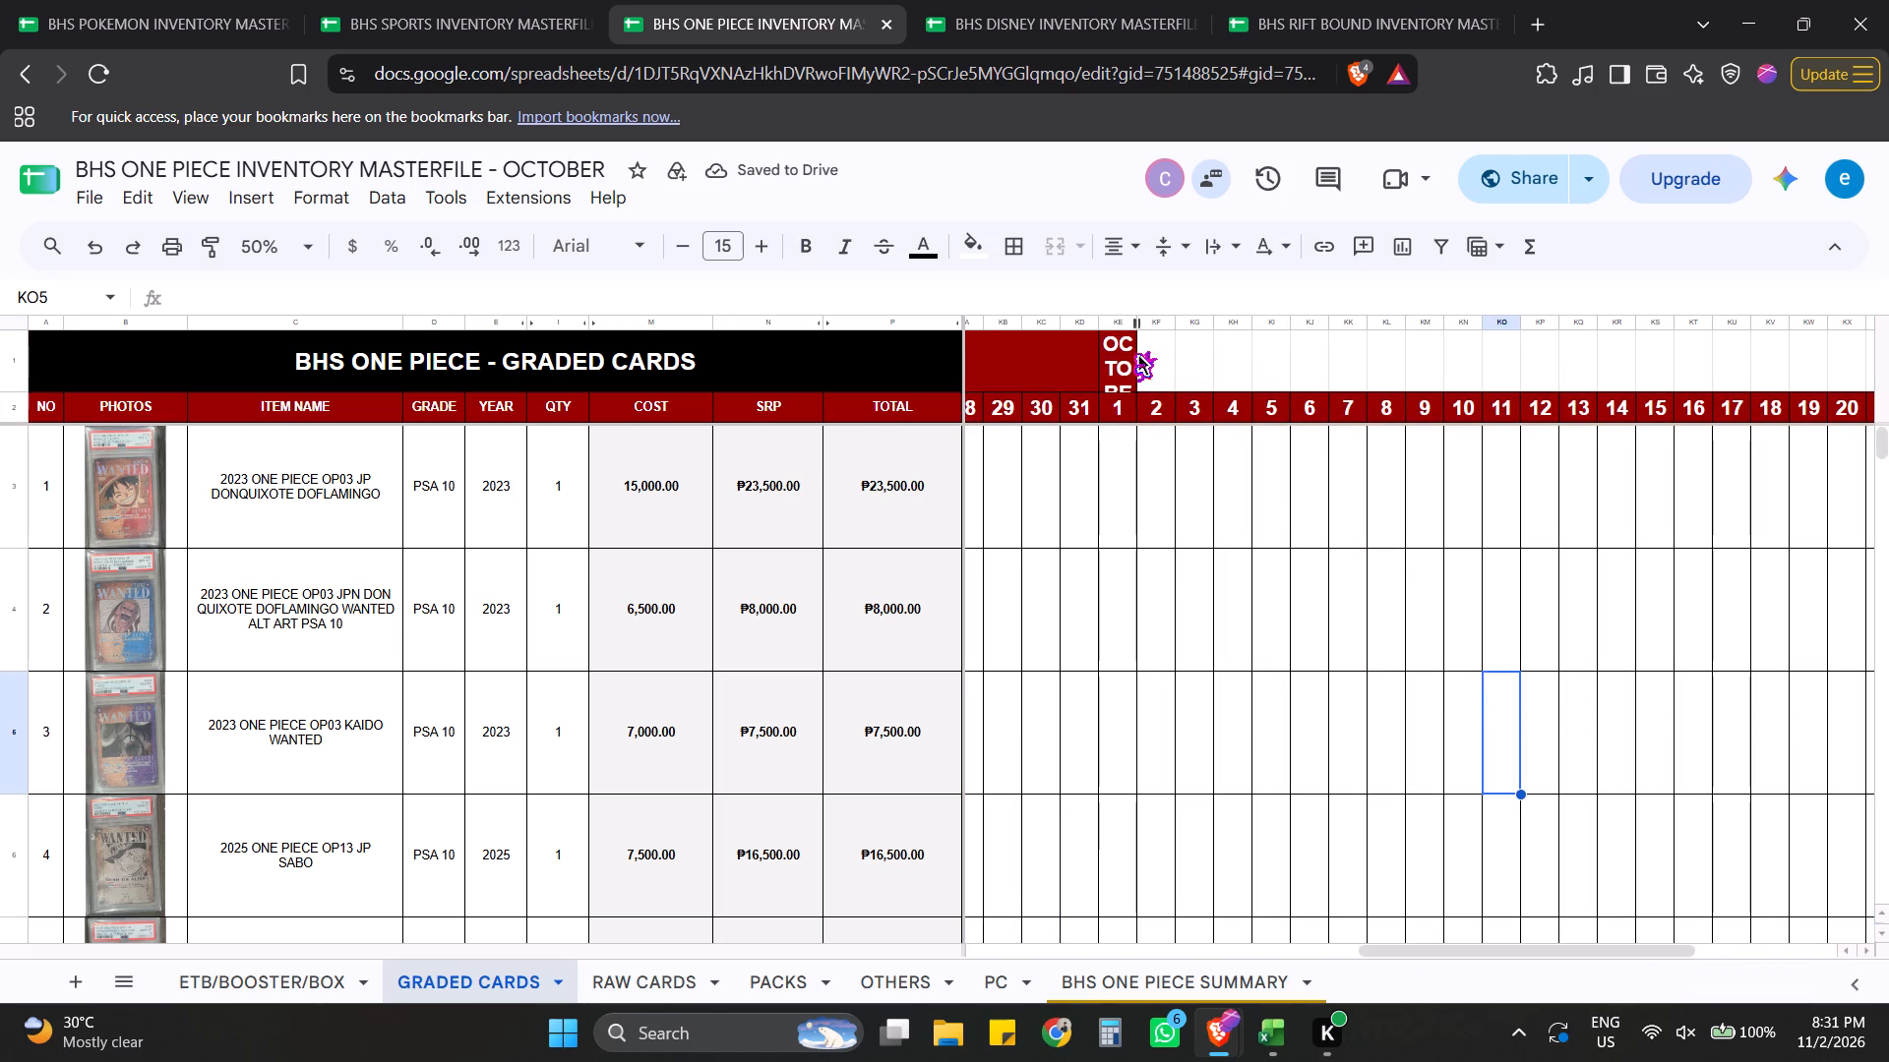
left_click_drag(1123, 359, 1888, 391)
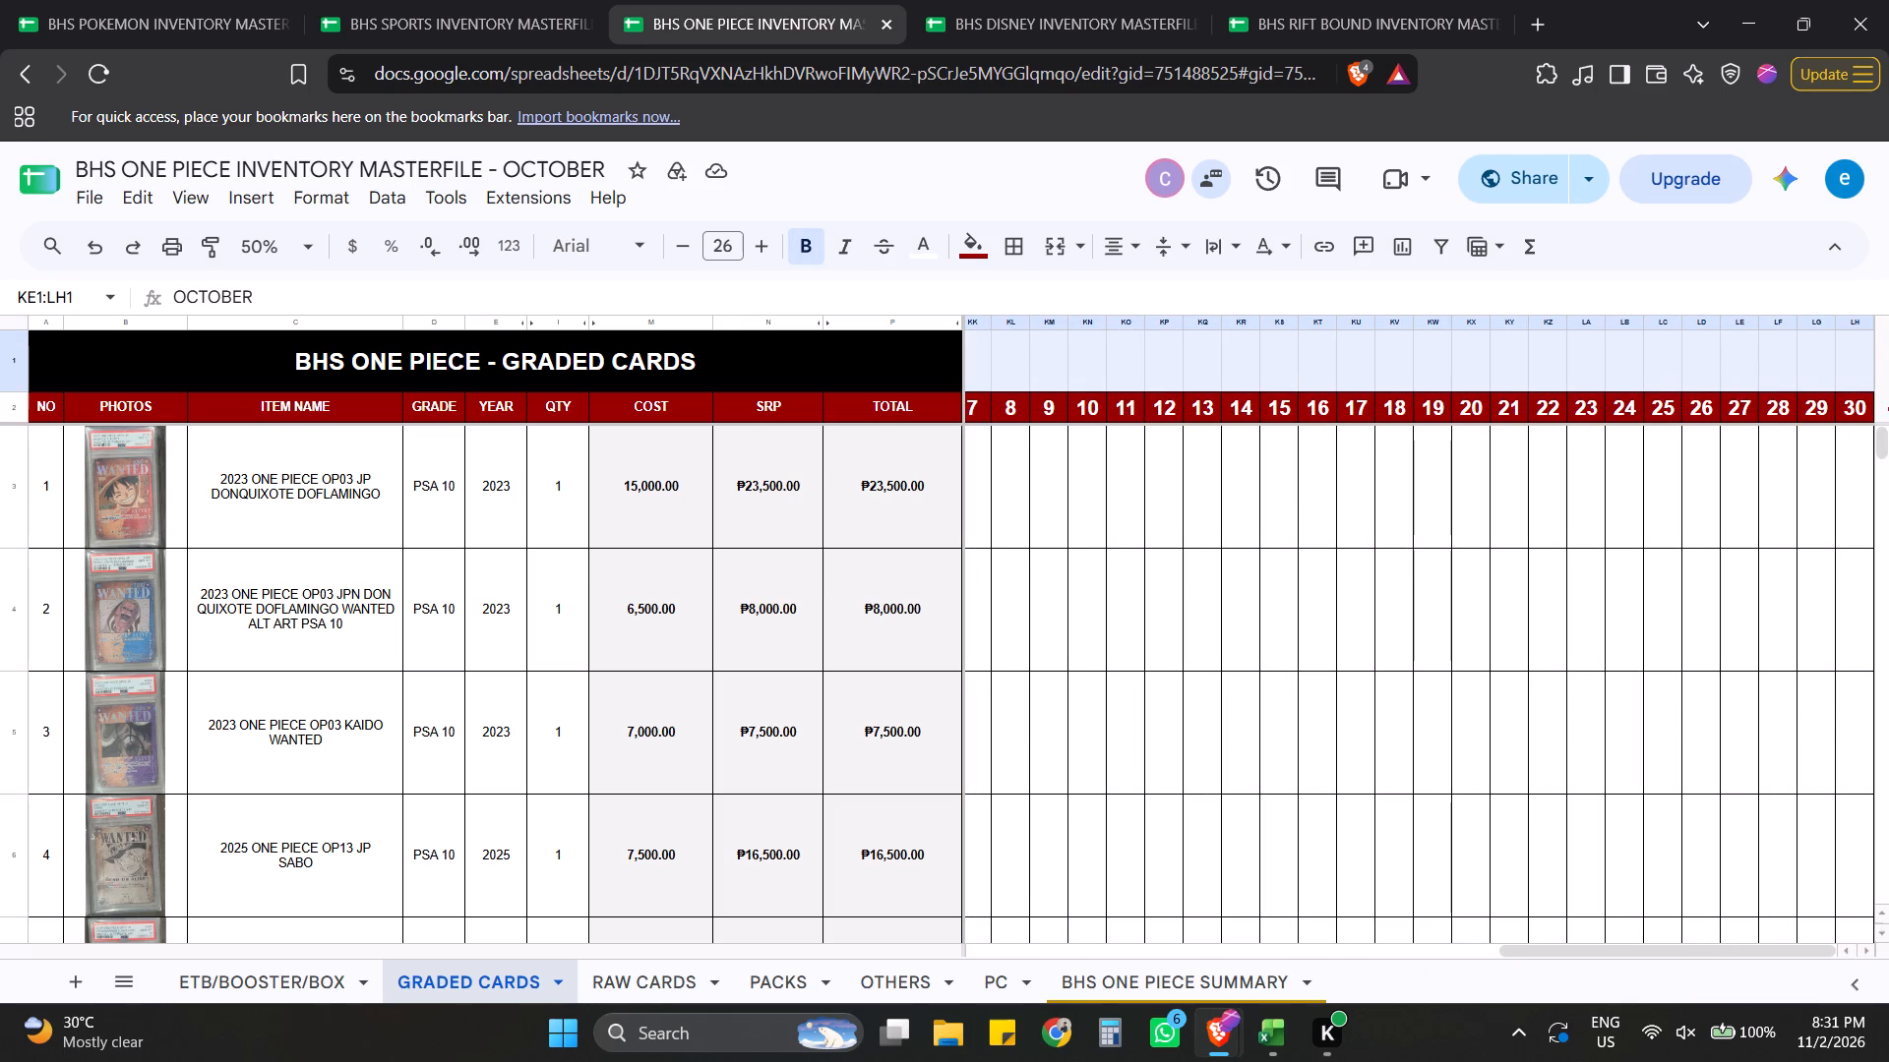
left_click_drag(1888, 391, 1857, 363)
left_click(1051, 246)
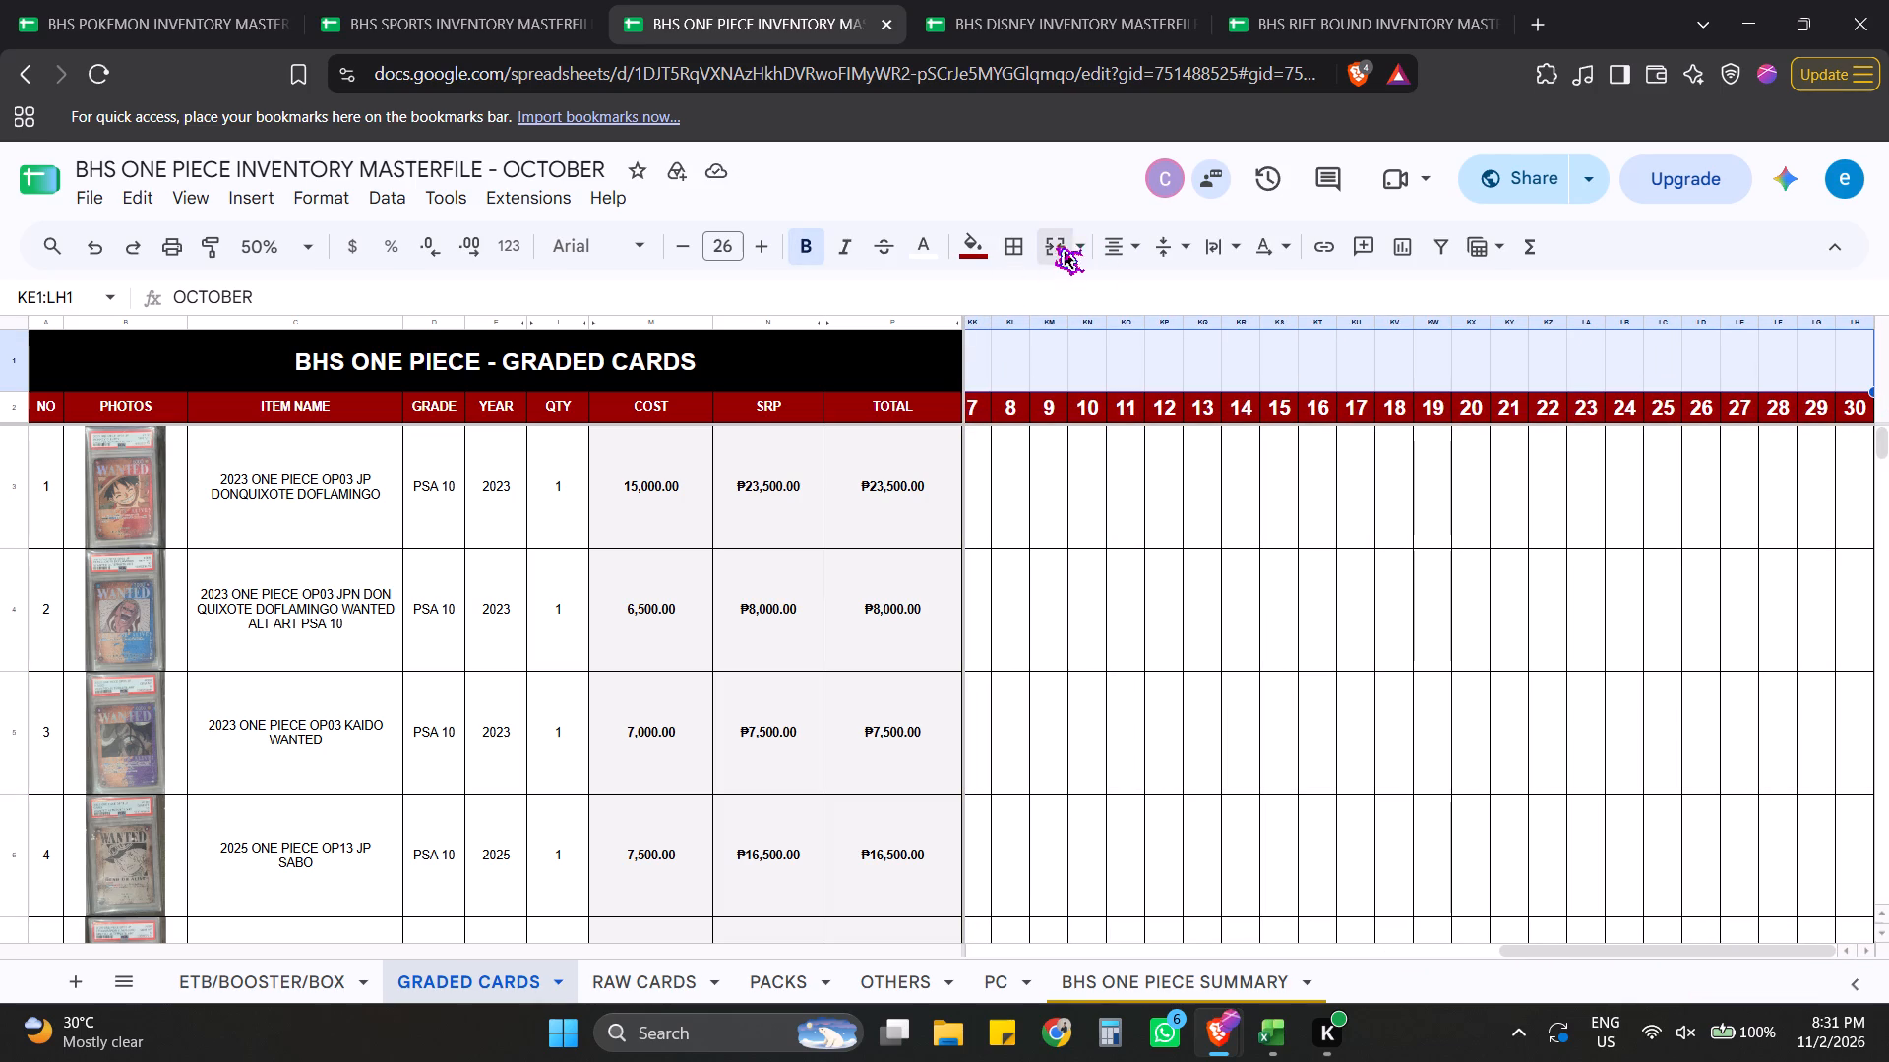
left_click(1392, 571)
Label the merged header of the pasted GRADED CARDS day block as NOVEMBER.
left_click(1571, 363)
type("NOVEMBER")
left_click(1666, 572)
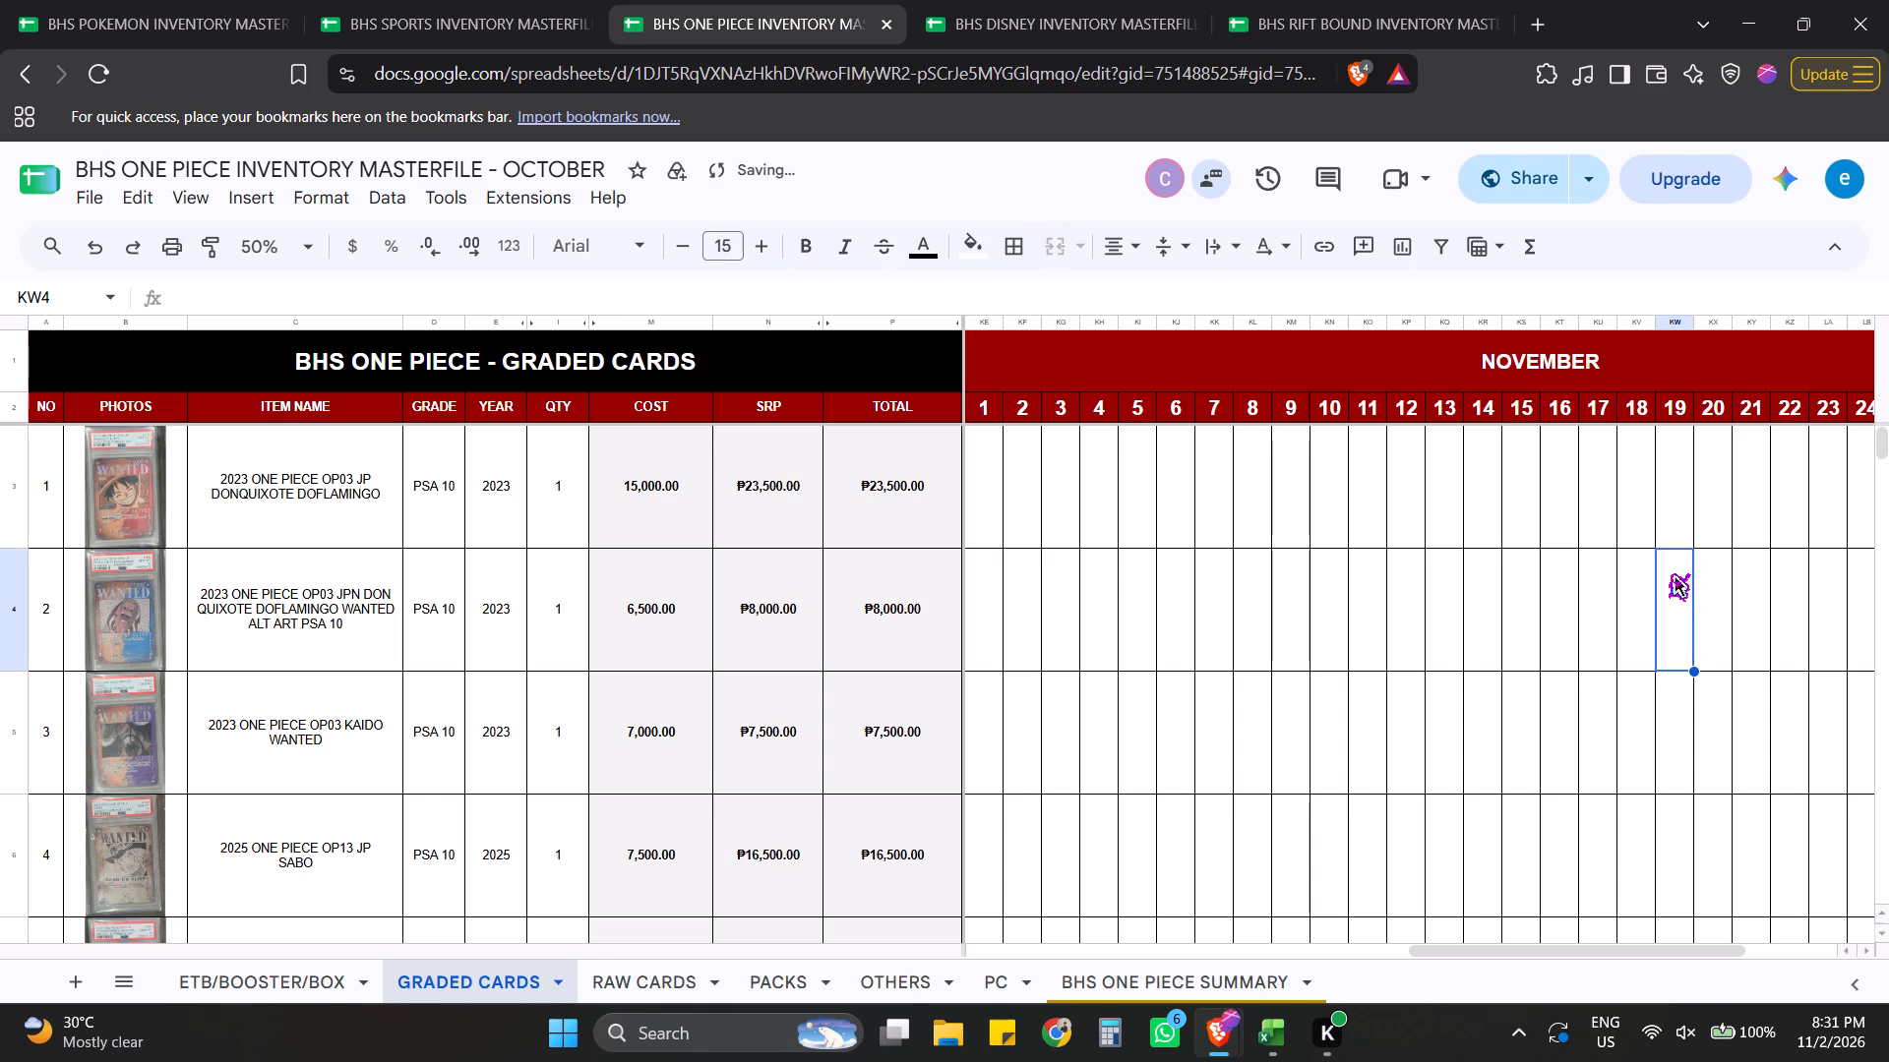
left_click_drag(1581, 948, 1825, 936)
On the RAW CARDS sheet, unhide the day columns J to CI after the TOTAL column.
left_click(626, 988)
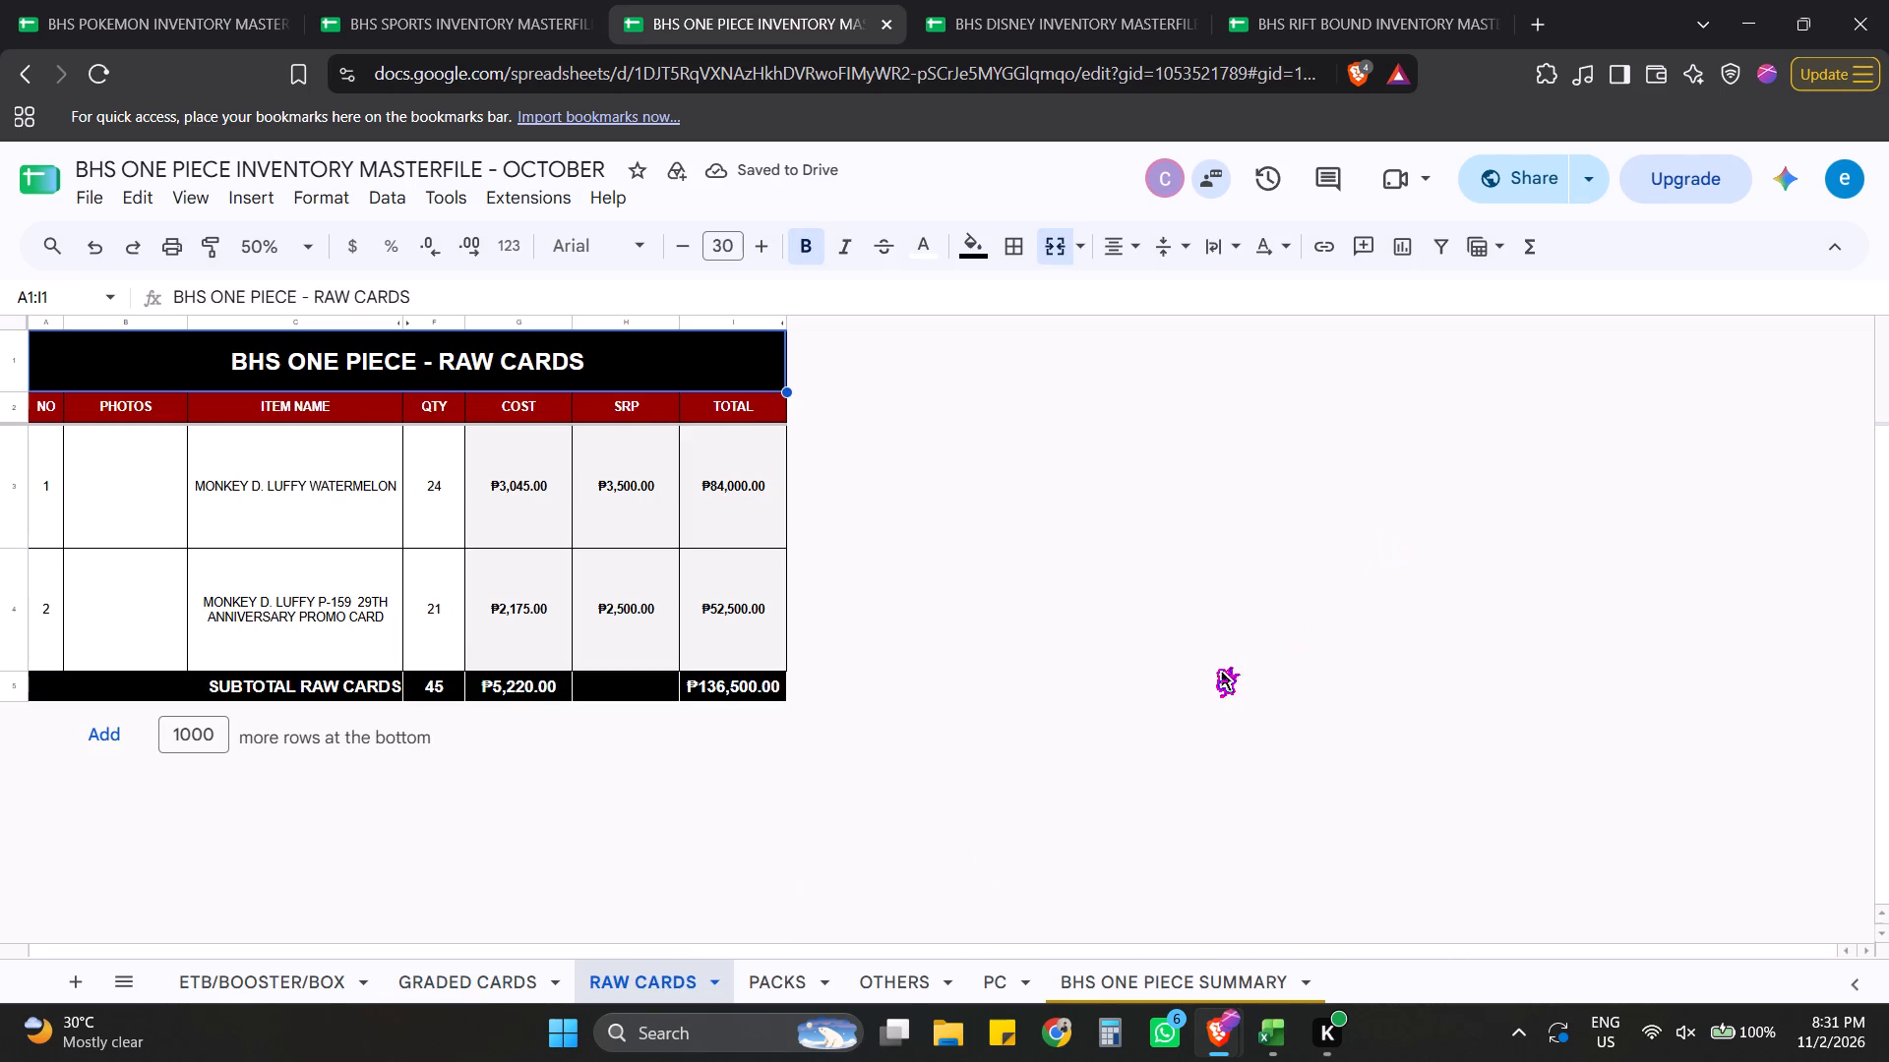
scroll(930, 652, "up", 5)
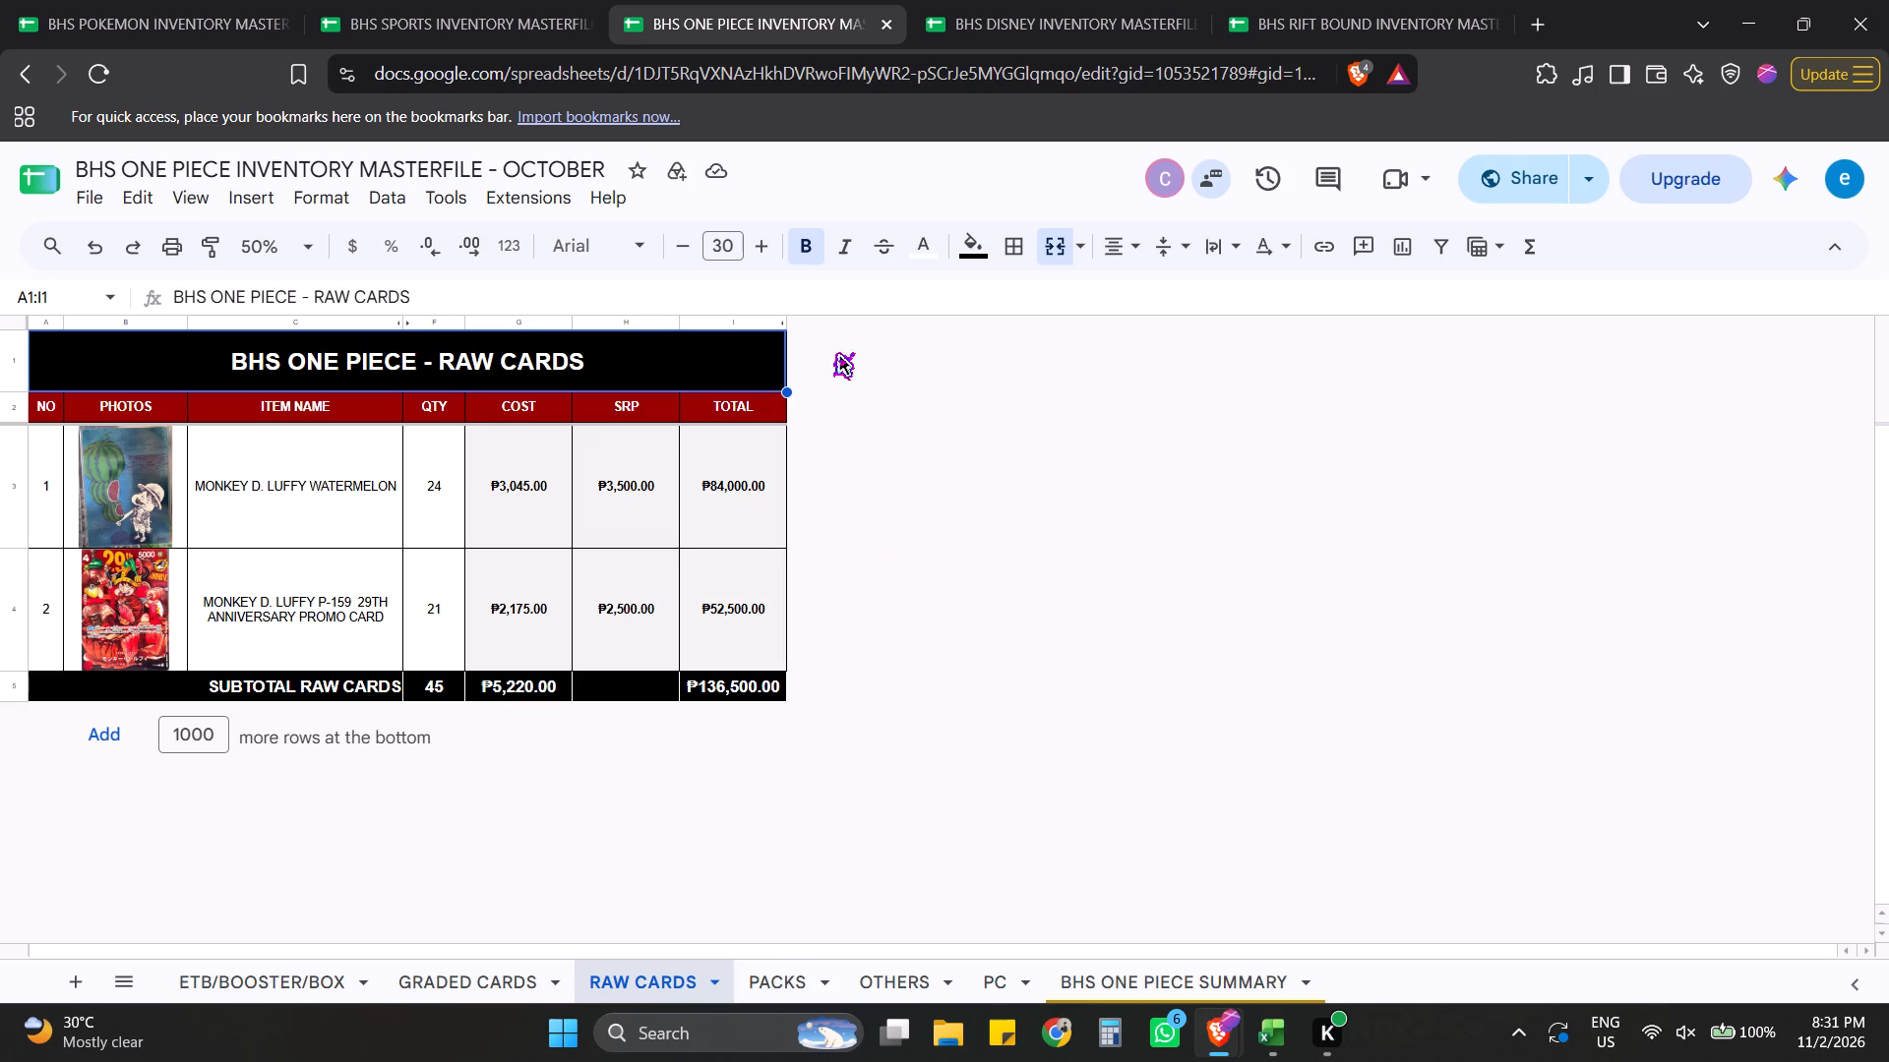
left_click(780, 321)
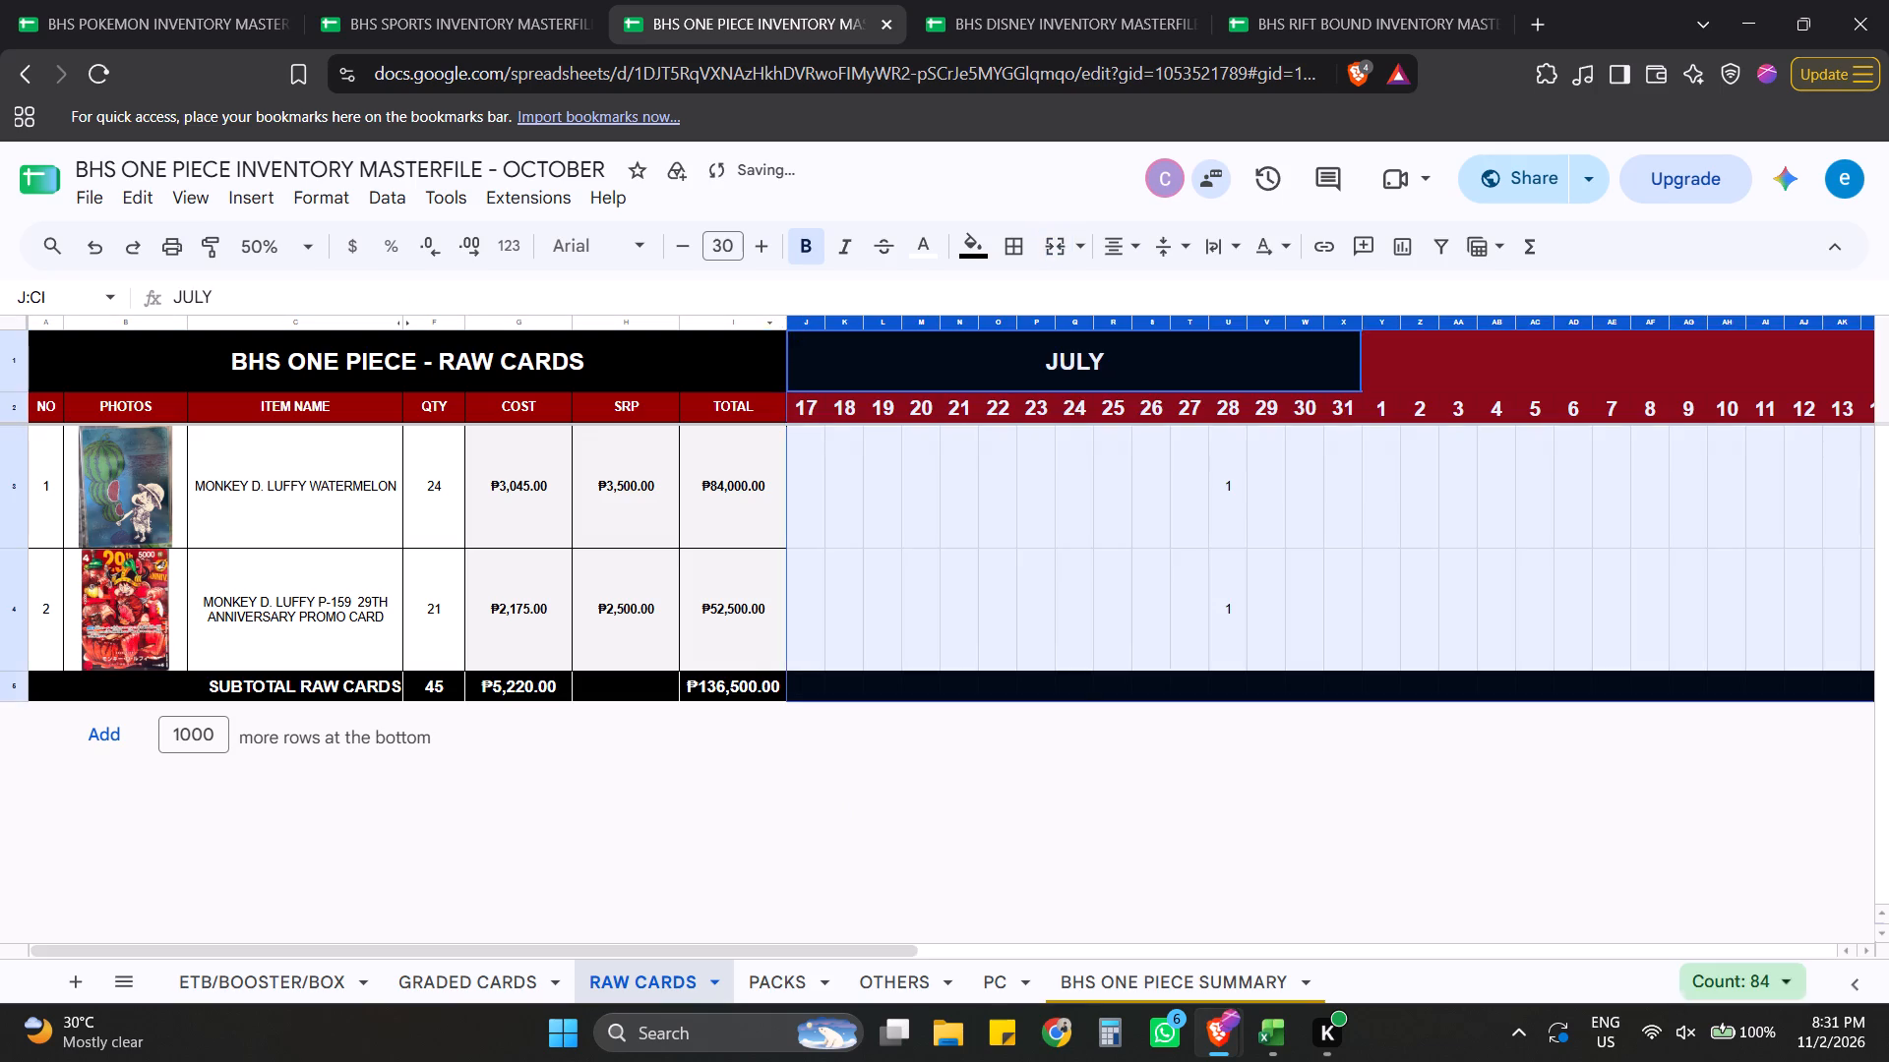
left_click(1369, 551)
scroll(1084, 802, "up", 4)
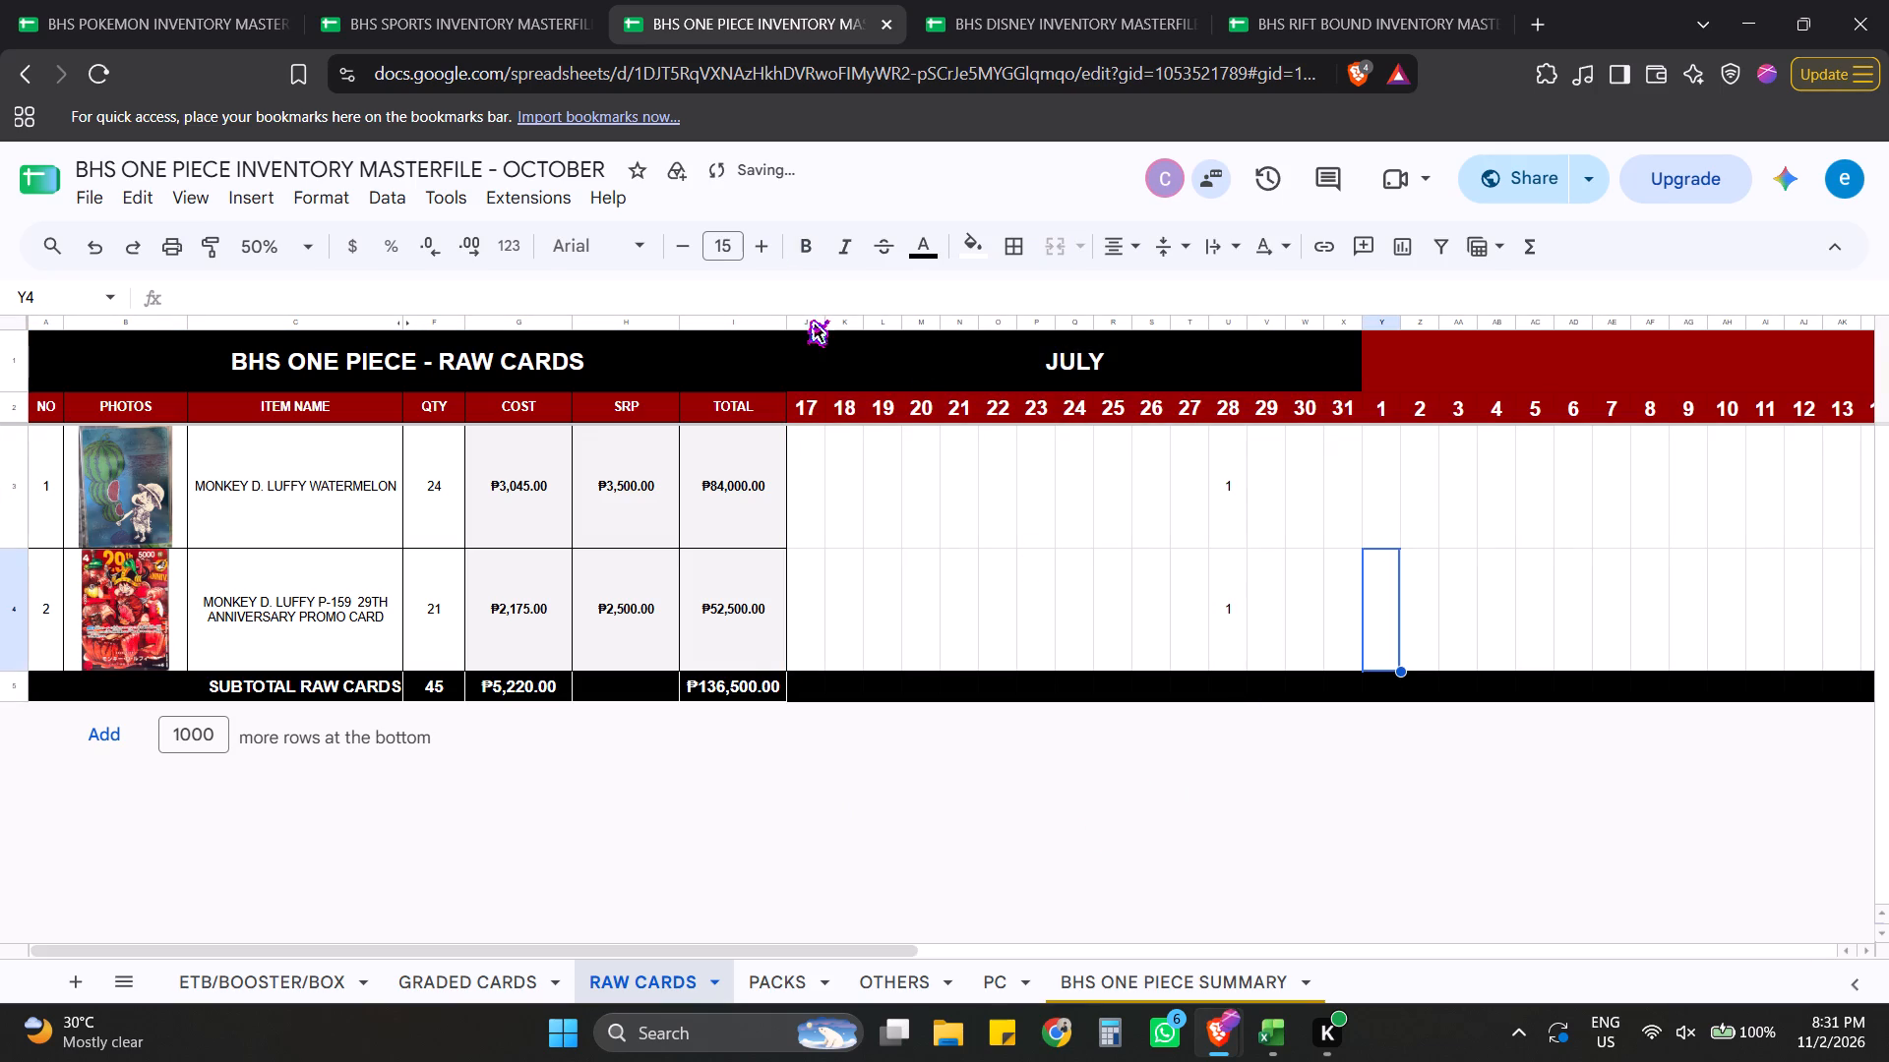
Hide the day columns J to AP, covering July 17 to August 18.
left_click_drag(804, 320, 1888, 276)
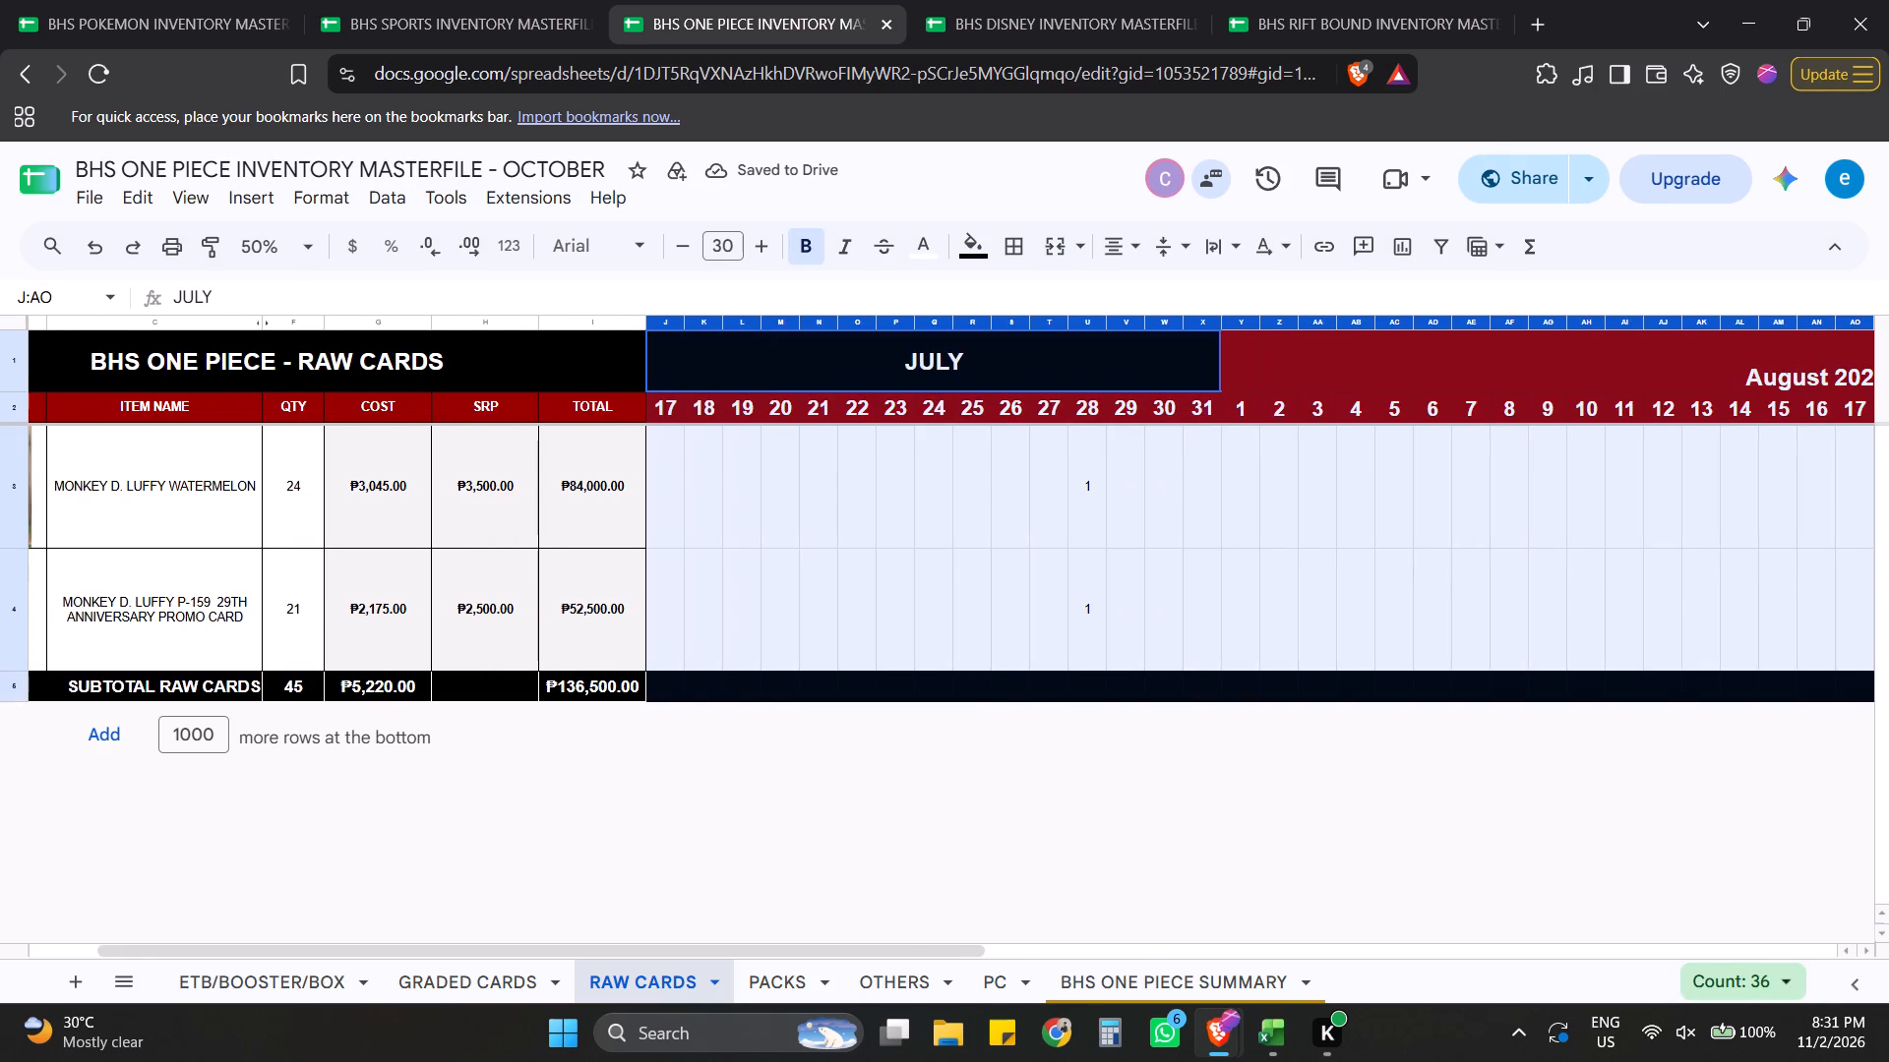
left_click_drag(1888, 276, 1813, 363)
right_click(1584, 323)
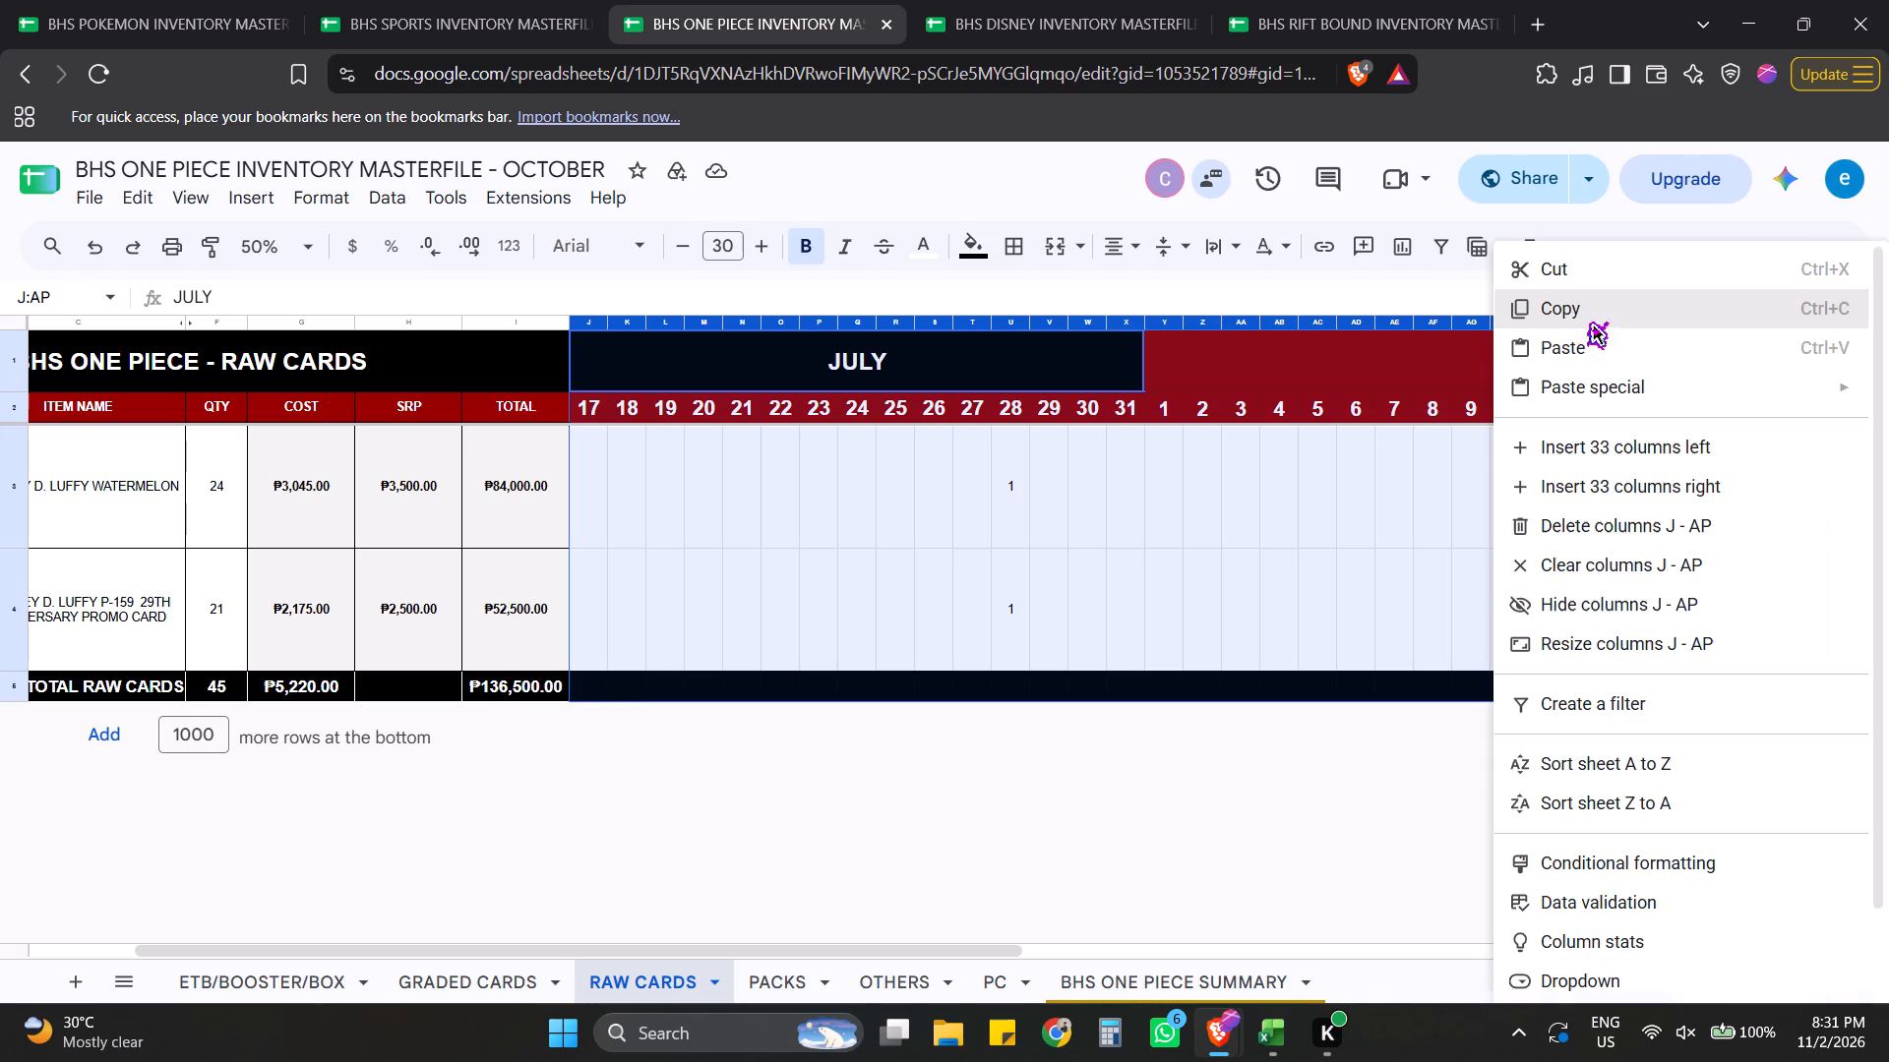
left_click(1616, 608)
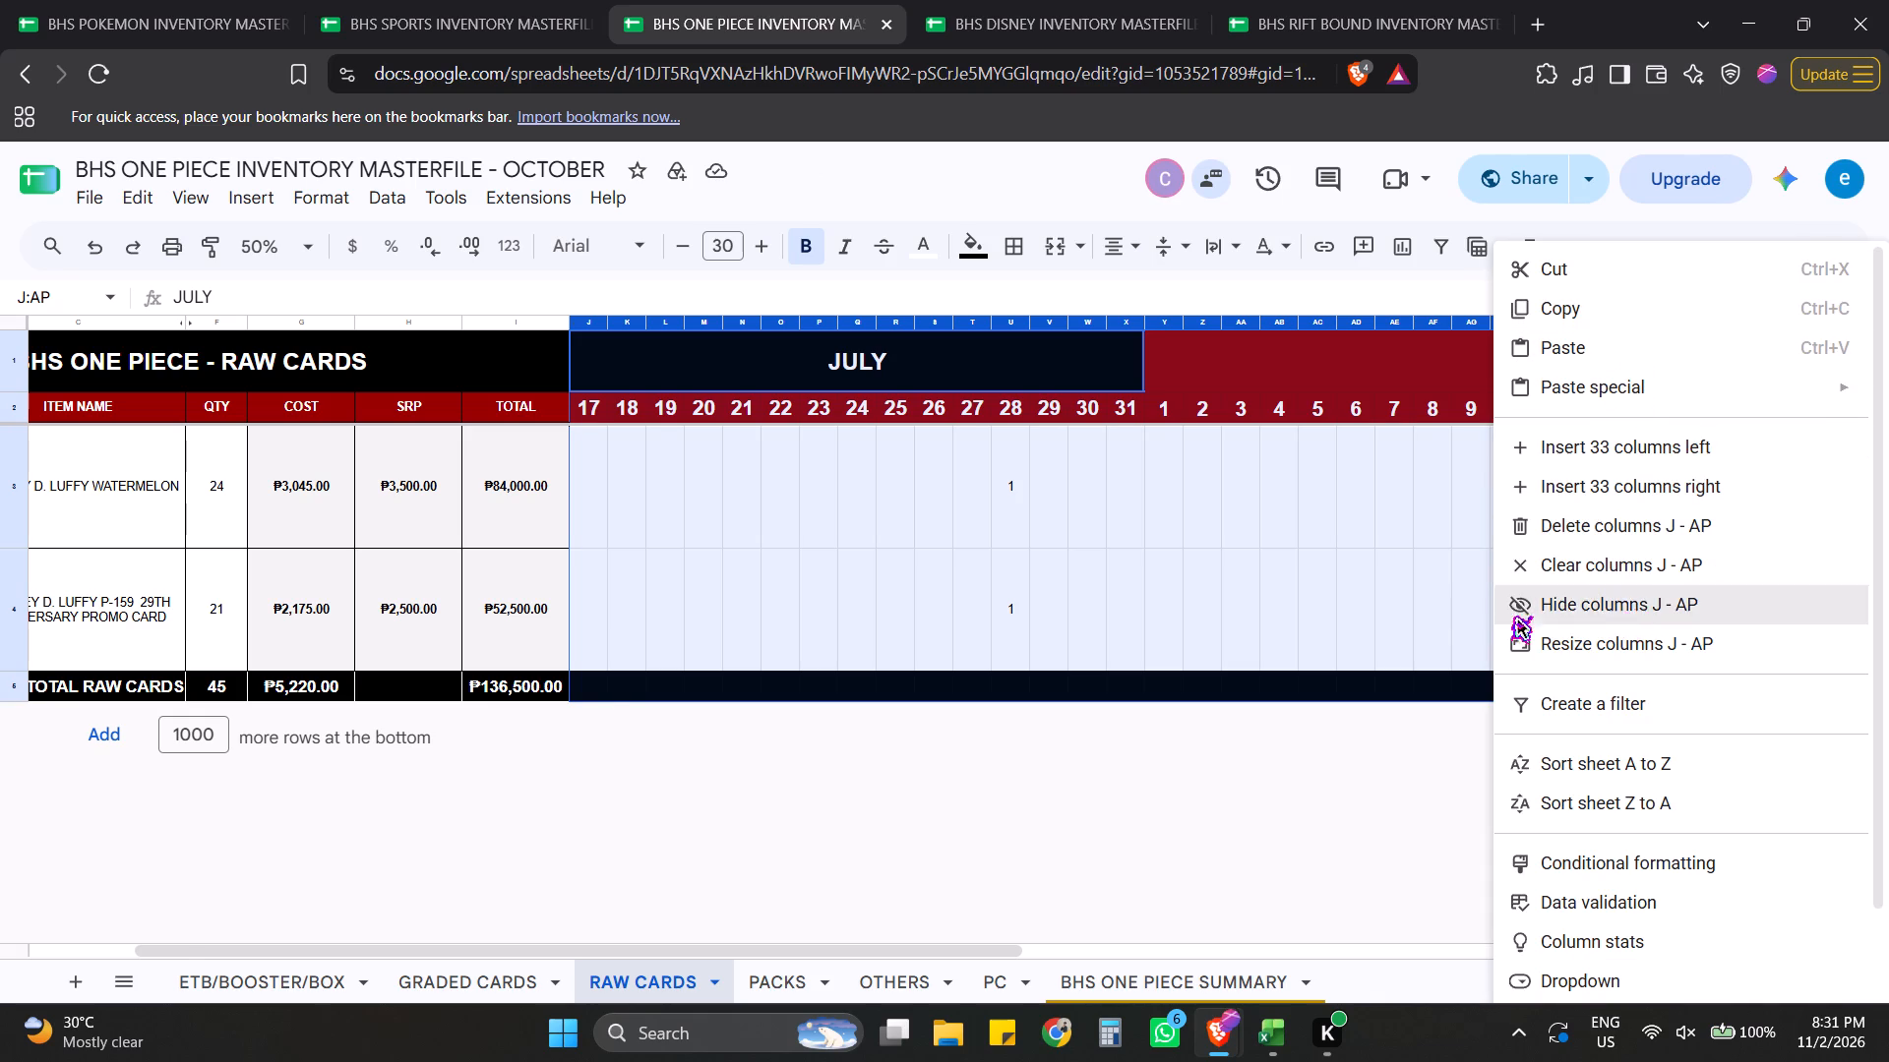
left_click(999, 518)
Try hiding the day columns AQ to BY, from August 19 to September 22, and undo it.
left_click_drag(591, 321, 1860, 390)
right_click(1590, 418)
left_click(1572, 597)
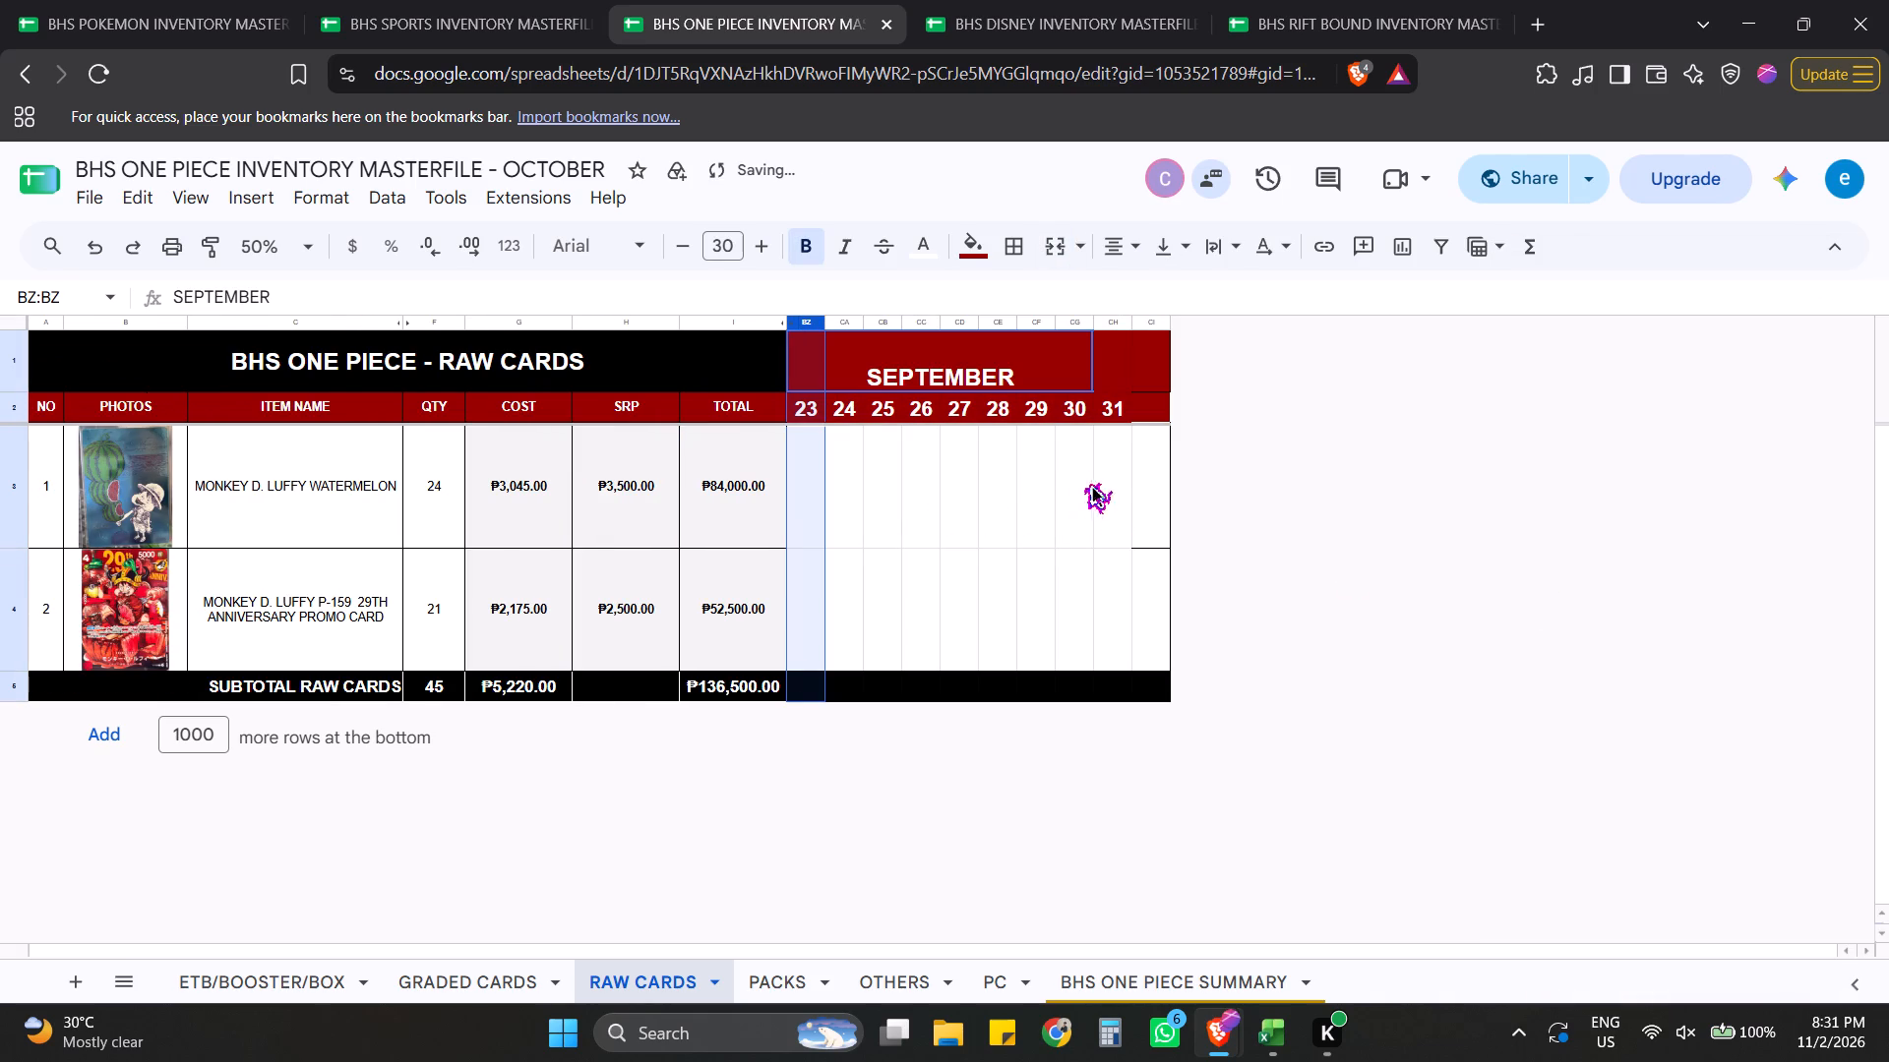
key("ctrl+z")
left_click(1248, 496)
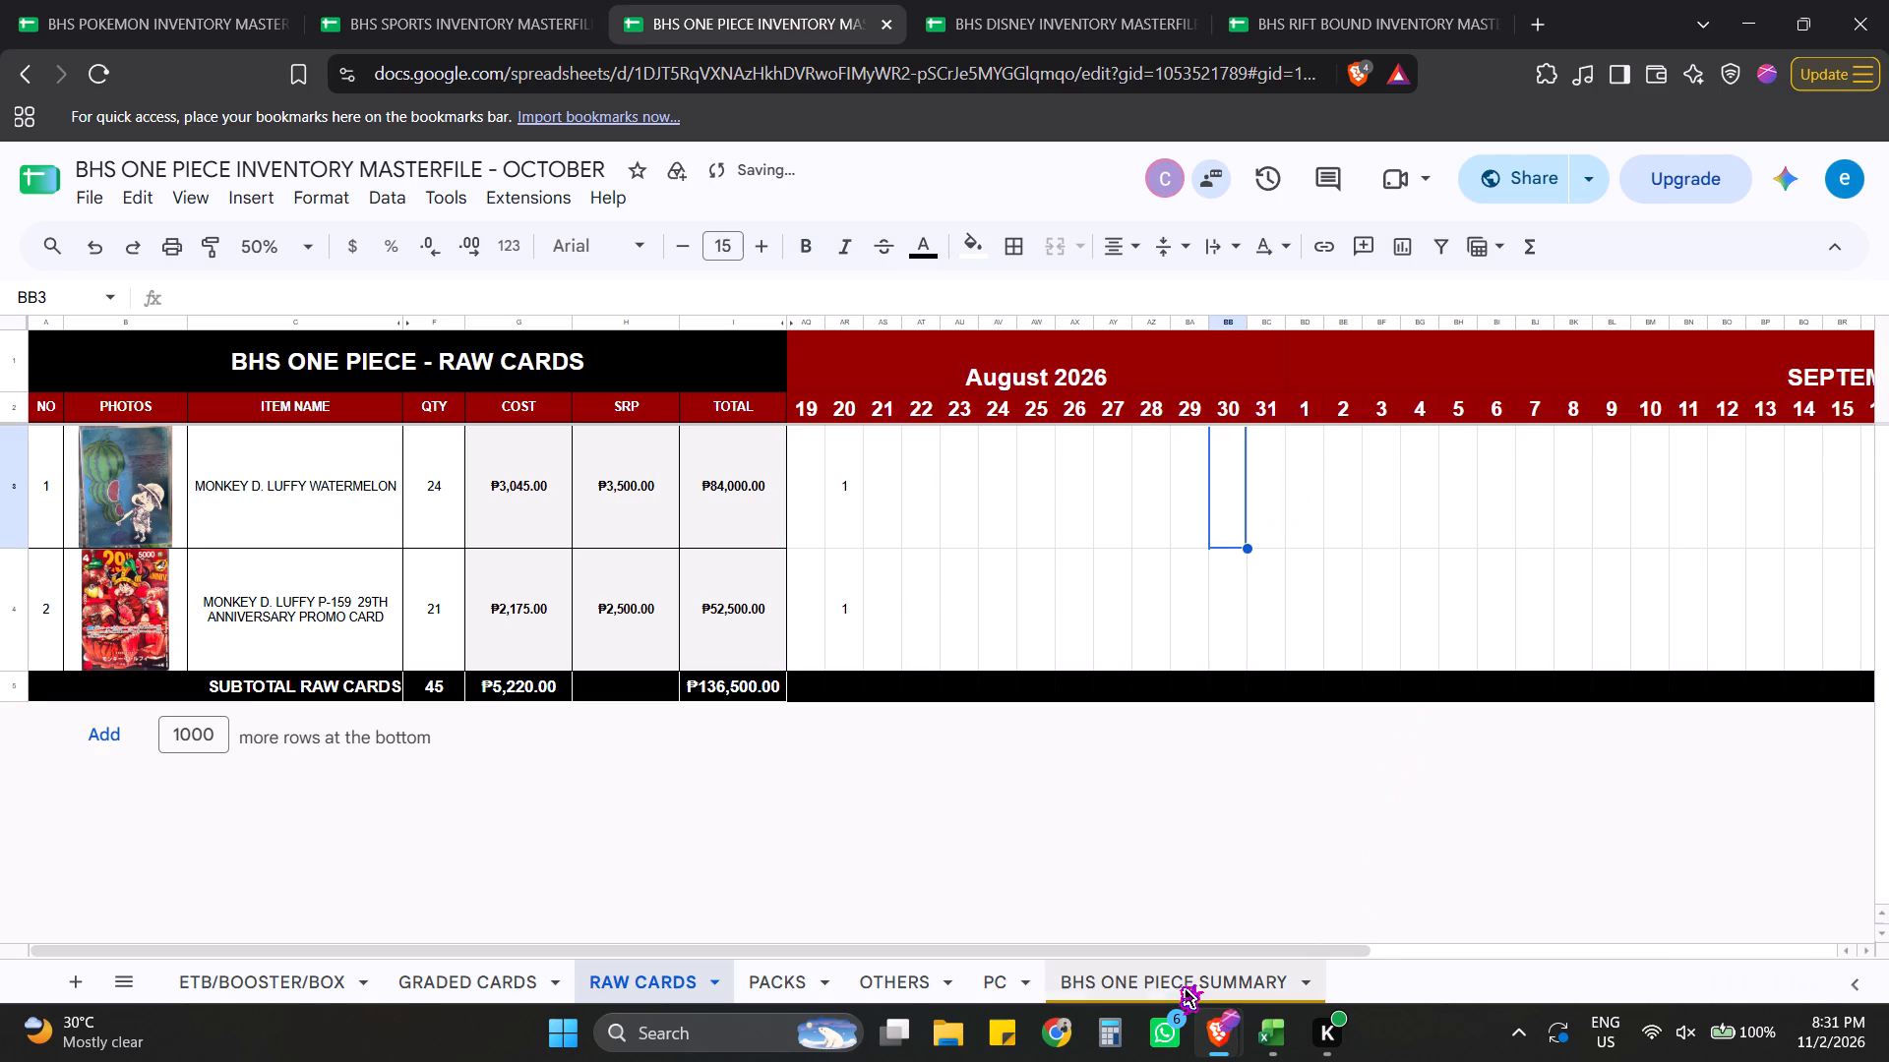
Hide the remaining August day columns AQ to BC, covering August 19 to August 31.
left_click_drag(1209, 941, 1251, 942)
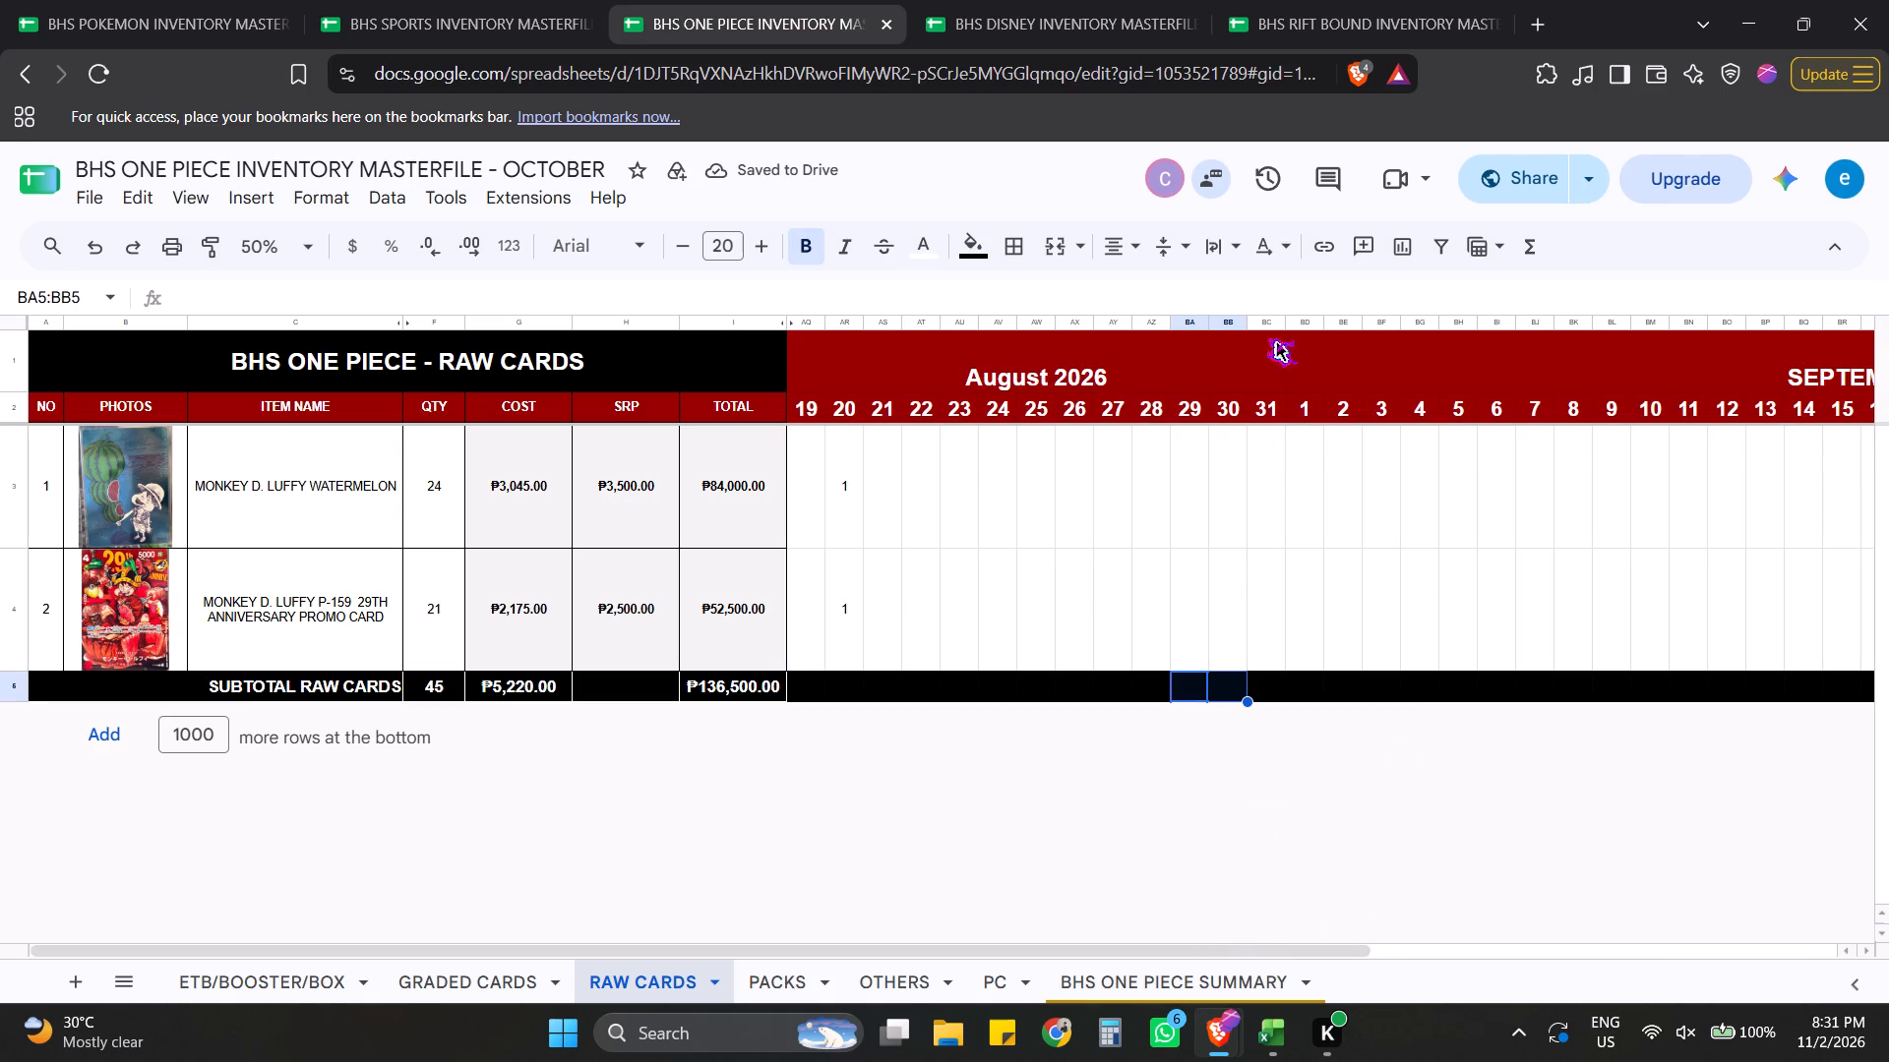
left_click_drag(1271, 324, 812, 327)
right_click(812, 326)
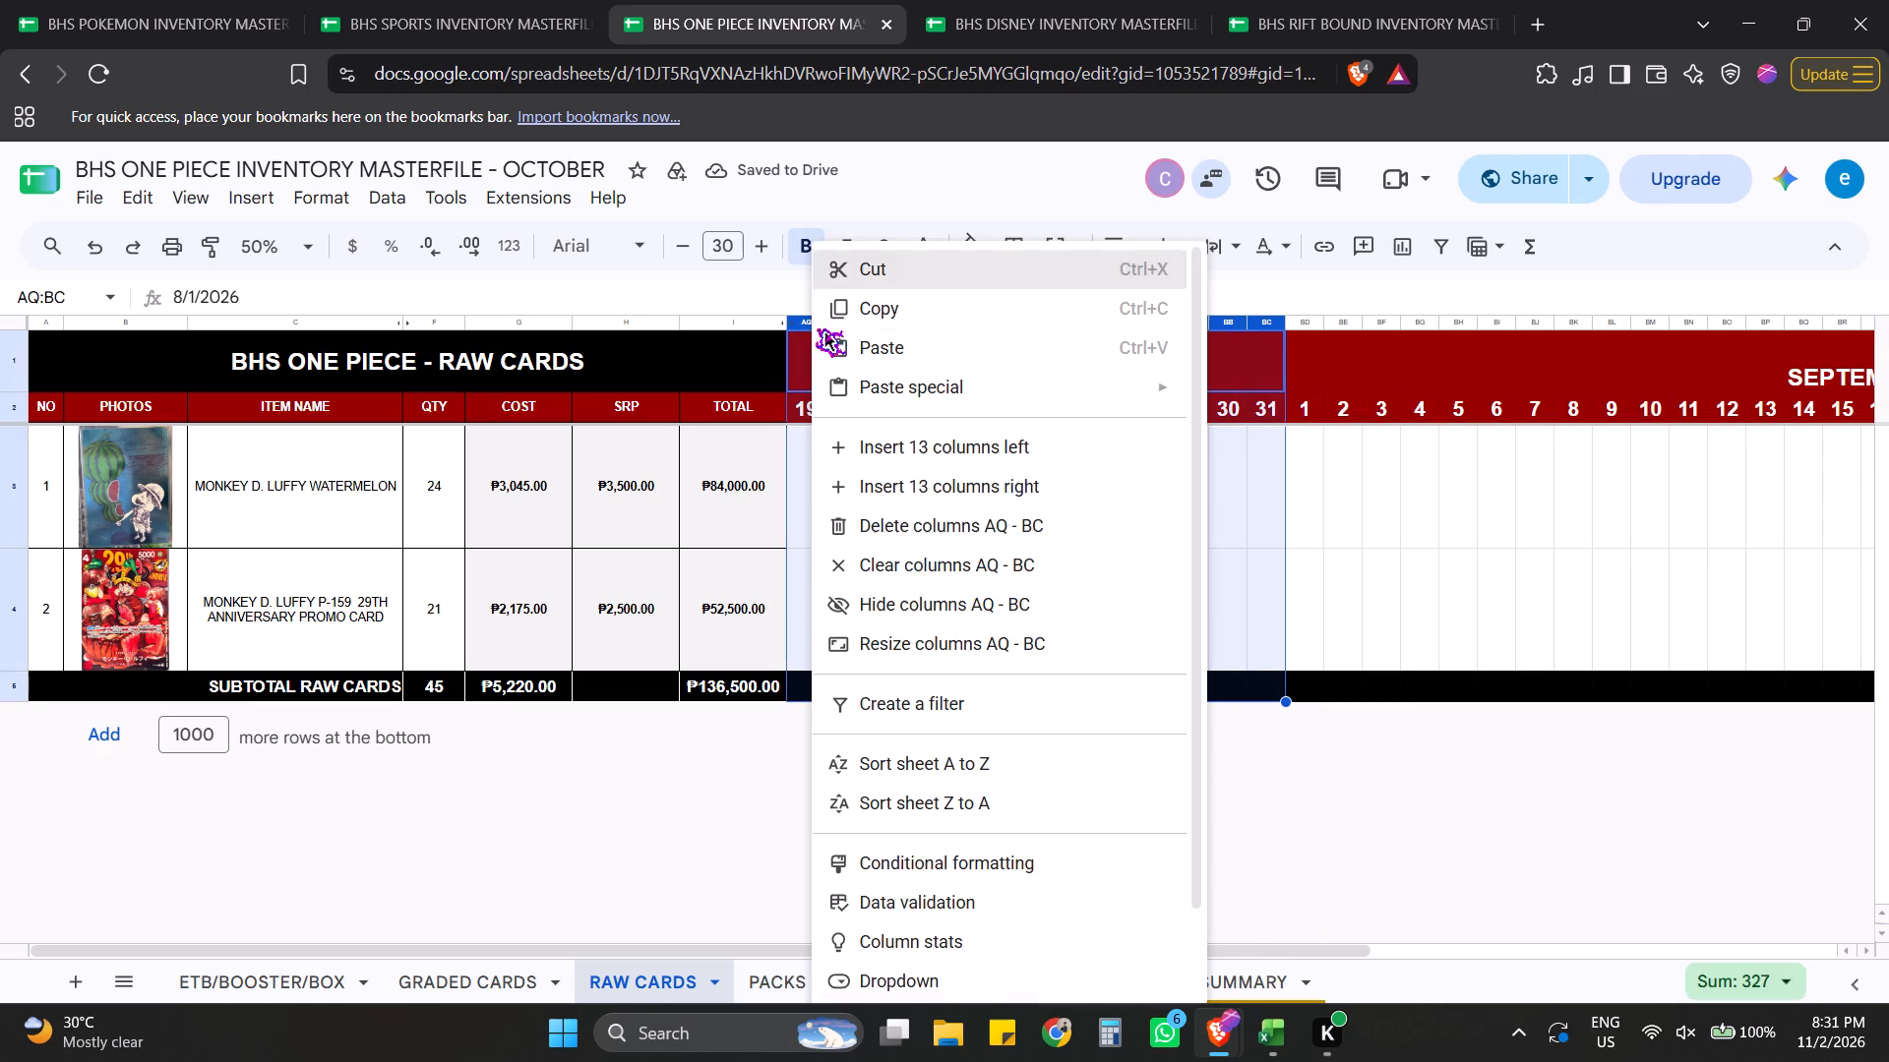
left_click(940, 603)
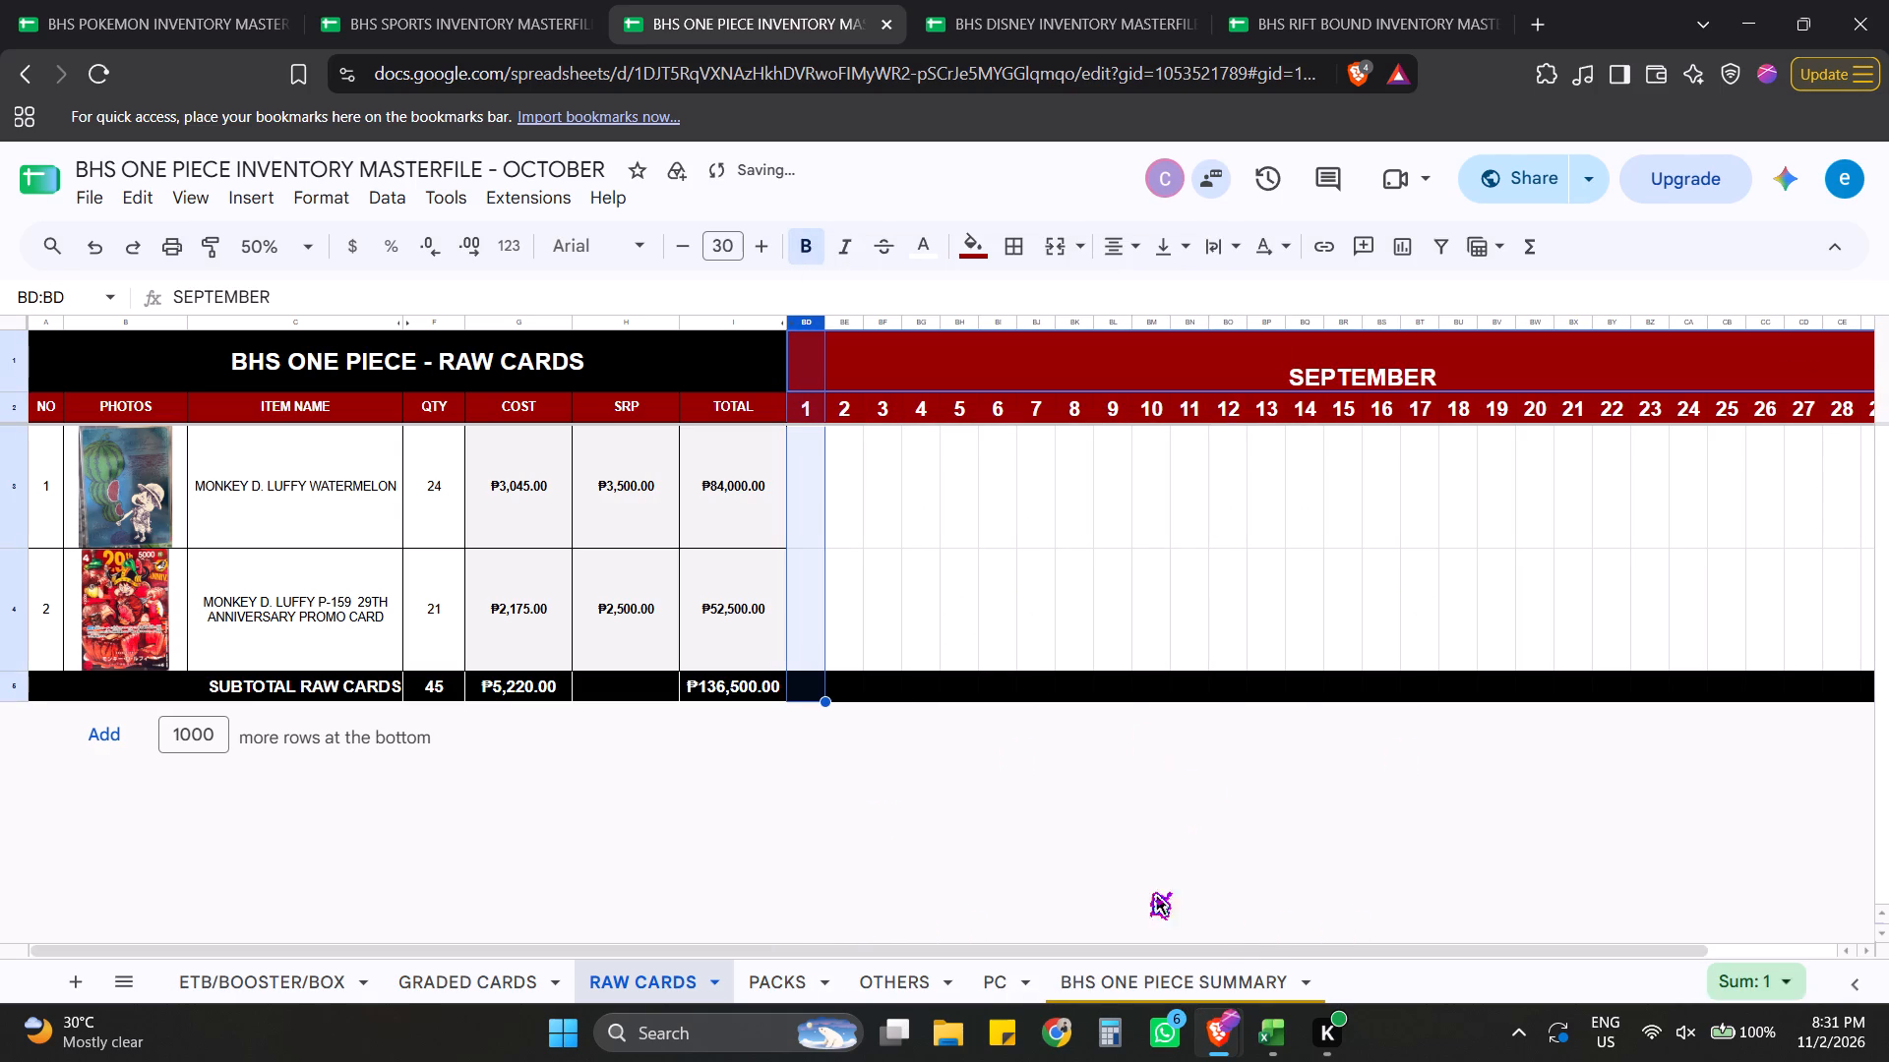
Examine the end of the September day columns and consult the system calendar for the months' days.
left_click(1147, 869)
left_click_drag(1141, 945, 1480, 926)
left_click(1467, 938)
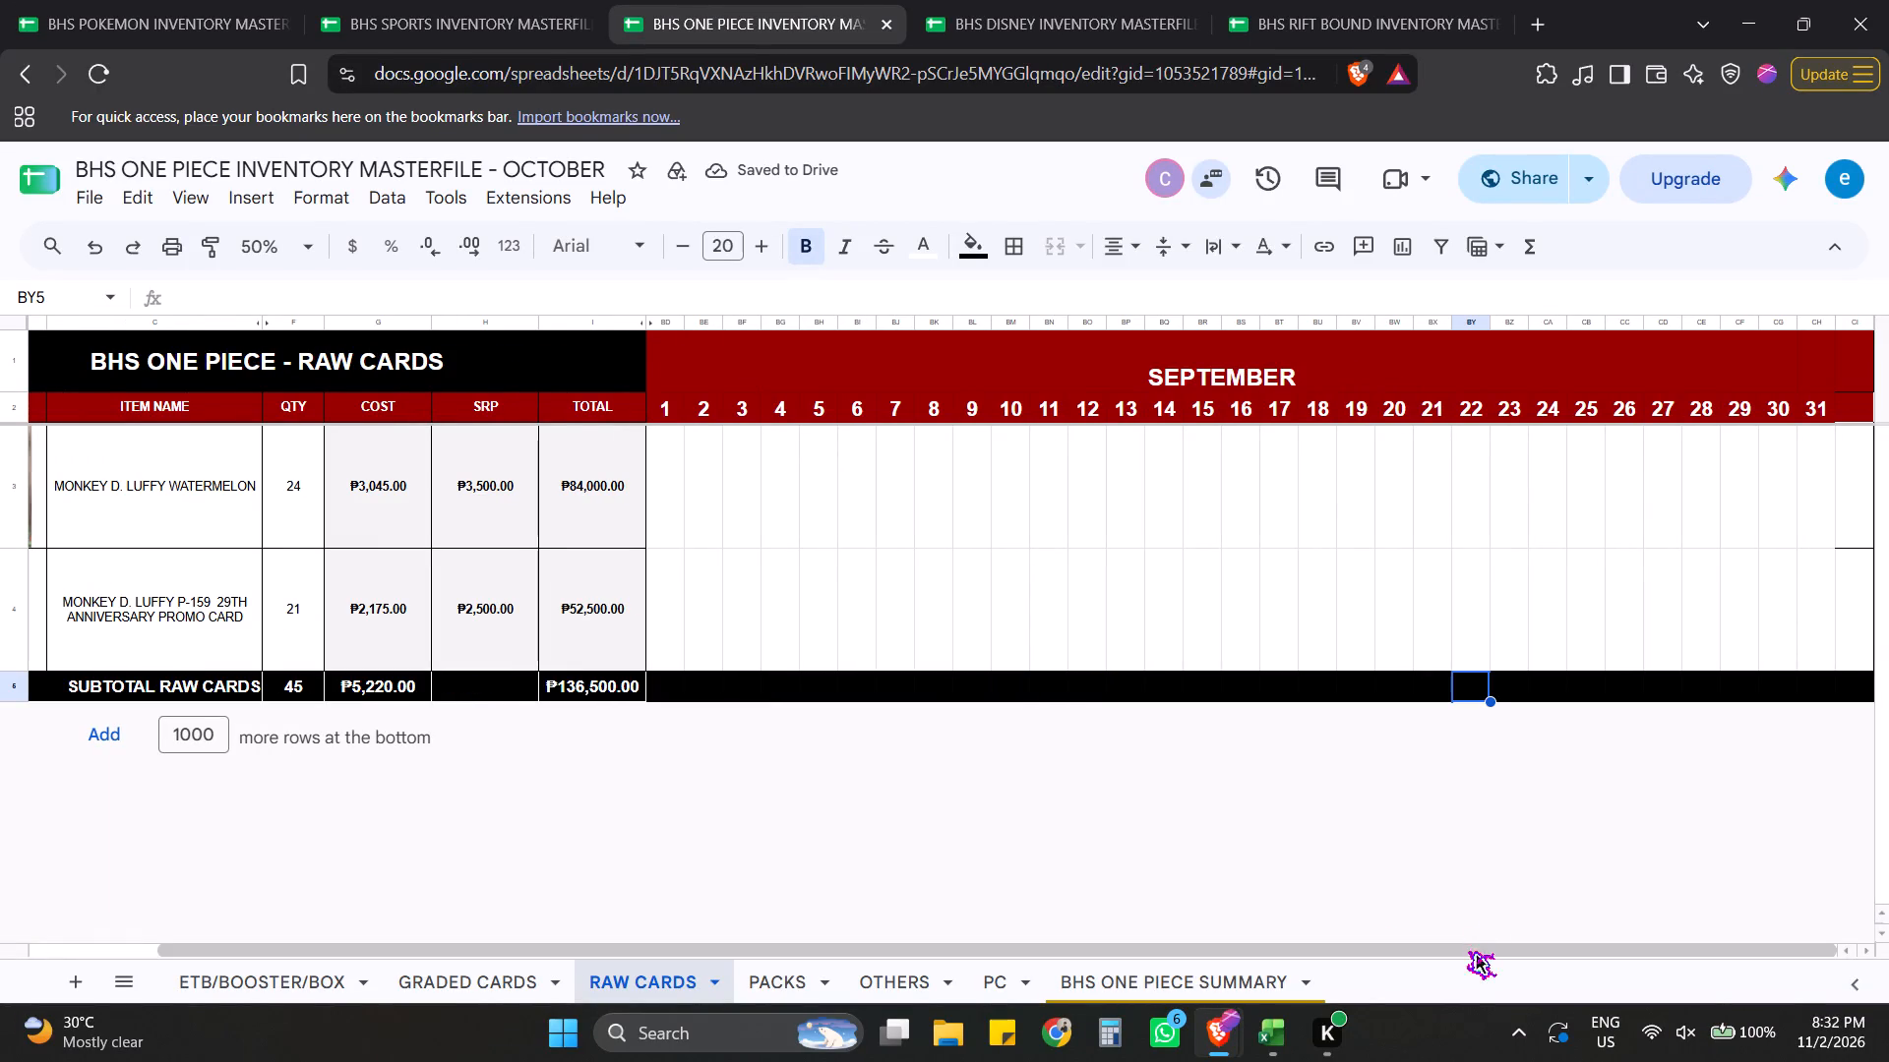
left_click_drag(1467, 950, 1563, 942)
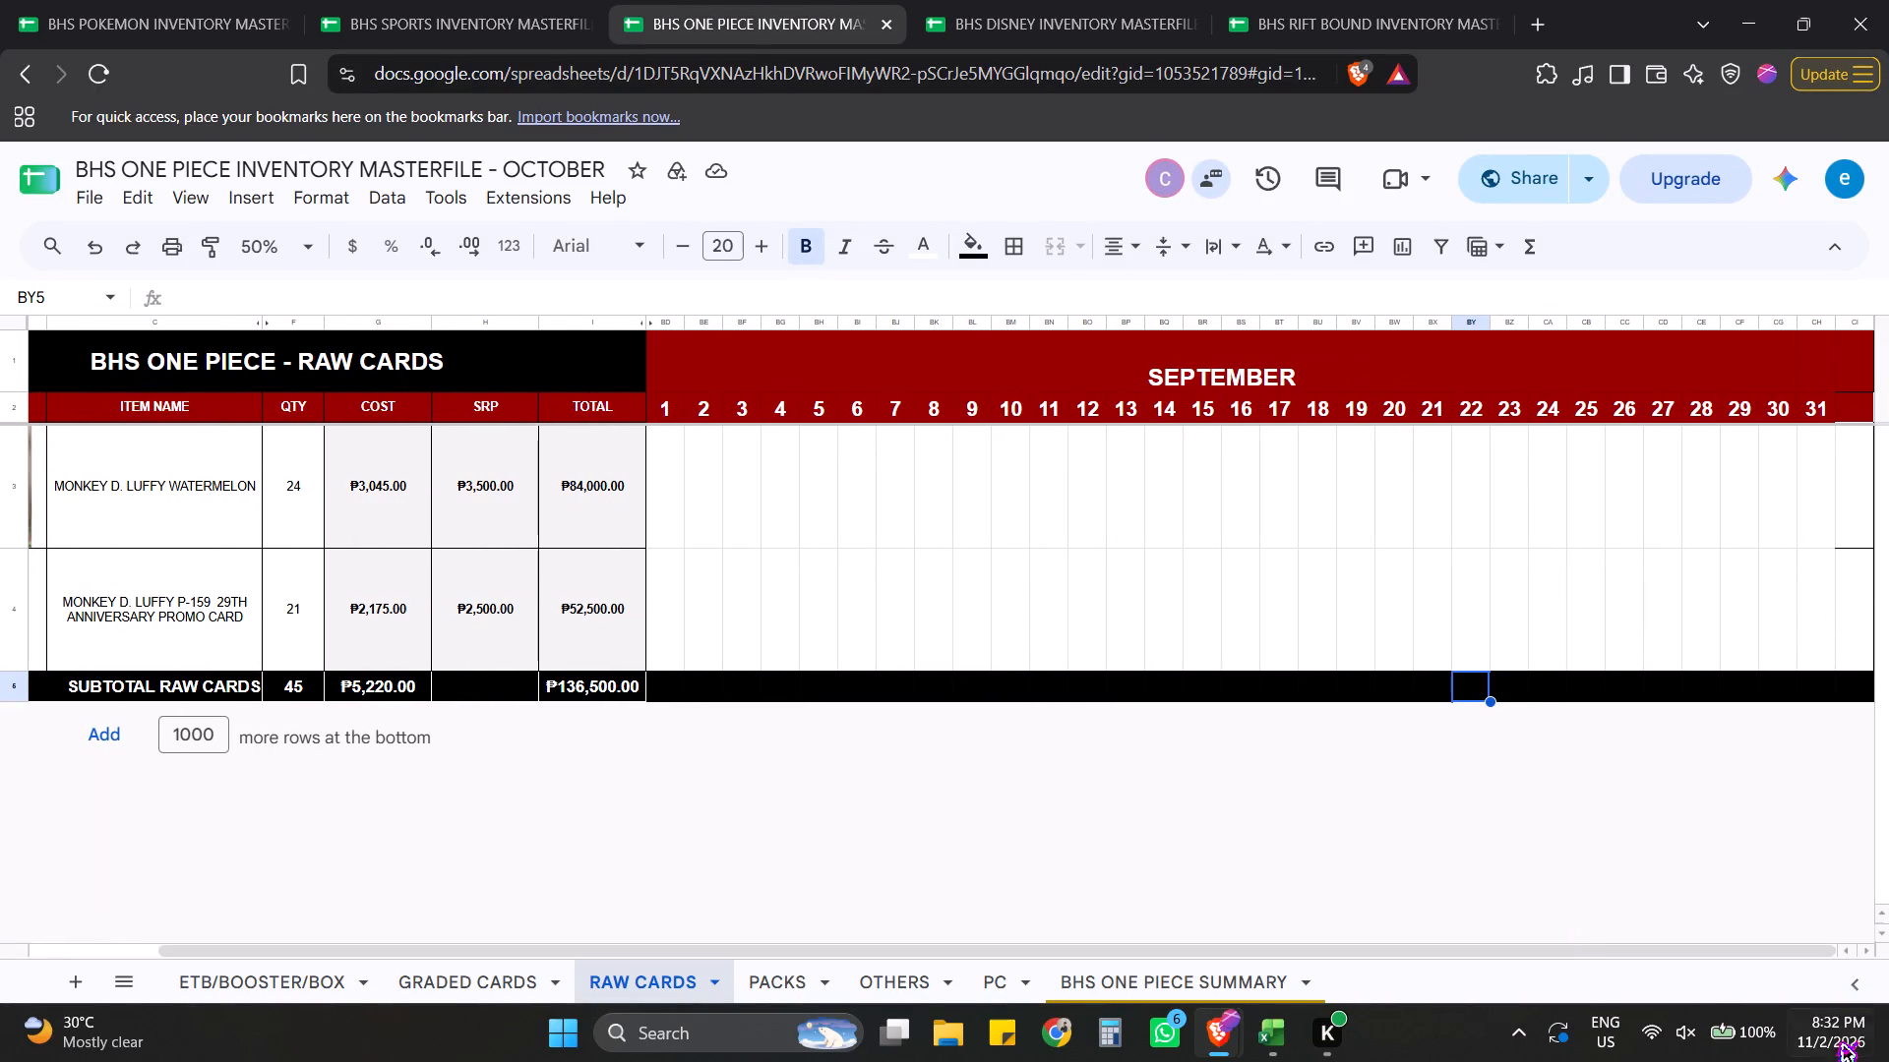
left_click(1833, 1049)
left_click(1795, 520)
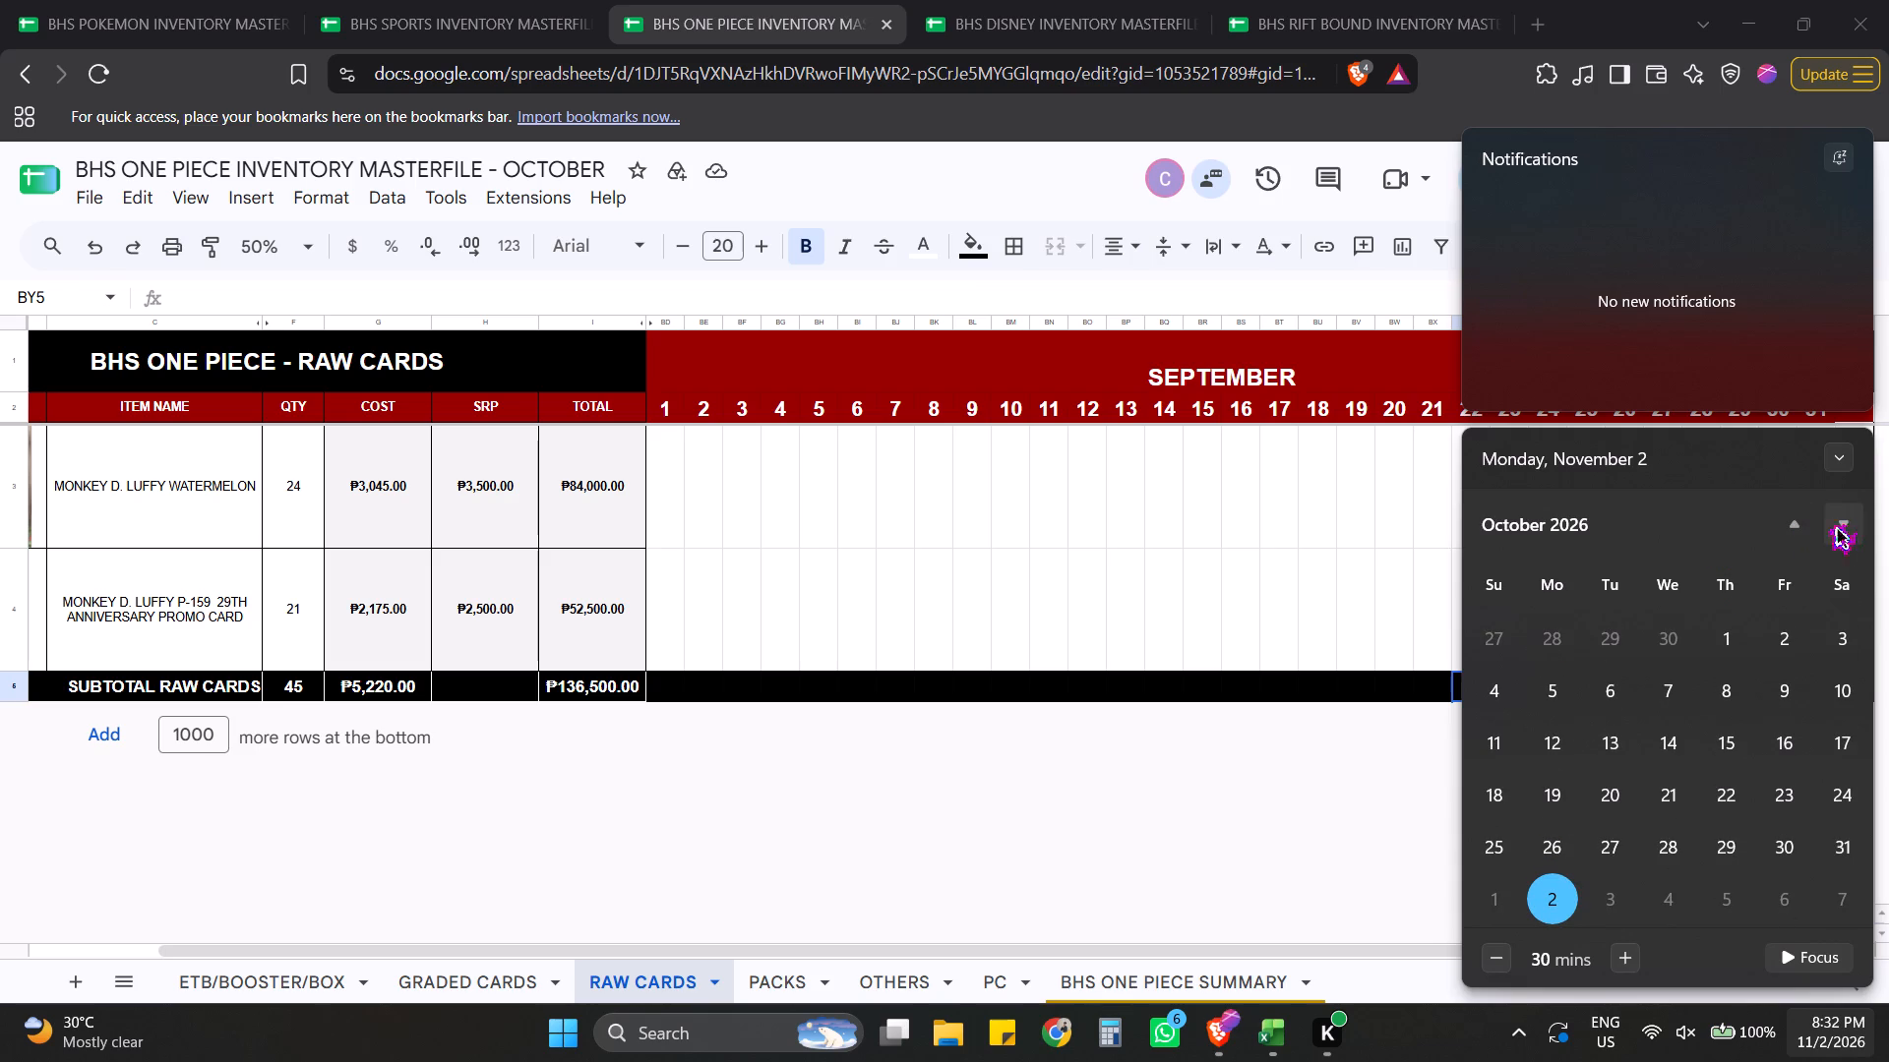
left_click(1807, 521)
left_click(1236, 501)
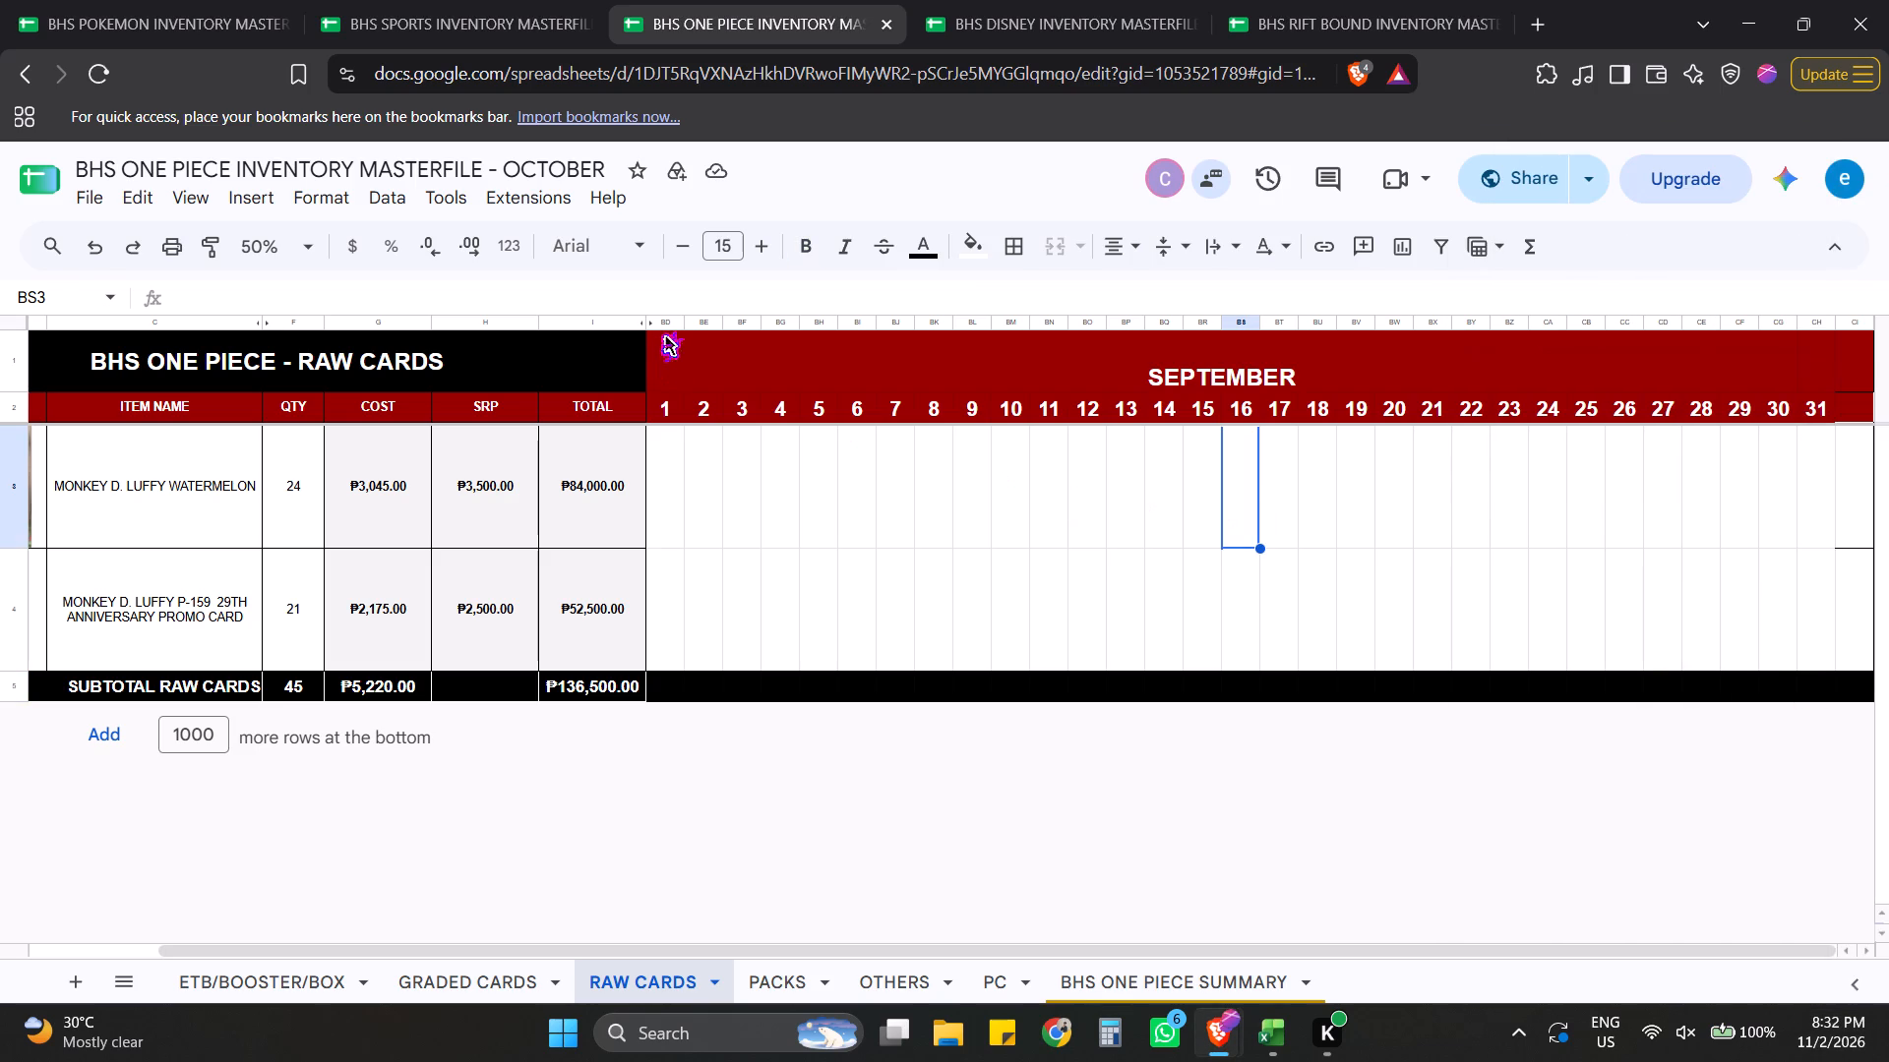
Copy the September day columns BD to CH and paste them starting at column CI.
left_click_drag(667, 324, 1793, 353)
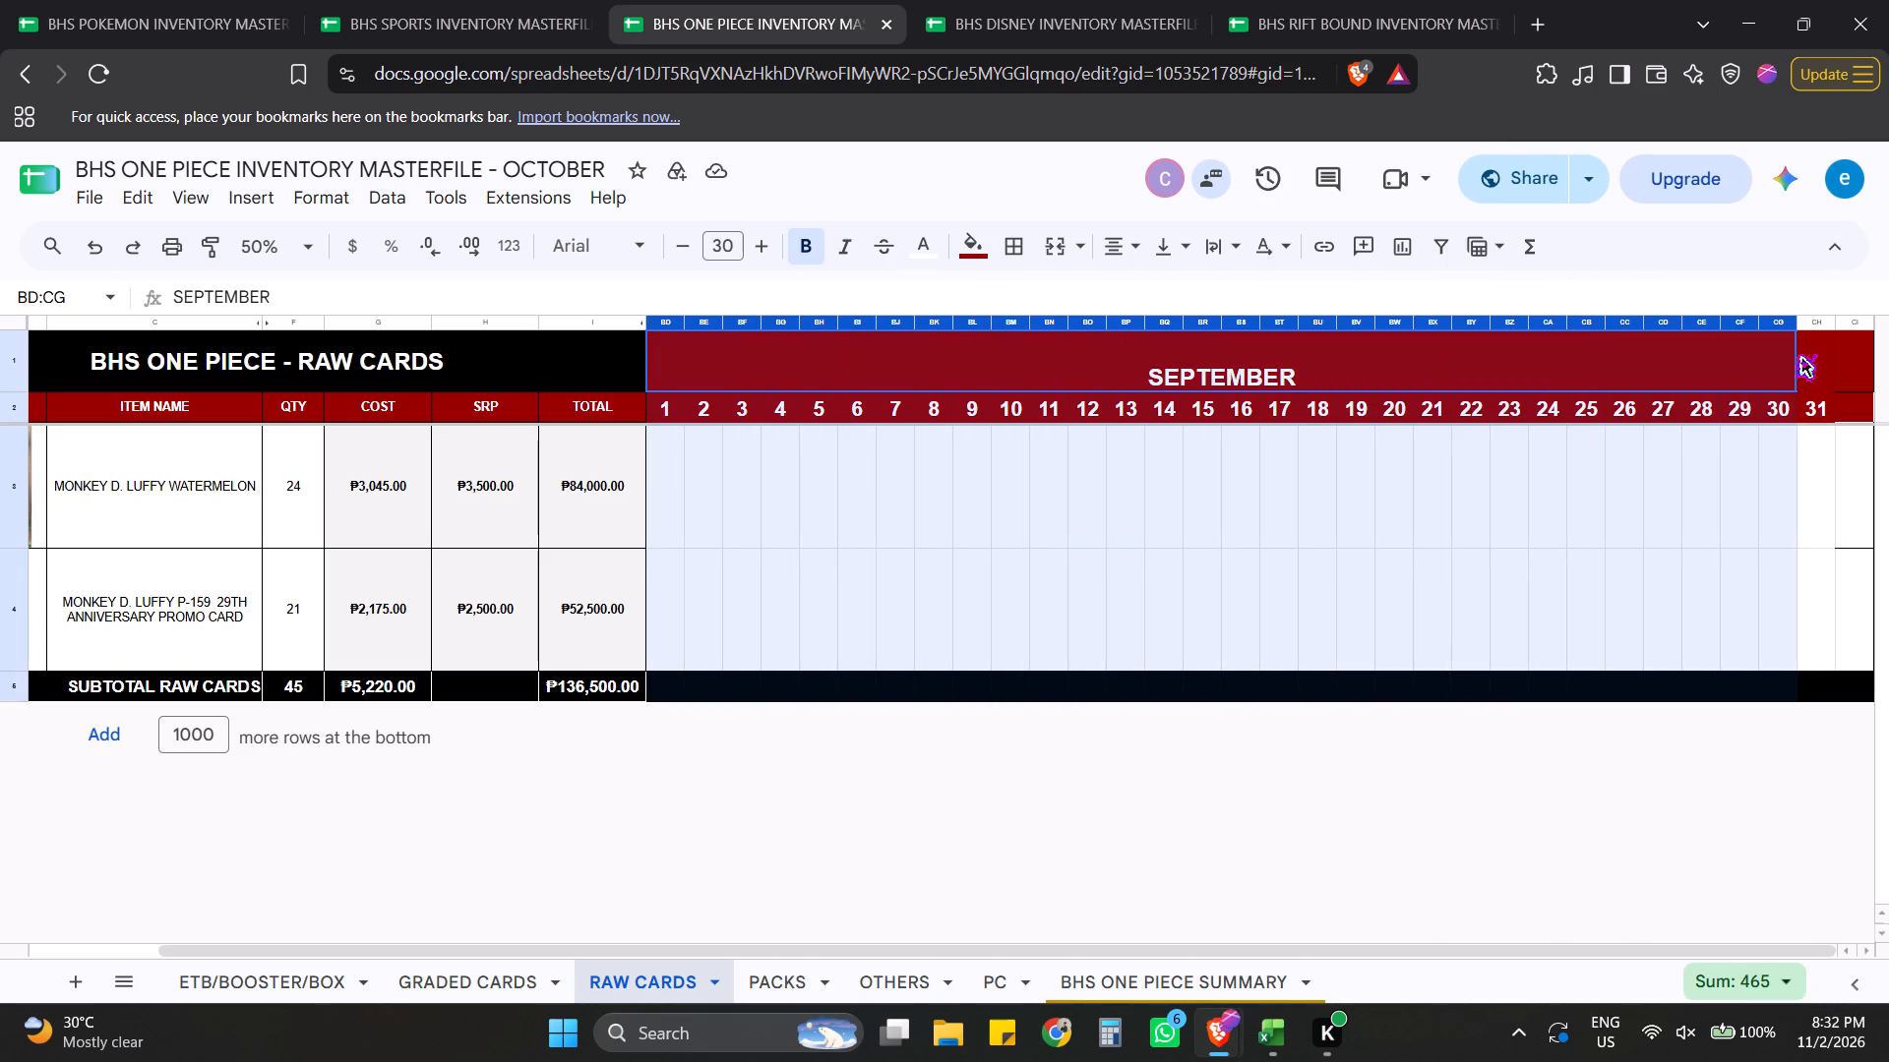
left_click_drag(1793, 353, 1816, 353)
key("ctrl+c")
left_click(1852, 359)
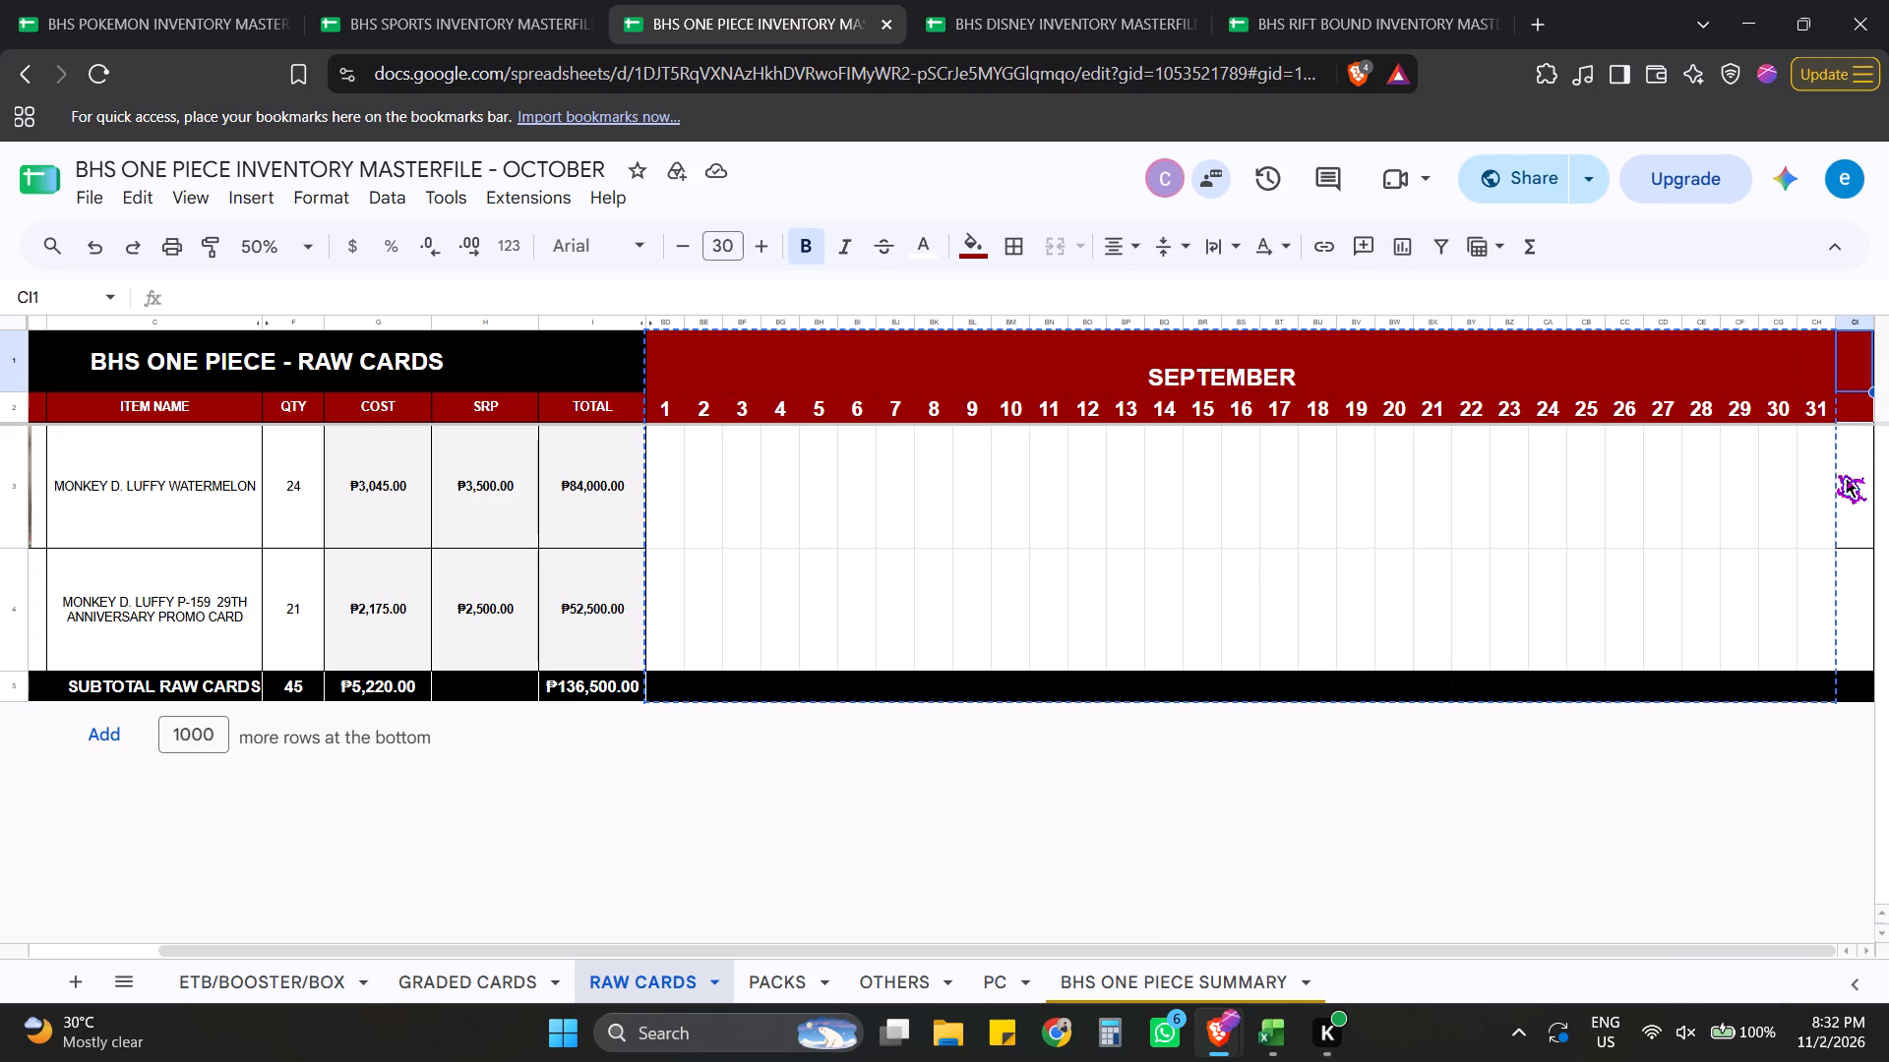
key("ctrl+v")
left_click(1718, 549)
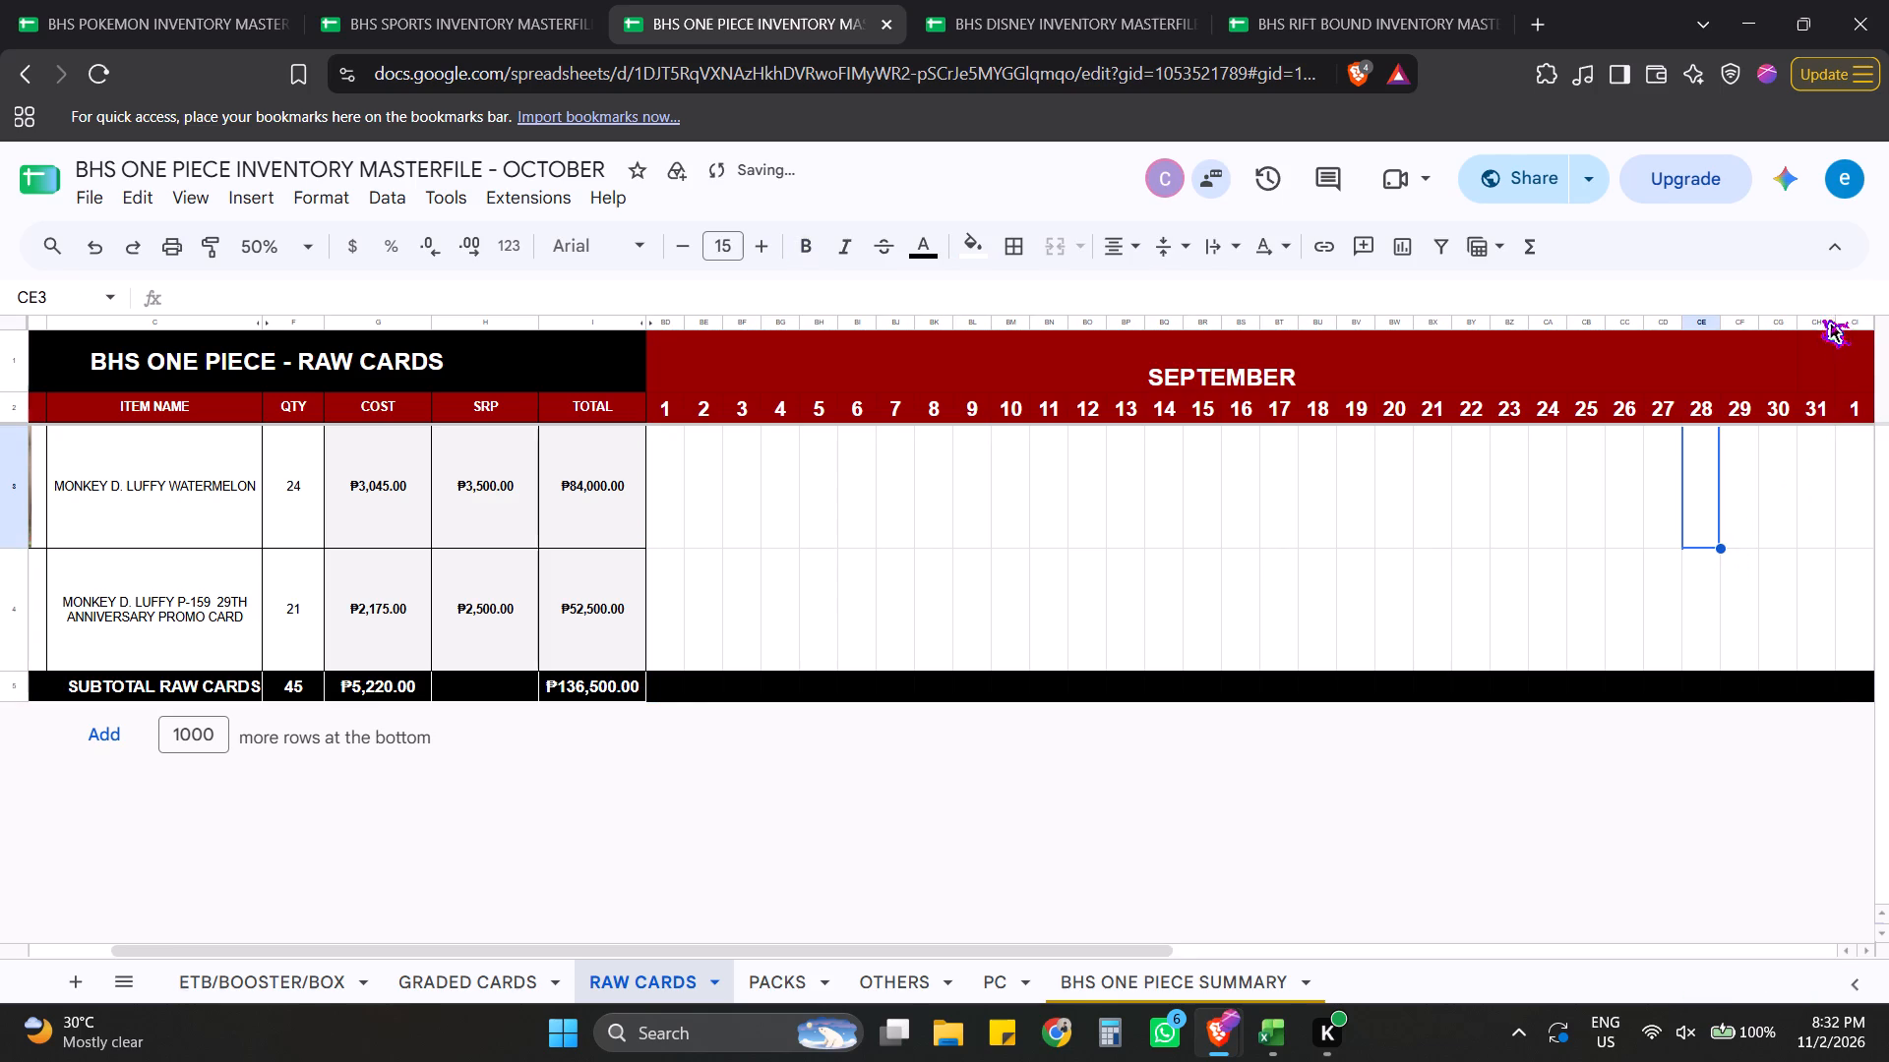
Delete column CH, the day 31 column of September.
left_click(1821, 319)
right_click(1816, 320)
left_click(1609, 515)
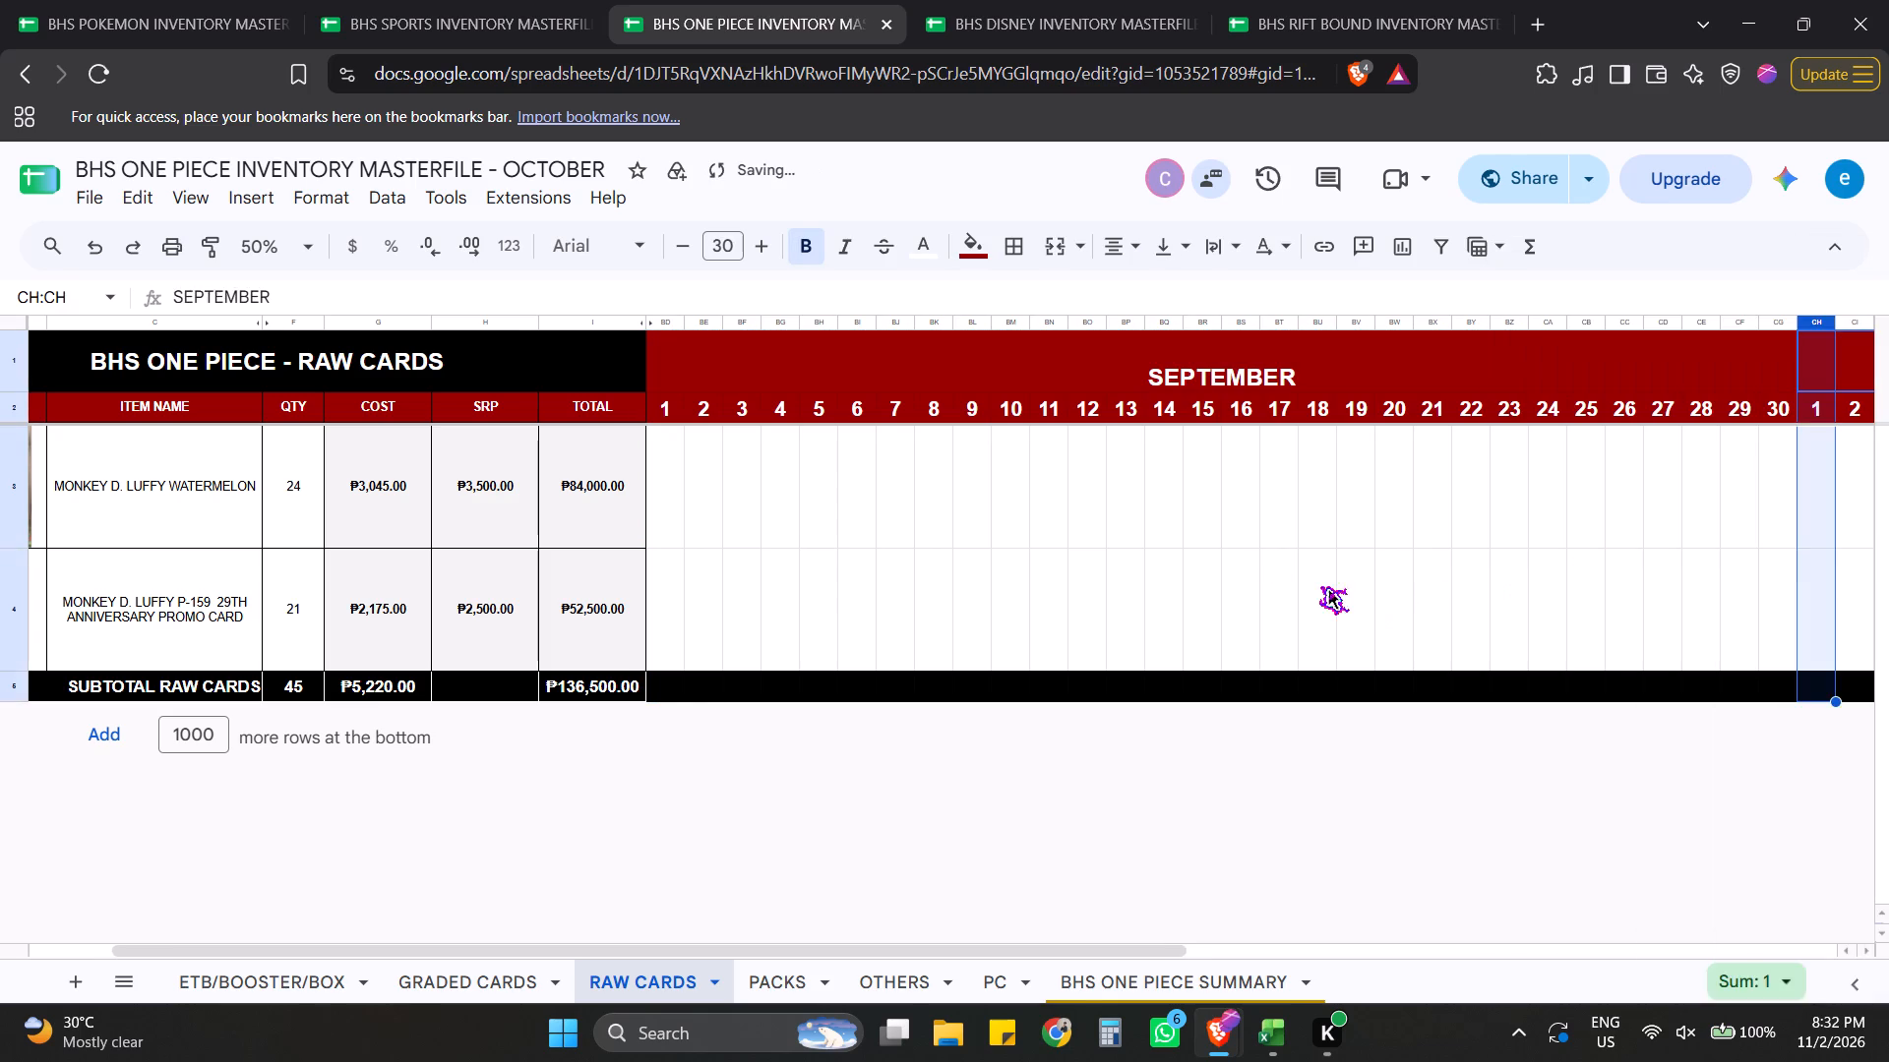
left_click(1258, 552)
Rename the month header of the pasted block, starting at column CH, as OCTOBER.
left_click_drag(1127, 952, 1463, 914)
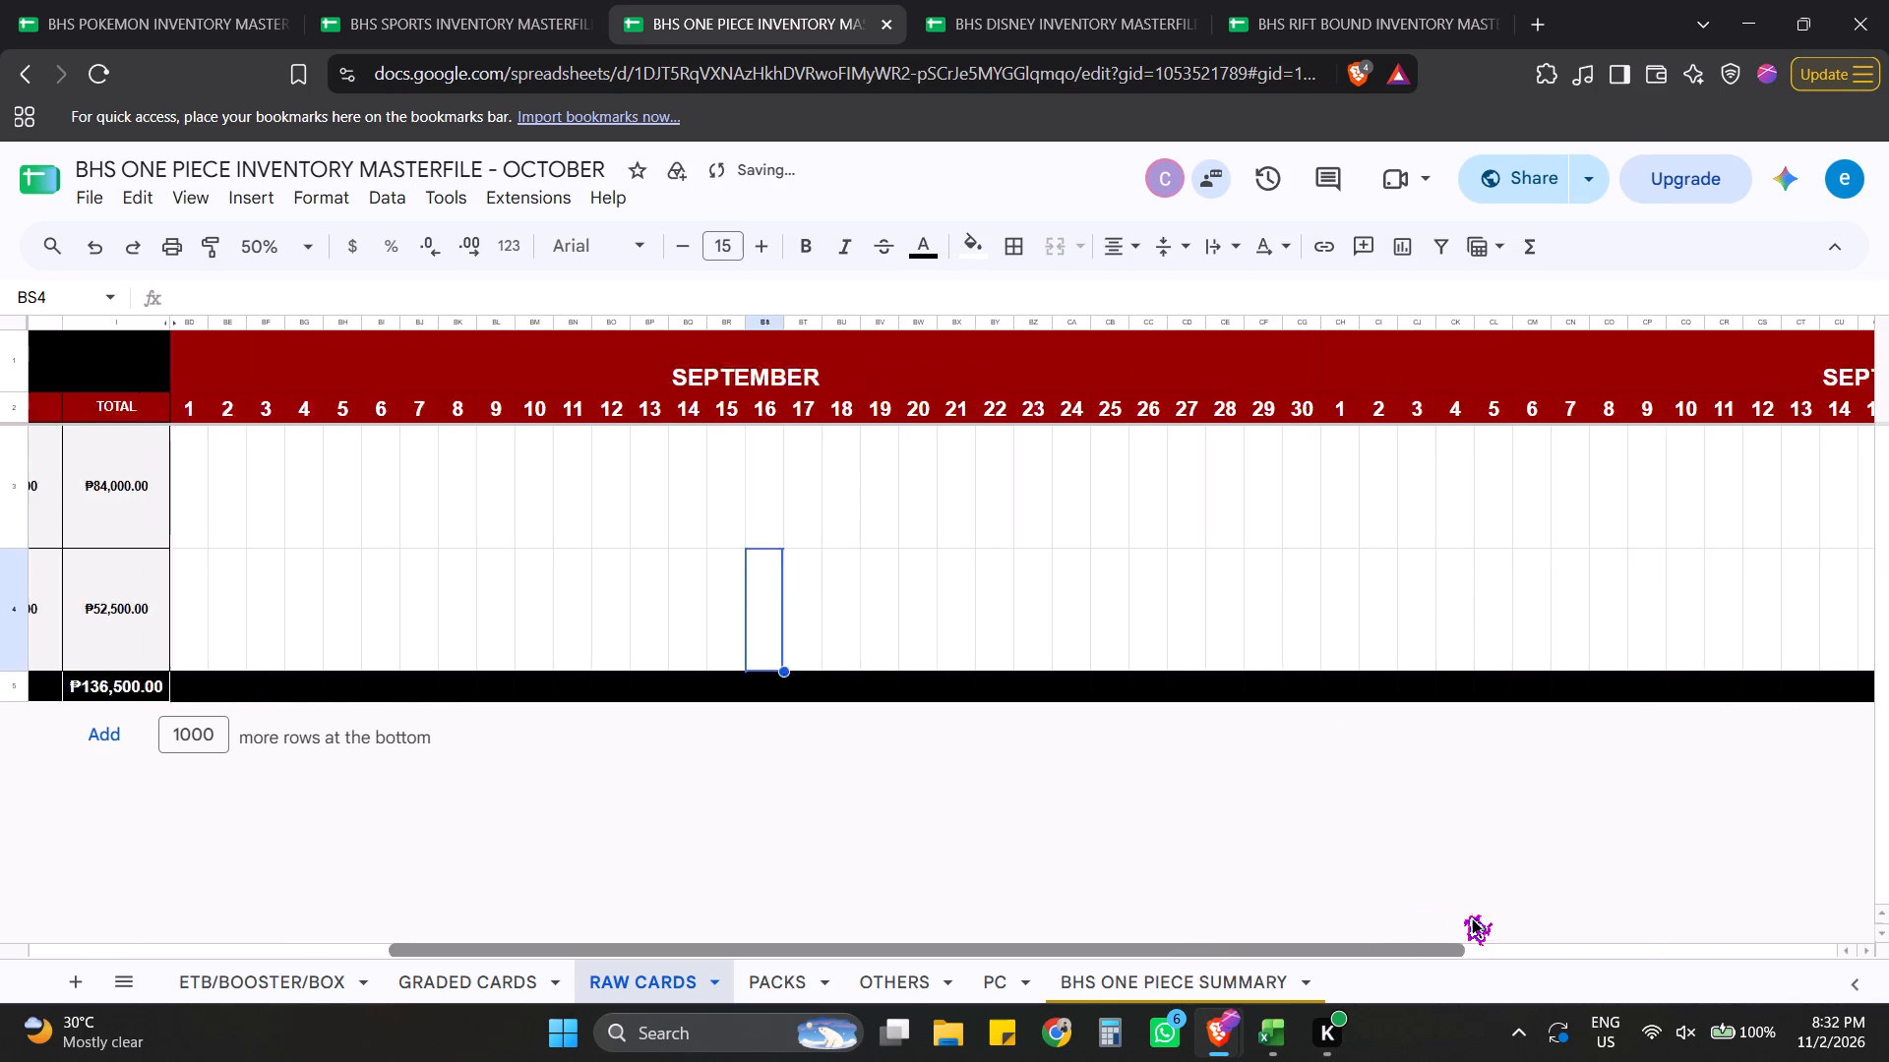
left_click_drag(1463, 914, 1824, 880)
left_click(1339, 367)
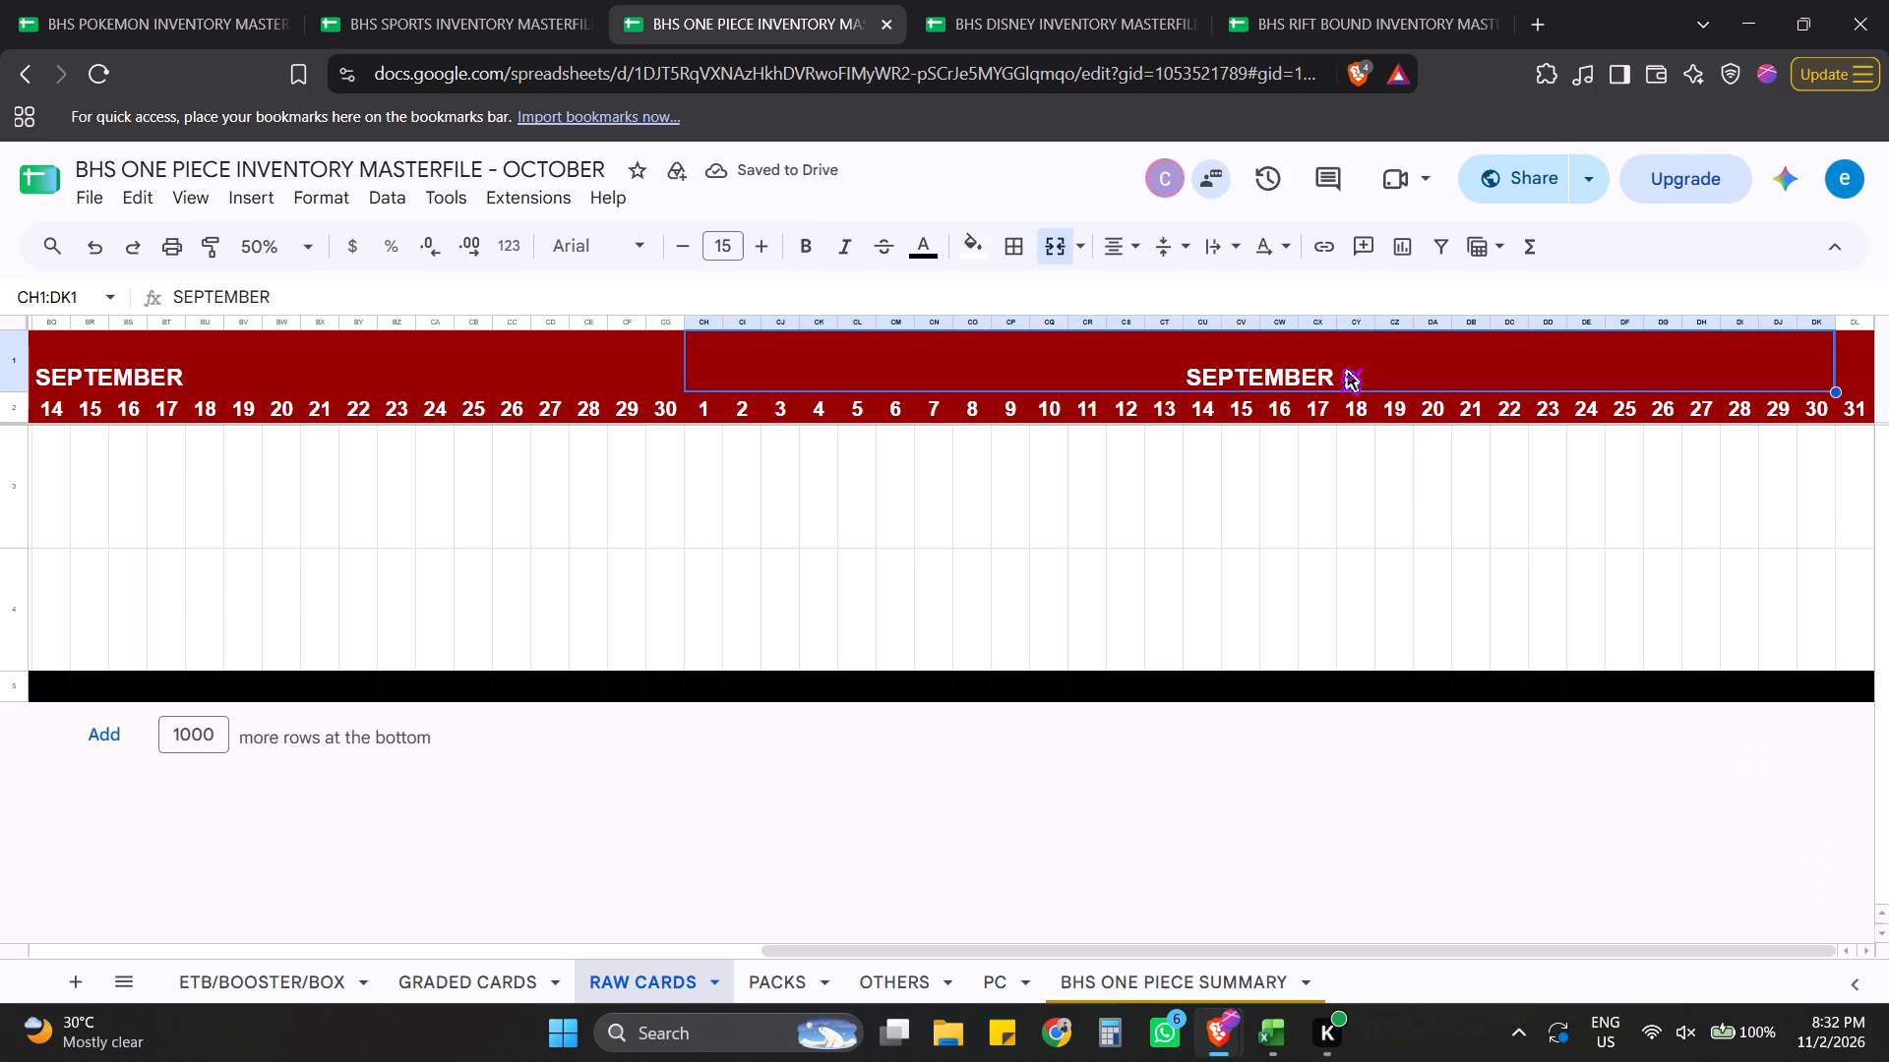
key("p")
key("BackSpace")
type("OCTONE")
key("BackSpace")
key("BackSpace")
type("BER")
key("Return")
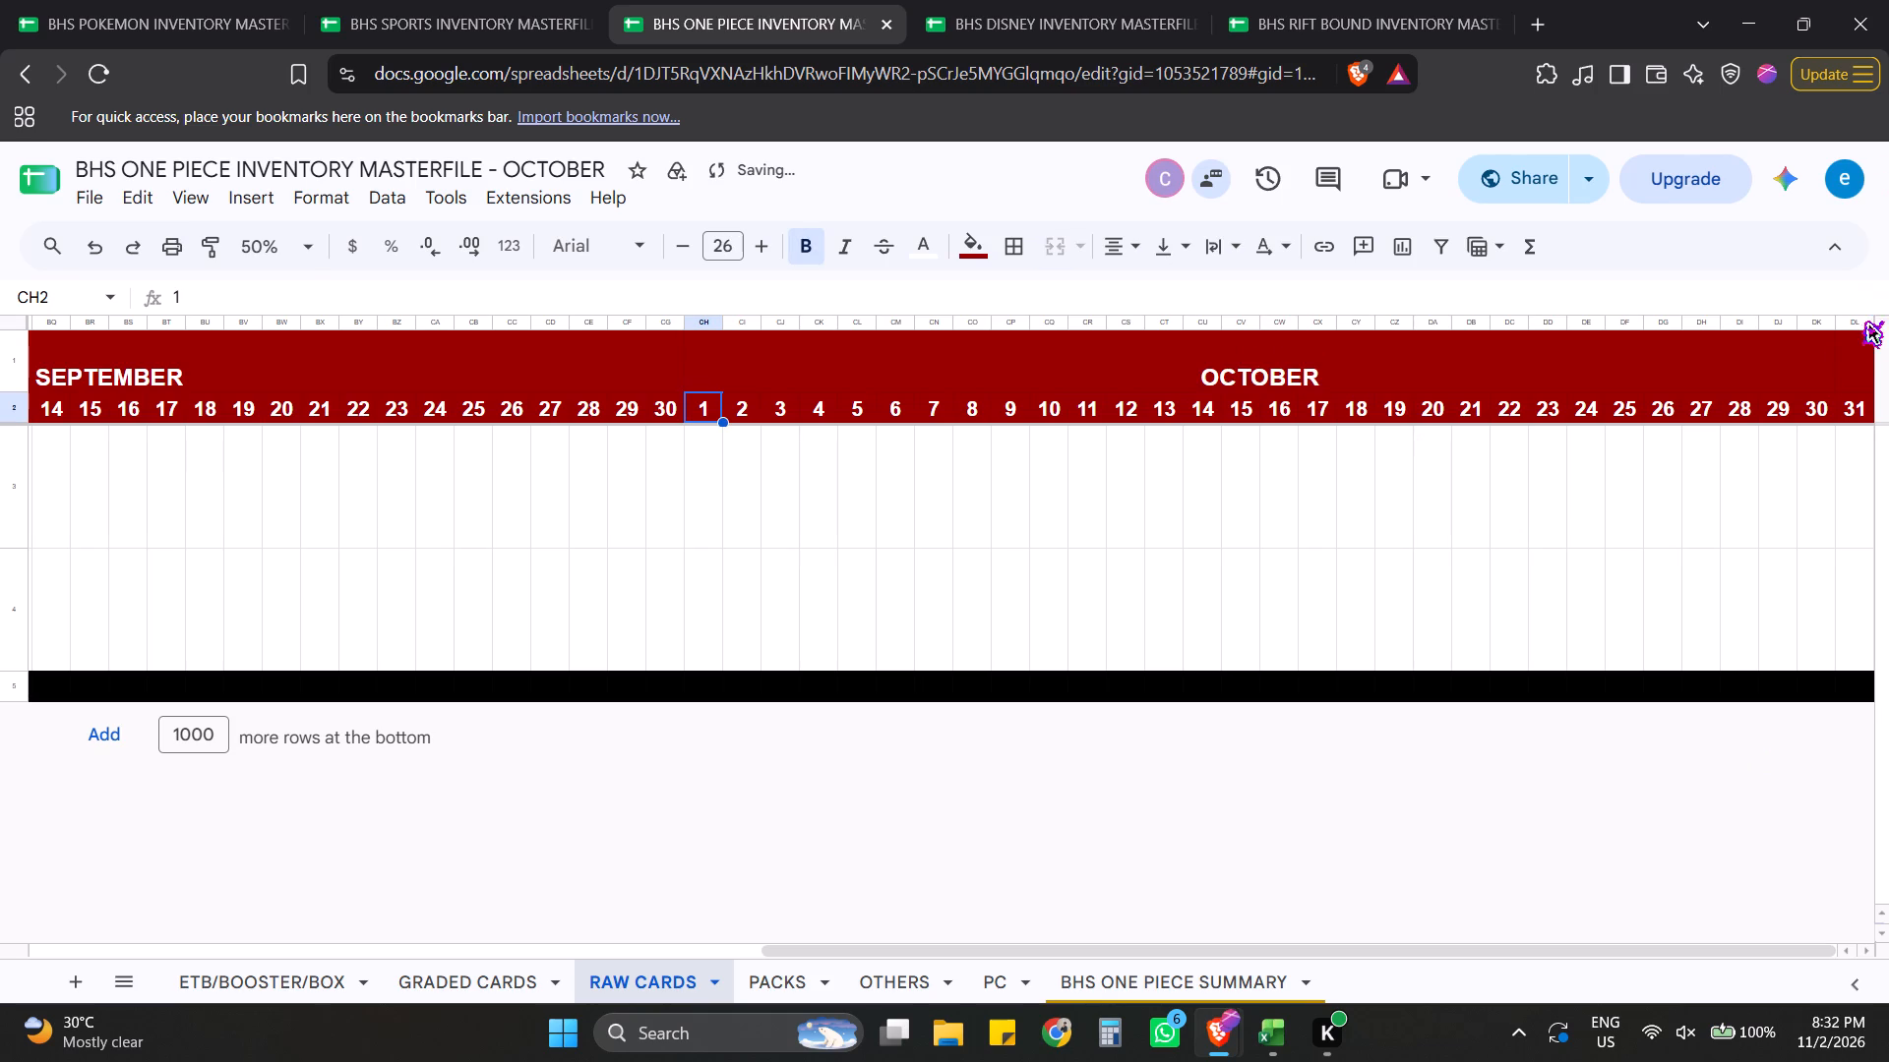
Insert one column after column DL, the day 31 column of October.
left_click(1859, 324)
right_click(1859, 324)
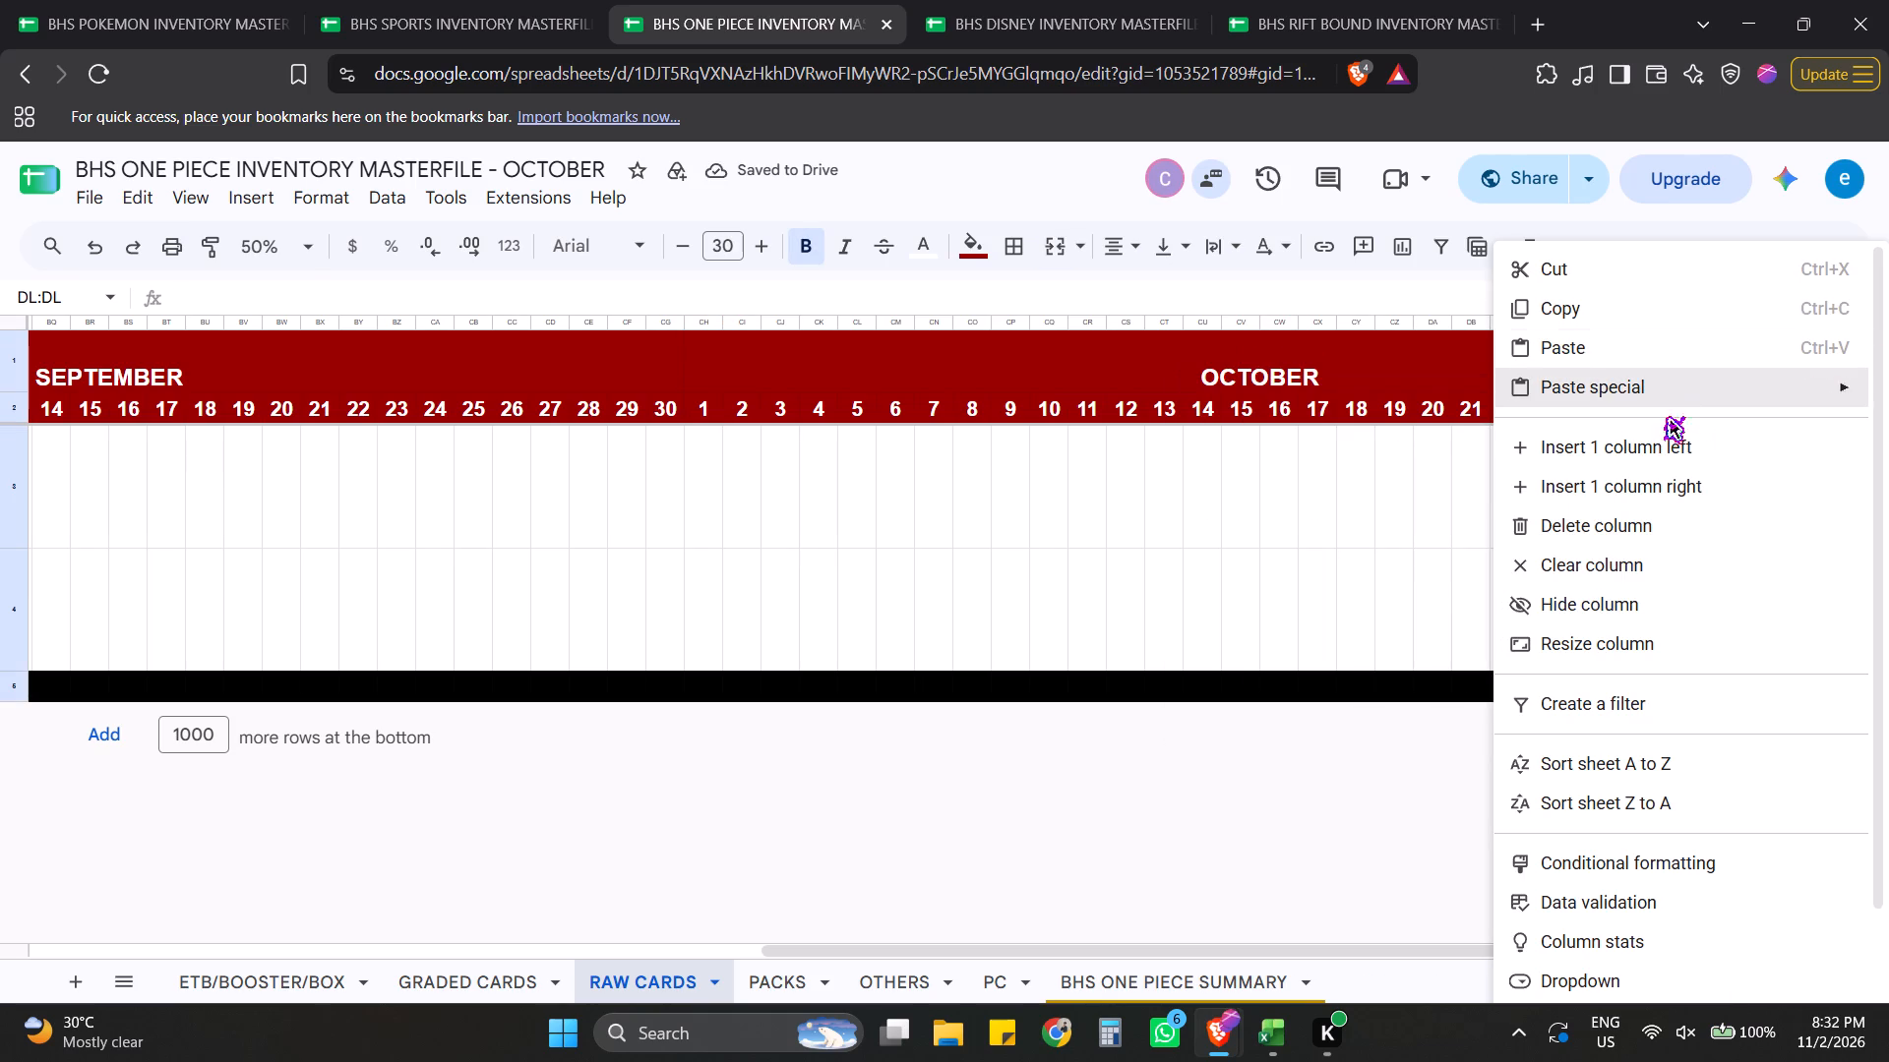
left_click(1658, 484)
left_click(1172, 501)
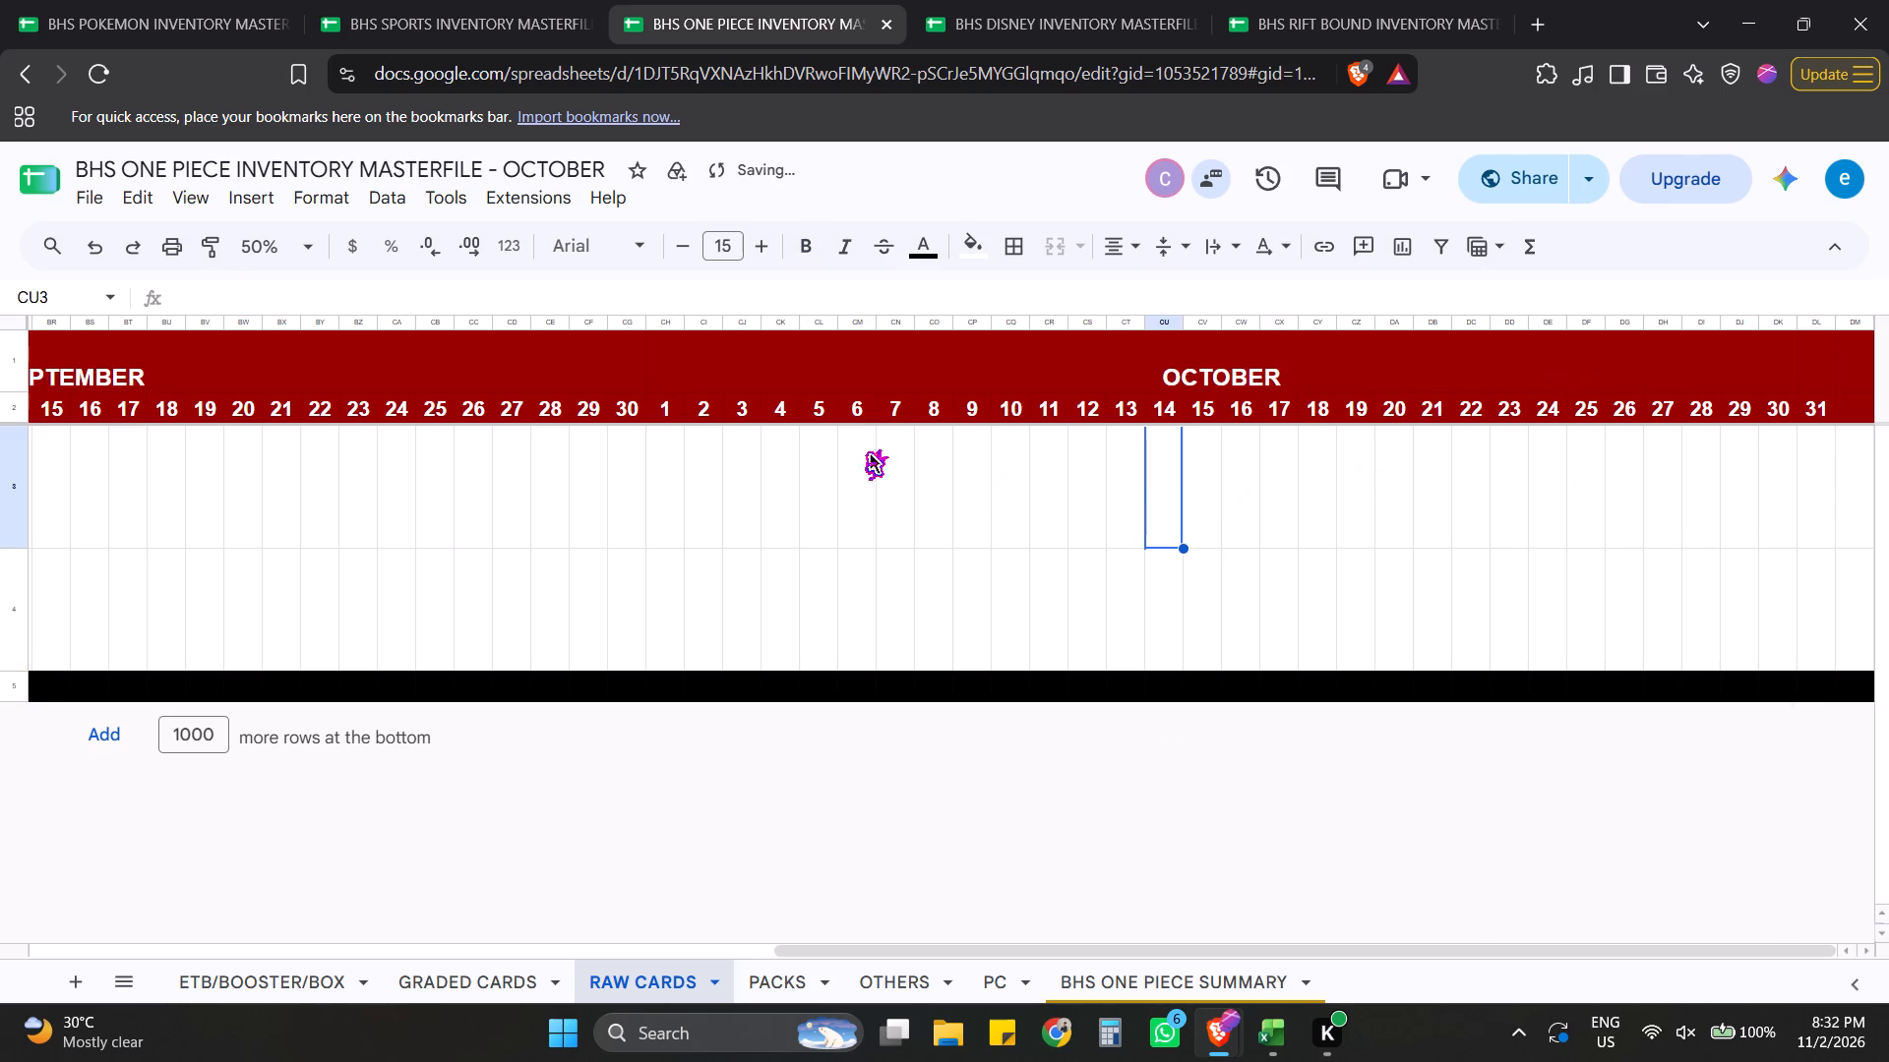
Copy the September day columns BD to CG, days 1 to 30, and paste them starting at column DM.
left_click_drag(1253, 950, 930, 919)
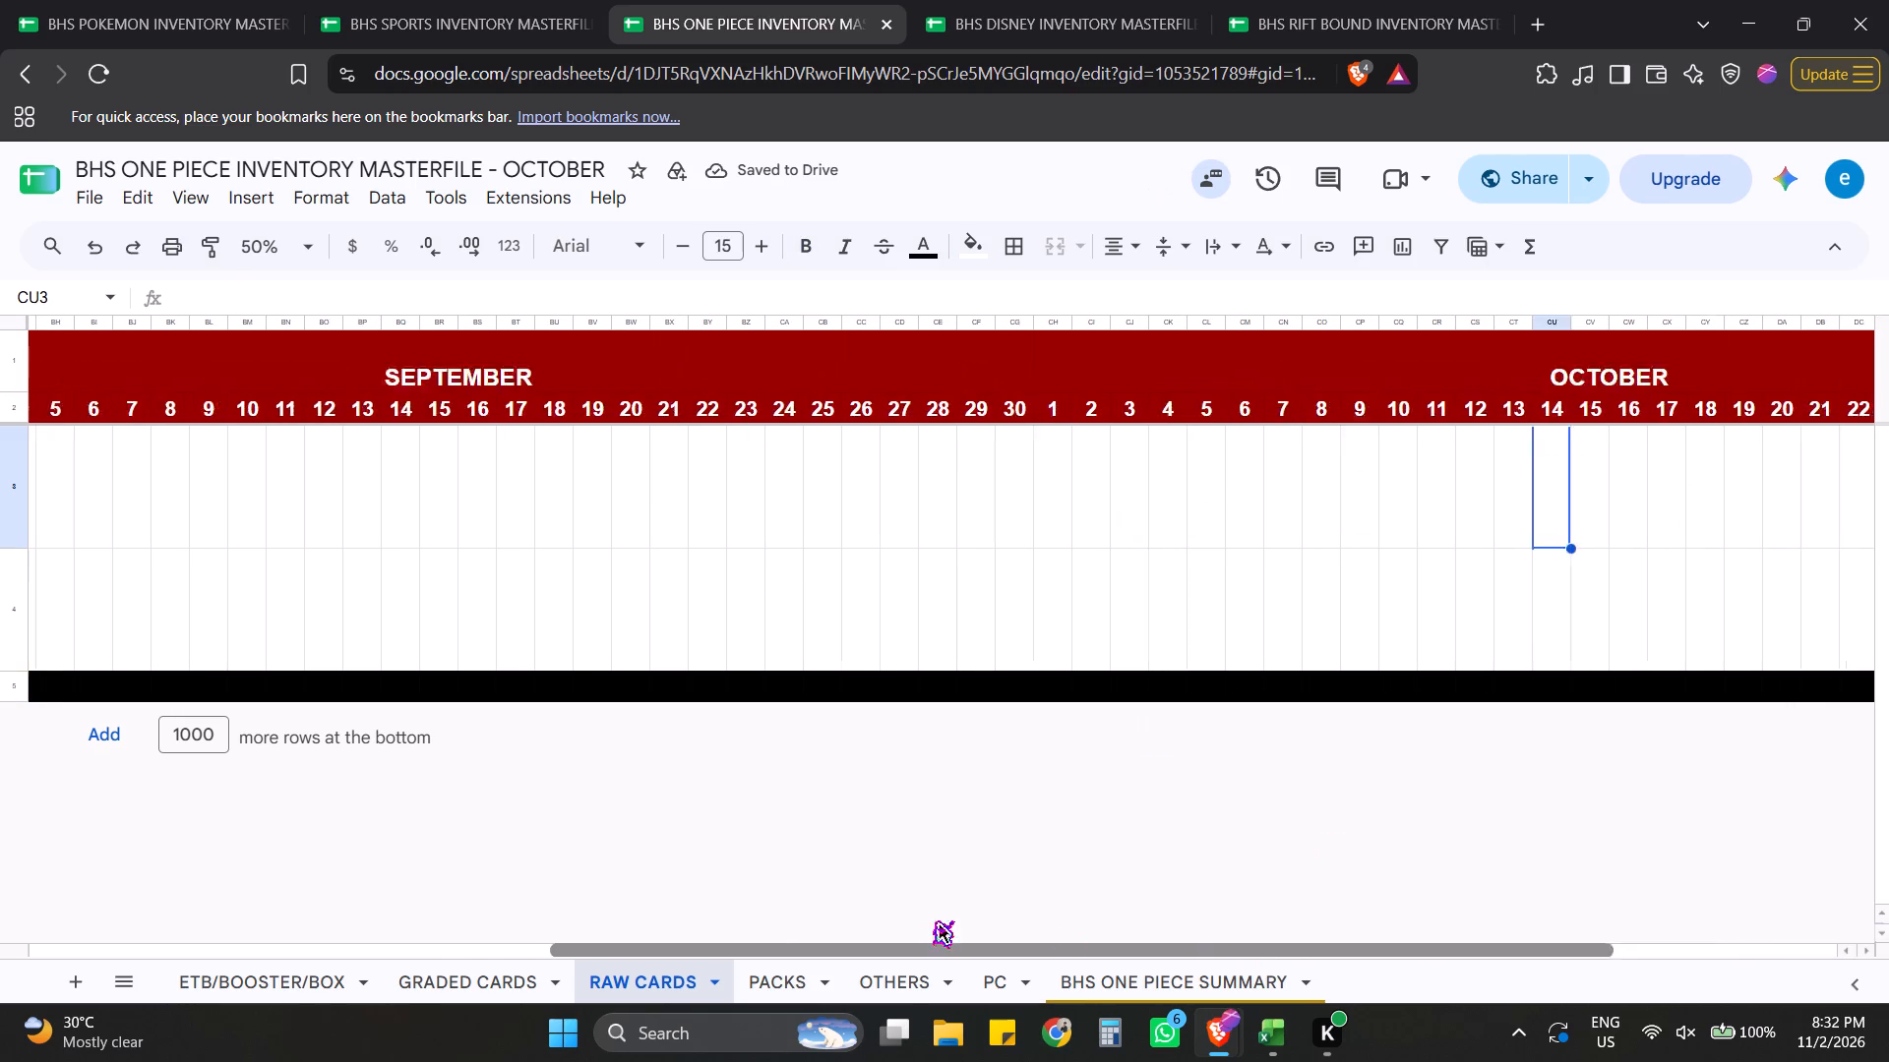
left_click_drag(930, 919, 846, 917)
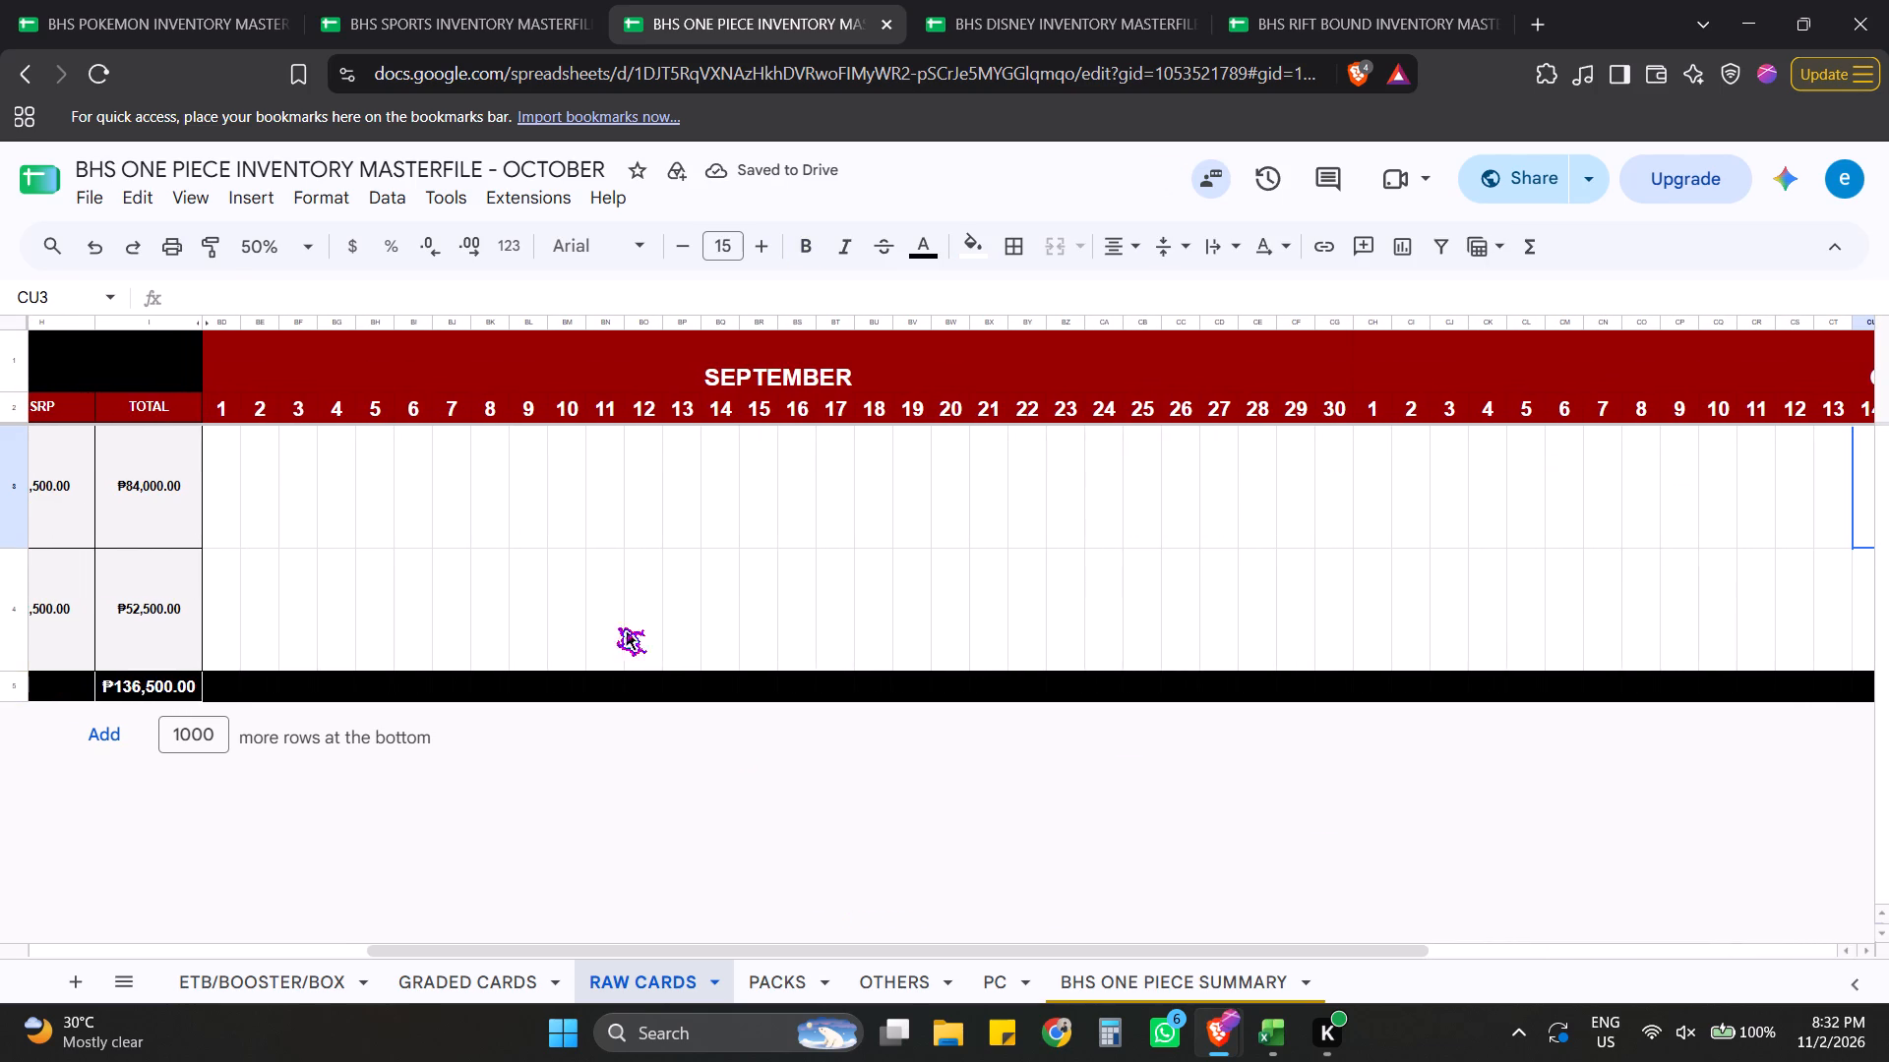
left_click_drag(221, 323, 1344, 370)
key("ctrl+c")
left_click_drag(1218, 954, 1888, 927)
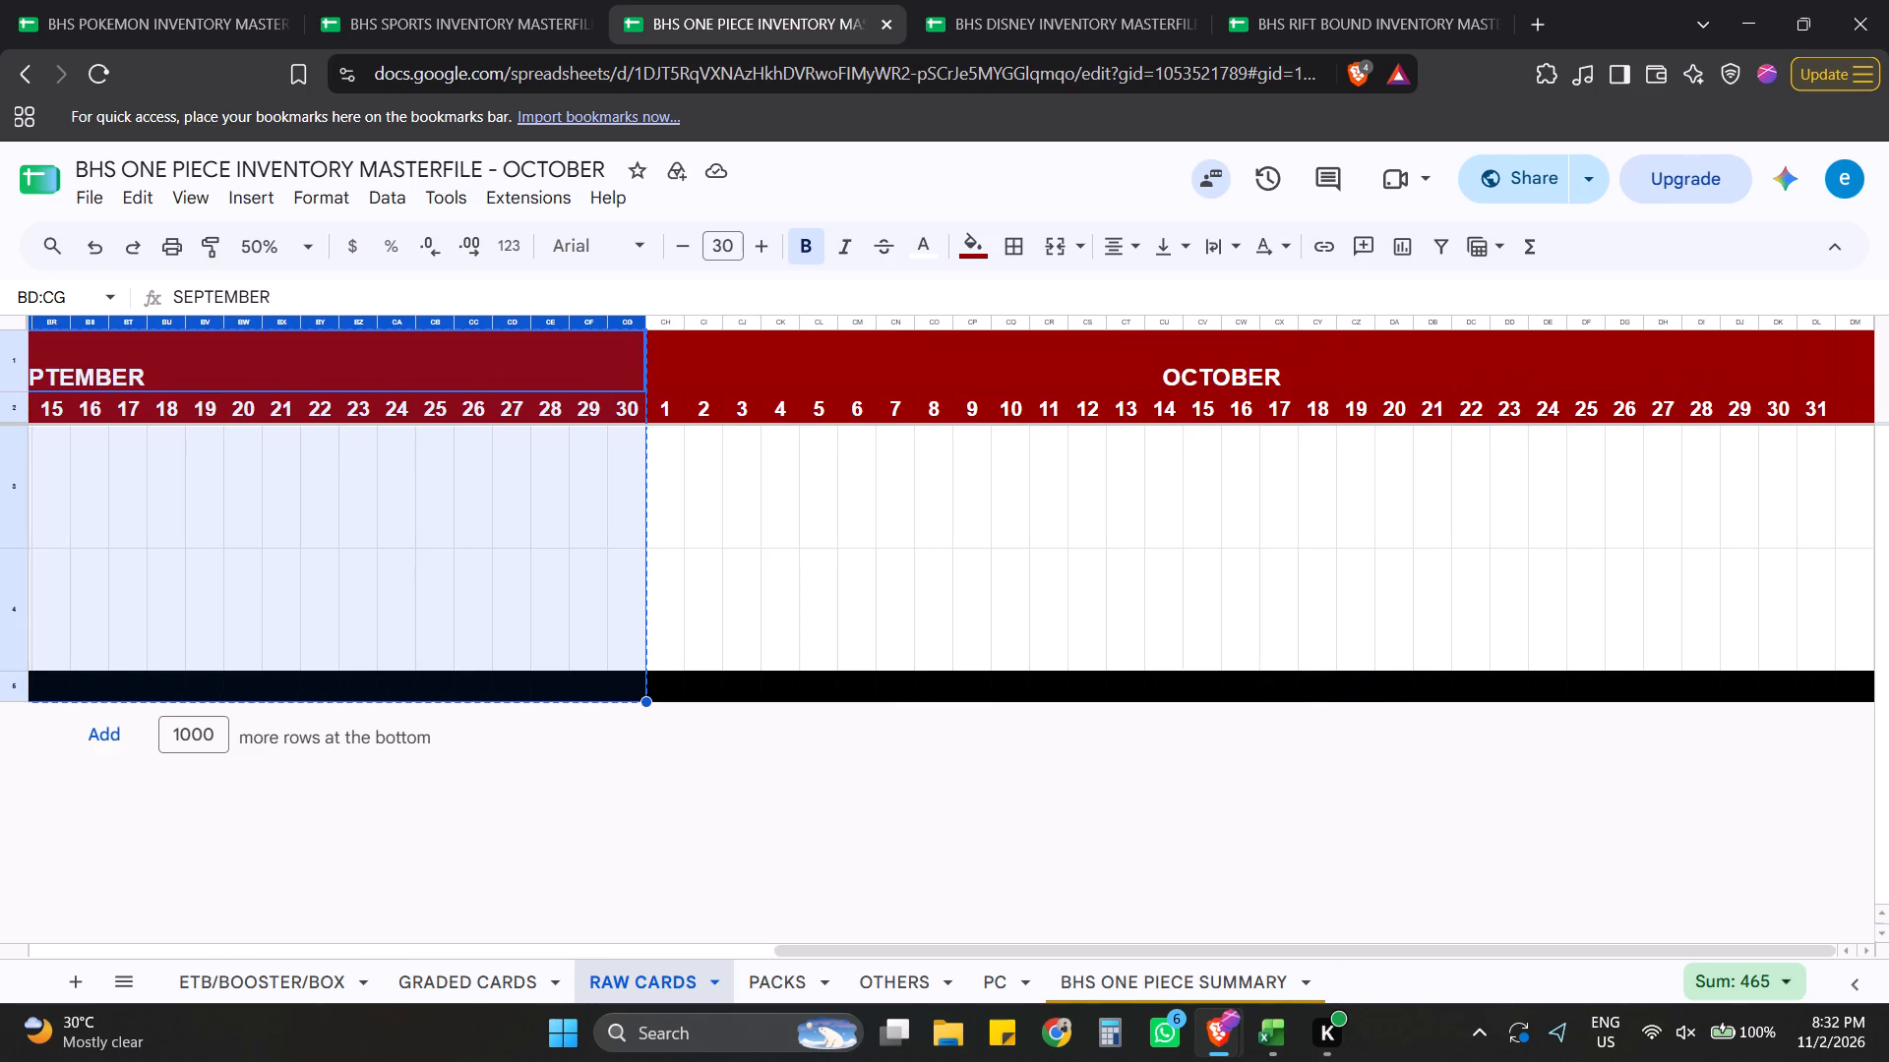
left_click(1850, 322)
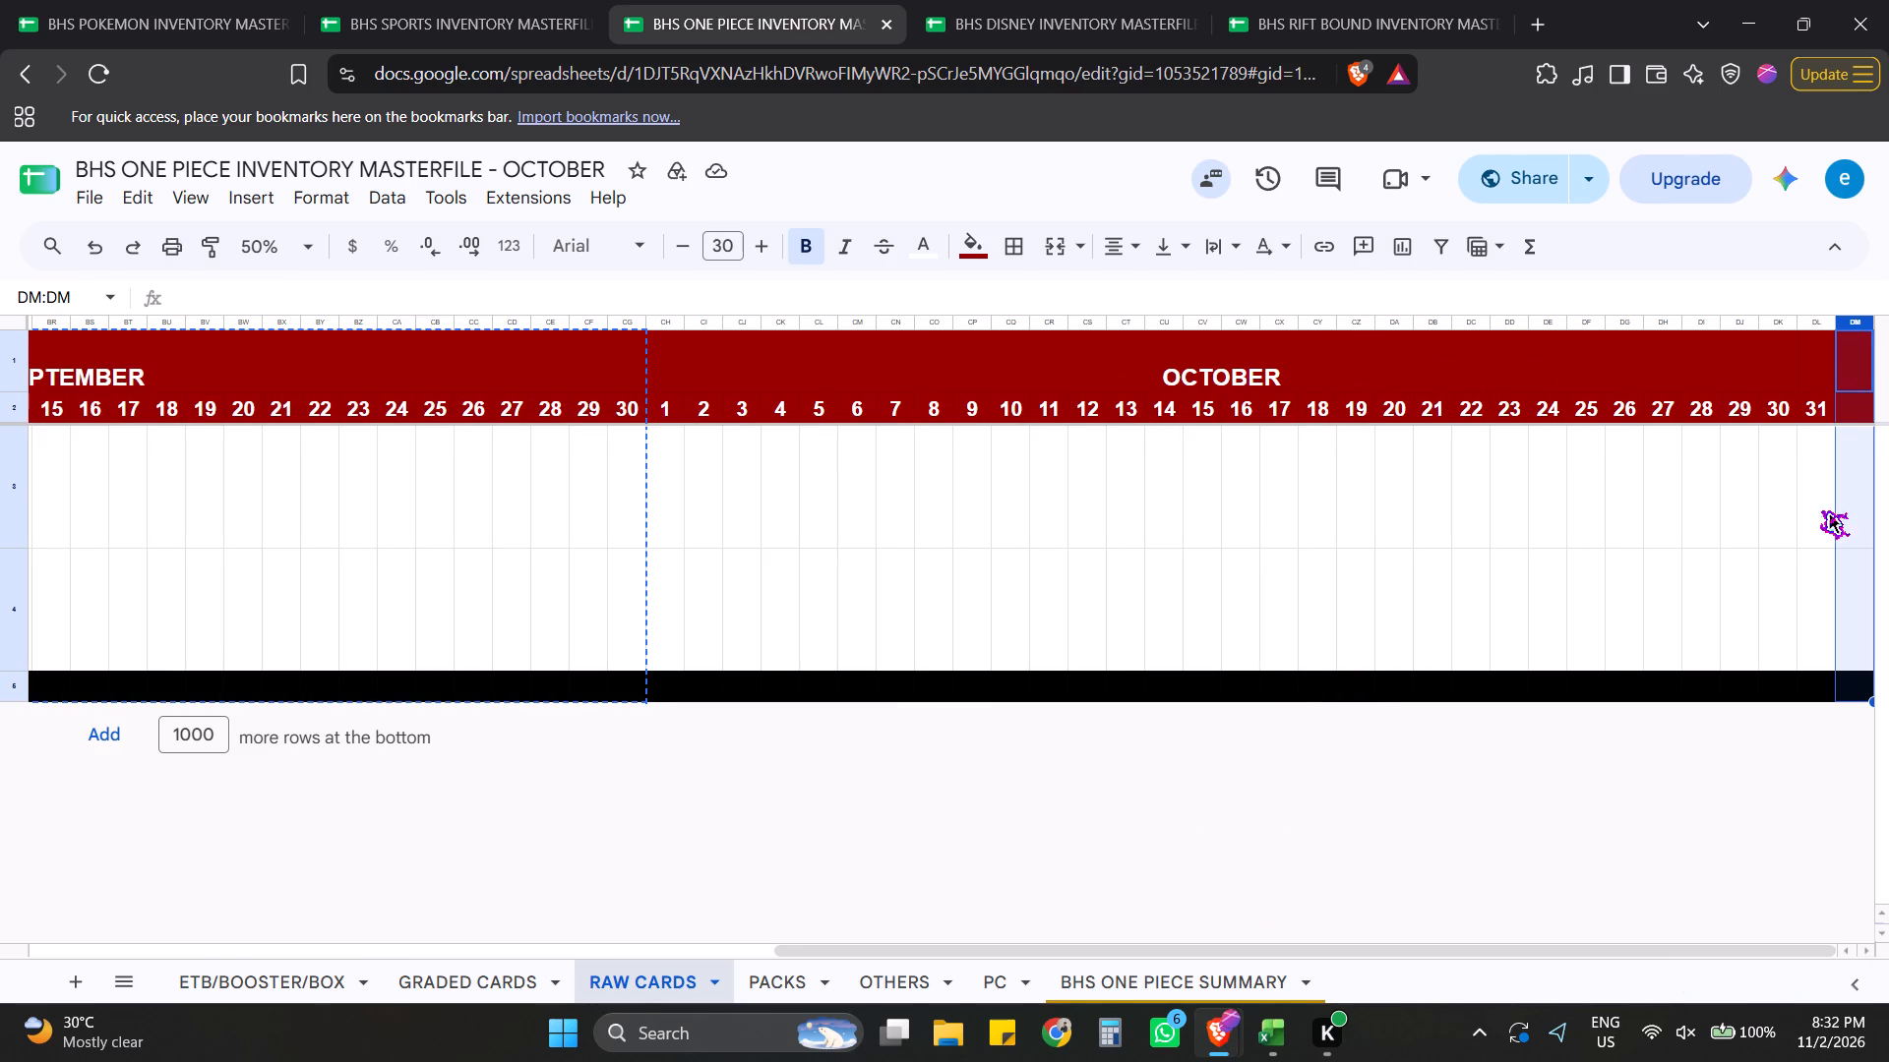
key("ctrl+v")
Merge the OCTOBER header across CH1:DL1 so it spans through day 31.
left_click_drag(1811, 363, 1710, 372)
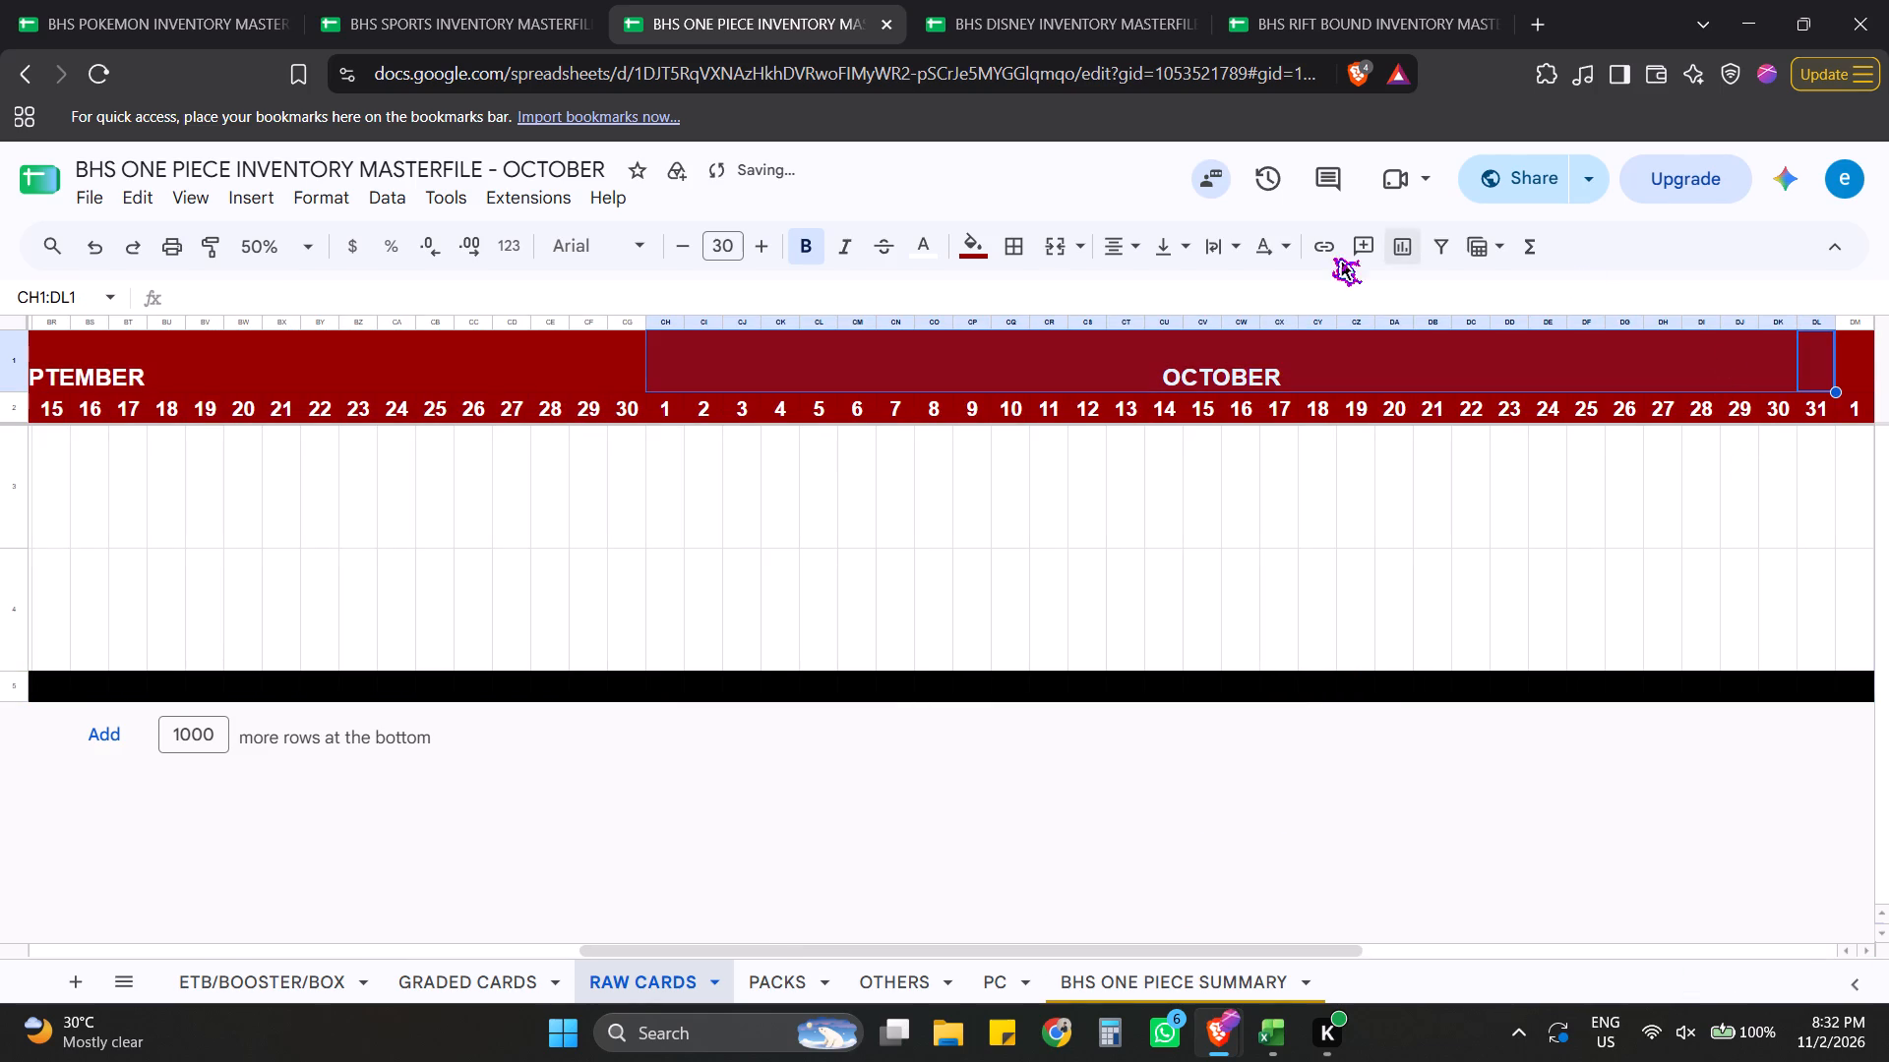
left_click(1049, 245)
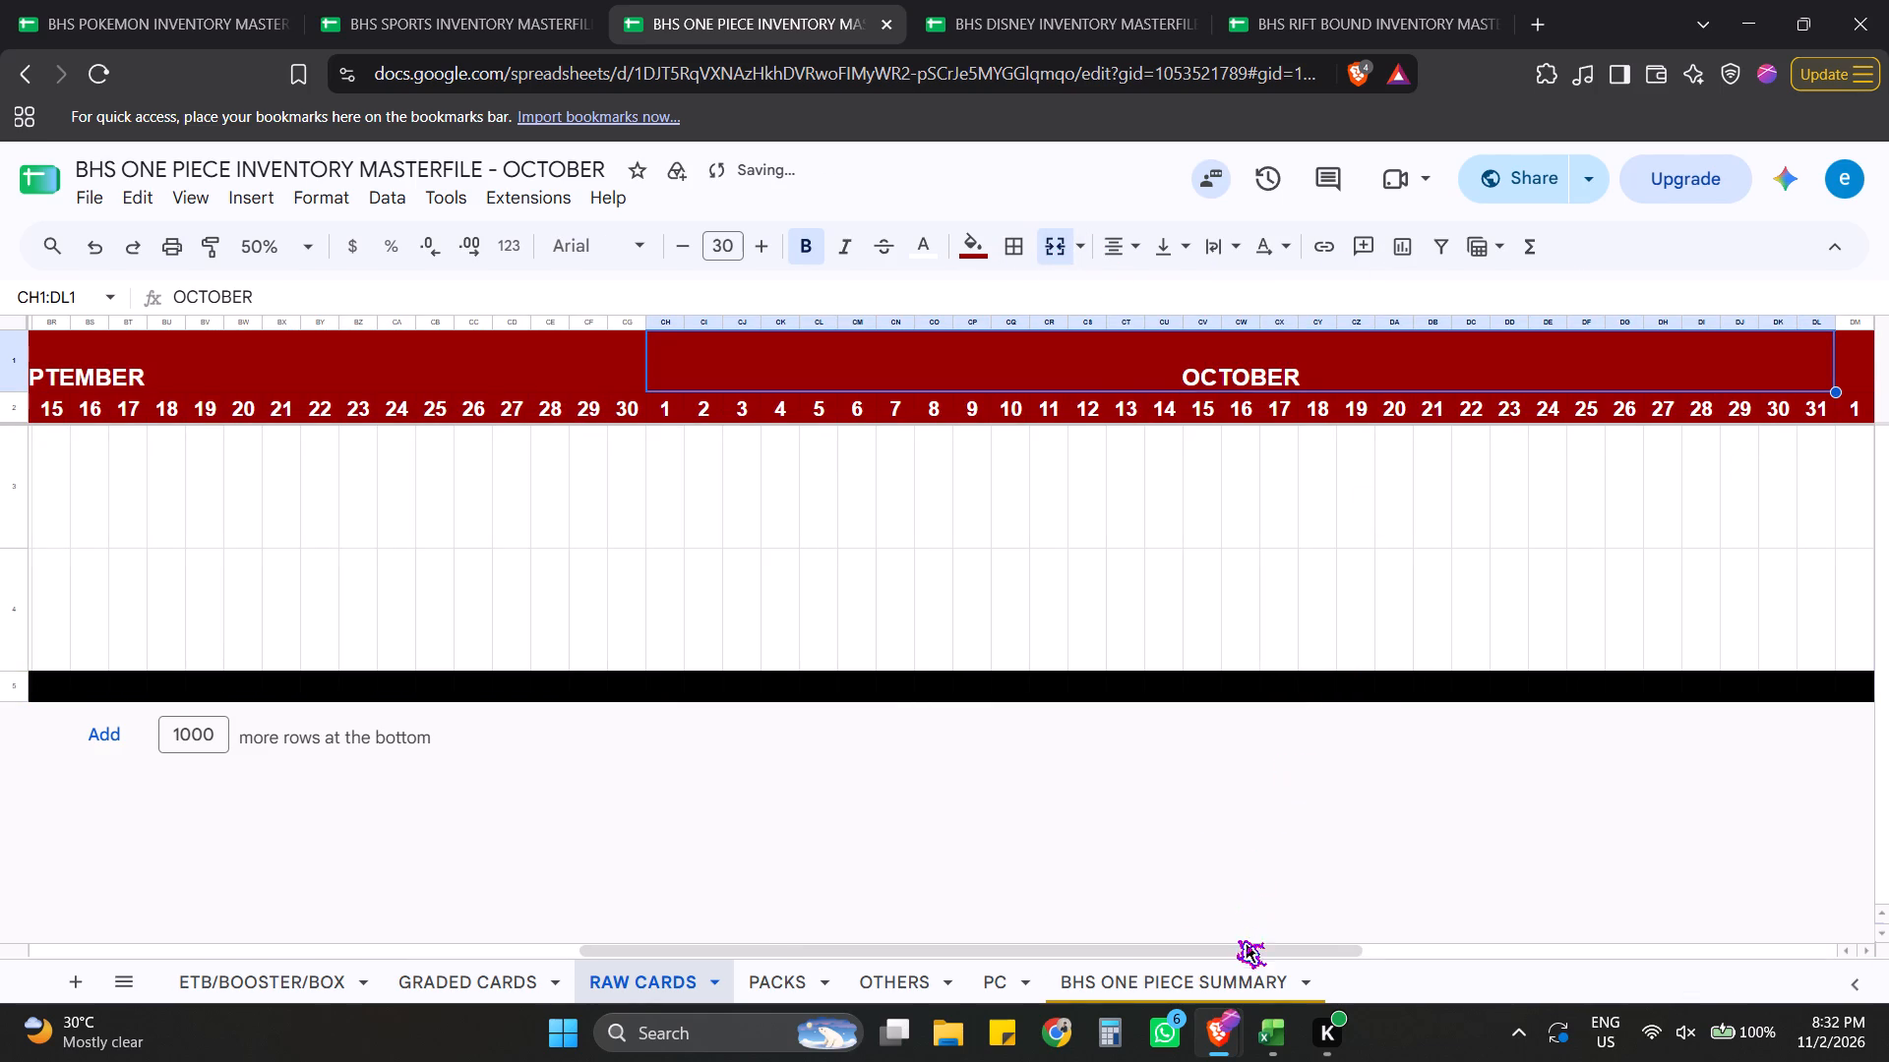
Set the vertical alignment to middle for the OCTOBER header, the September header and the header of the newly pasted block DM1:EP1.
left_click_drag(1233, 952, 1271, 930)
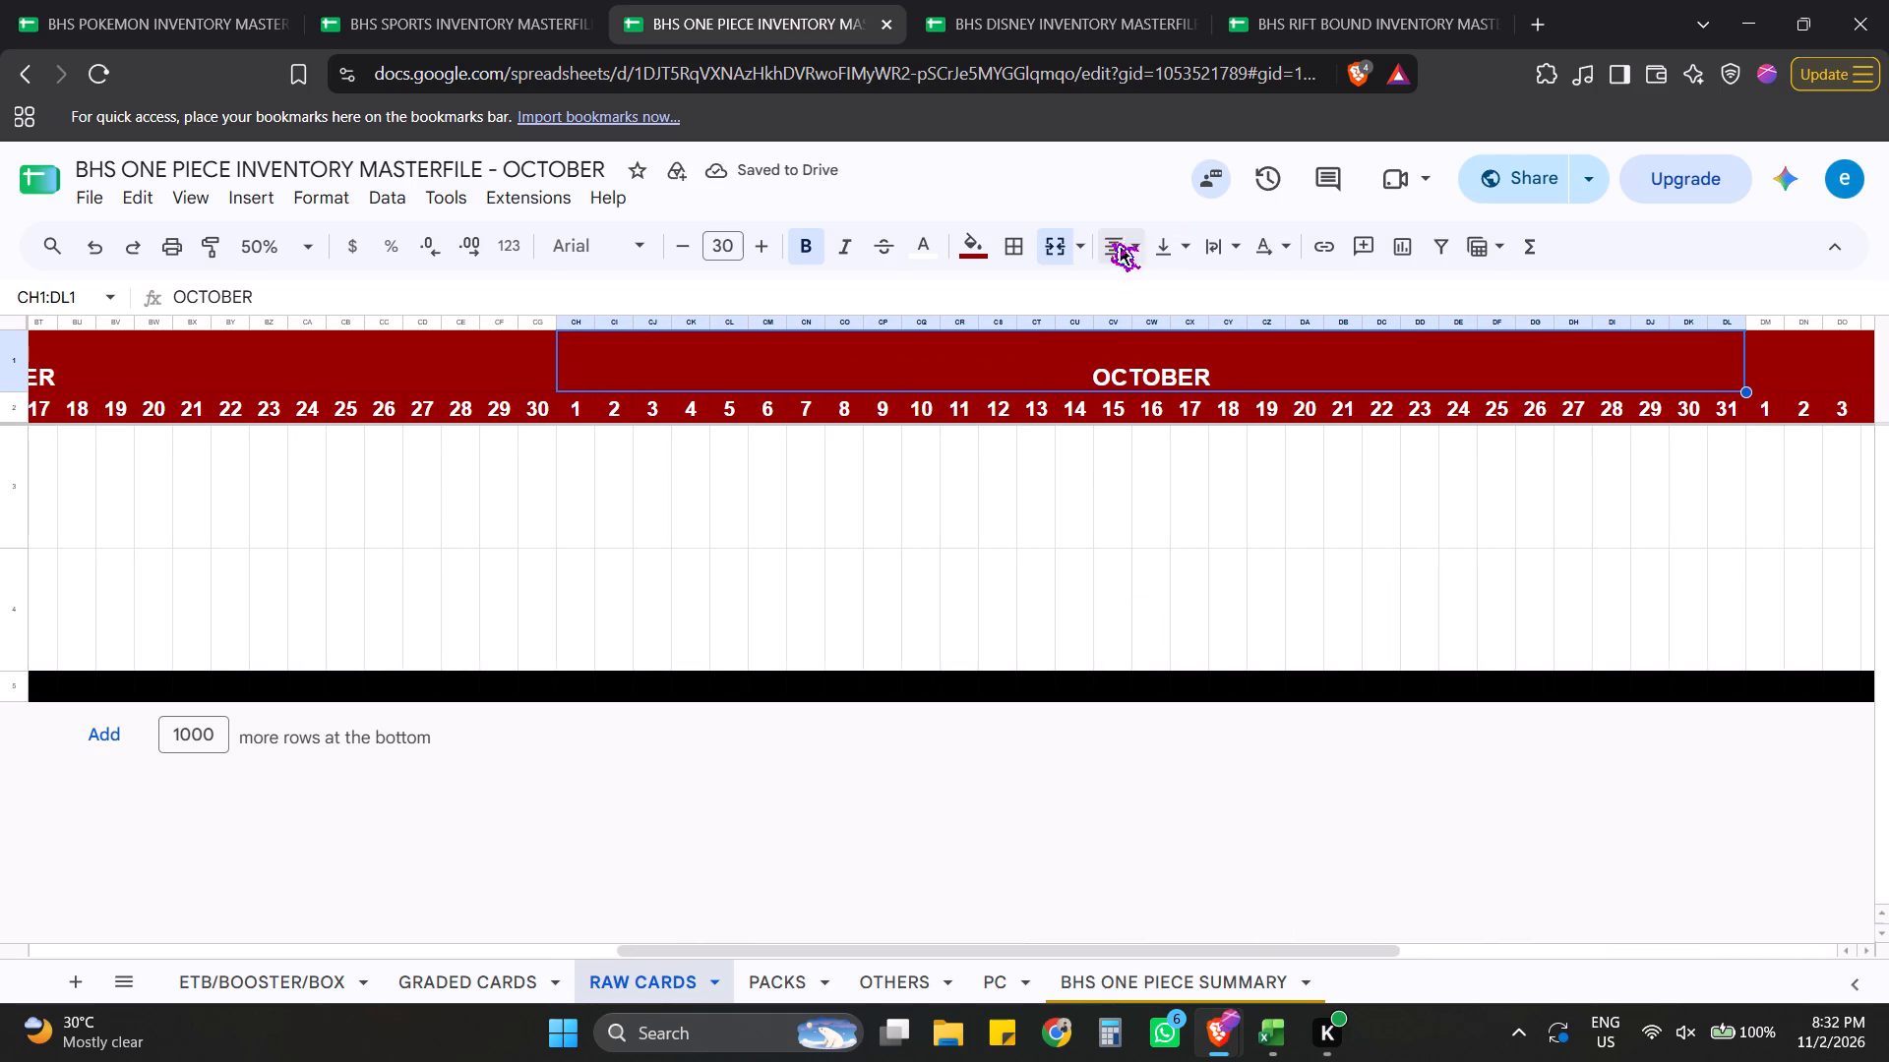
left_click(1156, 243)
left_click(1209, 300)
left_click(454, 383)
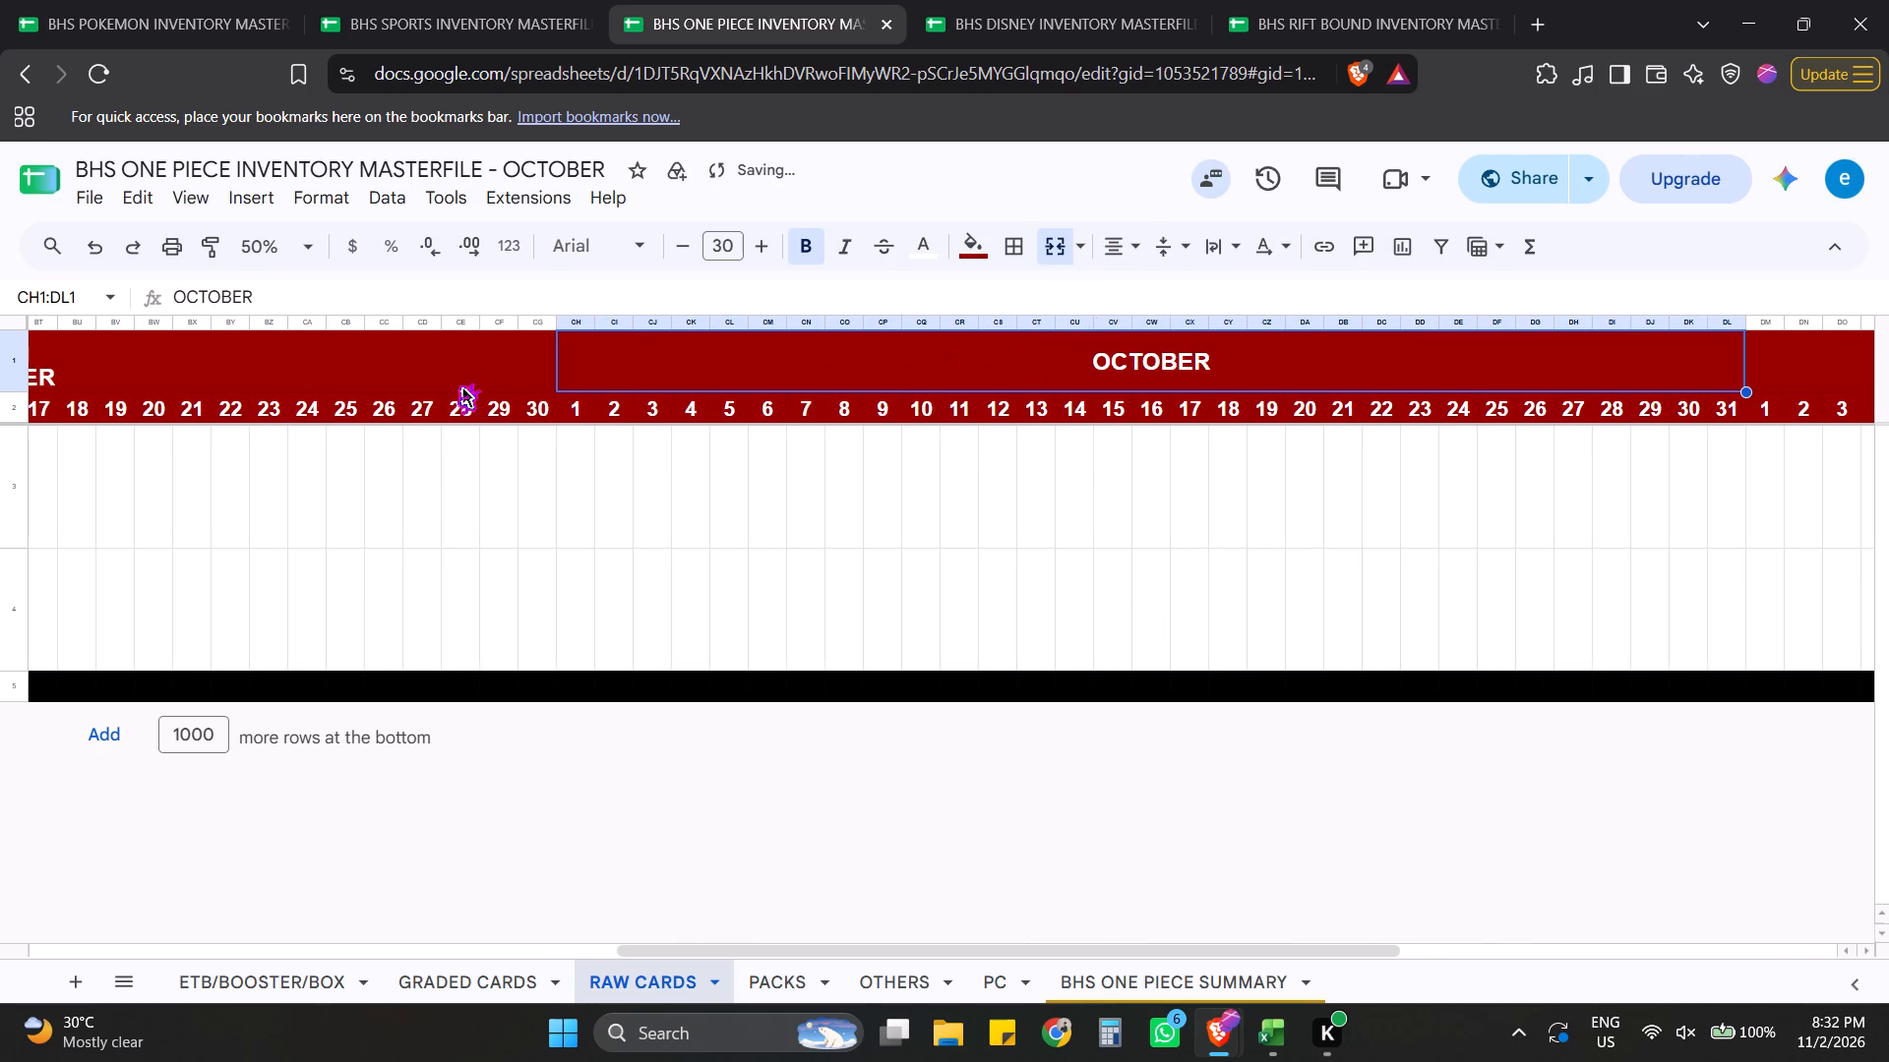
left_click(1155, 241)
left_click(1201, 295)
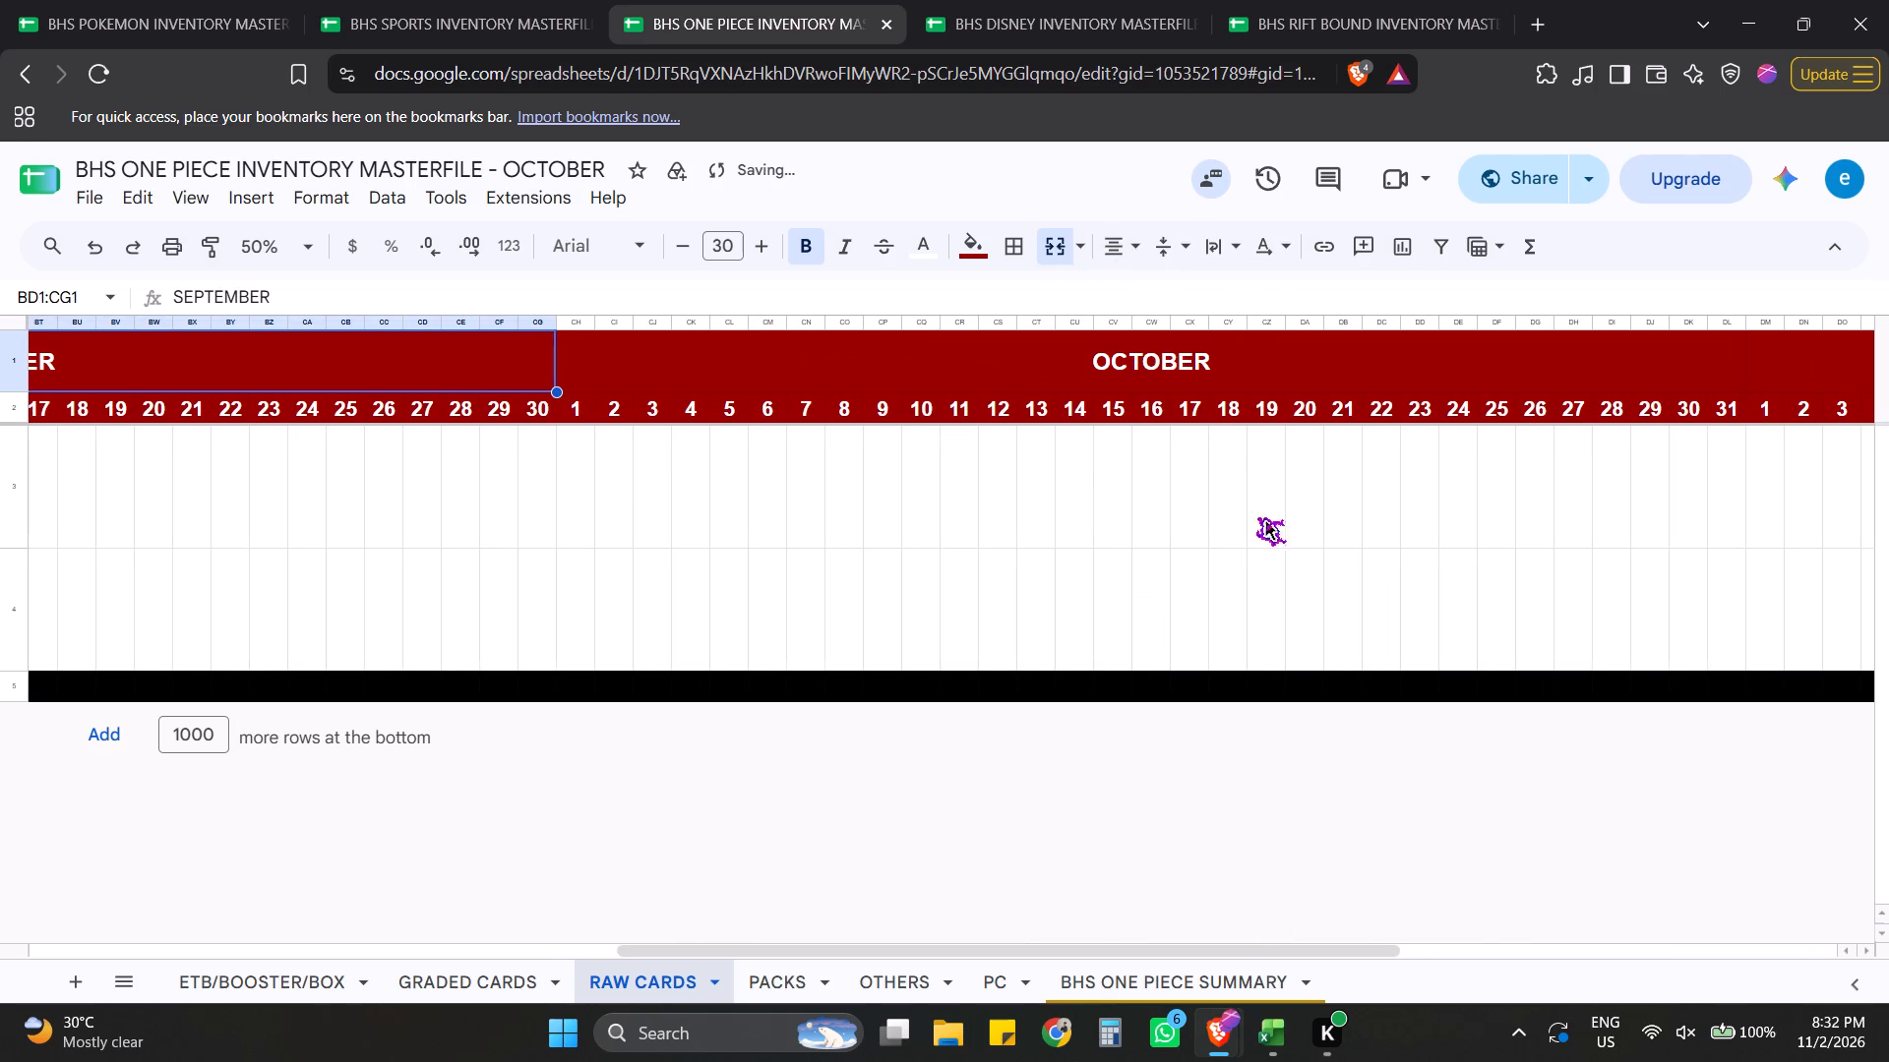
left_click(1256, 516)
left_click_drag(1003, 951, 1549, 915)
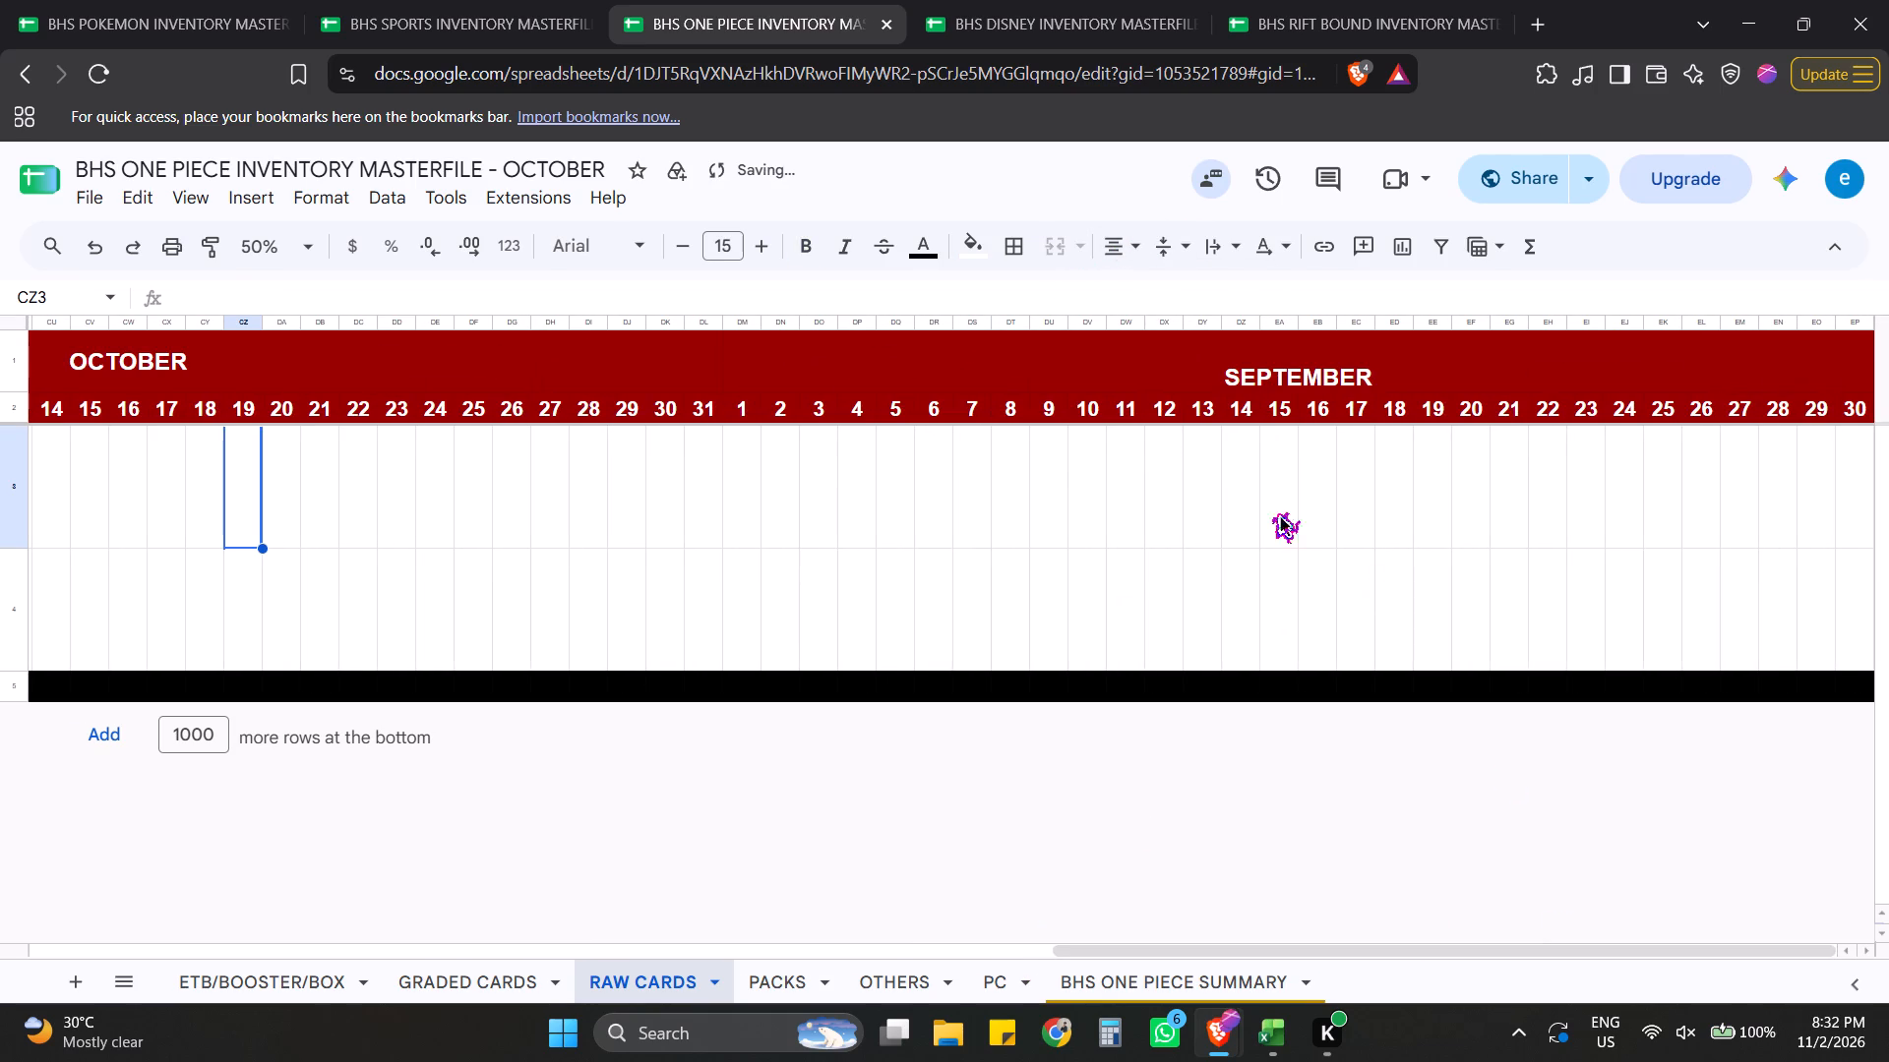
left_click(1124, 366)
left_click(1165, 244)
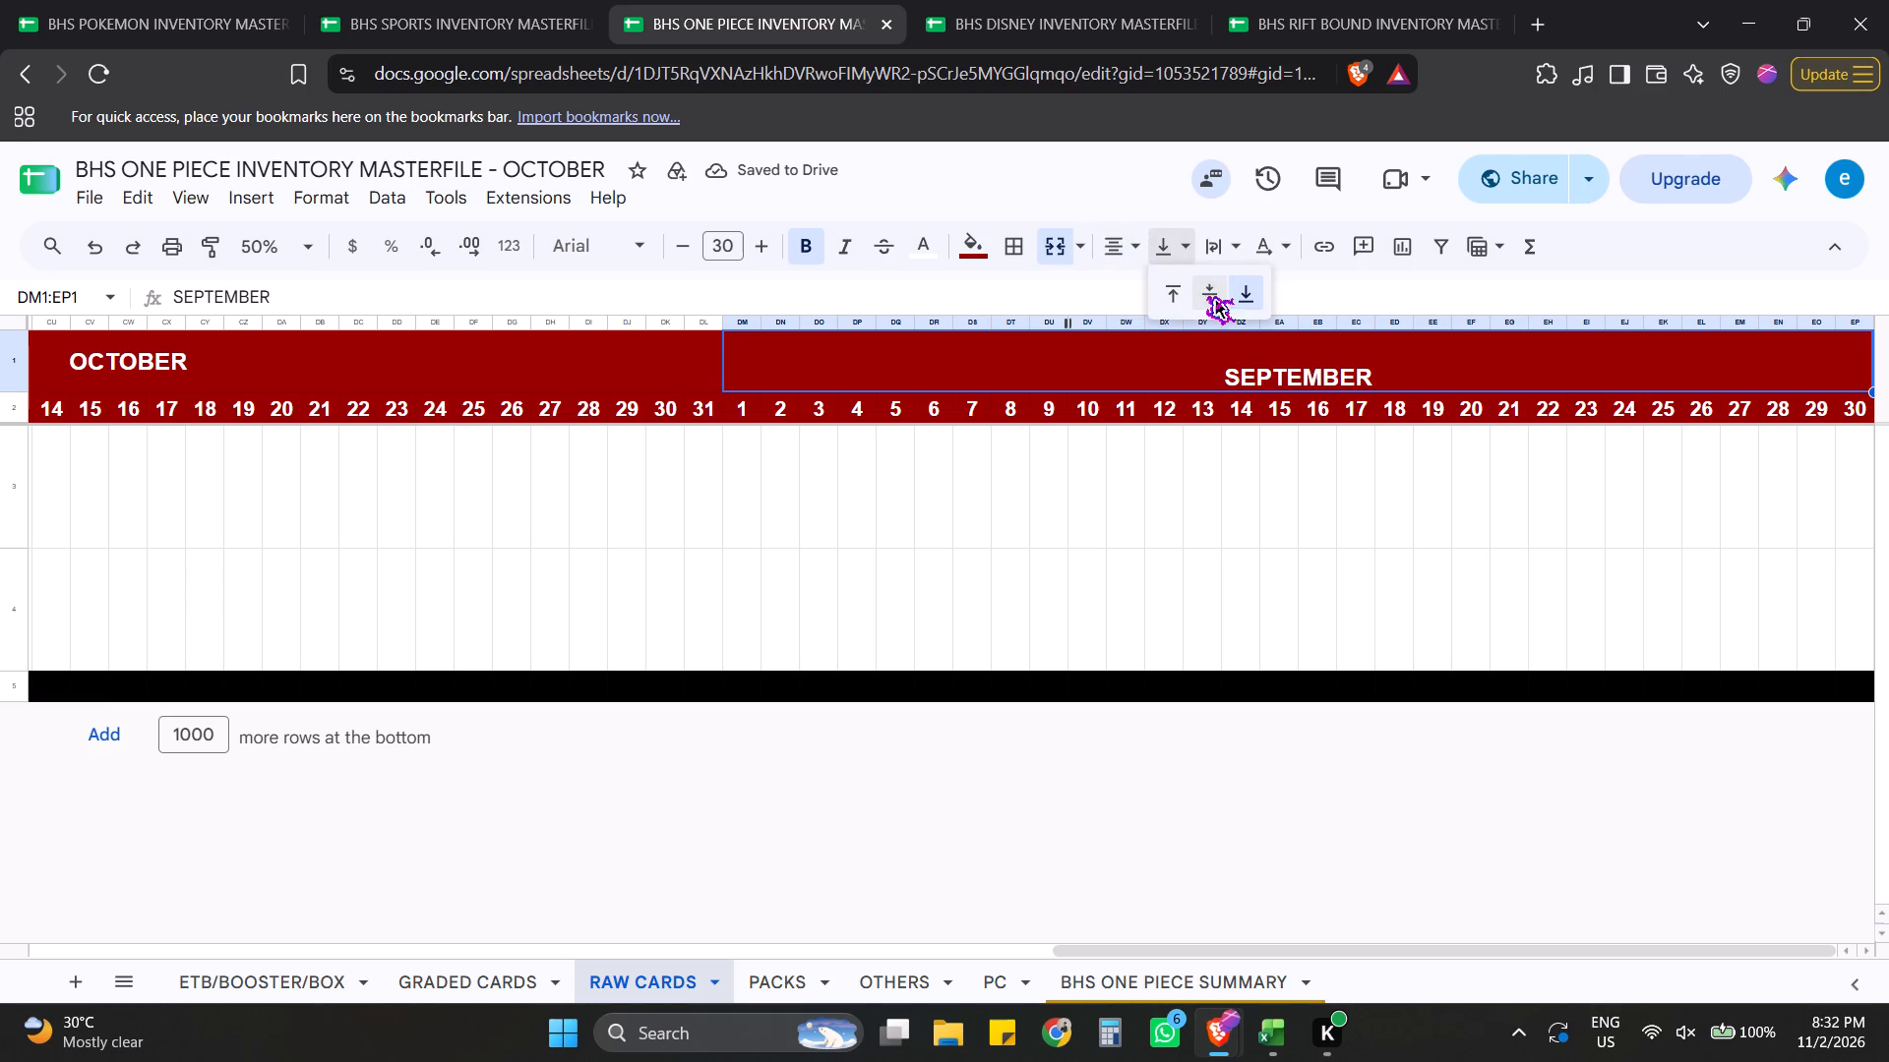
left_click(1211, 295)
left_click(1242, 544)
left_click_drag(1676, 513, 1694, 512)
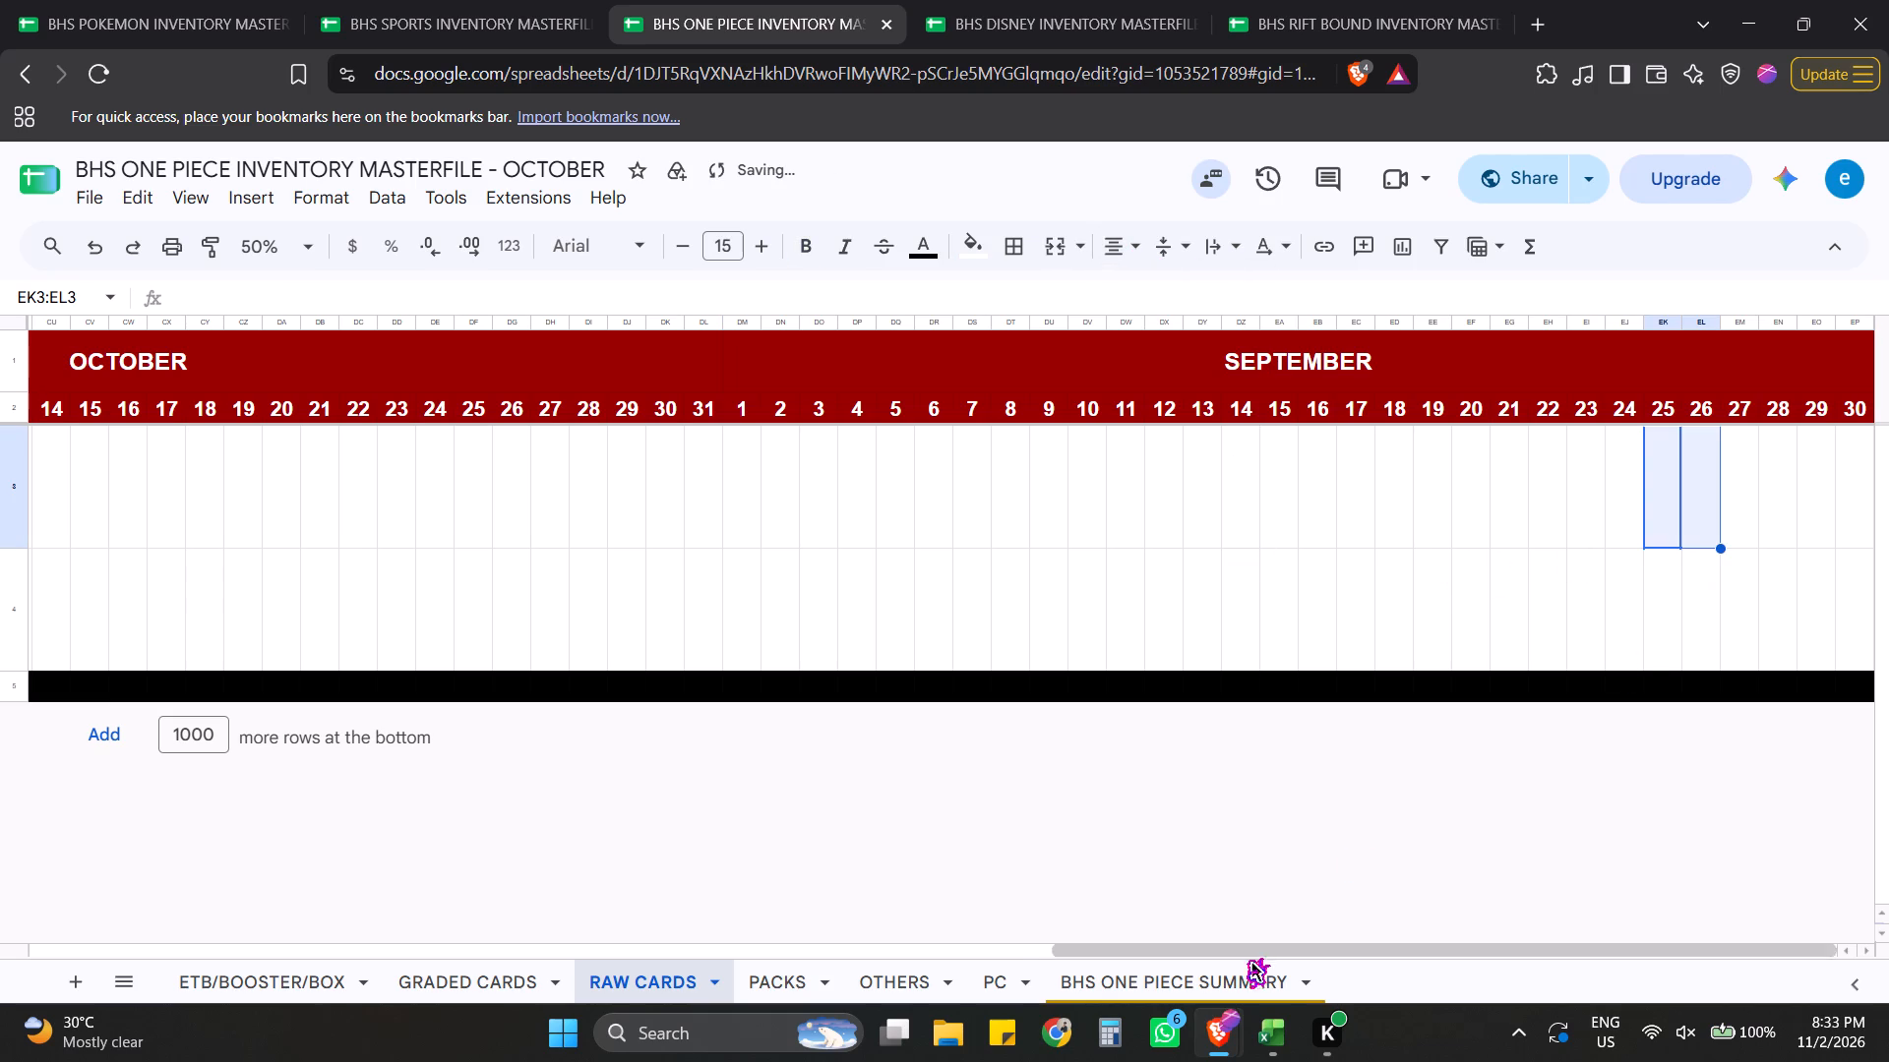
left_click(1242, 958)
left_click_drag(1325, 951, 1384, 926)
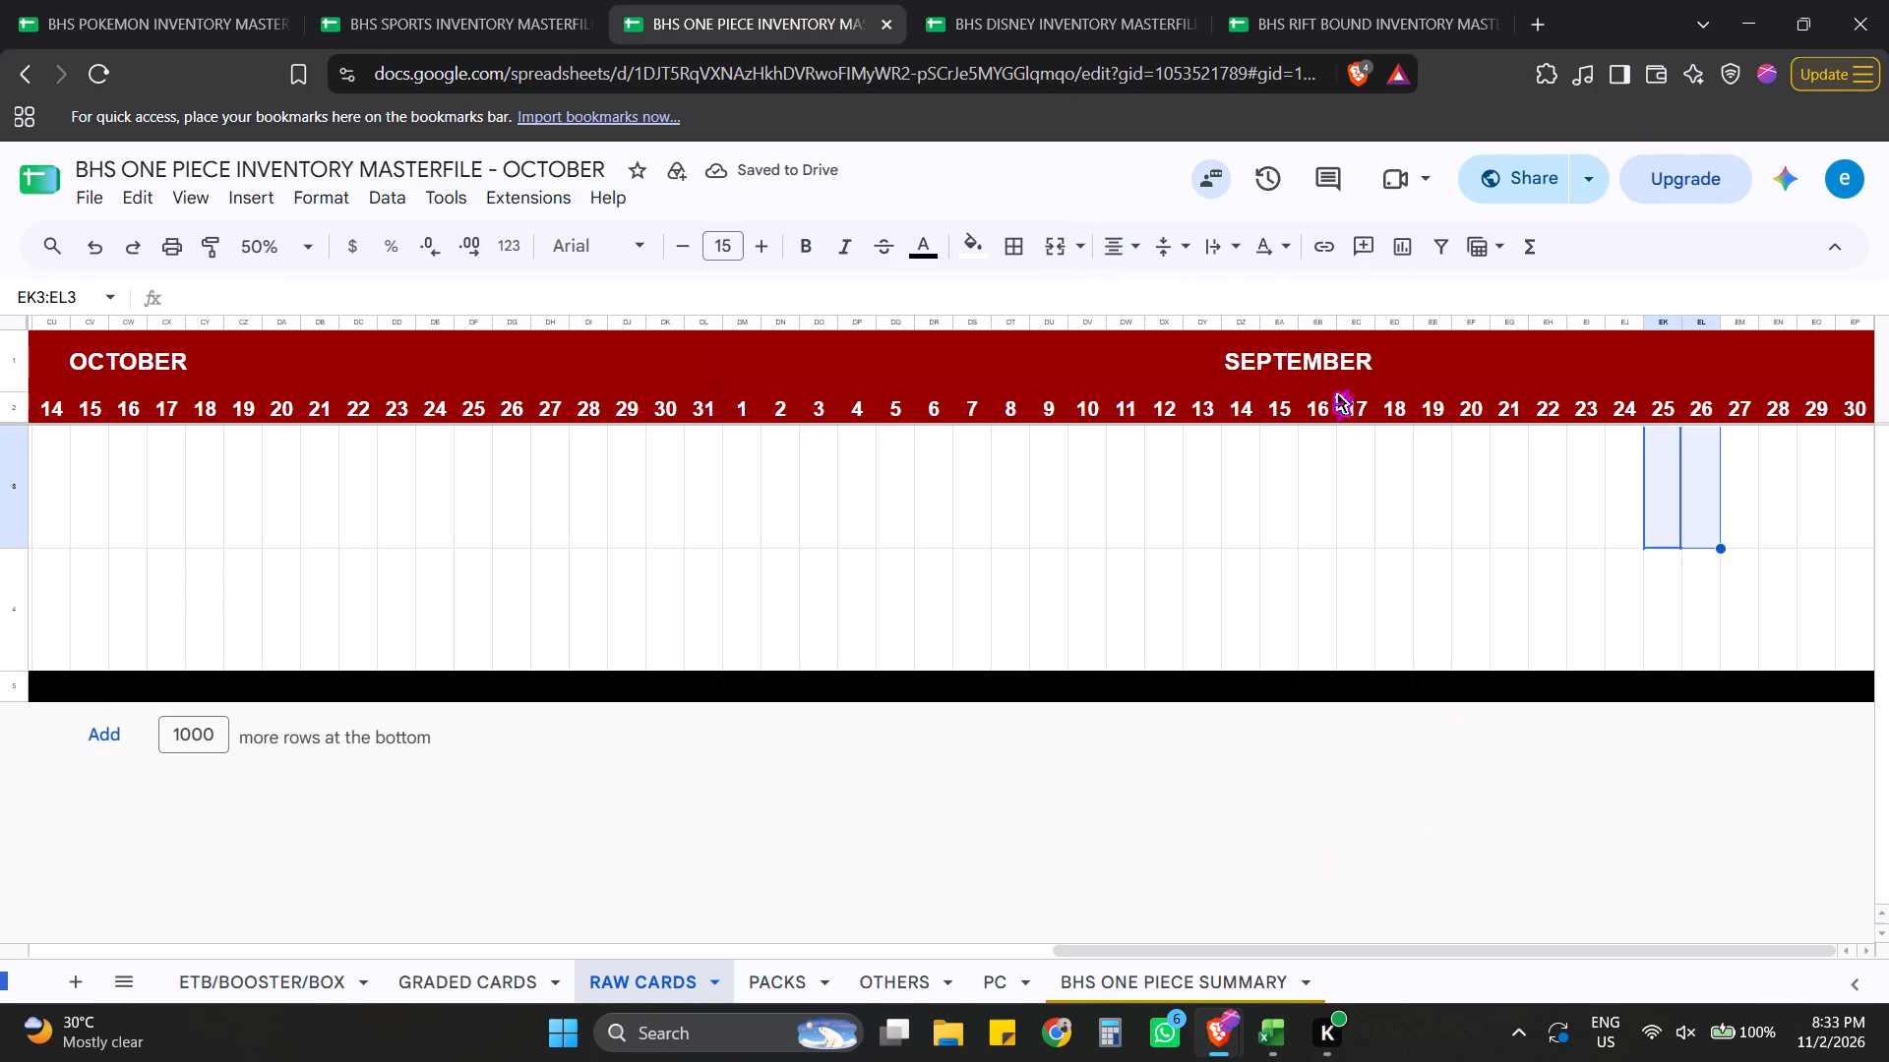
Rename the month header in DM1:EP1 as NOVEMBER.
left_click(1252, 347)
type("NOVEMBER")
key("Return")
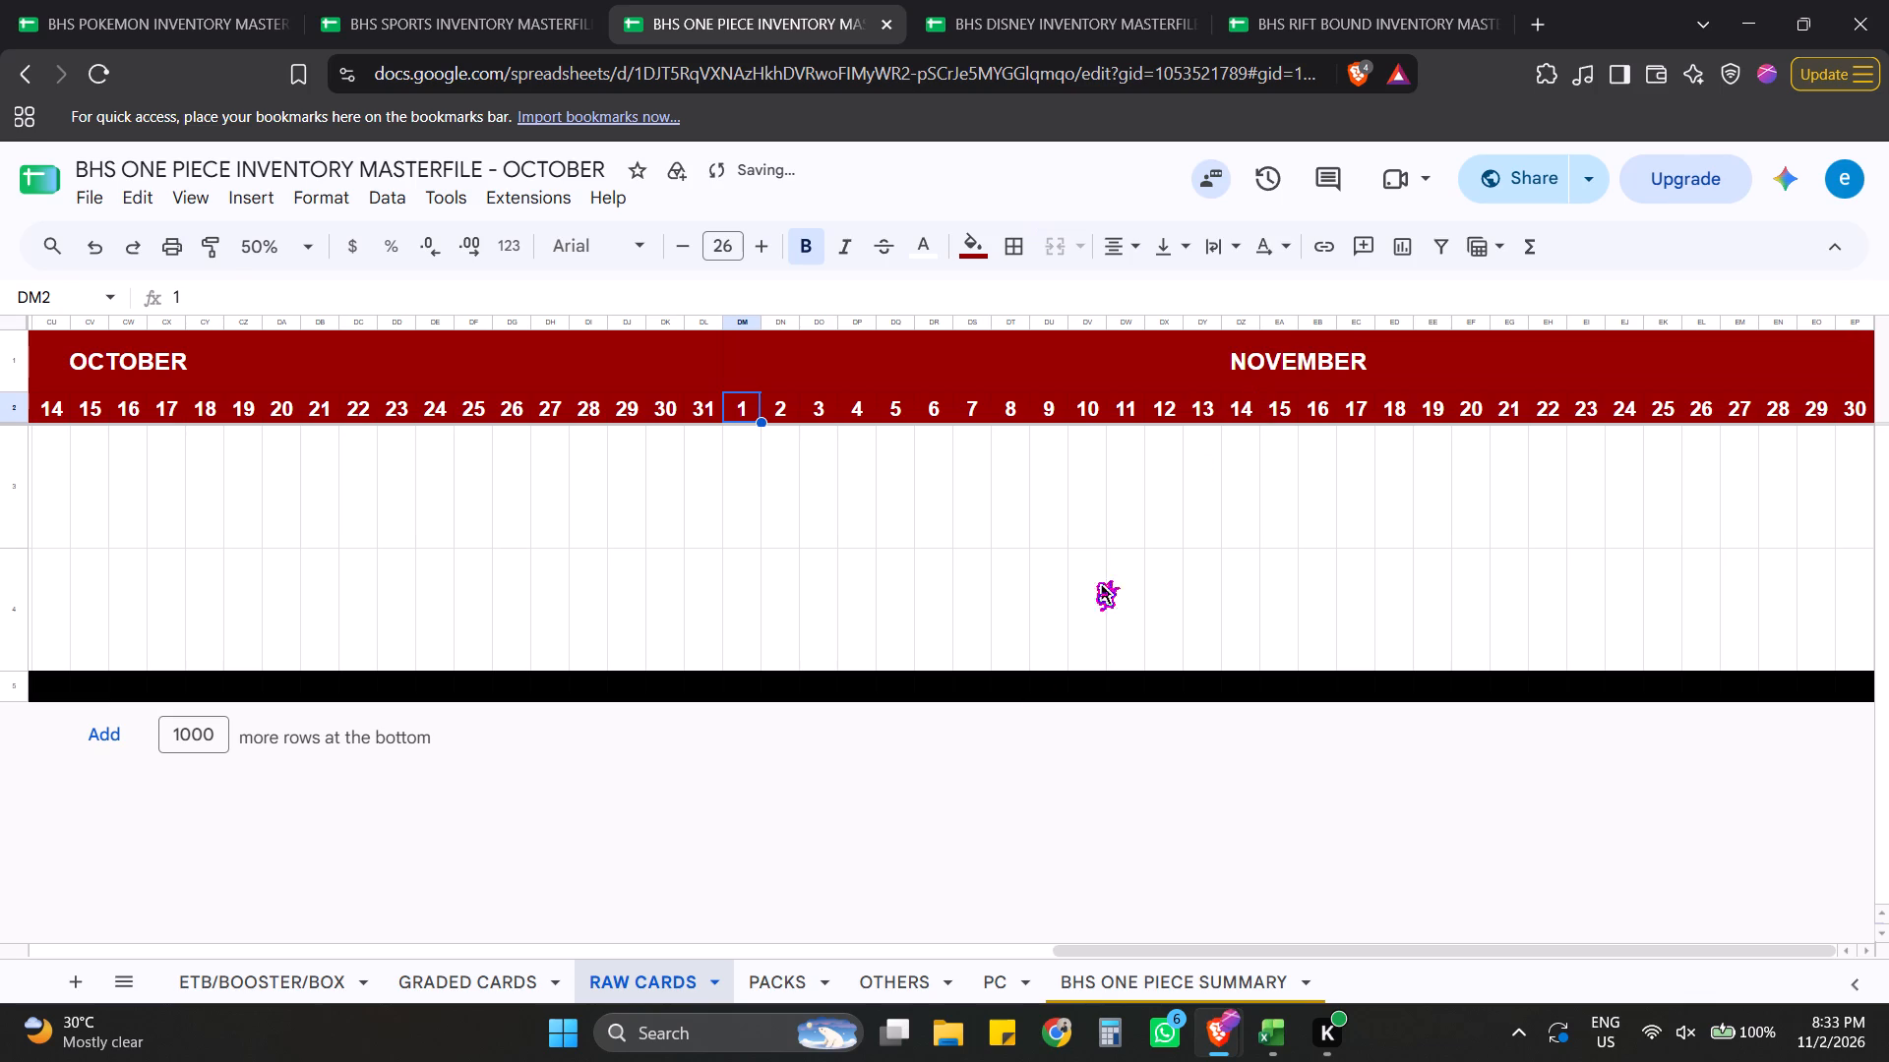
On the PACKS sheet, paste the copied September block over the October day columns AW to BZ.
left_click(780, 984)
left_click(1381, 607)
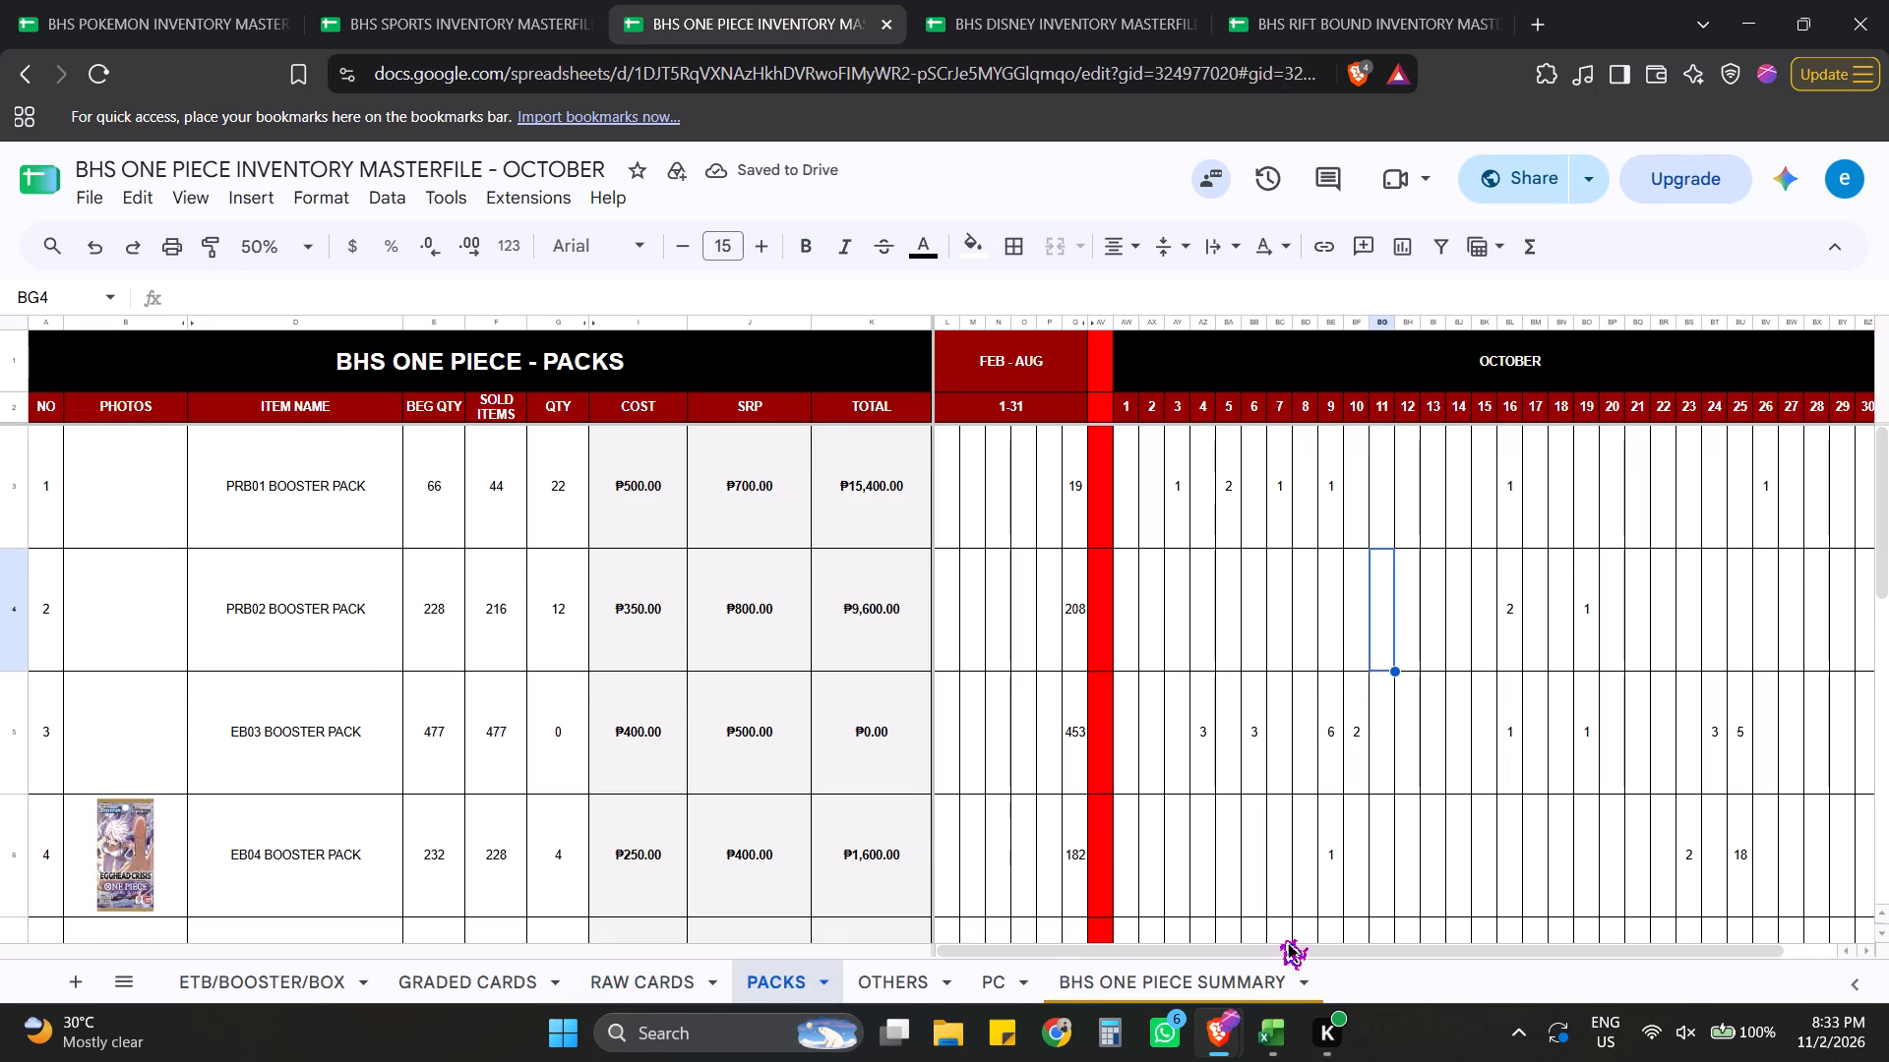
left_click_drag(1267, 952, 1845, 881)
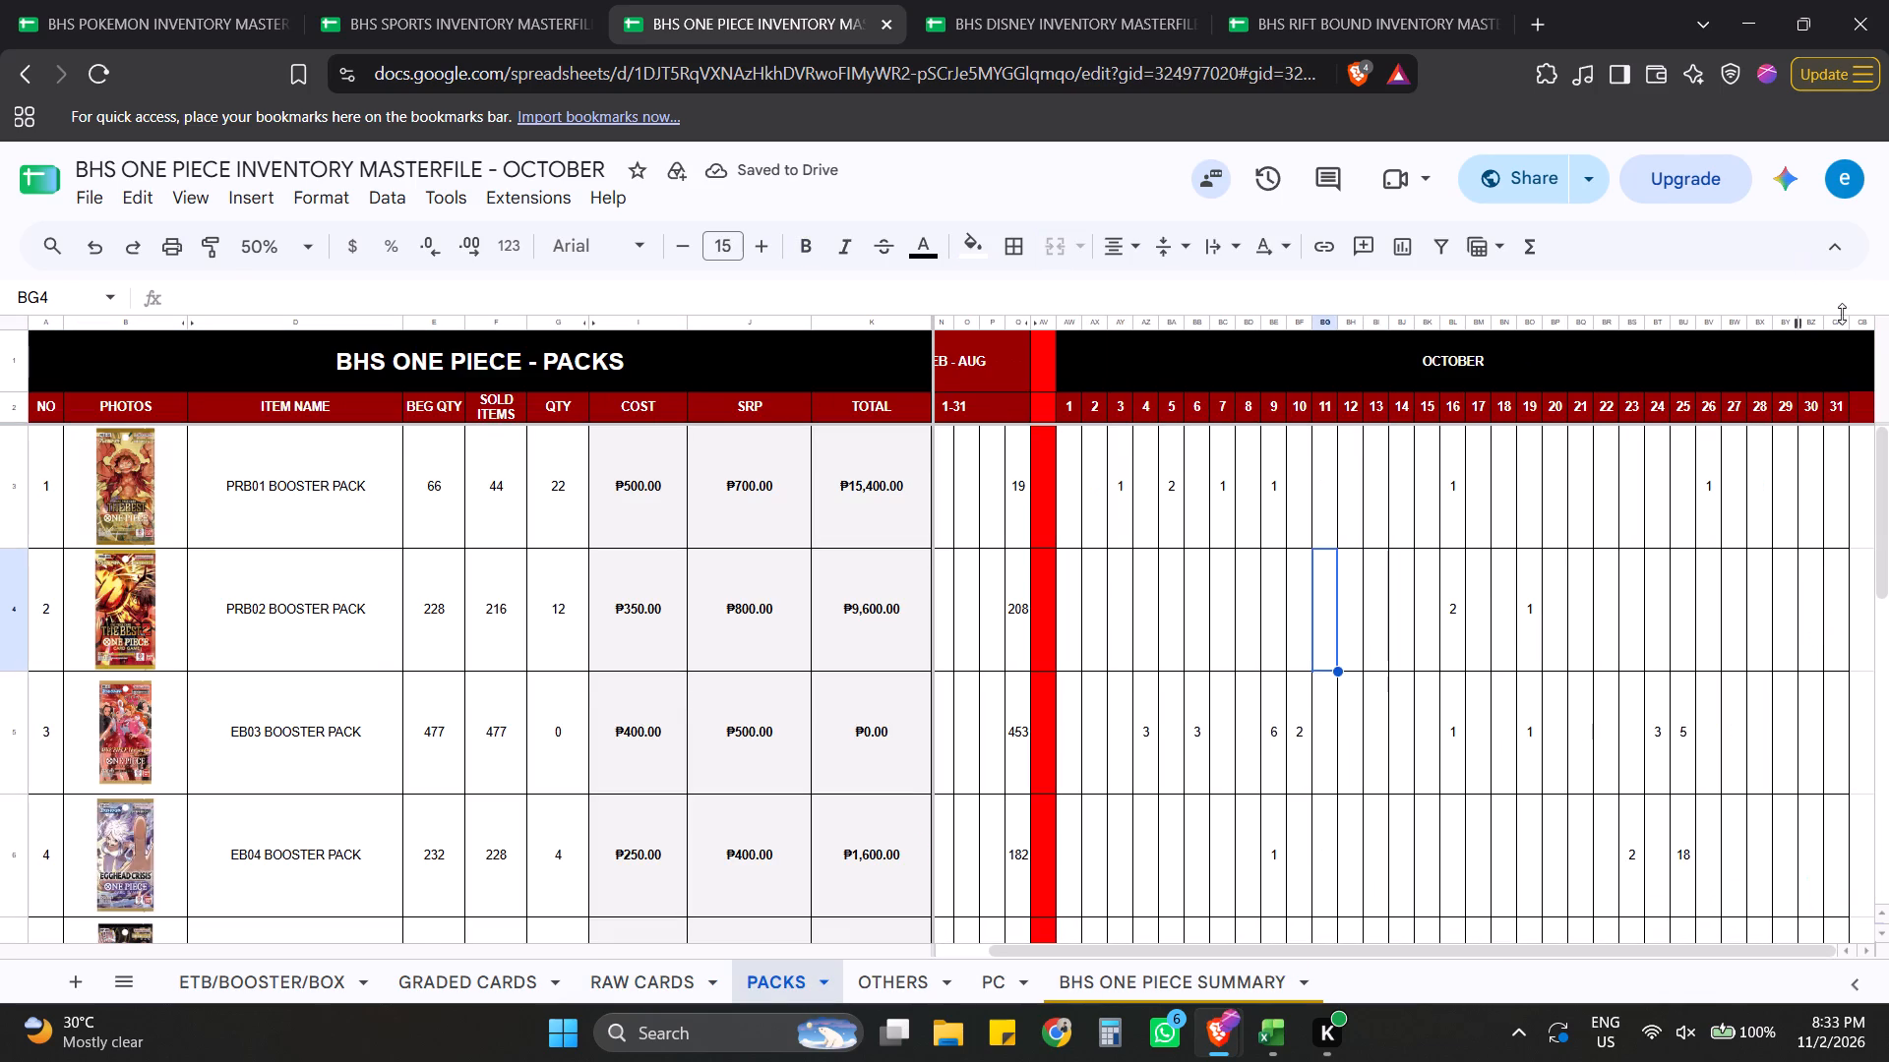
left_click(1844, 366)
left_click(1859, 432)
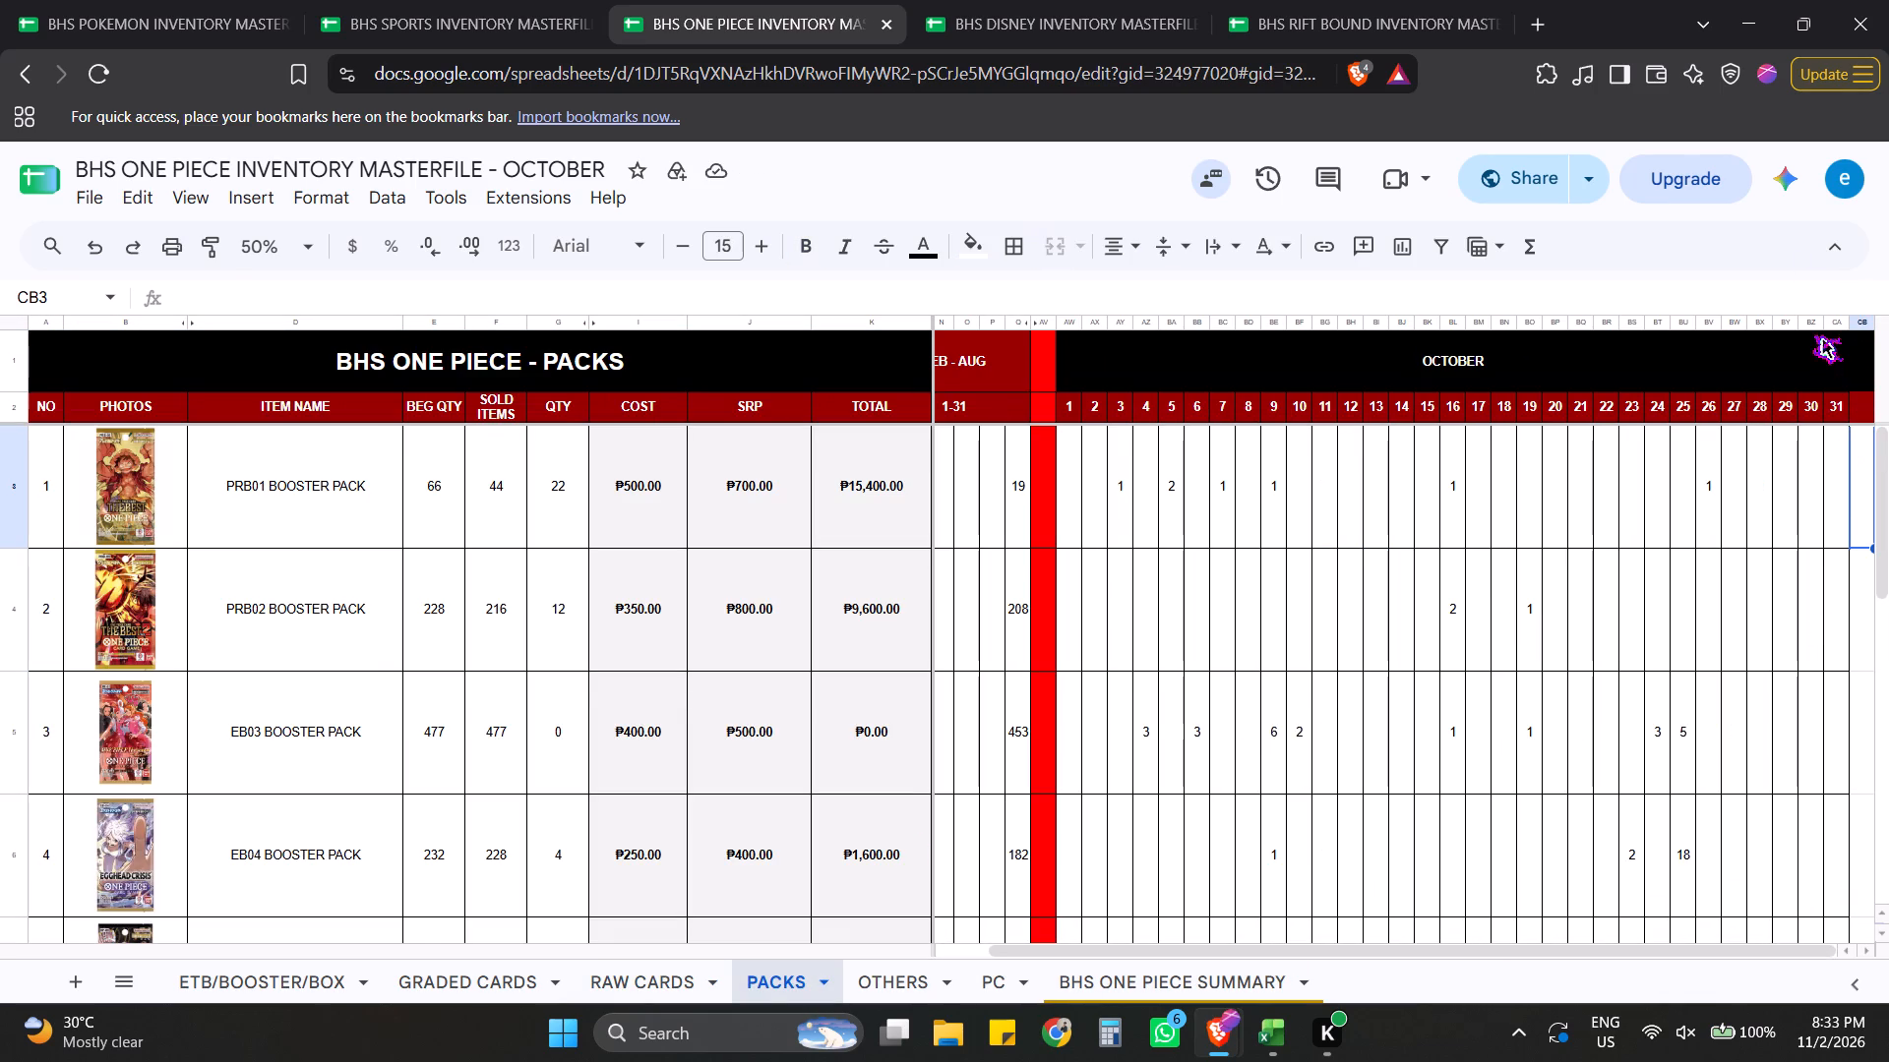
left_click_drag(1809, 324, 1077, 339)
key("ctrl+v")
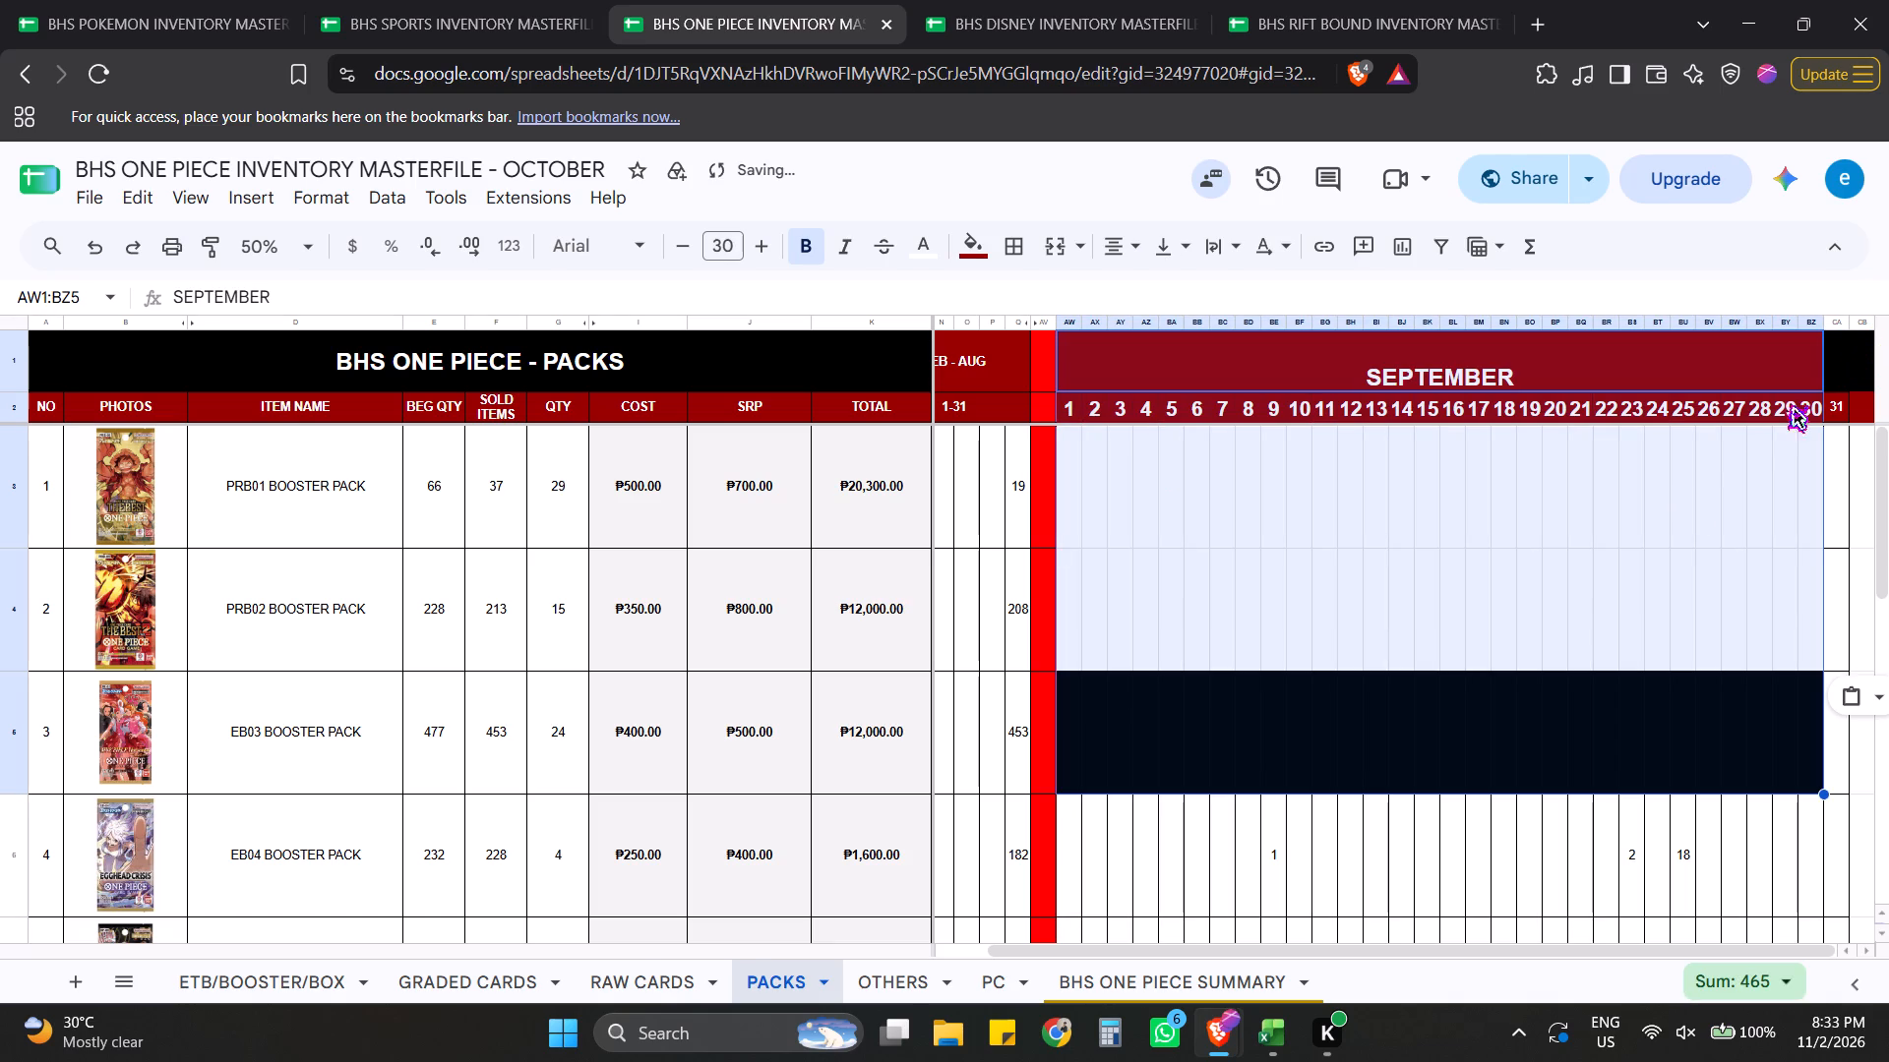
Set the fill of the EB03 BOOSTER PACK day cells AW5:CA5 to white.
scroll(1625, 559, "down", 5)
scroll(1618, 783, "down", 1)
left_click(1616, 767)
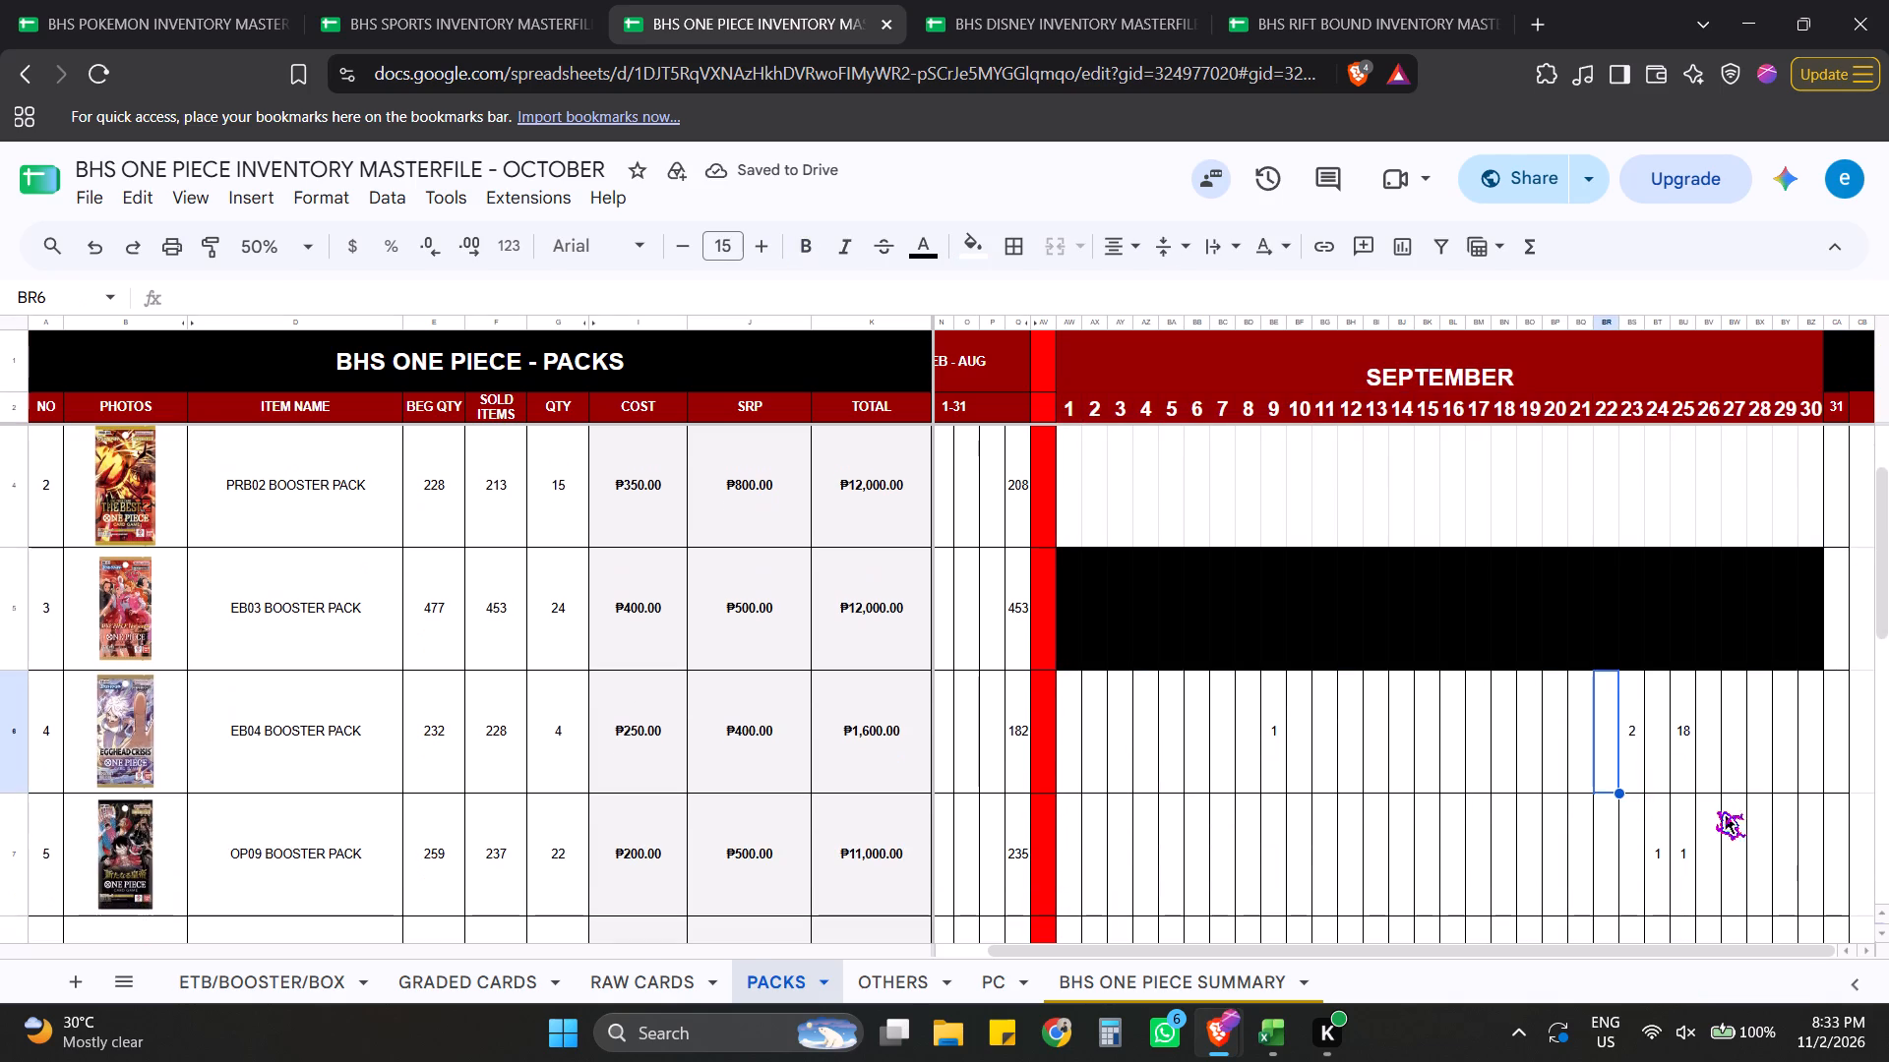
scroll(1540, 691, "up", 4)
left_click(1423, 714)
left_click(1226, 689)
left_click(1144, 690)
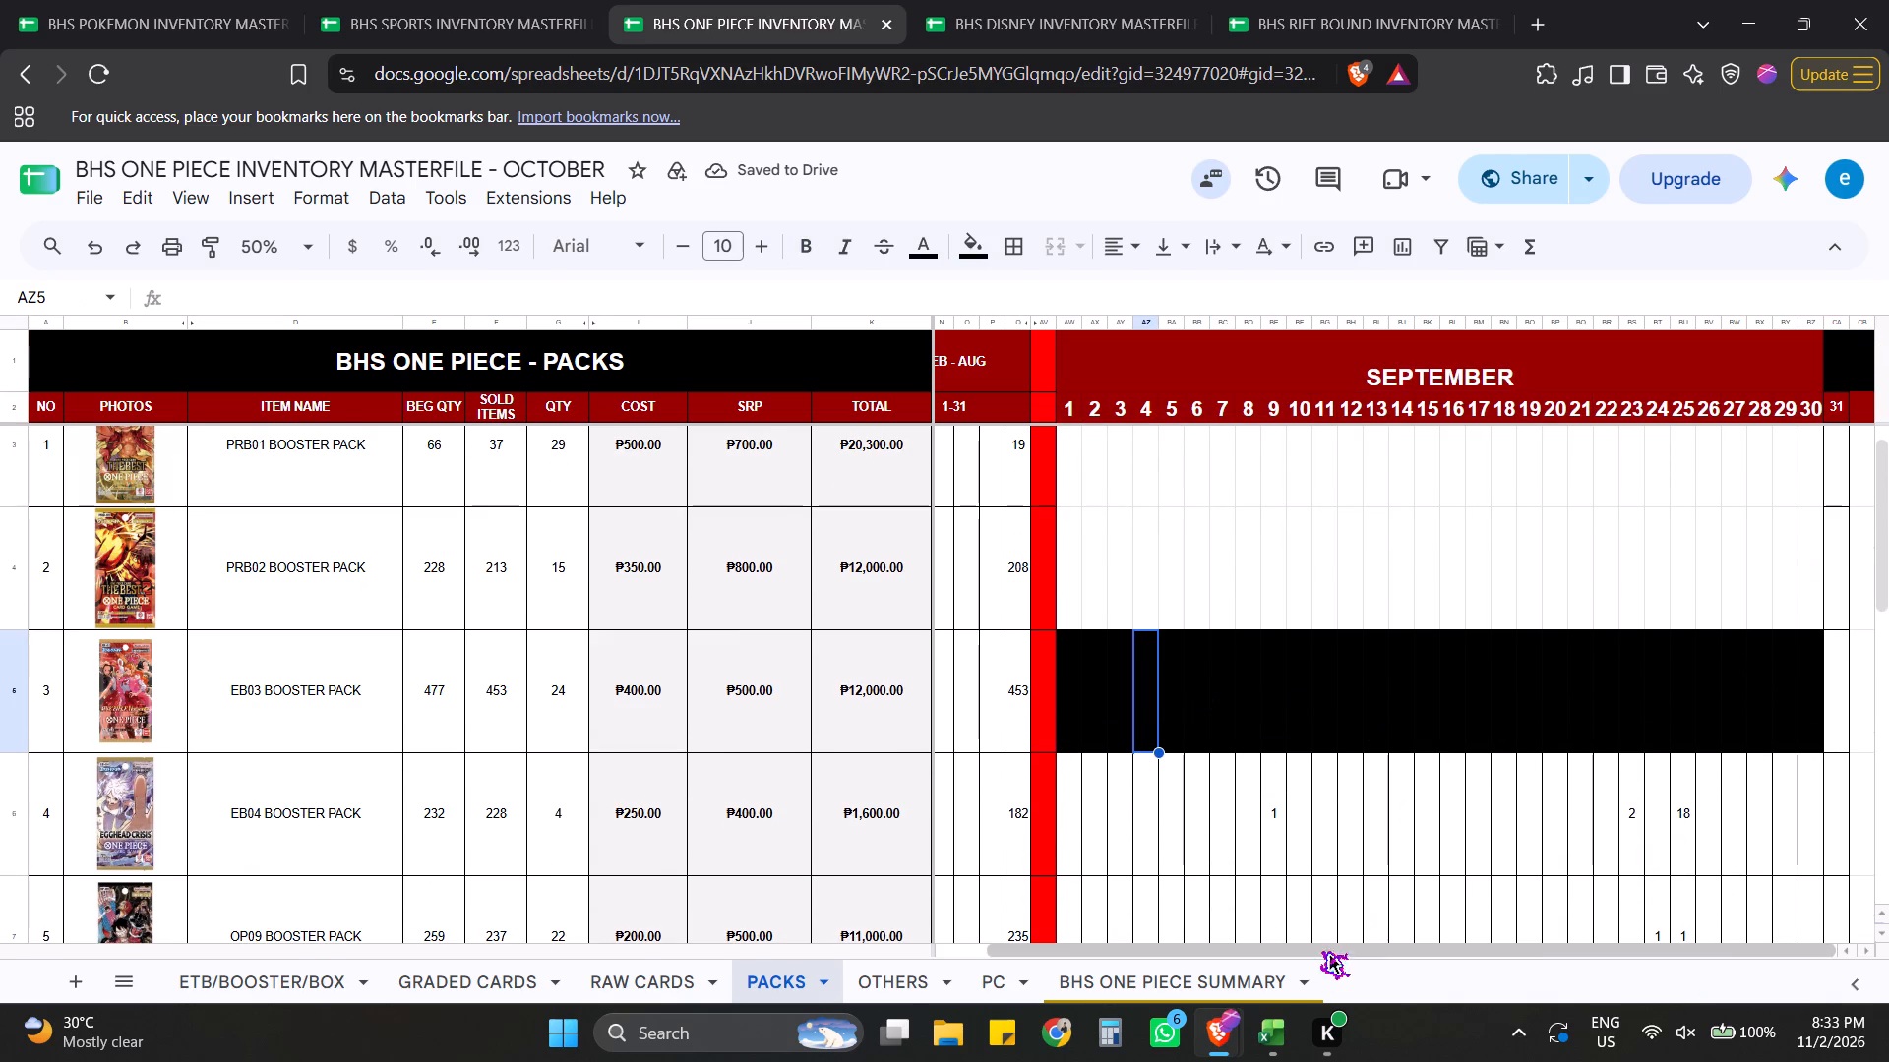
left_click_drag(1323, 944, 1206, 937)
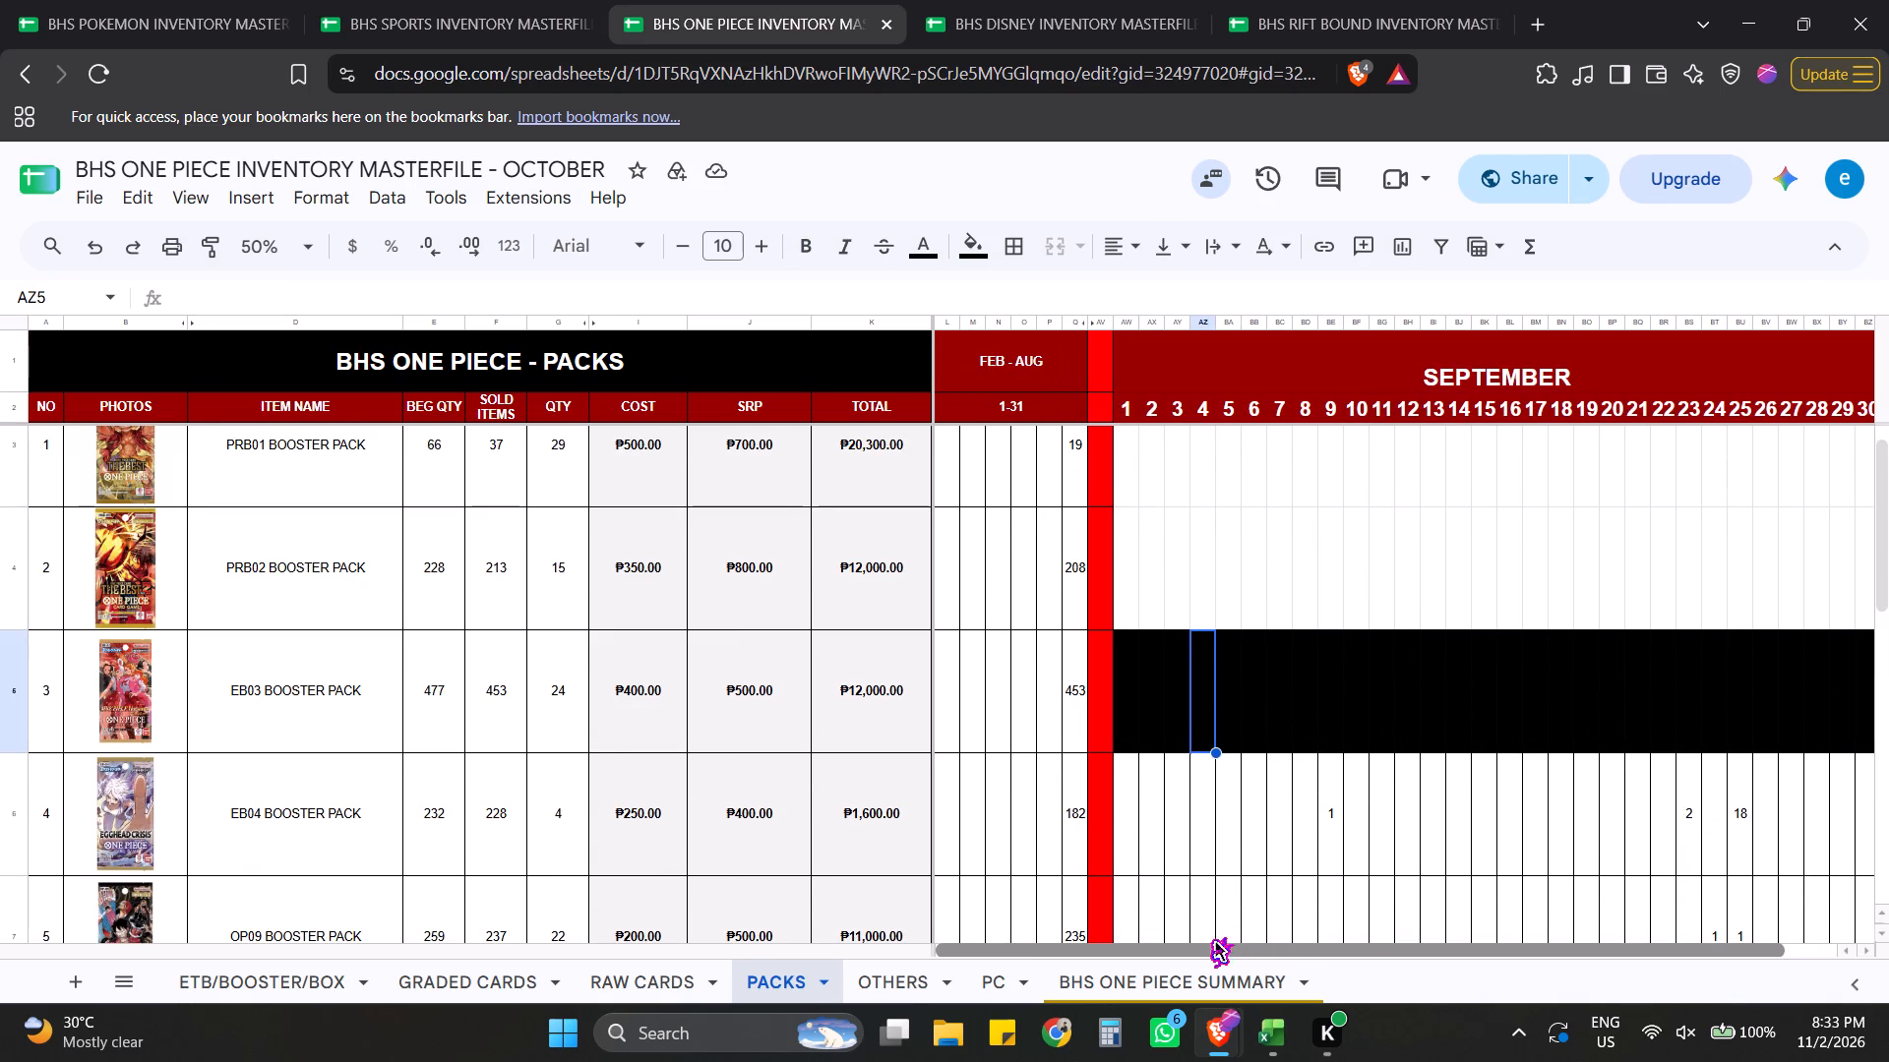
left_click_drag(1206, 937, 1450, 939)
left_click(1638, 682)
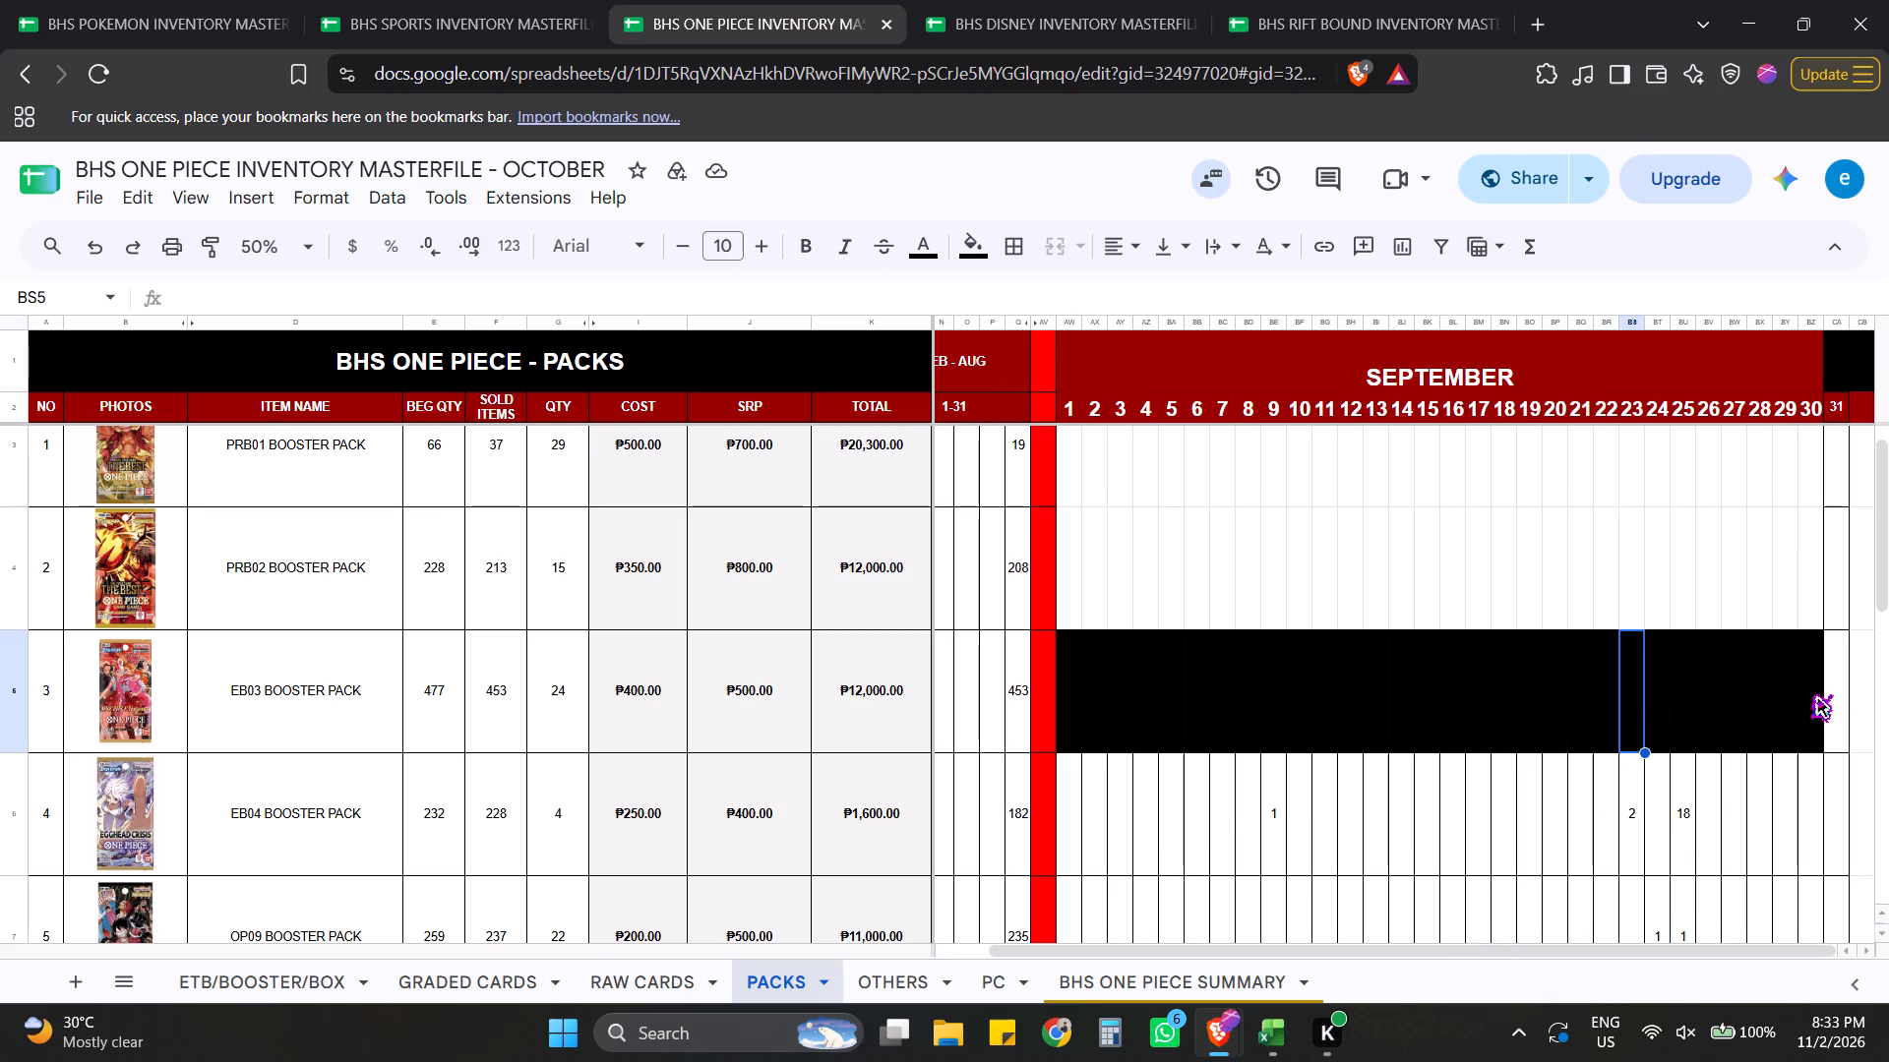
left_click_drag(1828, 703, 1069, 698)
left_click(967, 250)
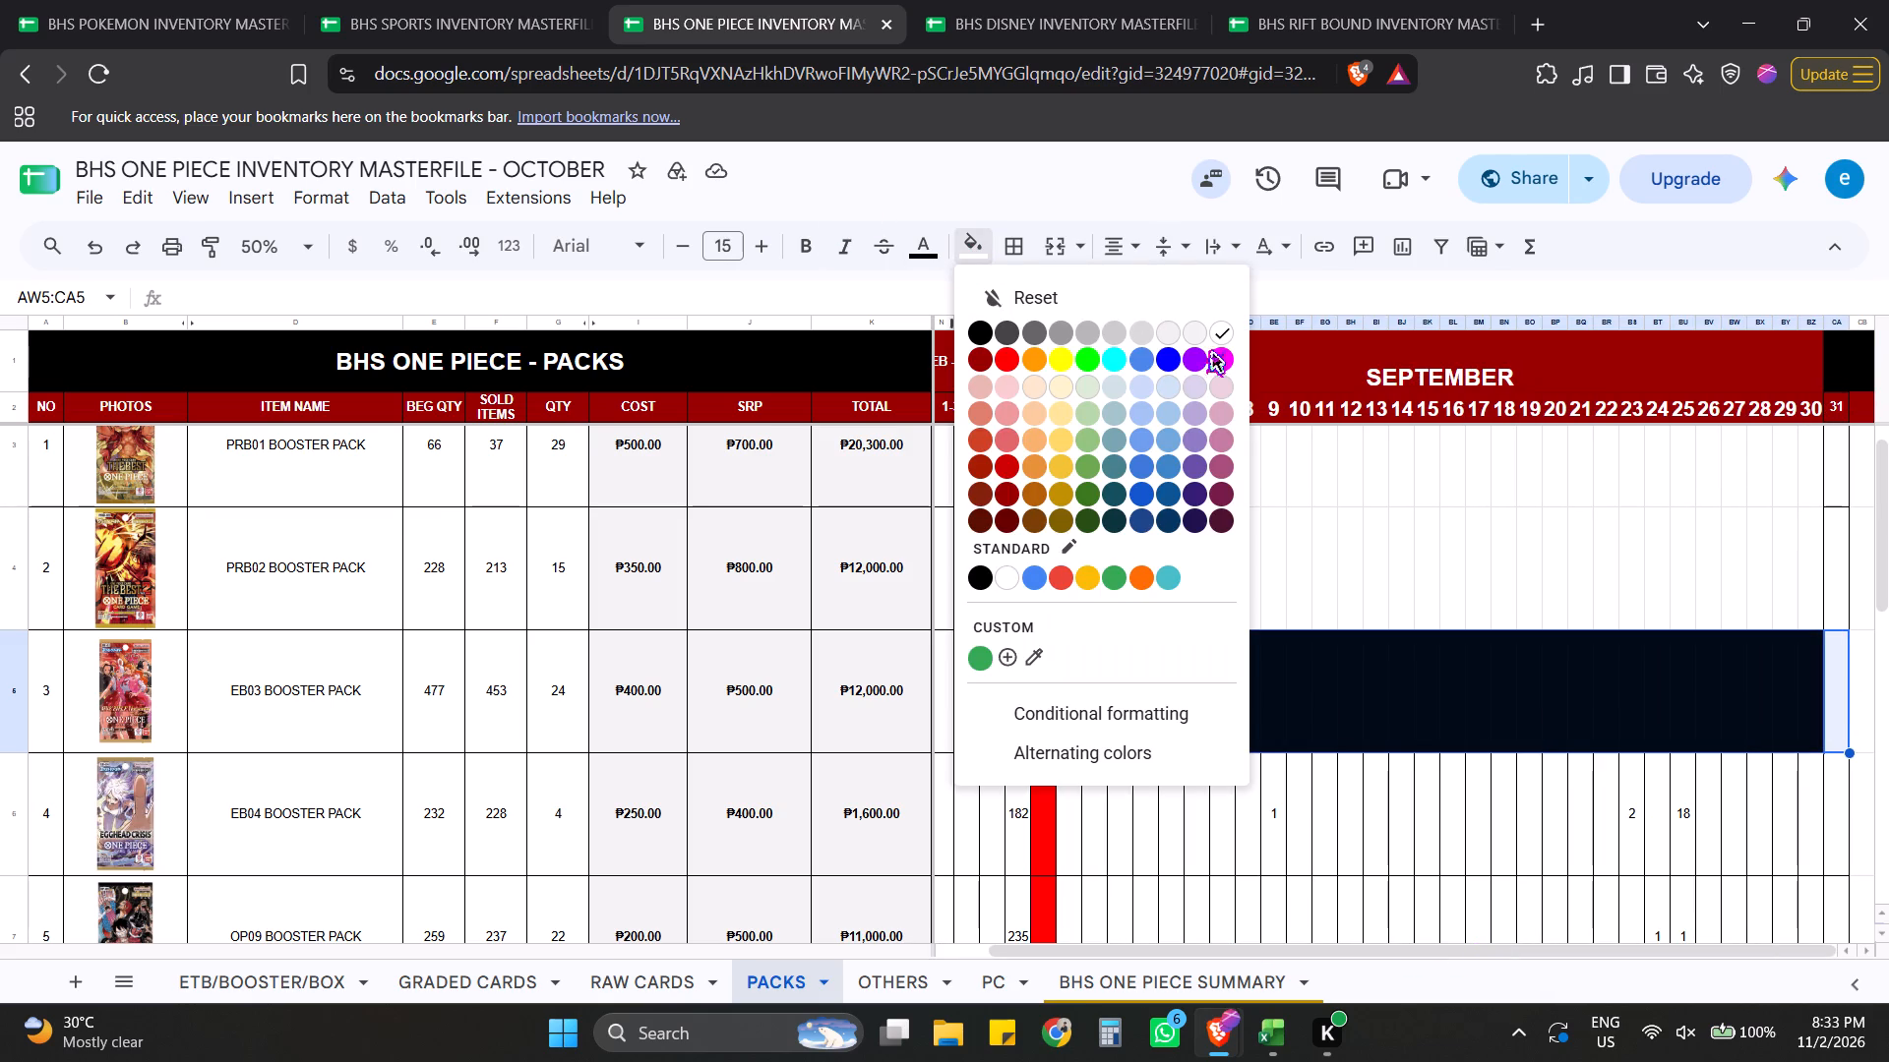
left_click(1218, 331)
left_click(1411, 708)
left_click(1372, 878)
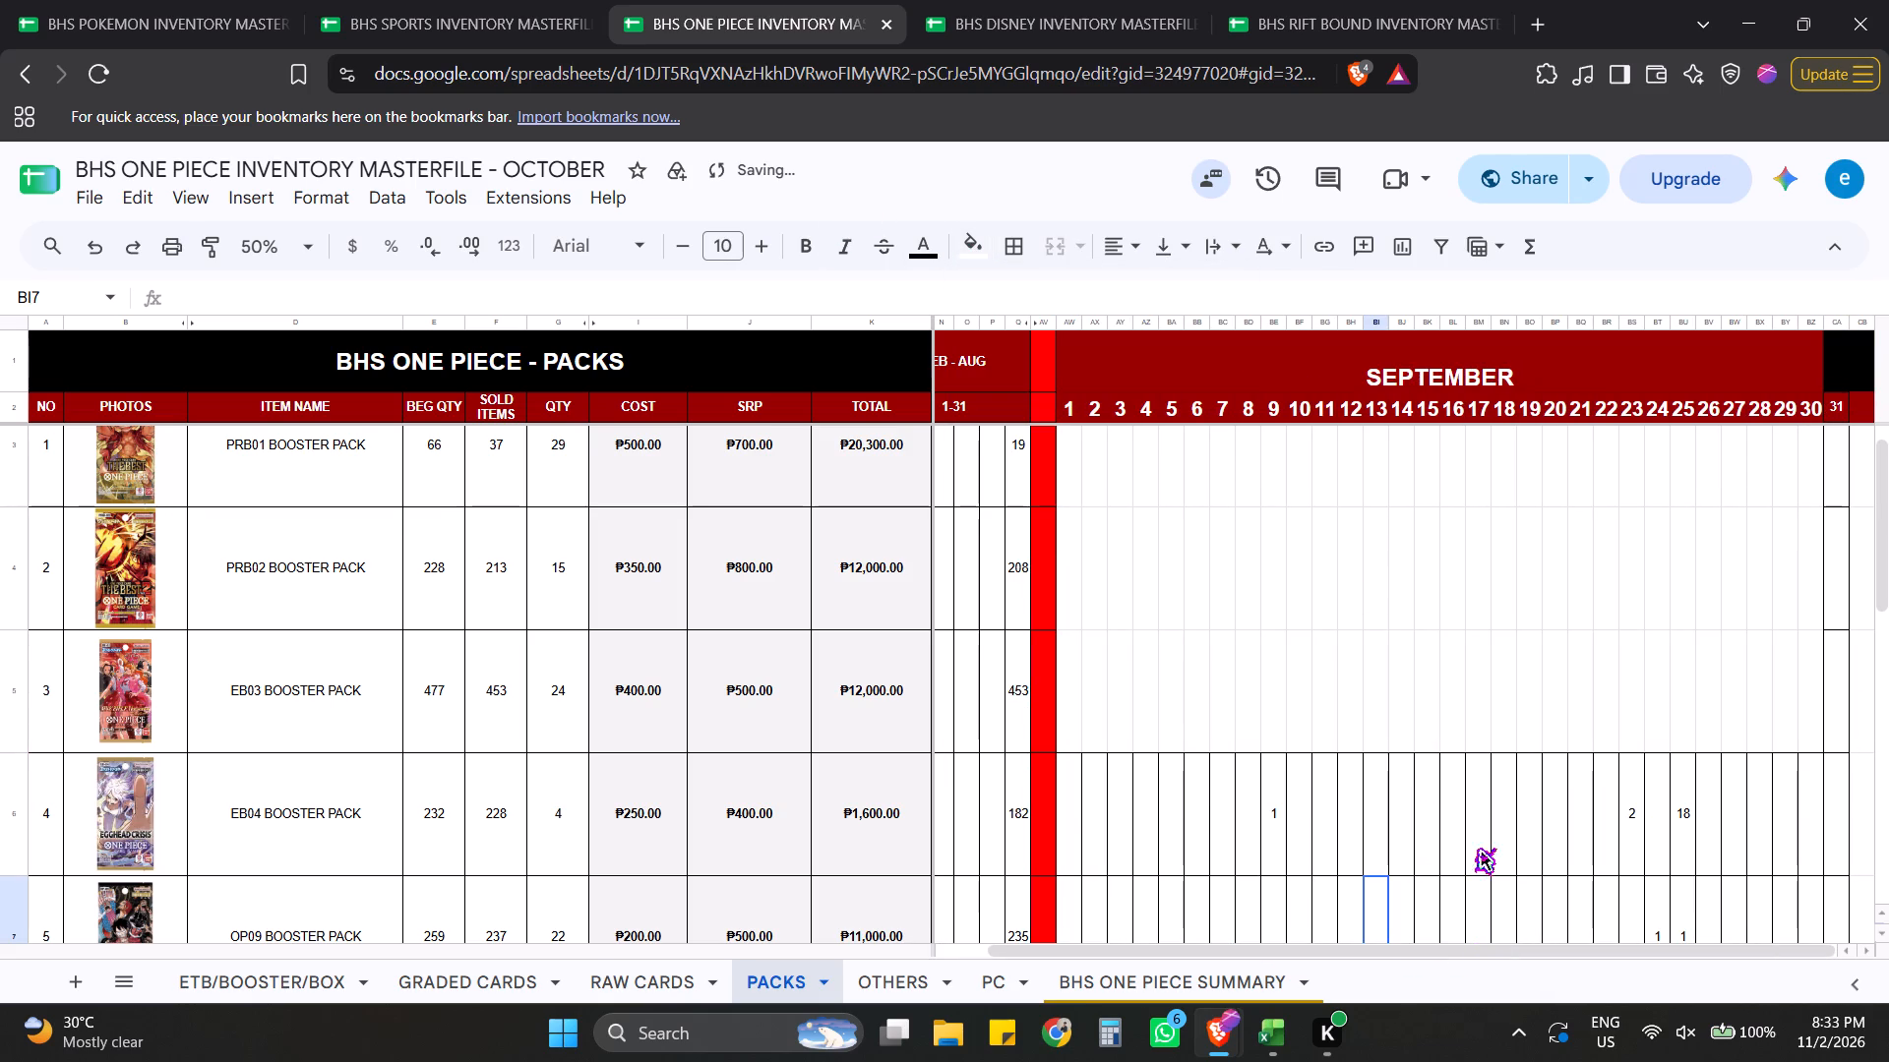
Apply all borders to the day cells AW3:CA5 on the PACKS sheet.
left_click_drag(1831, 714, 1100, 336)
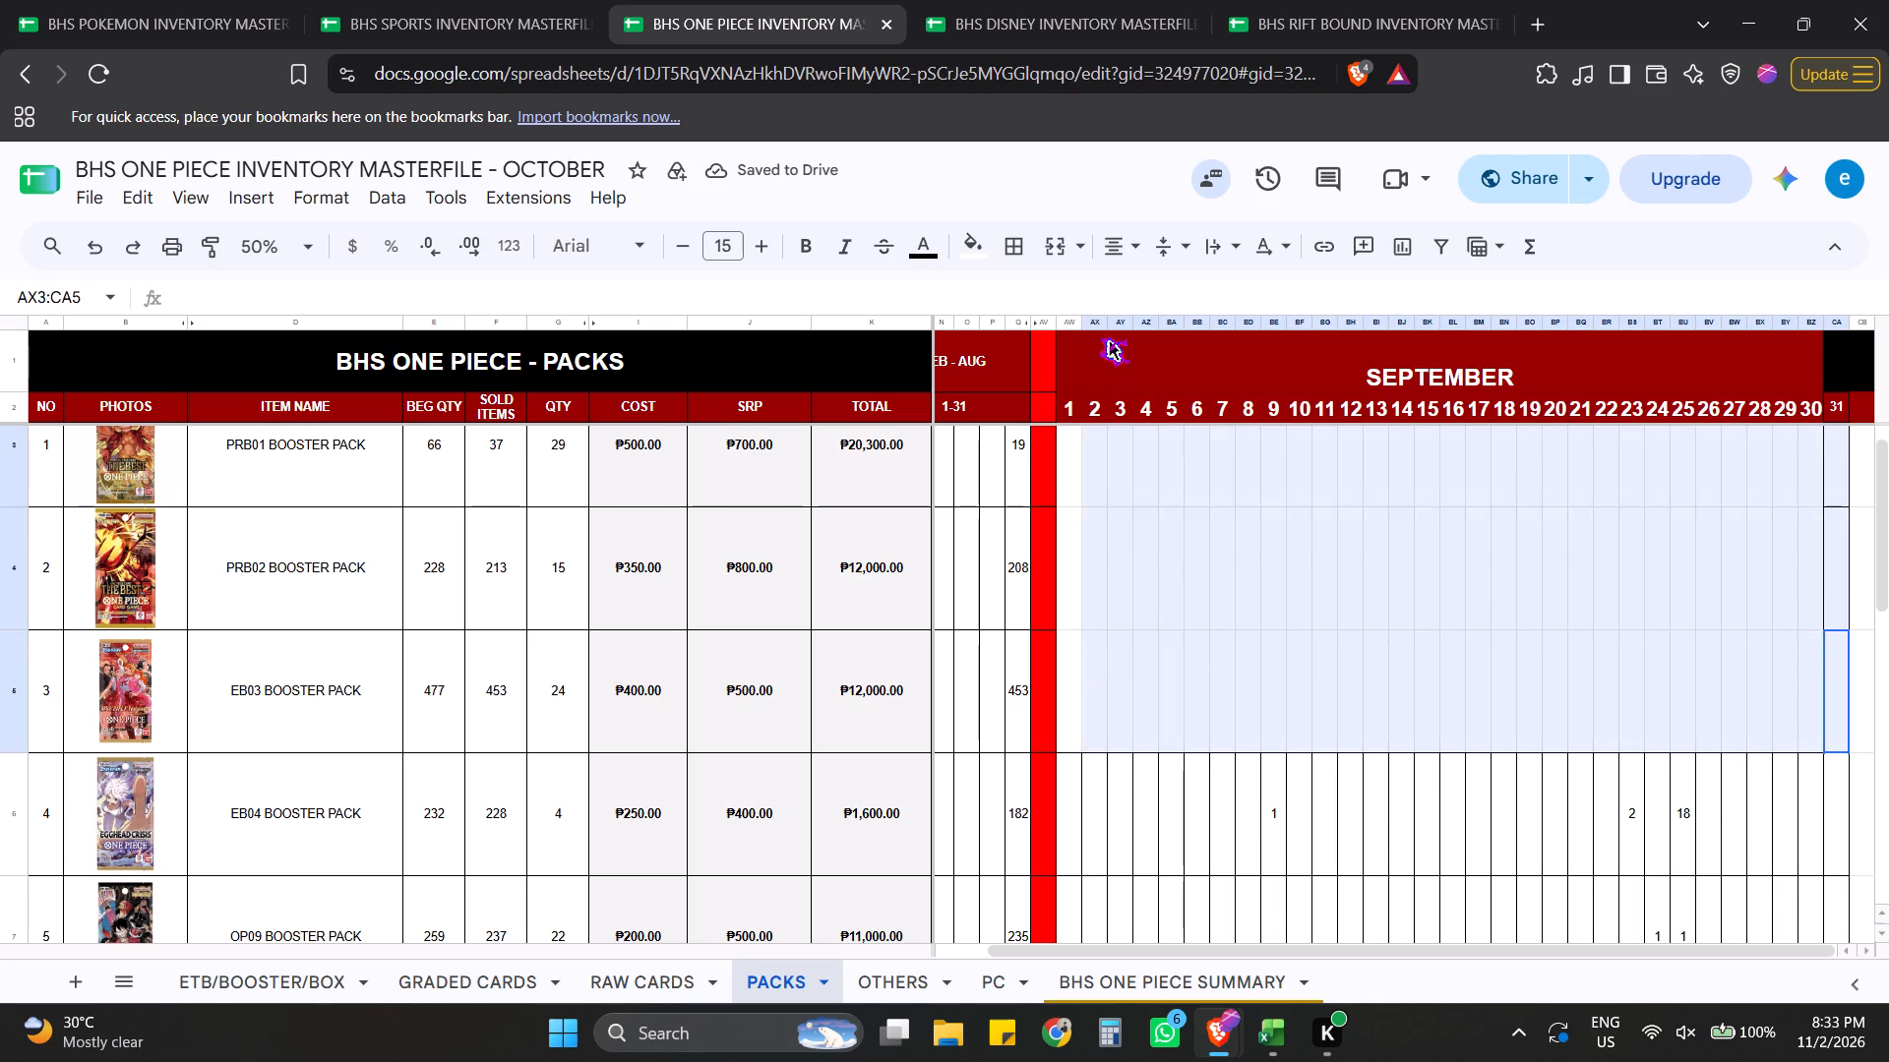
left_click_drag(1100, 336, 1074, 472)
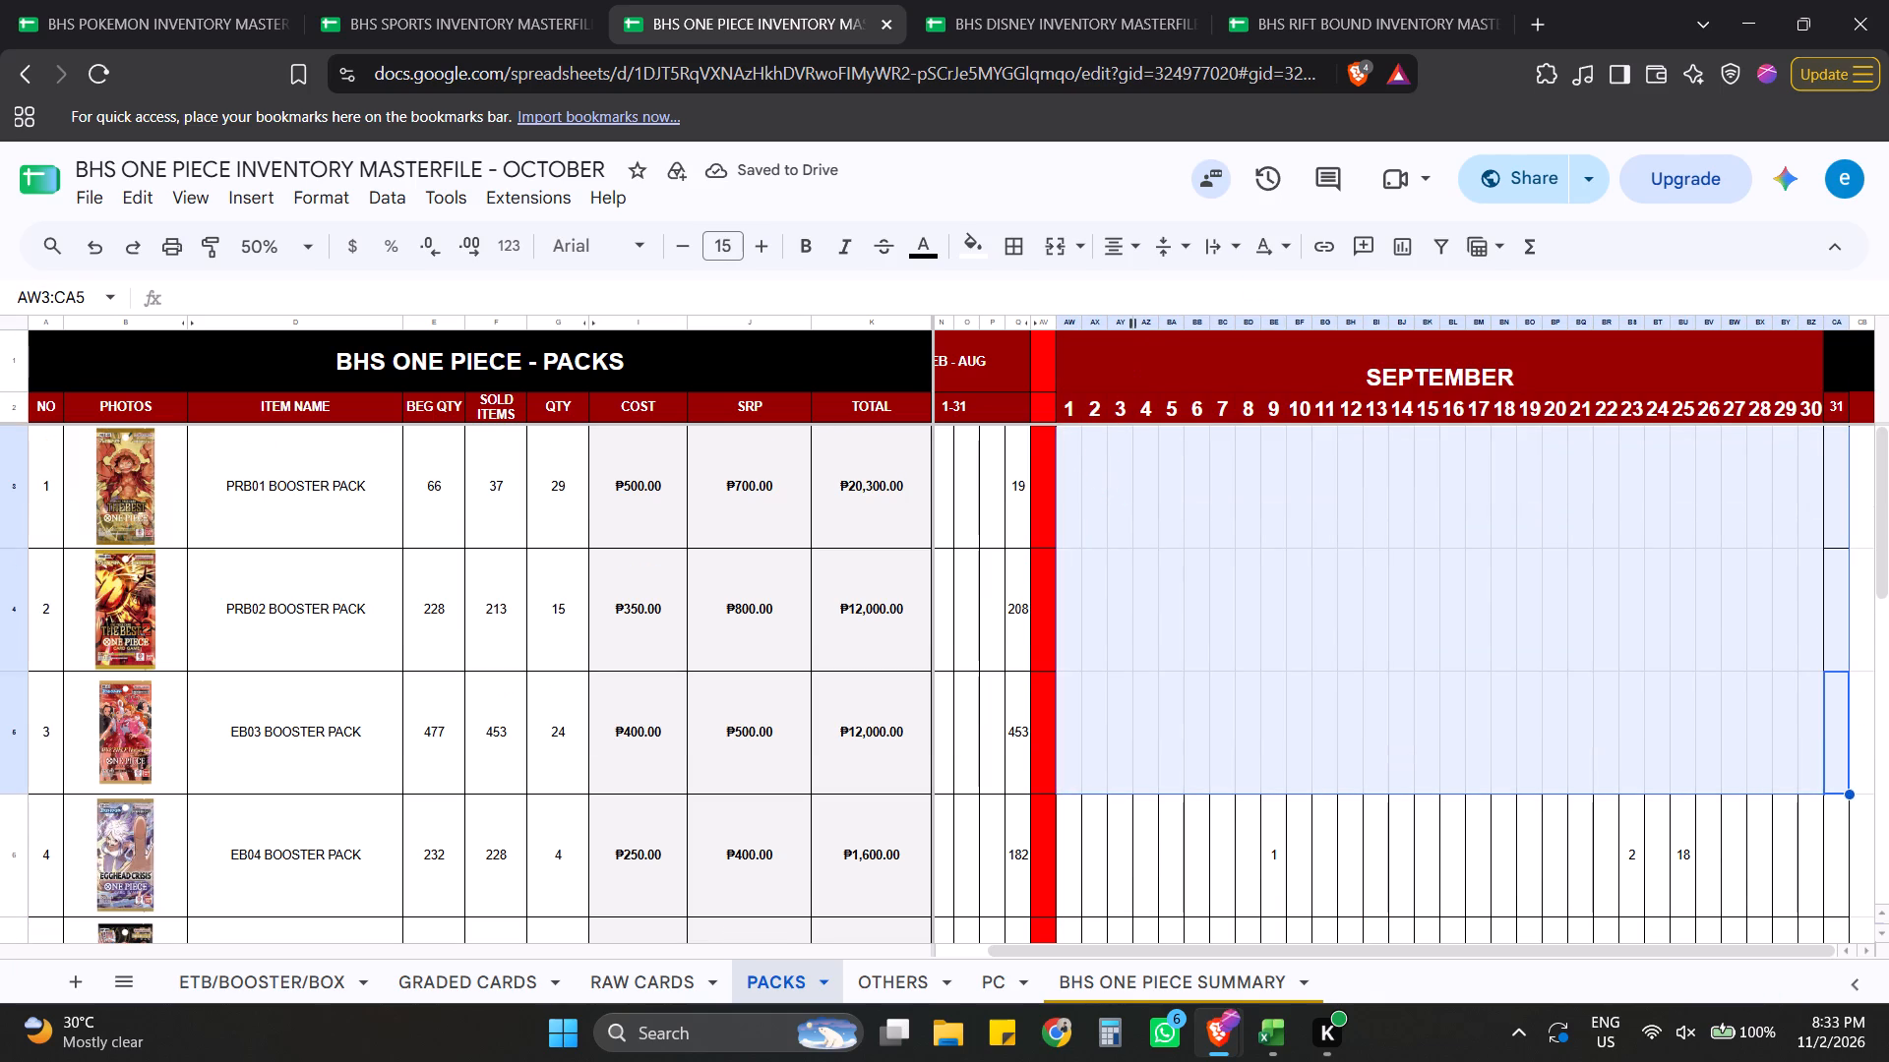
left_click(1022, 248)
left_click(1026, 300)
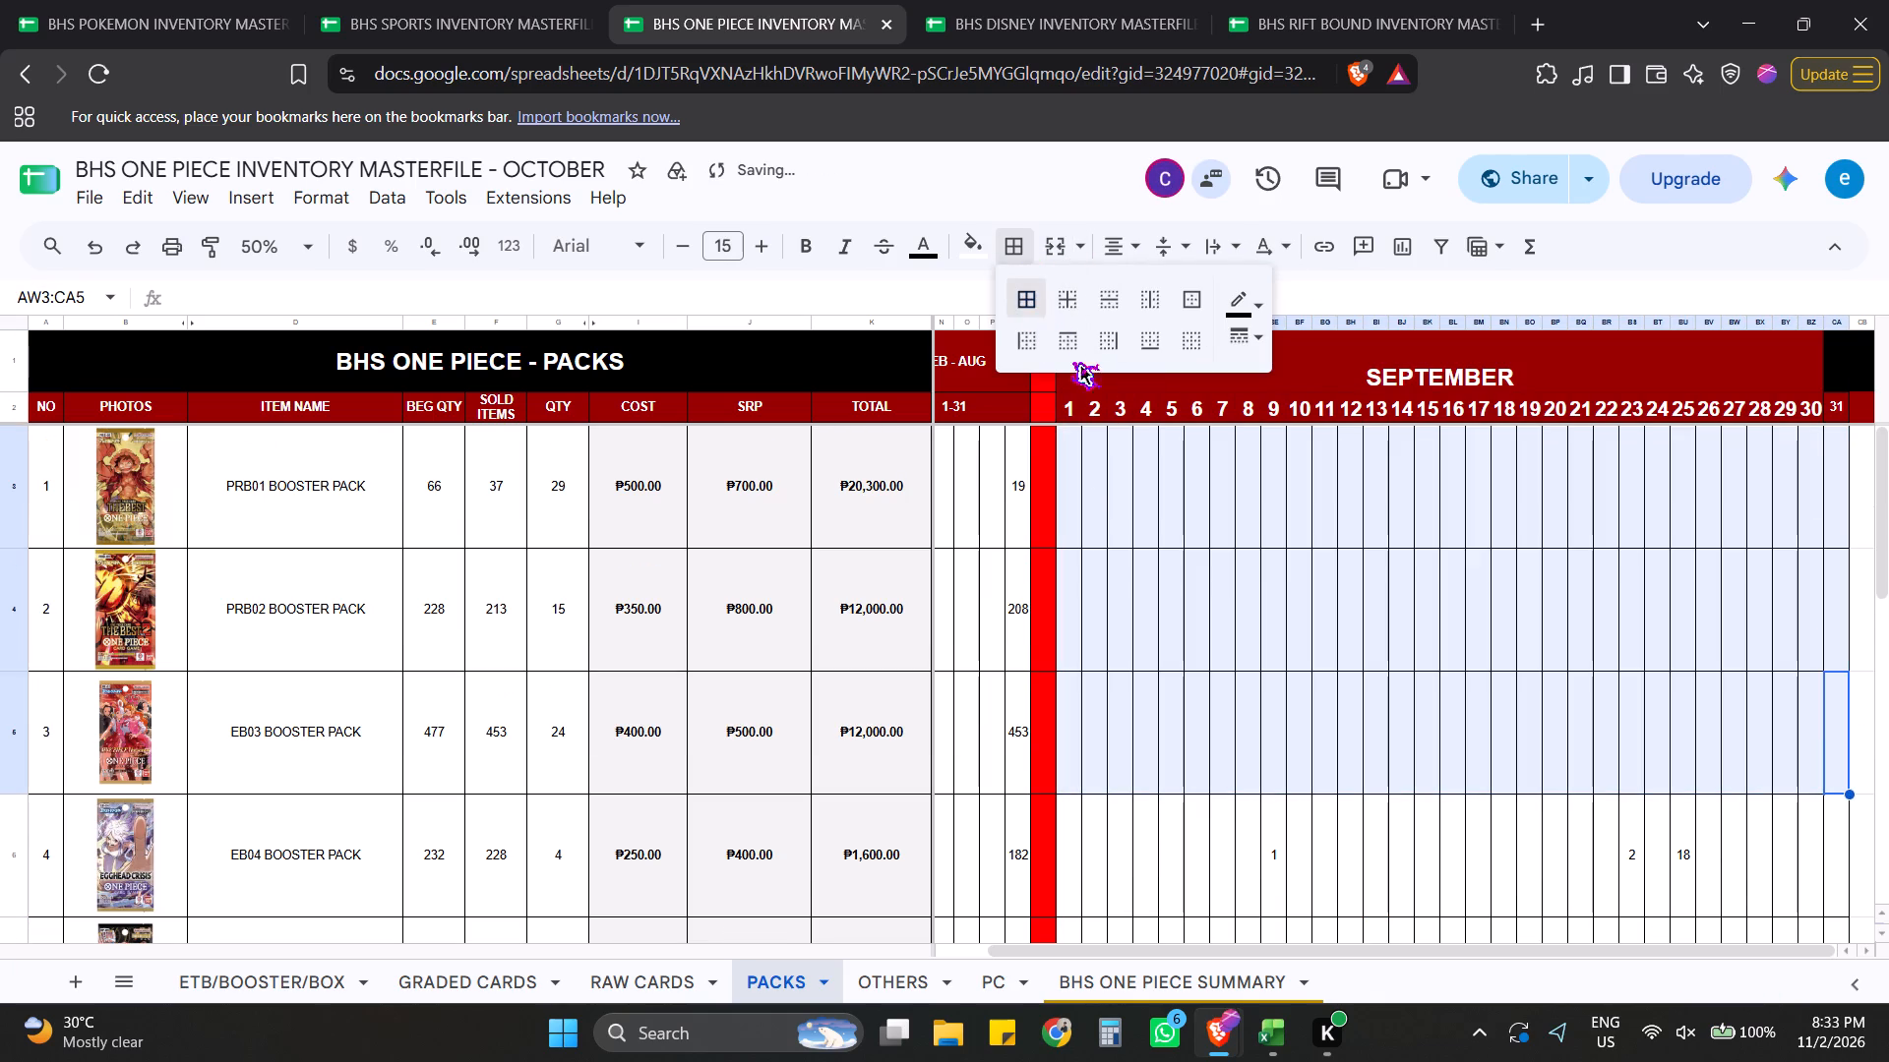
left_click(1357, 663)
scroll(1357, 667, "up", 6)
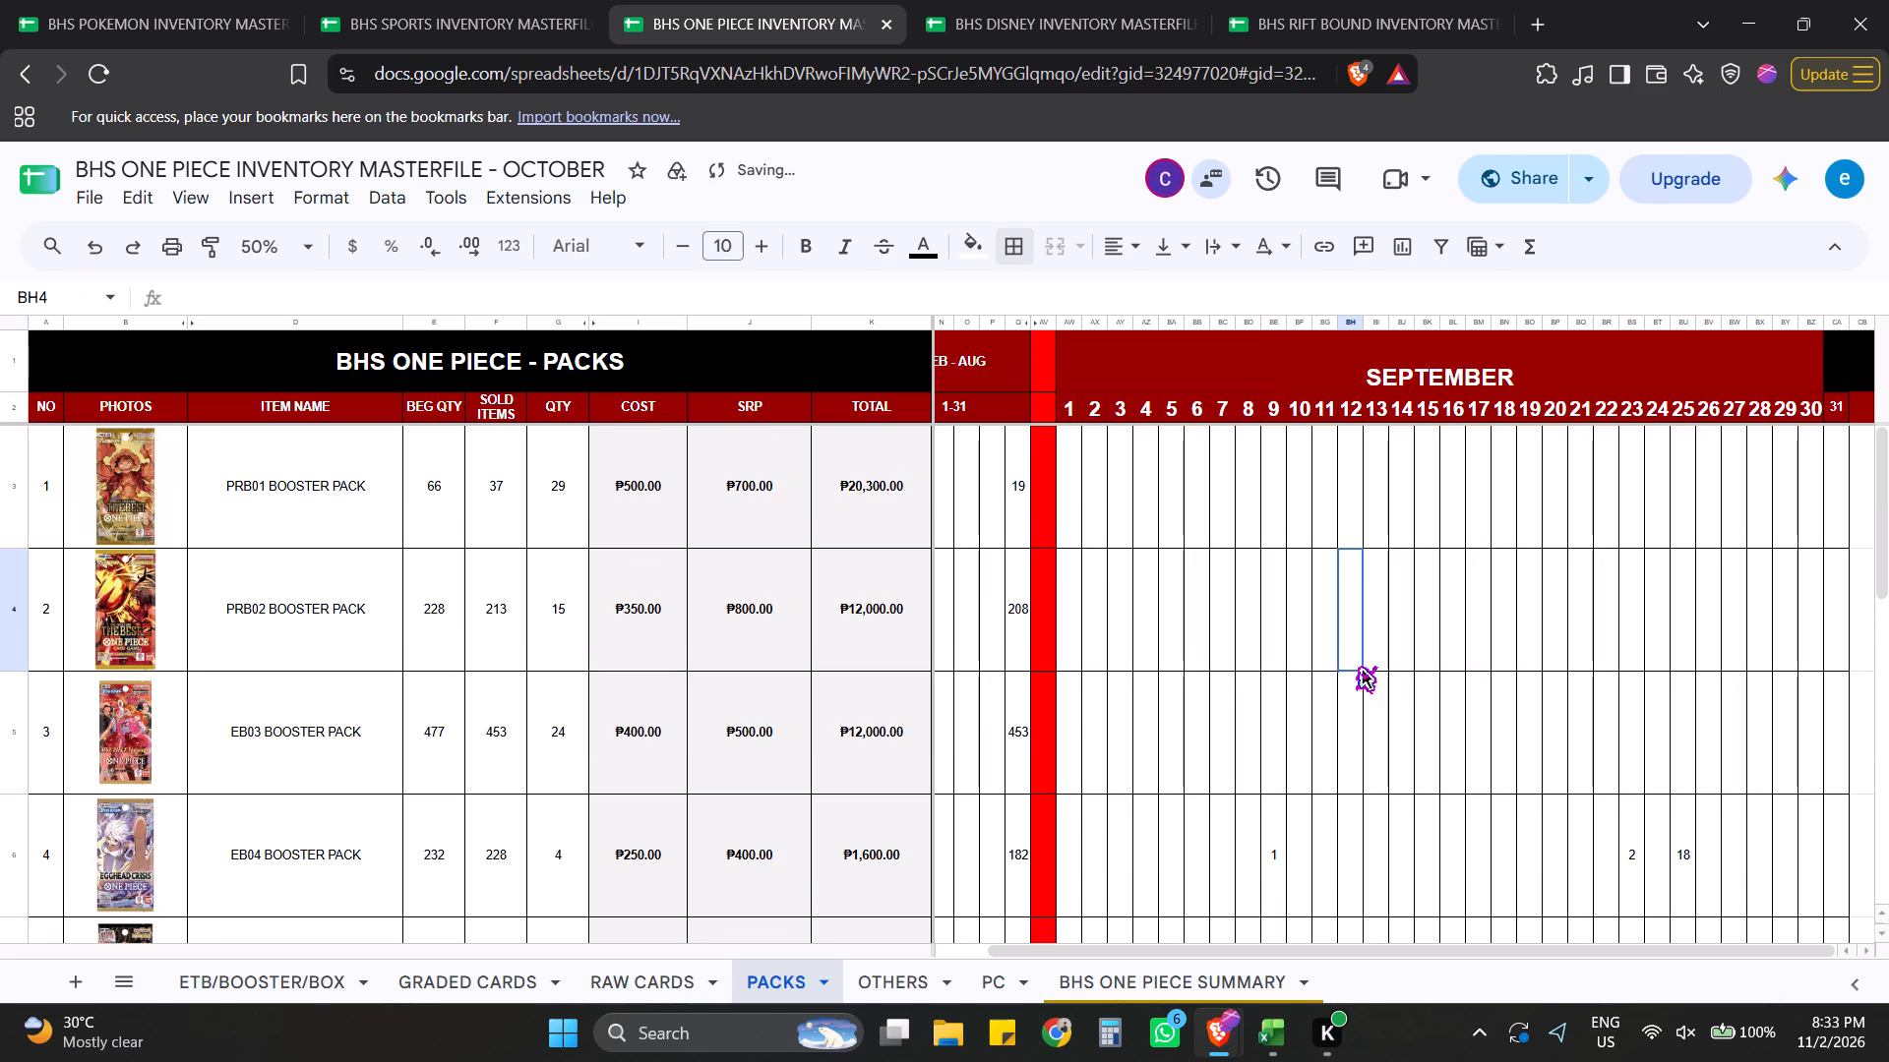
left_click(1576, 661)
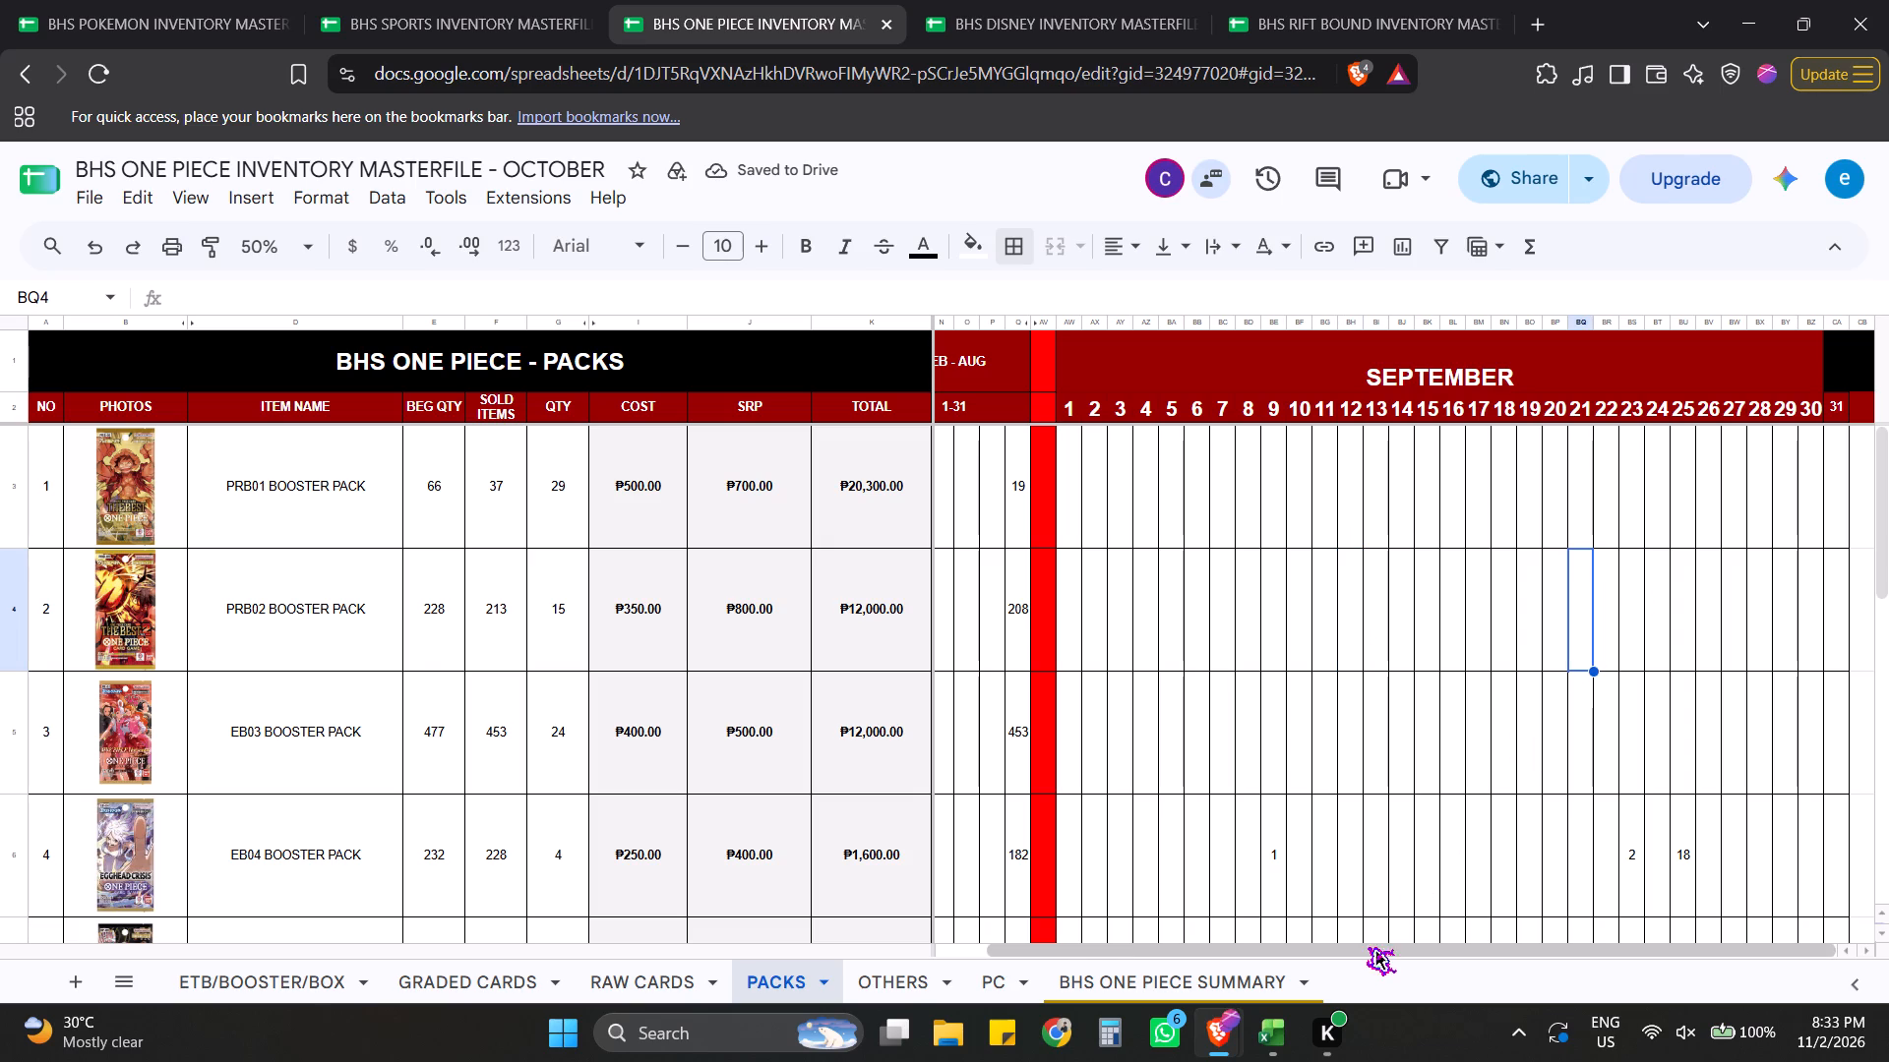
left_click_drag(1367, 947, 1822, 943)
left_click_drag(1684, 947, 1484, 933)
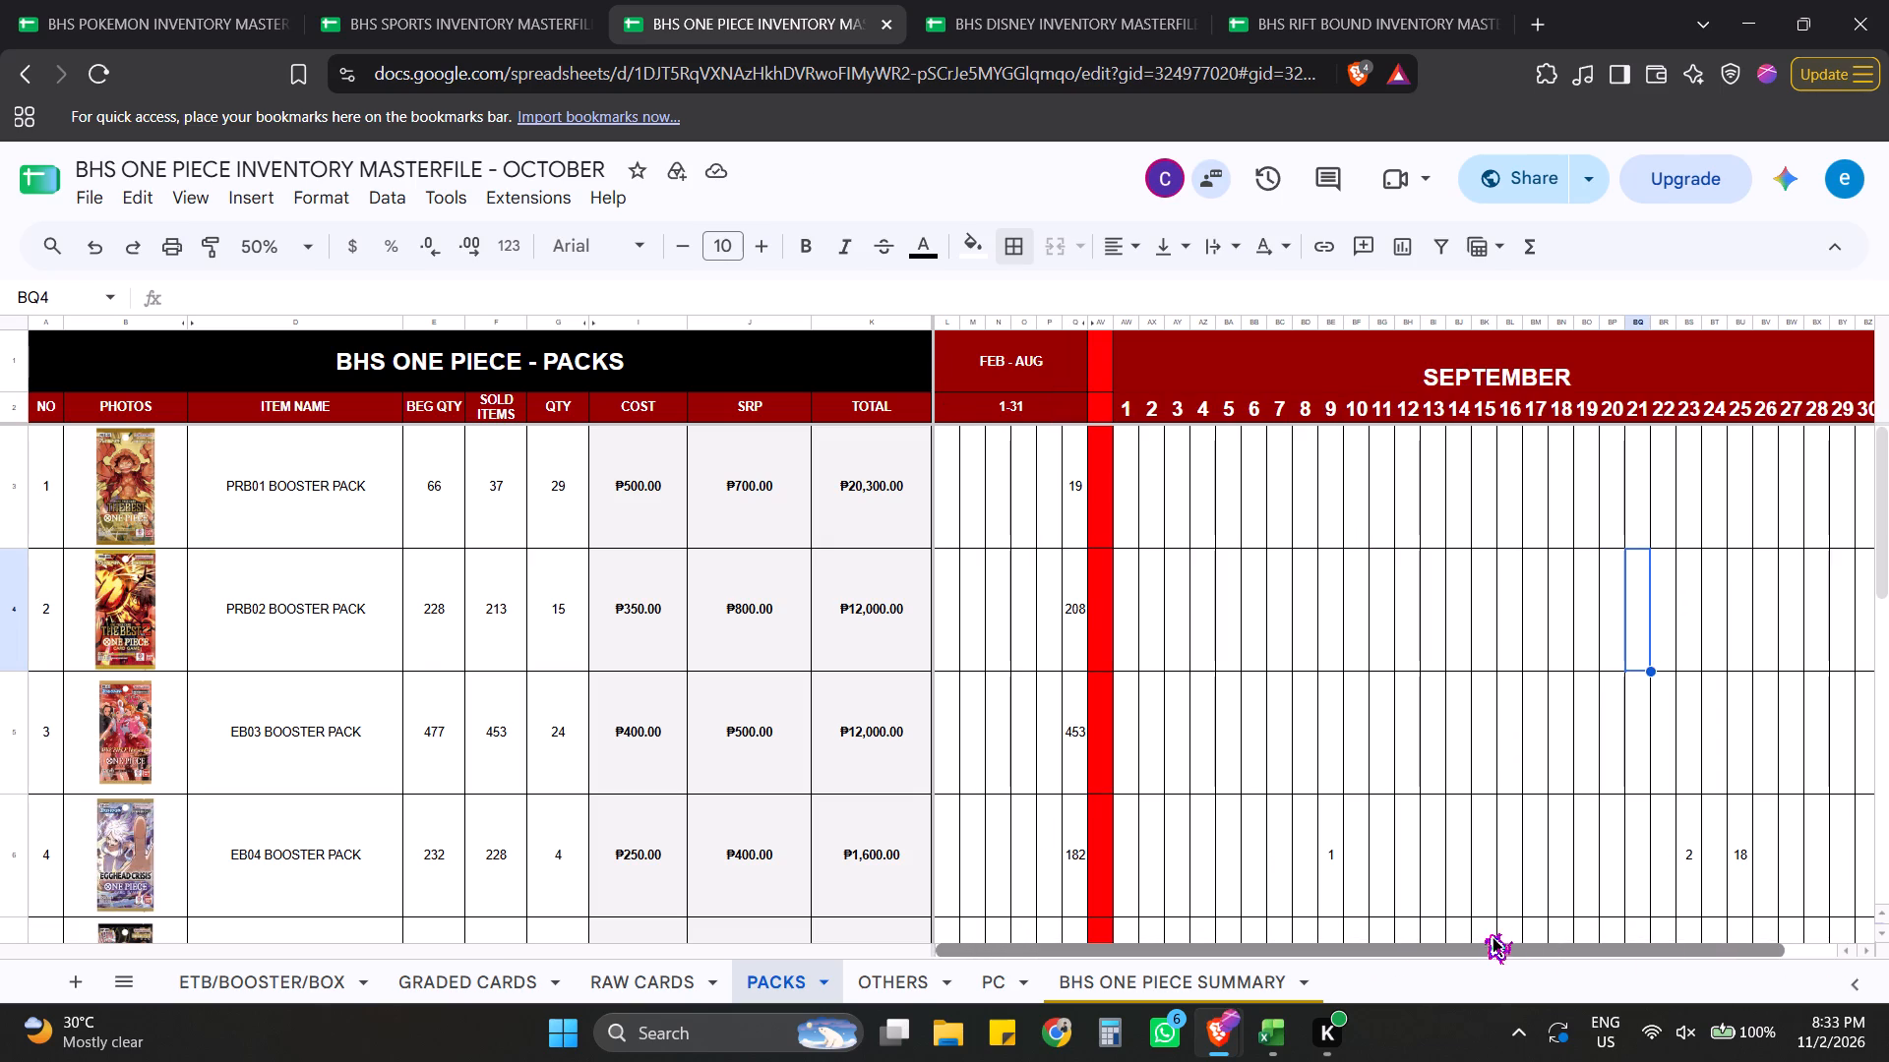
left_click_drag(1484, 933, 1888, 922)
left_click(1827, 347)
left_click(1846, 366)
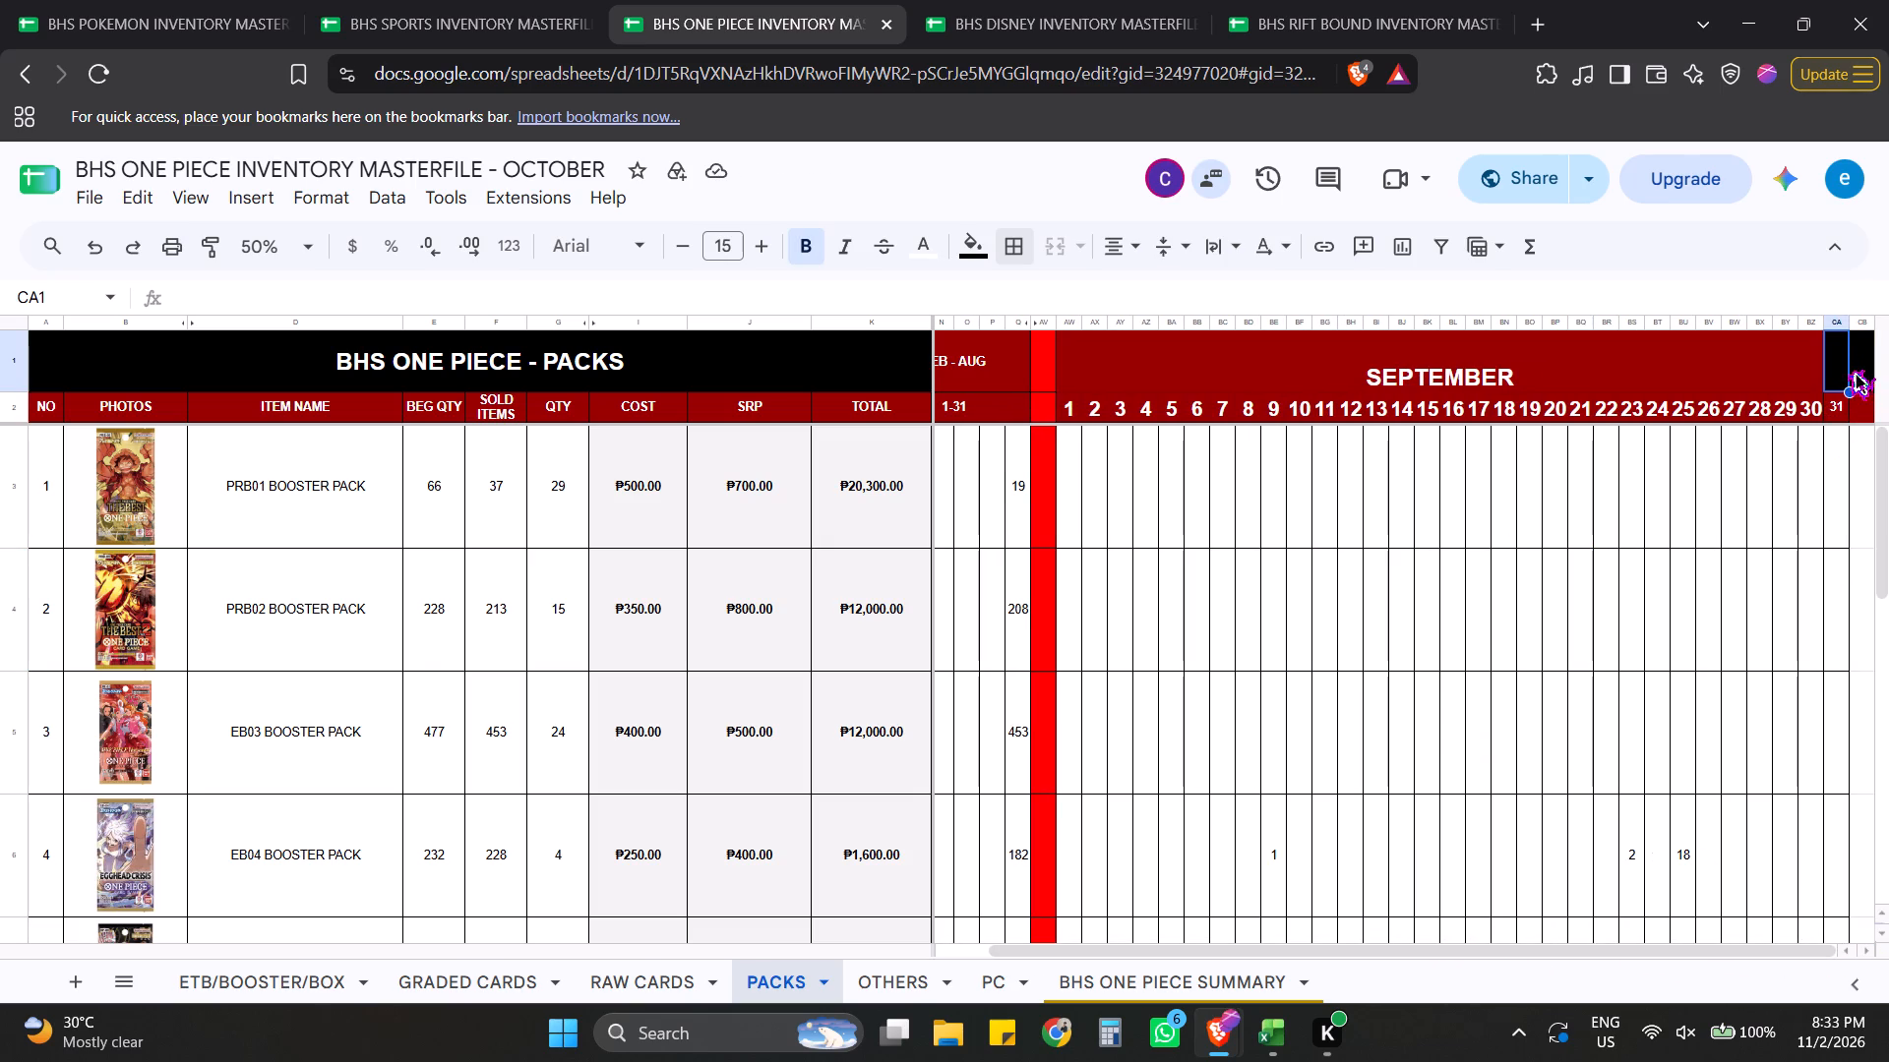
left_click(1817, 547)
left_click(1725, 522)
Undo the borders, the white fill and the September block pasted over the October day columns.
key("ctrl+z")
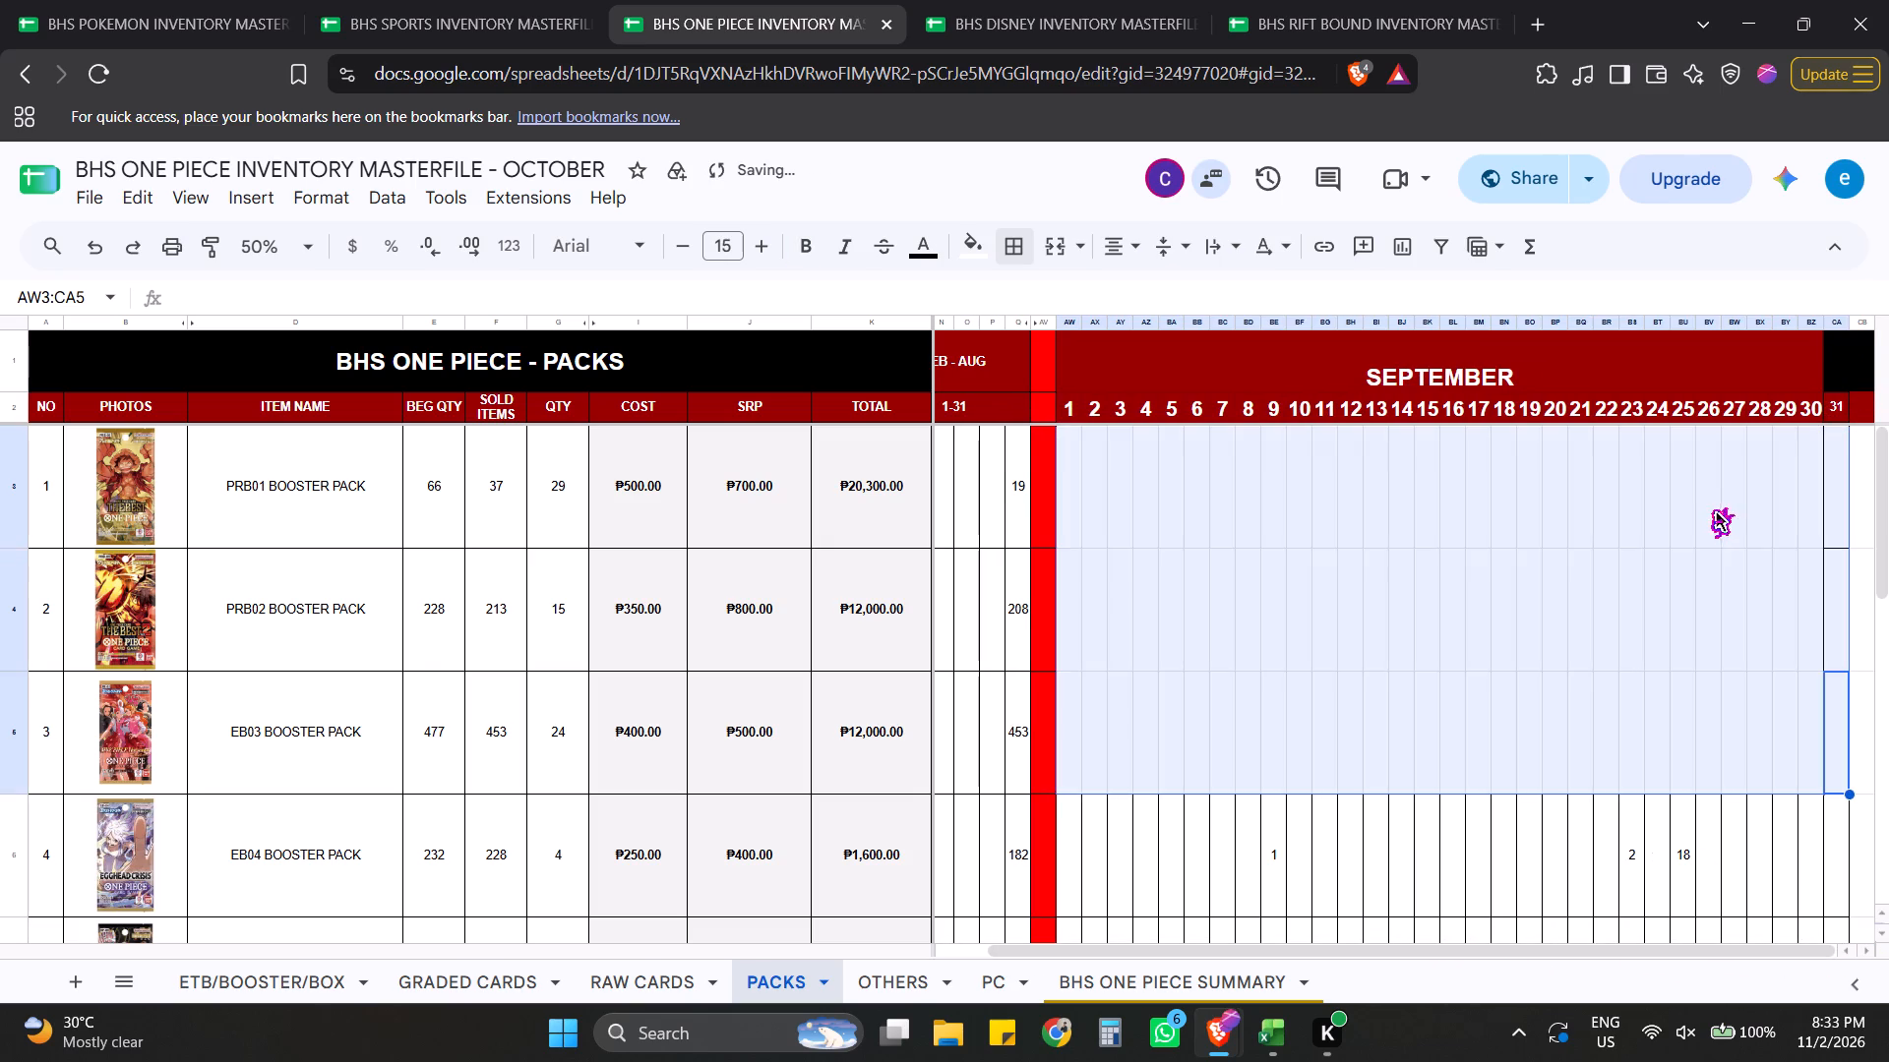
key("ctrl+z")
key("ctrl+z")
left_click(1682, 574)
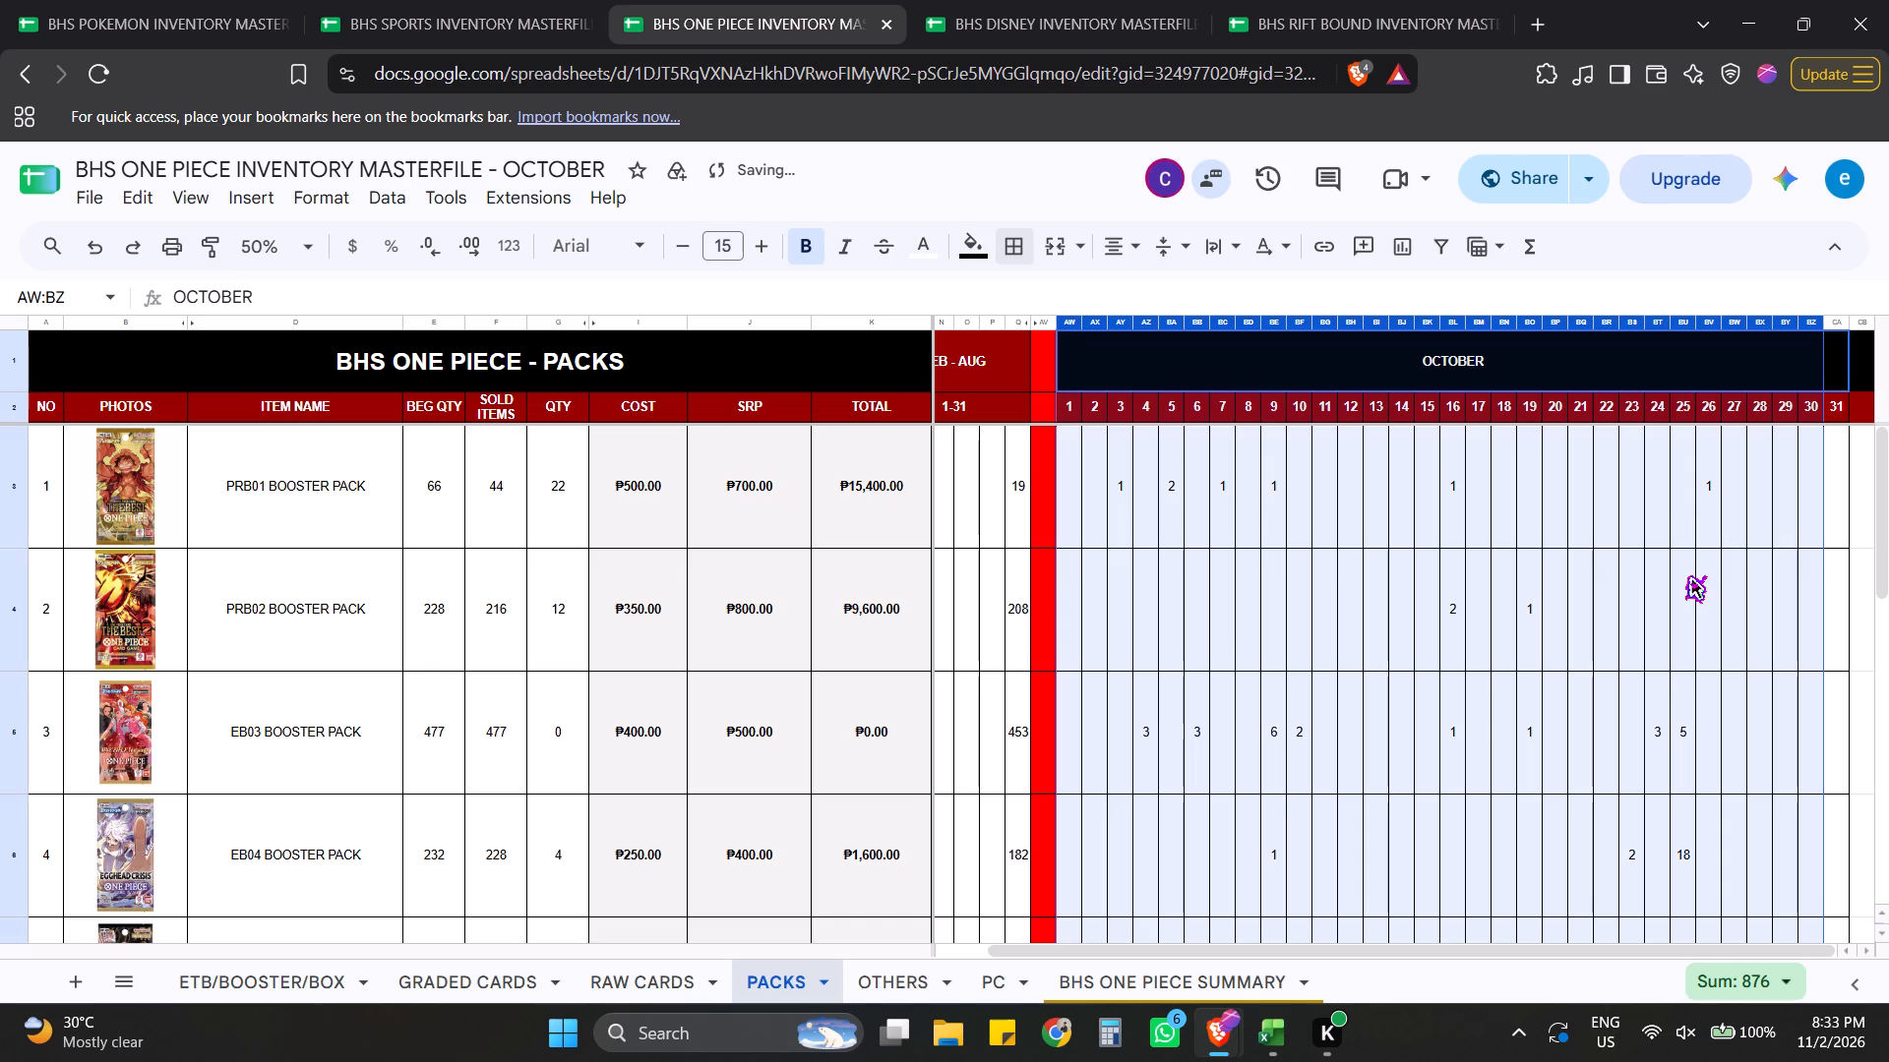
left_click(1659, 701)
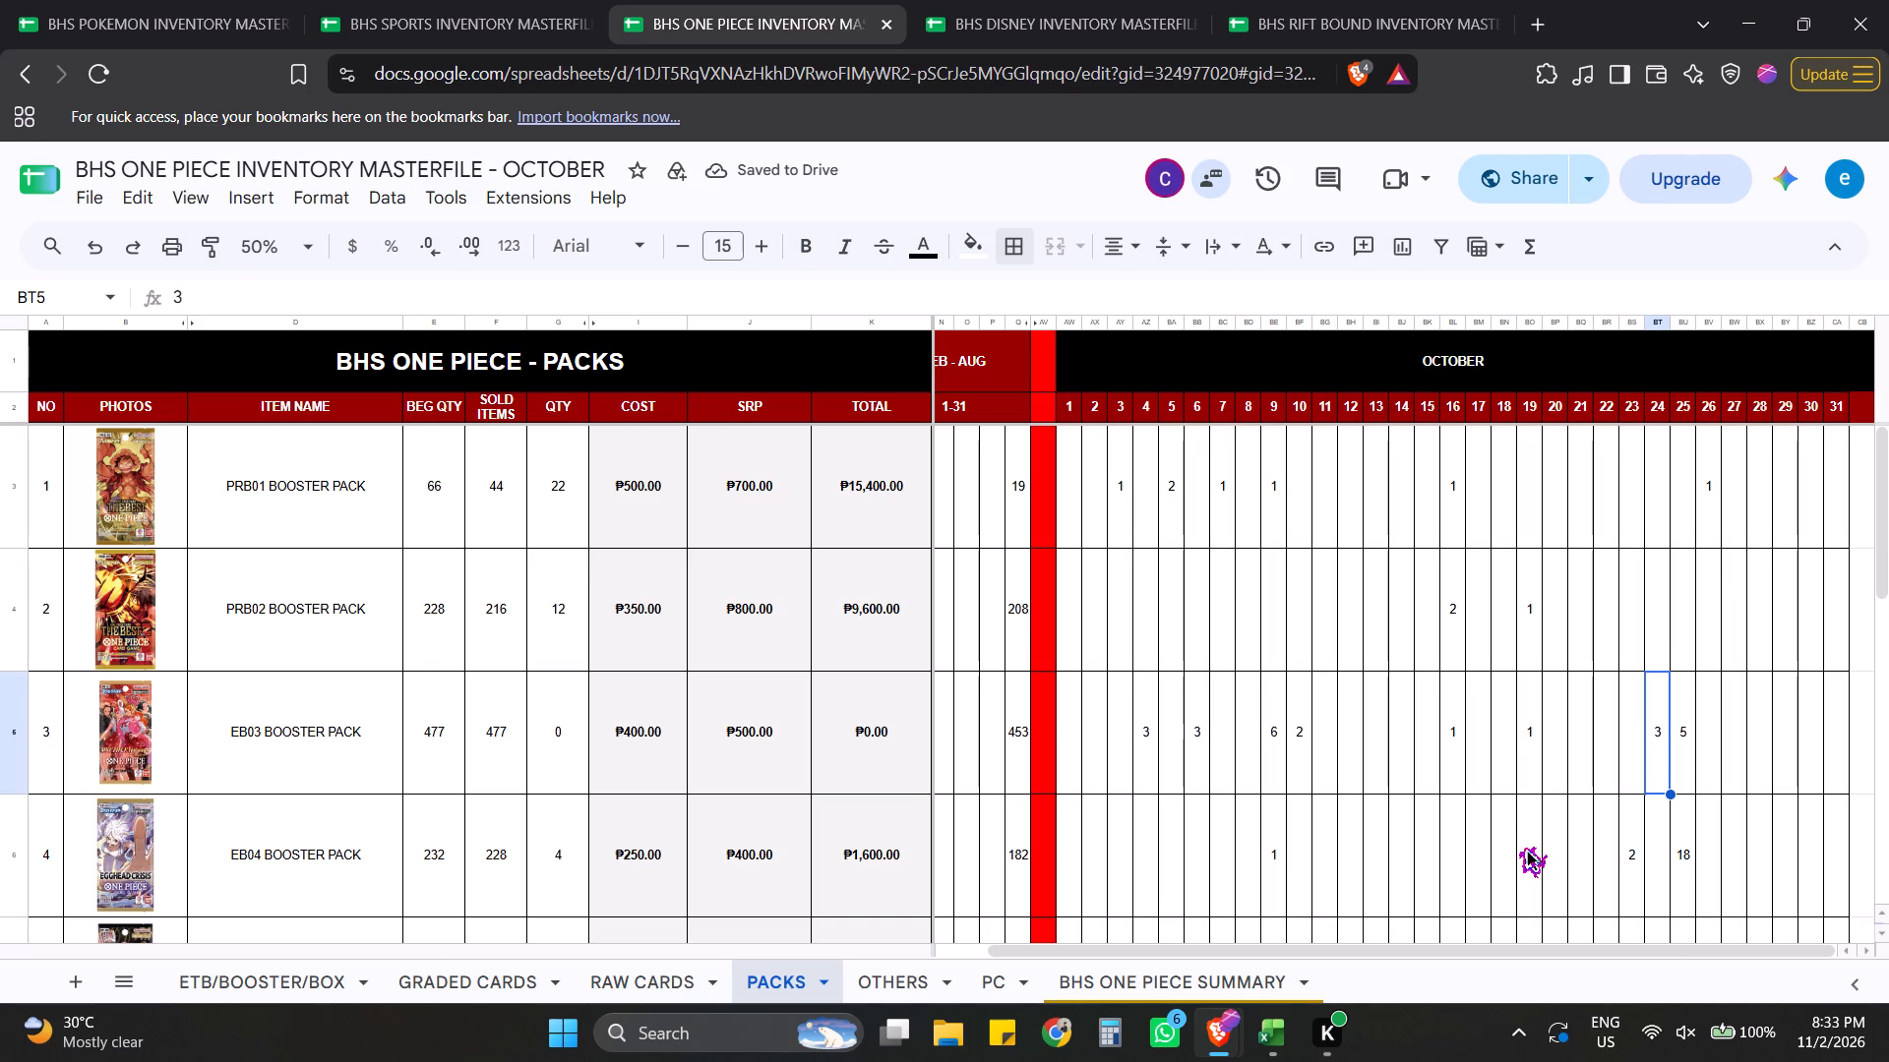
left_click(1424, 829)
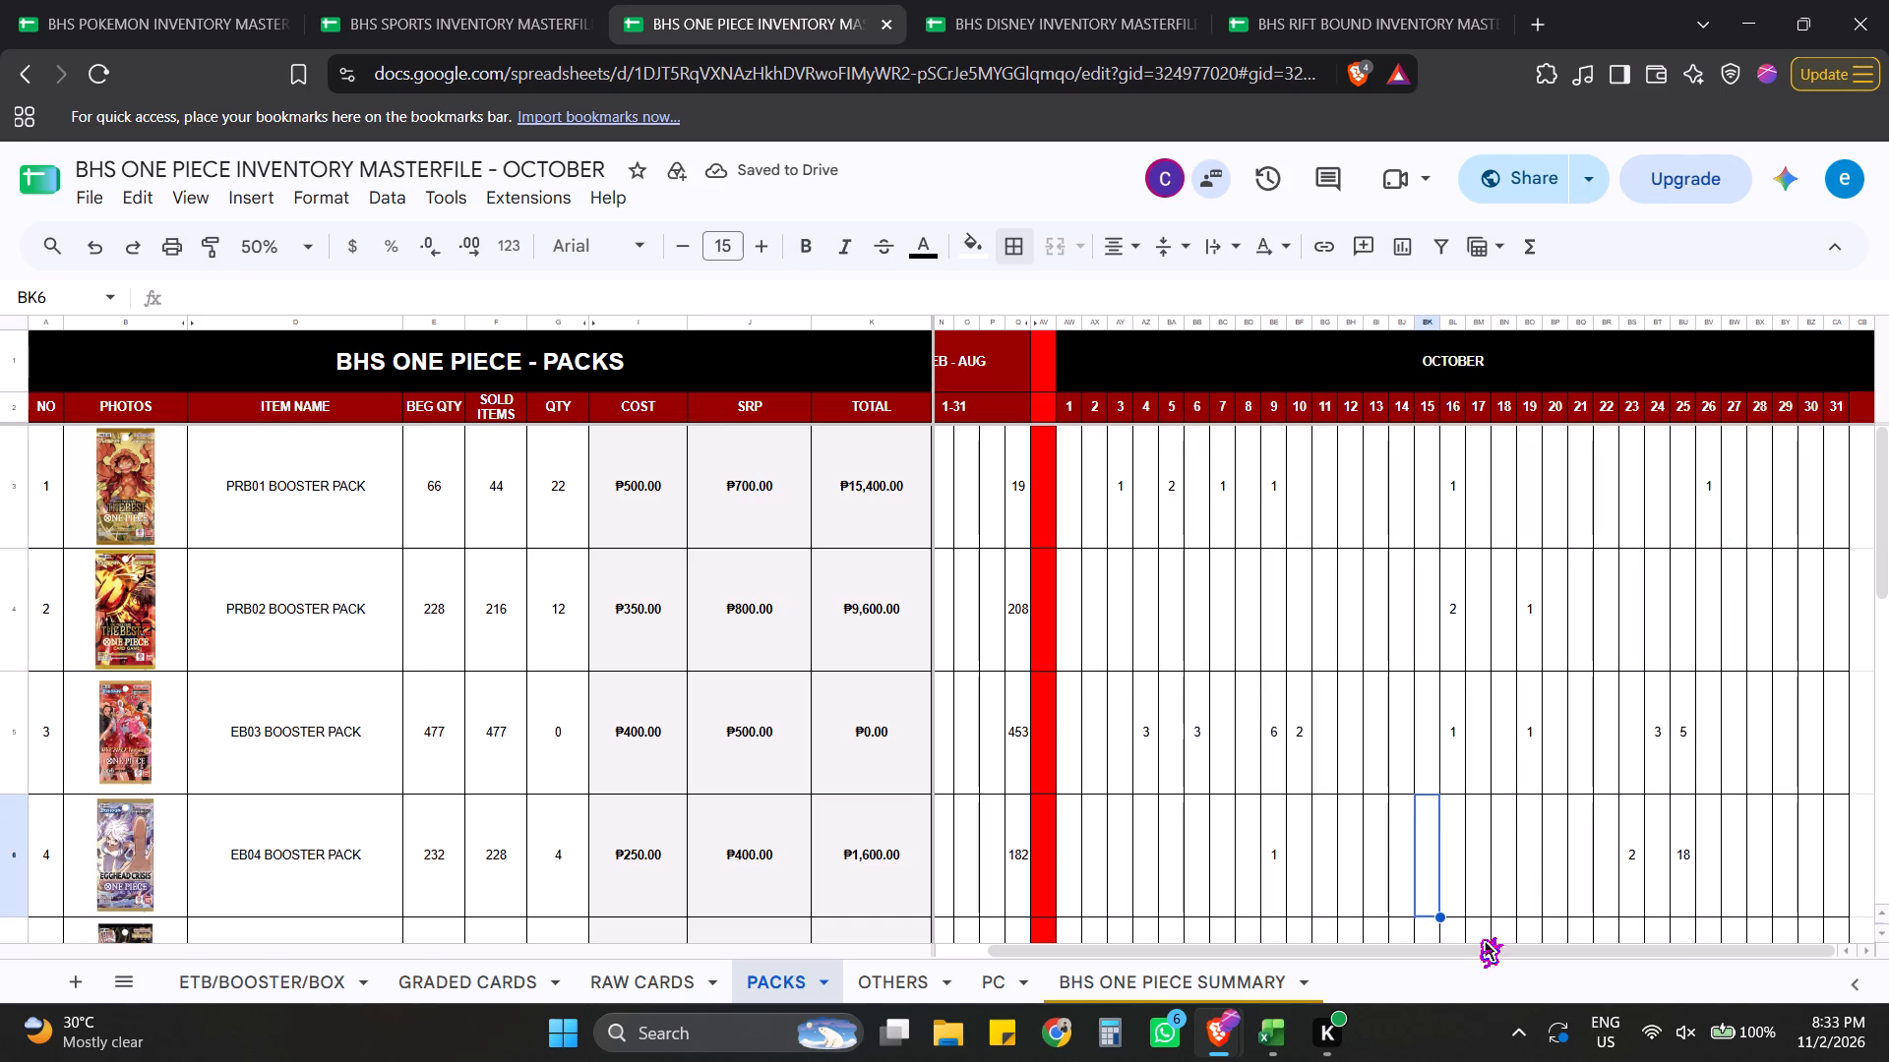
Copy the October day columns AW to BZ and paste them starting at column CB, right after day 31.
left_click_drag(1475, 947, 1632, 947)
left_click(1632, 674)
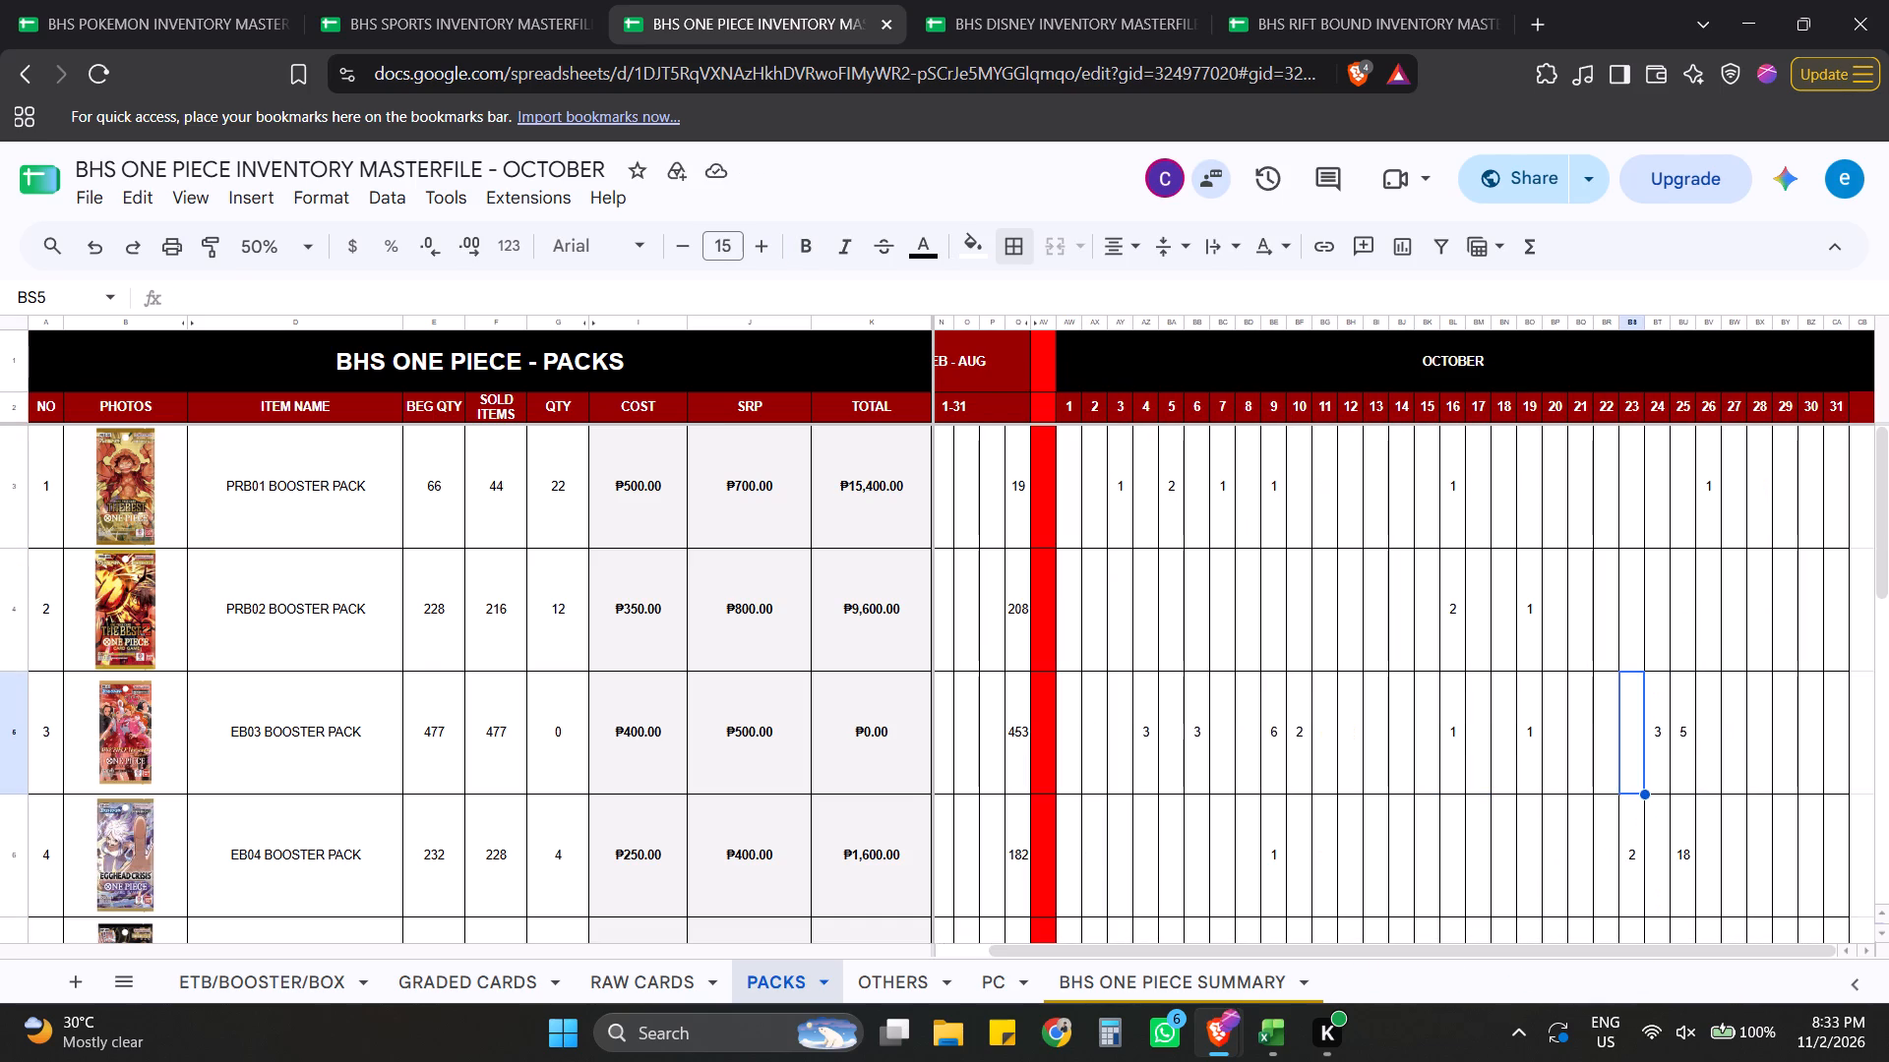
left_click(1821, 383)
left_click(1800, 518)
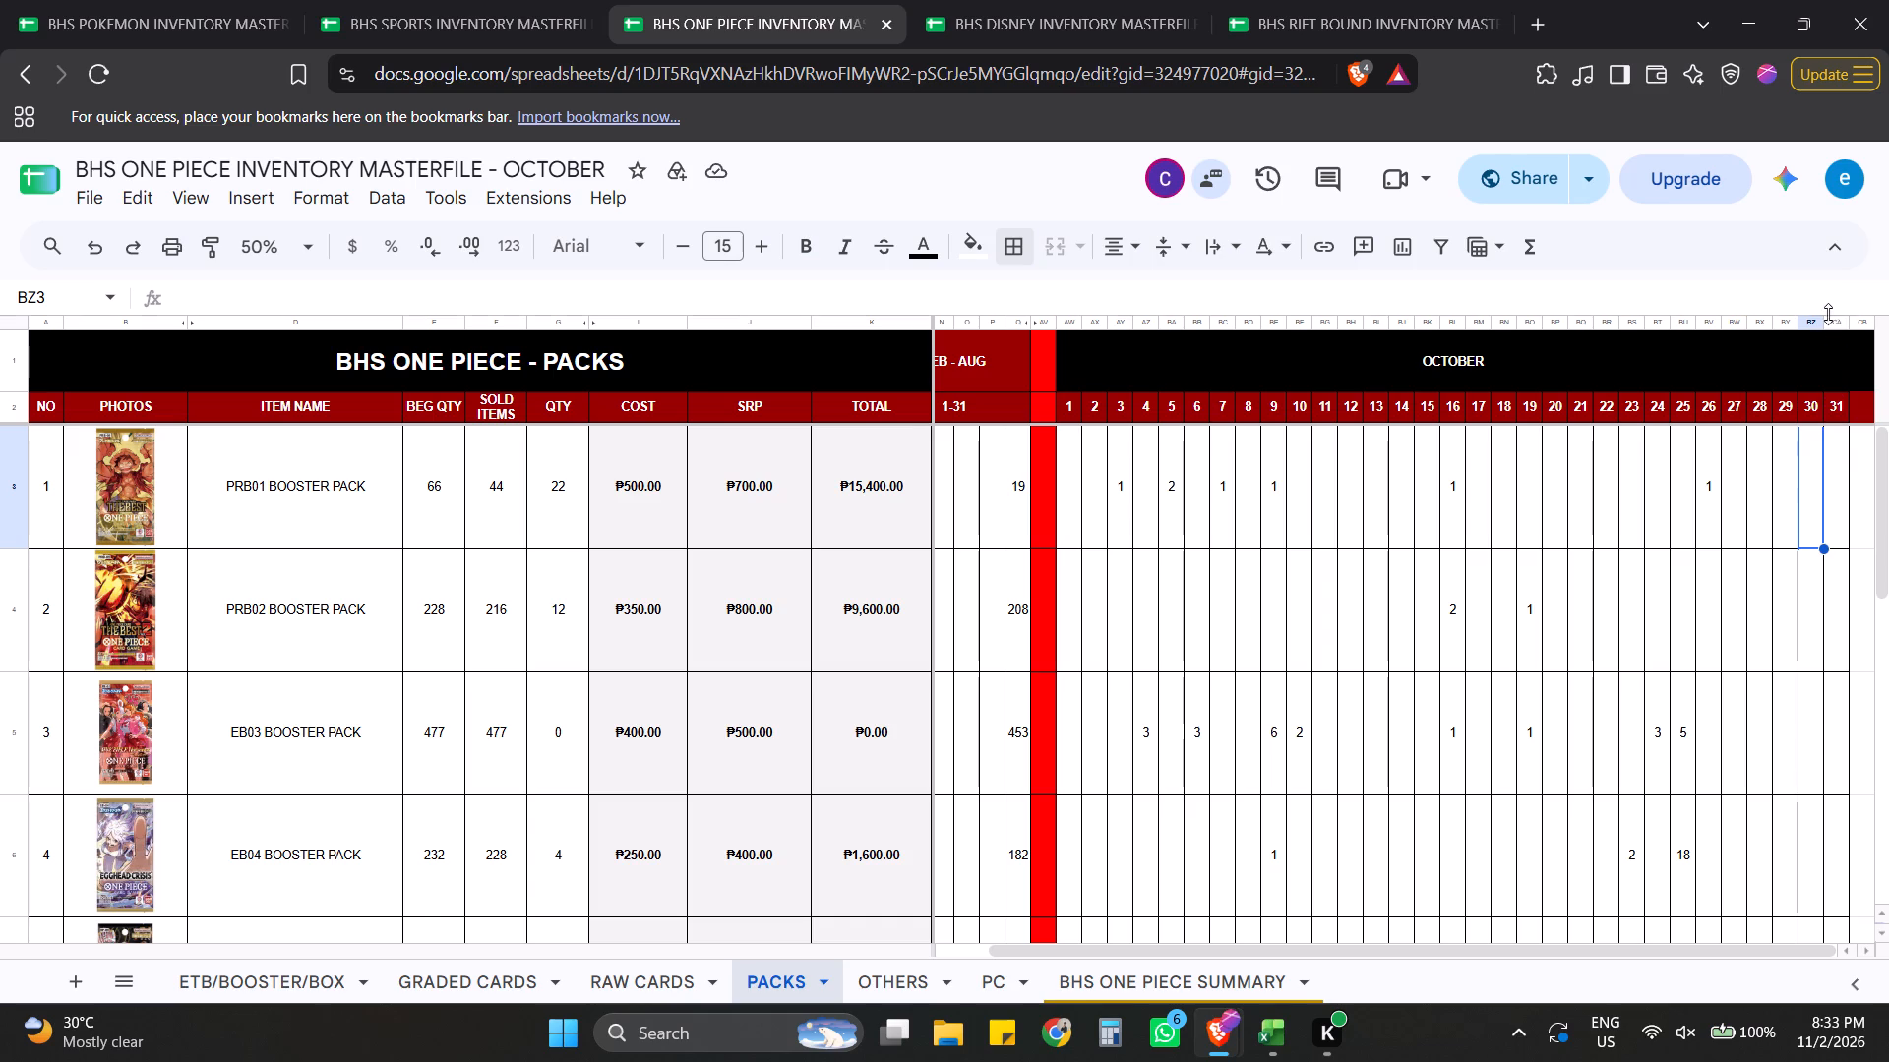
left_click_drag(1807, 323, 1066, 329)
key("ctrl+c")
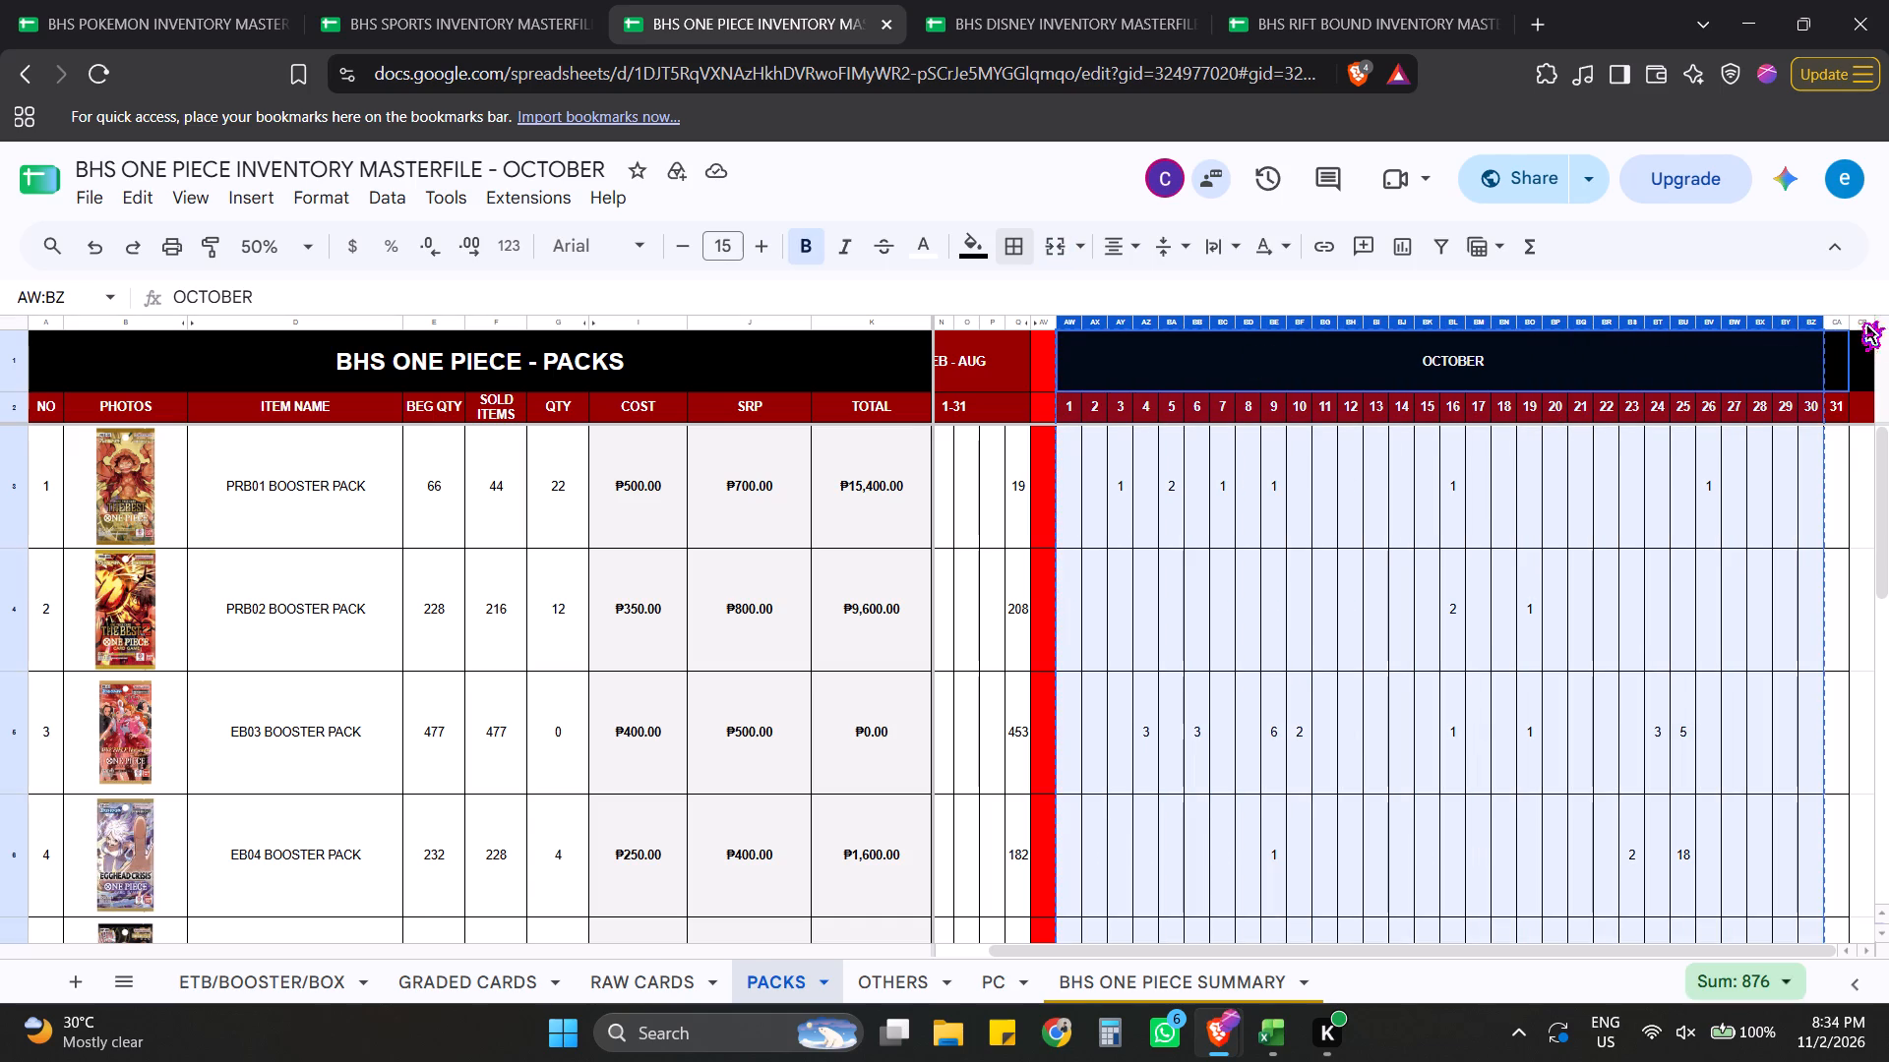
left_click(1858, 321)
key("ctrl+v")
left_click_drag(1750, 556, 1740, 560, "ctrl")
left_click(1639, 599)
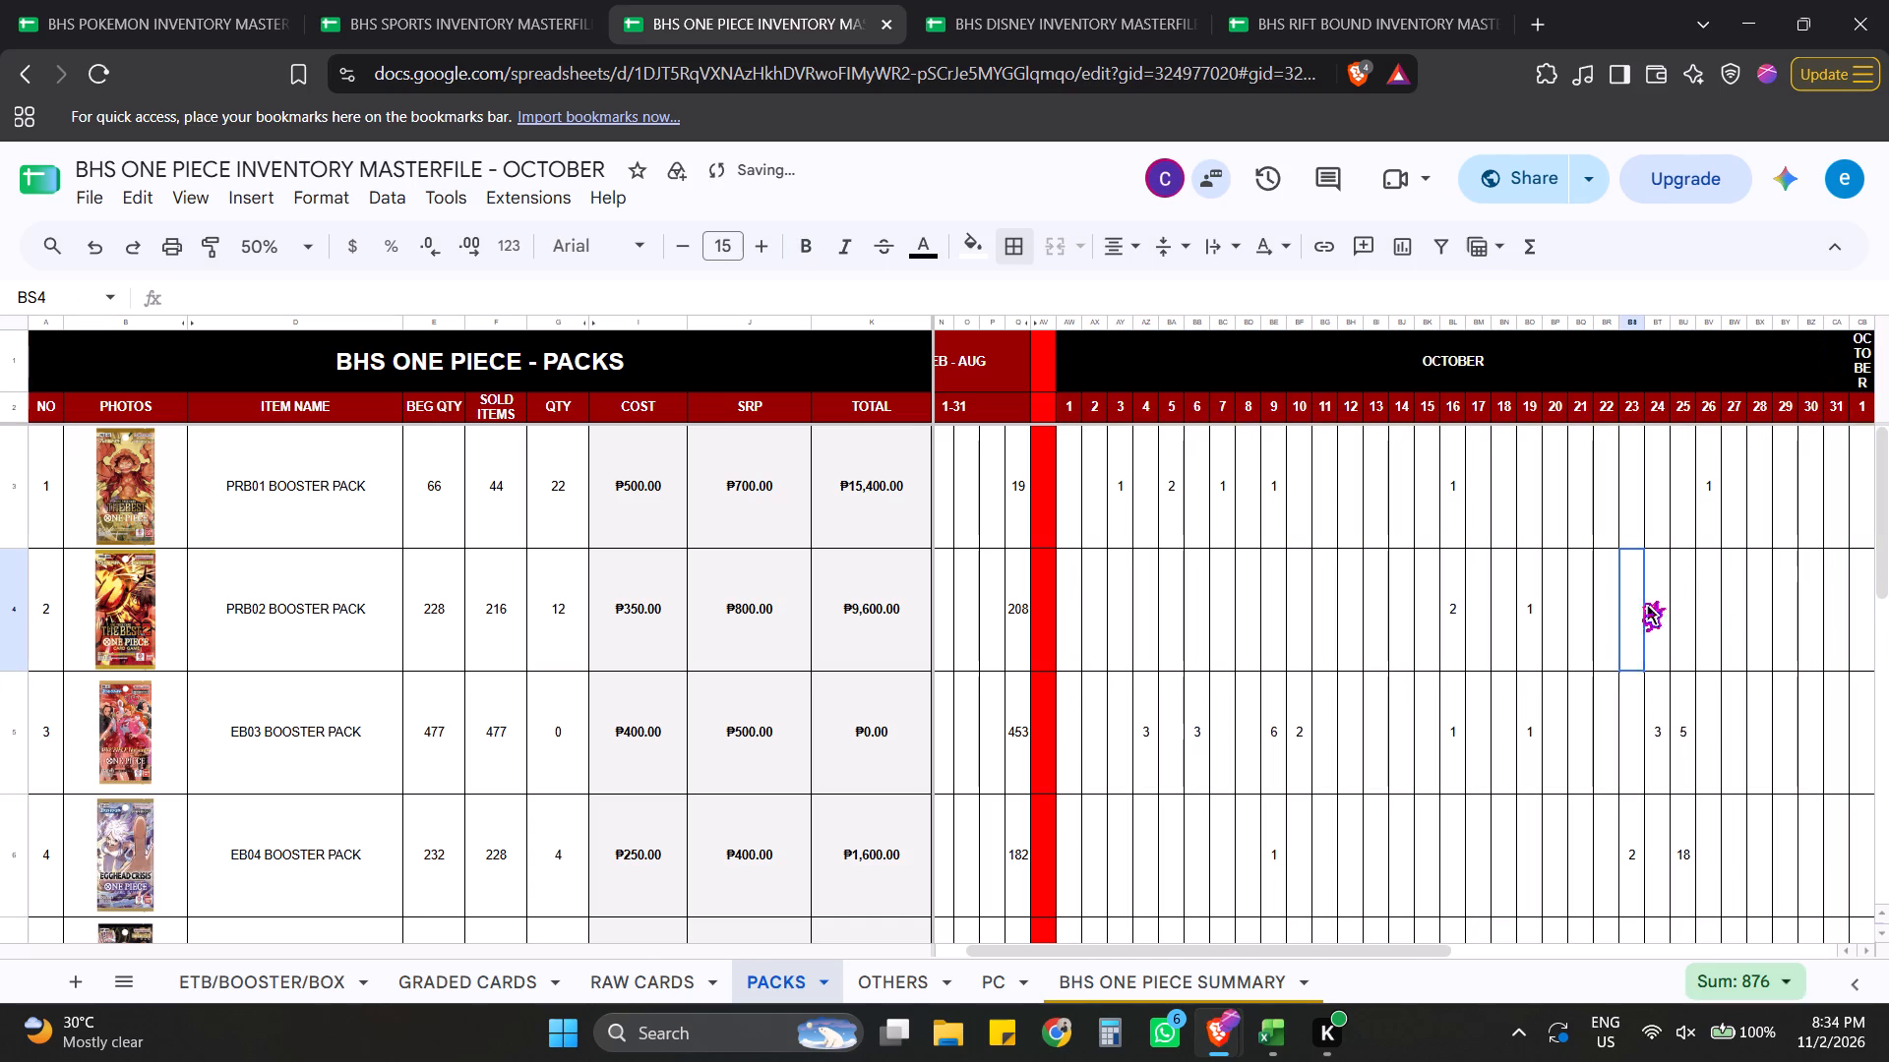
Clear the copied quantities from all item rows of the new block, CB3:DE13.
left_click_drag(1393, 949, 1700, 931)
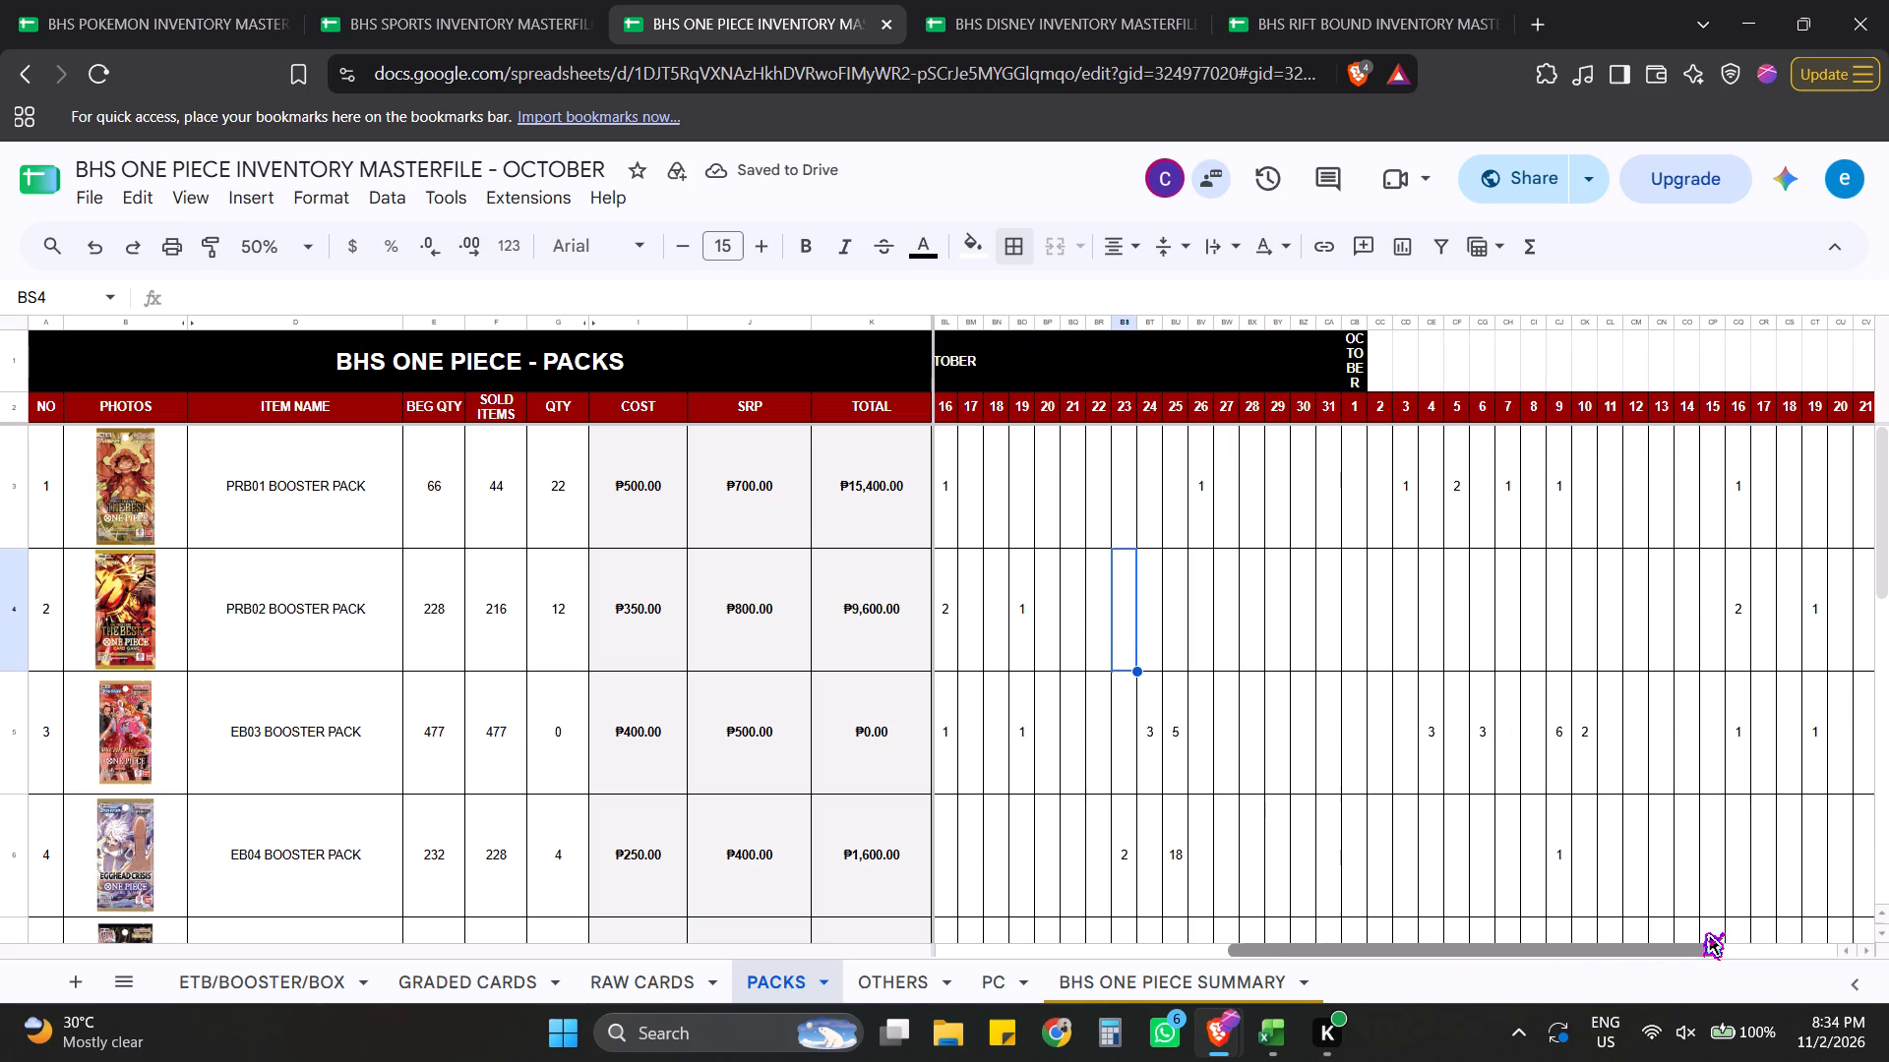
left_click_drag(1700, 931, 1888, 932)
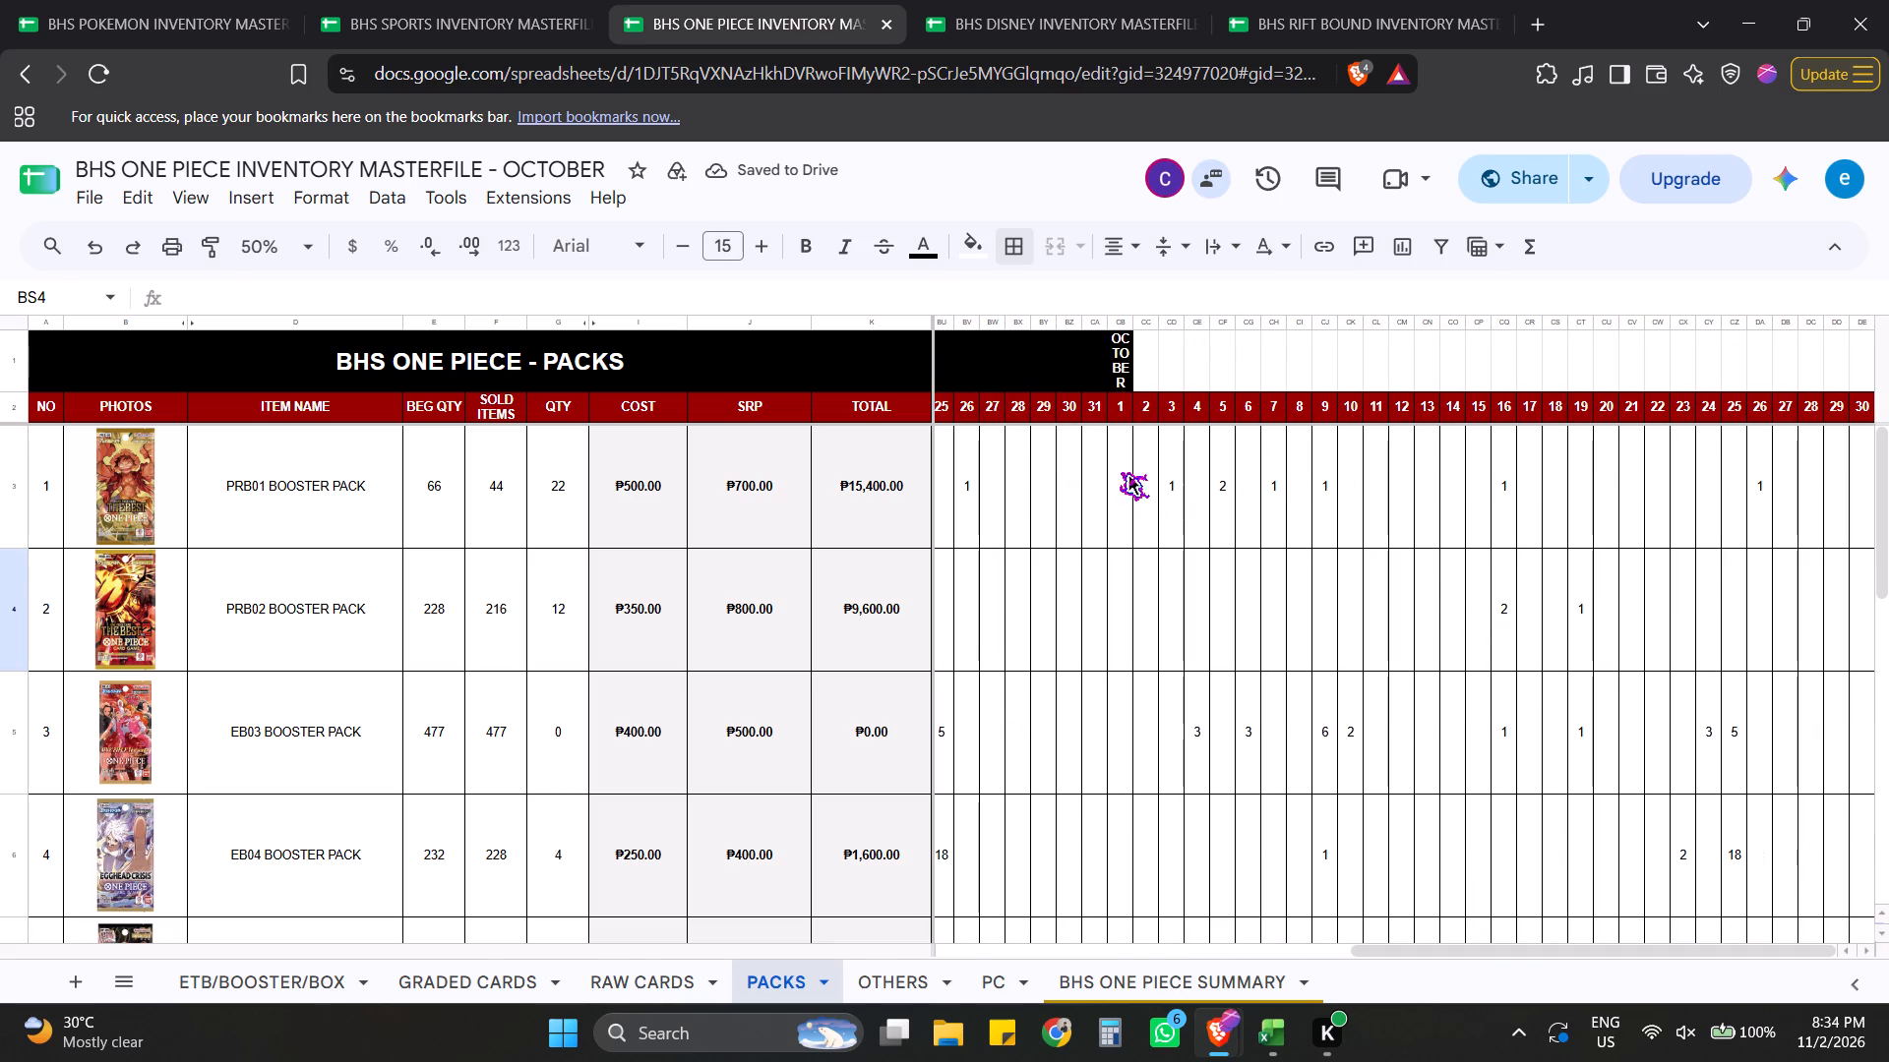
left_click_drag(1120, 471, 1844, 821)
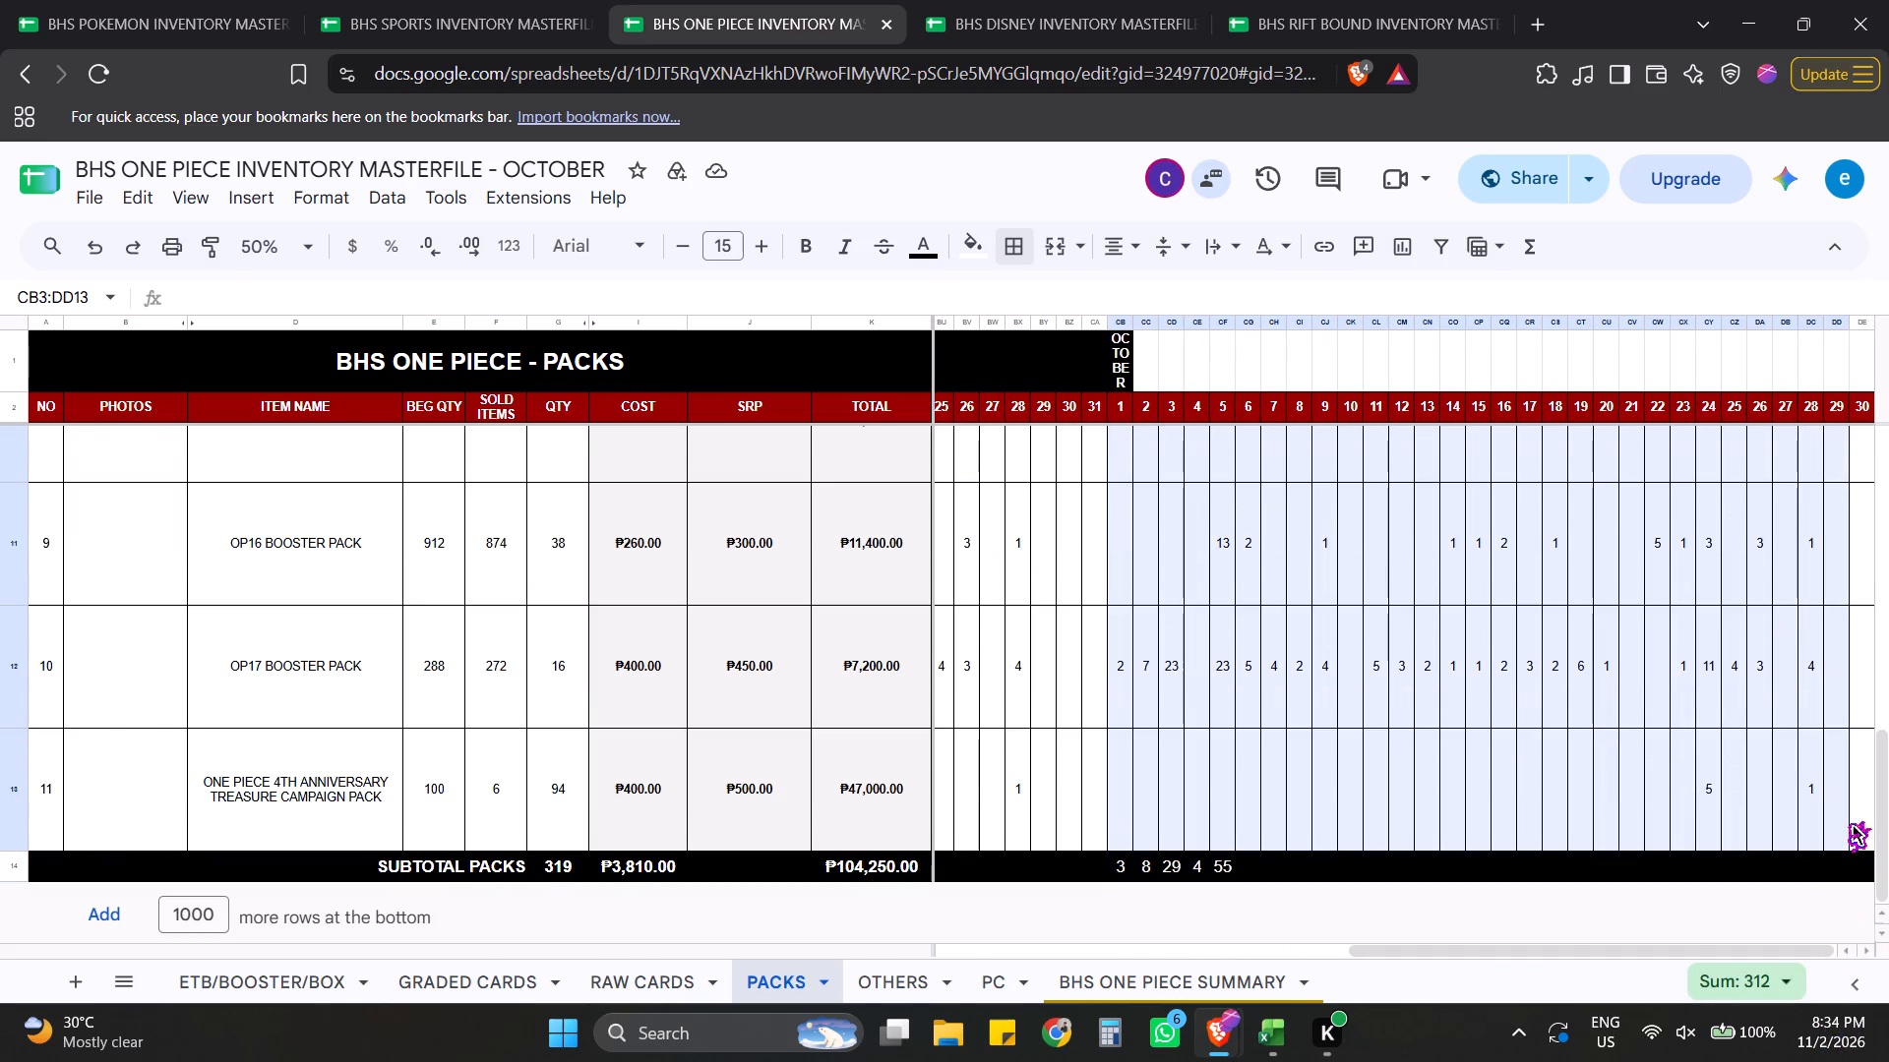
left_click_drag(1844, 821, 1852, 824)
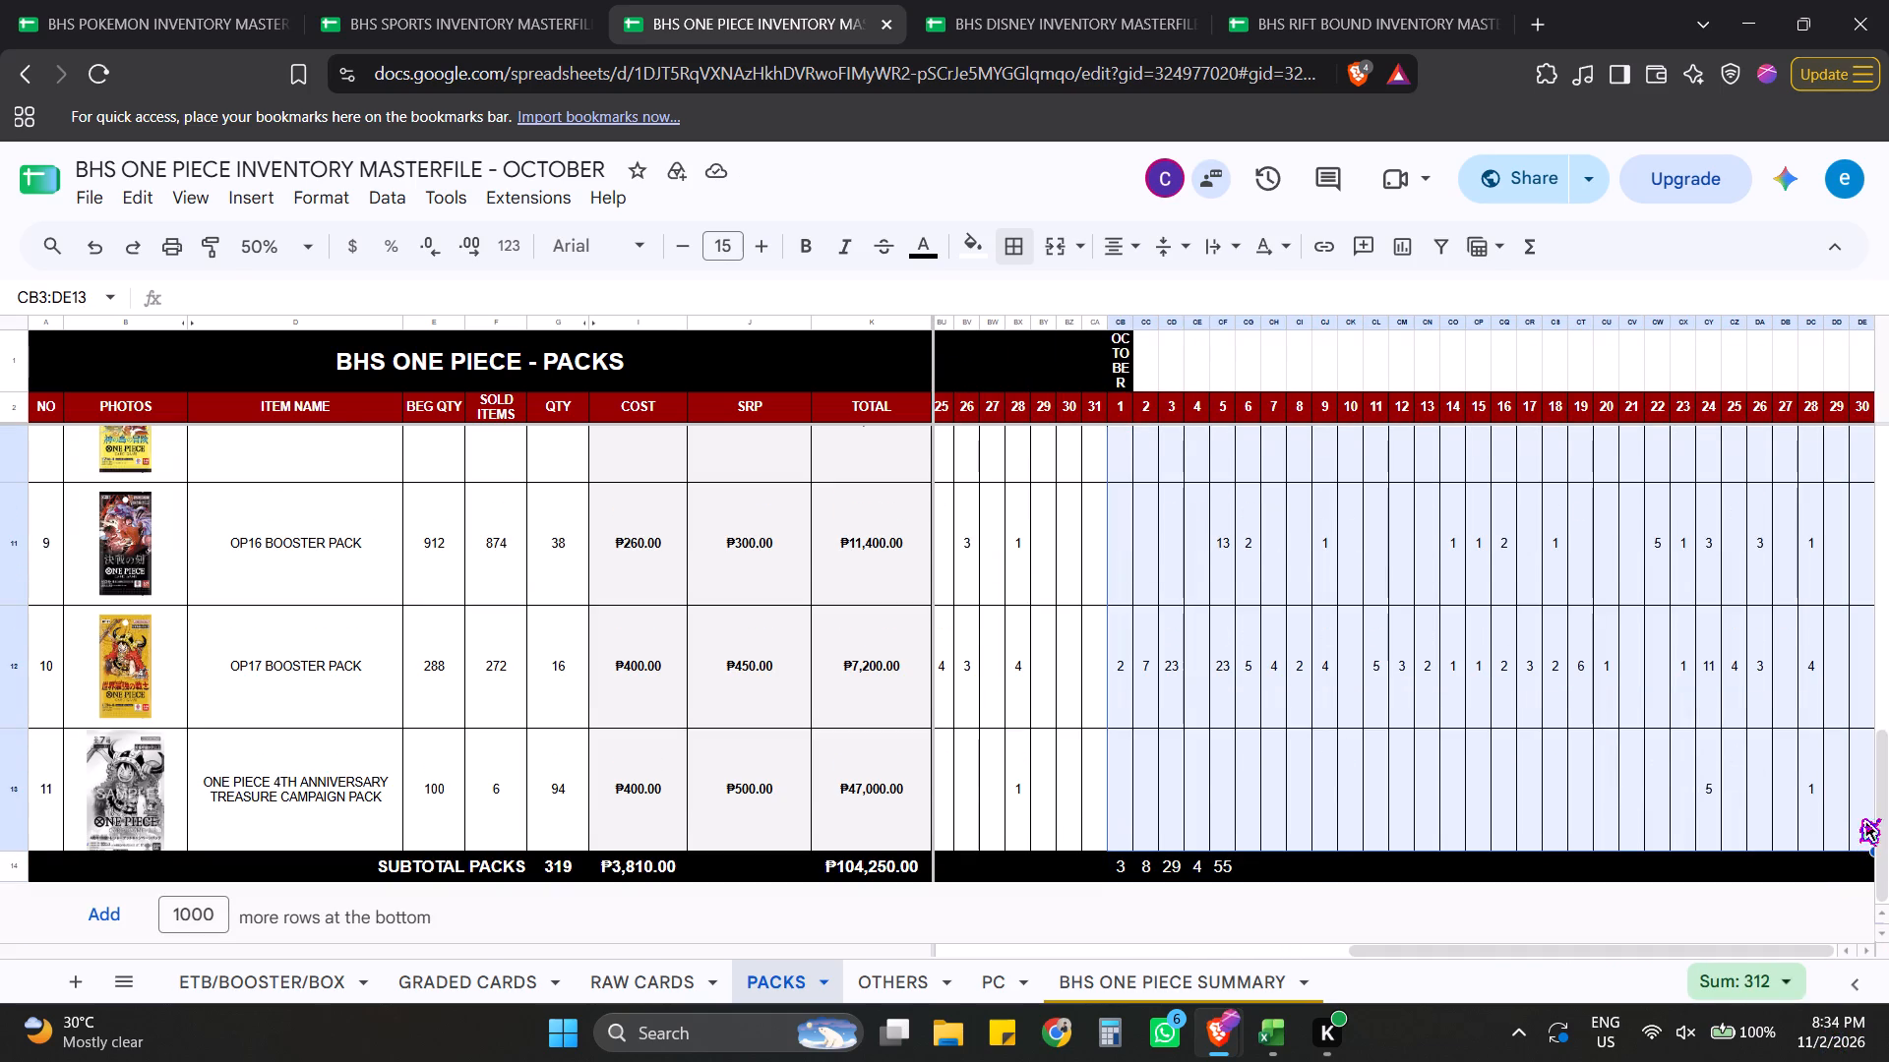
key("Delete")
left_click(1612, 763)
Merge the month header cells CB1:DE1 above the new block.
left_click_drag(1122, 370, 1854, 389)
left_click(1039, 247)
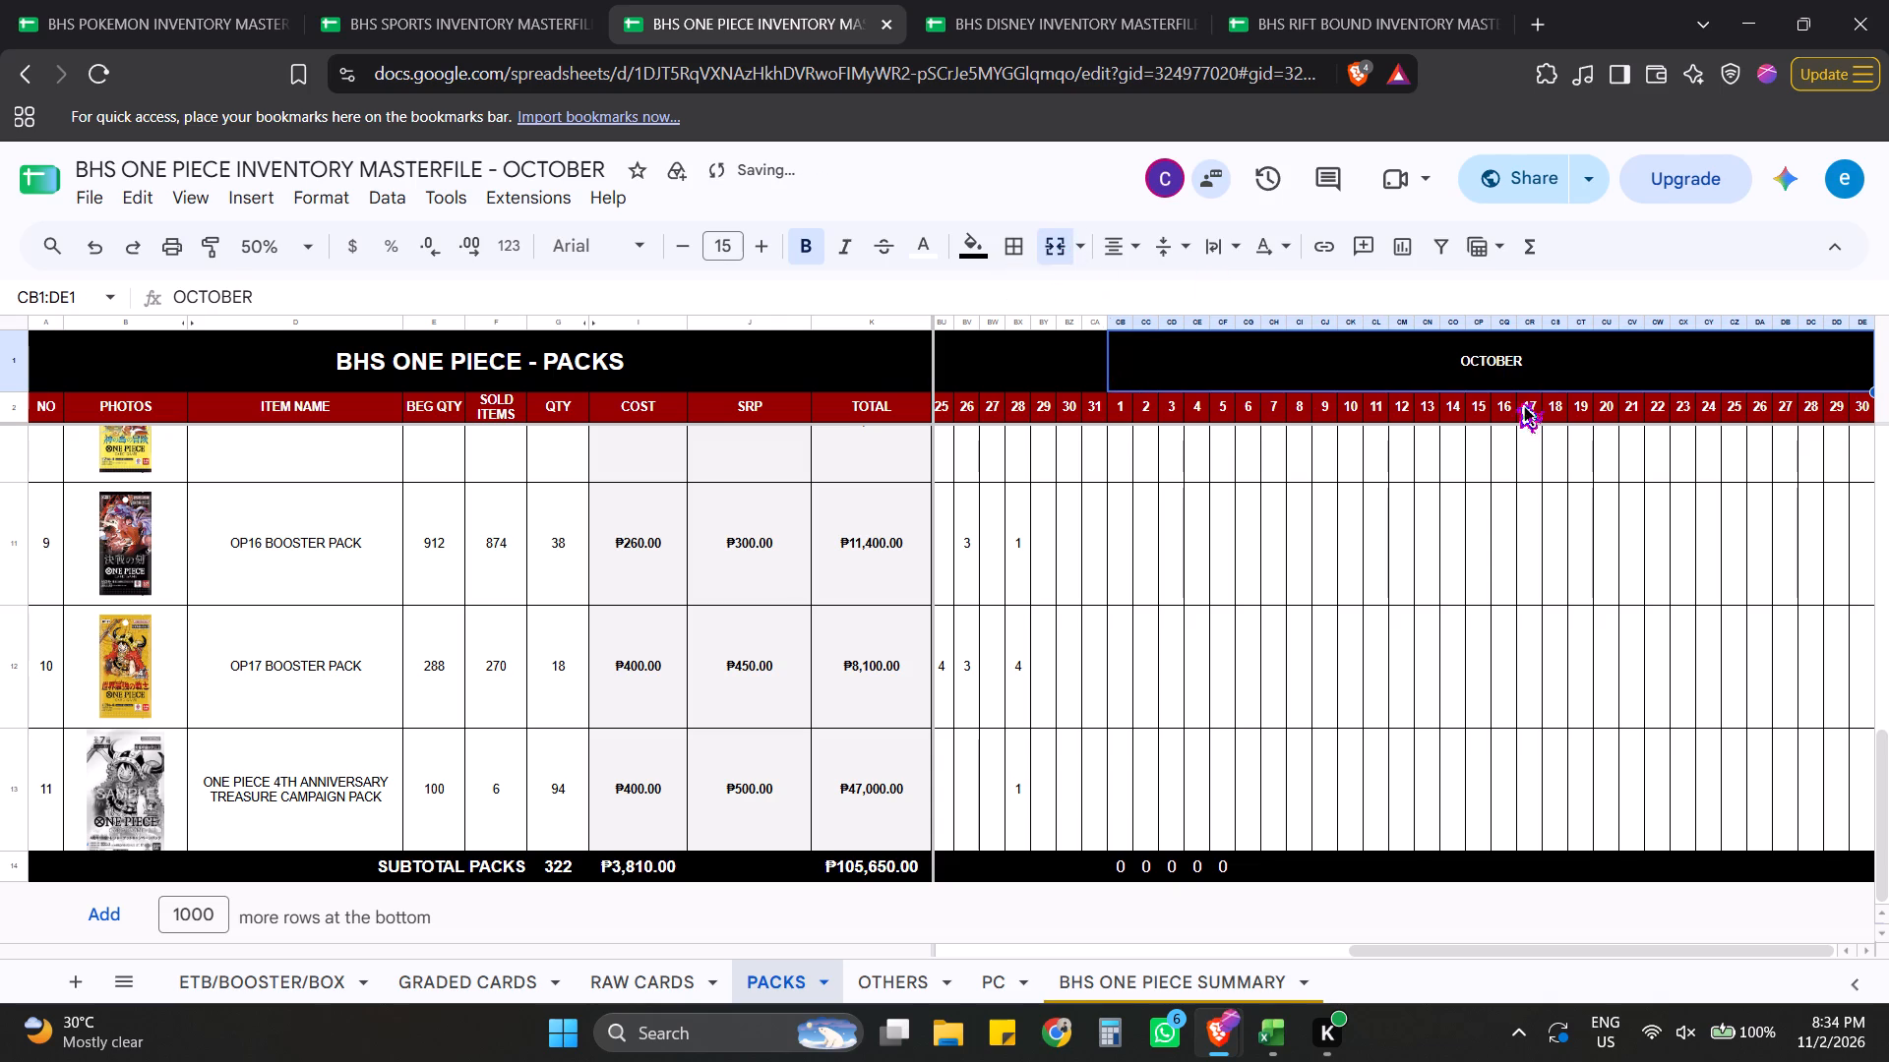
Rename the merged month header in CB1:DE1 as NOVEMBER.
left_click(1522, 398)
left_click(1523, 360)
type("NOVEMBER")
key("Return")
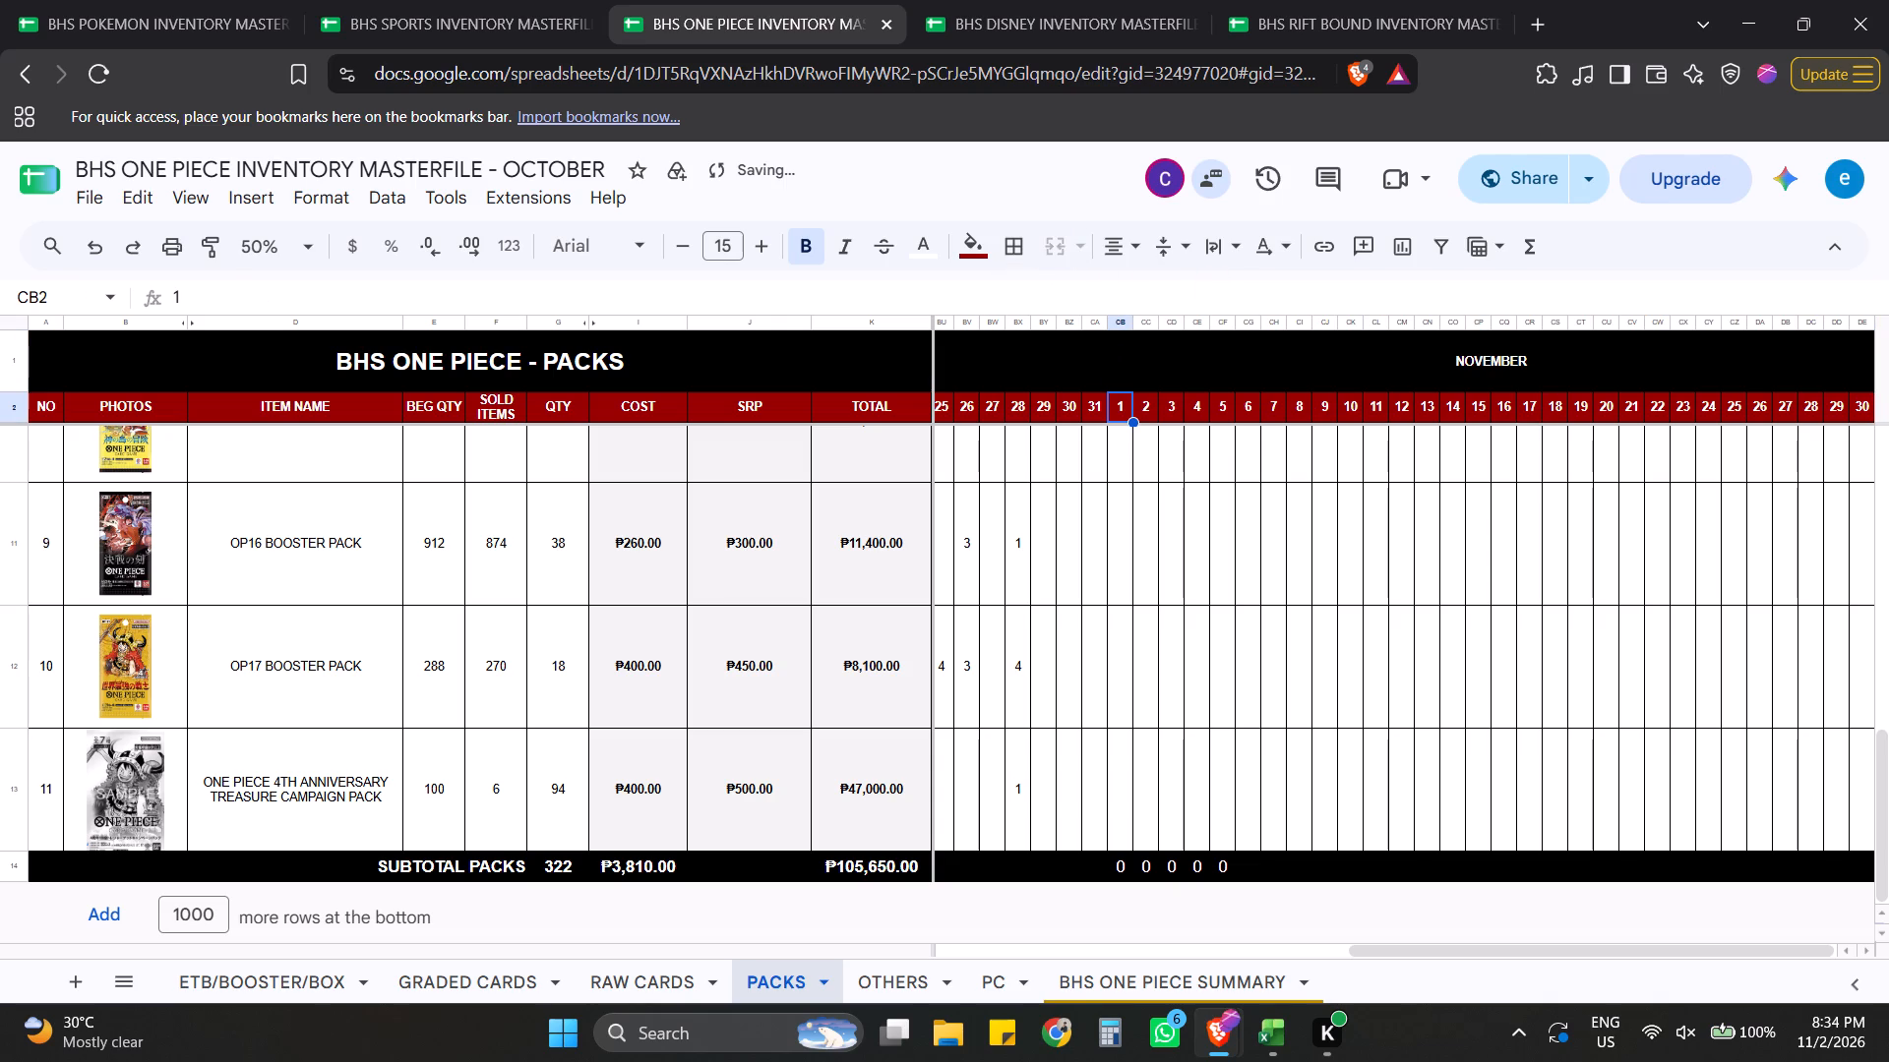
Go to the OTHERS sheet and examine the October 2026 day columns and the item rows.
left_click(899, 973)
left_click(1115, 708)
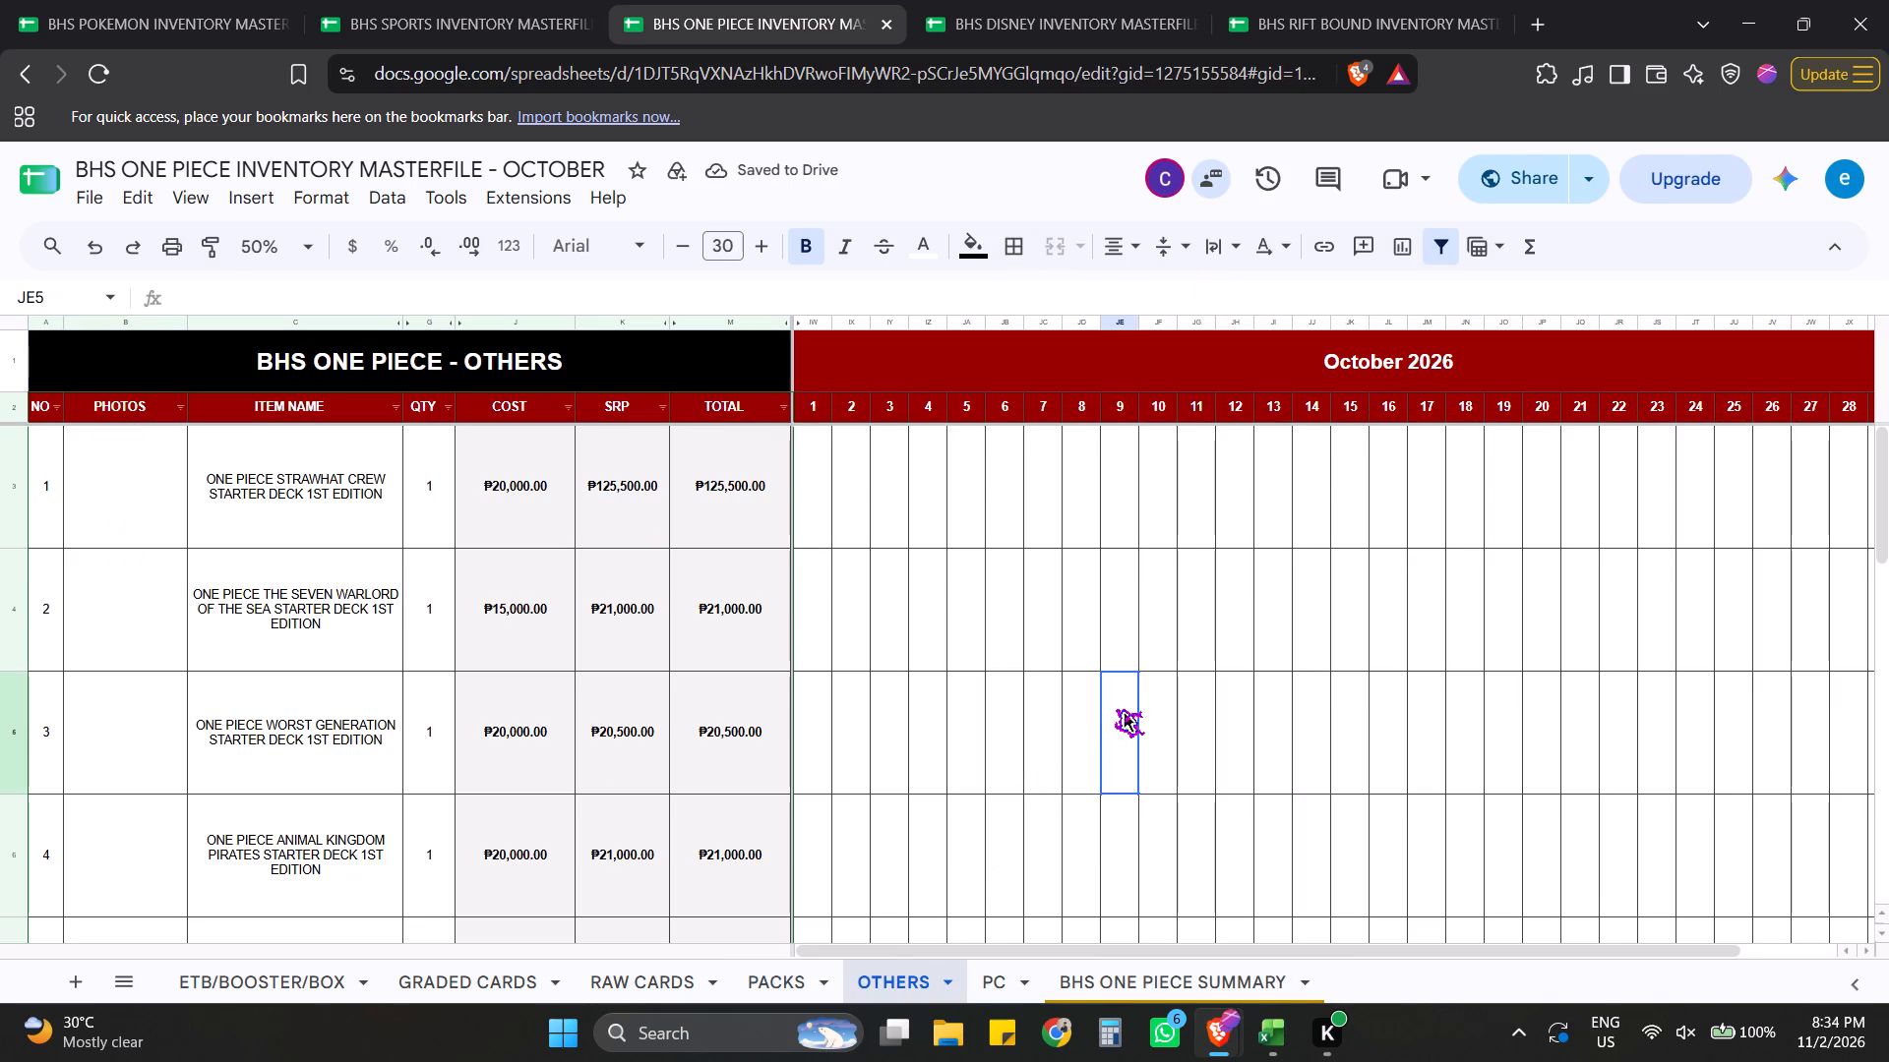
scroll(1132, 719, "down", 6)
scroll(1150, 765, "up", 6)
left_click_drag(1198, 950, 1326, 950)
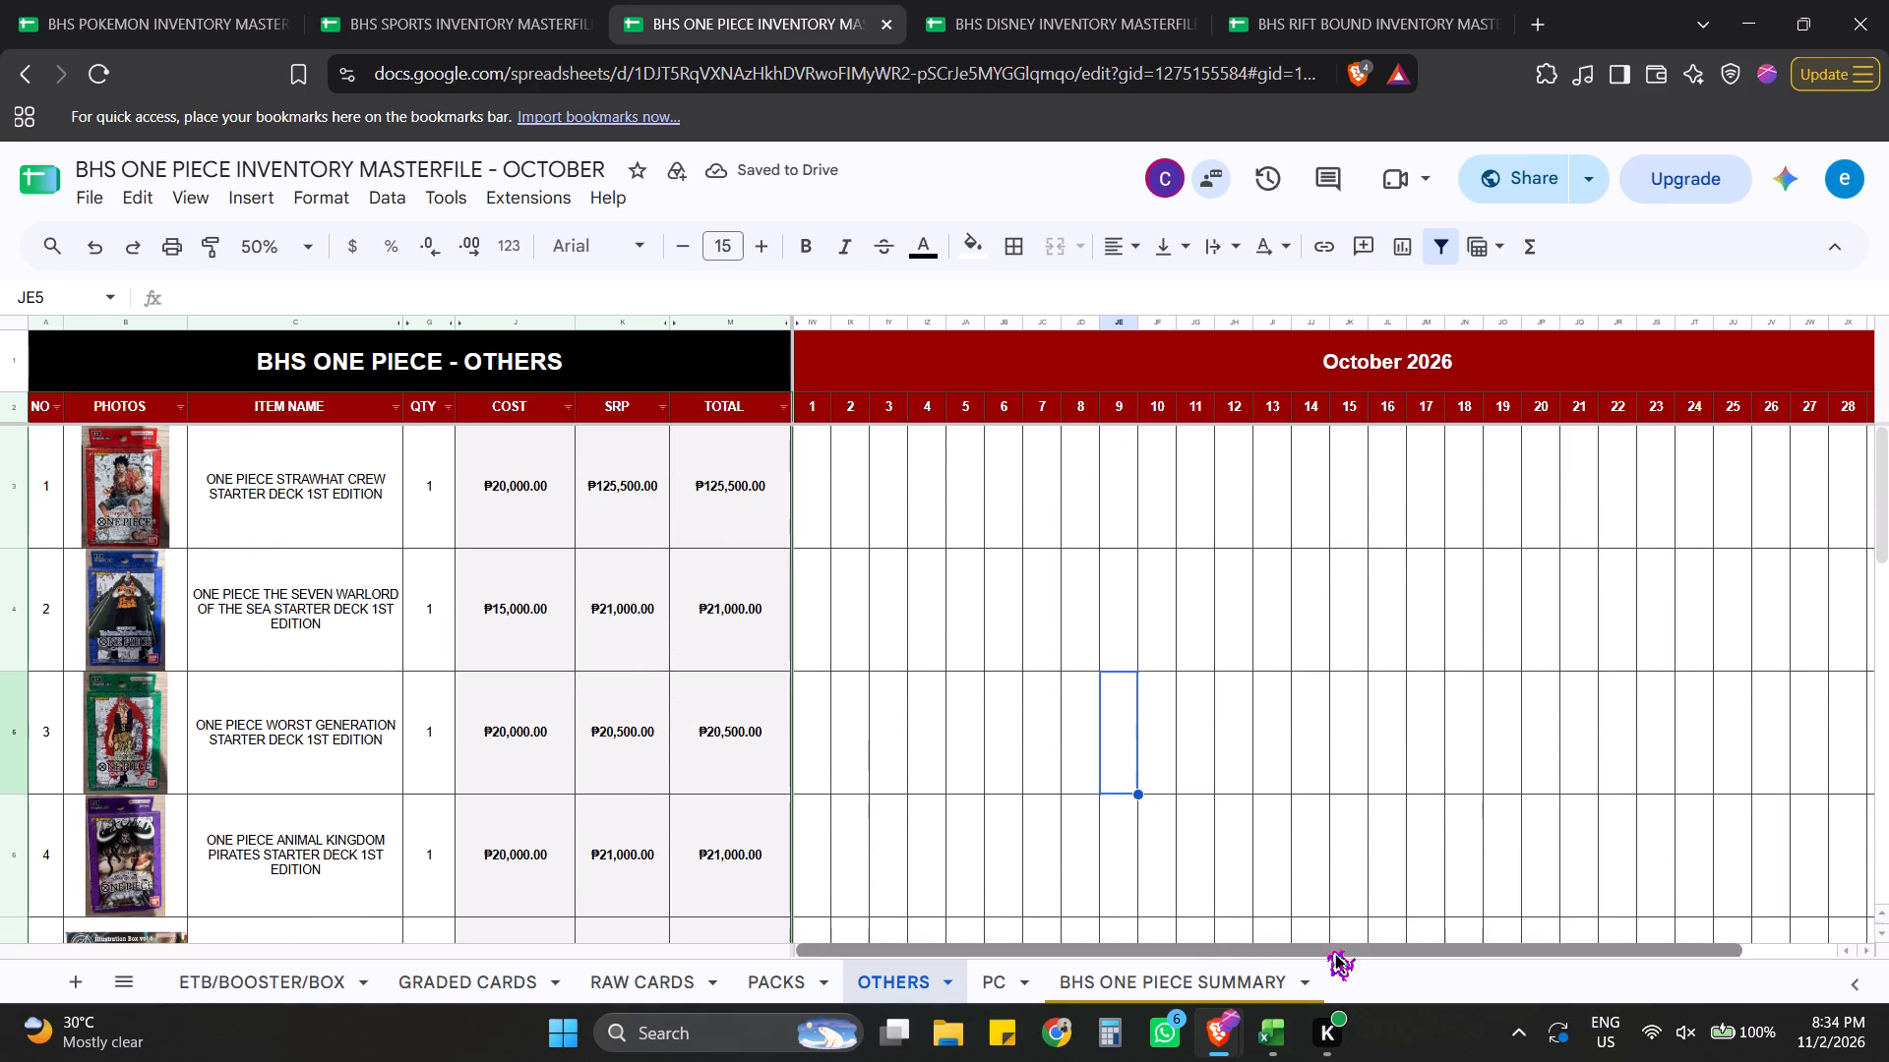
left_click_drag(1326, 950, 1732, 924)
left_click_drag(1531, 949, 1733, 938)
scroll(1605, 761, "down", 10)
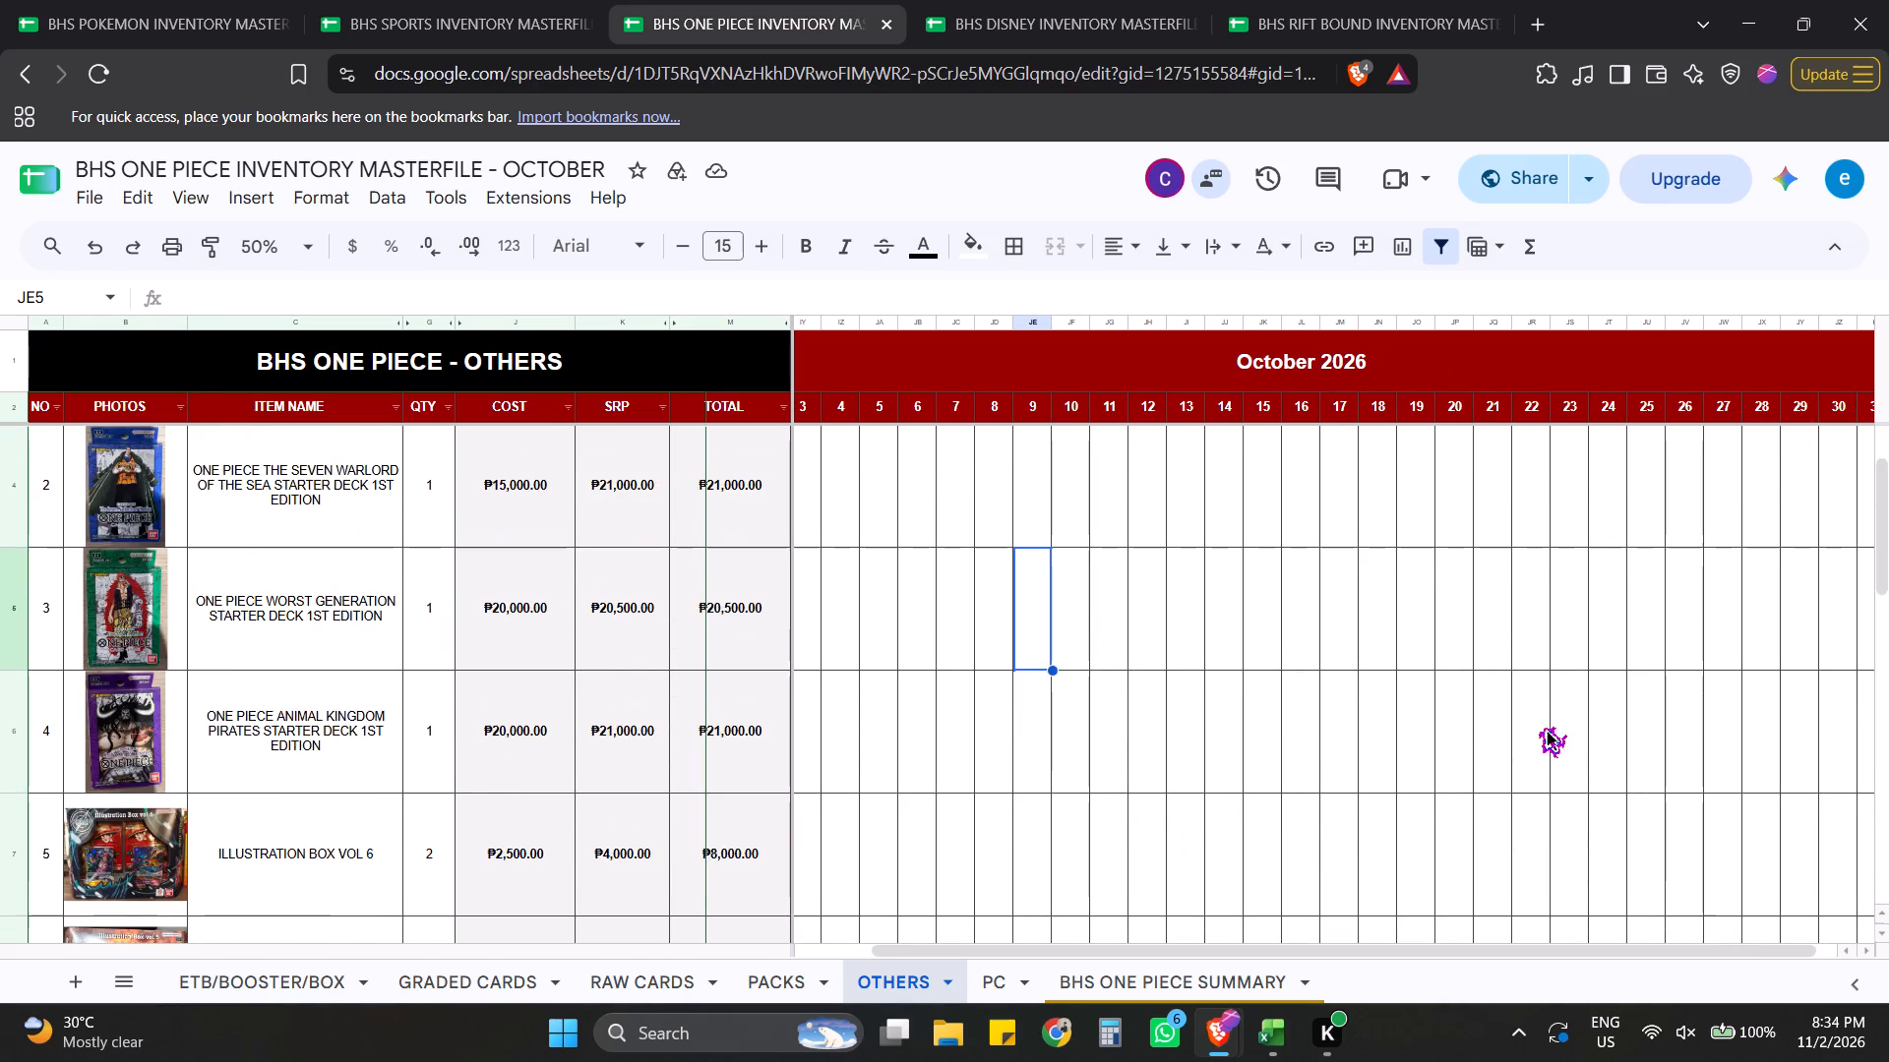
scroll(1538, 727, "down", 18)
scroll(1377, 878, "down", 8)
scroll(1458, 860, "down", 6)
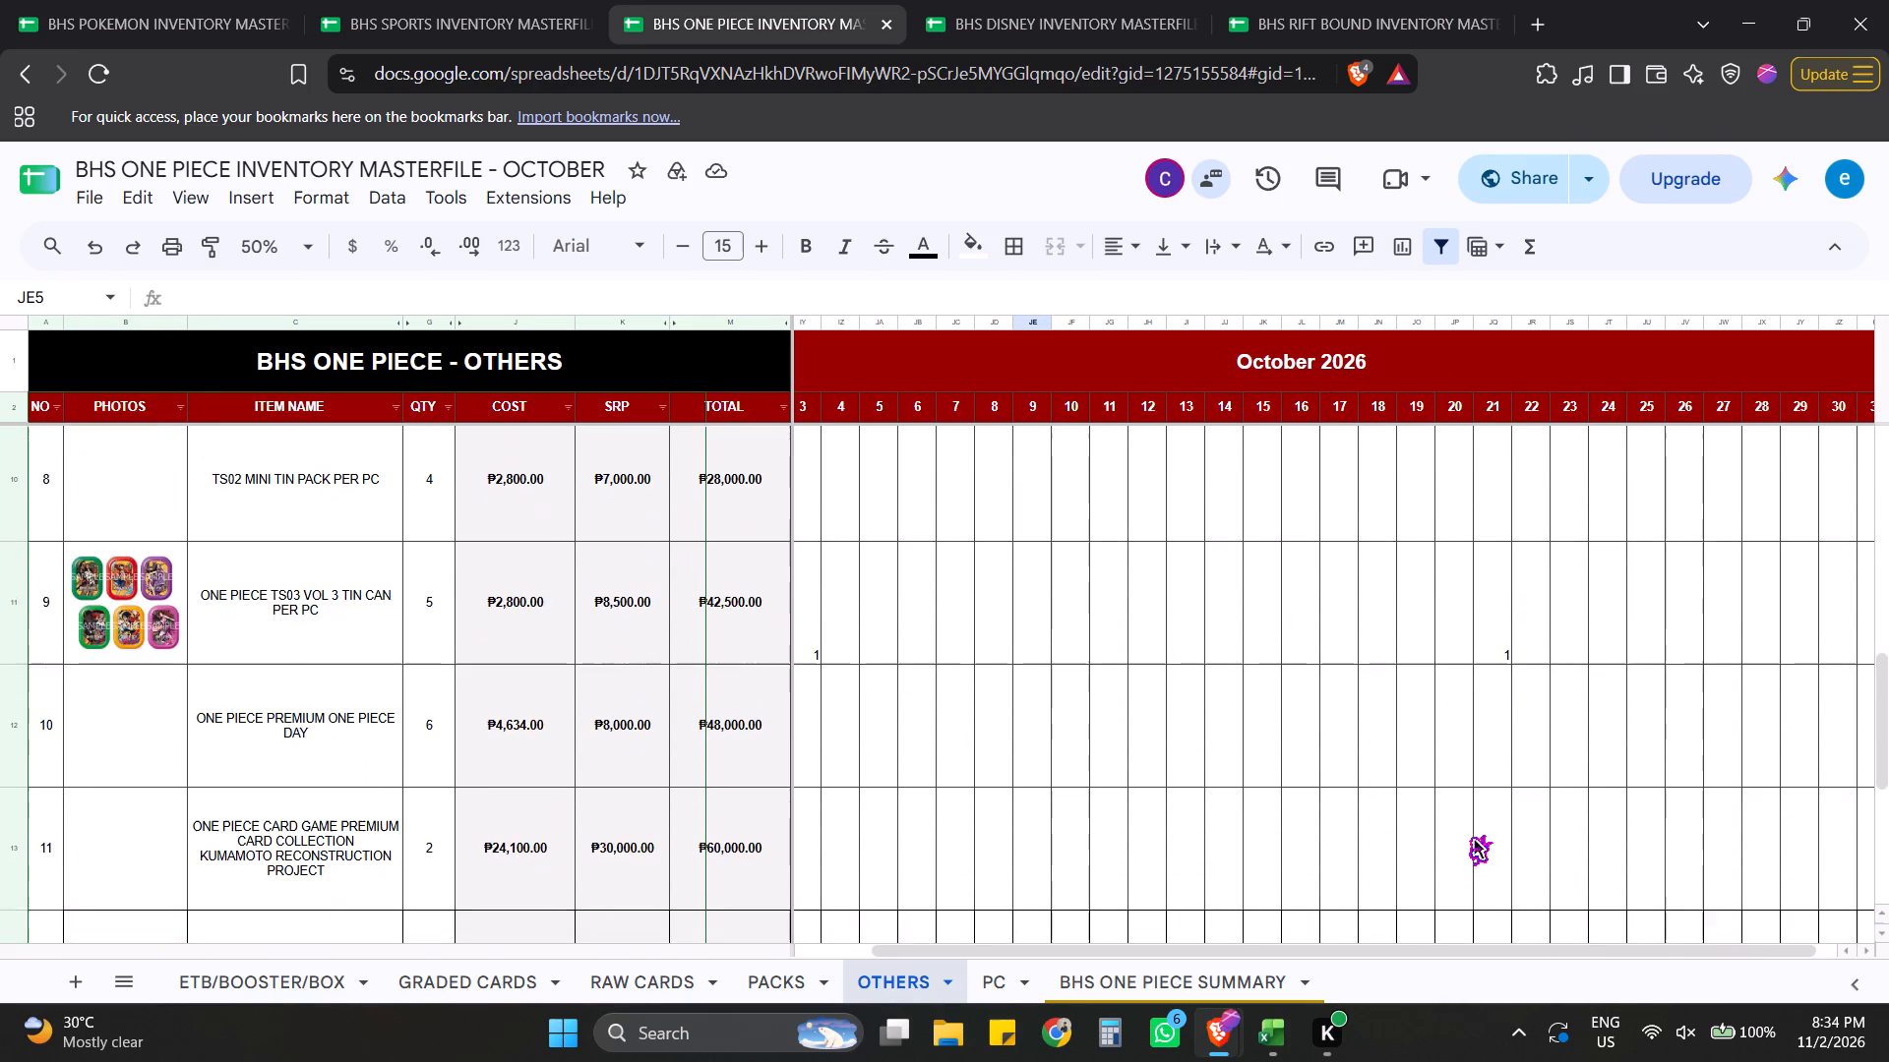
left_click_drag(1396, 951, 1321, 949)
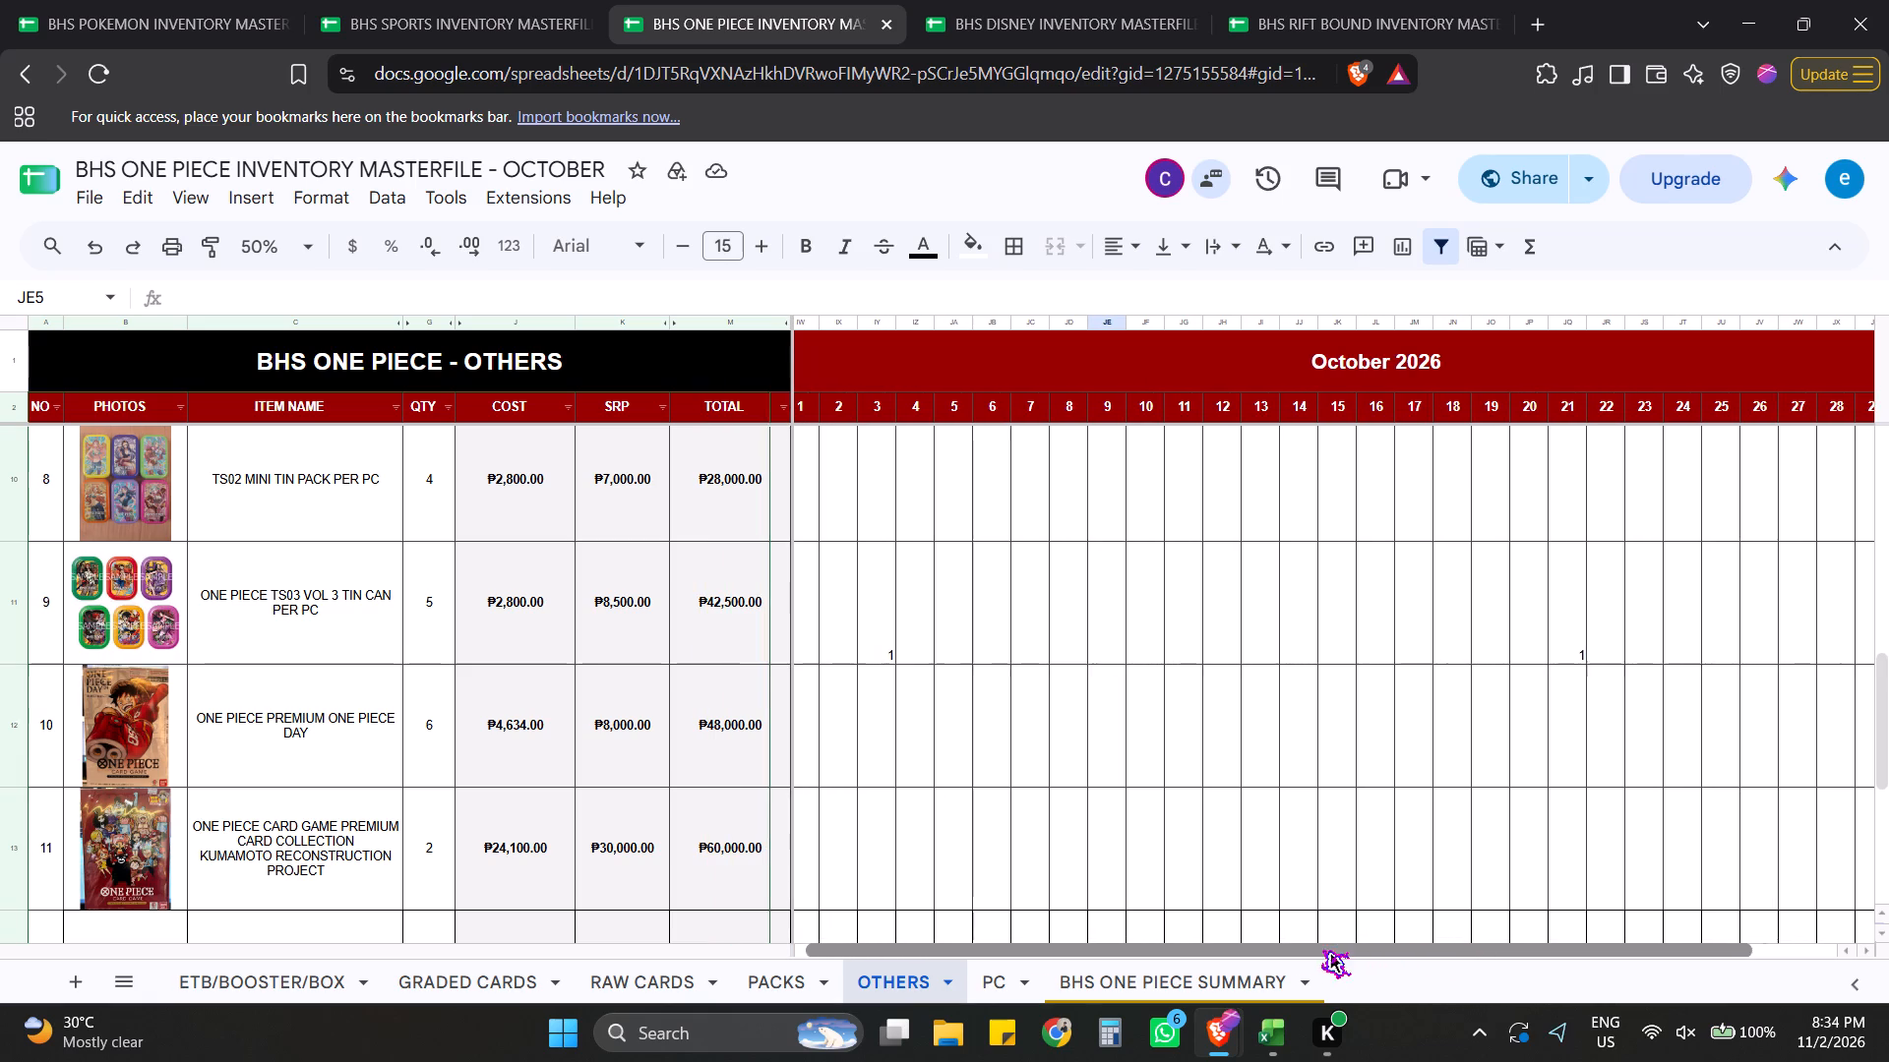
left_click_drag(1321, 949, 1377, 926)
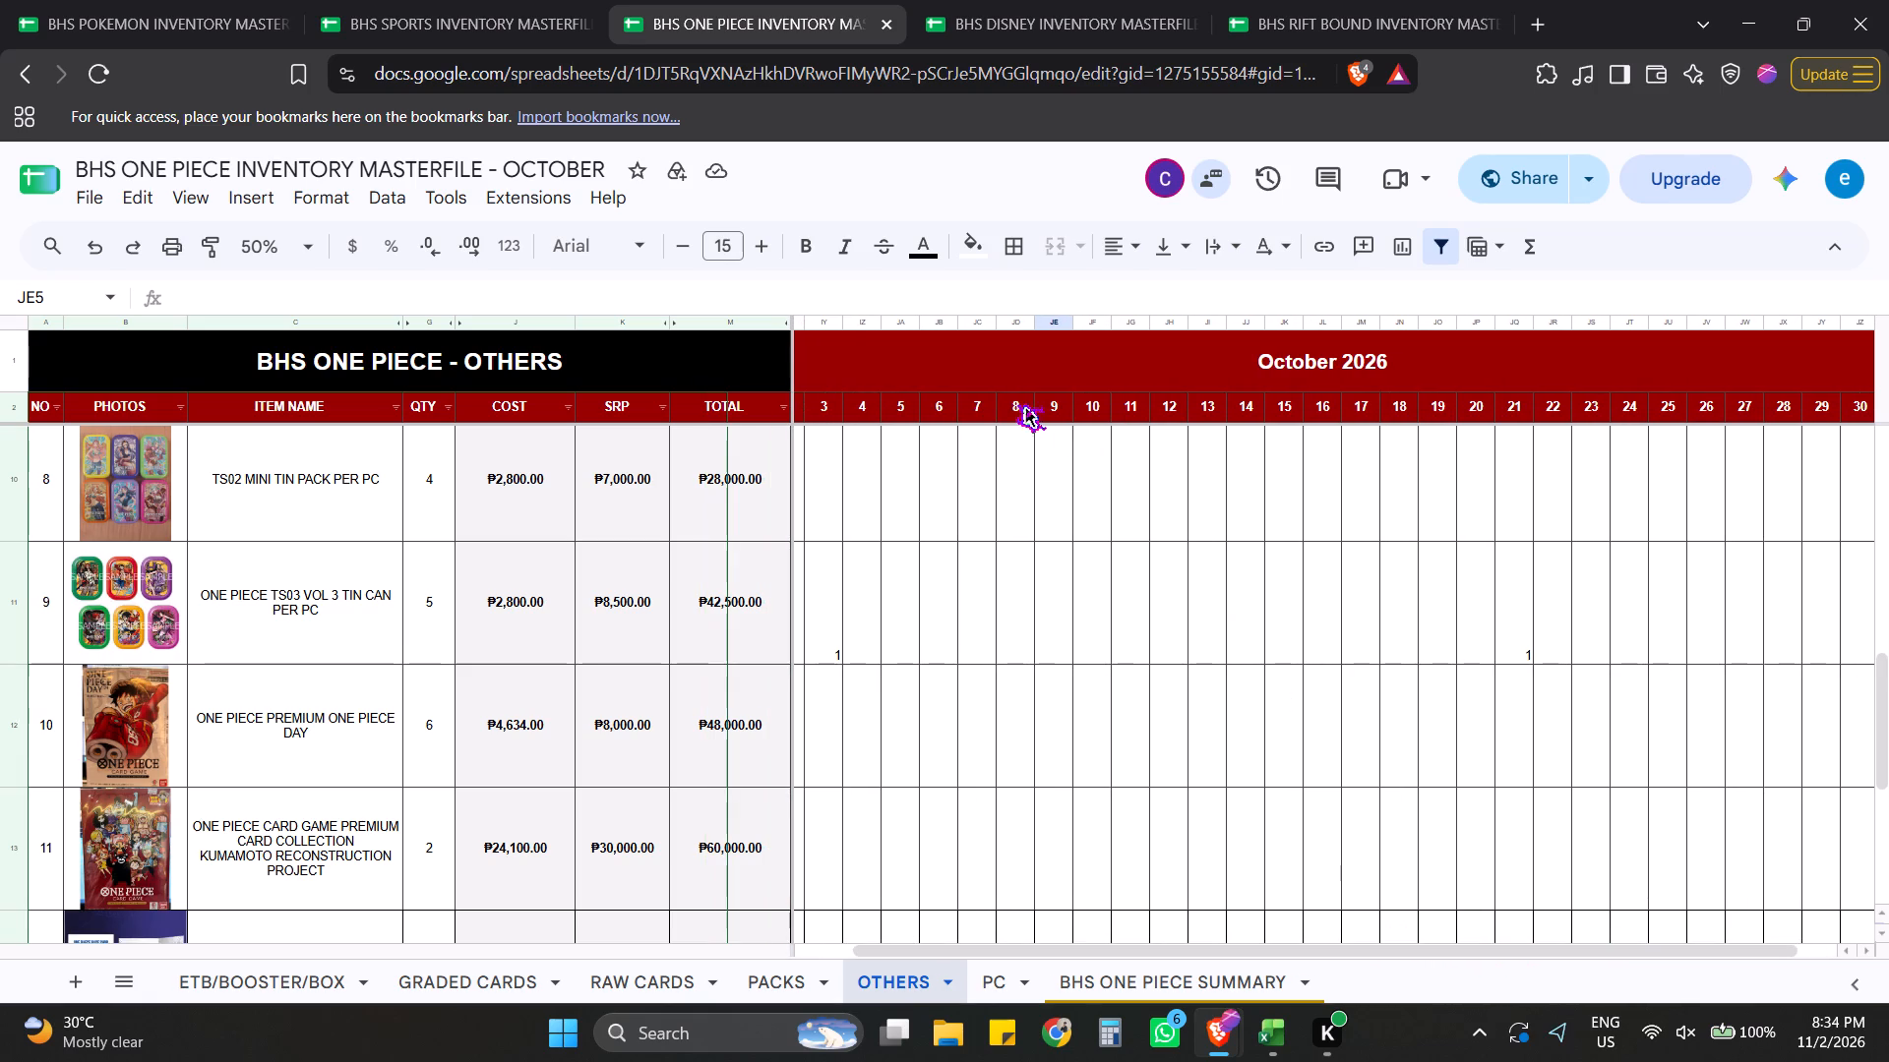
Align the October 2026 day columns IW to KA to the centre horizontally and the middle vertically.
left_click_drag(1185, 949, 1129, 945)
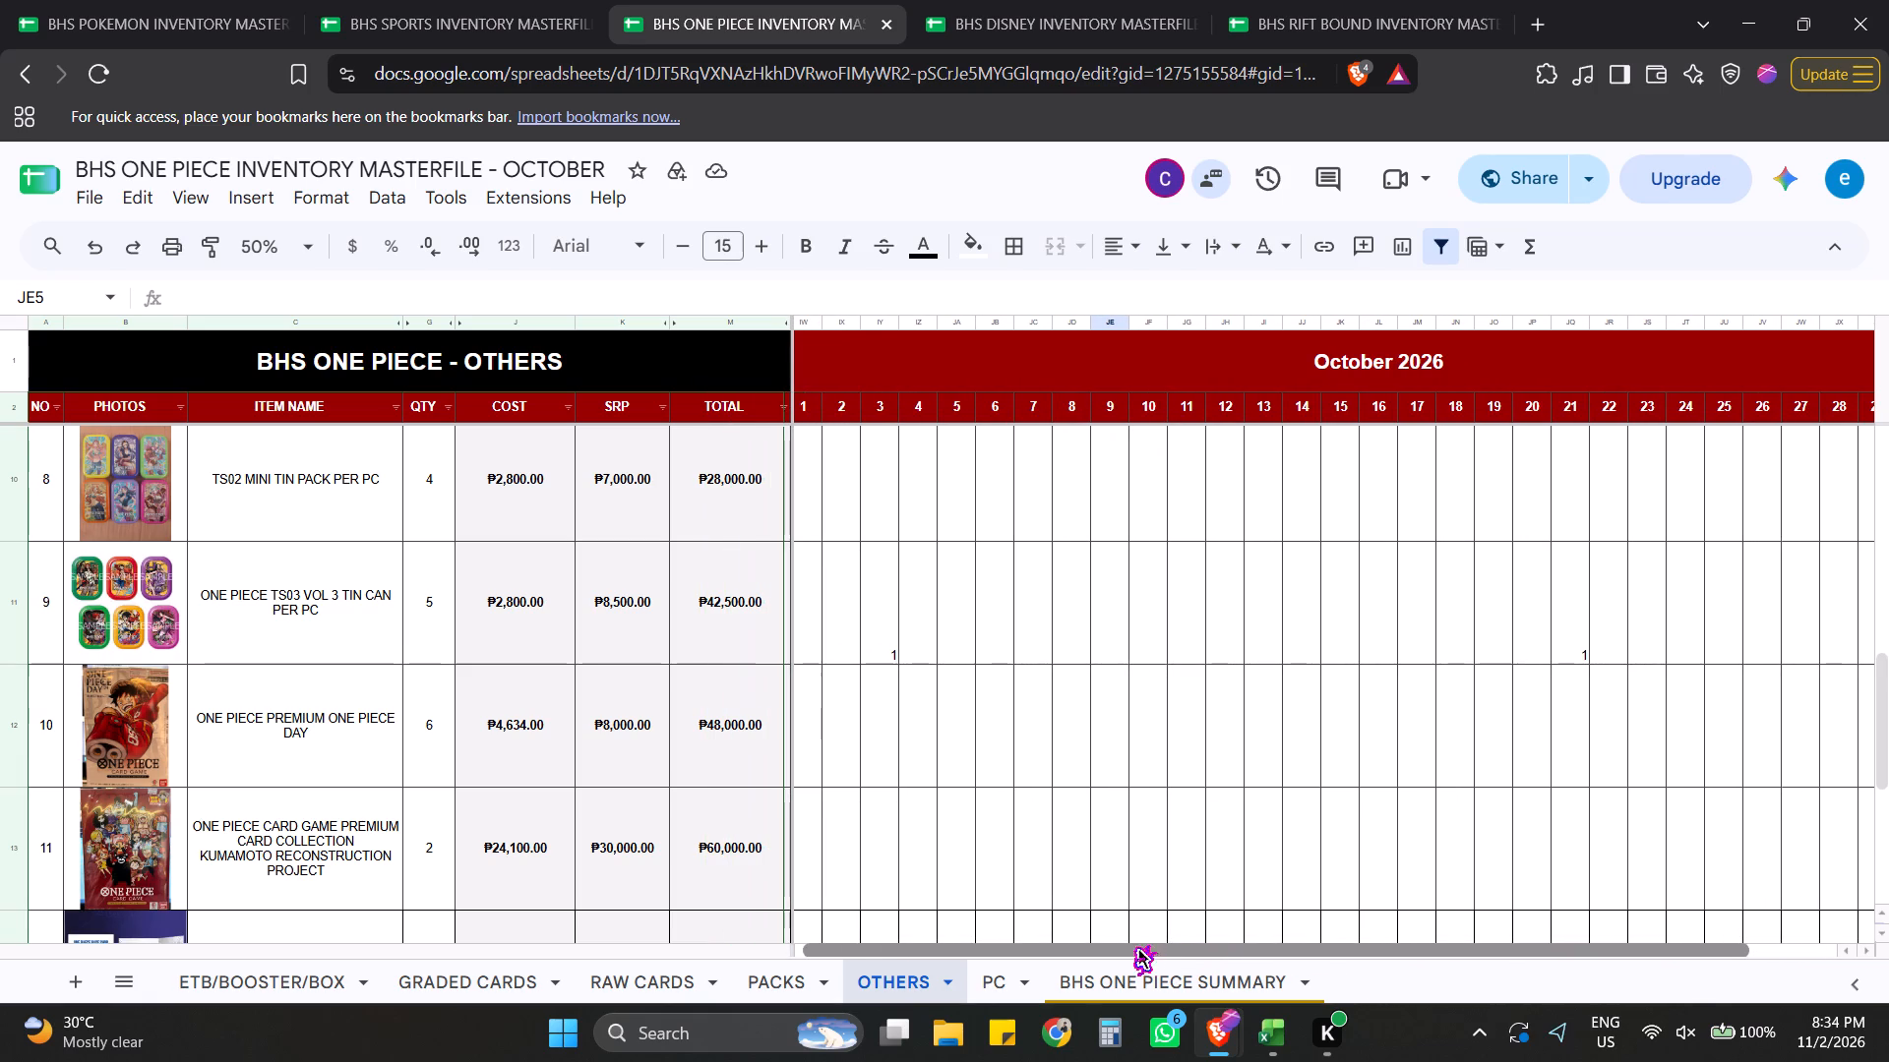
left_click_drag(1129, 945, 1085, 944)
left_click_drag(817, 326, 1888, 321)
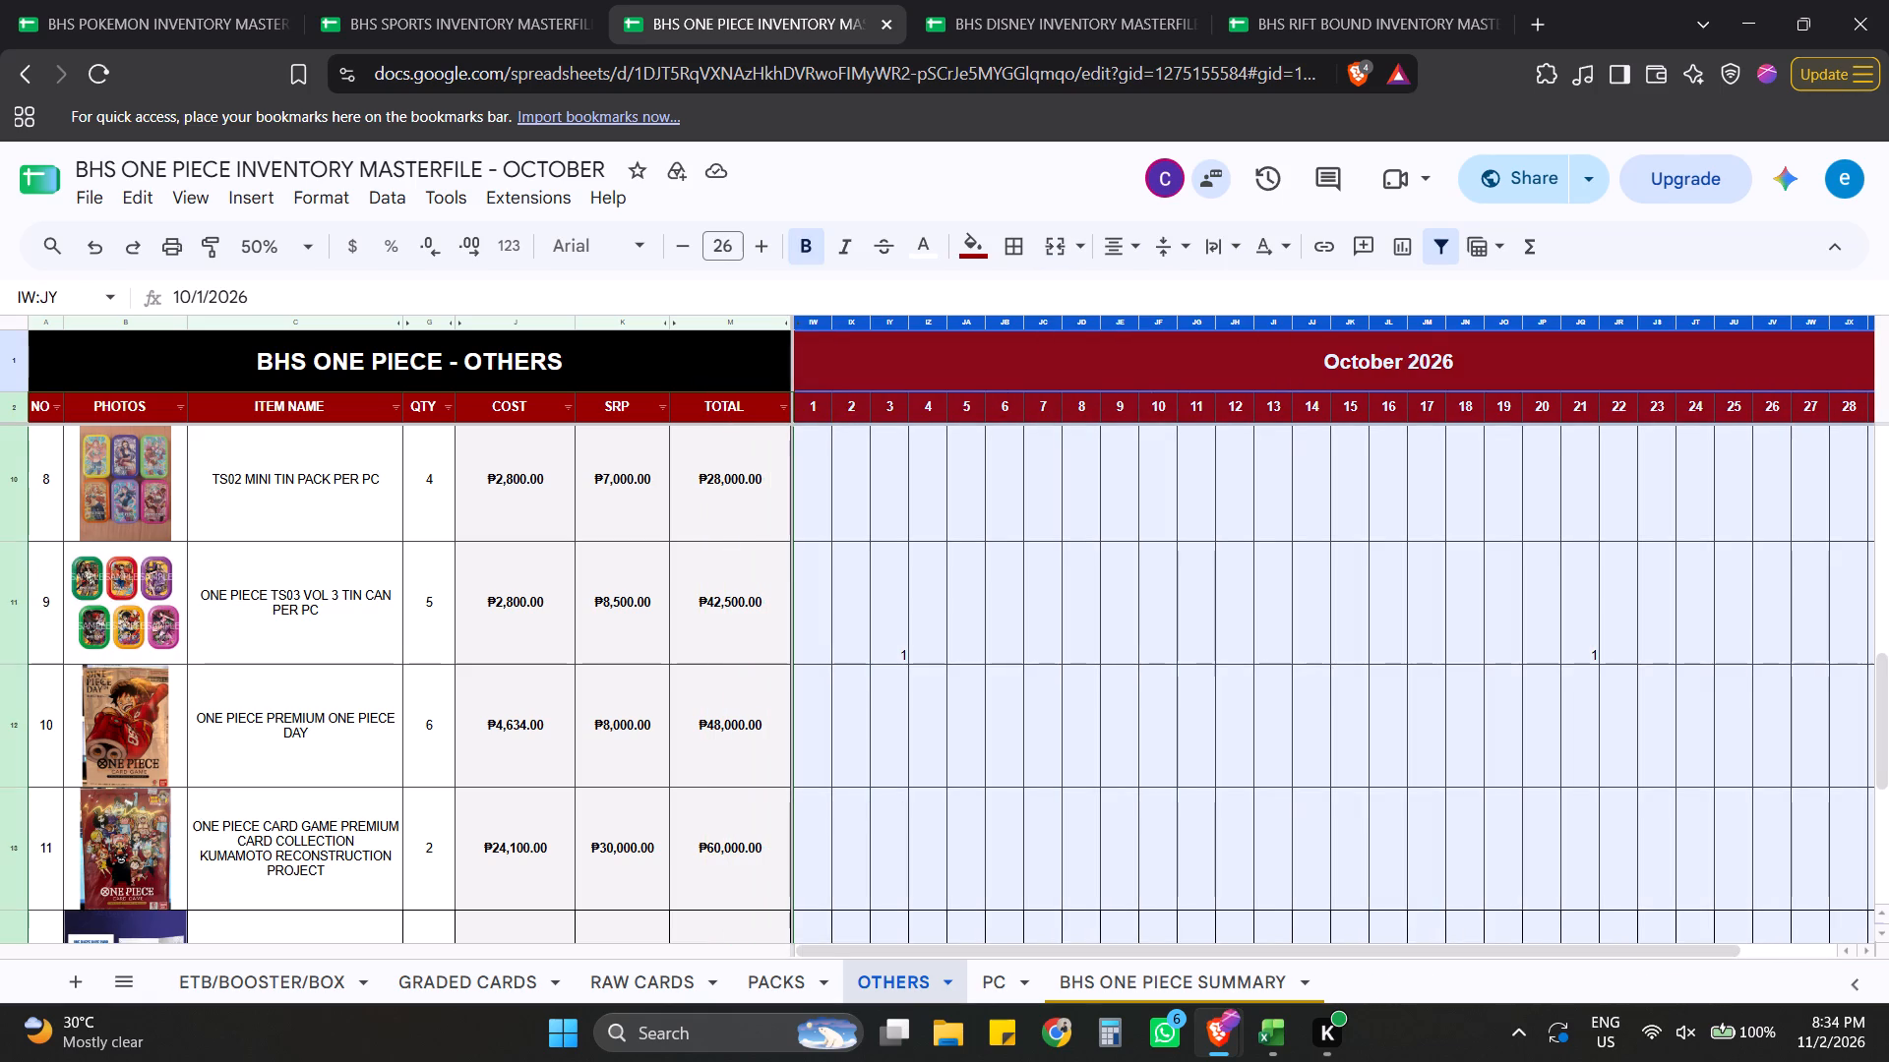
left_click_drag(1888, 321, 1888, 471)
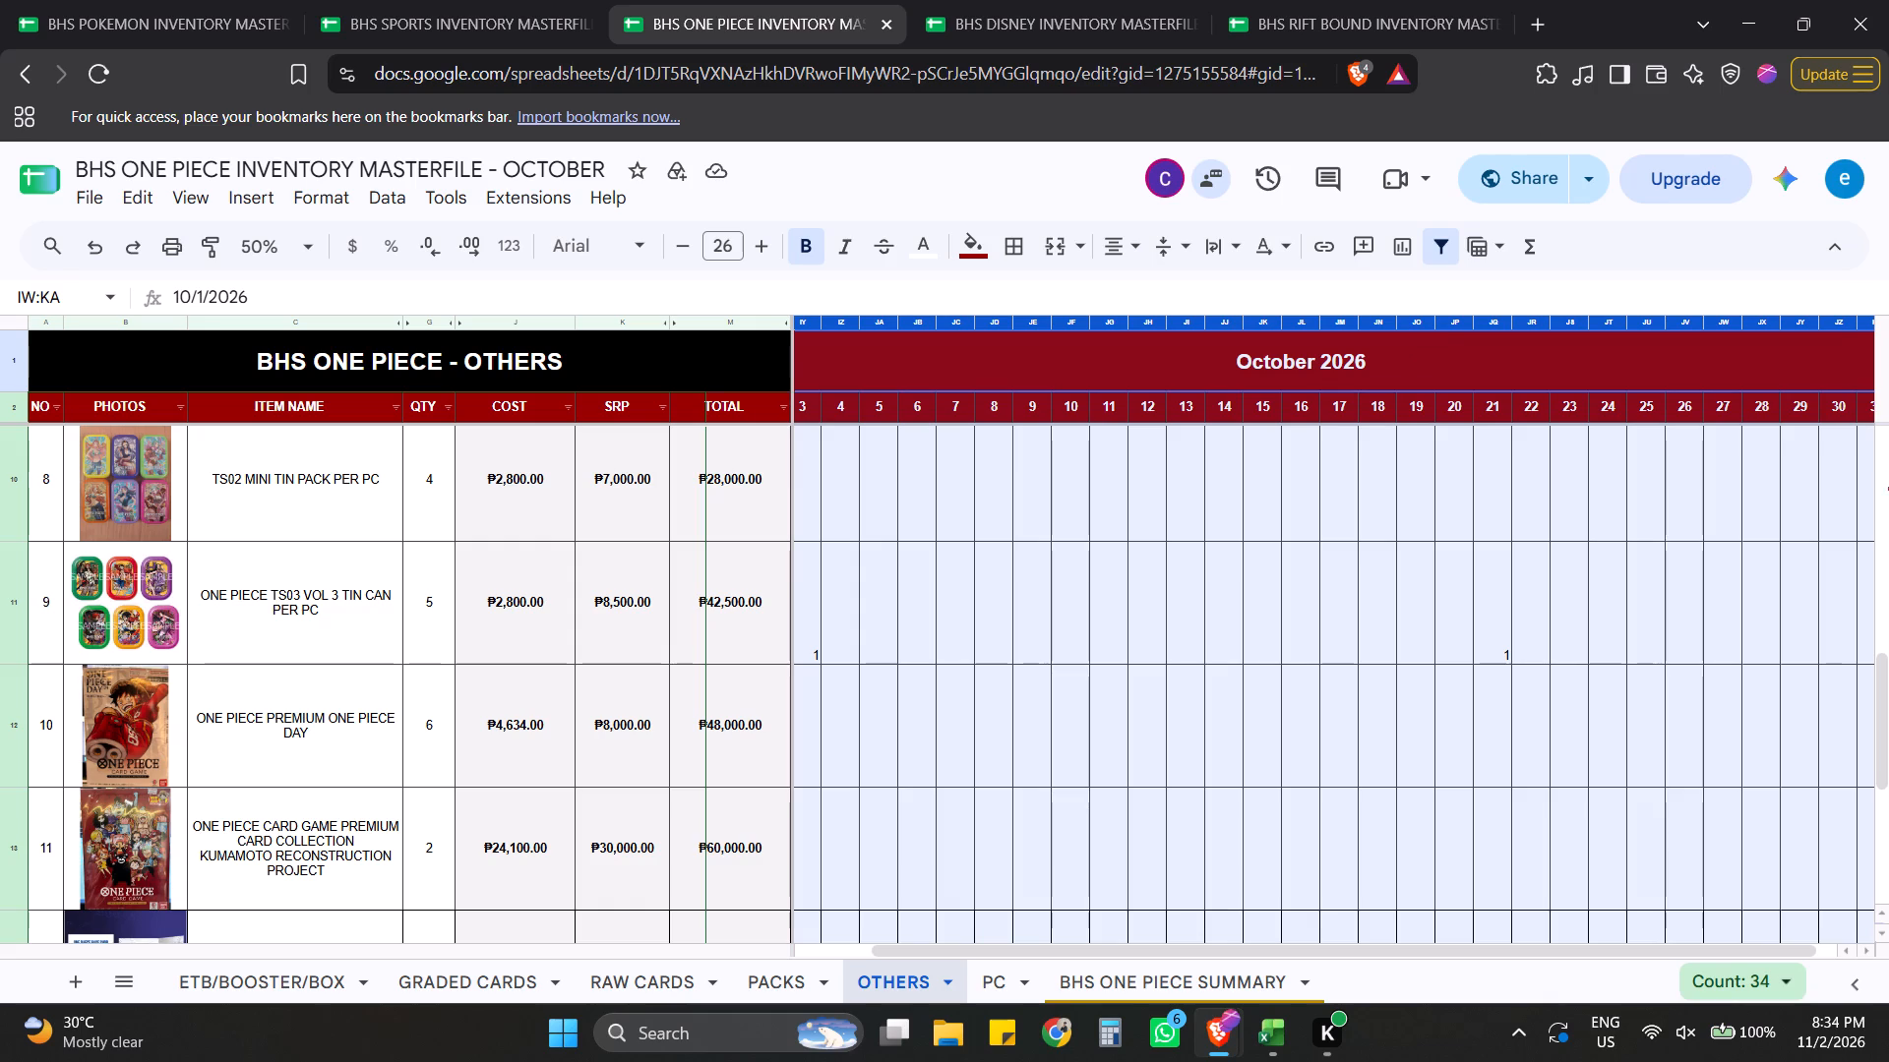
left_click_drag(1888, 471, 1888, 340)
left_click(1110, 241)
left_click(1162, 290)
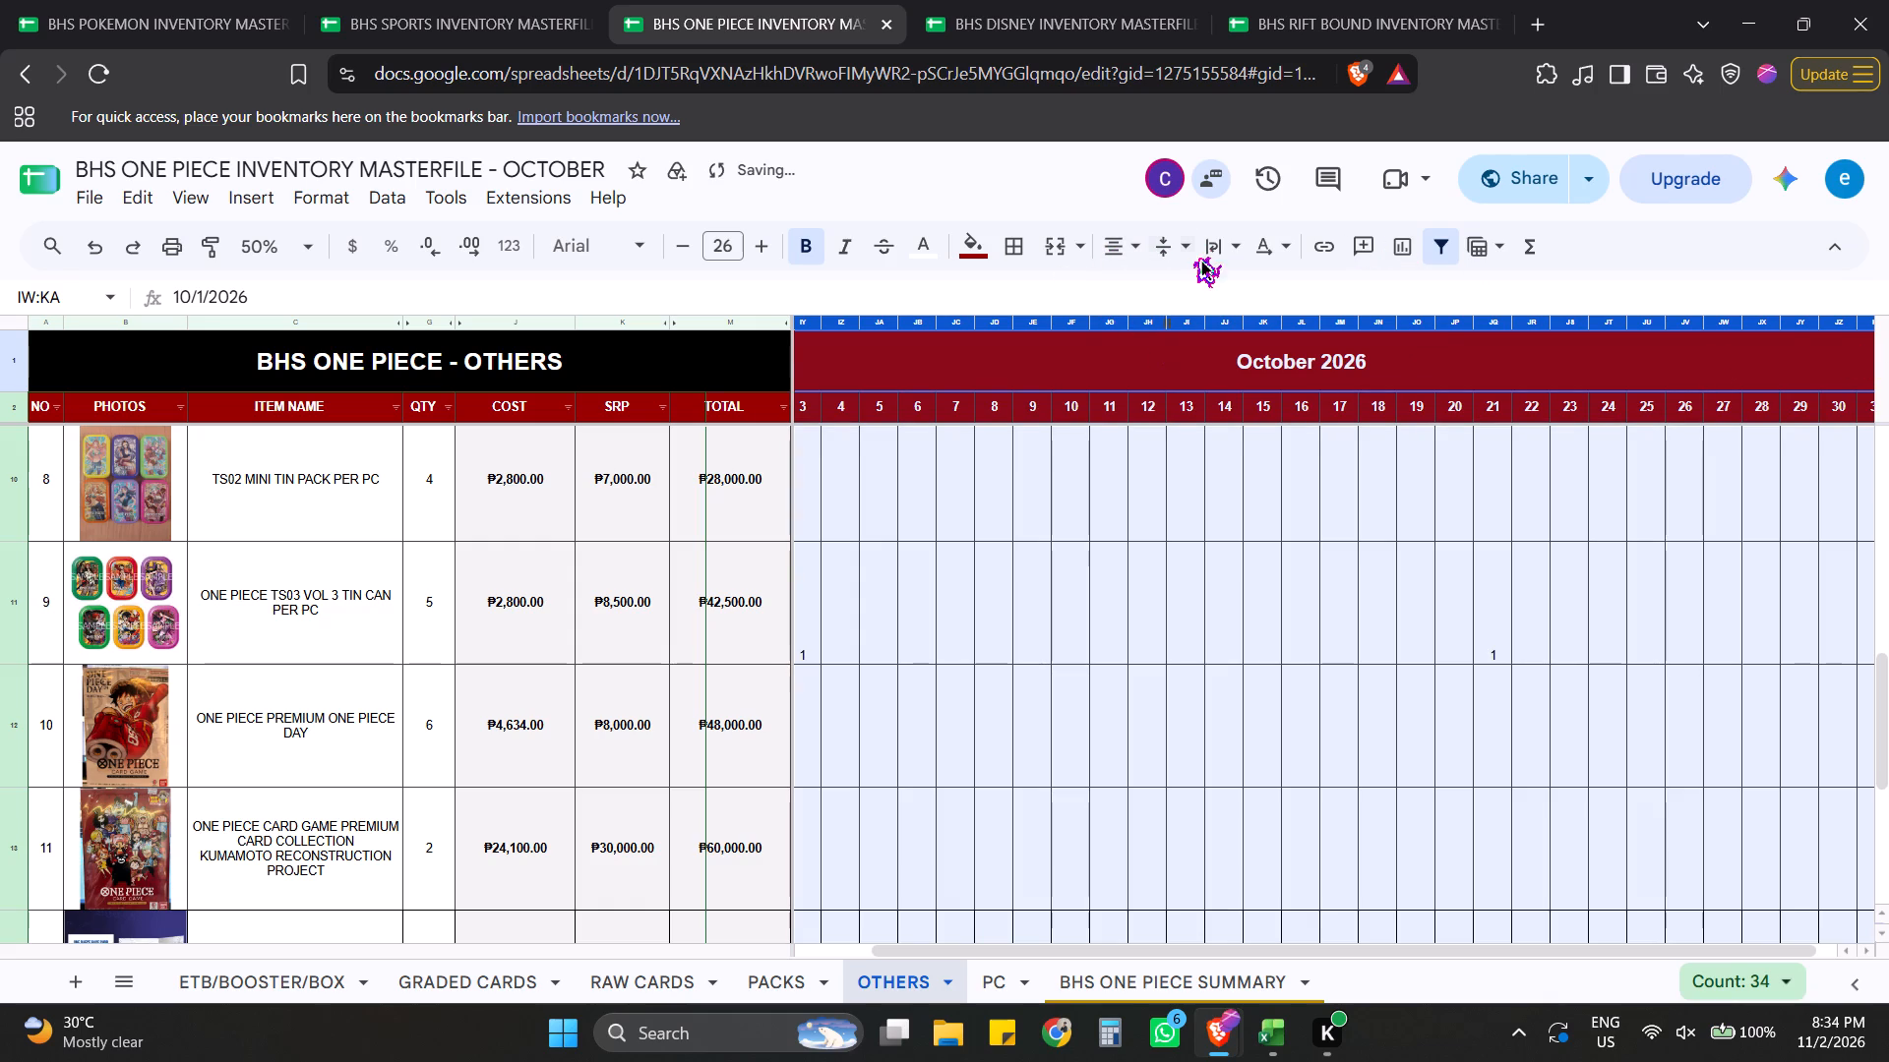
left_click(1161, 239)
left_click(1204, 297)
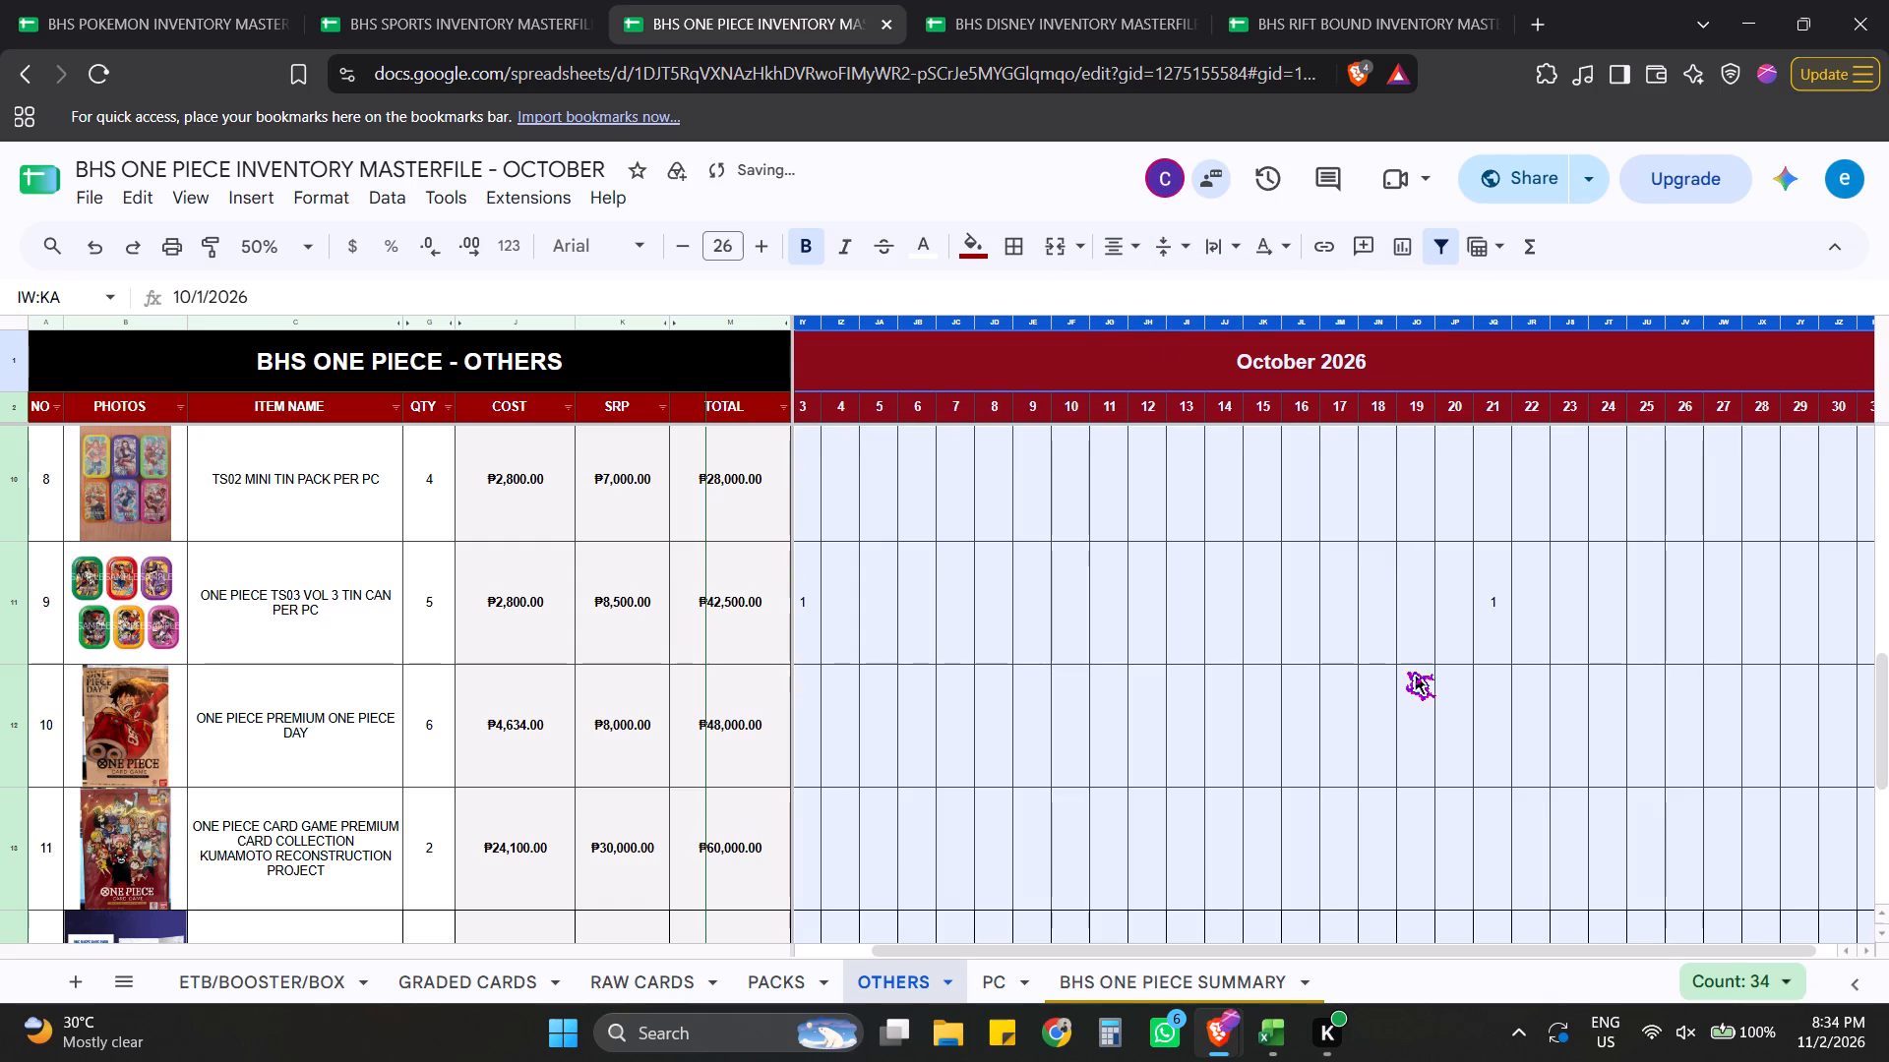
left_click(1406, 654)
Insert one column to the right of column KA, after October day 31, on the OTHERS sheet.
left_click_drag(1293, 947, 1722, 876)
left_click(1679, 538)
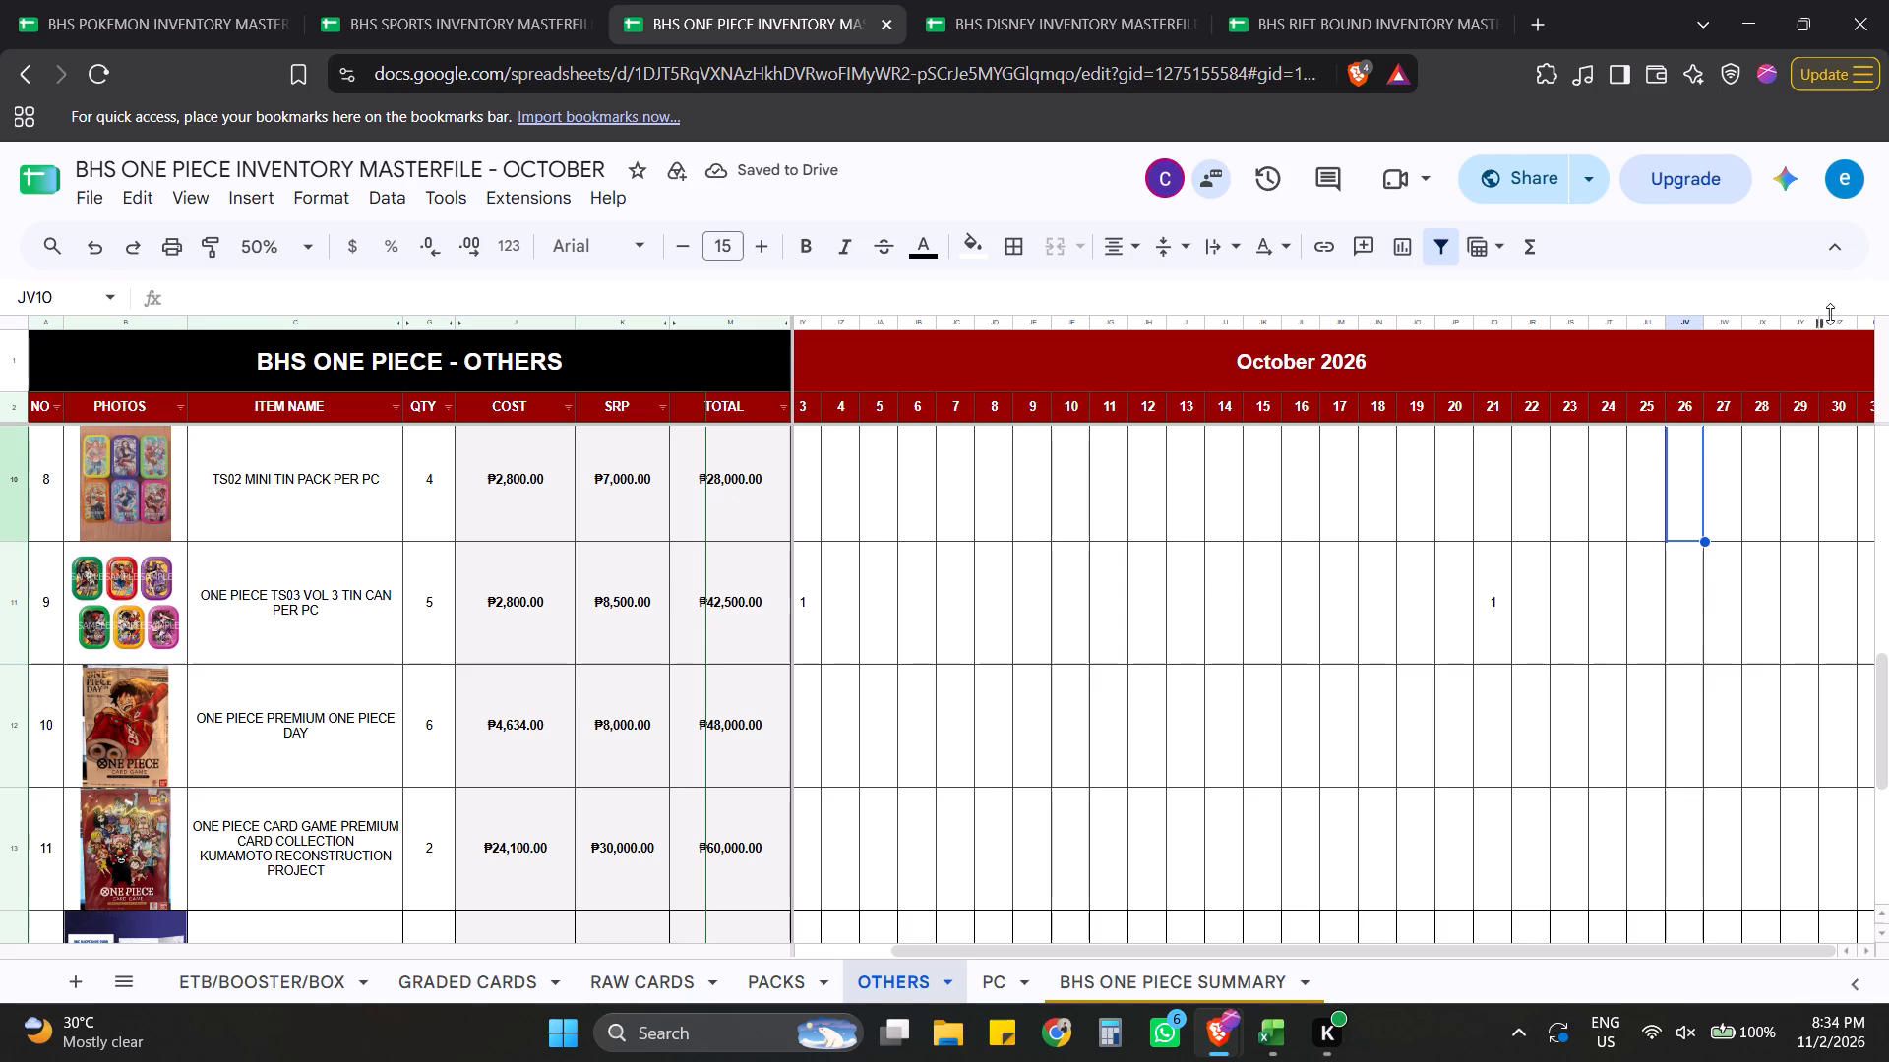
left_click(1864, 318)
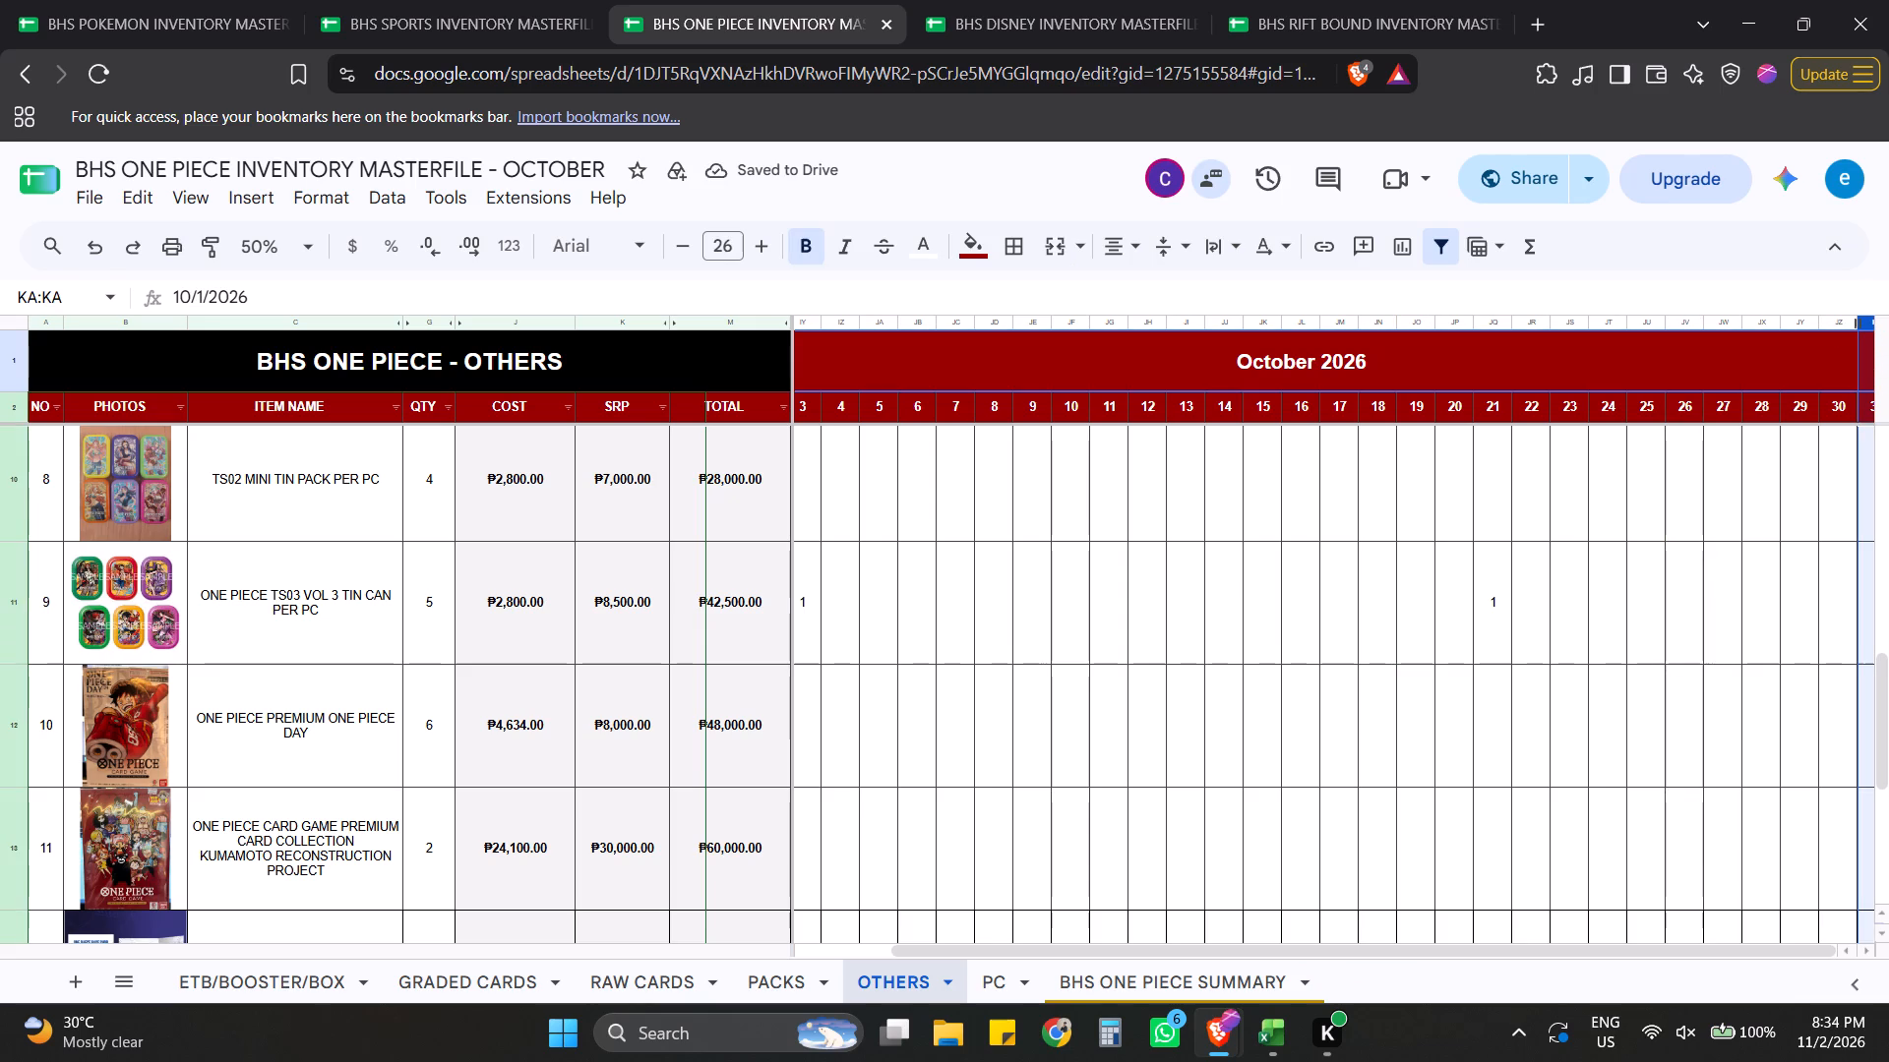
right_click(1870, 323)
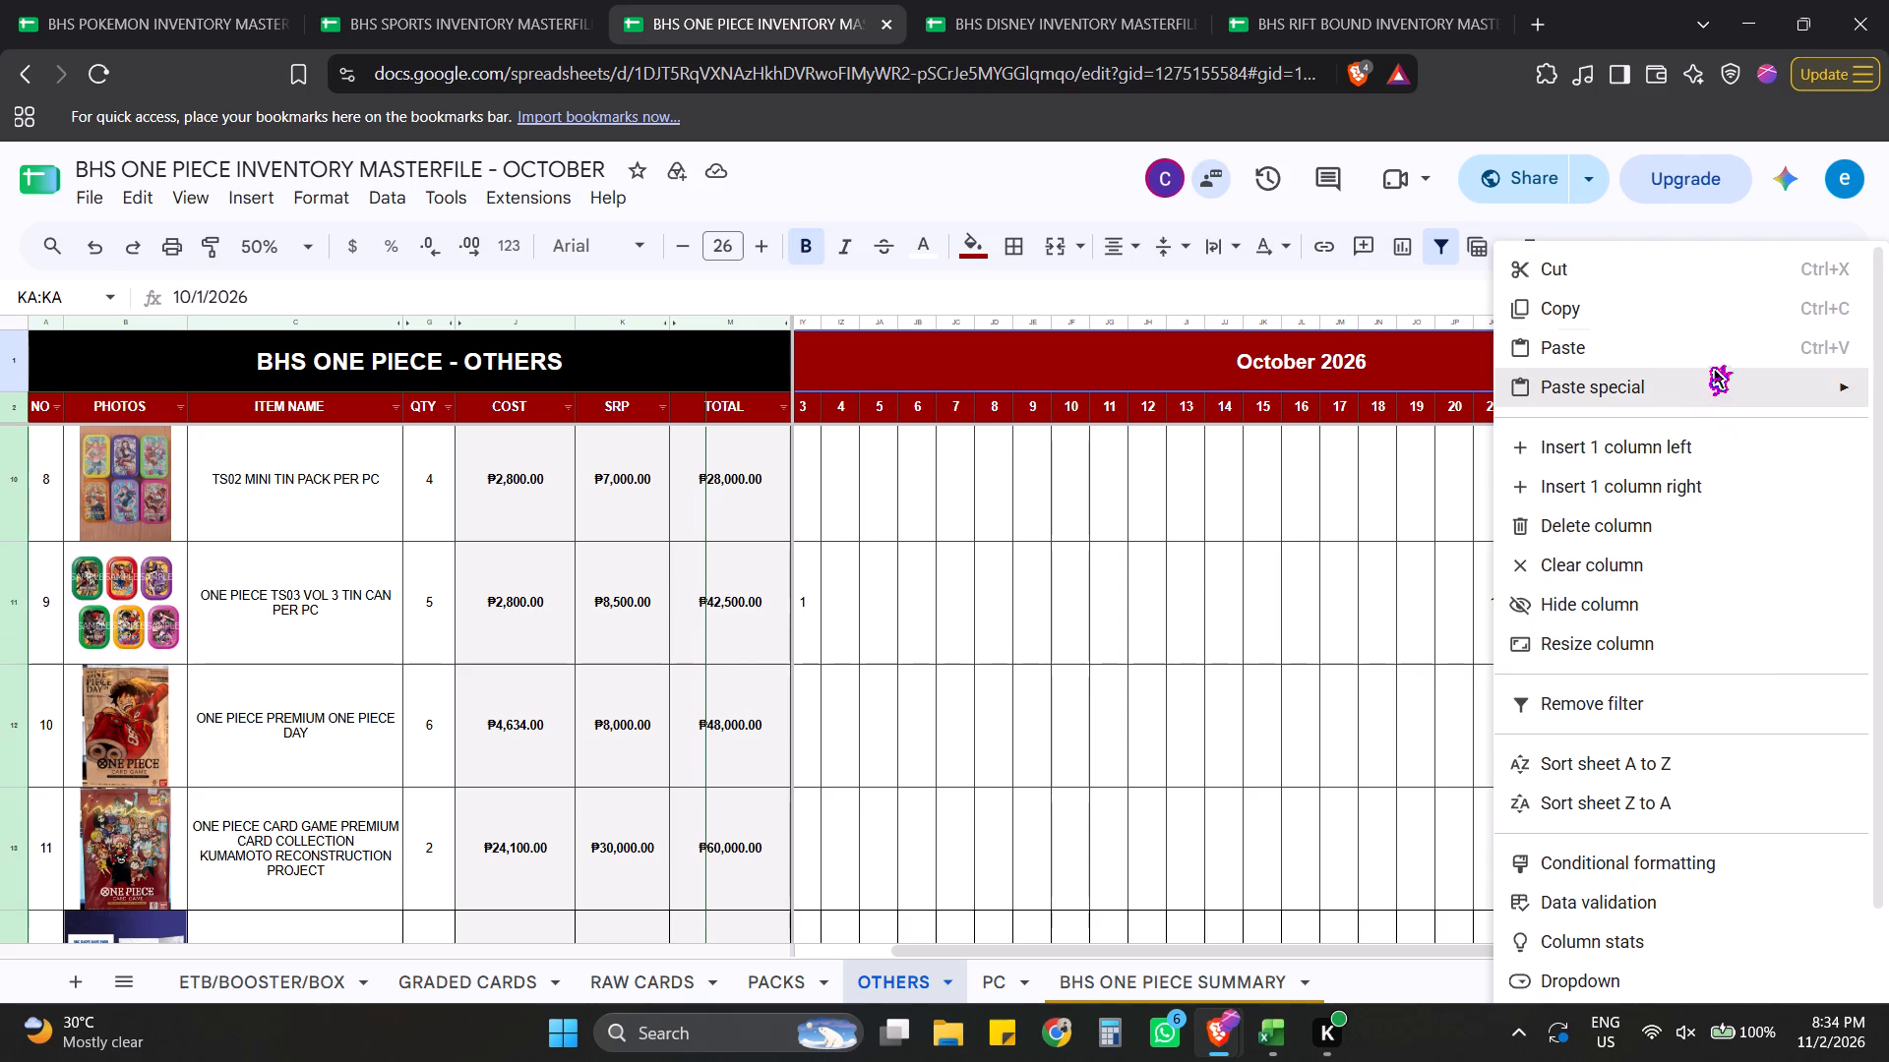
left_click(1690, 488)
left_click(1555, 539)
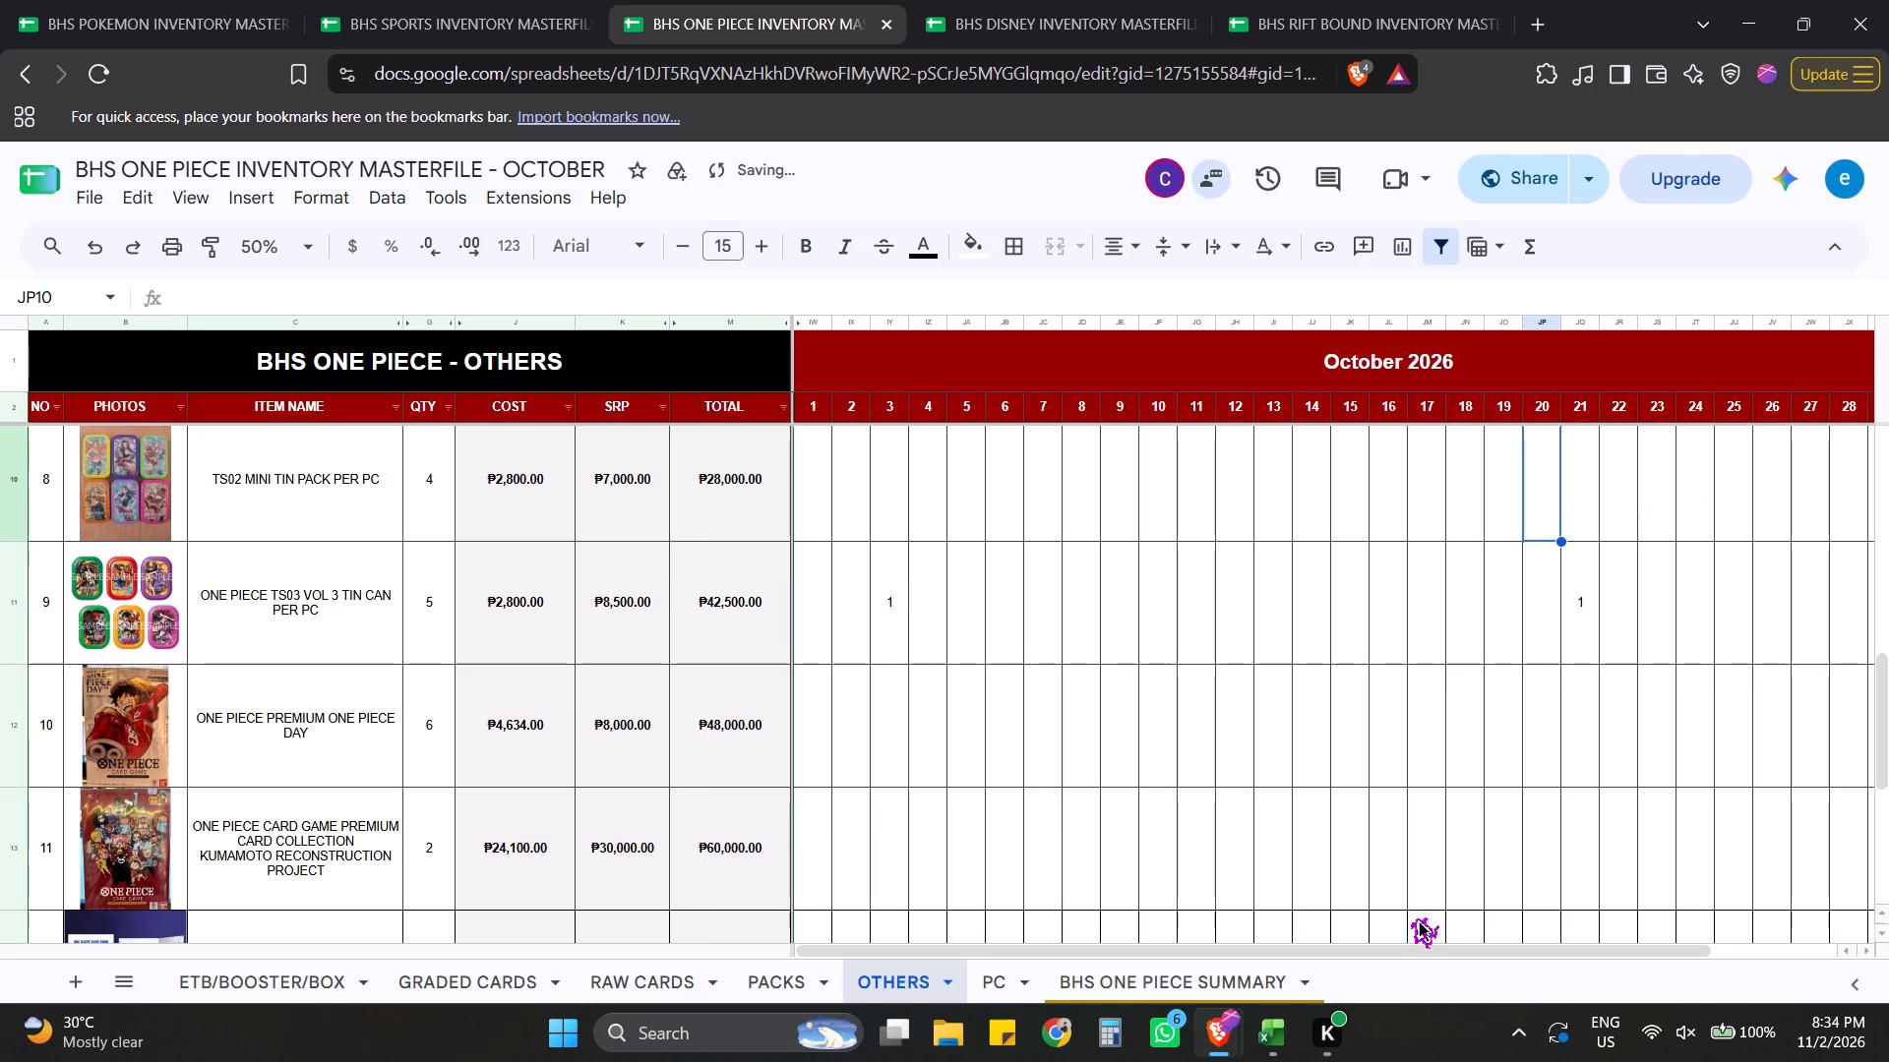
Copy the October day columns IW to JZ, days 1 to 30, and paste them starting at column KB.
left_click_drag(1407, 949, 1801, 920)
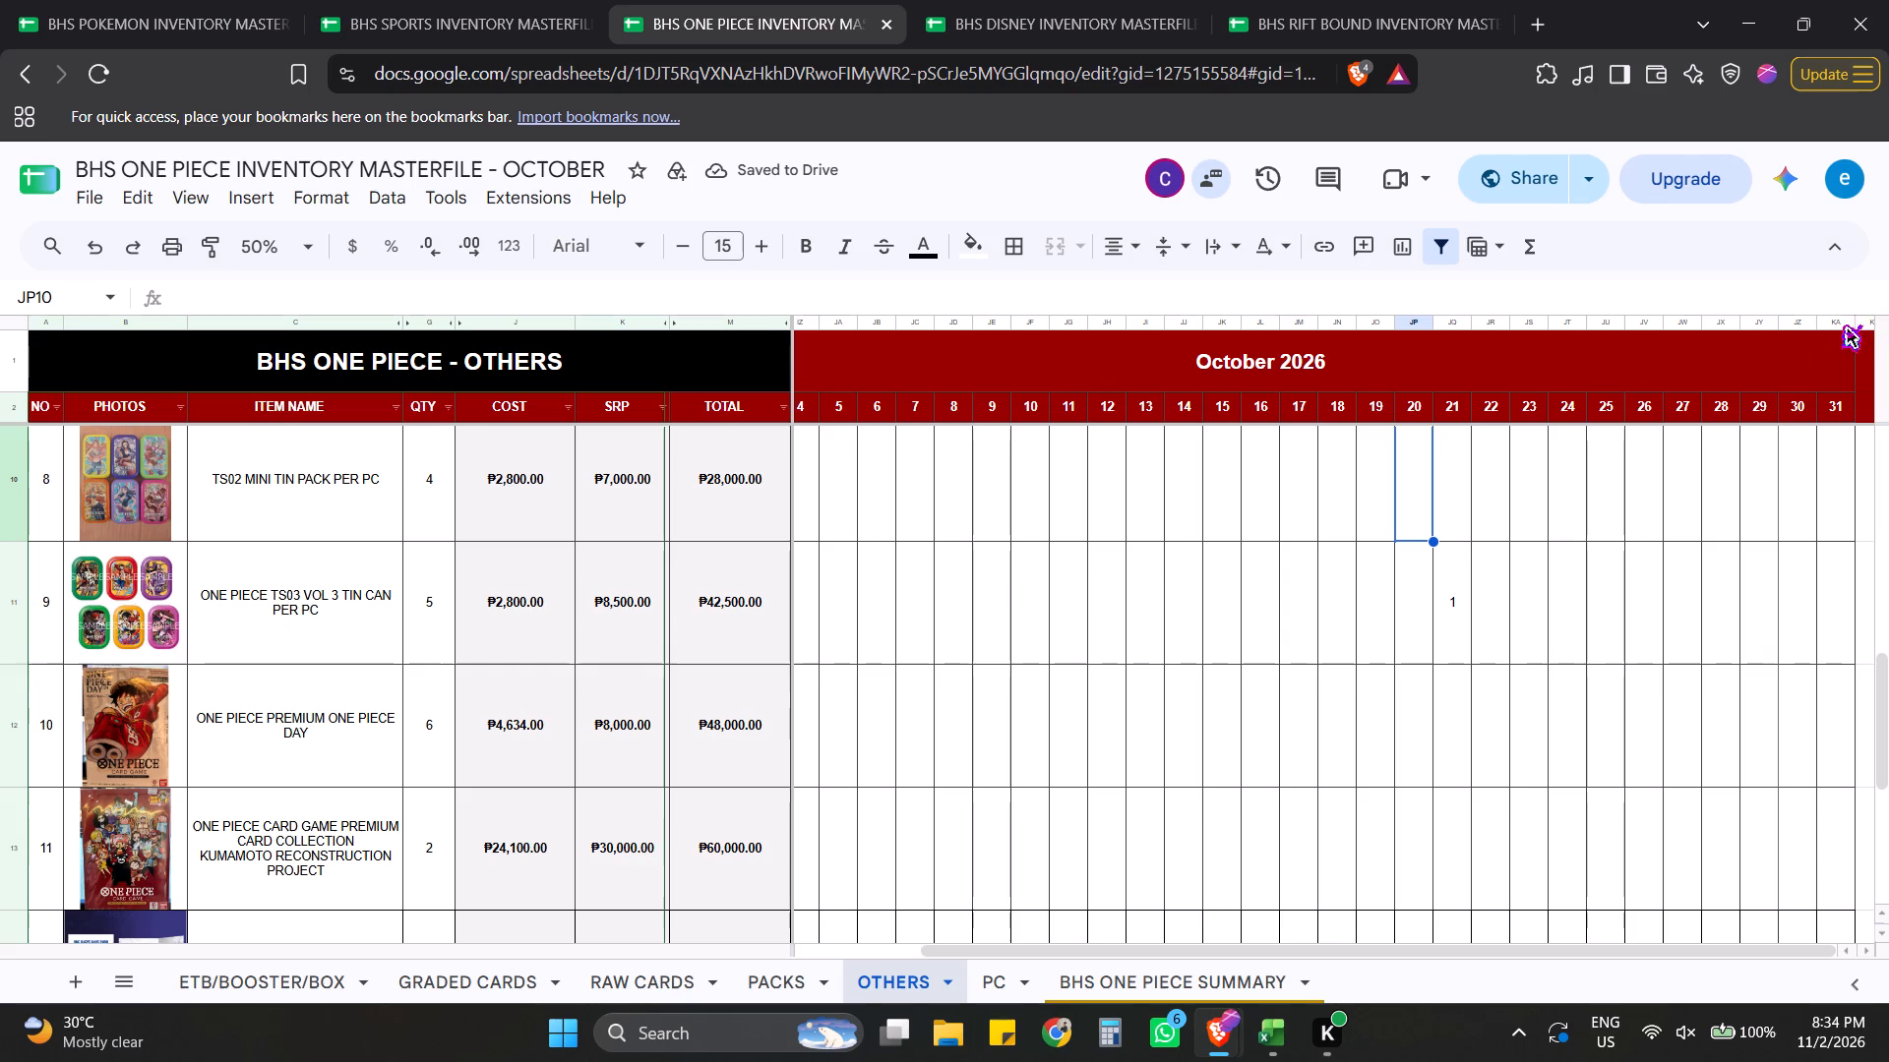
left_click_drag(1797, 321, 826, 313)
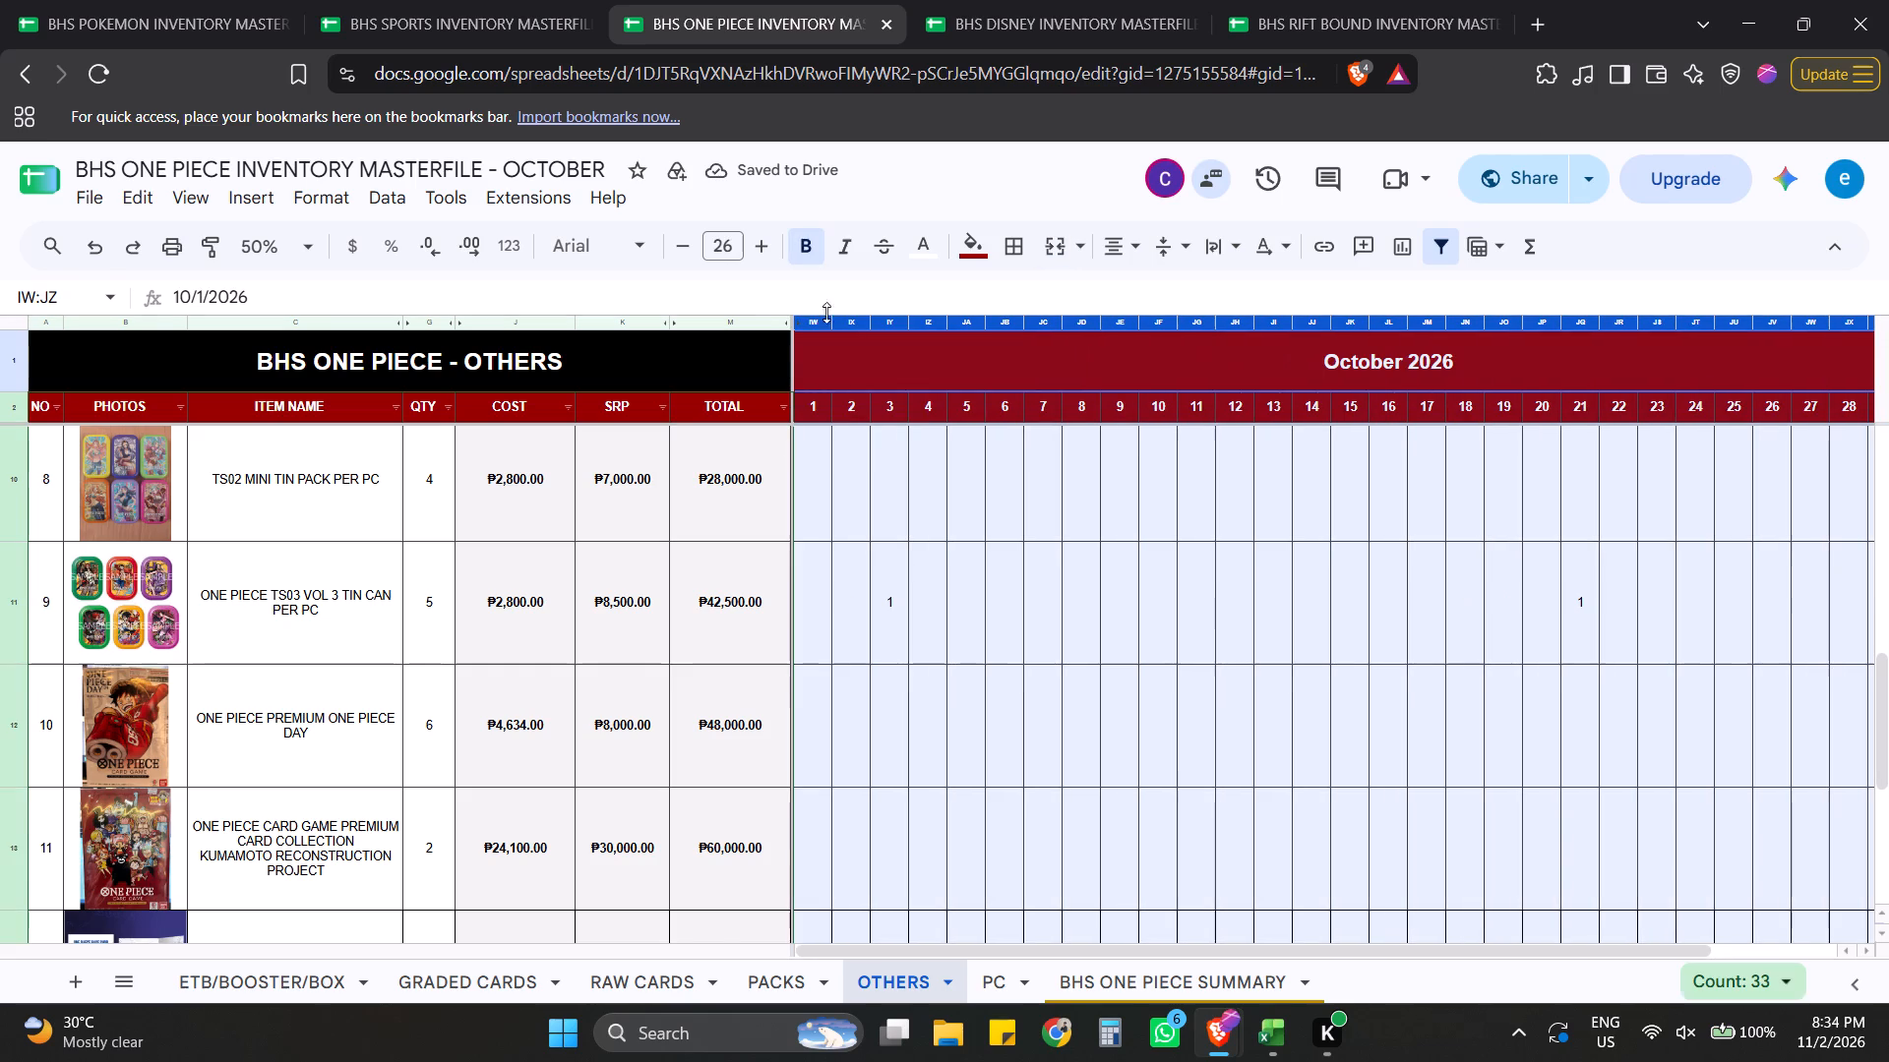
left_click_drag(826, 313, 823, 324)
key("ctrl+c")
left_click_drag(1149, 951, 1458, 938)
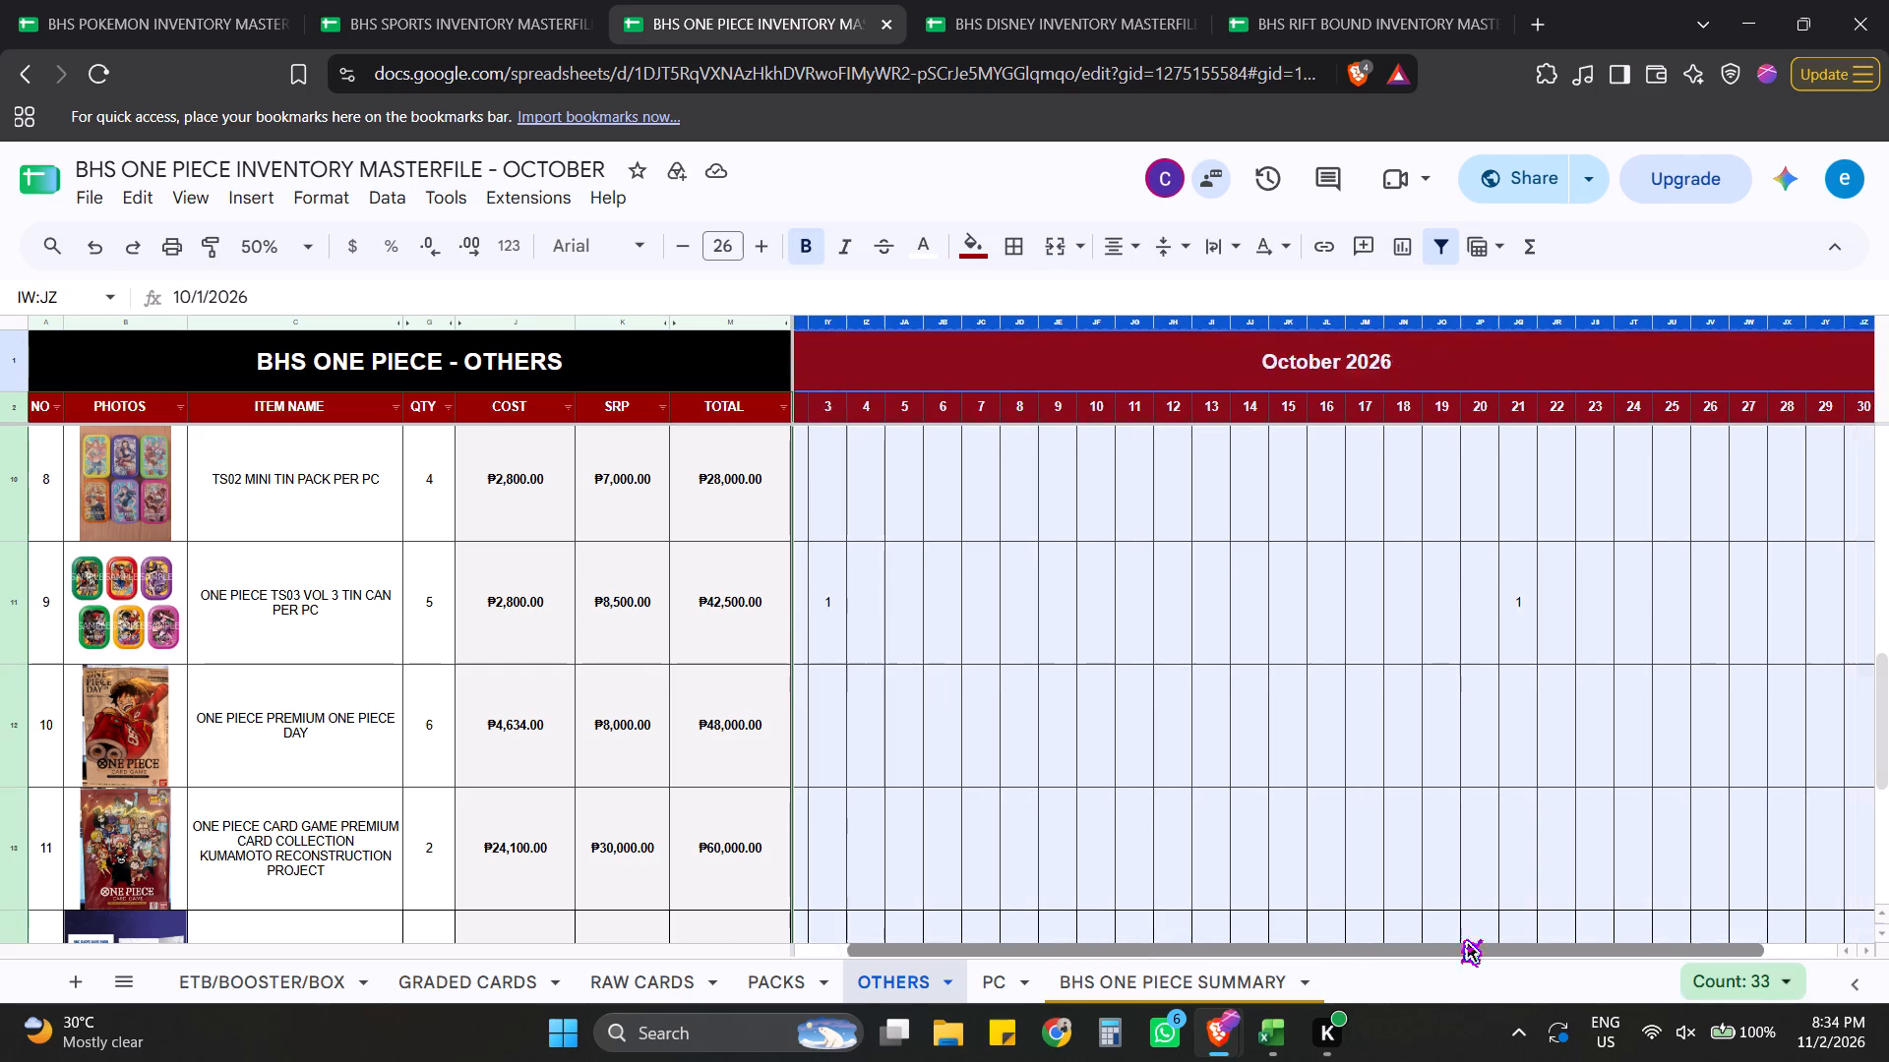
left_click_drag(1458, 938, 1888, 843)
left_click(1863, 320)
key("ctrl+v")
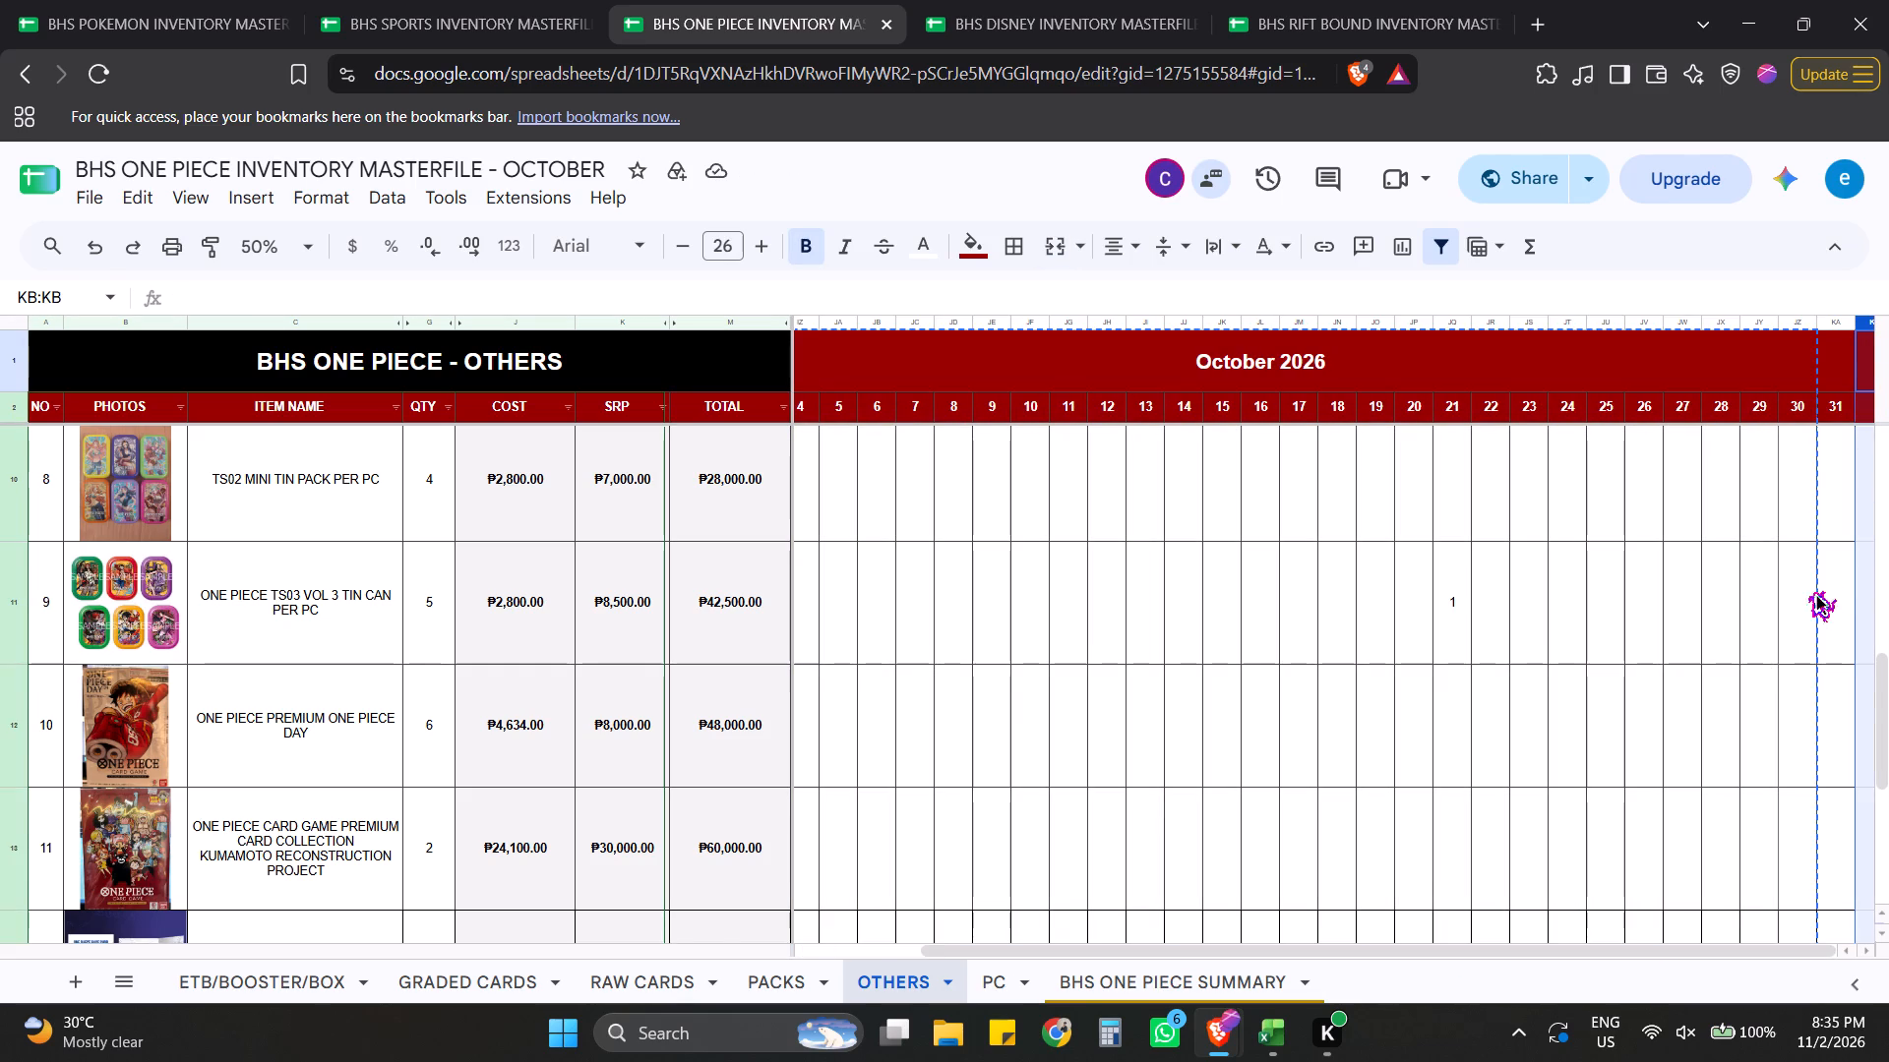
Rename the merged October 2026 month header in IW1:KA1 as OCTOBER.
left_click_drag(1252, 953, 1406, 916)
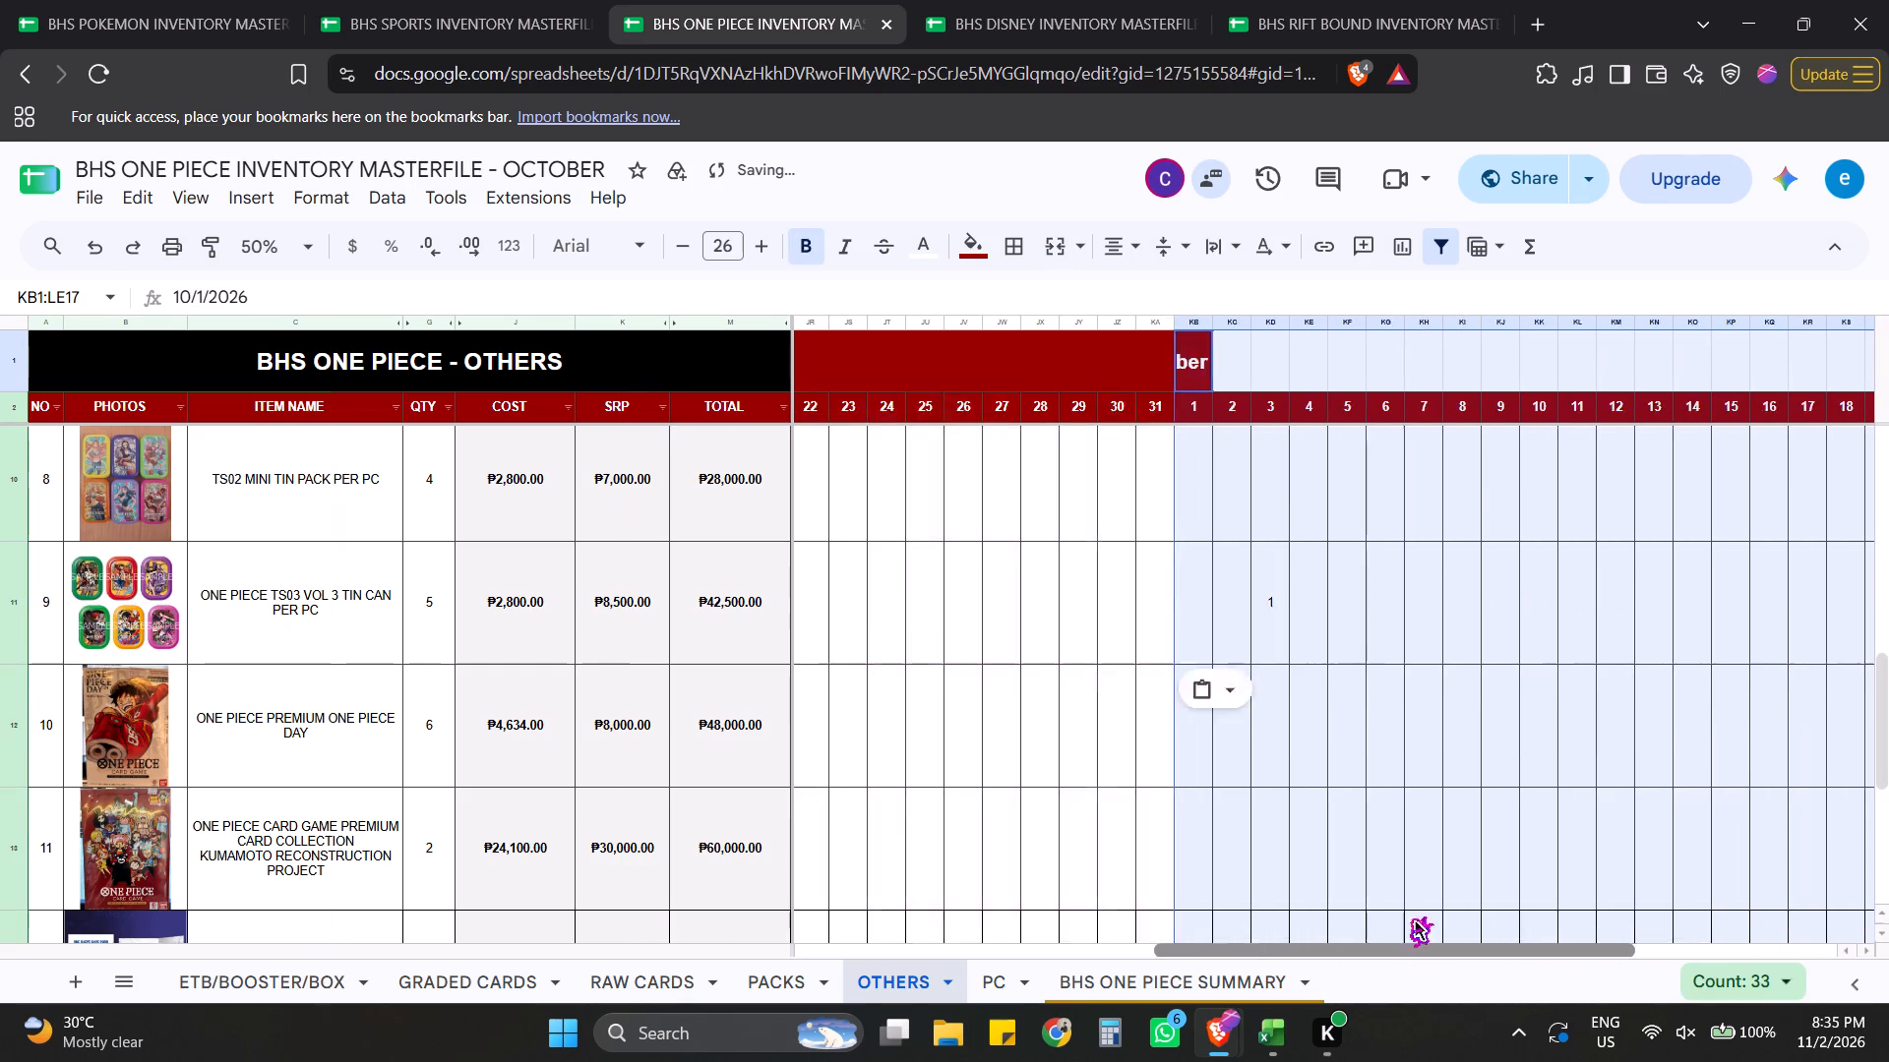
left_click_drag(1406, 916, 1293, 912)
left_click(1204, 345)
key("o")
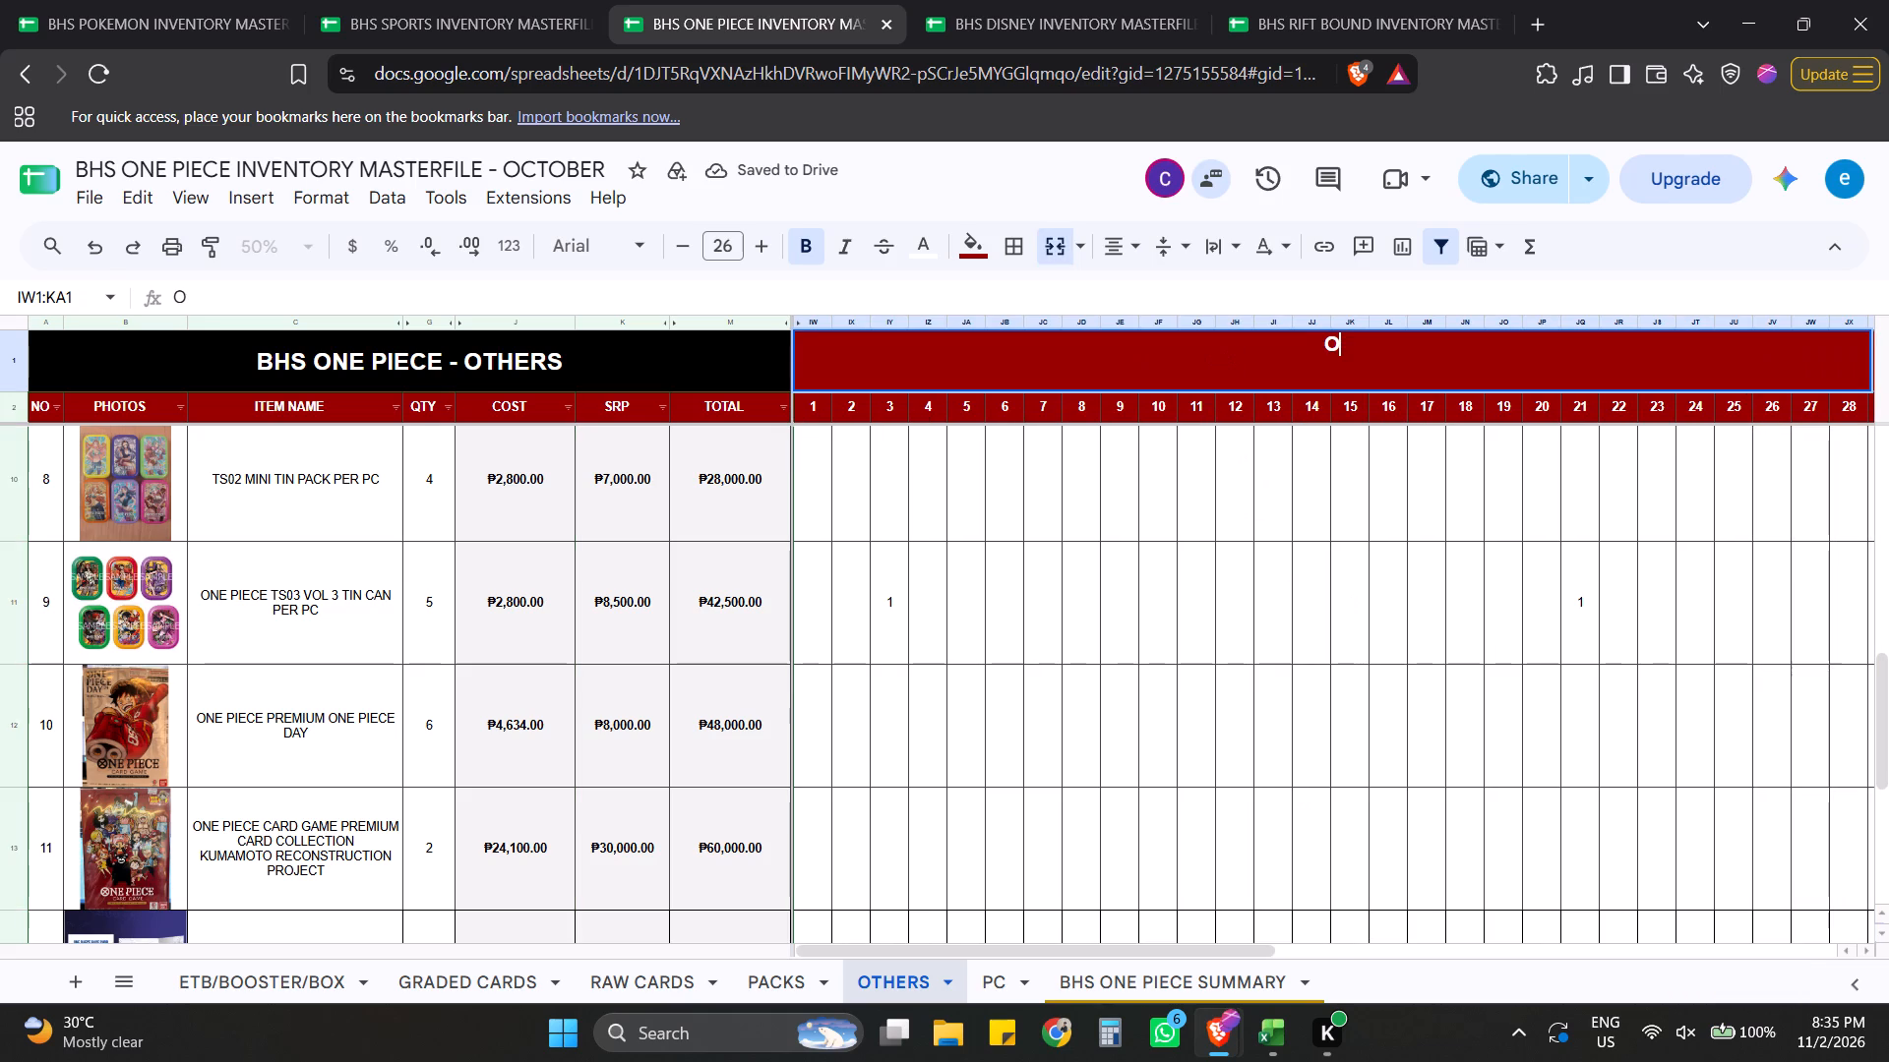
type("CTOBER")
key("Tab")
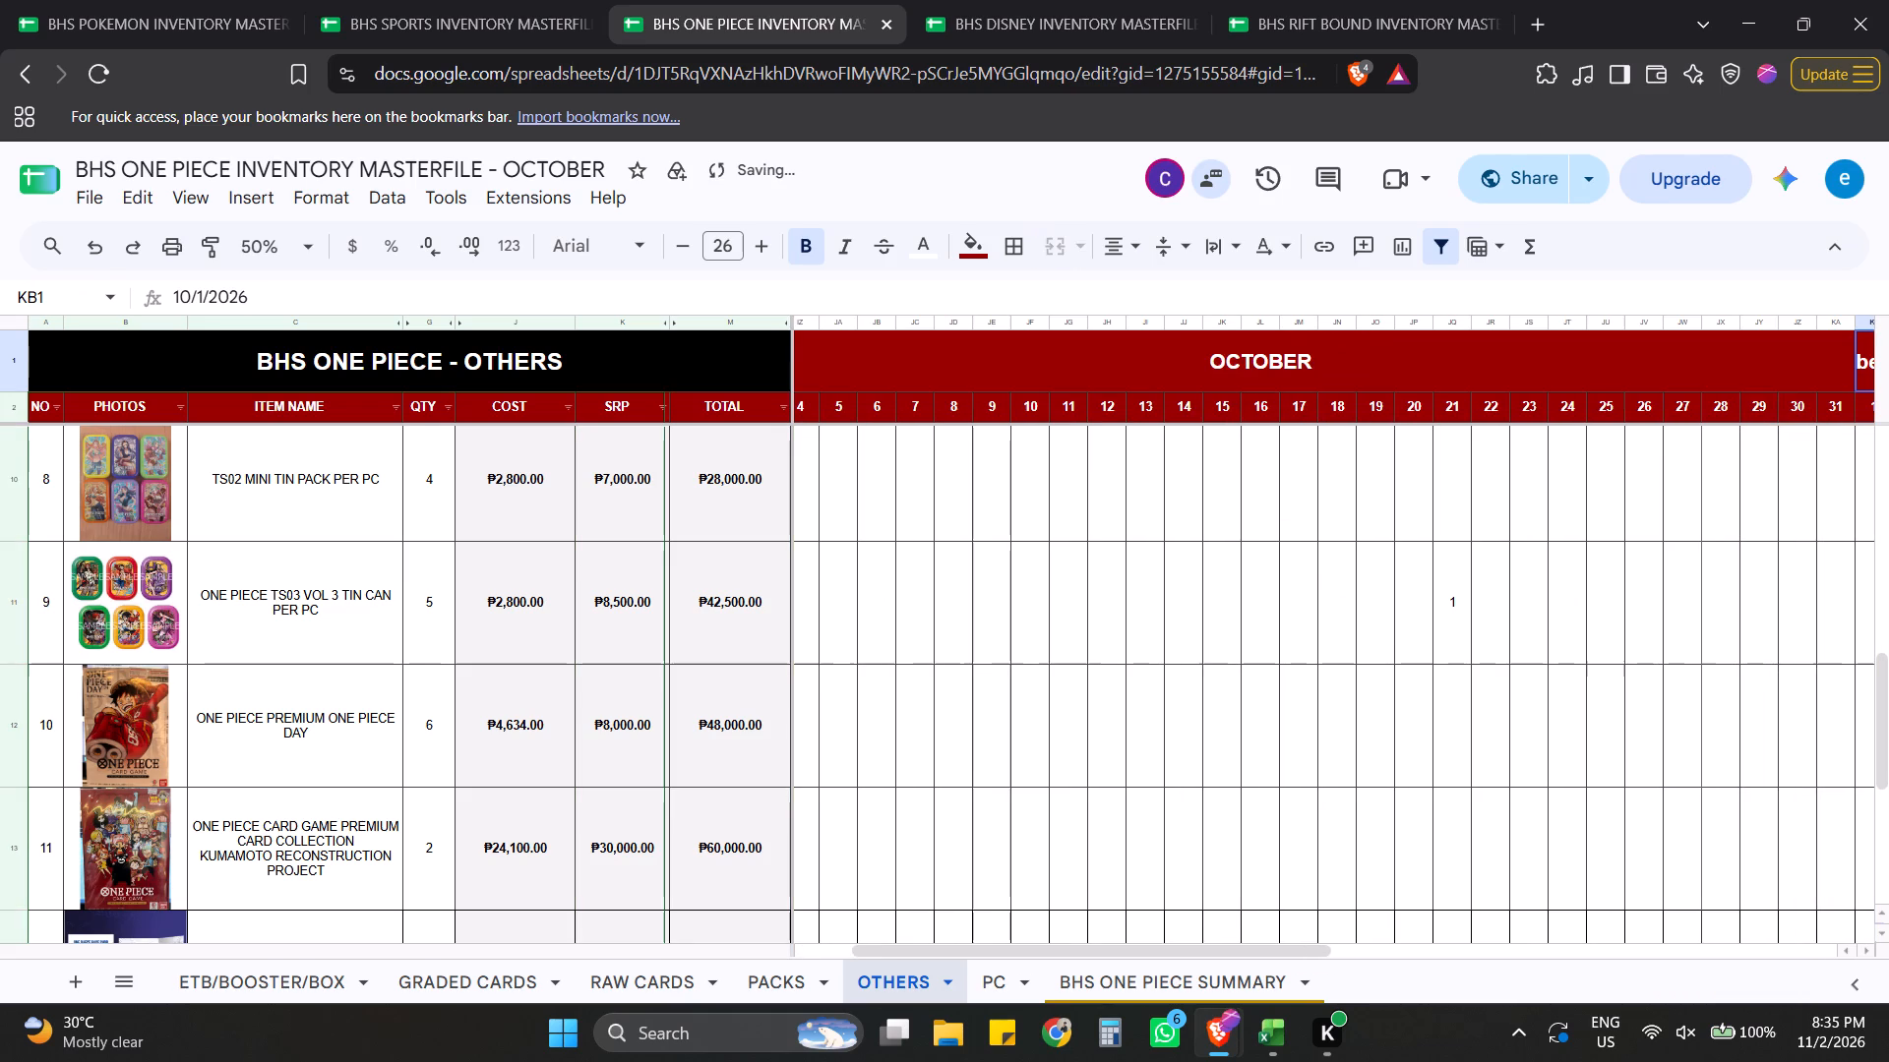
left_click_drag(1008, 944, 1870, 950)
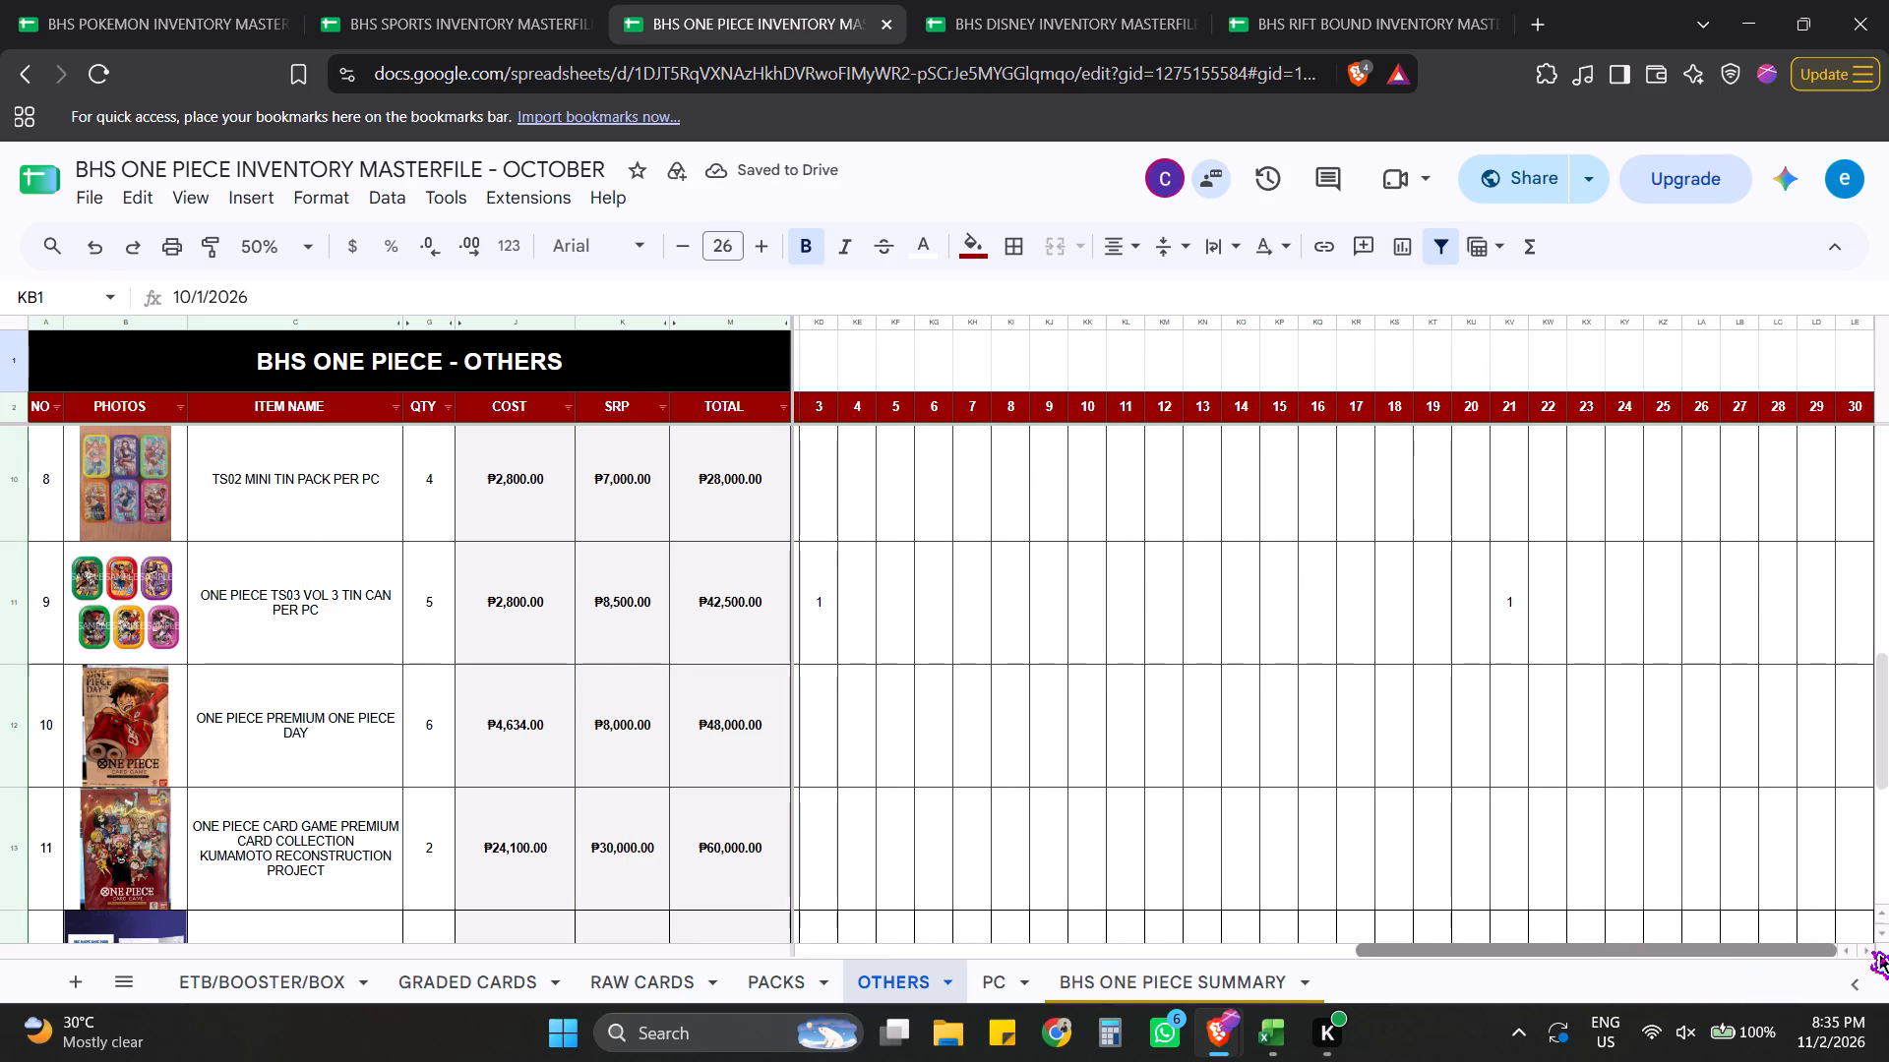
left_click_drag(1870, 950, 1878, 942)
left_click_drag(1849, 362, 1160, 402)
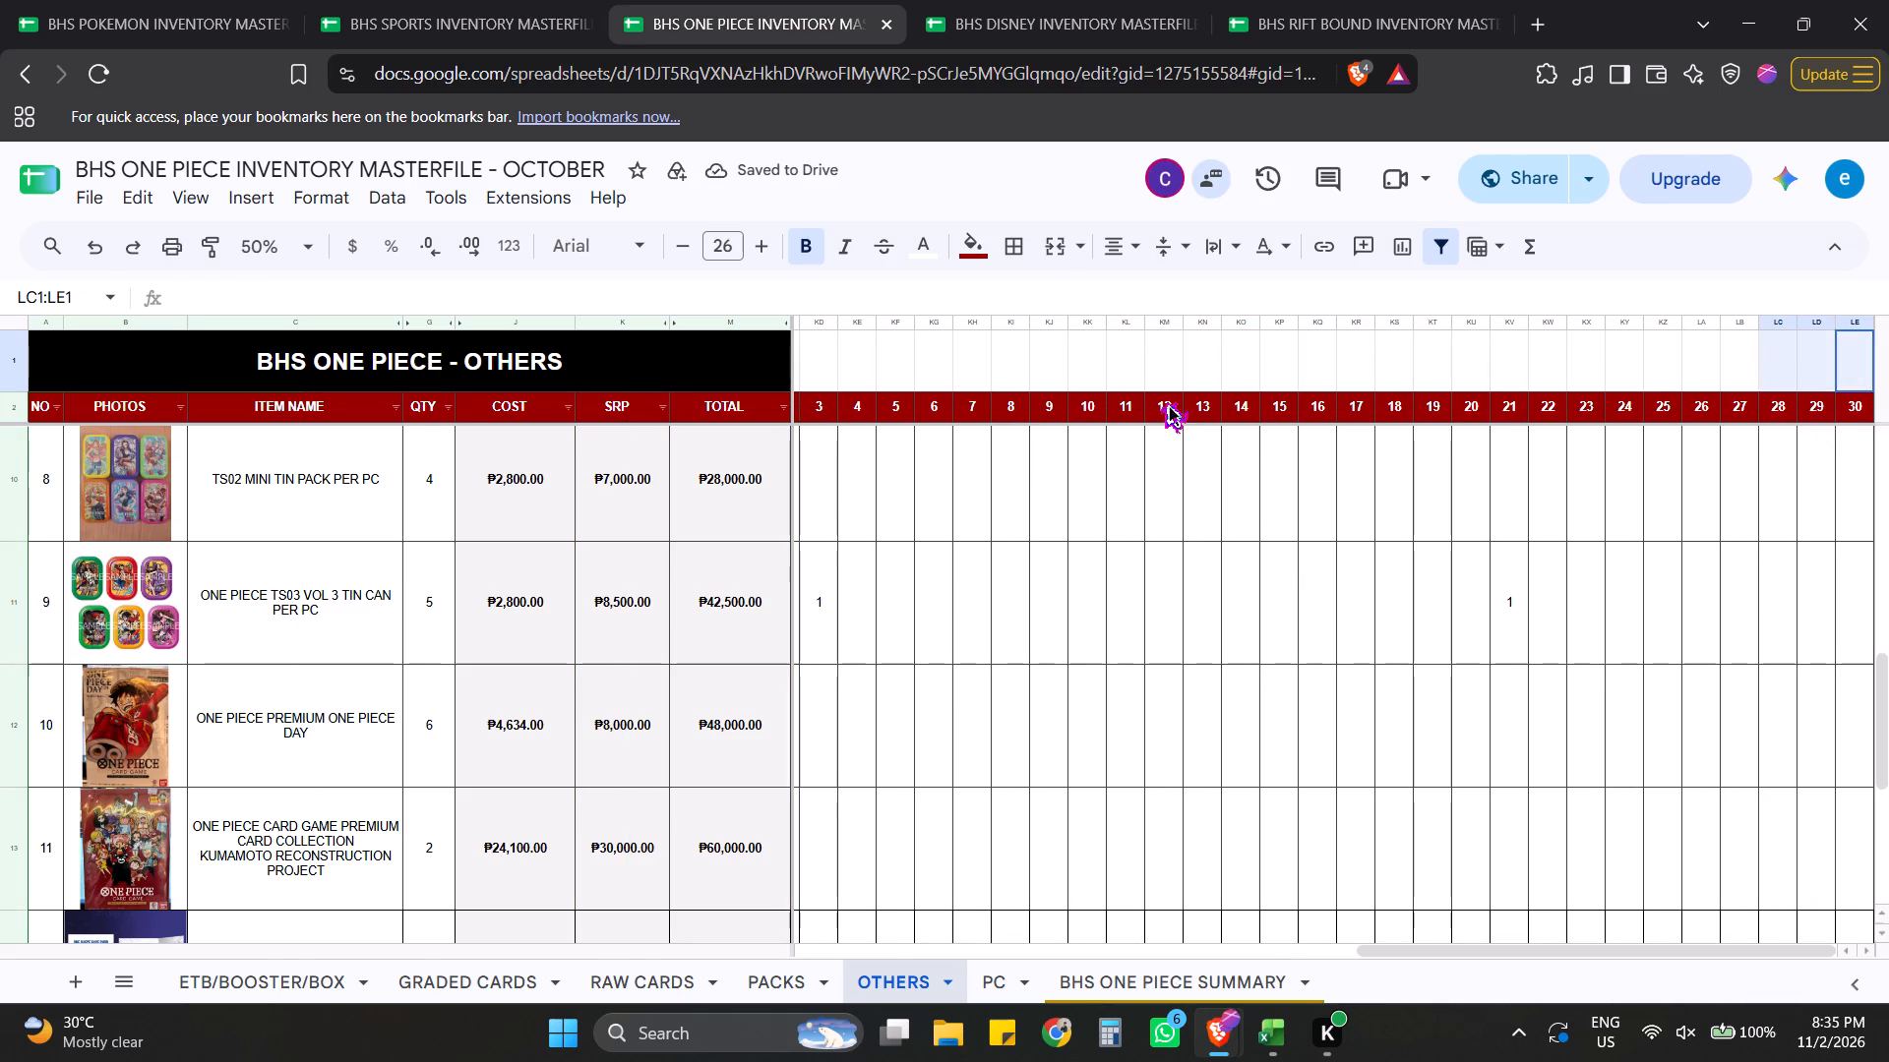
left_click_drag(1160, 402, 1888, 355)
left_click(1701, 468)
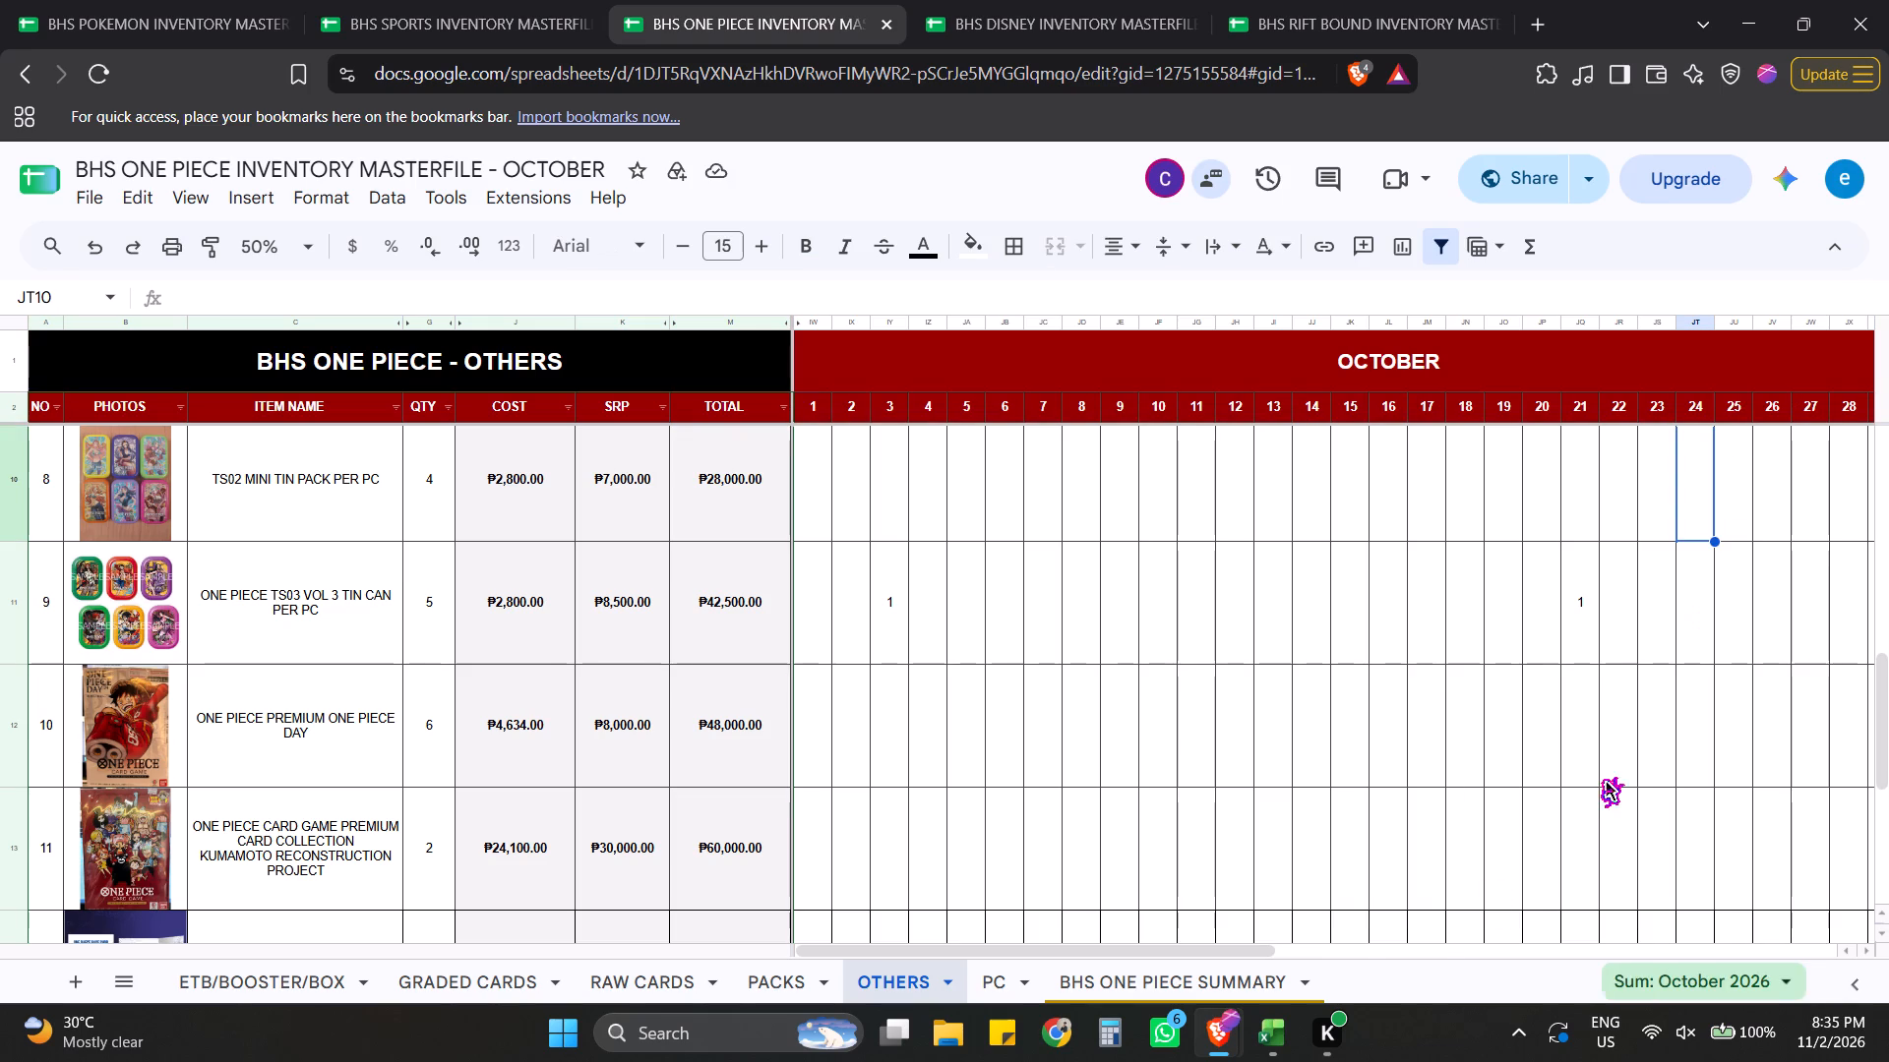
Merge the month header cells KB1:LE1 above the pasted day columns.
left_click_drag(1211, 952, 1525, 951)
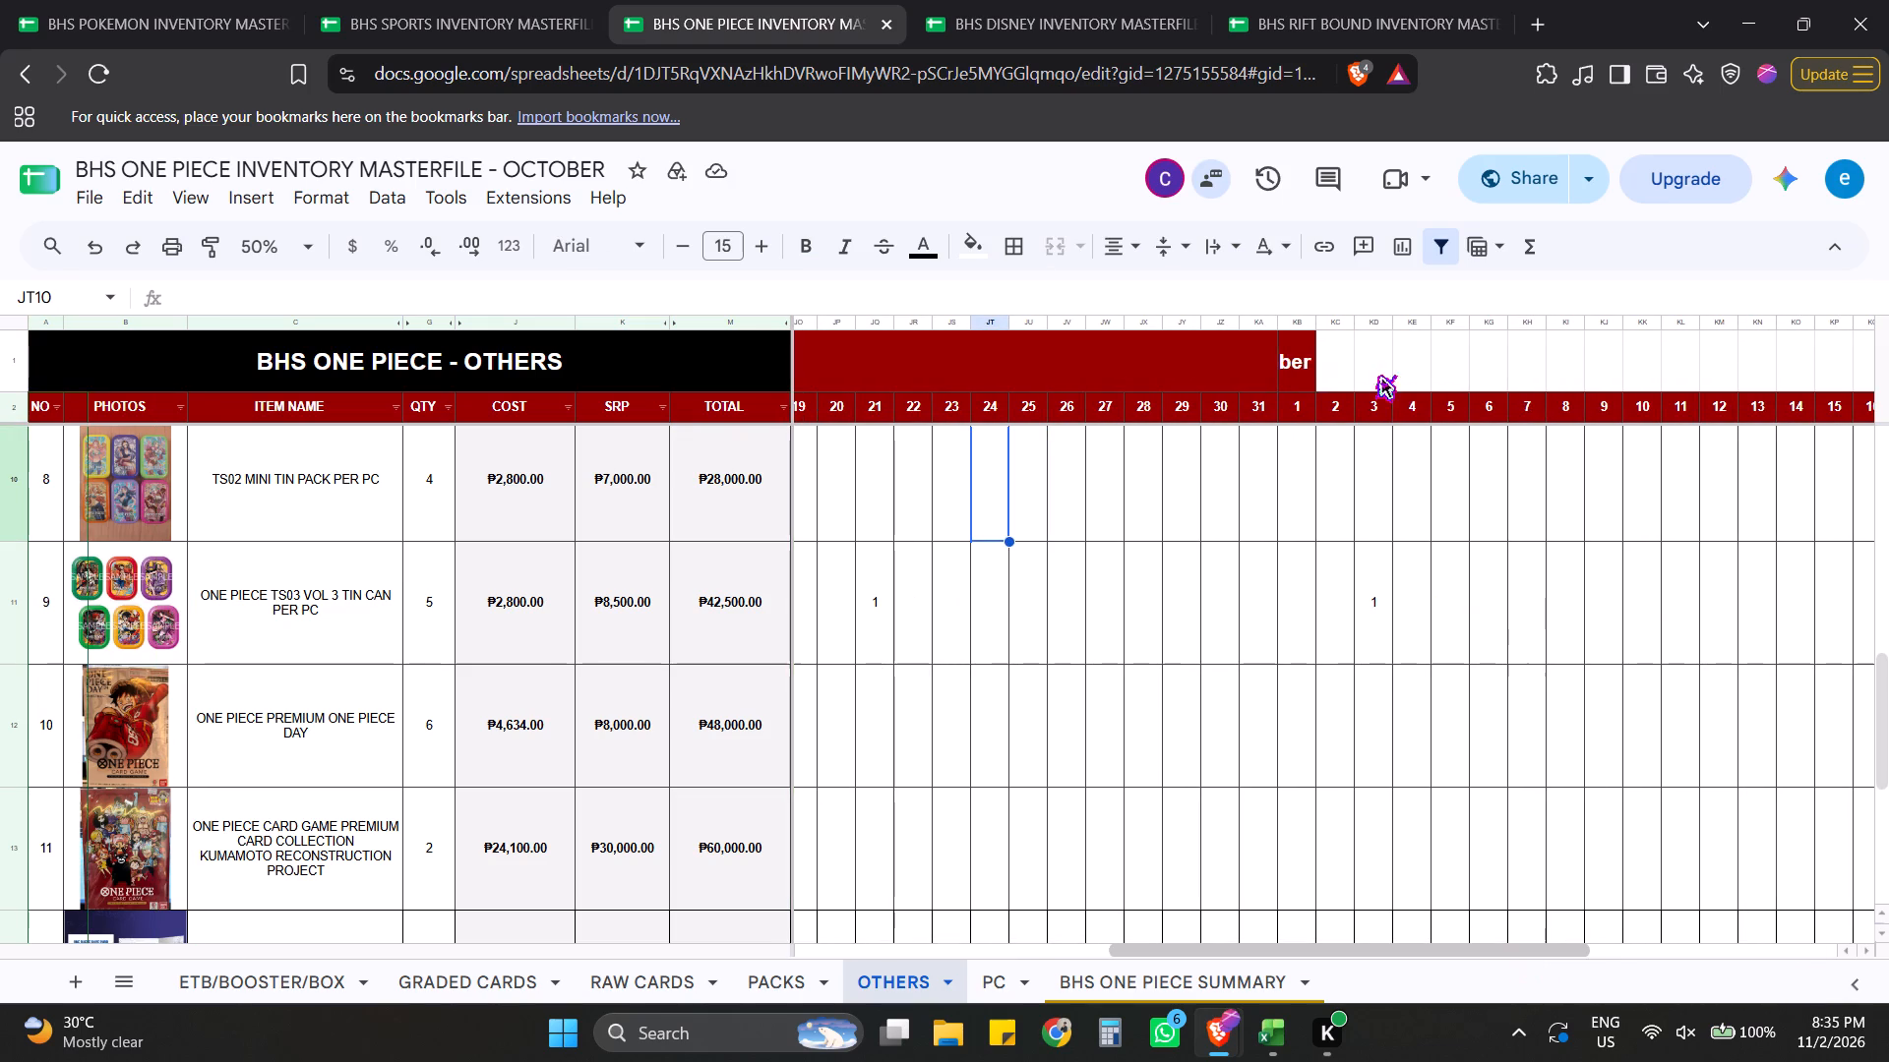
left_click_drag(1300, 361, 1888, 380)
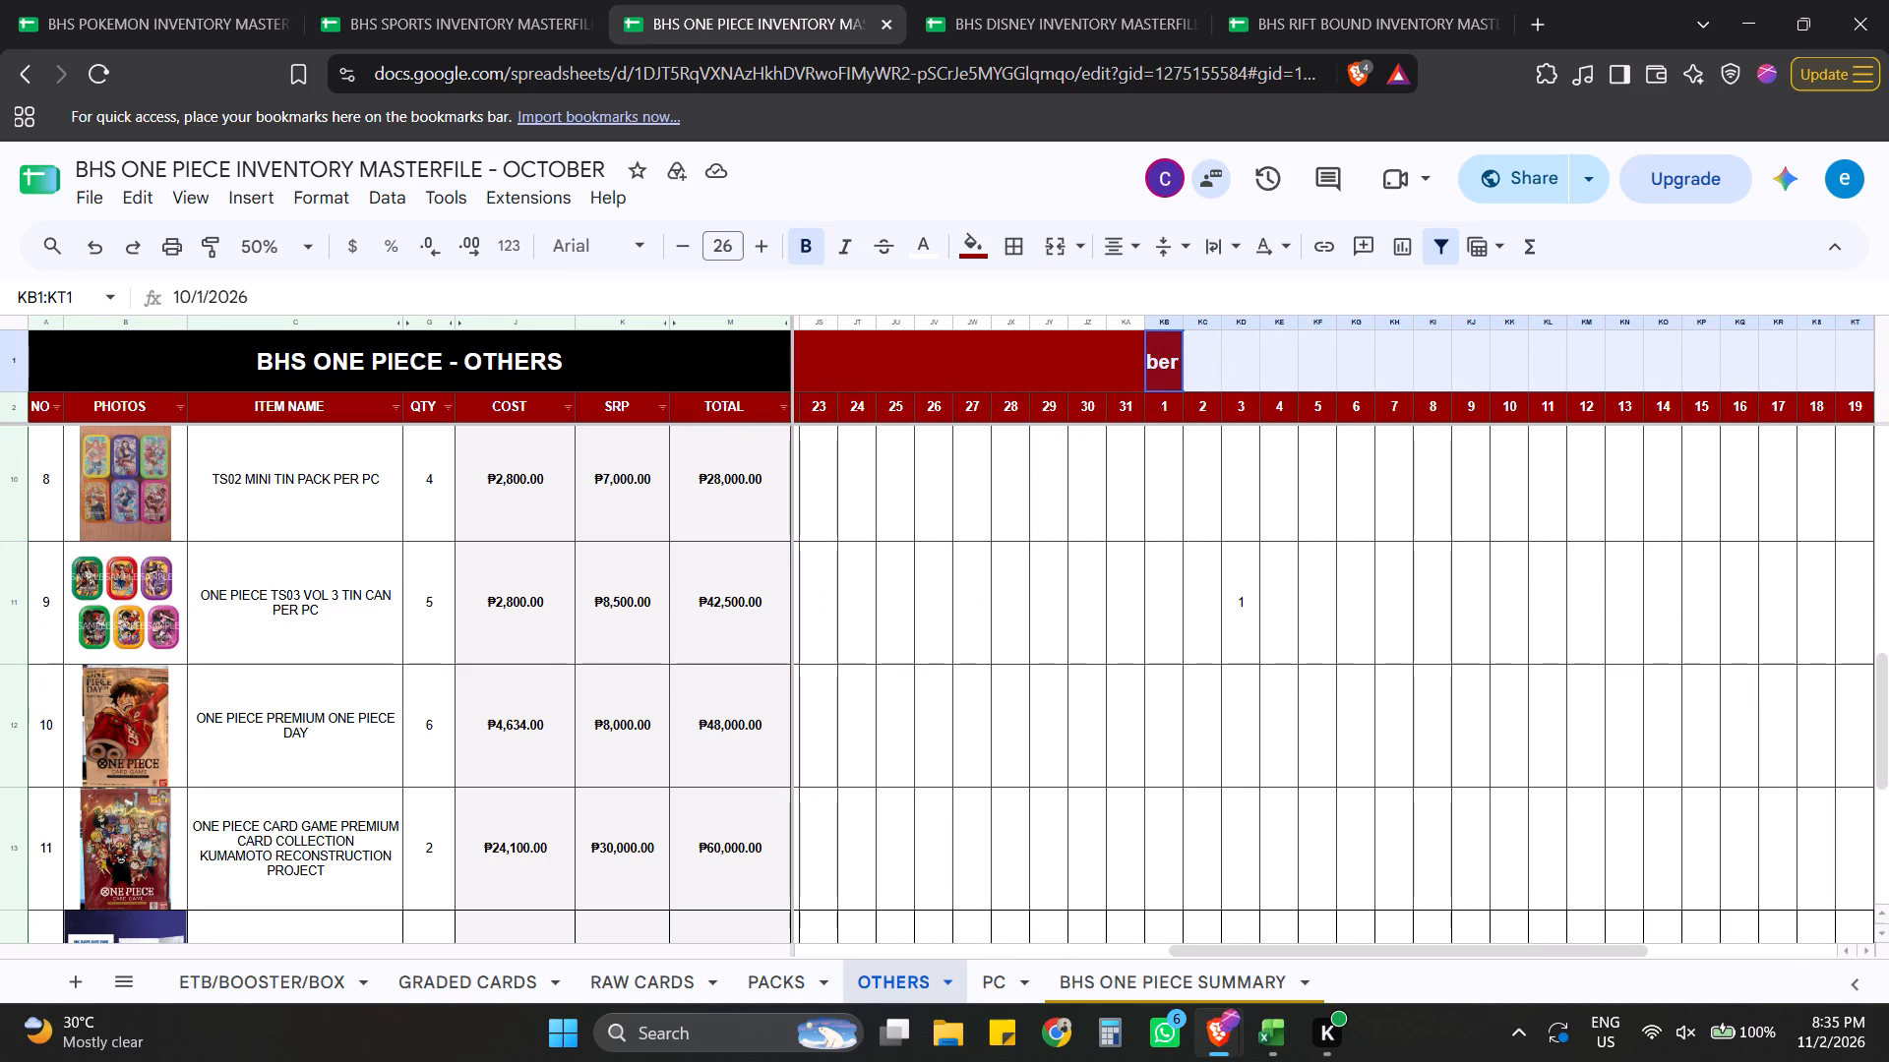
left_click_drag(1888, 380, 1888, 383)
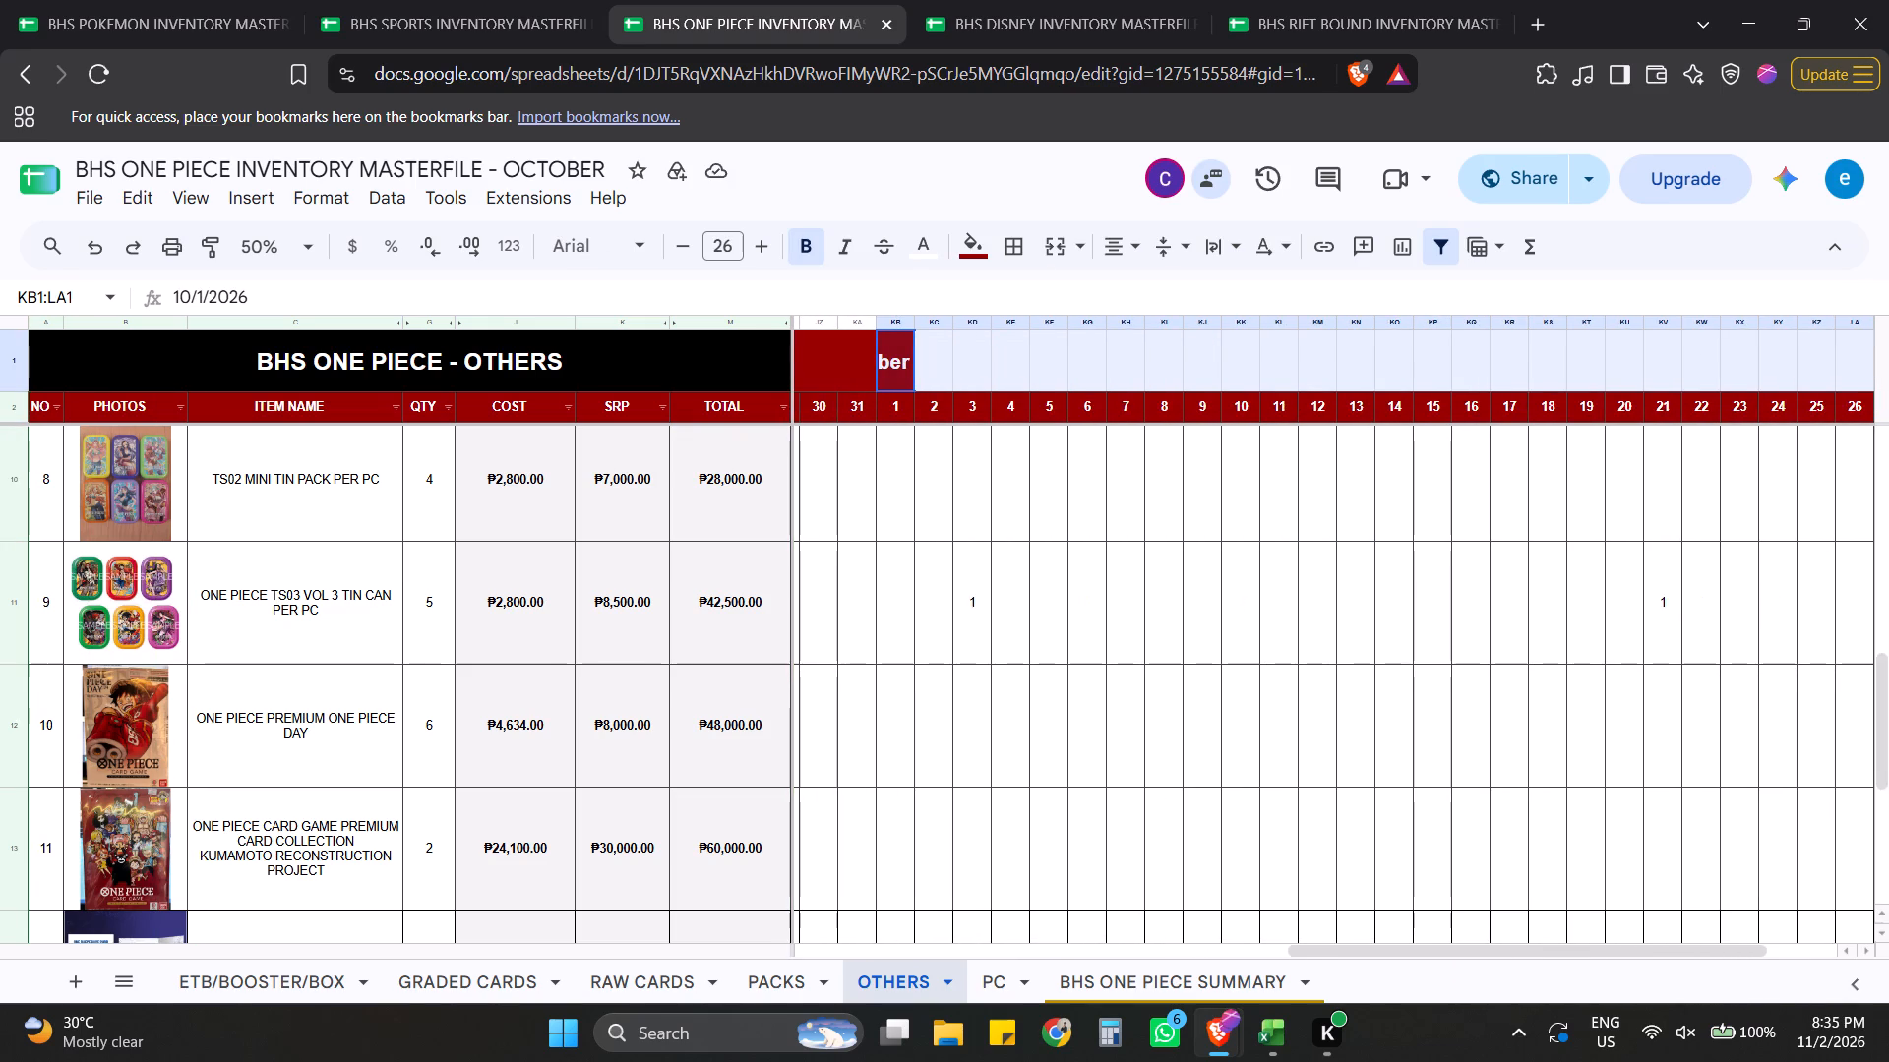
left_click_drag(1888, 383, 1886, 374)
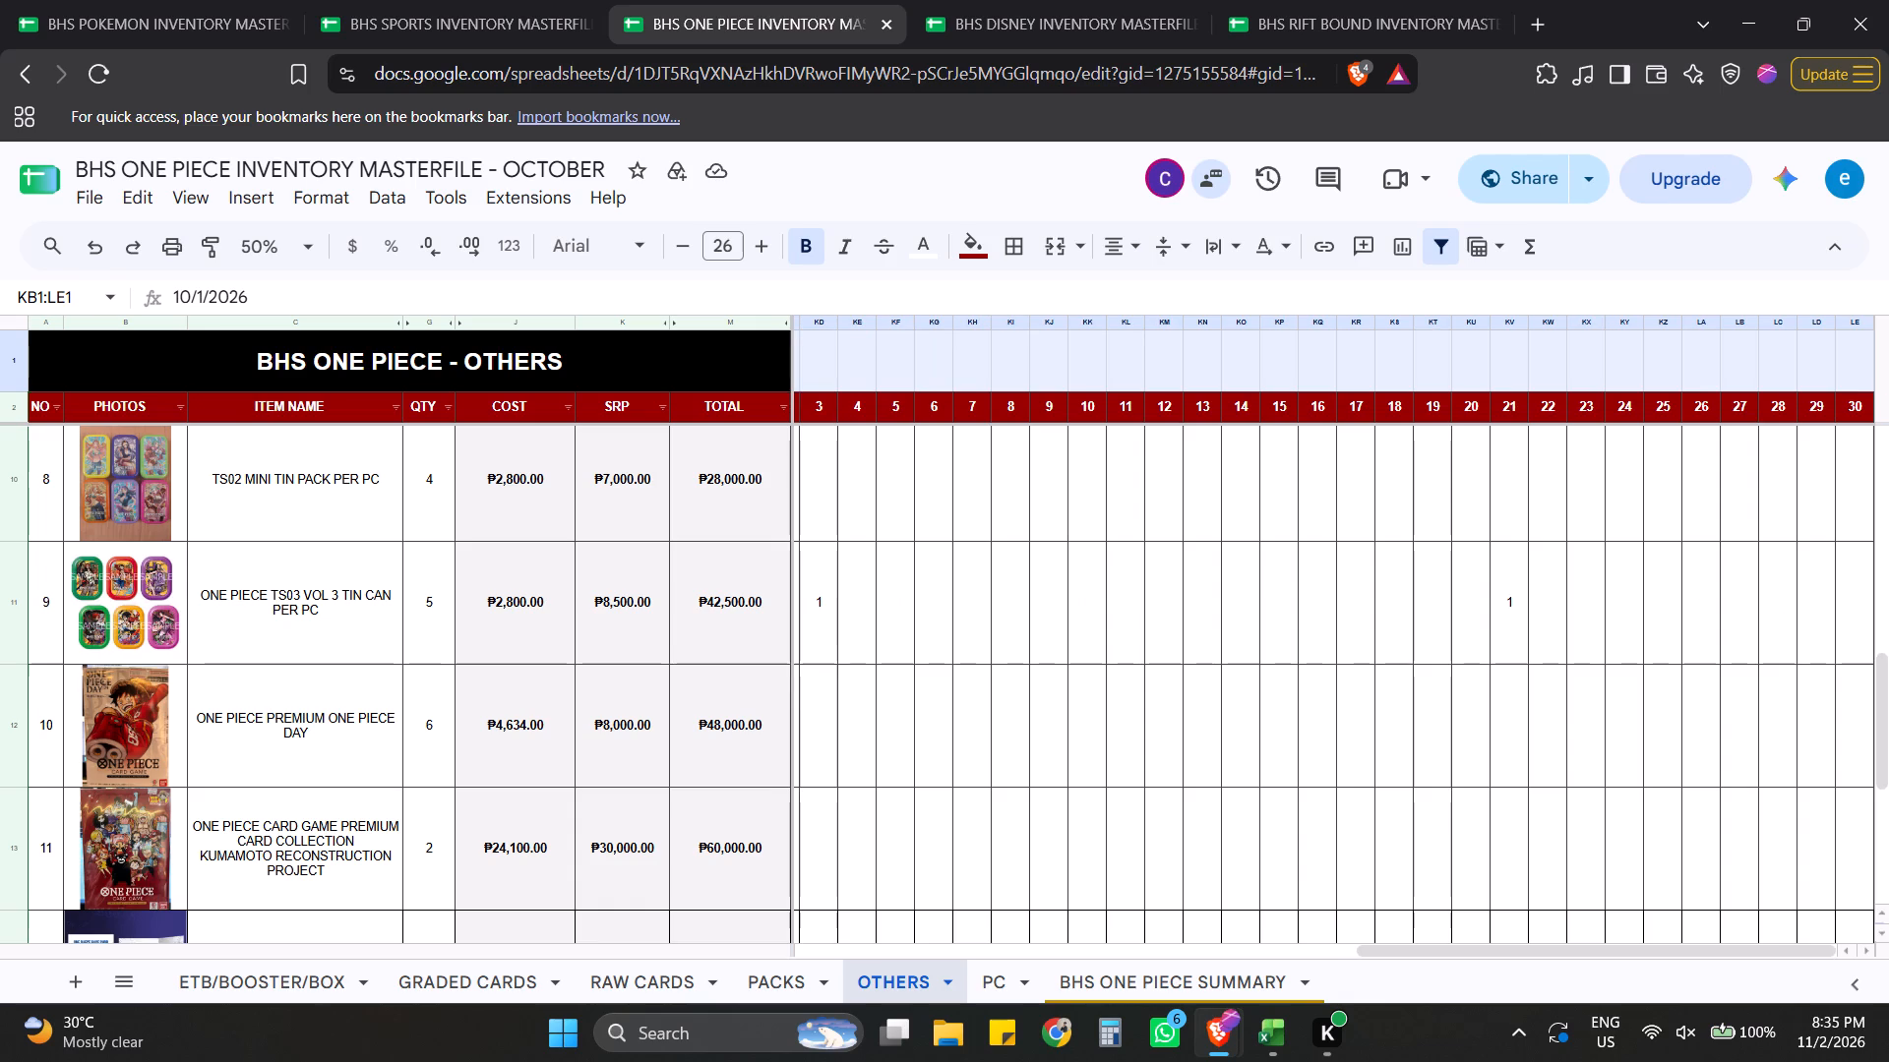
left_click_drag(1886, 374, 1853, 351)
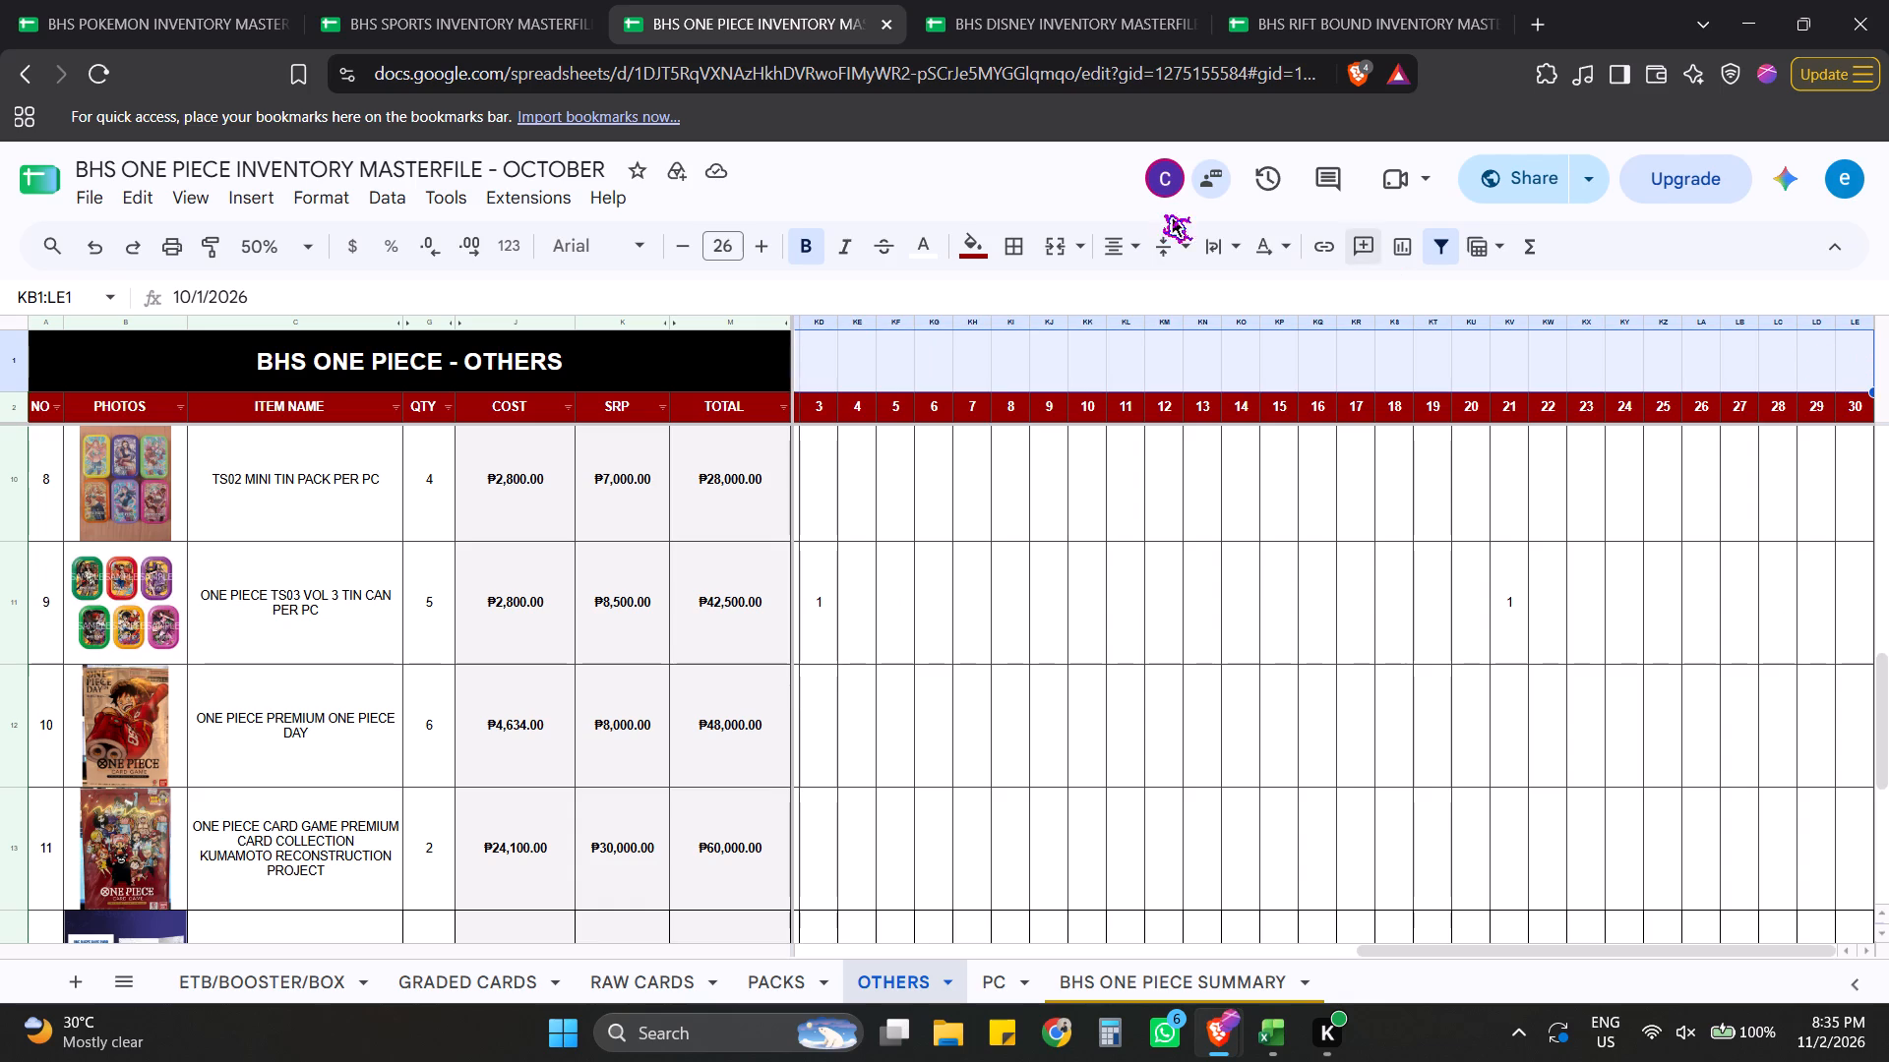
left_click(1047, 242)
left_click(1281, 578)
Rename the merged month header in KB1:LE1 as NOVEMBER.
left_click(1410, 357)
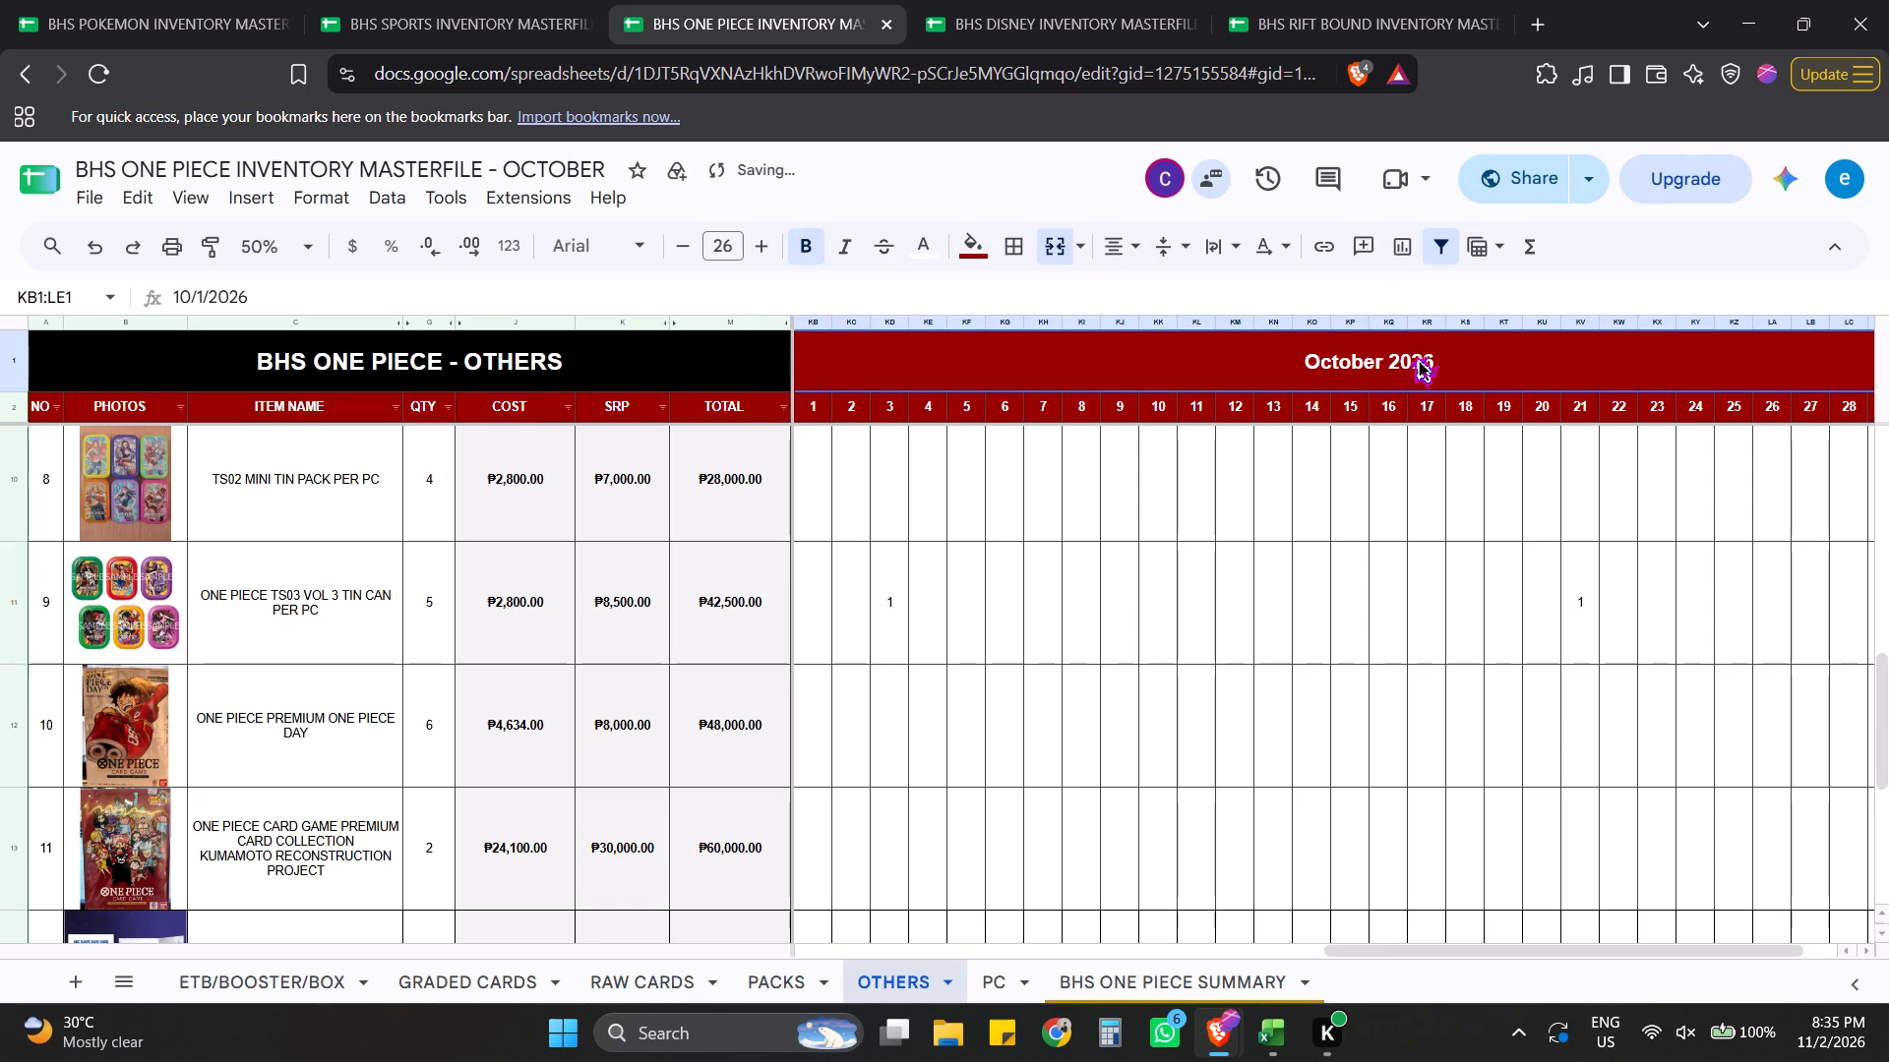
type("NOVEMBER")
key("Return")
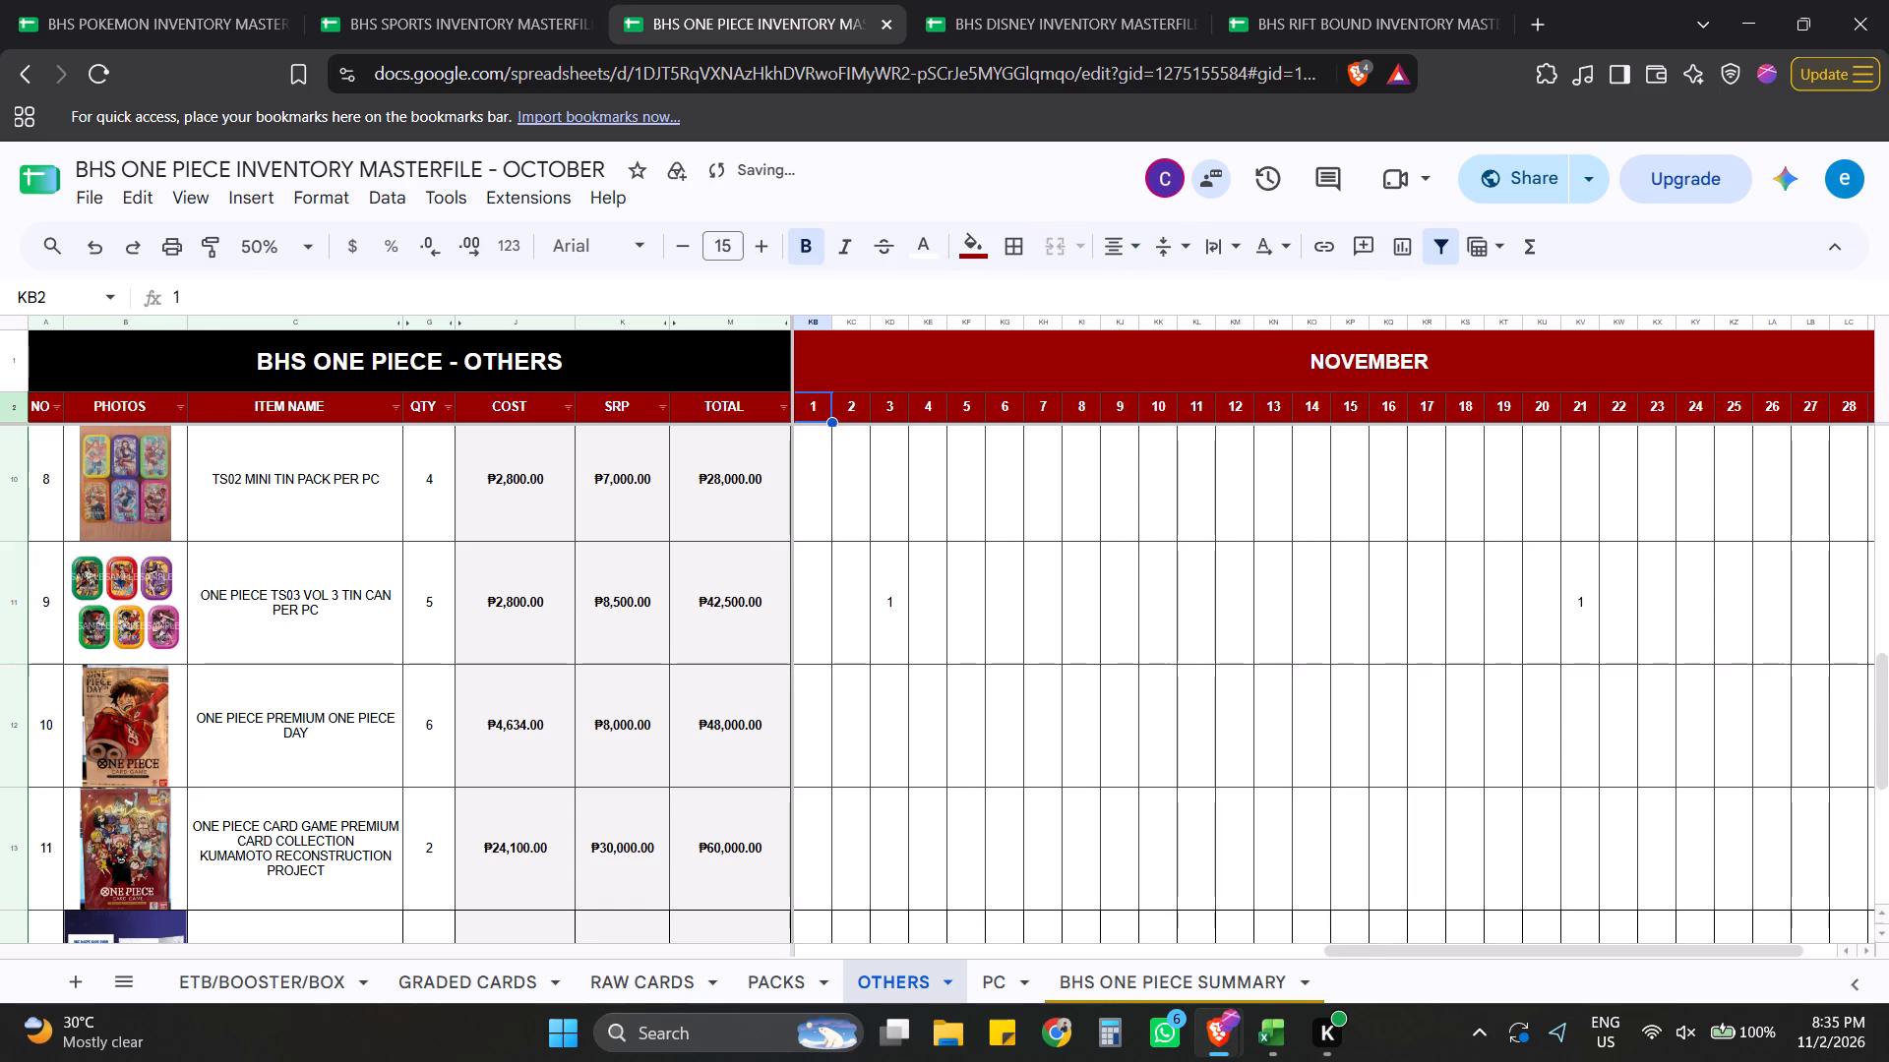
Clear the copied quantities from the item rows KB3:LE16 under NOVEMBER, leaving out the subtotal row.
left_click_drag(823, 475, 932, 501)
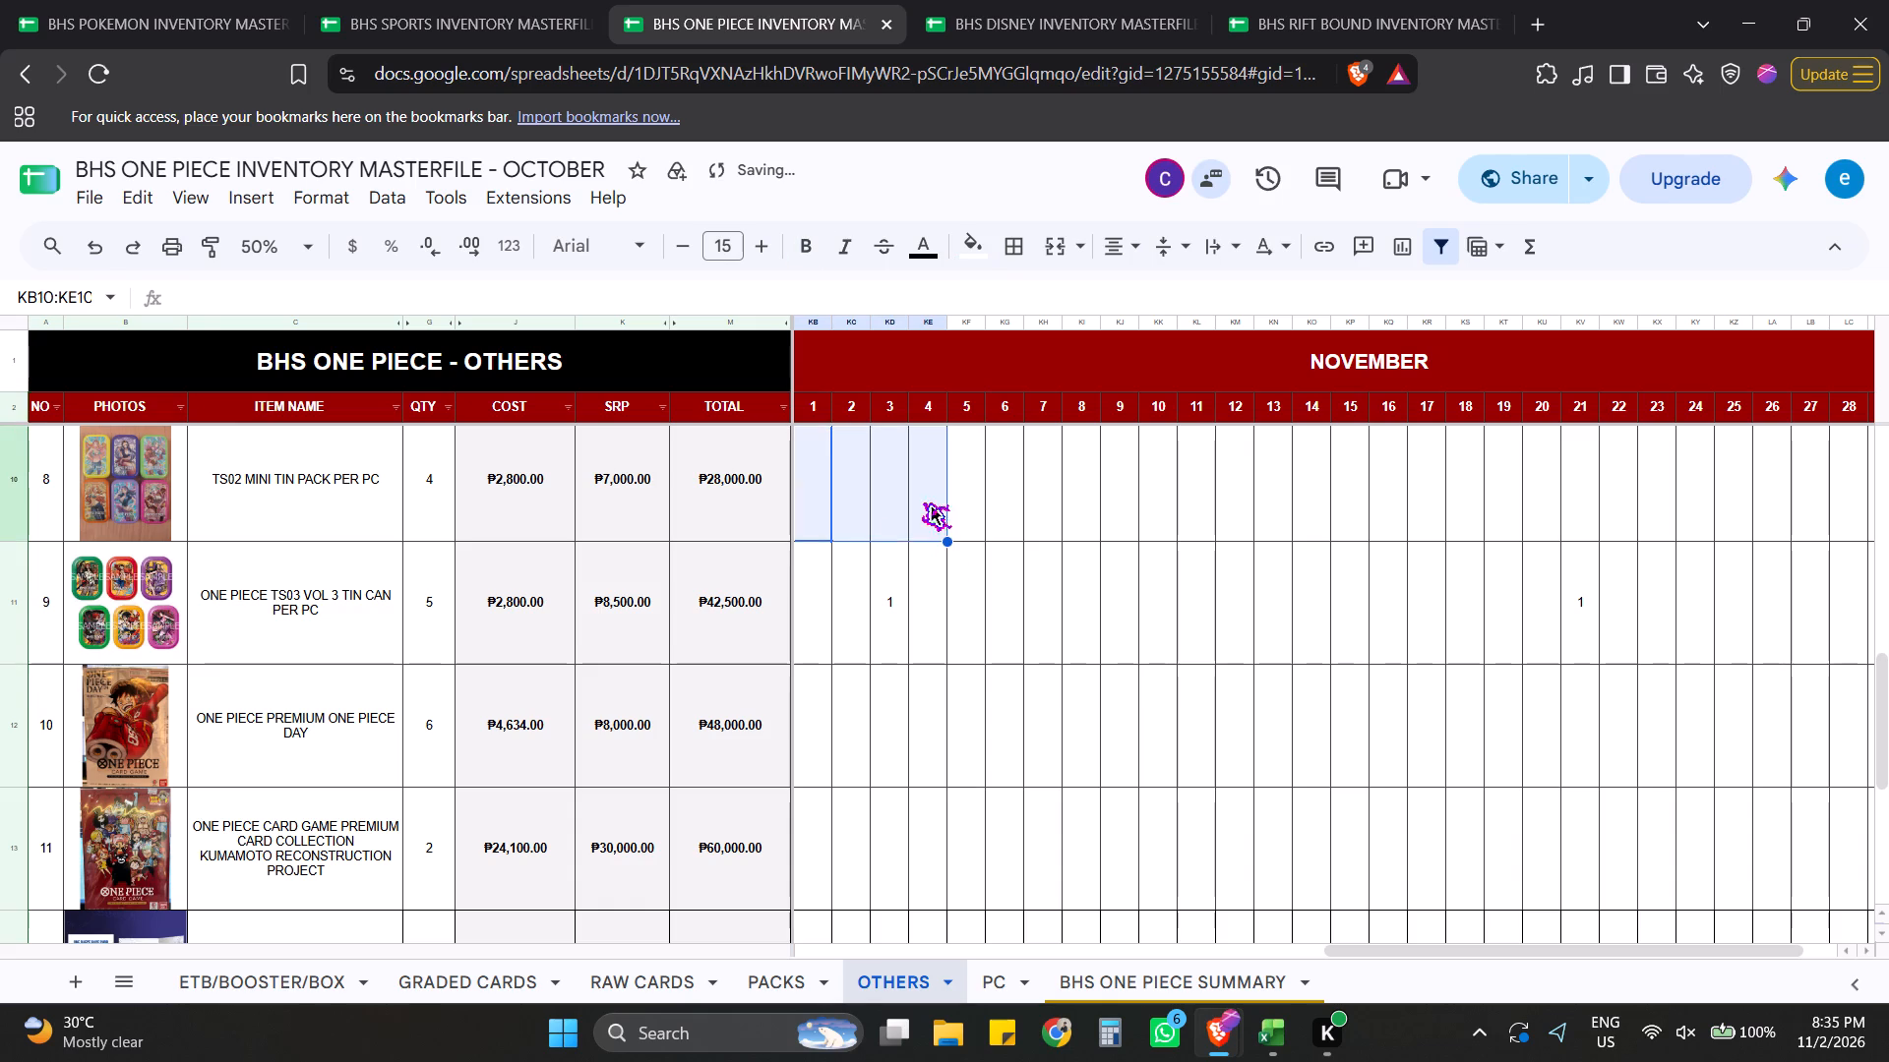
scroll(876, 531, "up", 20)
scroll(876, 531, "up", 17)
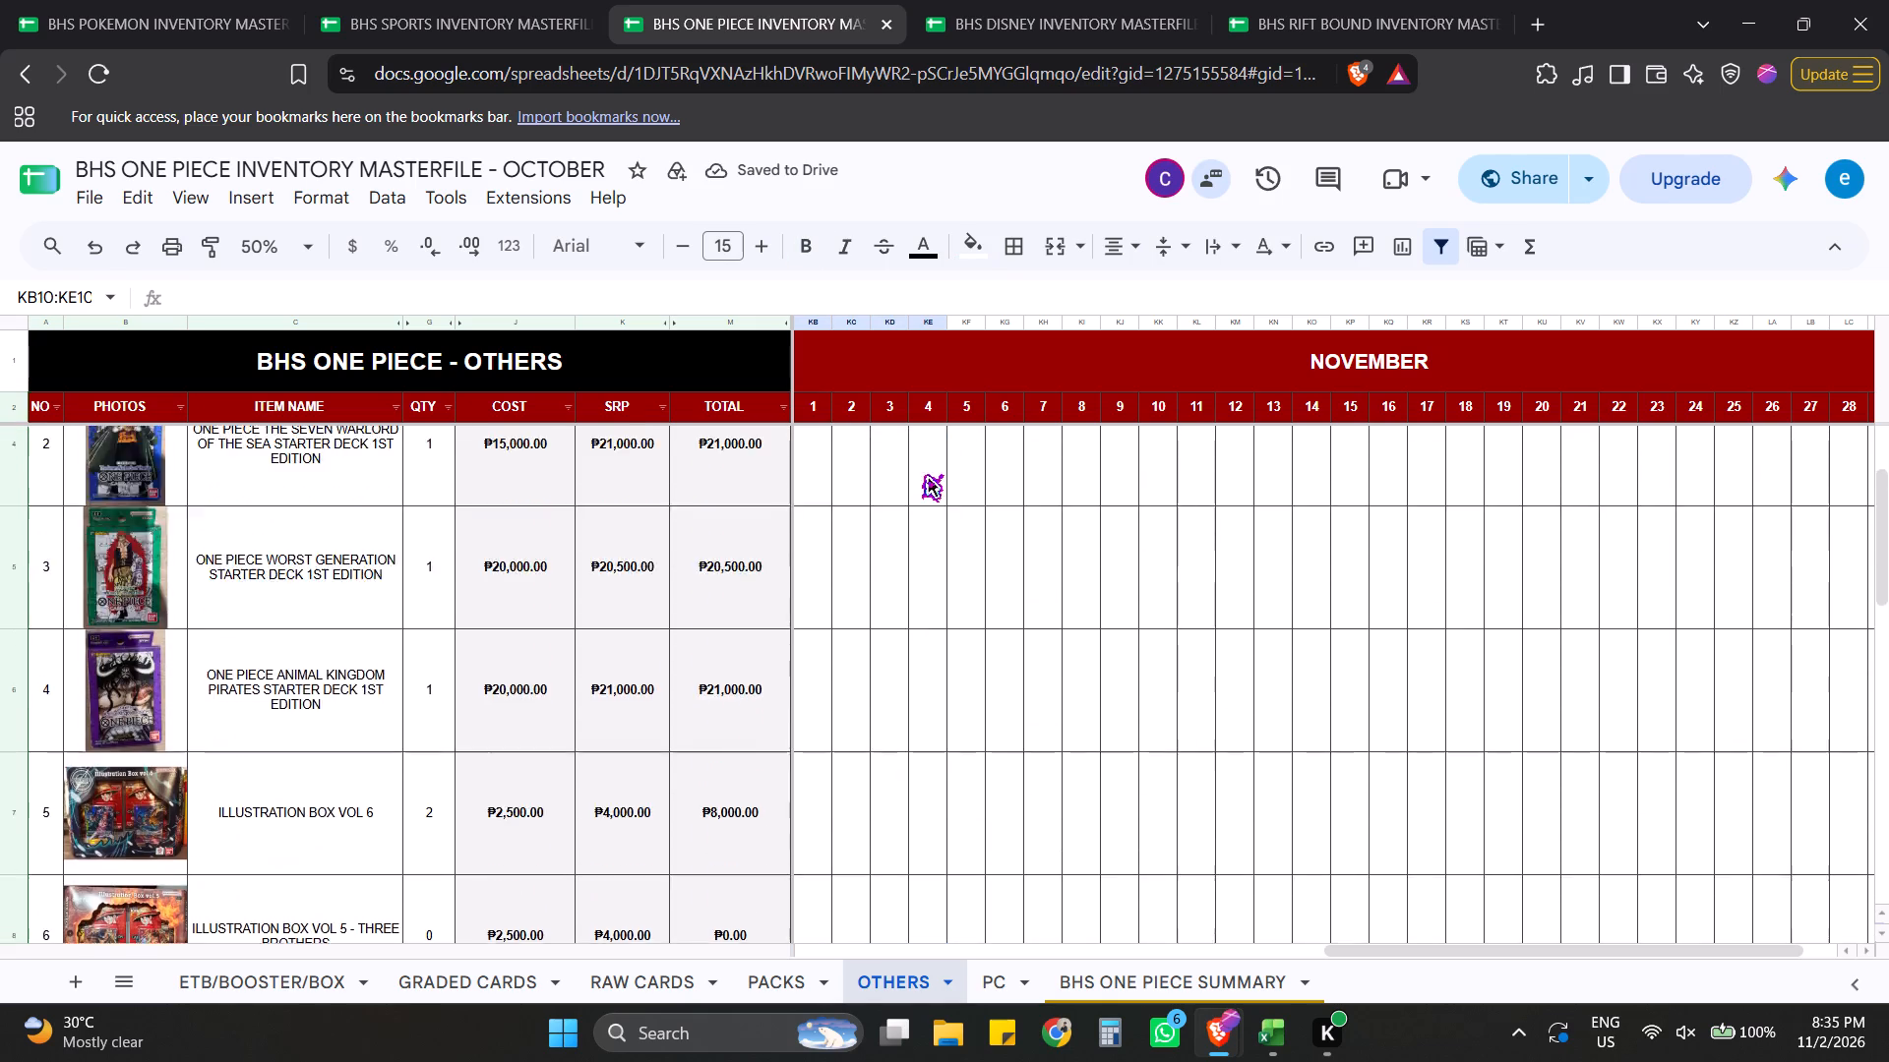
scroll(919, 473, "up", 13)
left_click_drag(818, 459, 1831, 1061)
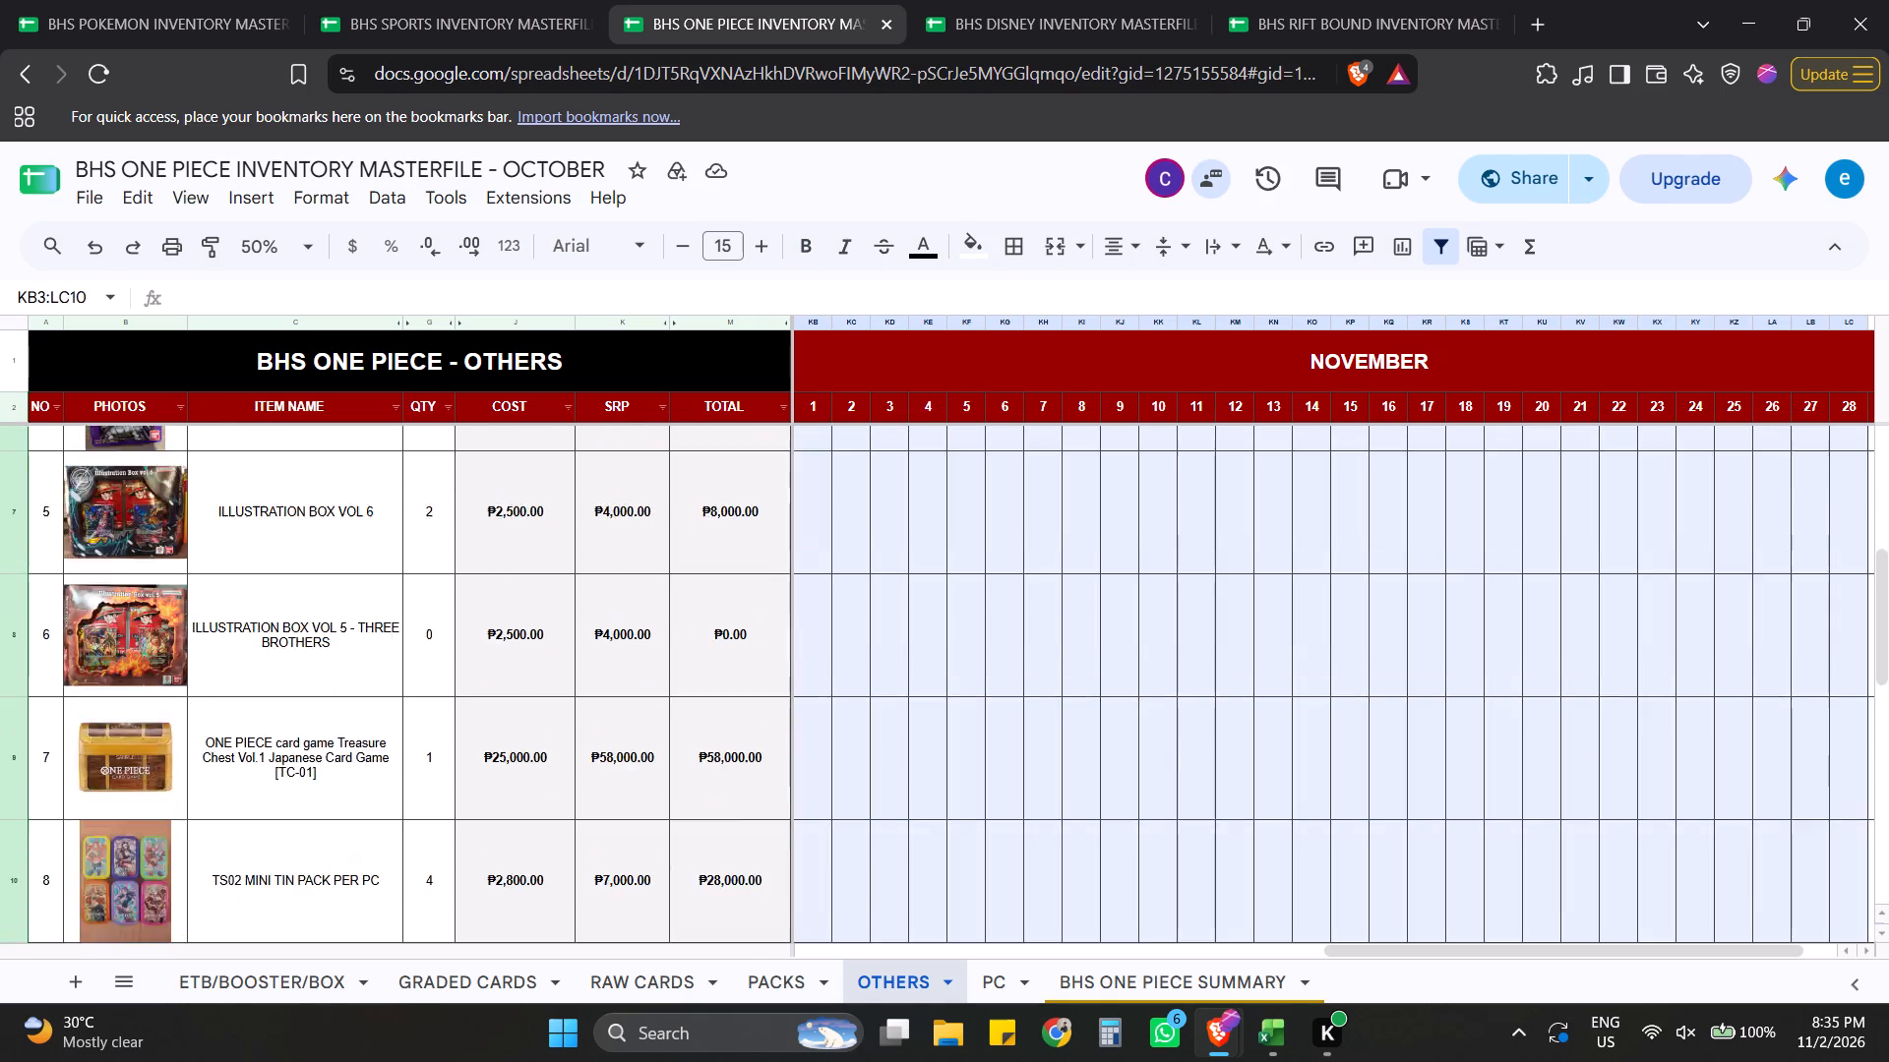
left_click_drag(1831, 1061, 1888, 823)
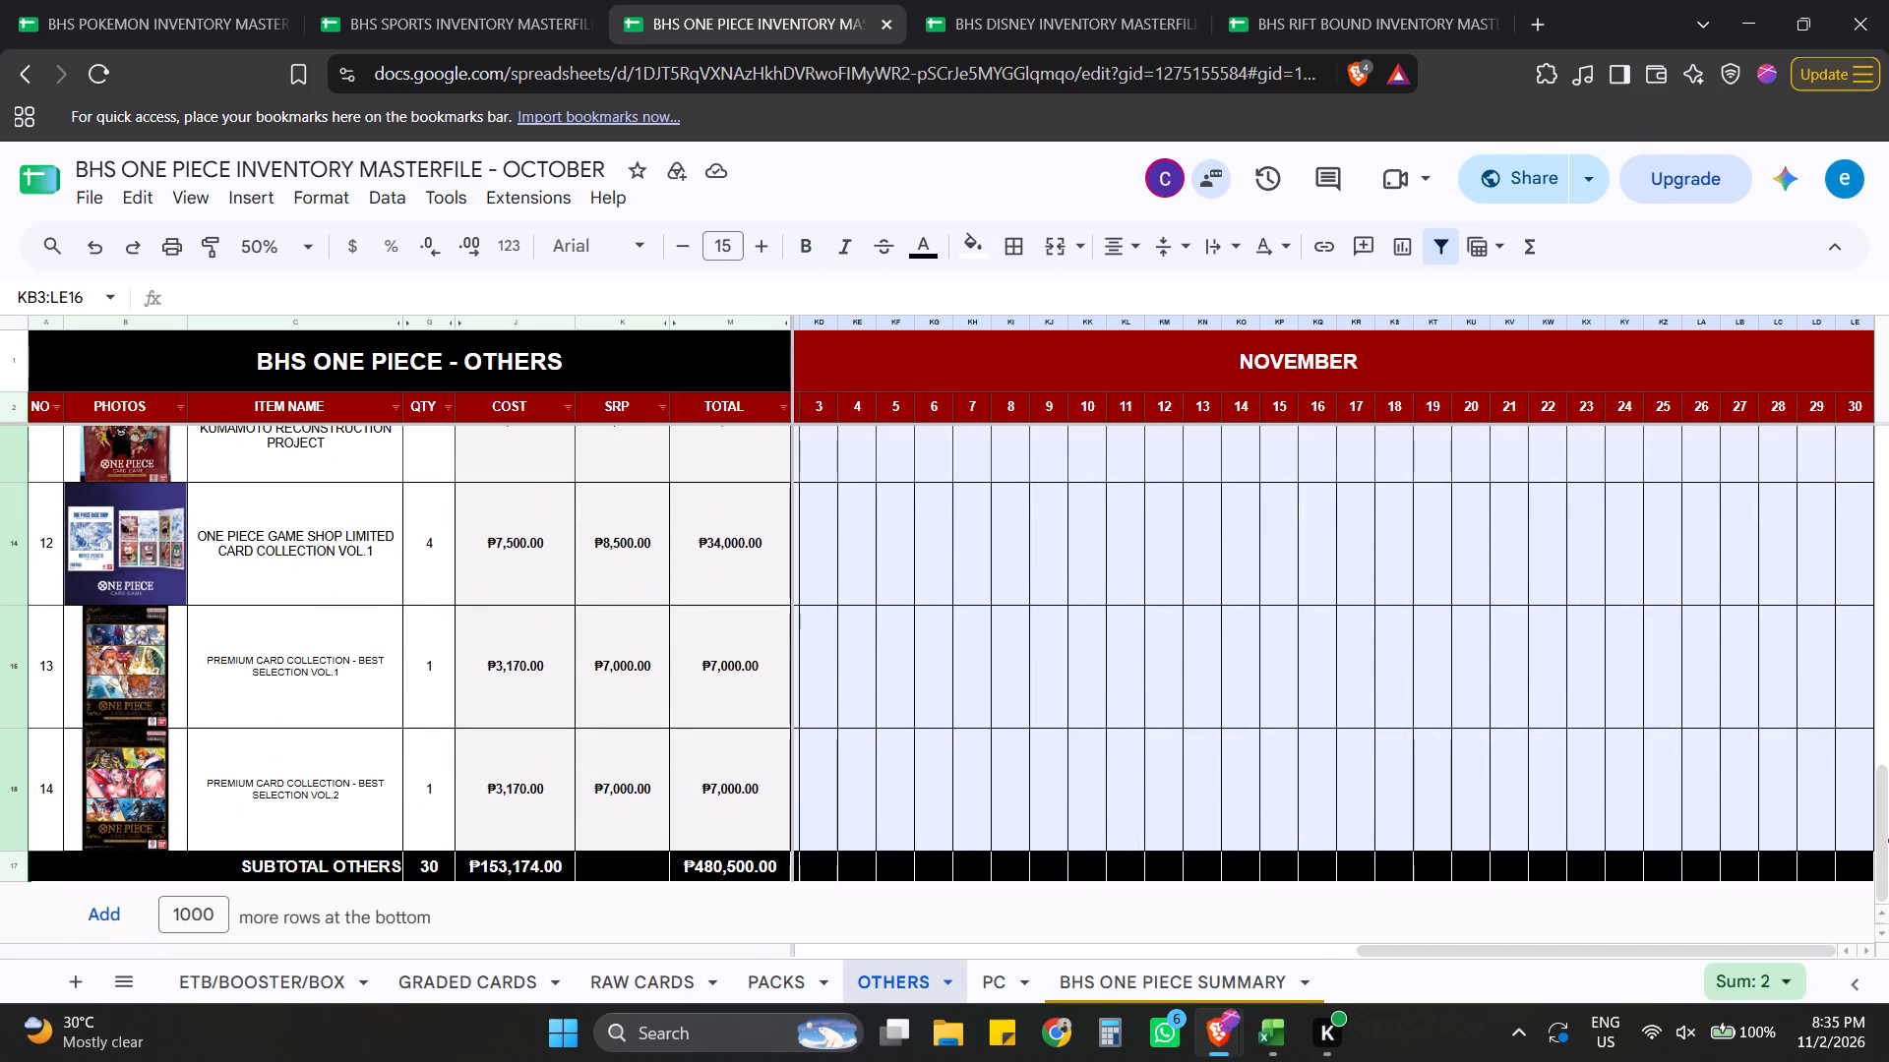
left_click_drag(1888, 823, 1842, 823)
key("Delete")
left_click(1538, 754)
Examine the NOVEMBER item rows on OTHERS, and look through the PC, summary and remaining One Piece sheets for their November blocks.
scroll(1279, 779, "up", 2)
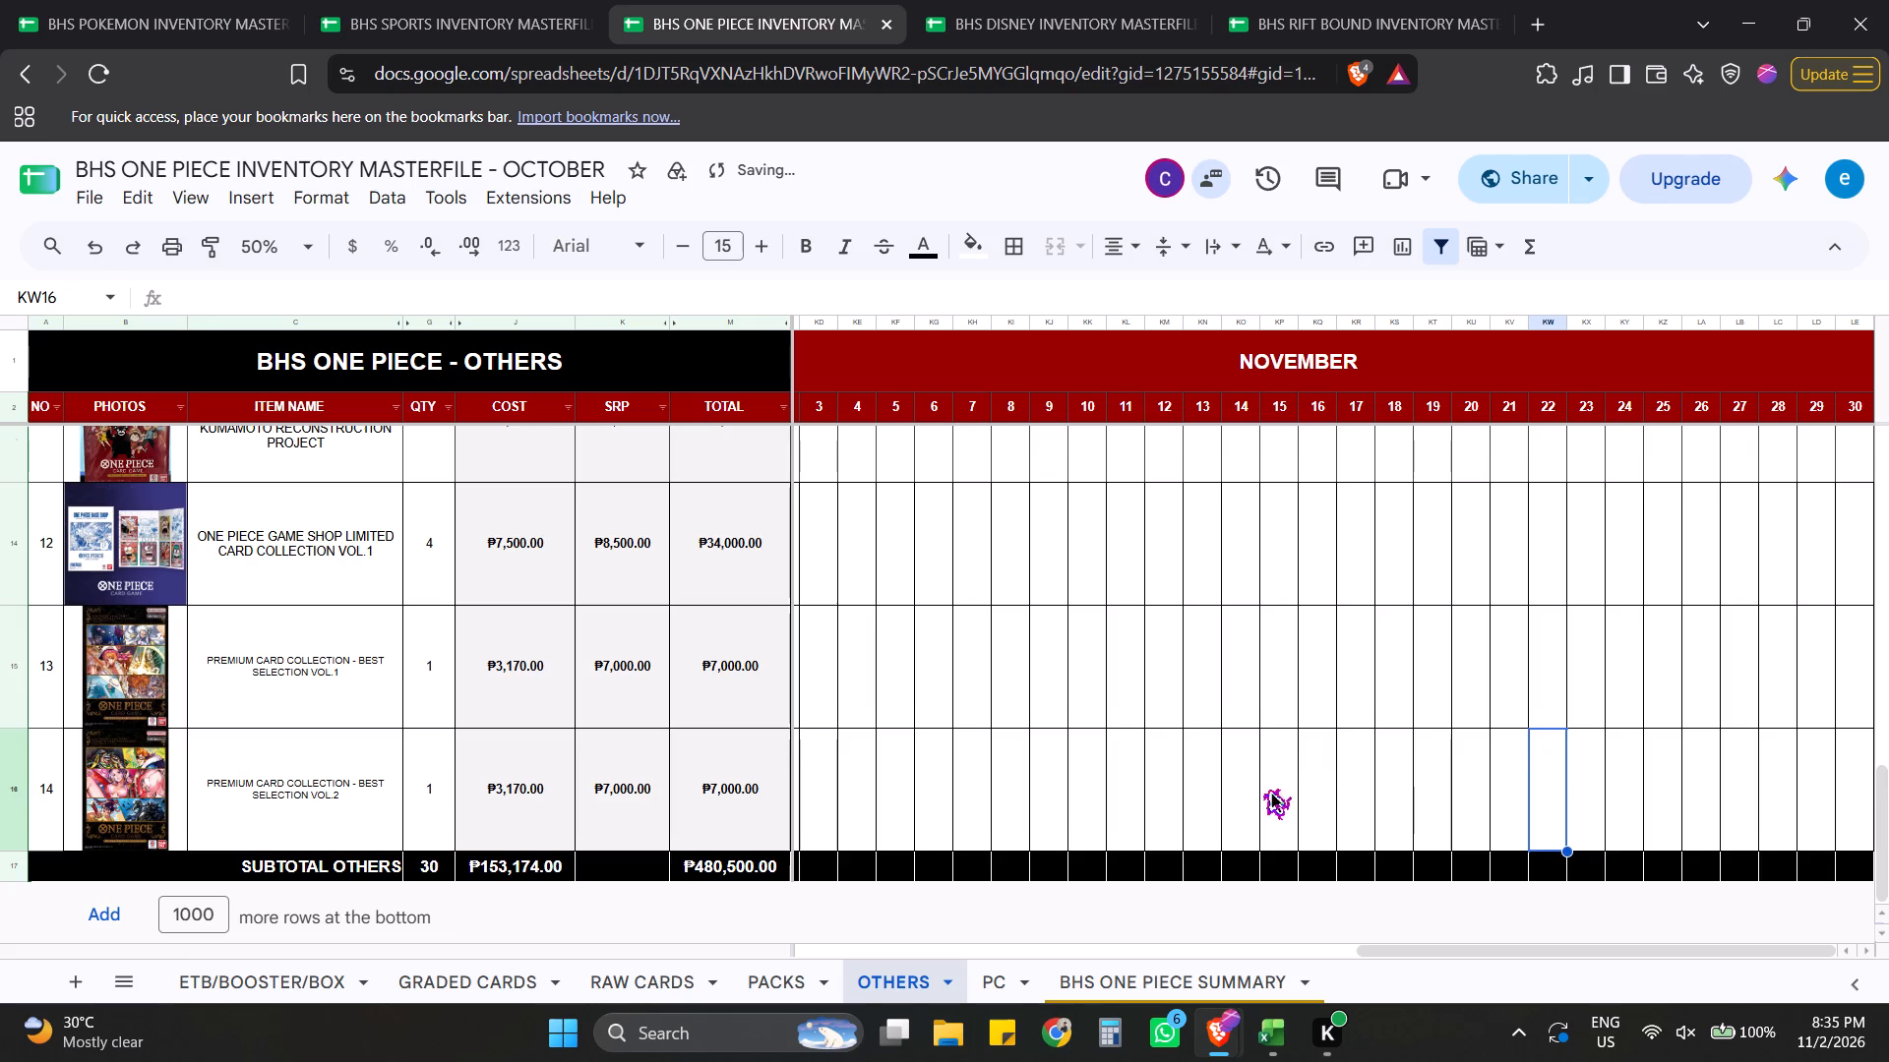
scroll(1262, 789, "up", 20)
scroll(1262, 789, "up", 20)
scroll(1262, 789, "up", 5)
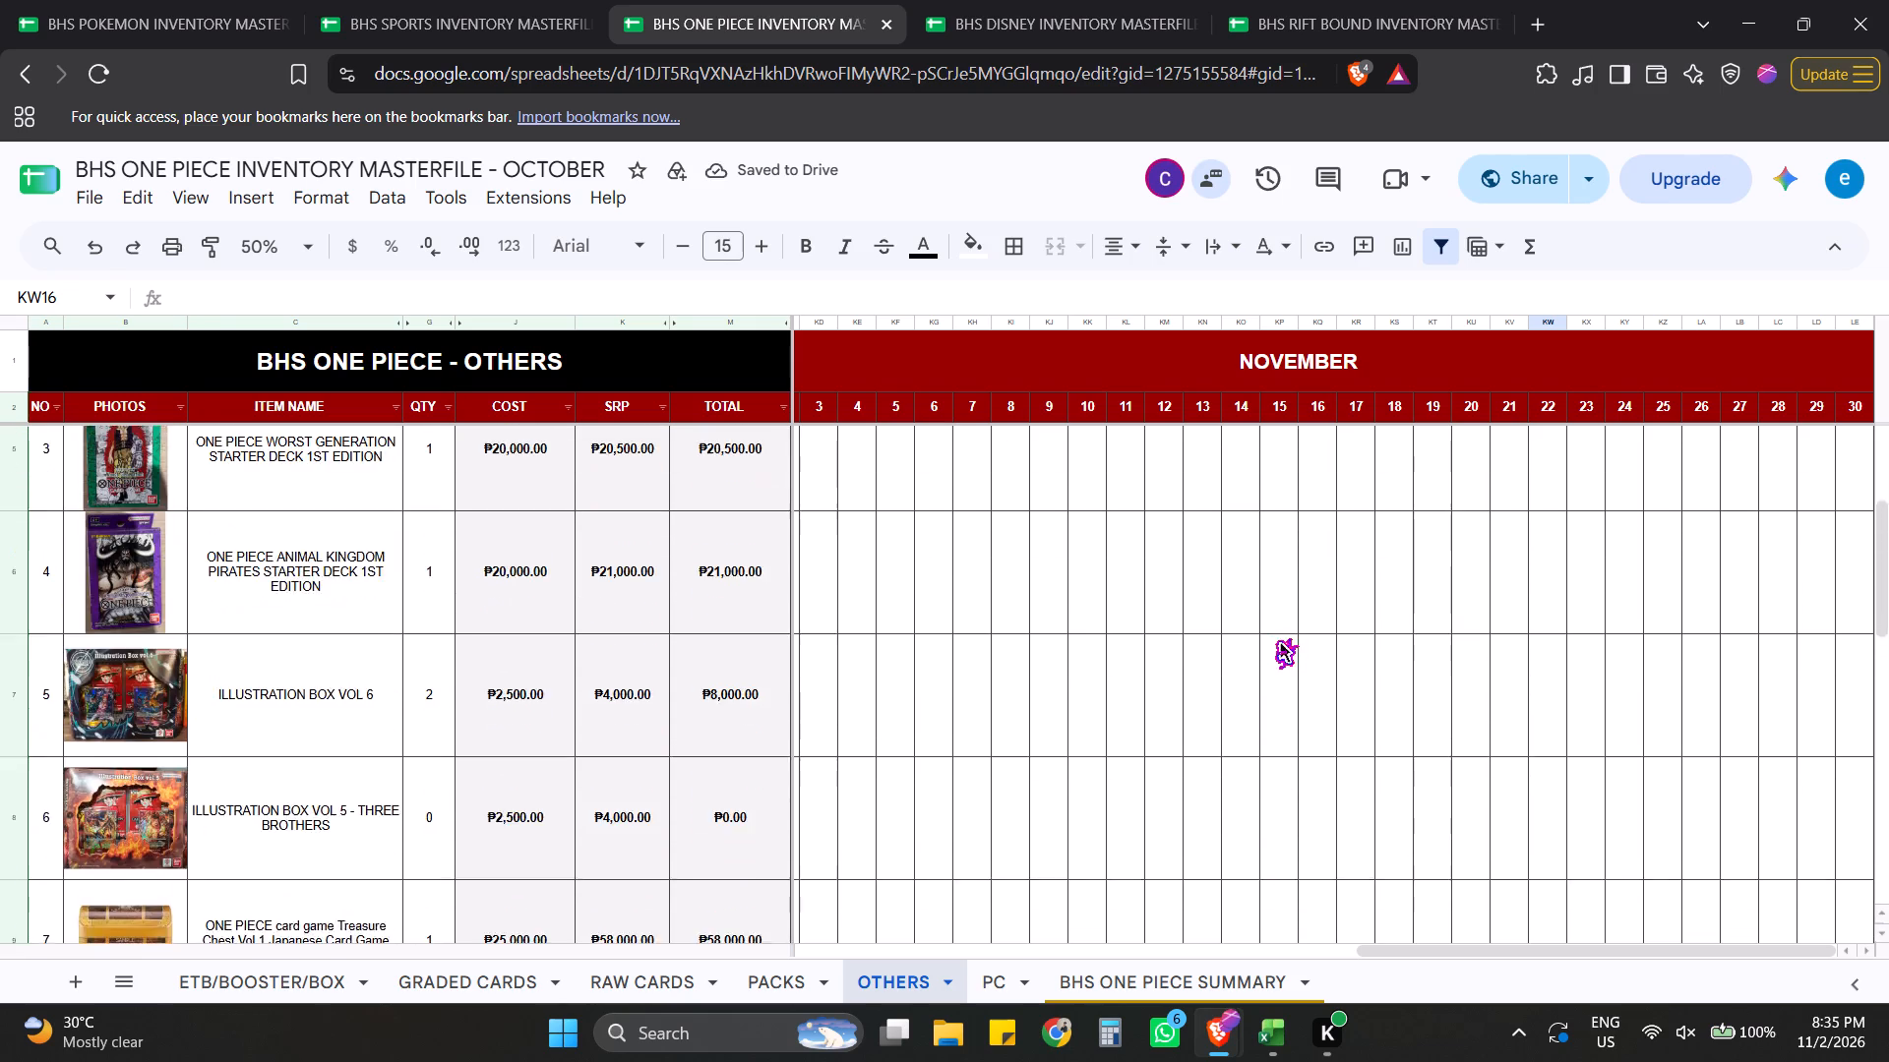
scroll(1271, 638, "up", 20)
scroll(1271, 638, "up", 15)
scroll(1282, 617, "down", 3)
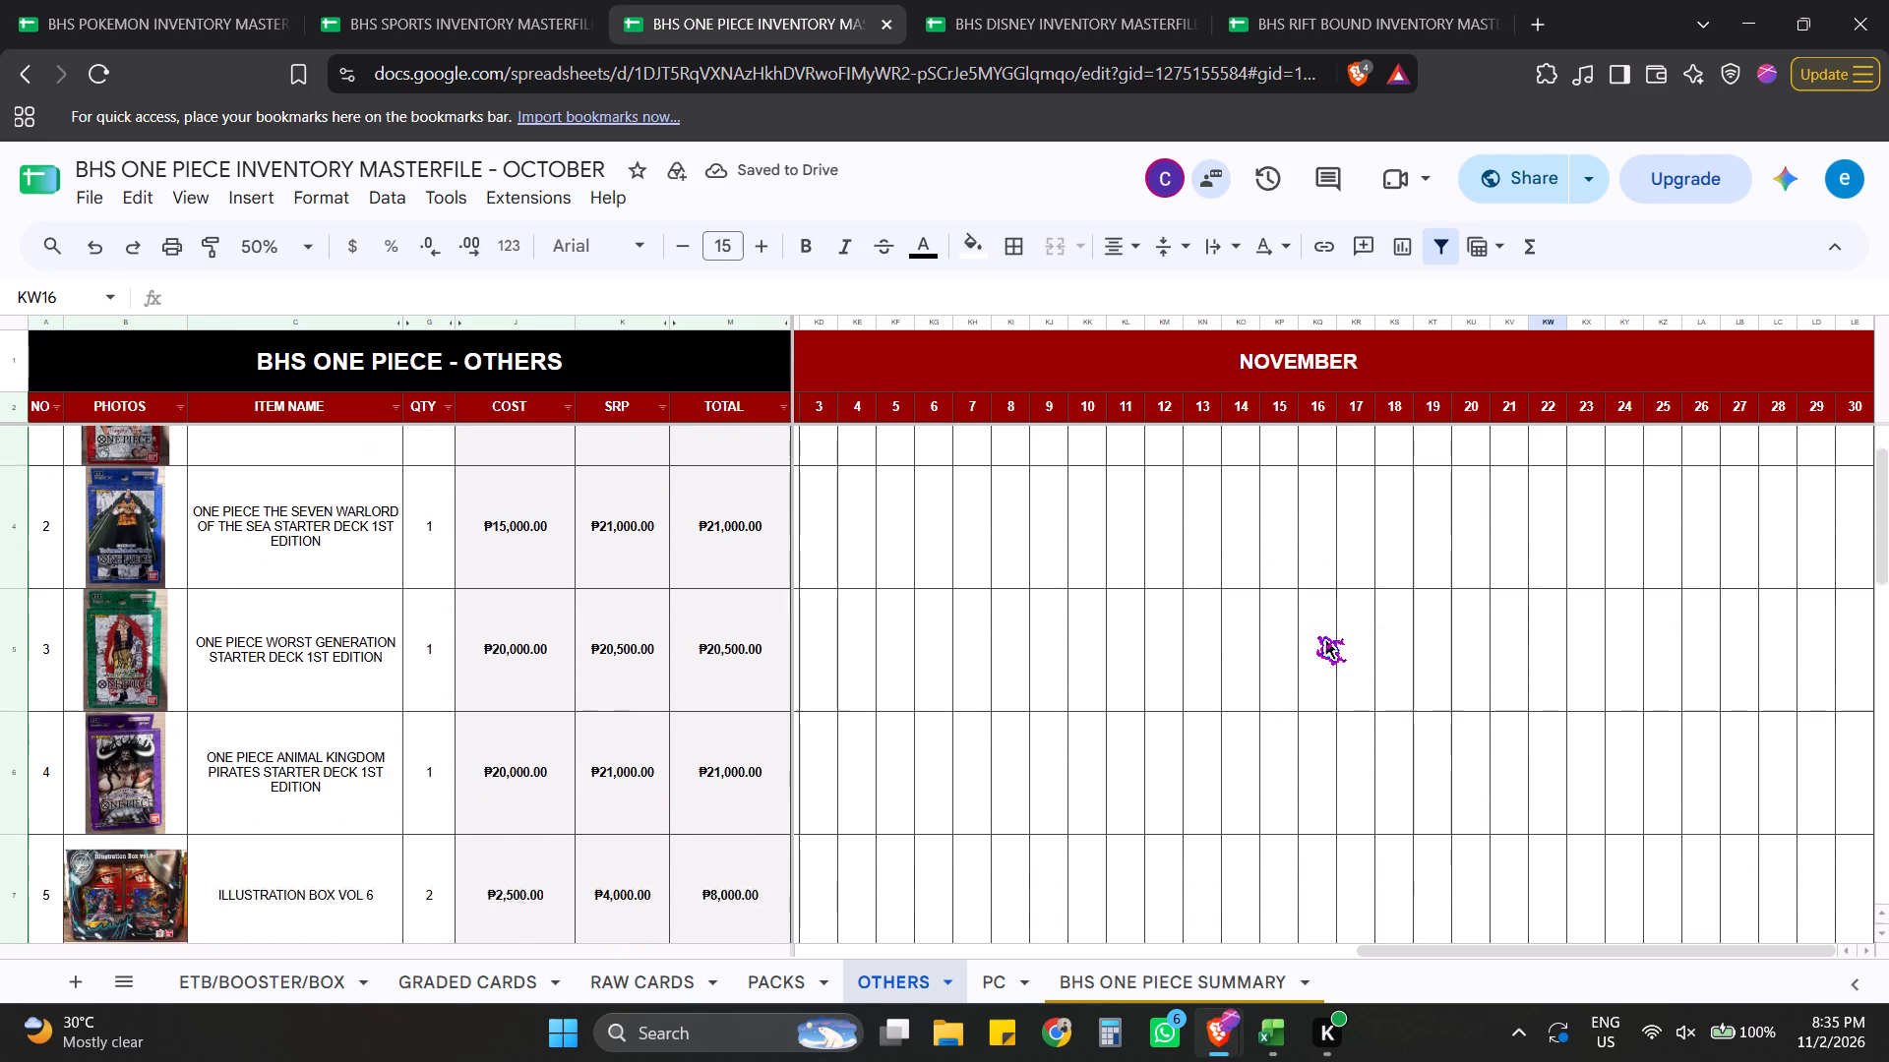
scroll(1316, 635, "down", 14)
left_click(985, 974)
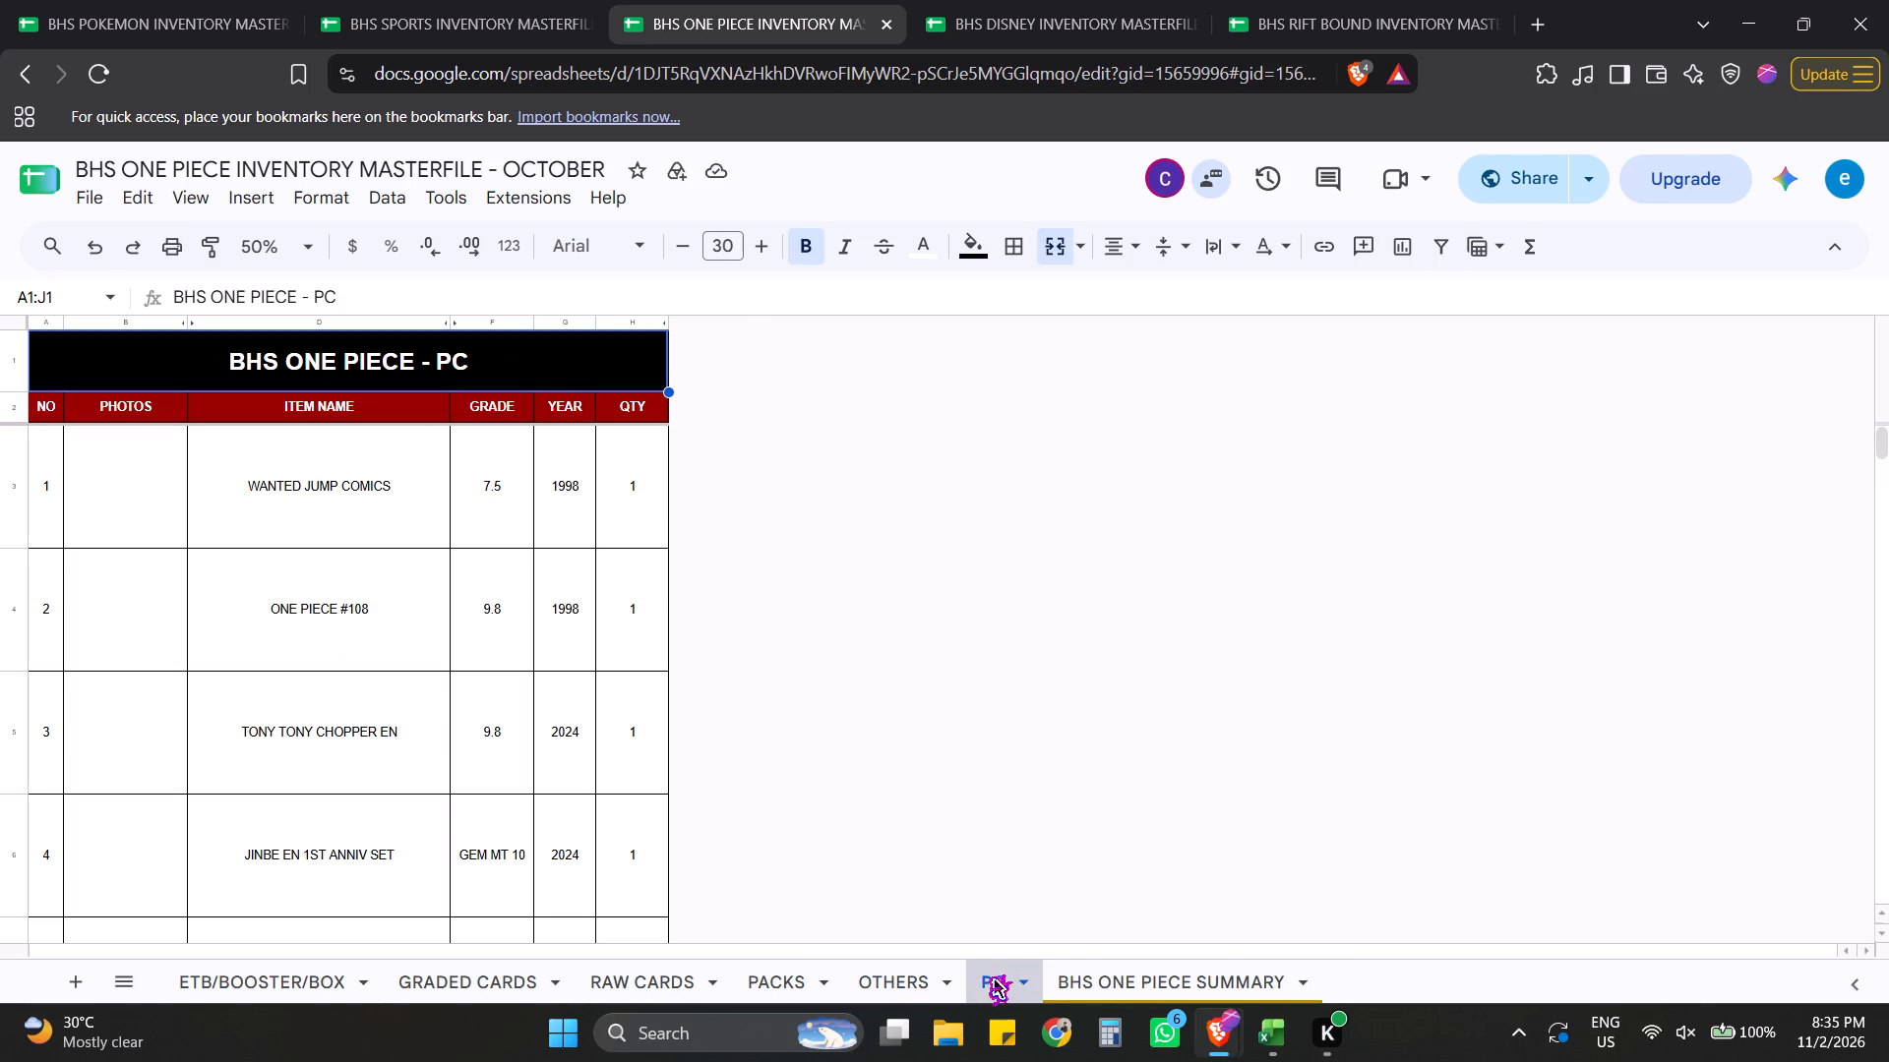
left_click(1157, 973)
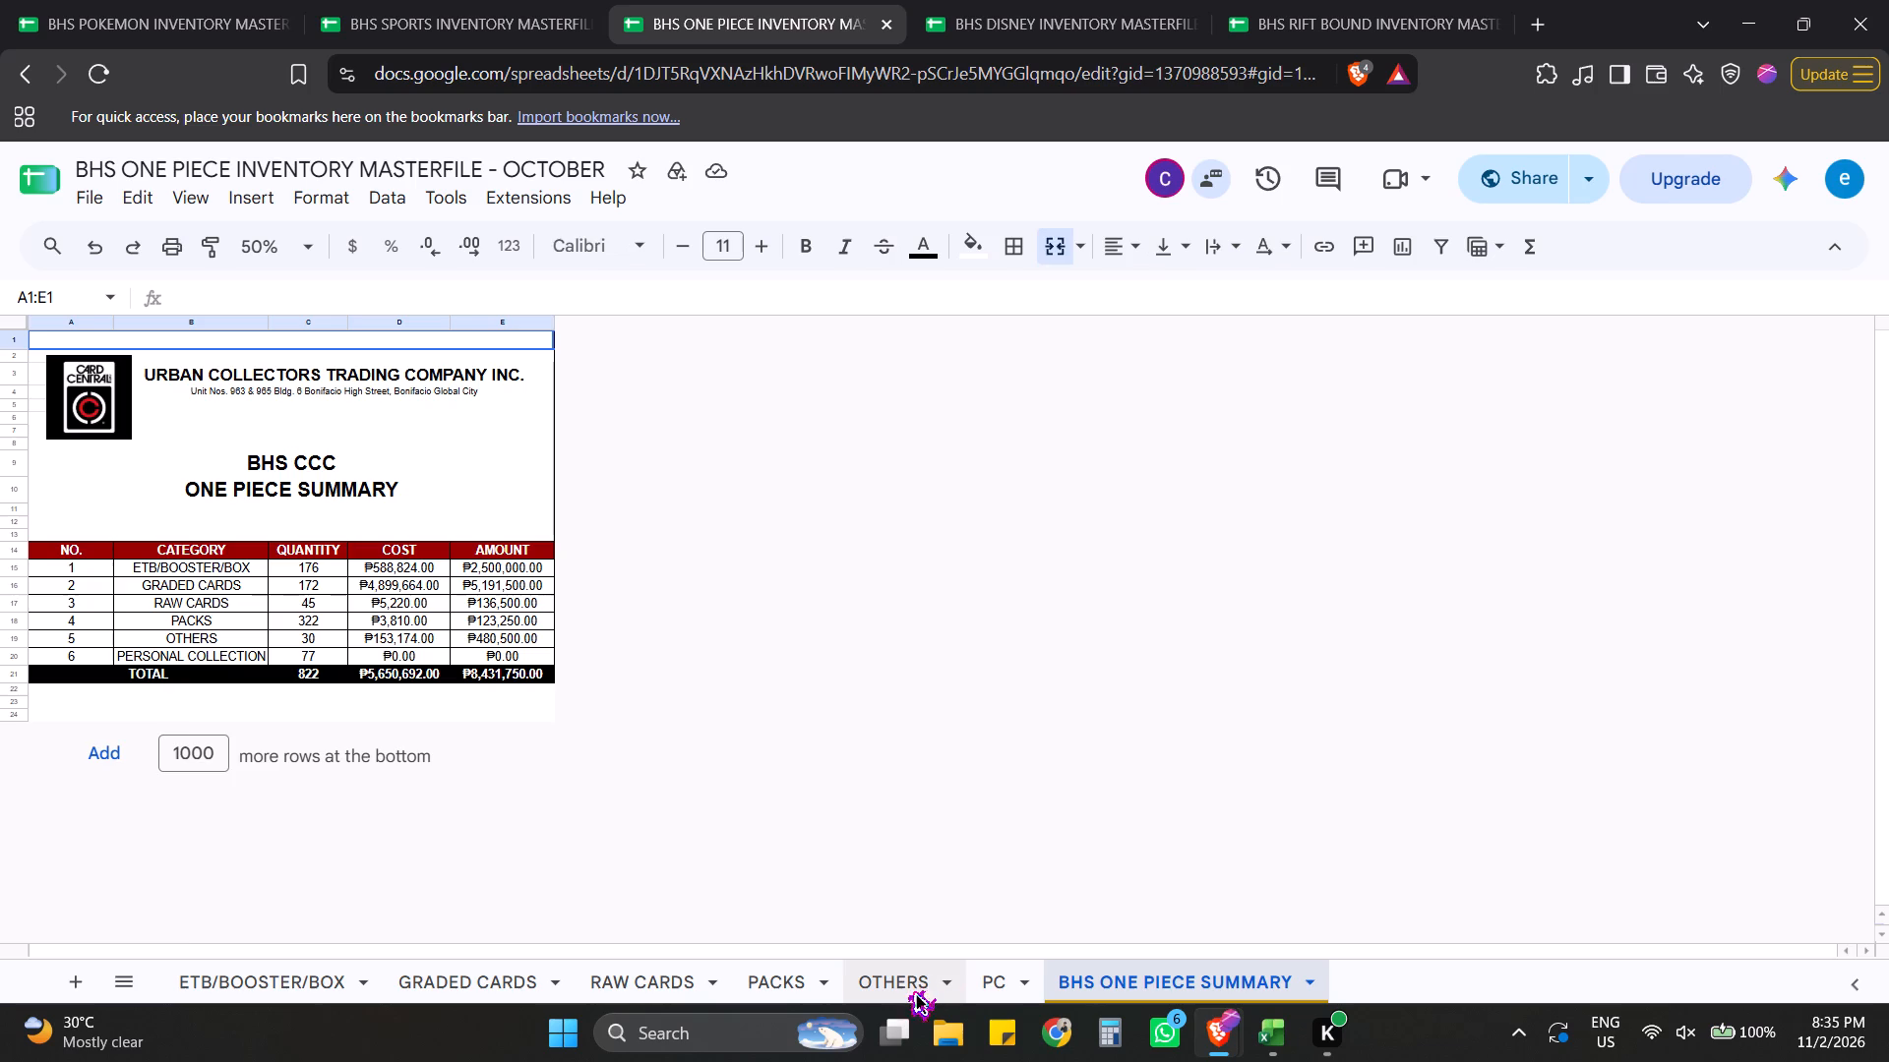
left_click(906, 976)
left_click(766, 978)
left_click(643, 990)
left_click(457, 982)
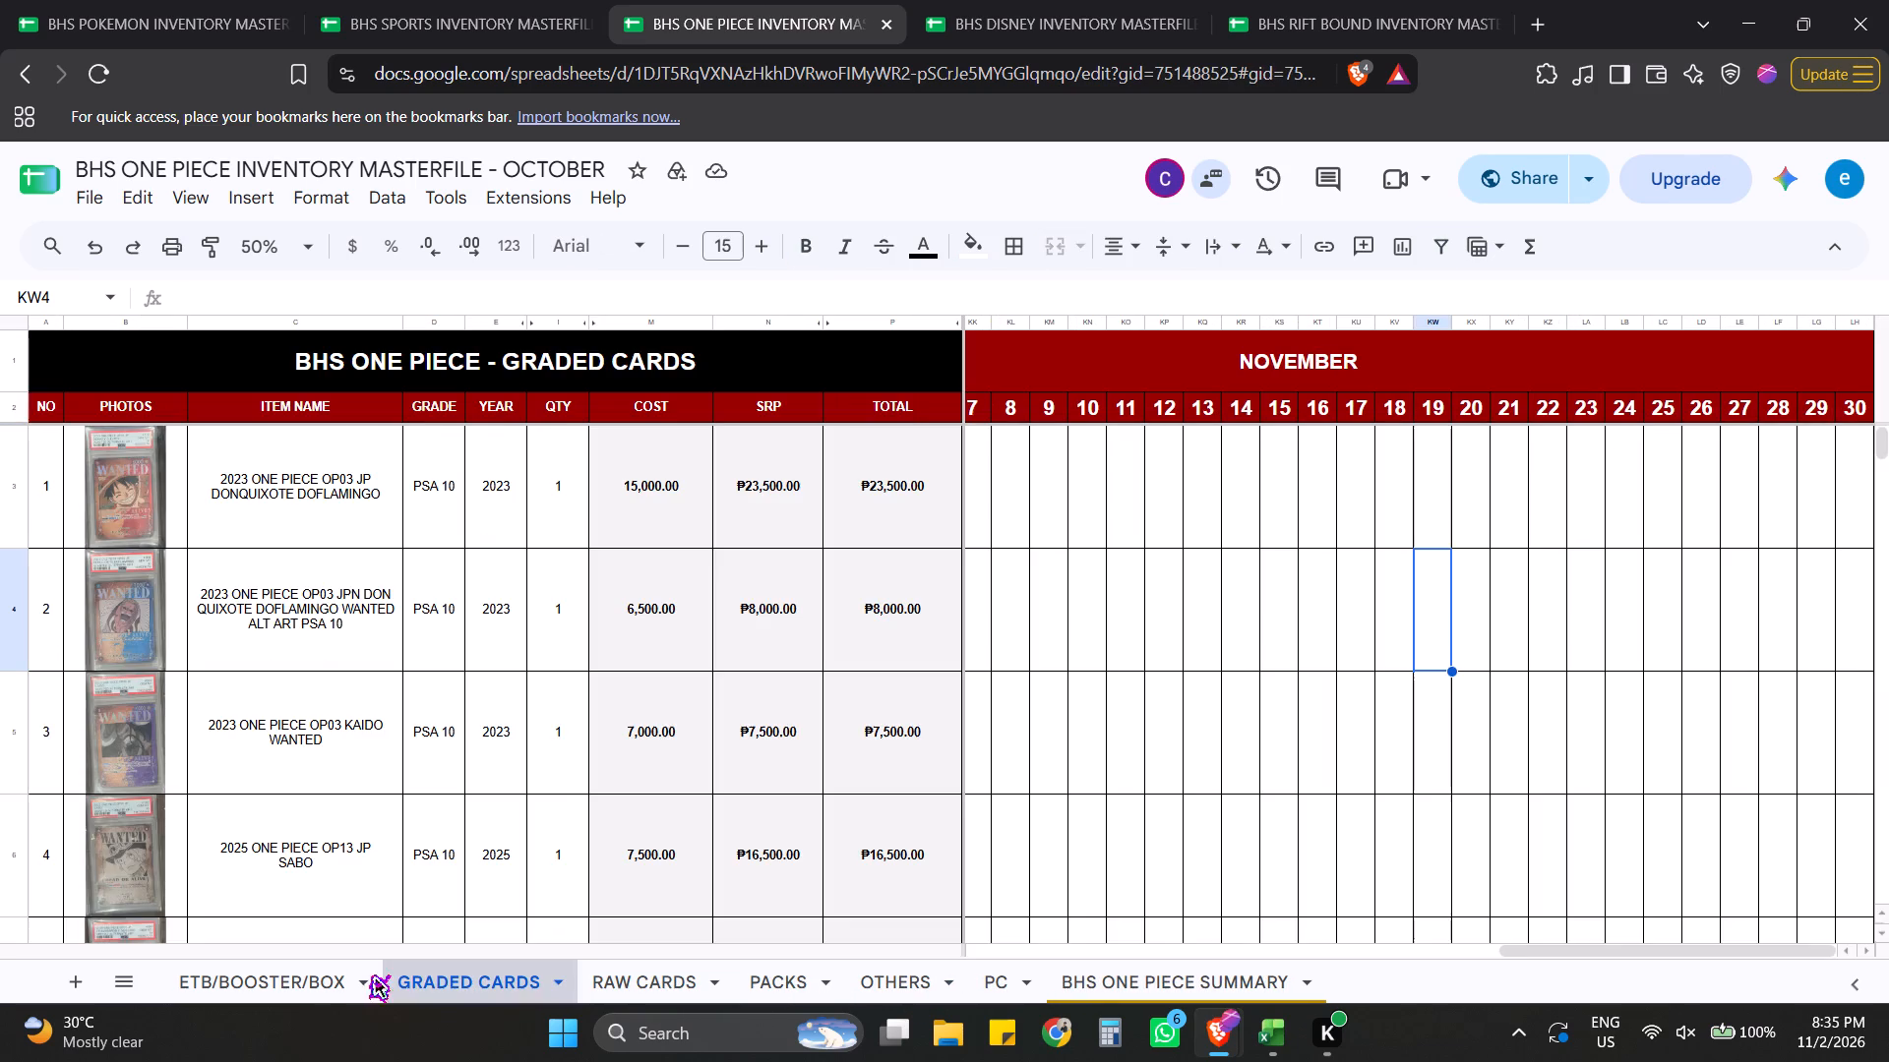
left_click(275, 975)
Insert one column after the October 31 column (EN) on the Disney masterfile's ETB/BOOSTER/BOX sheet, viewed at 50% zoom.
left_click_drag(1146, 0, 1147, 13)
left_click(1192, 720)
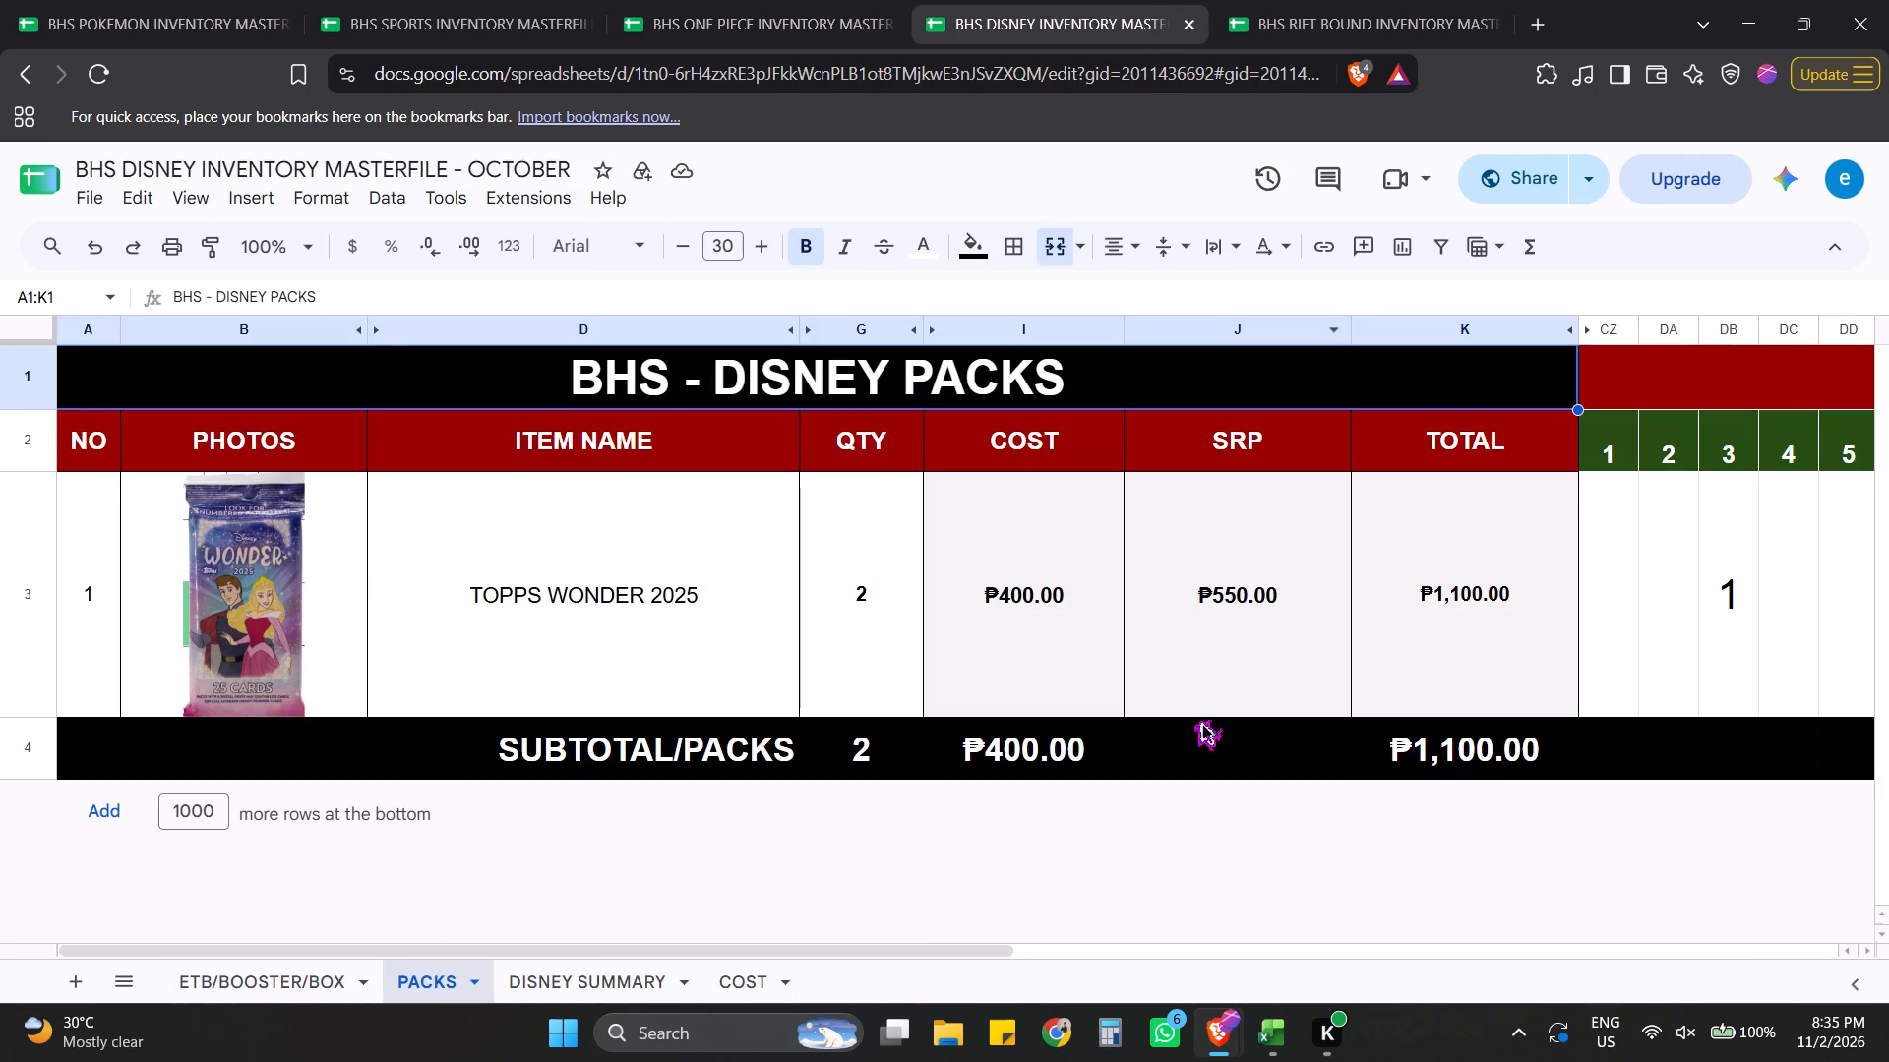
left_click(236, 969)
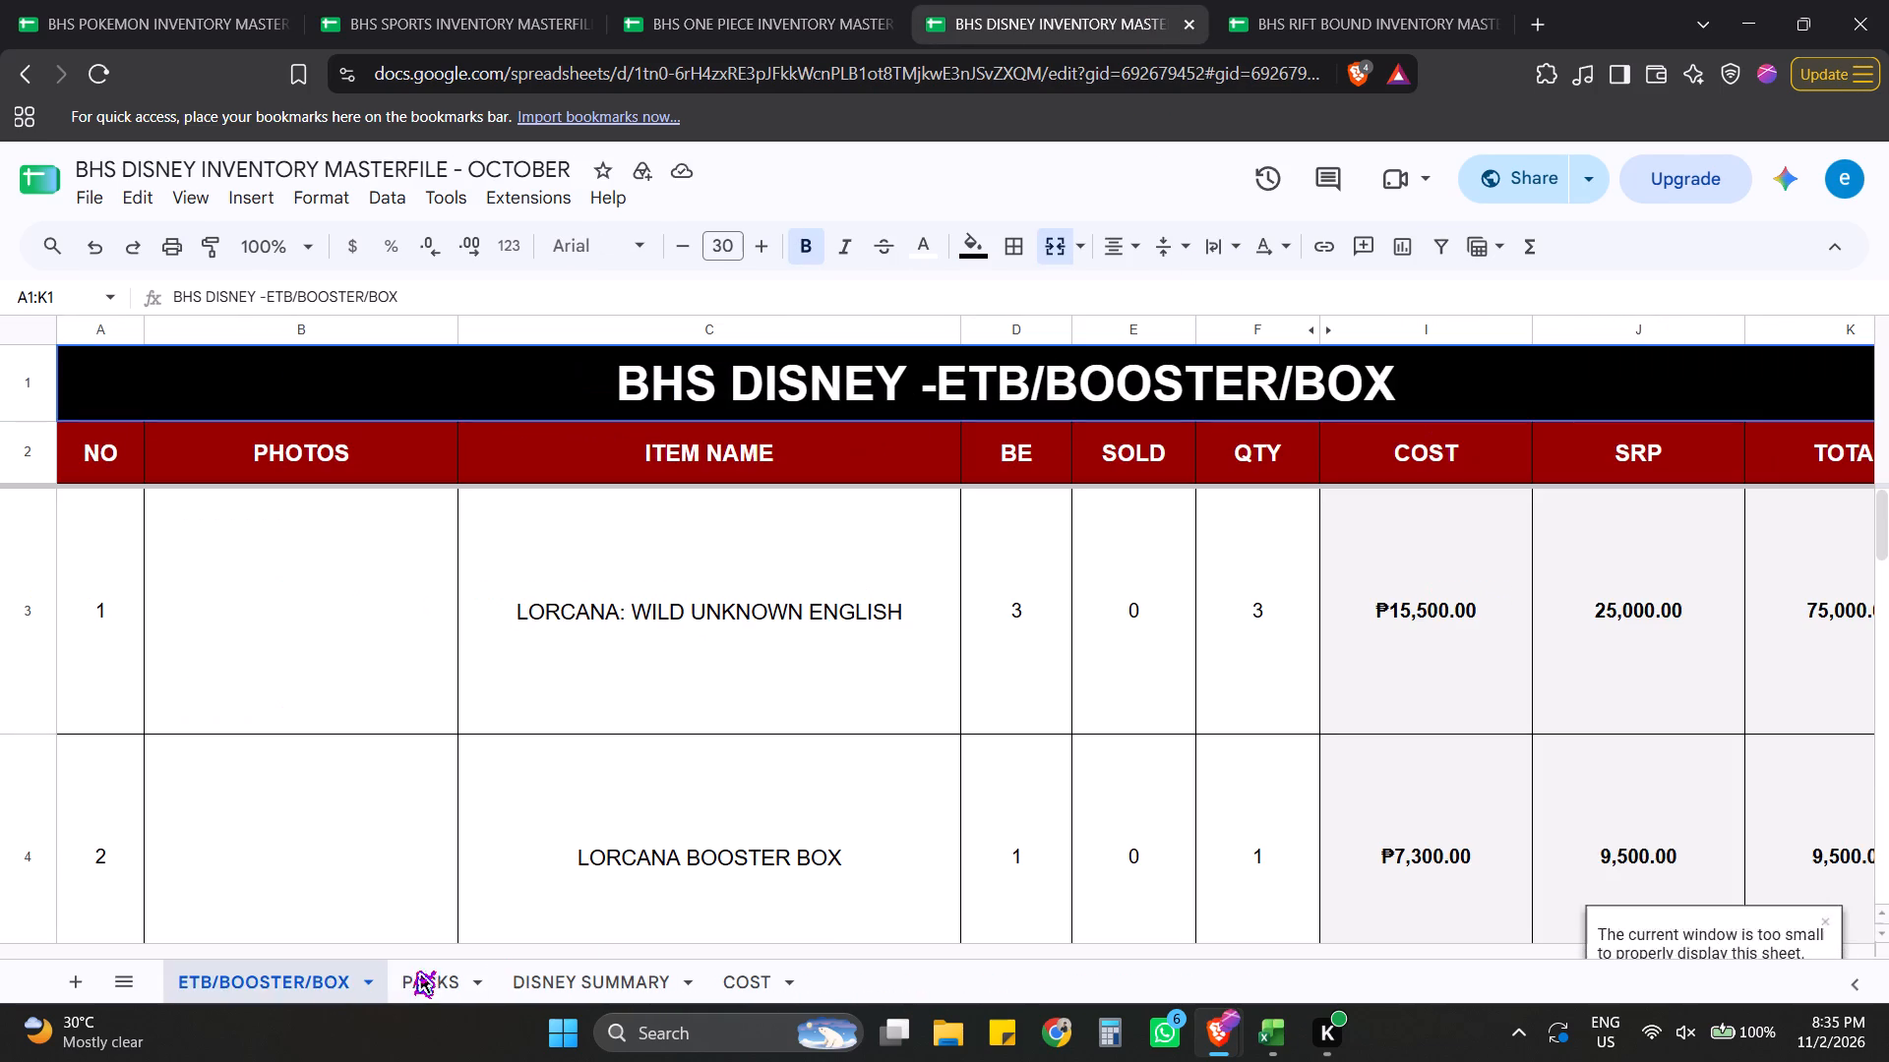
left_click(279, 248)
left_click(276, 328)
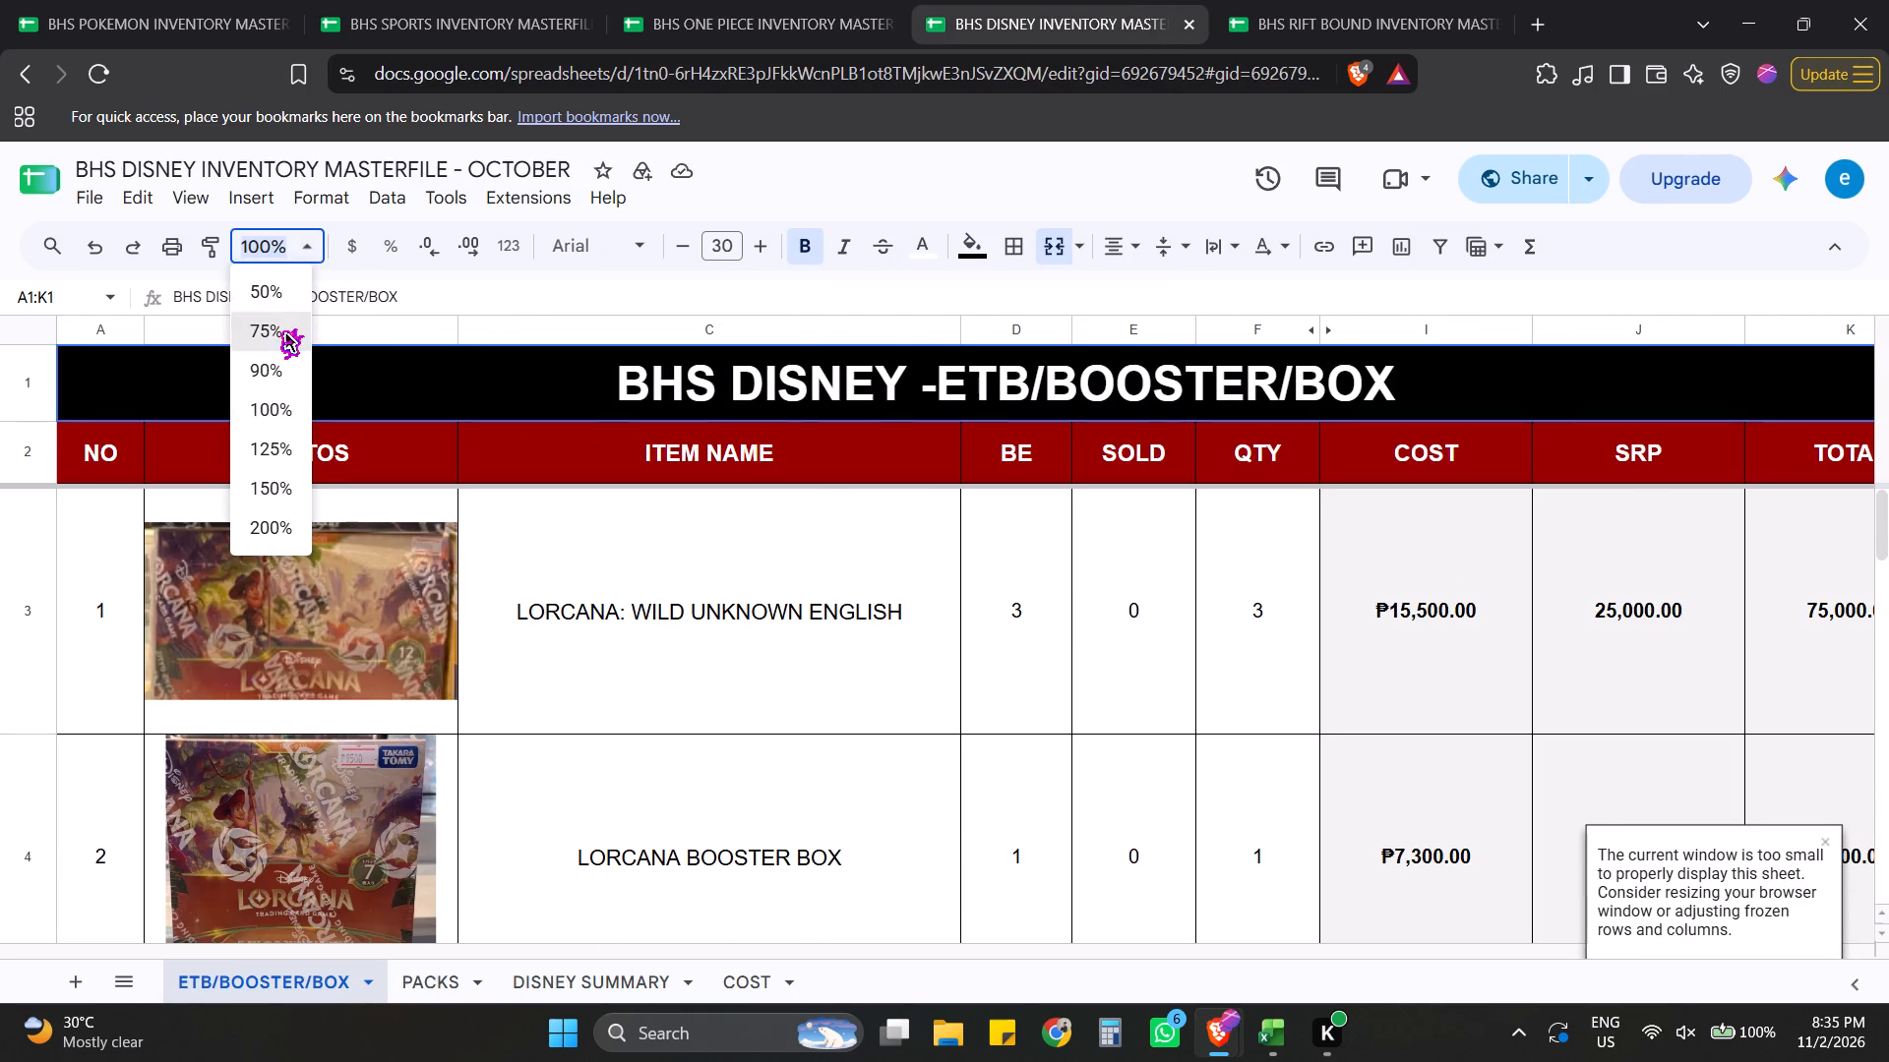
left_click(254, 254)
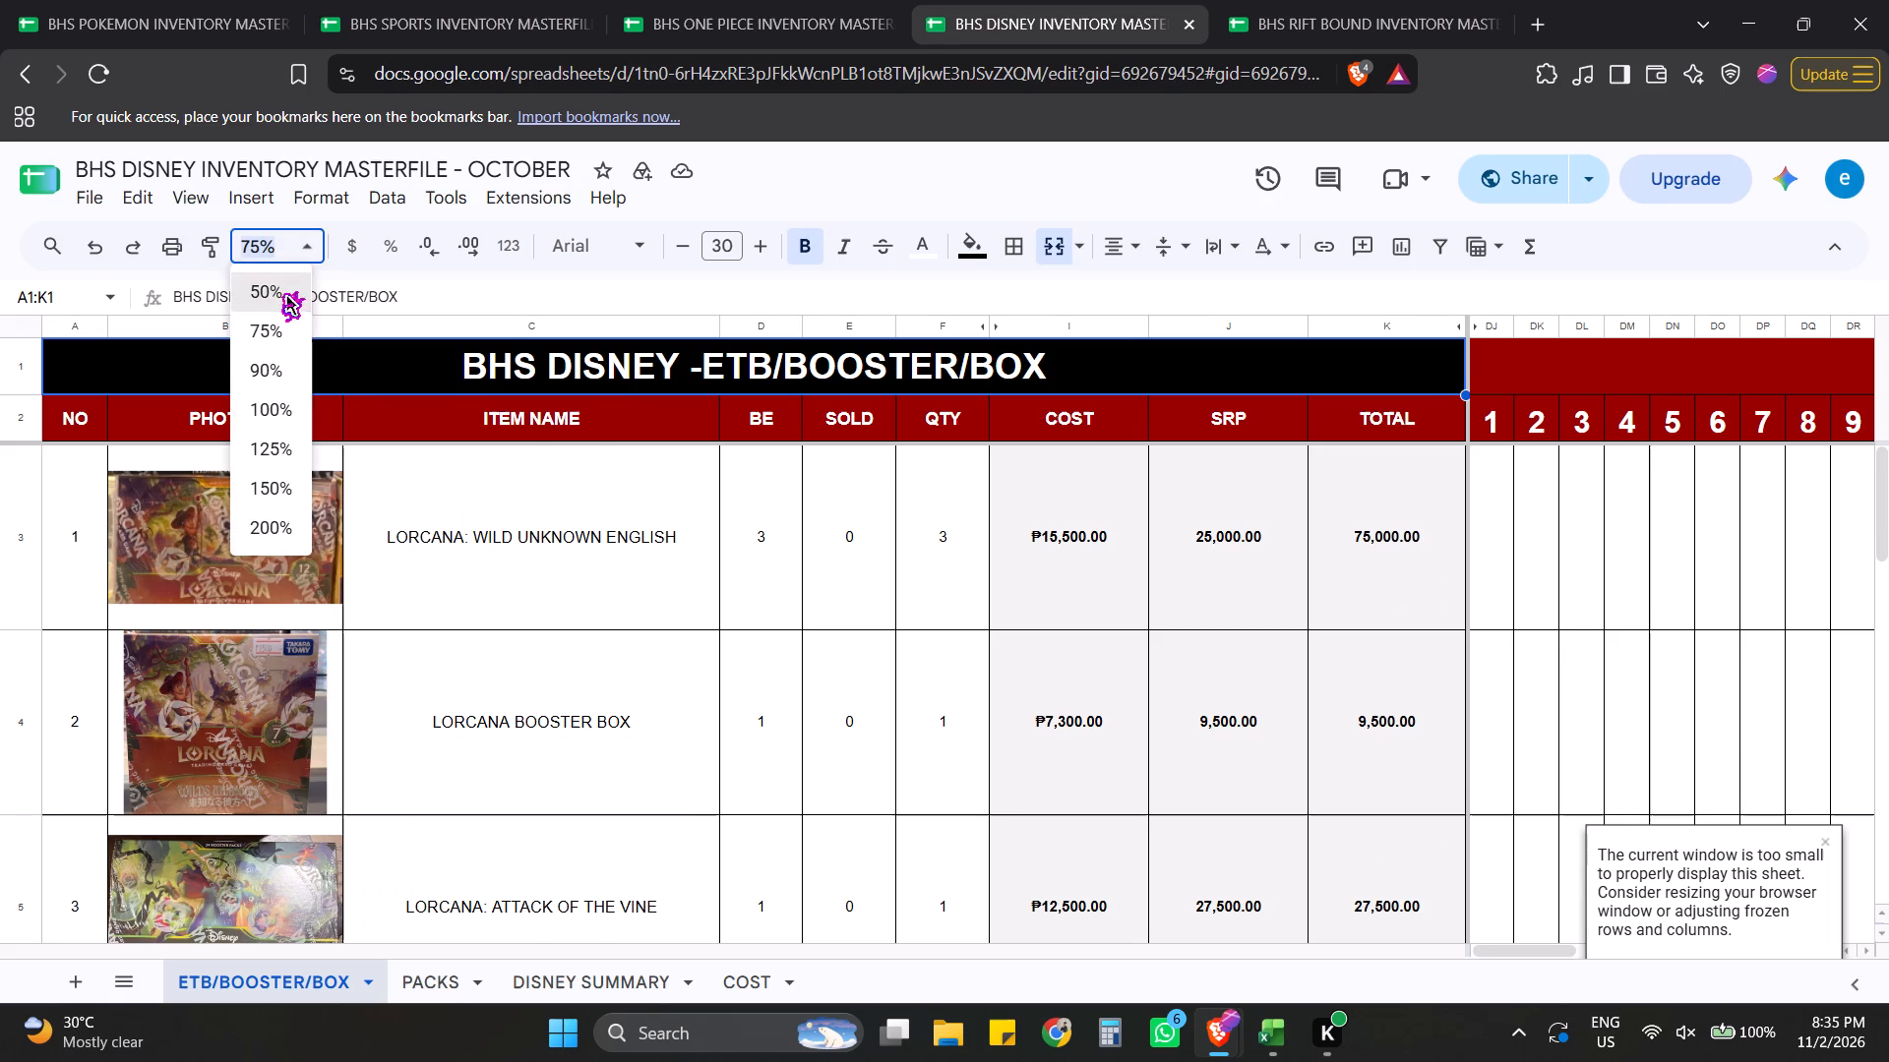
left_click(277, 291)
left_click(1379, 710)
left_click_drag(1156, 947, 1177, 952)
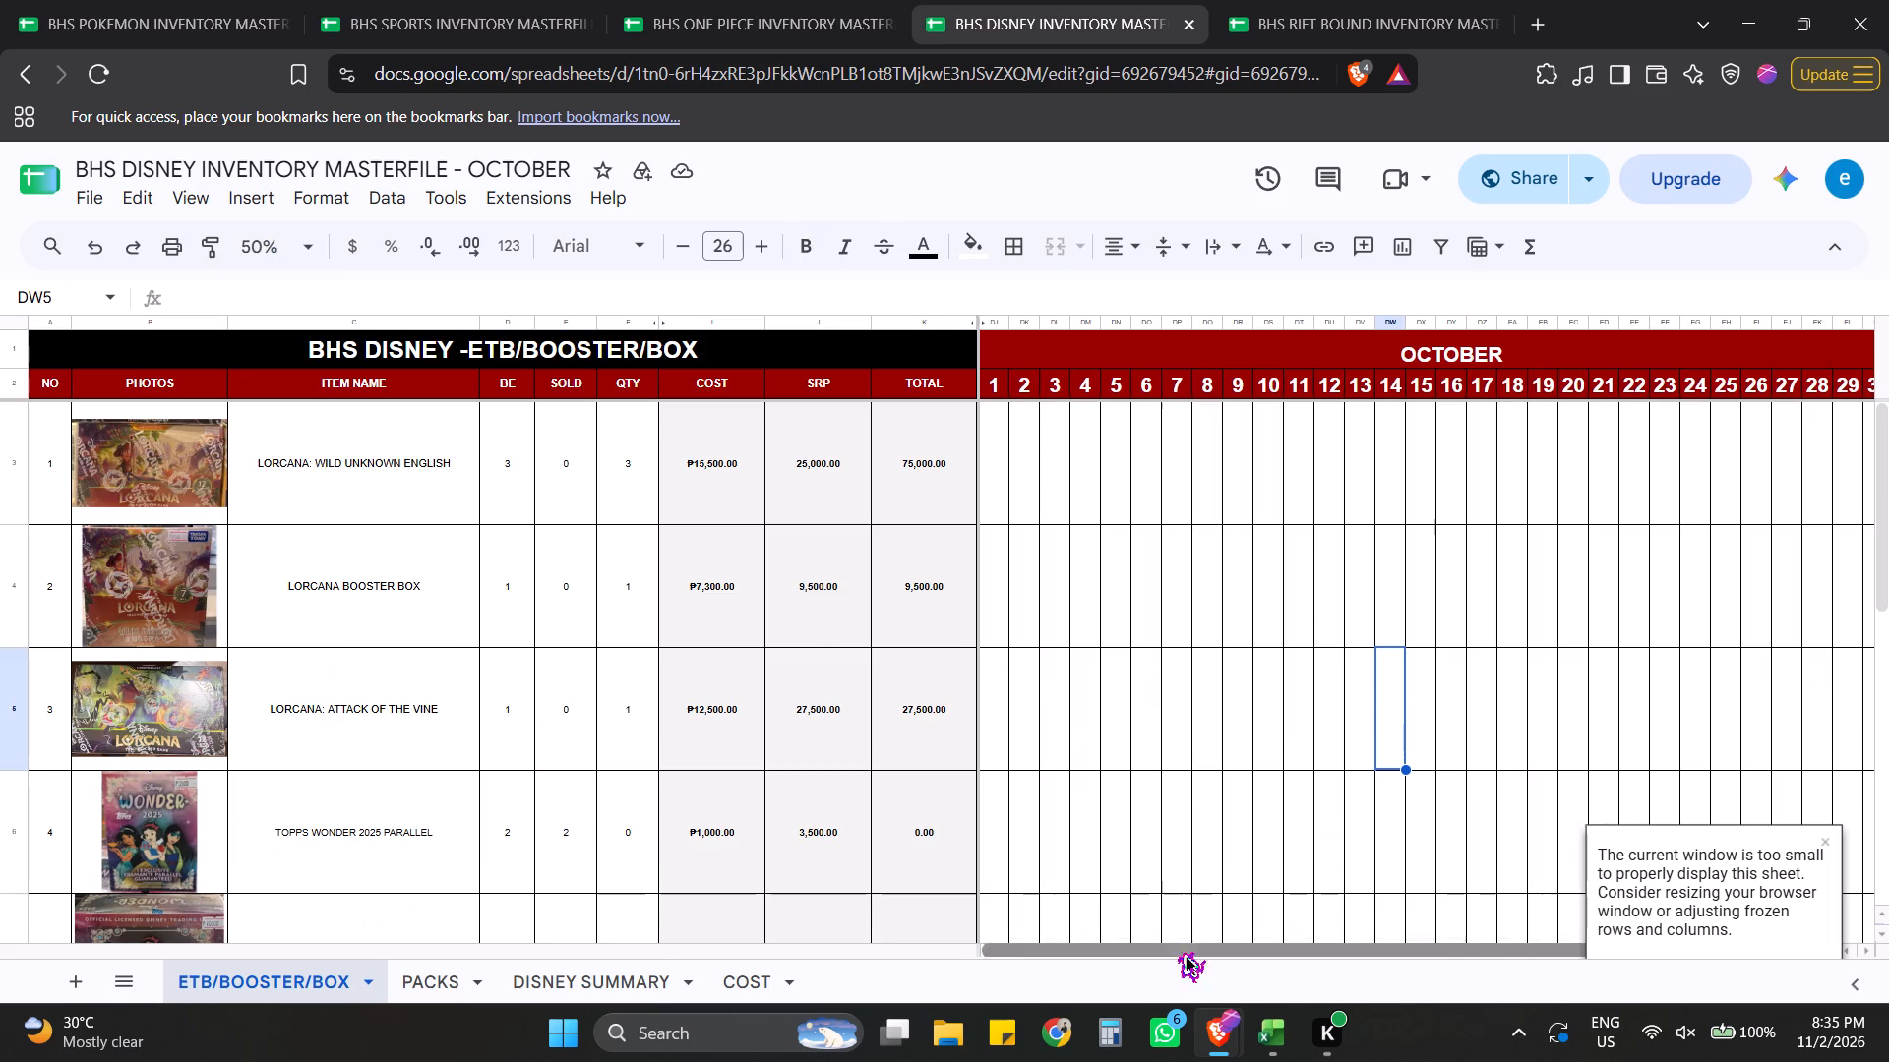
left_click_drag(1177, 952, 1561, 957)
left_click(1721, 646)
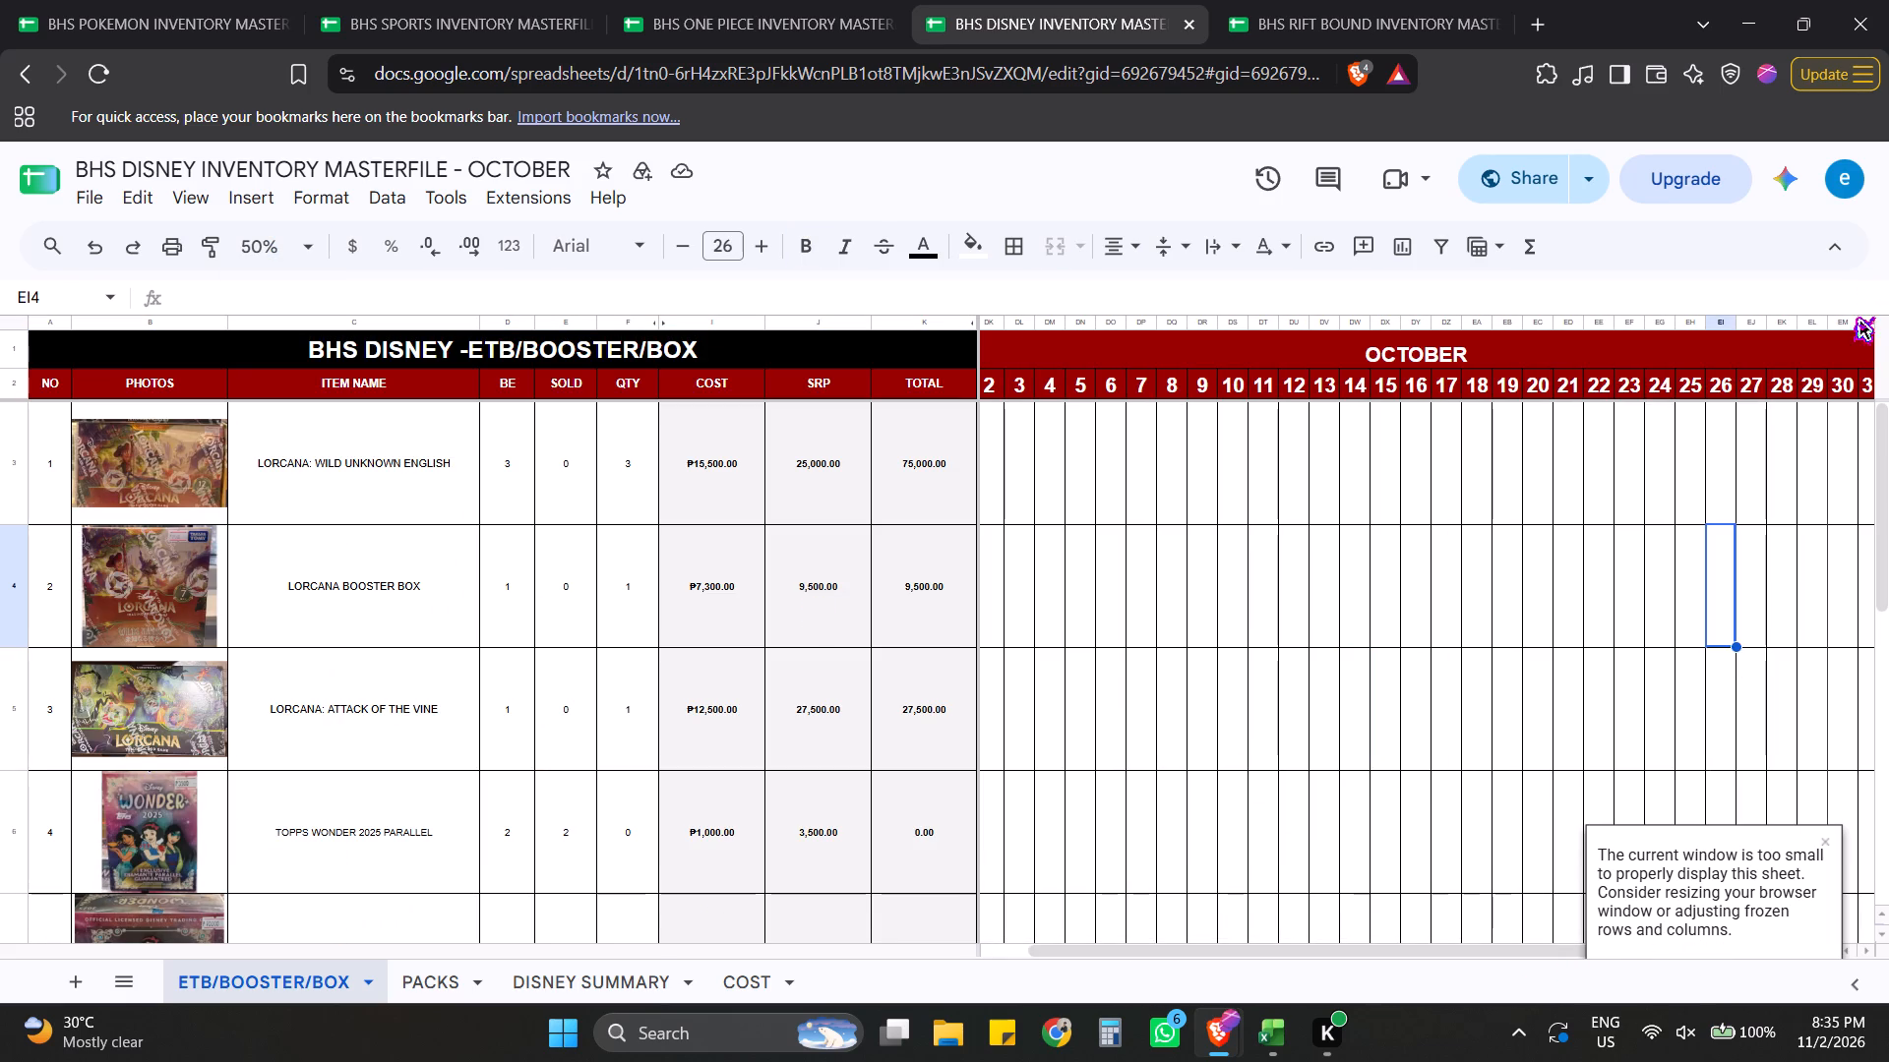
left_click(1866, 321)
right_click(1866, 321)
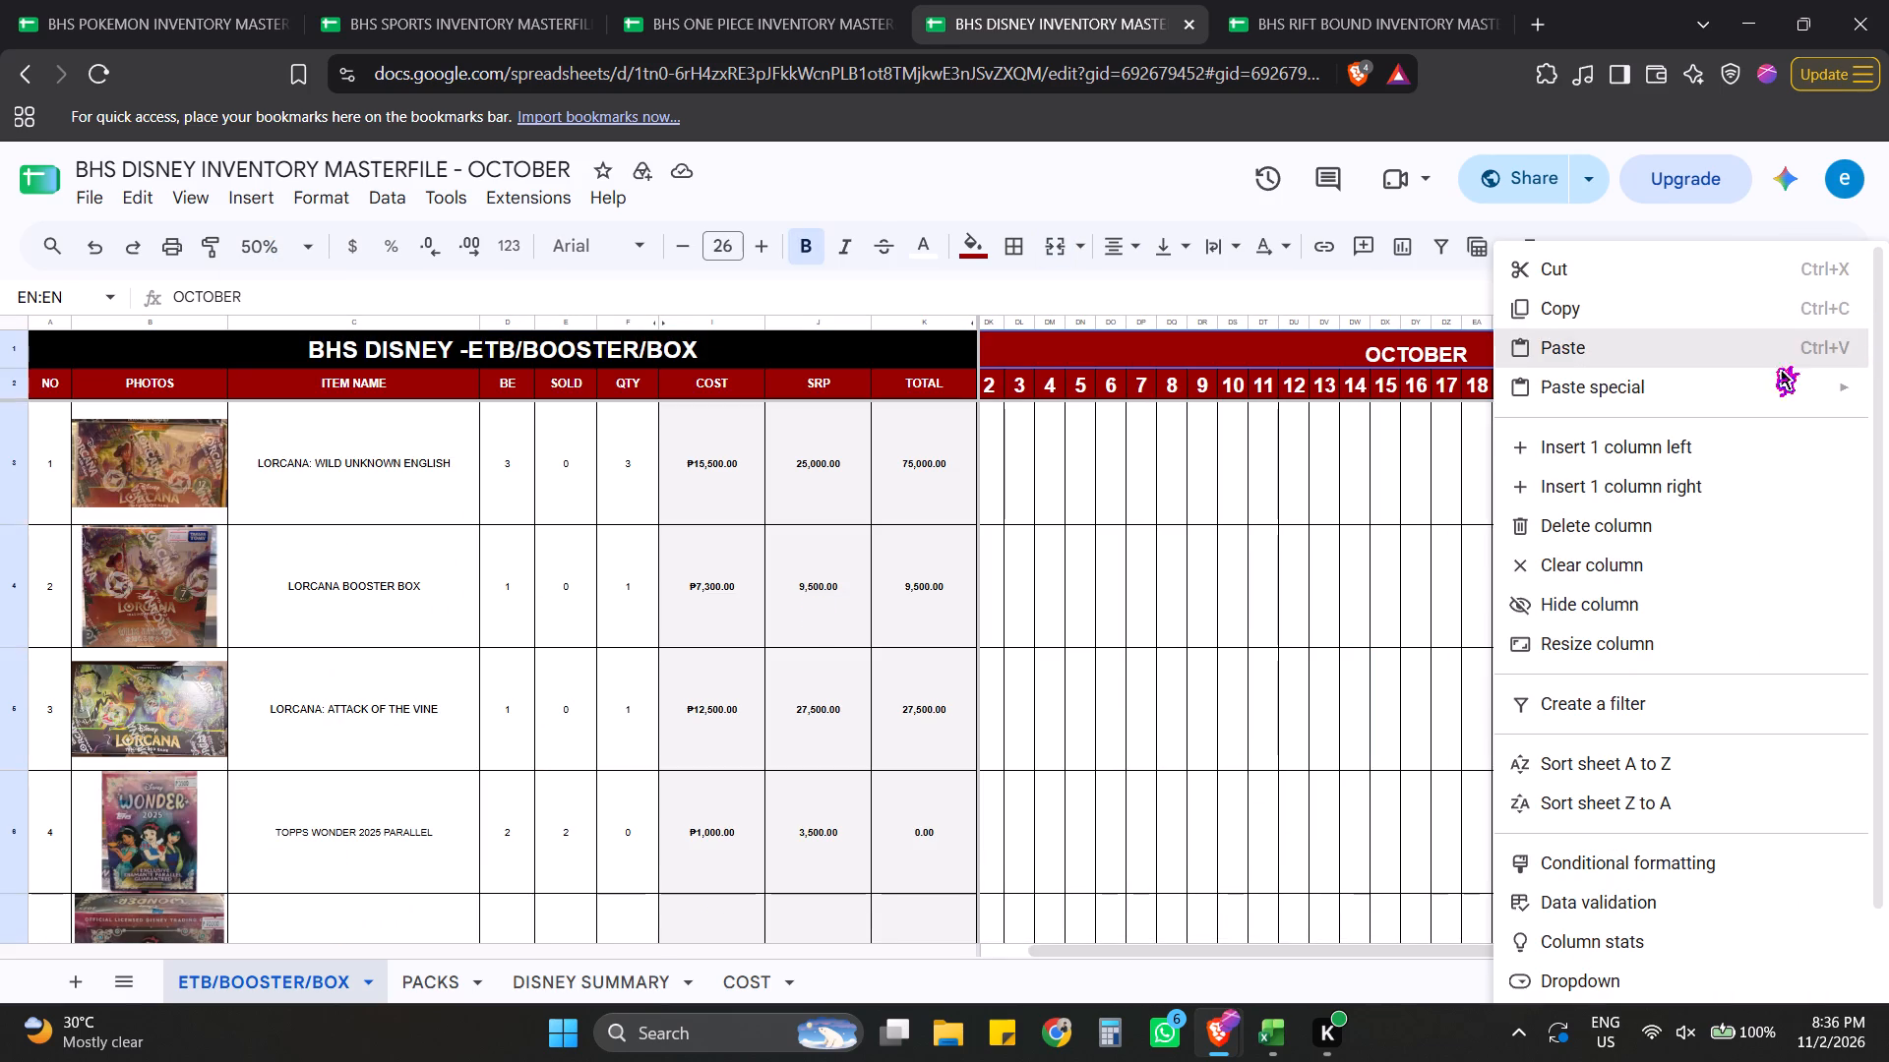
left_click(1682, 484)
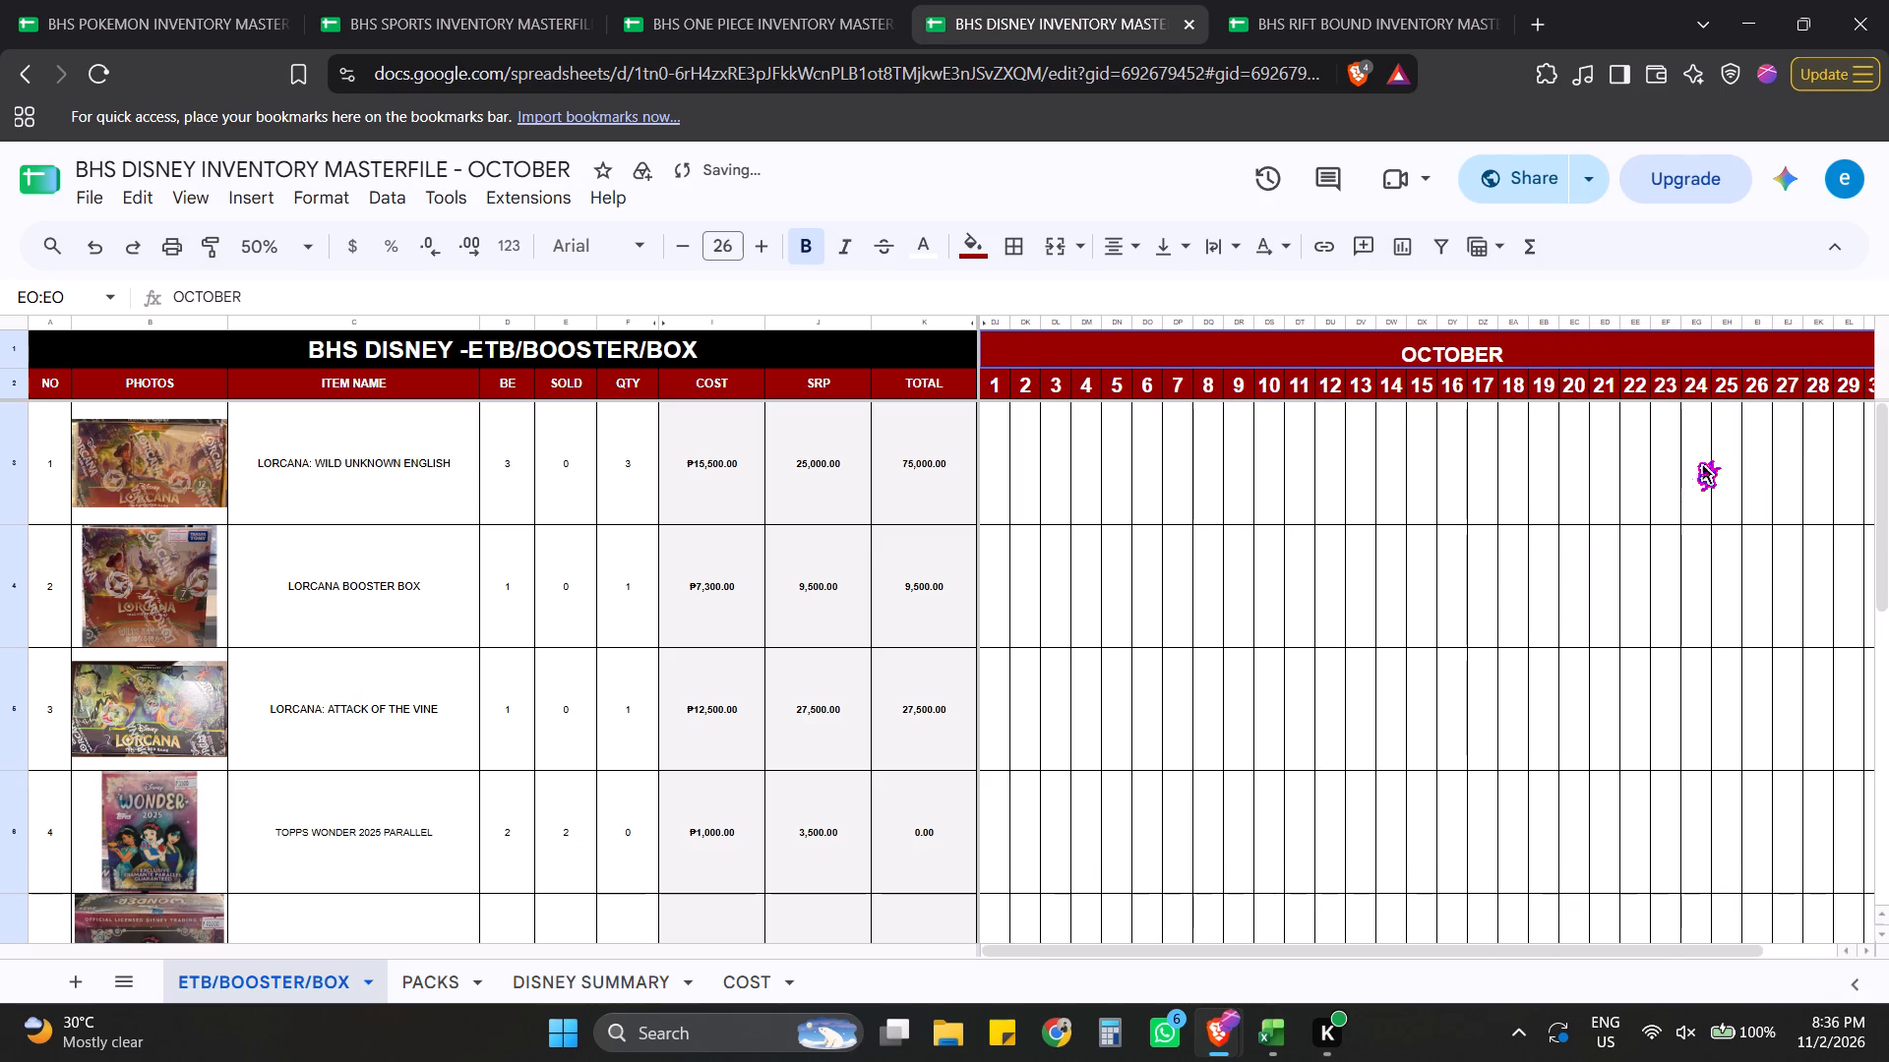
left_click(1651, 495)
Copy October day columns 1 to 30 (DJ:EM) and paste them starting at EO1.
left_click_drag(1507, 951, 1849, 941)
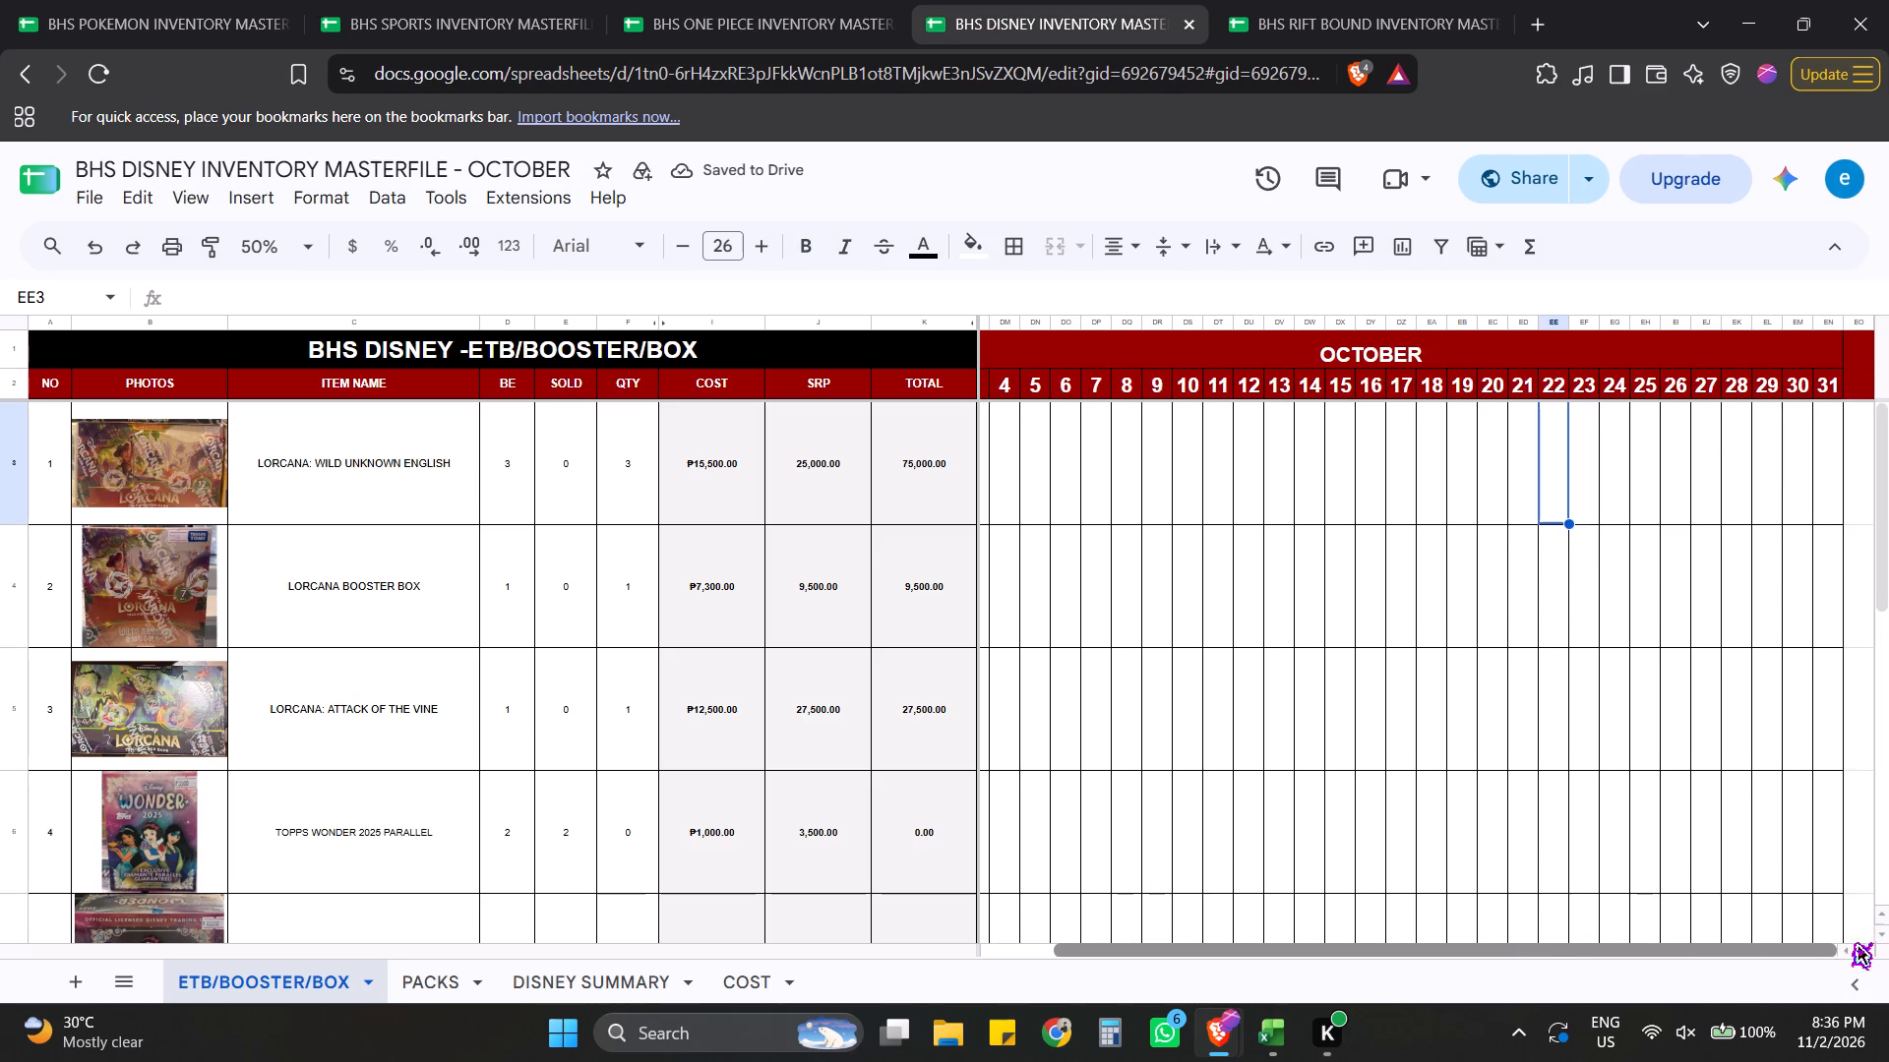
left_click_drag(1849, 941, 1446, 957)
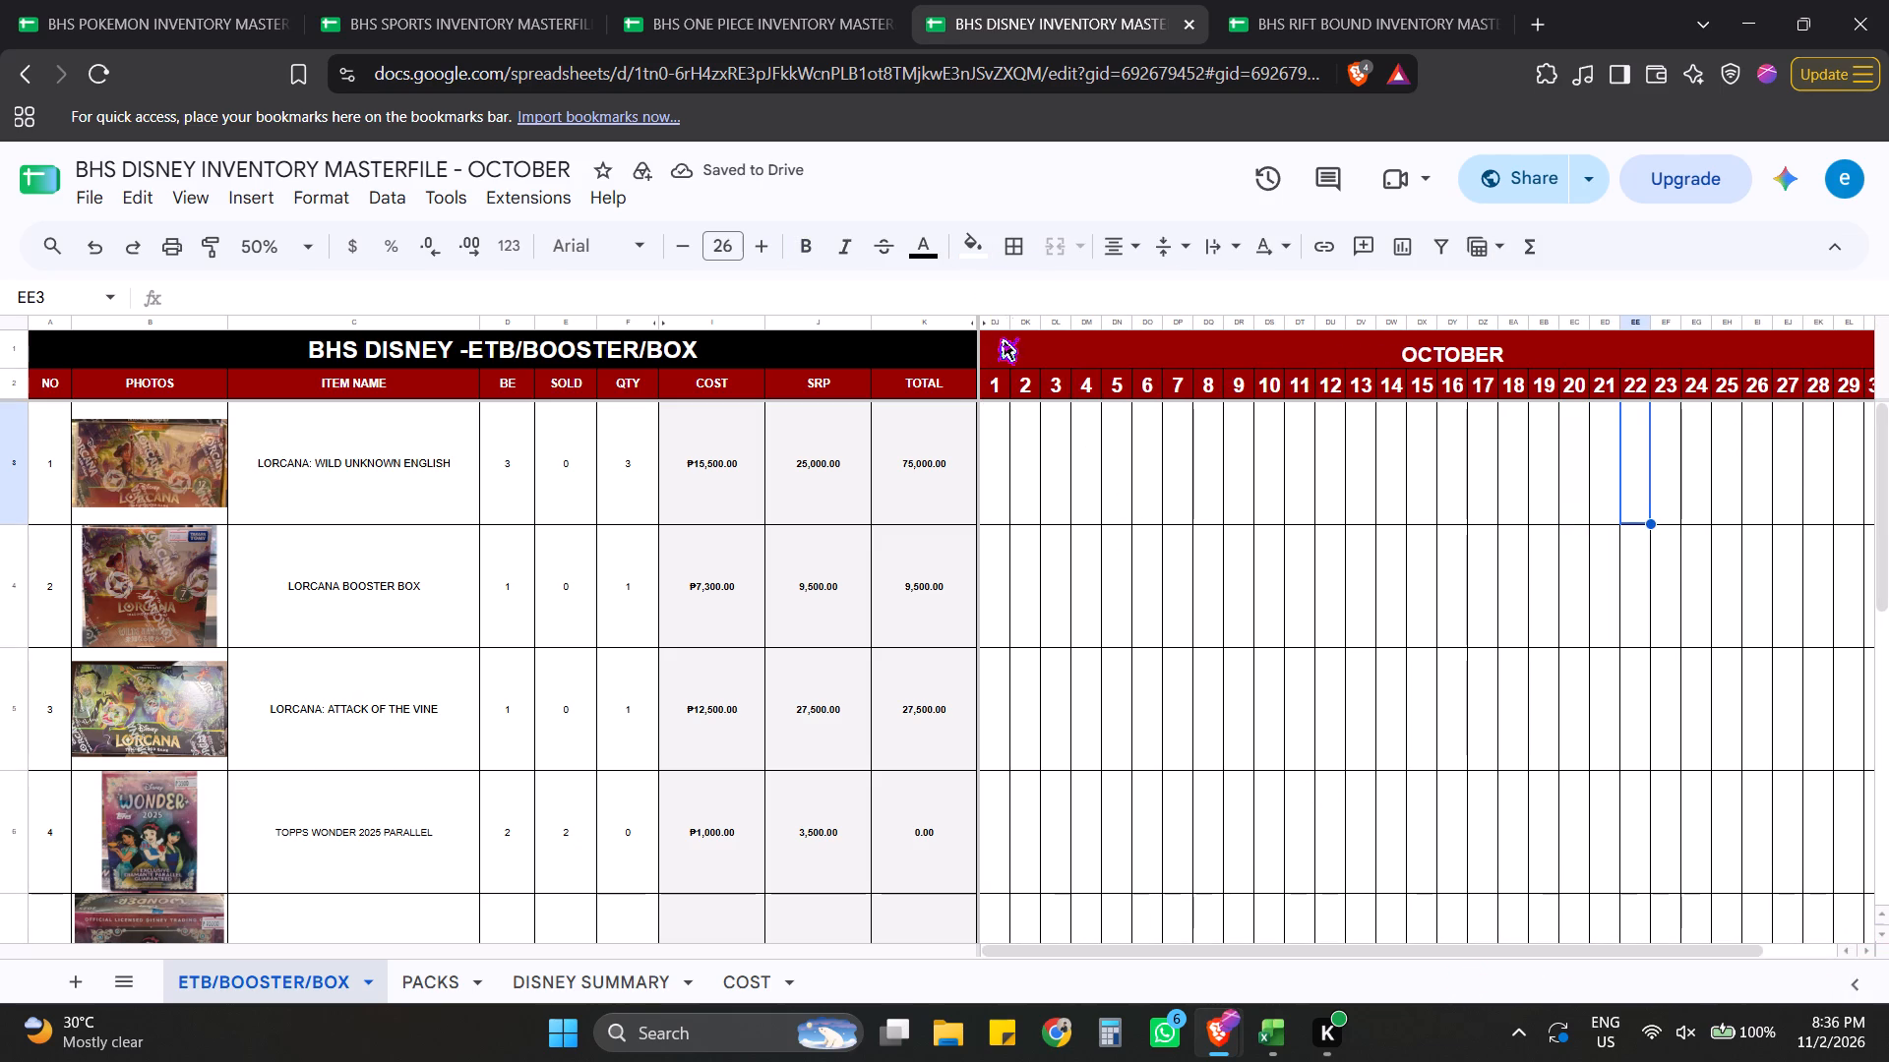
left_click_drag(993, 322, 1888, 315)
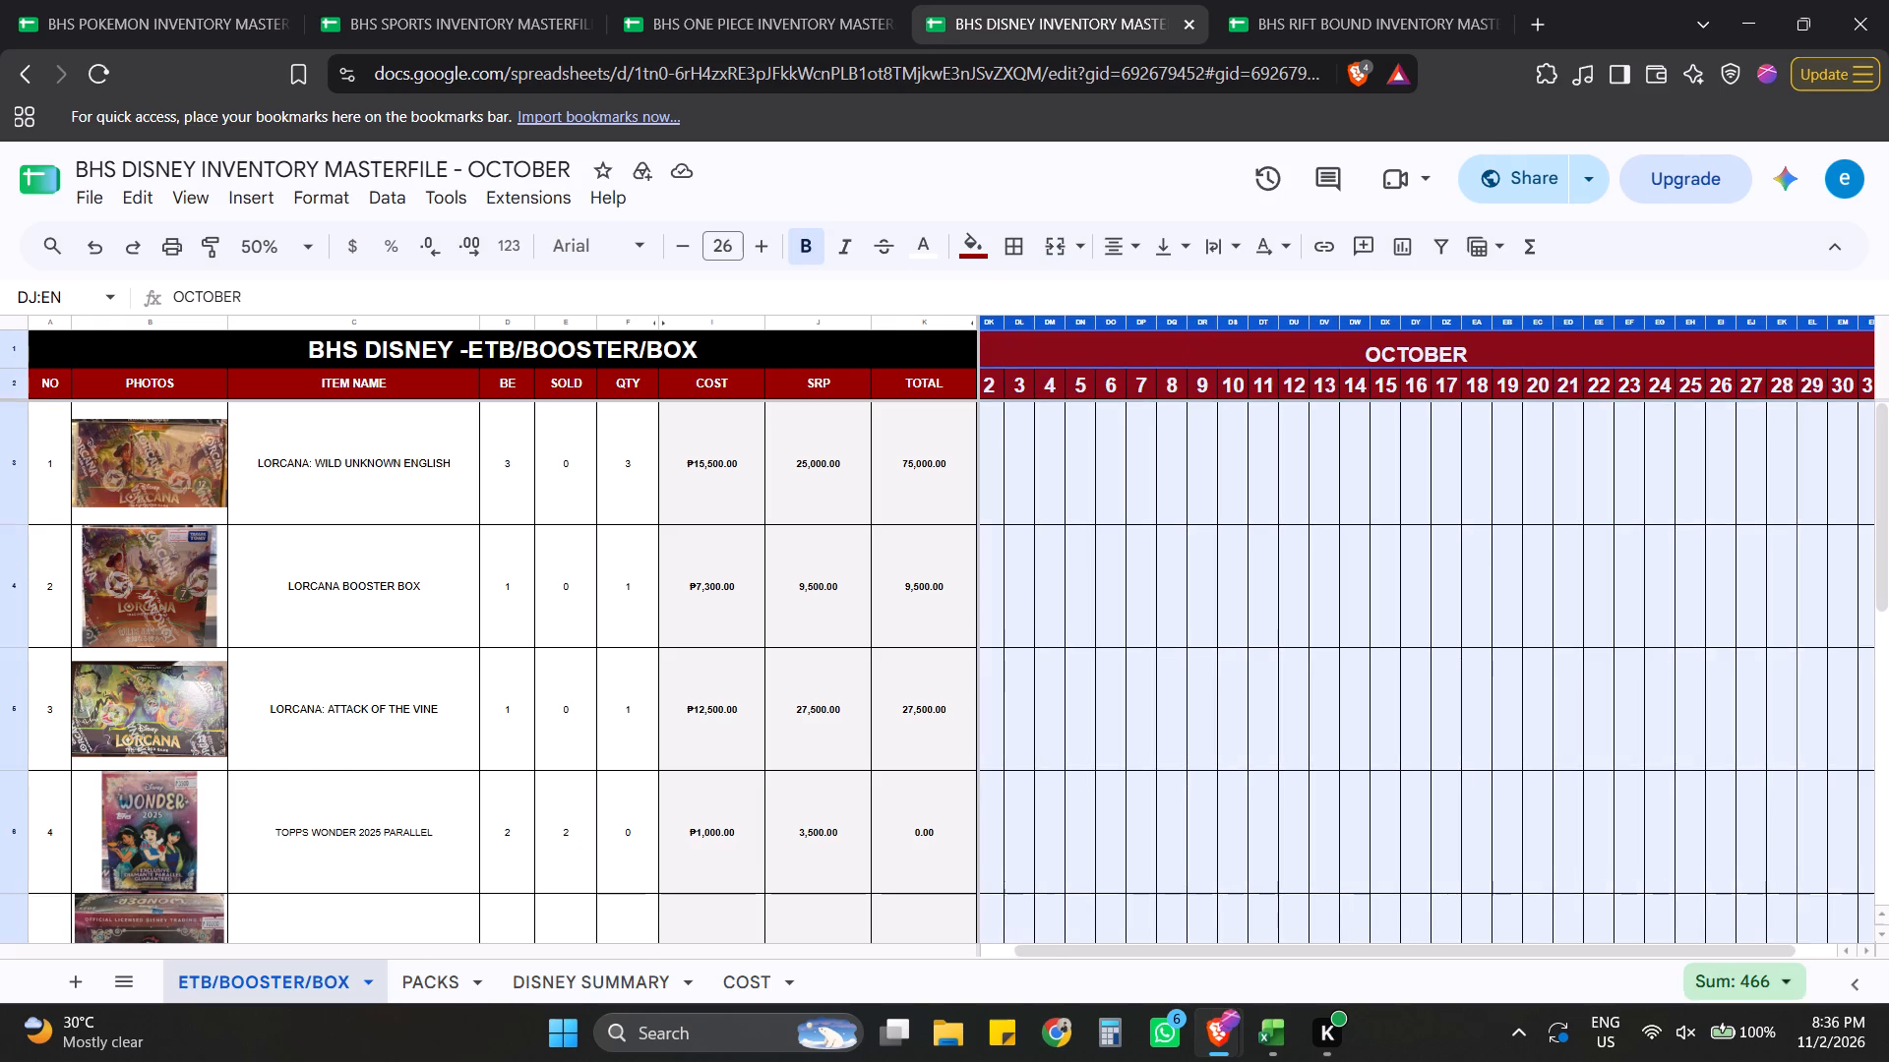
left_click_drag(1888, 315, 1801, 329)
key("ctrl+c")
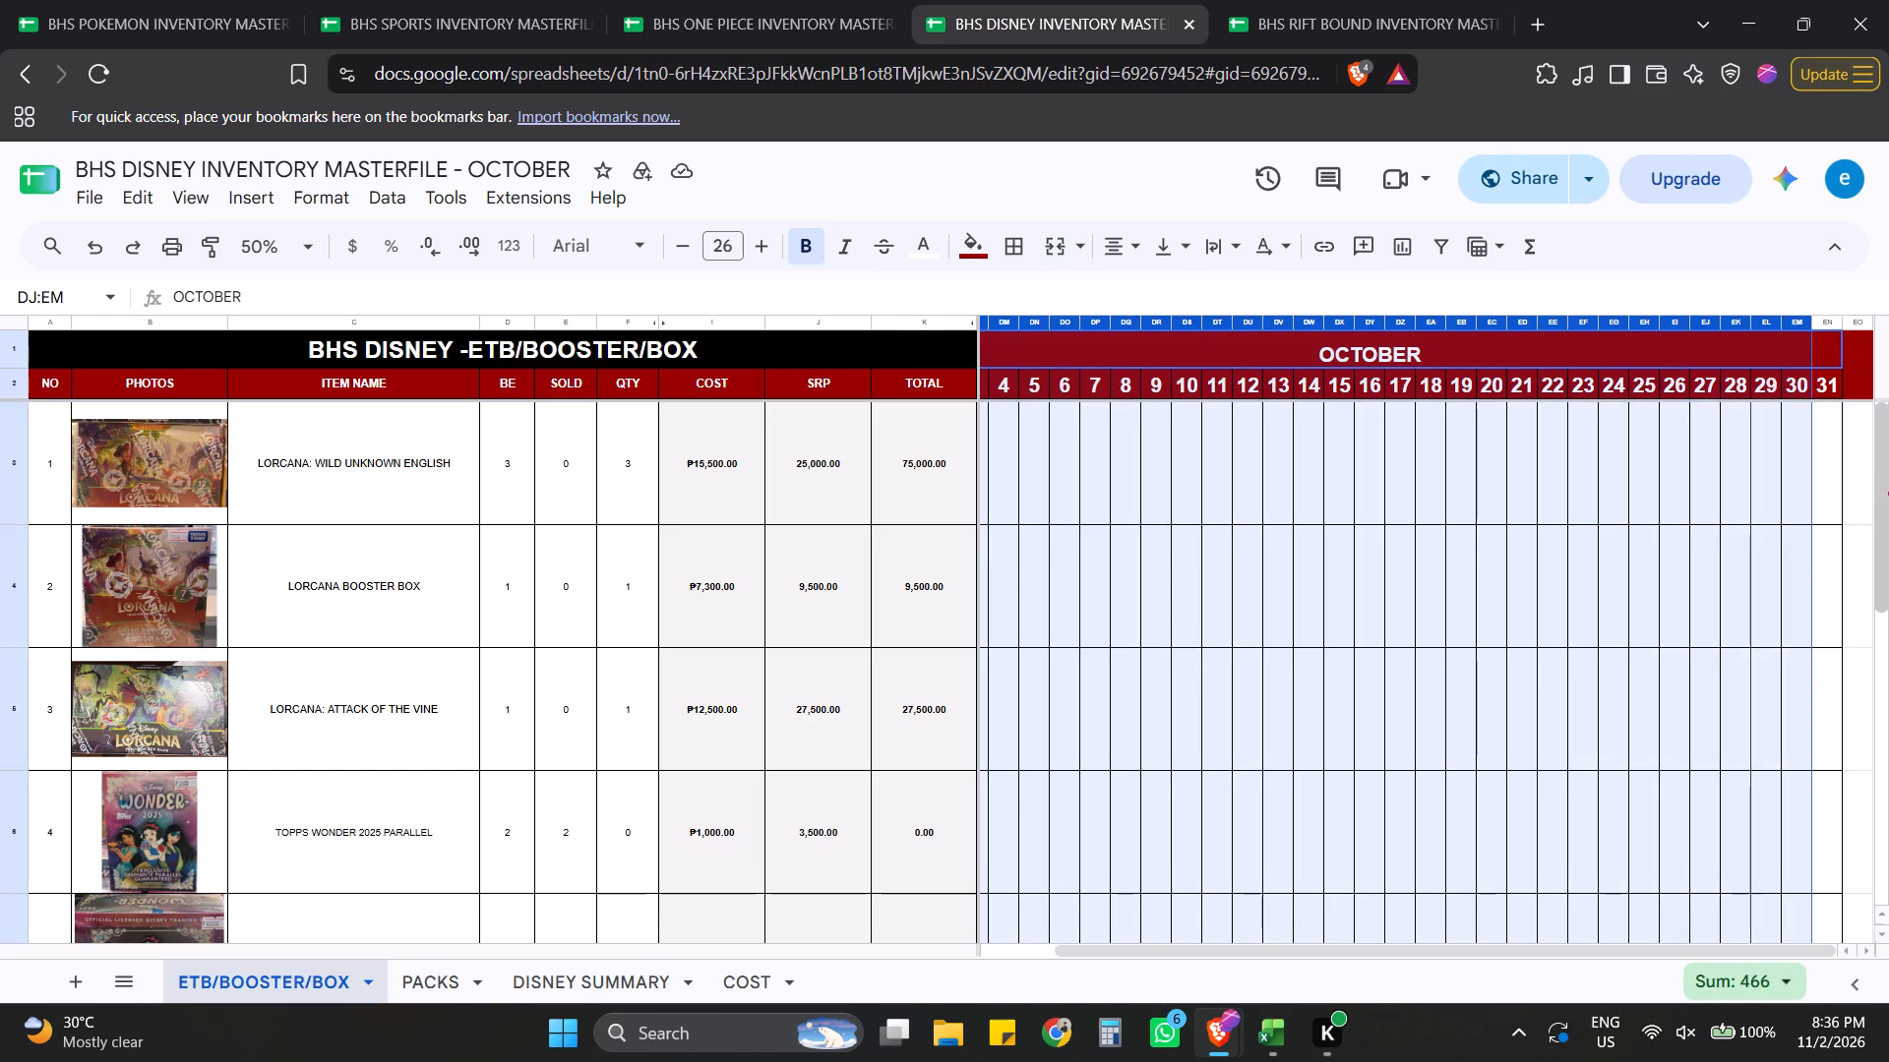
left_click(1859, 345)
key("ctrl+v")
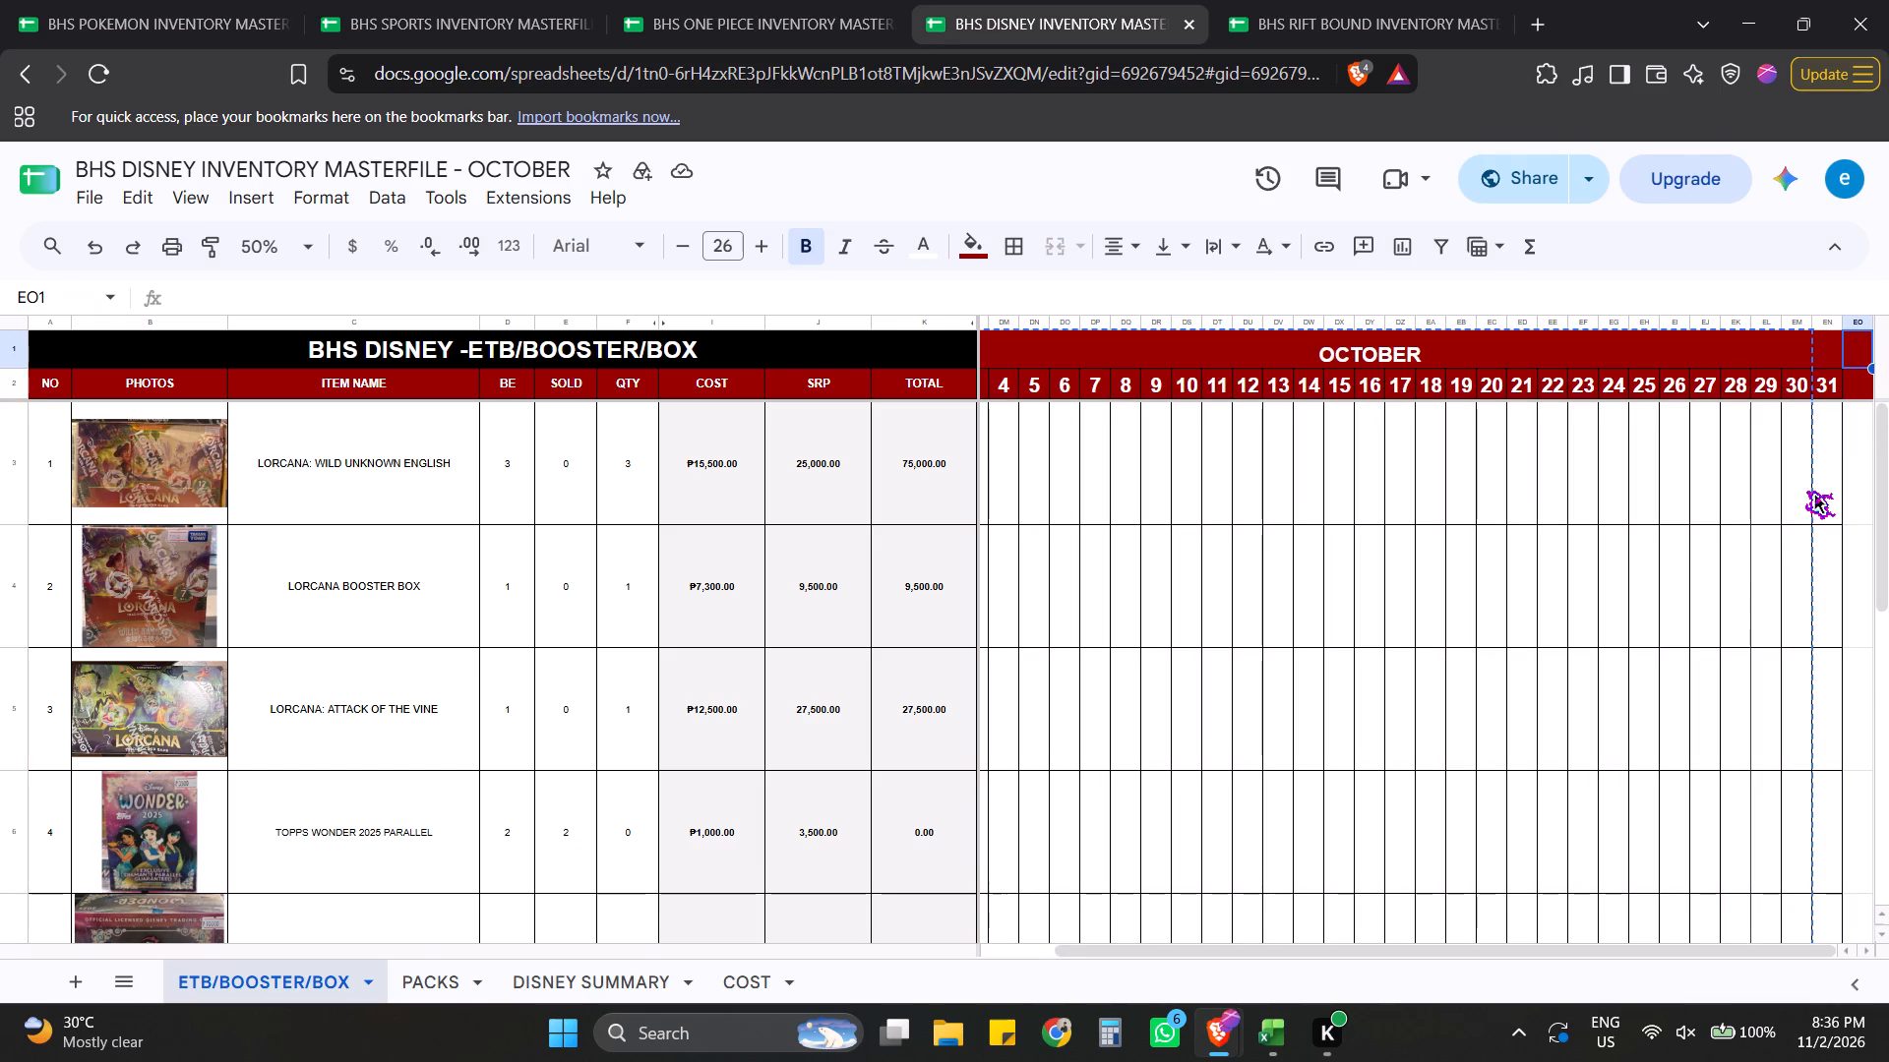
Merge the month header cells EO1:FR1 above the pasted day columns.
left_click_drag(1303, 948, 1670, 932)
left_click(1301, 638)
left_click_drag(1057, 342, 1888, 341)
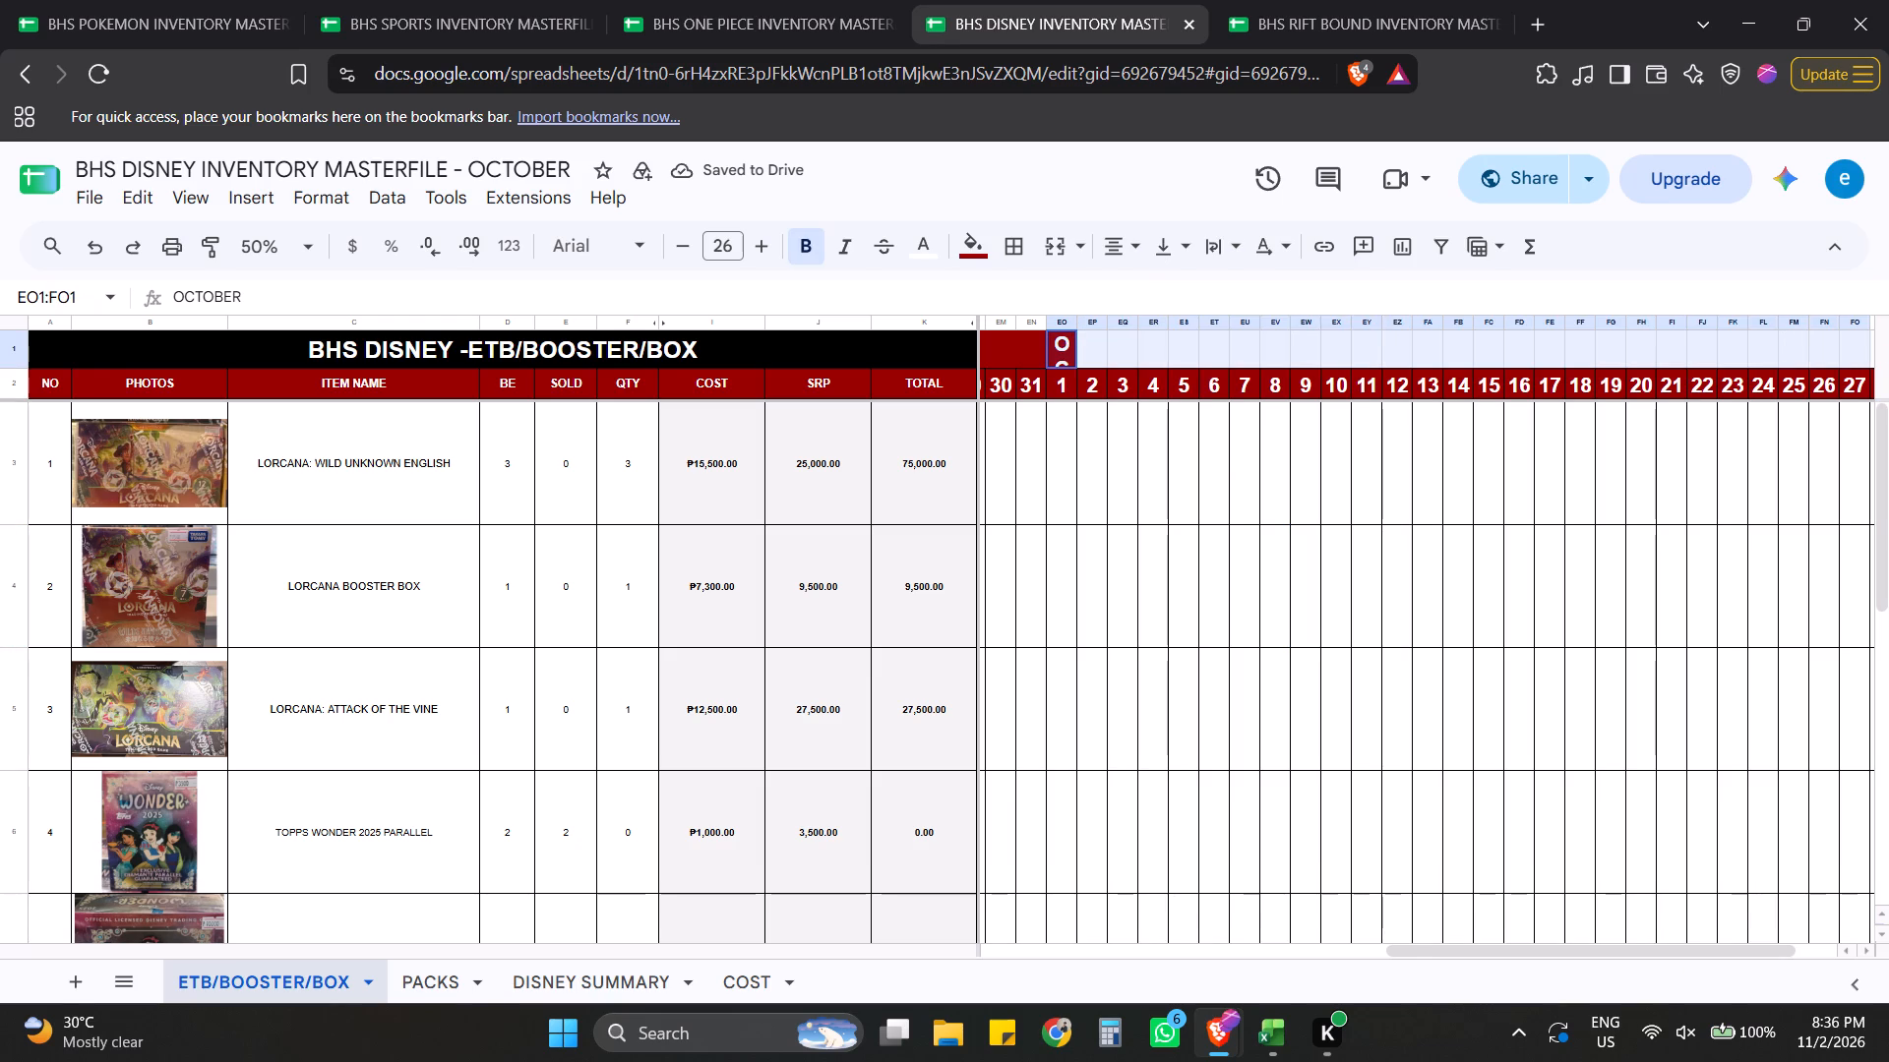
left_click_drag(1888, 341, 1859, 347)
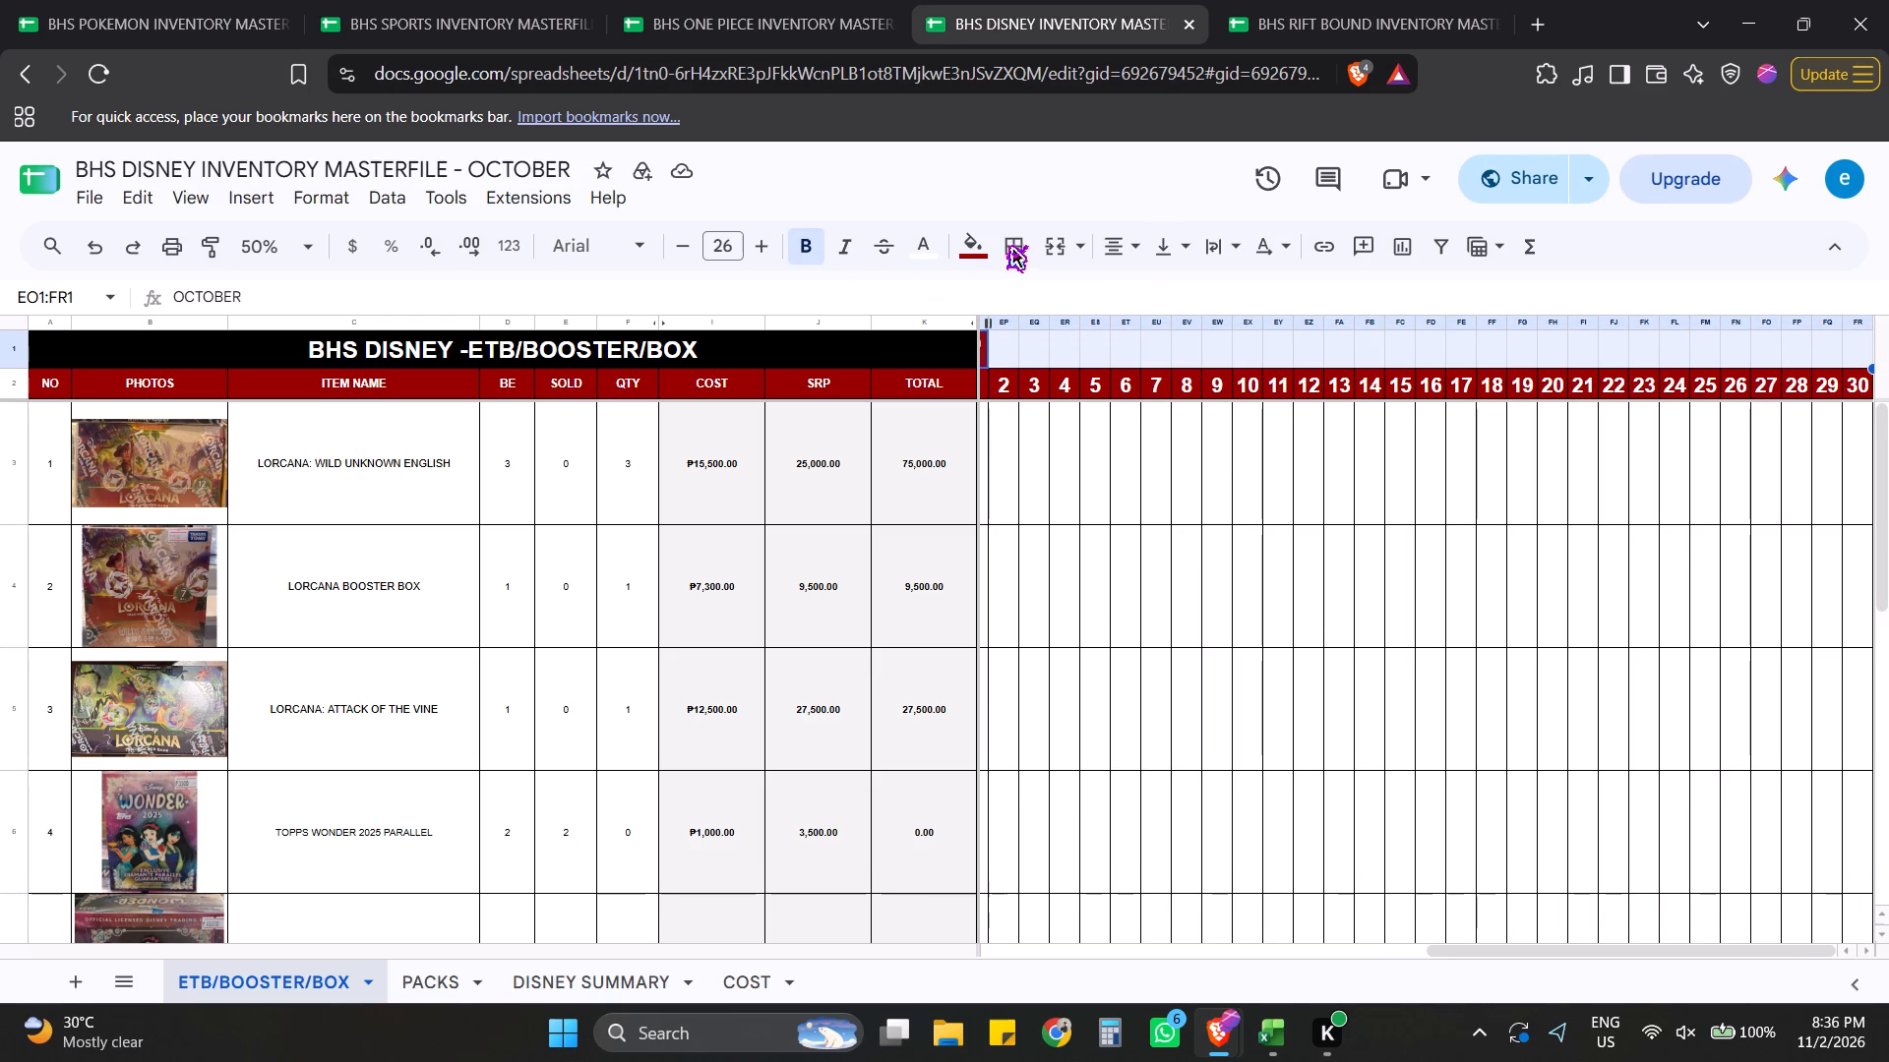
left_click(1049, 247)
left_click(1509, 544)
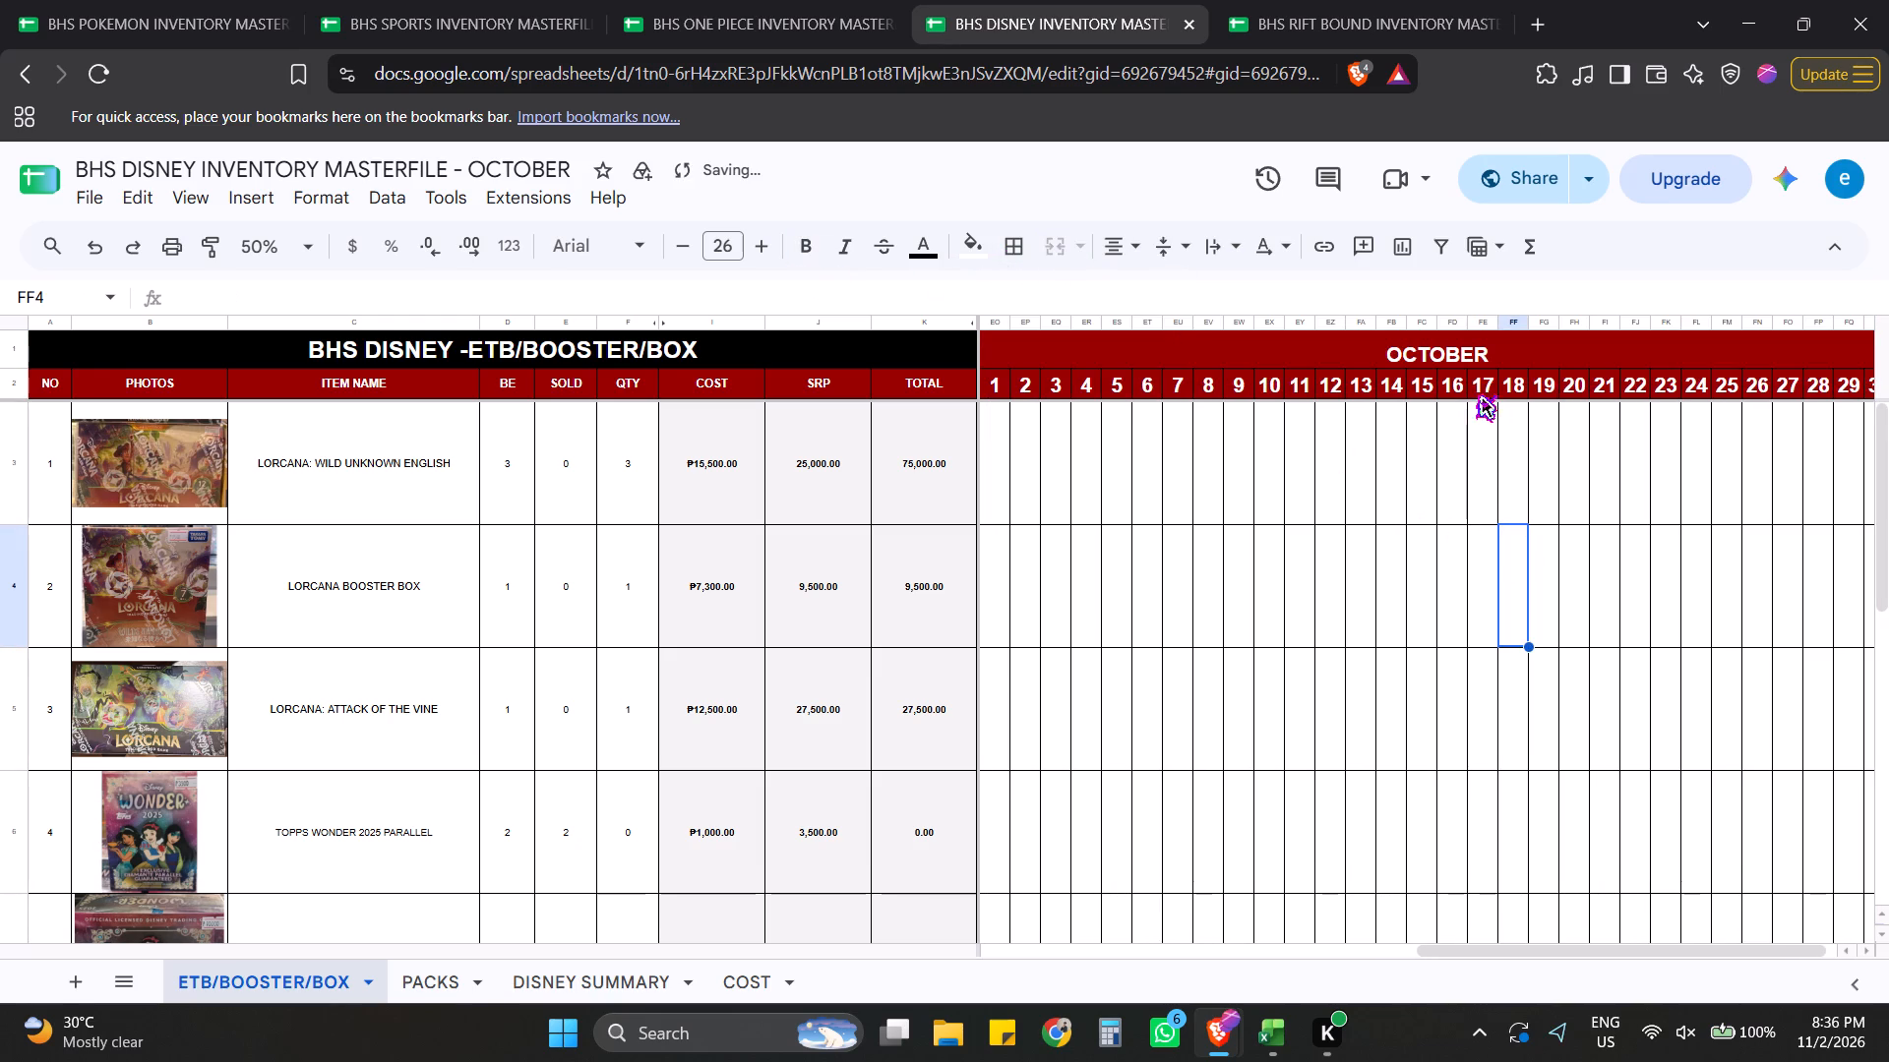
Align the contents of the pasted day columns EO:FR to the center horizontally and the middle vertically.
left_click(1462, 359)
left_click(1155, 434)
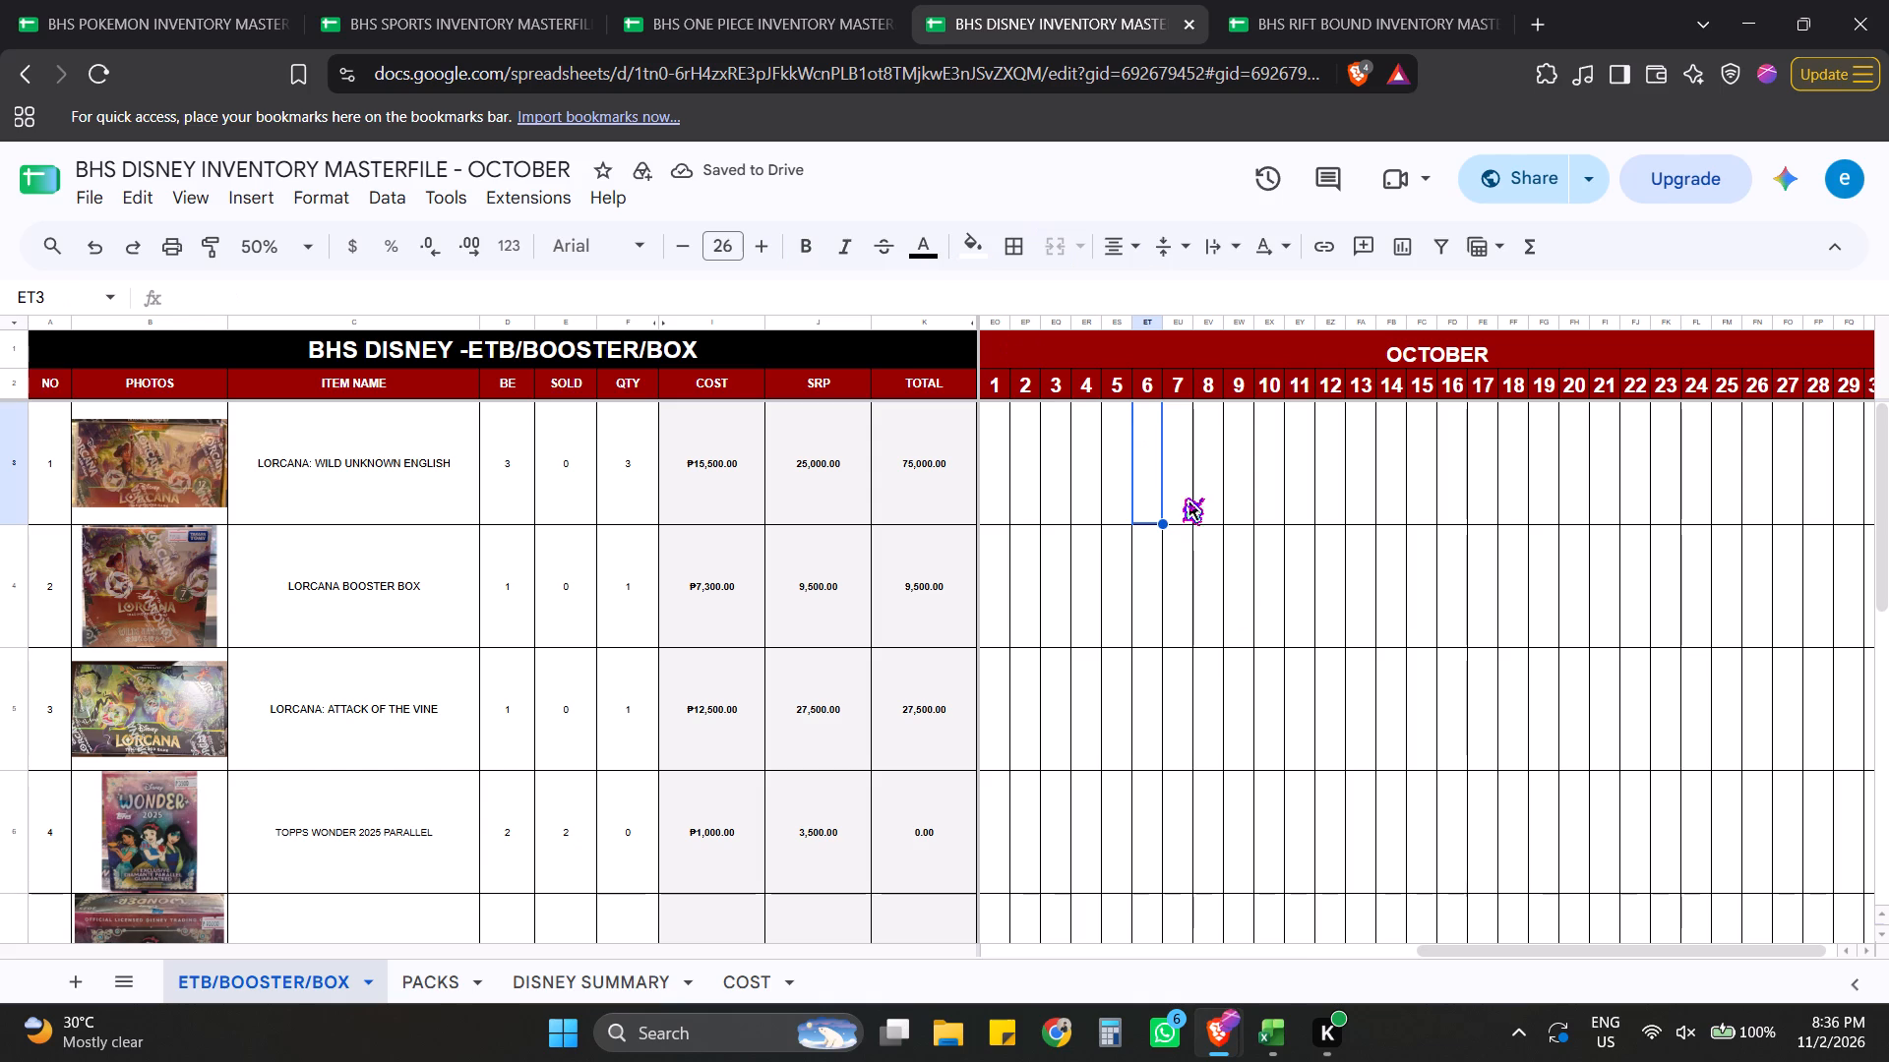
left_click_drag(1549, 948, 1157, 942)
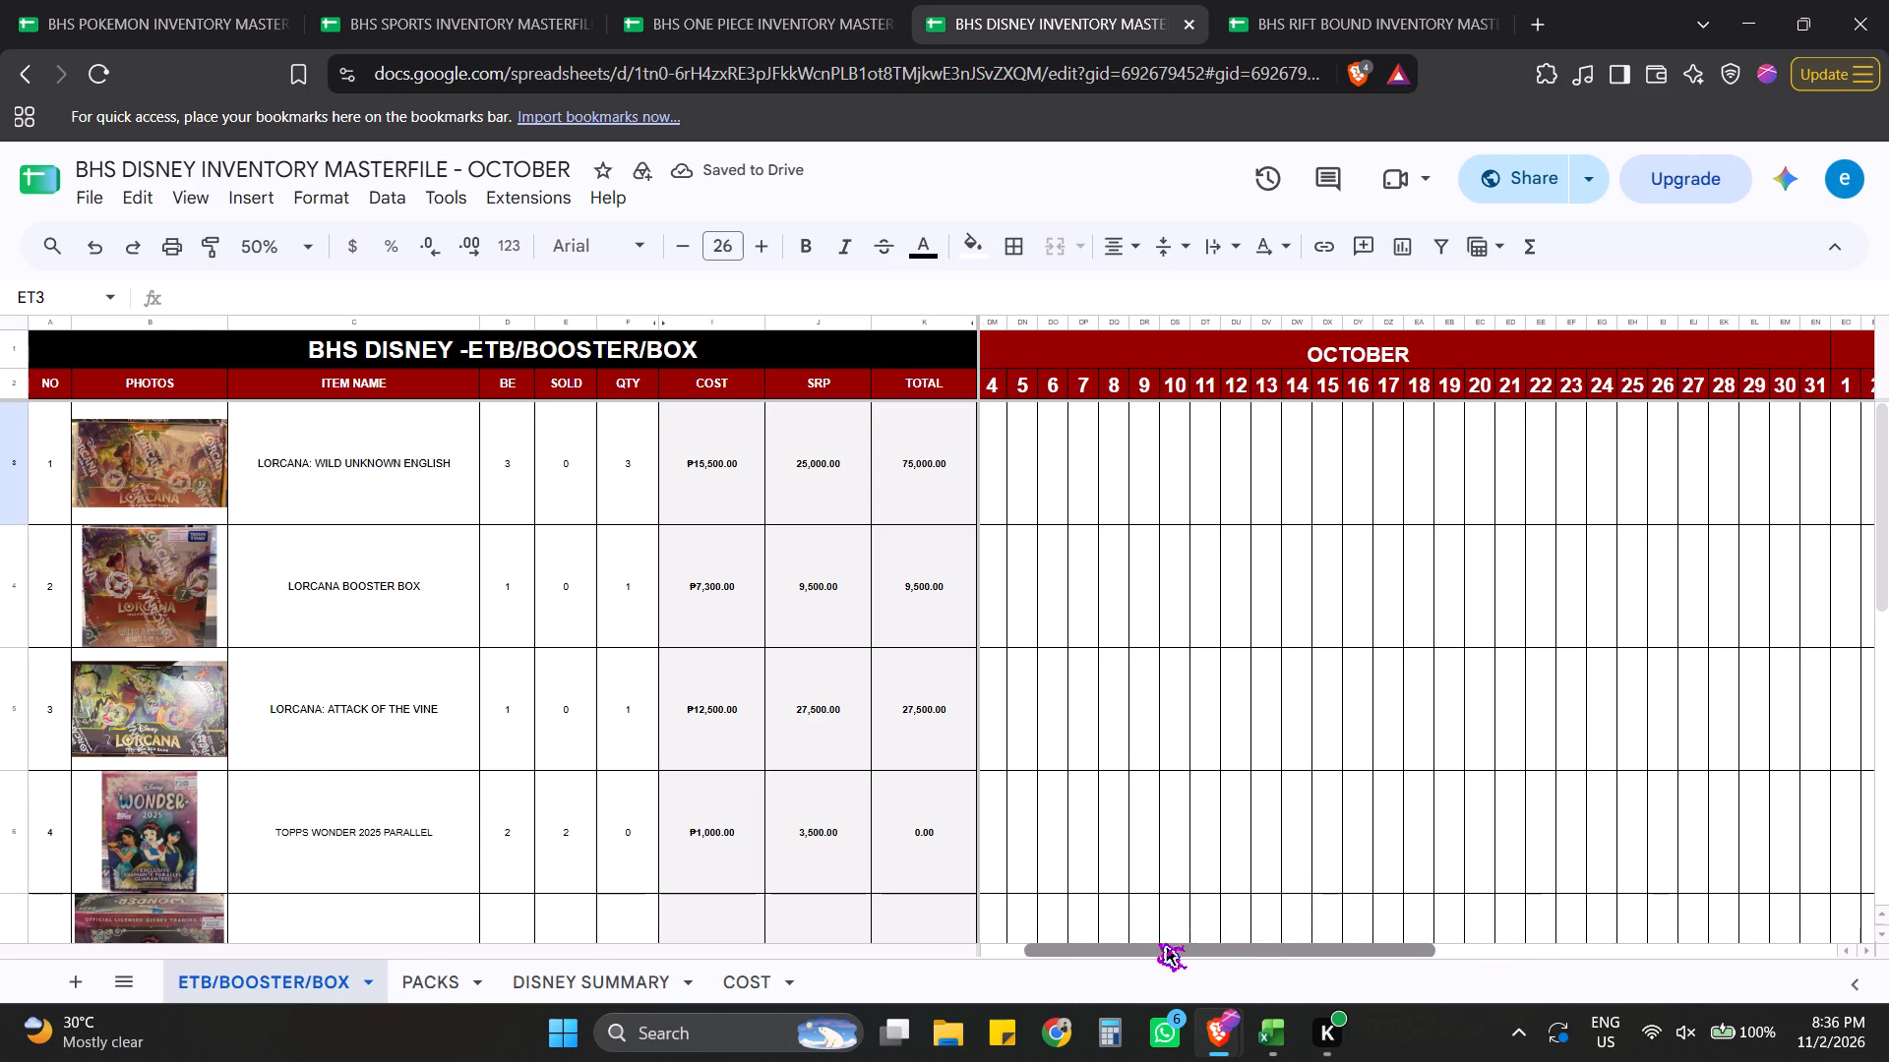
left_click_drag(1157, 942, 1601, 922)
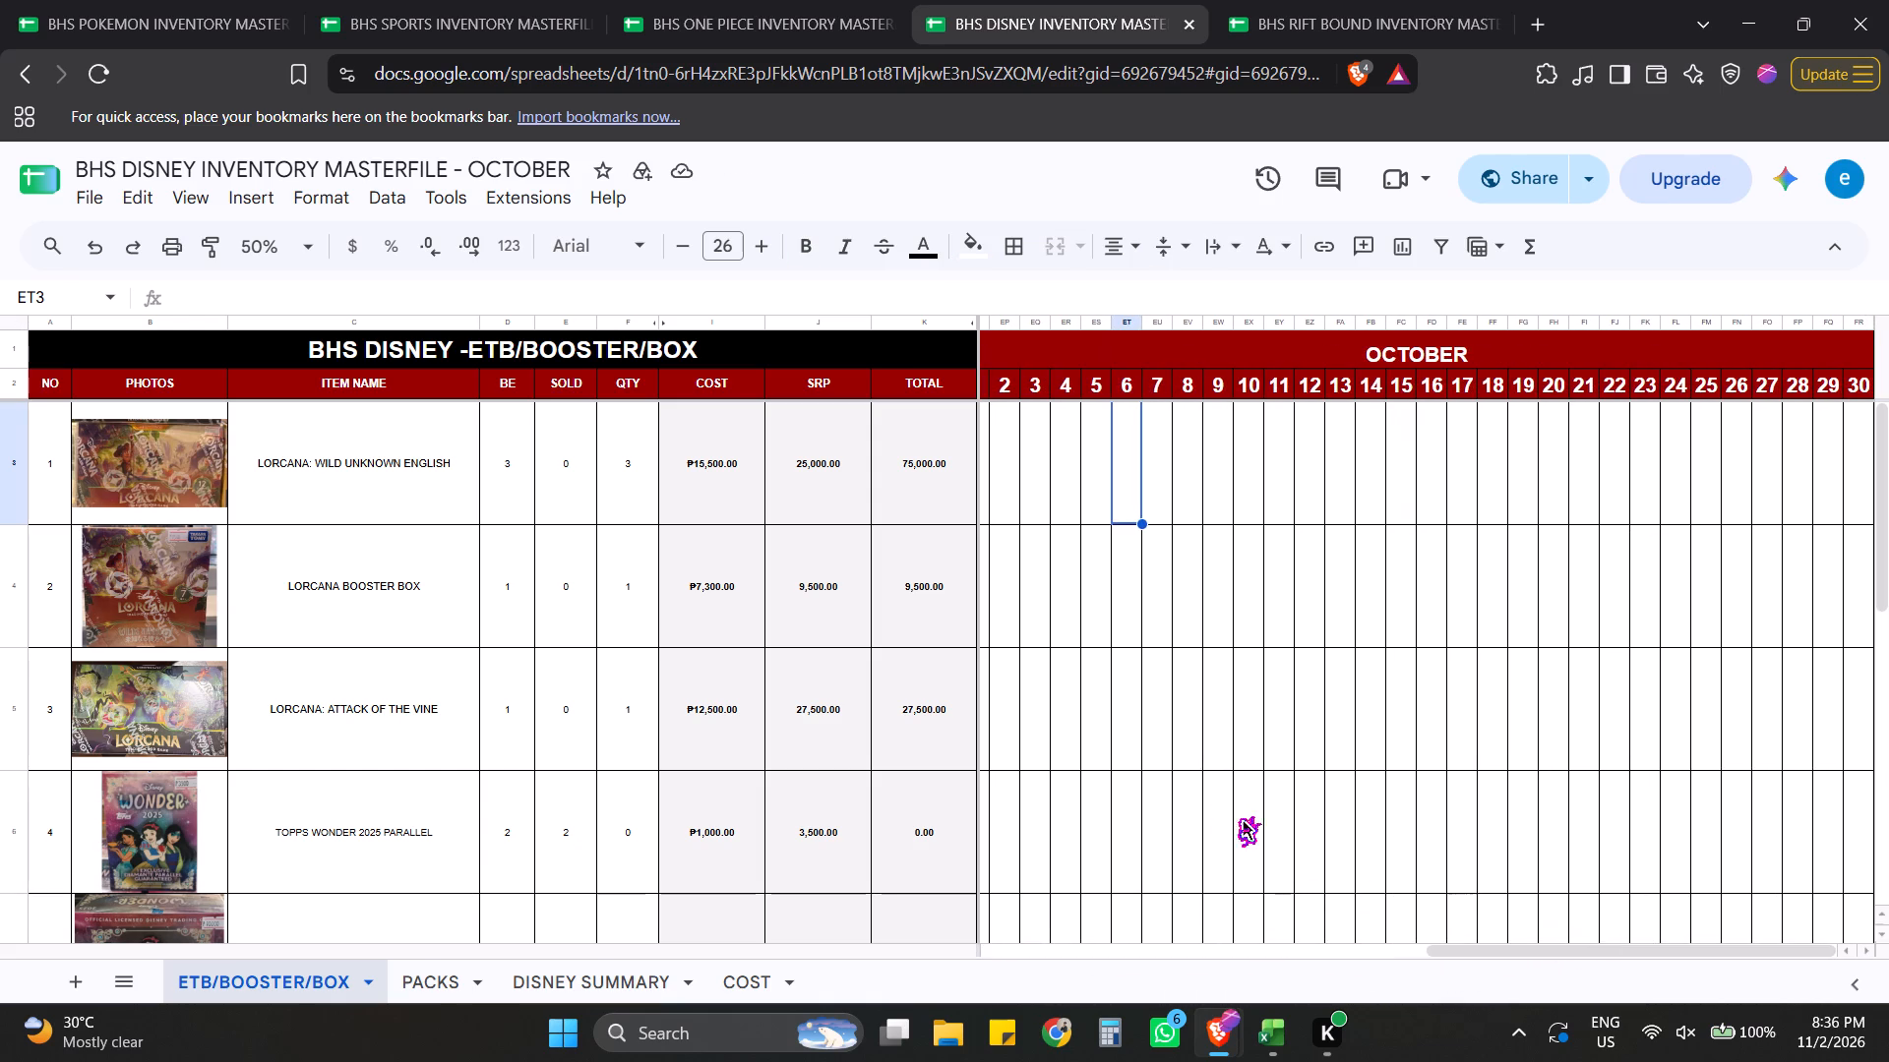
left_click_drag(1213, 800, 1212, 789)
left_click_drag(1461, 950, 1401, 948)
left_click_drag(1099, 324, 1888, 337)
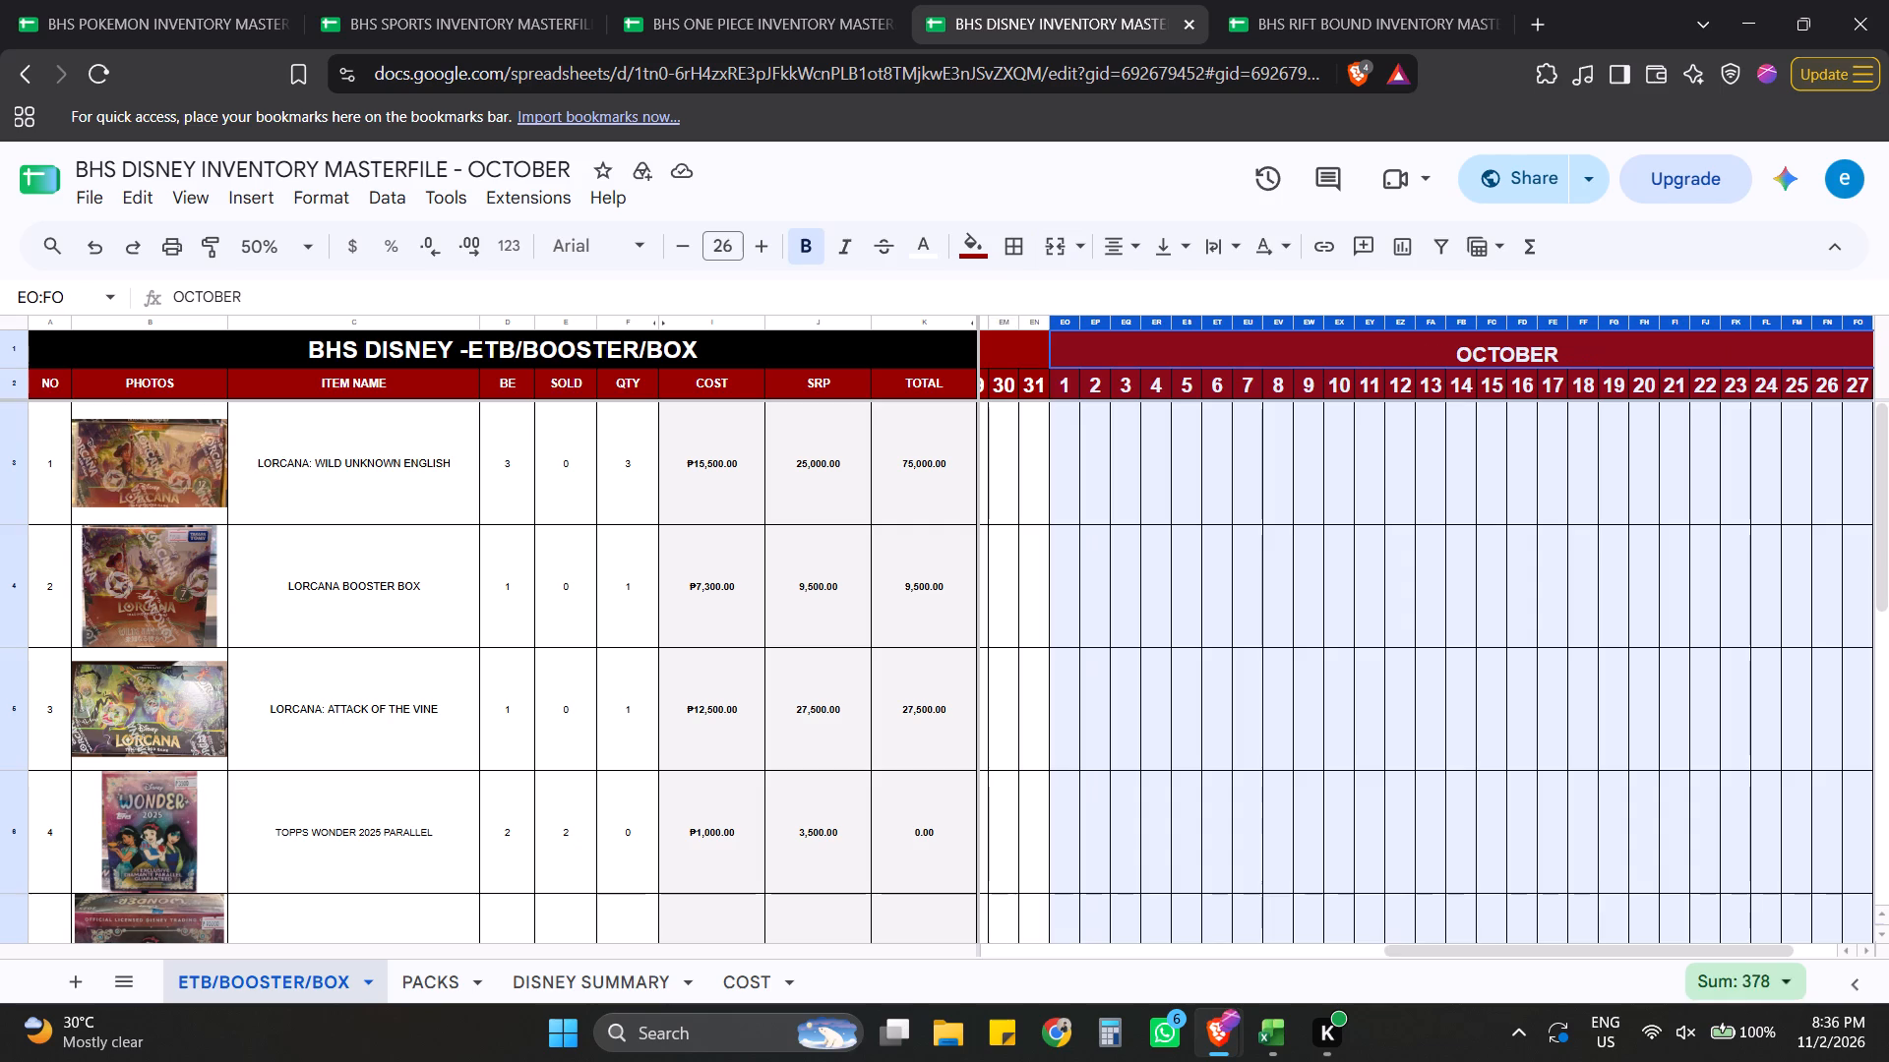
left_click_drag(1888, 337, 1888, 331)
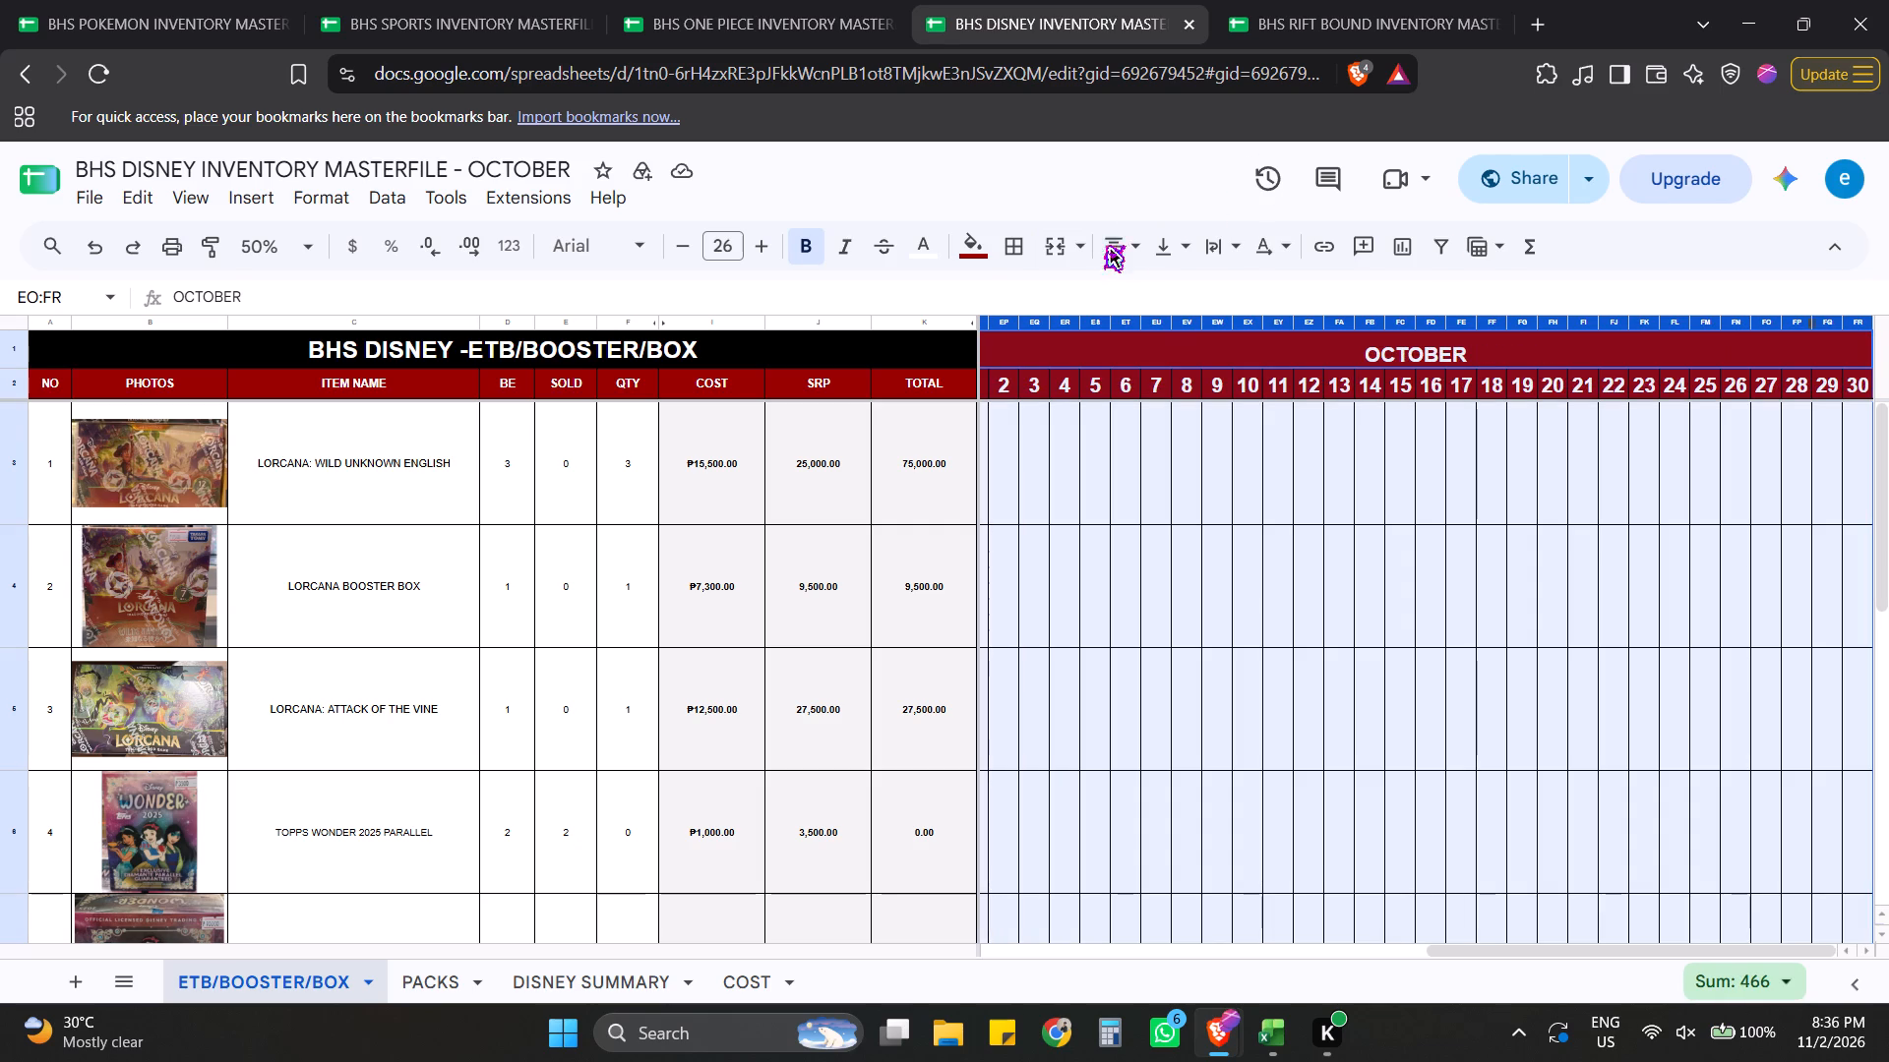
left_click(1103, 246)
left_click(1158, 296)
left_click(1168, 243)
left_click(1210, 292)
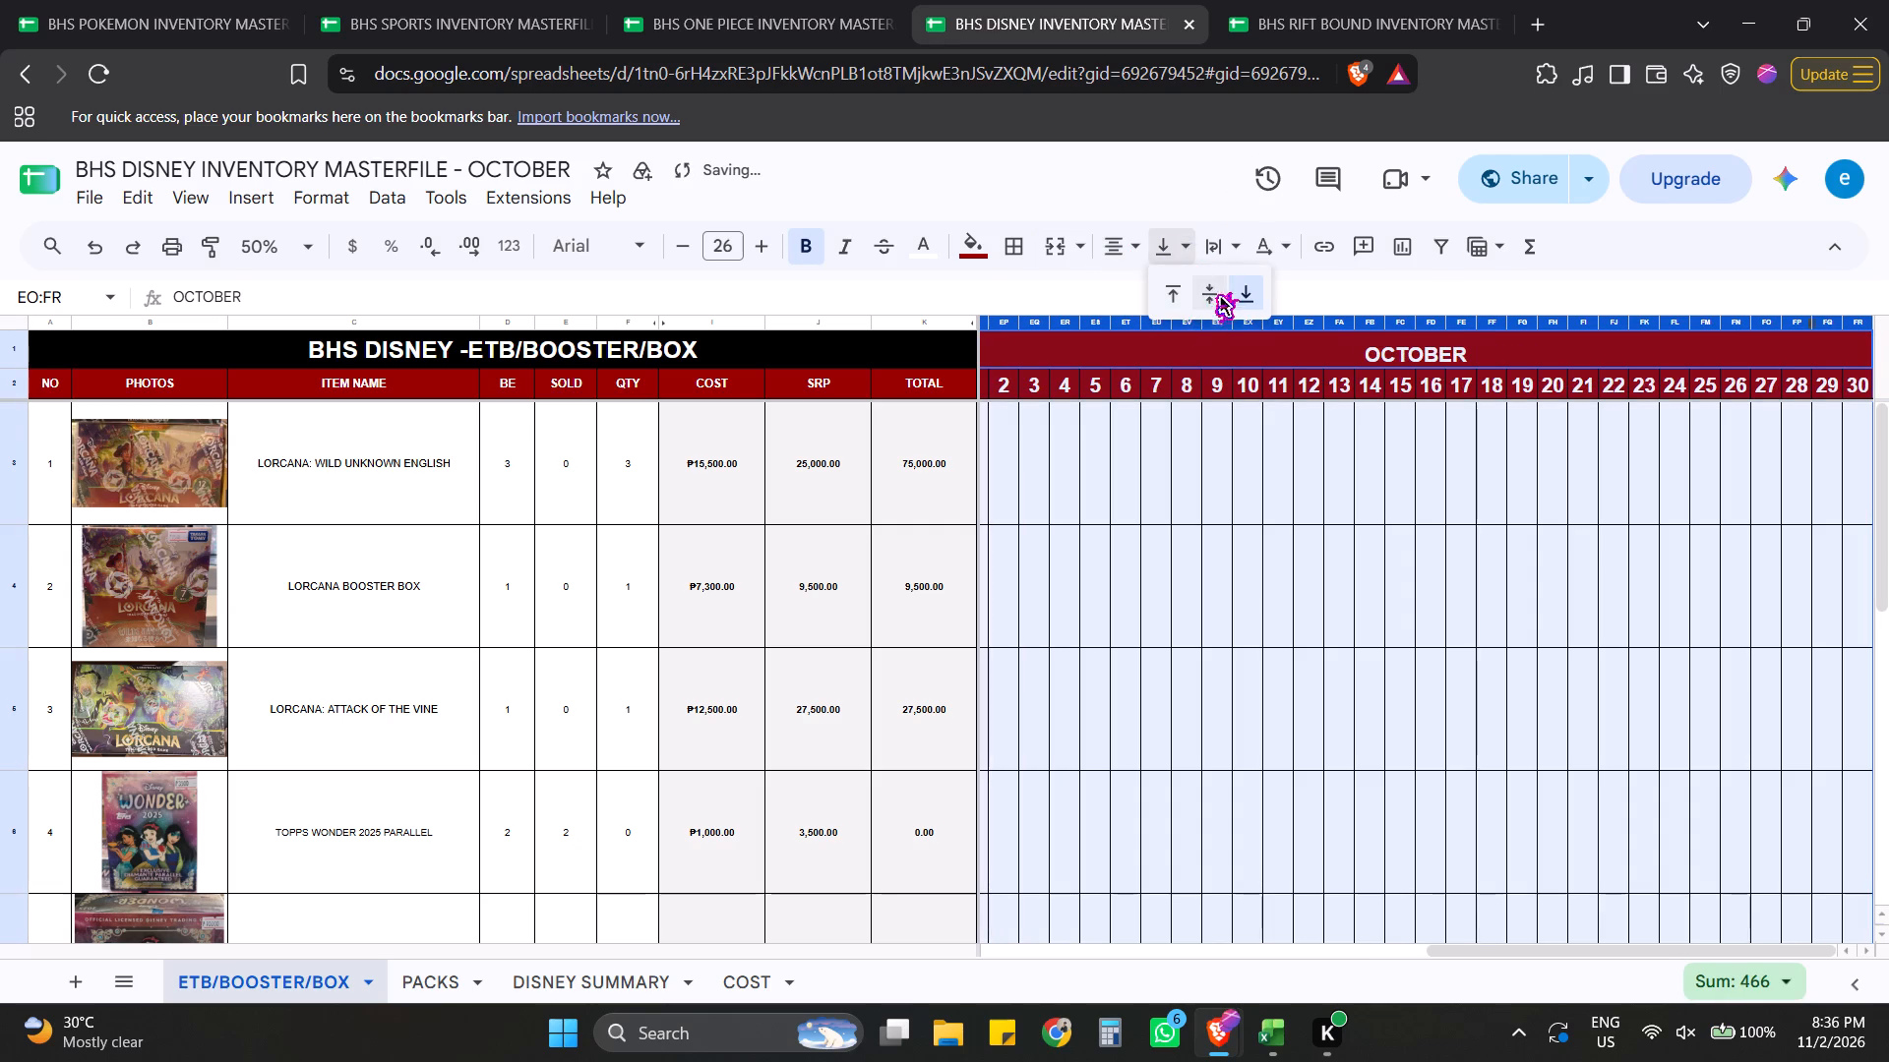
Rename the merged month header in EO1:FR1 as NOVEMBER.
left_click(1340, 526)
left_click(1376, 584)
left_click(1417, 345)
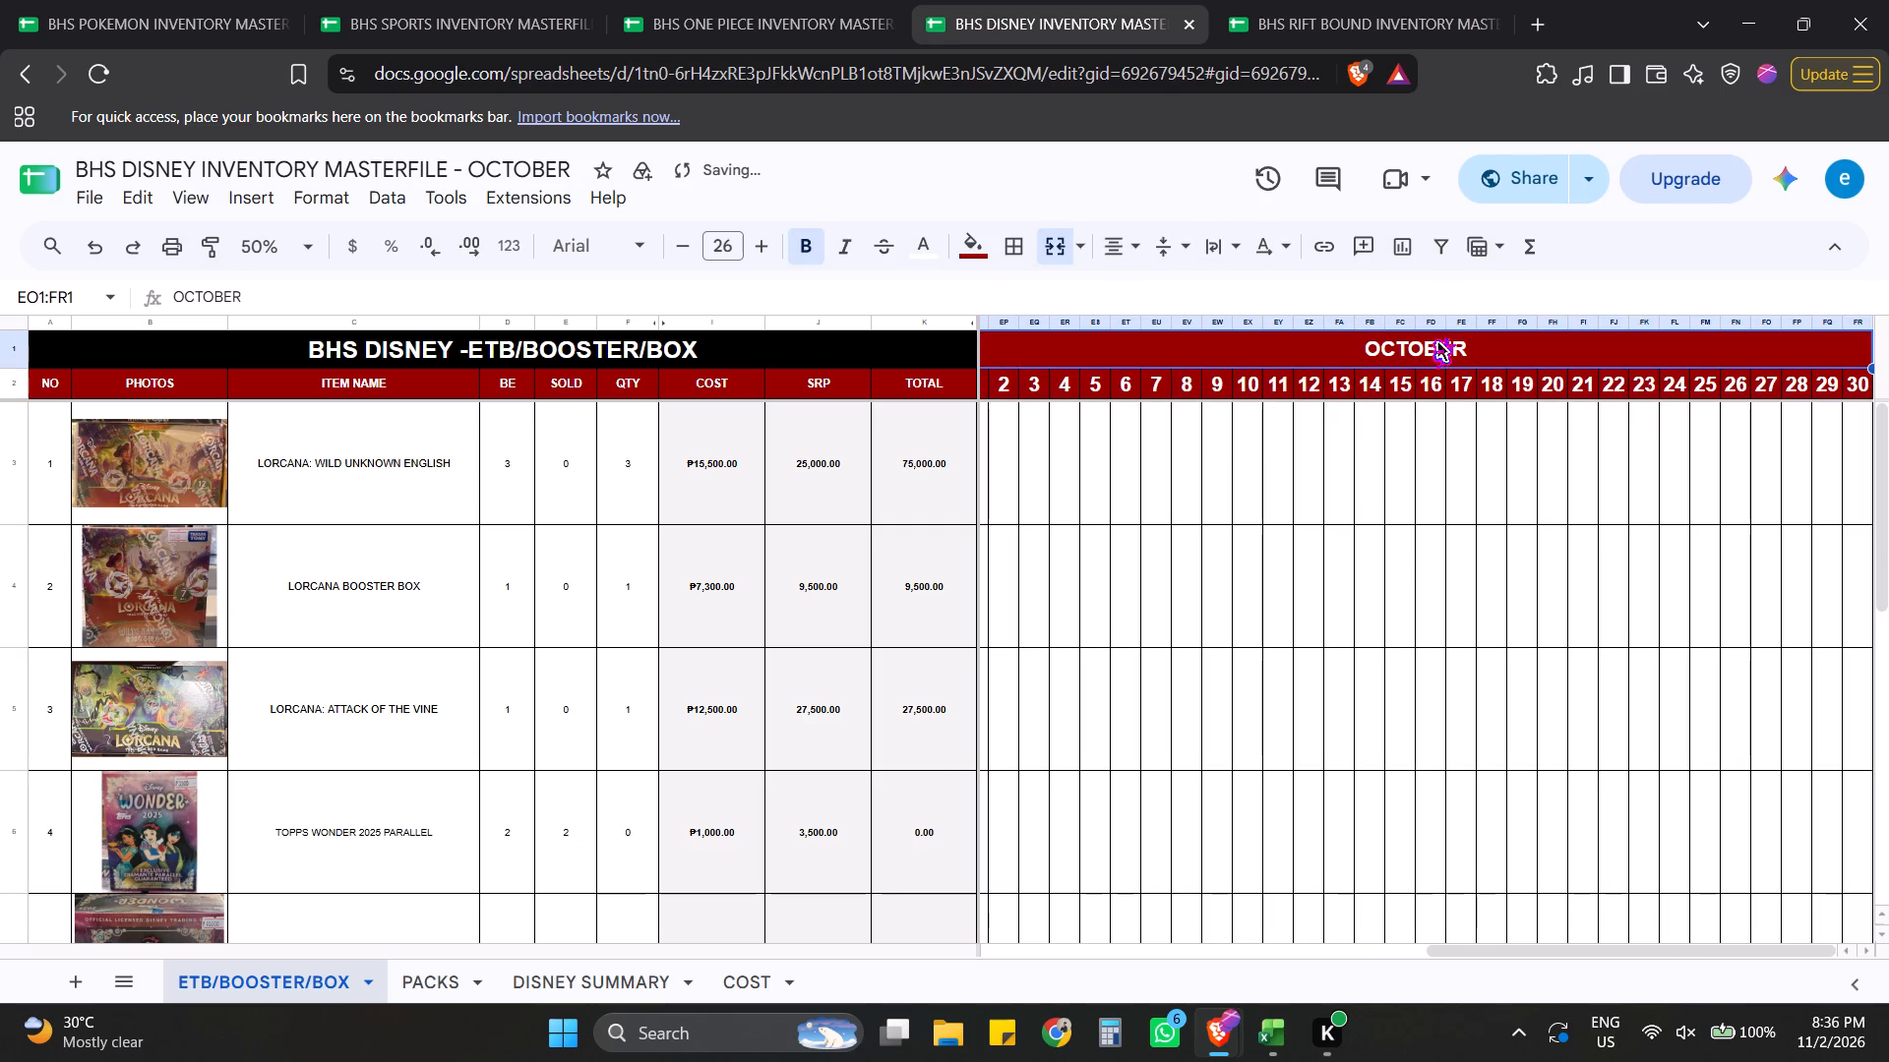
type("NOVEMBER")
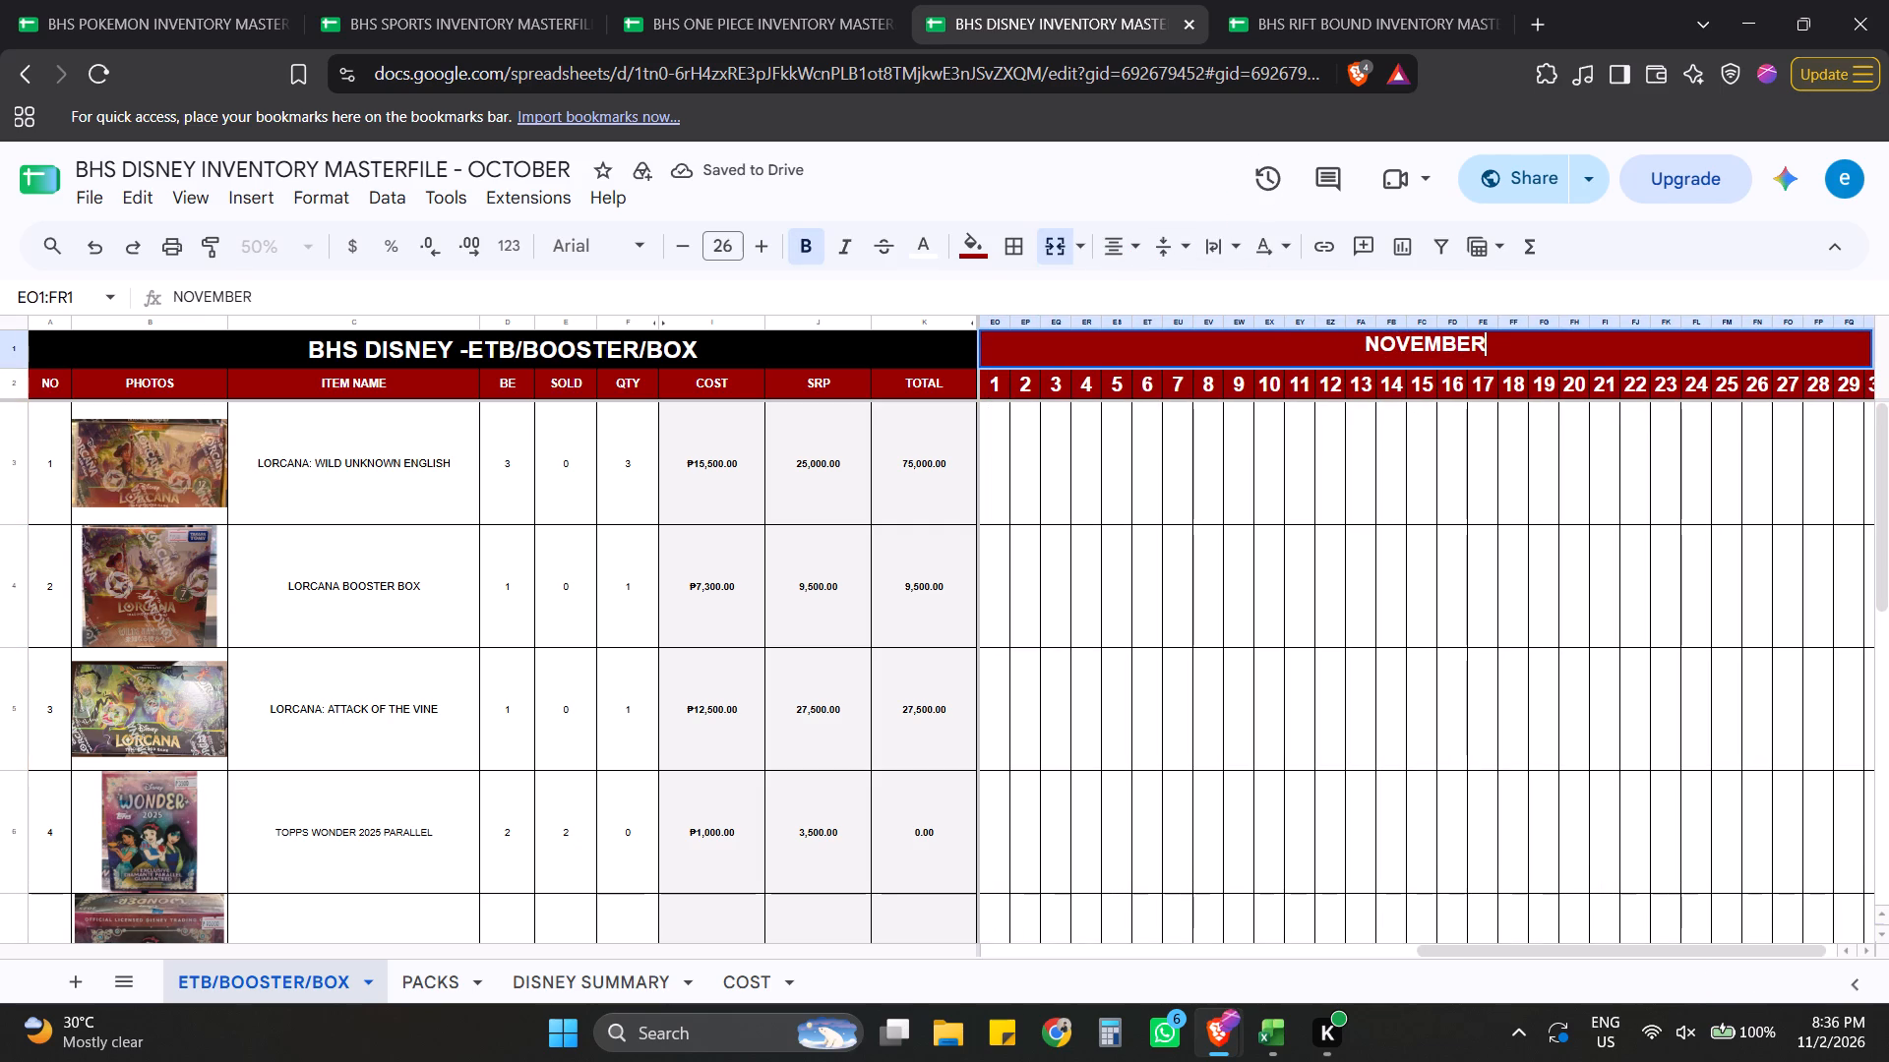
left_click(1397, 600)
Insert one column after the October 31 column (ED) on the Disney PACKS sheet.
left_click(408, 974)
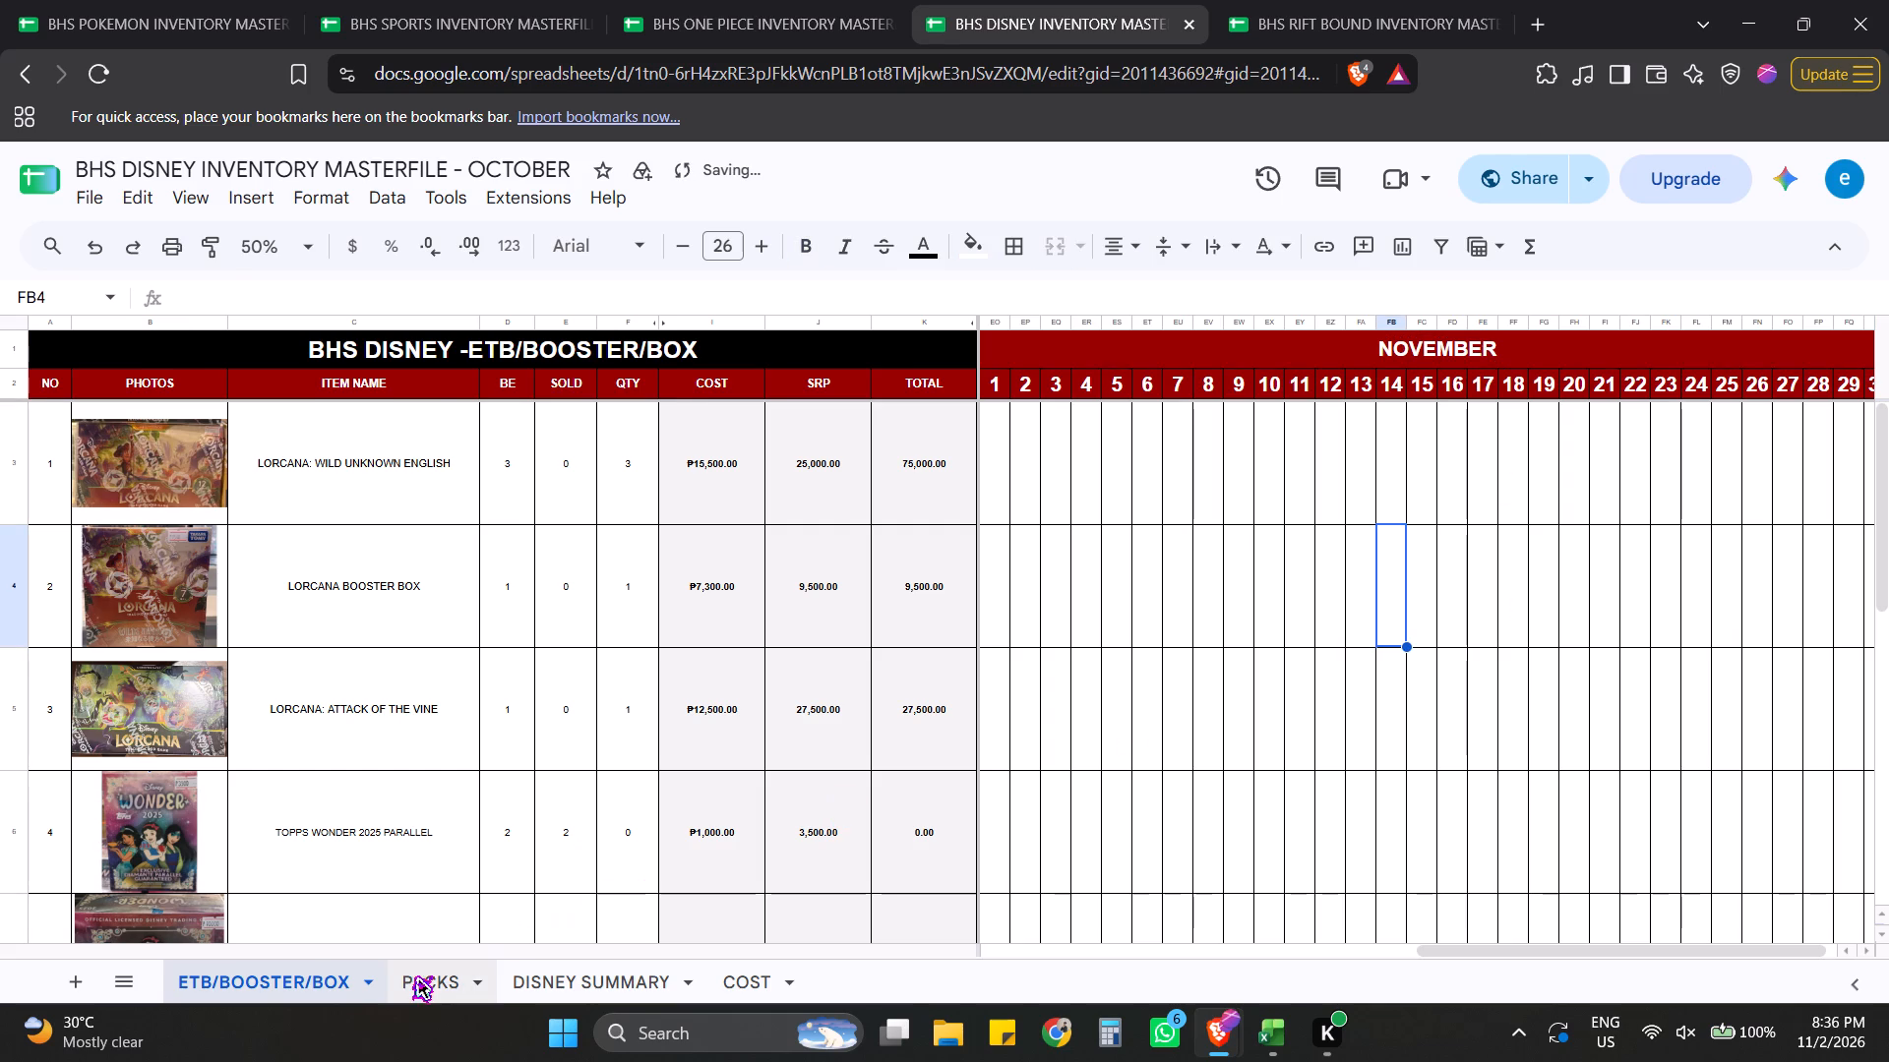
left_click(1195, 553)
left_click(971, 456)
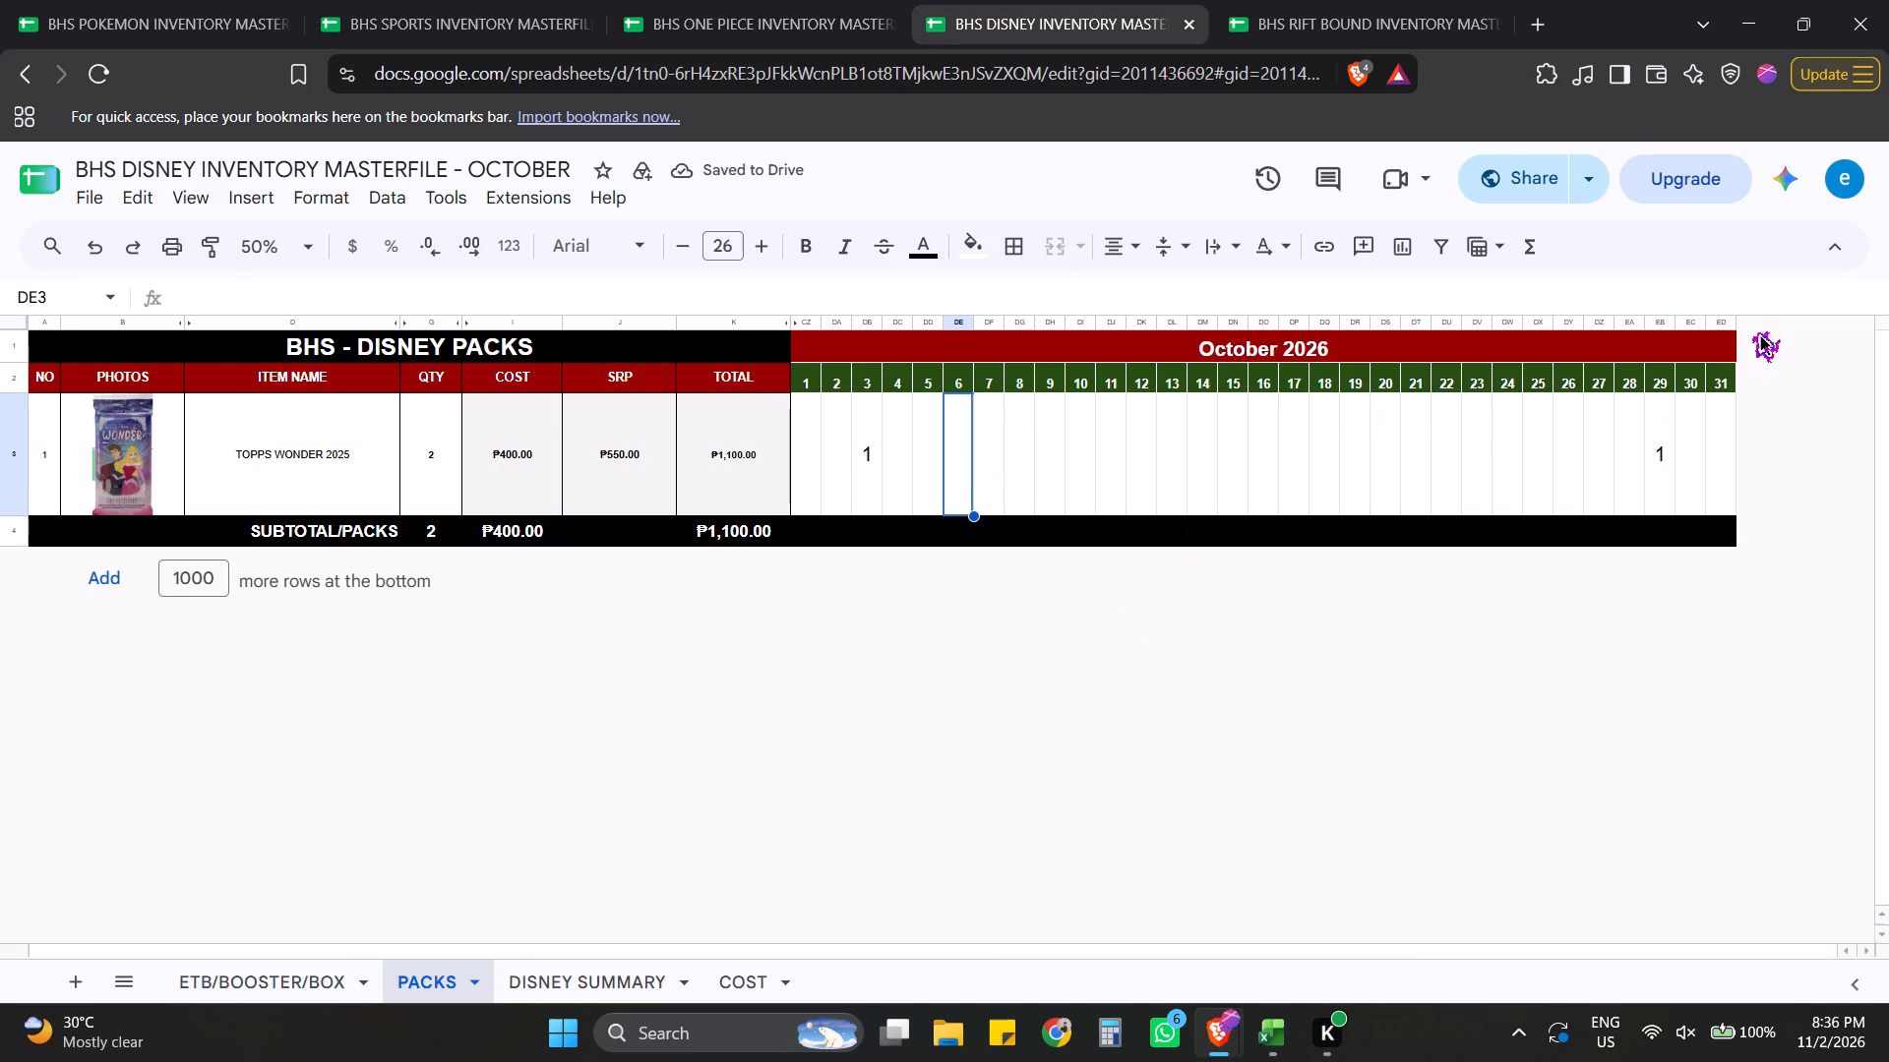
left_click(1714, 320)
right_click(1714, 319)
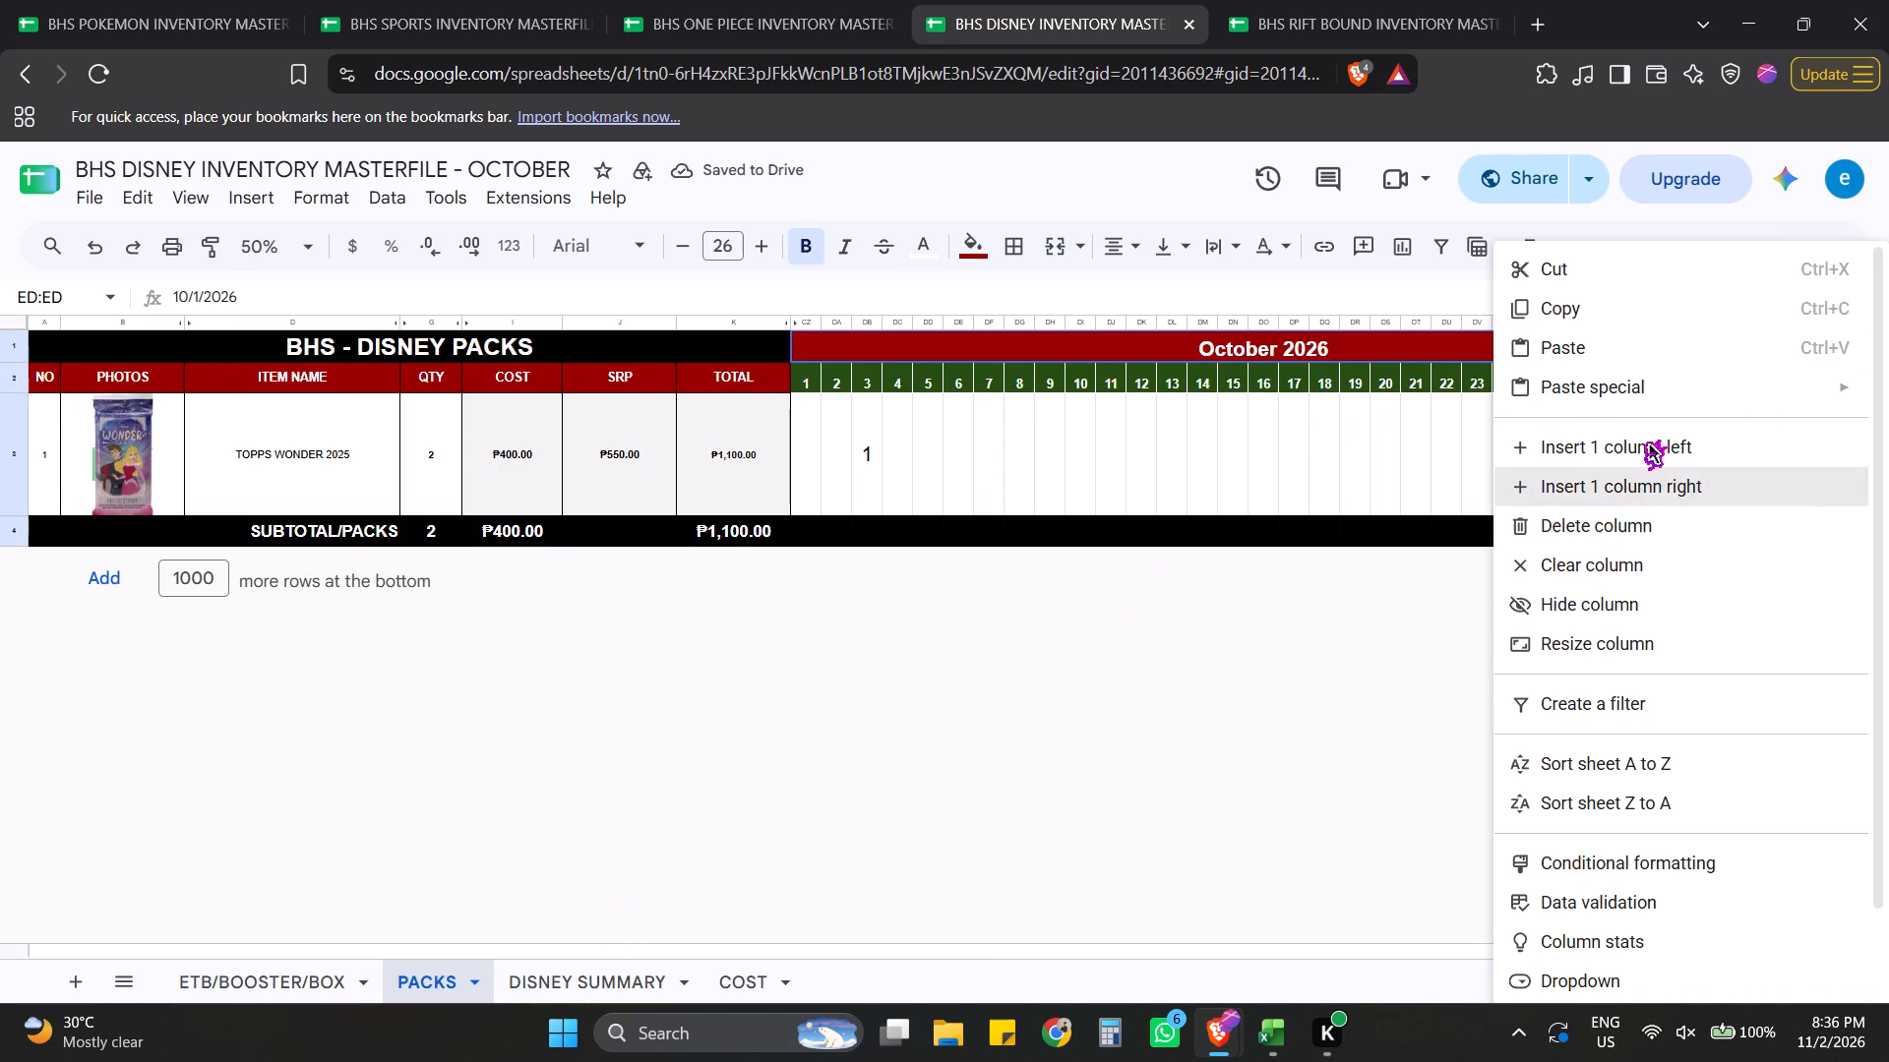
left_click(1661, 494)
left_click(1299, 442)
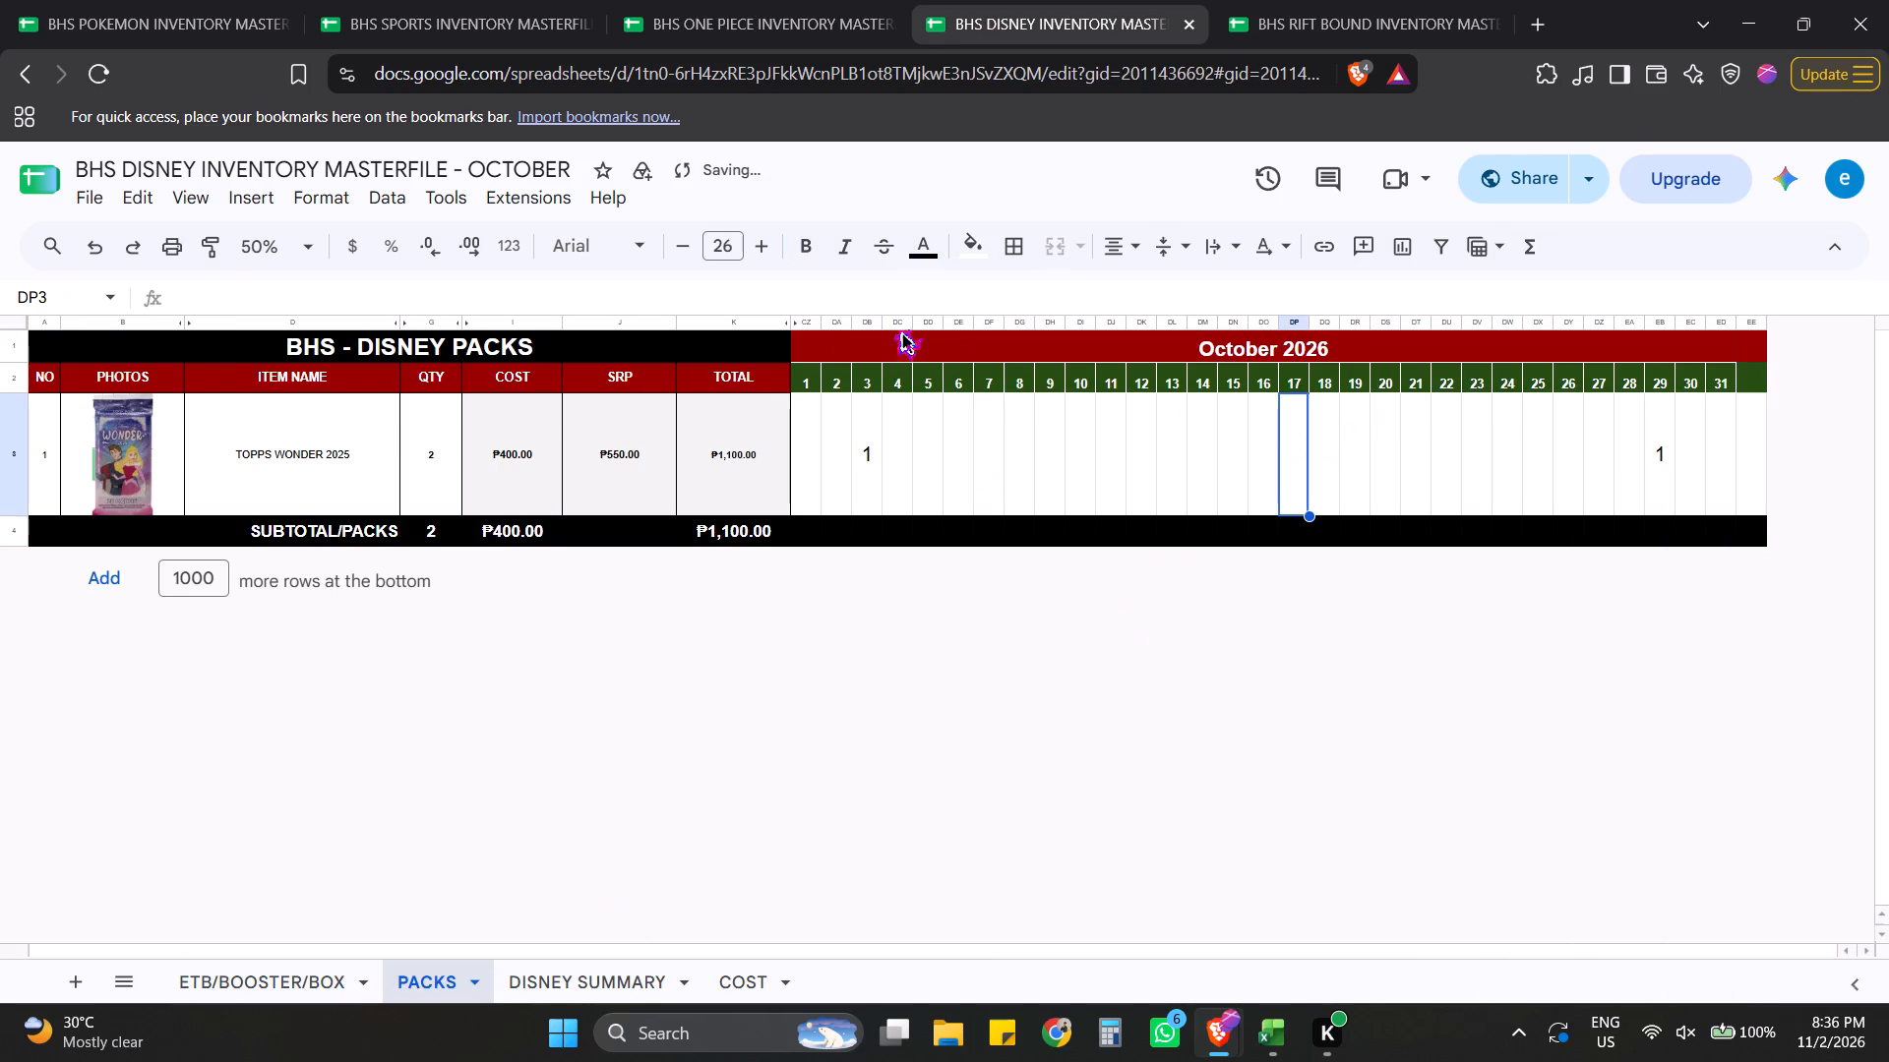
Rename the month header in CZ1:ED1 on PACKS as OCTOBER.
left_click(1261, 341)
type("OC")
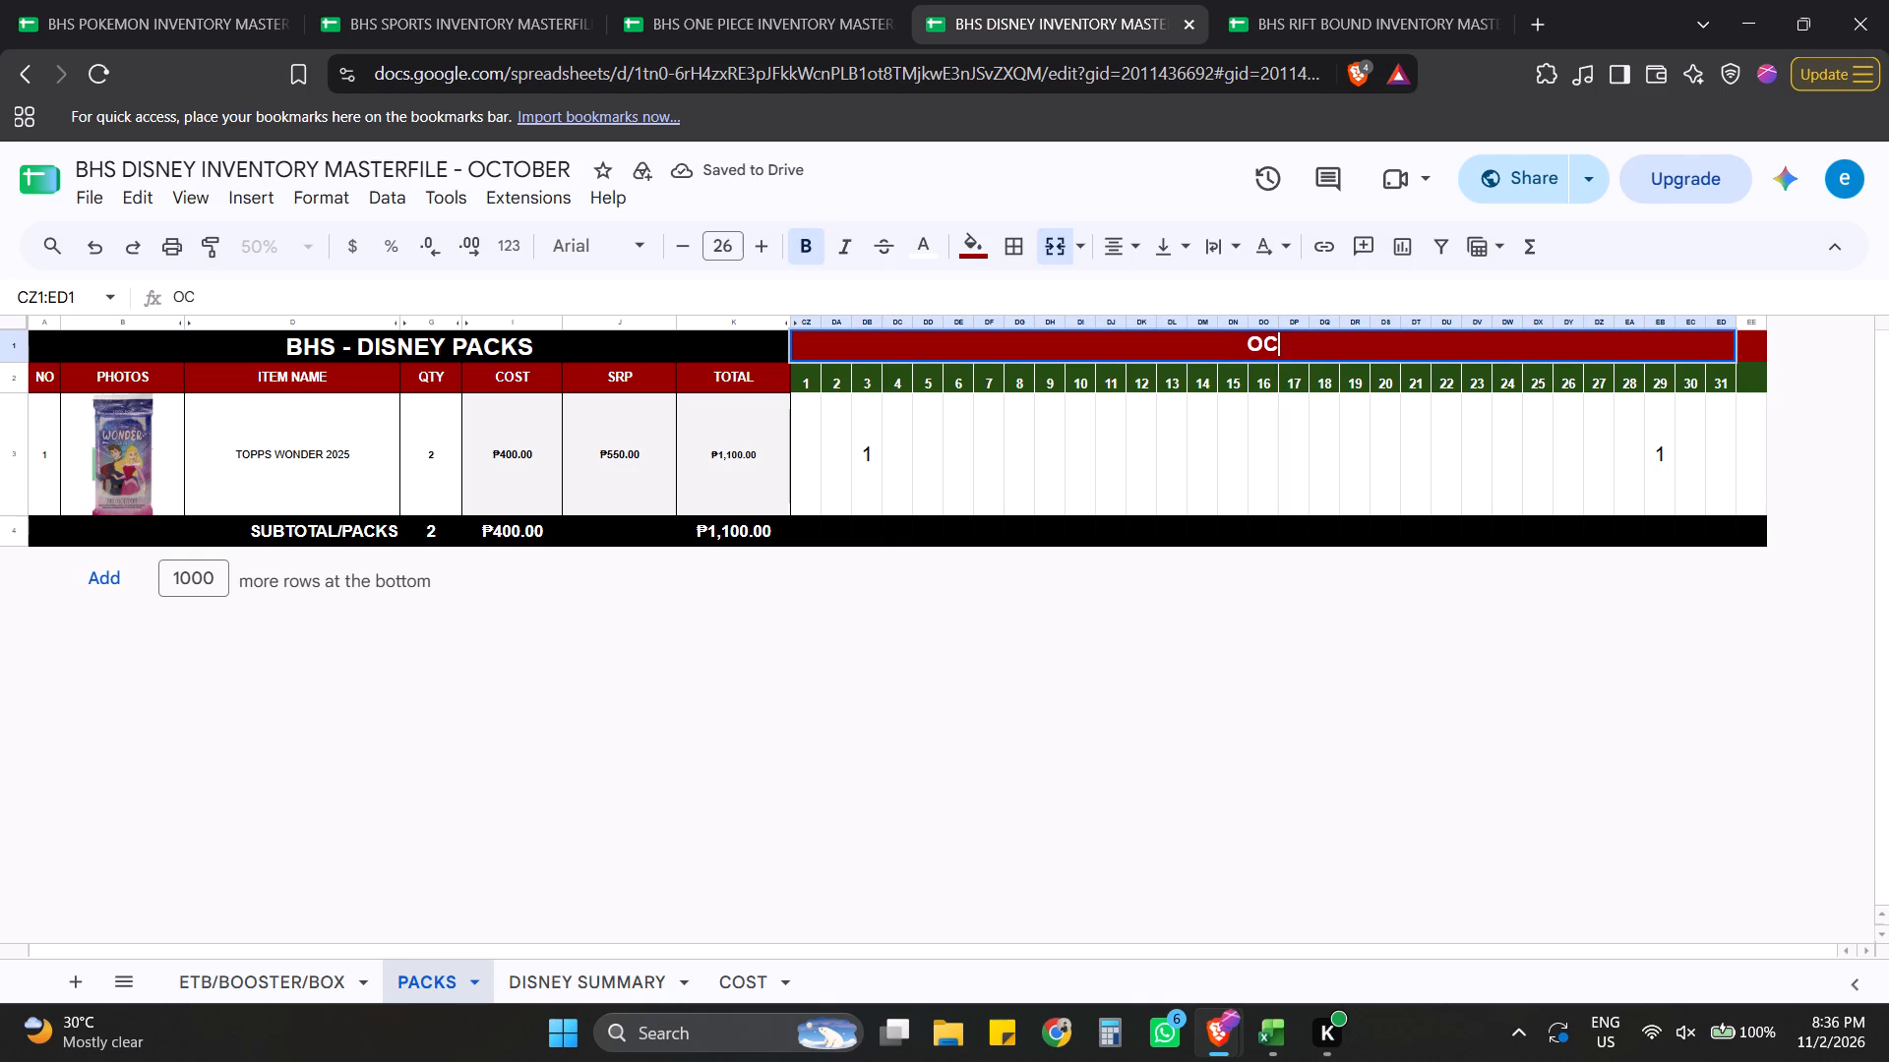
type("TOBER")
key("Return")
Search the BHS Sports ETB/BOOSTER/BOX sheet for UPDATE and go through the matching Topps Chrome Update items.
left_click(184, 0)
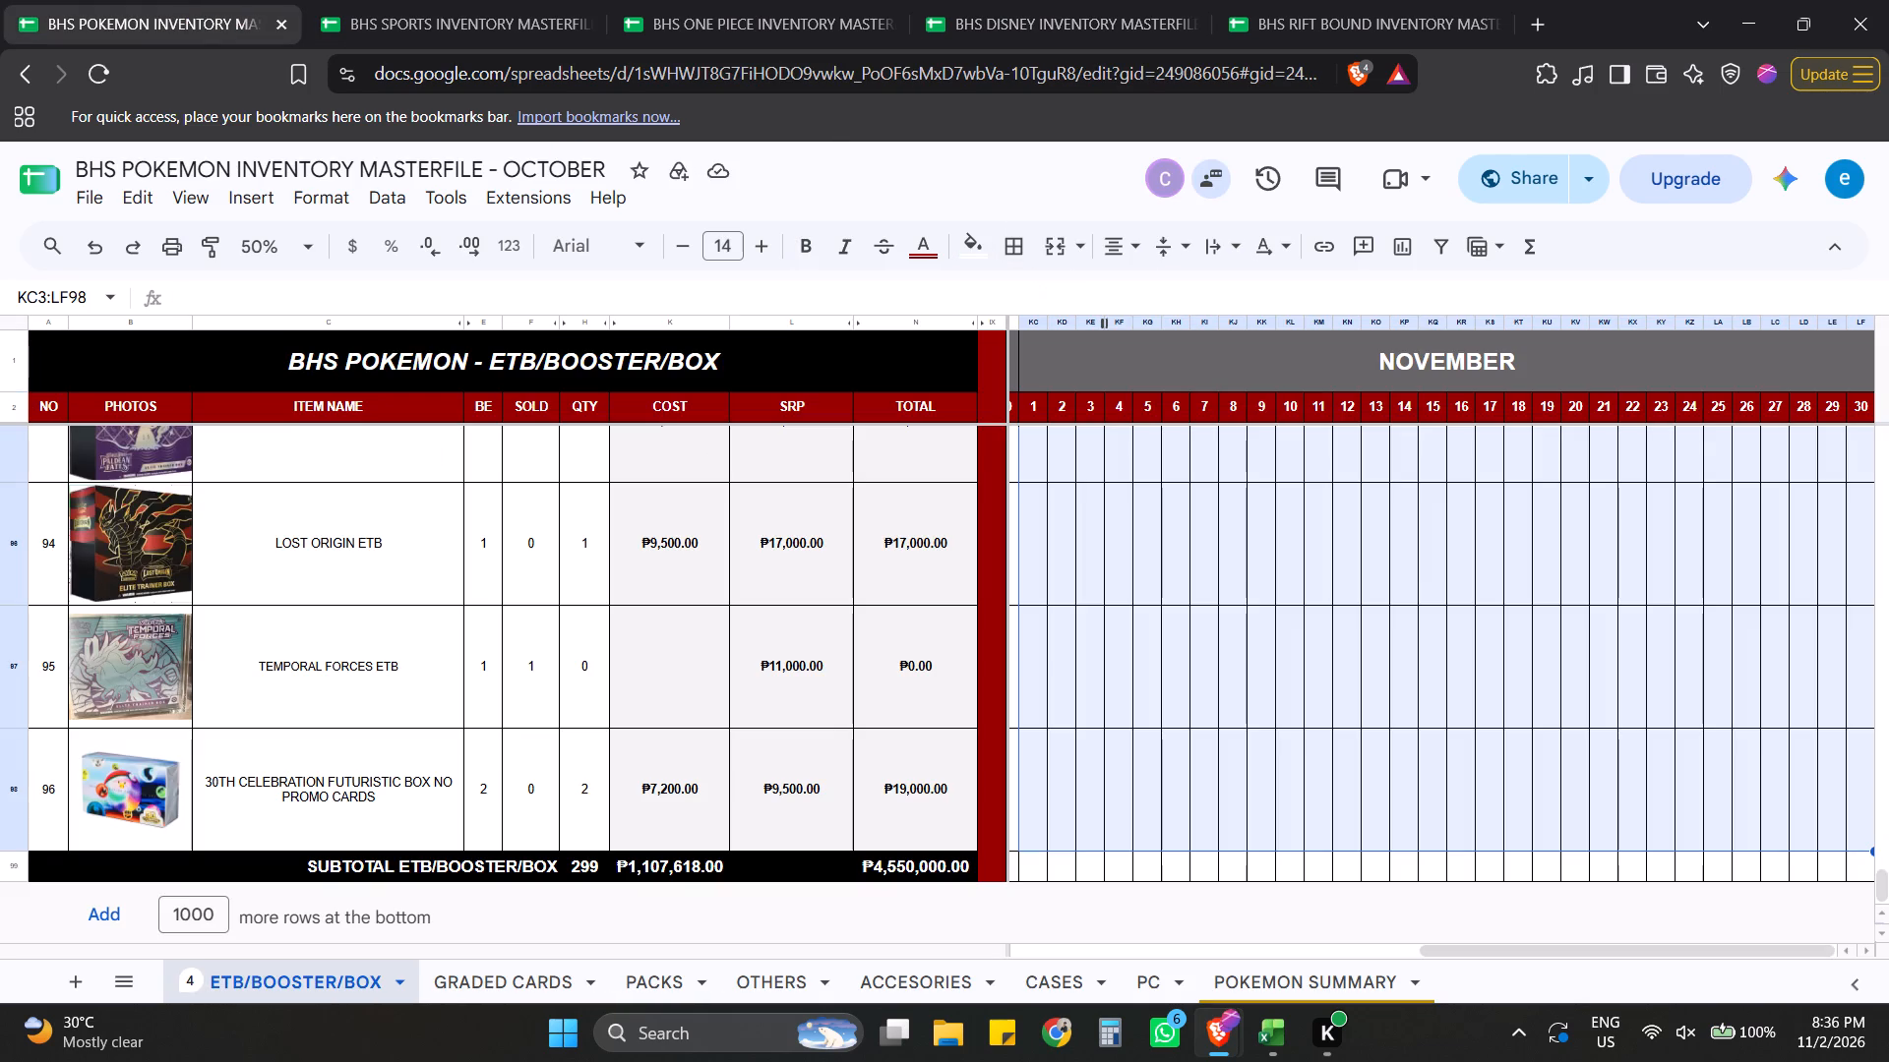
key("ctrl+f")
left_click(488, 0)
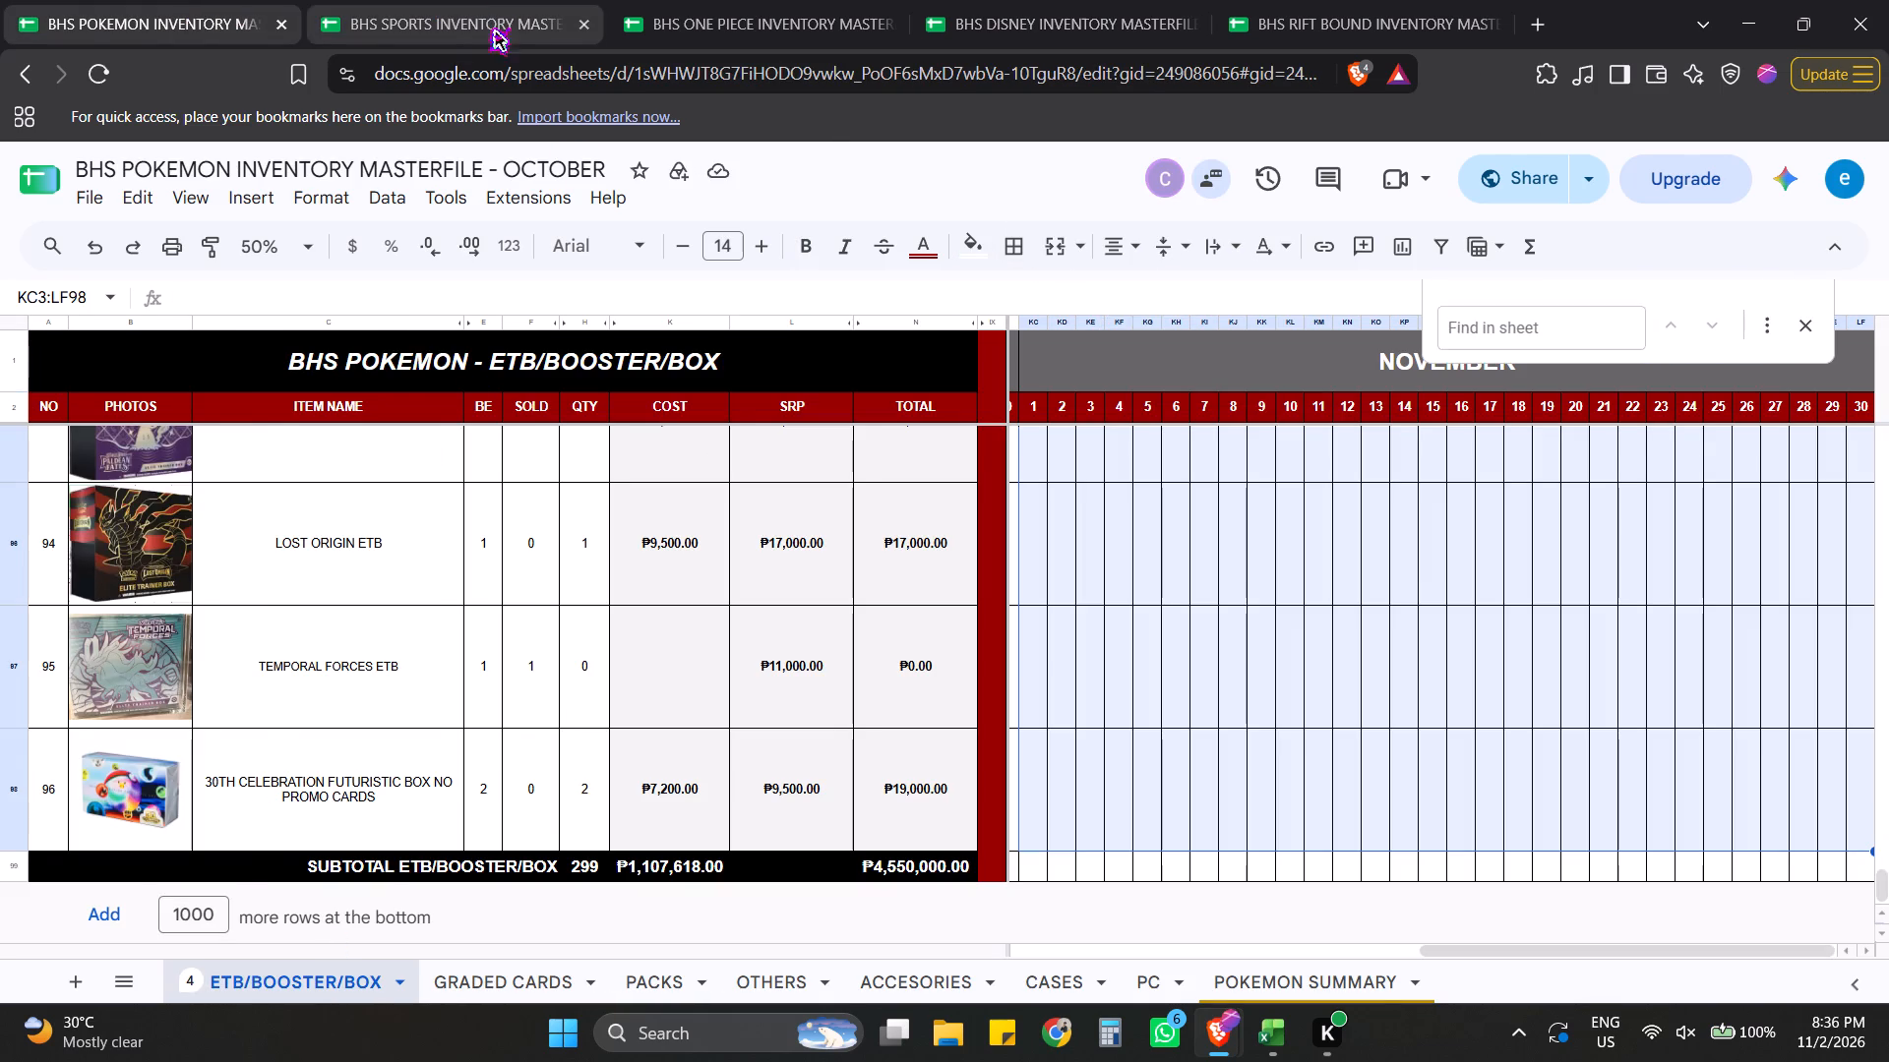
key("ctrl+f")
type("UPDATE")
key("BackSpace")
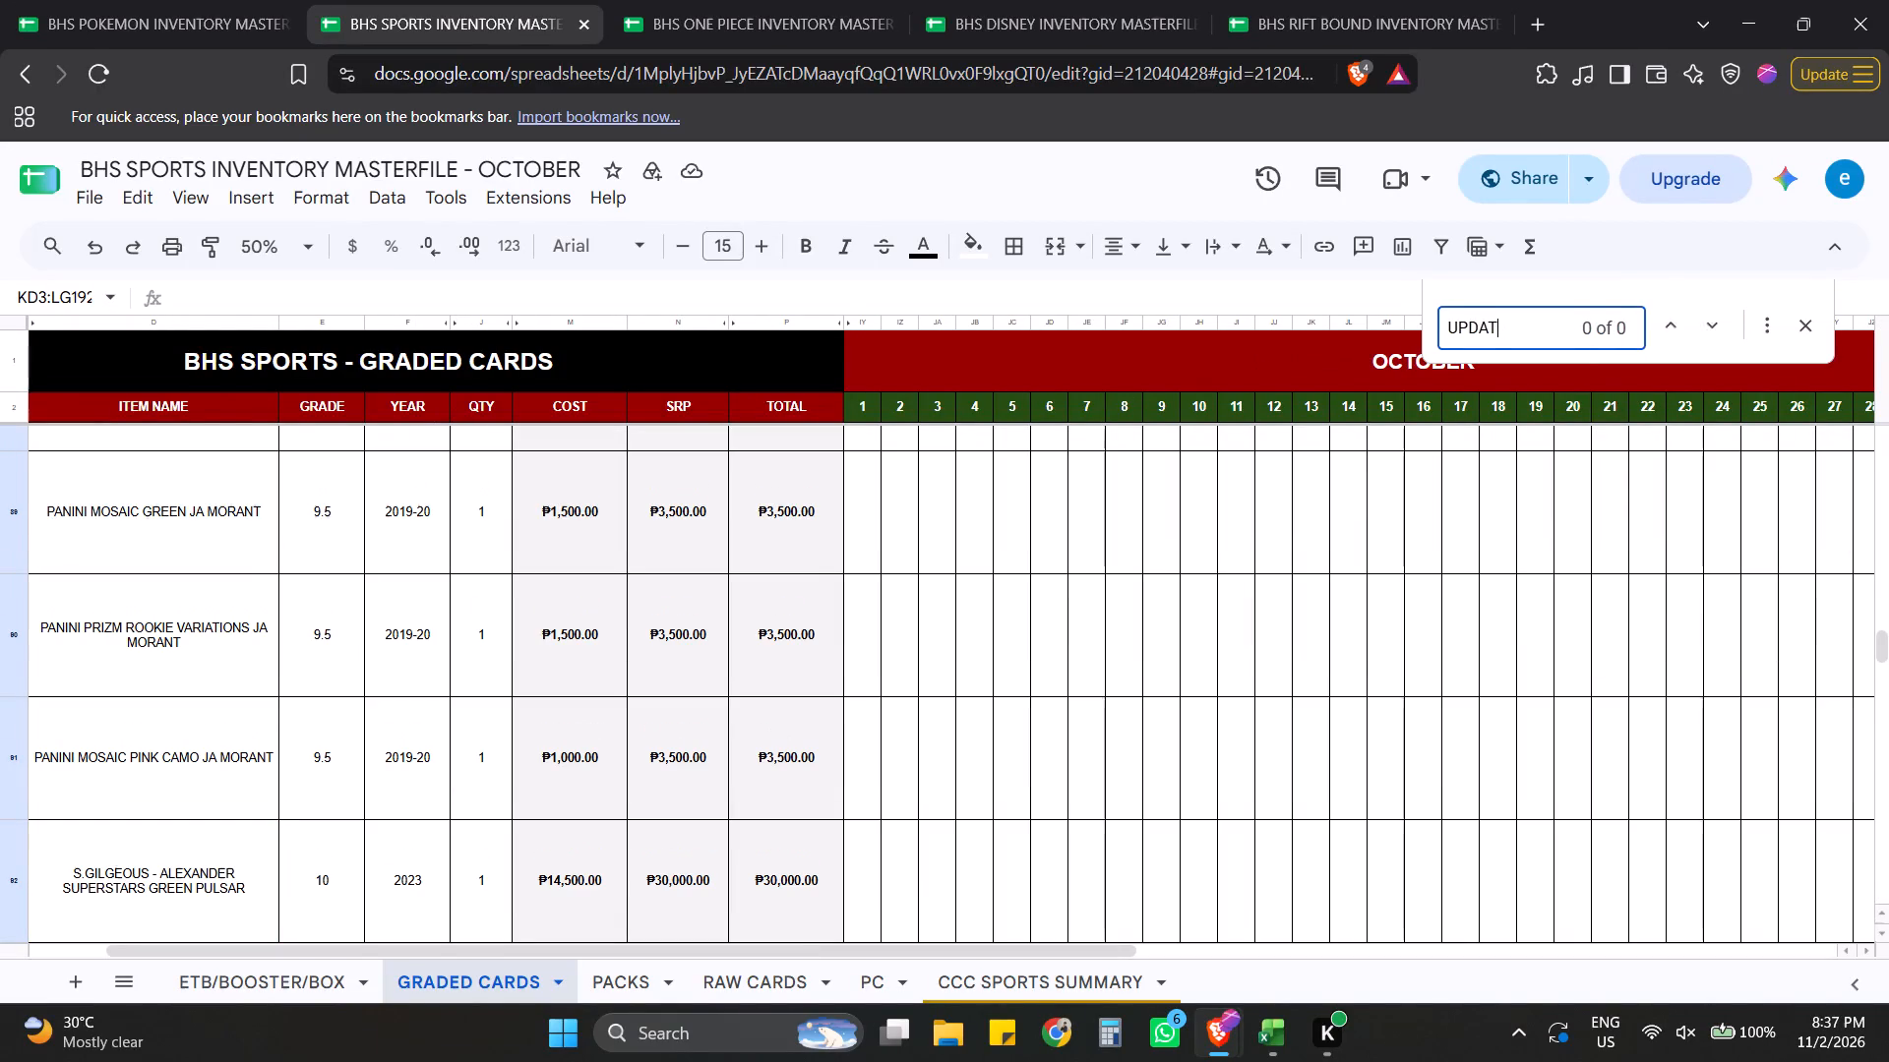
key("BackSpace")
key("BackSpace")
key("BackSpace")
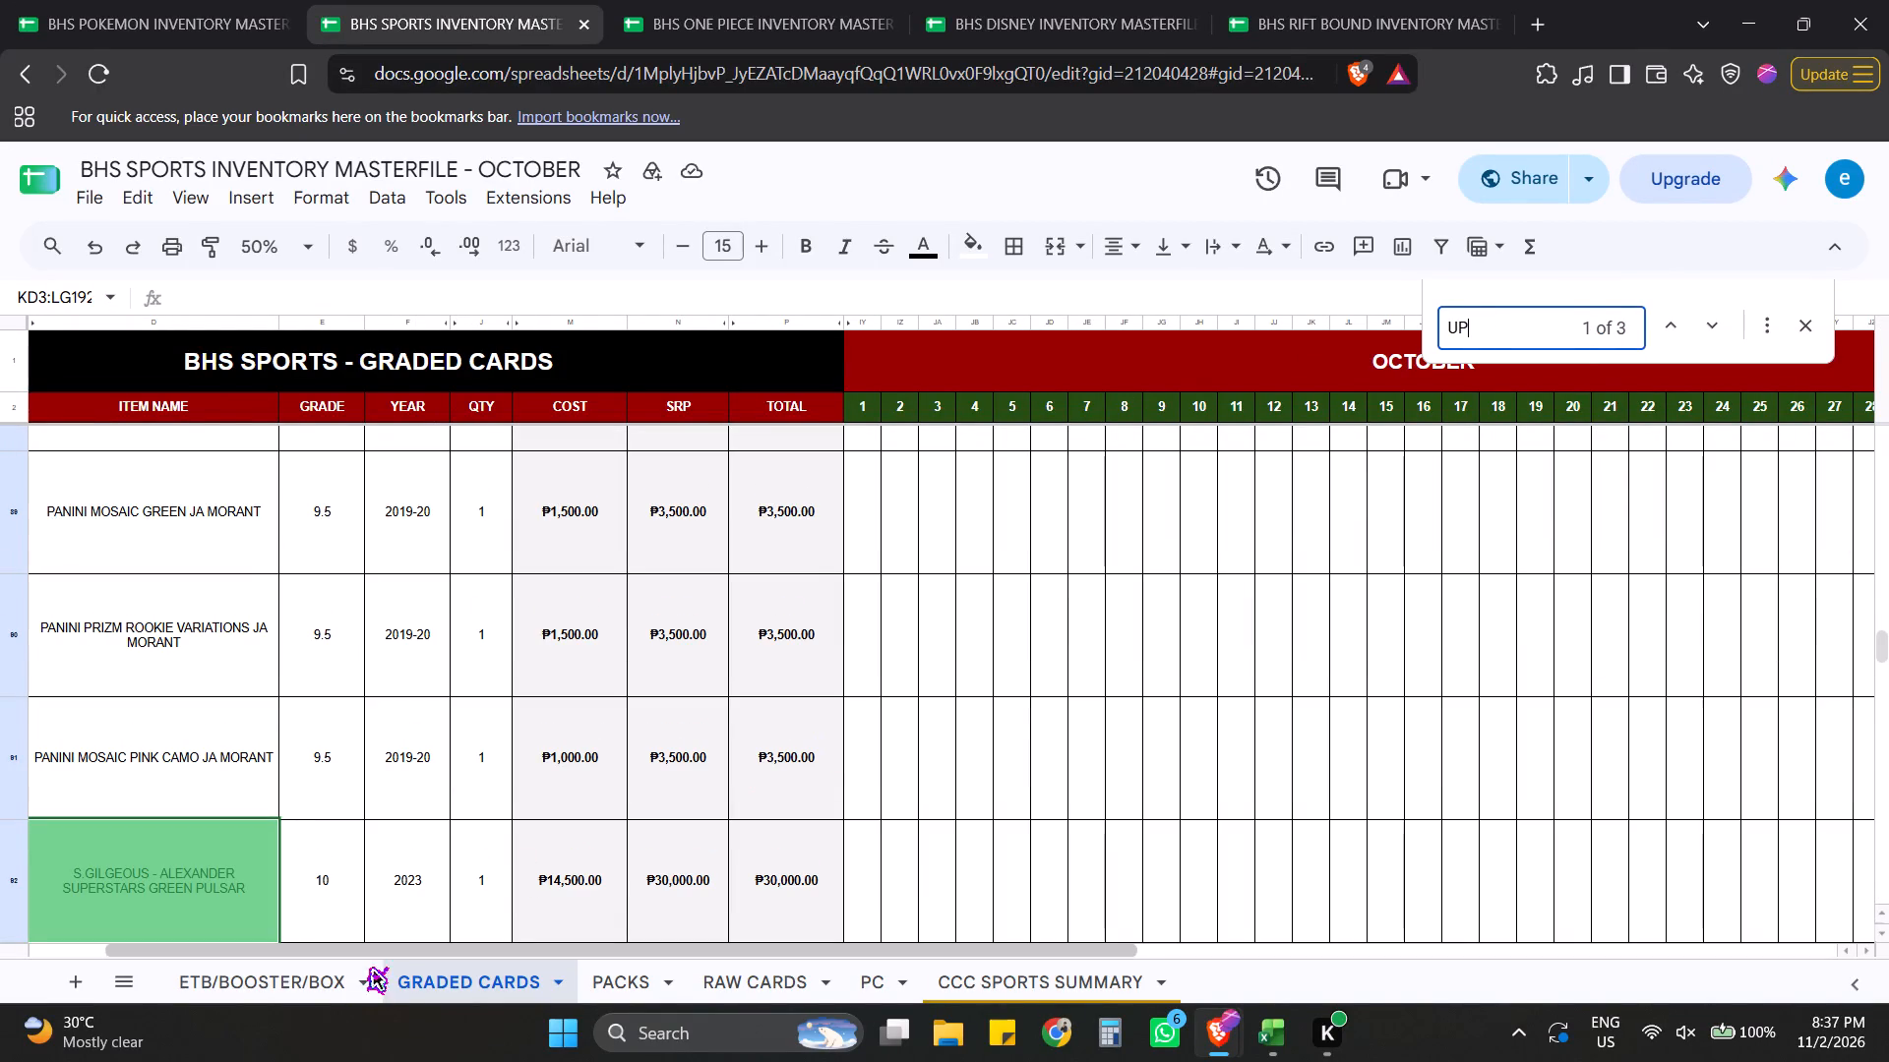
left_click(281, 980)
left_click(1483, 327)
type("DATE")
left_click(1719, 323)
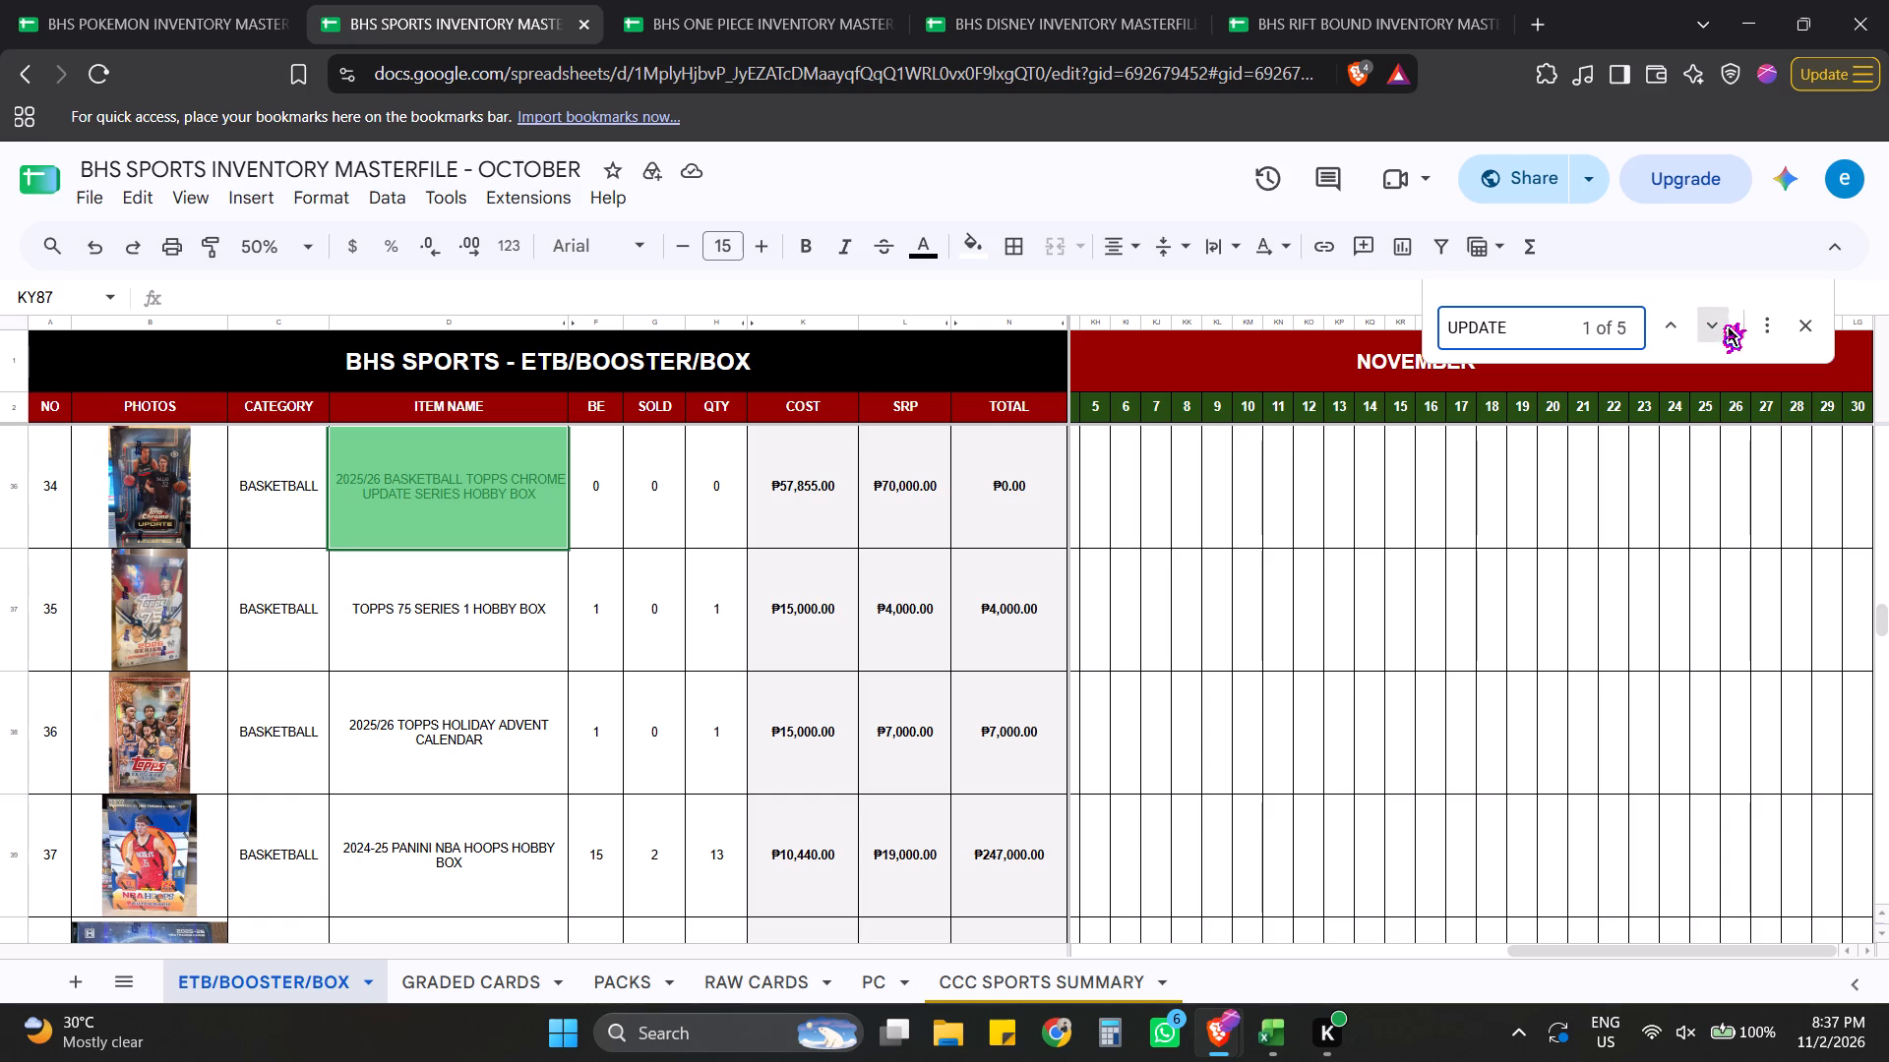
left_click(1718, 324)
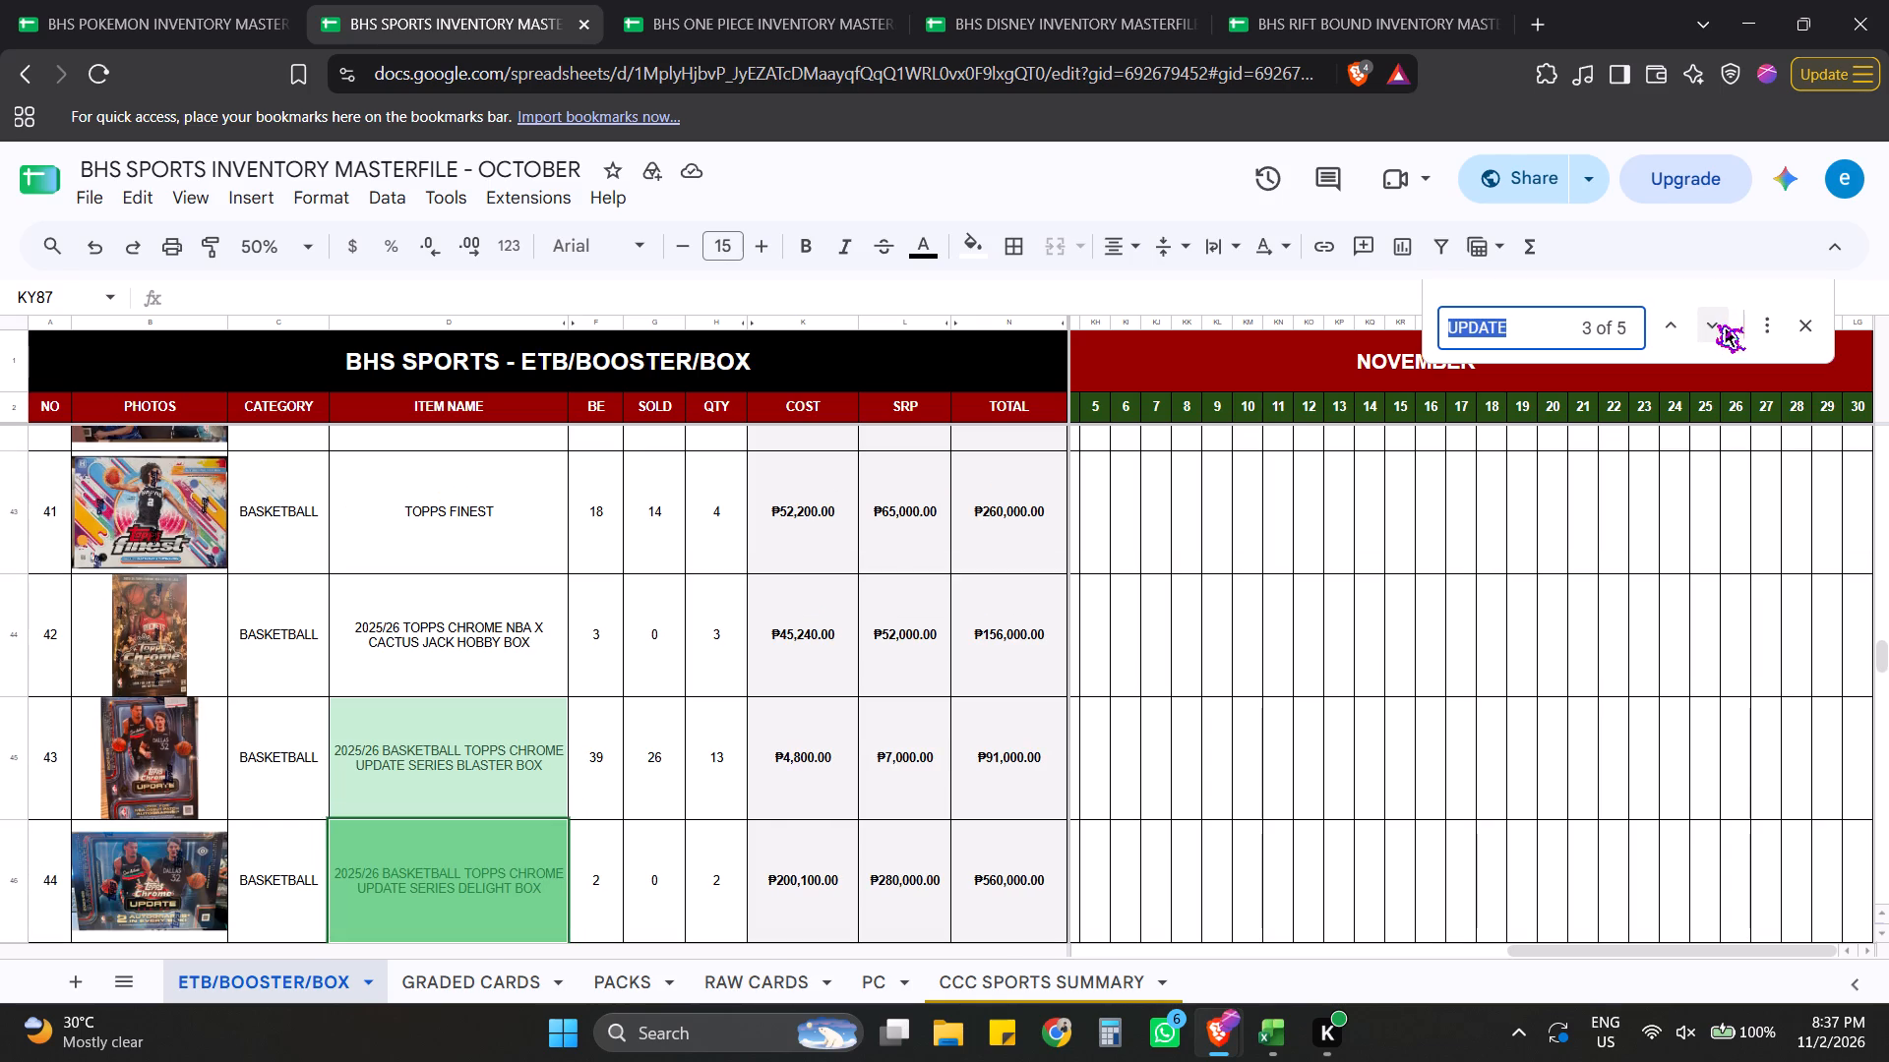
left_click(1716, 324)
left_click(1711, 324)
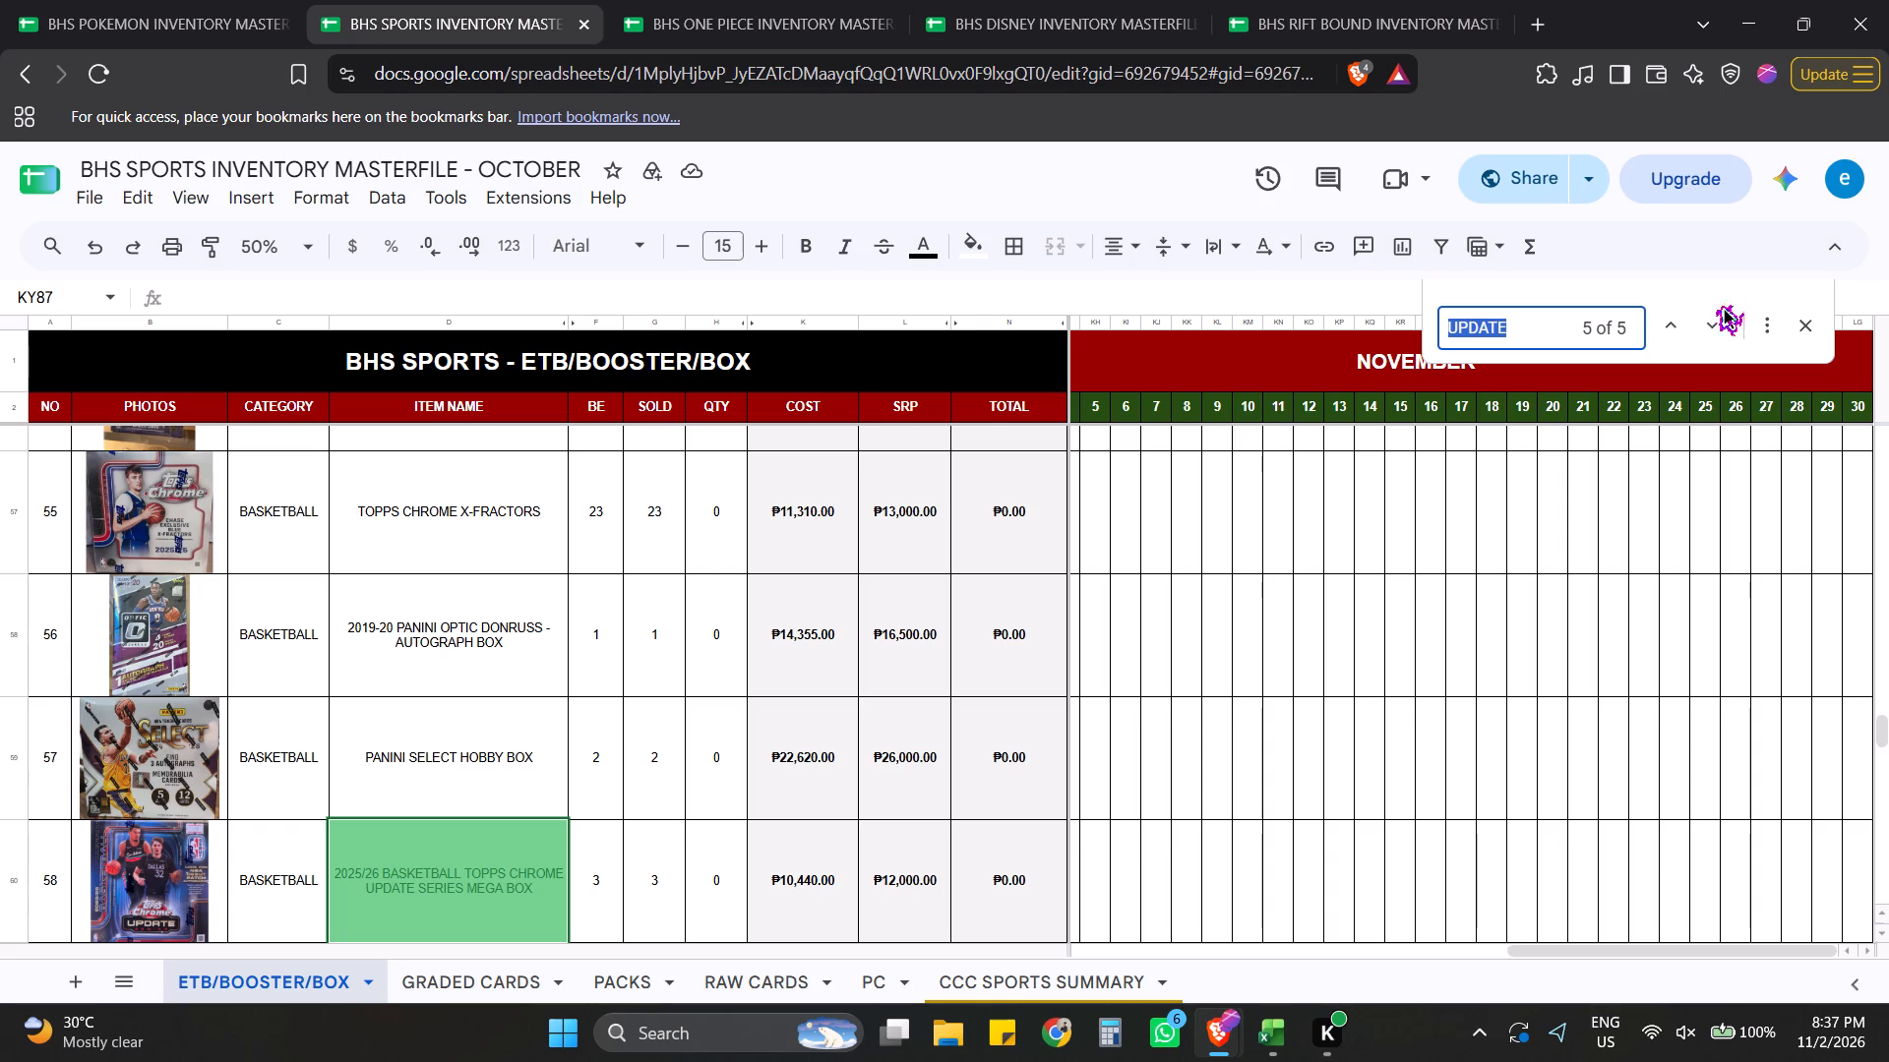
Switch to the 7F SPORTS MASTERLIST, search its ETB/BOOSTER/BOX sheet for UPDATE, and return to the BHS Sports masterfile.
key("alt+Tab")
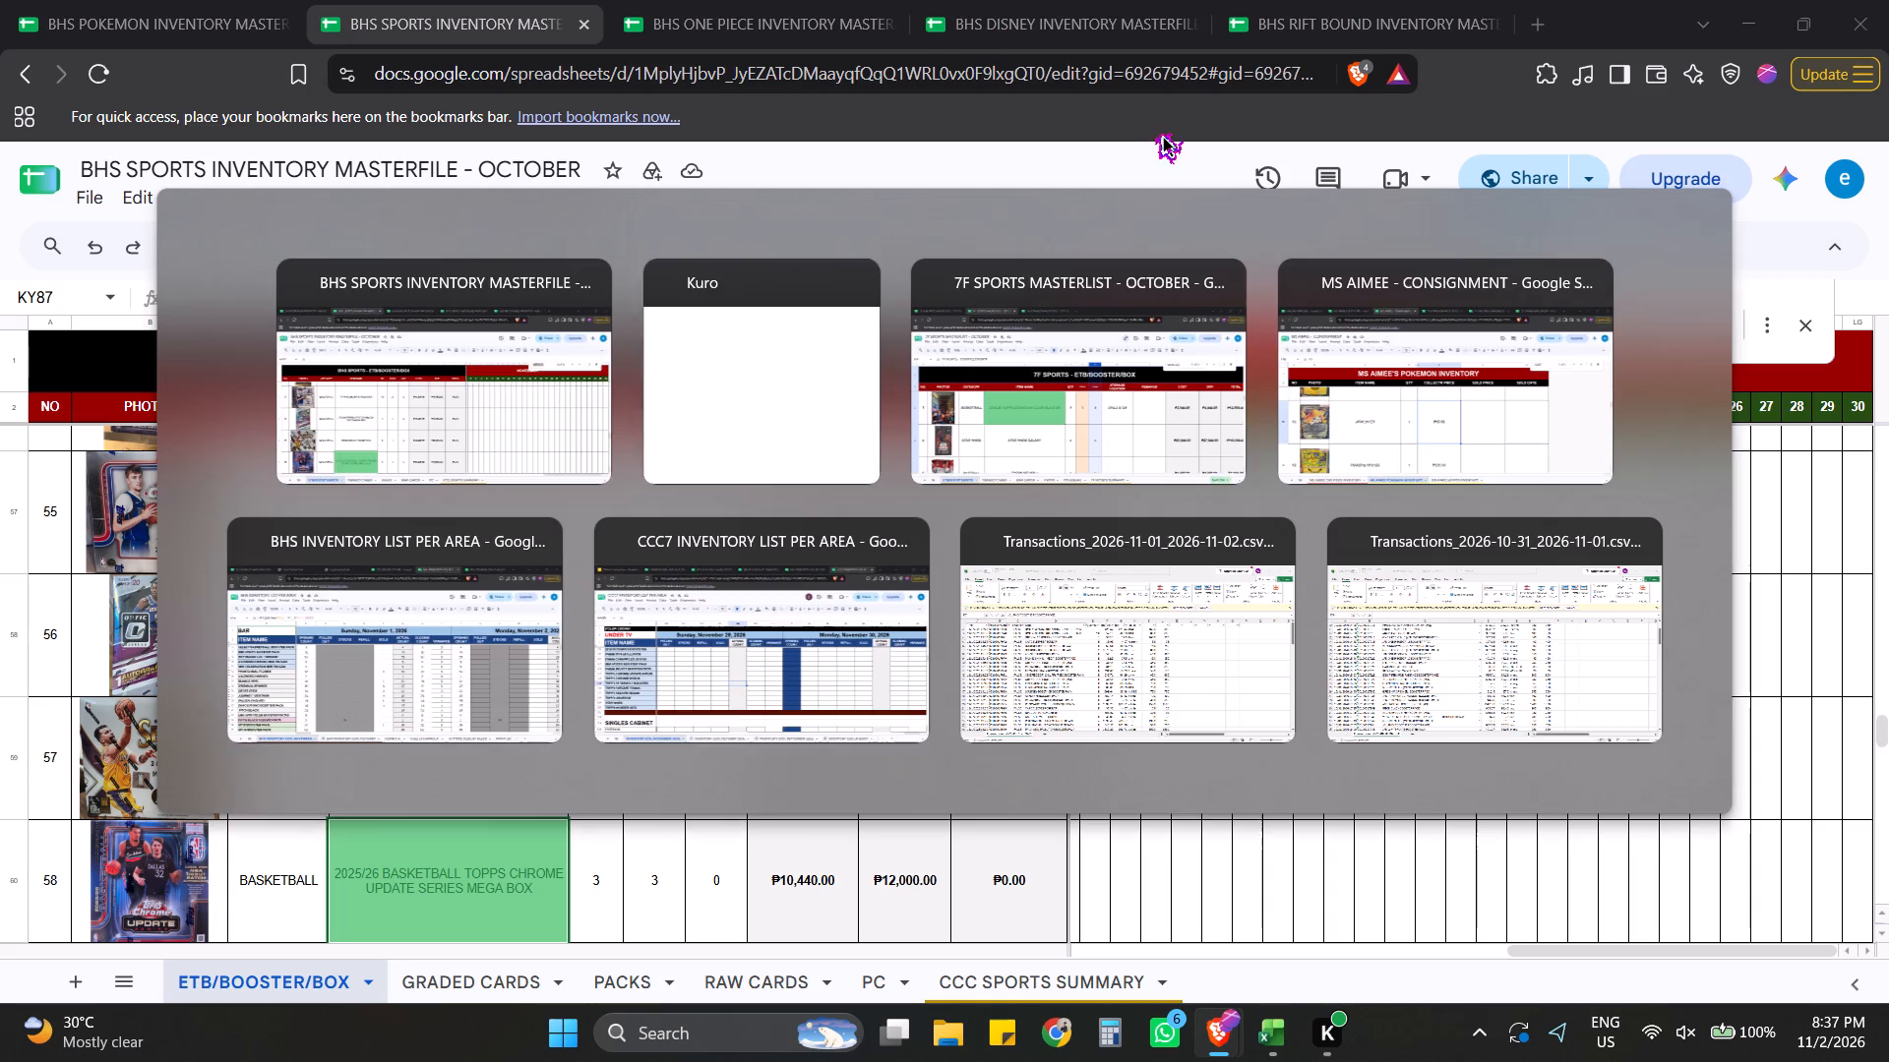
key("alt+Tab")
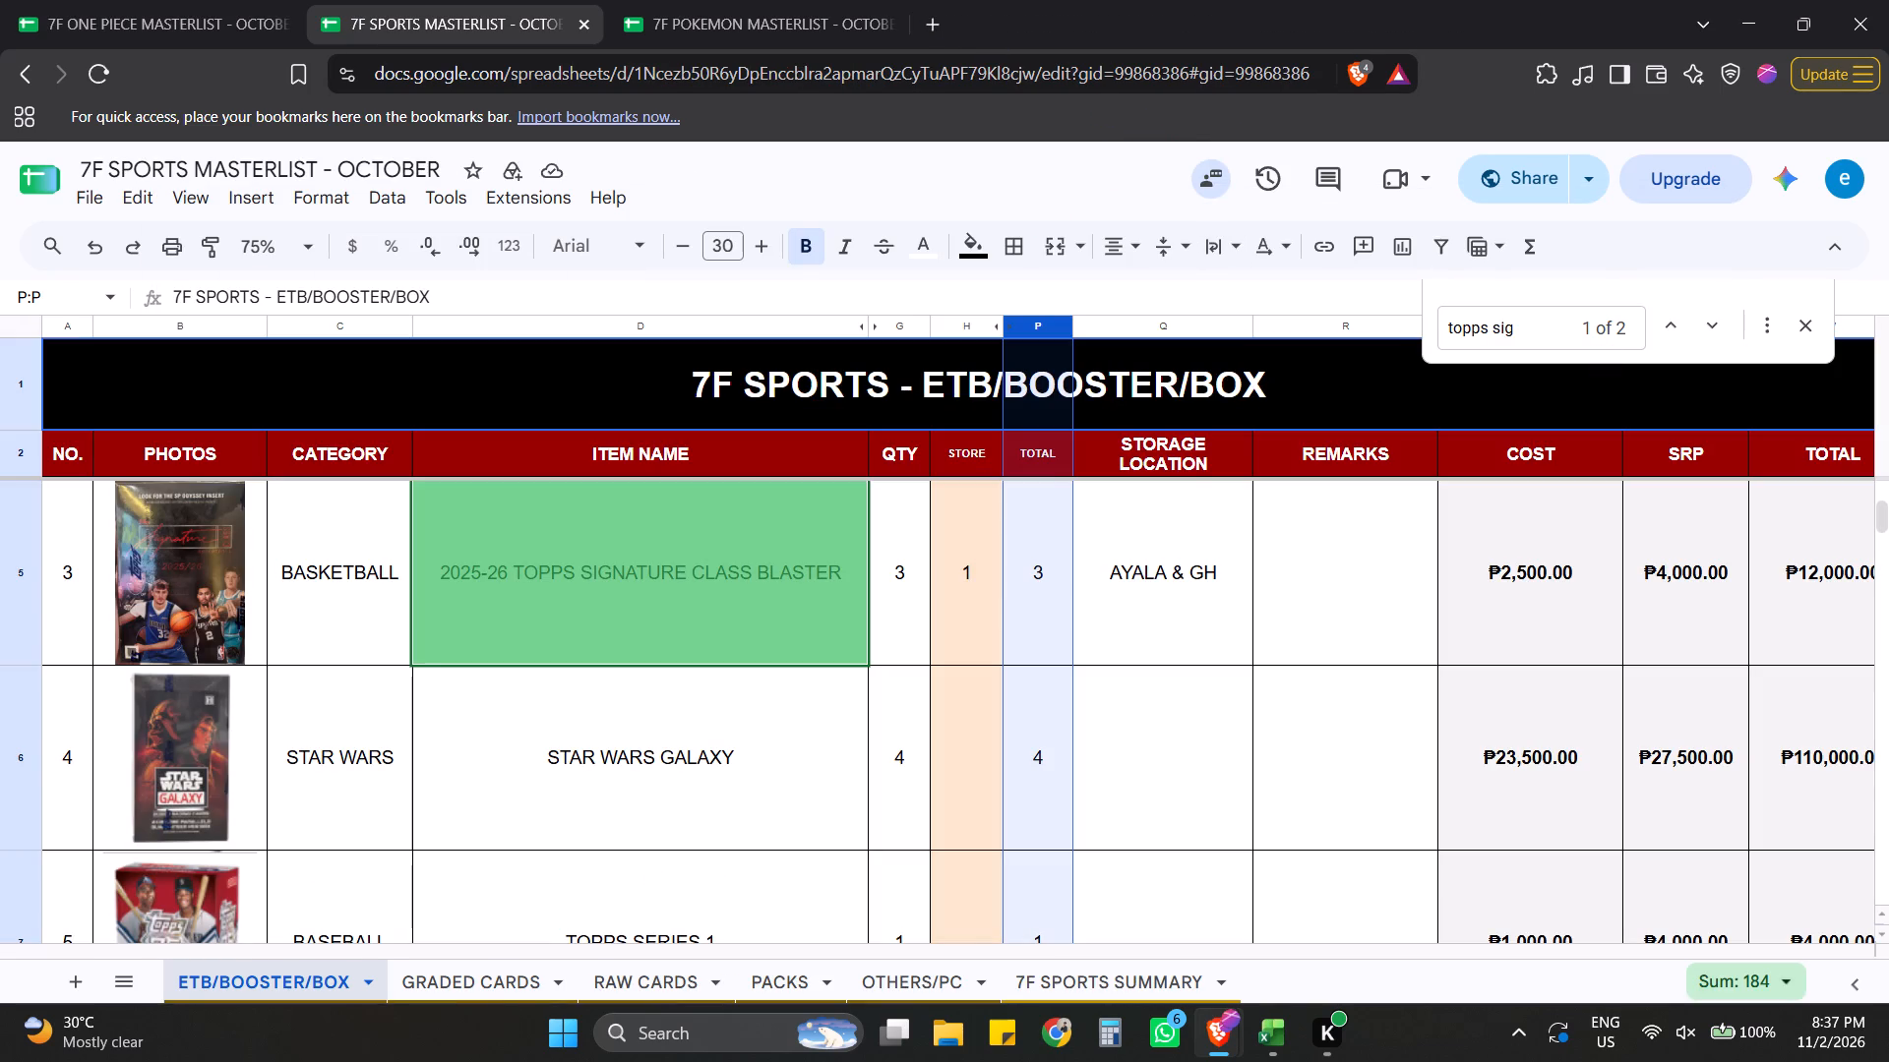
left_click_drag(1529, 324, 1371, 324)
type("UPDATE")
left_click(1706, 320)
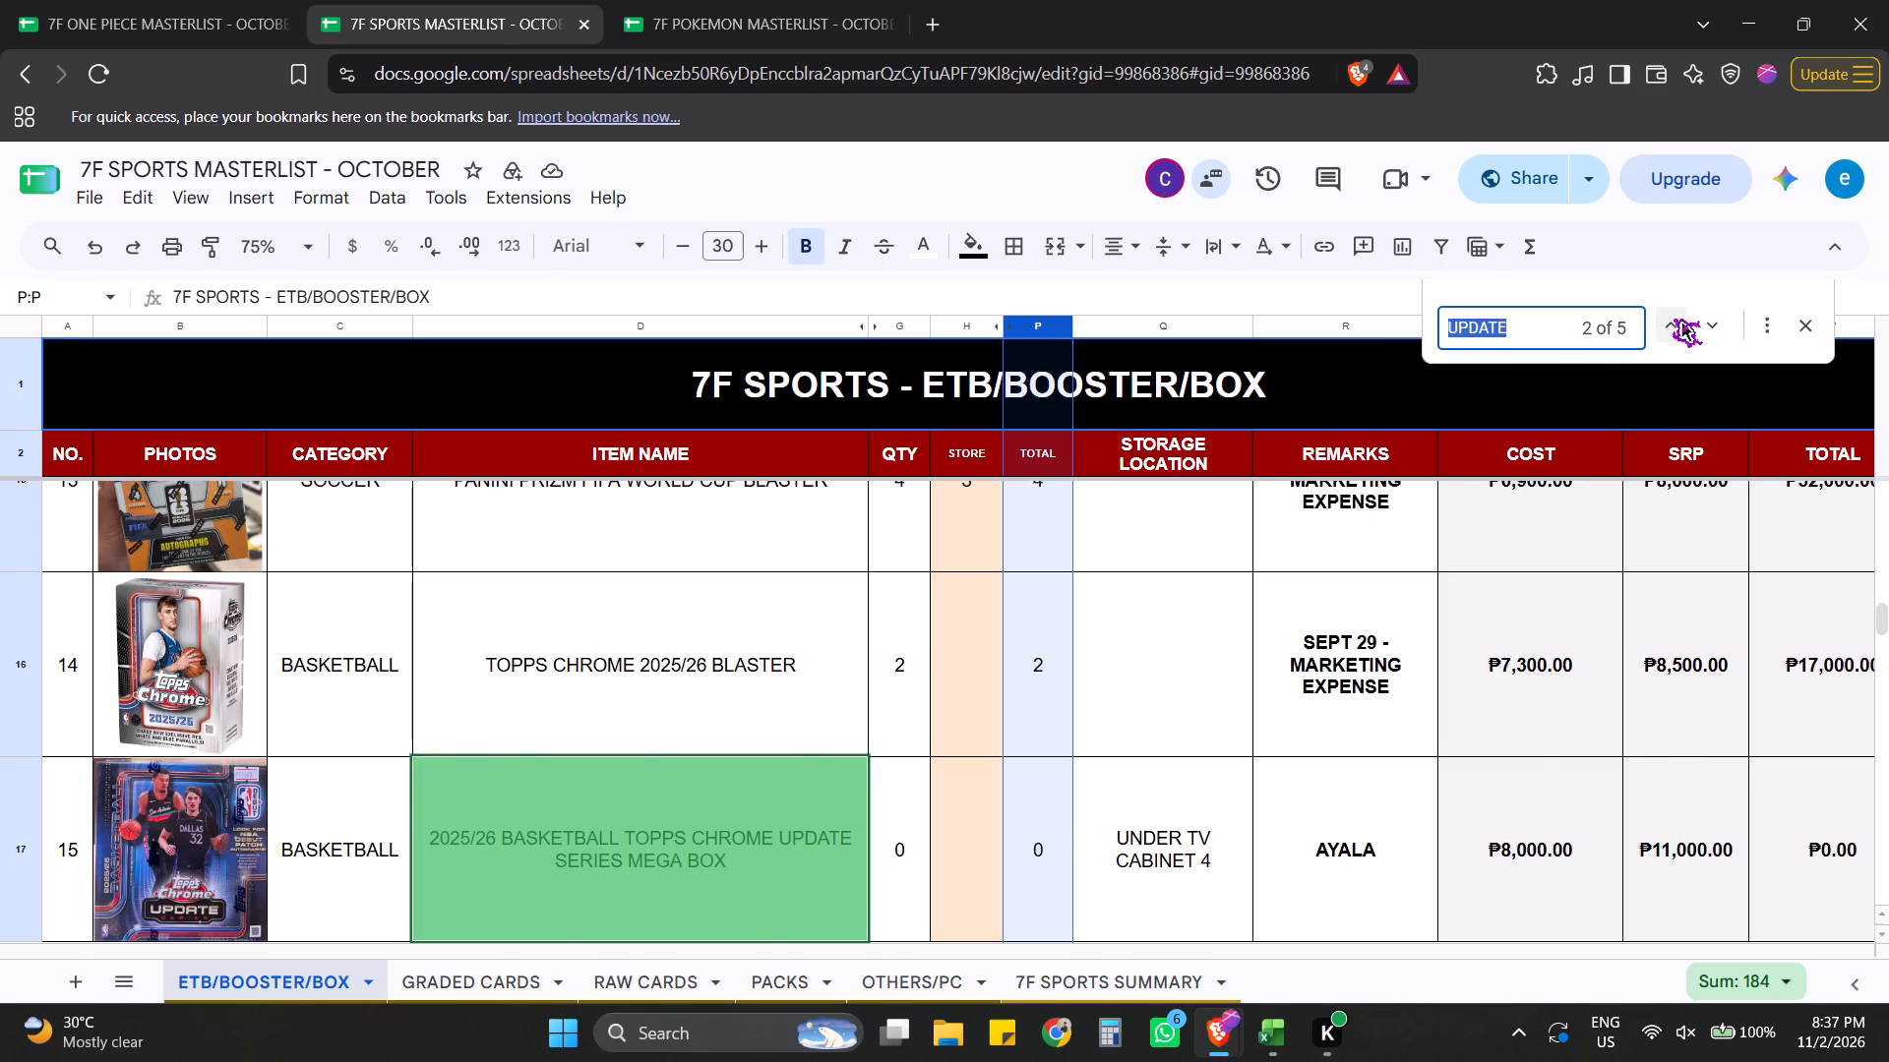
left_click(1669, 317)
key("alt+Tab")
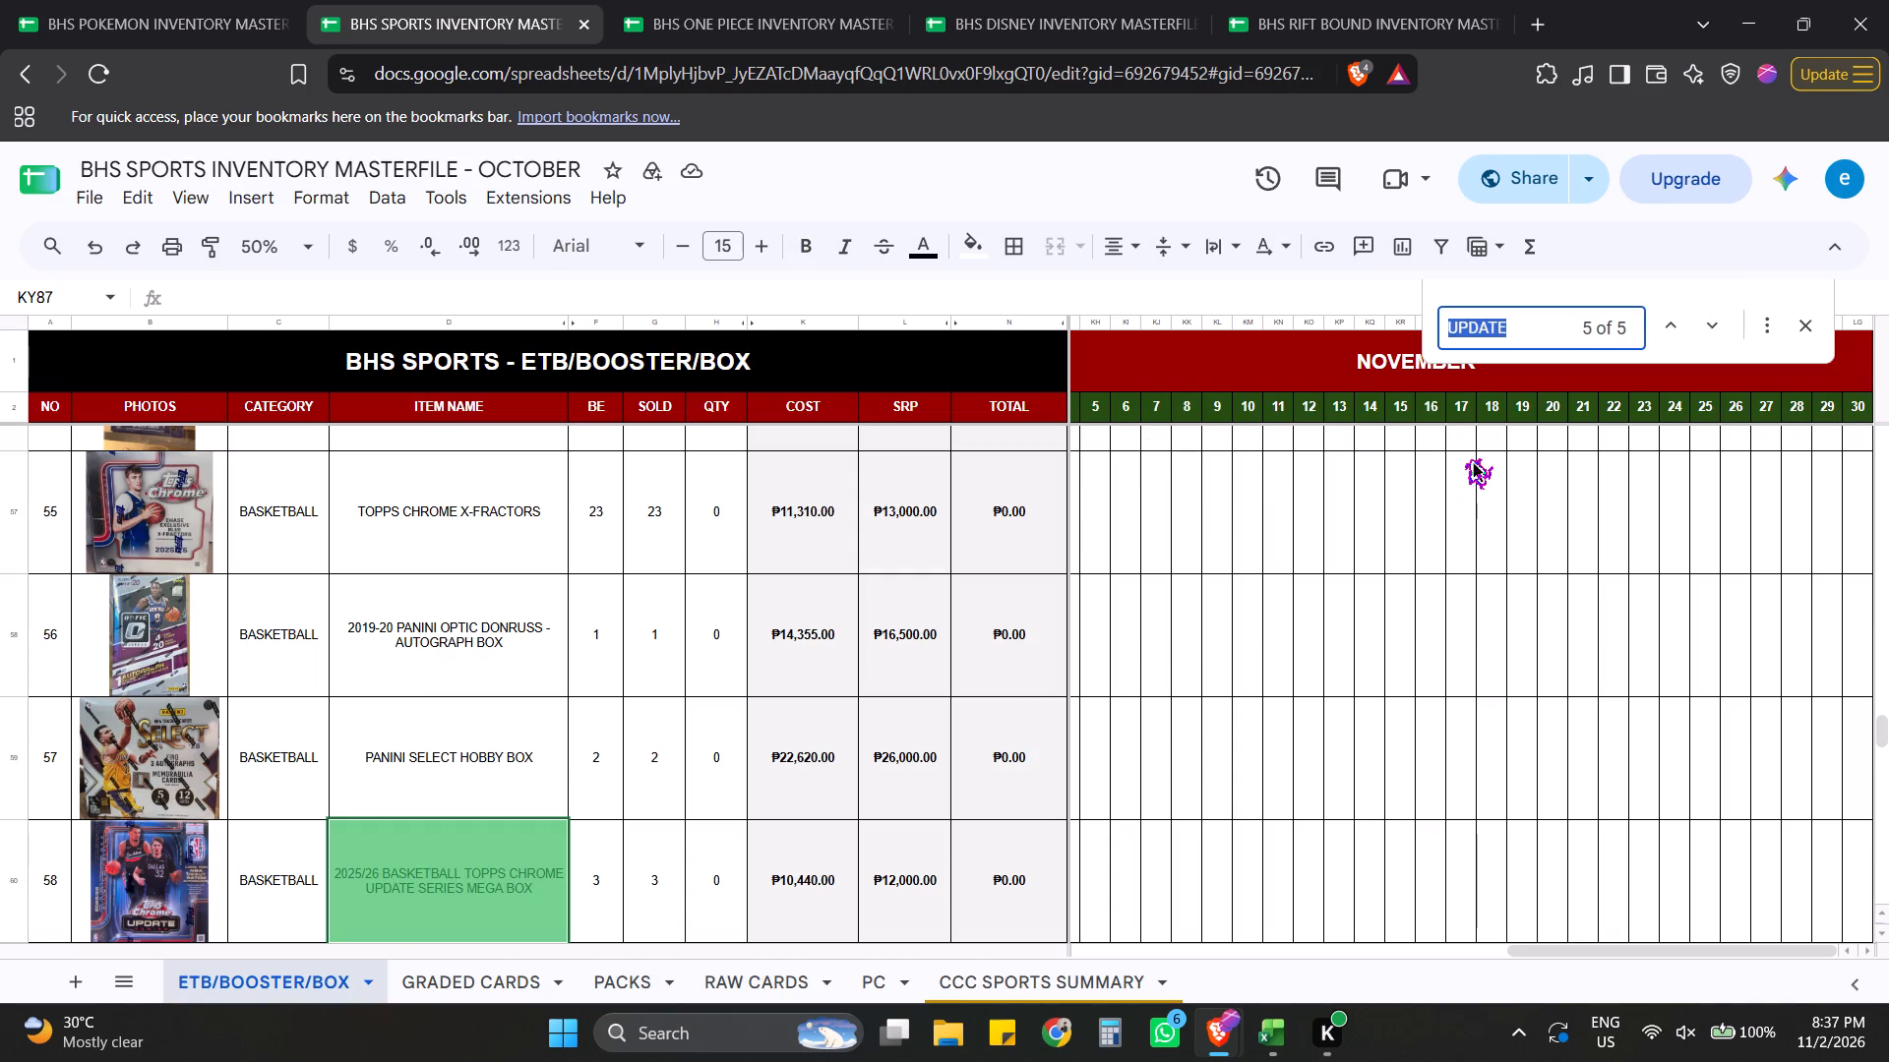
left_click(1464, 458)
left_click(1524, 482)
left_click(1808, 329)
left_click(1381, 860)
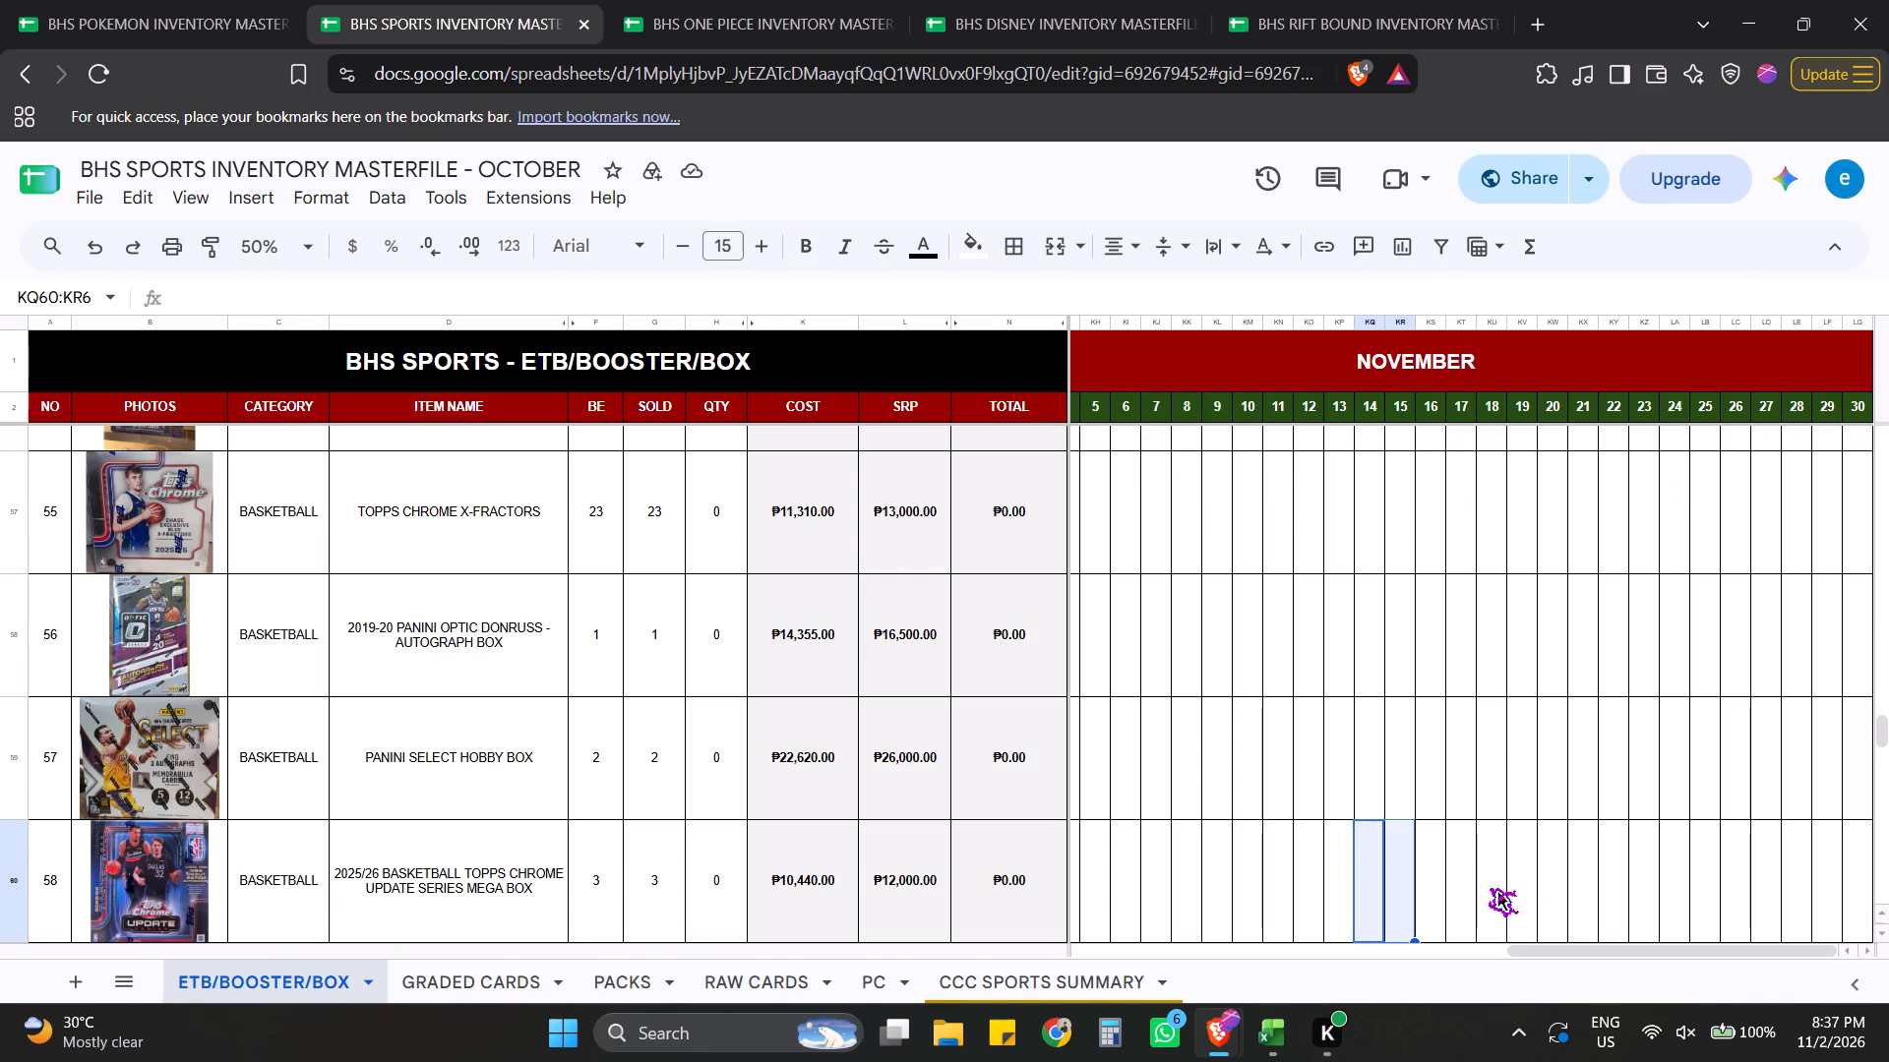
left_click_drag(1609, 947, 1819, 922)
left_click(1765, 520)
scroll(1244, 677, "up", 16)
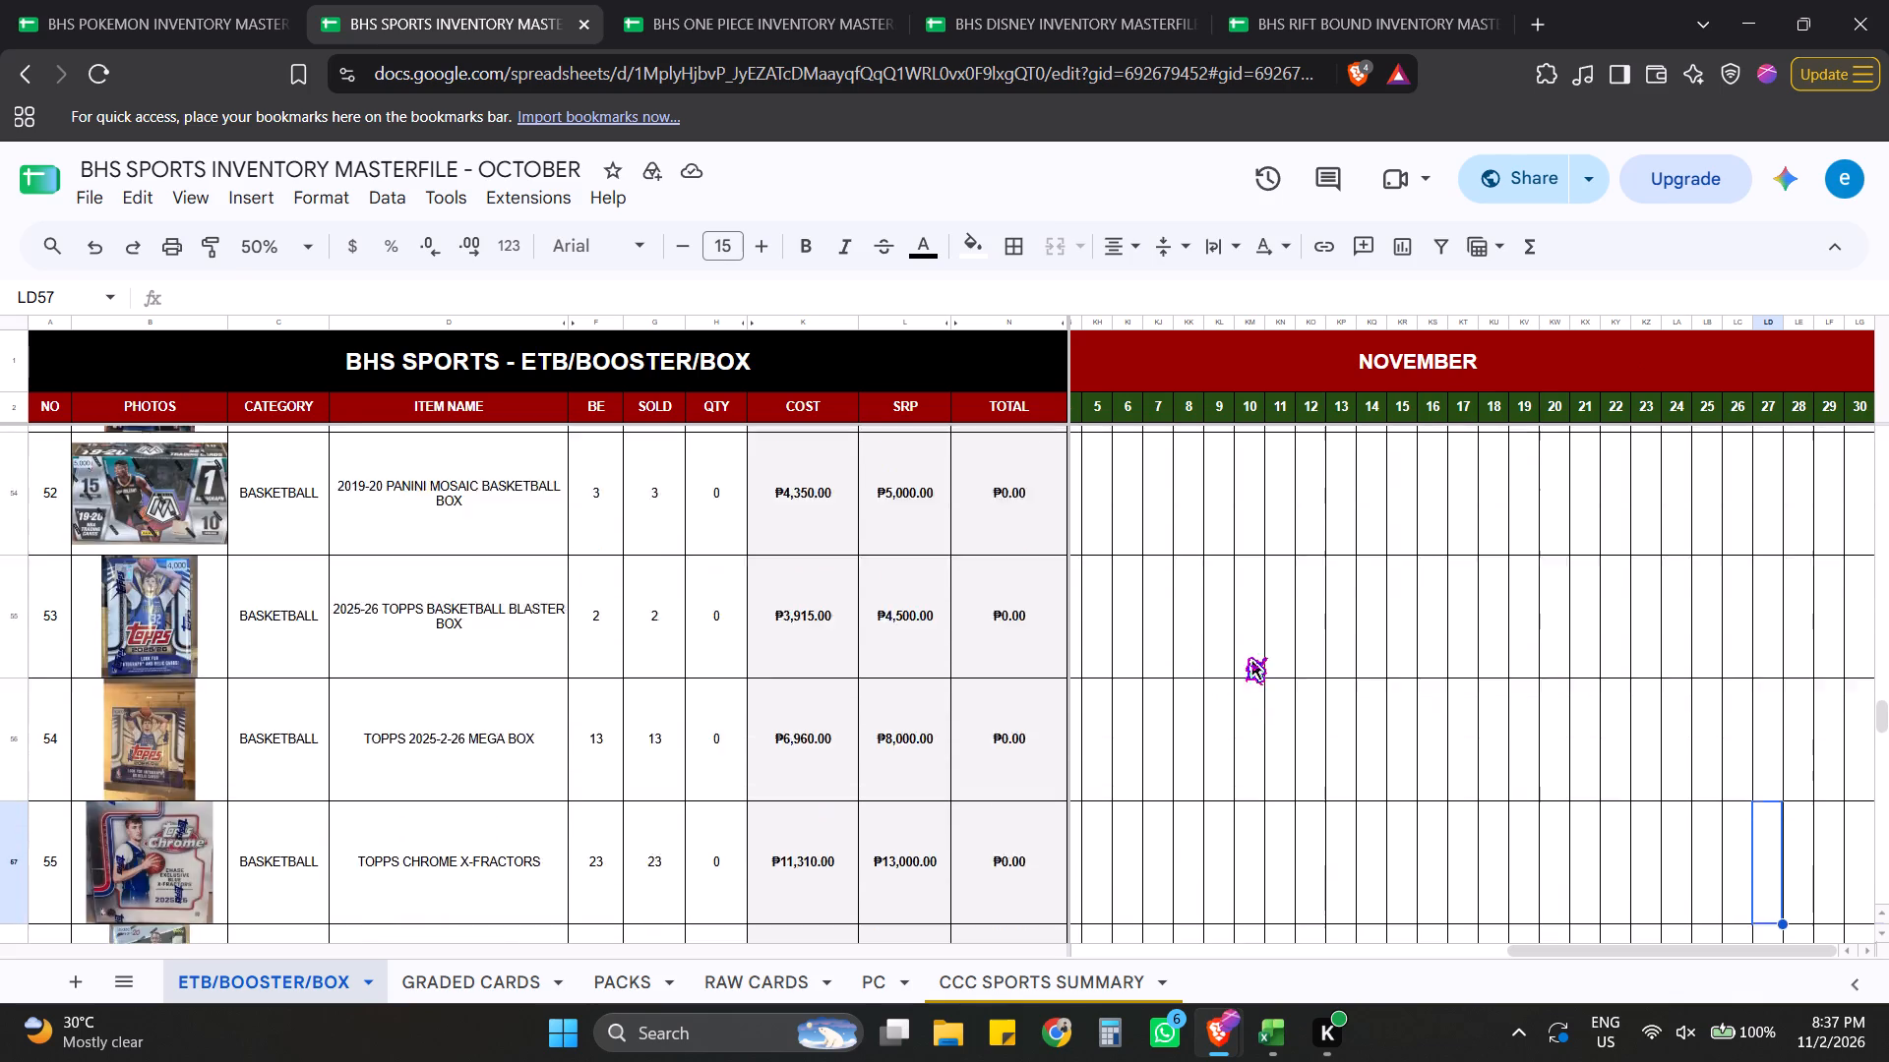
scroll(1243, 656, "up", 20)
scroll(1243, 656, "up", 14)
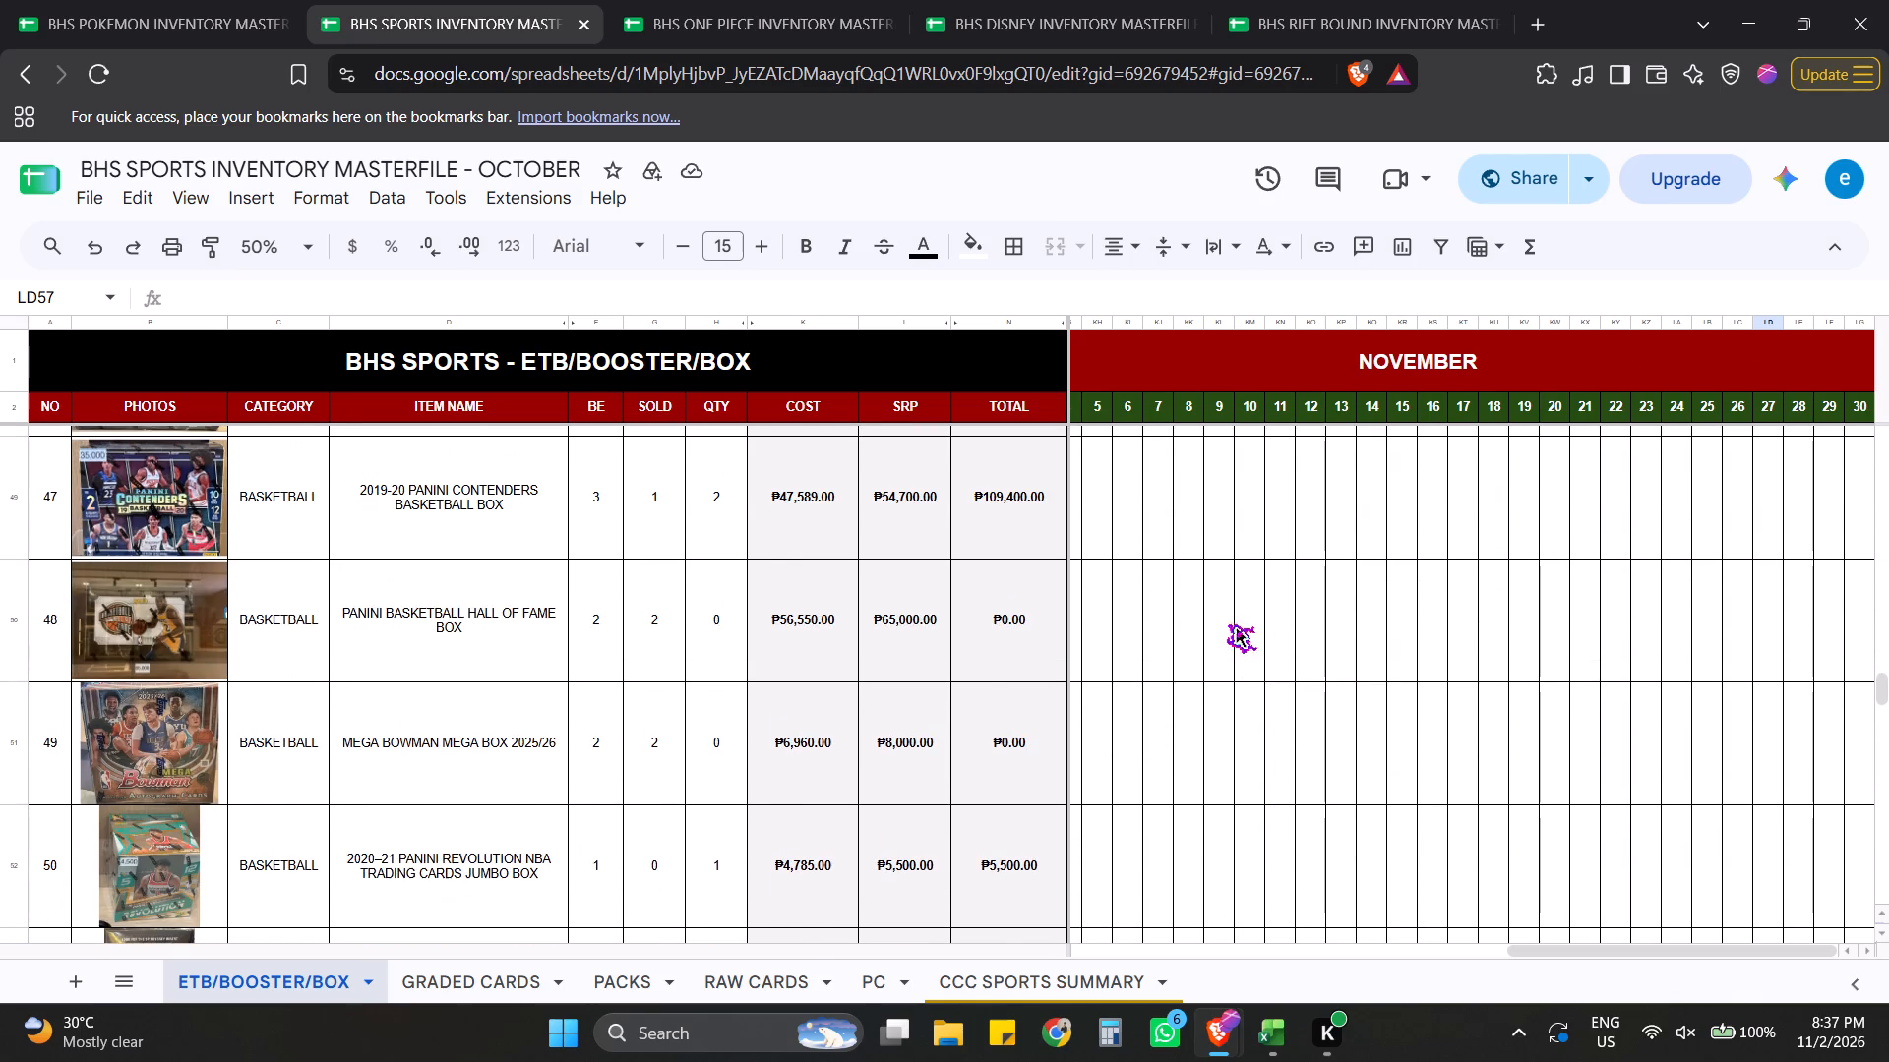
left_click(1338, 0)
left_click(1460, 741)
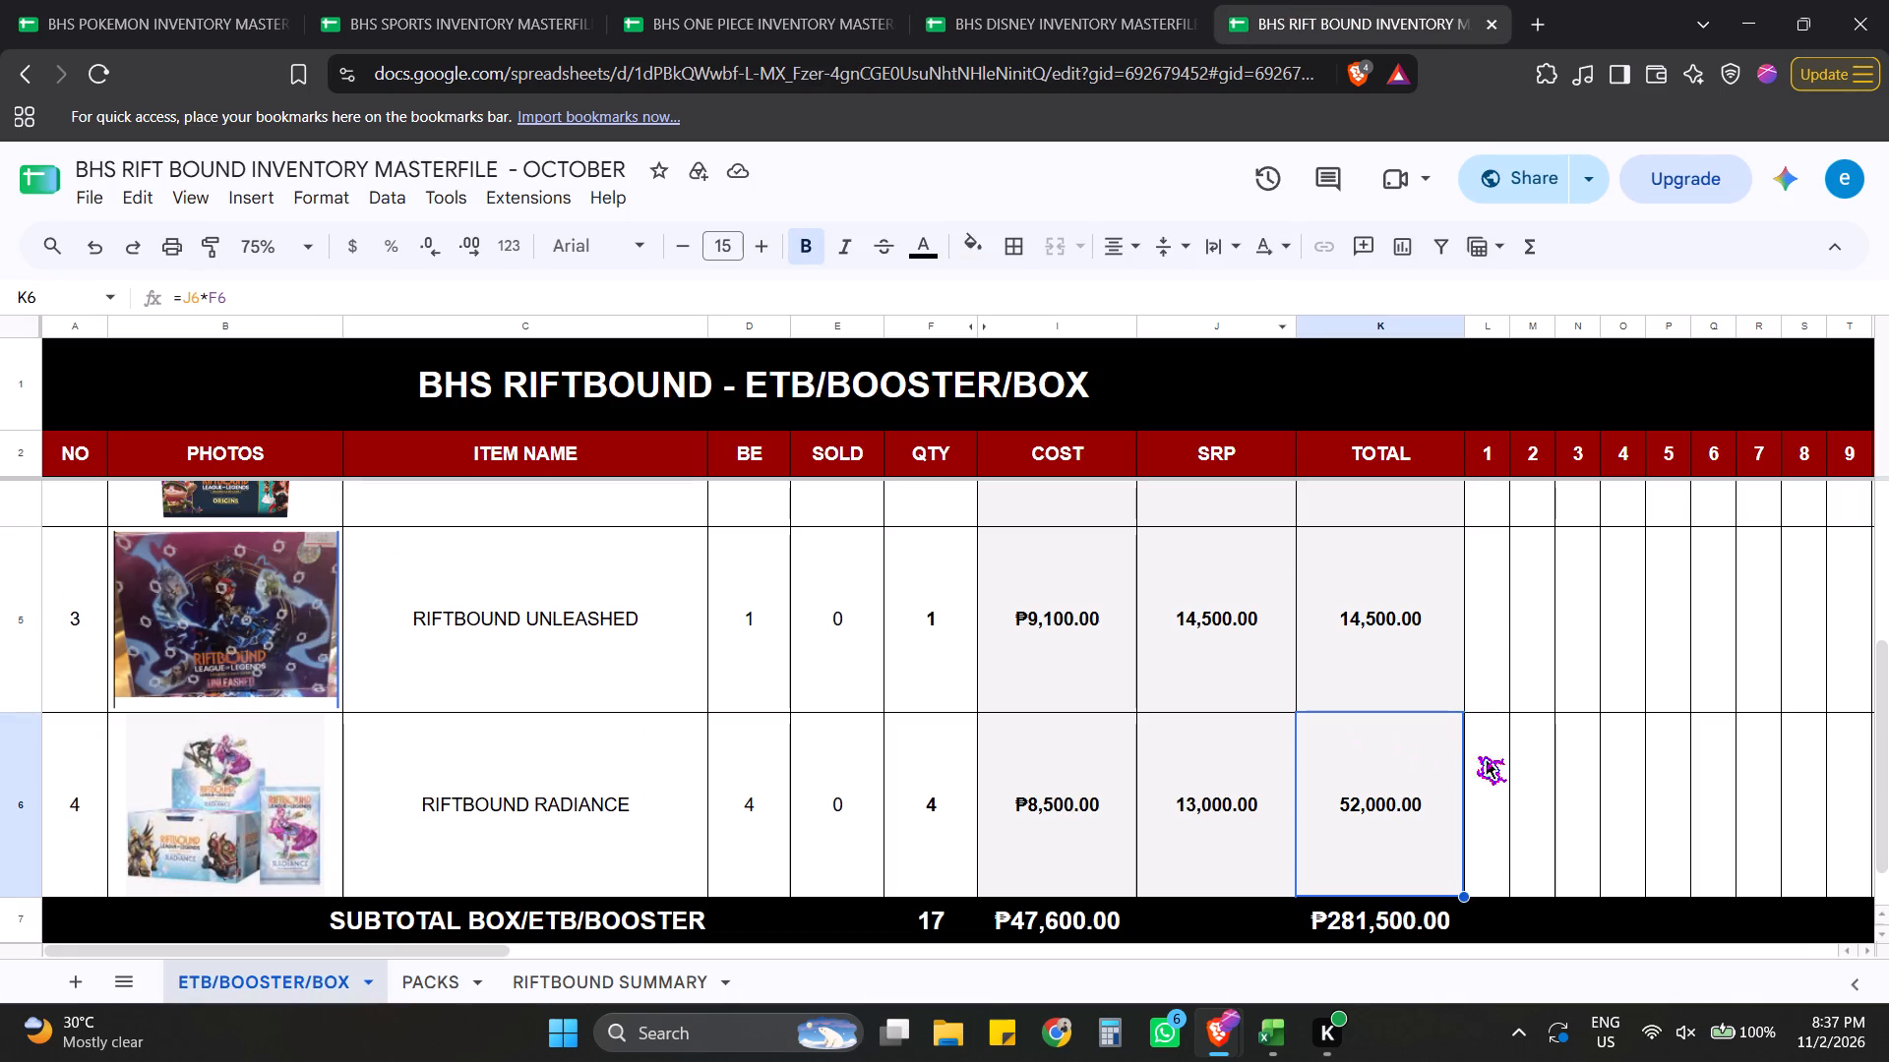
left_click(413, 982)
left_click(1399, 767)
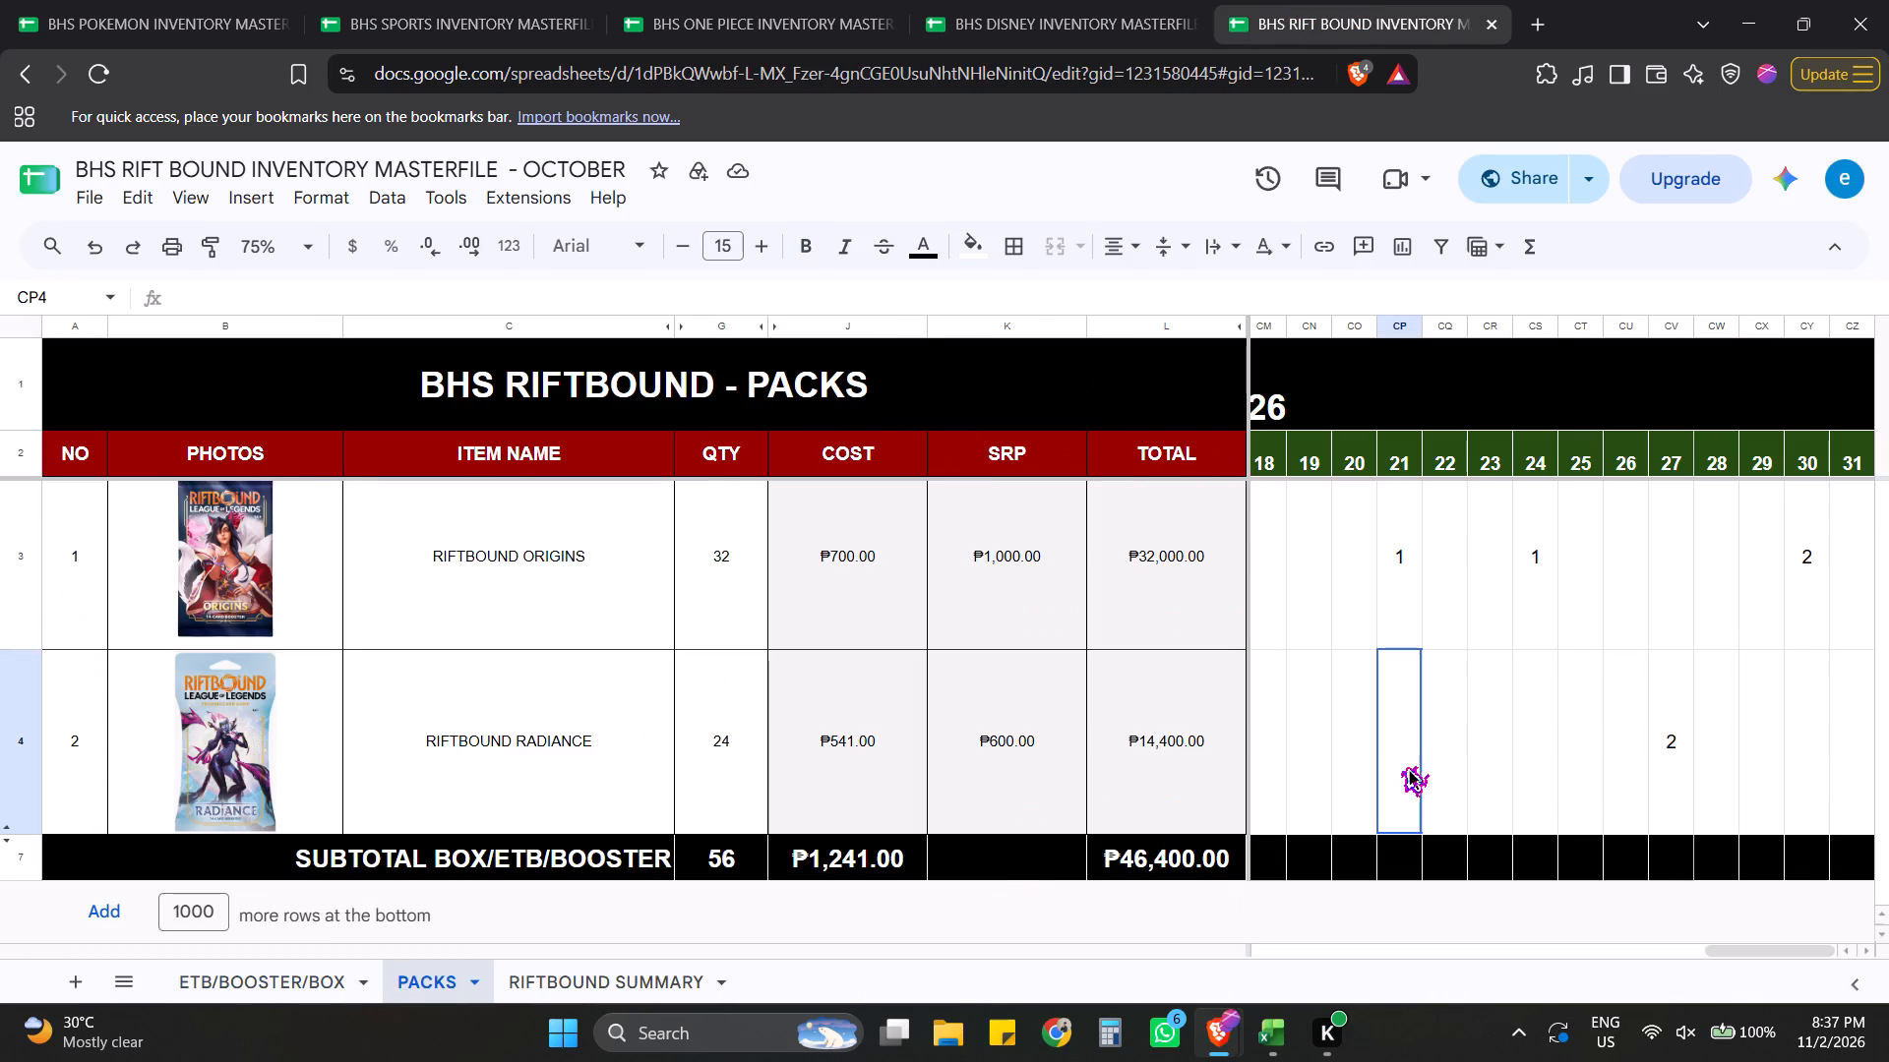
On the Disney PACKS sheet, copy the October day 1–30 columns CZ:EC and paste them starting at column EE.
left_click(1016, 0)
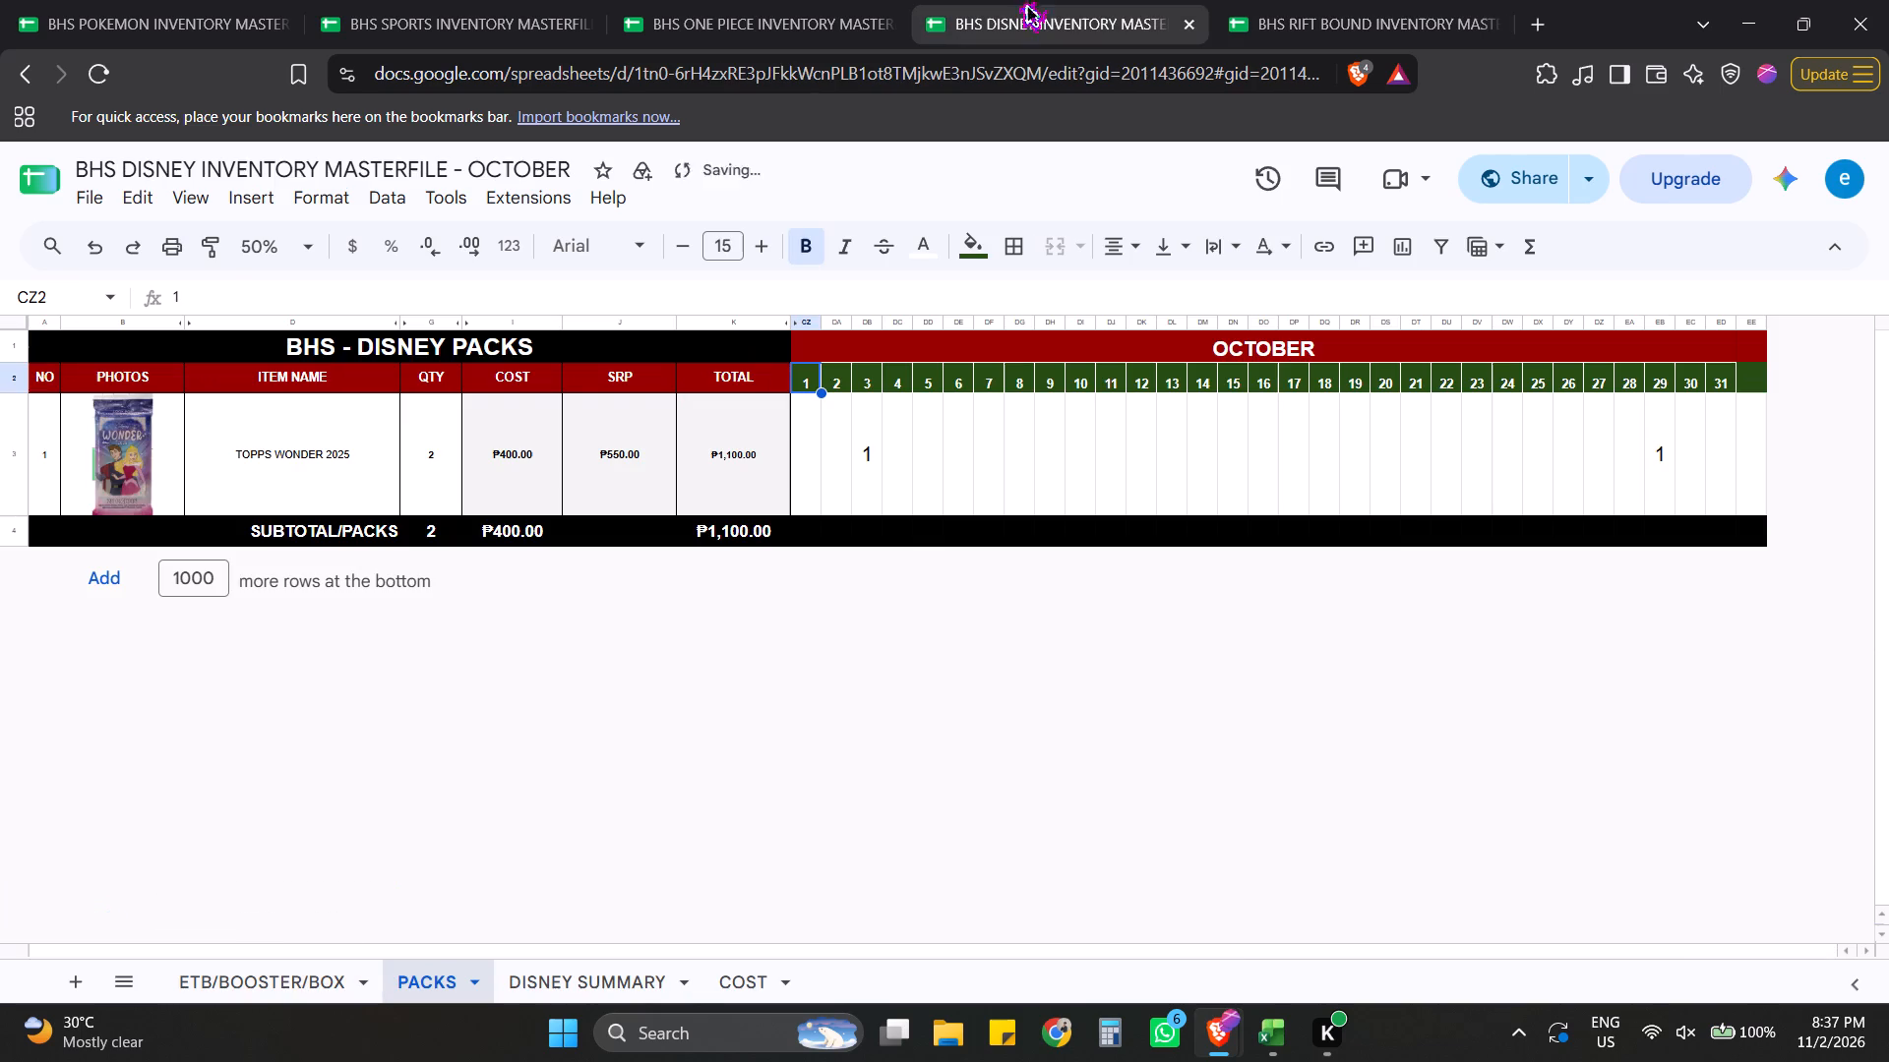
left_click(1269, 687)
left_click_drag(1326, 448, 1336, 445)
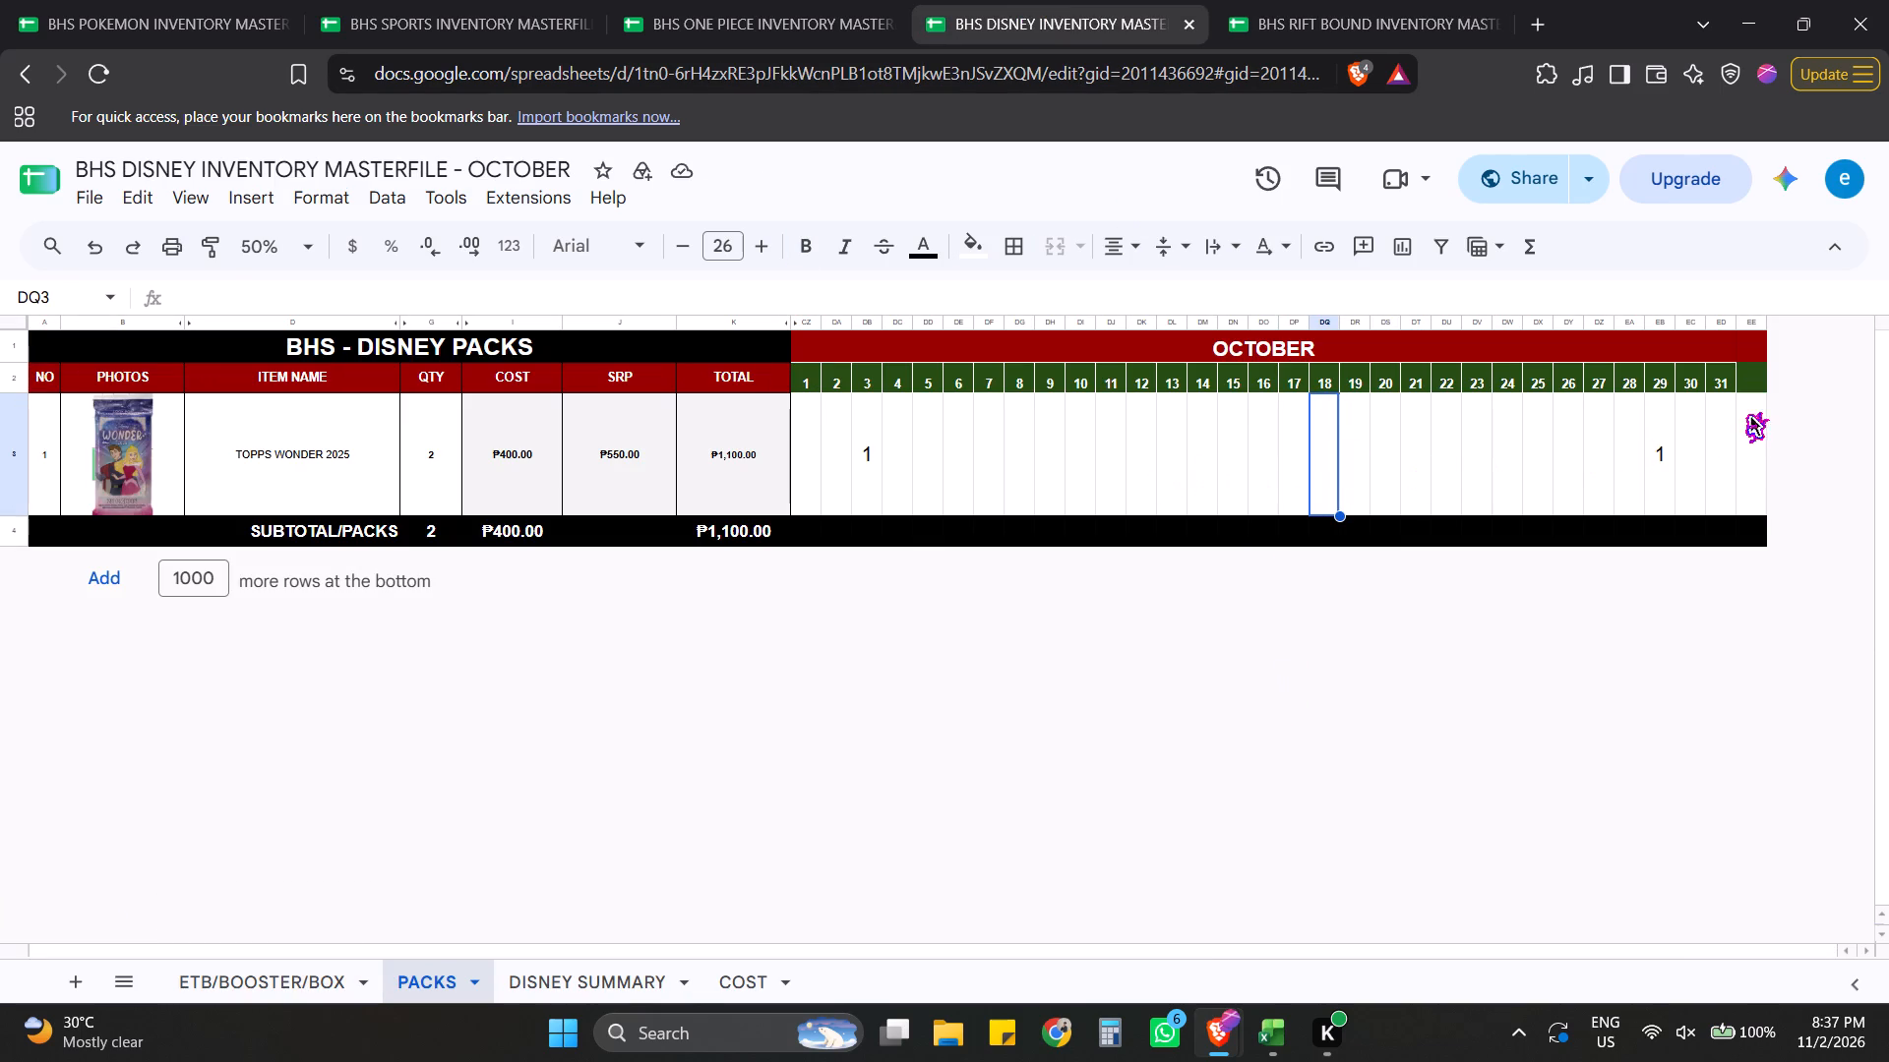
left_click(1741, 412)
left_click(1744, 378)
left_click(1356, 434)
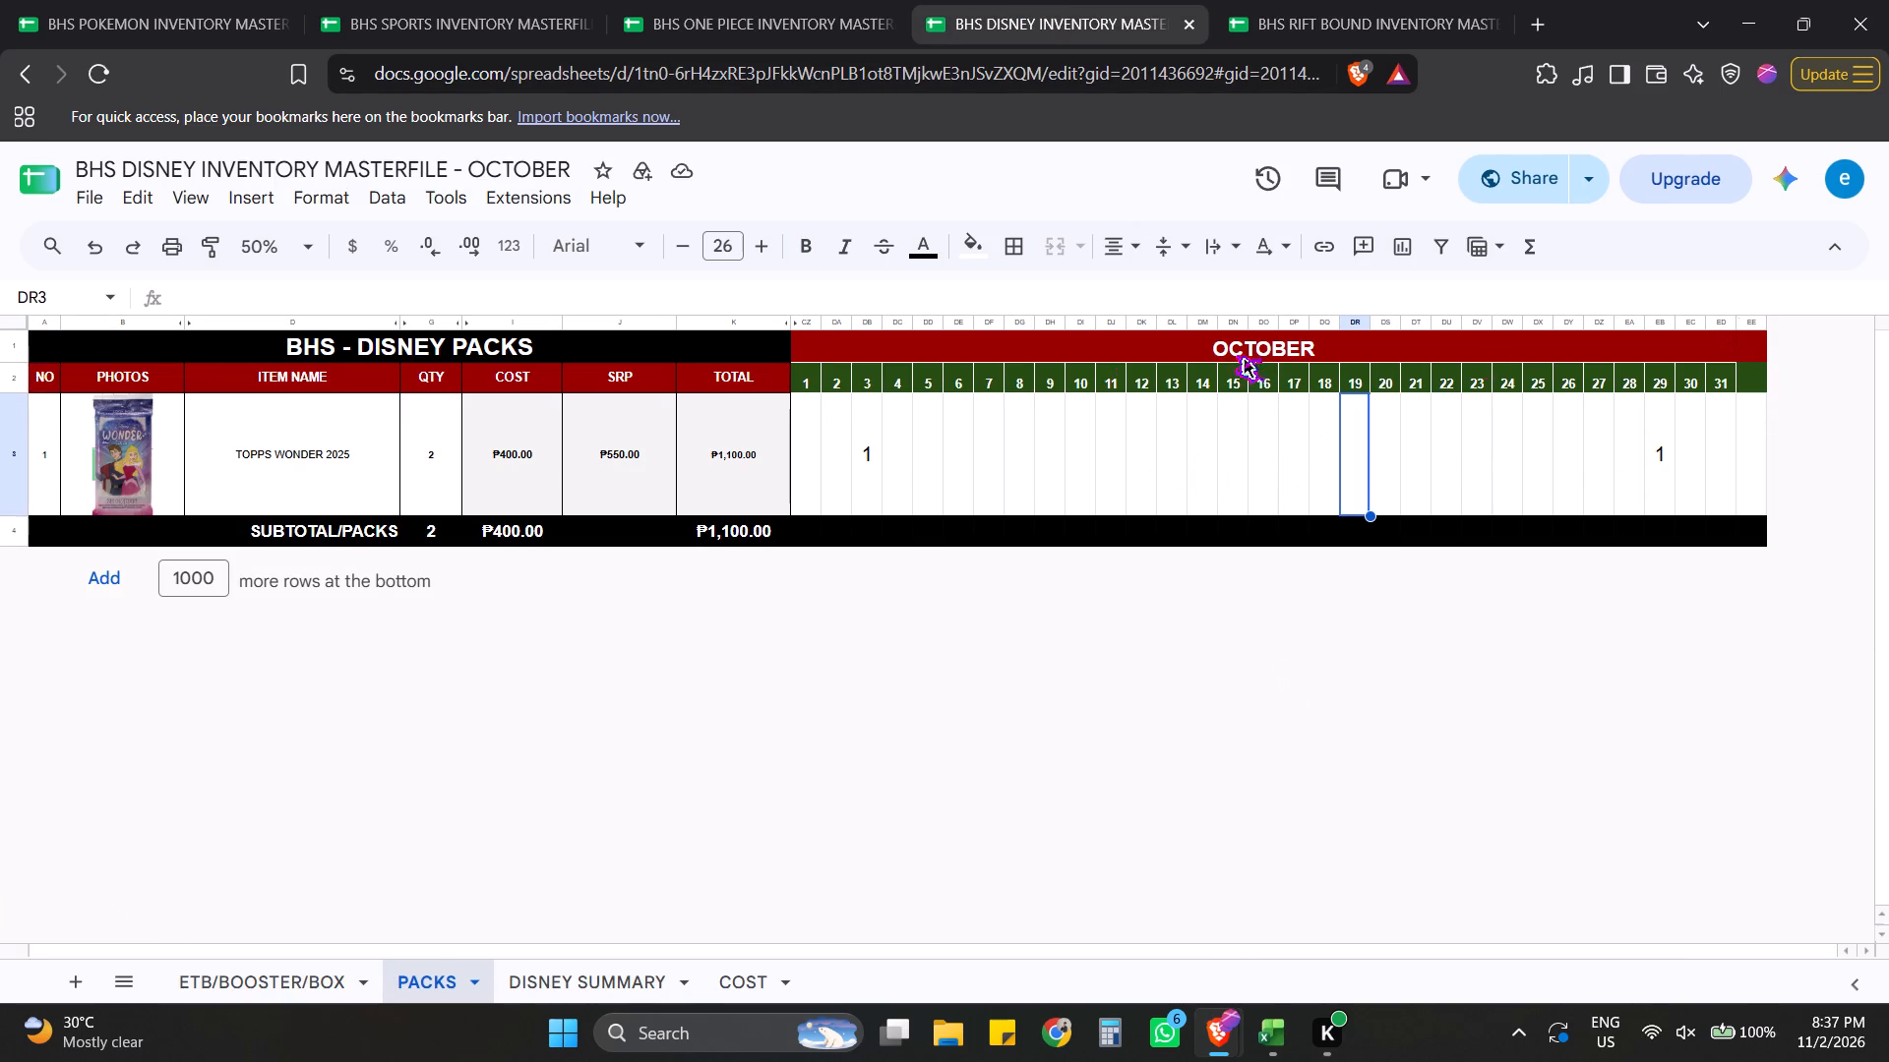
left_click_drag(803, 318, 1681, 334)
key("ctrl+d")
key("ctrl+z")
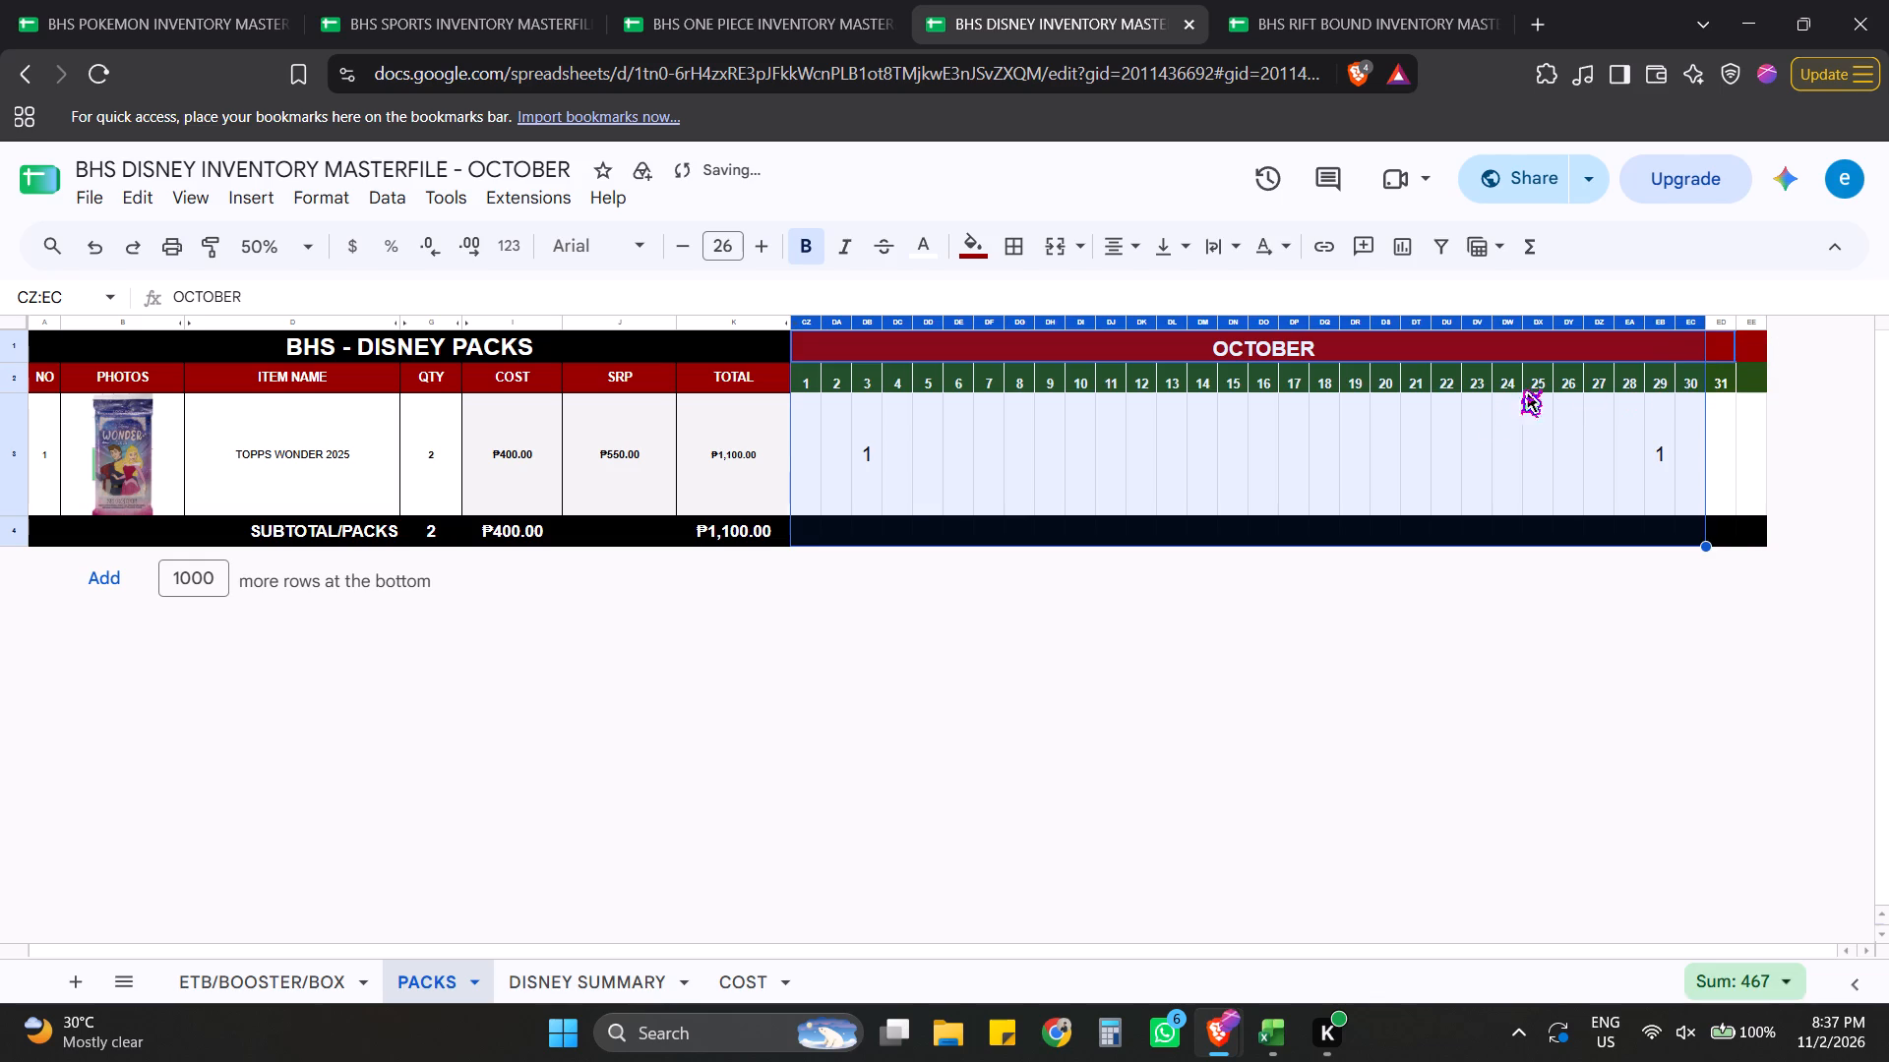
key("ctrl+c")
left_click(1749, 324)
key("ctrl+v")
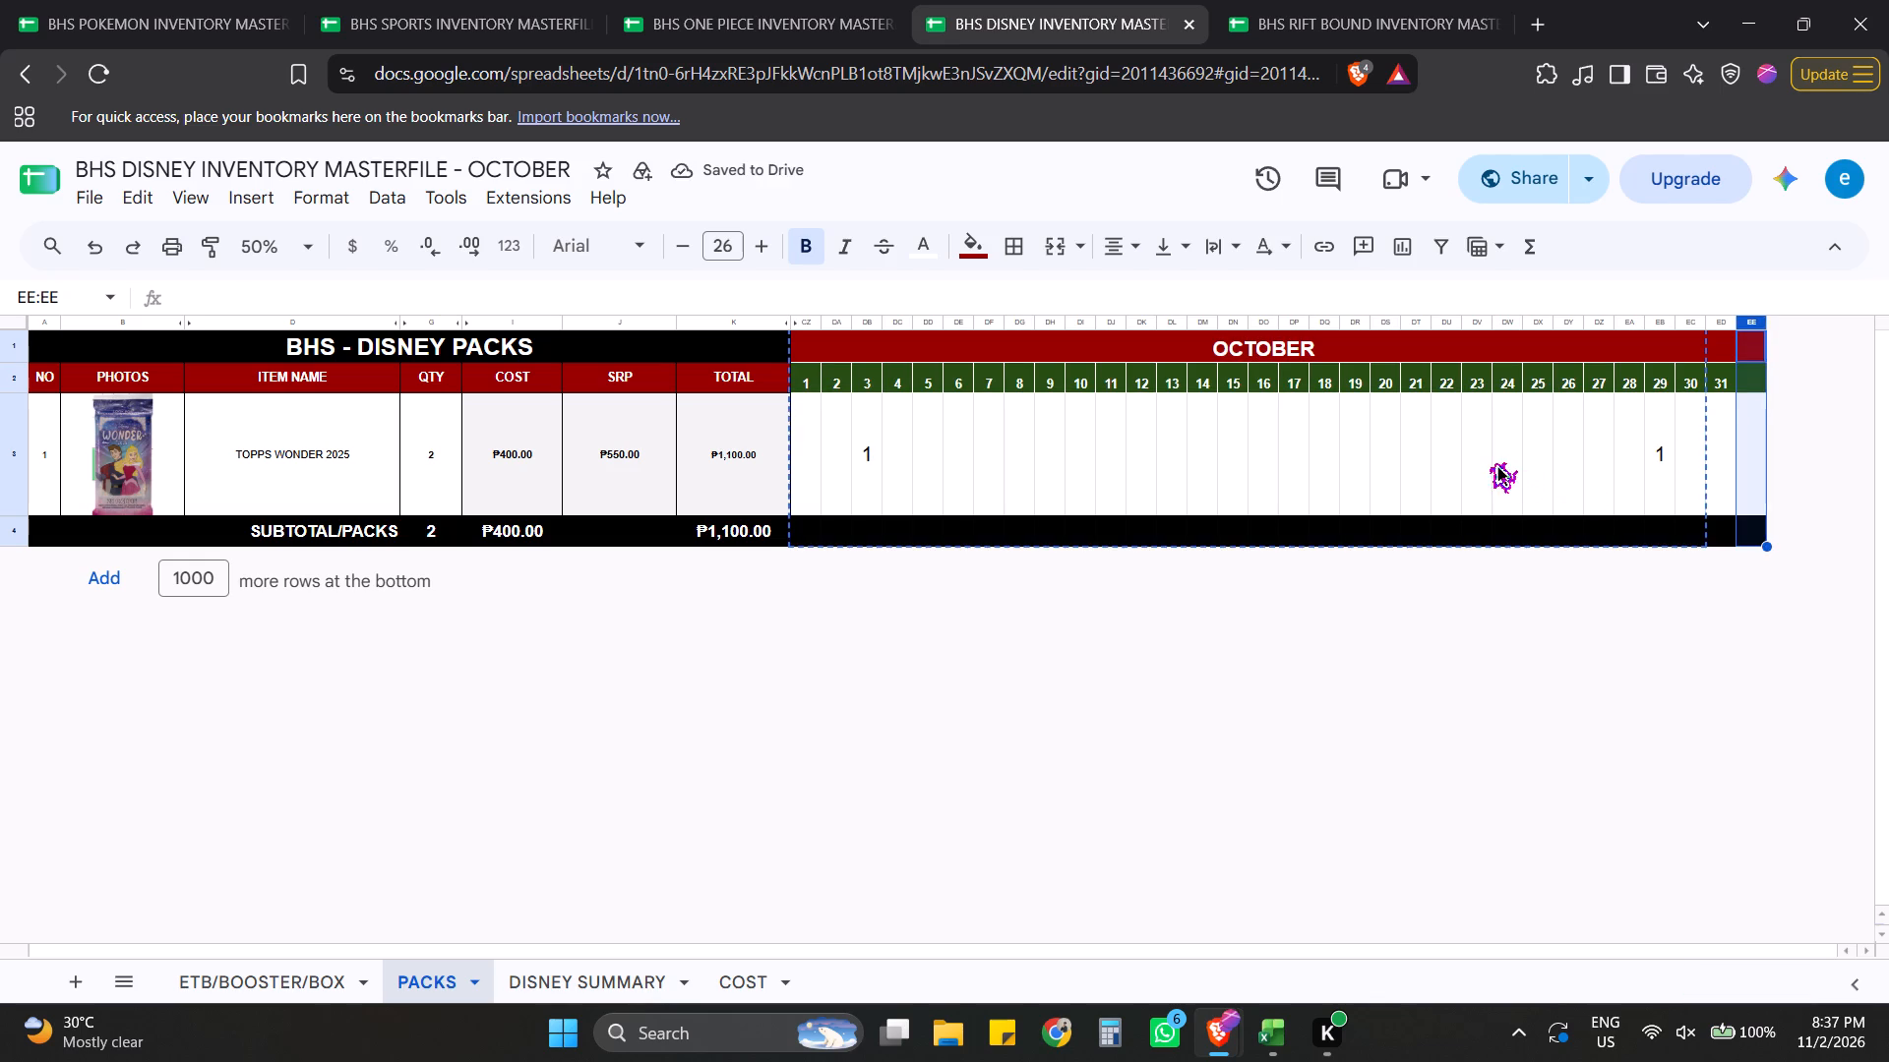
left_click(1476, 453)
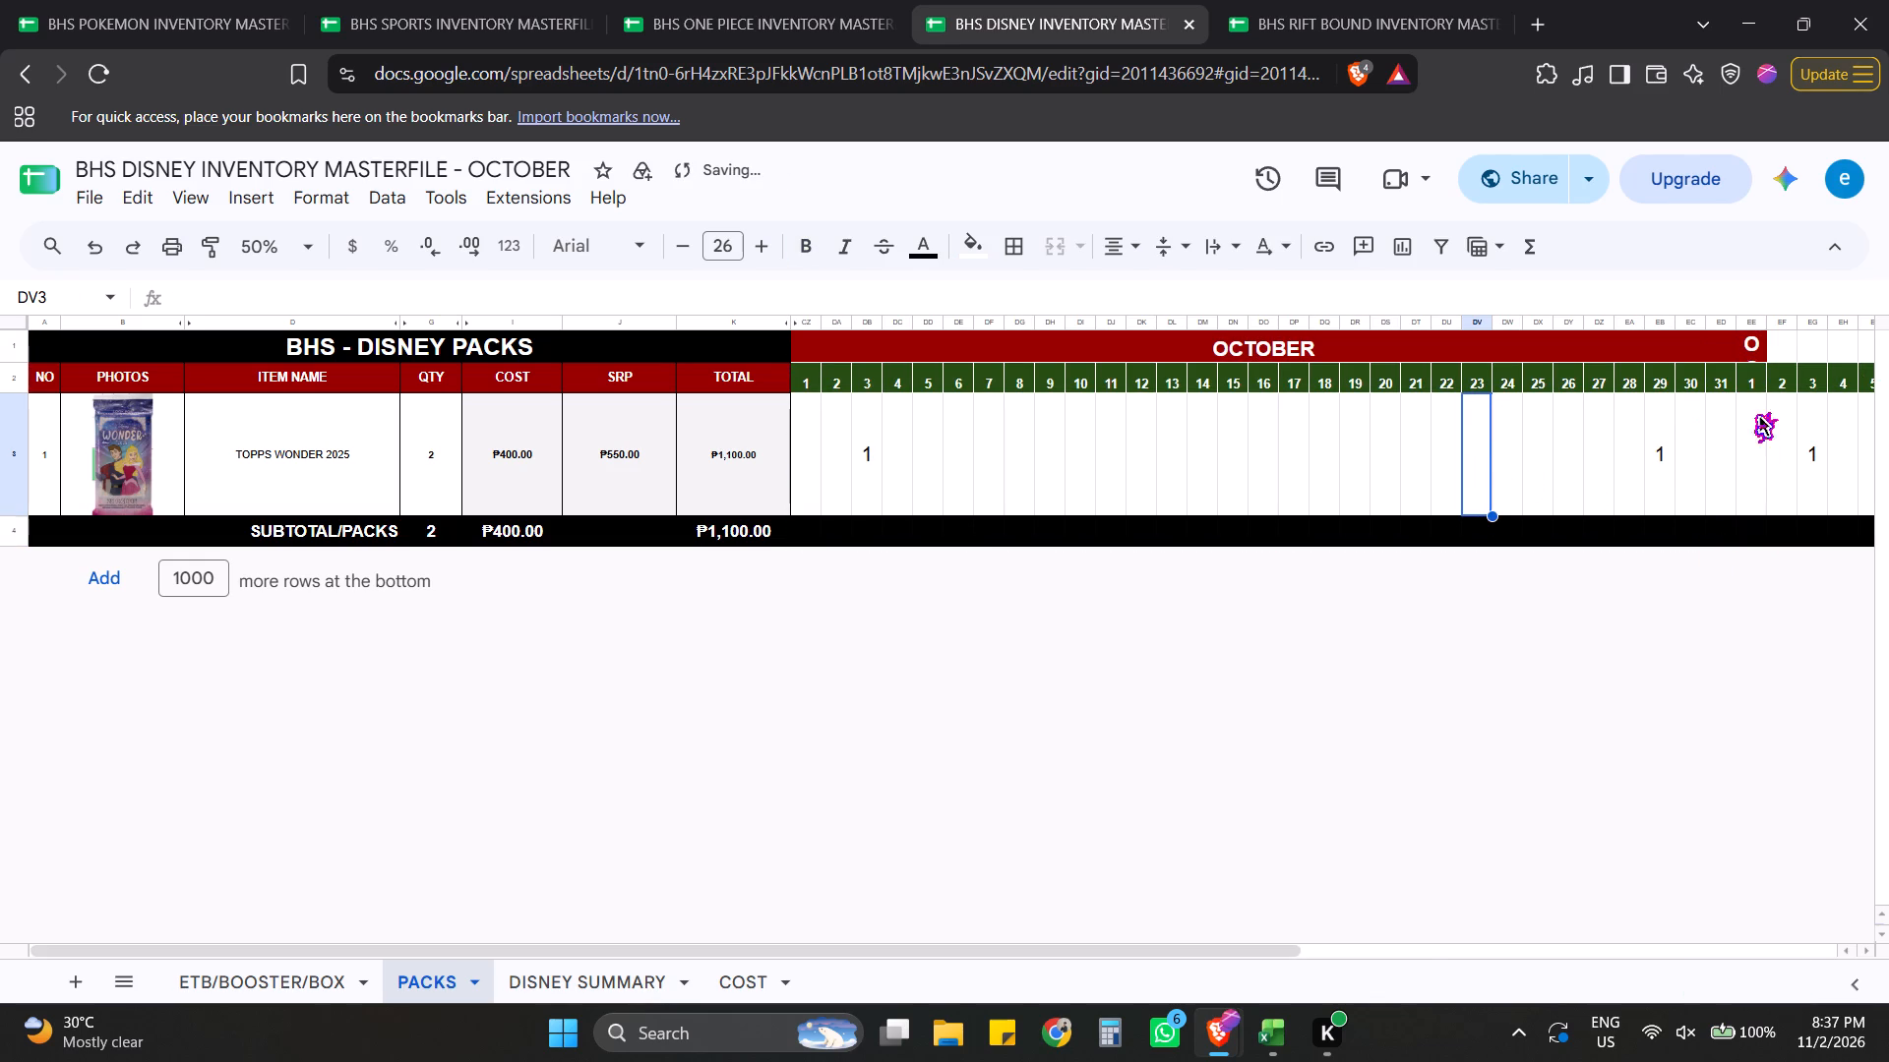
Merge the header cells EE1:FH1 above the pasted day columns and label the merged header NOVEMBER.
left_click_drag(1258, 952, 1761, 902)
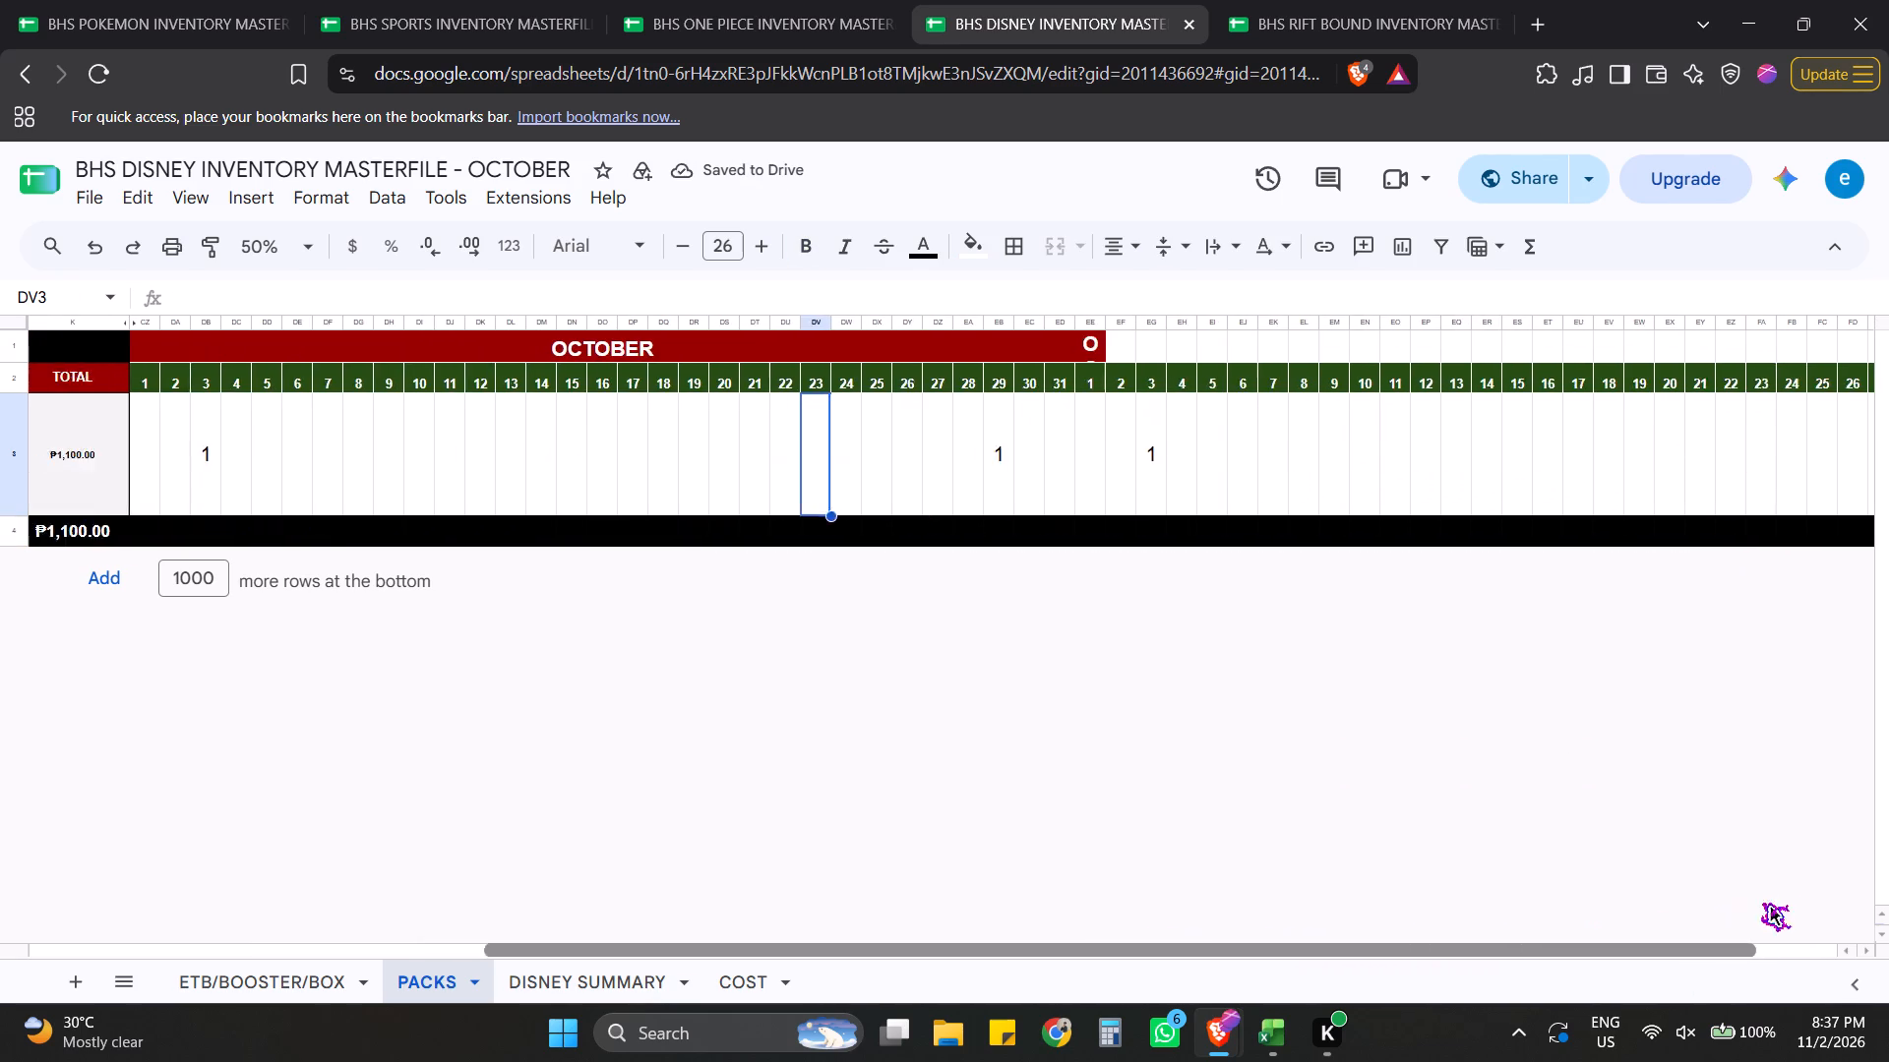
left_click_drag(1761, 902, 1888, 882)
left_click_drag(986, 348, 1830, 349)
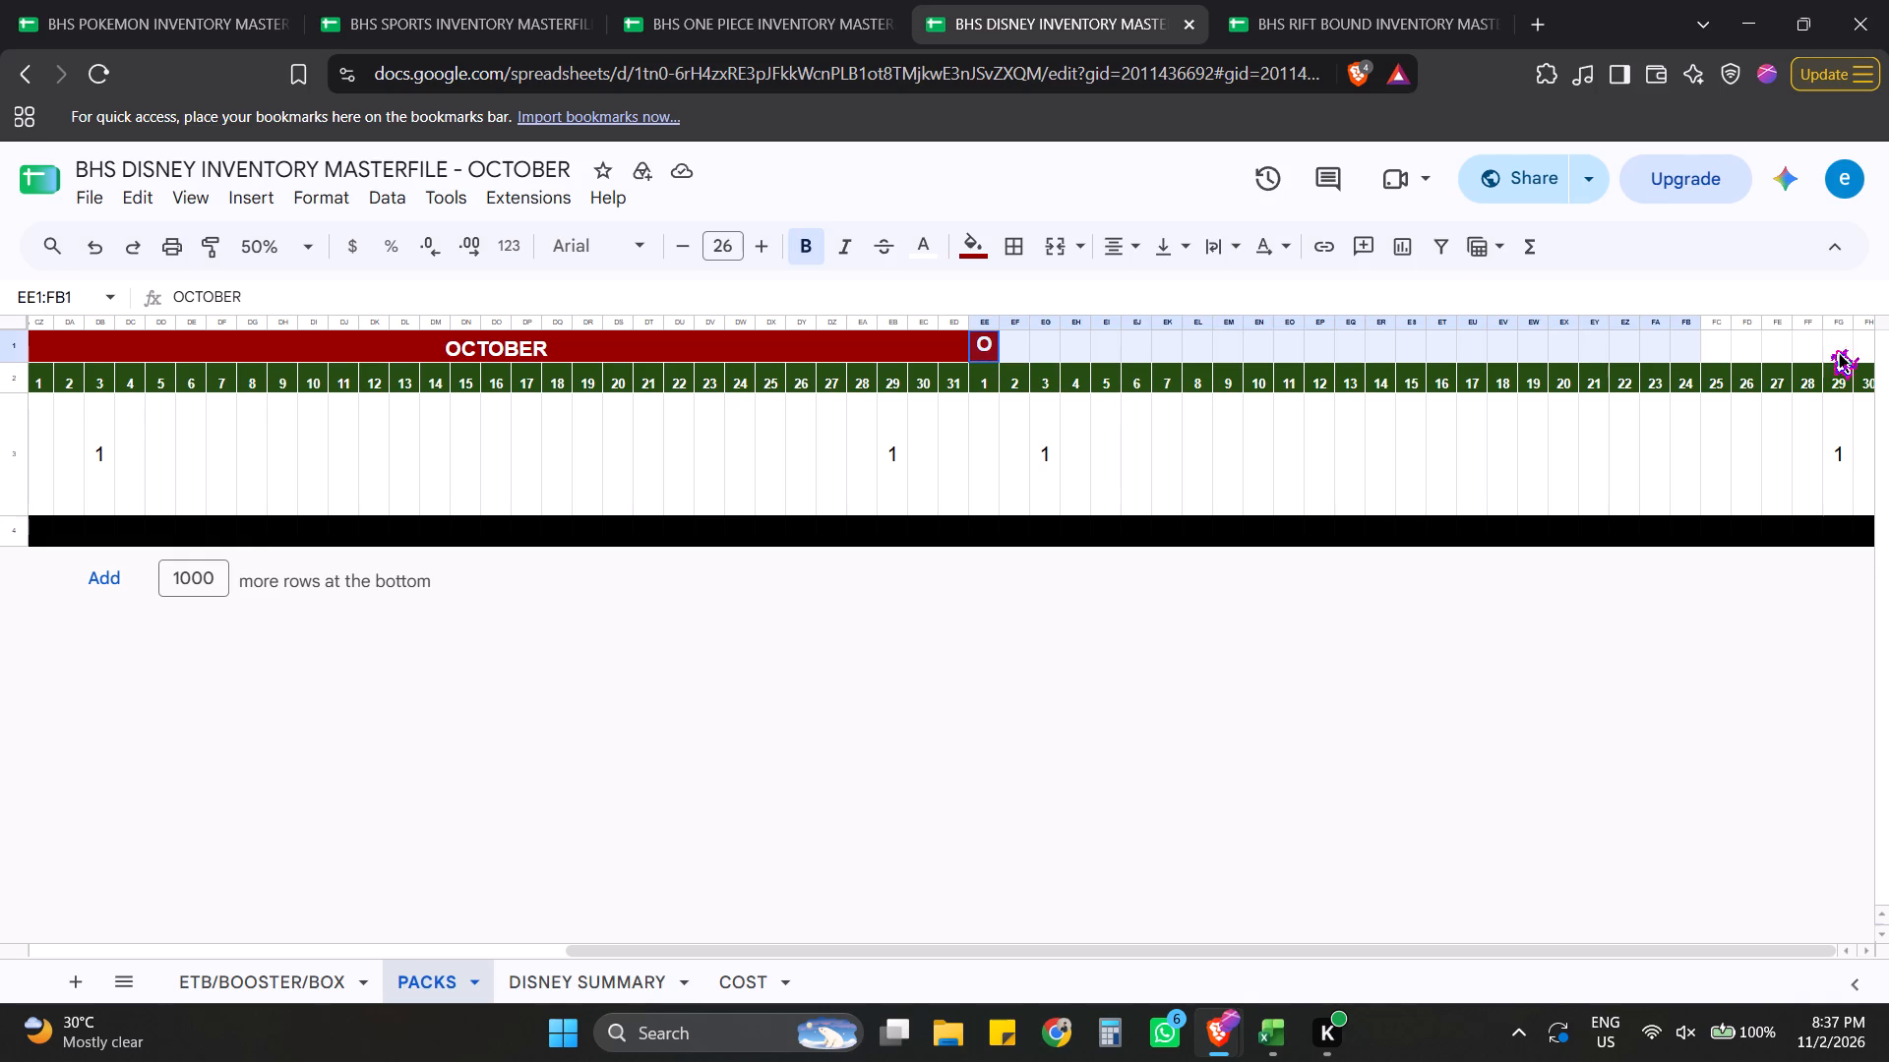
left_click_drag(1830, 349, 1859, 342)
left_click(1042, 235)
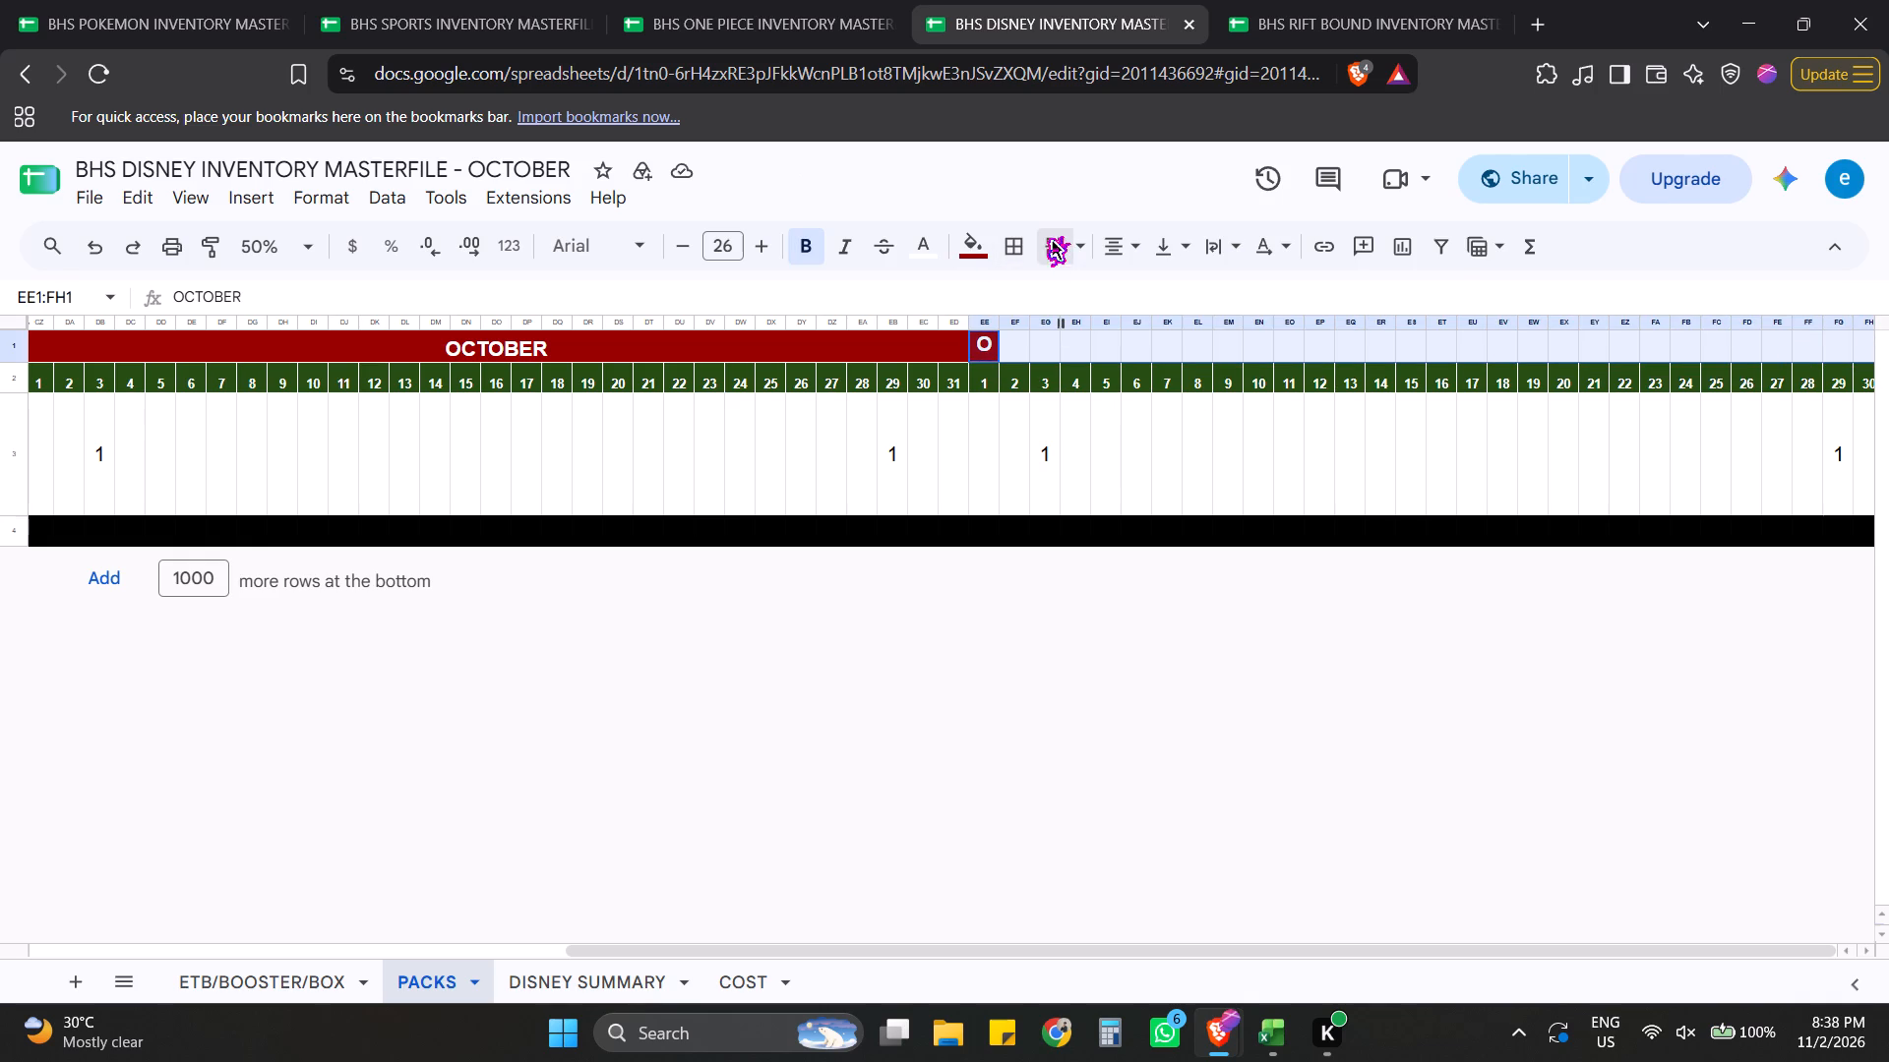
left_click(1380, 346)
type("NOVEMBER")
left_click(1368, 490)
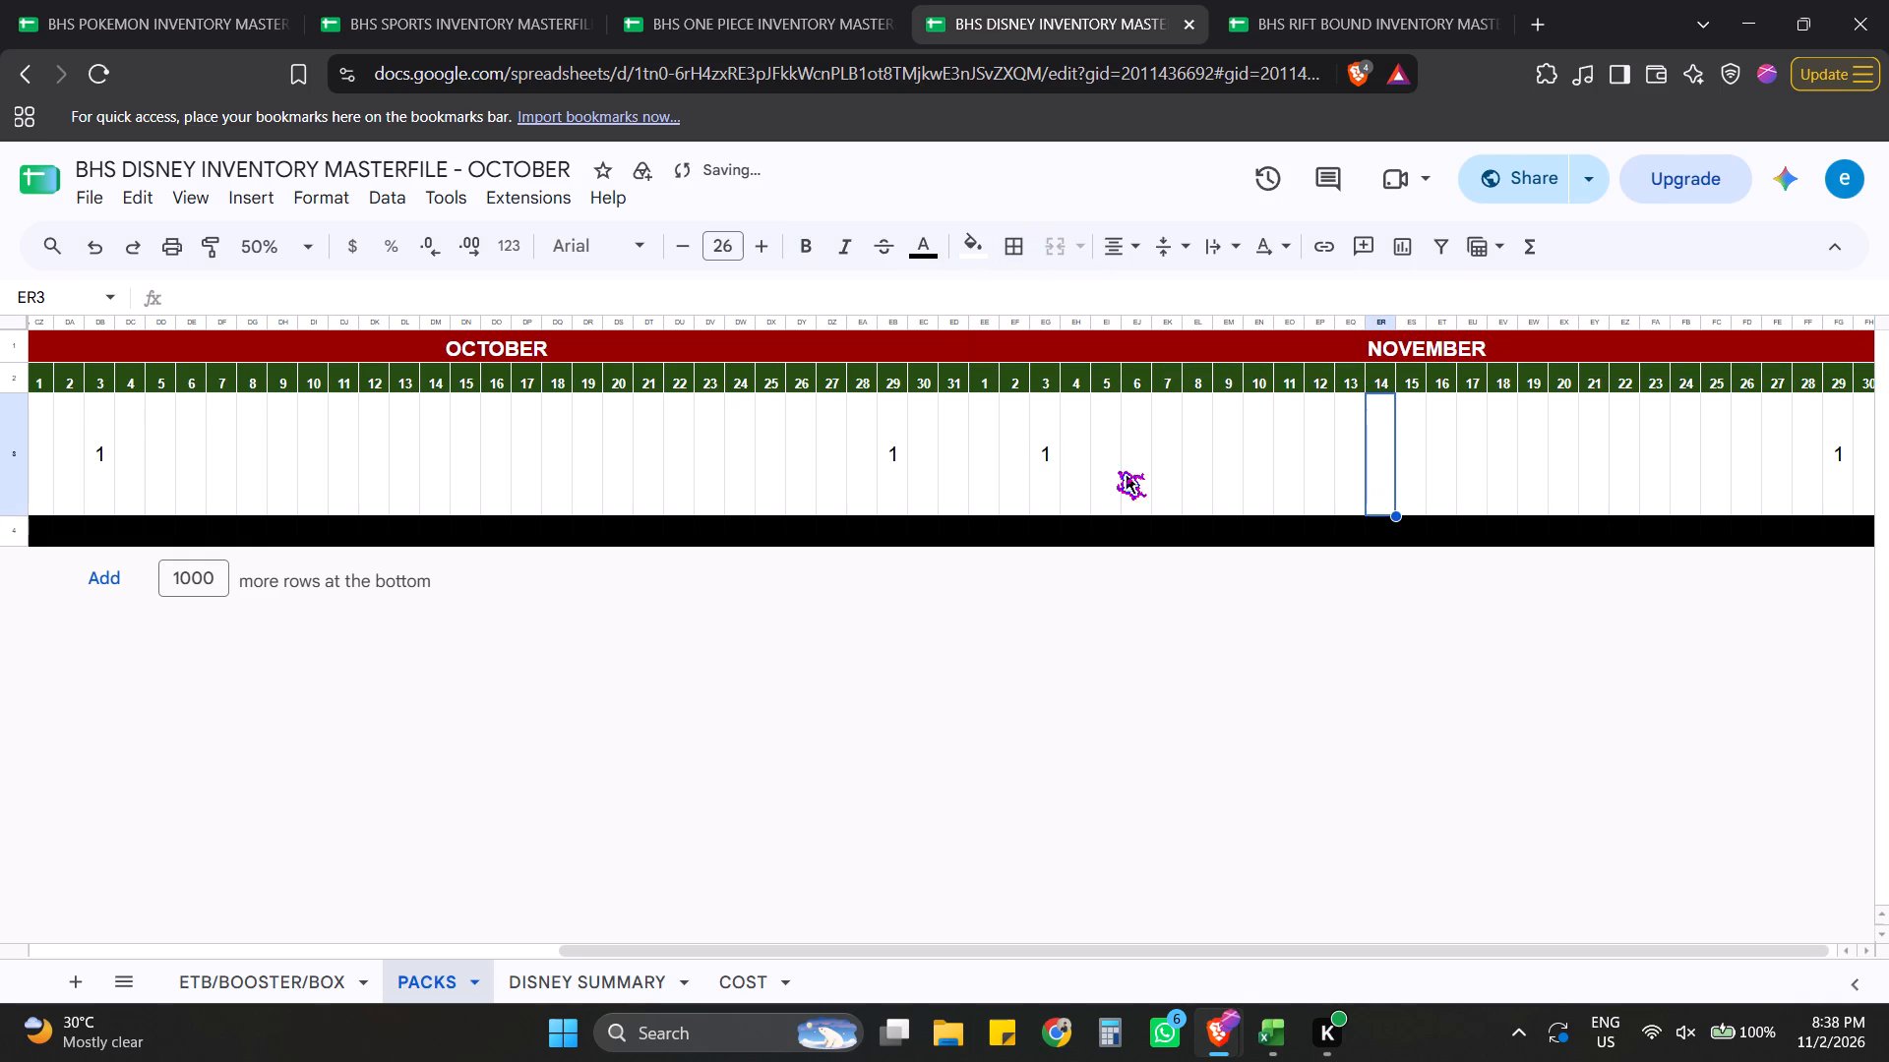
Clear the copied quantities from the November day cells EG3:FG3 on the Disney PACKS sheet.
left_click_drag(1046, 468, 1851, 474)
key("Delete")
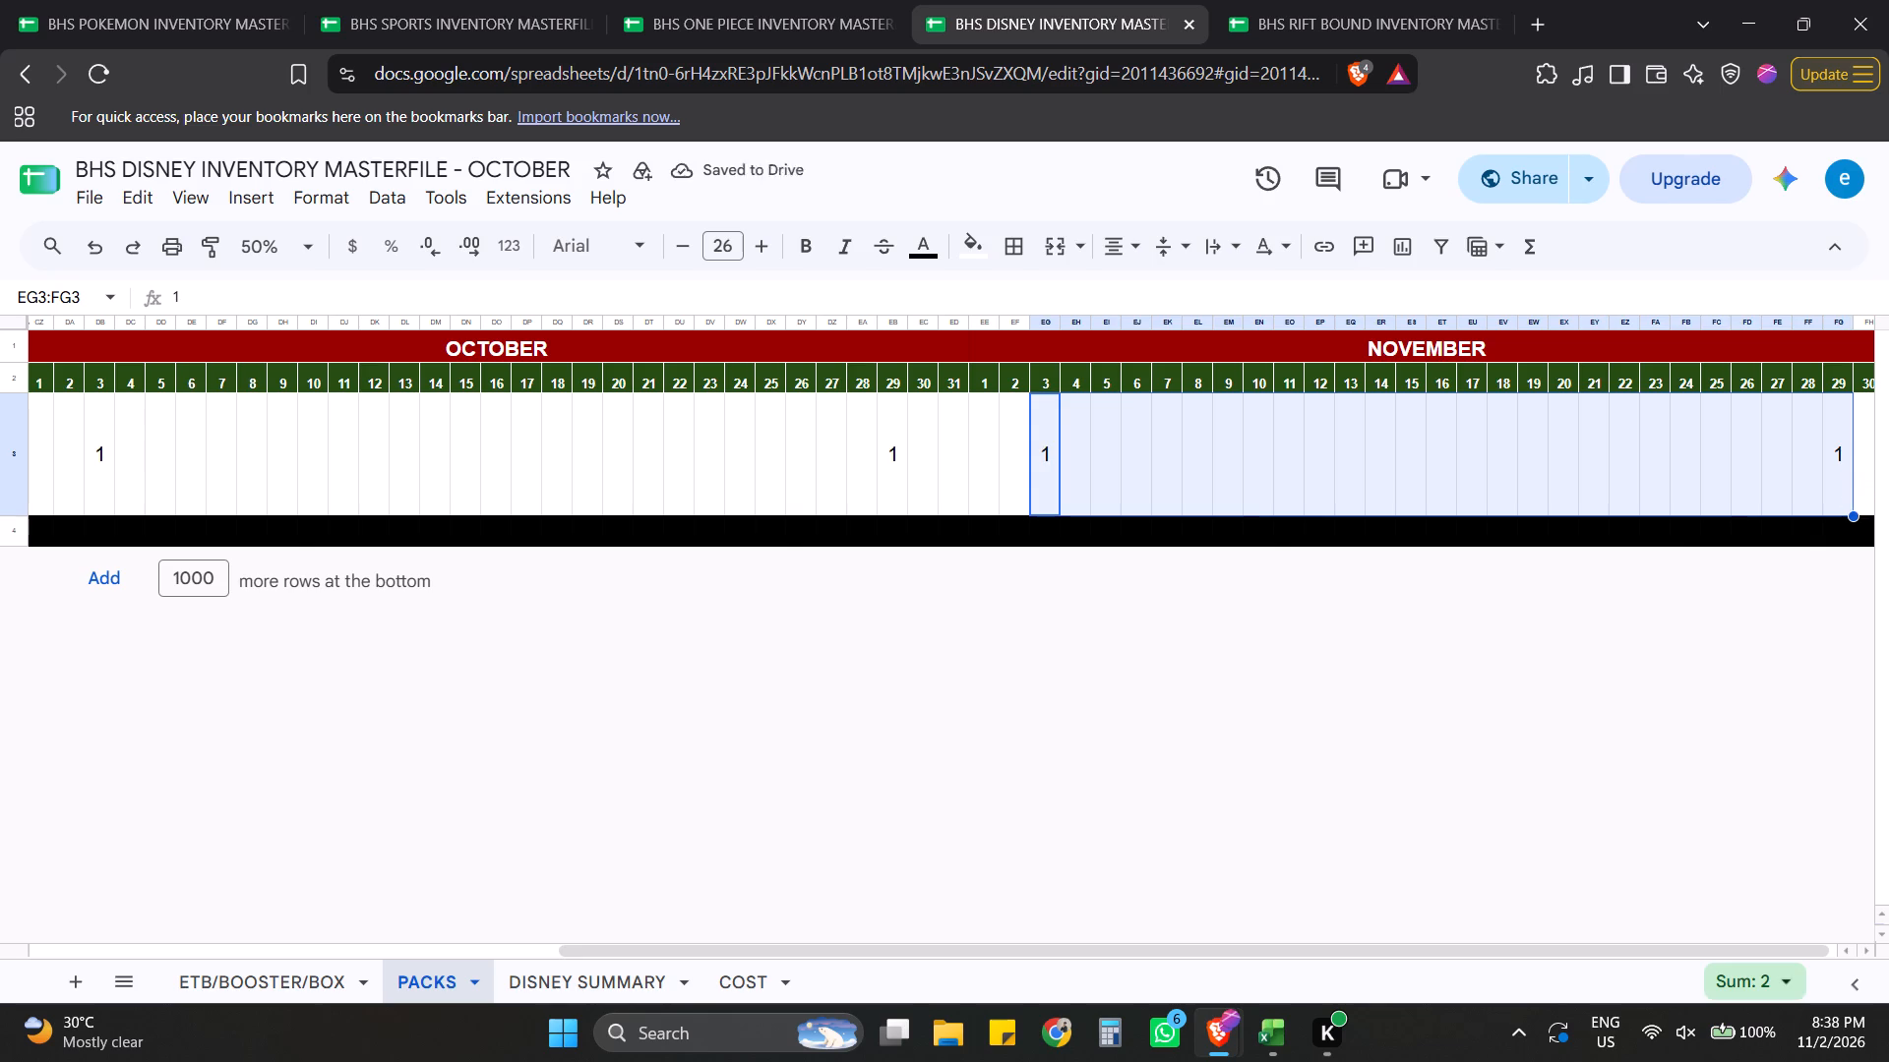
left_click(1478, 640)
Review the ETB/BOOSTER/BOX, PACKS and DISNEY SUMMARY sheets of the Disney masterfile.
left_click(564, 975)
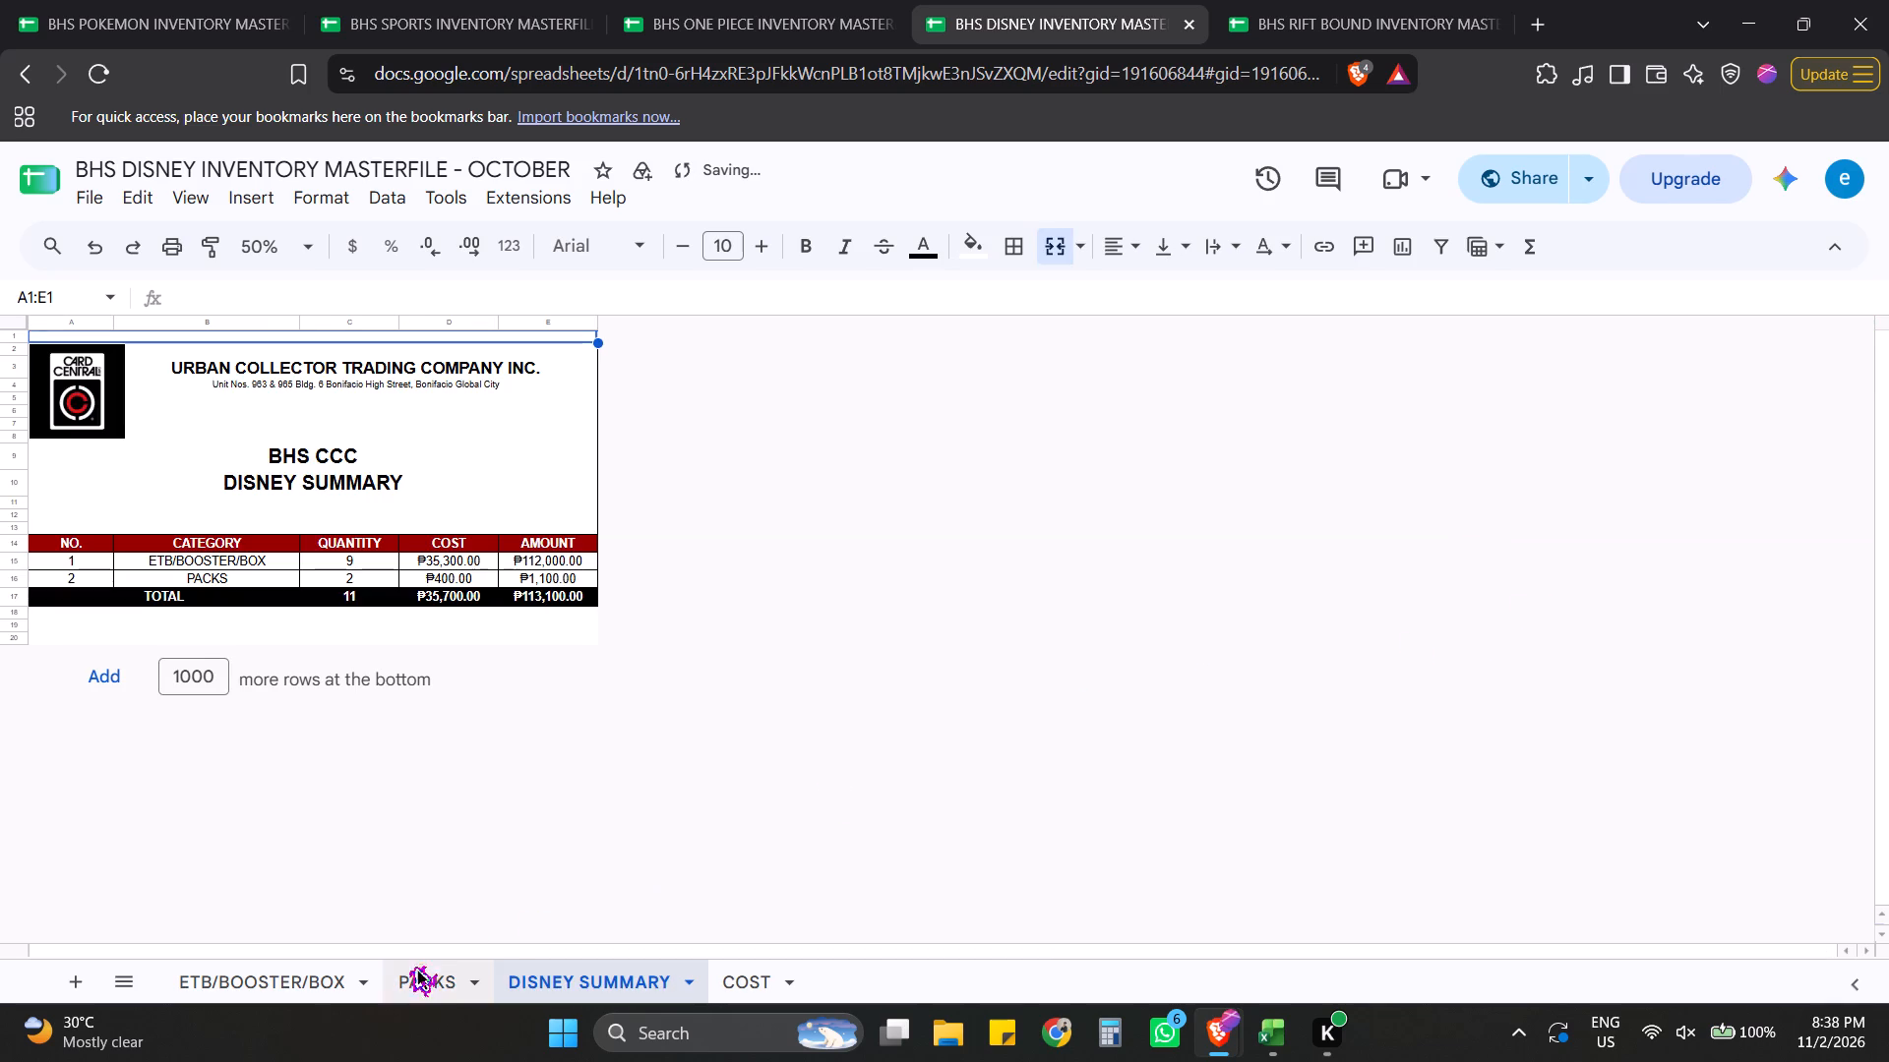
left_click(406, 974)
left_click(252, 987)
left_click(403, 993)
left_click(577, 982)
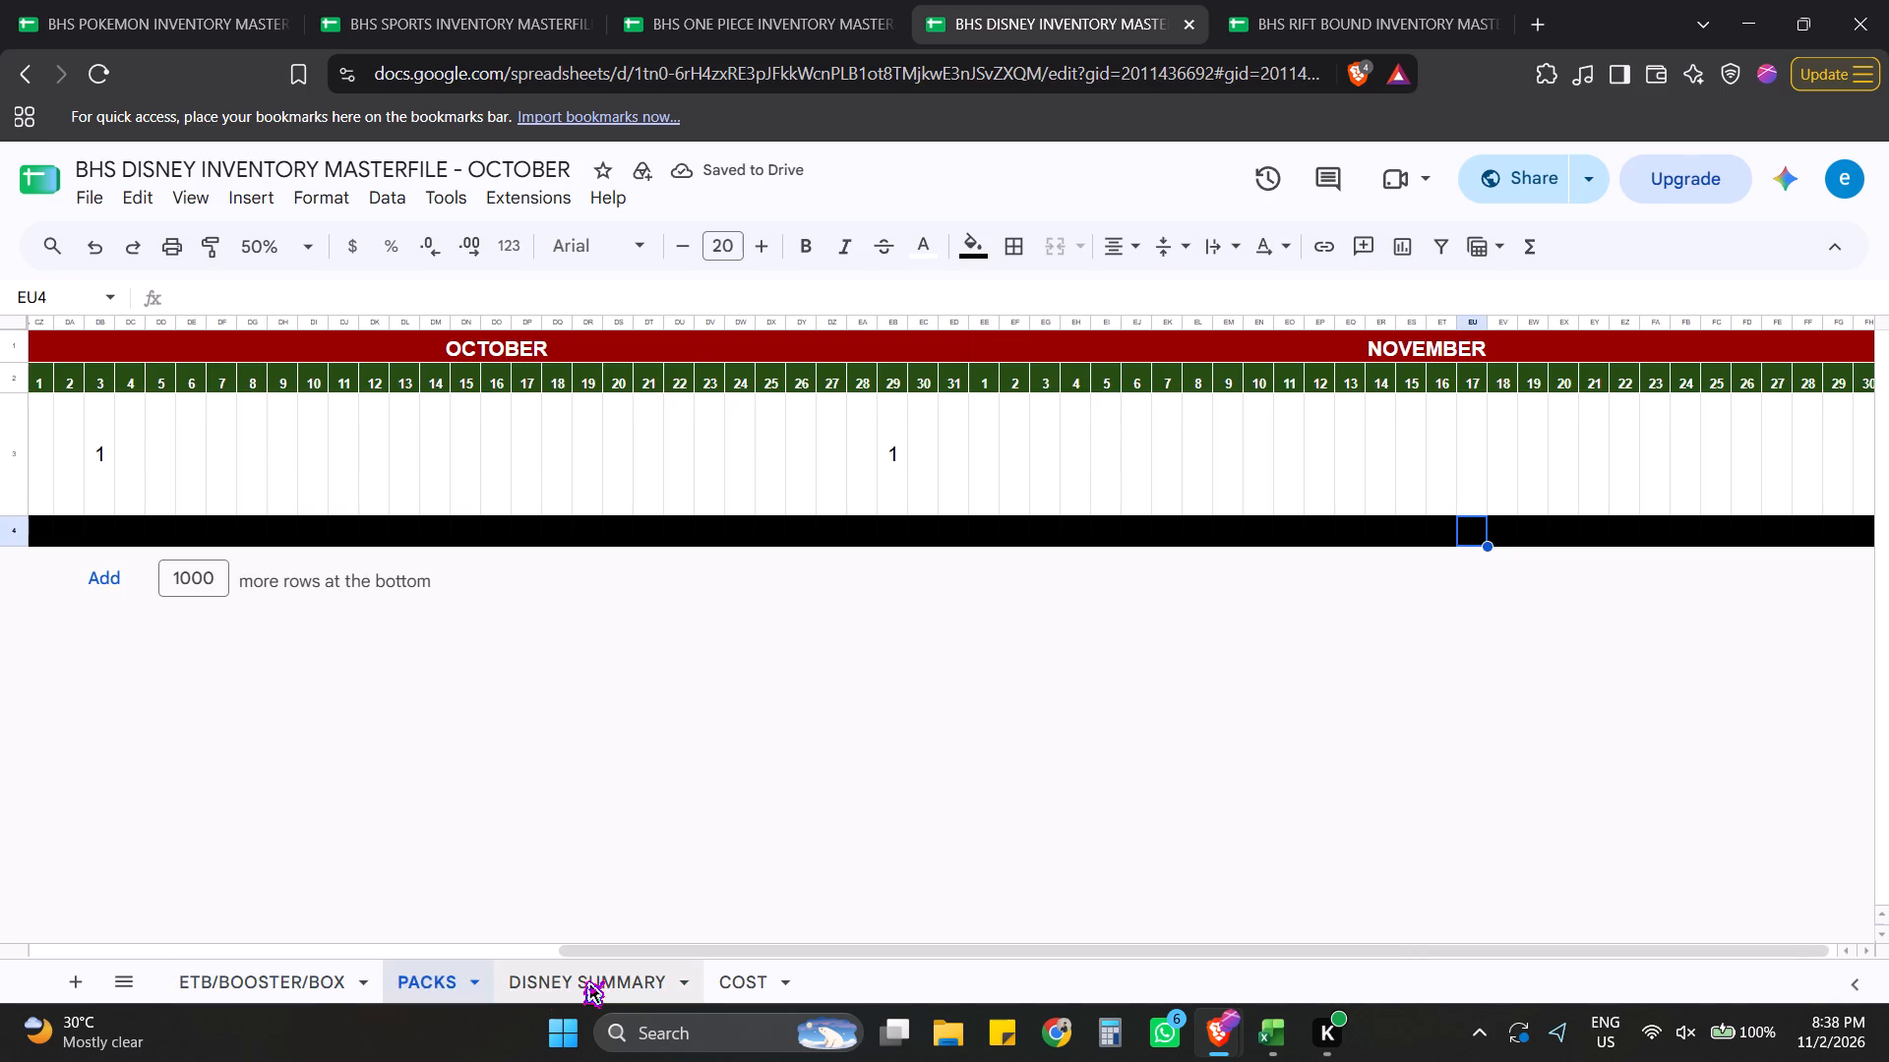
left_click(435, 986)
left_click(279, 984)
left_click(423, 976)
left_click(587, 973)
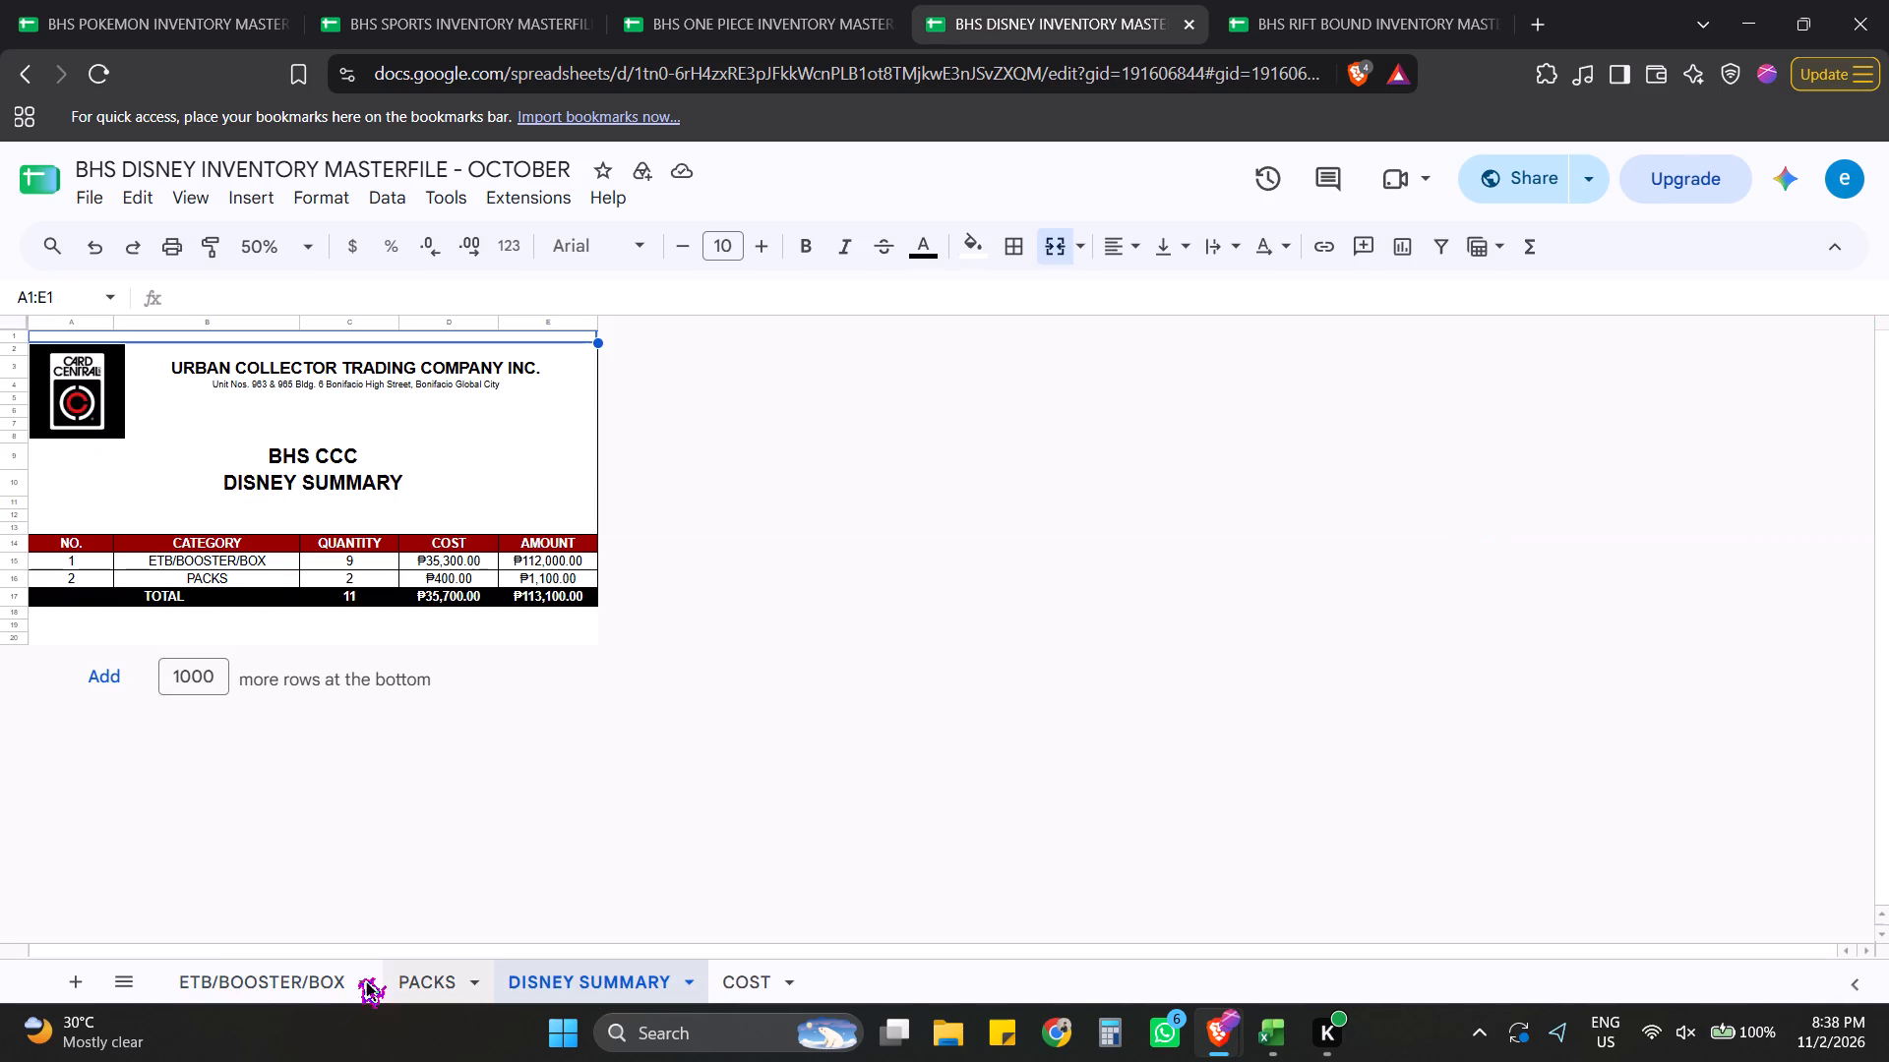
left_click(276, 973)
Rename the merged month header BV1:CZ1 on the Rift Bound masterfile's PACKS sheet as OCTOBER.
left_click(1307, 0)
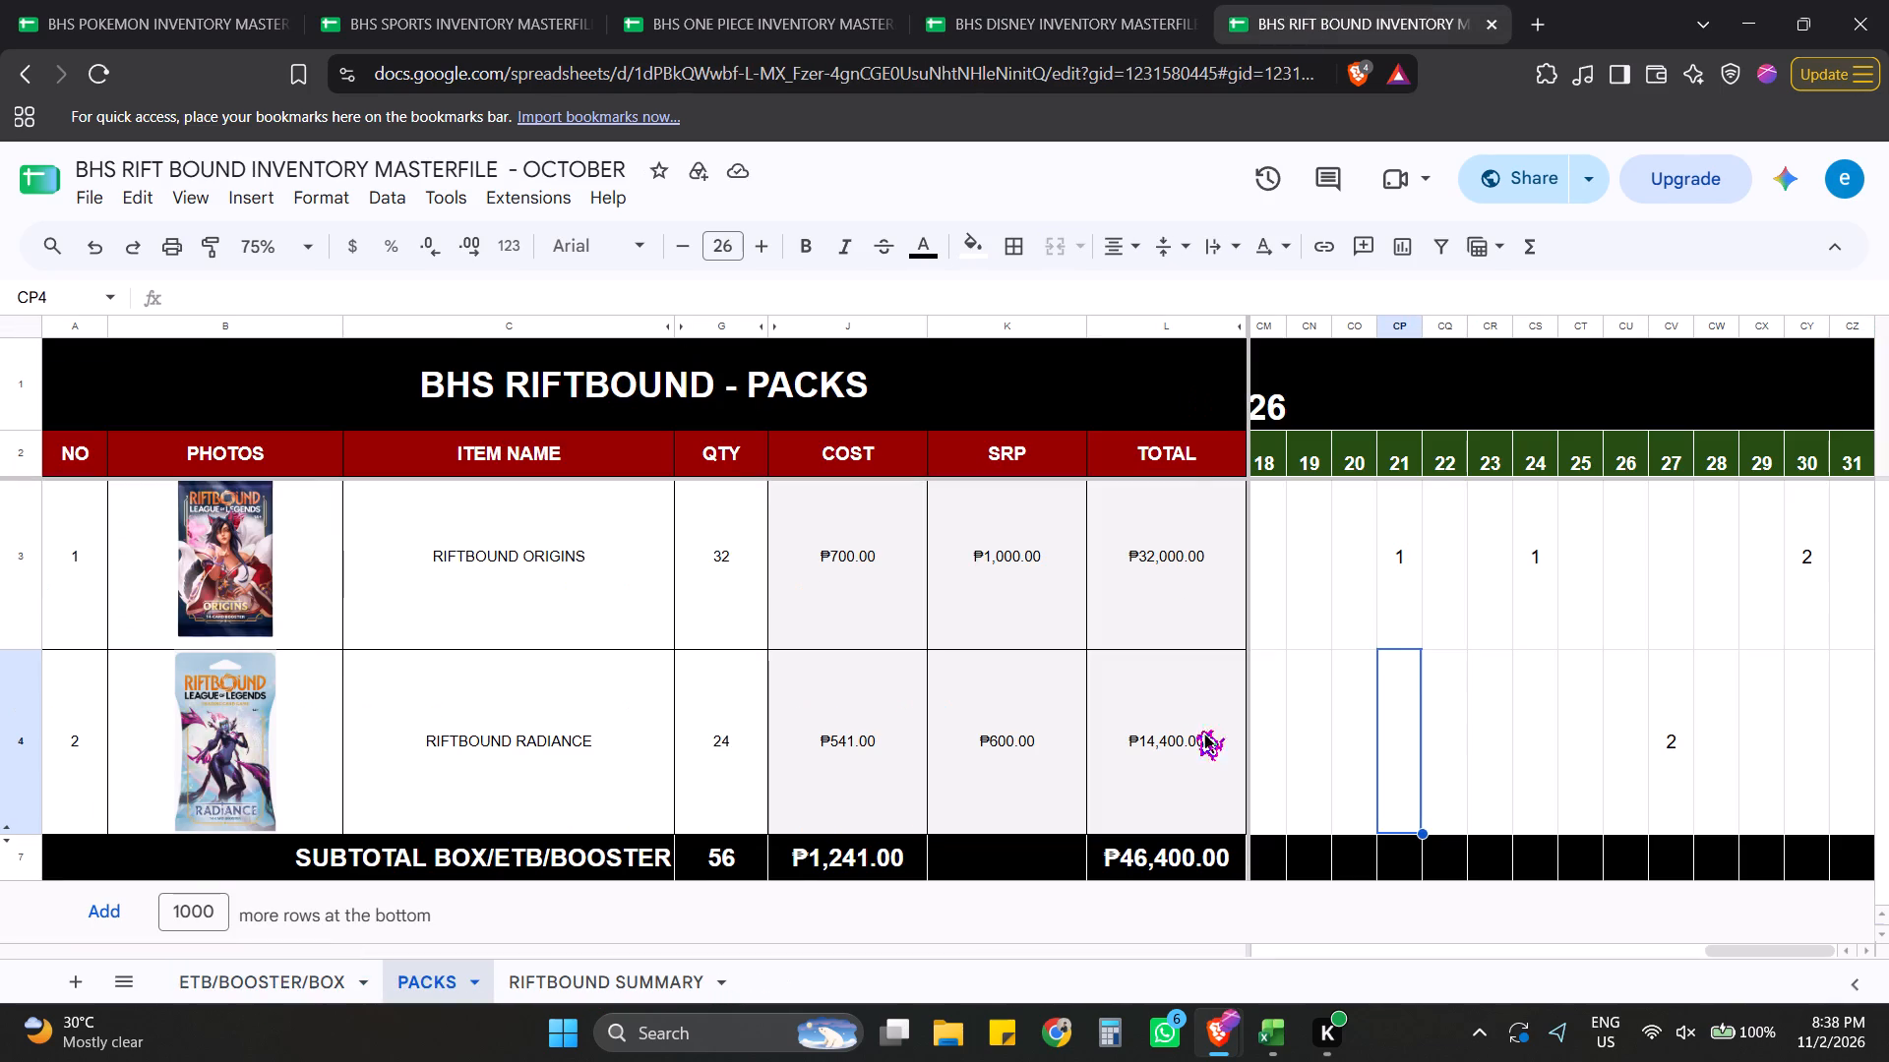
left_click(1431, 706)
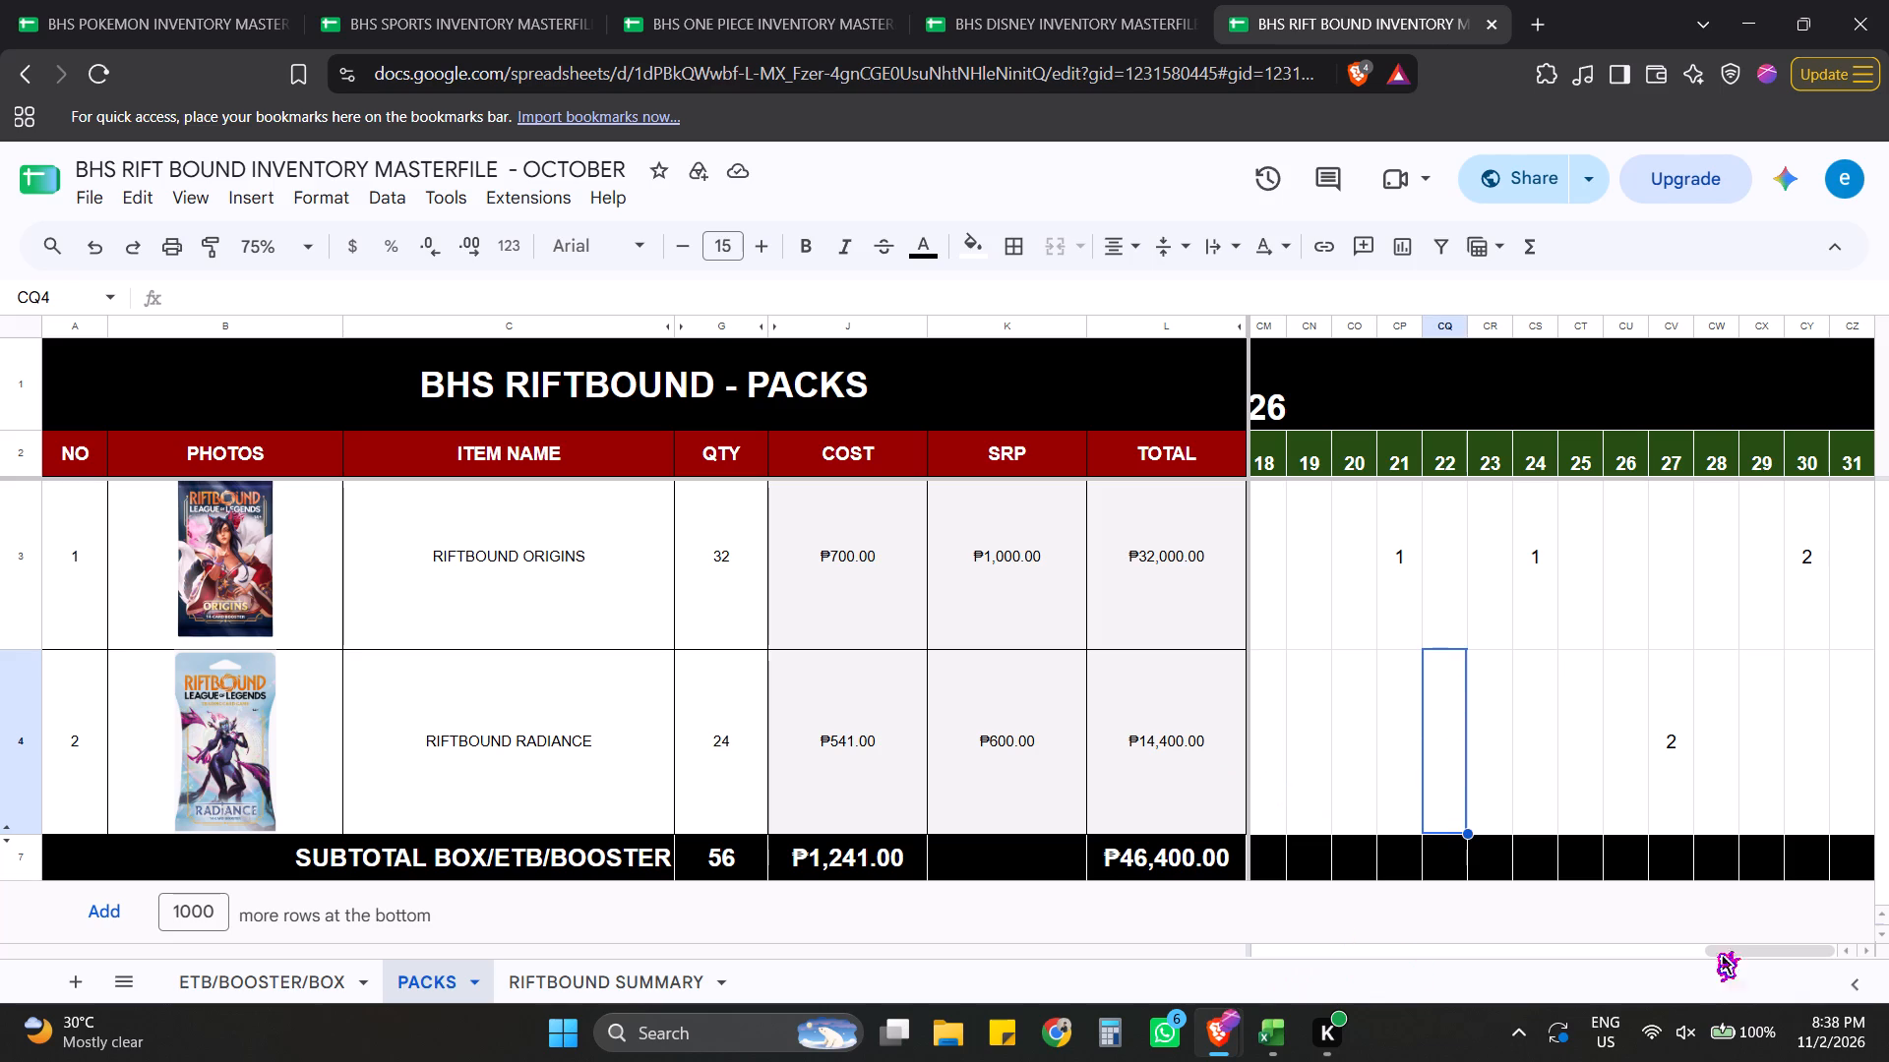
left_click_drag(1761, 945, 1658, 945)
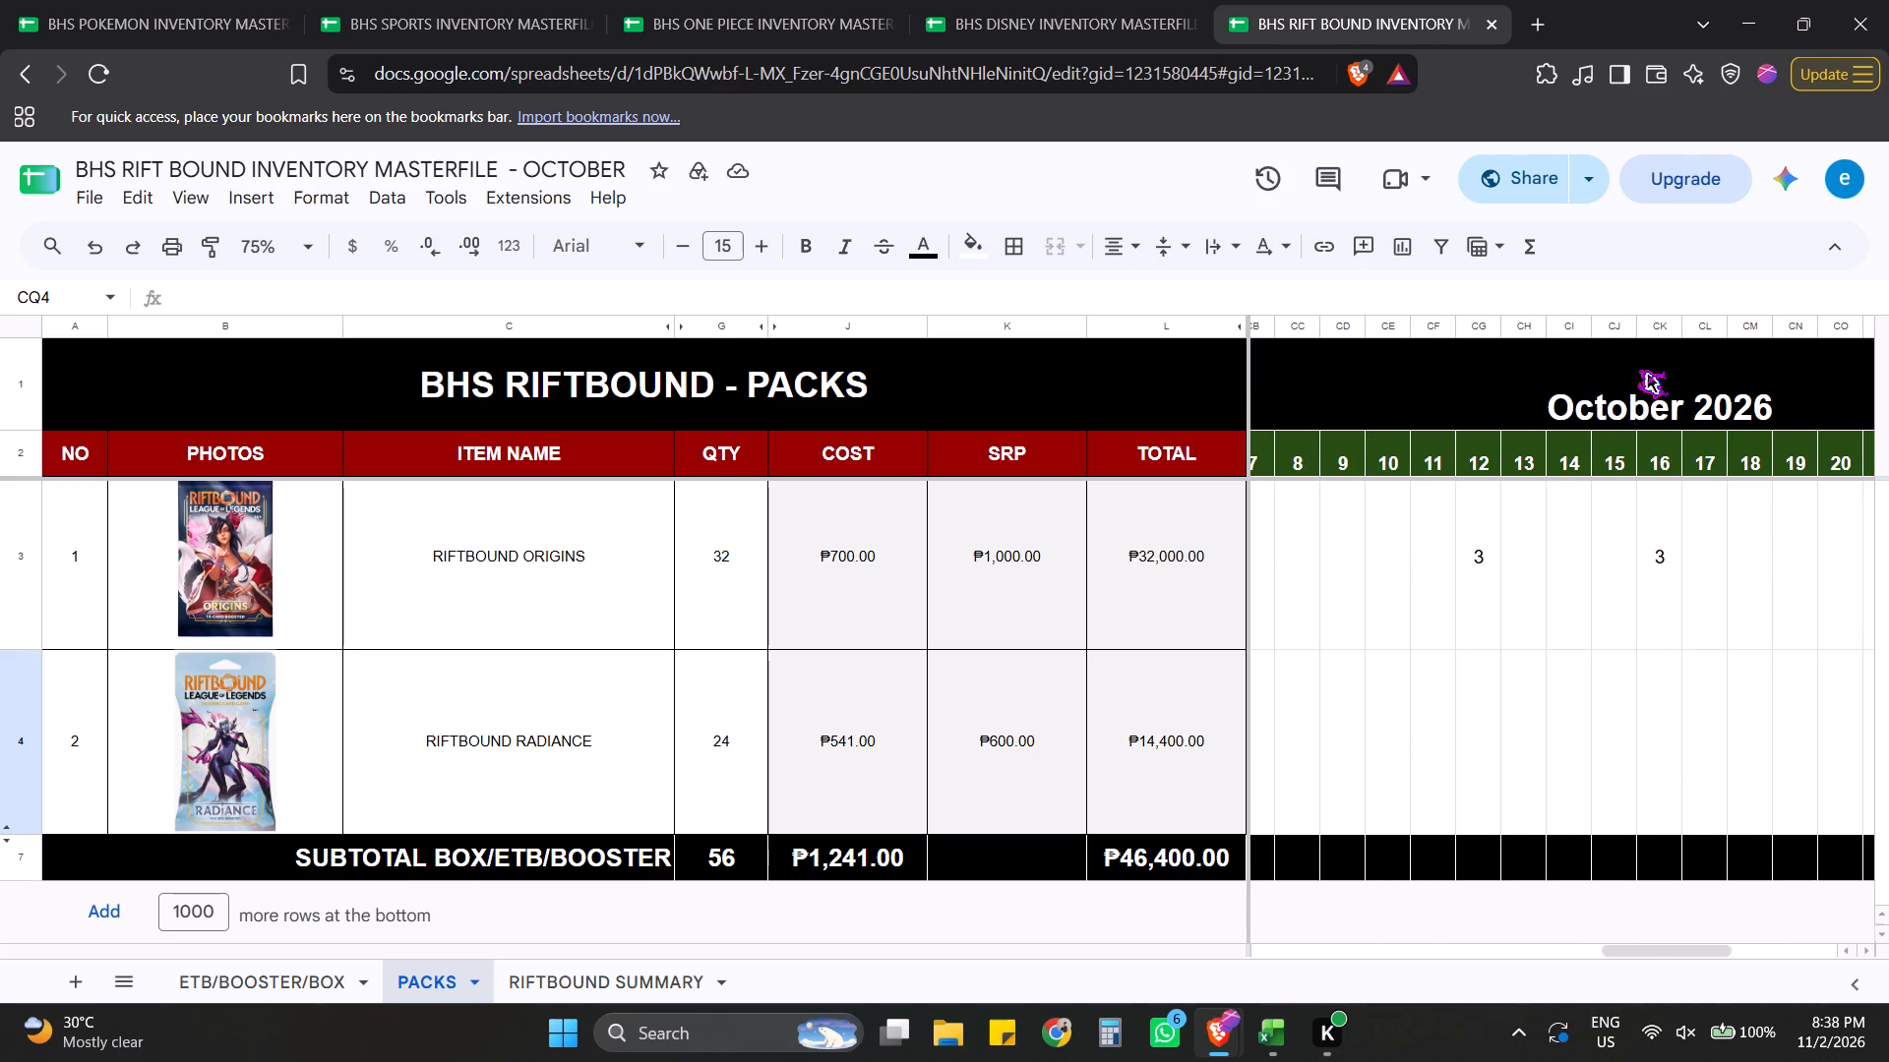
left_click(1625, 393)
type("OCTONER")
key("BackSpace")
key("BackSpace")
key("BackSpace")
type("BER")
key("Return")
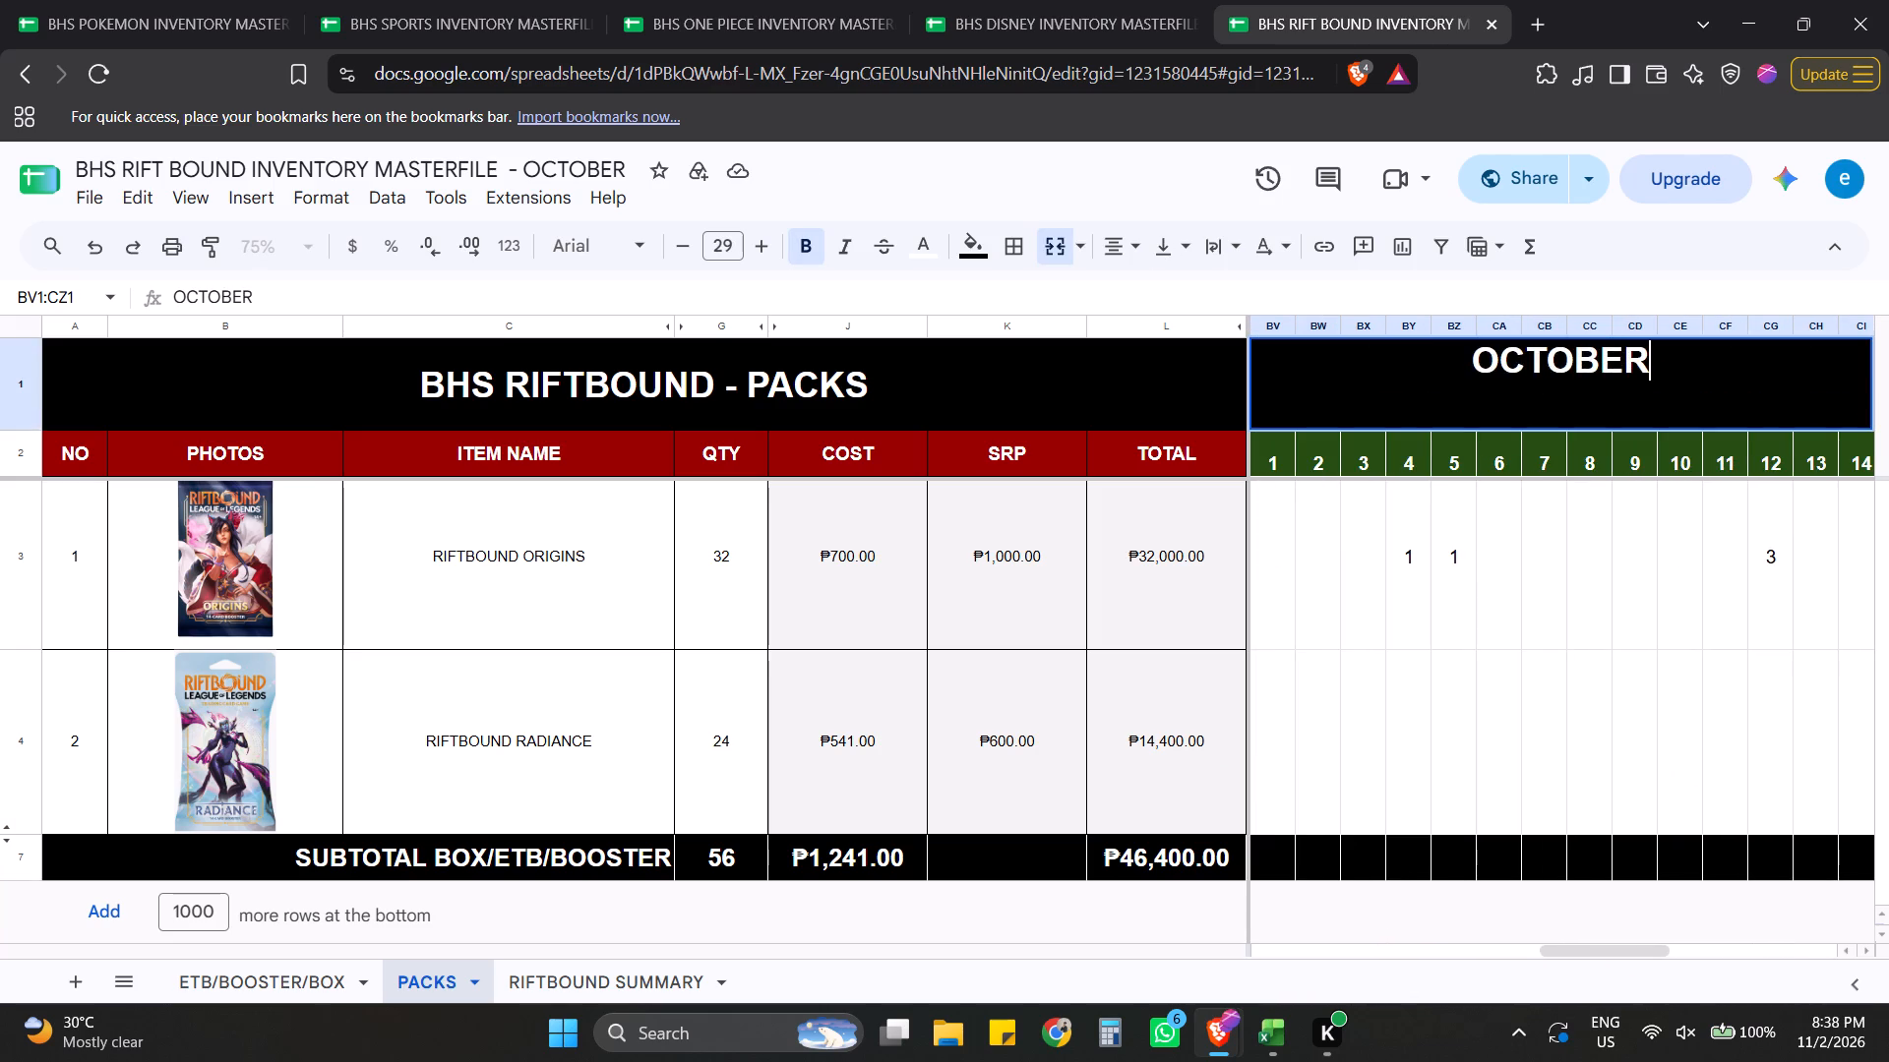
Set the vertical alignment of the October columns BV:CZ on the Rift Bound PACKS sheet to middle.
left_click_drag(1263, 325, 1385, 326)
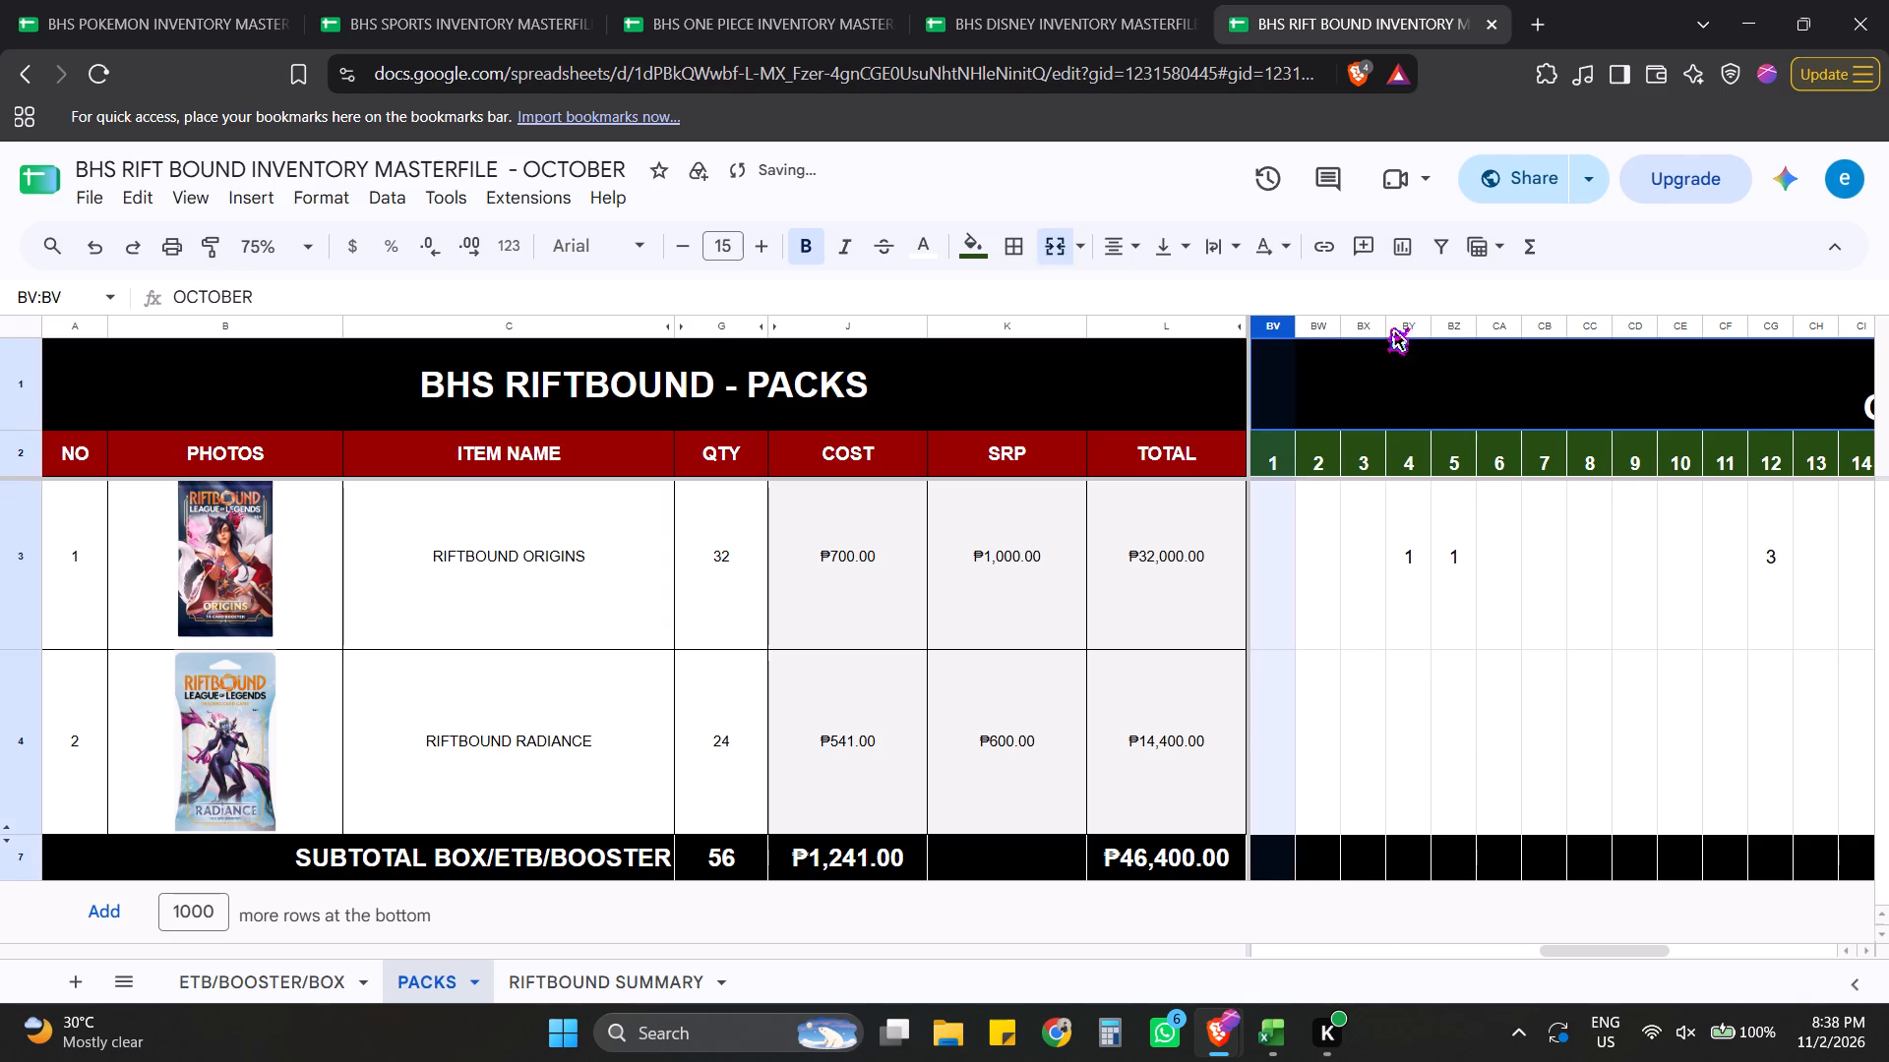
left_click_drag(1385, 326, 1888, 307)
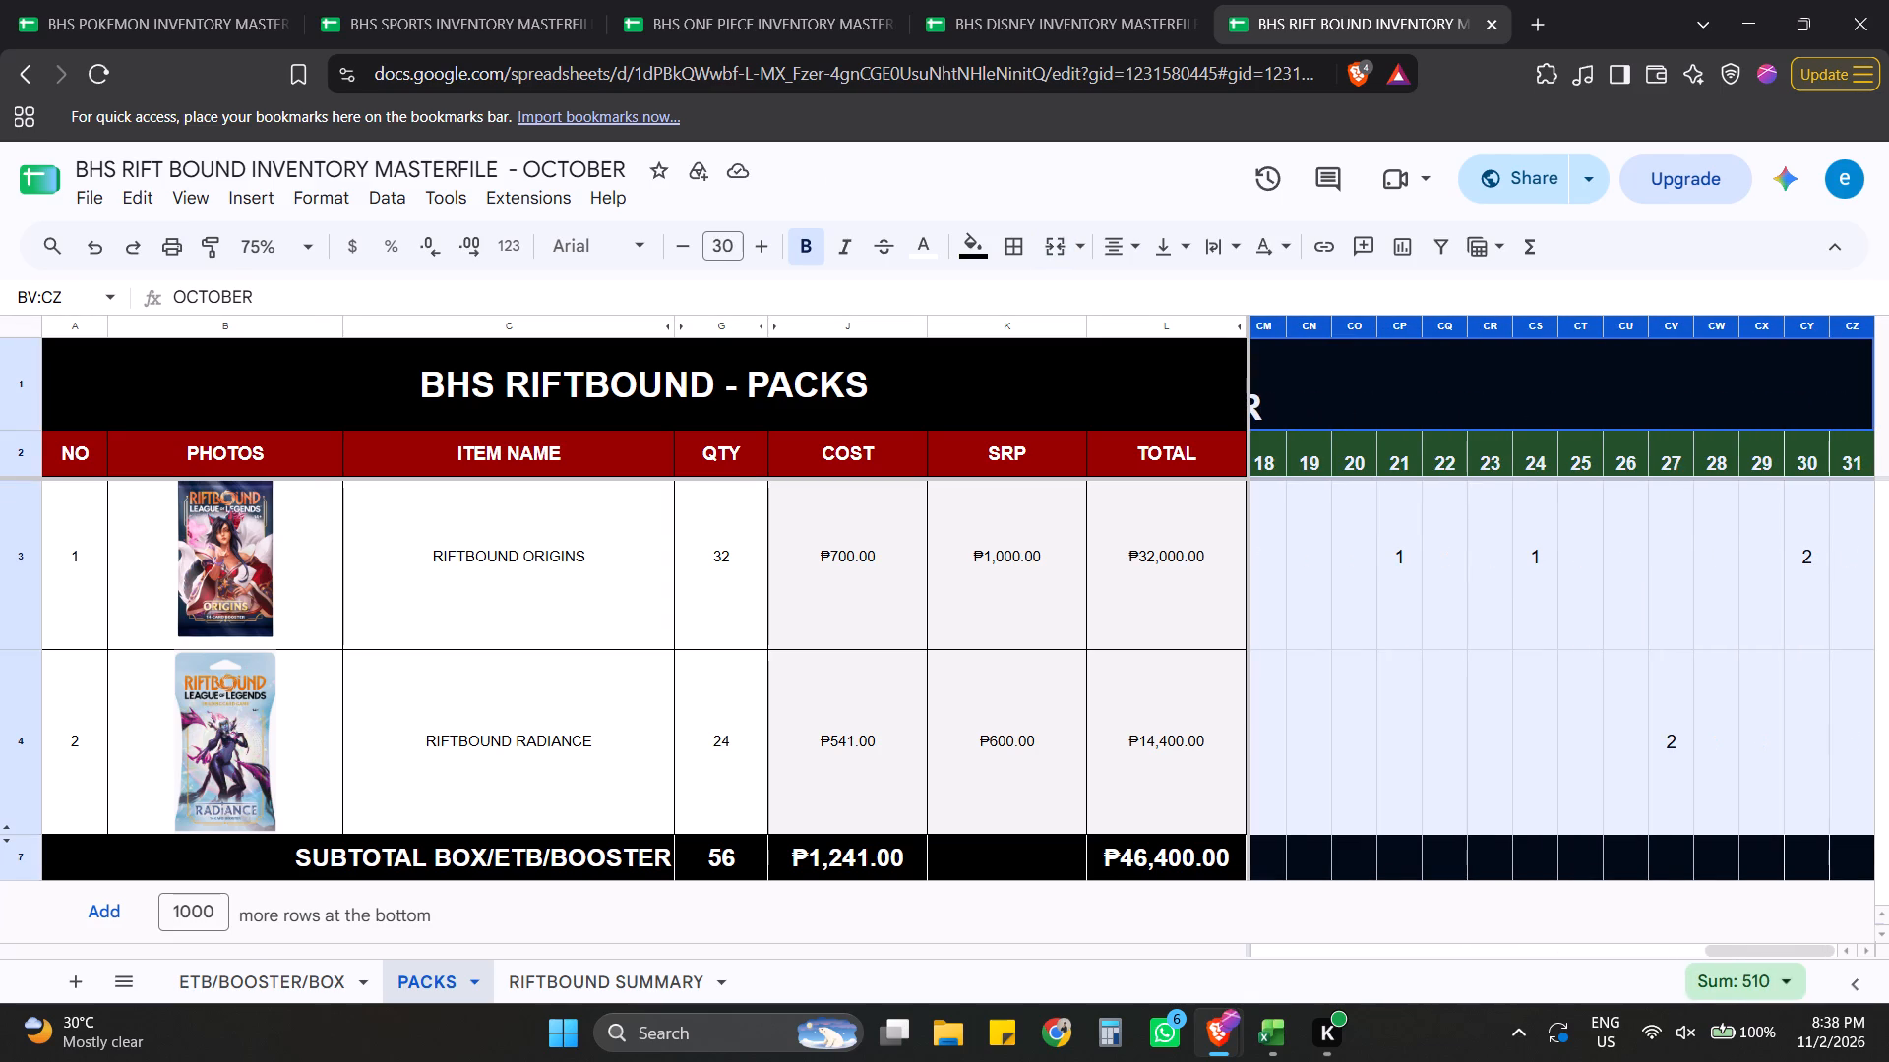
left_click(1175, 241)
left_click(1200, 293)
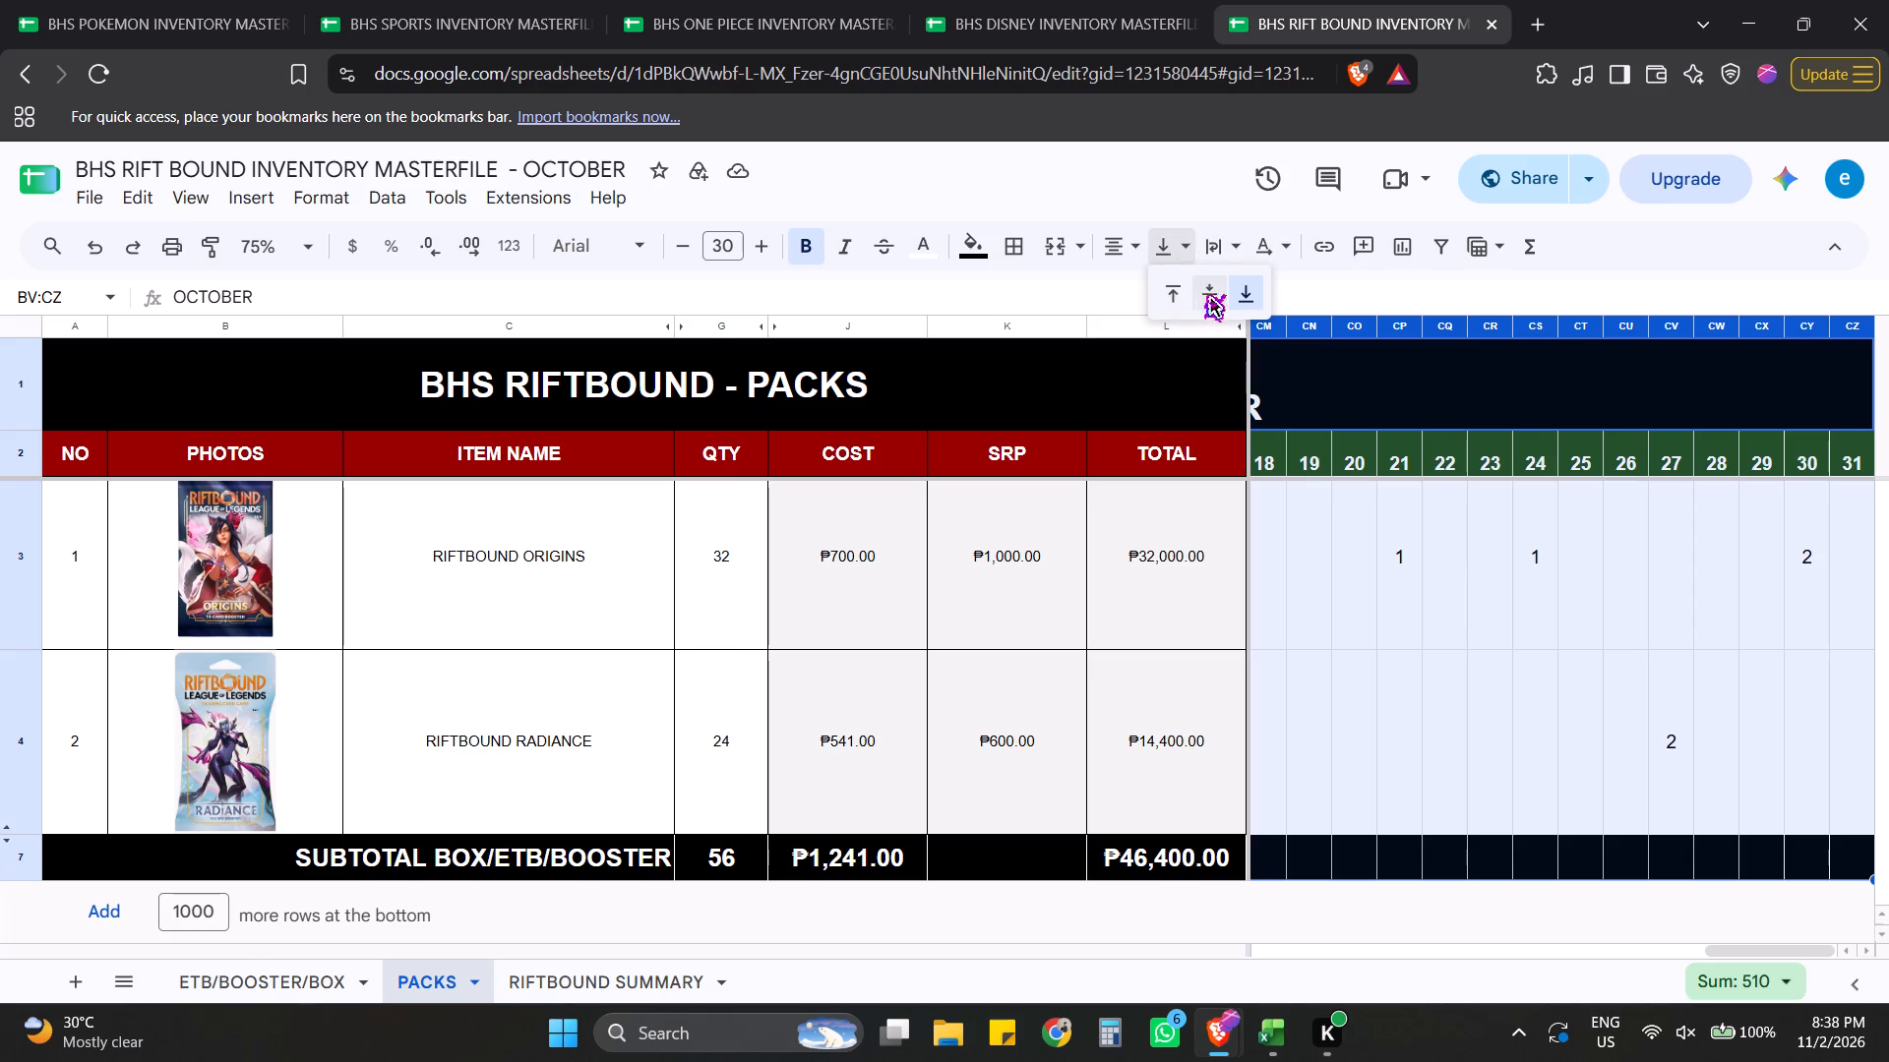
left_click(1461, 573)
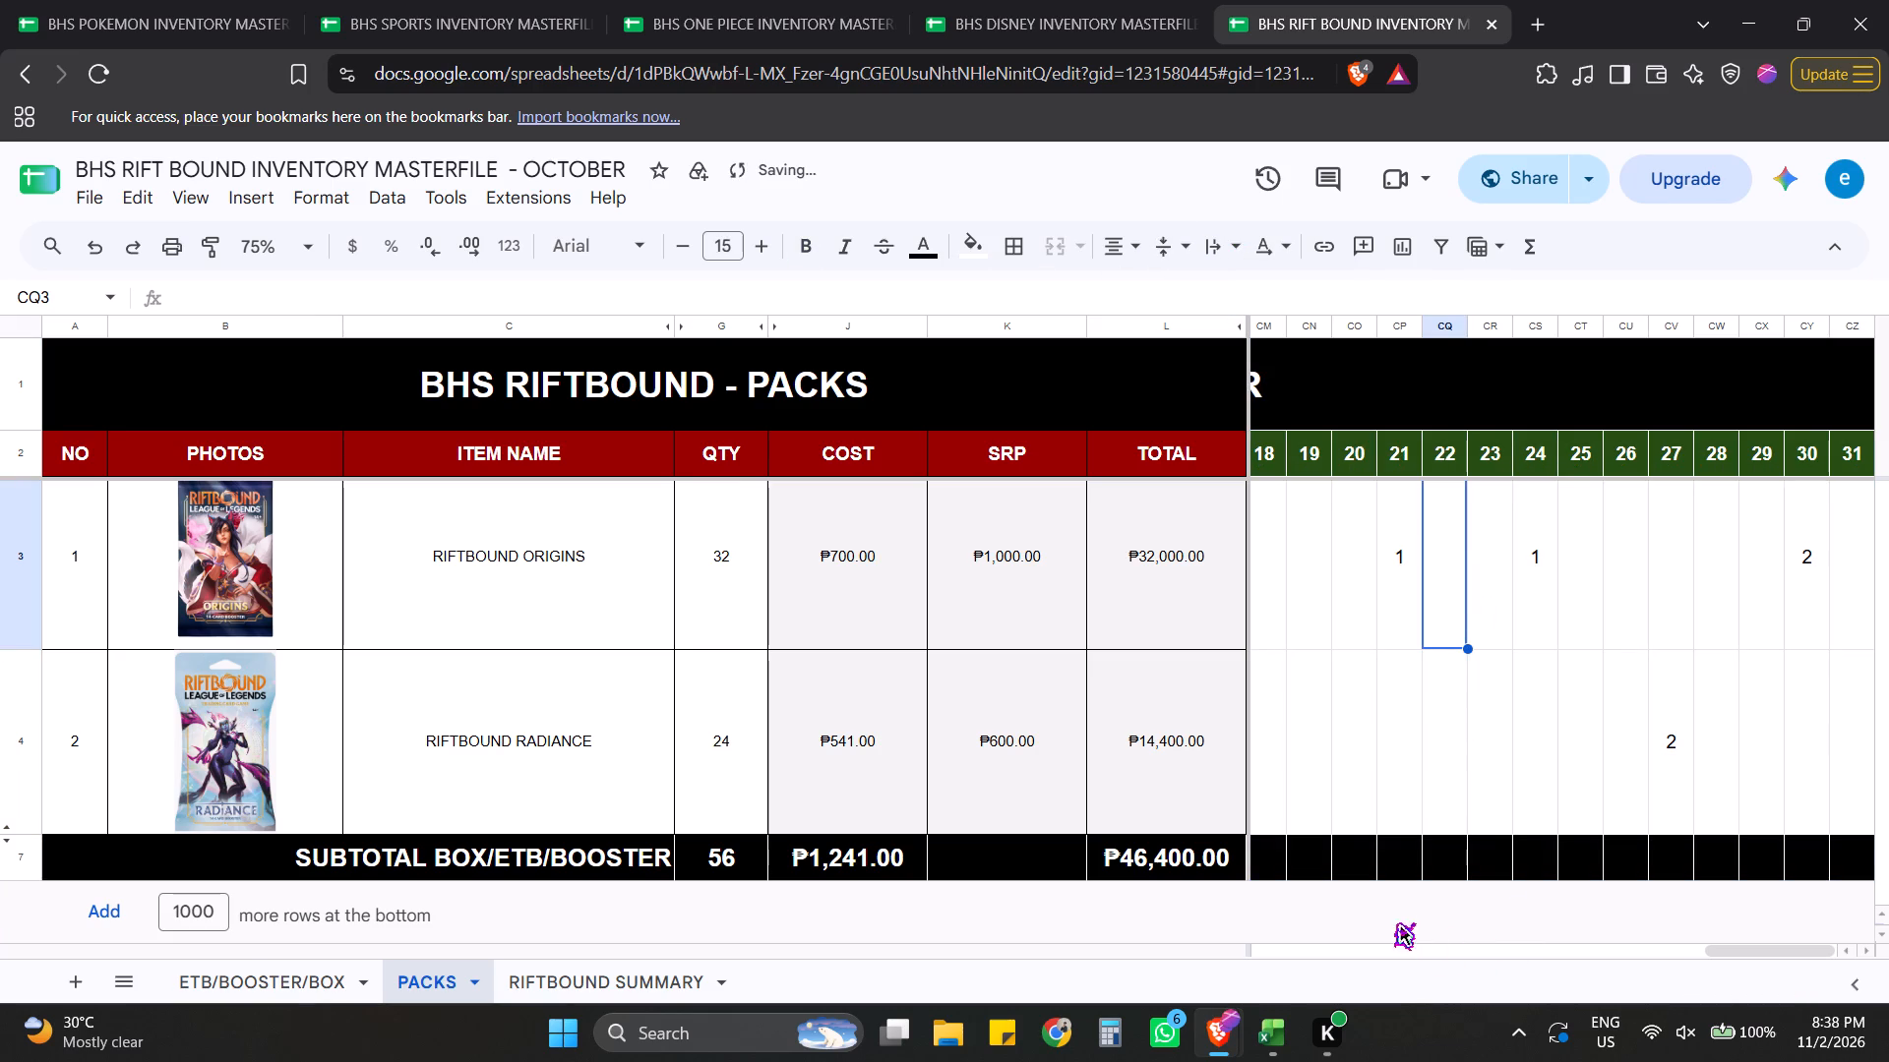
Insert one column to the right of column CZ on the PACKS sheet.
left_click_drag(1763, 953, 1762, 953)
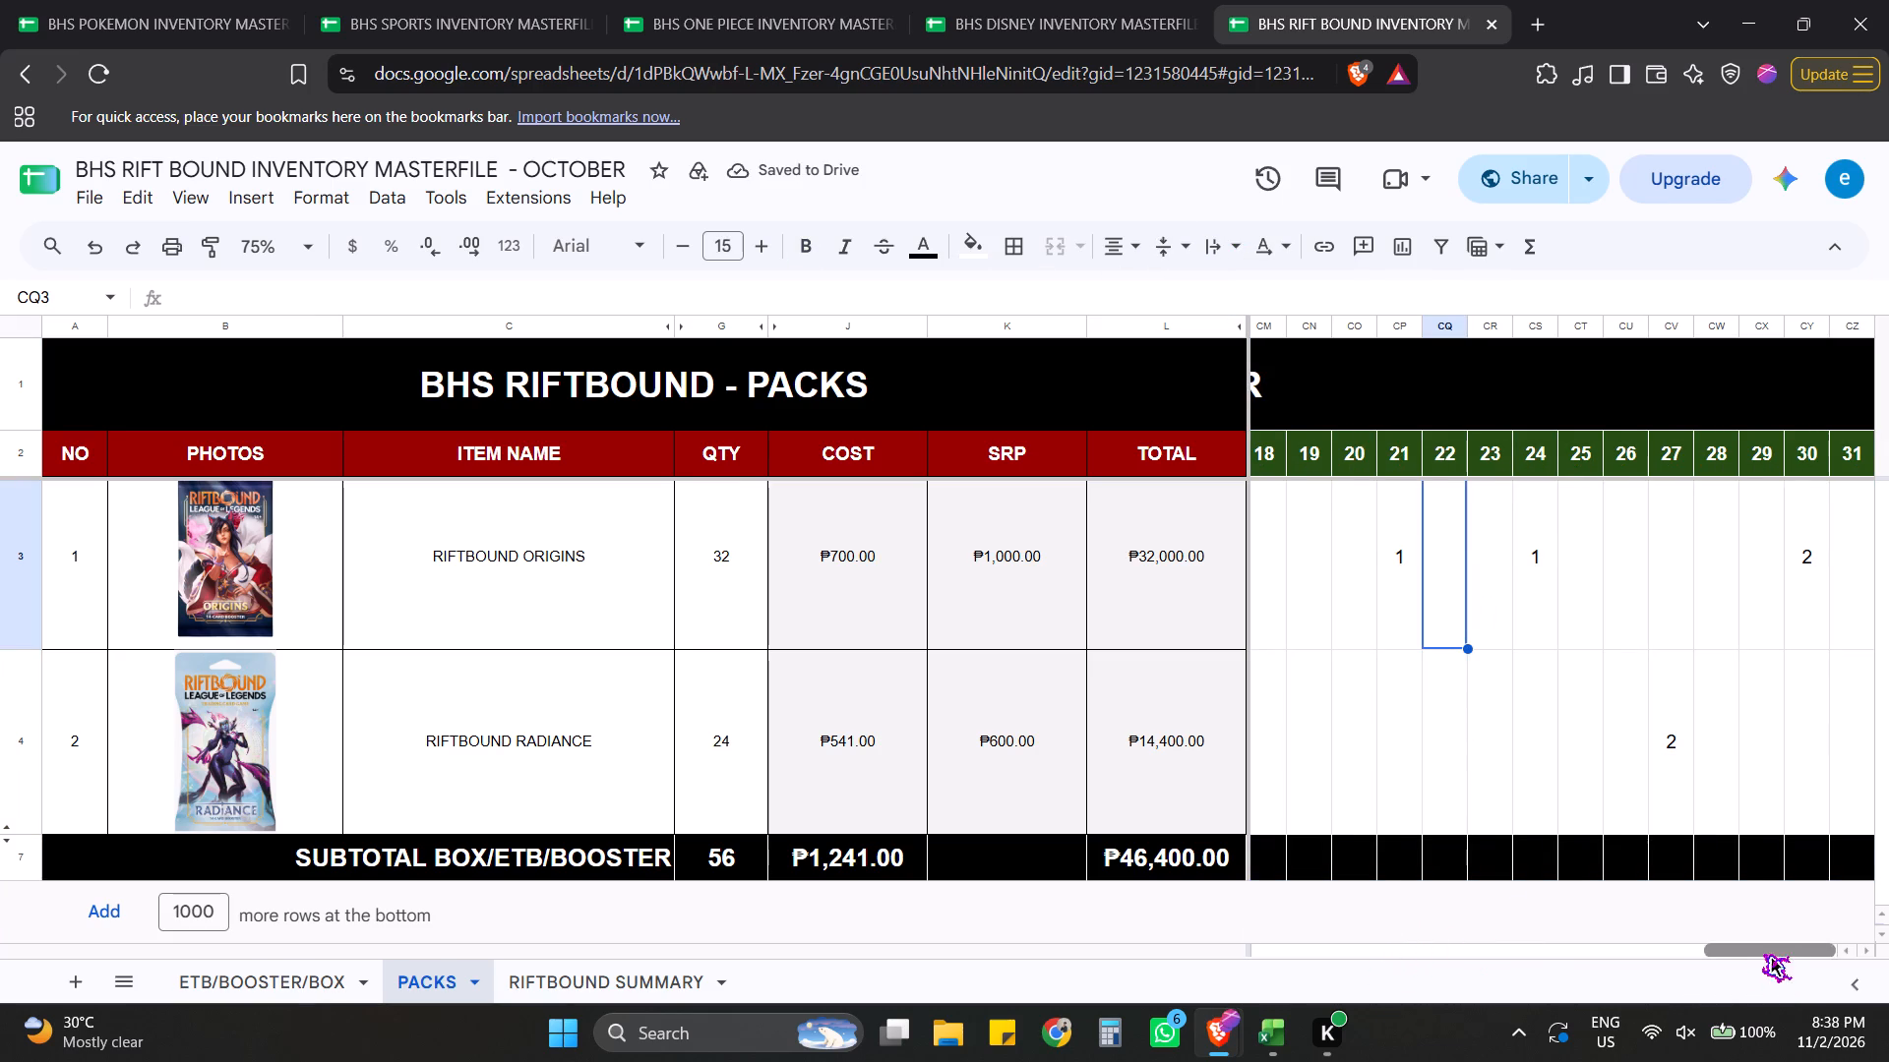
left_click_drag(1762, 953, 1888, 953)
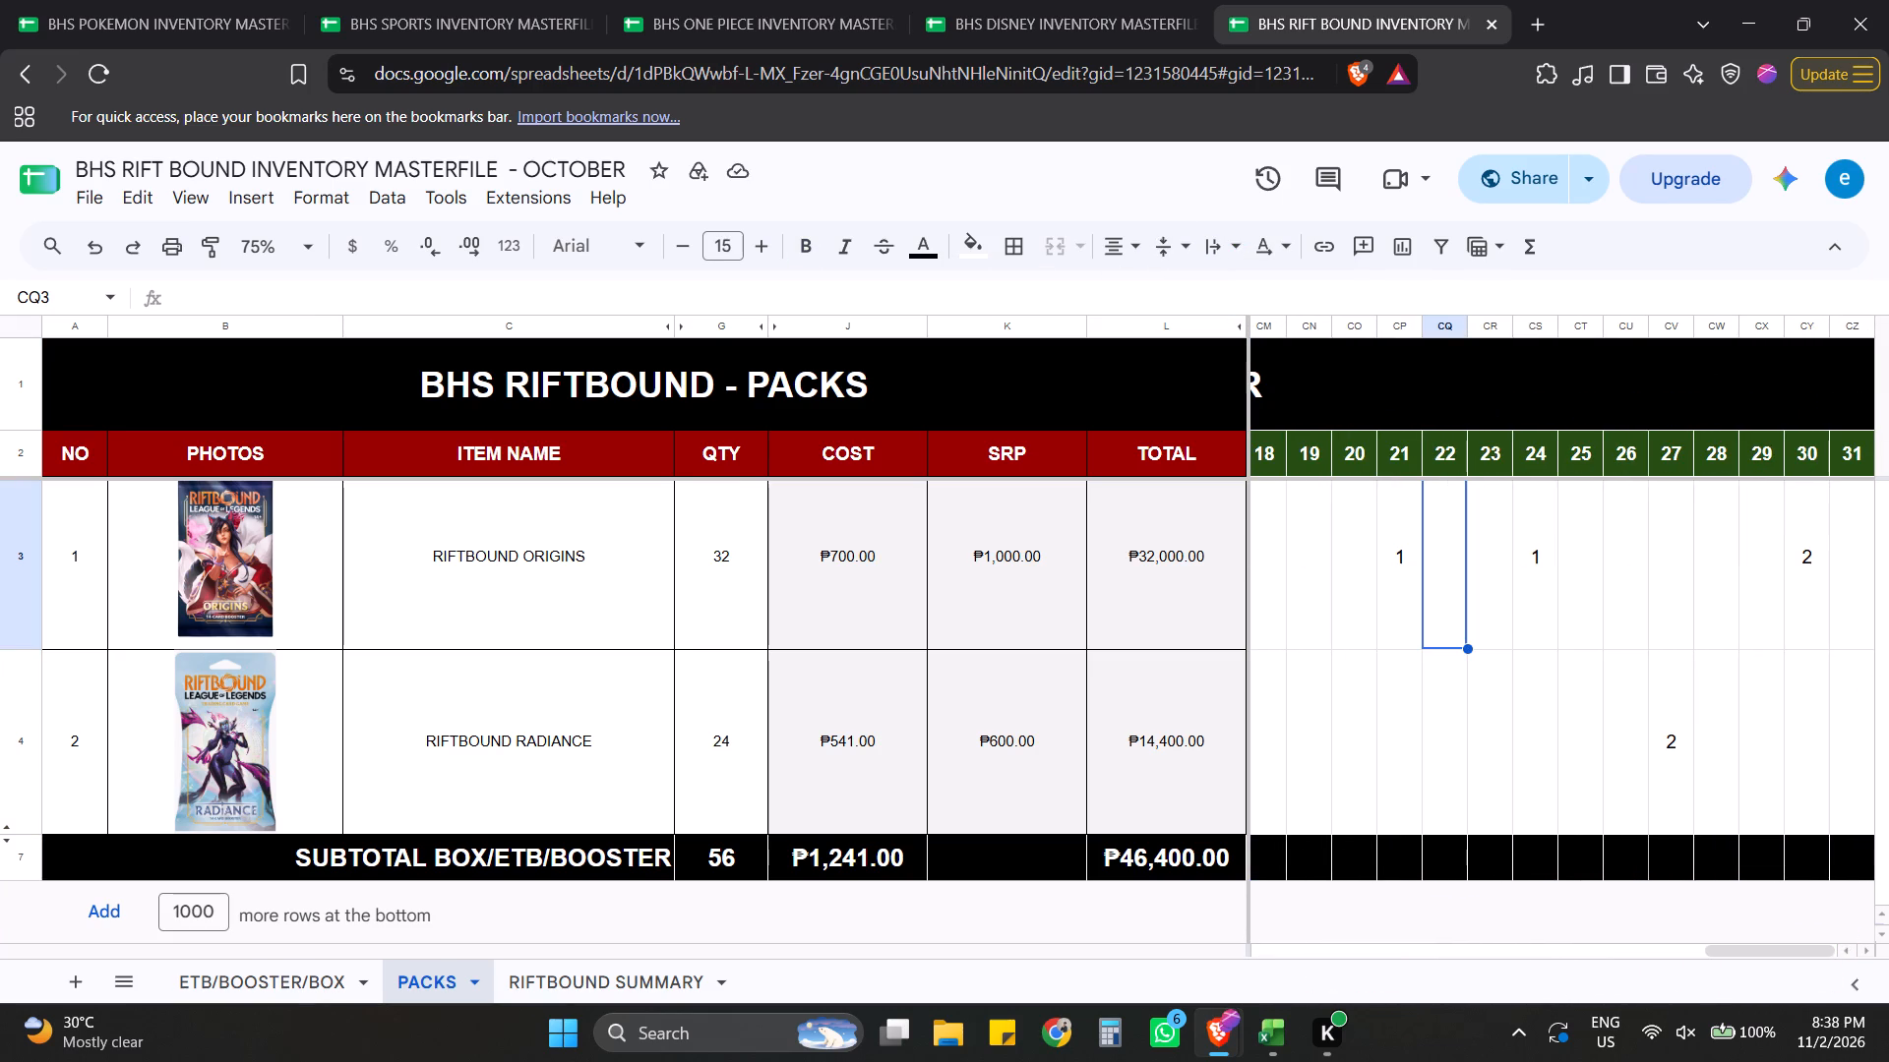
left_click(1848, 326)
right_click(1848, 326)
left_click(1694, 479)
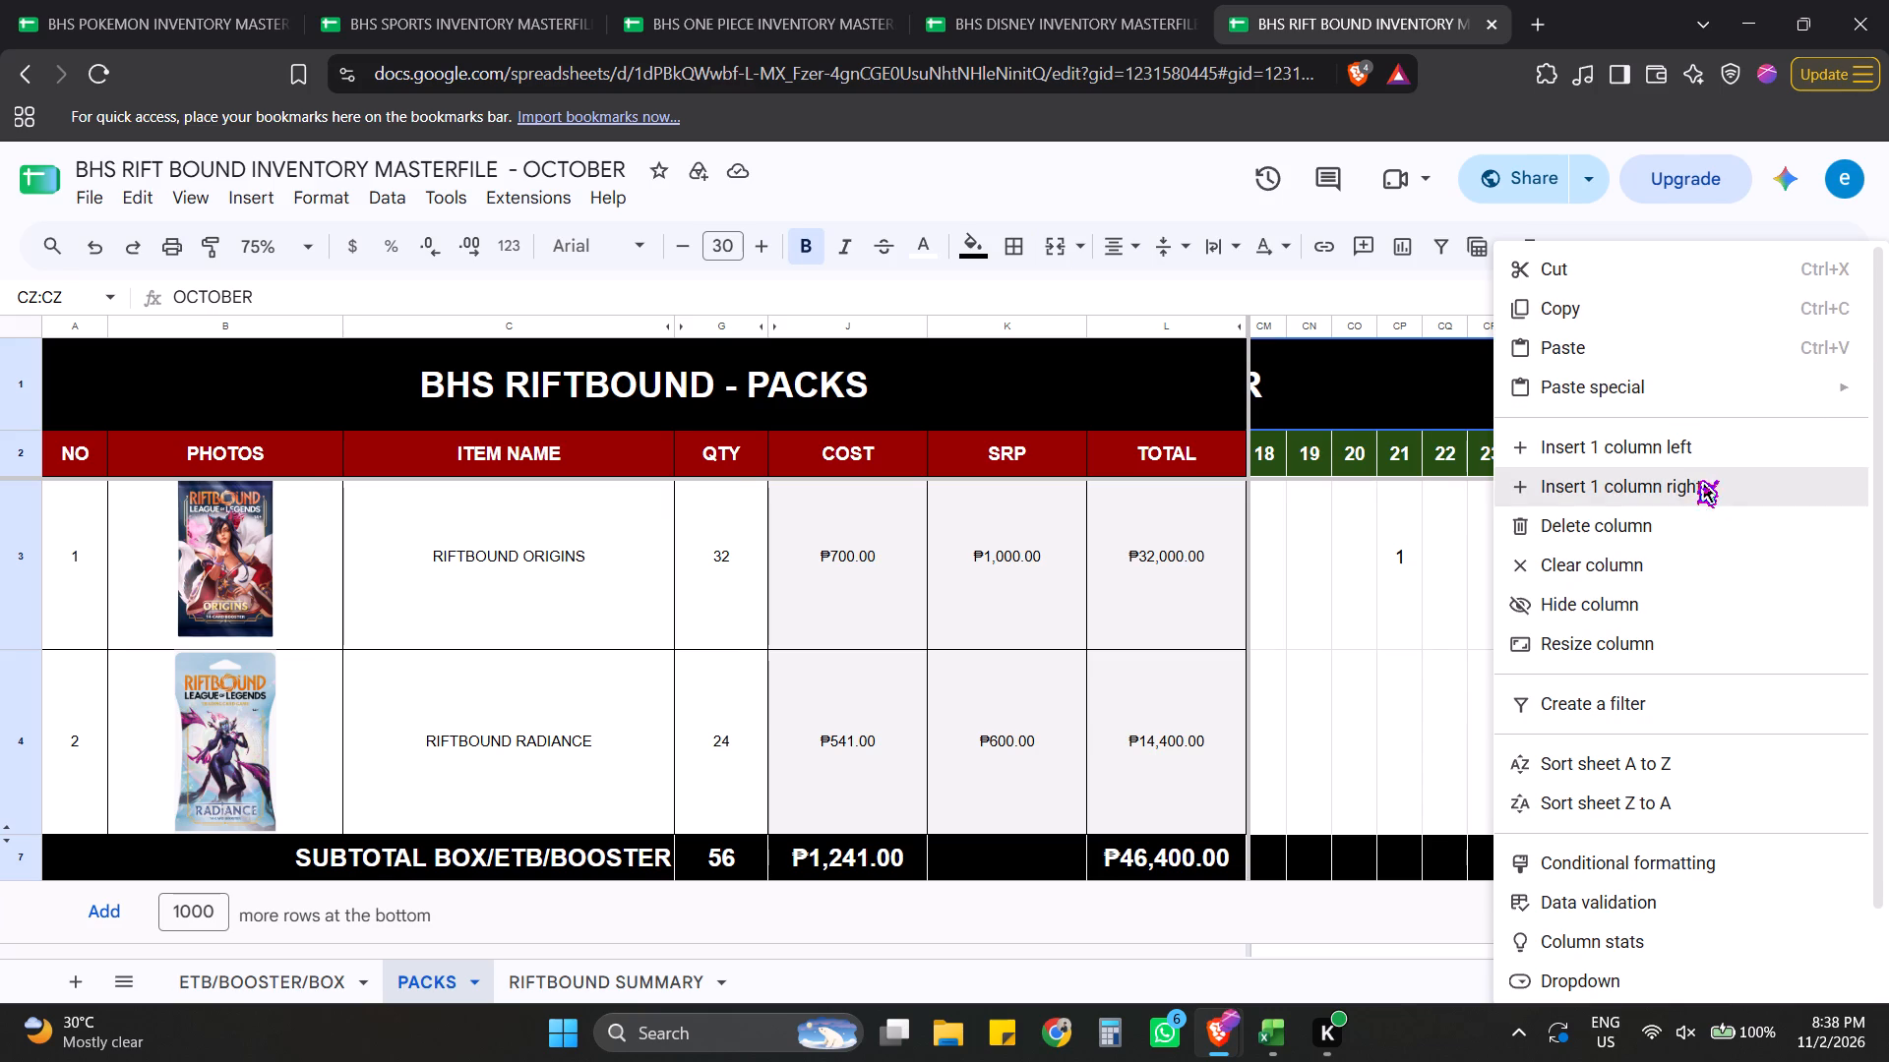
left_click(1743, 624)
Copy the October day columns BV:CY (days 1 to 30) and paste them starting at the new column DA.
left_click_drag(1603, 949, 1585, 949)
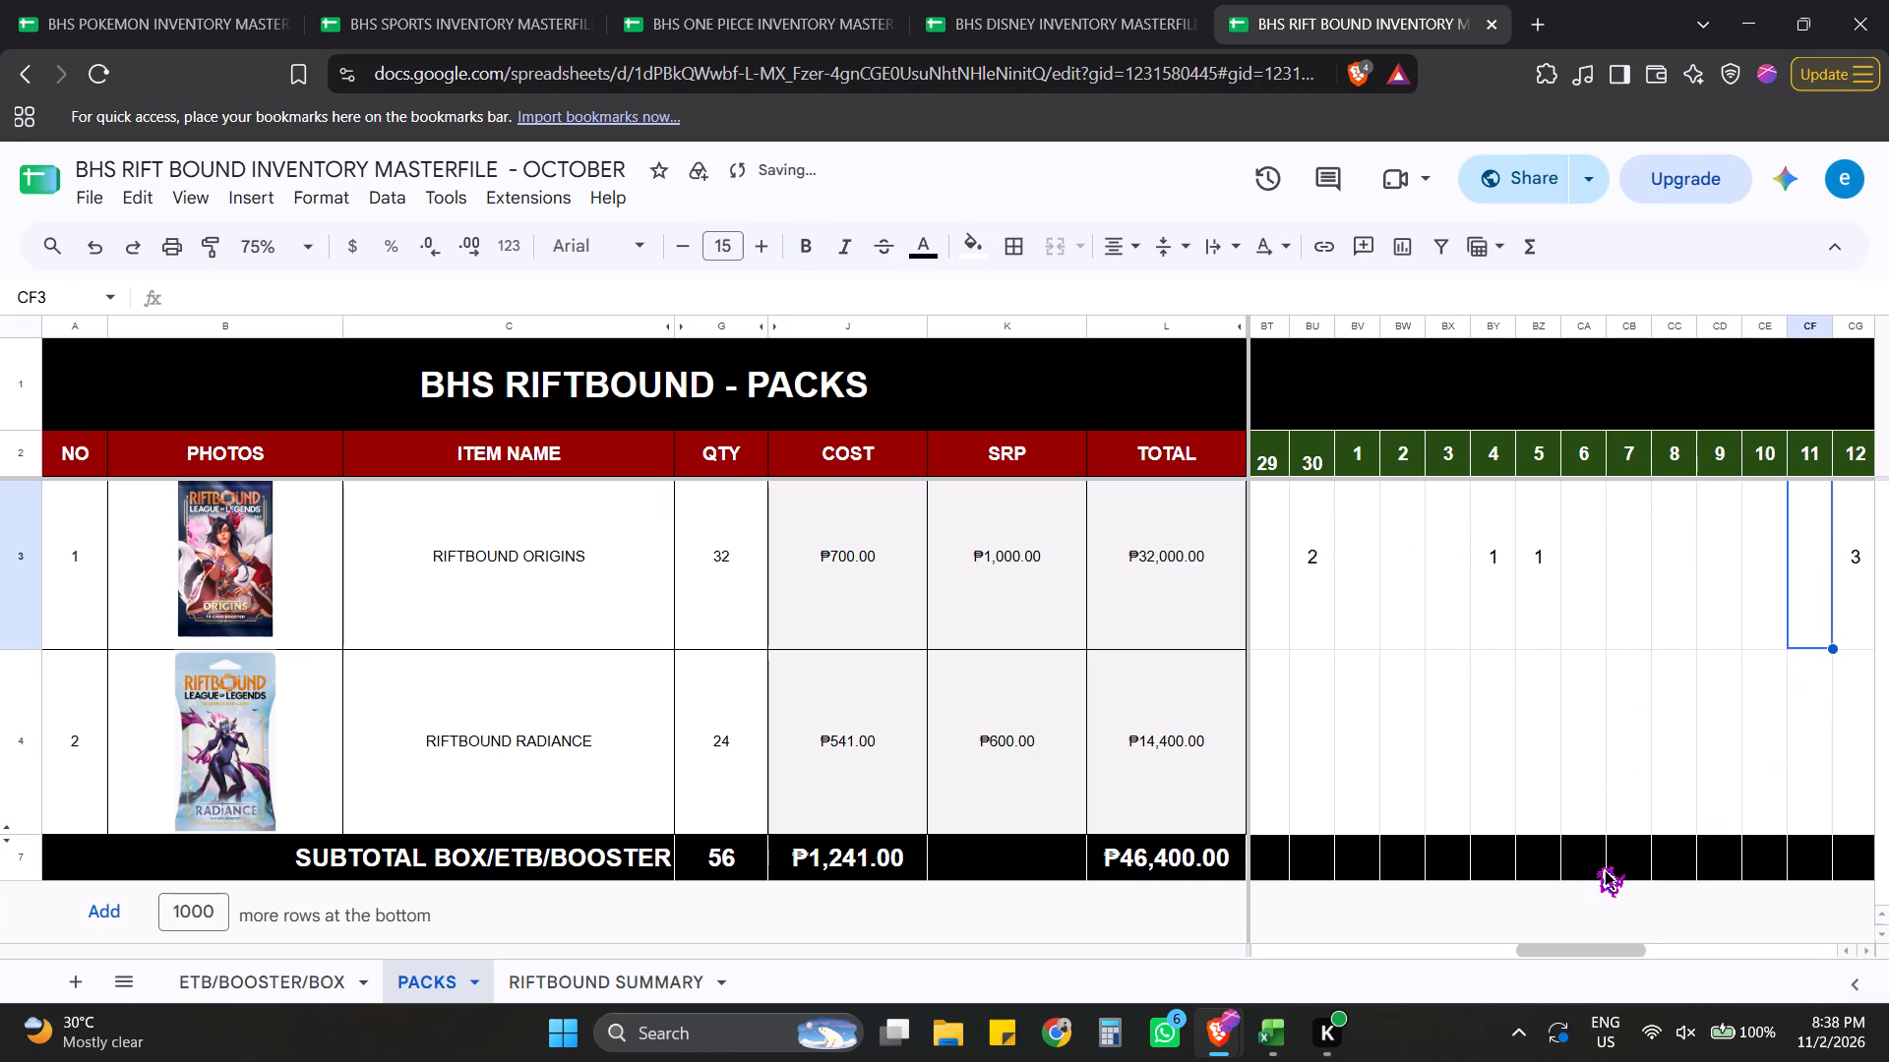
left_click_drag(1363, 324, 1888, 335)
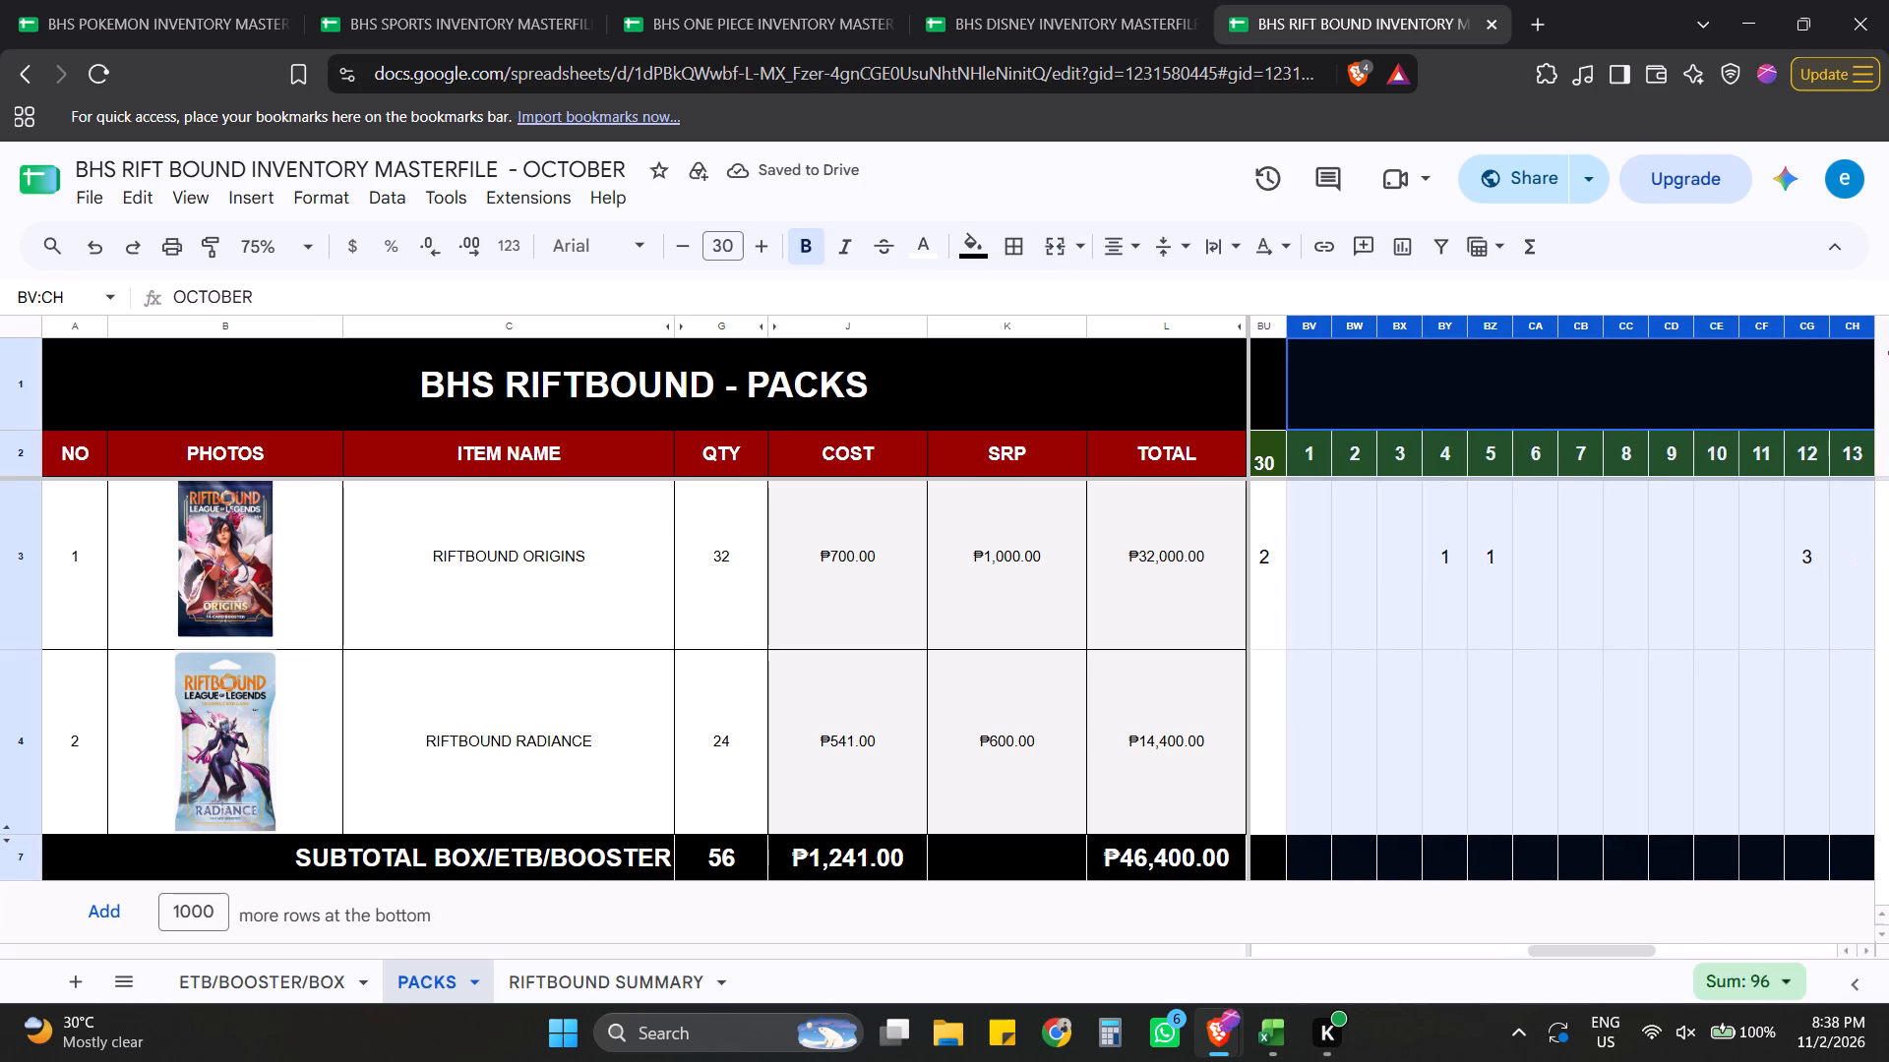
left_click_drag(1888, 335, 1888, 333)
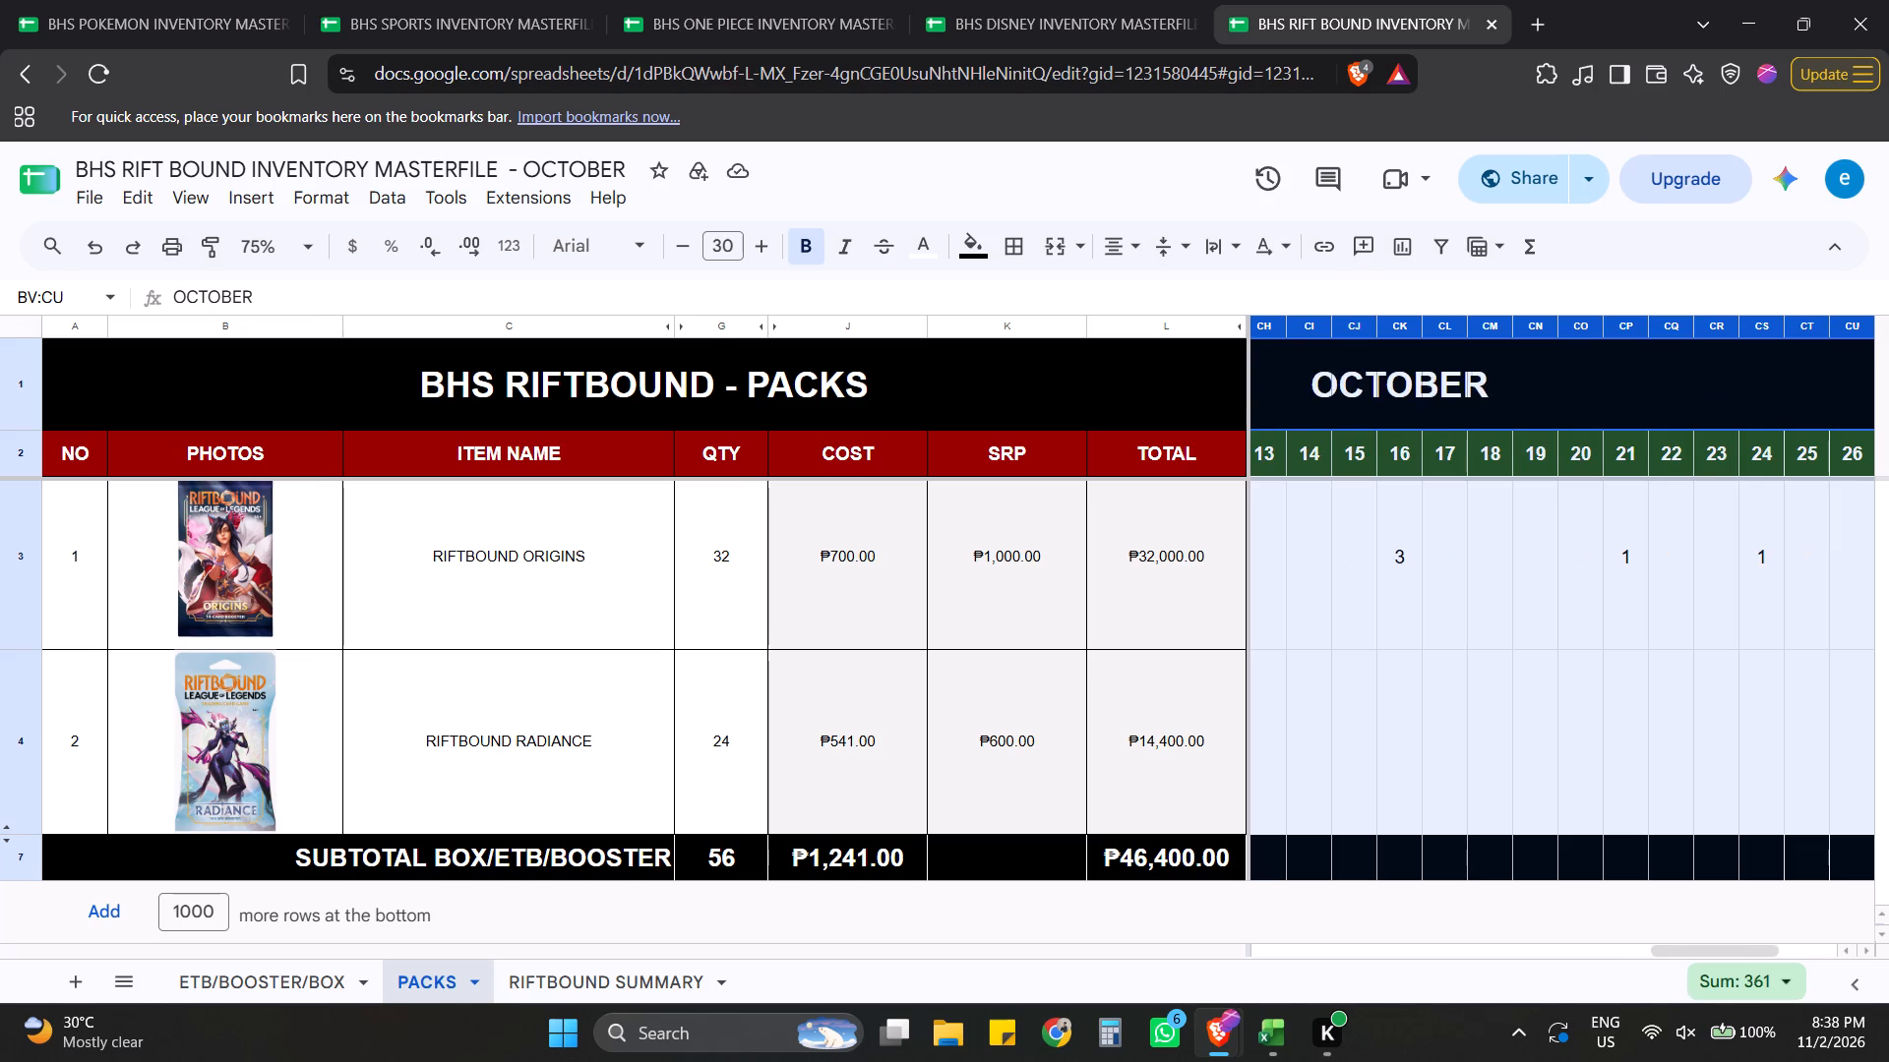
left_click_drag(1888, 333, 1766, 354)
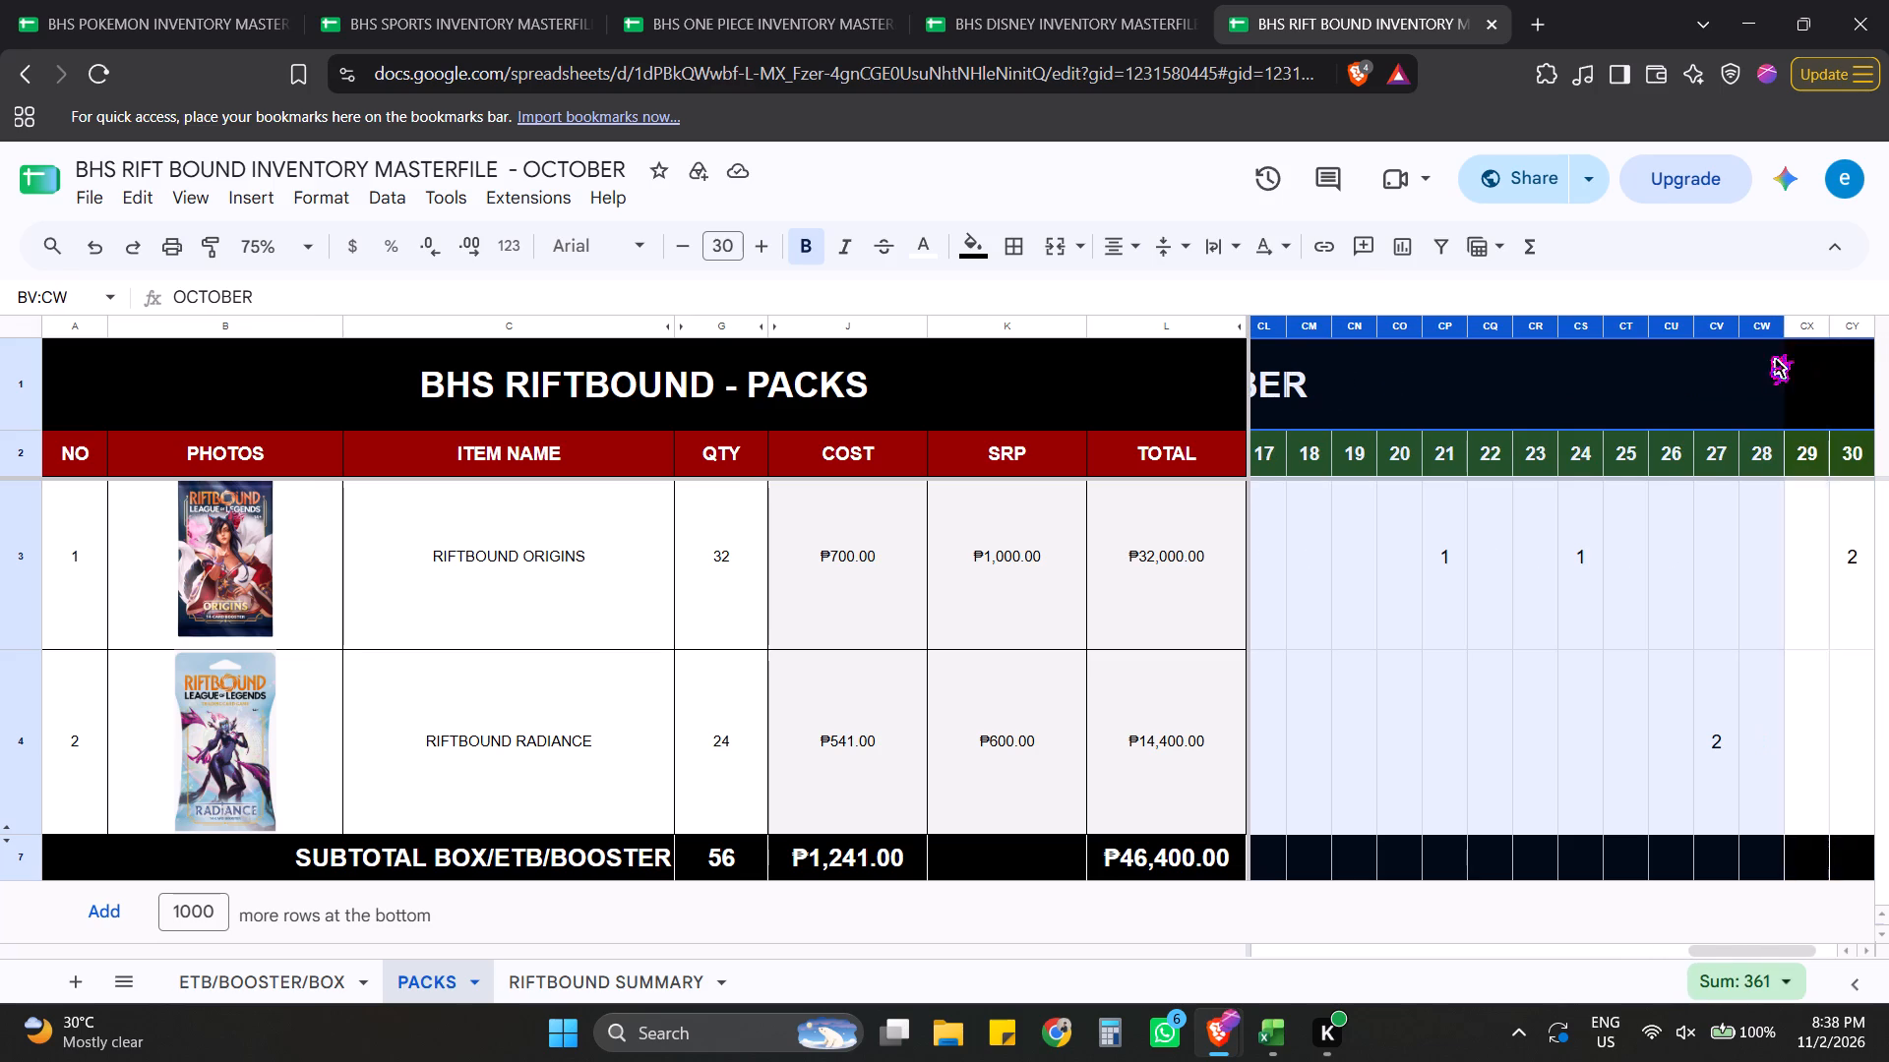
left_click_drag(1766, 354, 1834, 344)
key("ctrl+c")
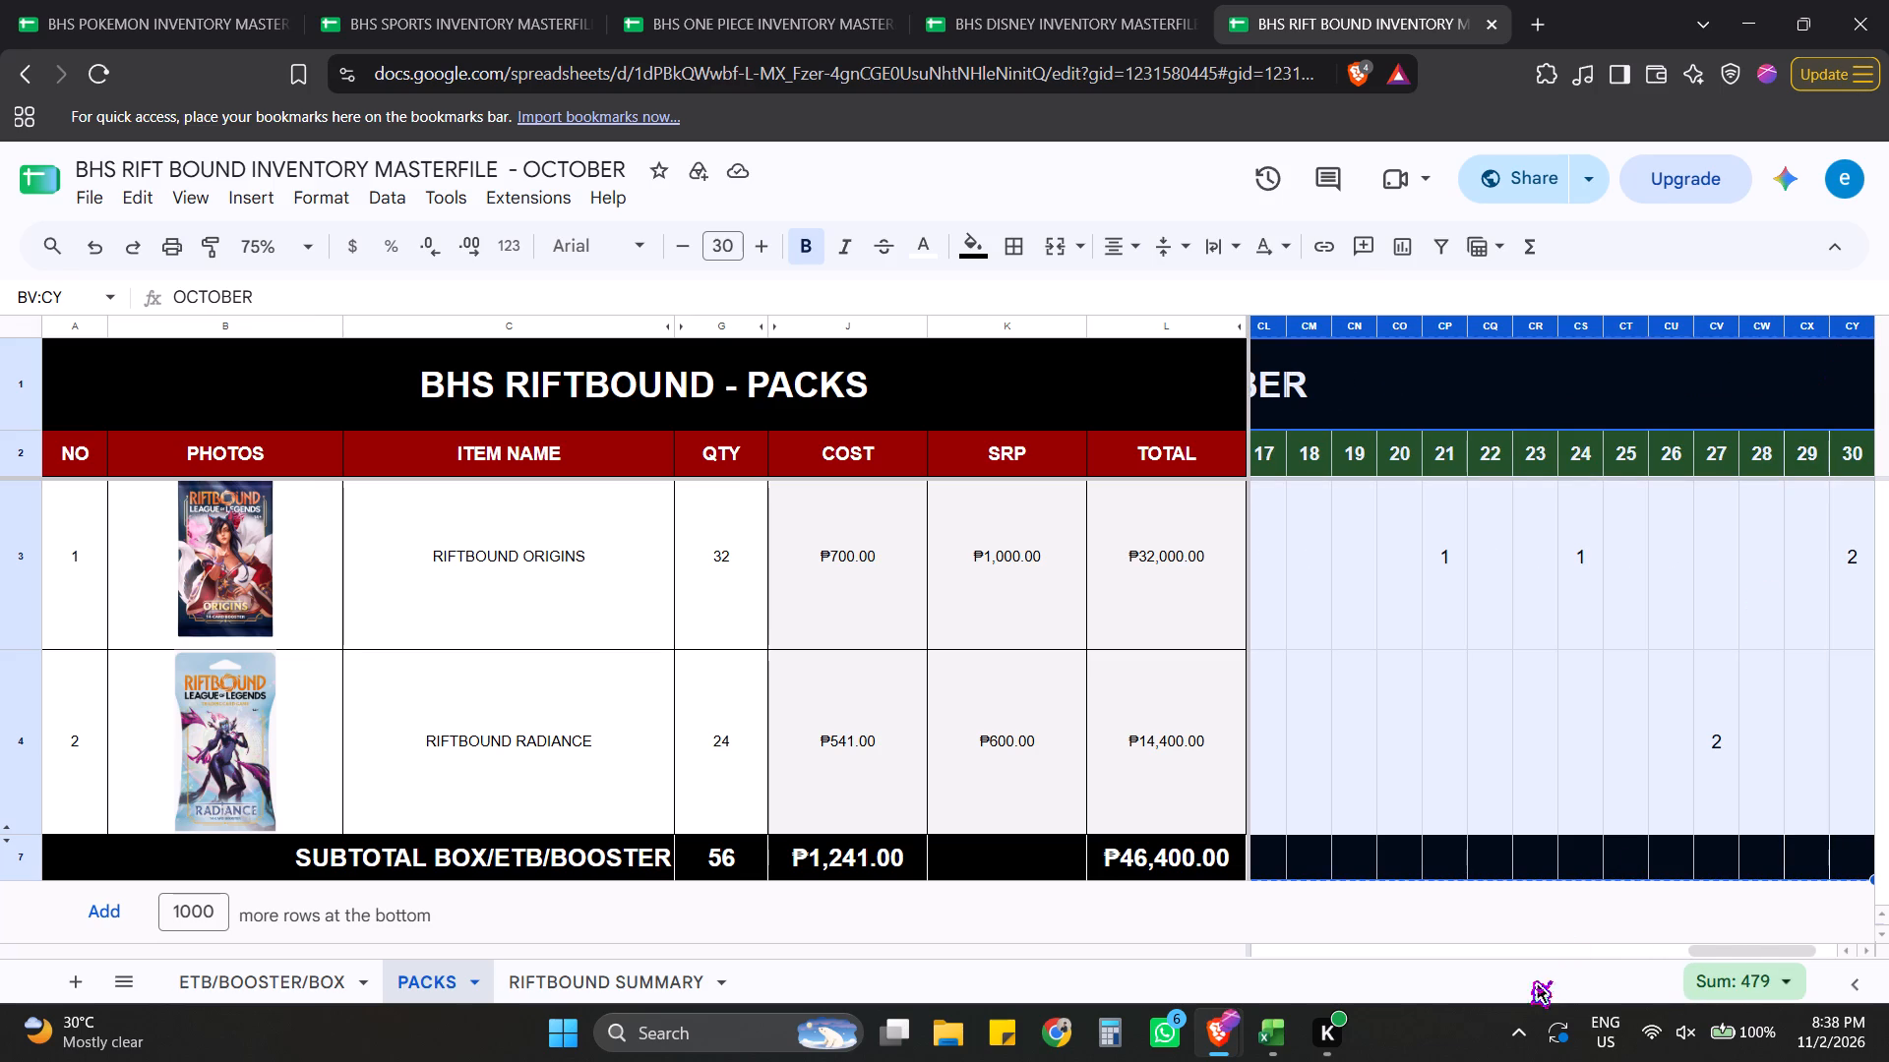
left_click_drag(1742, 950, 1850, 930)
left_click(1855, 324)
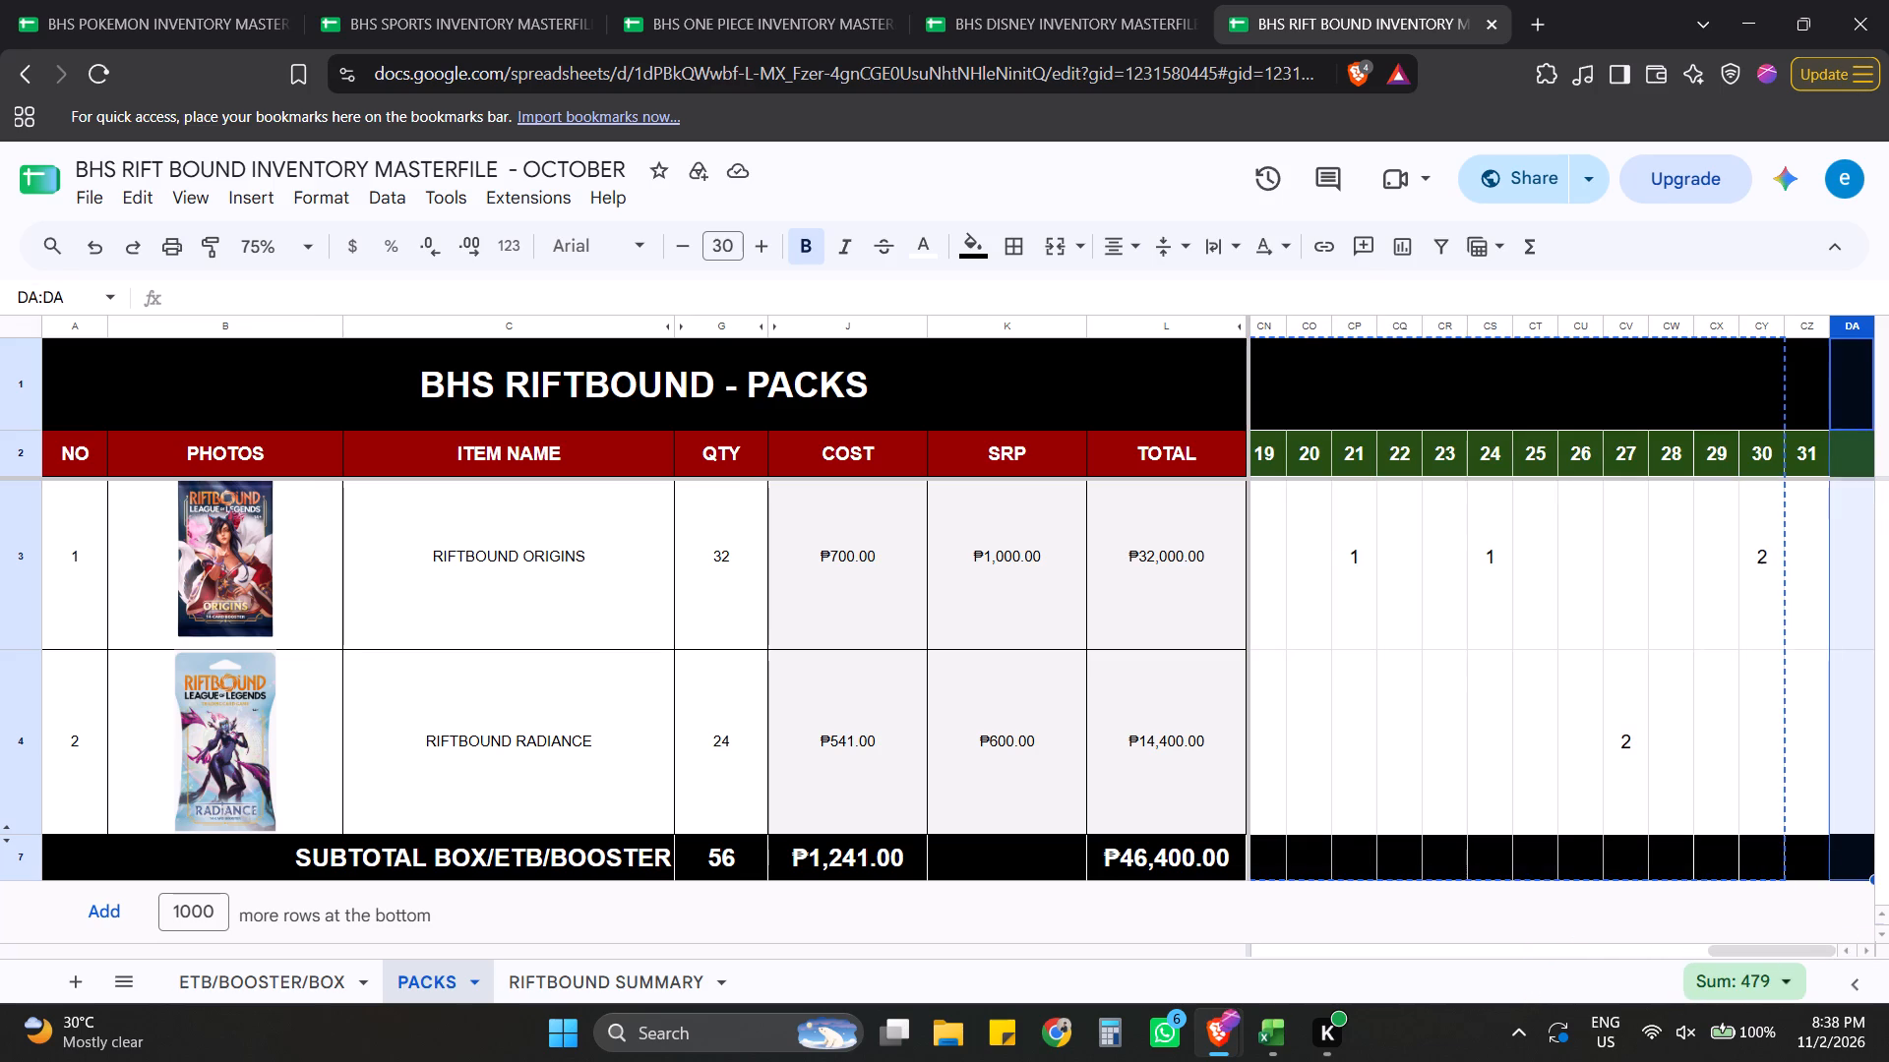
key("ctrl+v")
Zoom the sheet to 50% and merge the header cells DA1:ED1 above the pasted day columns.
left_click_drag(1620, 952, 1821, 929)
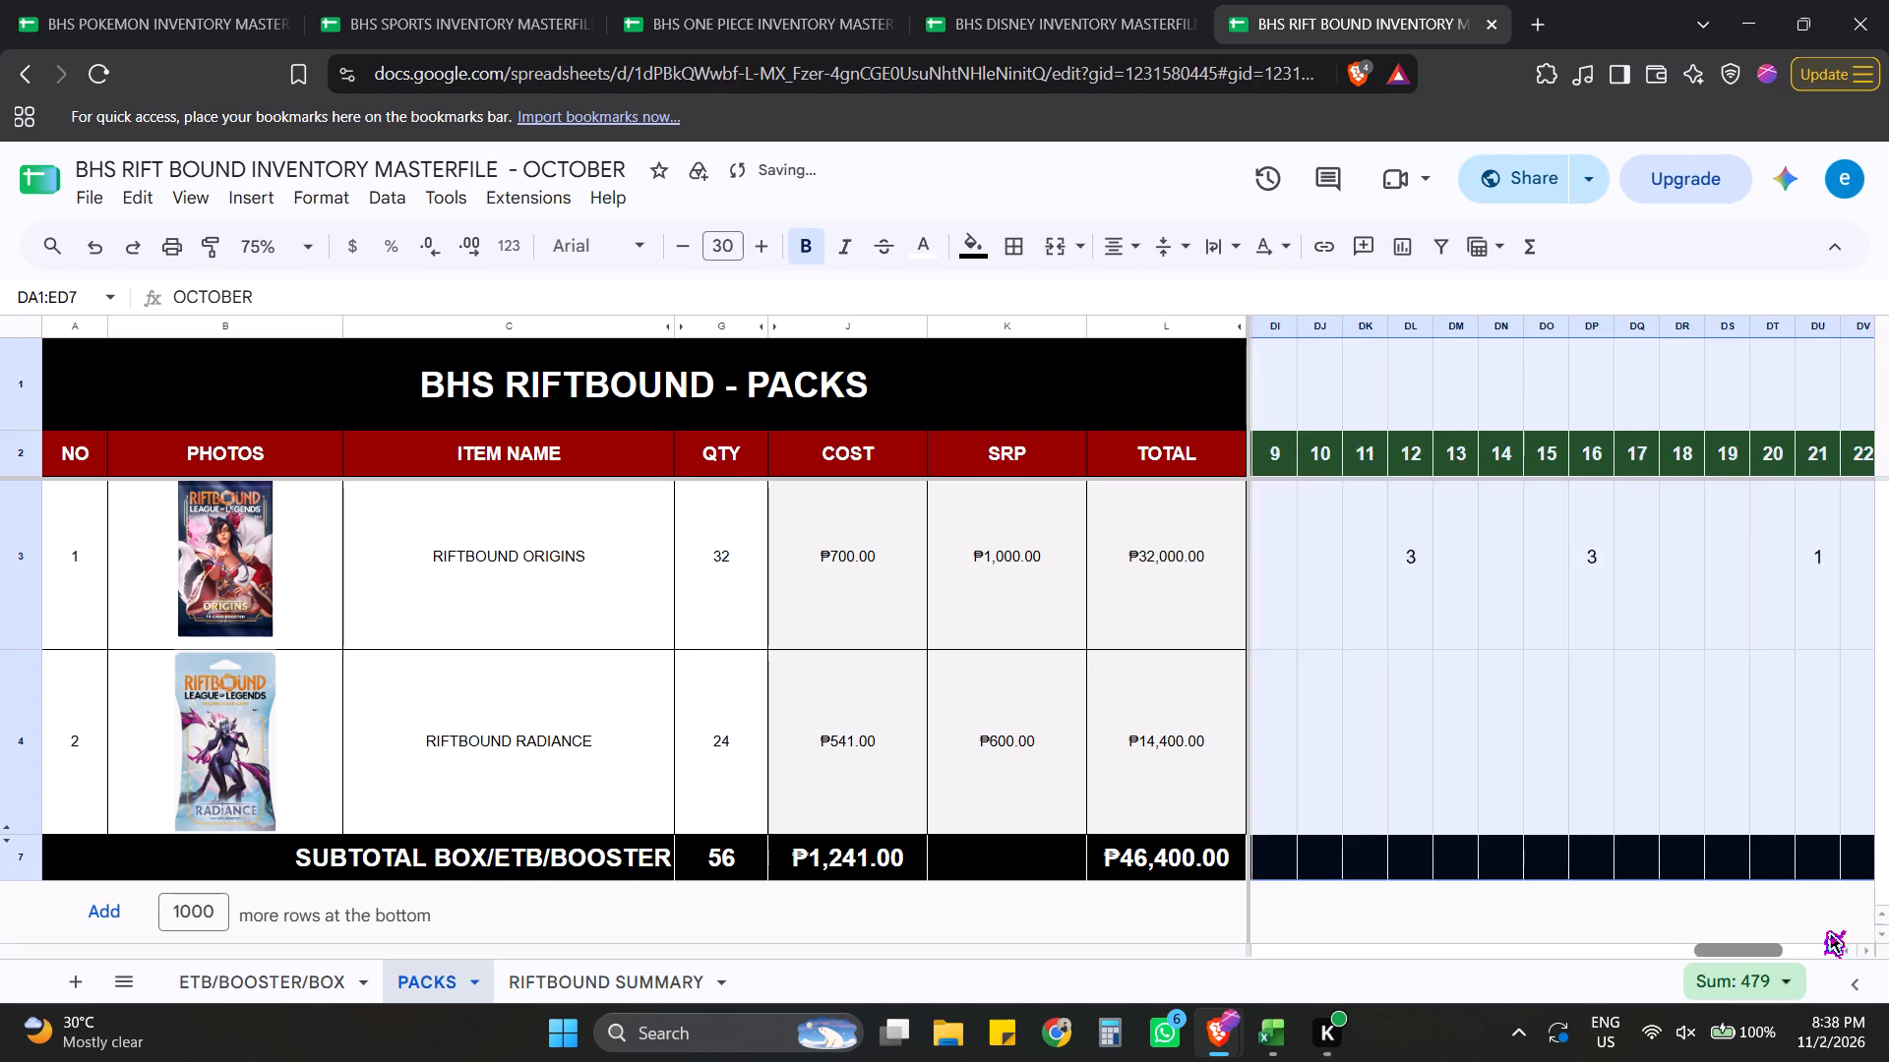
left_click_drag(1821, 929, 1692, 937)
left_click(269, 242)
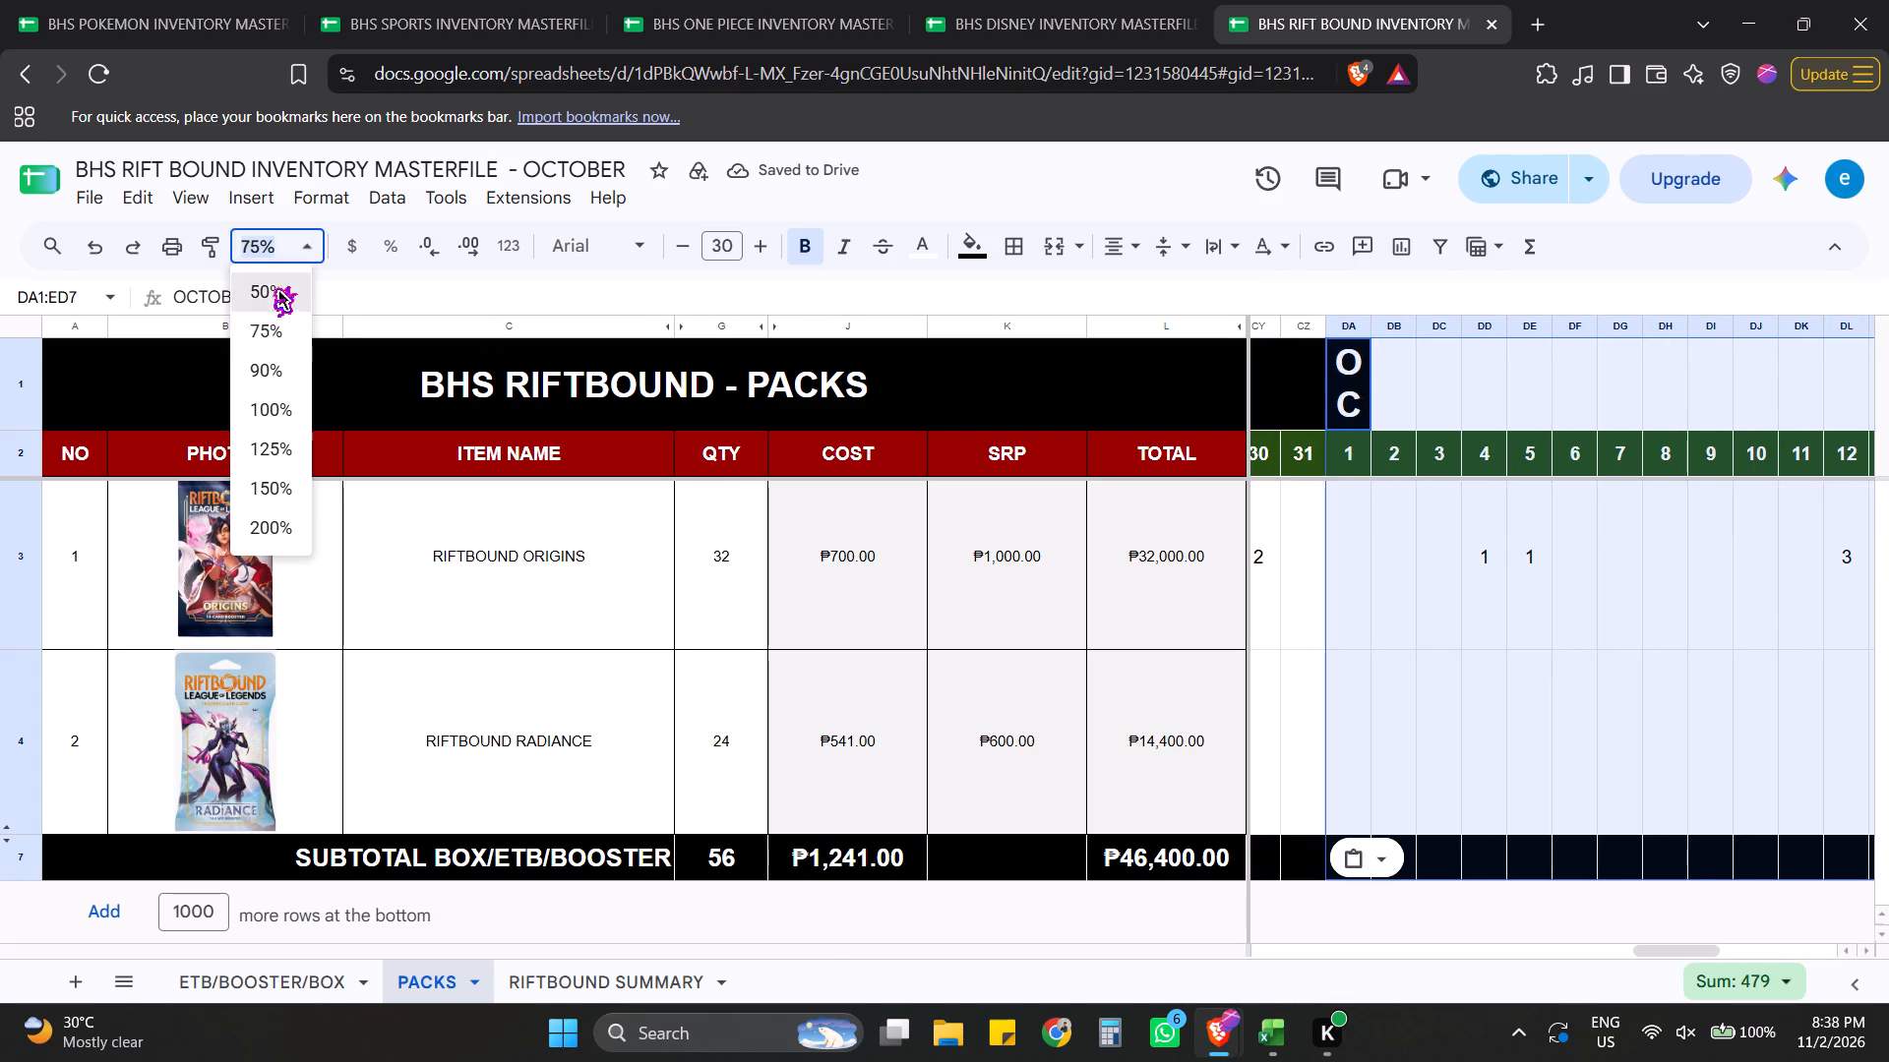
left_click(269, 288)
left_click(1413, 528)
left_click_drag(991, 367, 1862, 379)
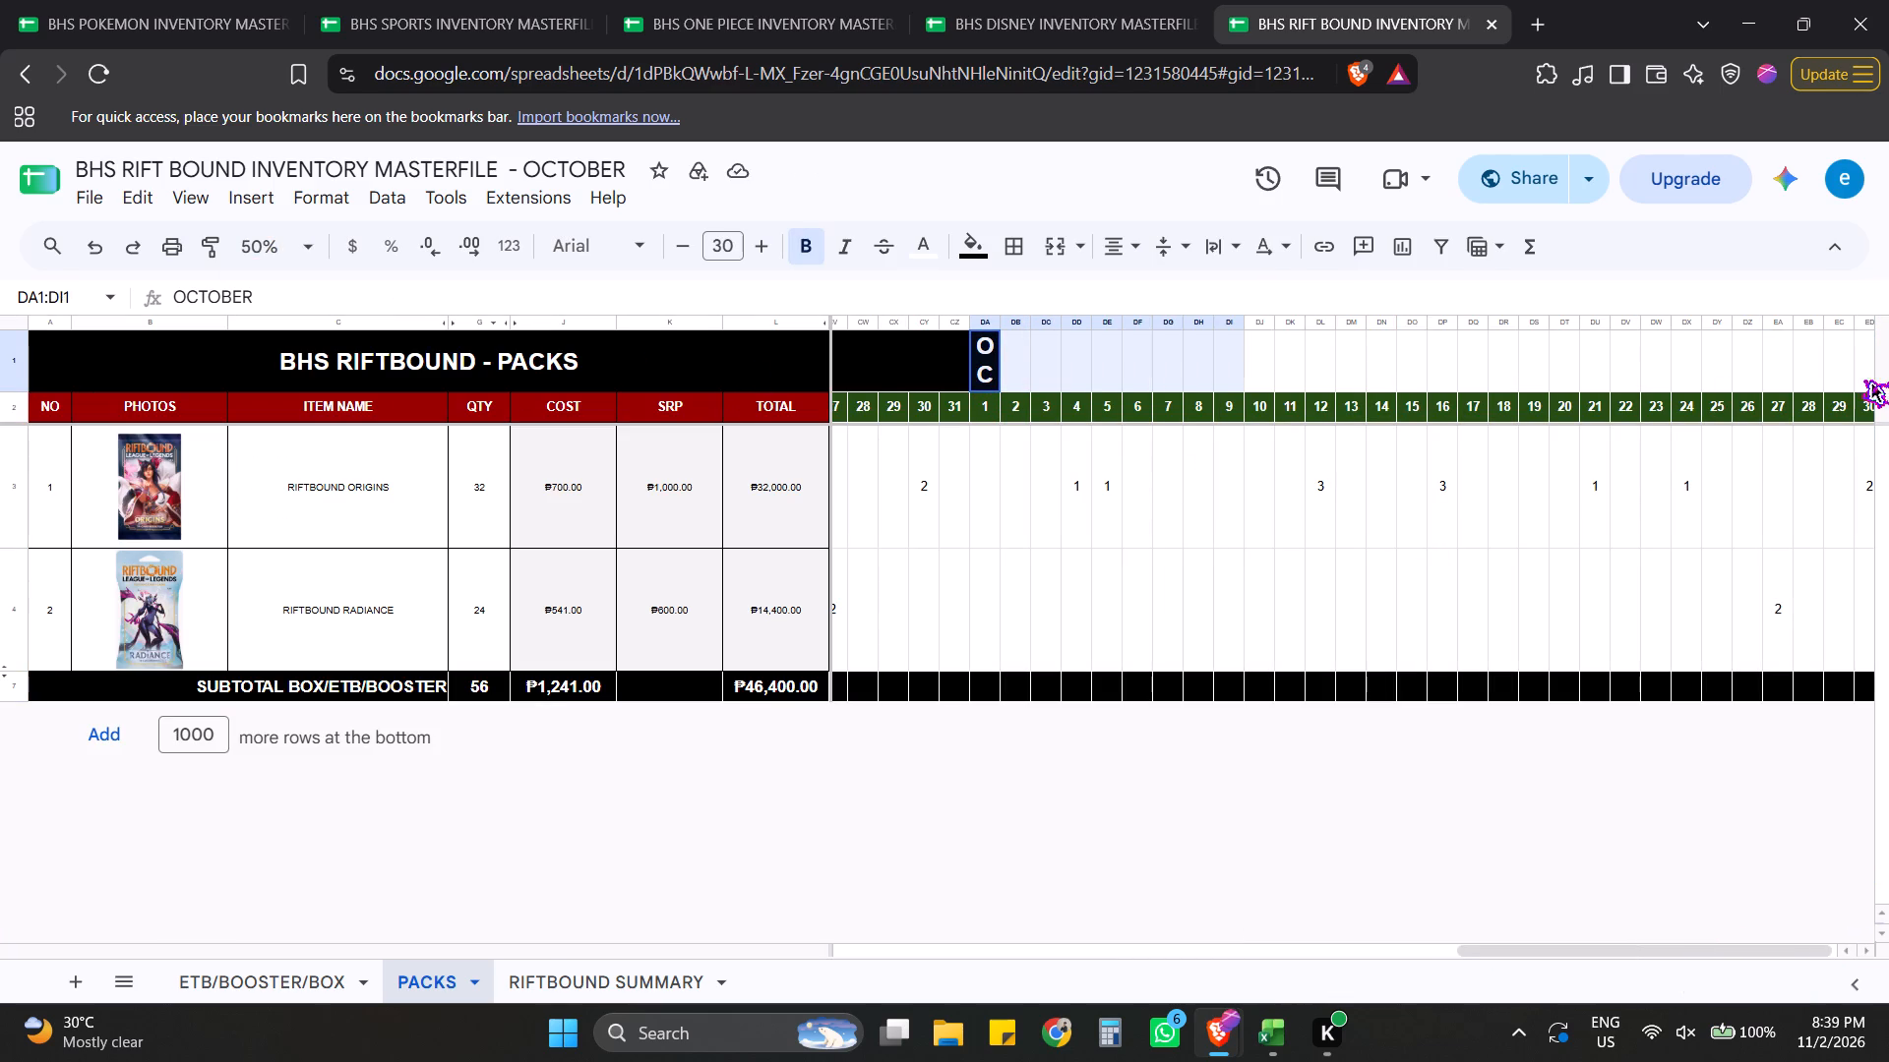
left_click_drag(1862, 379, 1853, 365)
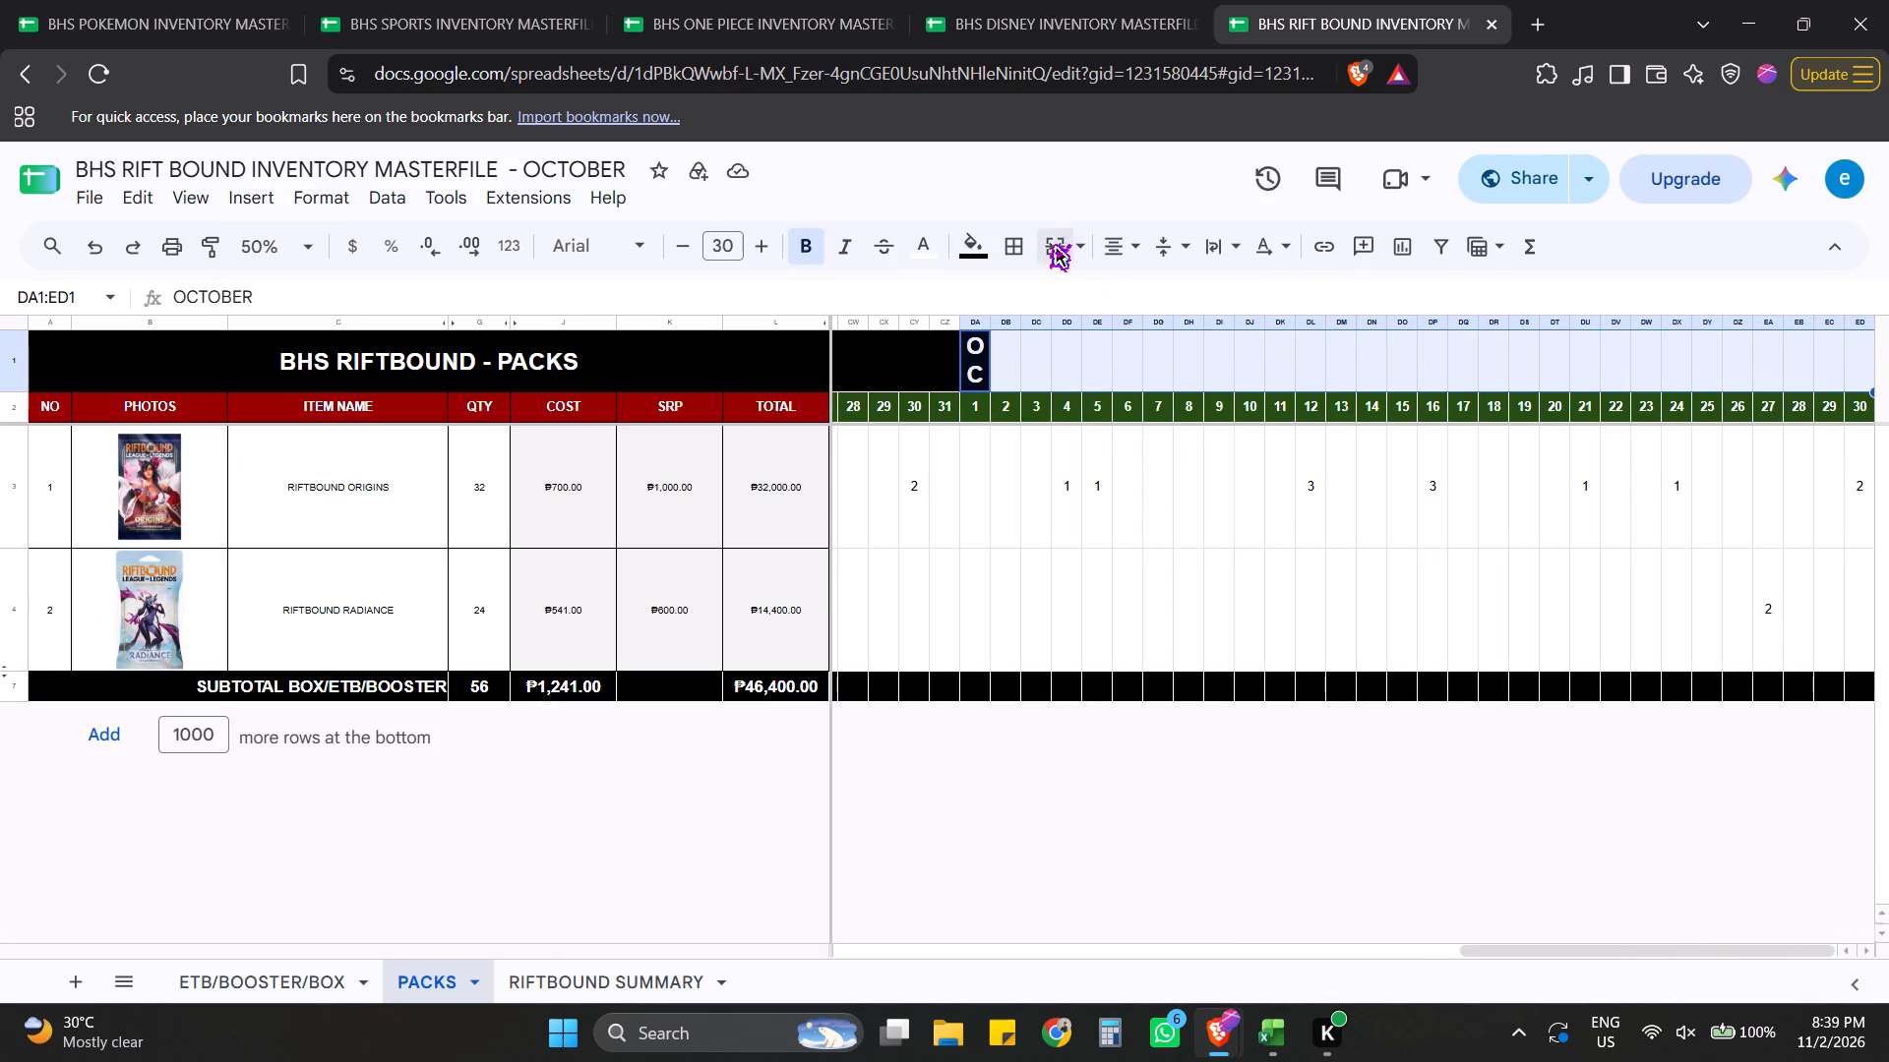
left_click(1047, 243)
left_click(1260, 533)
Clear the copied quantities from the pasted day cells DA3:ED4.
left_click_drag(974, 458, 1848, 600)
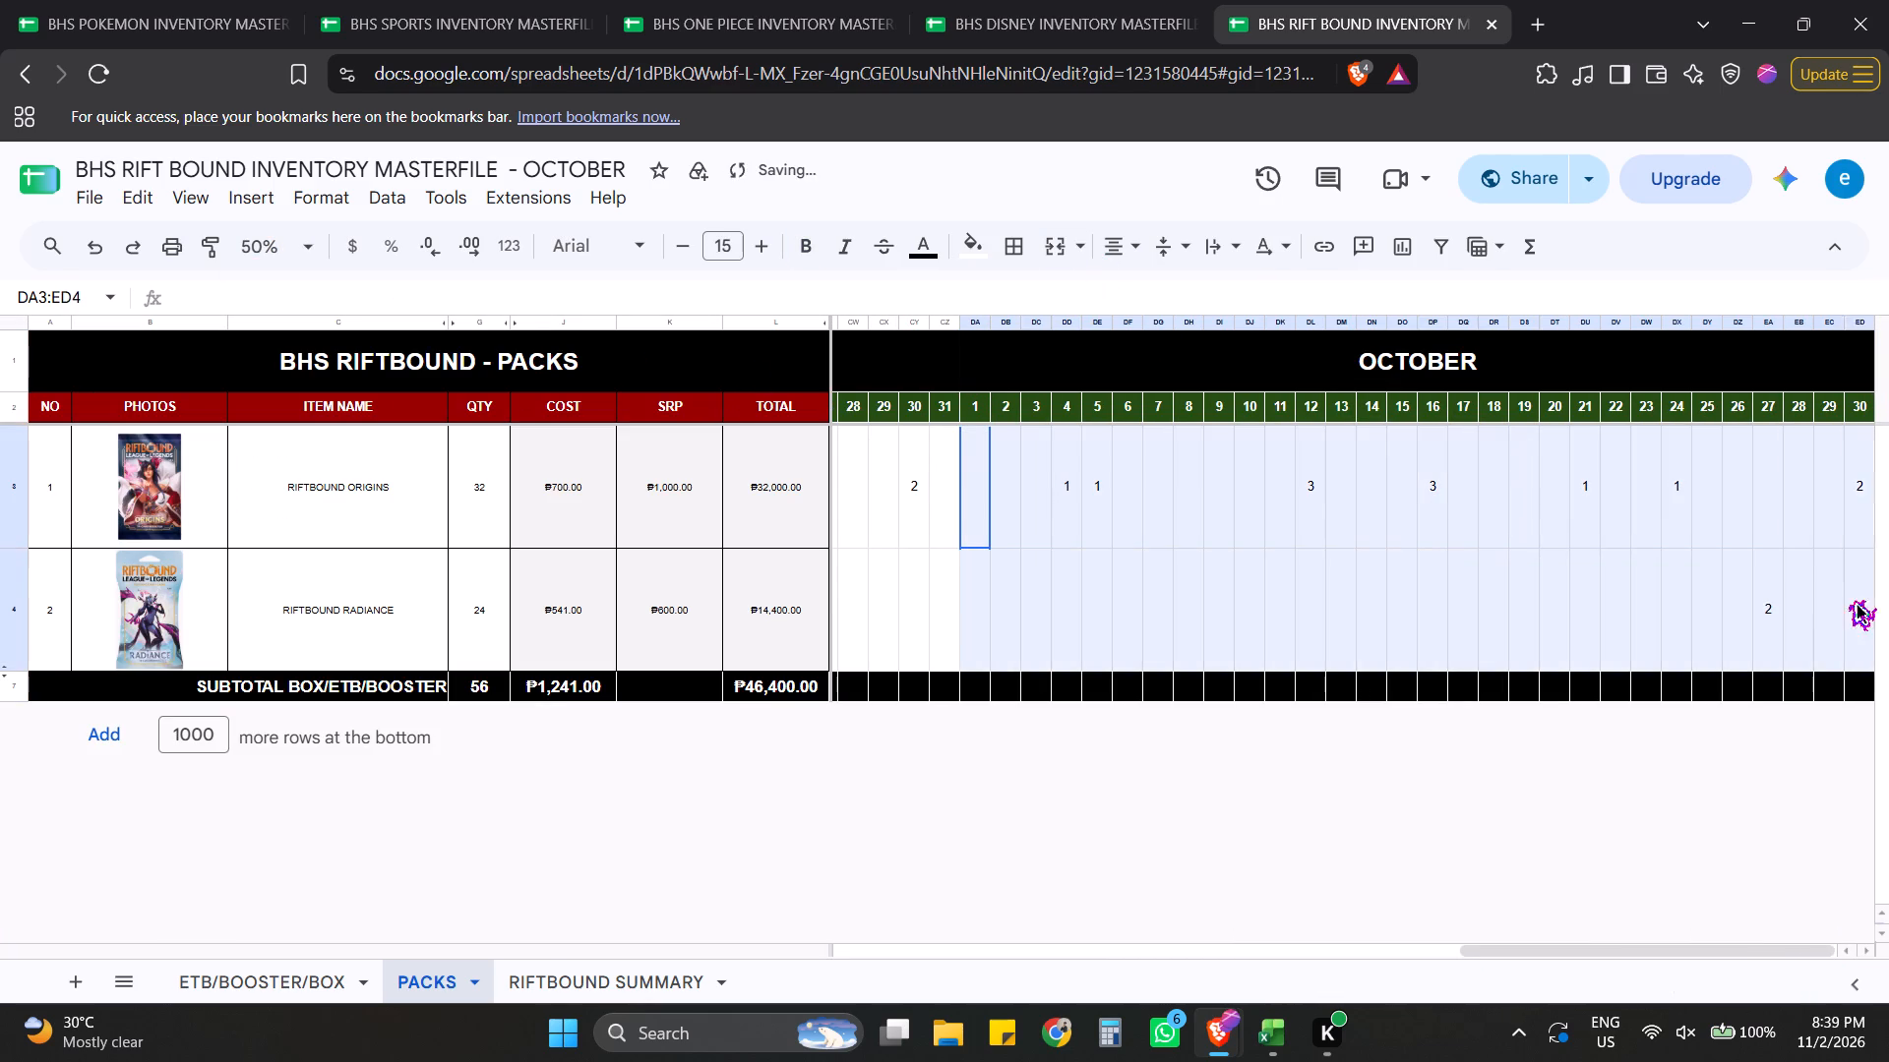
left_click_drag(1848, 600, 1845, 612)
left_click_drag(1851, 621, 966, 484)
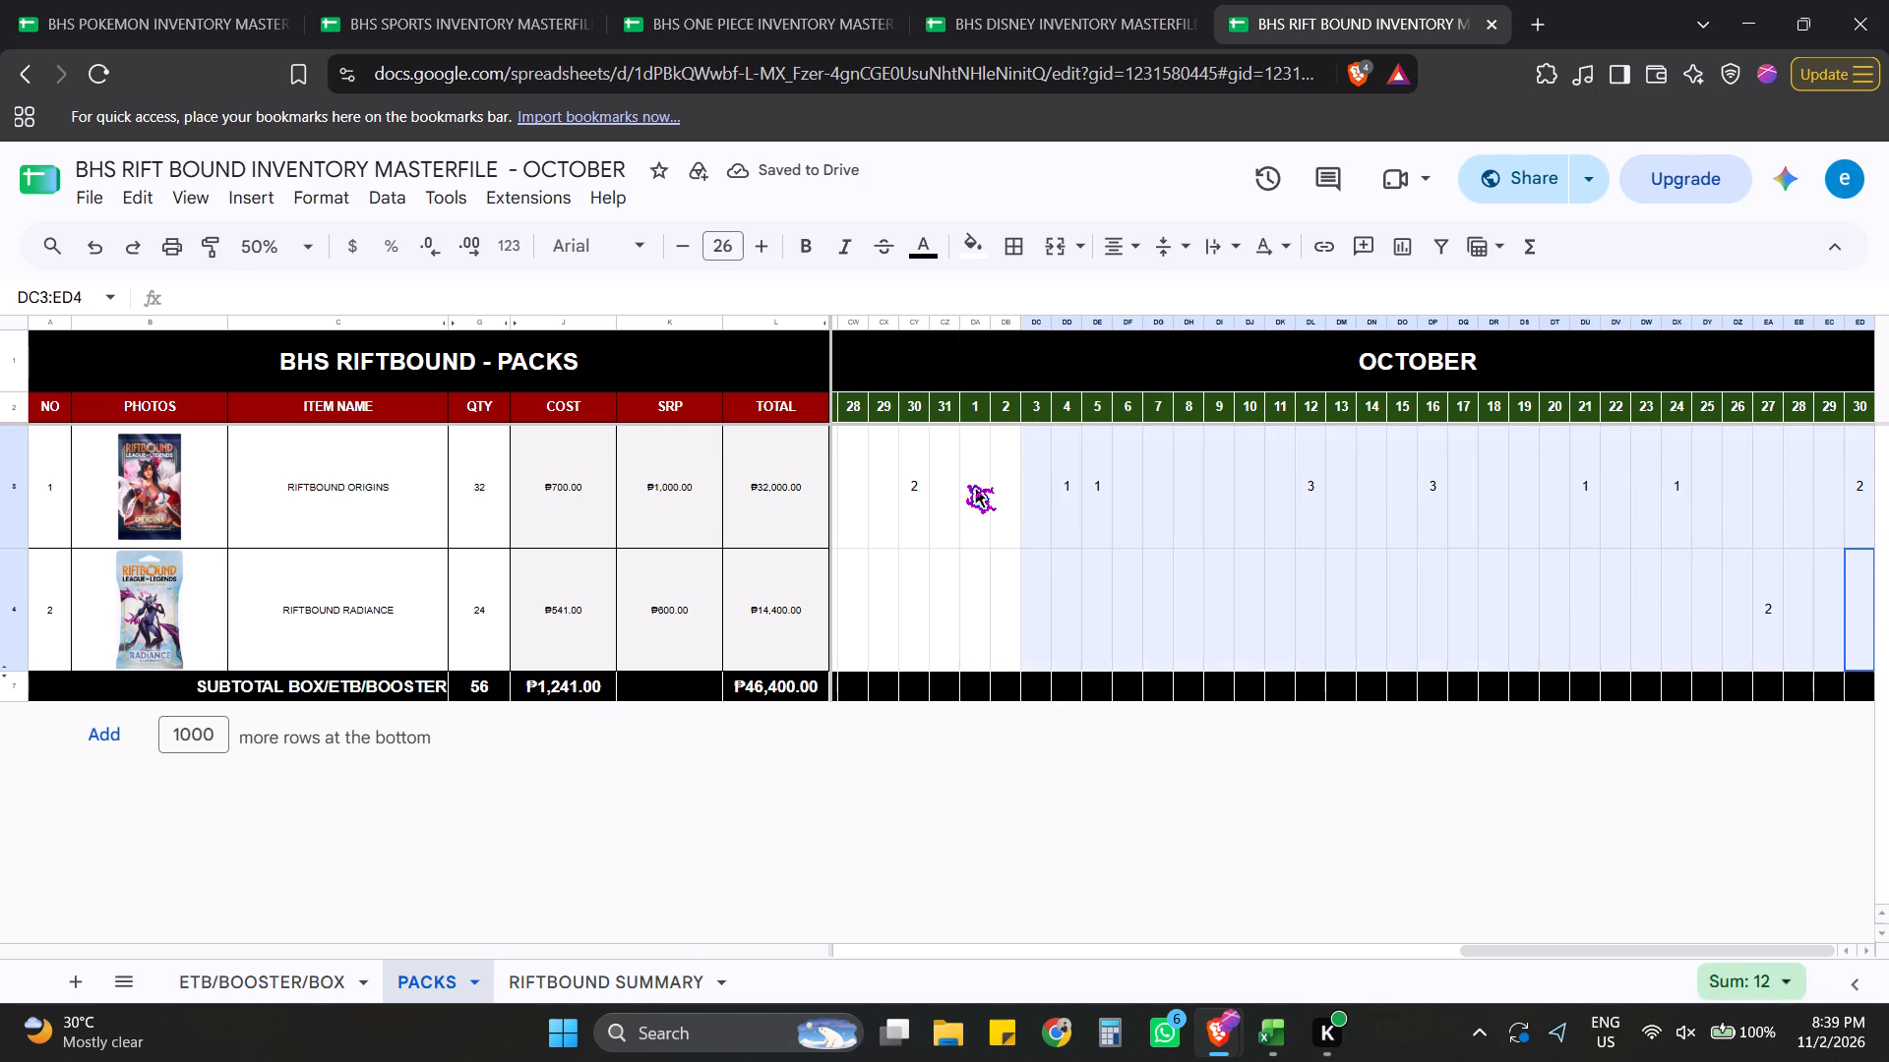
left_click_drag(966, 484, 953, 468)
key("Delete")
left_click(1672, 575)
Label the merged month header DA1:ED1 as NOVEMBER.
left_click(1425, 366)
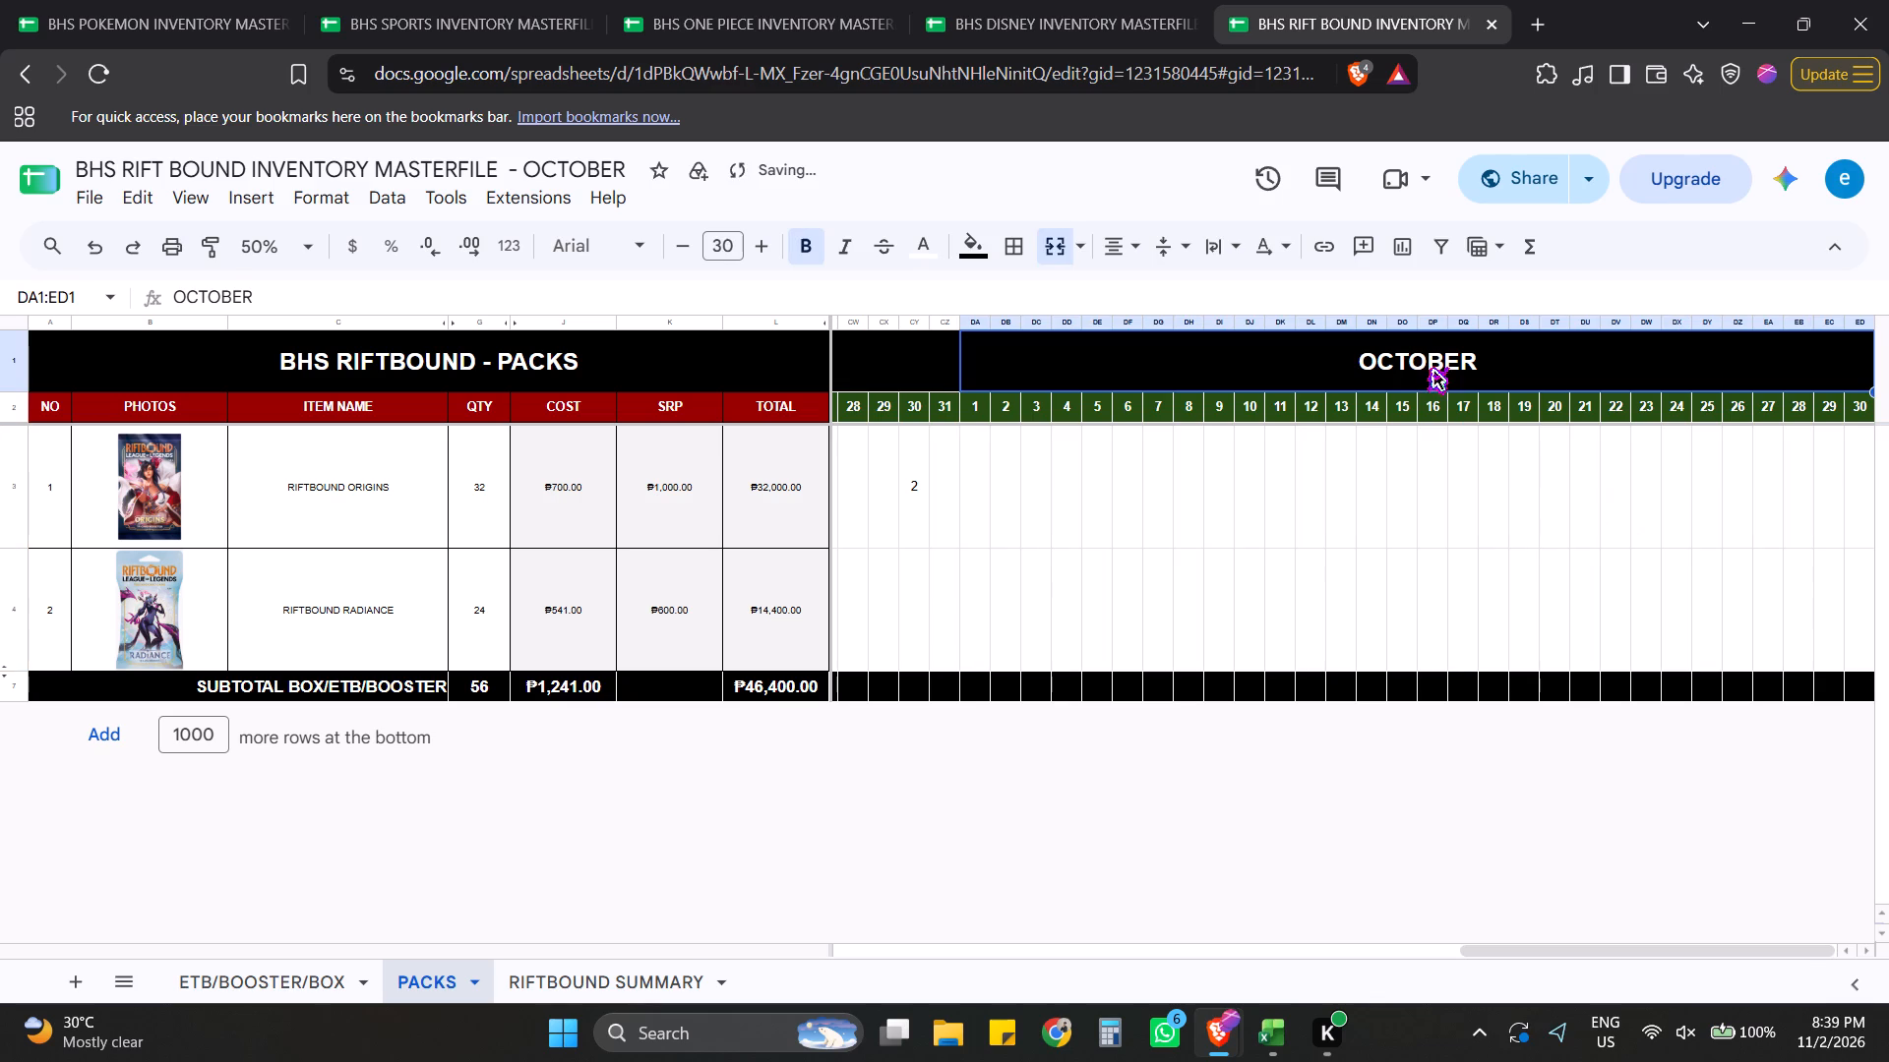
type("NOVEMBER")
key("Return")
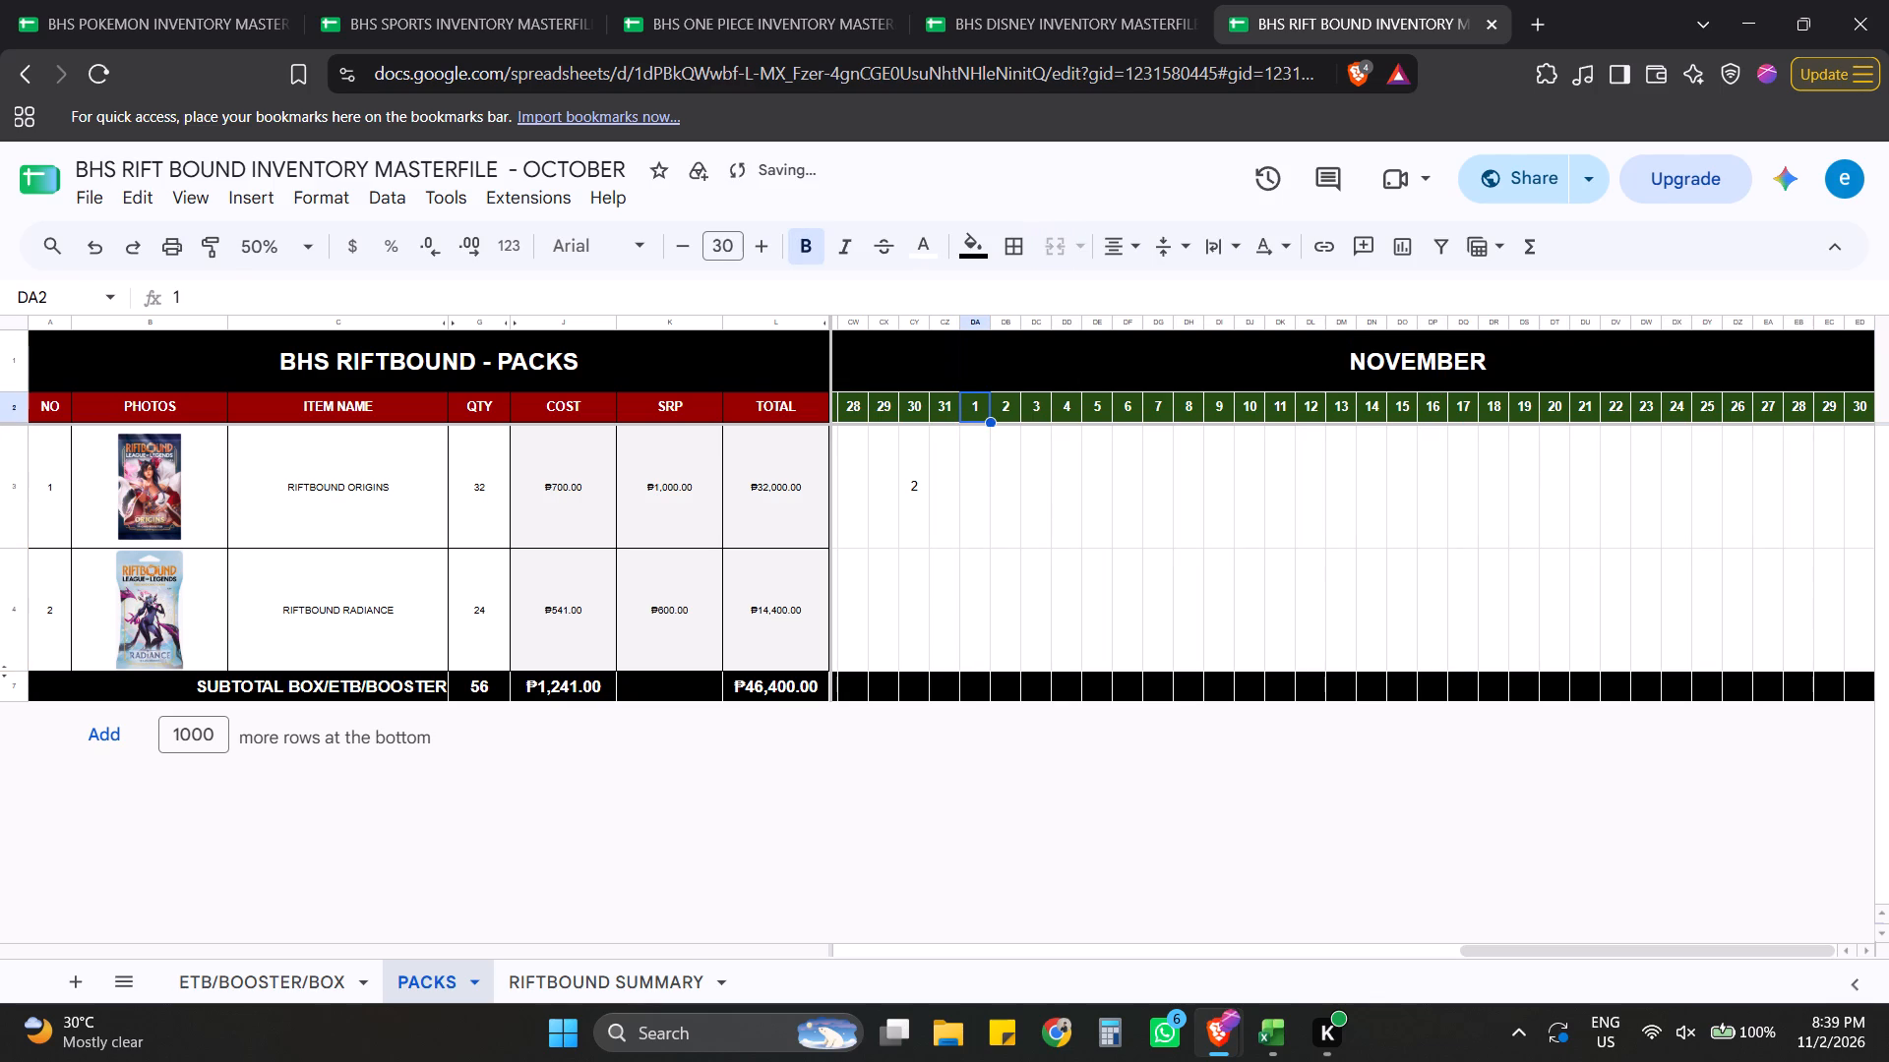
left_click(1436, 495)
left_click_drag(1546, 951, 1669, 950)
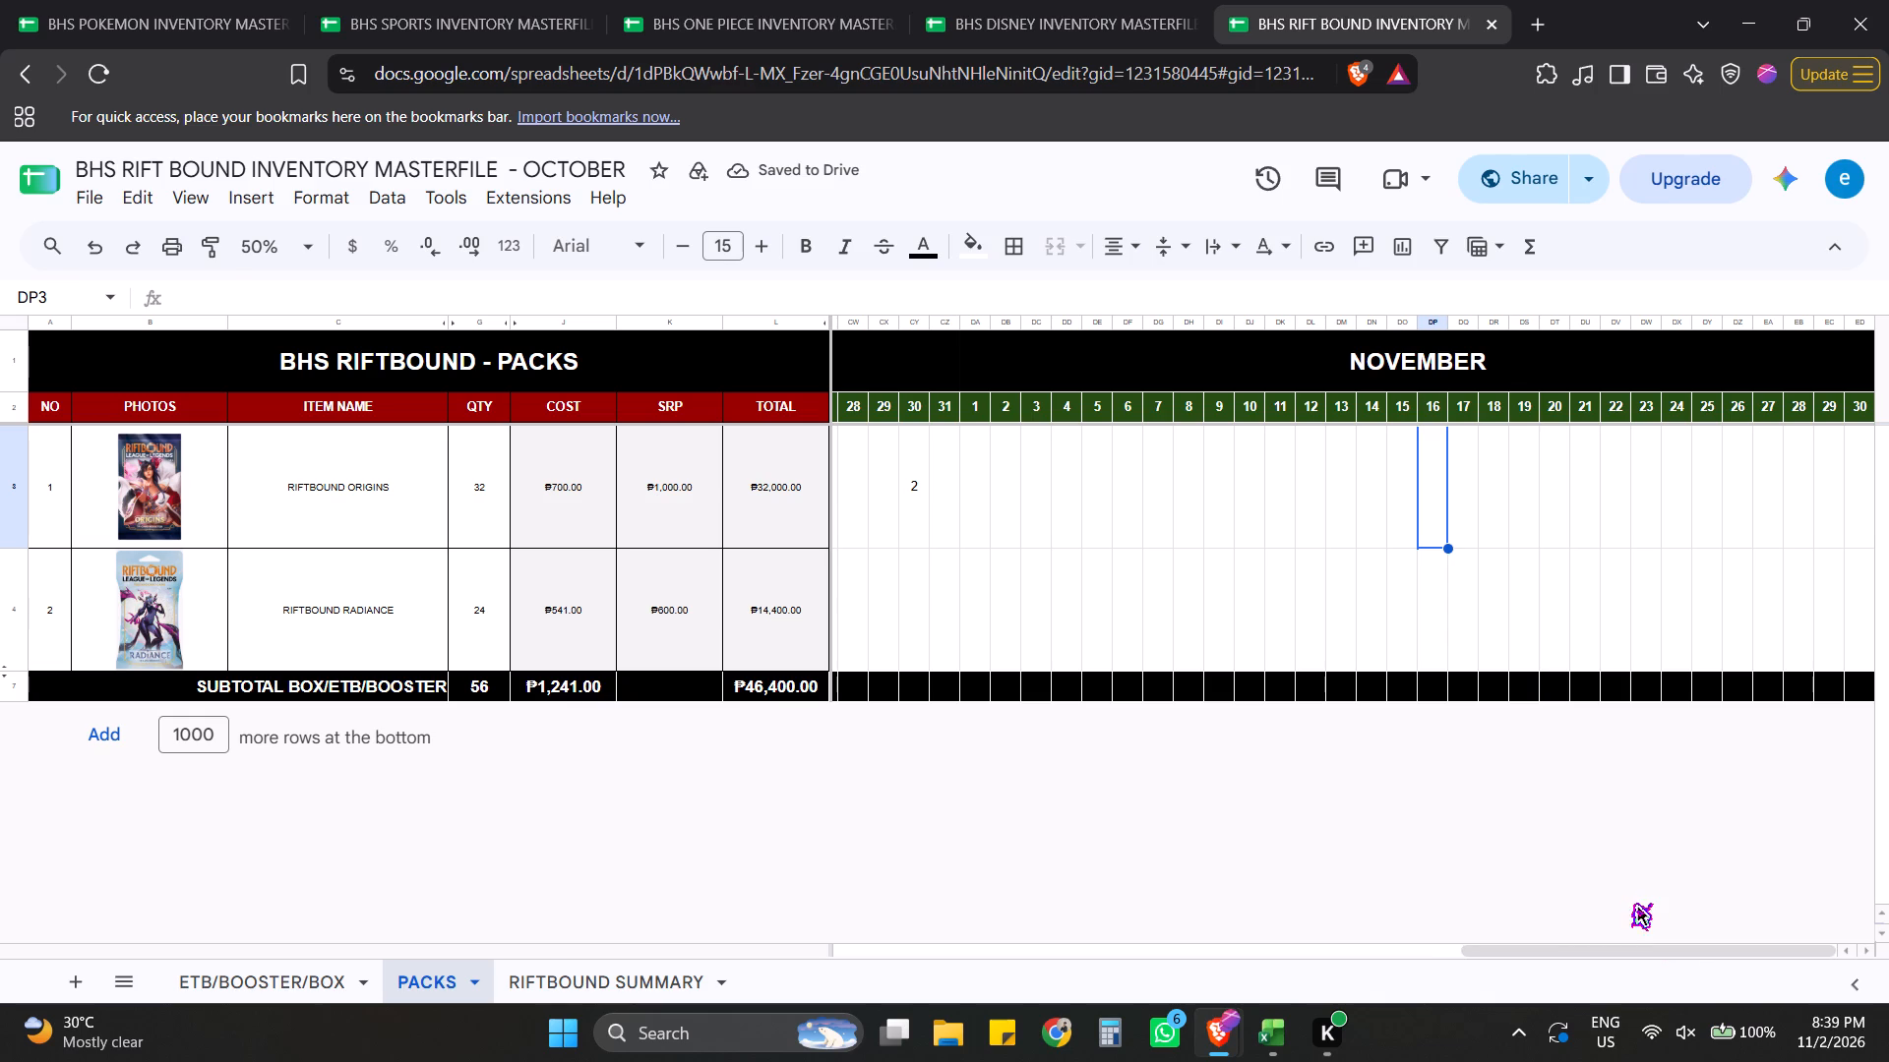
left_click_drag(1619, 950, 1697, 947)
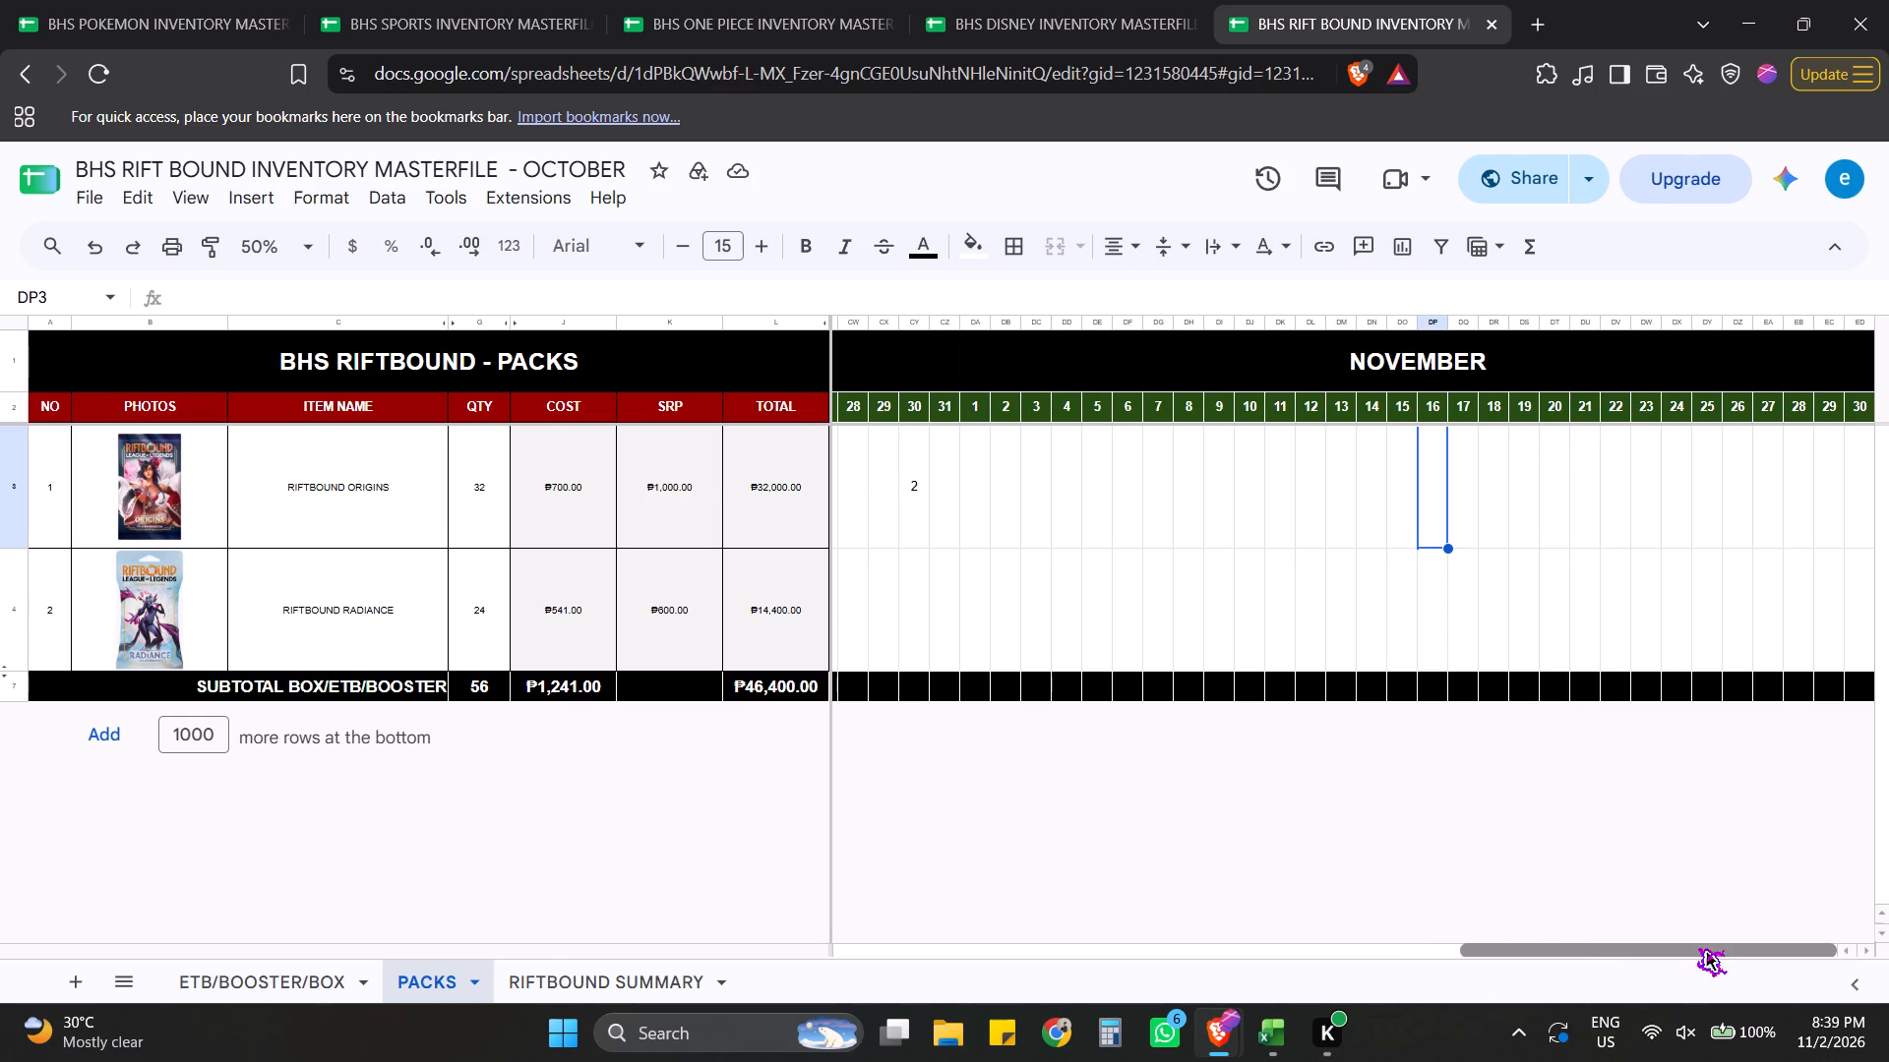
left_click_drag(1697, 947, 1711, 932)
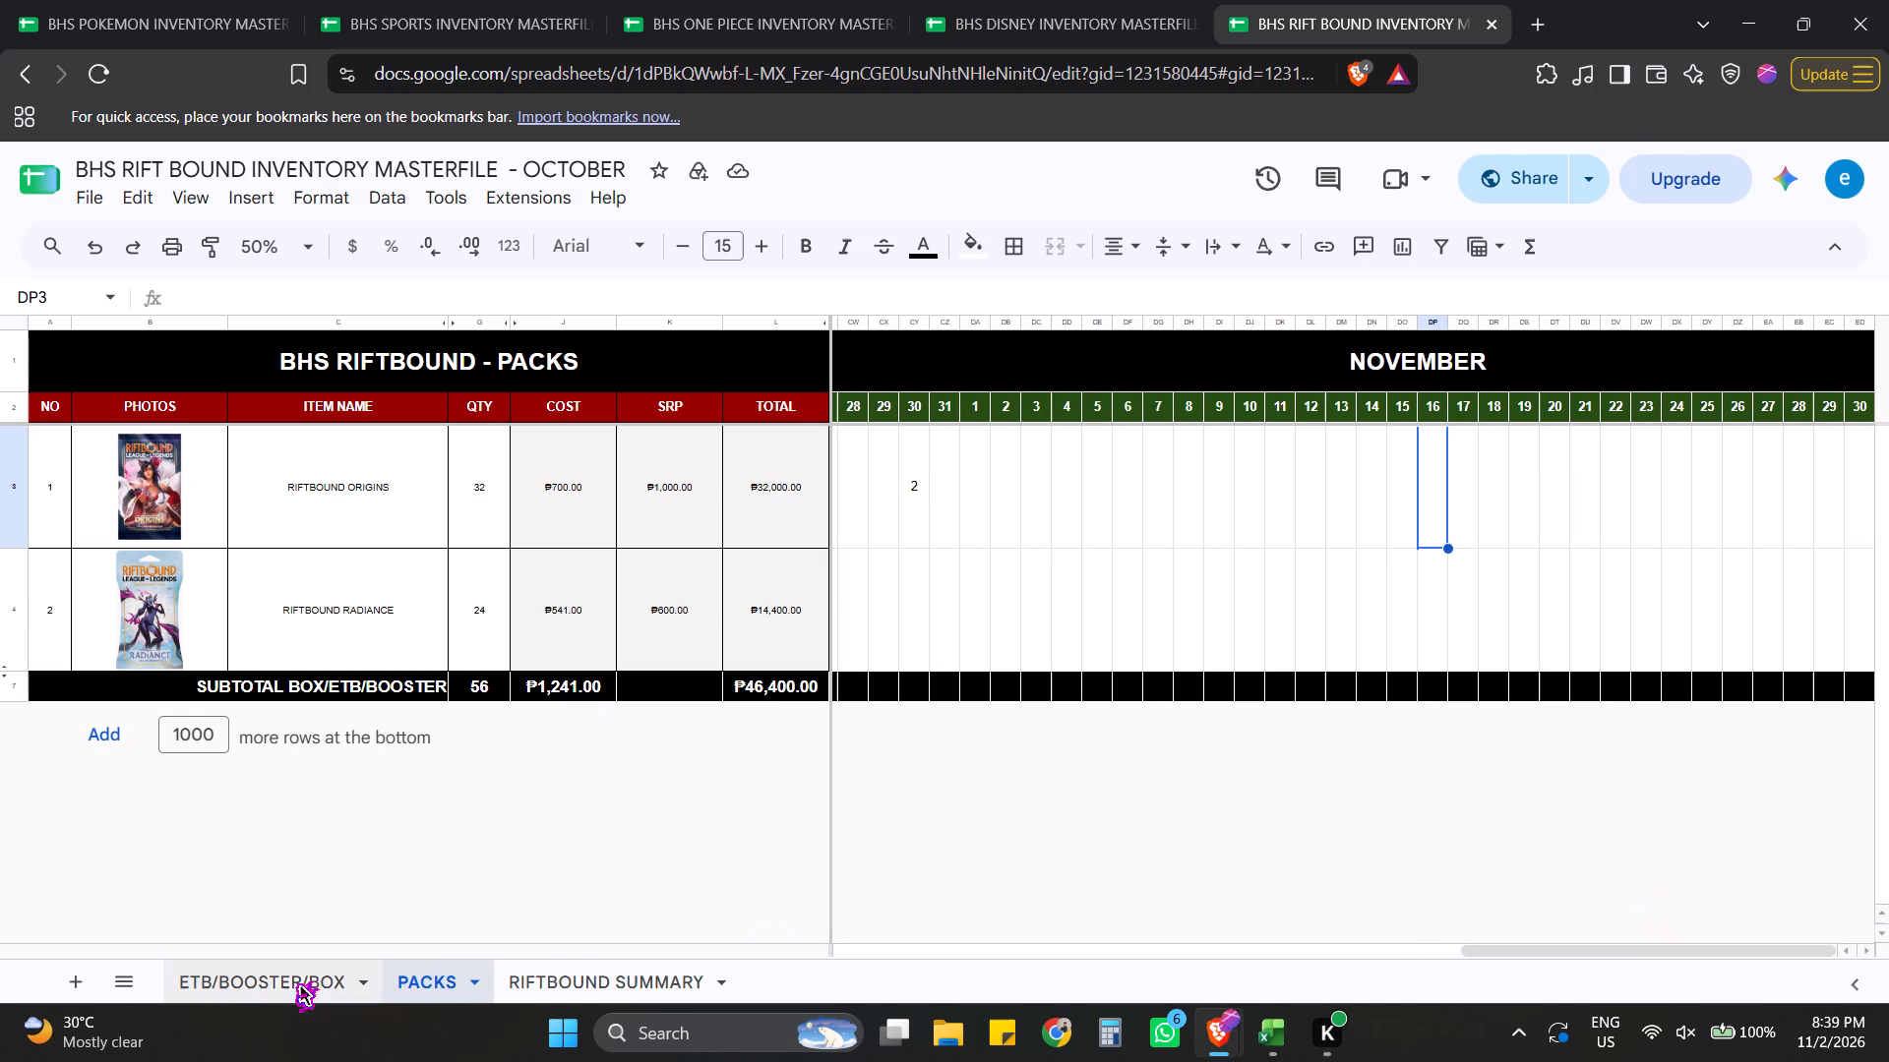
Hide the July 2026 day columns L:AO on the Rift Bound ETB/BOOSTER/BOX sheet.
left_click(260, 986)
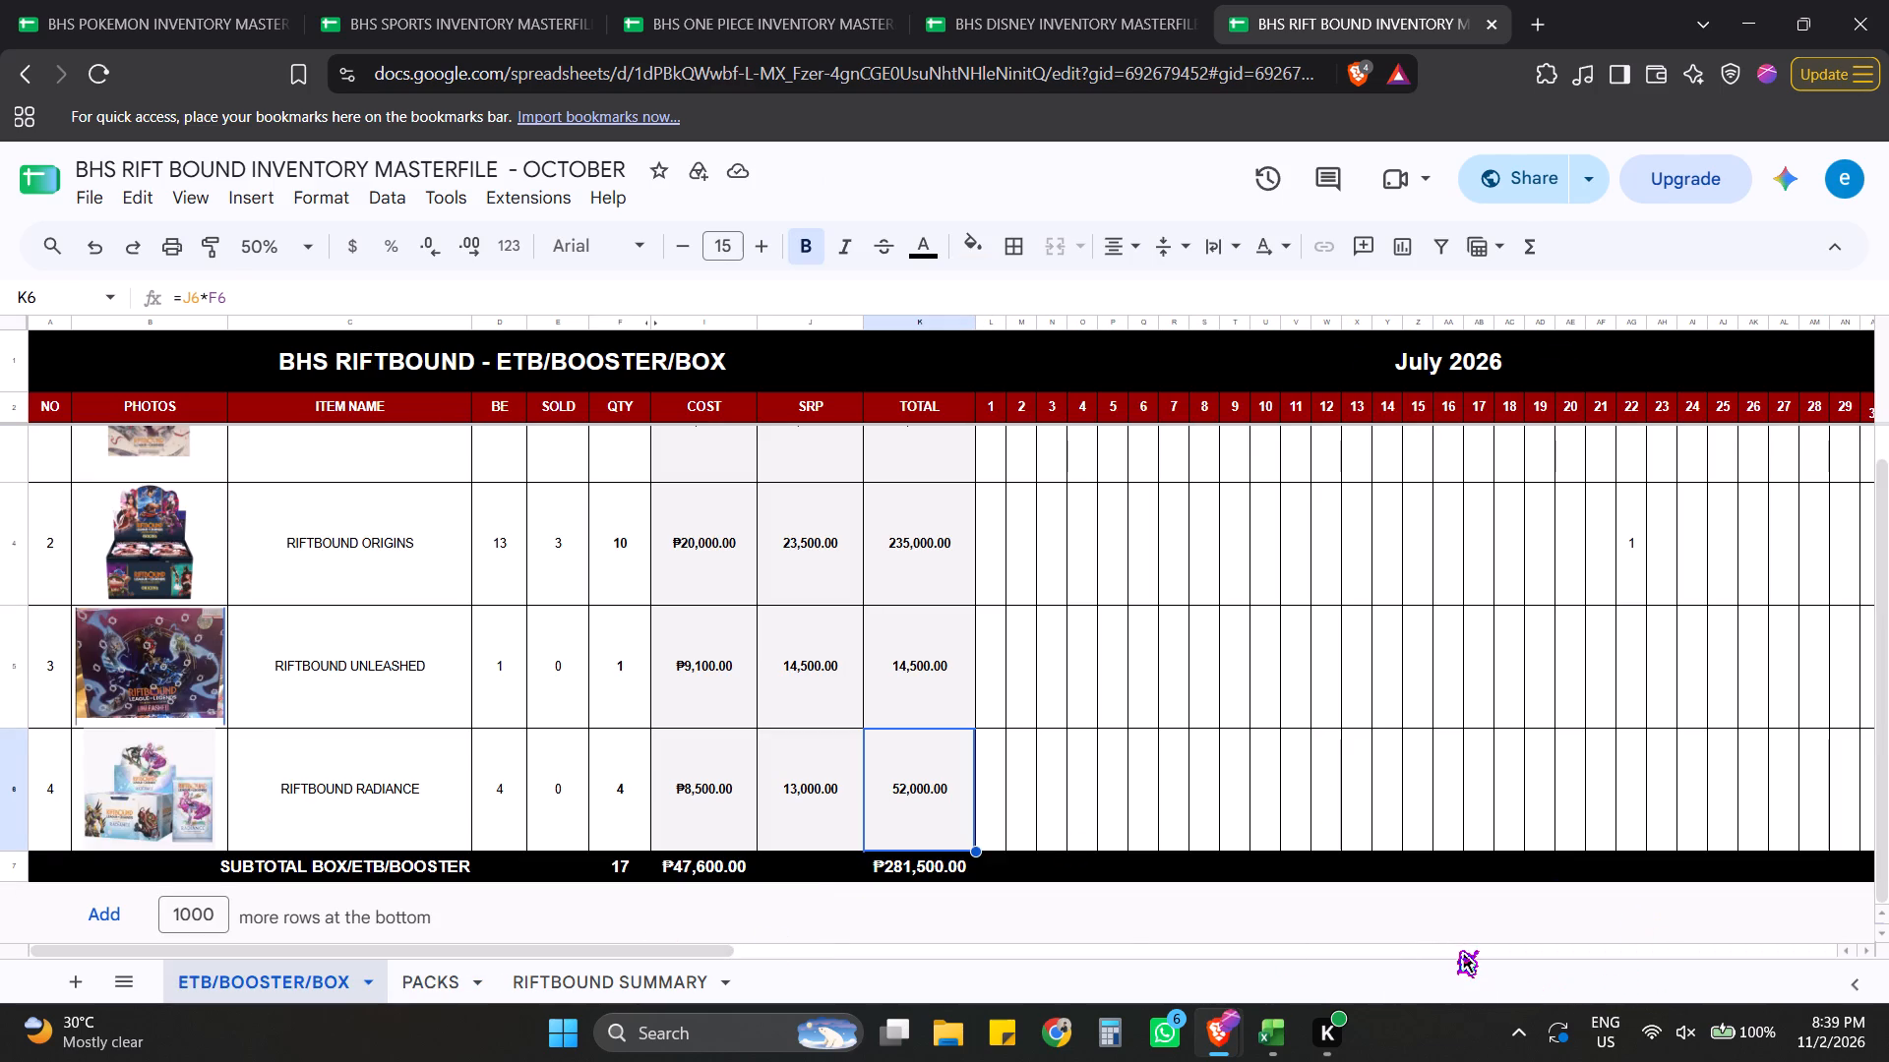
scroll(1407, 831, "up", 5)
scroll(1520, 623, "up", 4)
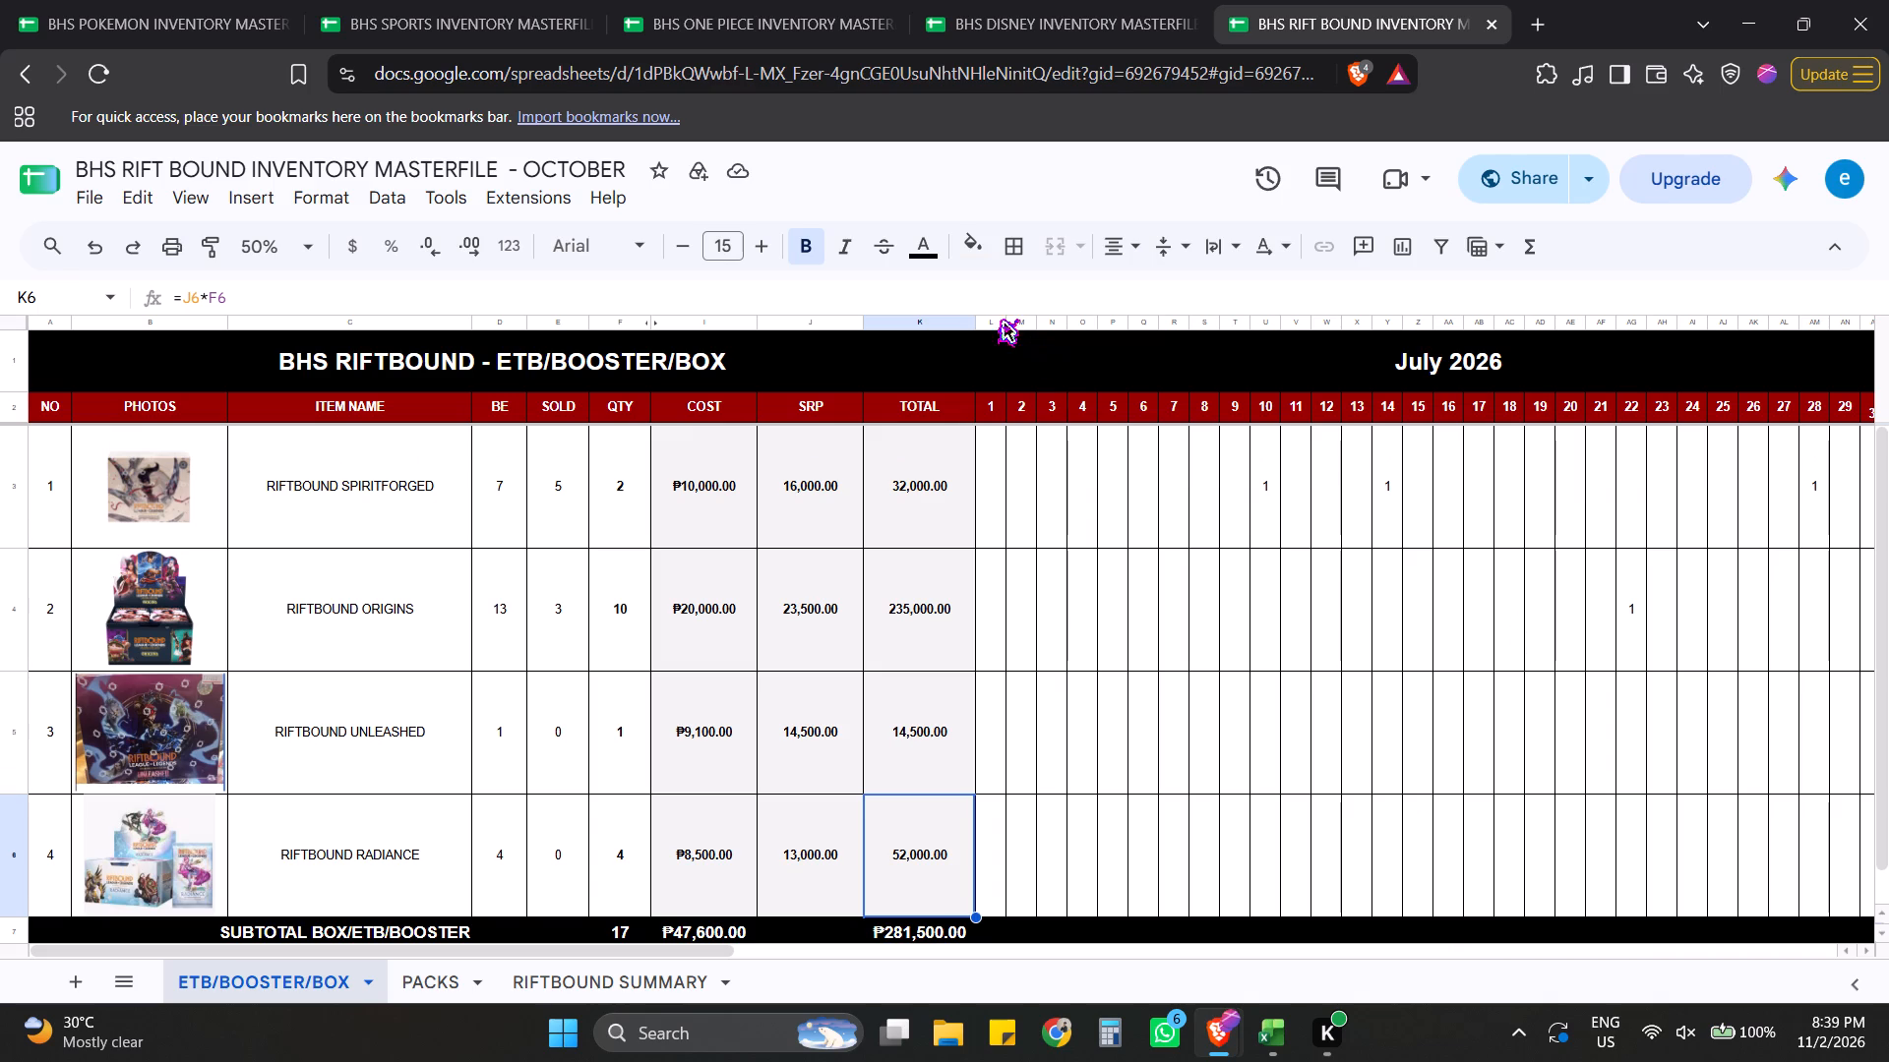
left_click_drag(992, 321, 1863, 347)
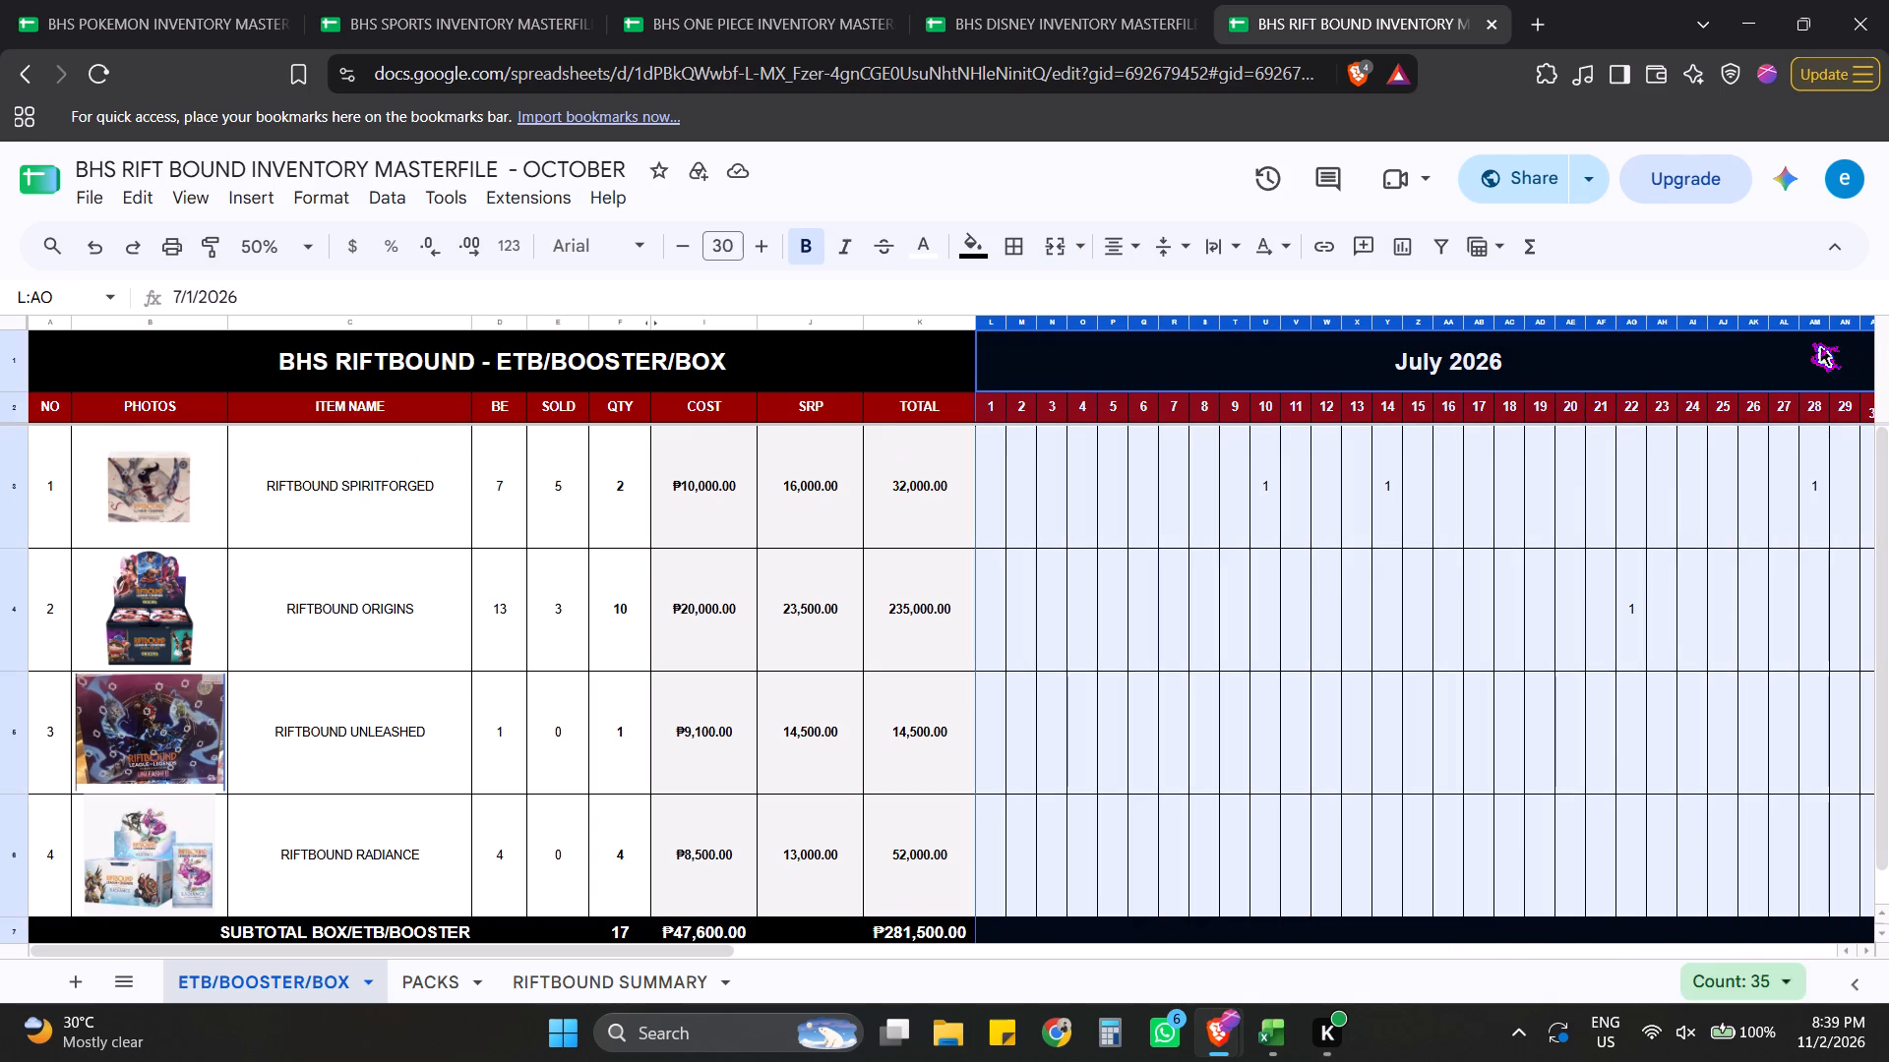
right_click(1785, 318)
left_click(1609, 604)
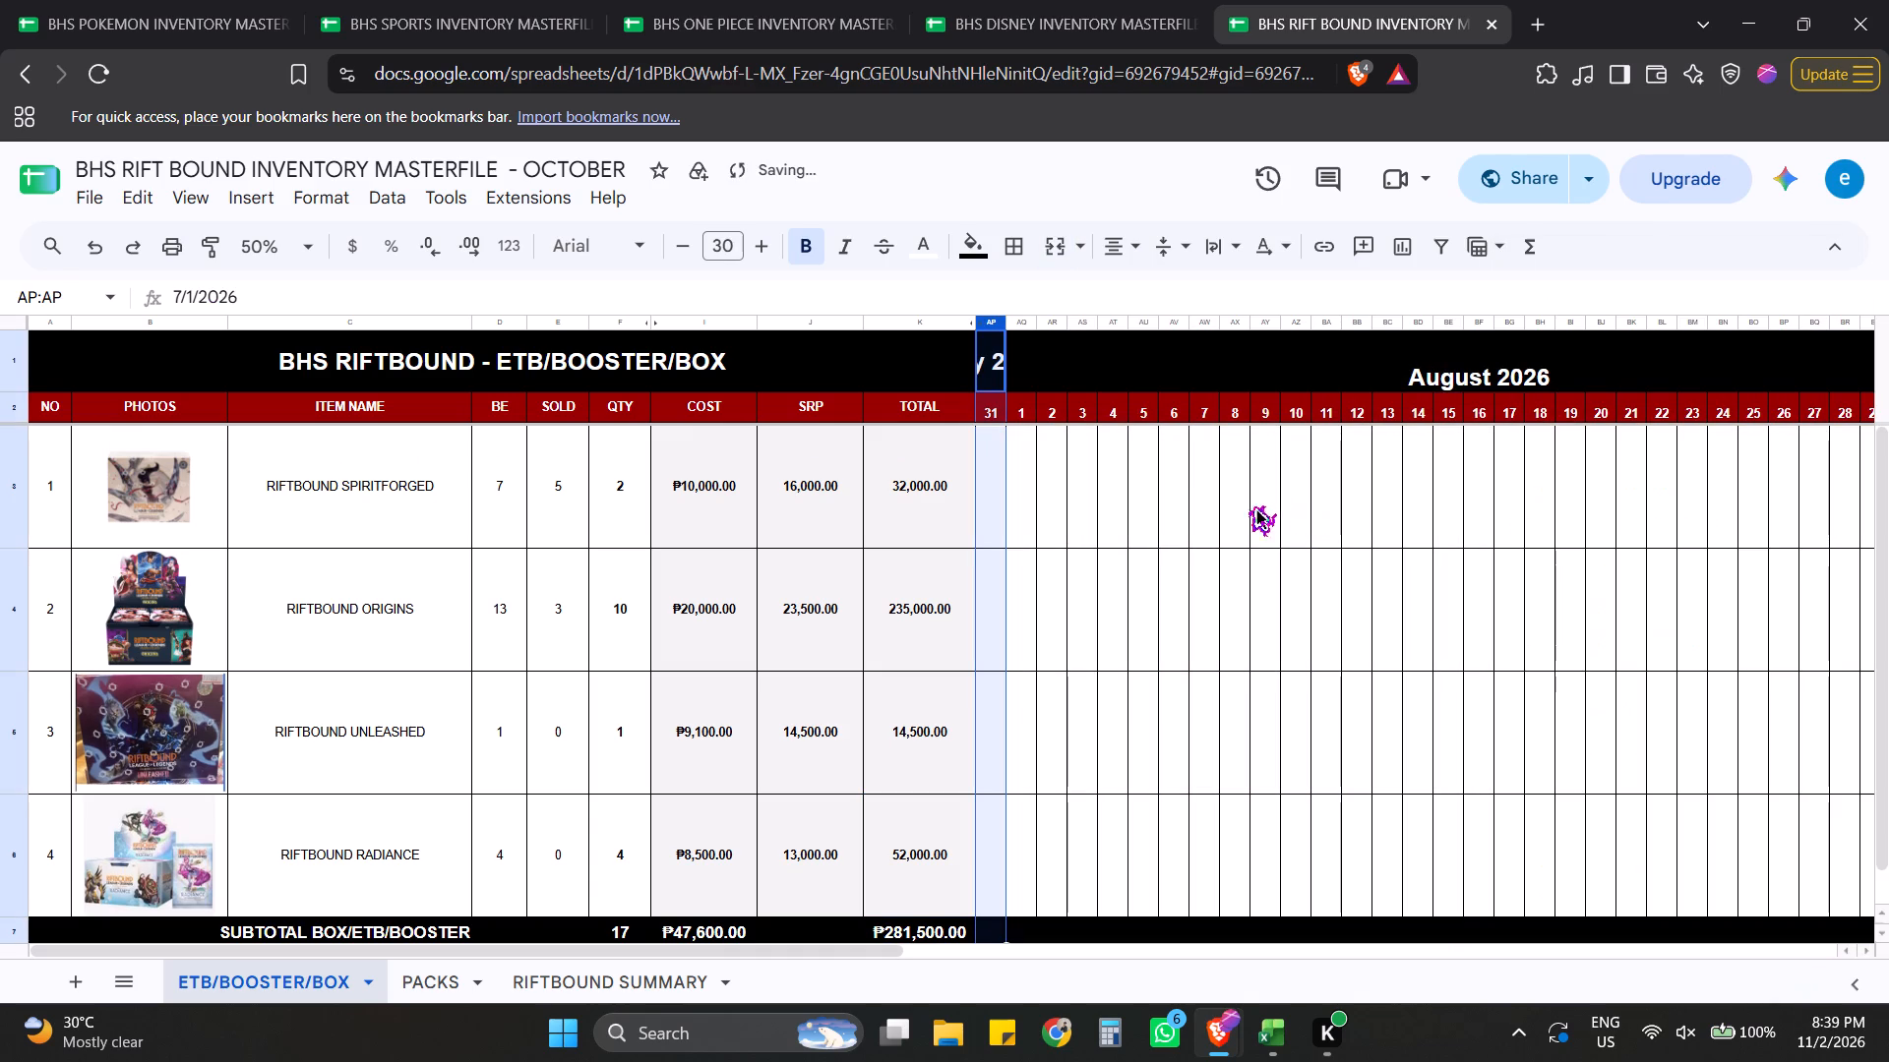
left_click(1227, 517)
Hide columns AP:BT, covering July 31 and the August 2026 days up to 30.
left_click_drag(988, 318, 1888, 360)
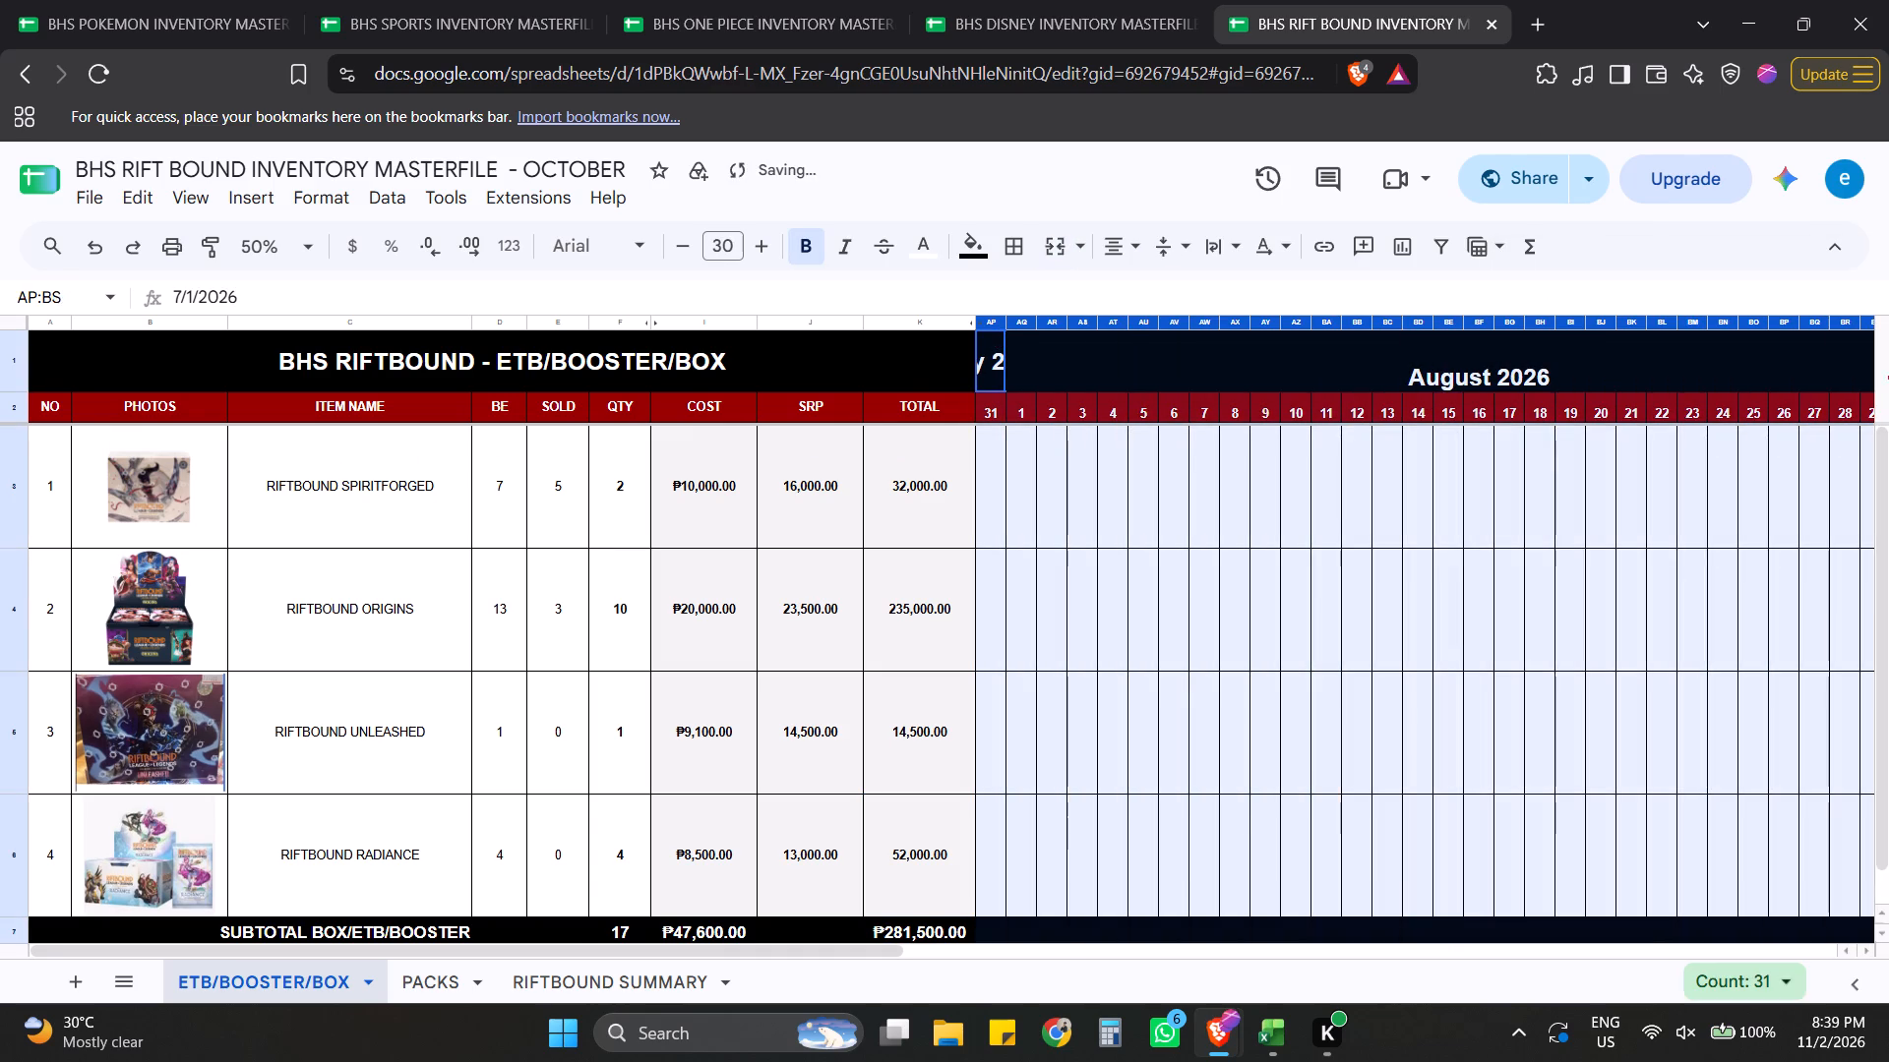
left_click_drag(1888, 360, 1850, 348)
right_click(1743, 335)
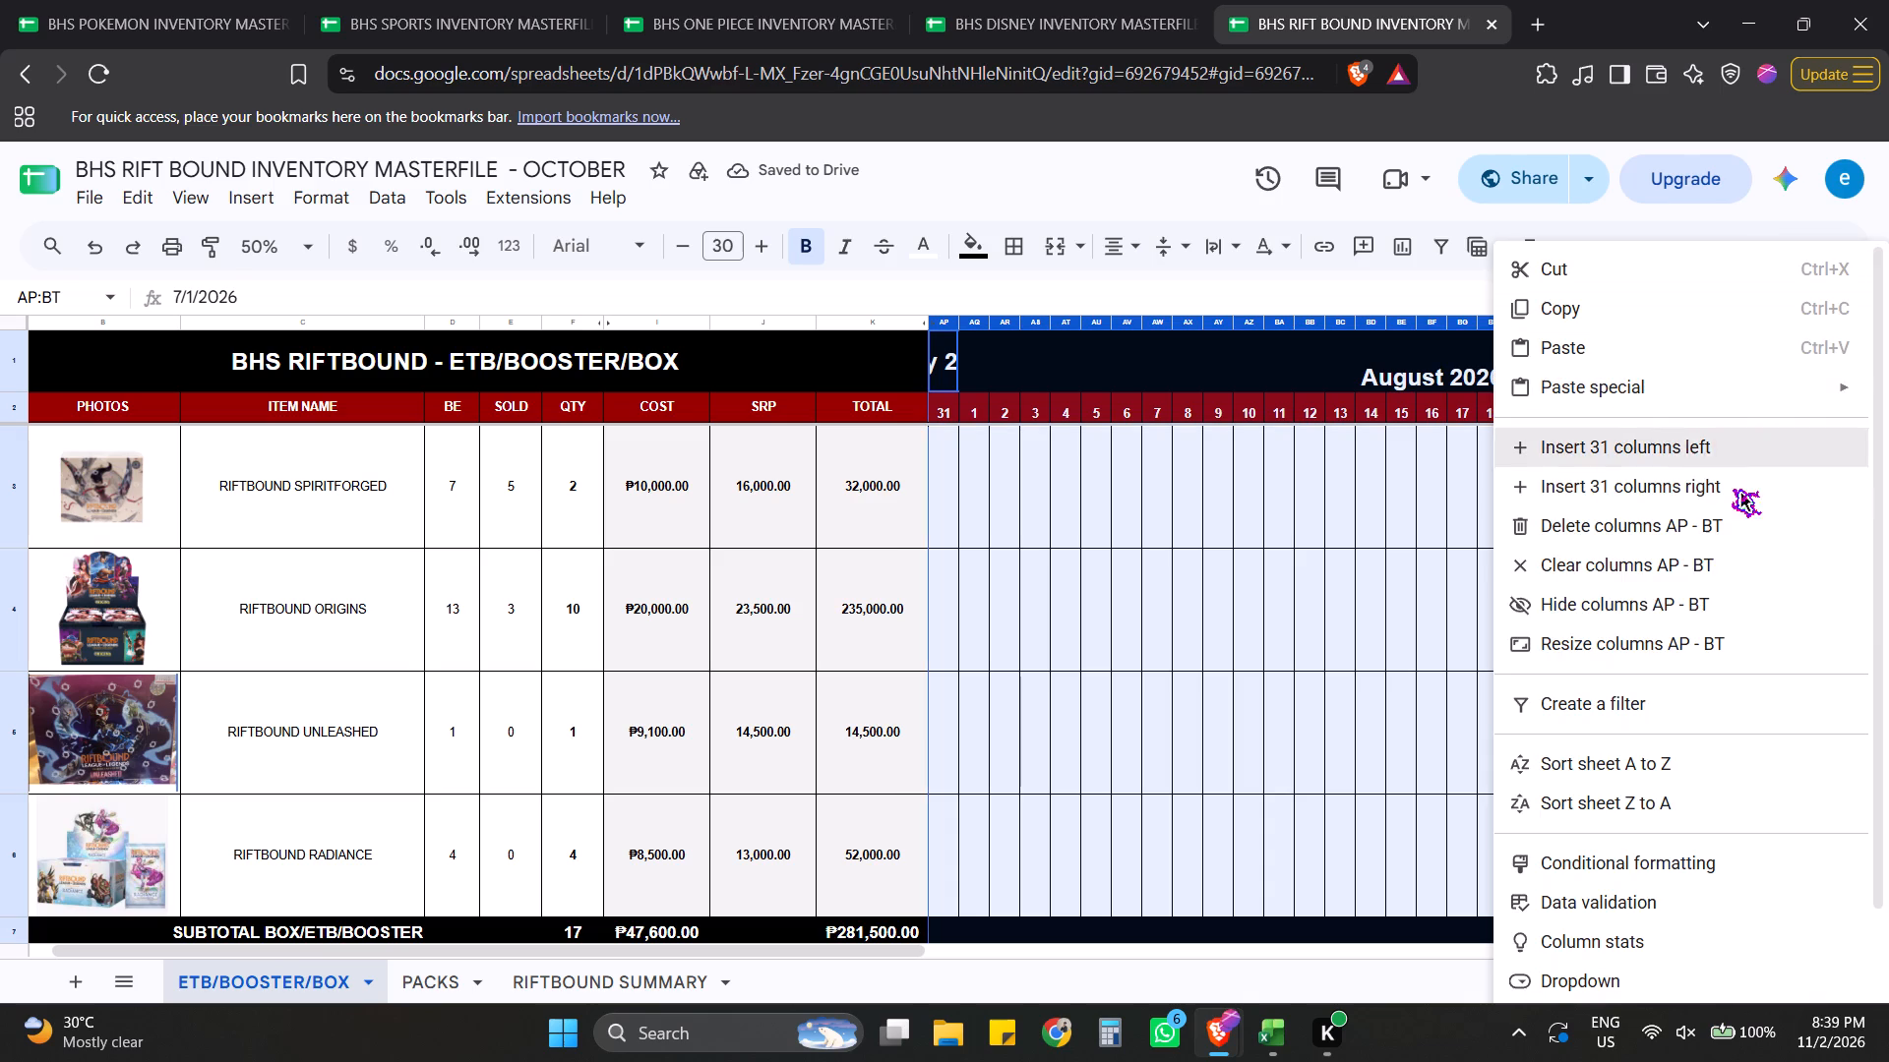
left_click(1576, 611)
left_click(1148, 548)
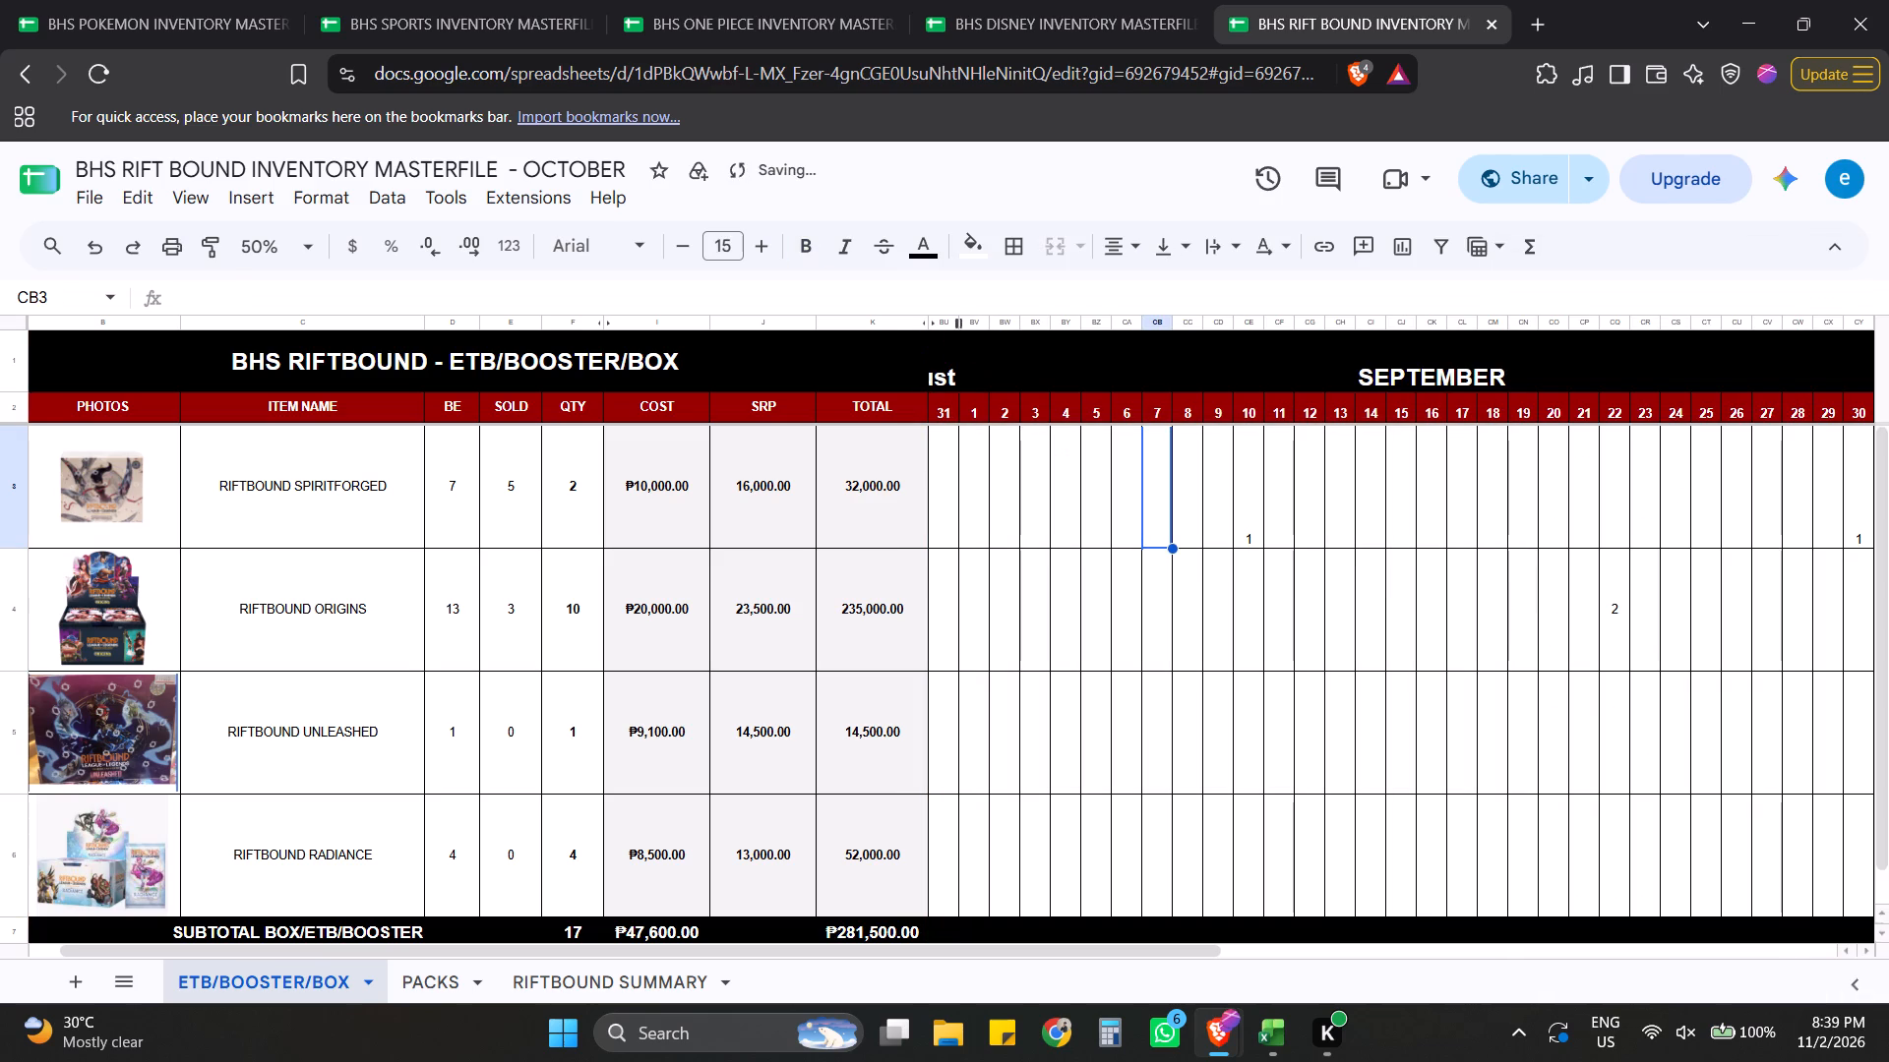
Hide columns BU:CY, covering August 31 and the September days, plus the leftover September column CZ.
left_click_drag(940, 323, 1856, 348)
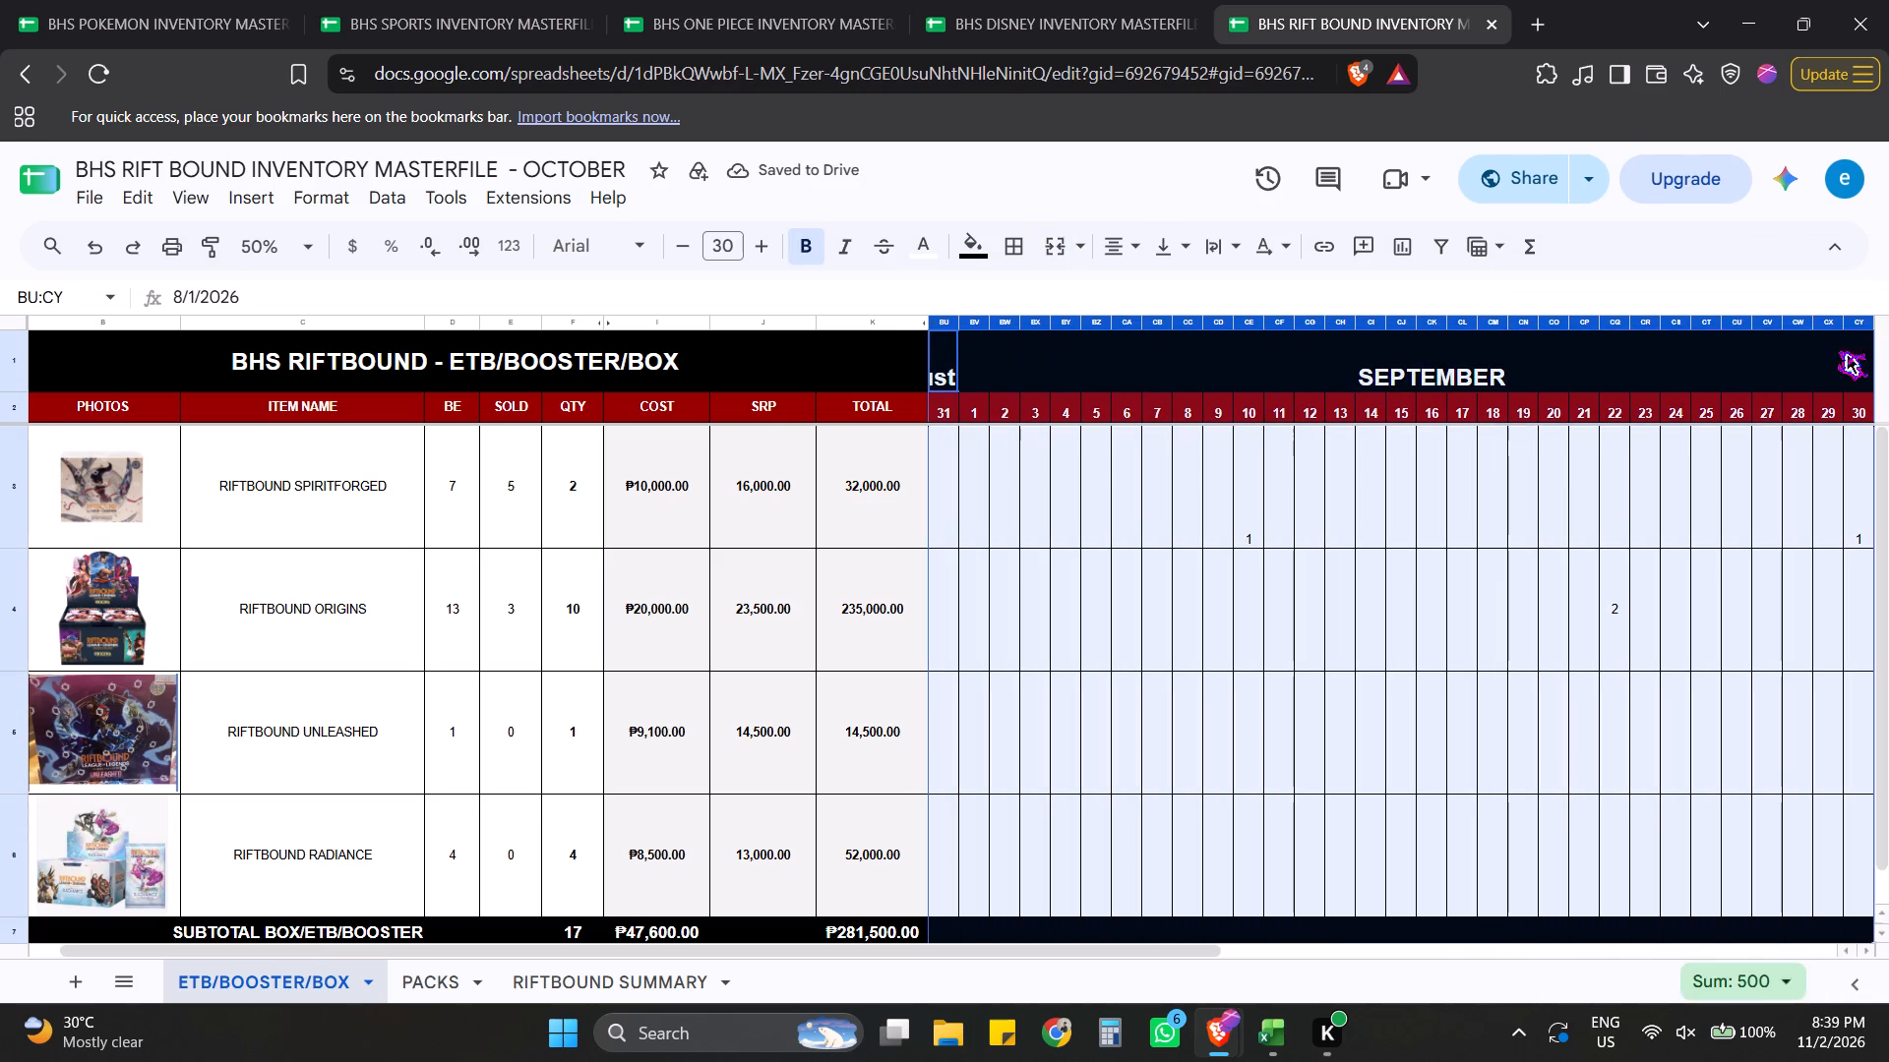
right_click(1750, 396)
left_click(1620, 591)
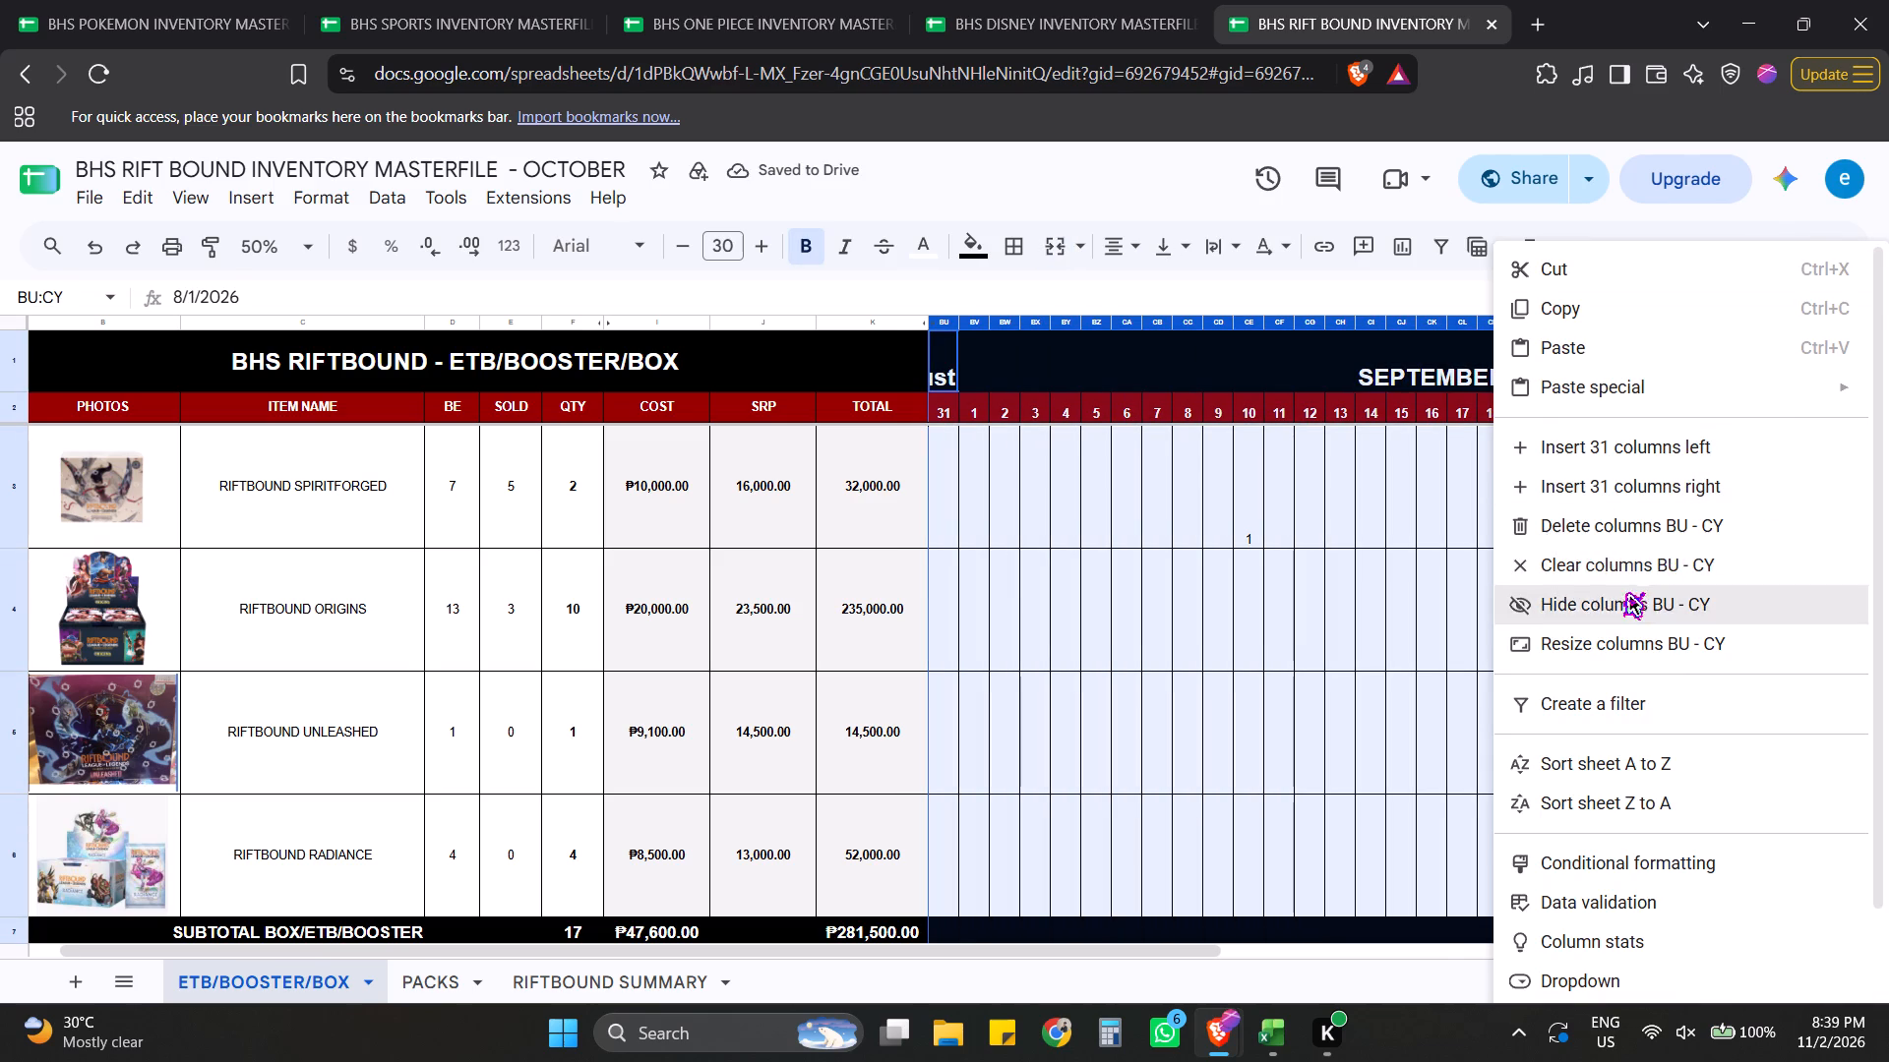
left_click(1330, 562)
left_click(941, 324)
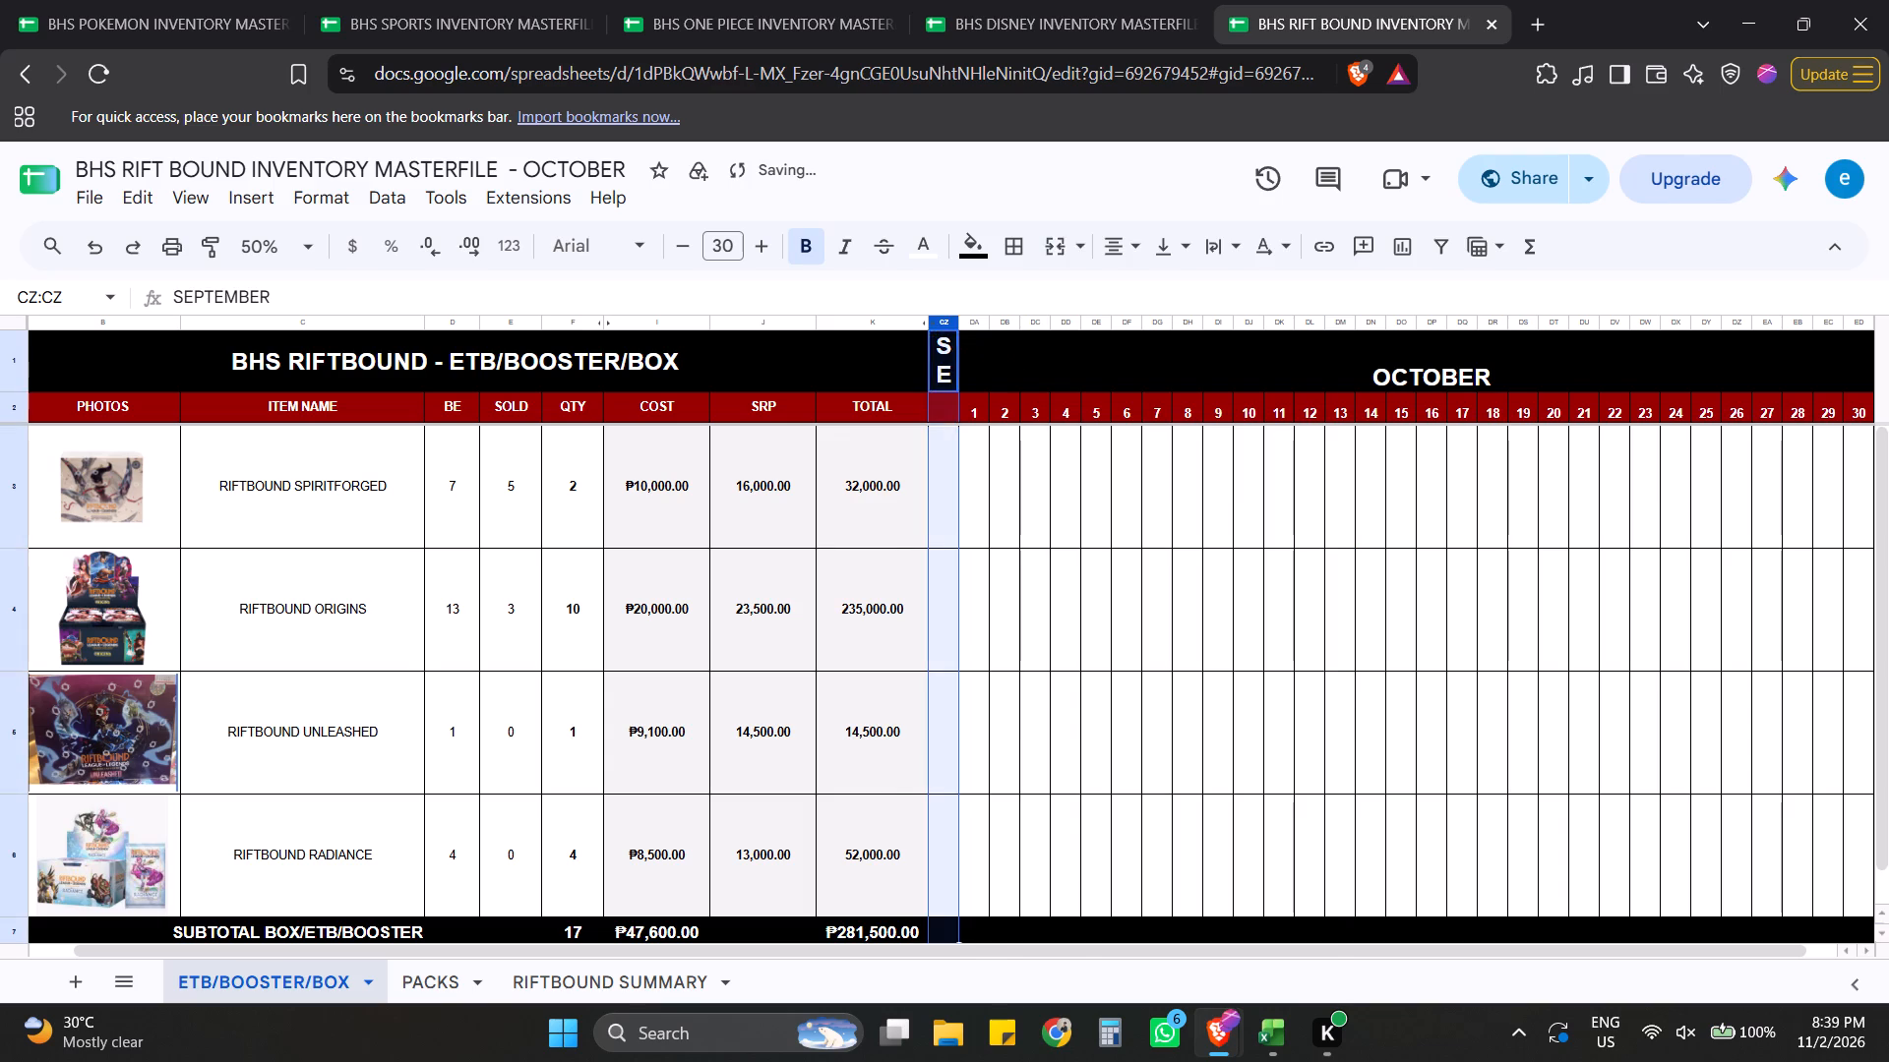
right_click(941, 324)
left_click(1091, 616)
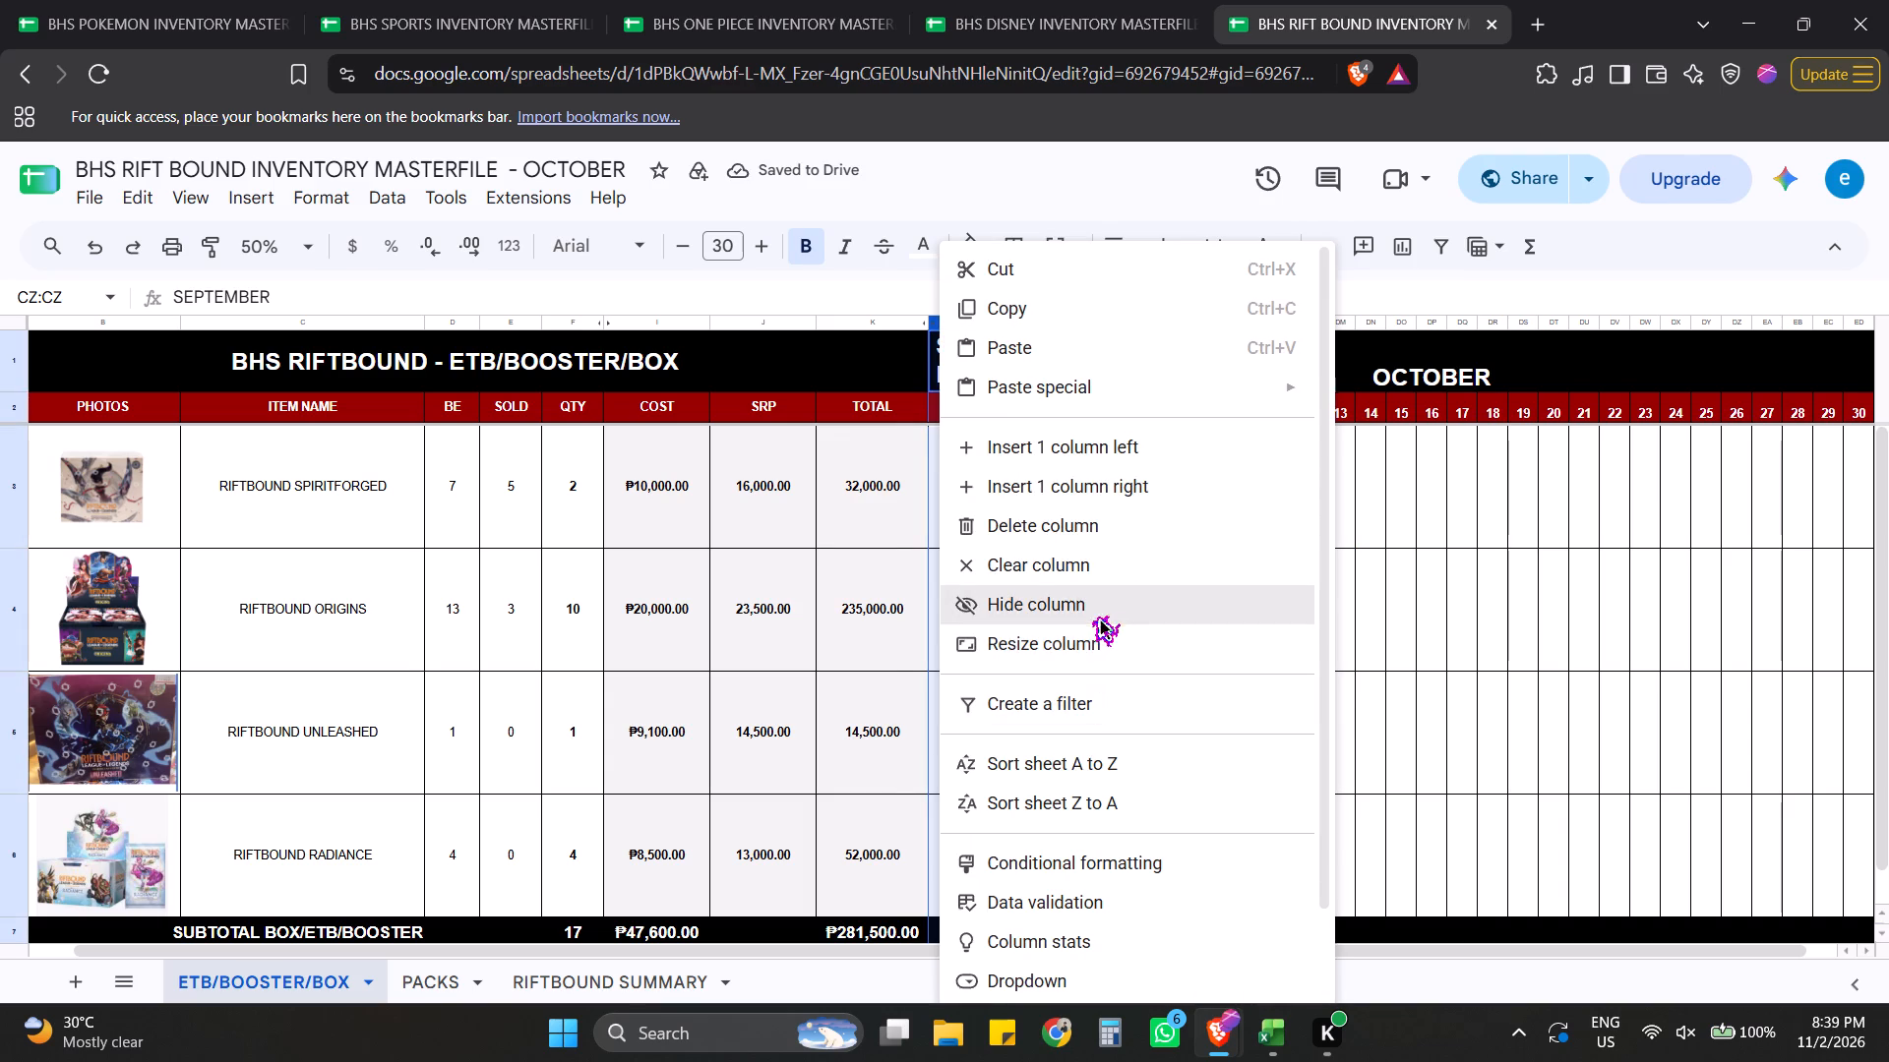
Copy the October day columns DA:ED, insert one column after EE, and paste the copied block starting at EF1.
left_click(1267, 619)
left_click_drag(1185, 946, 1516, 934)
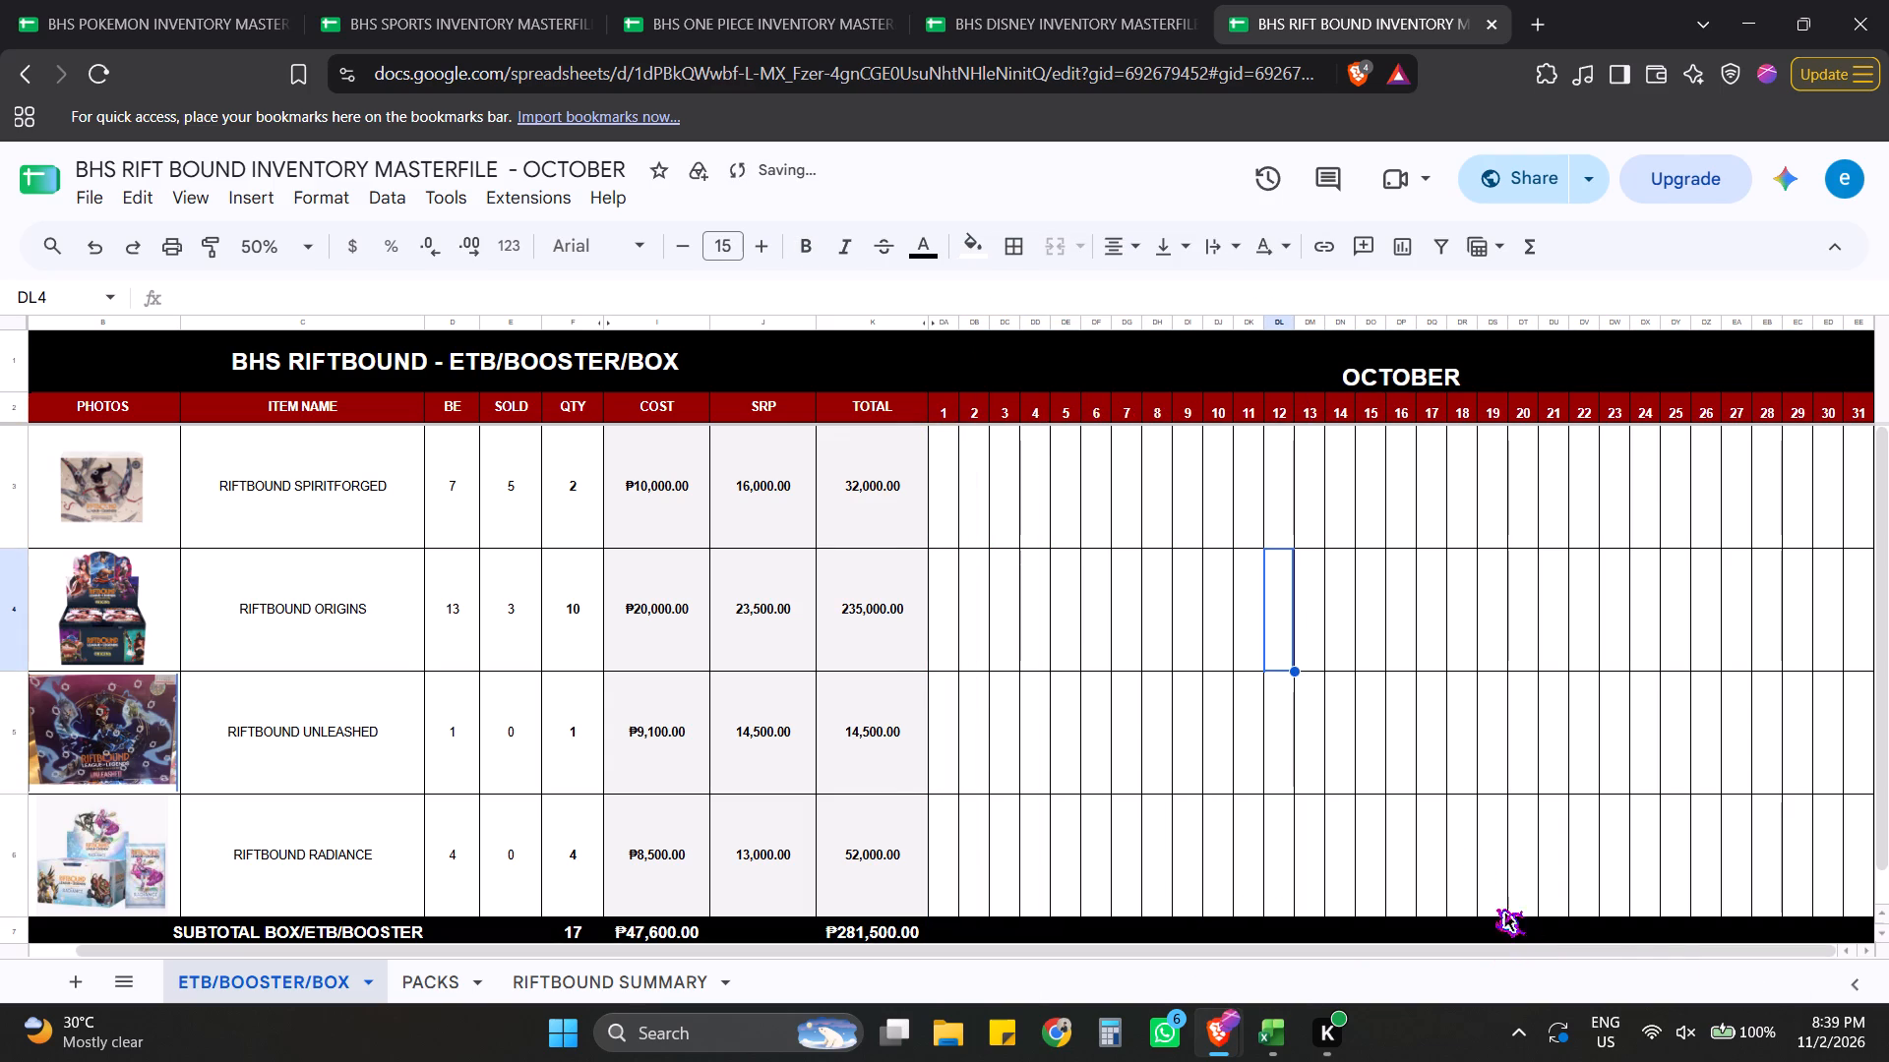
scroll(1445, 757, "up", 12)
scroll(1430, 729, "down", 7)
scroll(1435, 727, "up", 11)
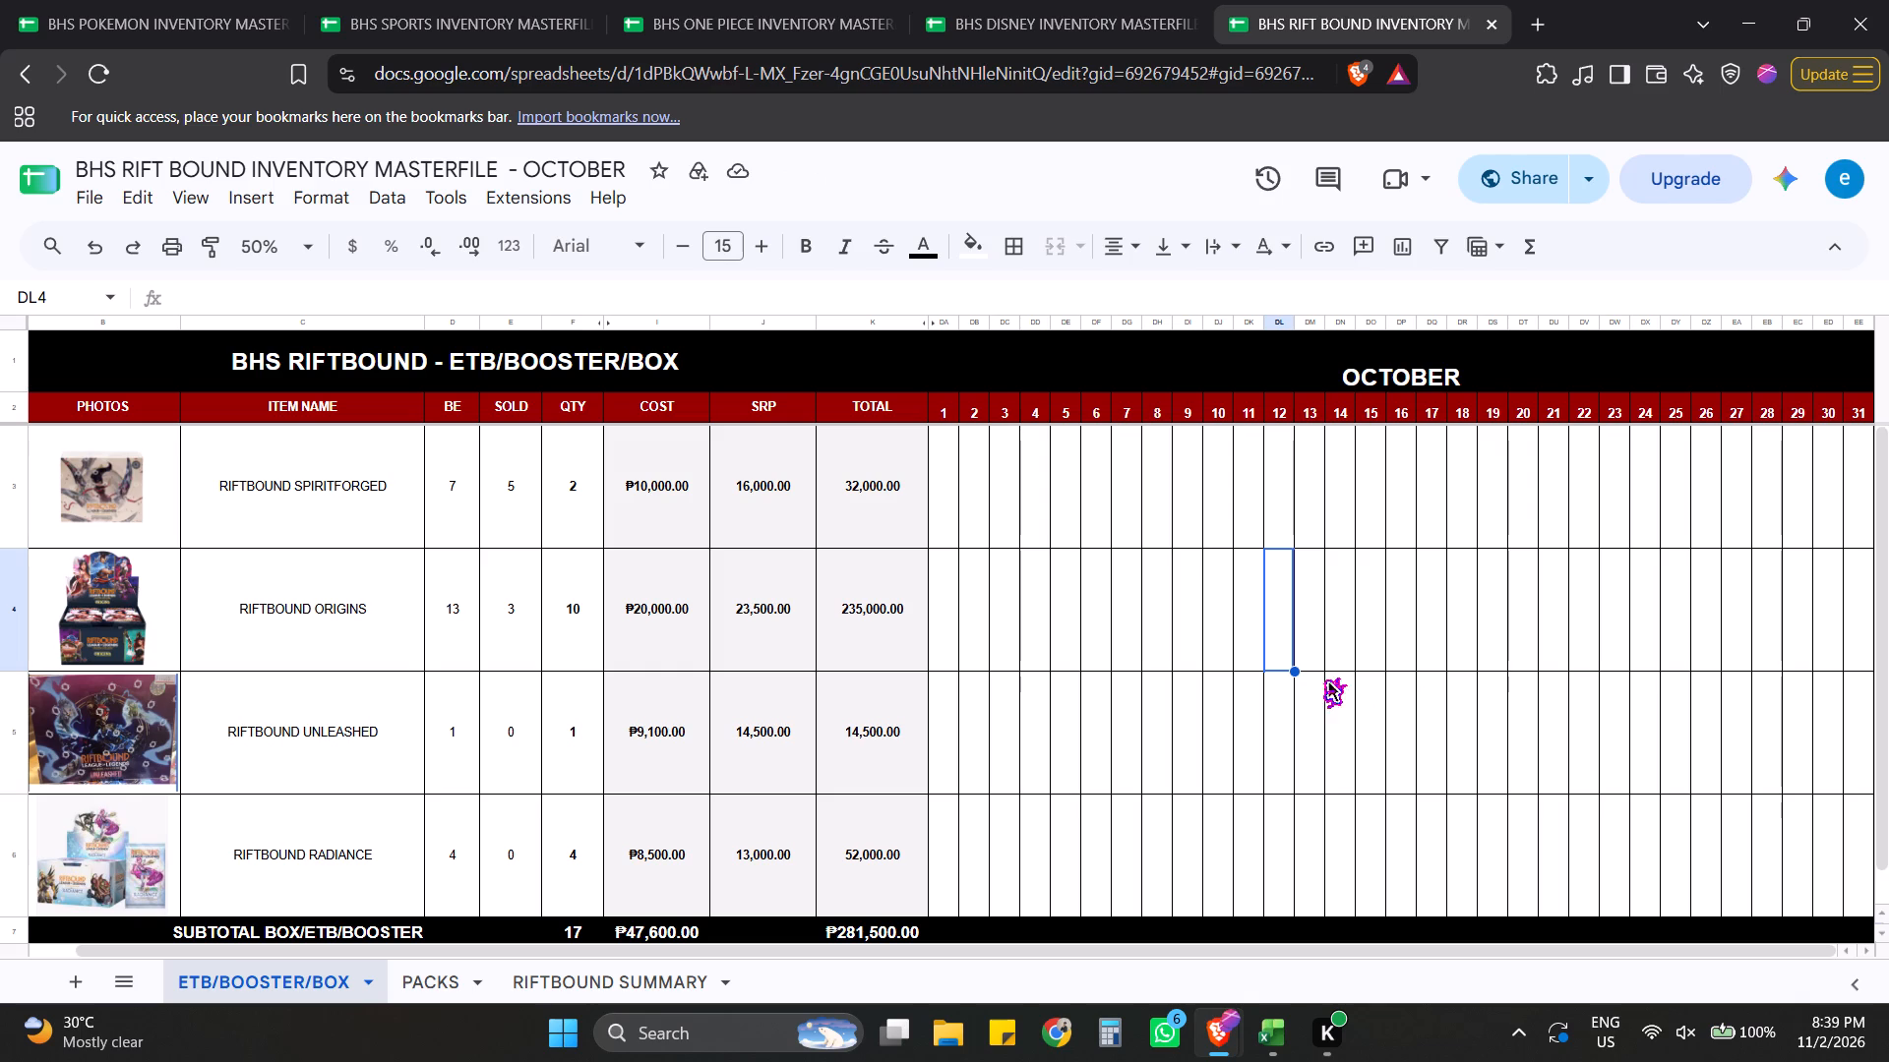
scroll(1318, 670, "up", 6)
left_click_drag(943, 320, 1189, 353)
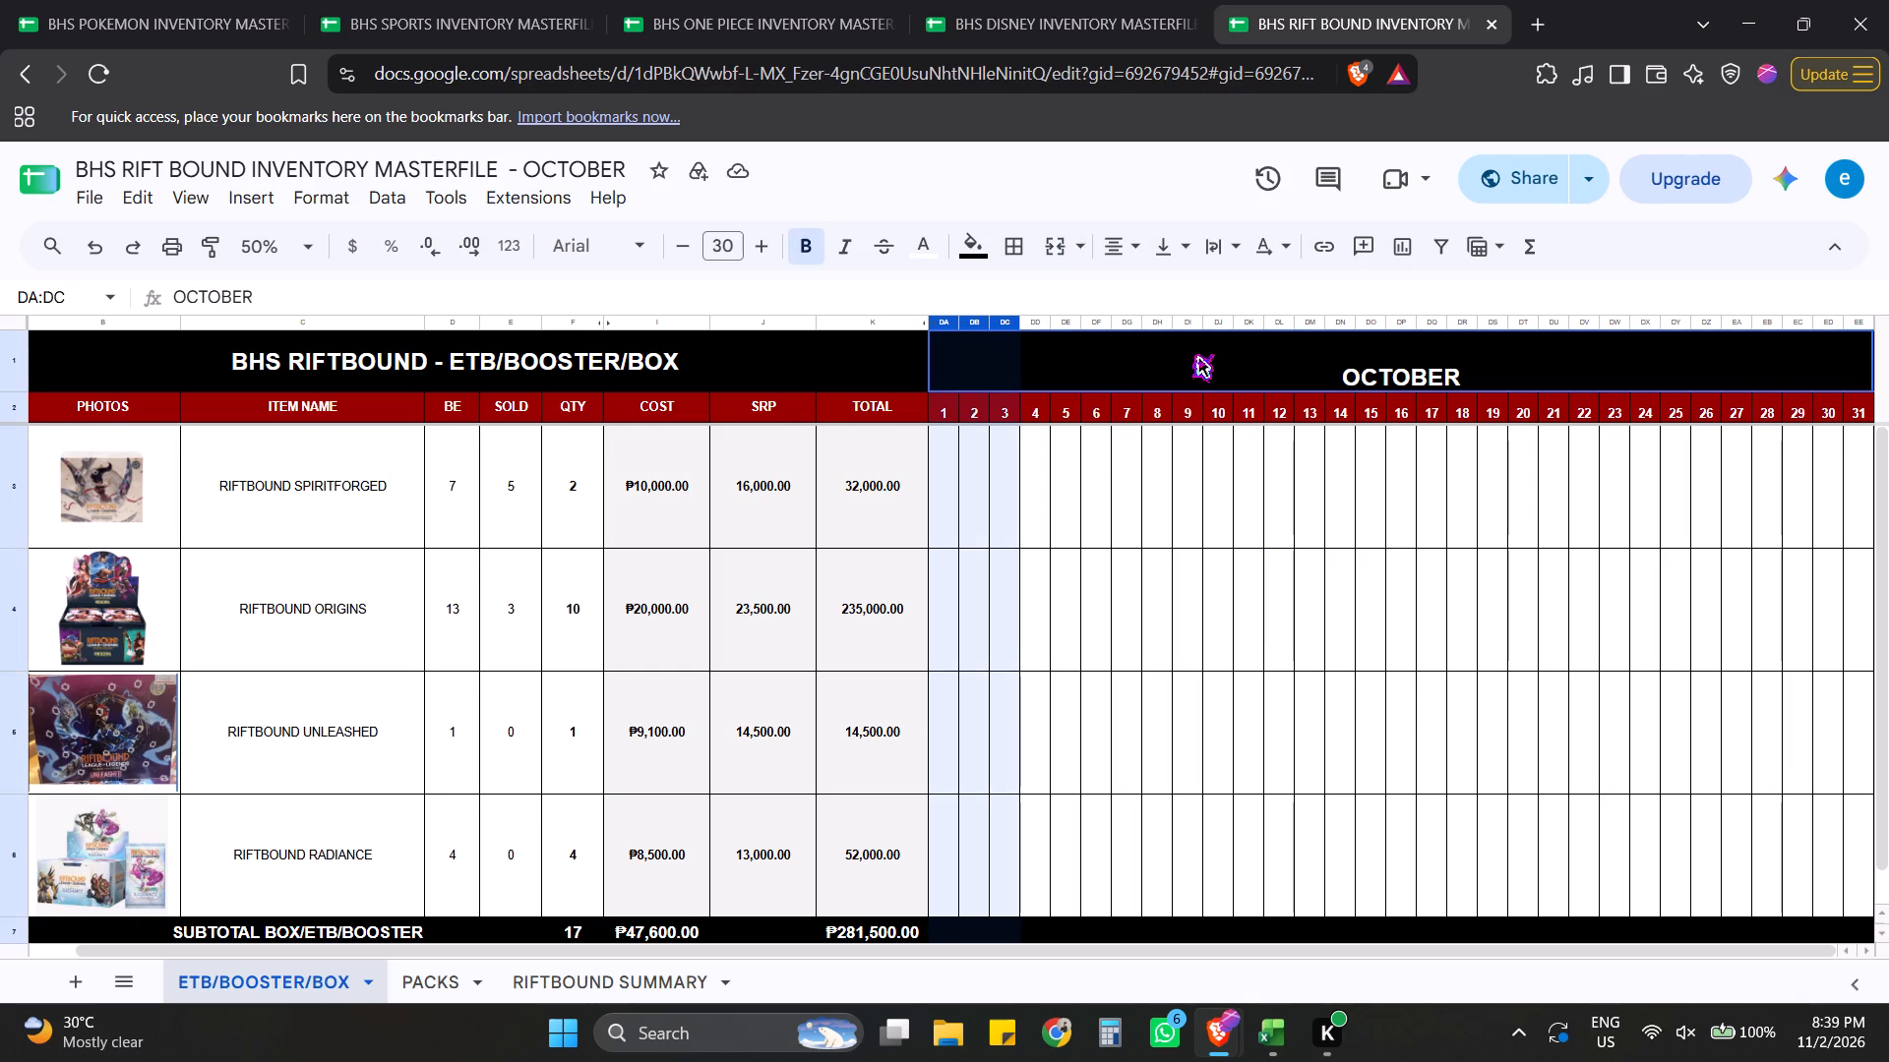
left_click_drag(1189, 353, 1827, 384)
key("ctrl+c")
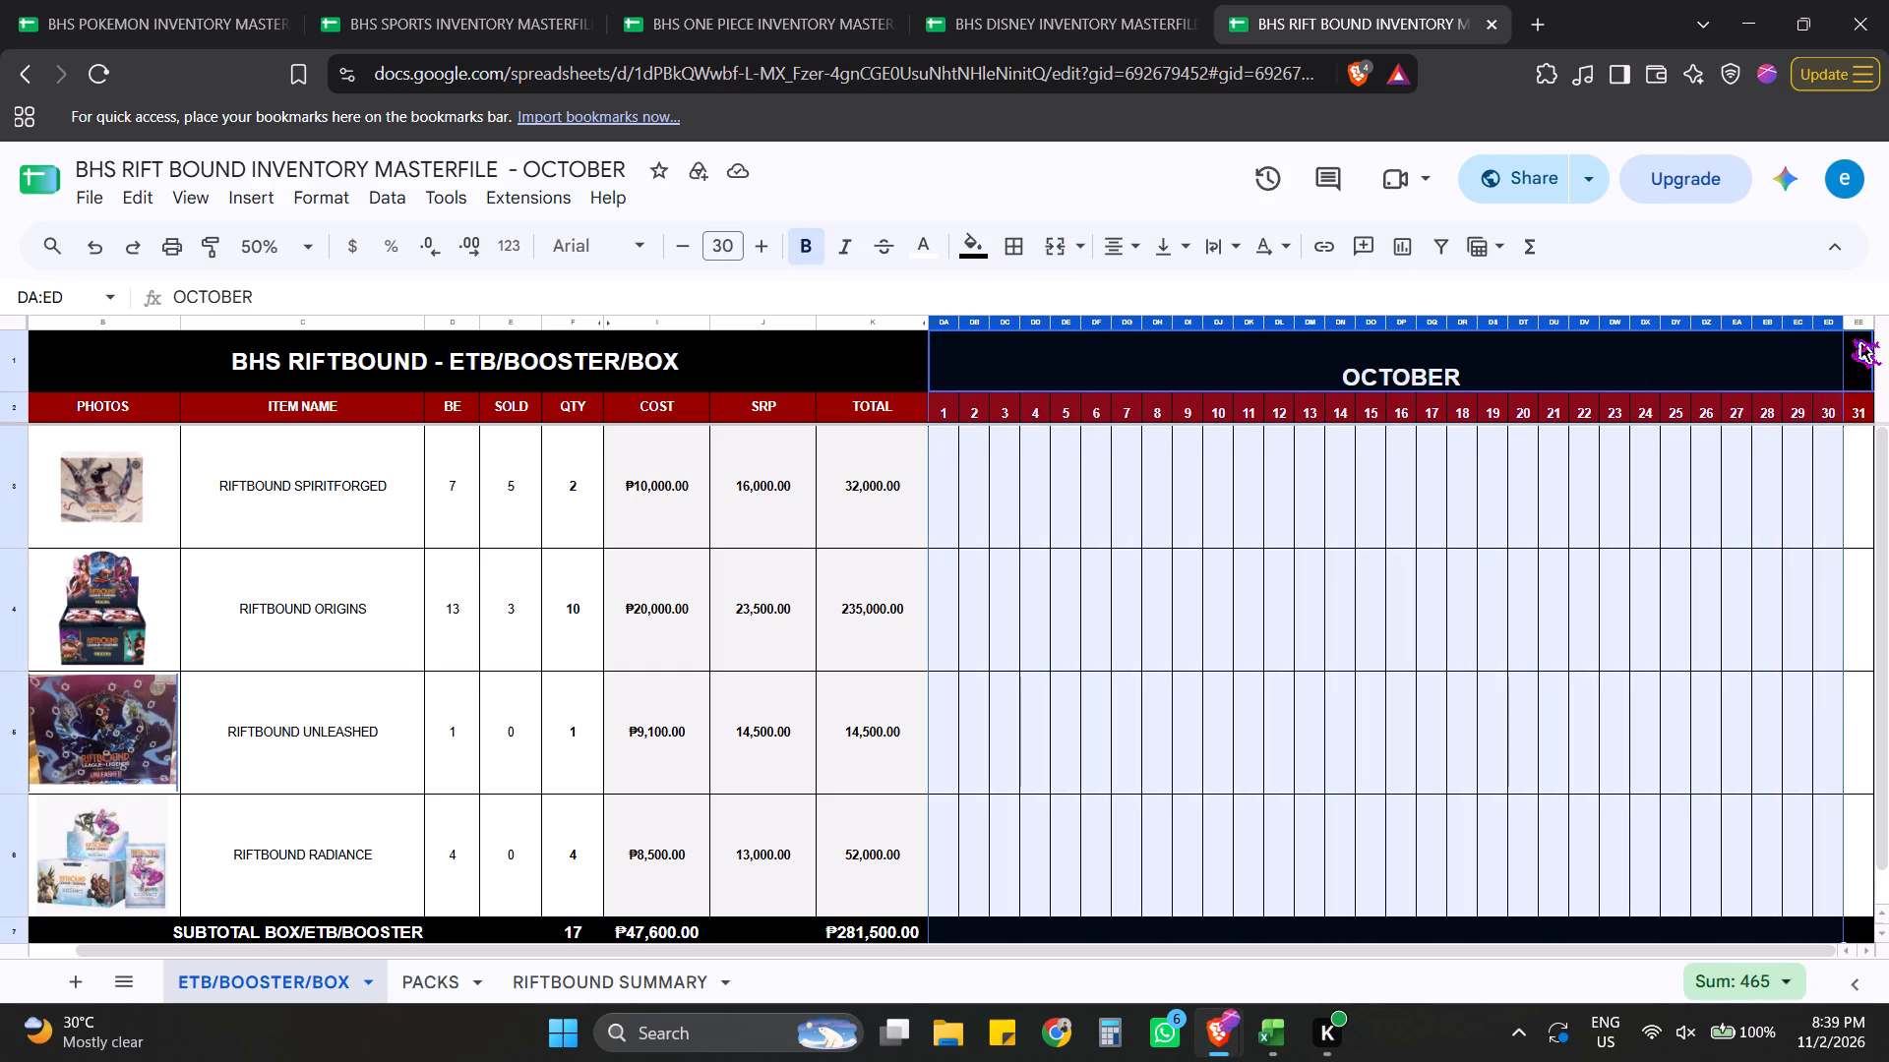
left_click(1856, 324)
right_click(1856, 324)
left_click(1710, 493)
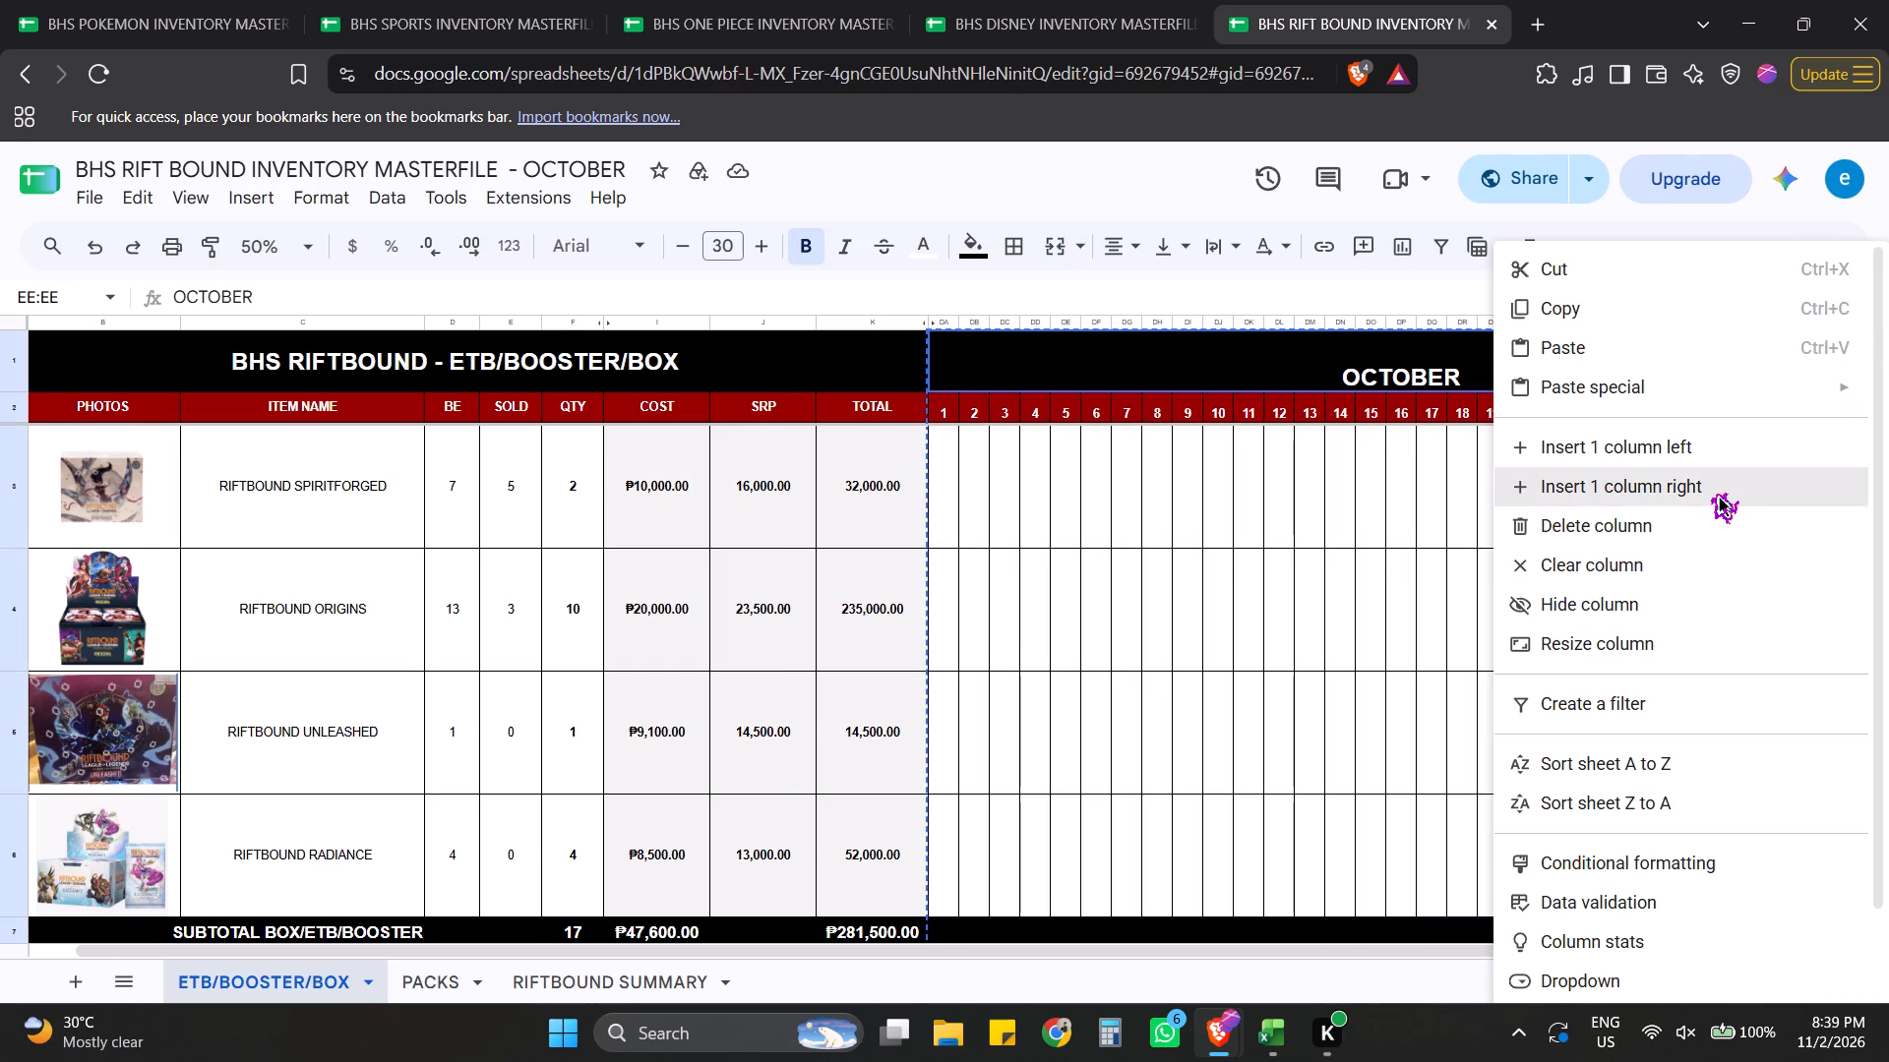
left_click(1607, 471)
left_click(1857, 352)
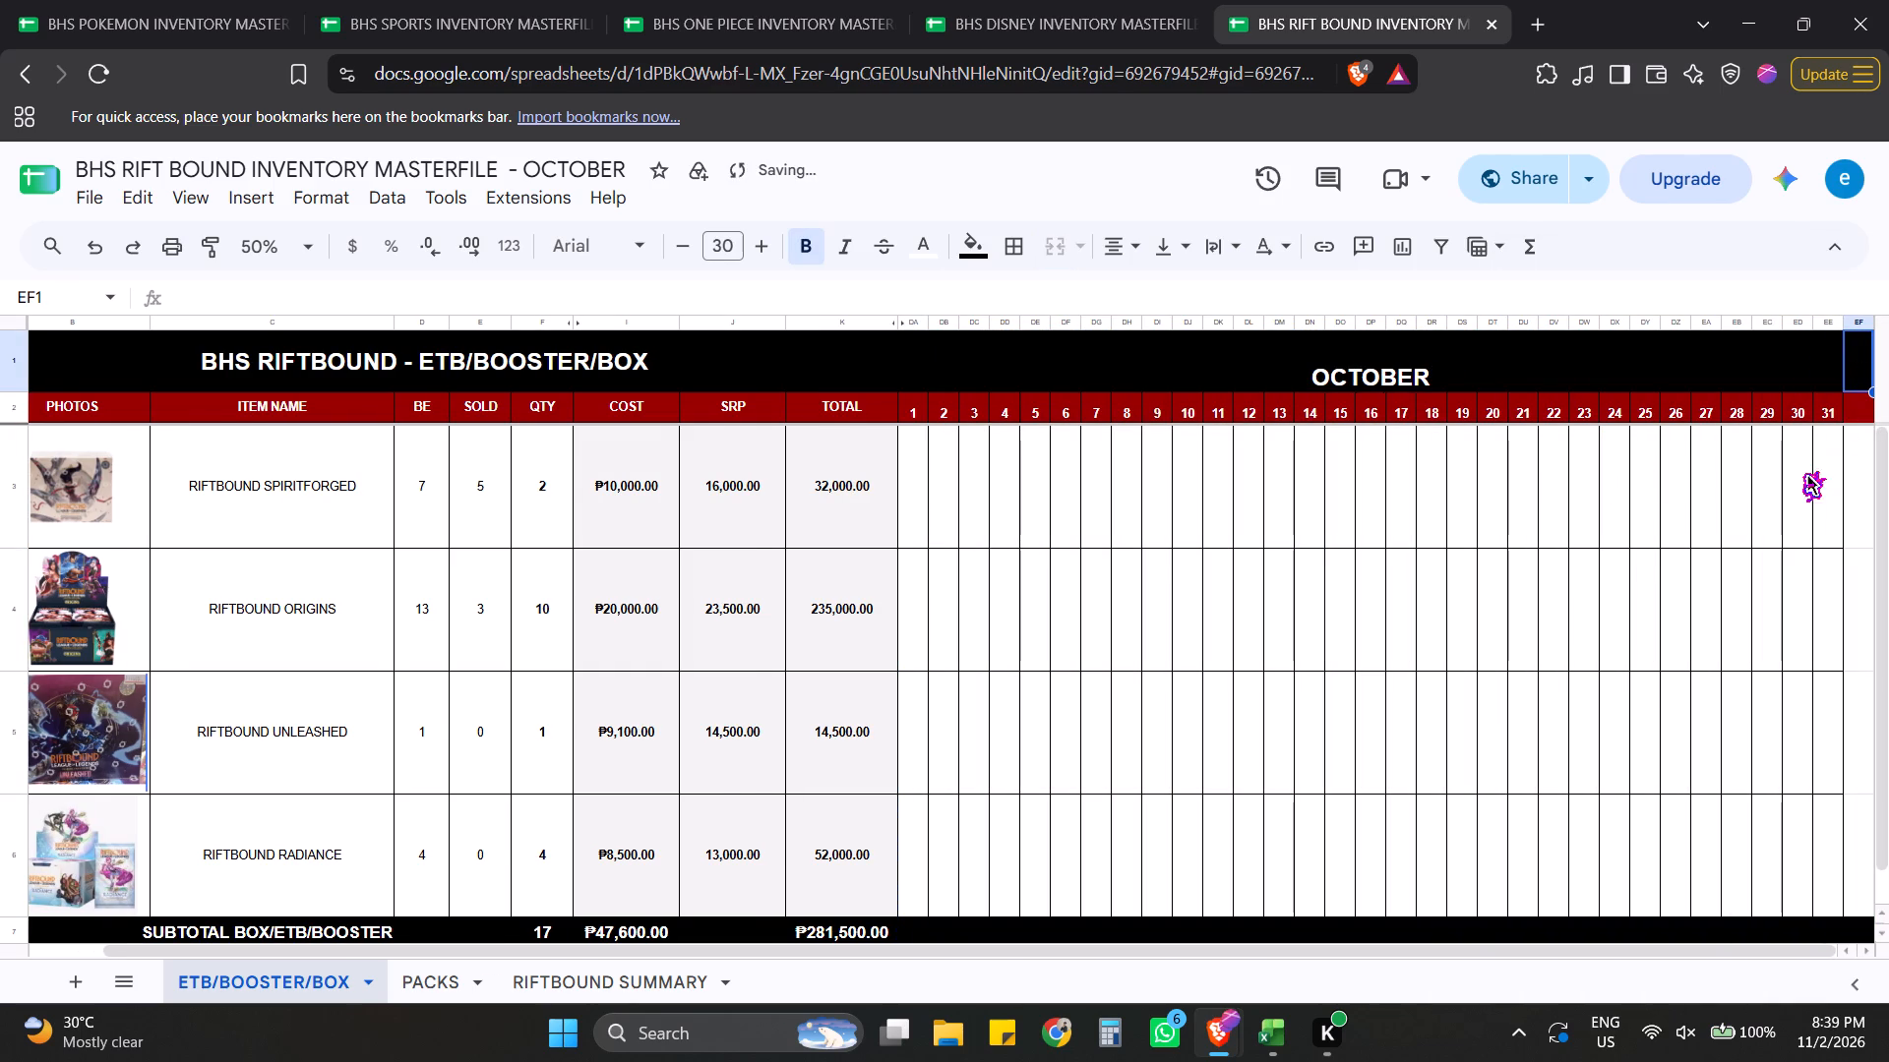
key("ctrl+v")
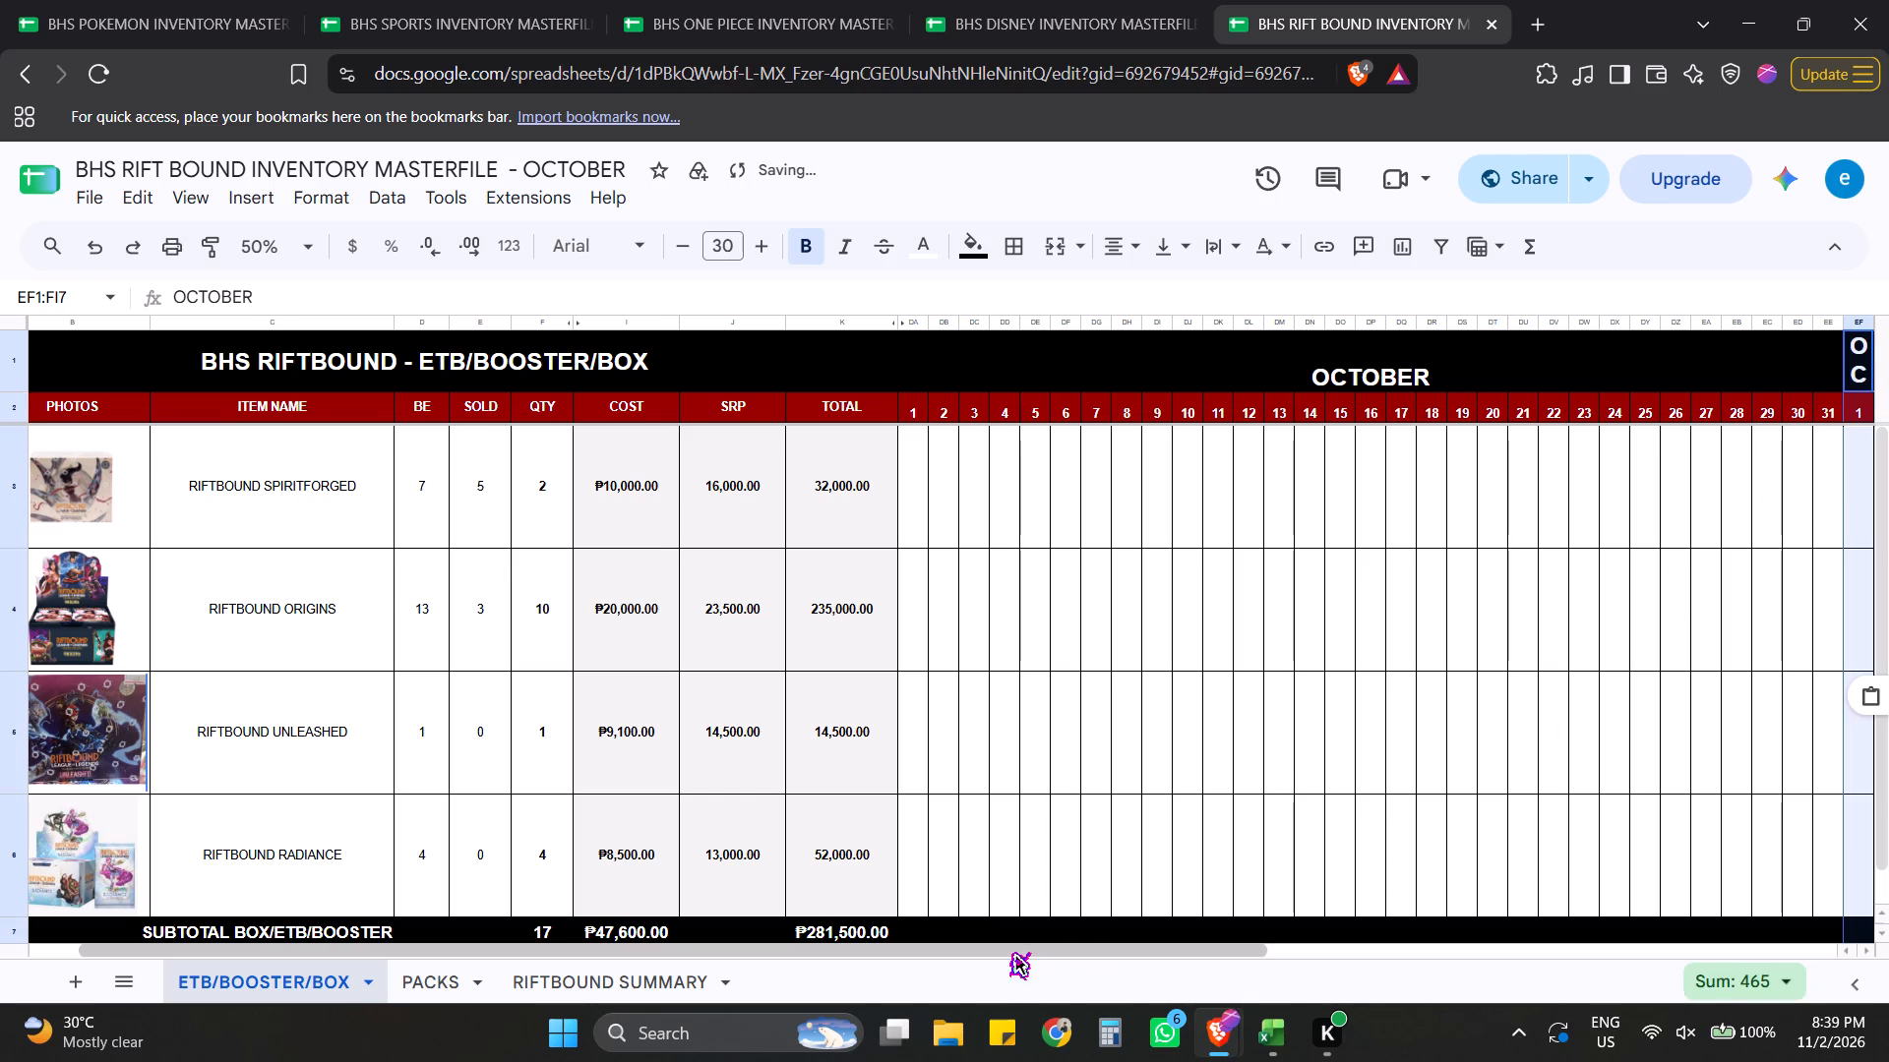
Merge the row 1 month header cells above the newly pasted day columns, starting from EF1.
left_click_drag(1006, 951, 1458, 928)
left_click(1533, 745)
left_click_drag(1158, 356, 1624, 358)
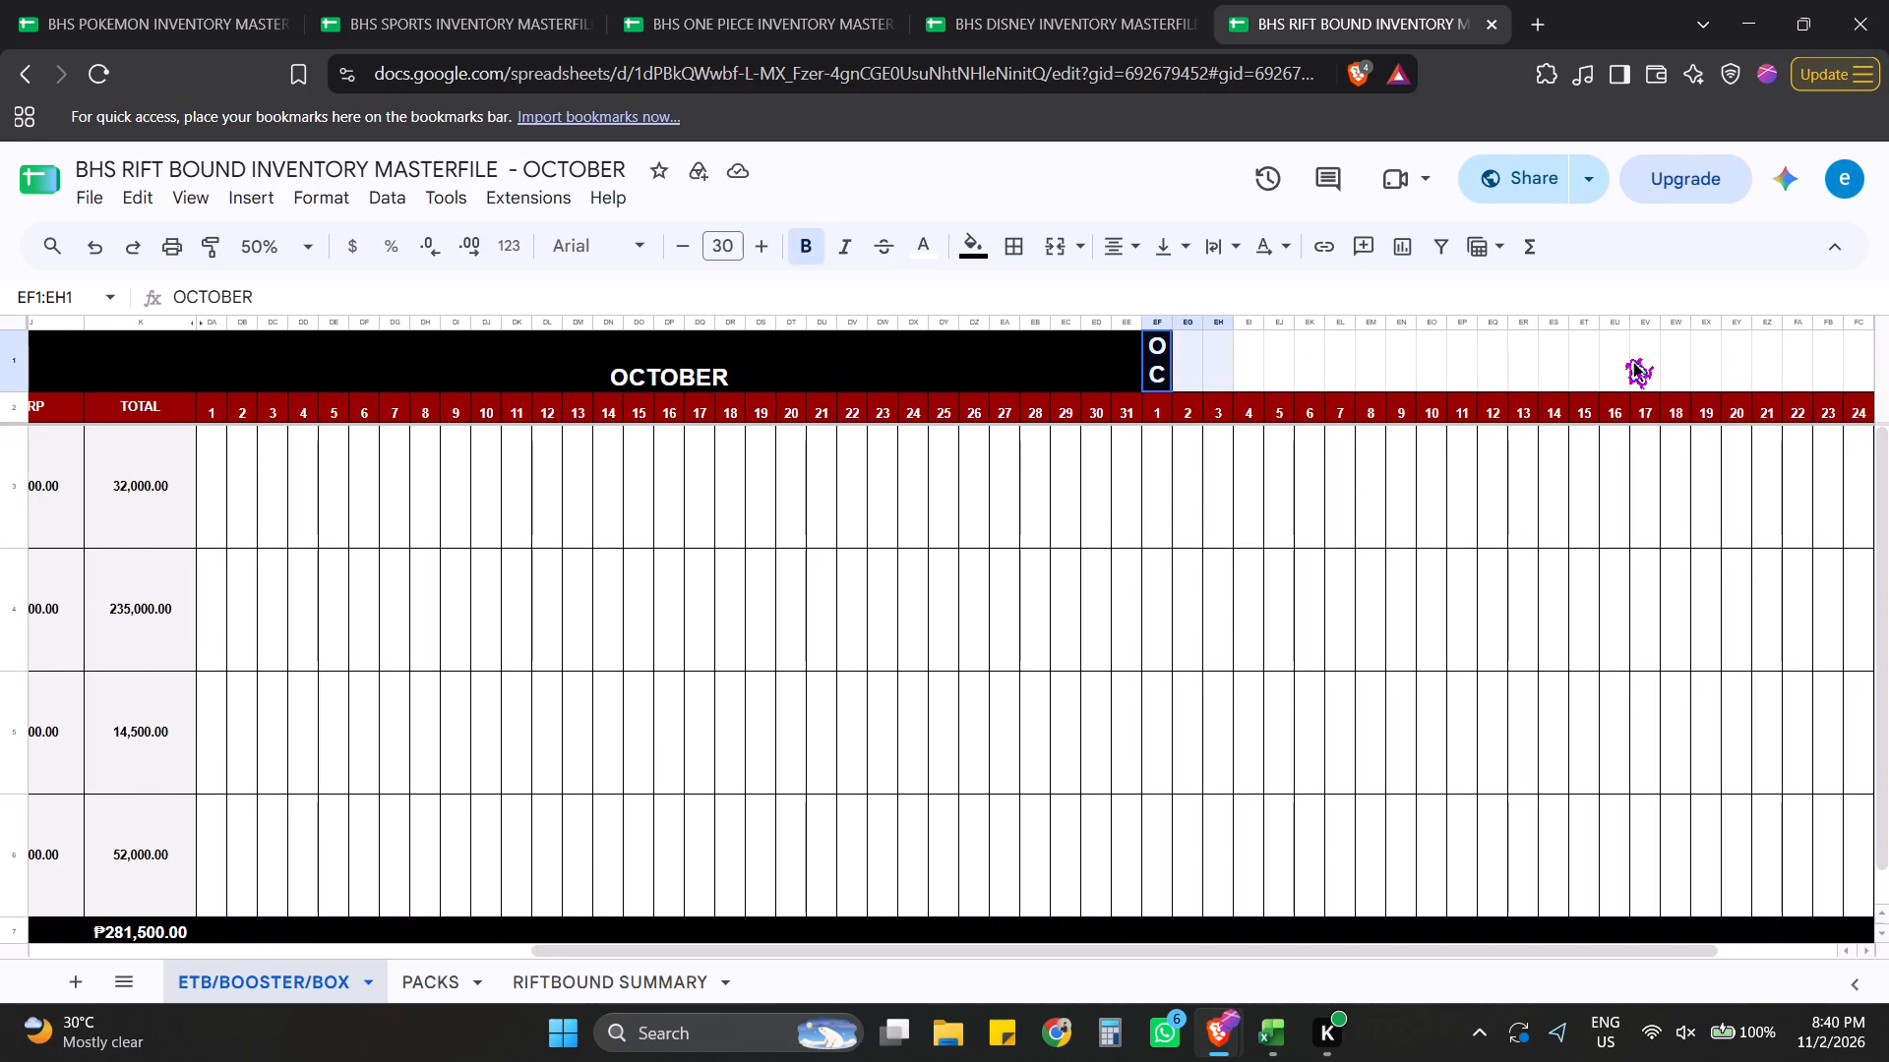
left_click_drag(1624, 358, 1888, 377)
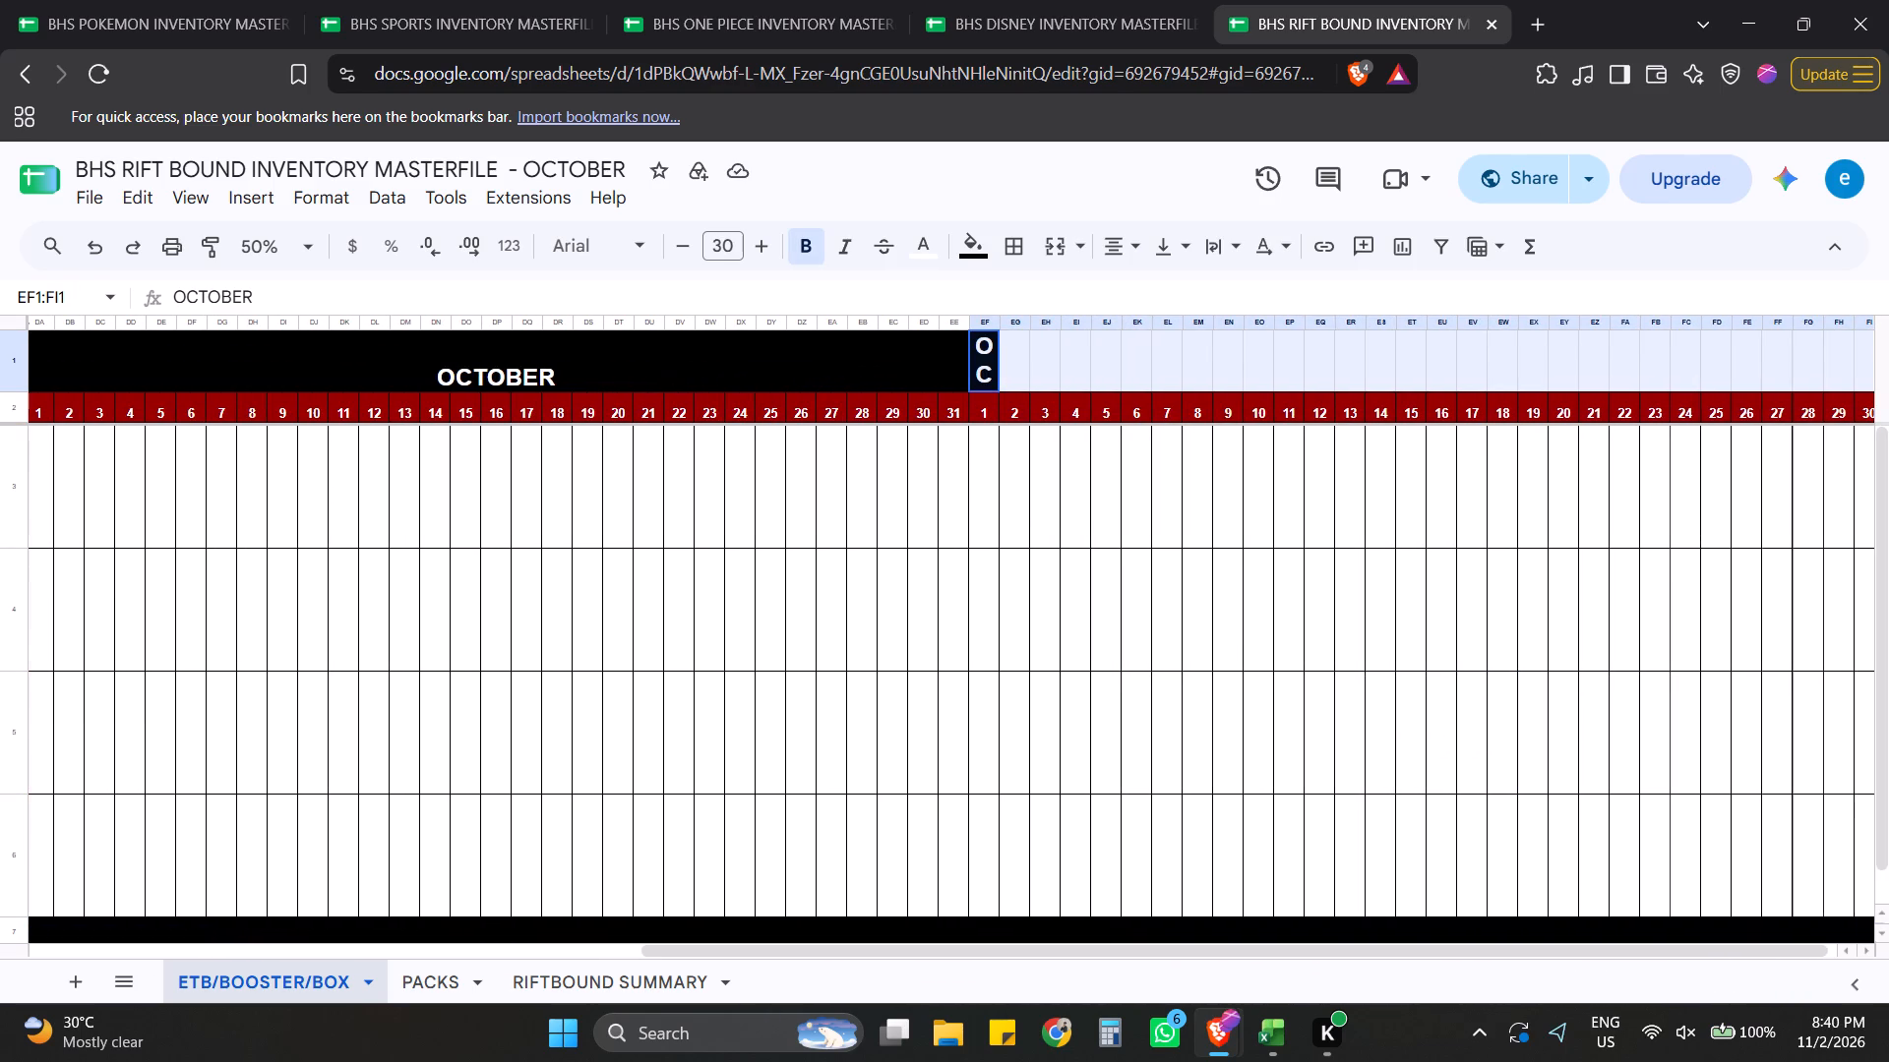
left_click_drag(1888, 377, 1852, 356)
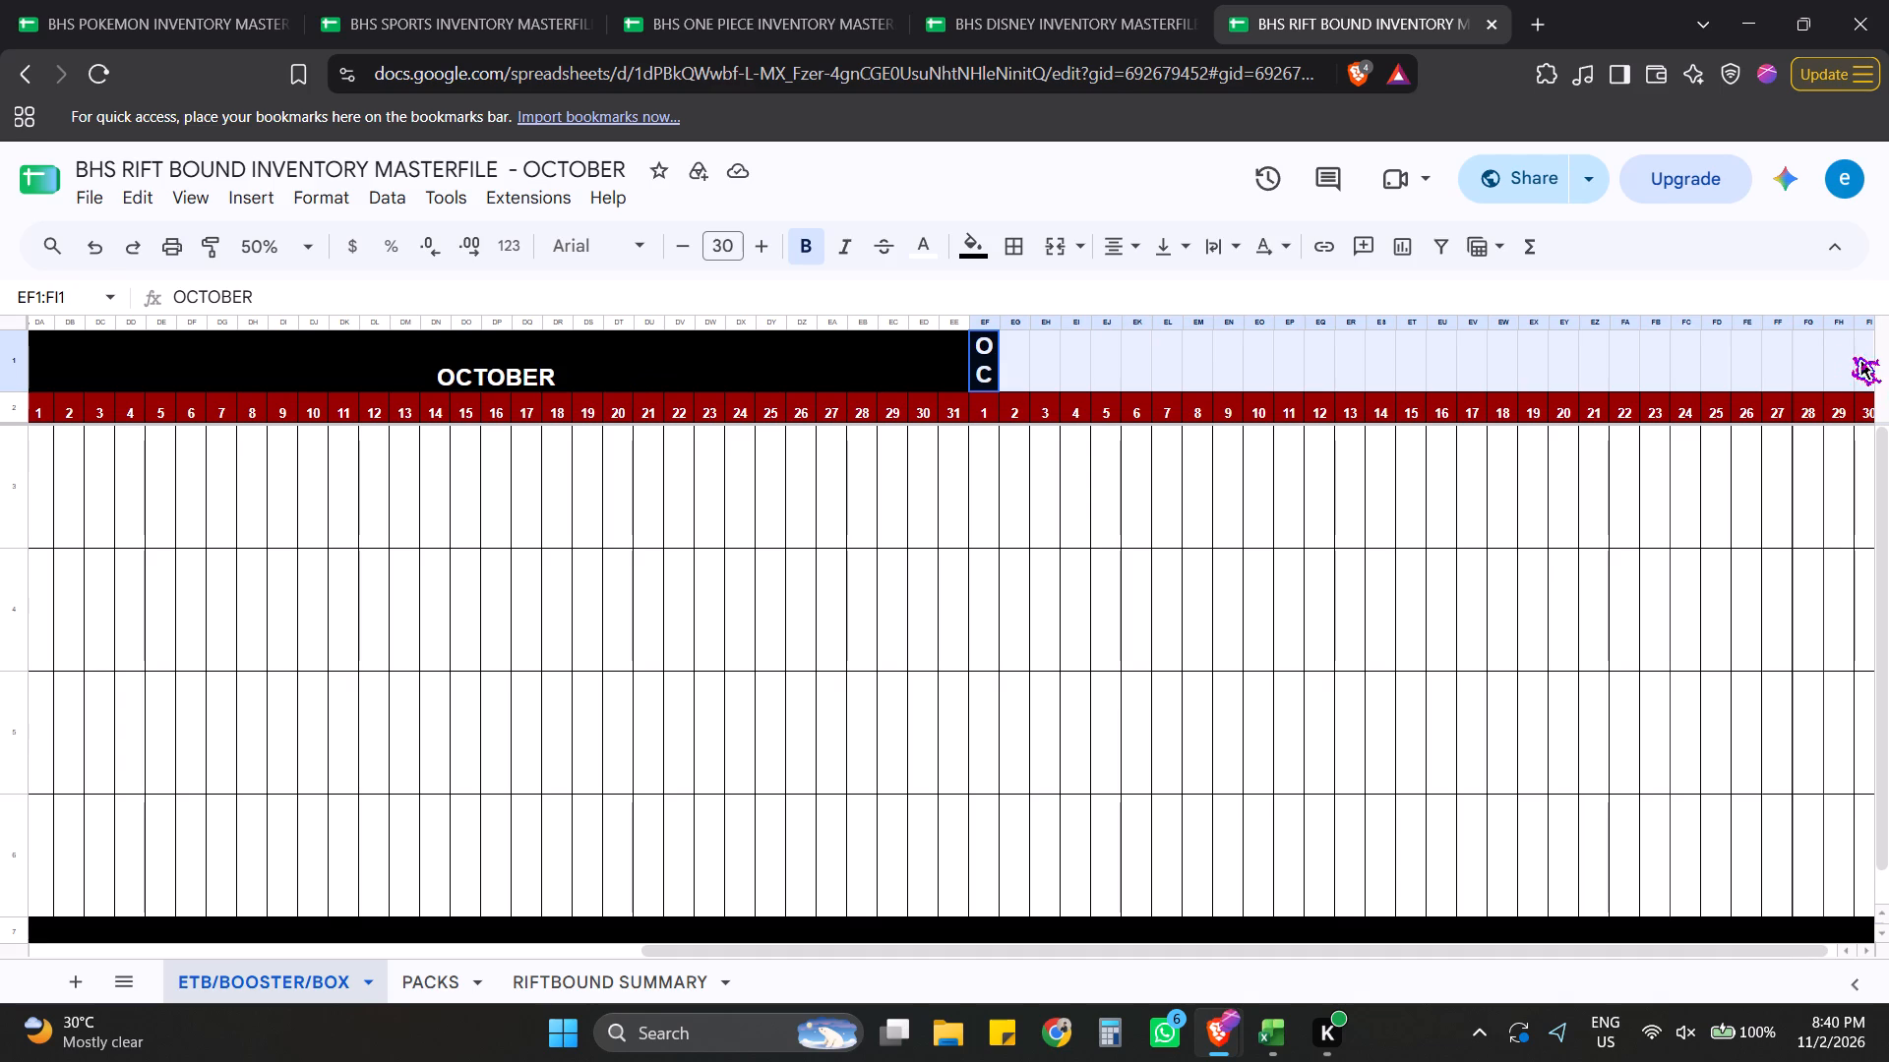
left_click_drag(1852, 356, 1854, 356)
left_click(1046, 244)
left_click(1249, 592)
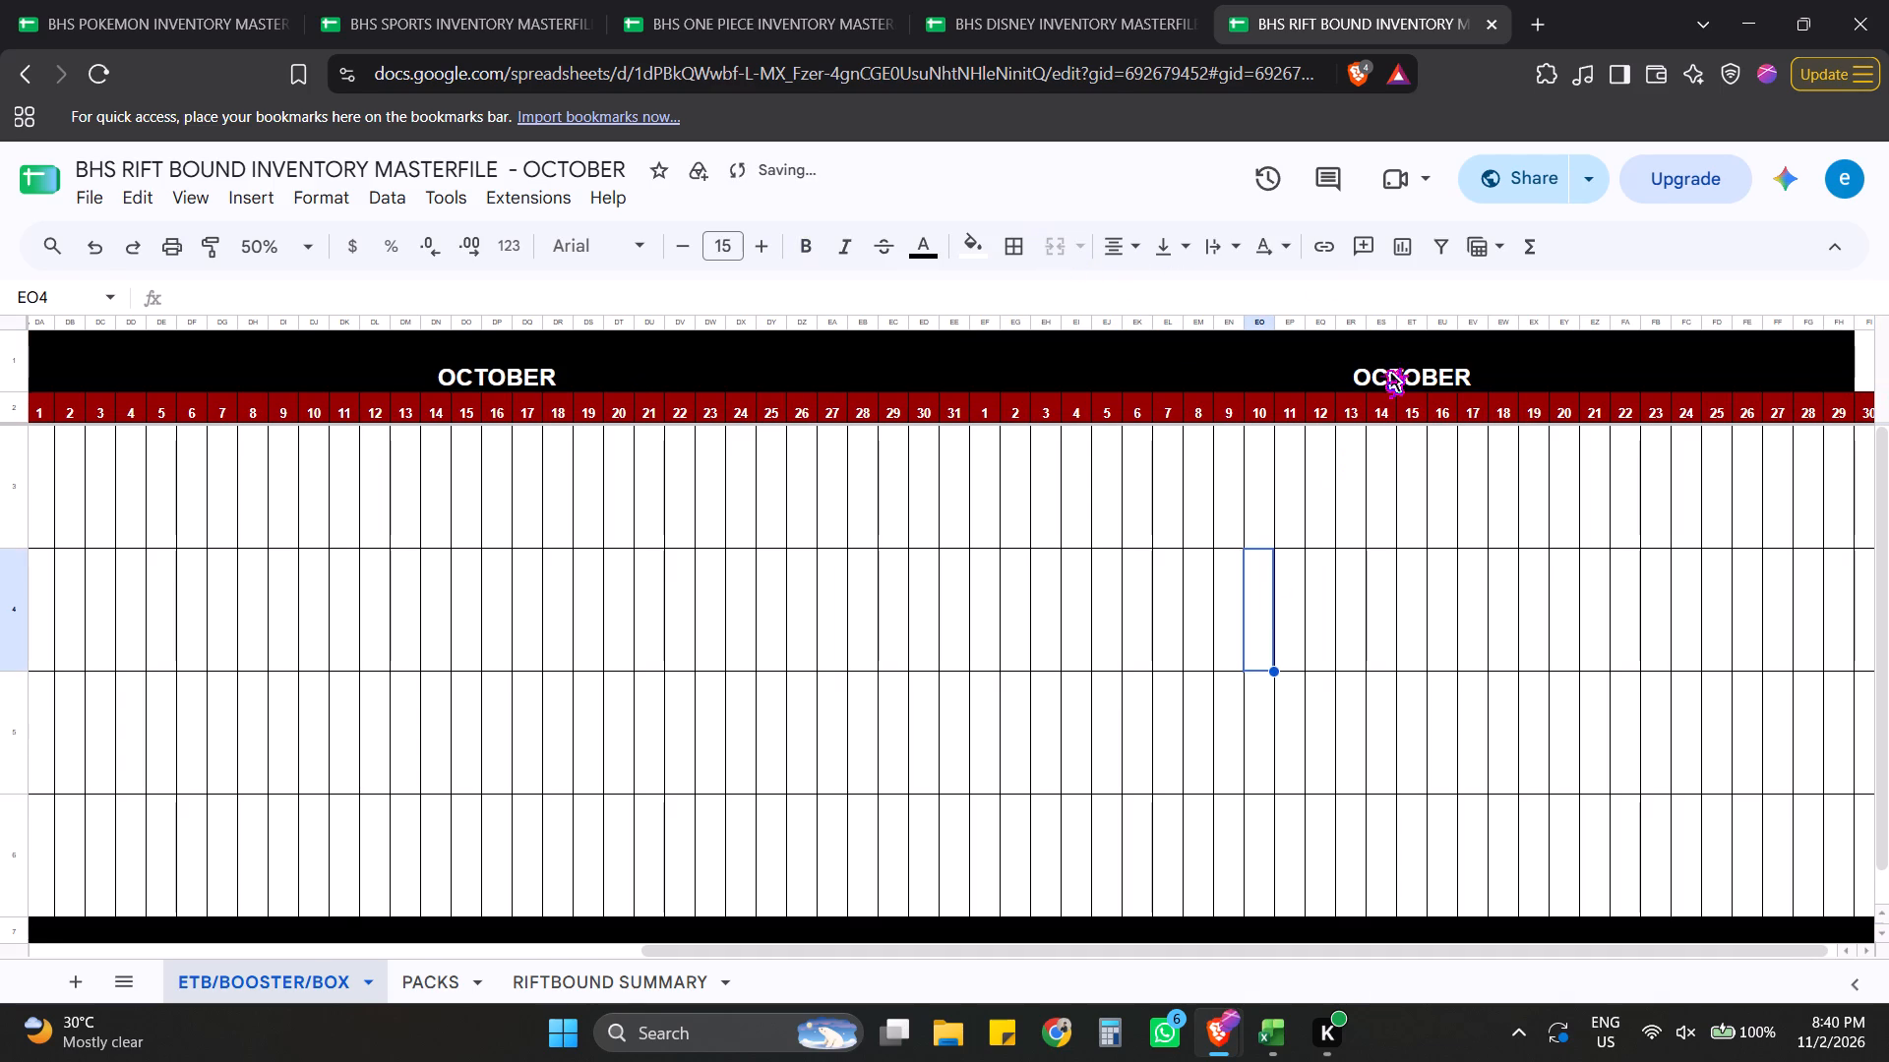
Align the contents of columns DA:FI vertically to the middle.
left_click_drag(41, 322, 403, 348)
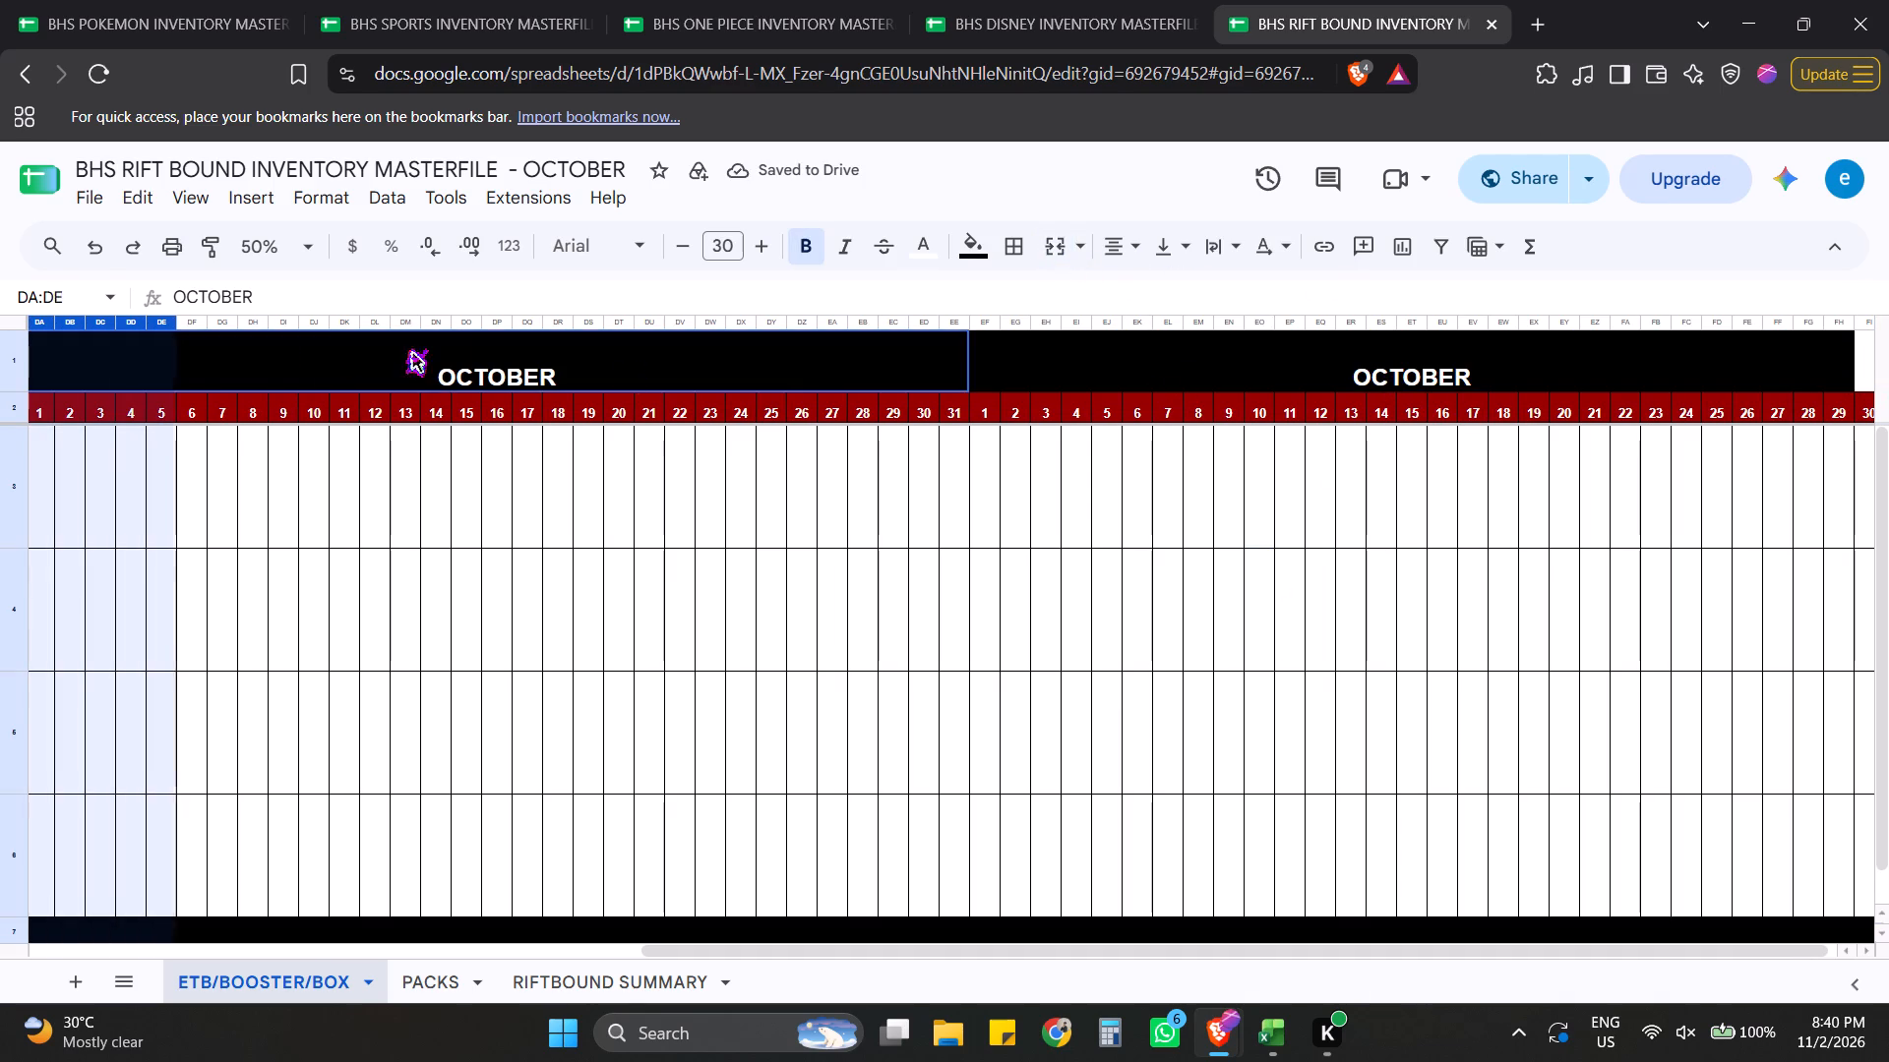
left_click_drag(403, 348, 1864, 361)
left_click(1156, 247)
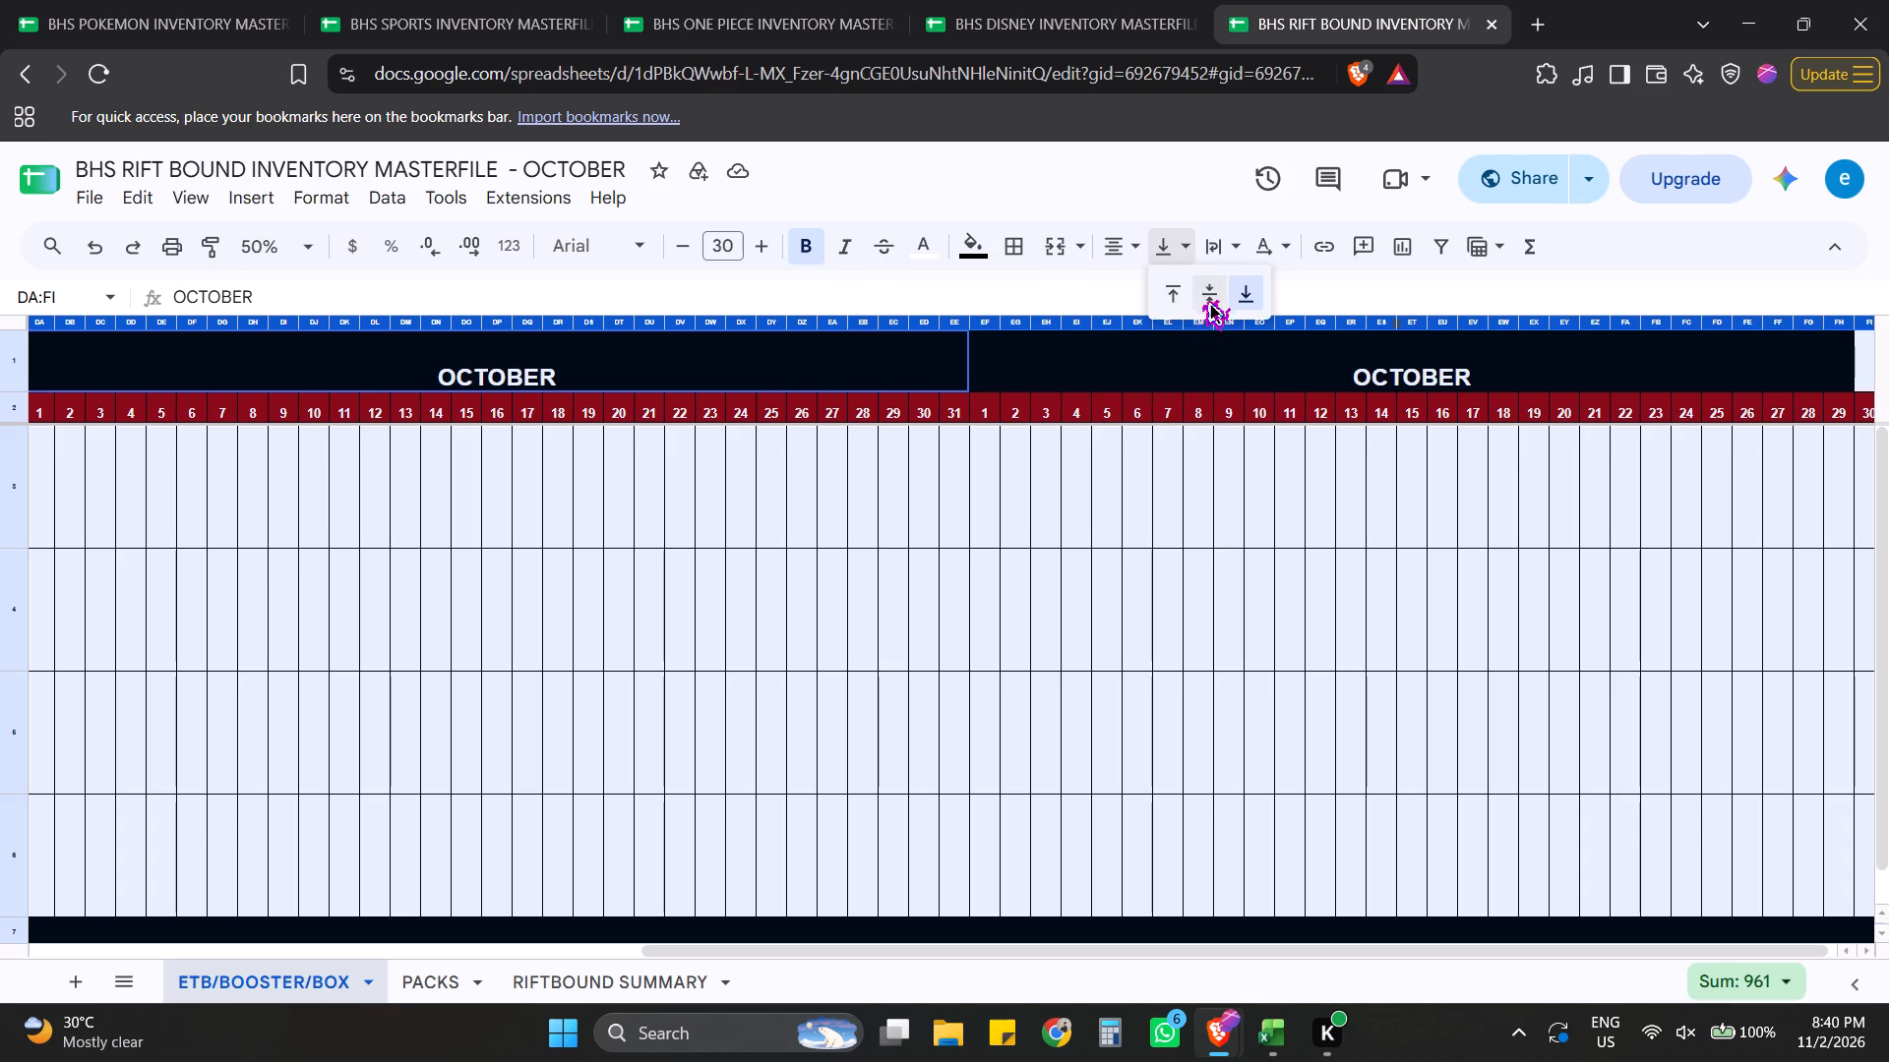
left_click(1203, 295)
left_click(1228, 520)
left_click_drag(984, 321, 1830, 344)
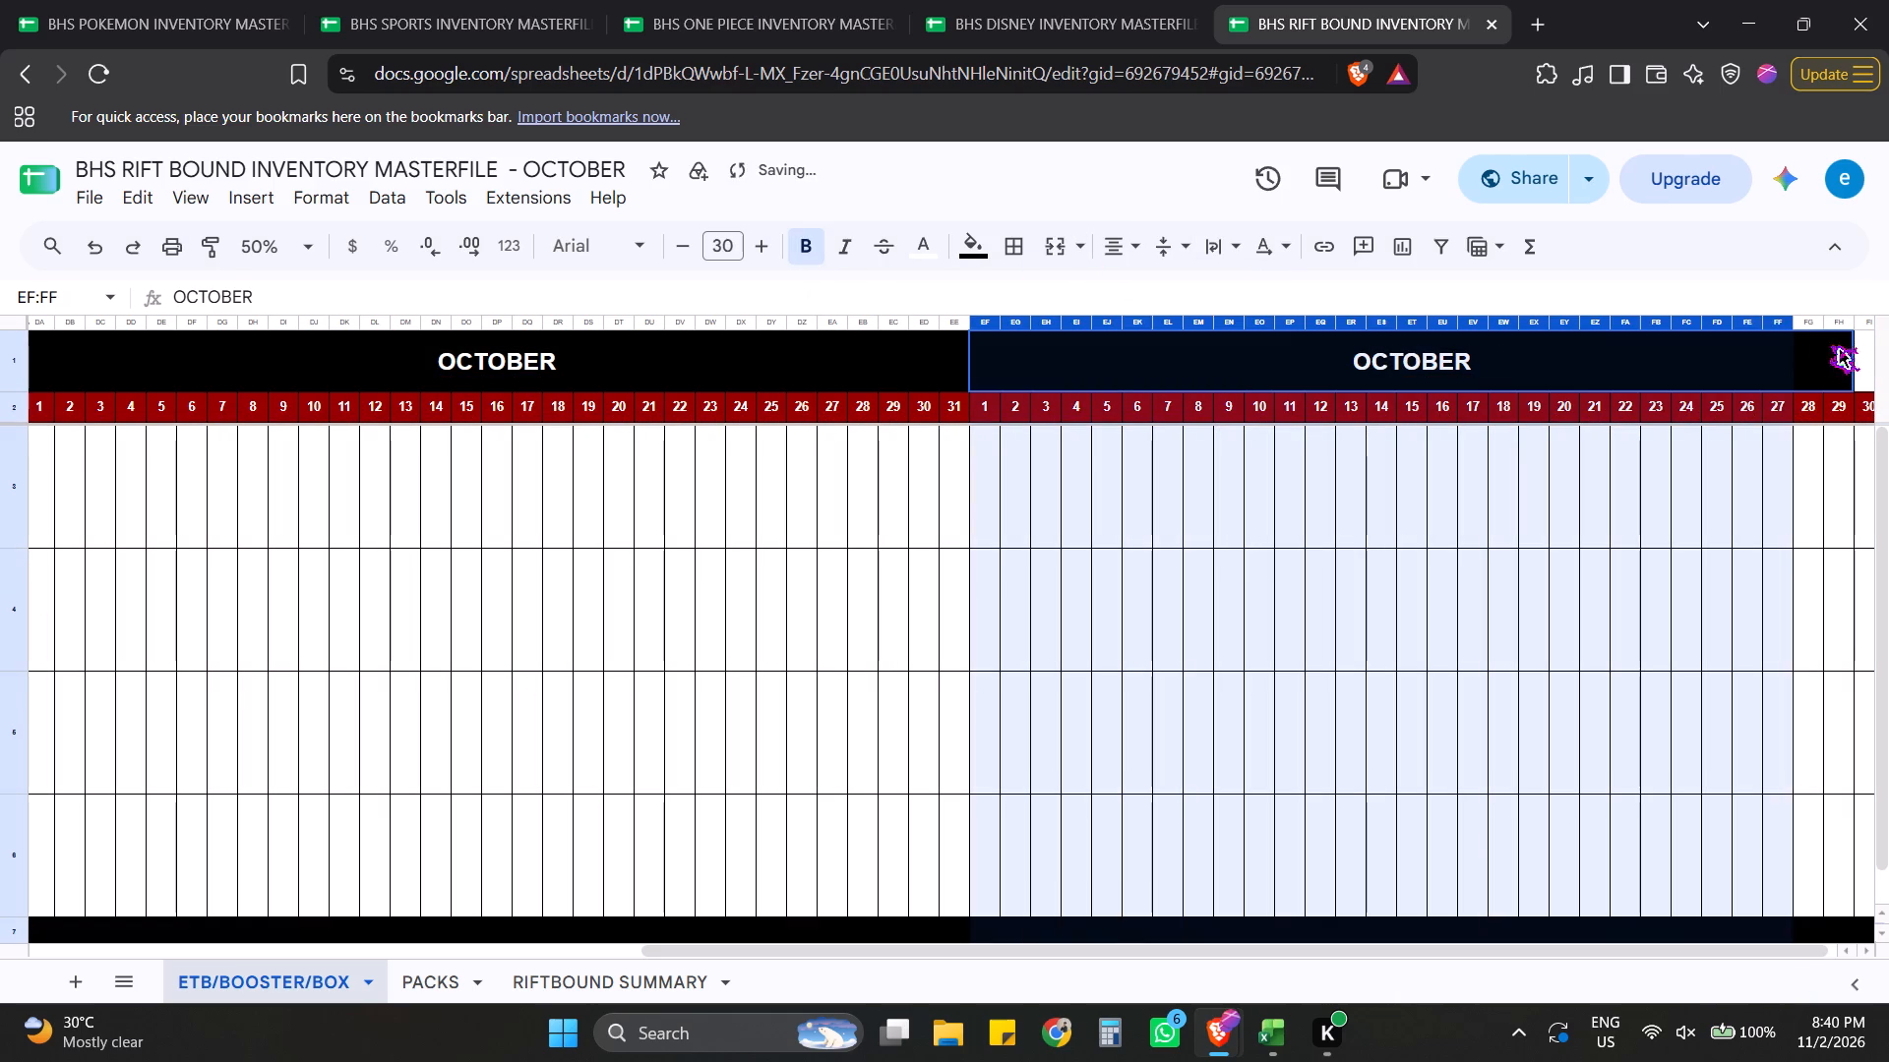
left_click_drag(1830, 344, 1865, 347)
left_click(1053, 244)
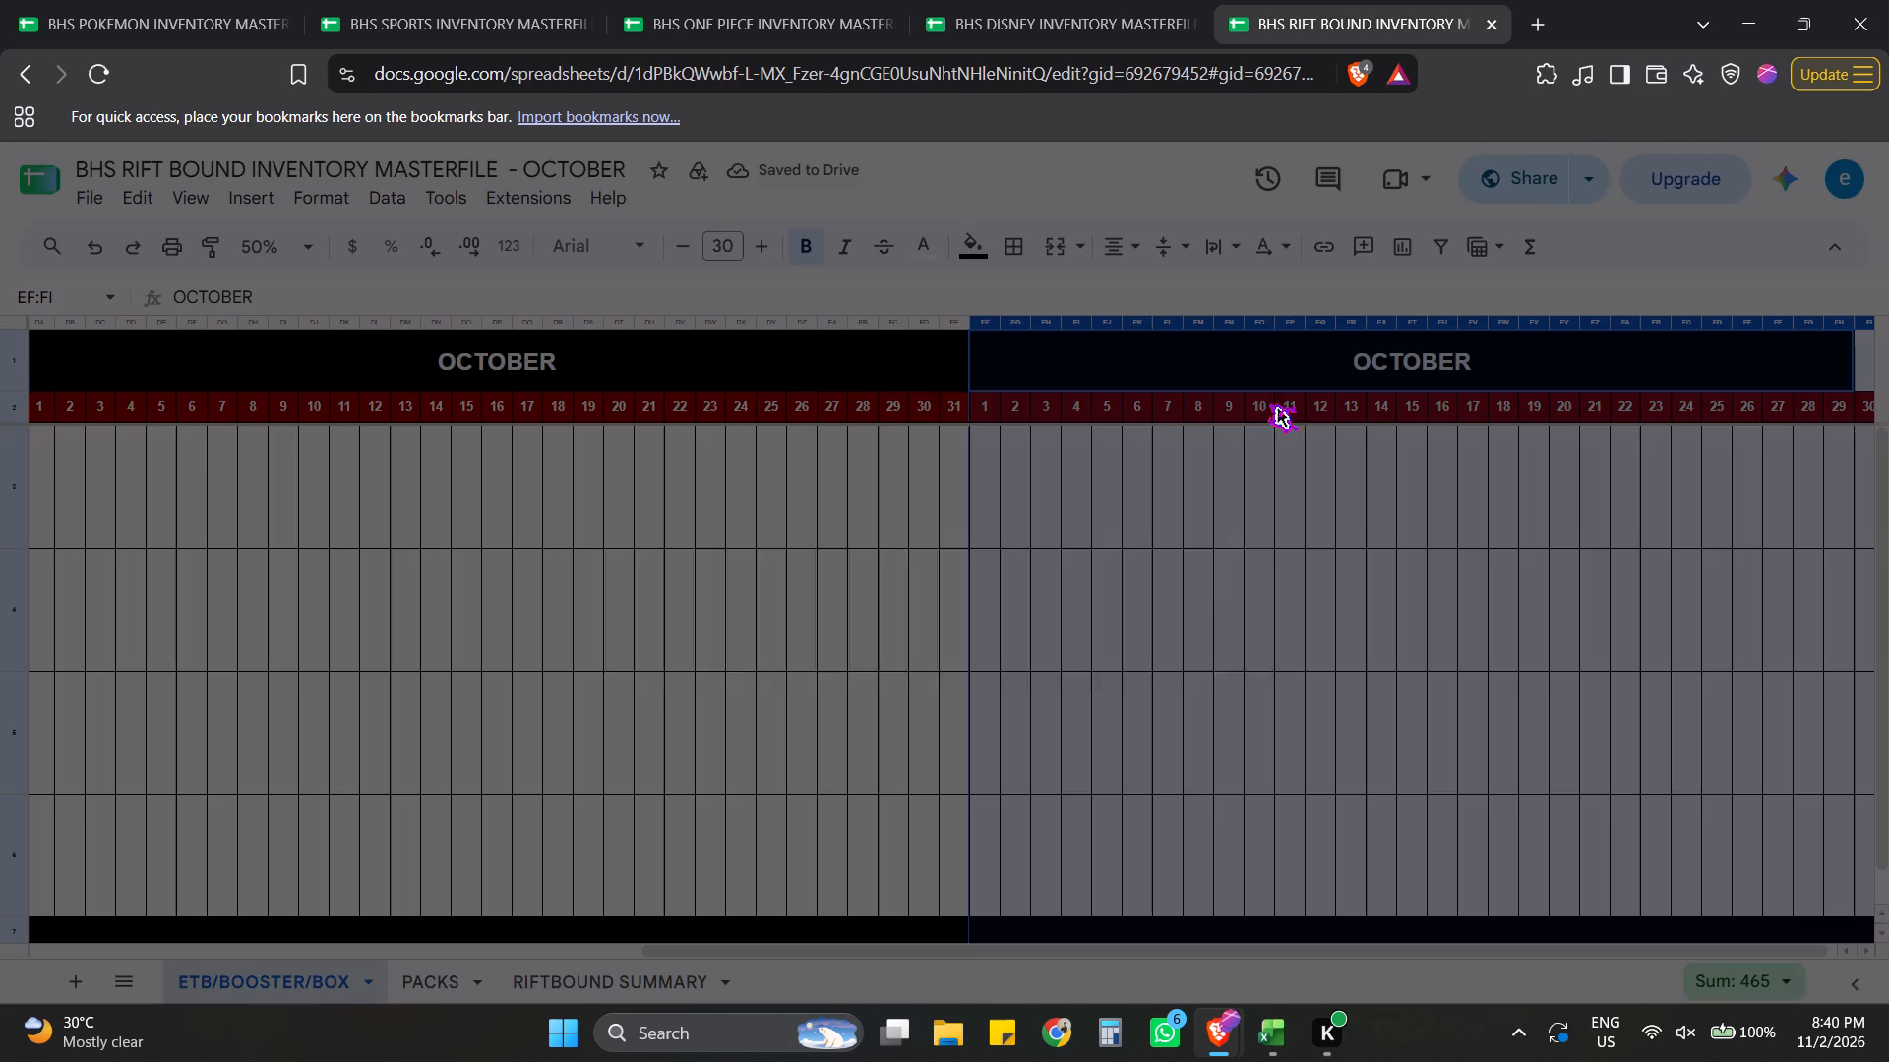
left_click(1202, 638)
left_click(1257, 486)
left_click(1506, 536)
Extend the second month header's merge to include FI1, making it span EF1:FI1.
left_click_drag(1859, 359, 1856, 358)
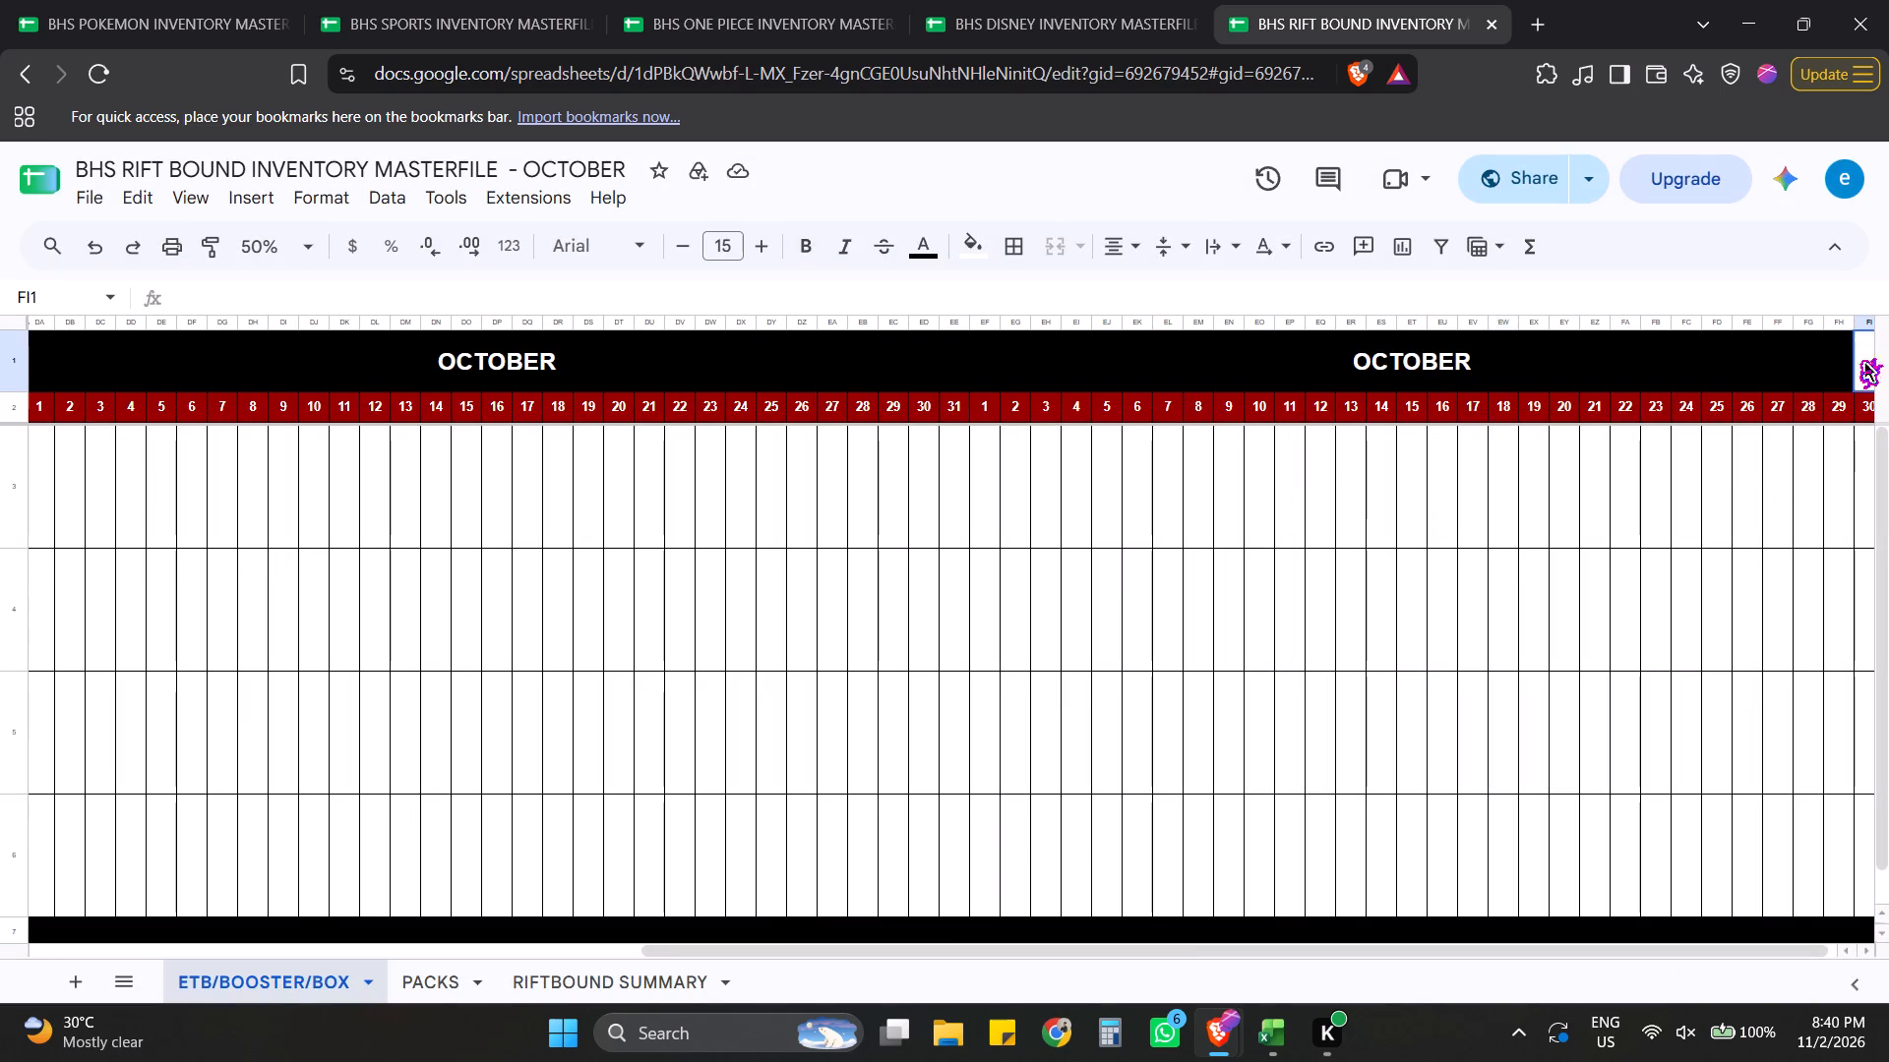
left_click_drag(1856, 358, 1681, 358)
left_click(1059, 246)
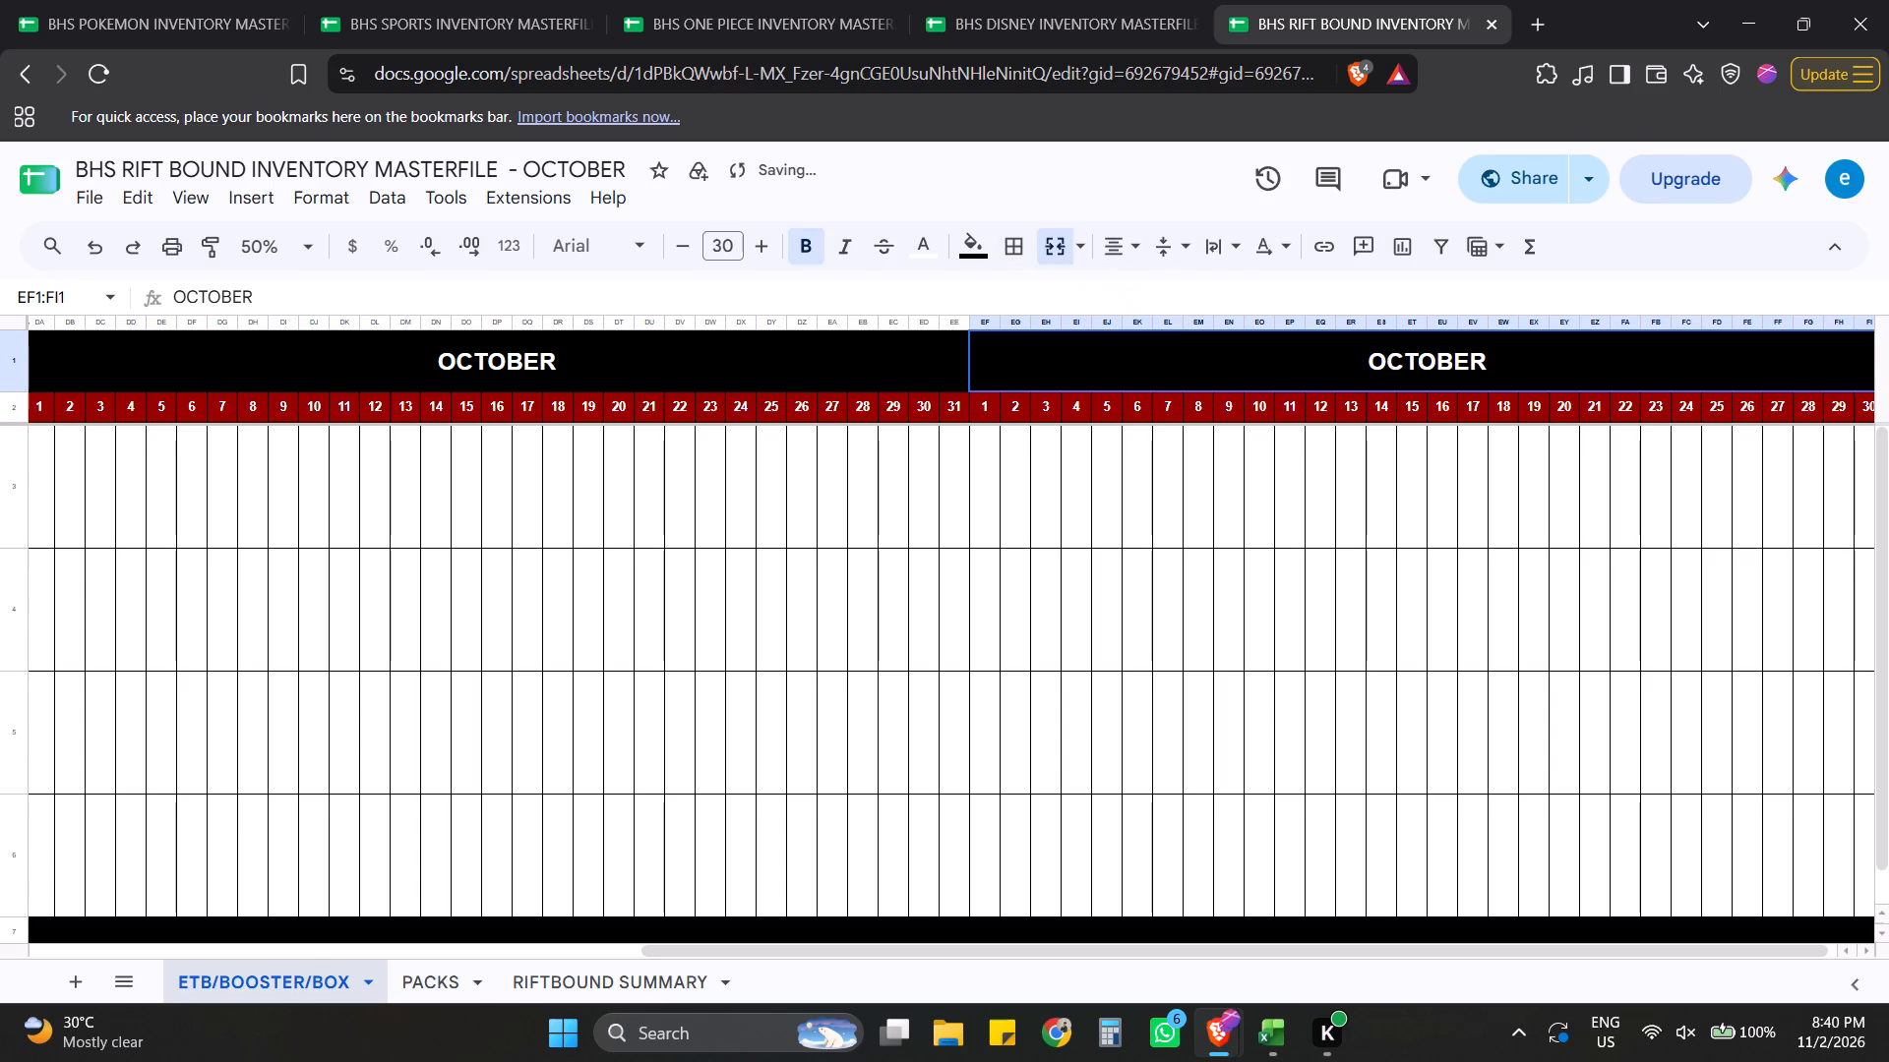
Label the merged month header EF1:FI1 as NOVEMBER.
left_click(1386, 548)
left_click_drag(1391, 953, 1637, 951)
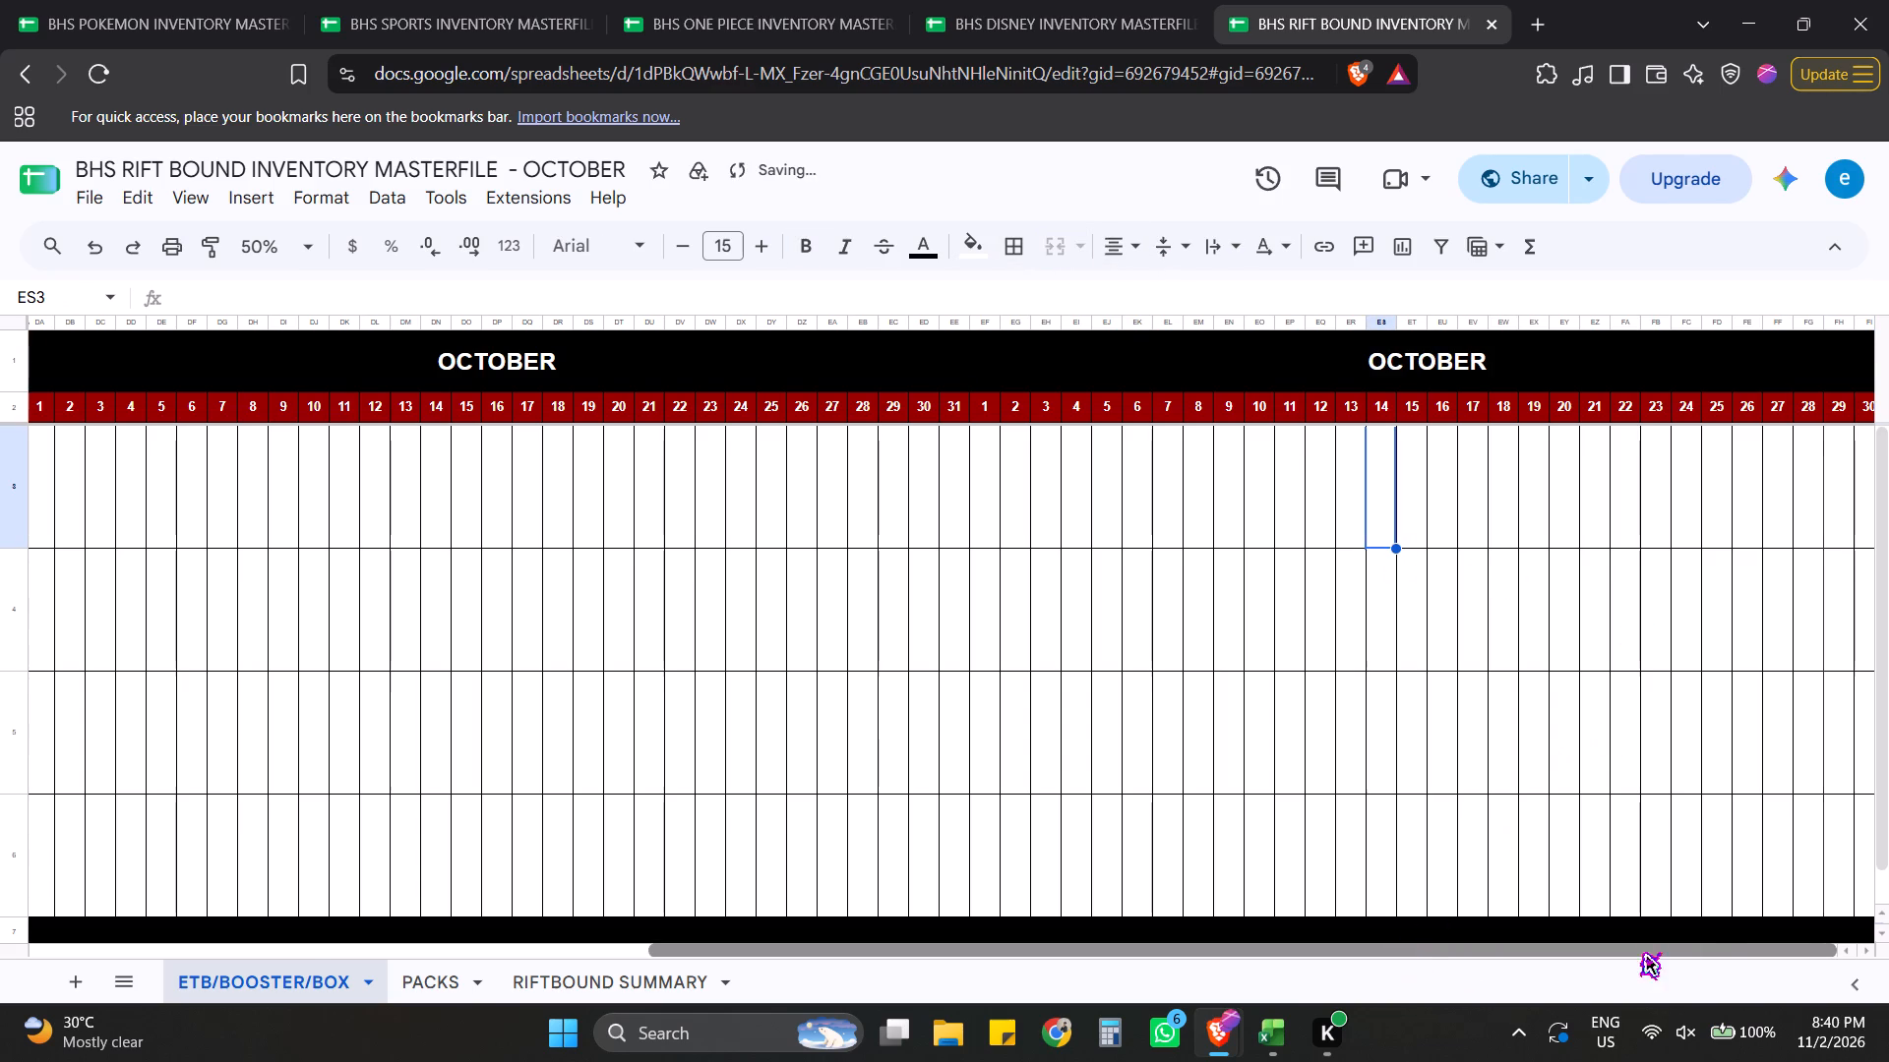
left_click_drag(1637, 951, 1711, 949)
left_click_drag(1613, 720, 1614, 704)
left_click(1792, 437)
scroll(1691, 601, "up", 5)
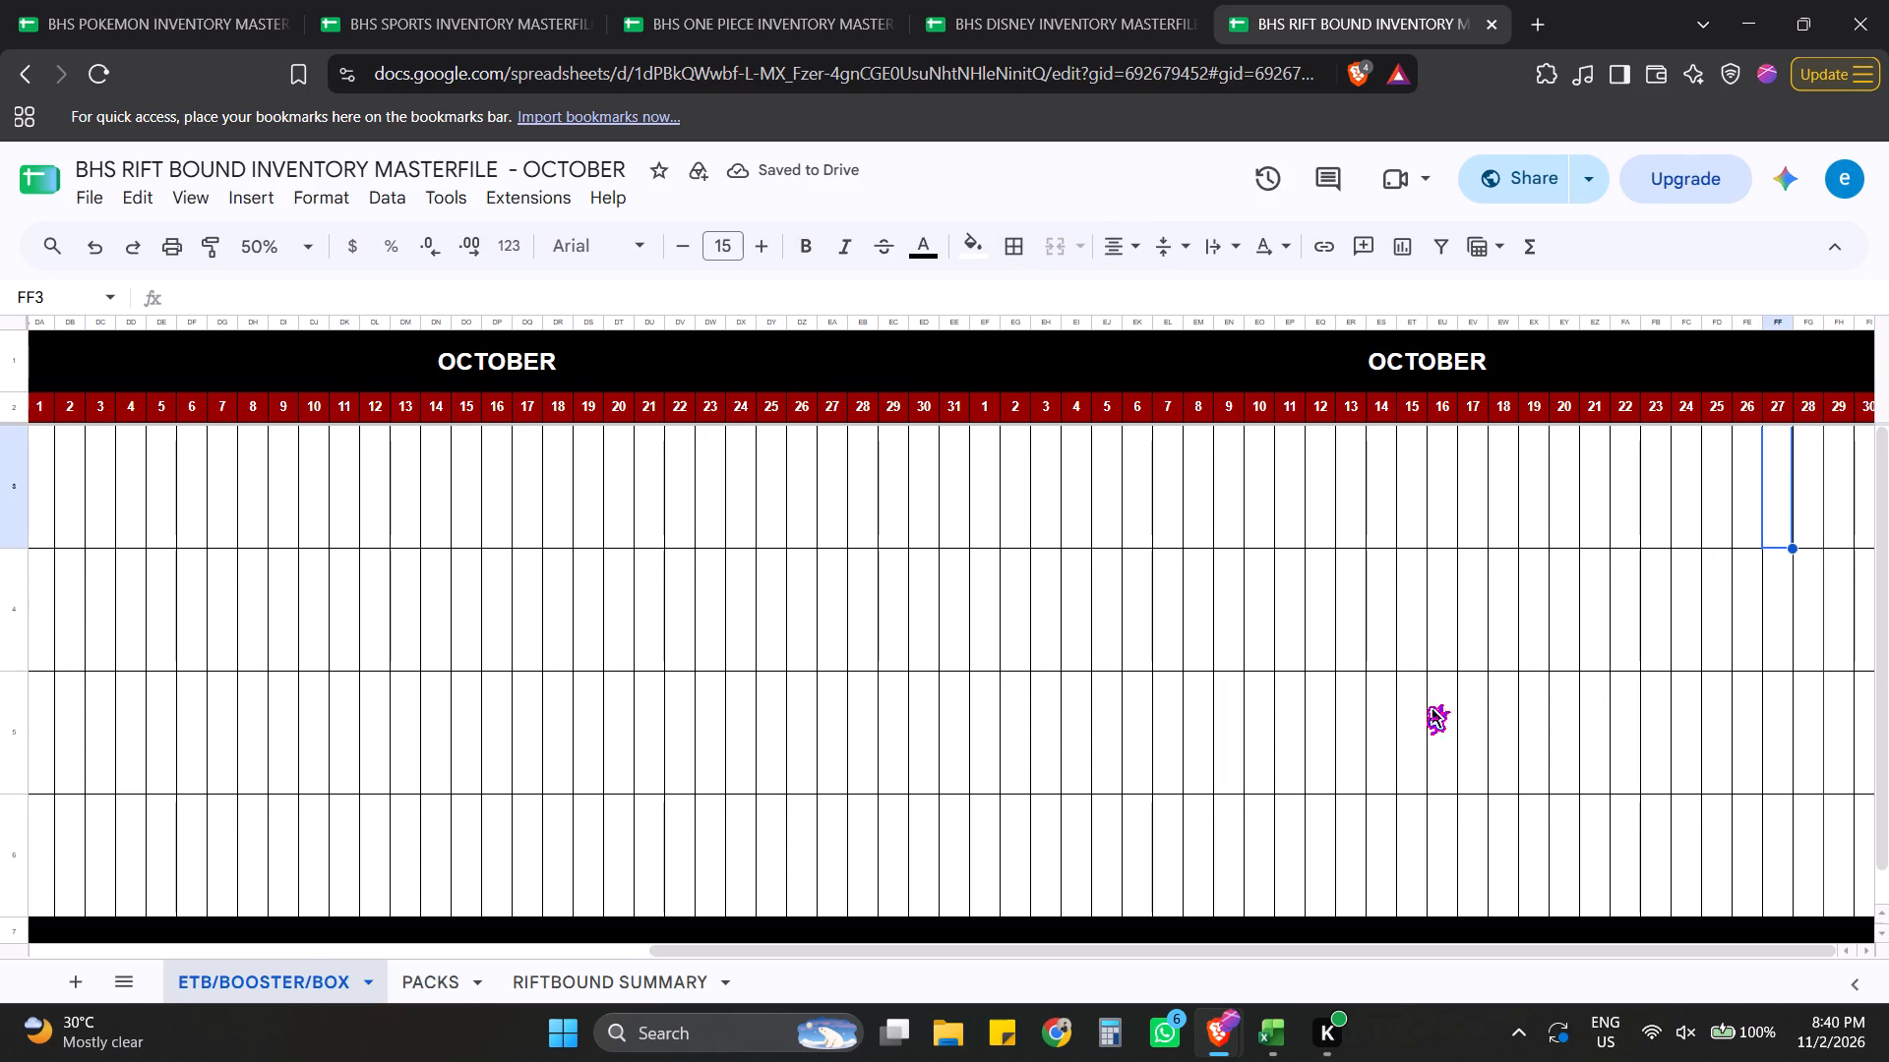
left_click(1445, 327)
left_click(1496, 371)
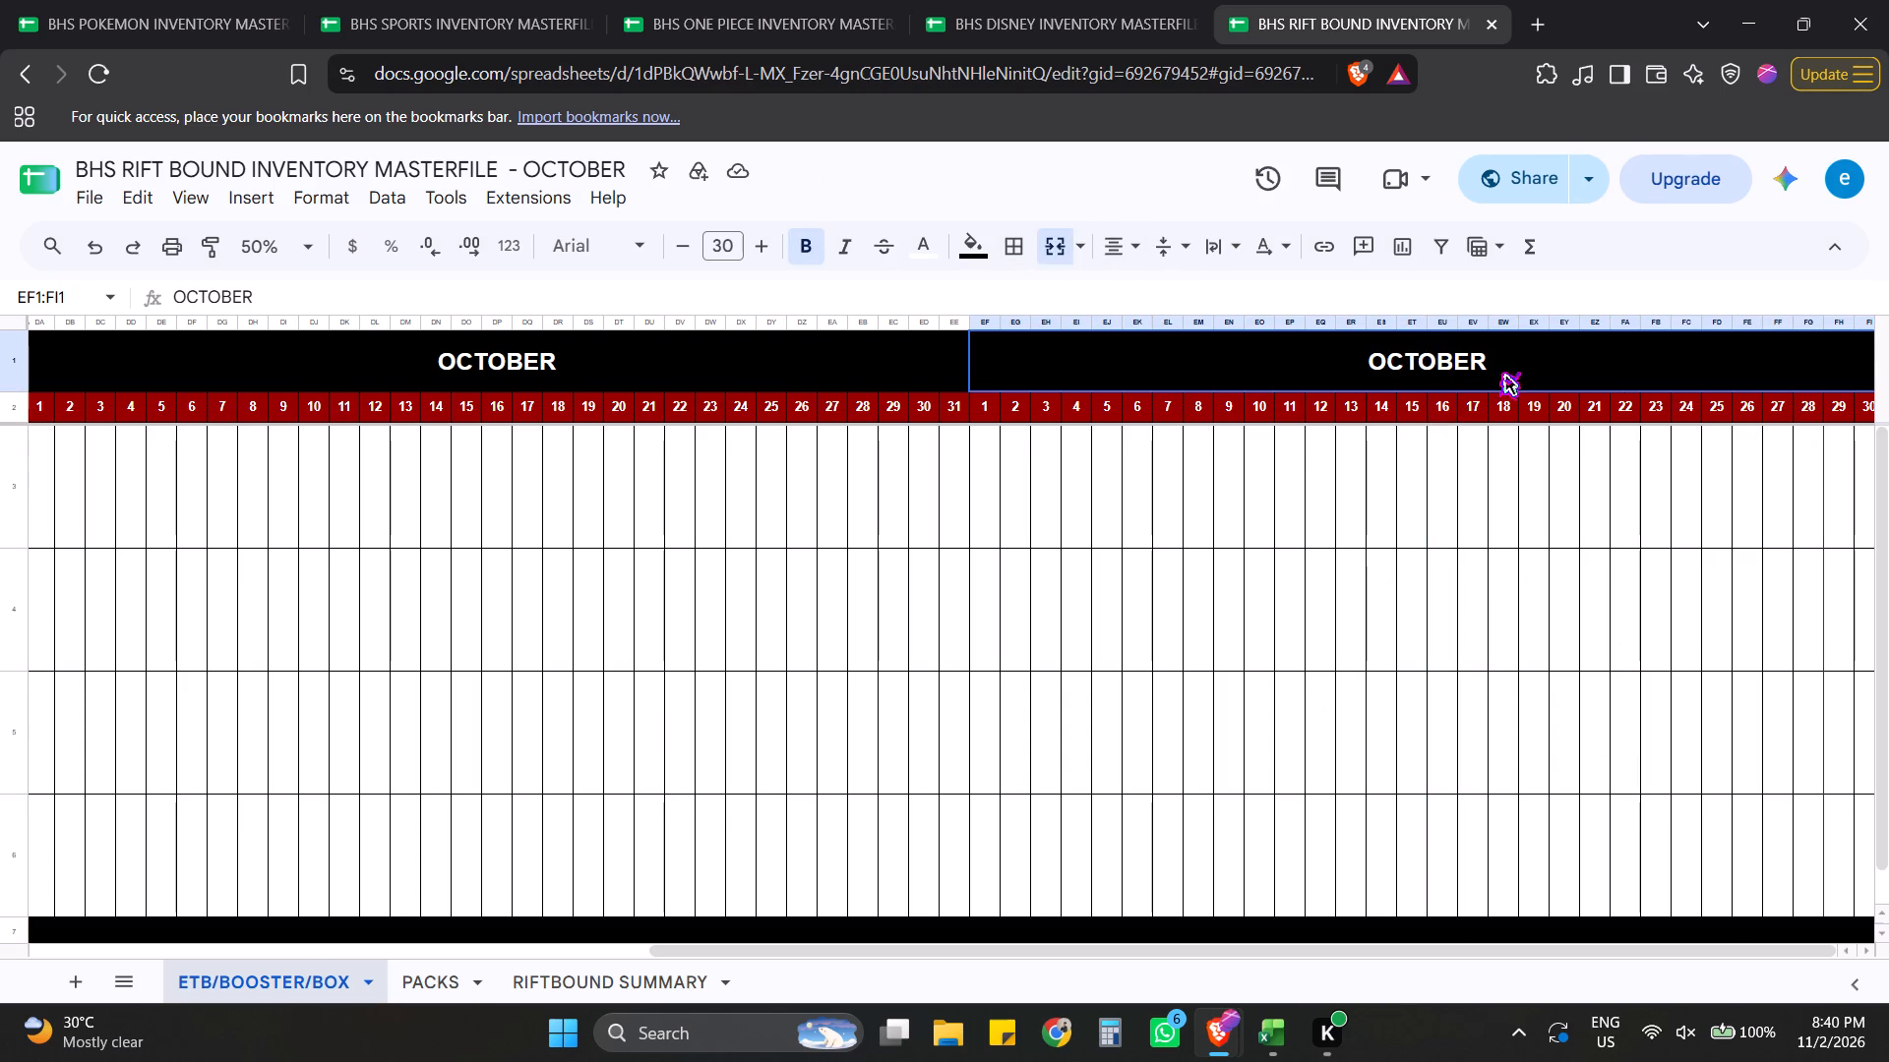
type("NOVEMBER")
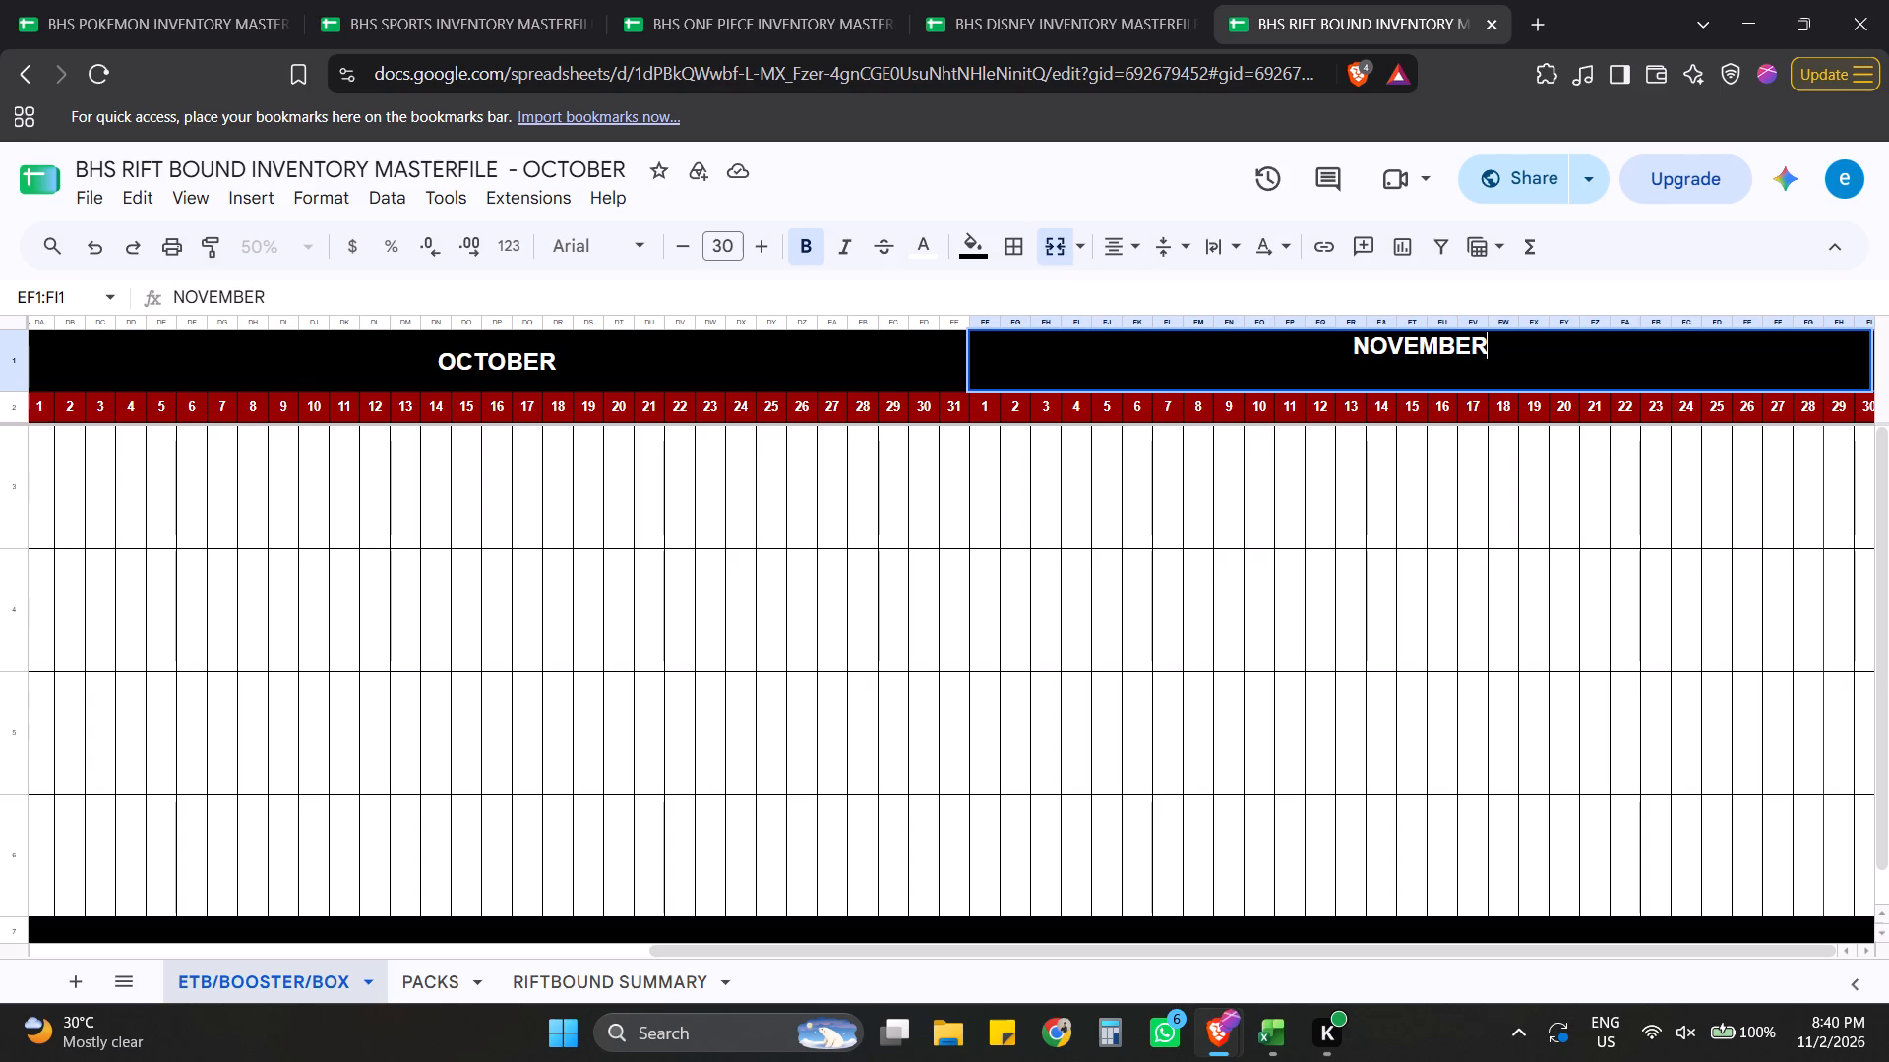
key("Return")
Switch to the BHS_DETAILED DAILY SALES_NOVEMBER 2026 spreadsheet and close the open search for "holiday" on the FEB-NOV sheet.
key("alt+Tab")
key("alt+Tab")
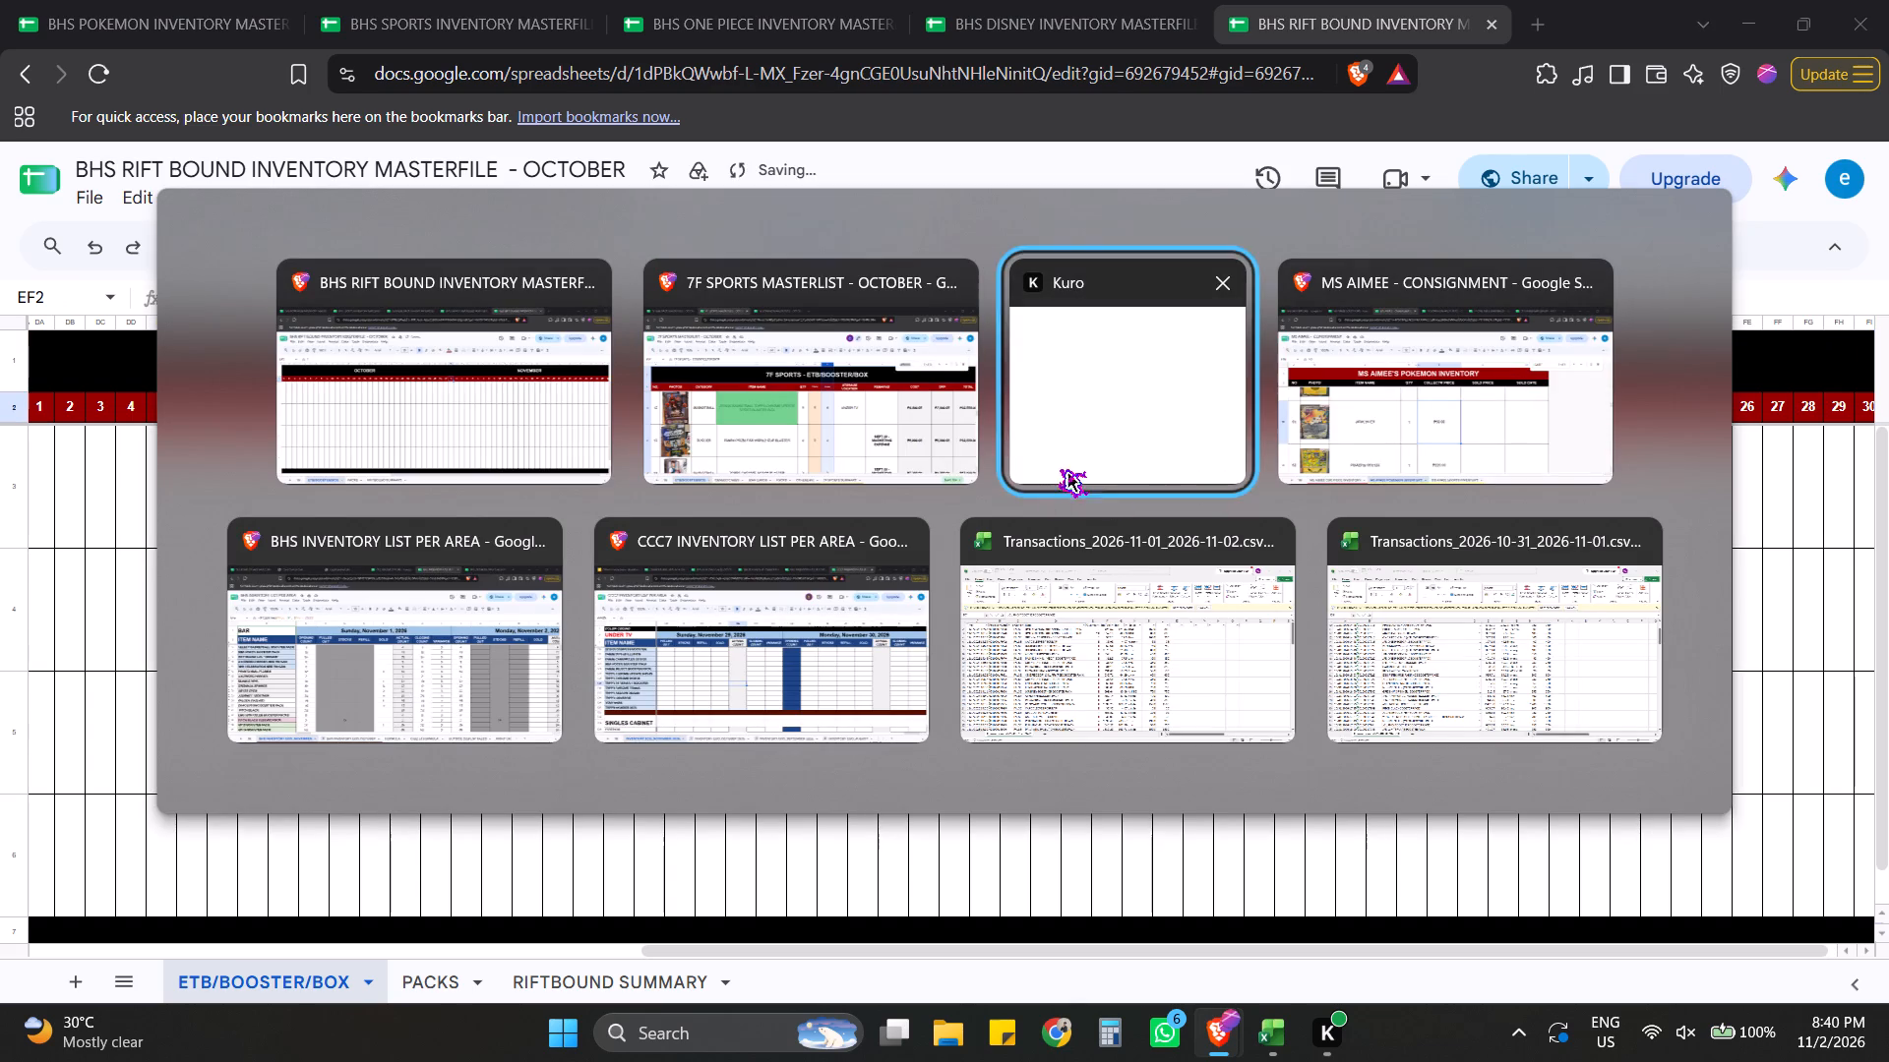
key("alt+Tab")
left_click(391, 653, "alt")
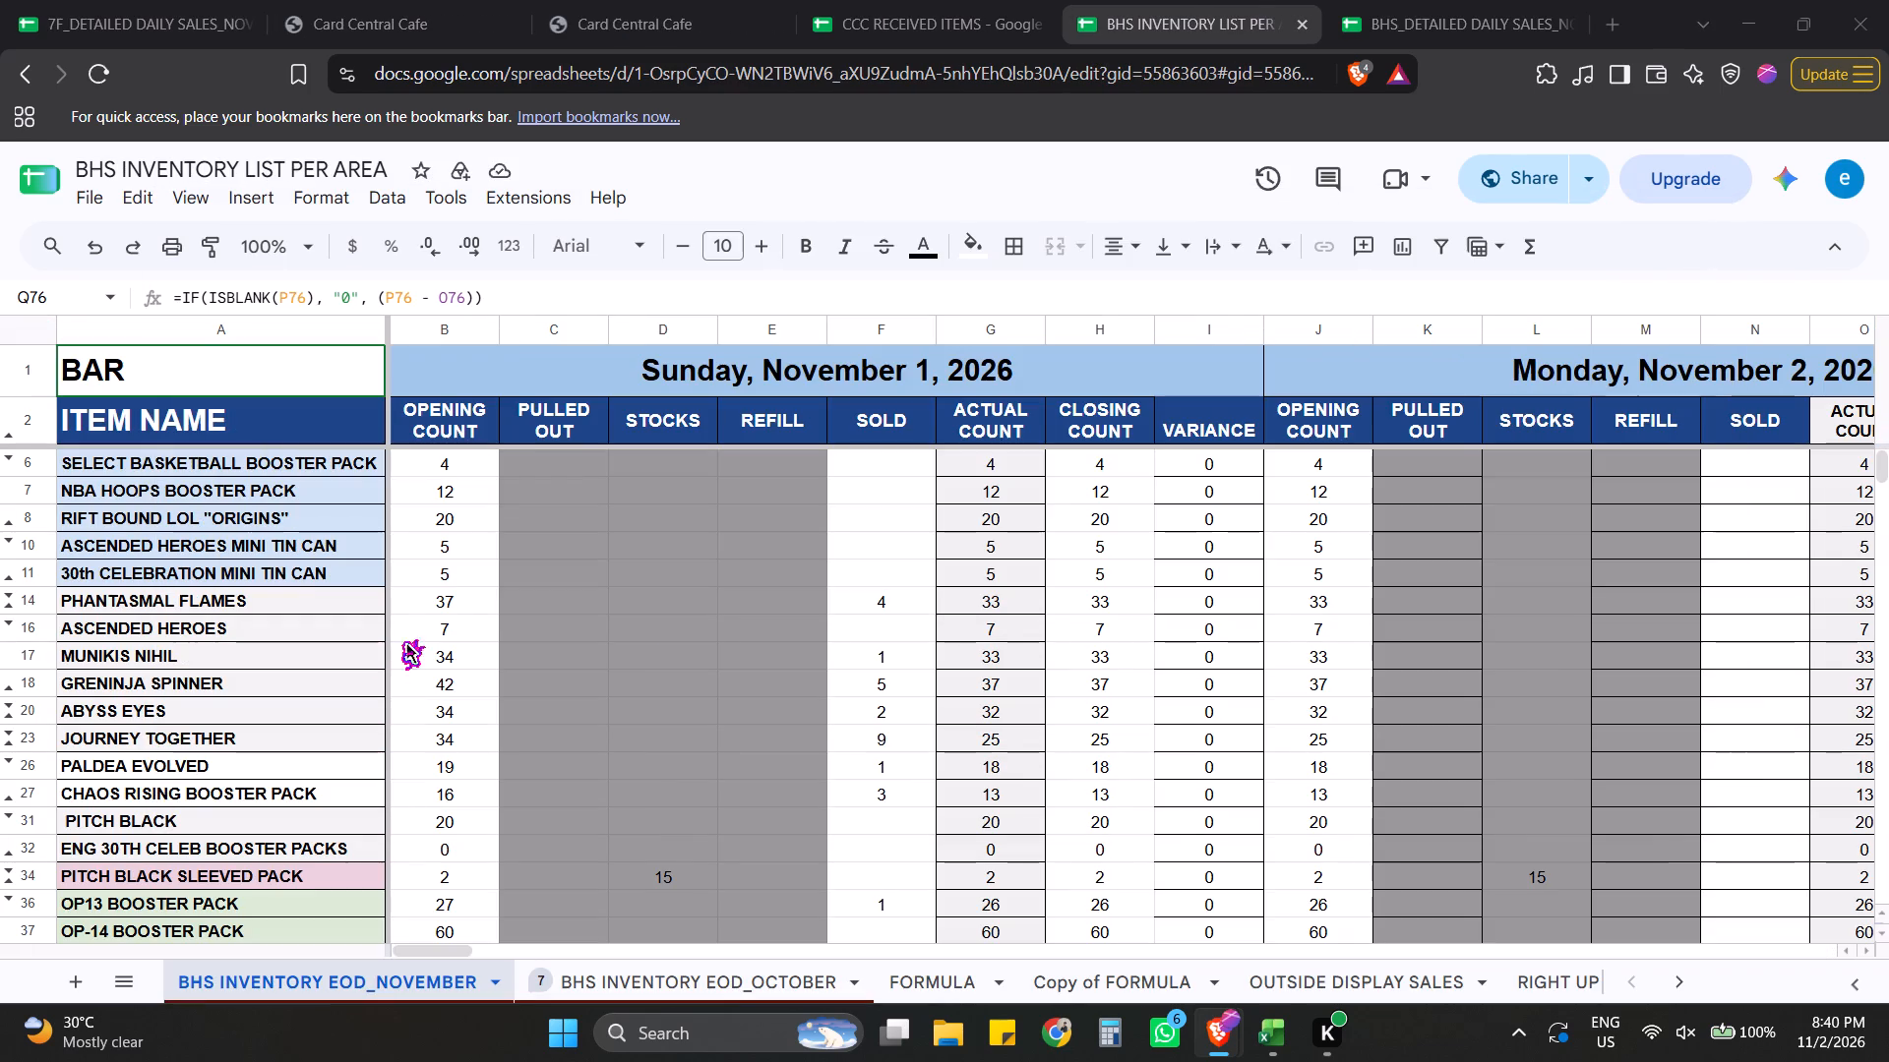
left_click(1405, 11)
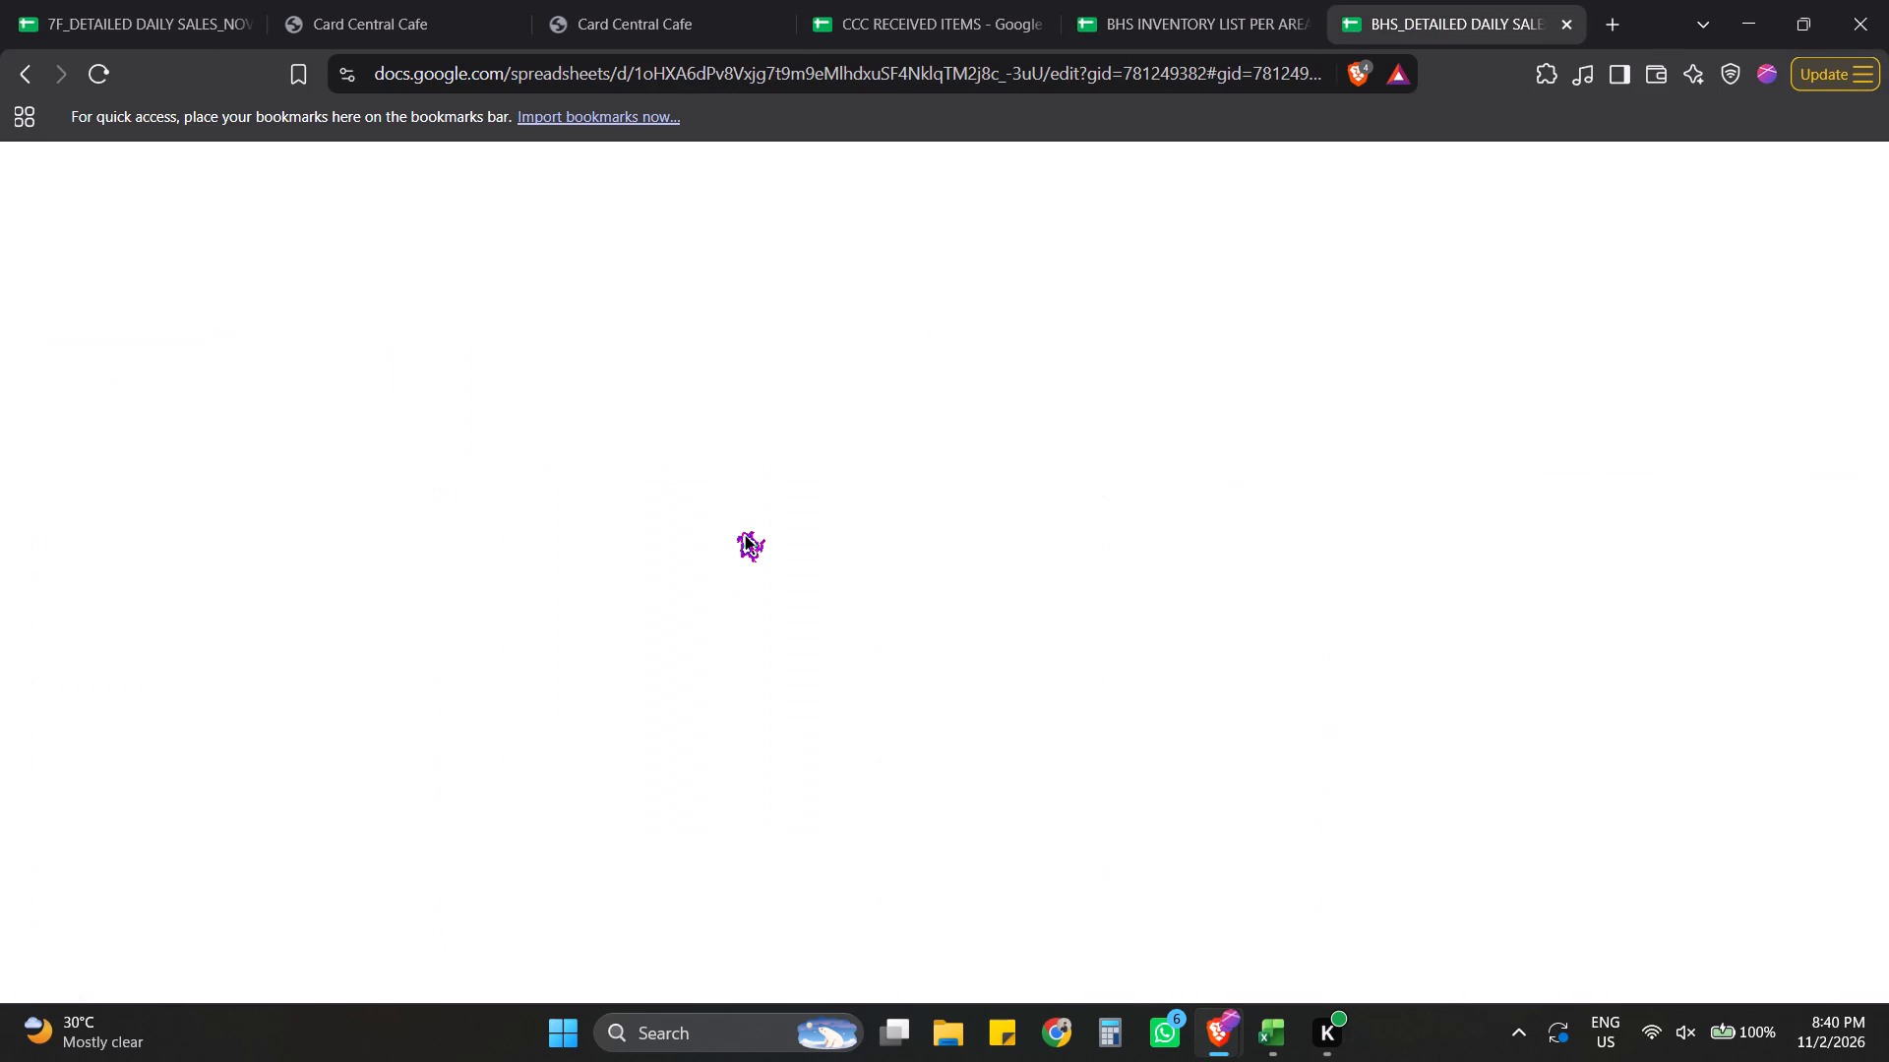
scroll(671, 552, "down", 6)
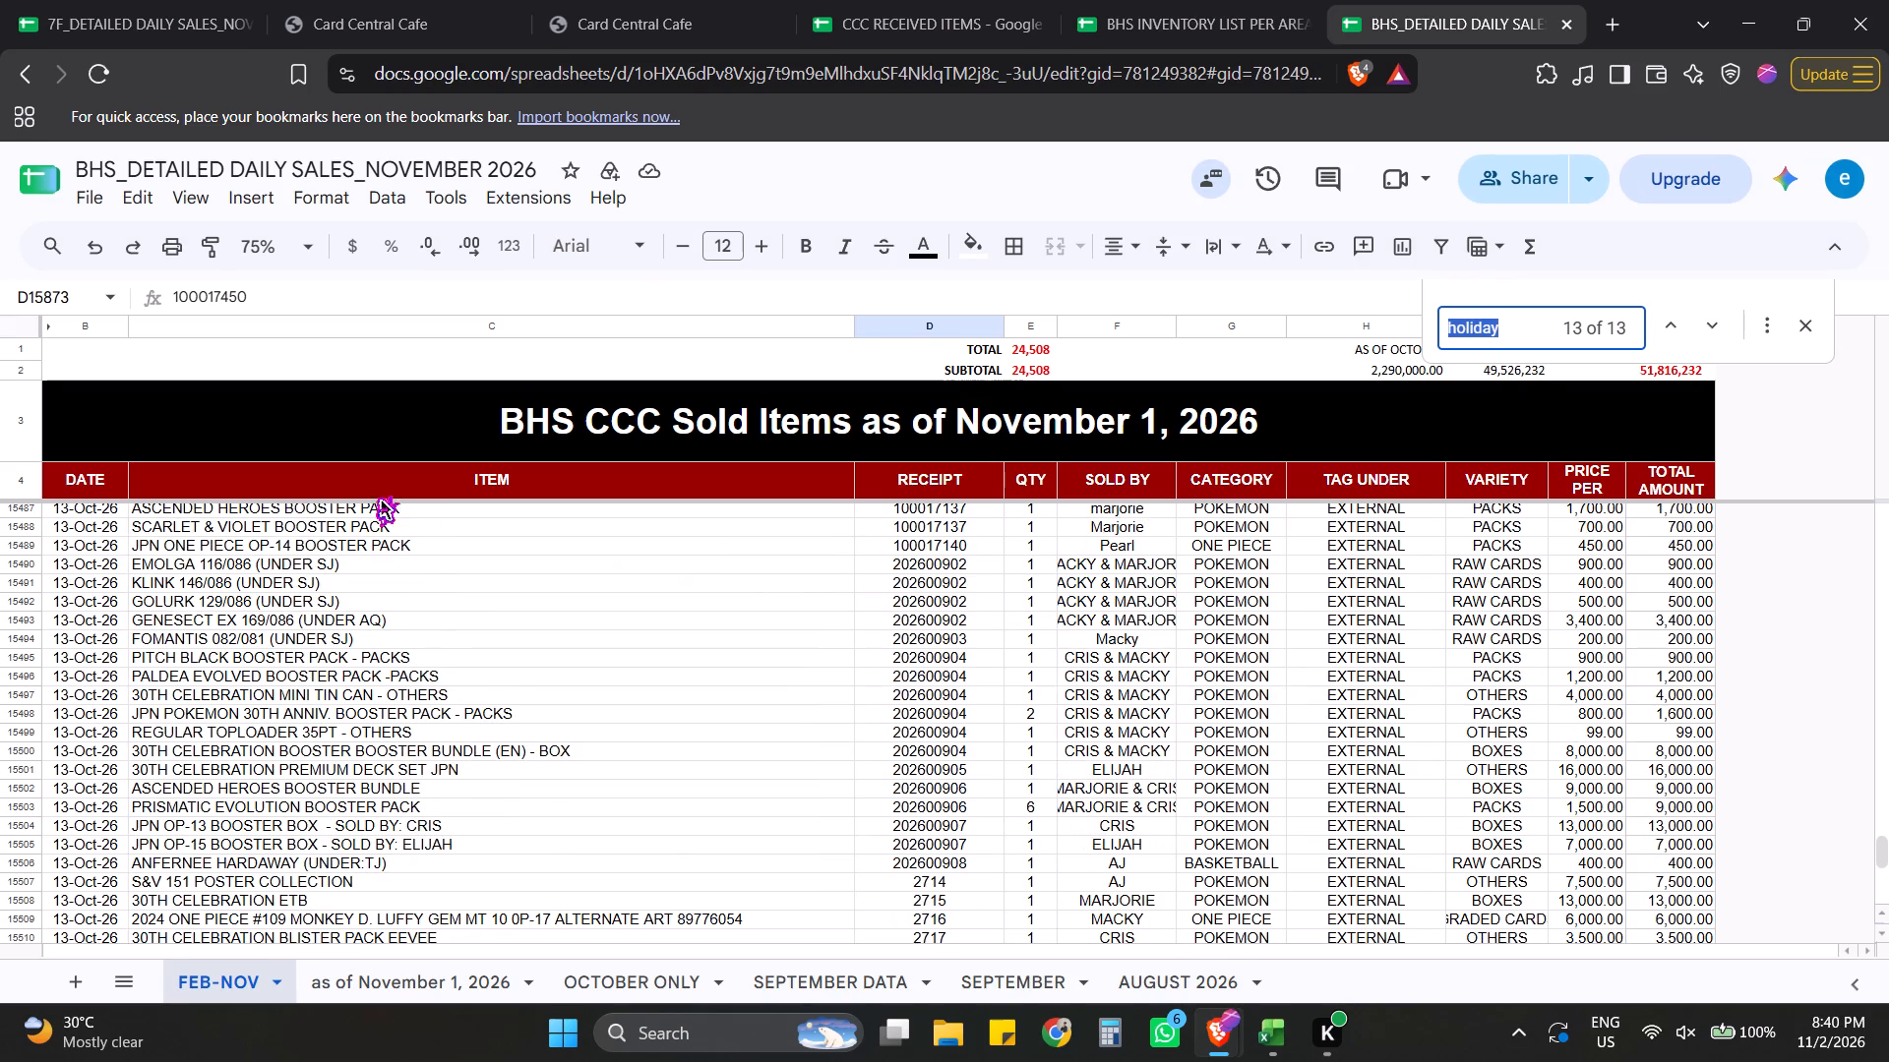
left_click(16, 479)
left_click(1799, 322)
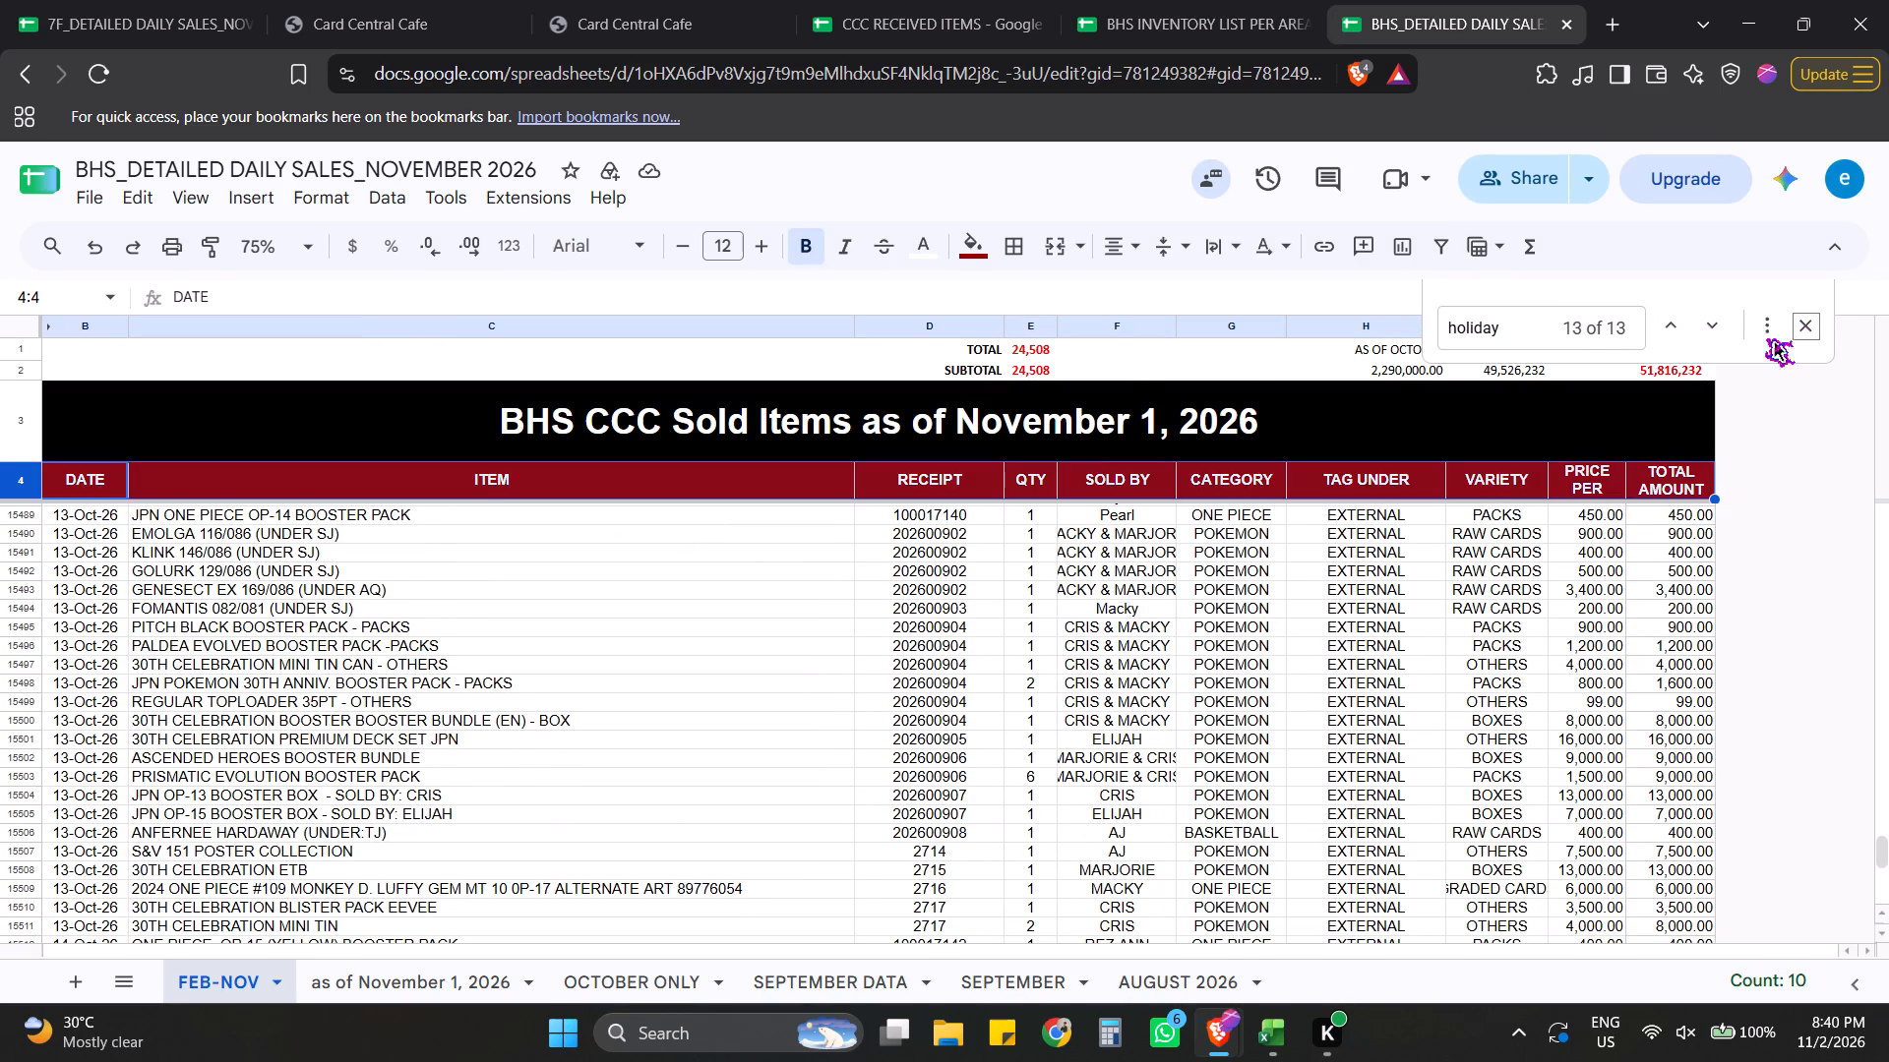
left_click(302, 641)
Create a filter on the FEB-NOV sheet from header row 4 down through row 16682, accepting the protected-range edit.
left_click(8, 480)
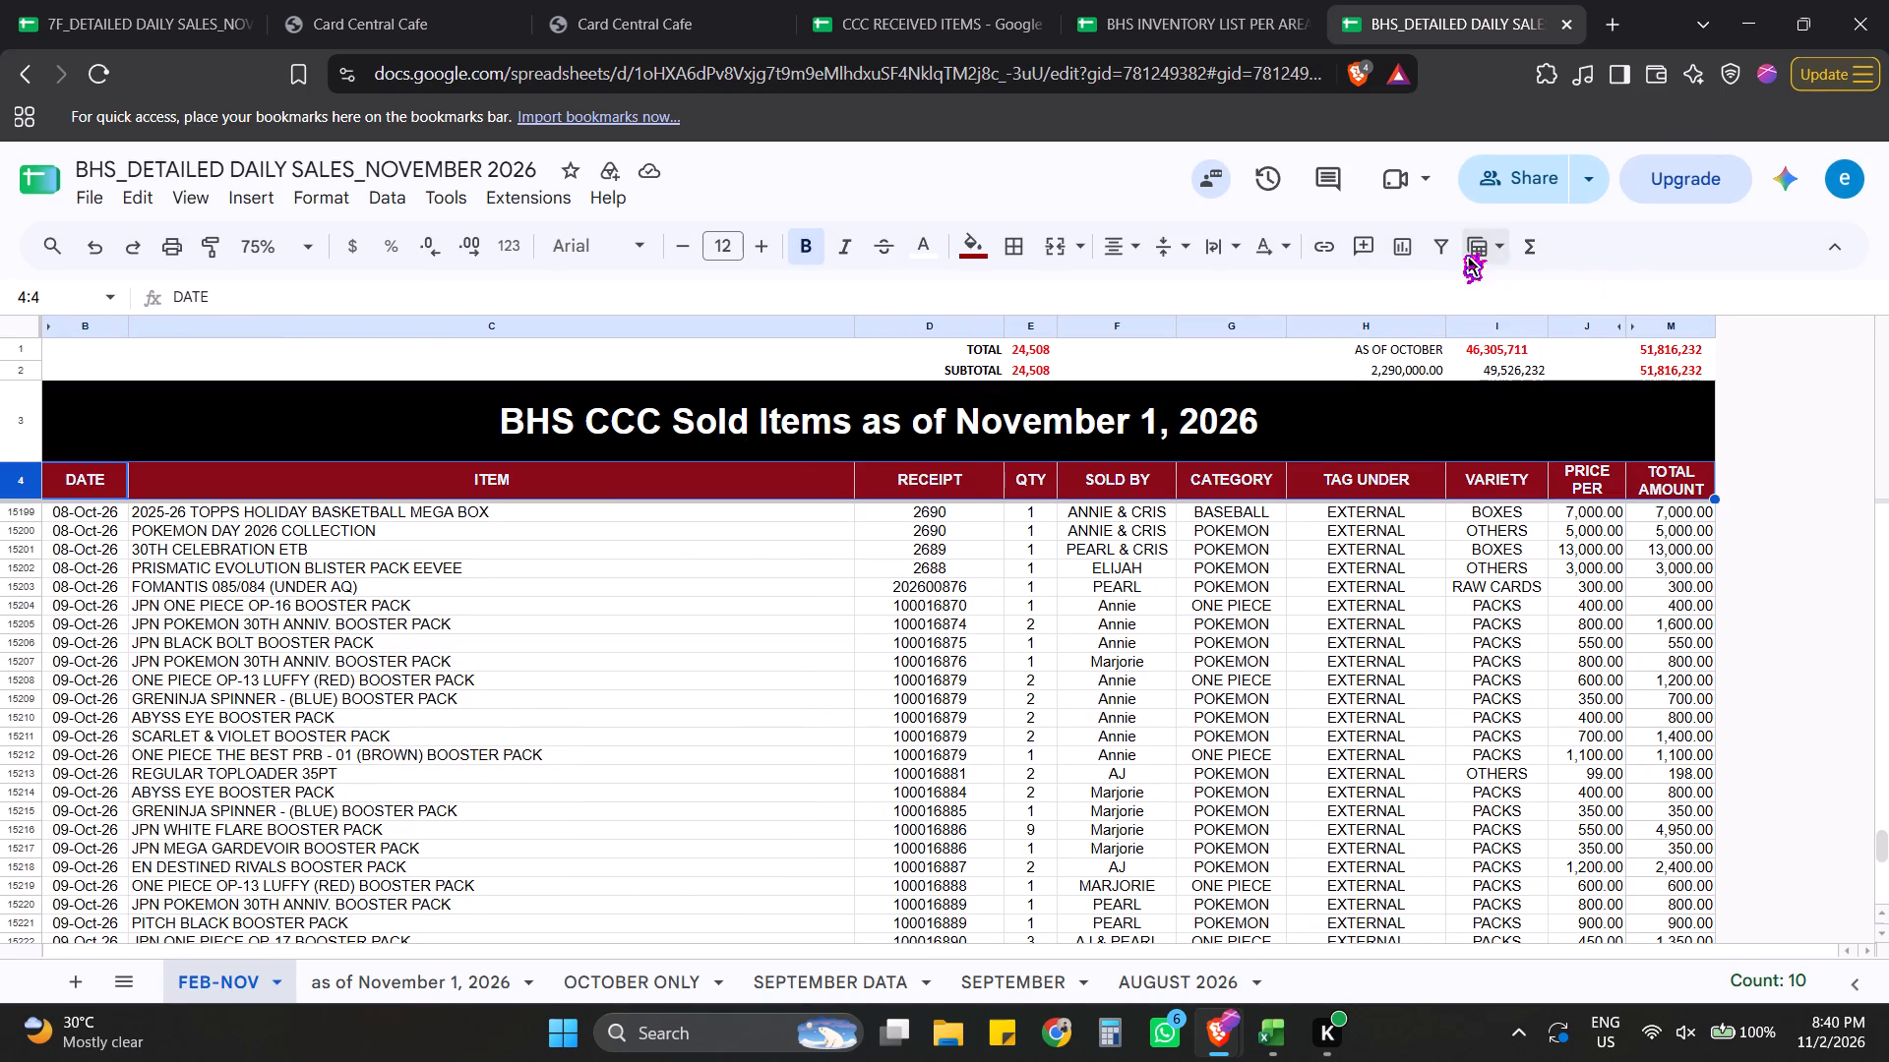
left_click(1432, 251)
left_click(1206, 698)
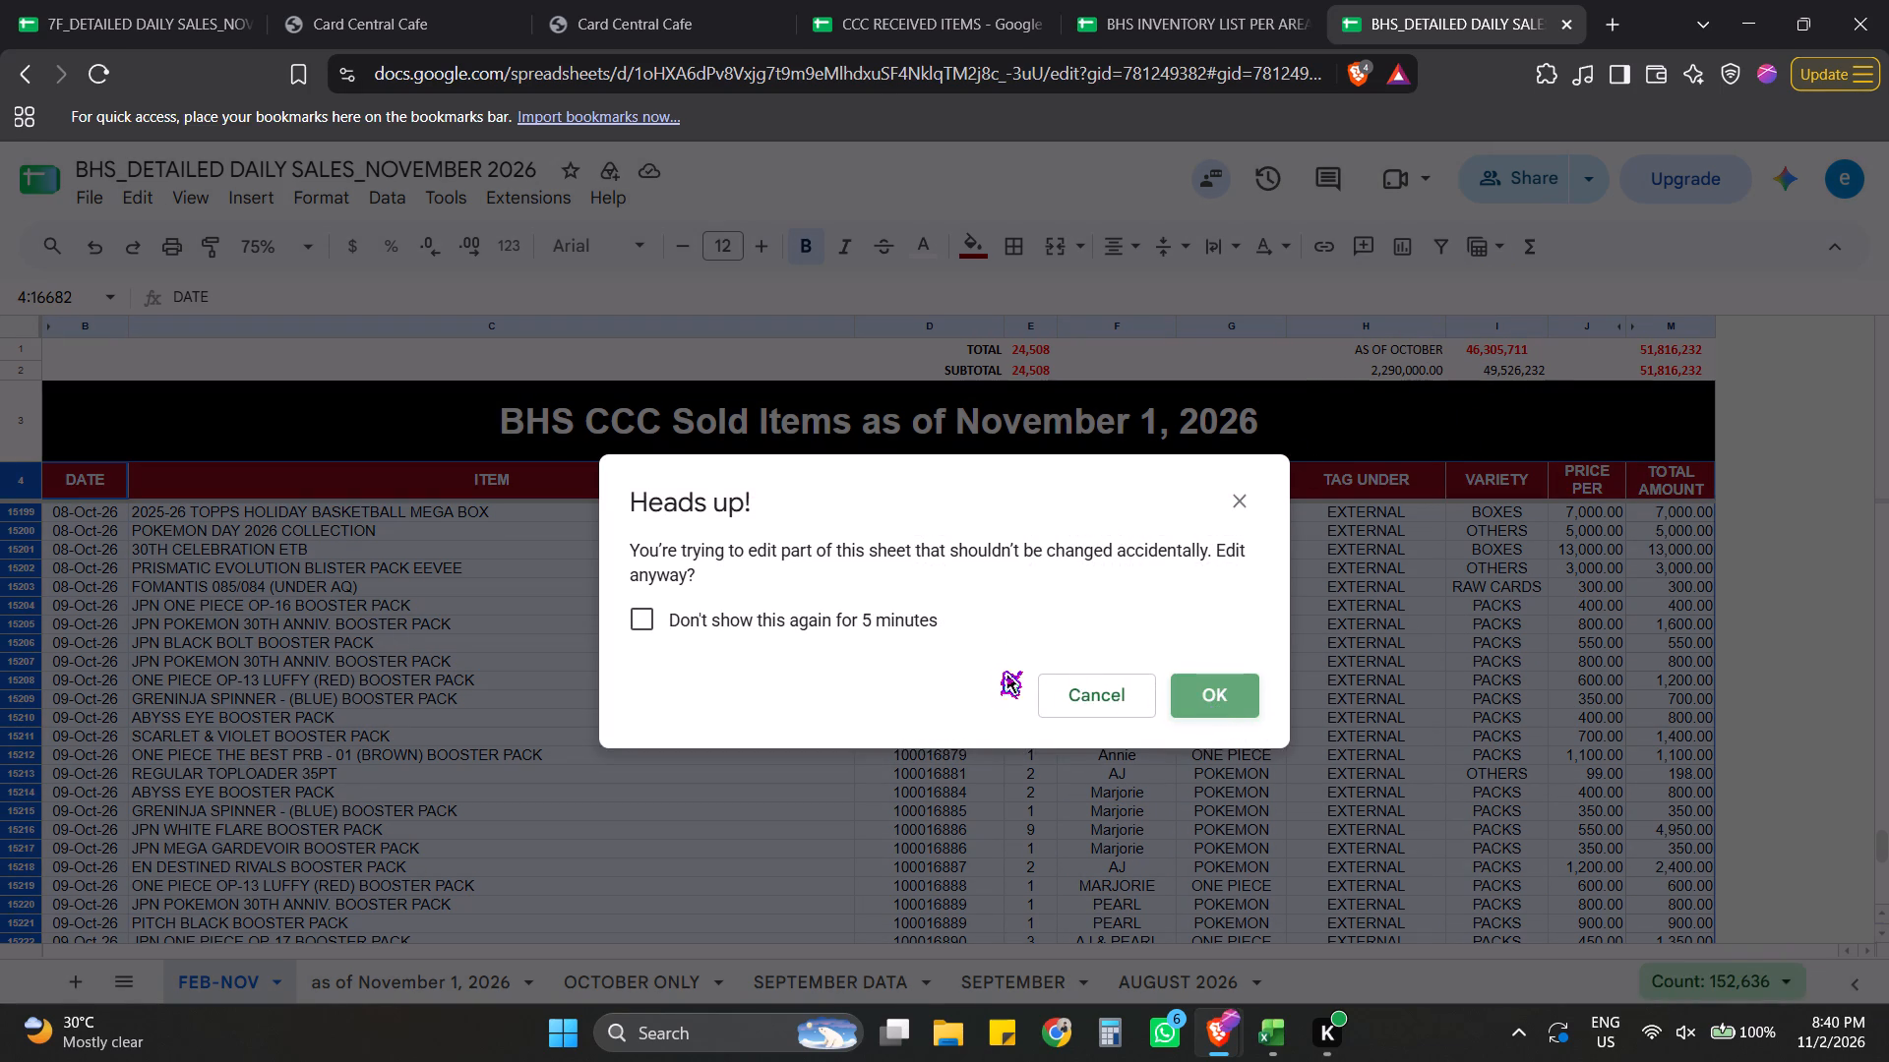
left_click(1222, 691)
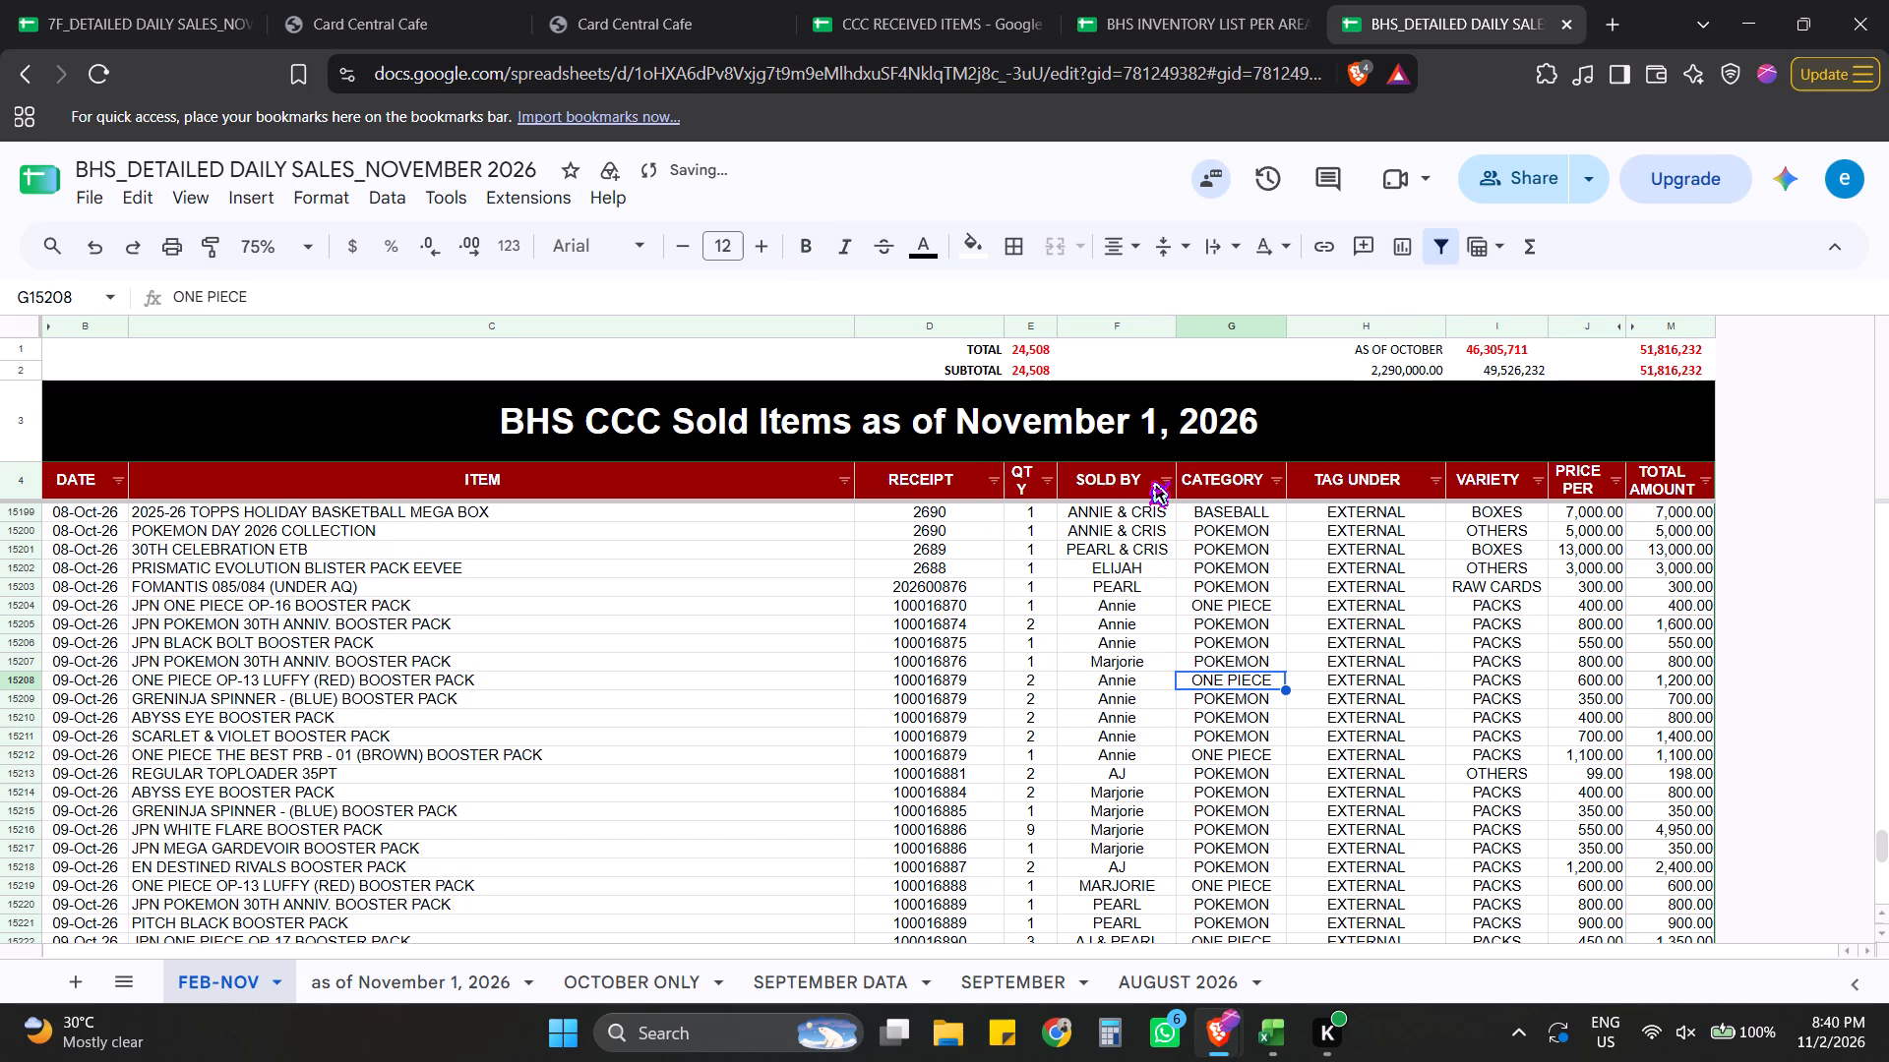
Filter the CATEGORY column to only the RIFT BOUND and RIFTBOUND values, accepting the protected-range edit.
left_click(1273, 478)
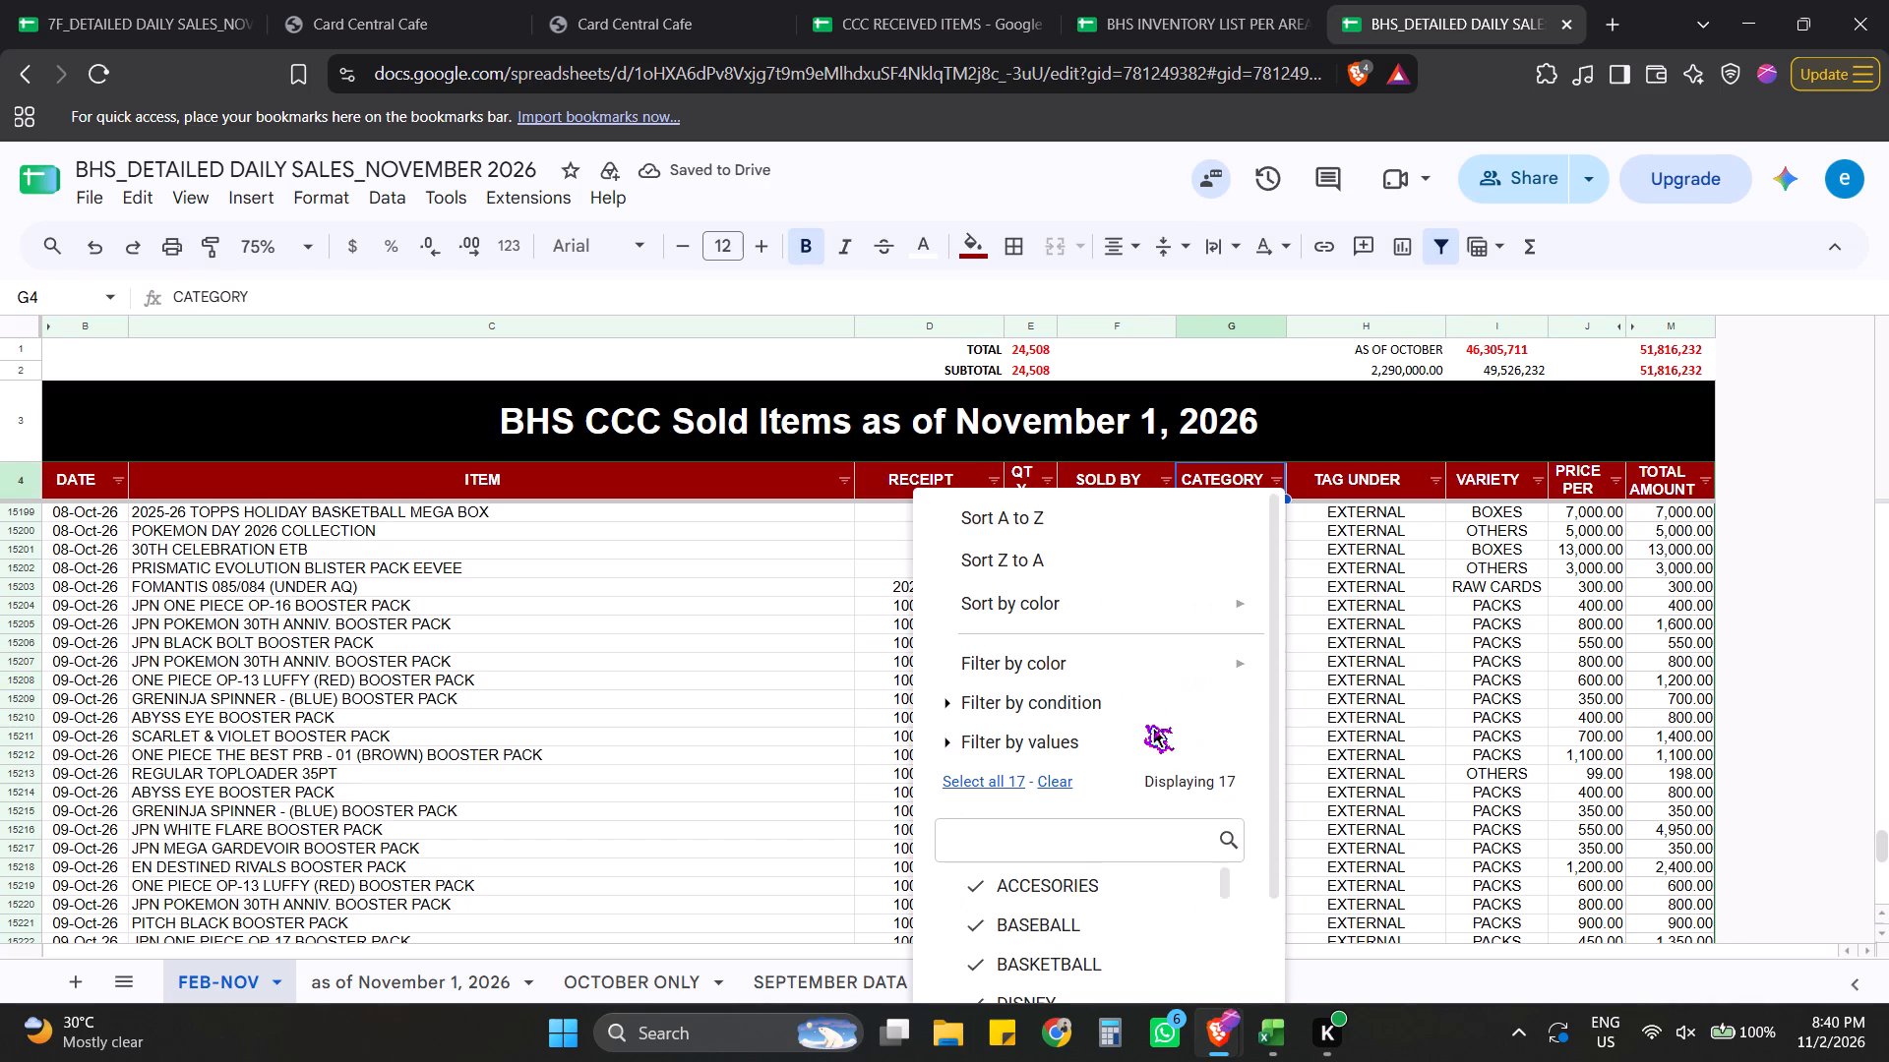
left_click(1061, 780)
left_click(1058, 825)
type("RIF")
left_click(991, 784)
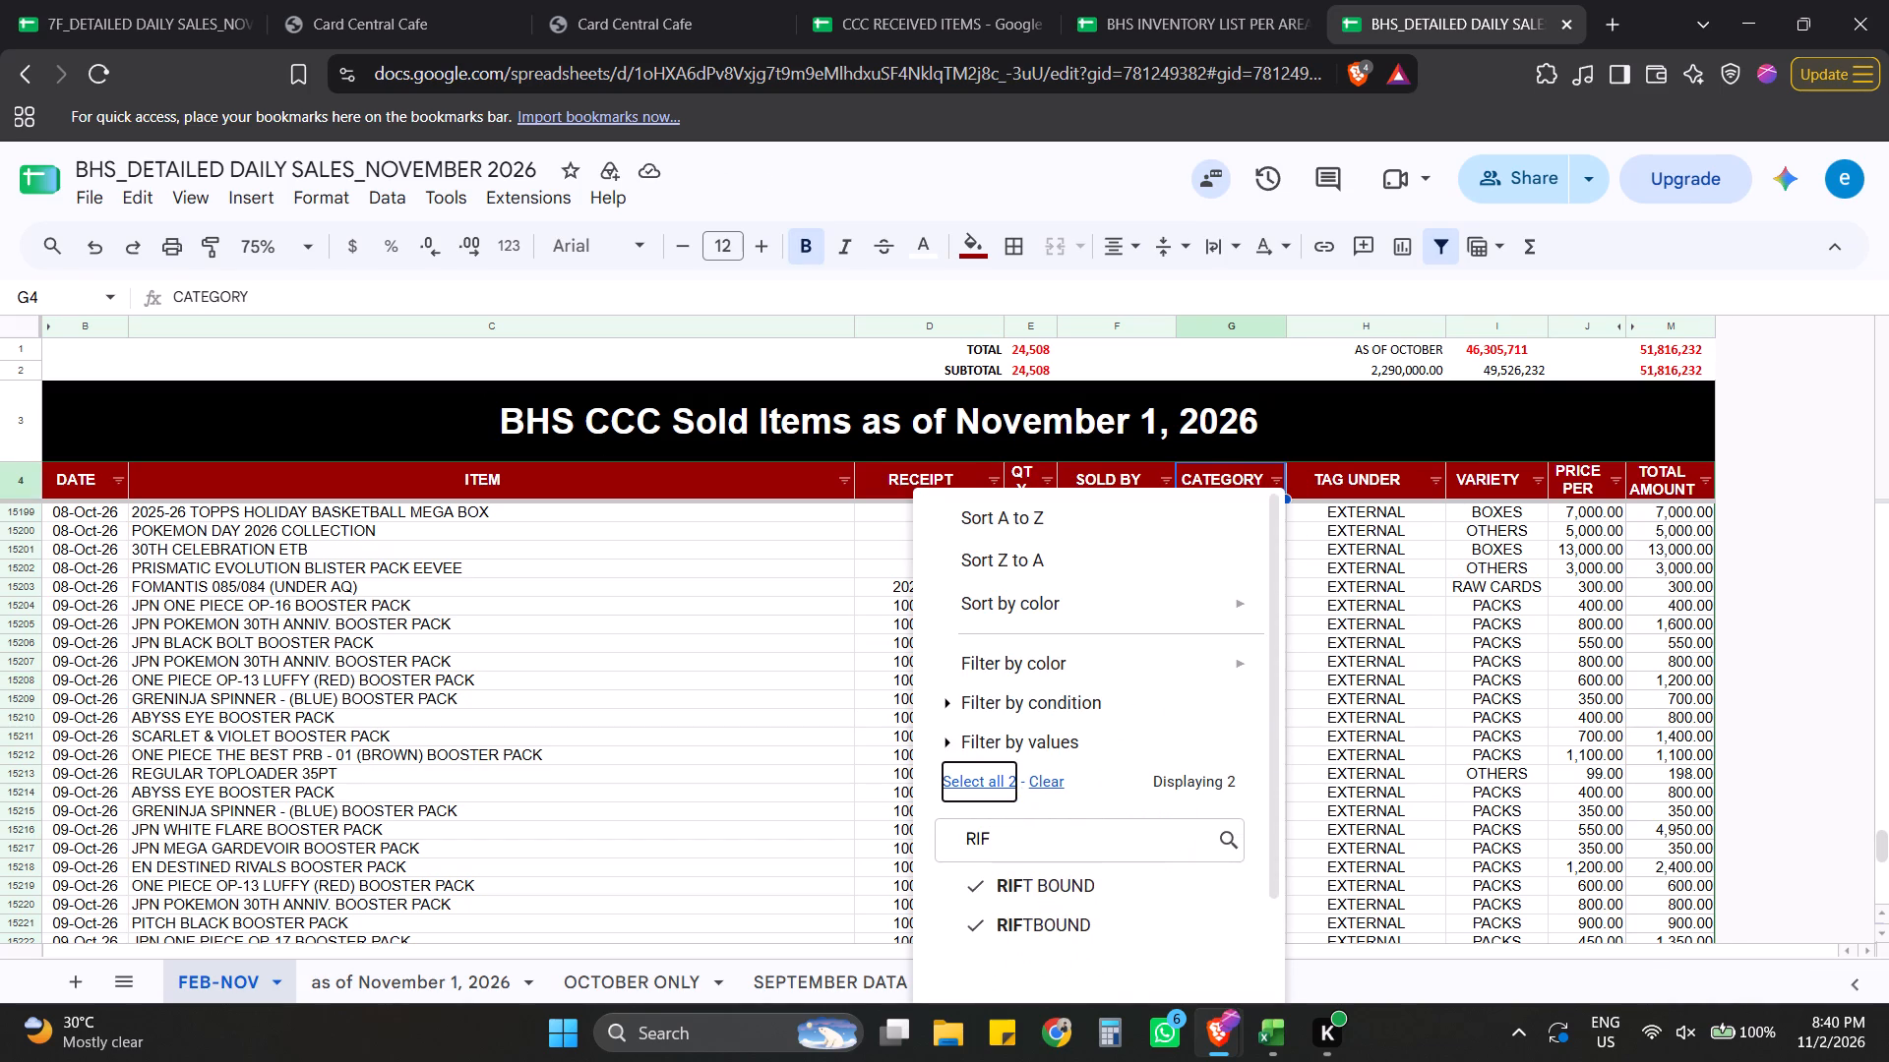
scroll(1263, 886, "down", 3)
left_click(1198, 960)
left_click(1231, 686)
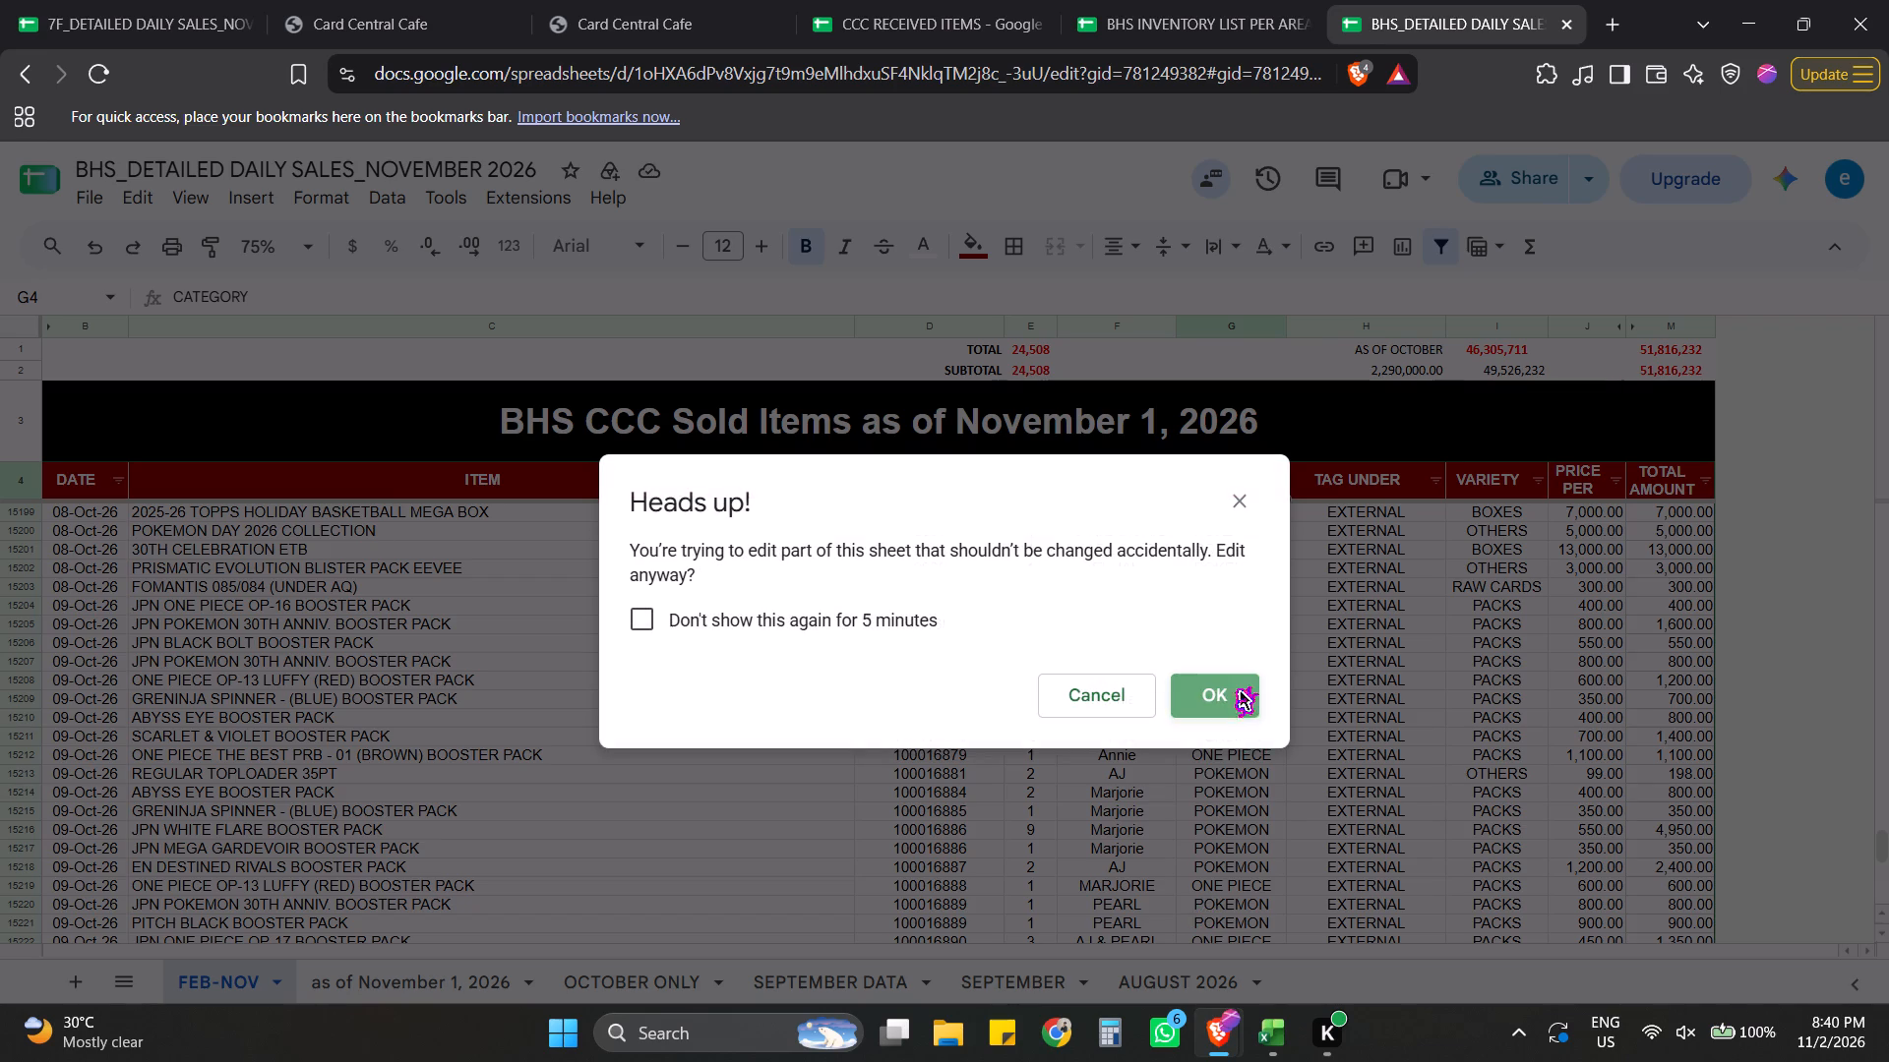
Fill RIFTBOUND down the CATEGORY column from the 28-Jul-26 entry through the last filtered row, accepting the protected-range edit.
scroll(1249, 681, "up", 20)
scroll(1249, 681, "up", 7)
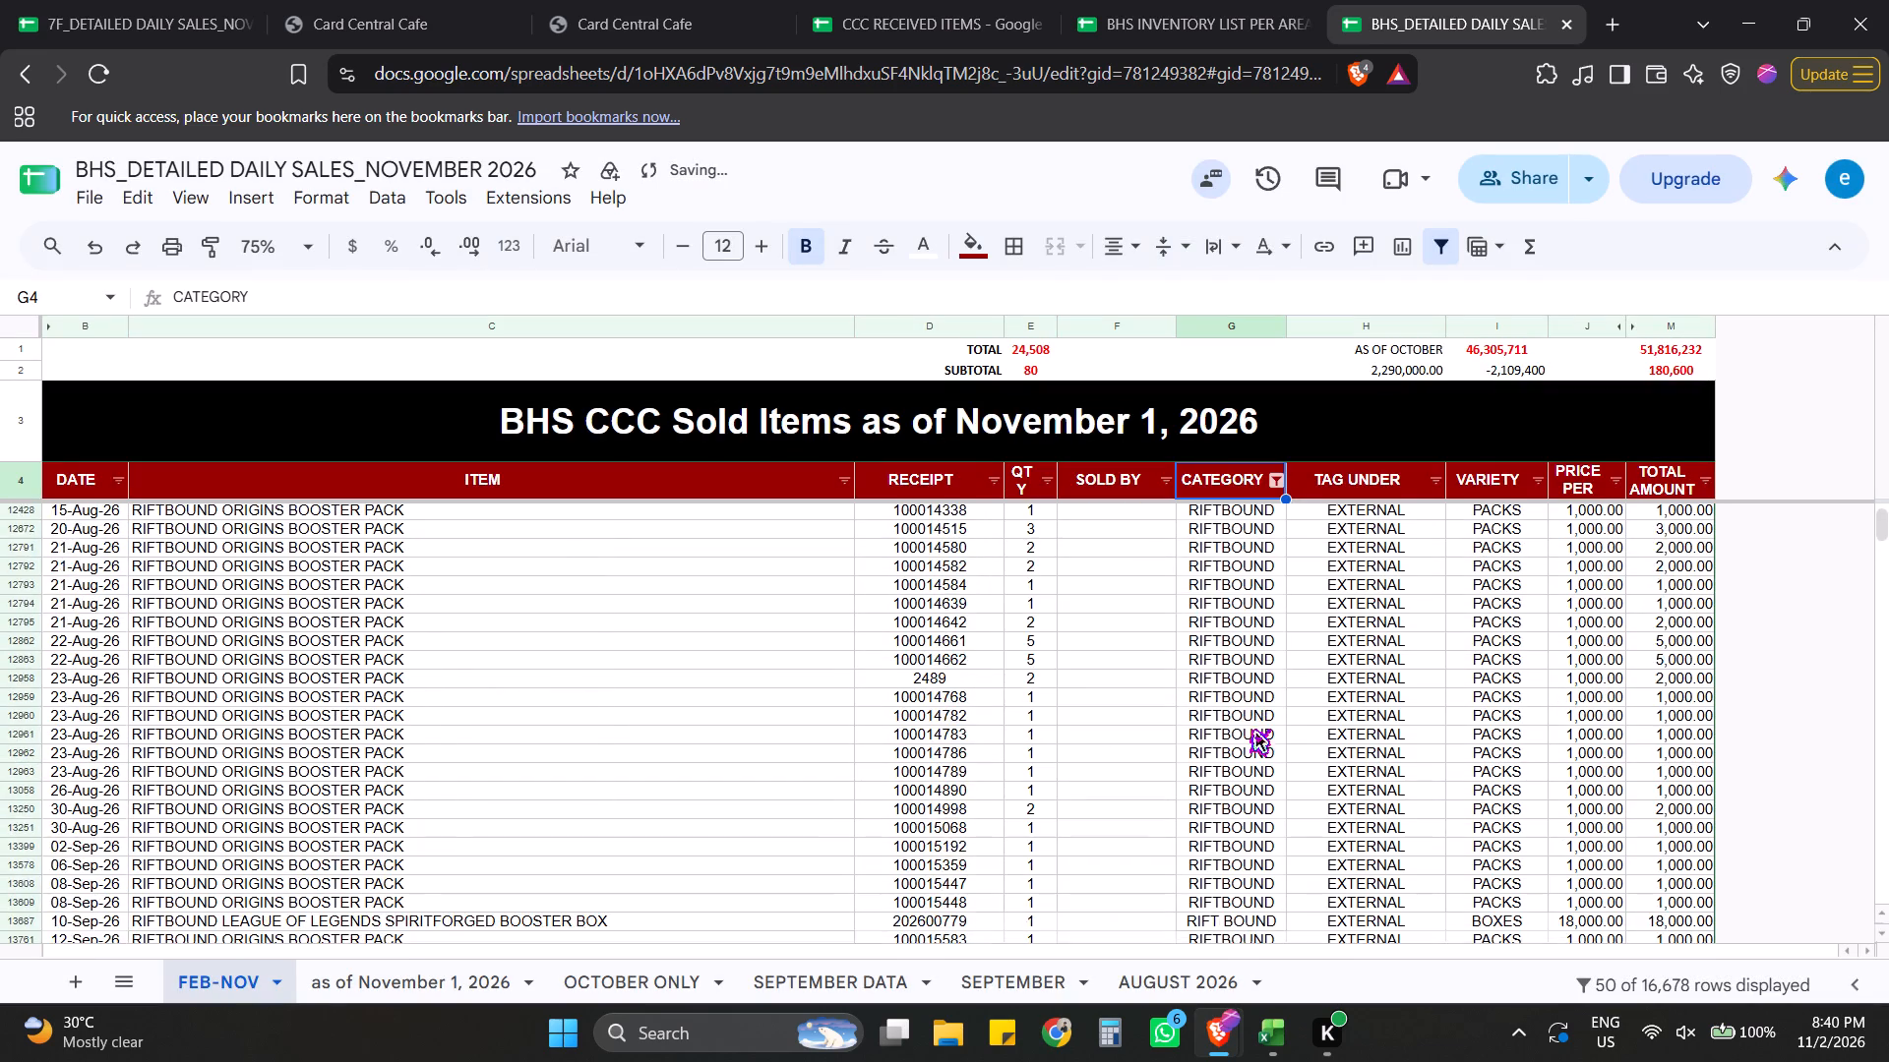
scroll(1247, 728, "up", 13)
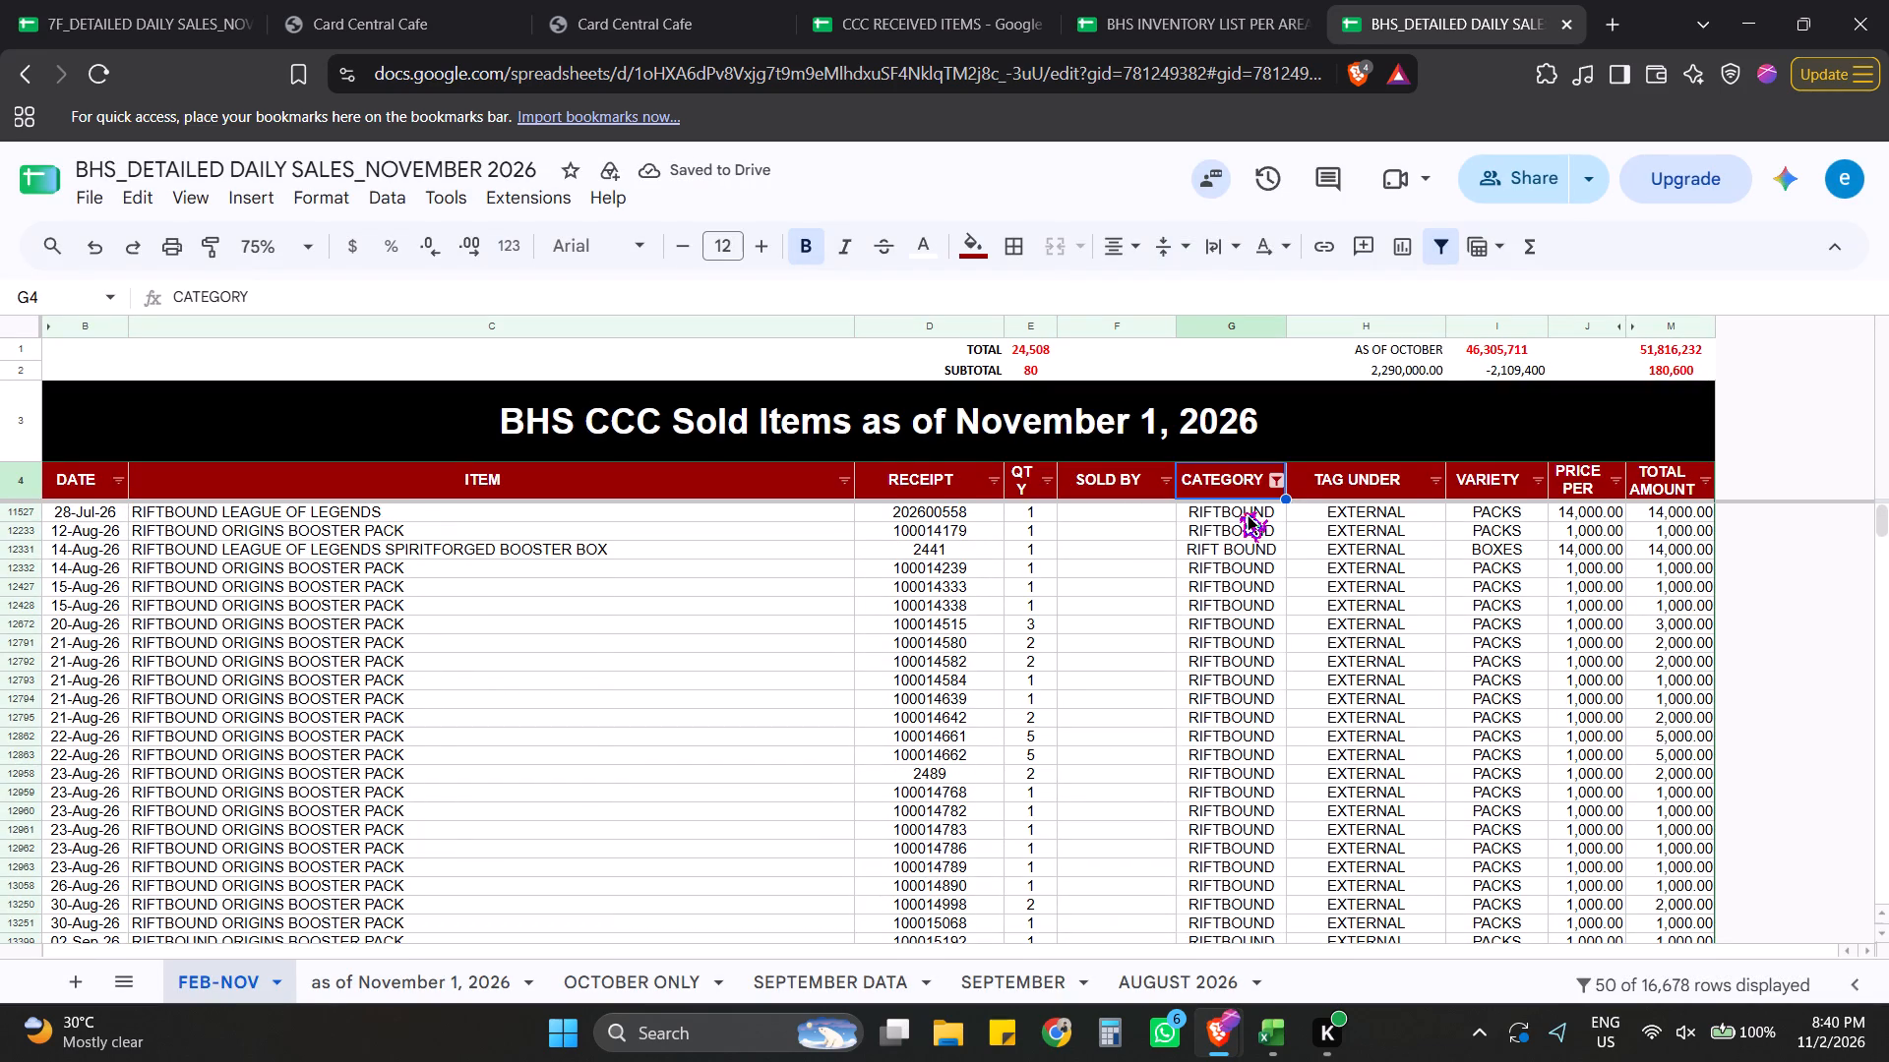
left_click(1239, 511)
left_click_drag(1286, 519, 1292, 1061)
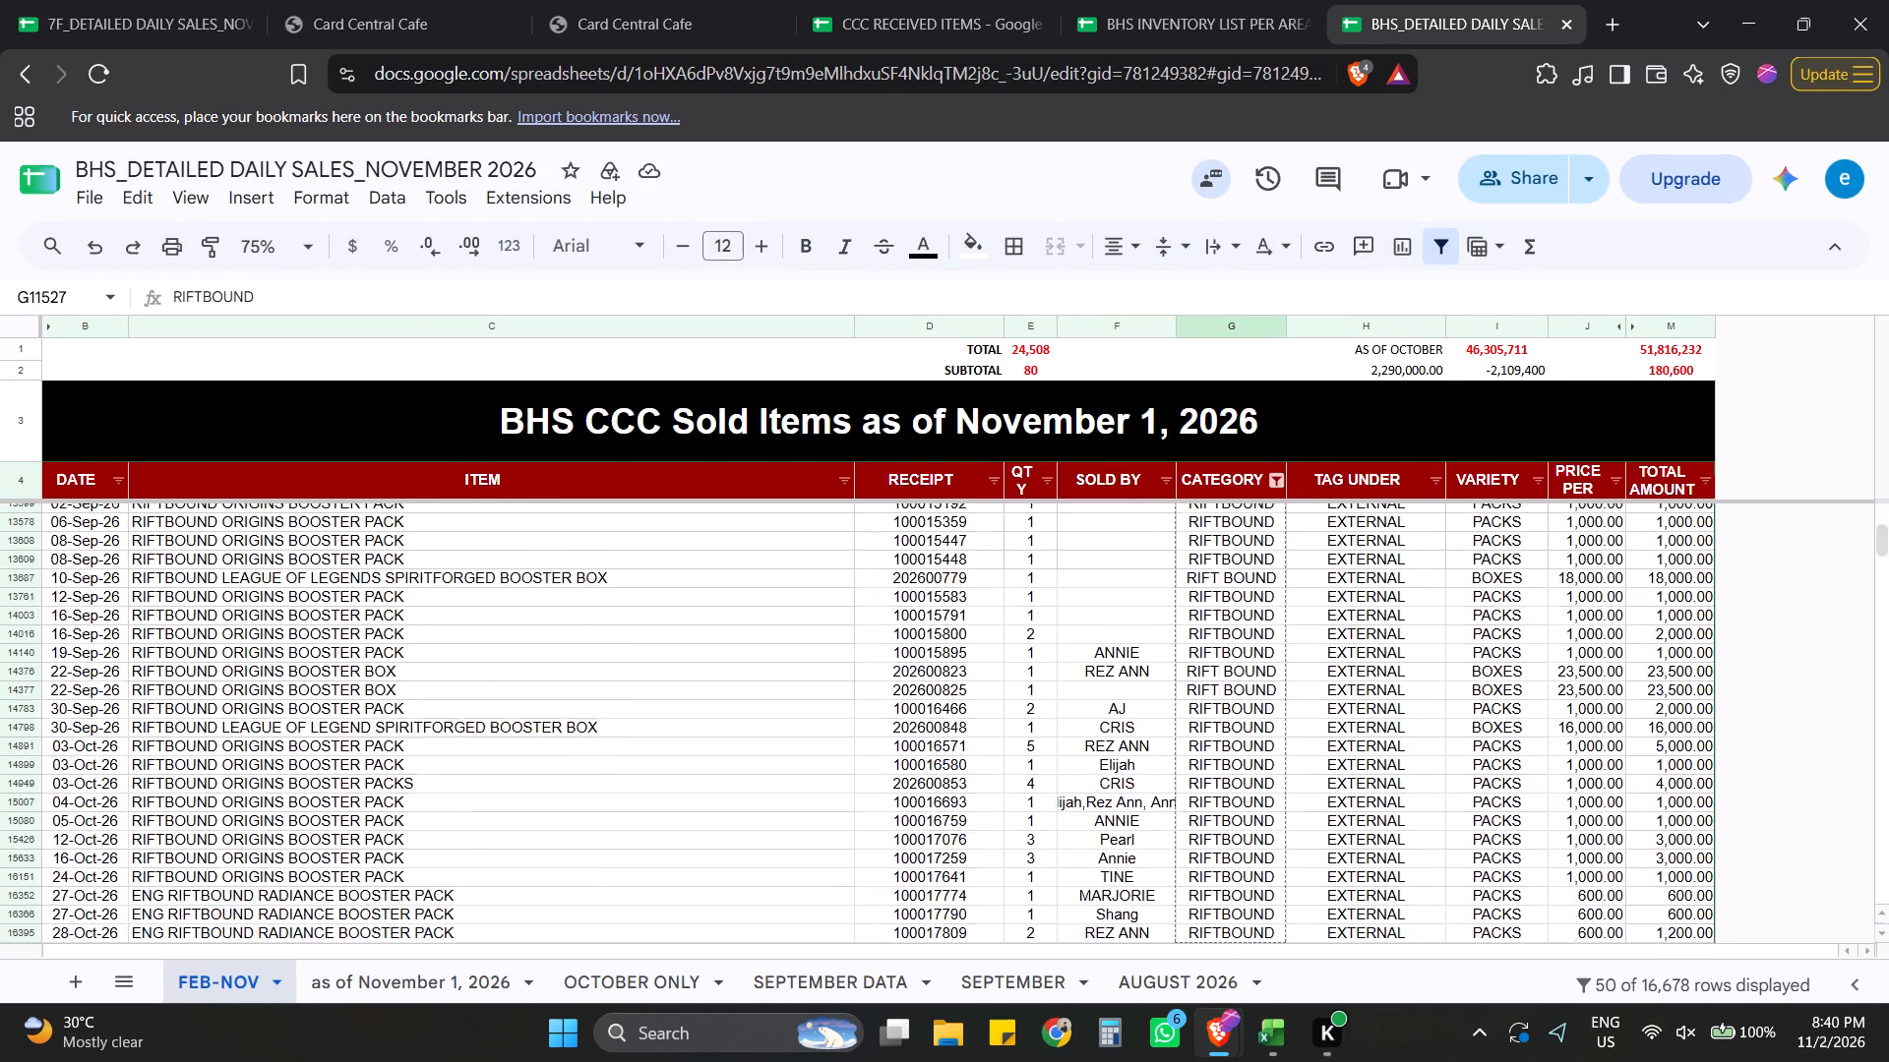
left_click_drag(1292, 1061, 1253, 530)
left_click_drag(1260, 623, 1263, 610)
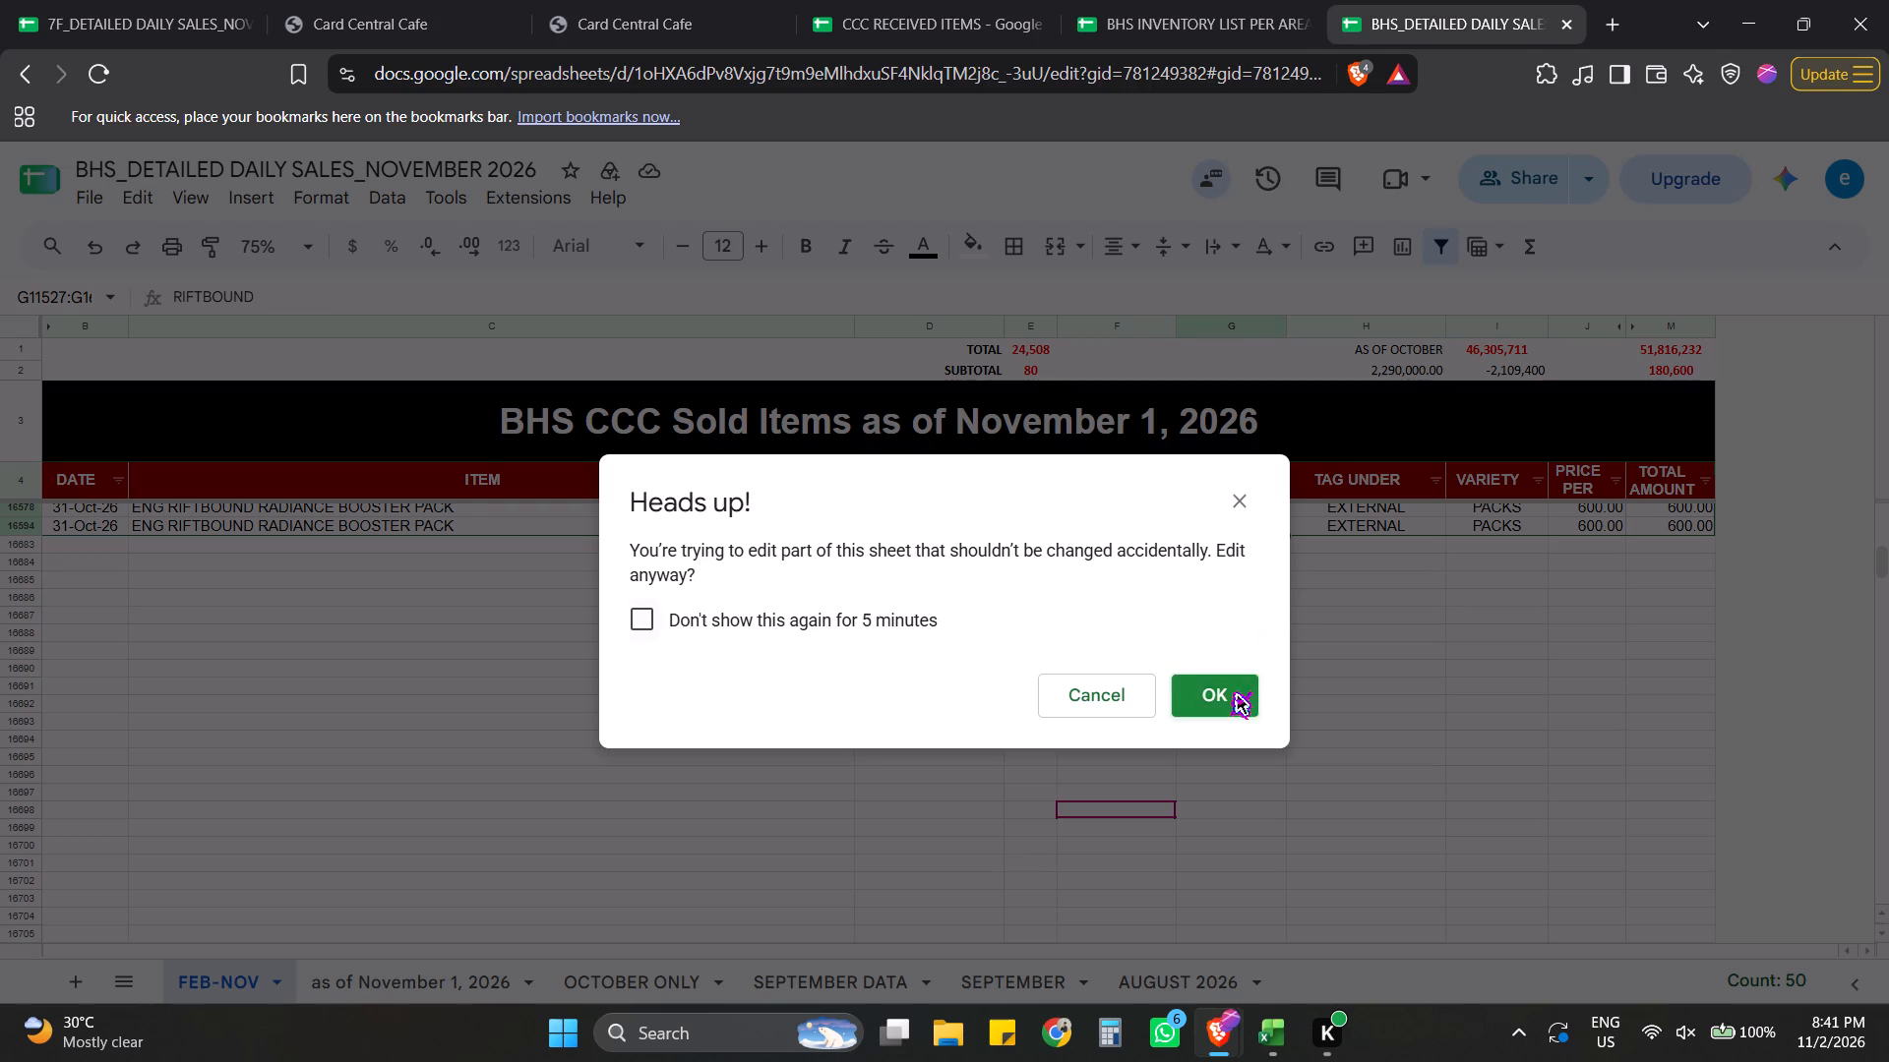
left_click(1228, 690)
Review the item names of the filtered Riftbound rows from the end of October back to September.
scroll(1206, 646, "up", 5)
left_click(361, 666)
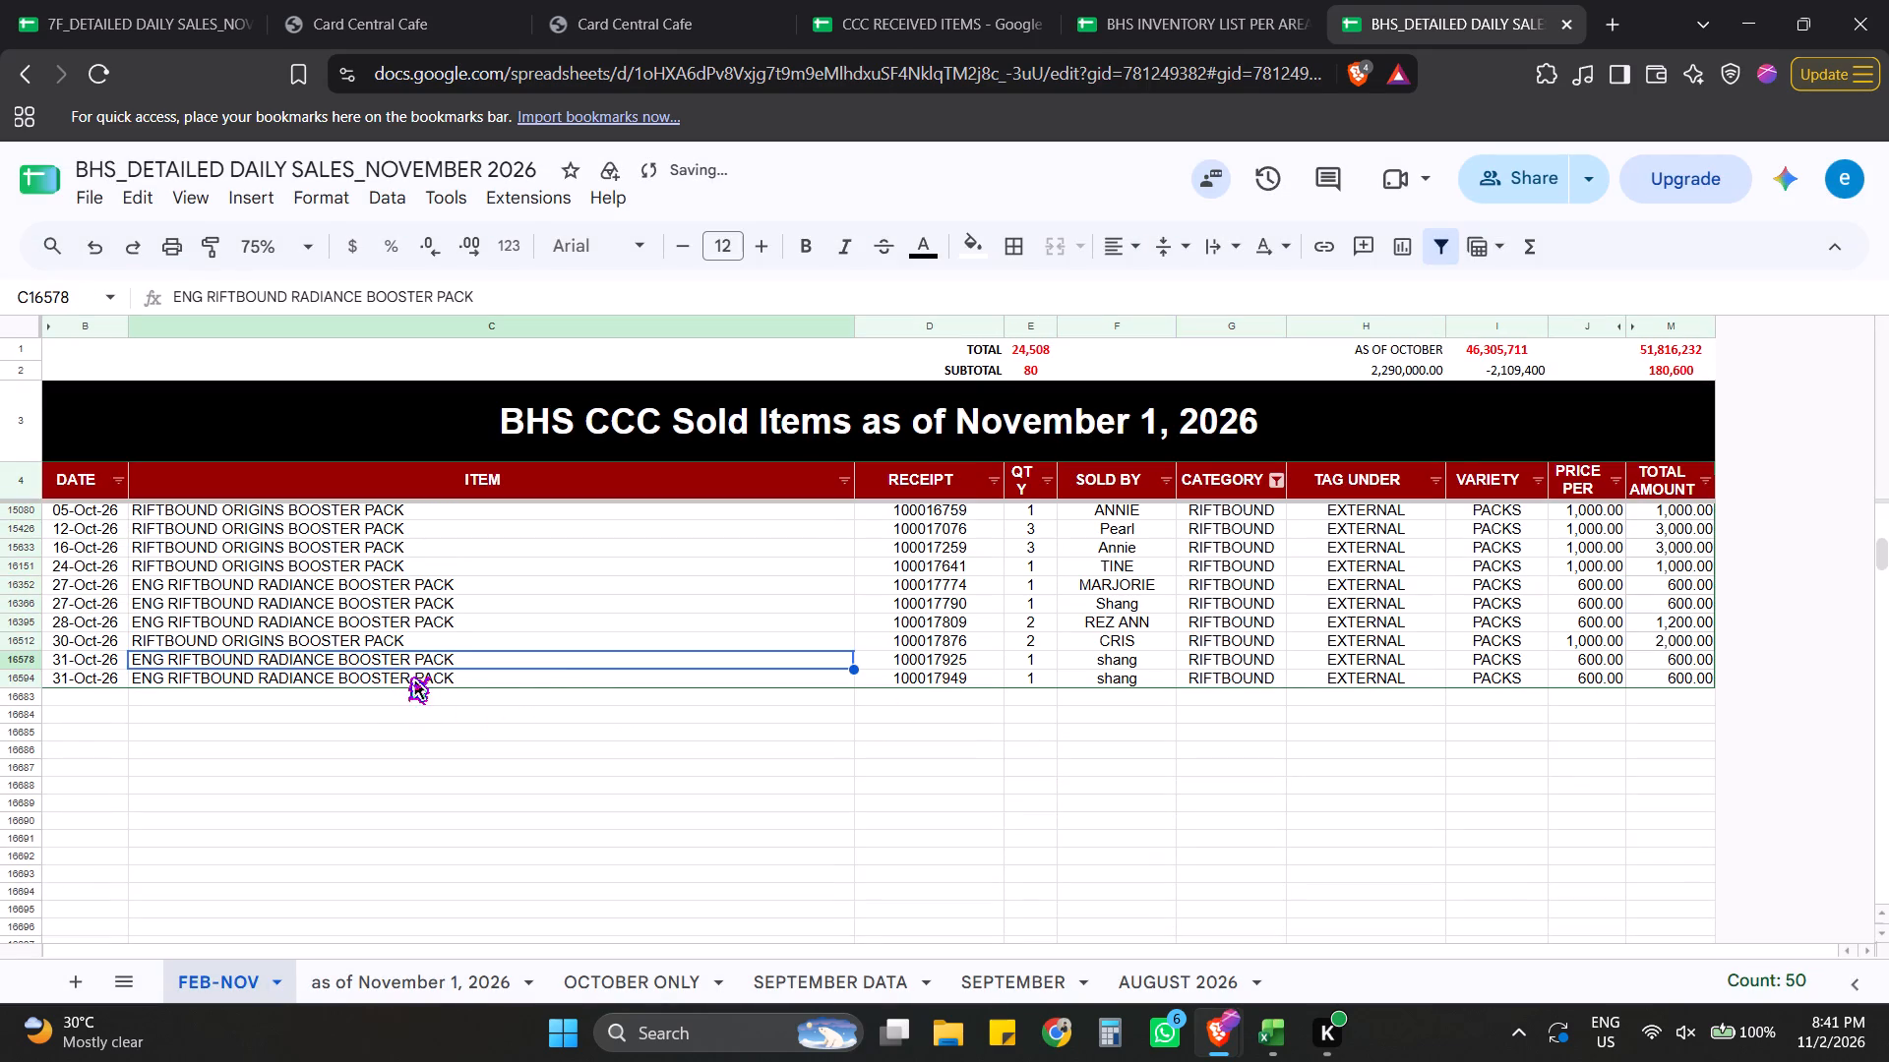
left_click(428, 638)
key("Up")
key("Up")
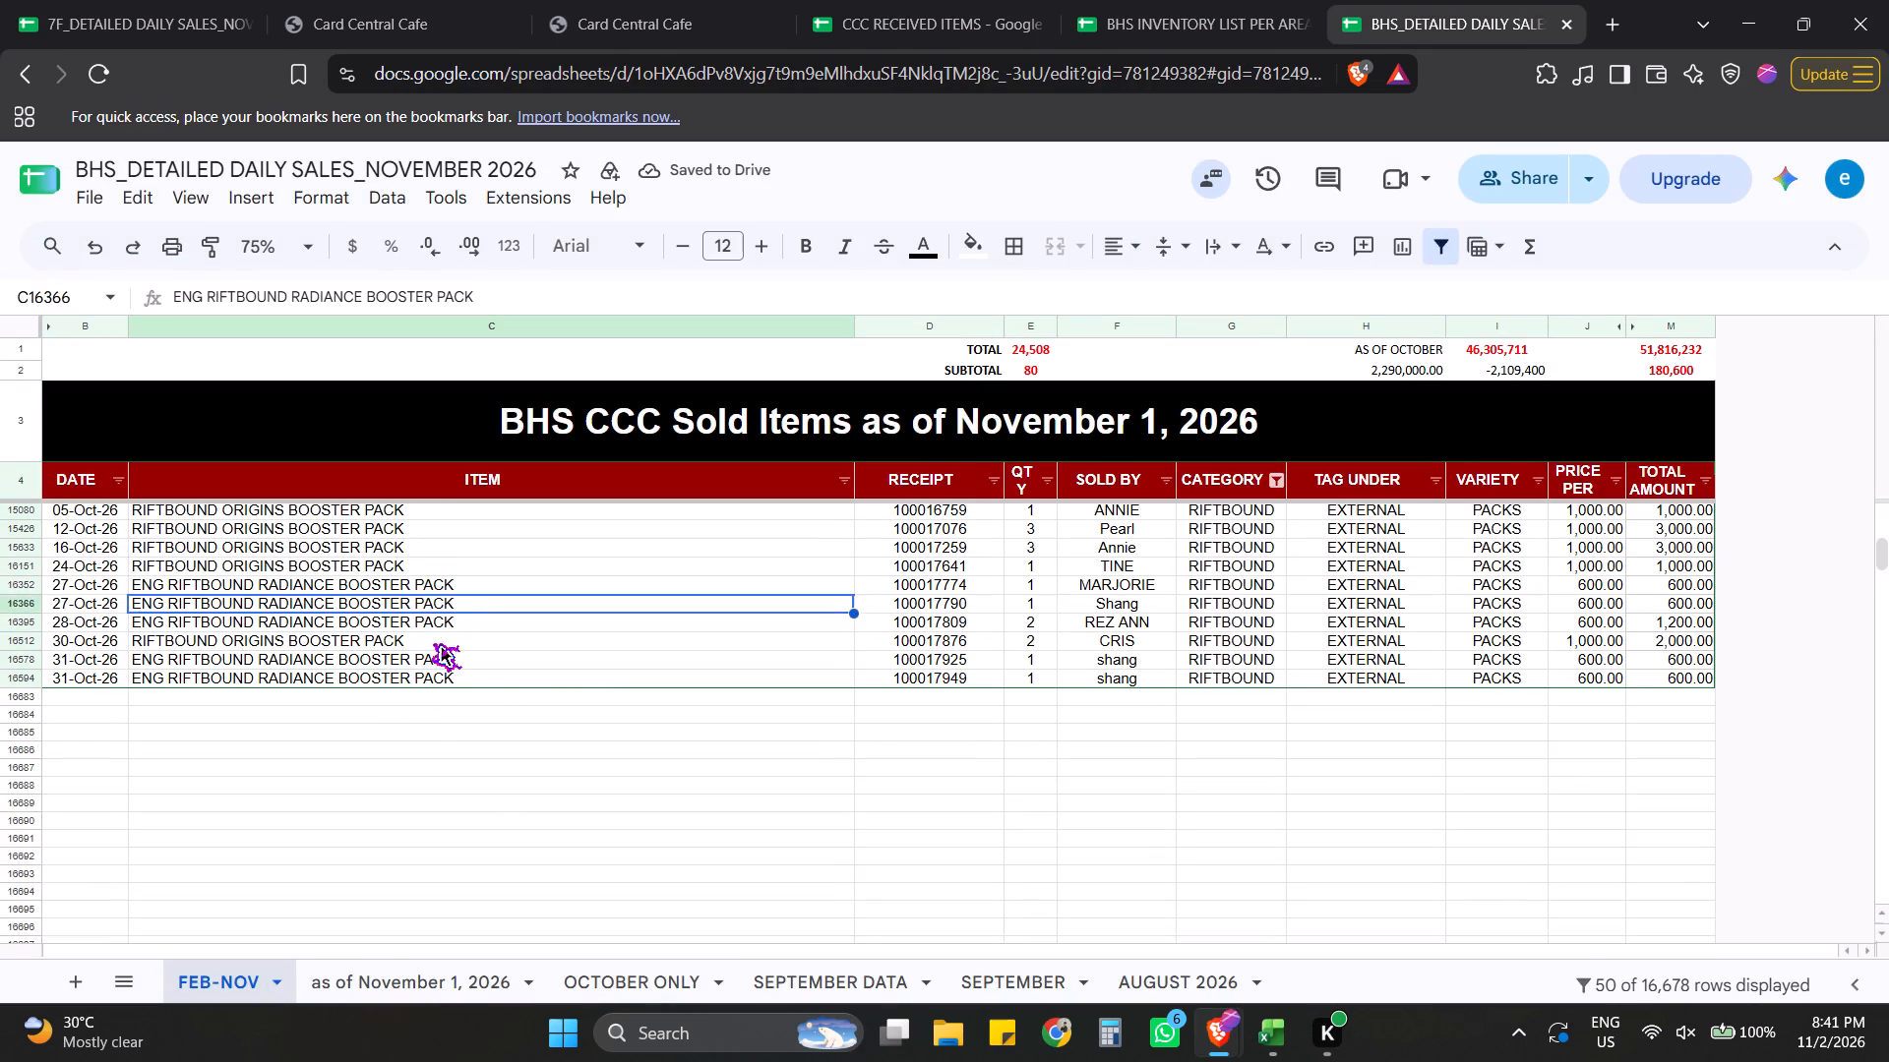
key("Up")
key("Up")
key("Up")
key("Up")
key("Up")
key("Up")
key("Up")
key("Up")
key("Up")
key("Up")
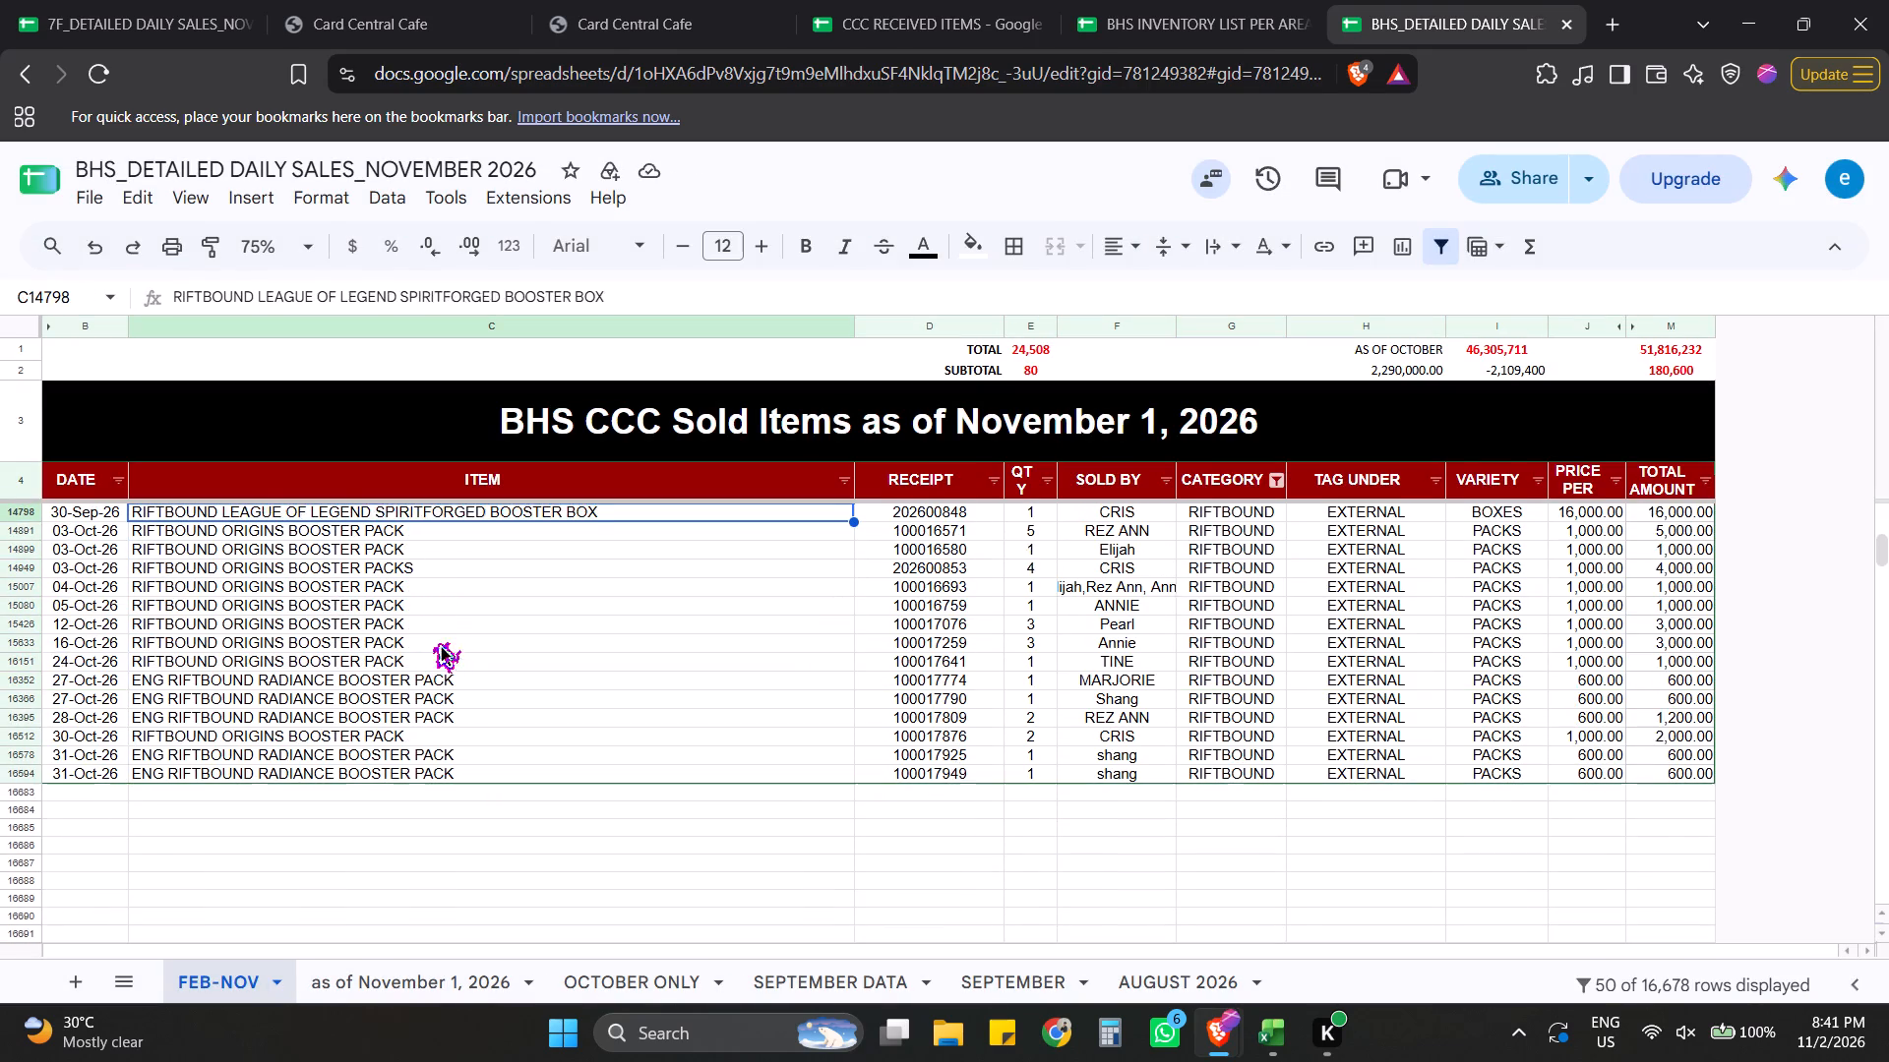
key("Up")
key("Up")
key("Up")
key("Down")
key("Down")
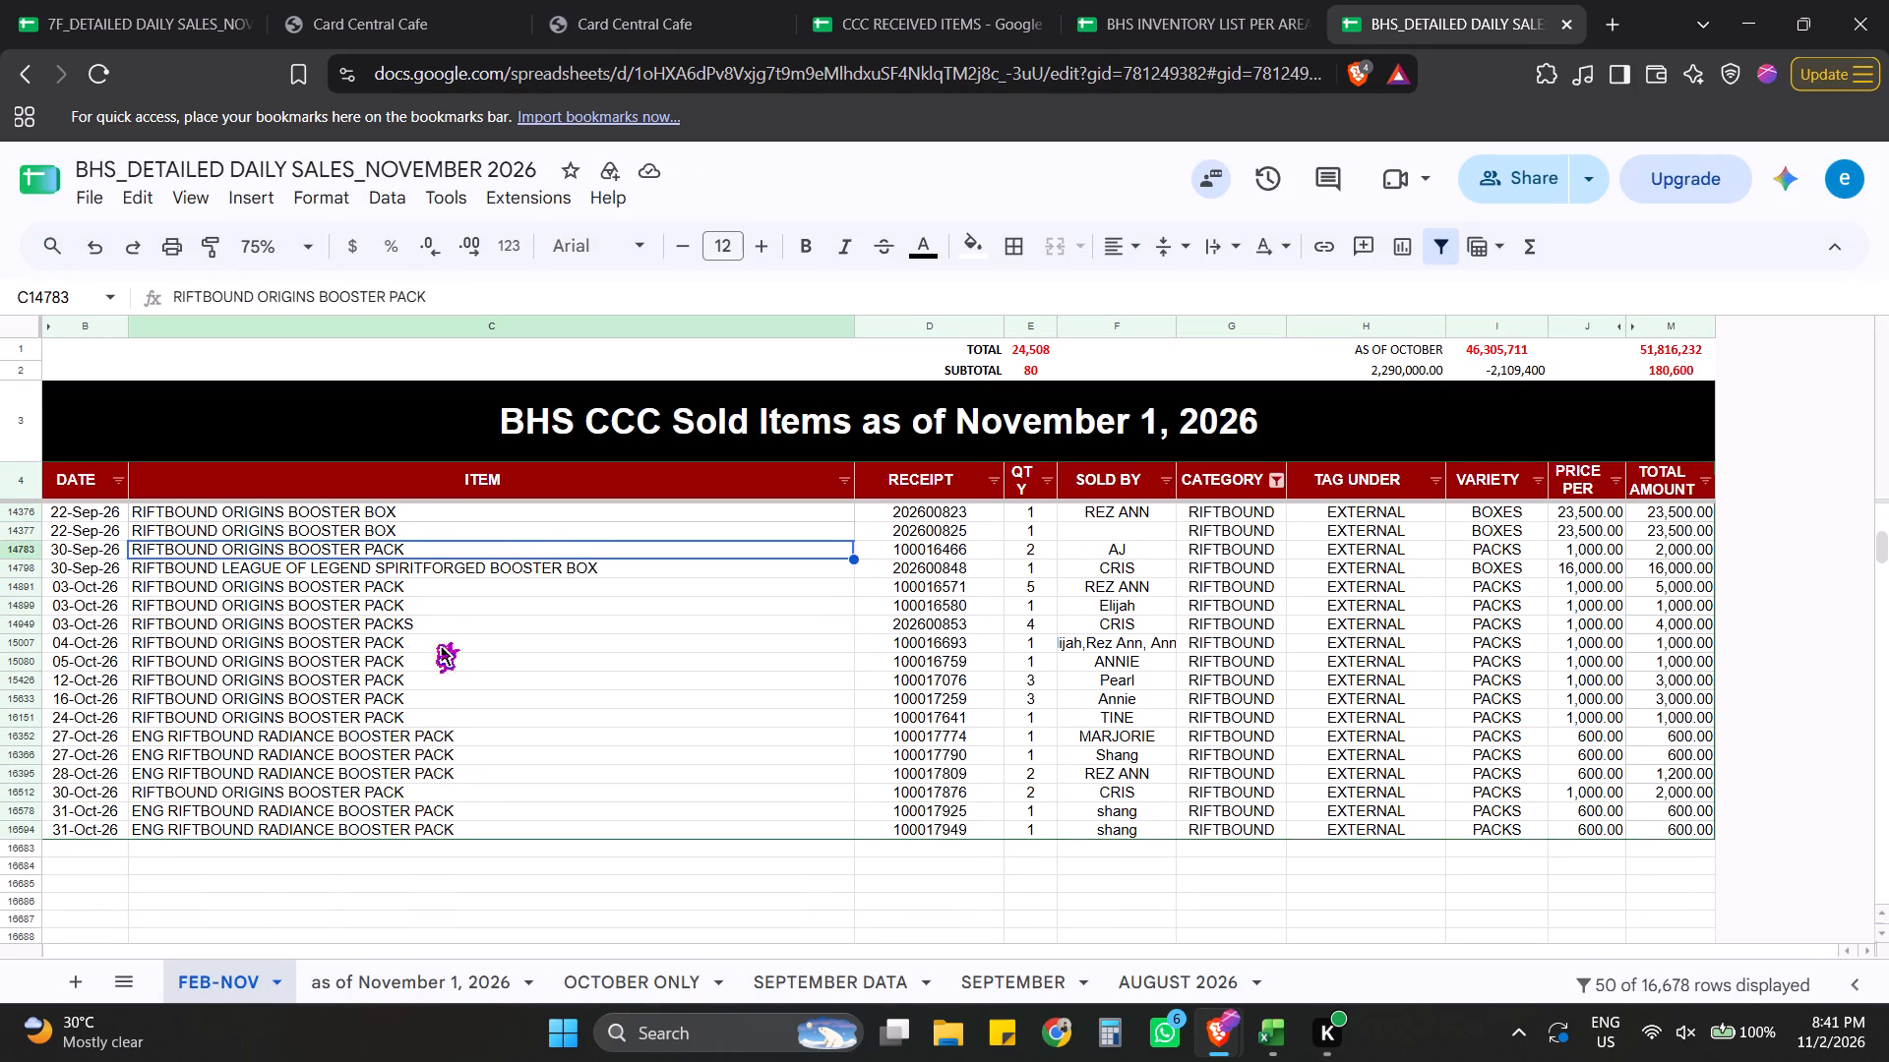
key("Down")
key("Down")
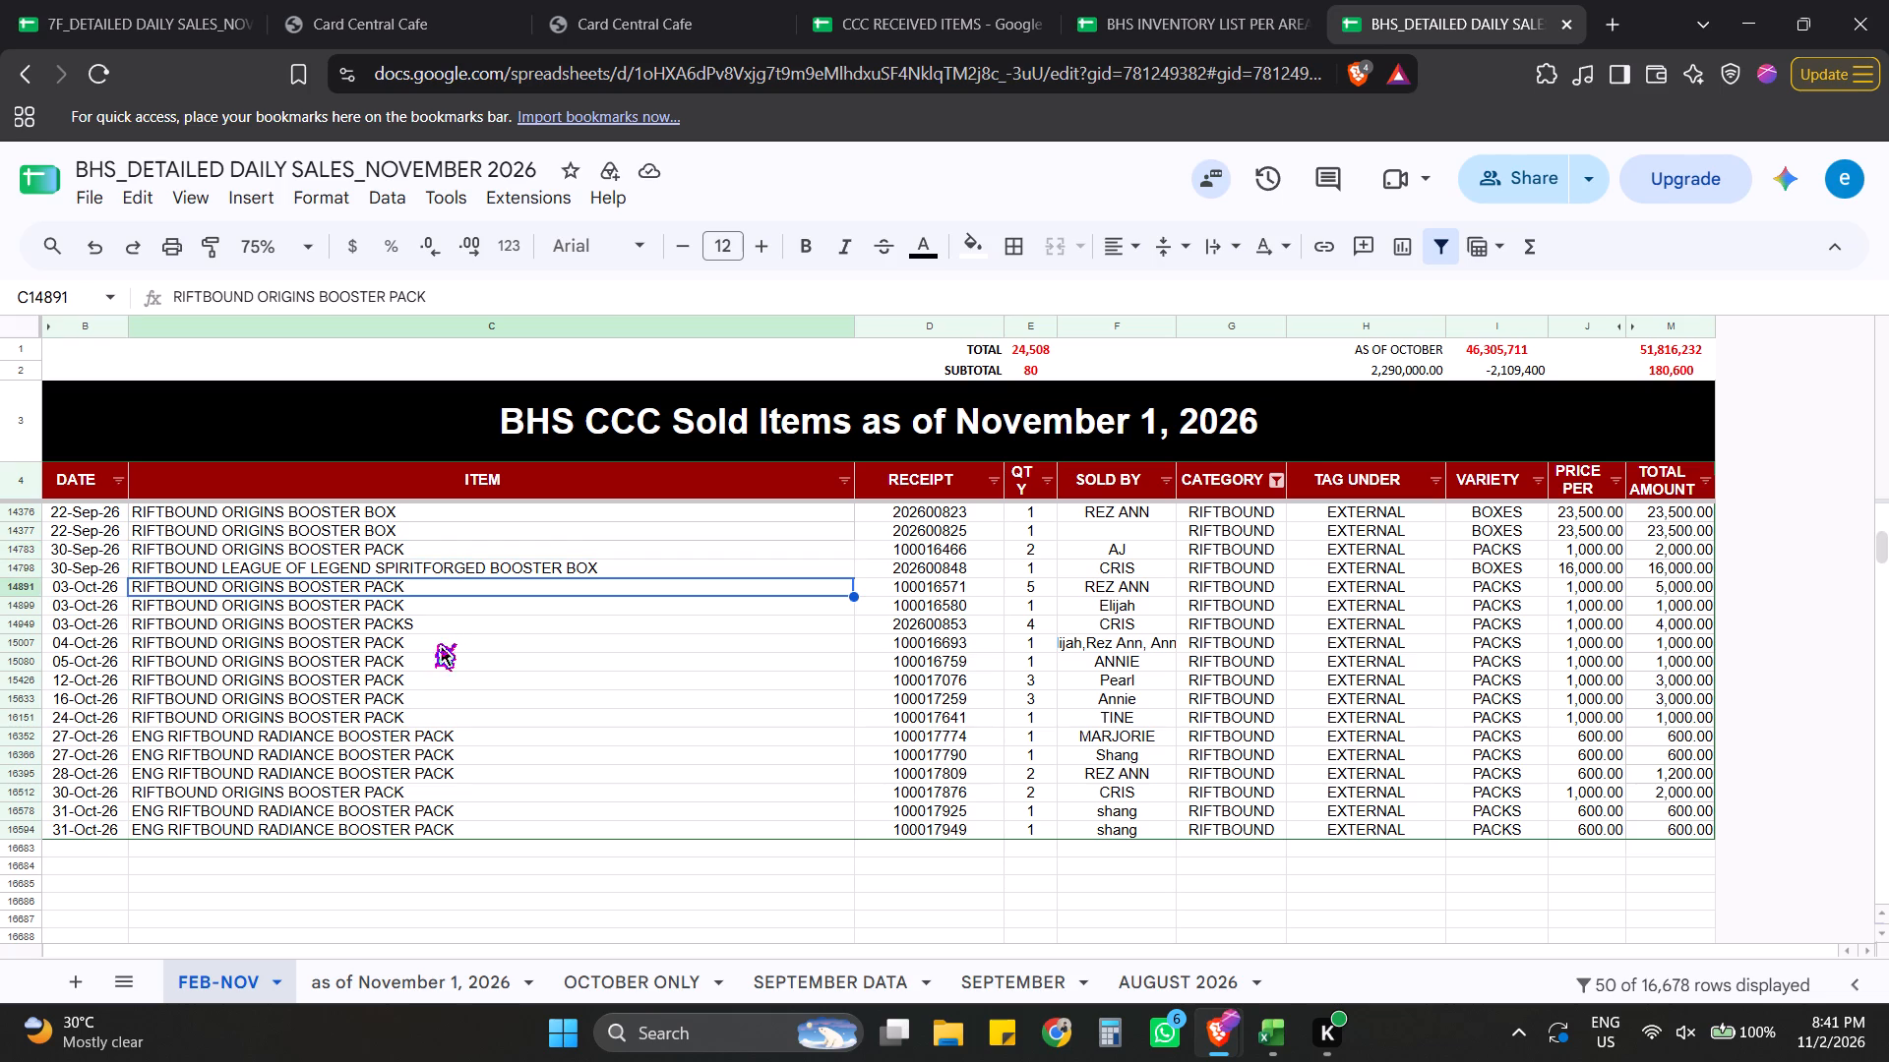
Check the VARIETY values of the filtered Riftbound rows from 30-Sep-26 through 31-Oct-26 against their items.
key("Right")
key("Right")
key("Right")
key("Right")
key("Right")
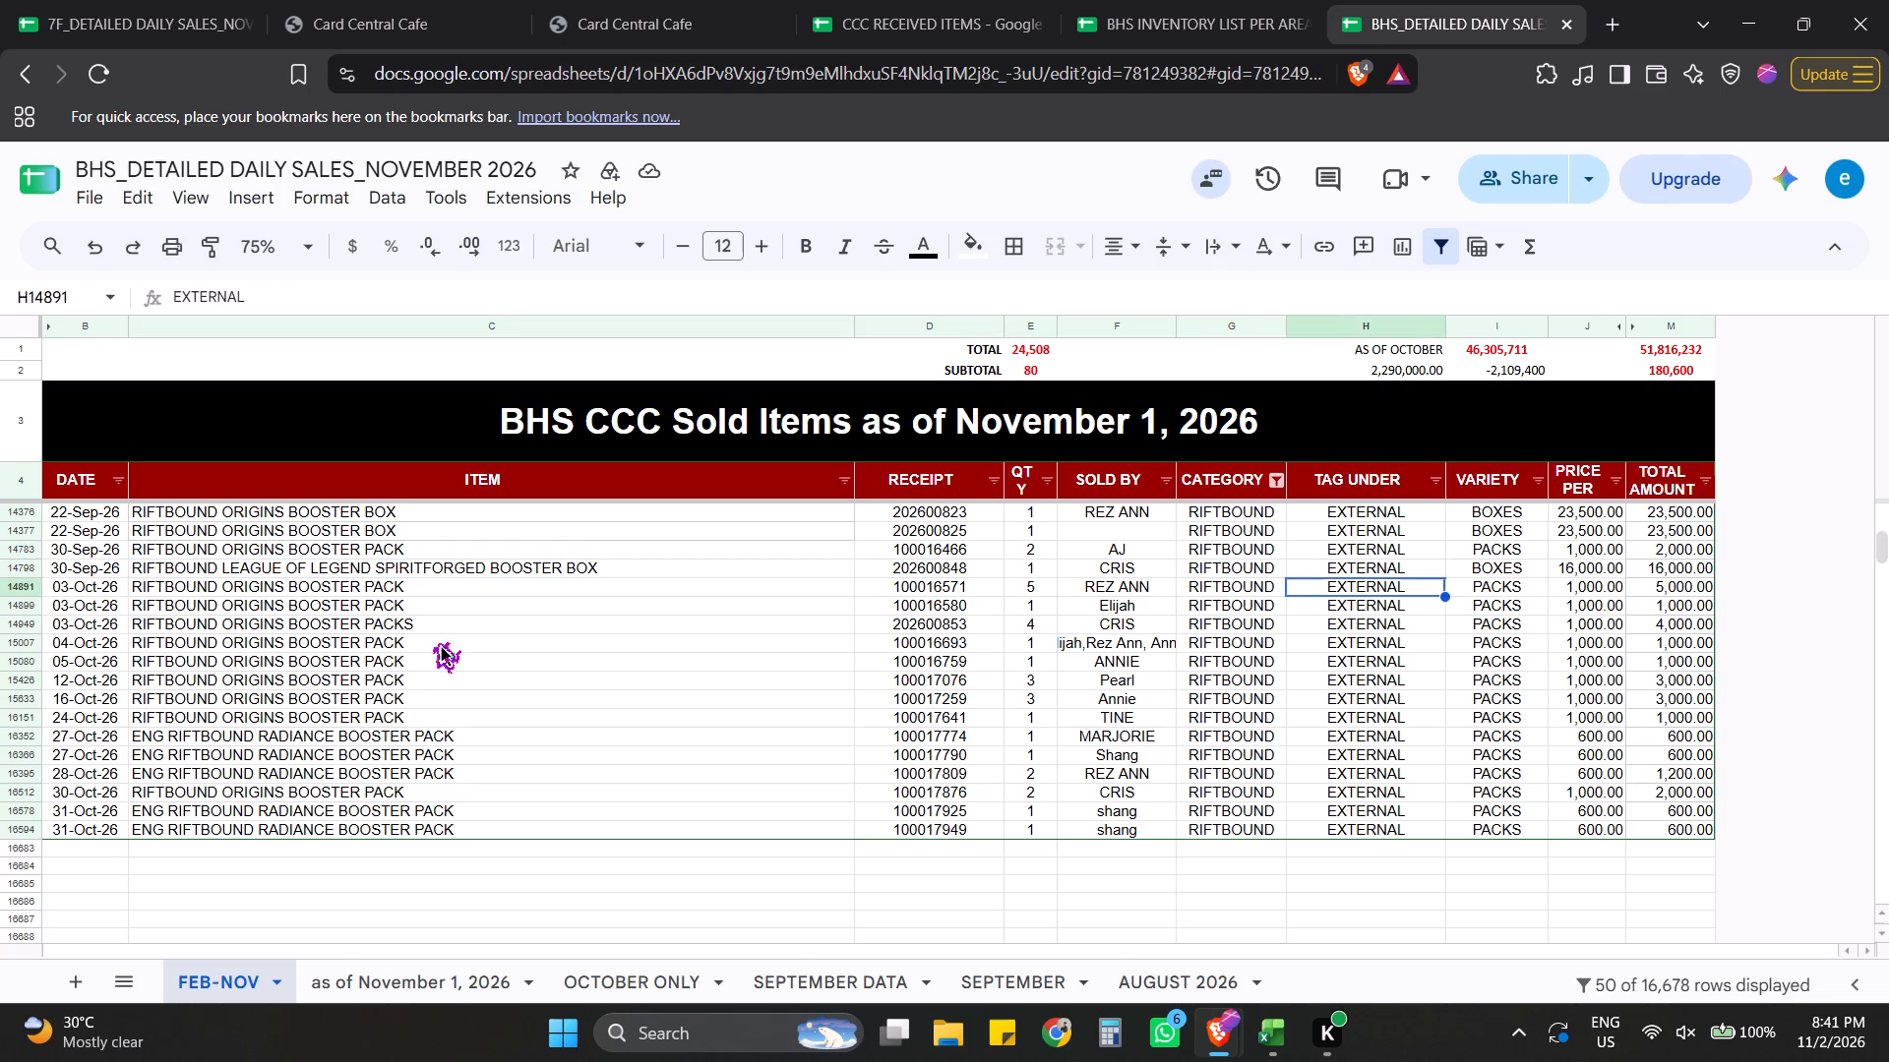
key("Right")
key("Up")
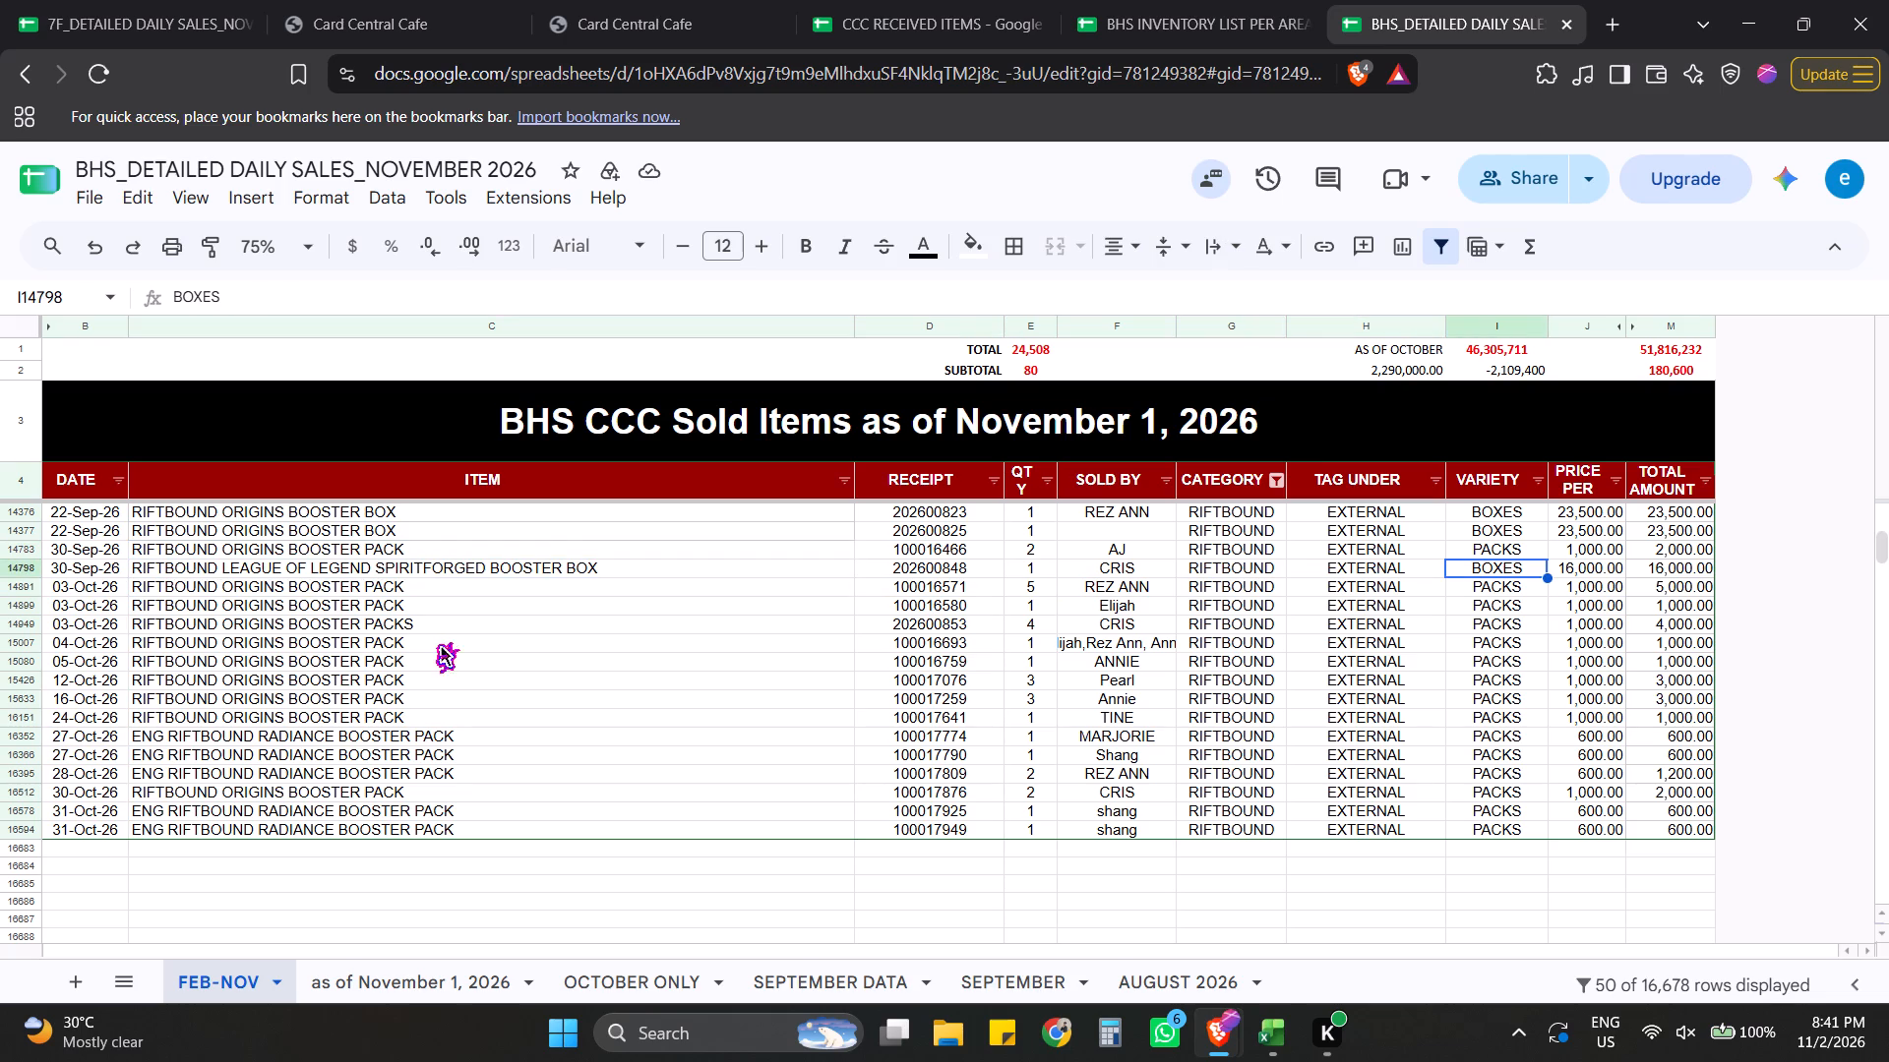
key("Down")
key("Down")
key("Down")
key("Up")
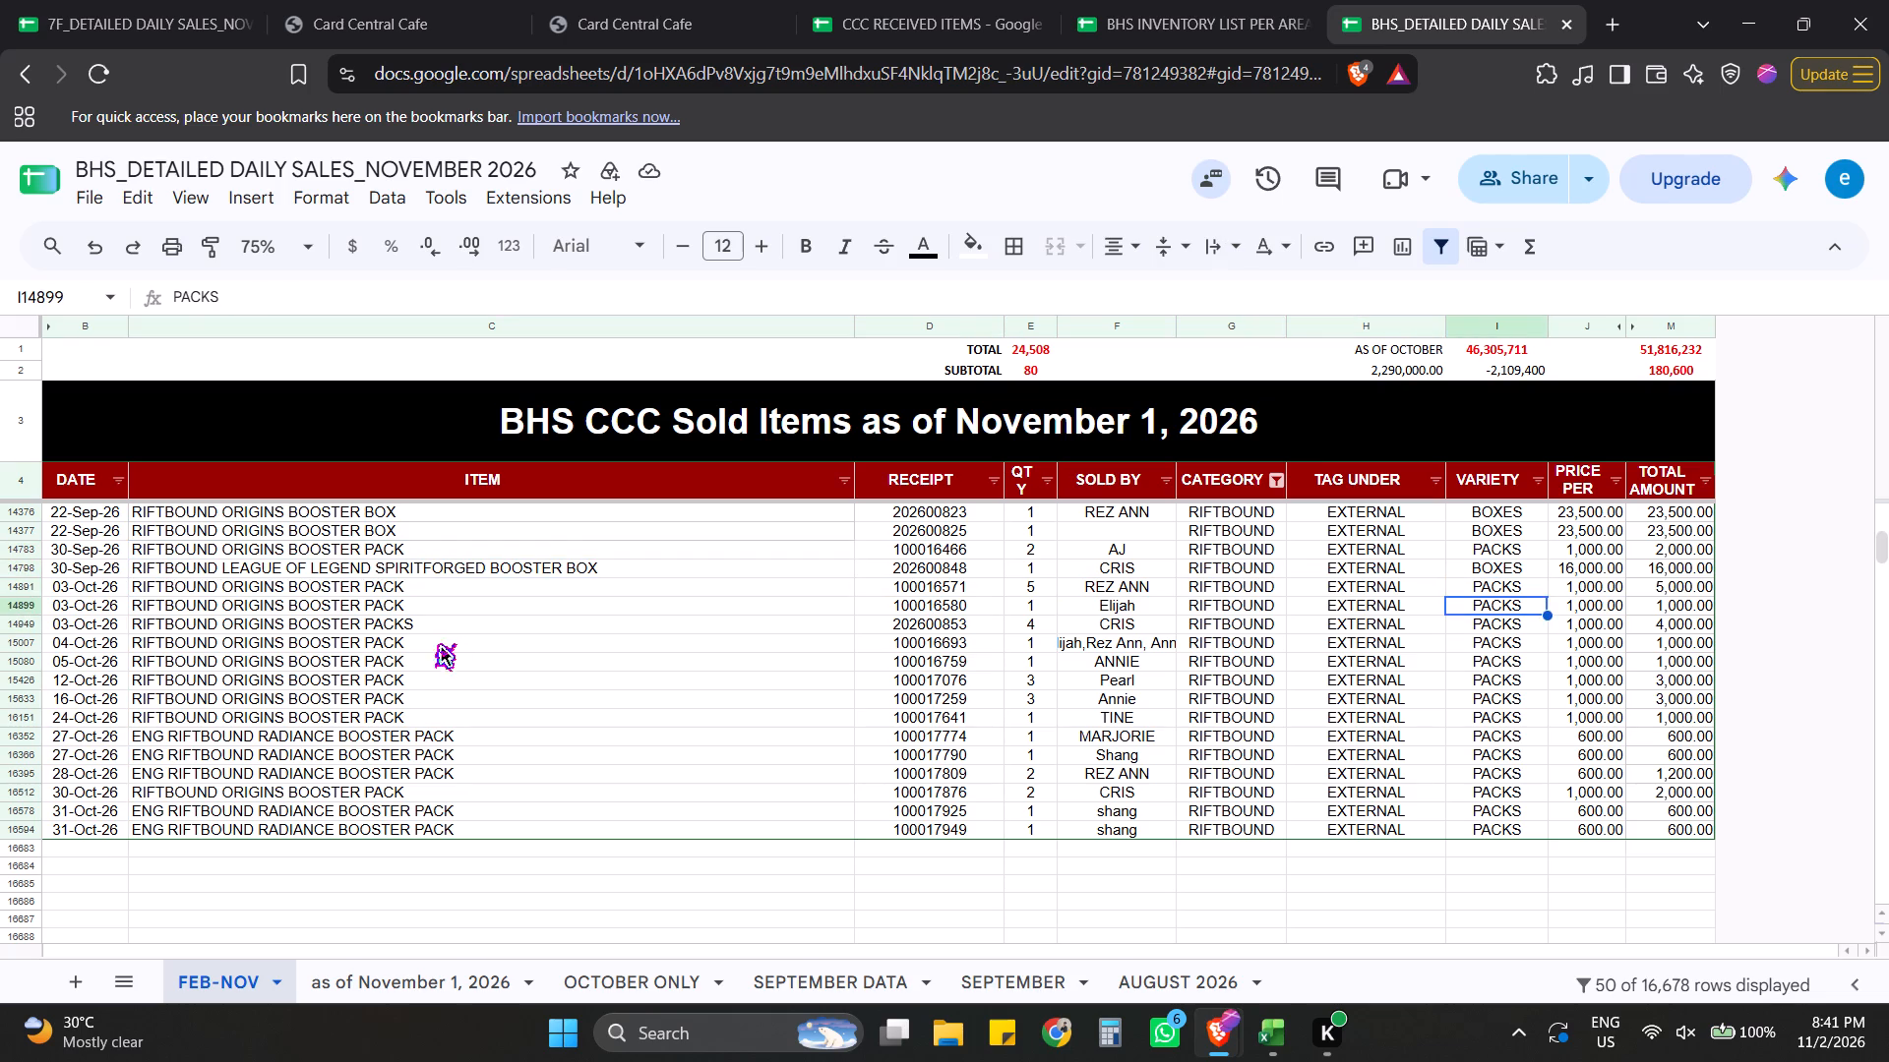
key("Up")
key("Up")
key("Down")
key("Down")
key("Down")
key("Down")
key("Down")
key("Down")
key("Down")
key("Down")
key("Down")
key("Down")
key("Down")
key("Down")
key("Down")
key("Down")
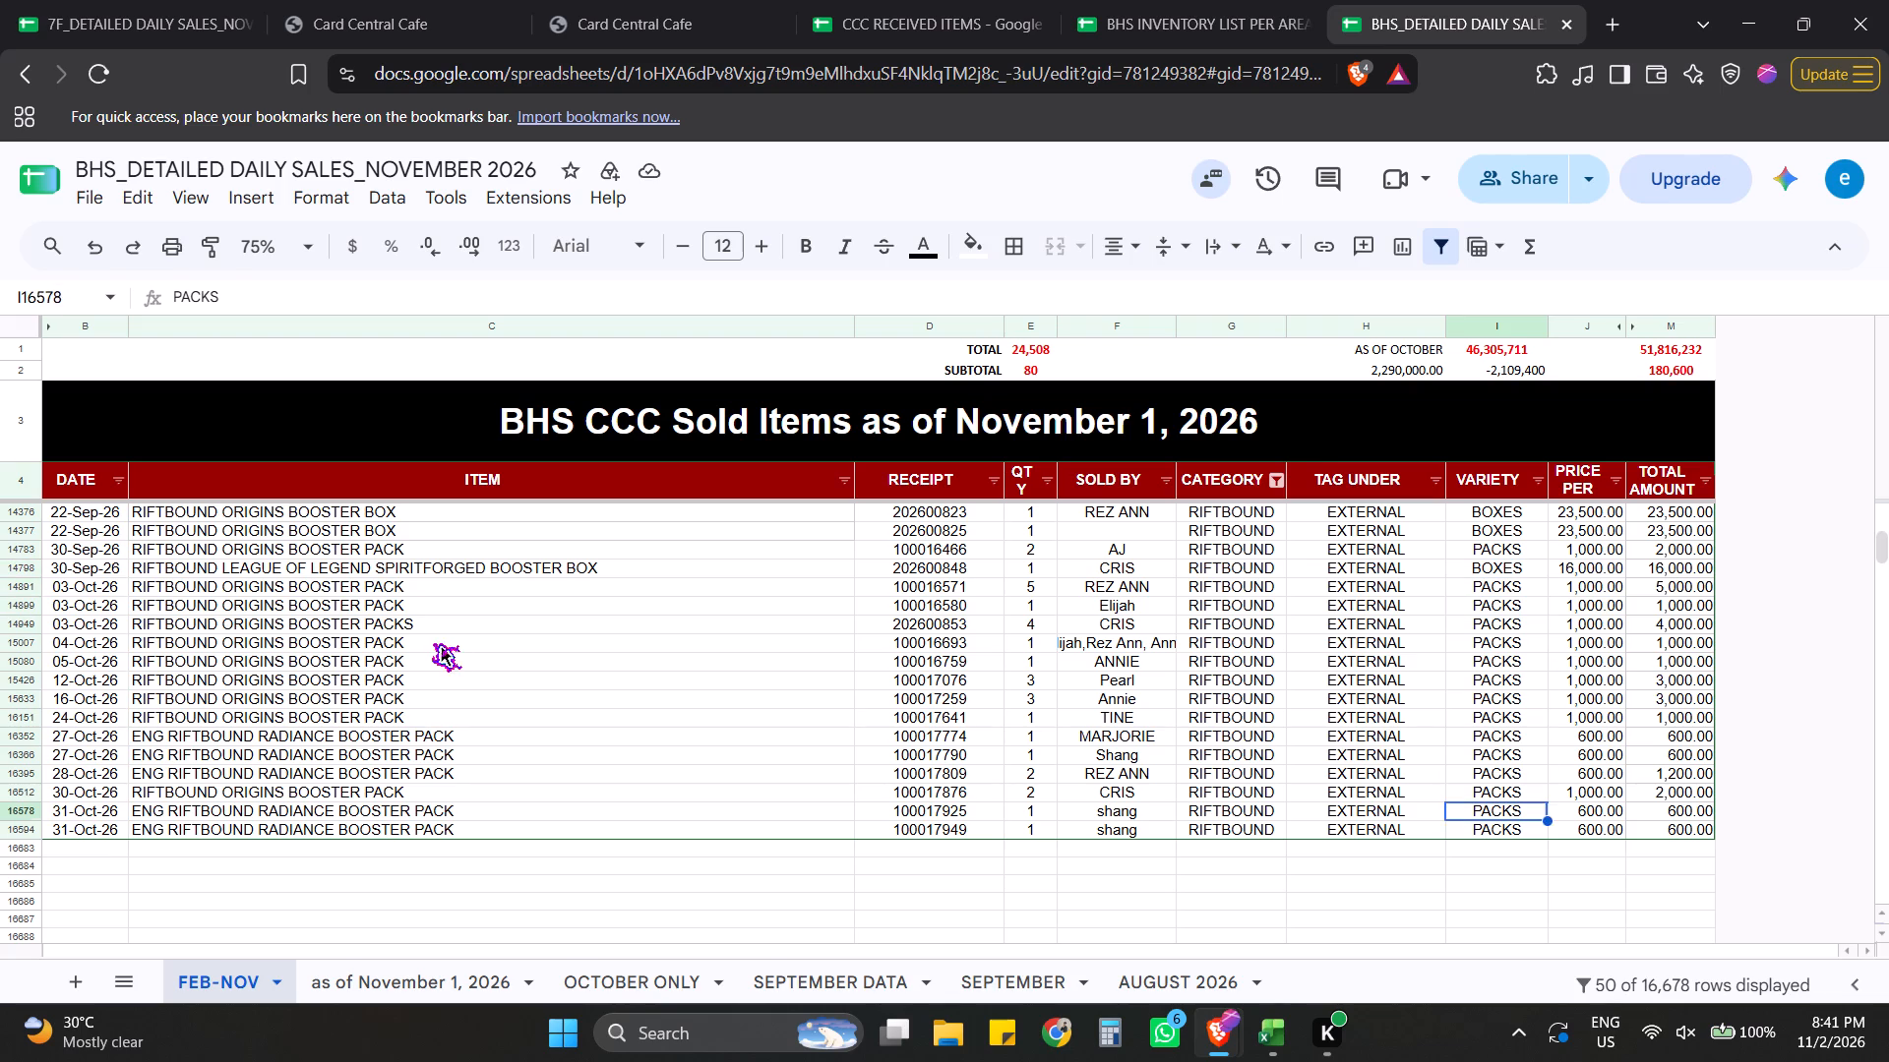
key("Down")
key("Up")
key("Up")
key("Up")
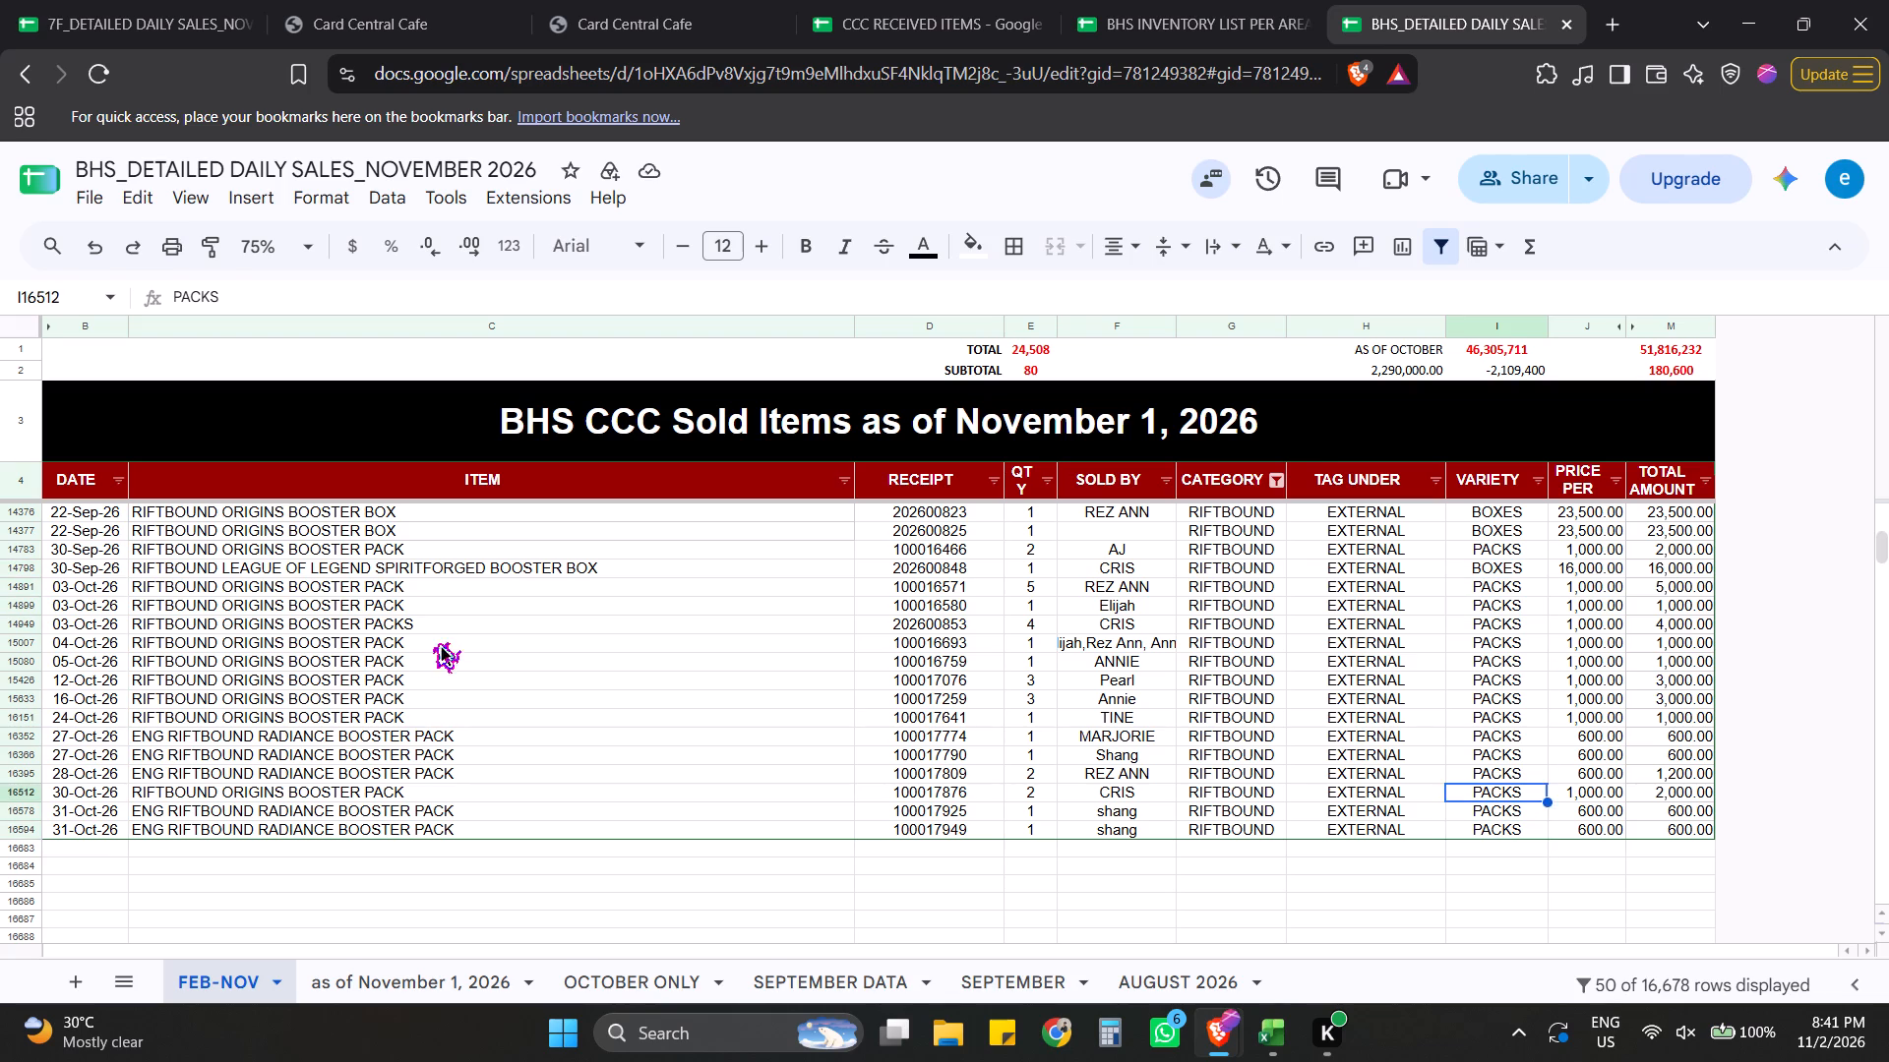
key("Up")
key("Up")
key("Up")
key("Up")
key("Up")
key("Up")
key("Up")
key("Up")
key("Up")
key("Up")
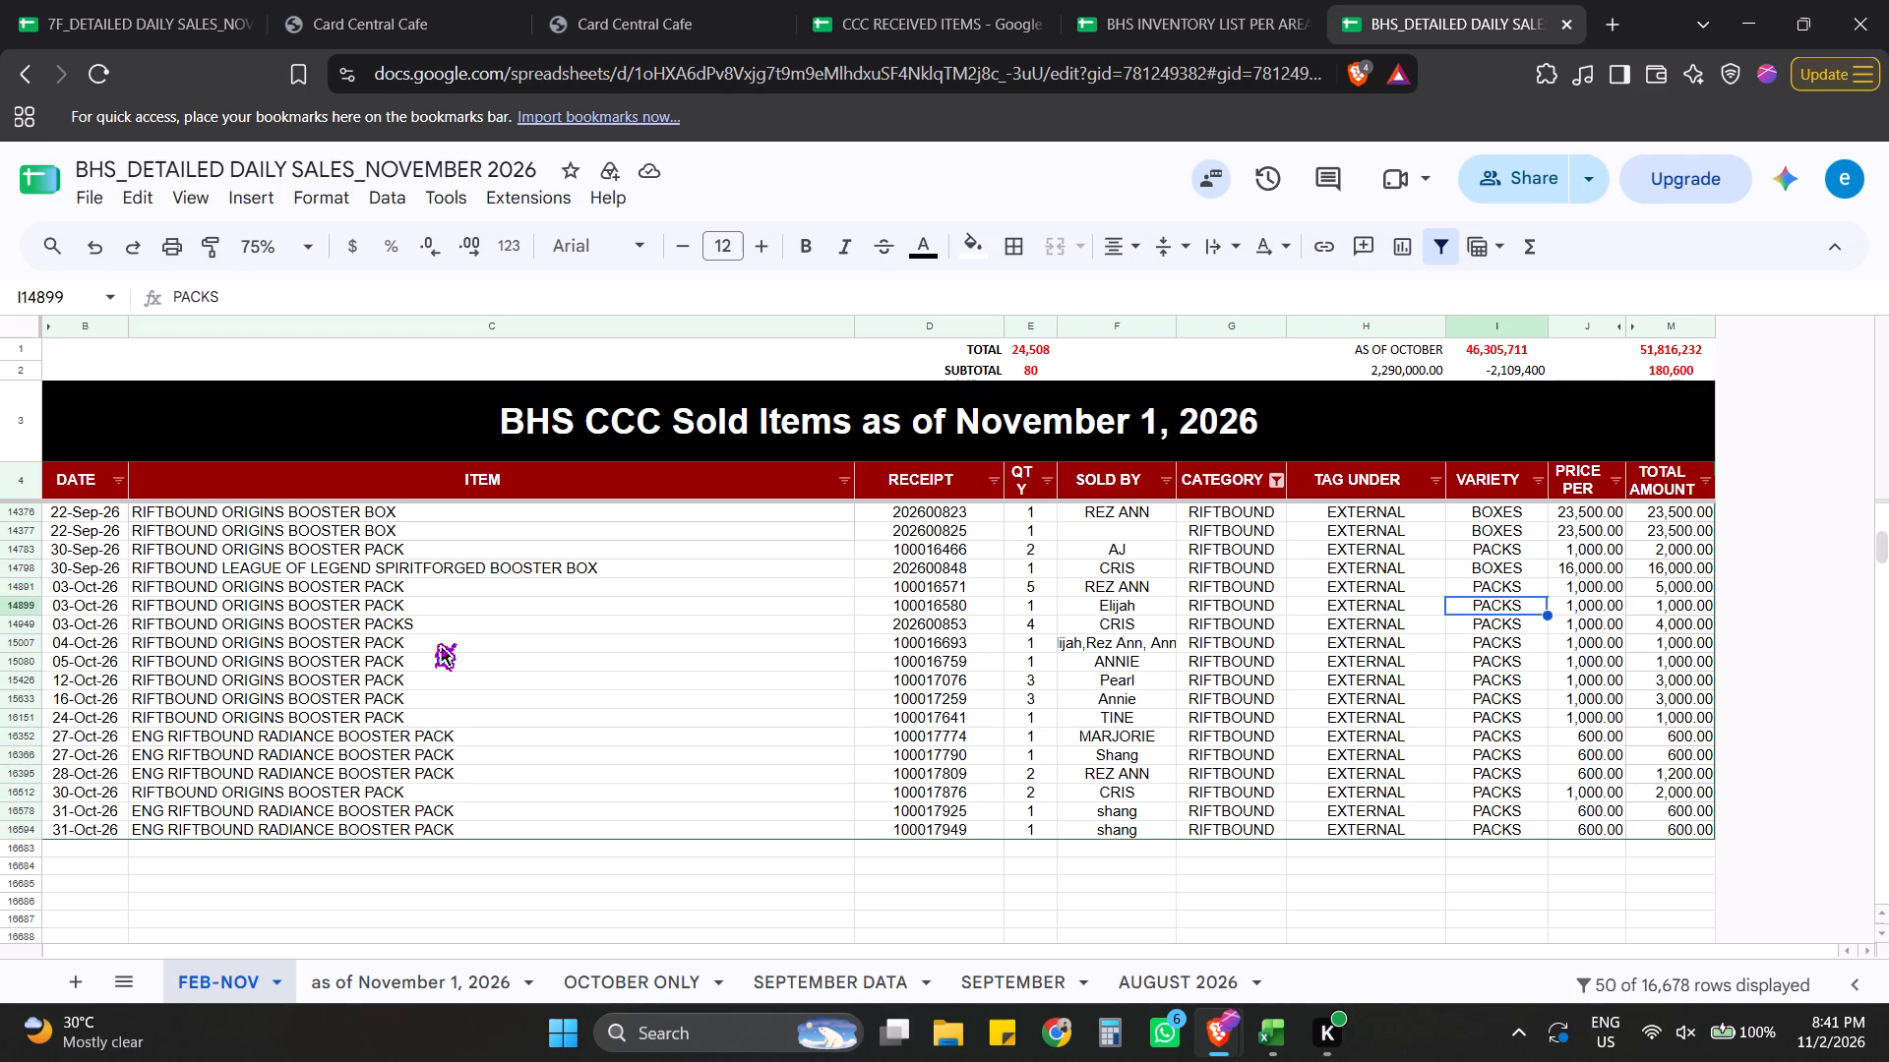
key("Up")
key("Up")
Filter the CATEGORY column to only the STAR WARS and STARWARS values, accepting the protected-range edit.
left_click(1276, 476)
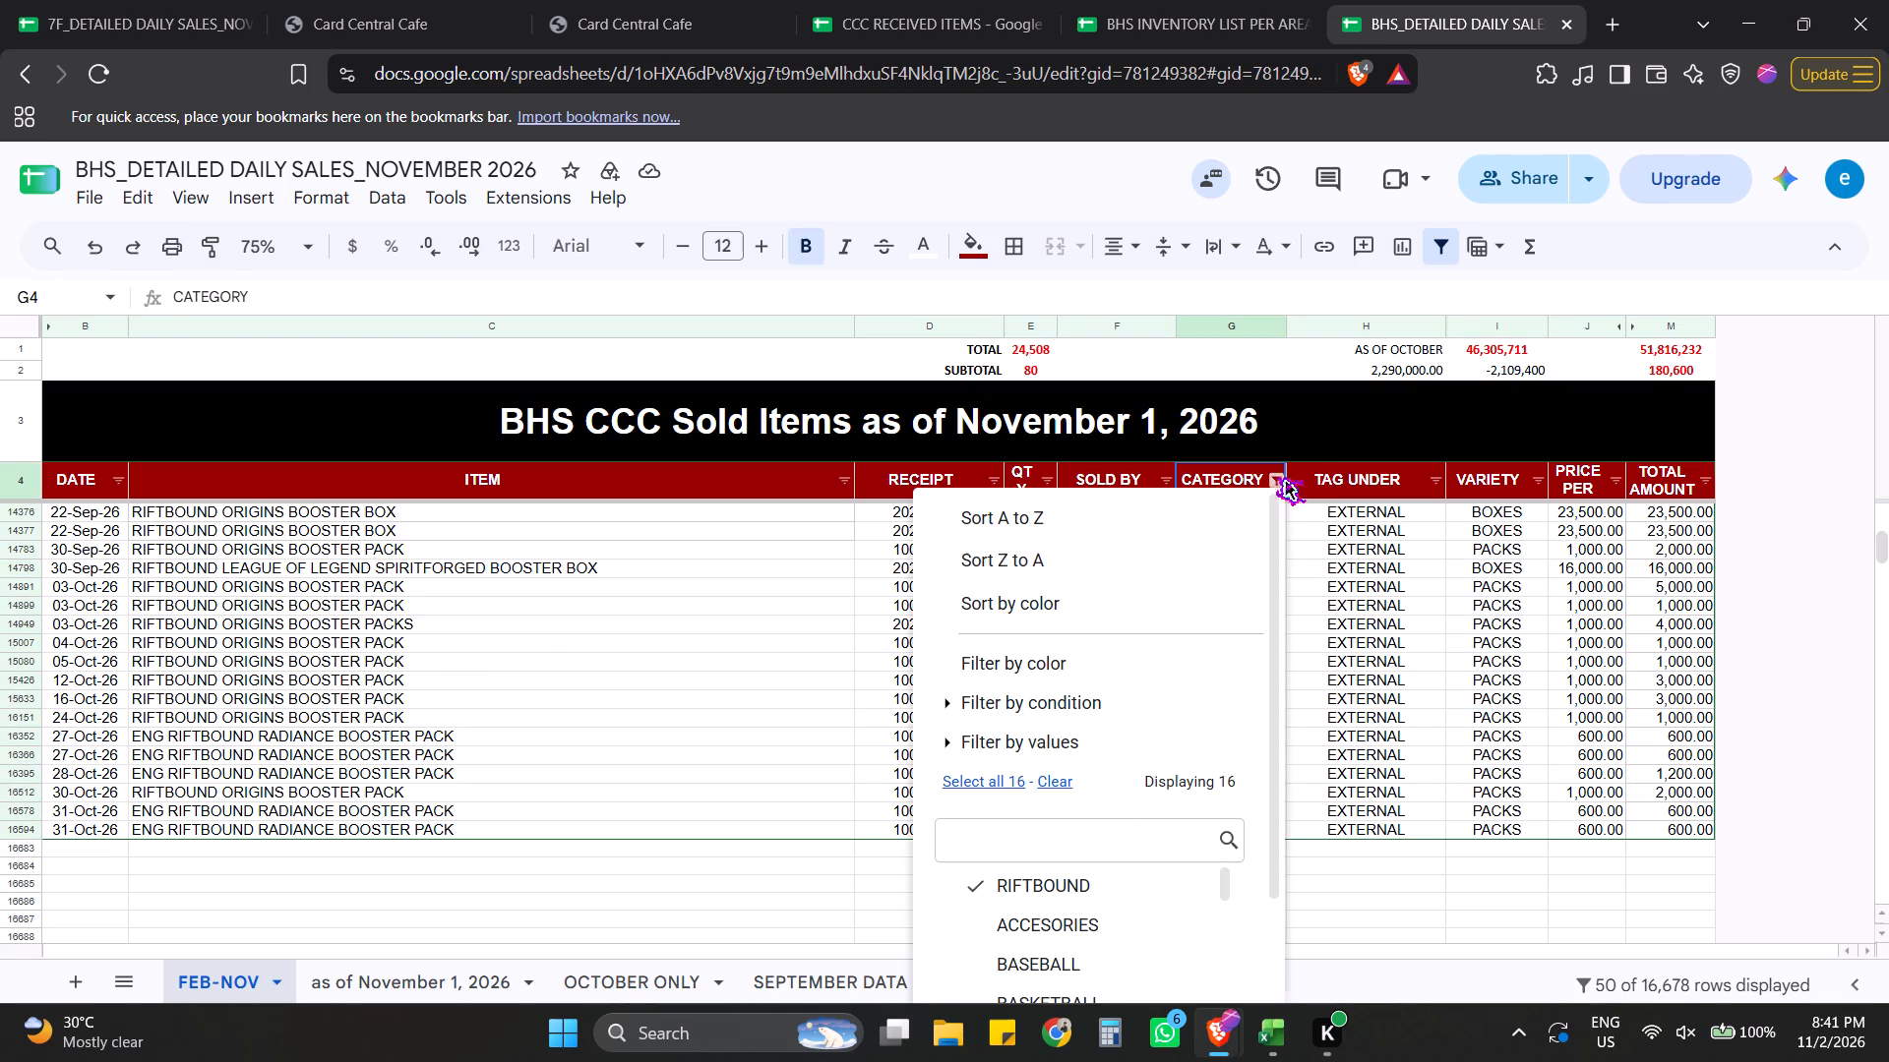
scroll(1077, 850, "down", 4)
left_click(1097, 768)
scroll(1146, 818, "down", 2)
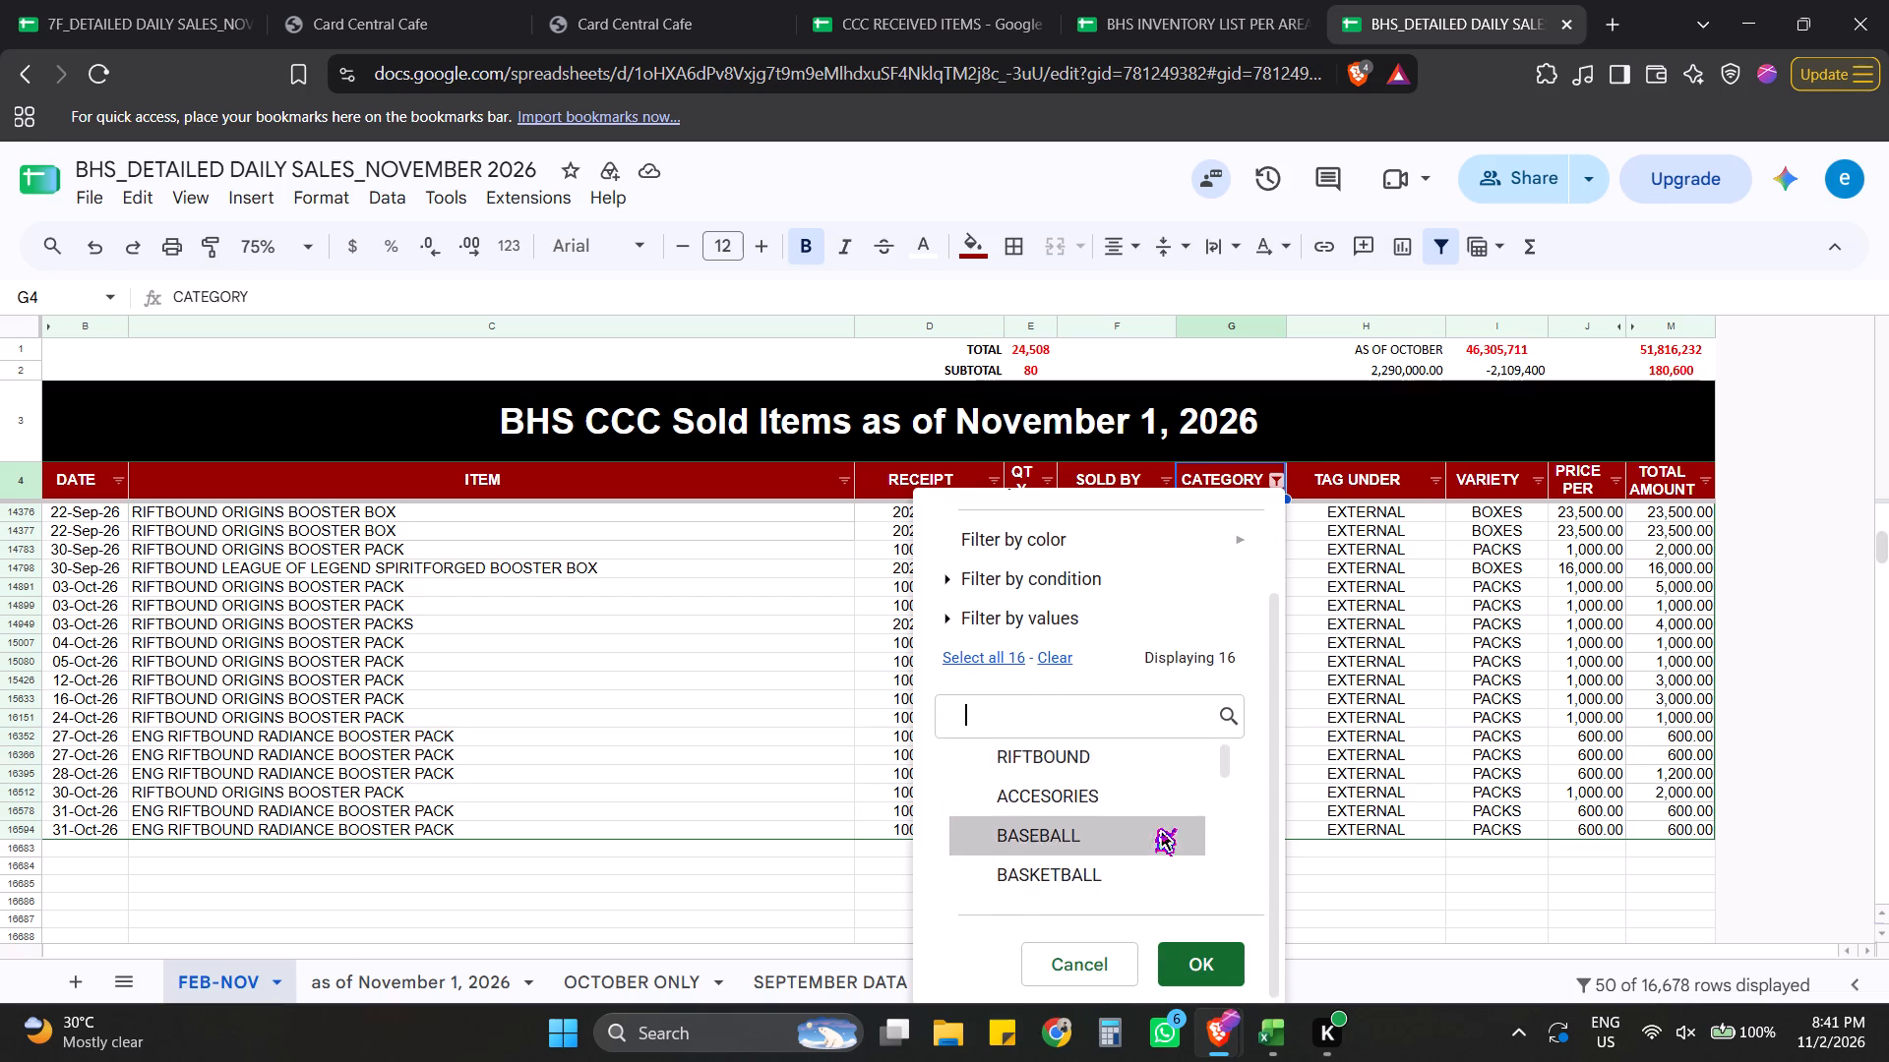
scroll(1152, 827, "down", 10)
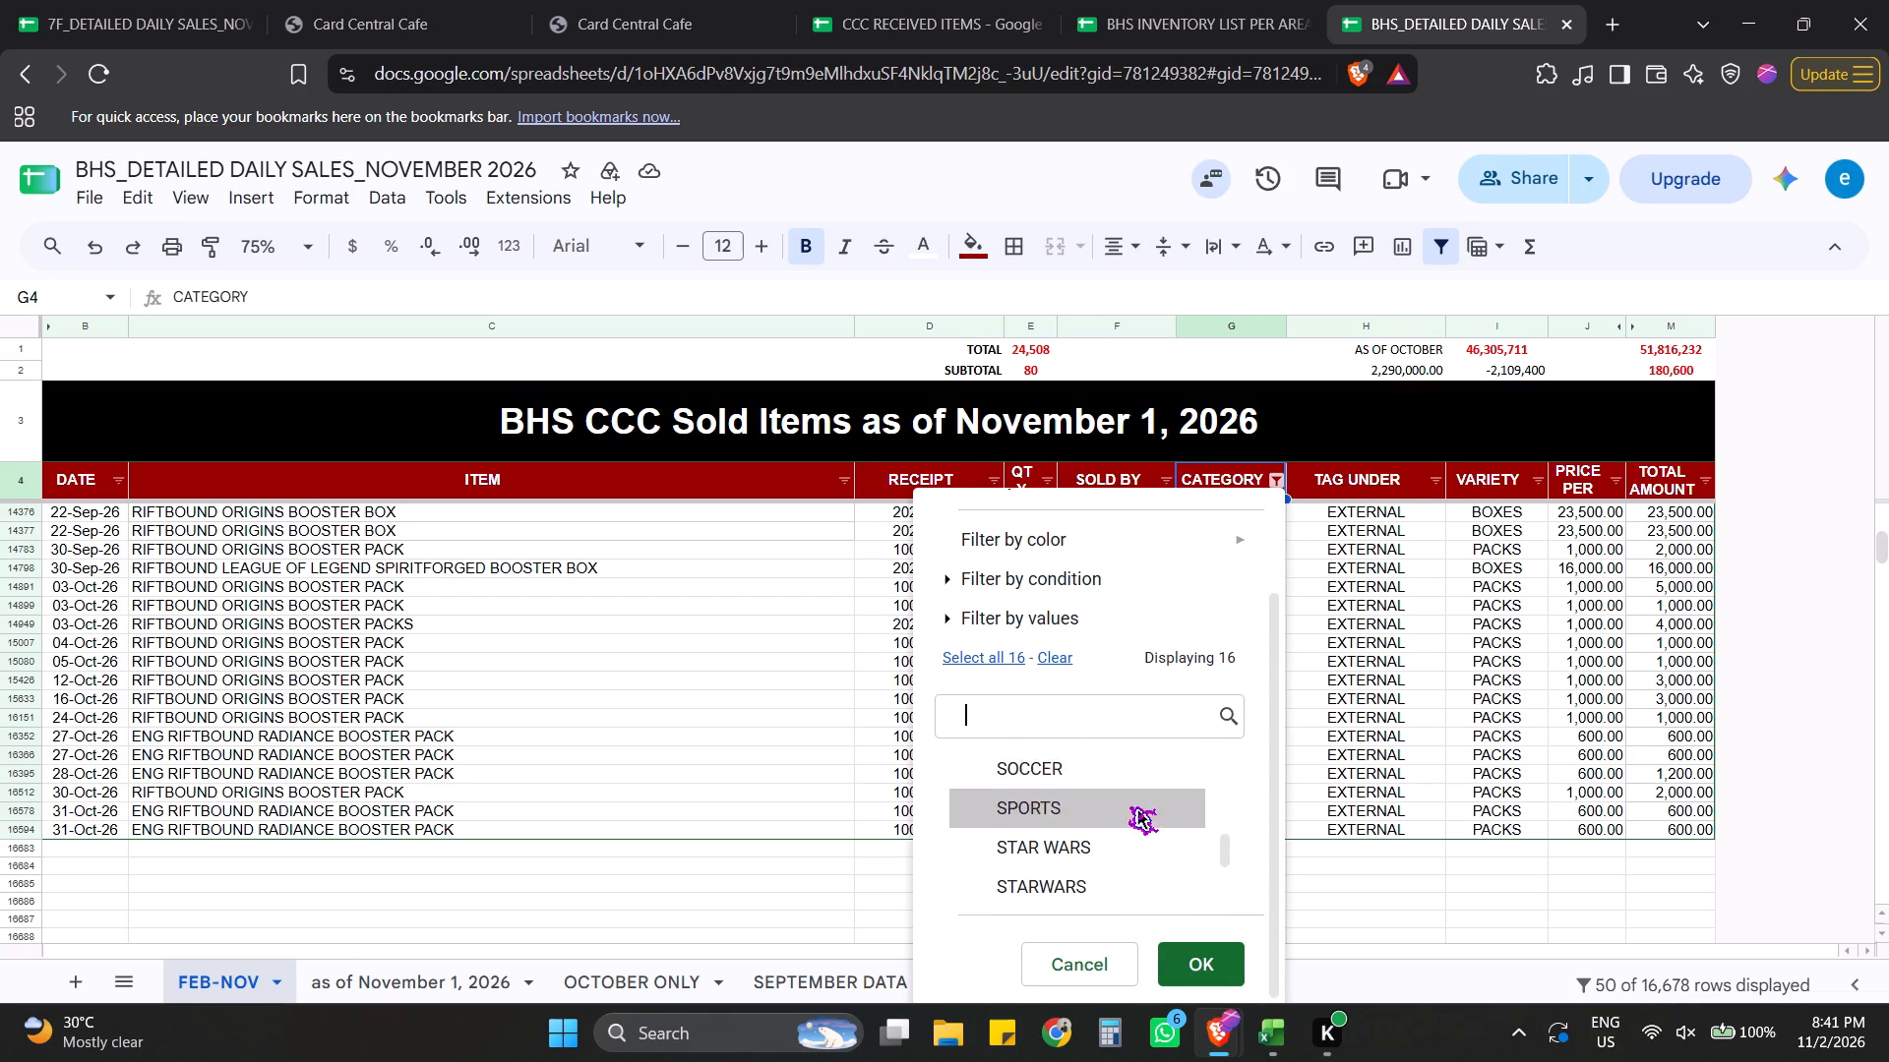
left_click(1112, 767)
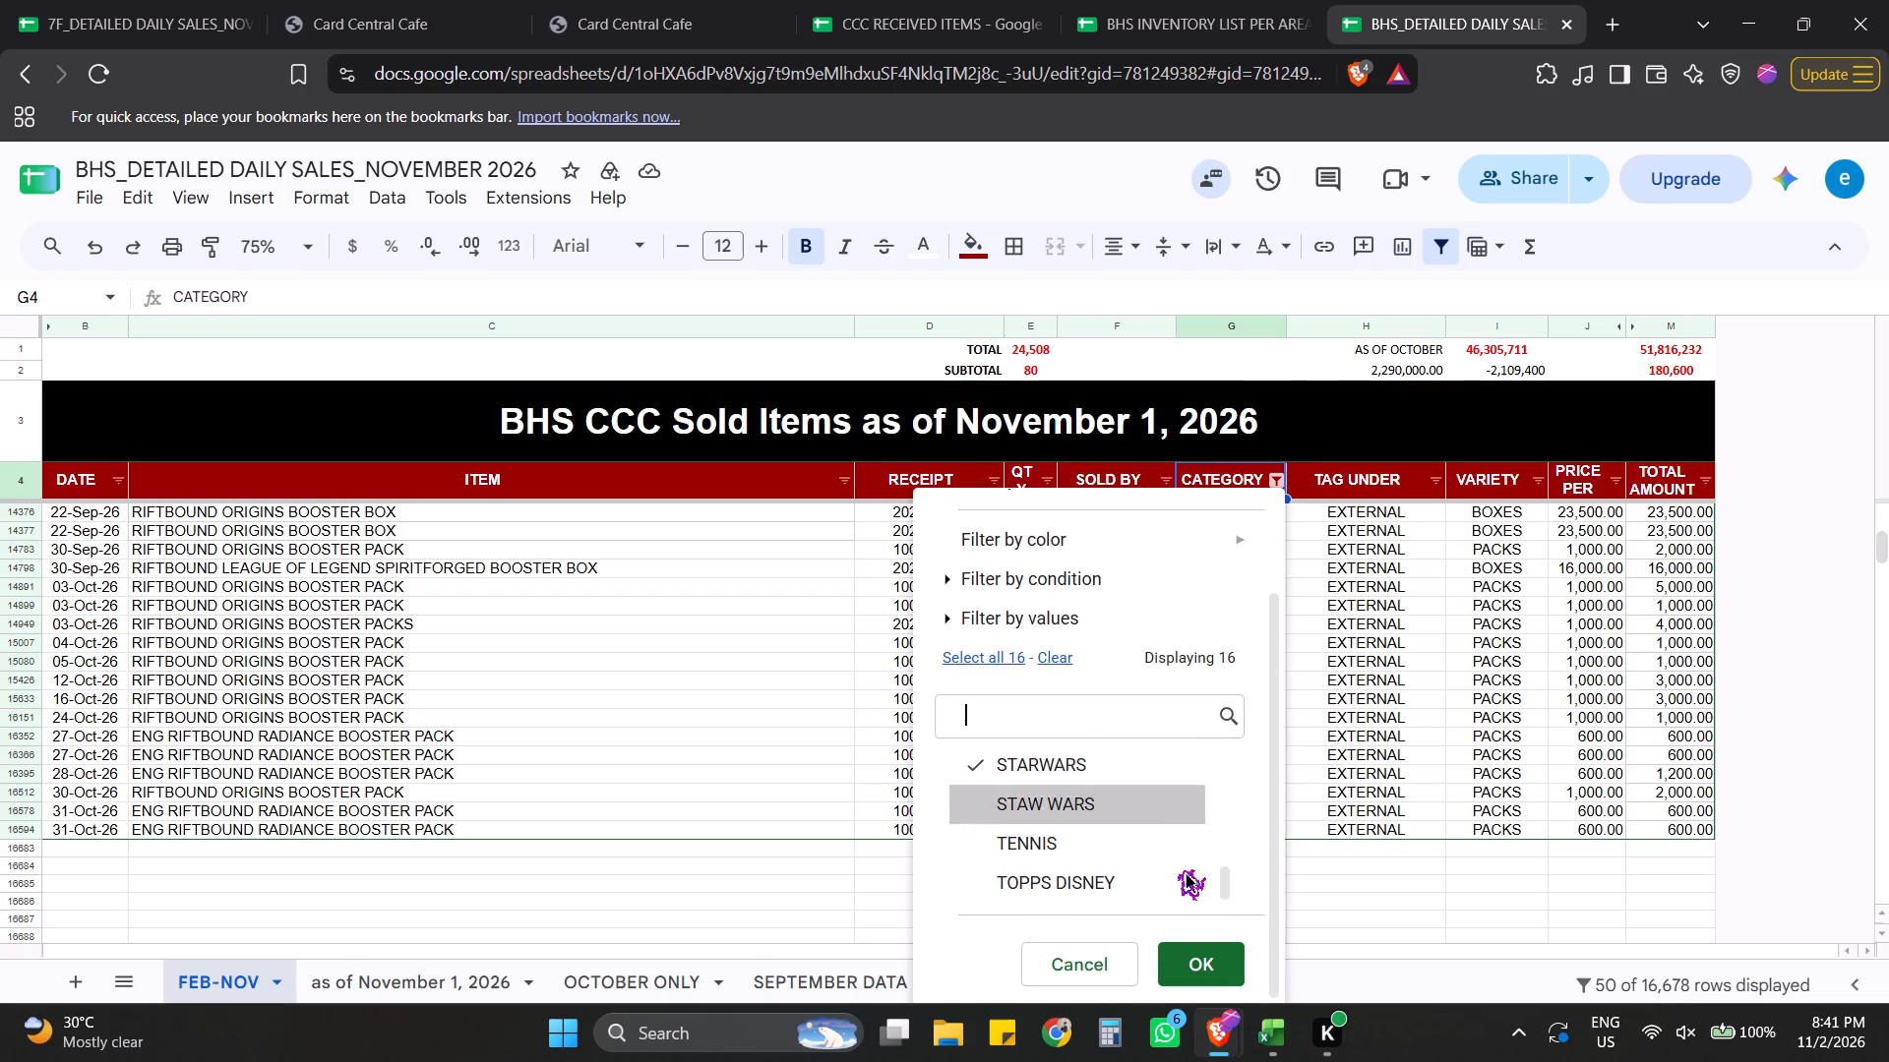
left_click(1081, 817)
scroll(1150, 855, "up", 4)
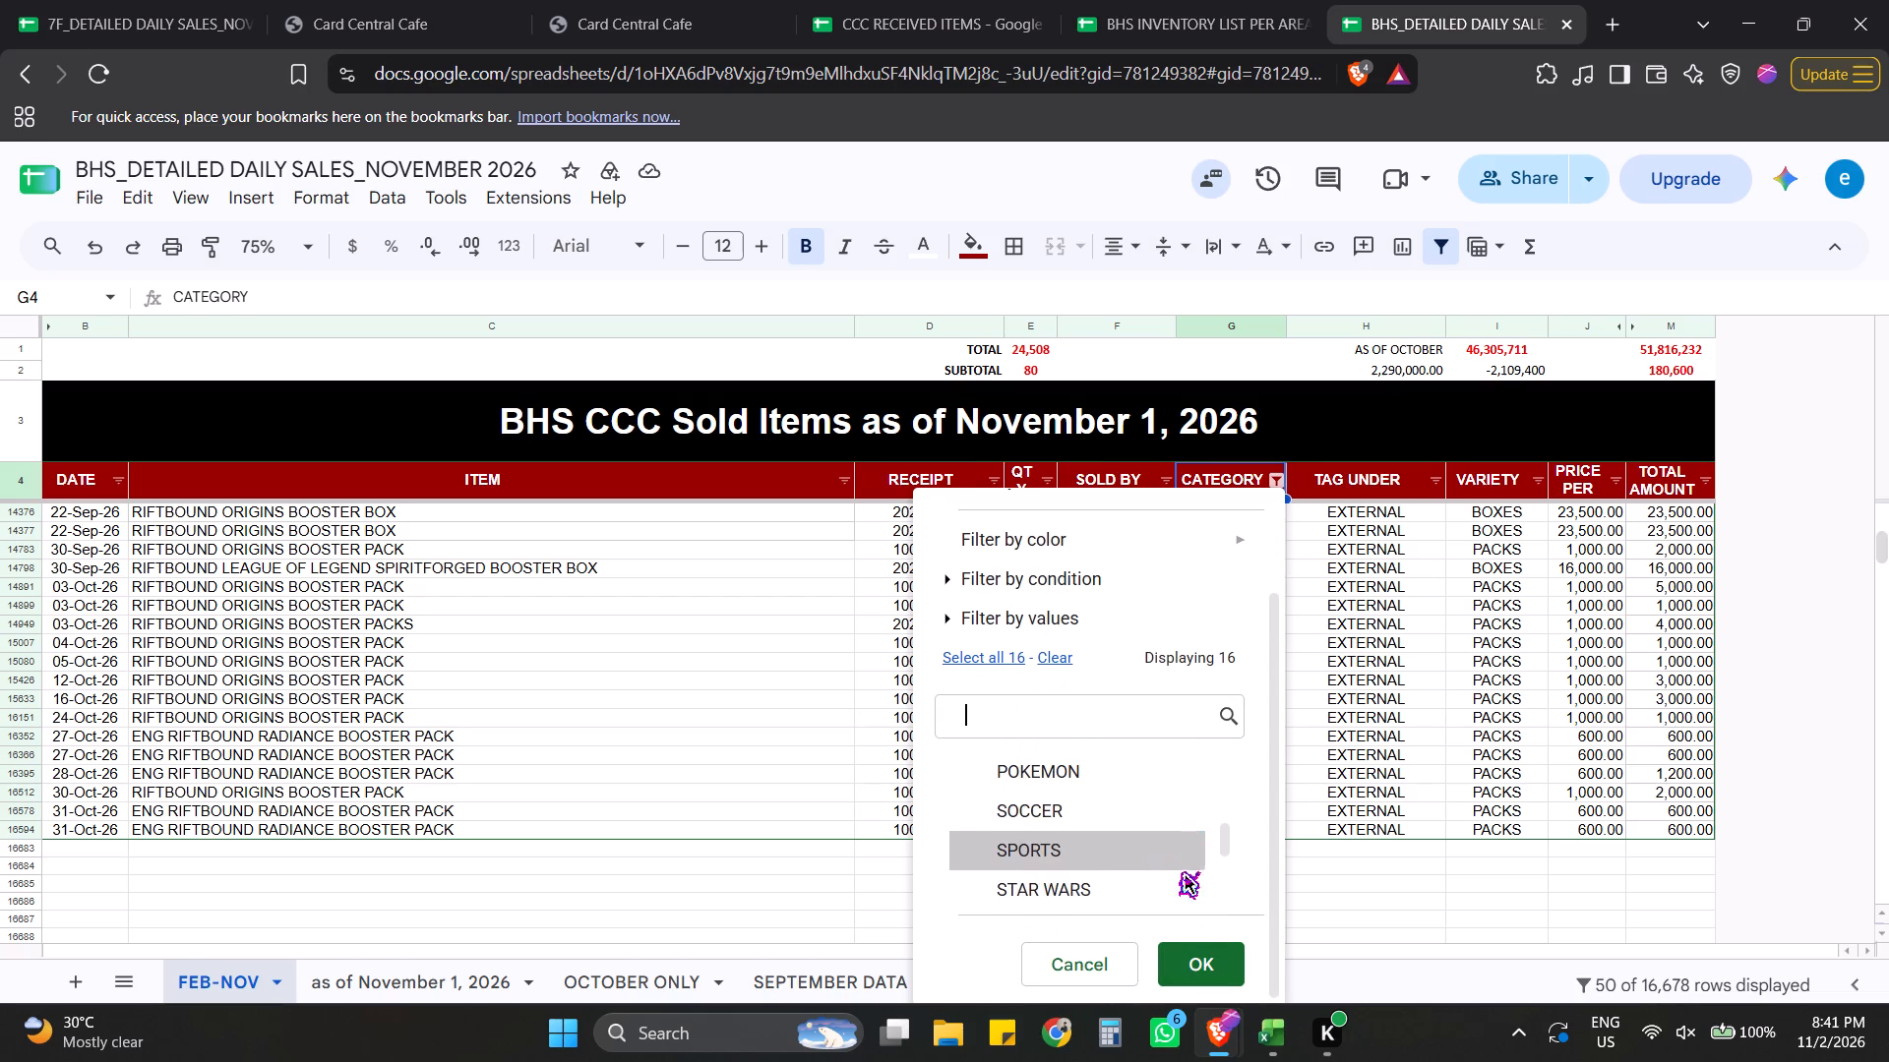
scroll(1095, 747, "up", 1)
left_click(1049, 668)
left_click(1042, 703)
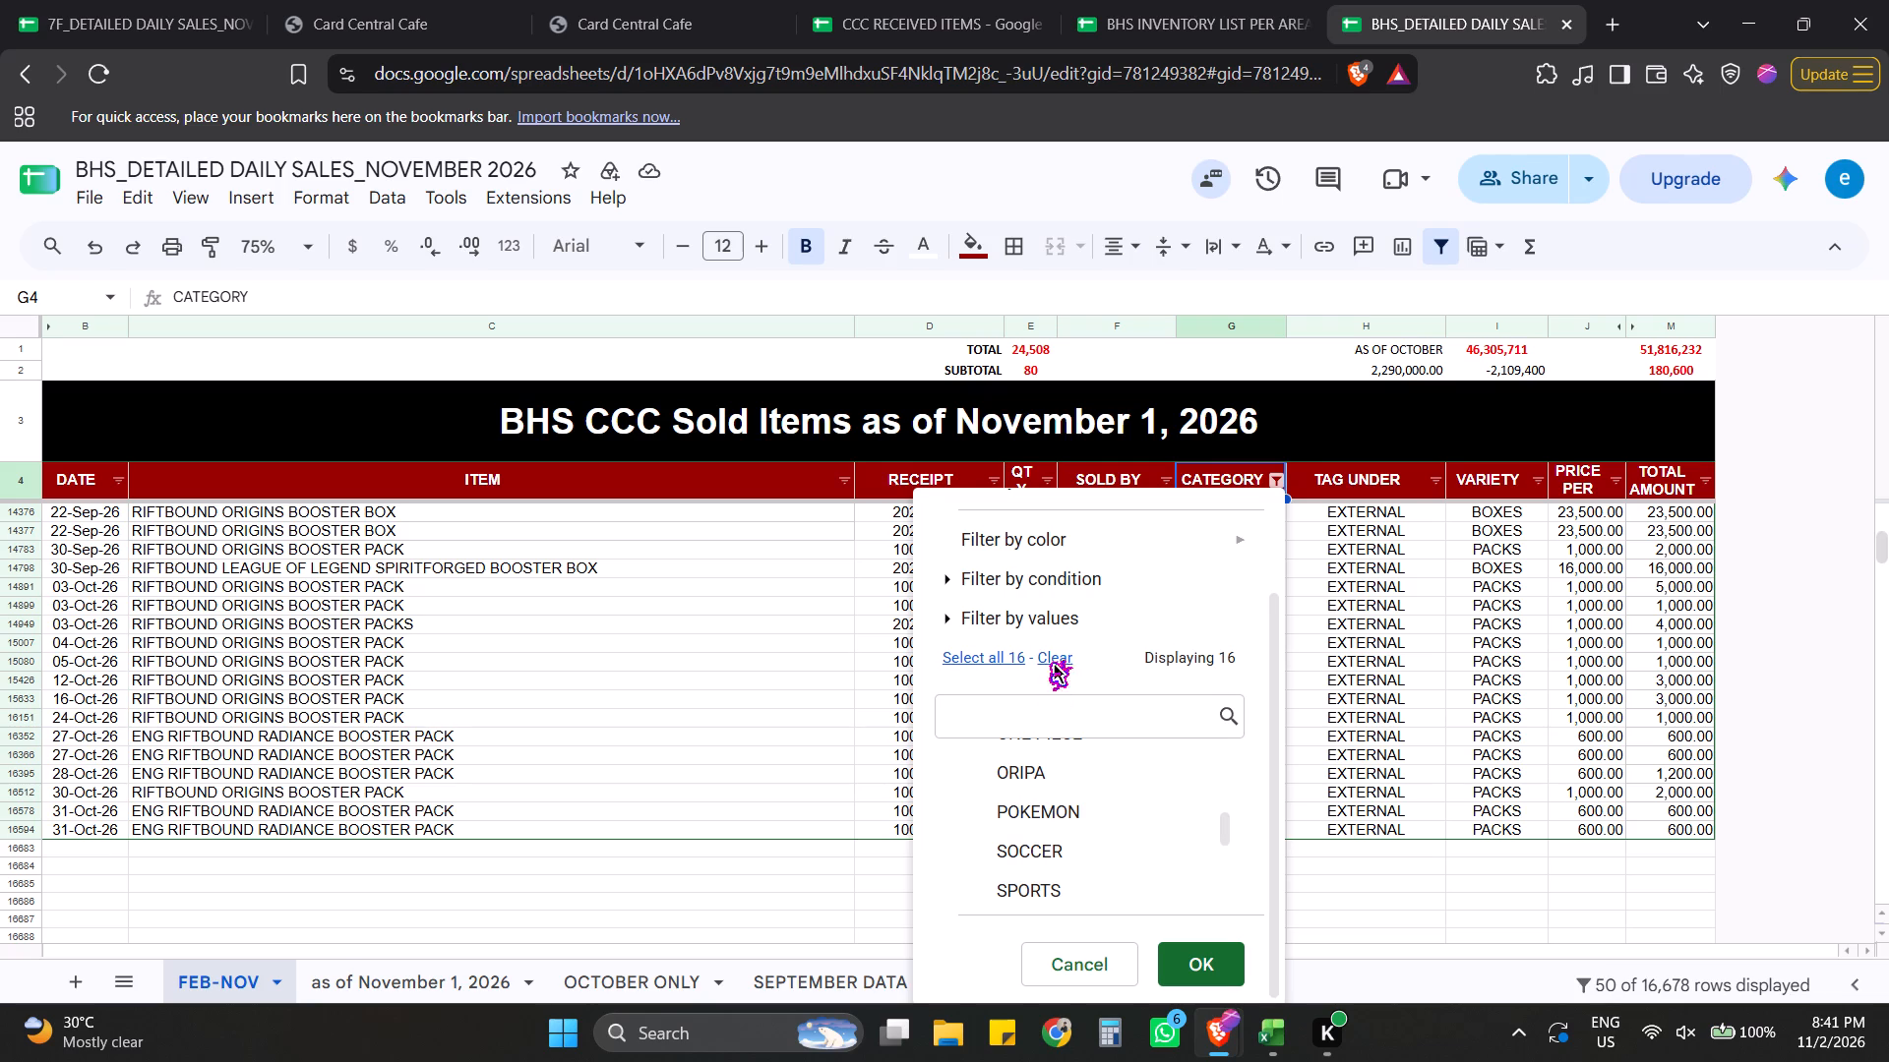
left_click(1047, 656)
left_click(1036, 699)
type("STAR")
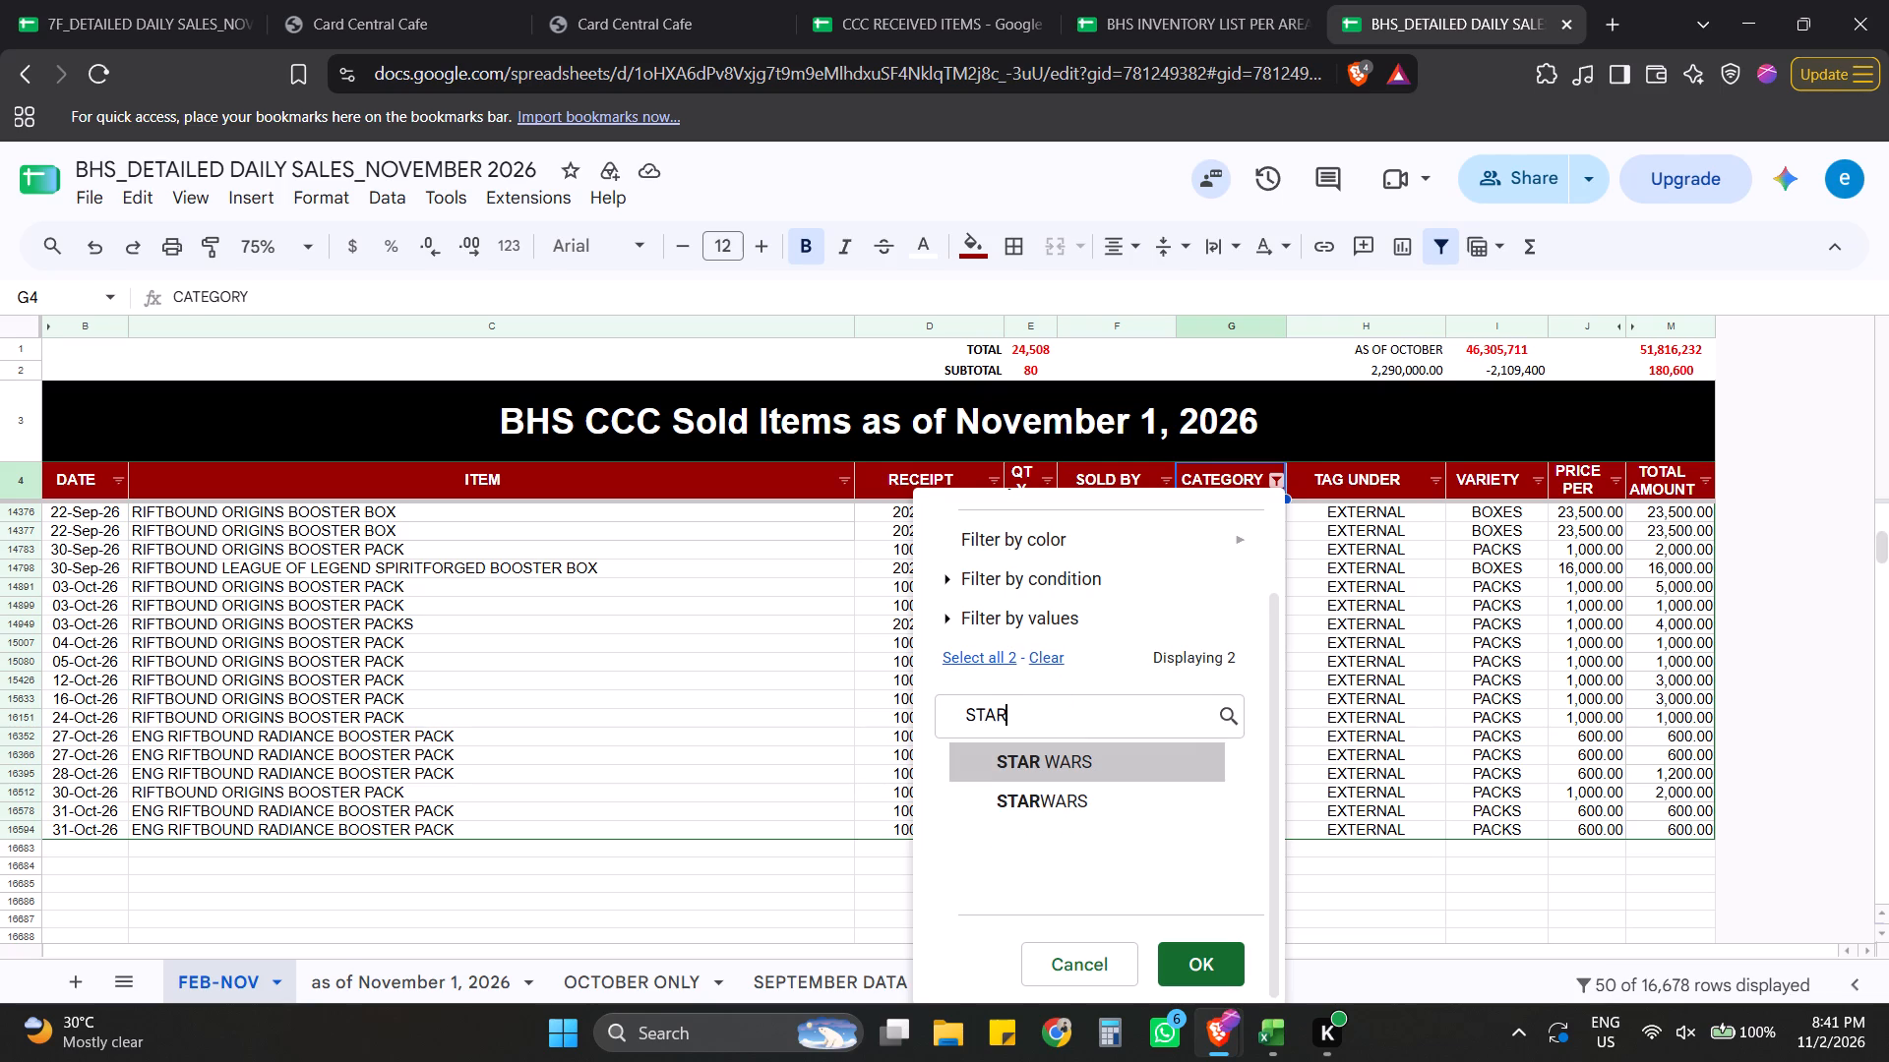
left_click(1013, 771)
left_click(1044, 802)
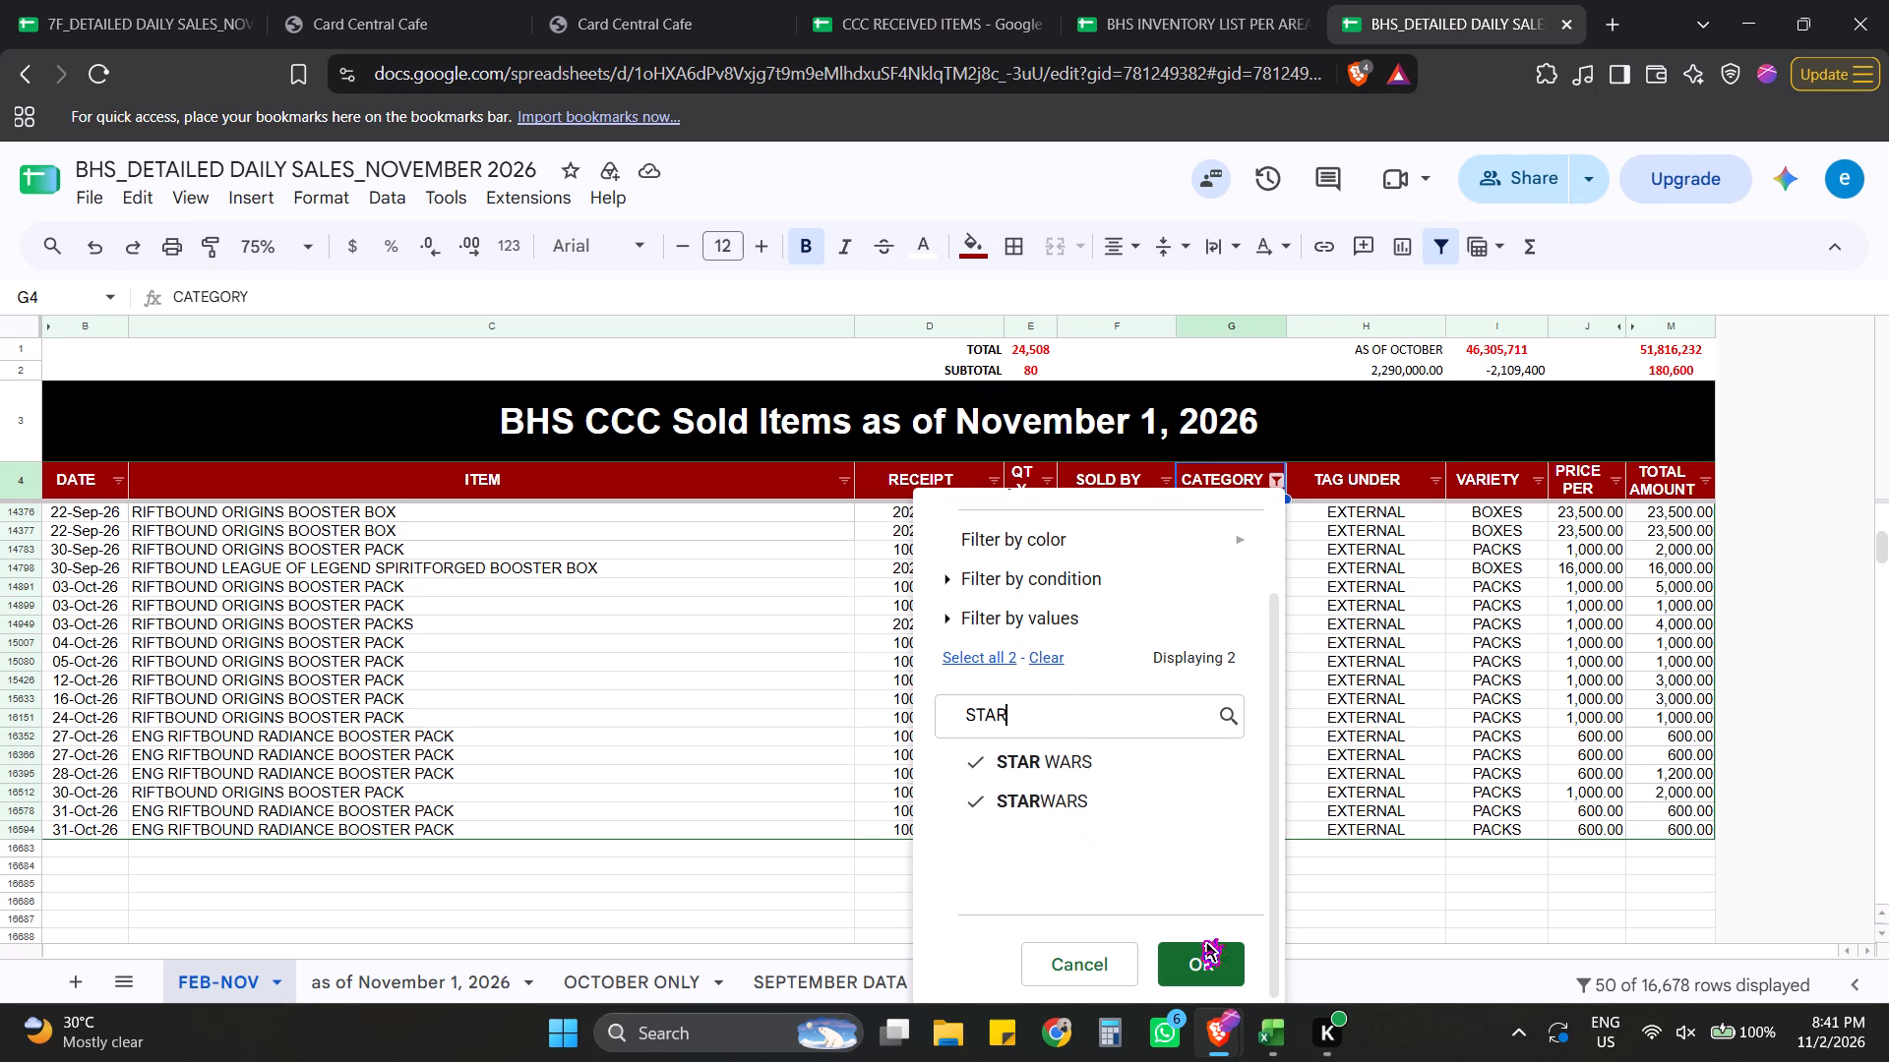
left_click(1198, 949)
left_click(1243, 682)
Fill STAR WARS from the 04-Oct-26 row's category into the 20-Oct-26 row, accepting the protected-range edit.
scroll(1304, 626, "up", 5)
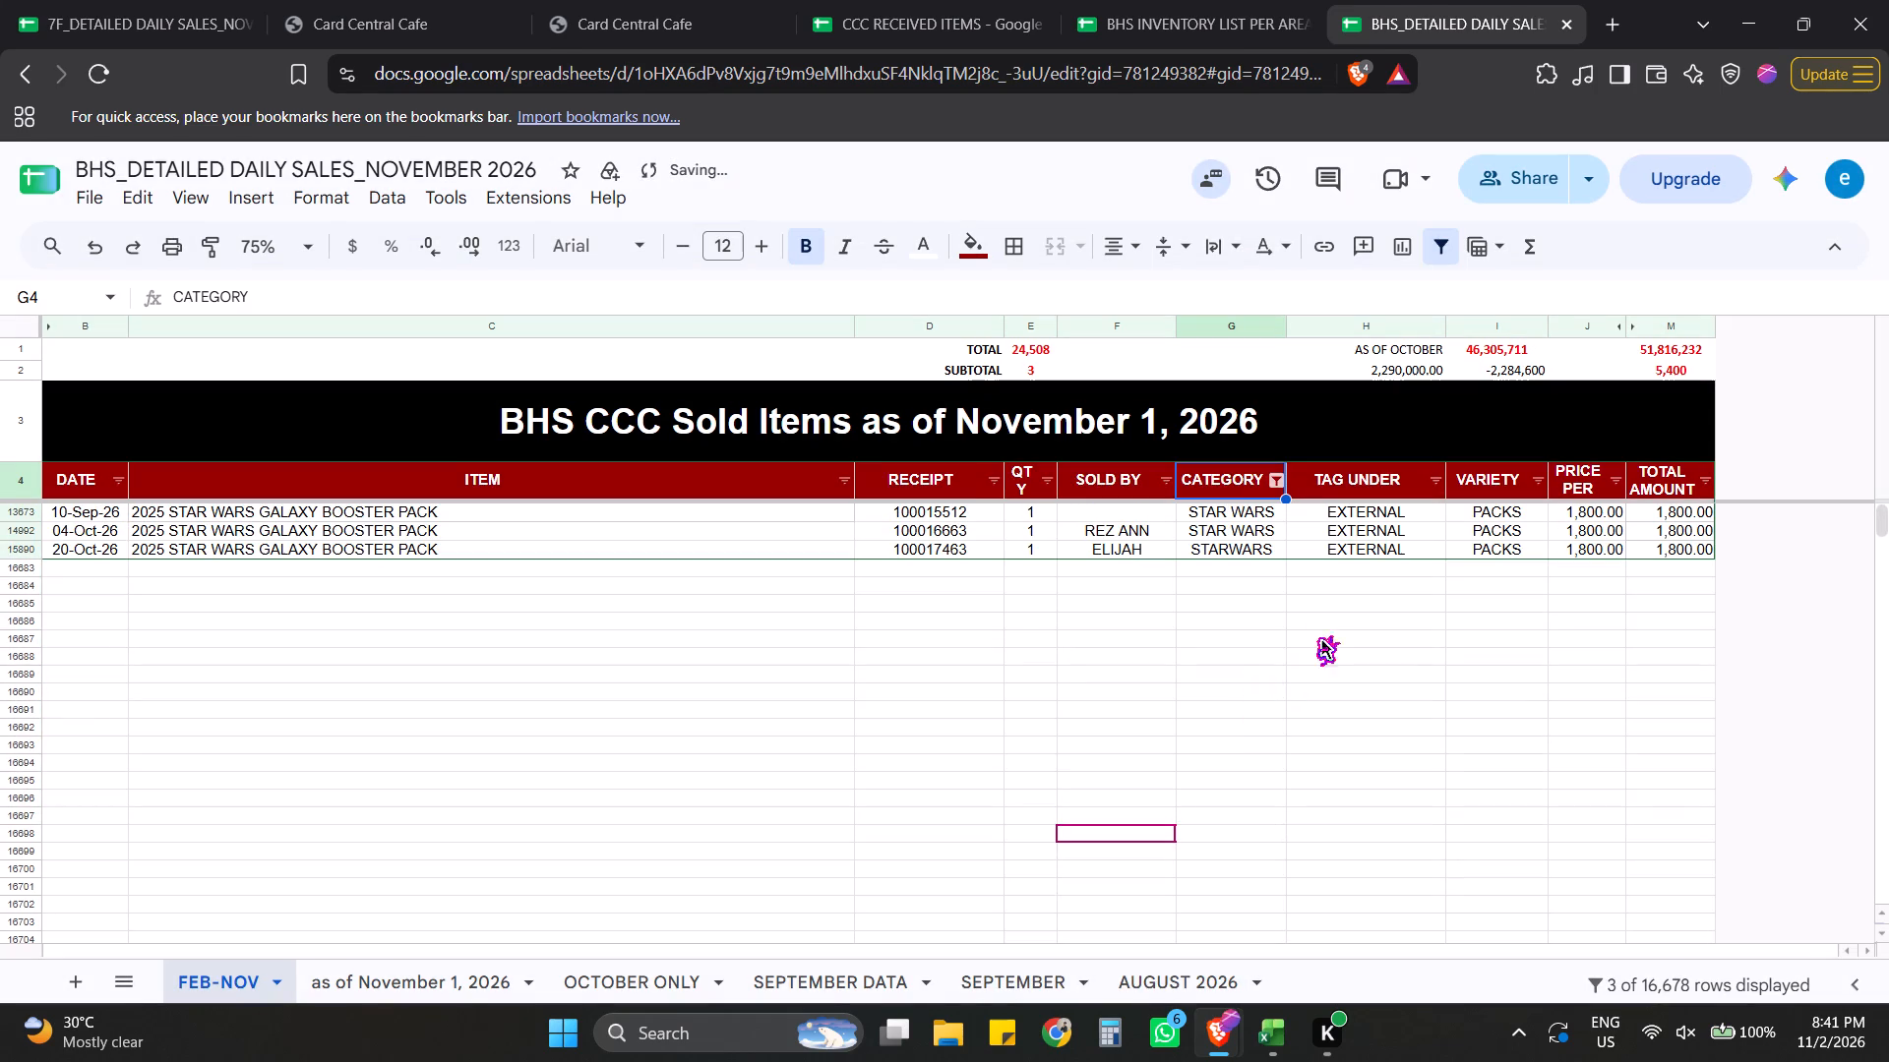
scroll(1312, 635, "up", 19)
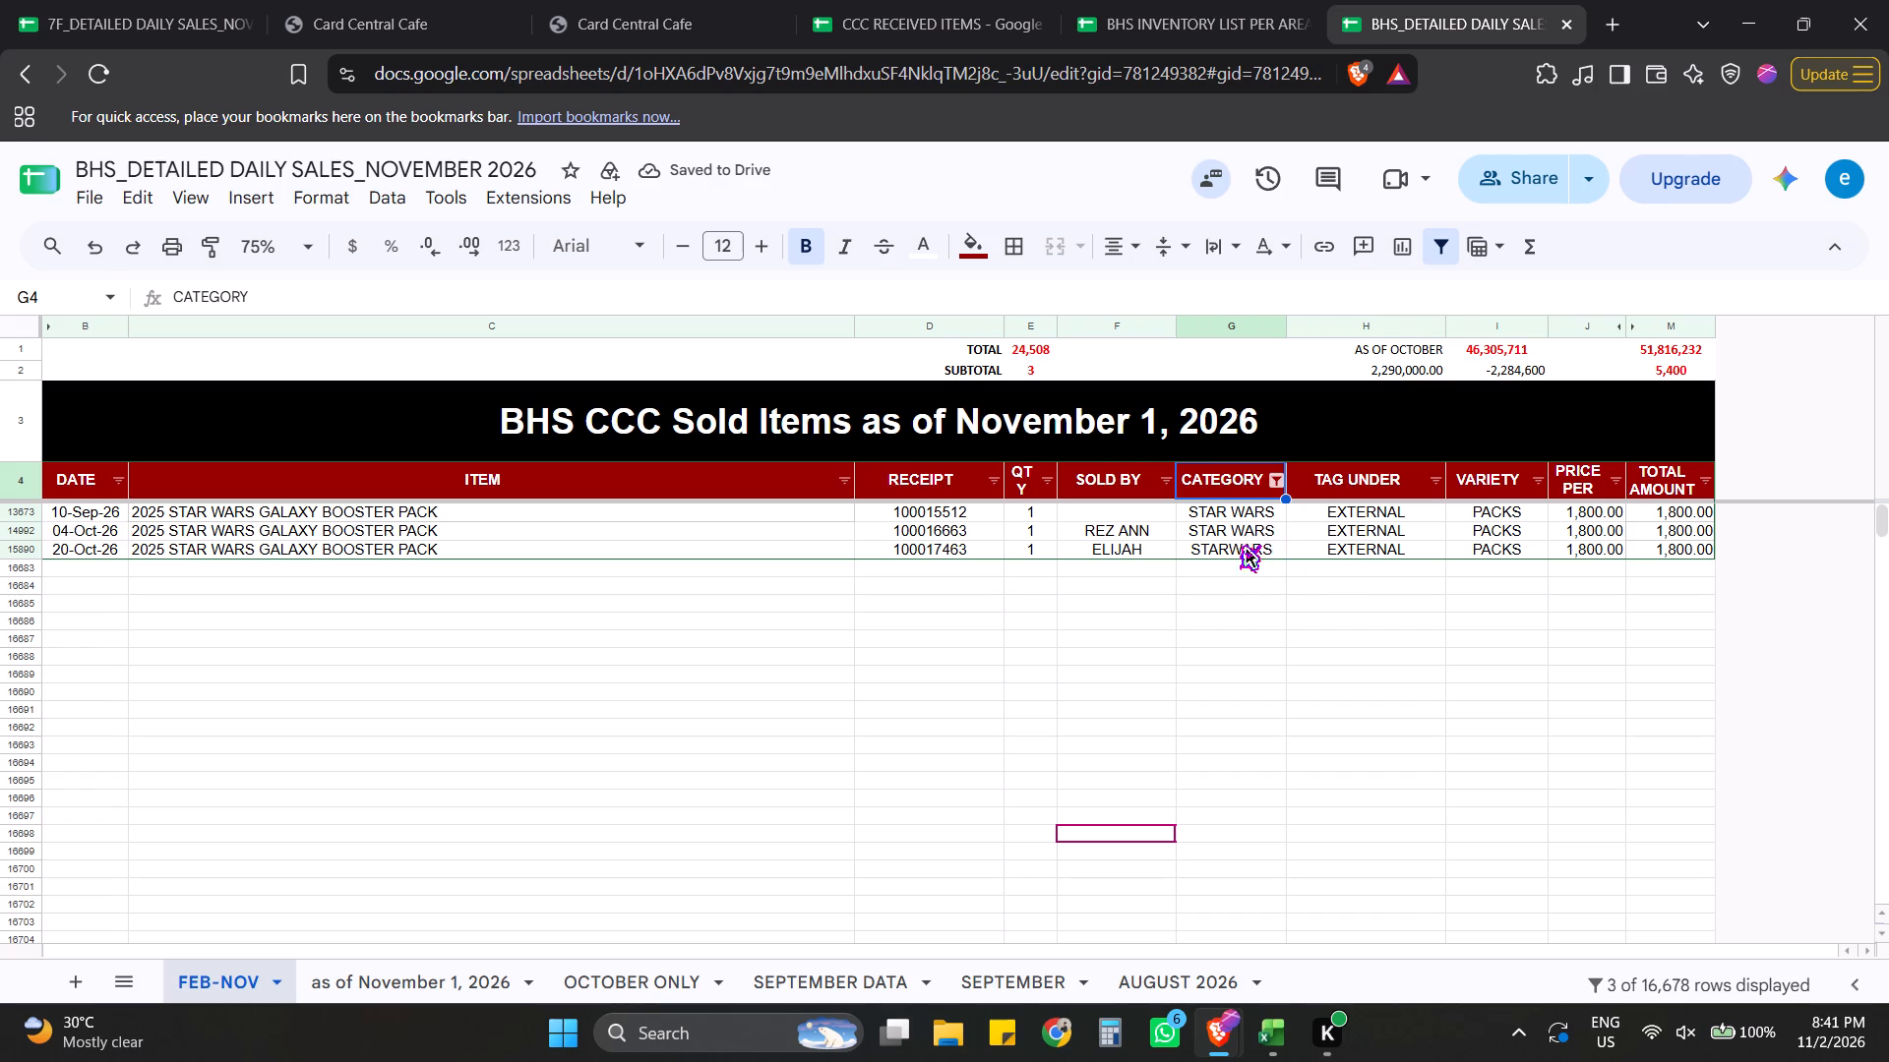
left_click(1236, 528)
left_click_drag(1284, 539, 1281, 557)
left_click(1273, 622)
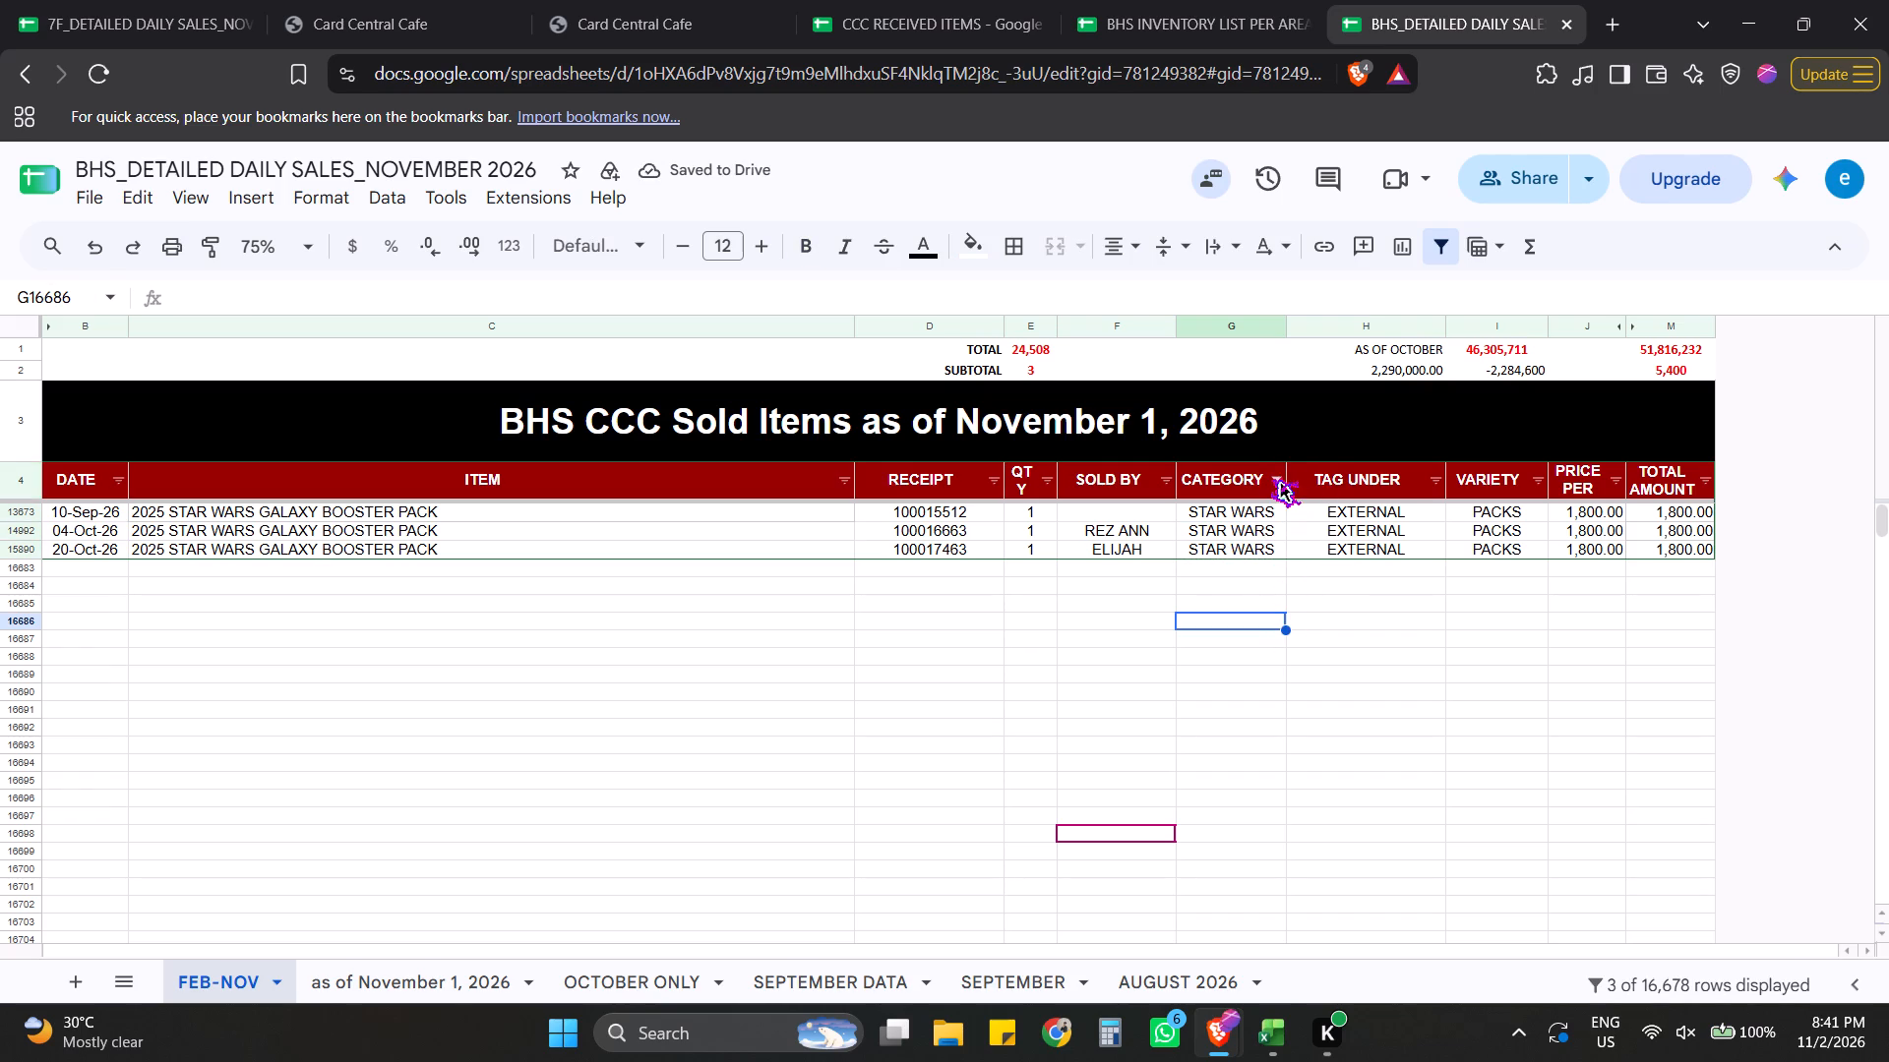
left_click(1266, 626)
left_click(1270, 477)
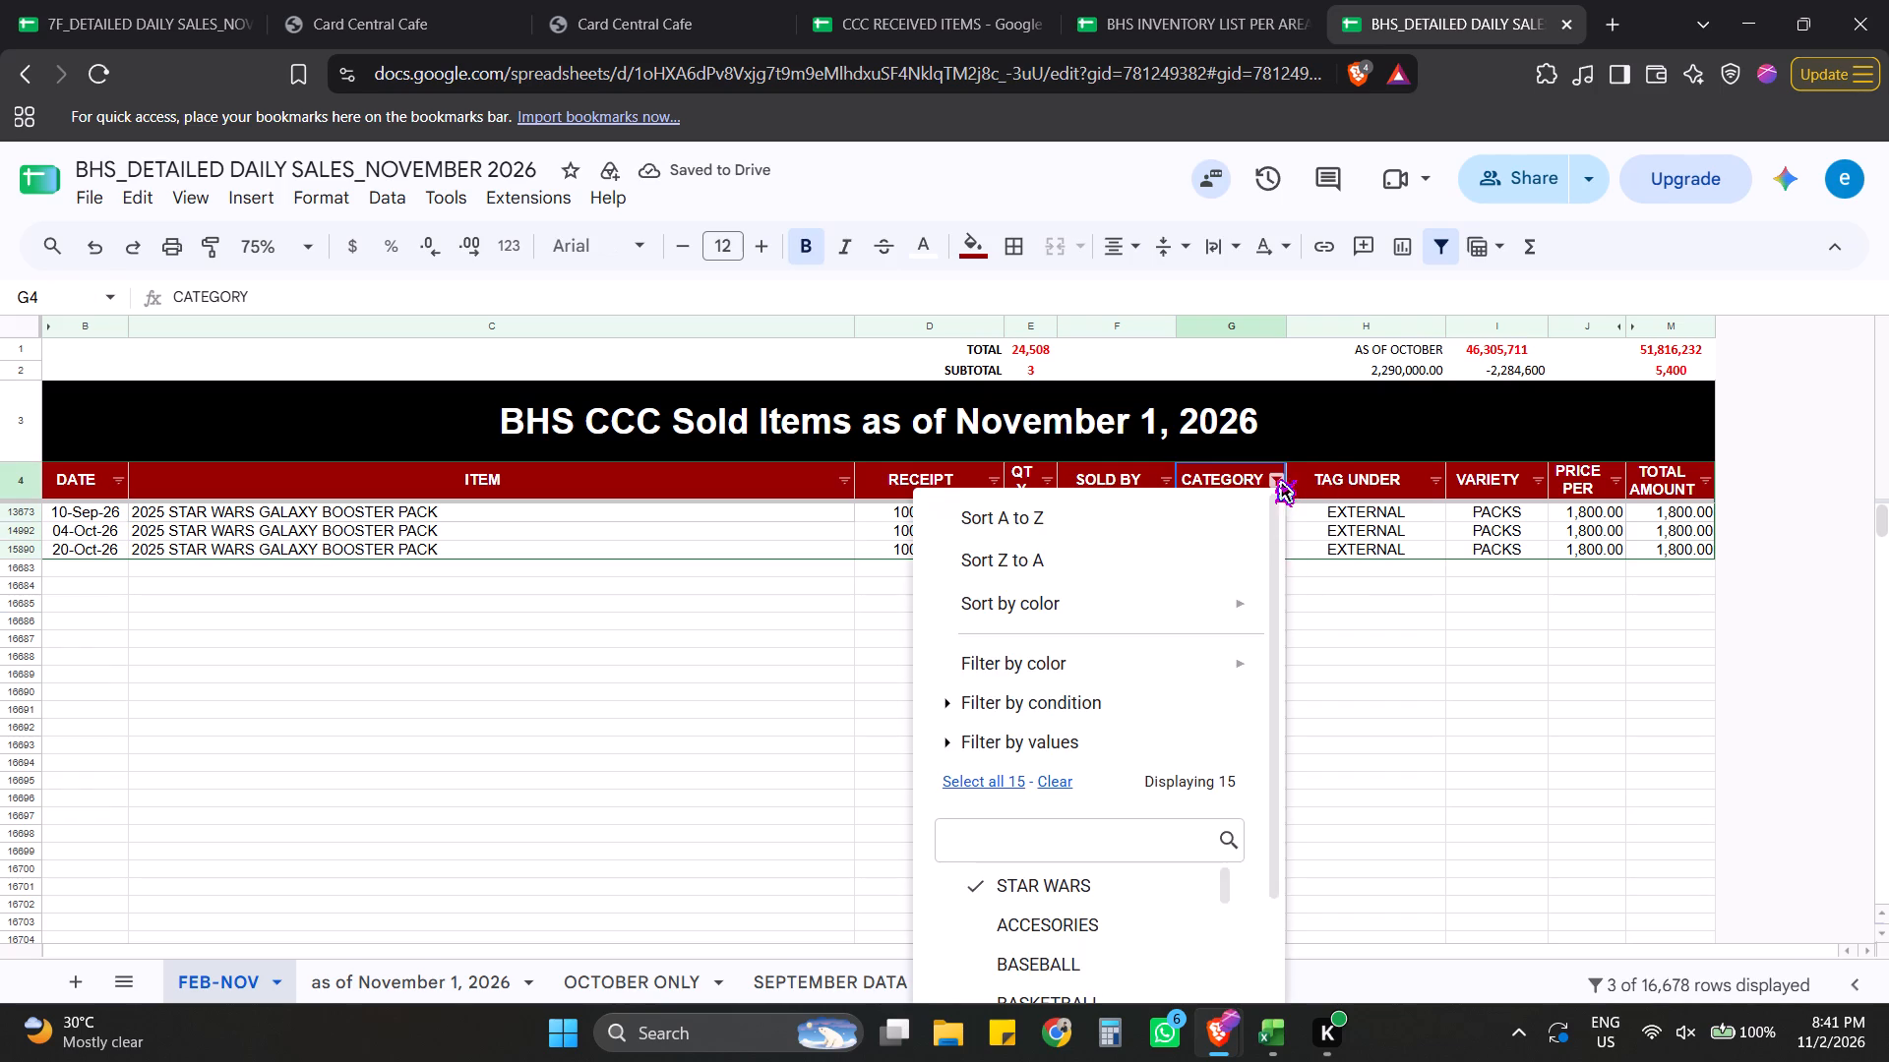
left_click(1355, 777)
Widen the QTY column slightly so its header fits on one line.
left_click(1056, 327)
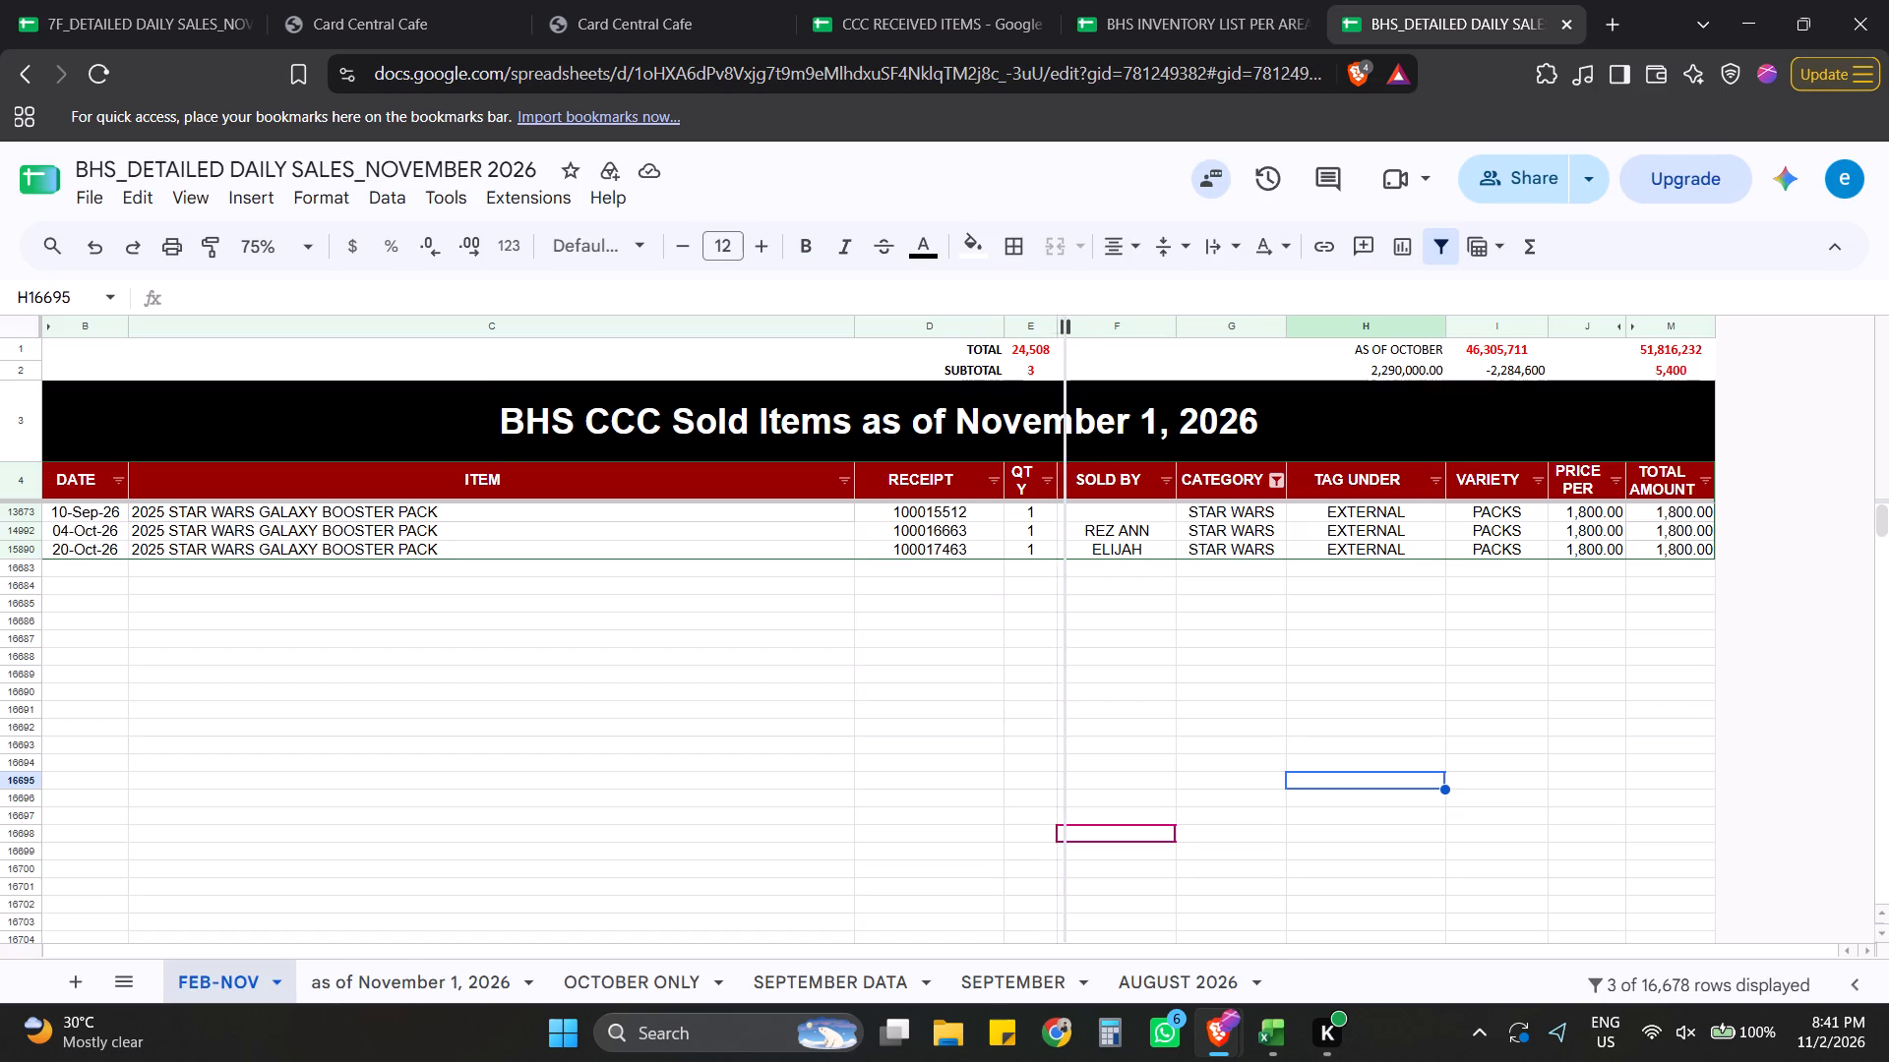
left_click(1192, 704)
left_click(1159, 649)
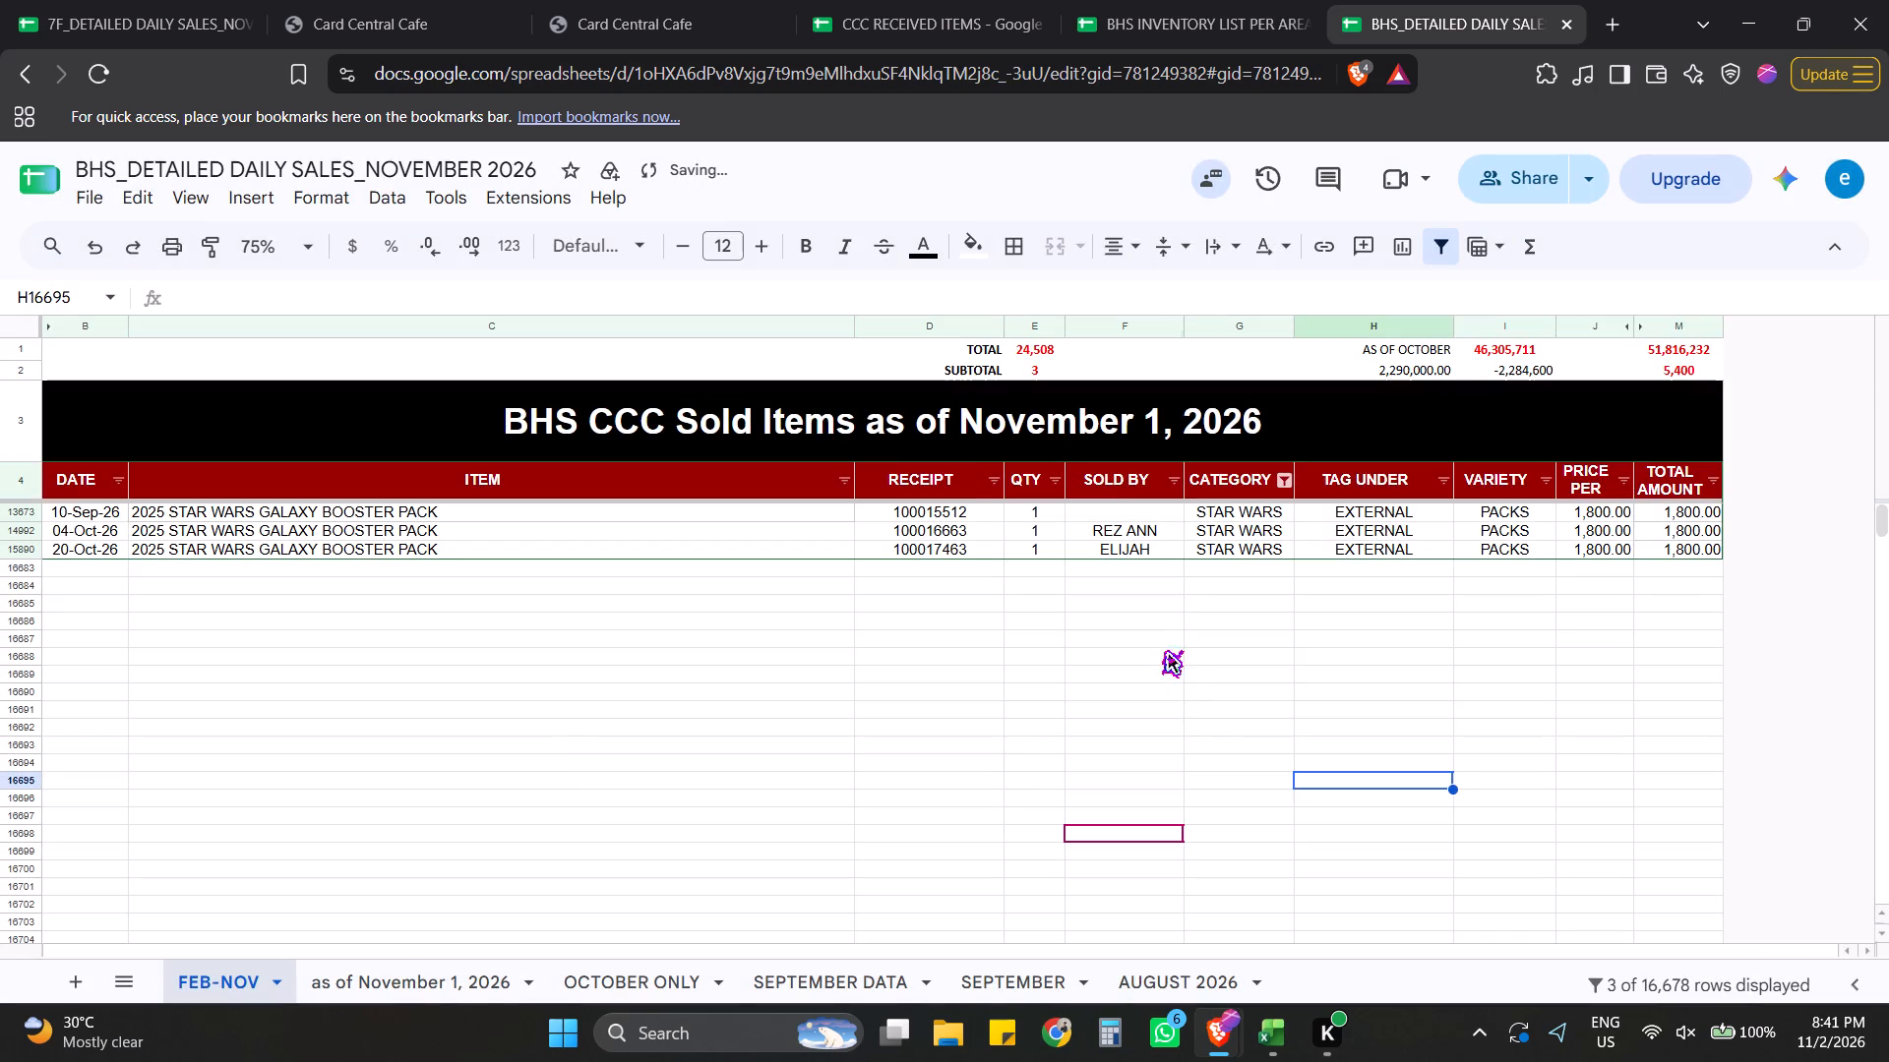
Filter the CATEGORY column to only the DISNEY, DISNEY LORCANA and TOPPS DISNEY values, accepting the protected-range edit.
left_click(1285, 480)
left_click(1062, 880)
scroll(1102, 891, "down", 4)
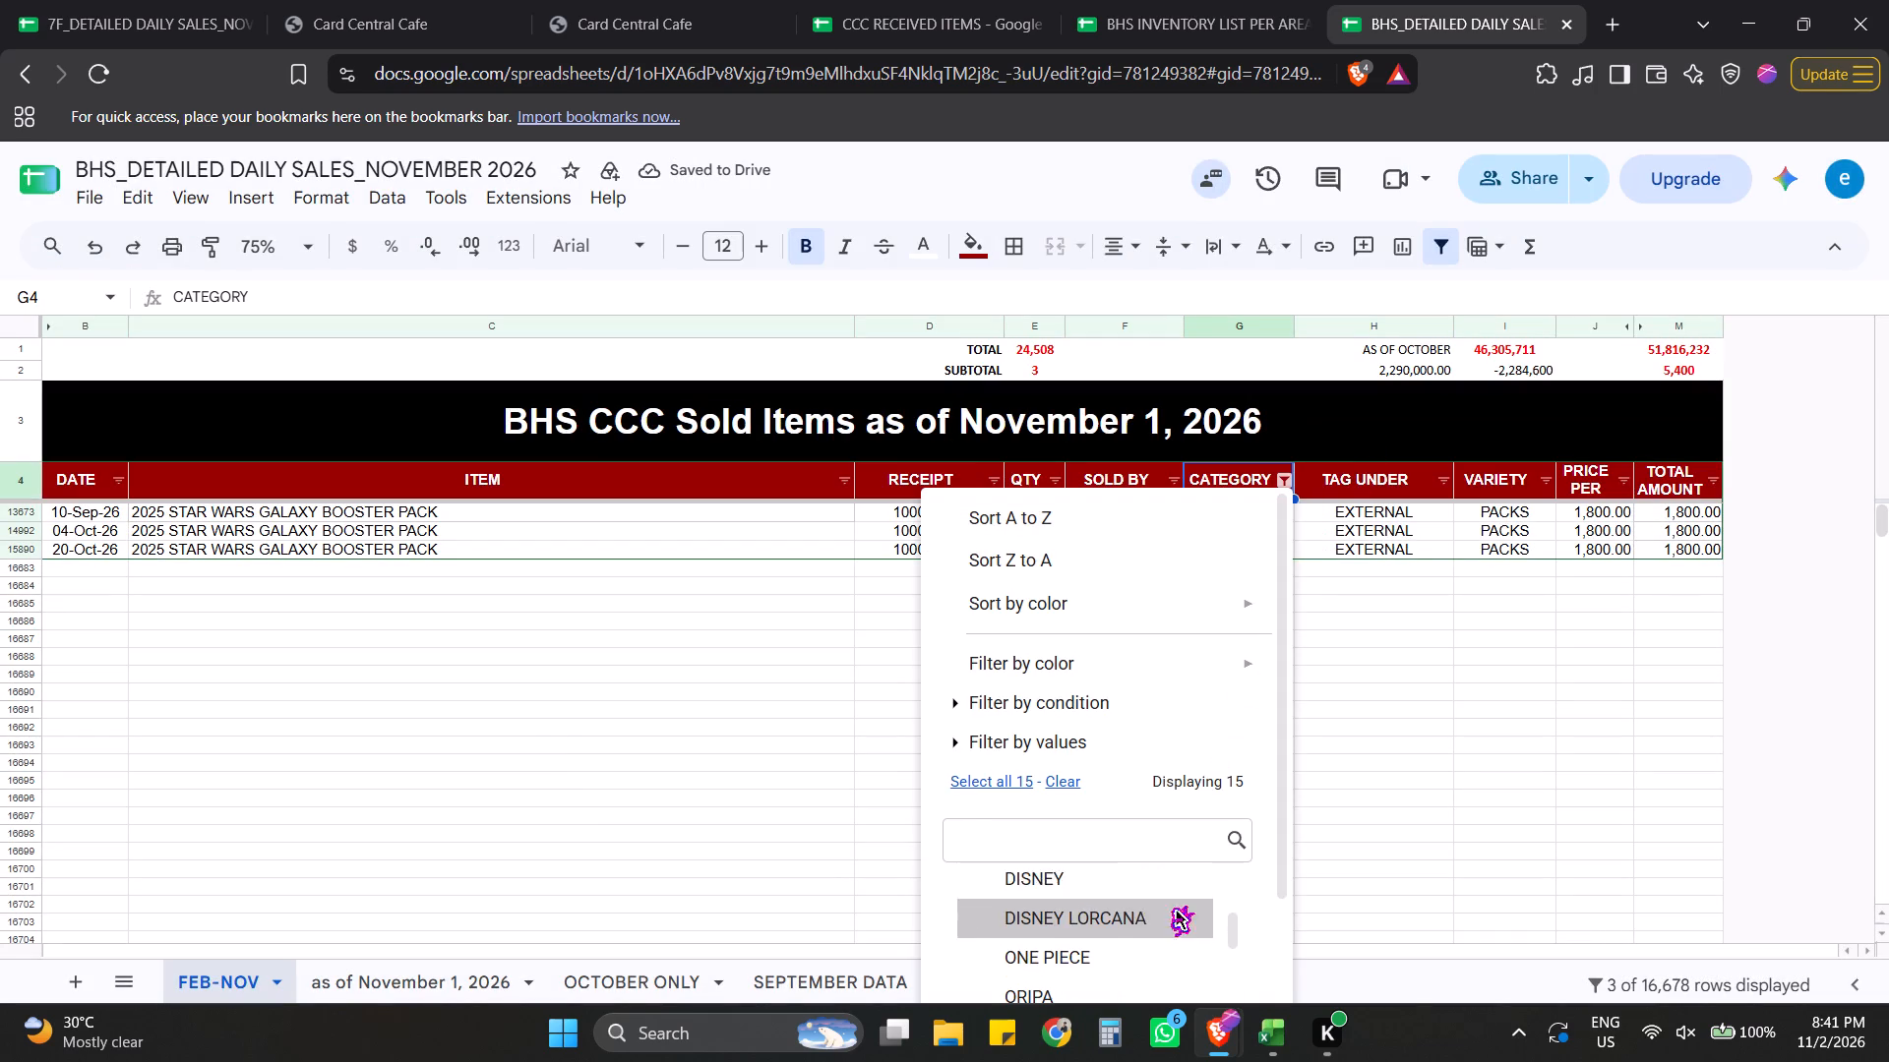
scroll(1174, 902, "down", 1)
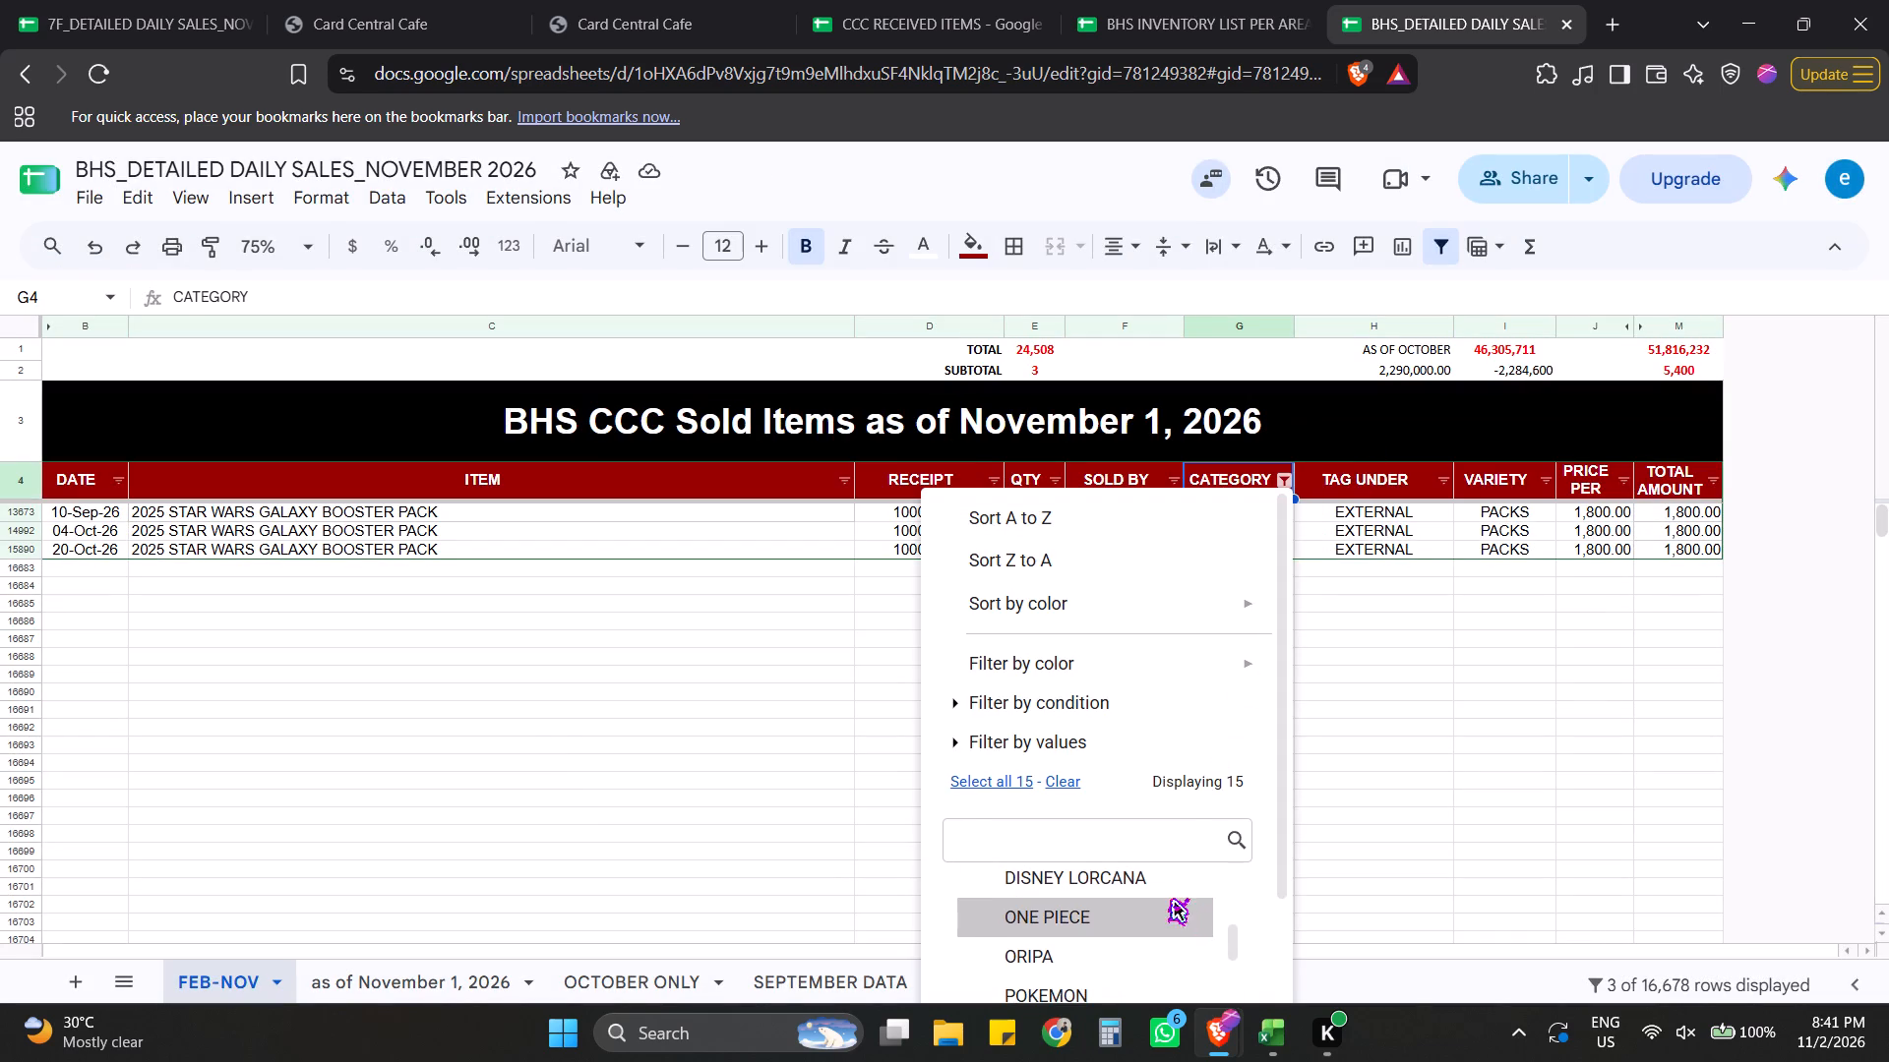
scroll(1165, 897, "up", 1)
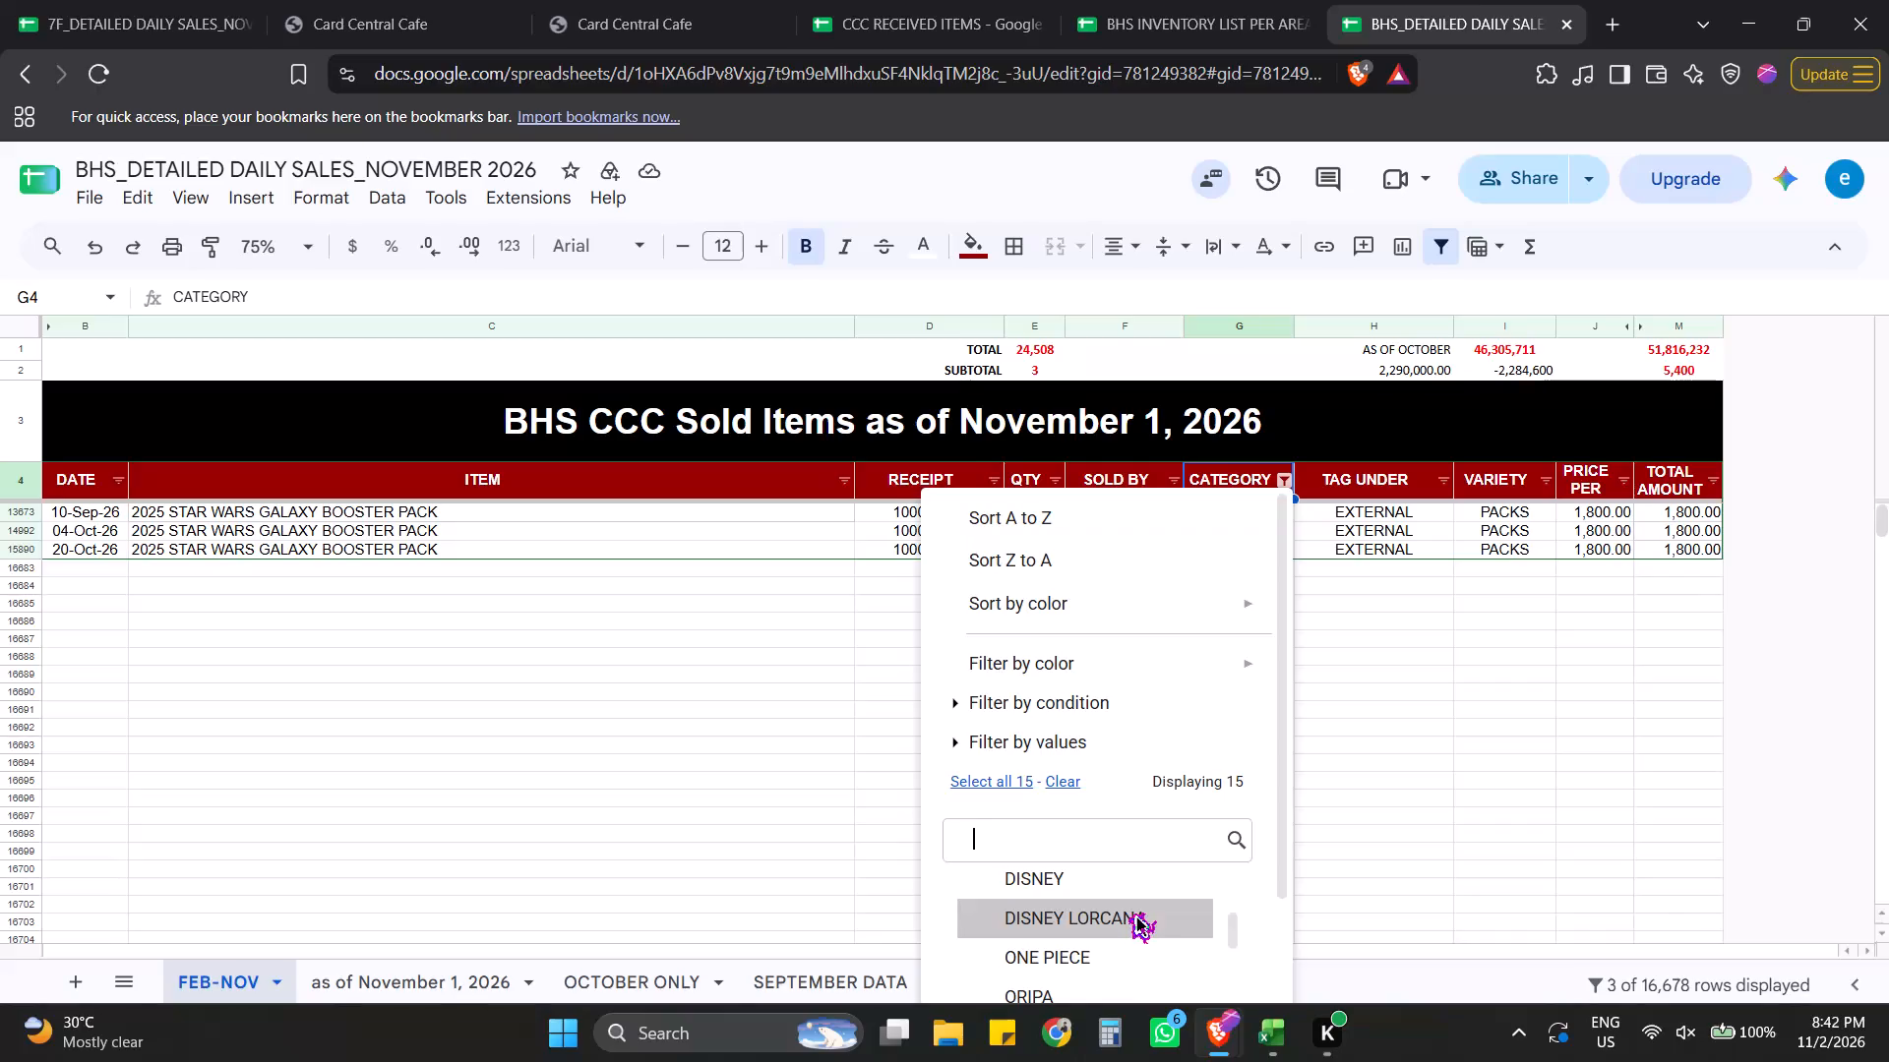
left_click(1127, 913)
left_click(1122, 890, "ctrl")
scroll(1168, 925, "down", 6)
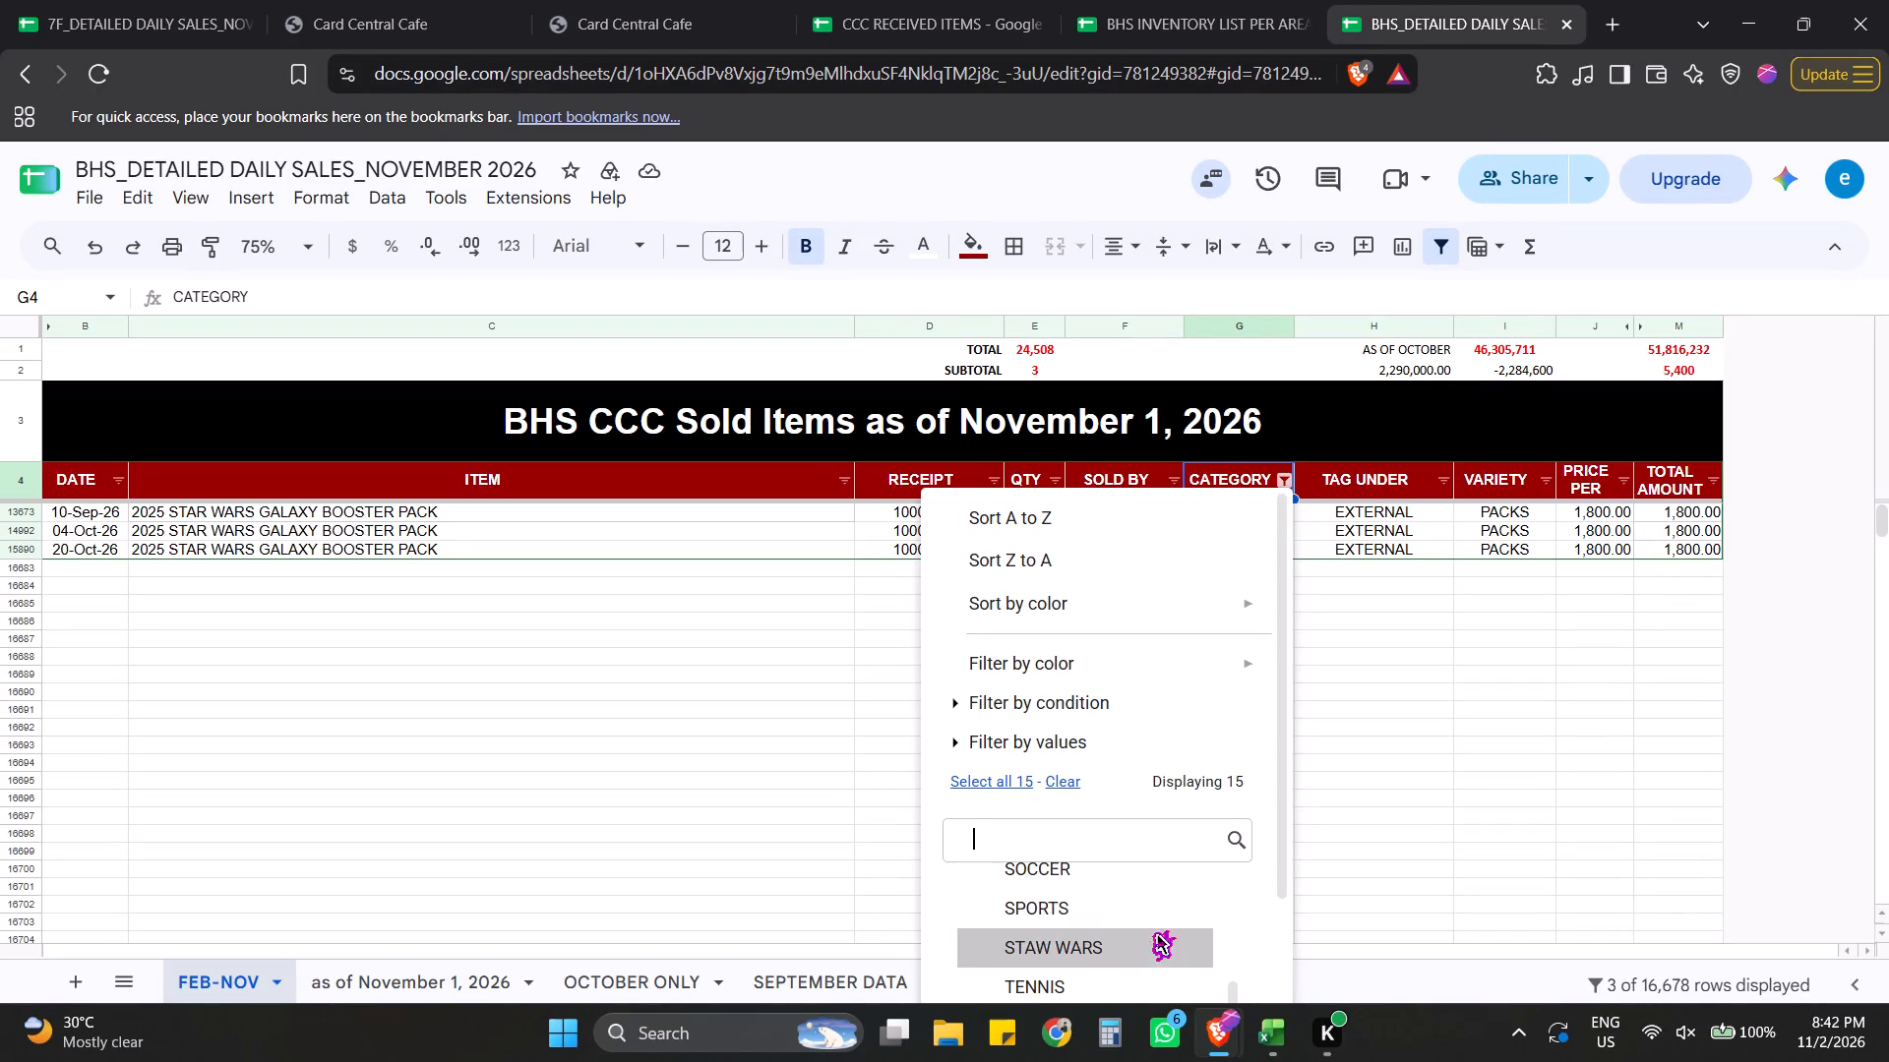
left_click(1056, 778)
left_click(1056, 773)
left_click_drag(1055, 781, 1056, 792)
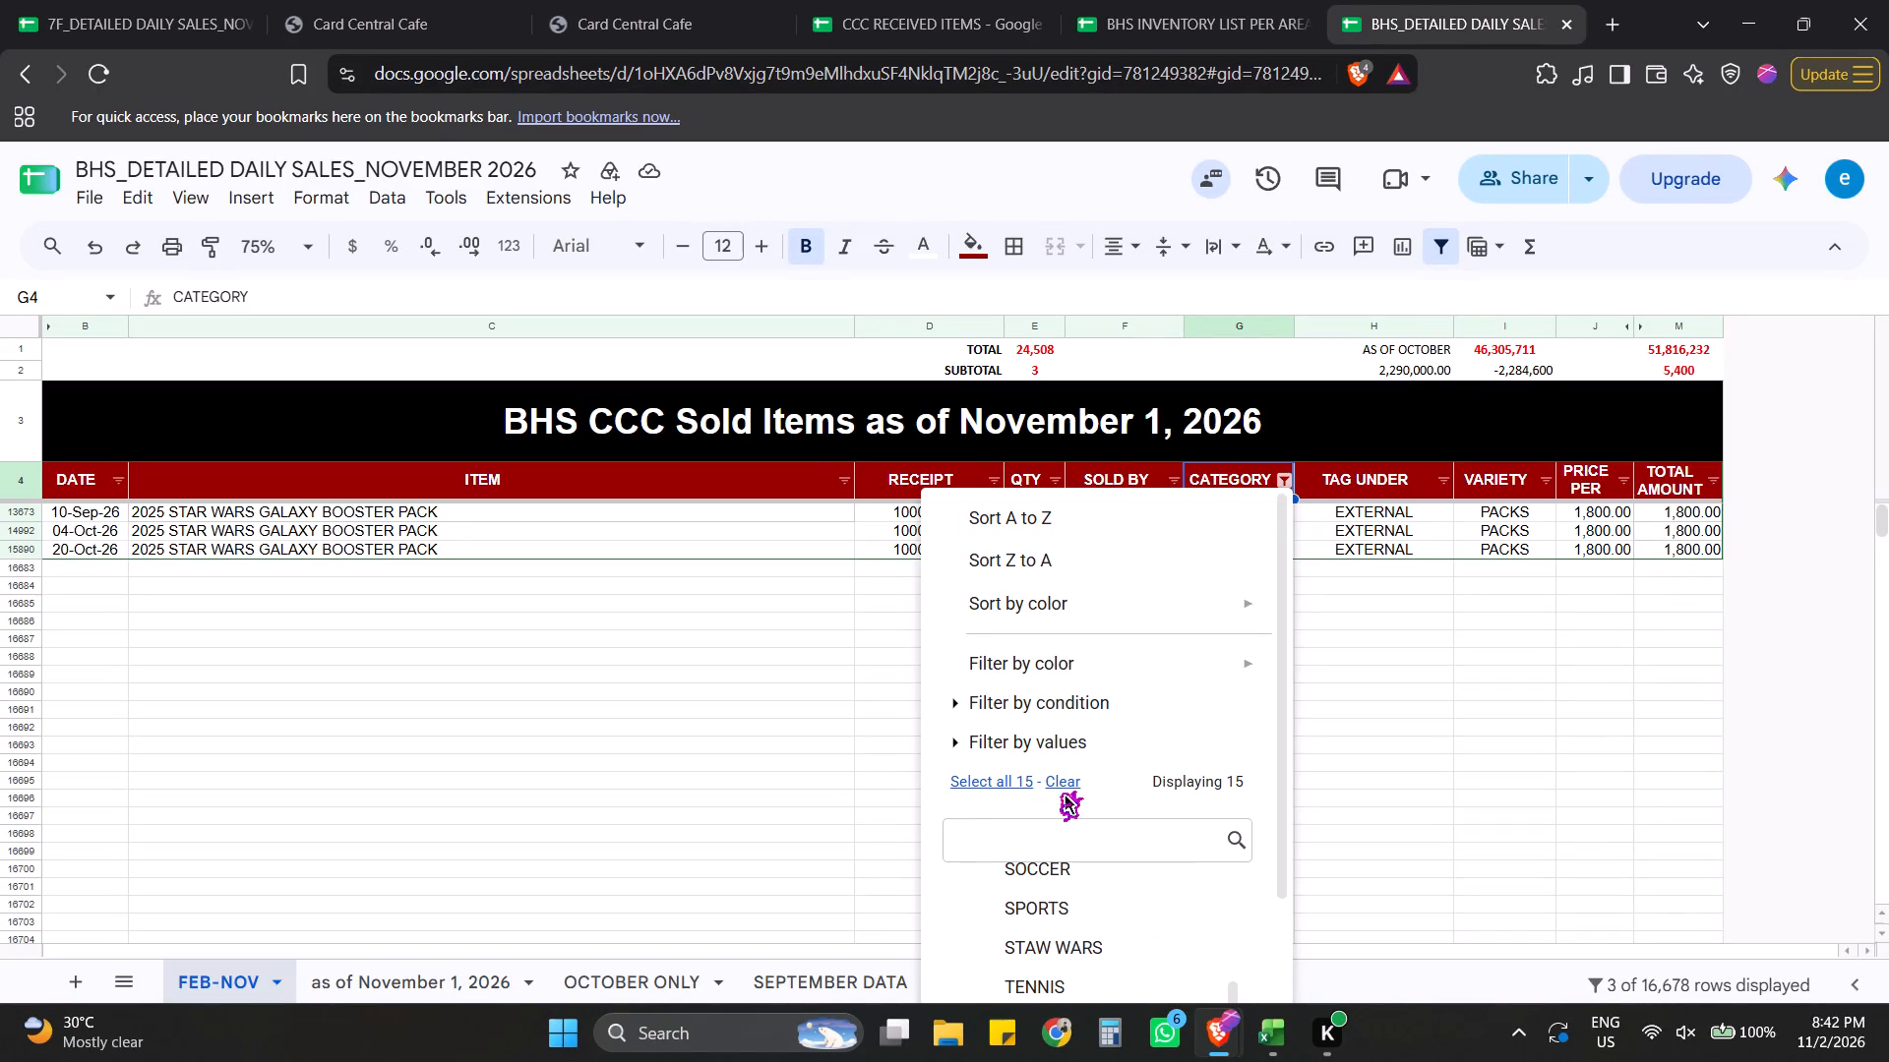
left_click(1056, 791)
double_click(1049, 783)
left_click(1026, 839)
type("DIS")
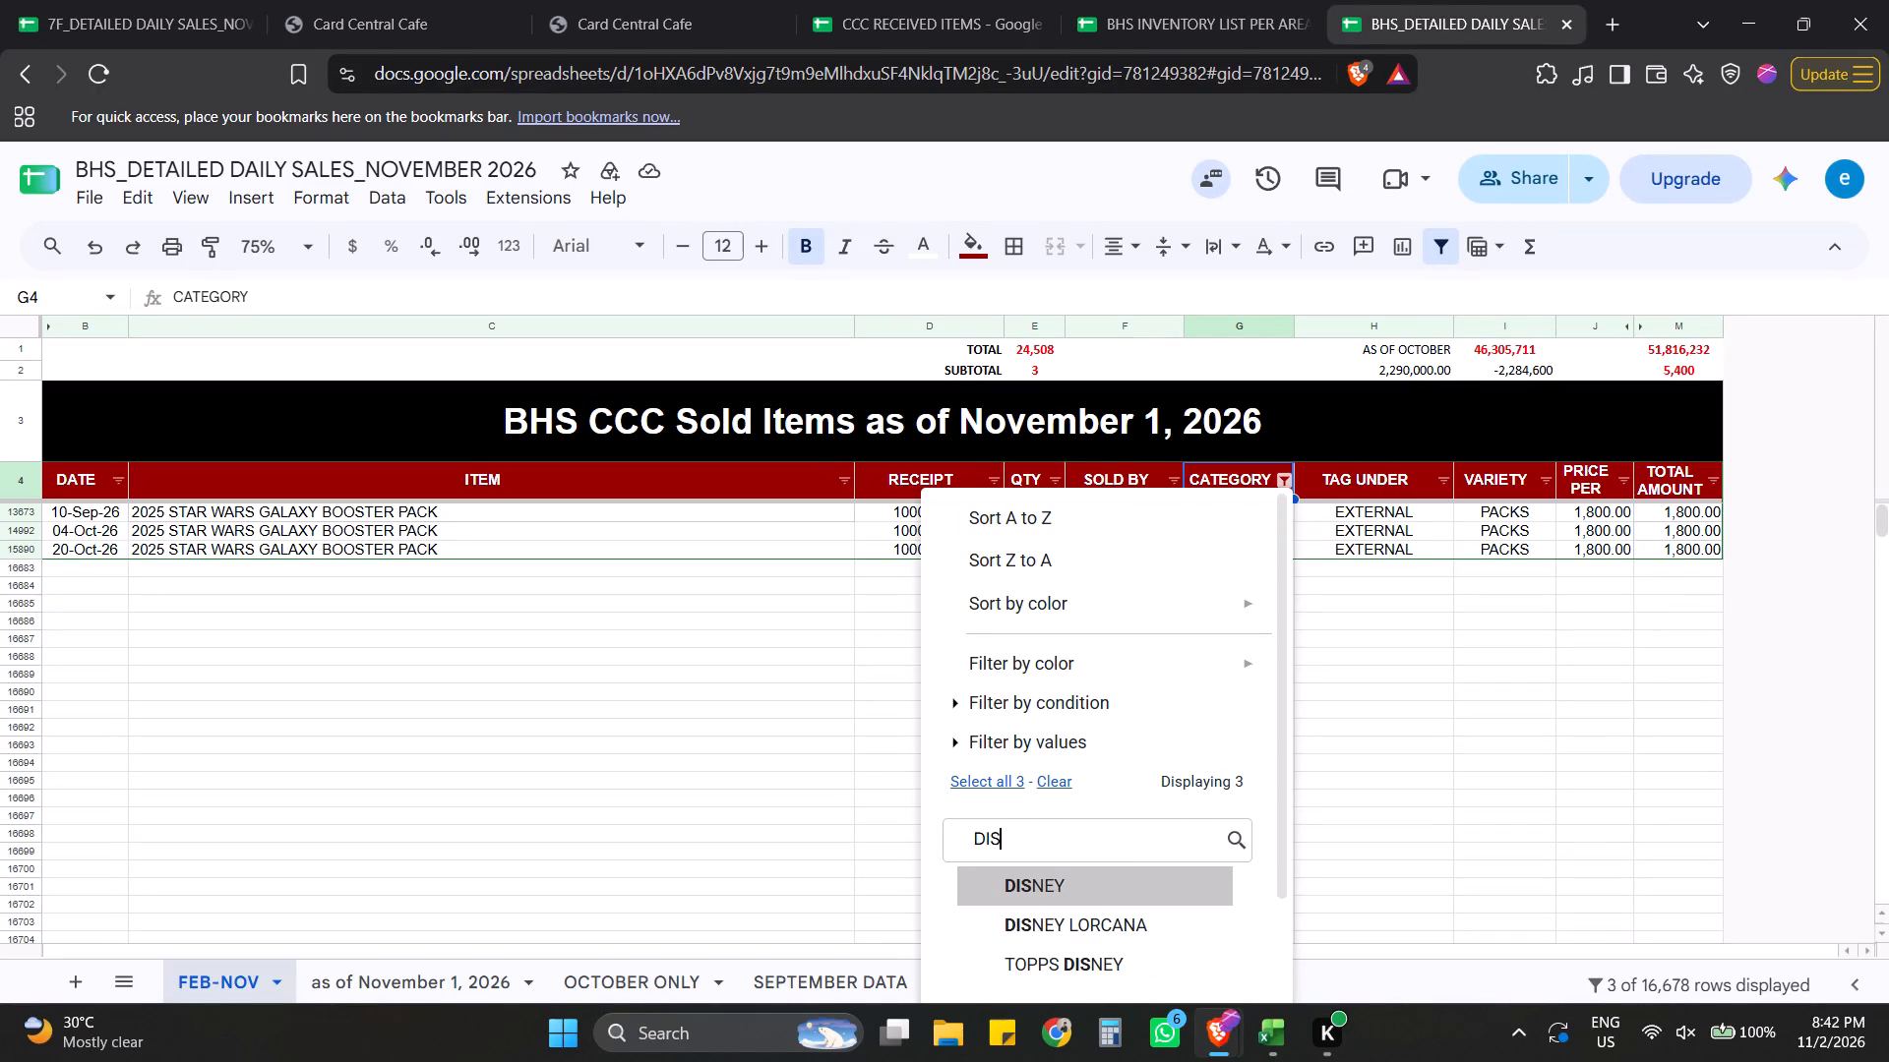
left_click(997, 779)
left_click_drag(1278, 835, 1277, 944)
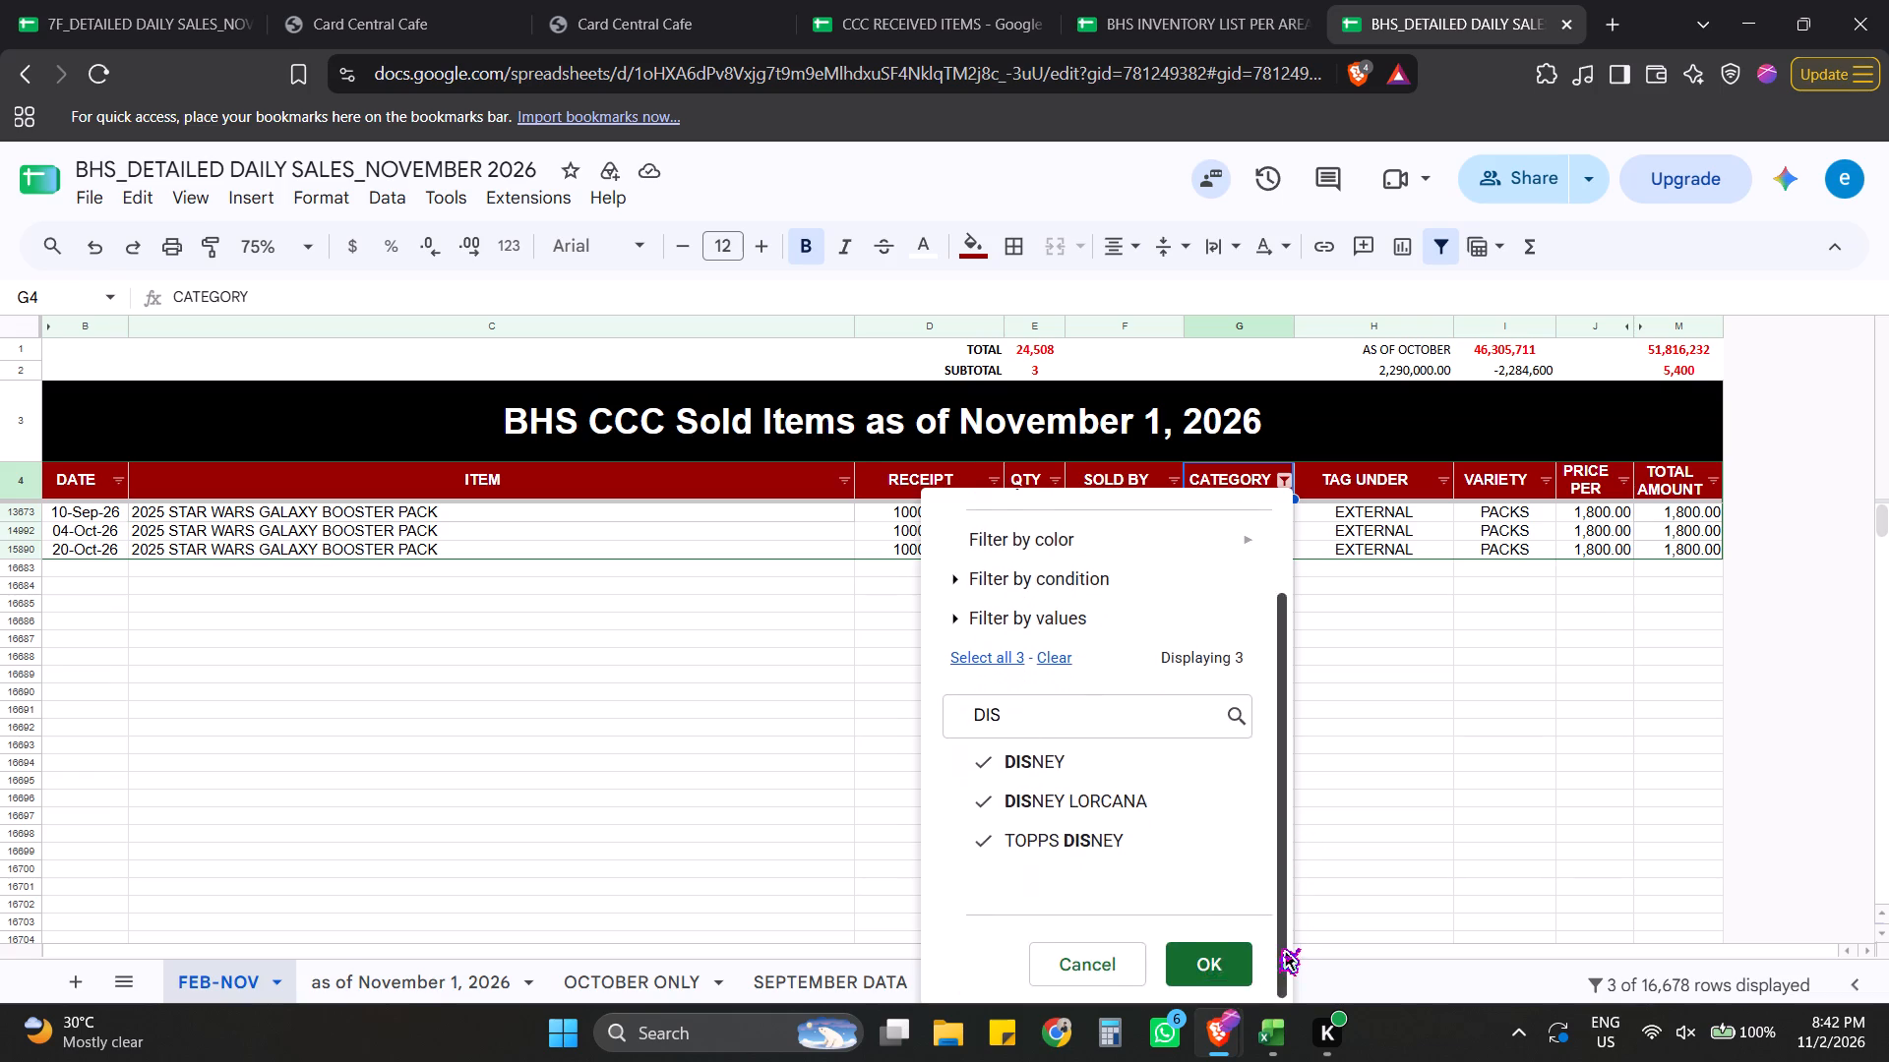
left_click(1196, 949)
left_click(1218, 698)
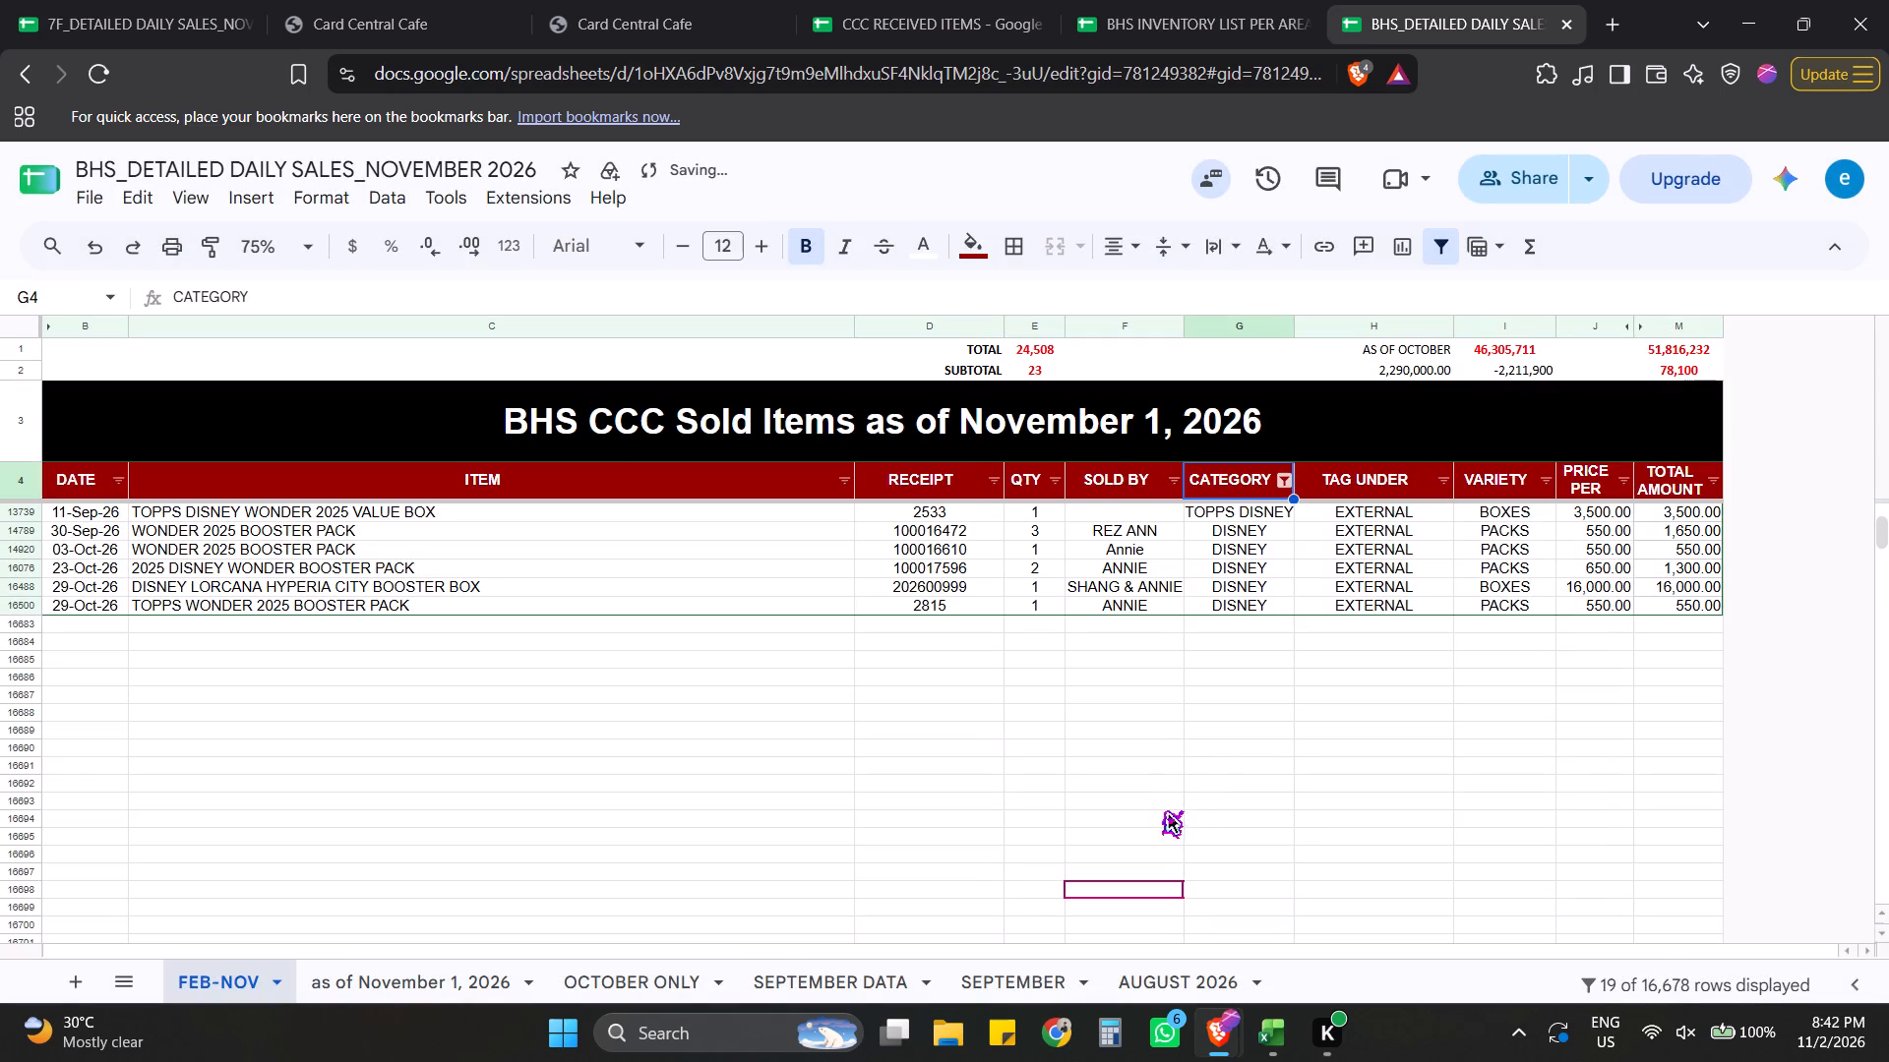
Check the CATEGORY values of the filtered Disney rows against their items, including the Disney Lorcana and Topps Disney entries.
scroll(1144, 803, "up", 1)
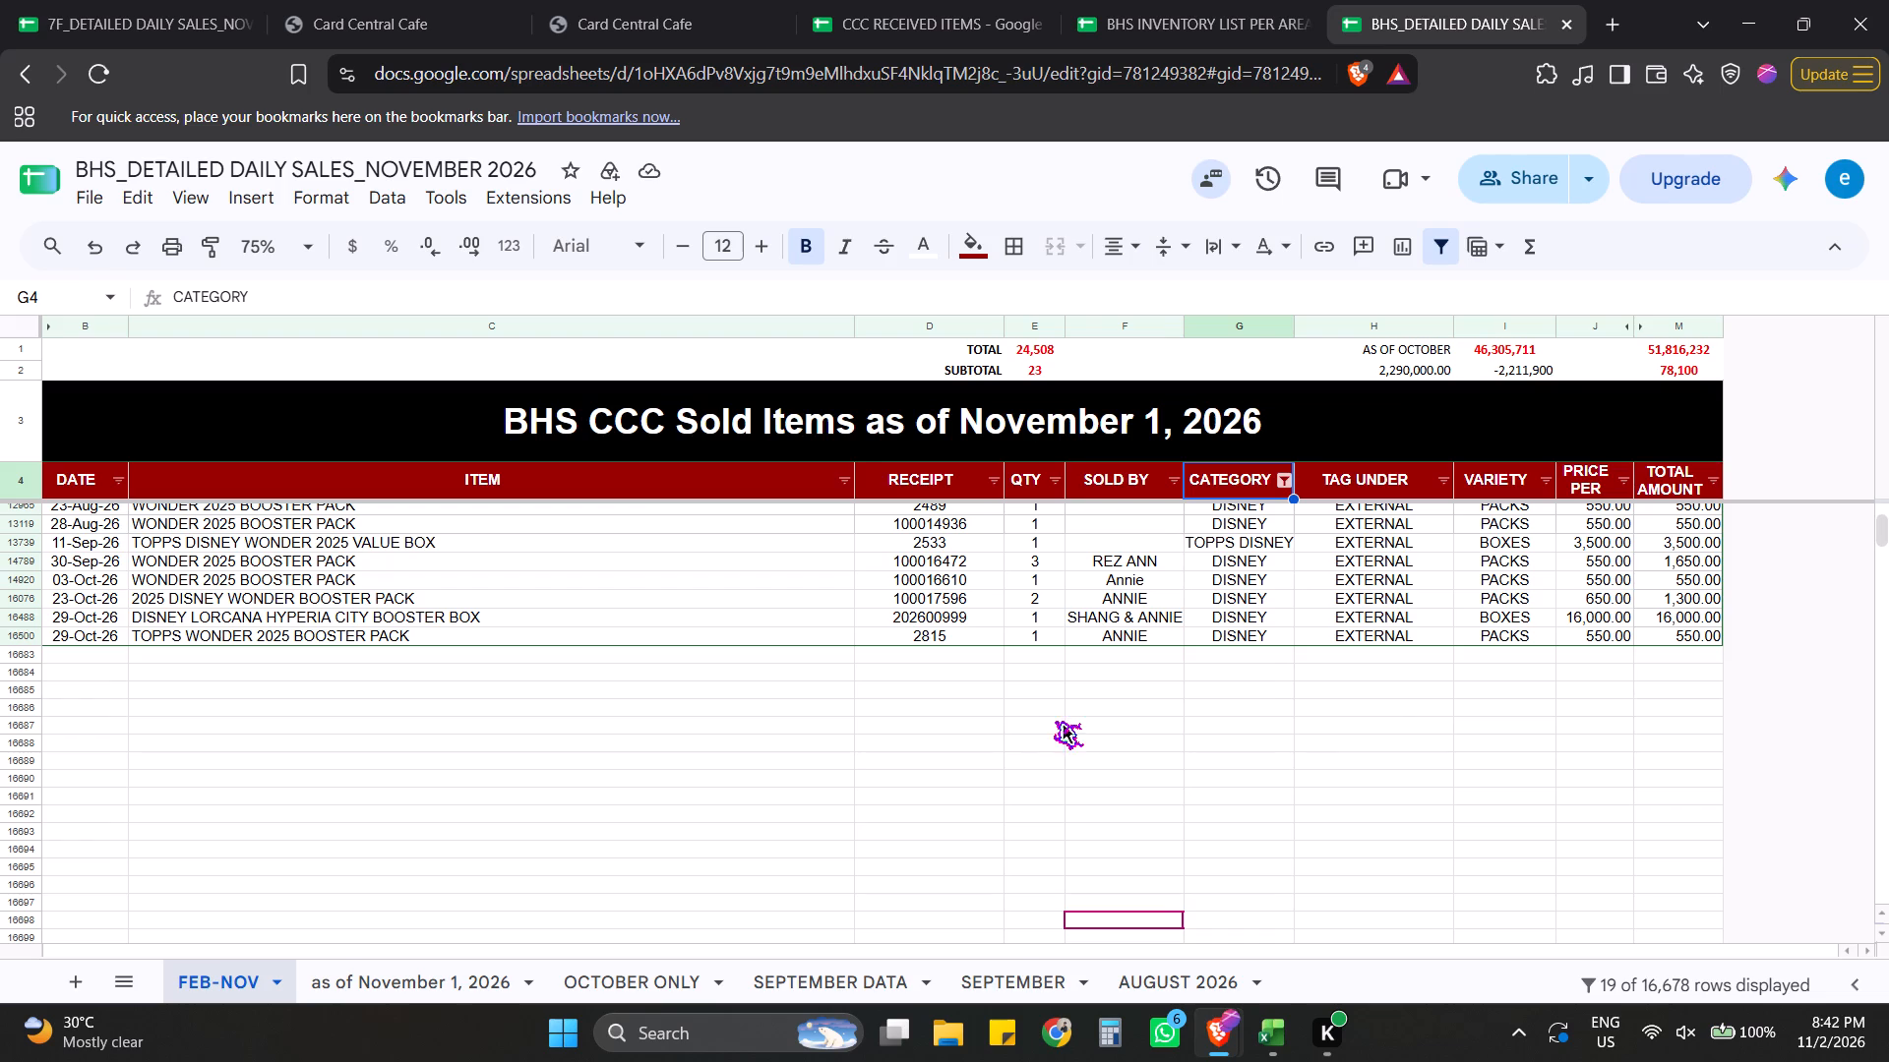
scroll(1446, 662, "up", 7)
scroll(1371, 685, "up", 10)
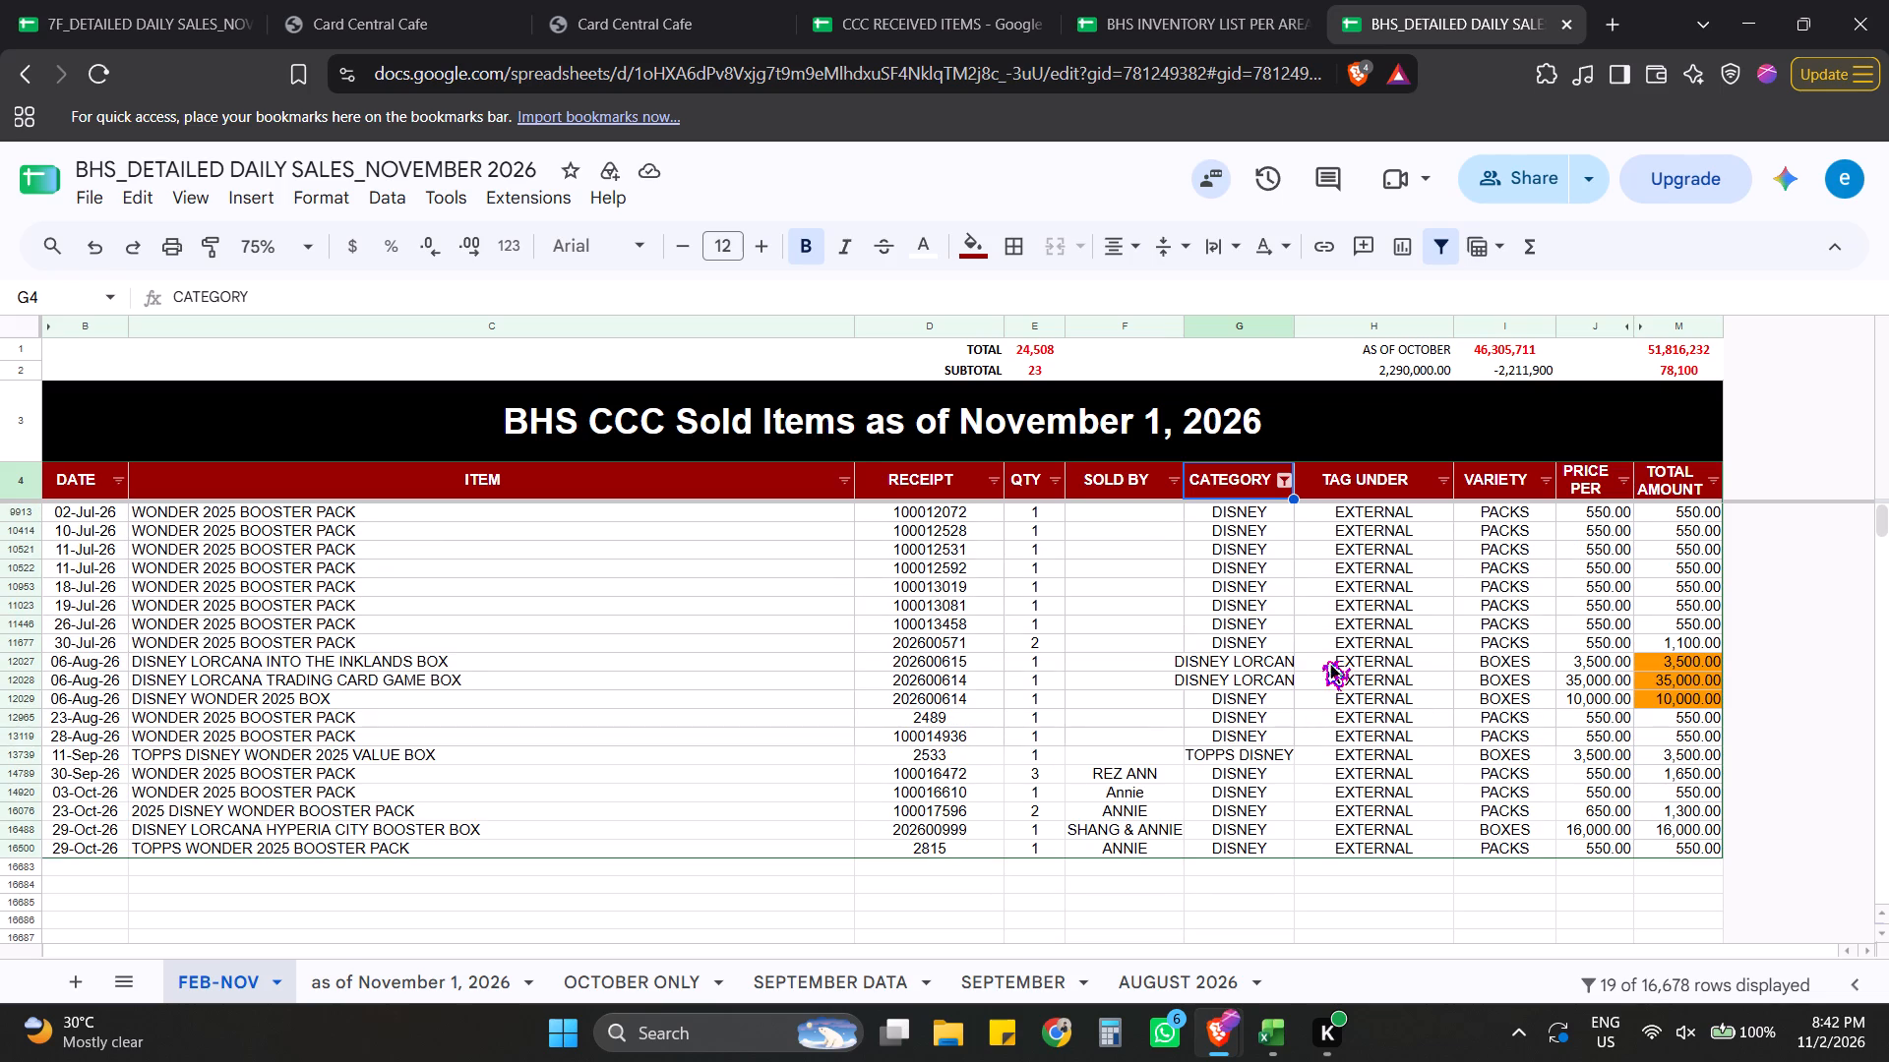
left_click(1241, 746)
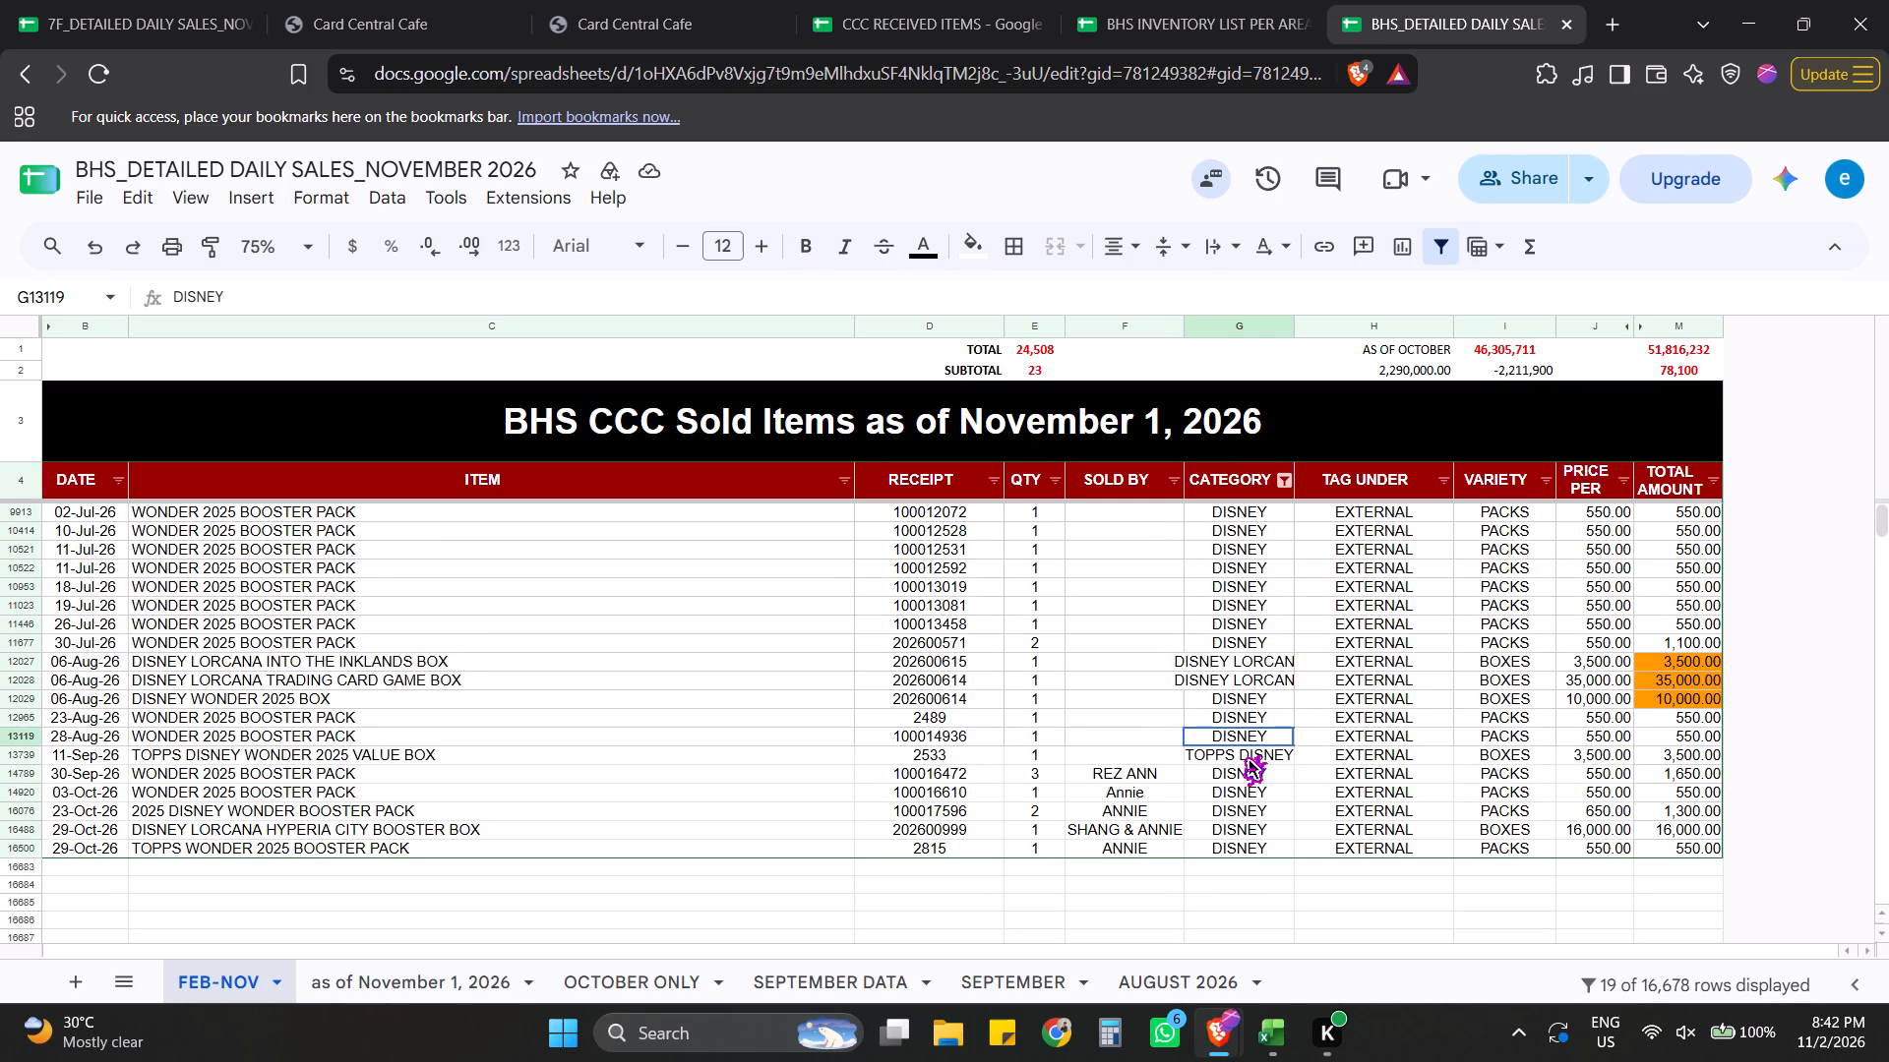
left_click(1240, 755)
left_click(1236, 792)
left_click(1232, 686)
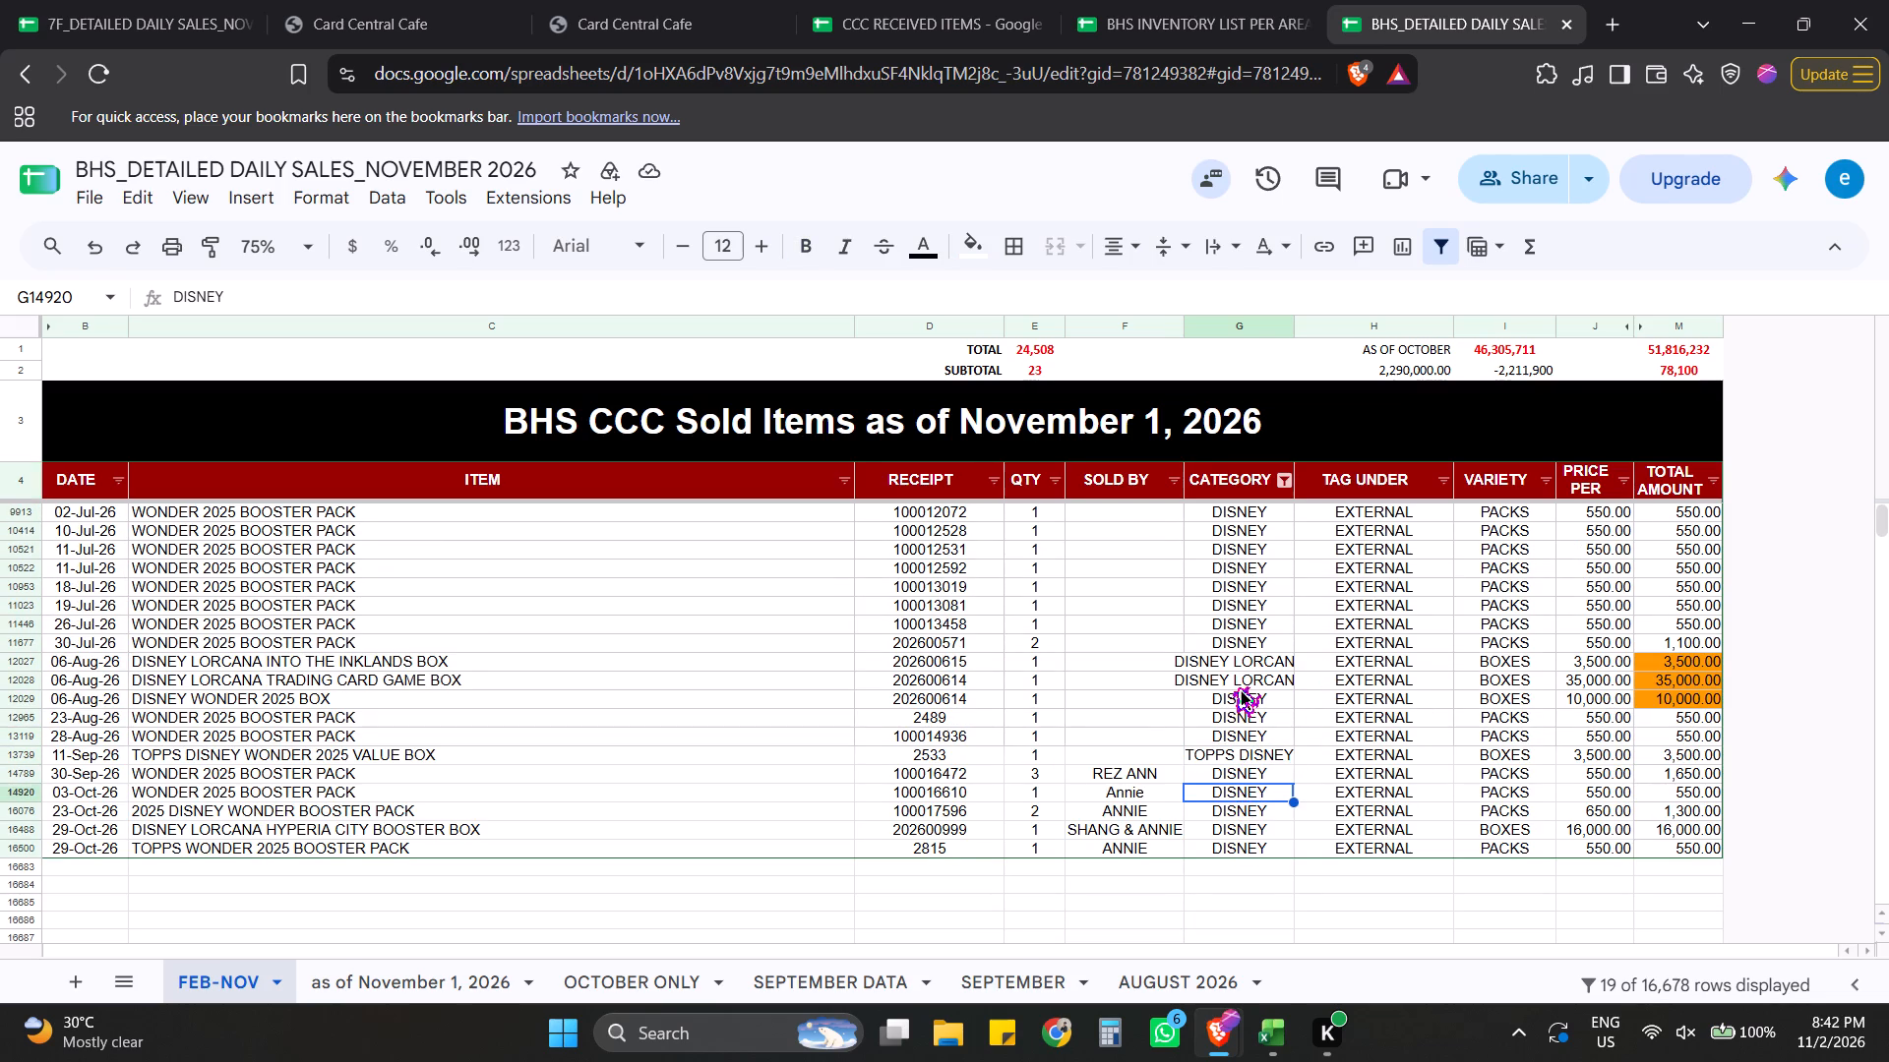
left_click(1232, 662)
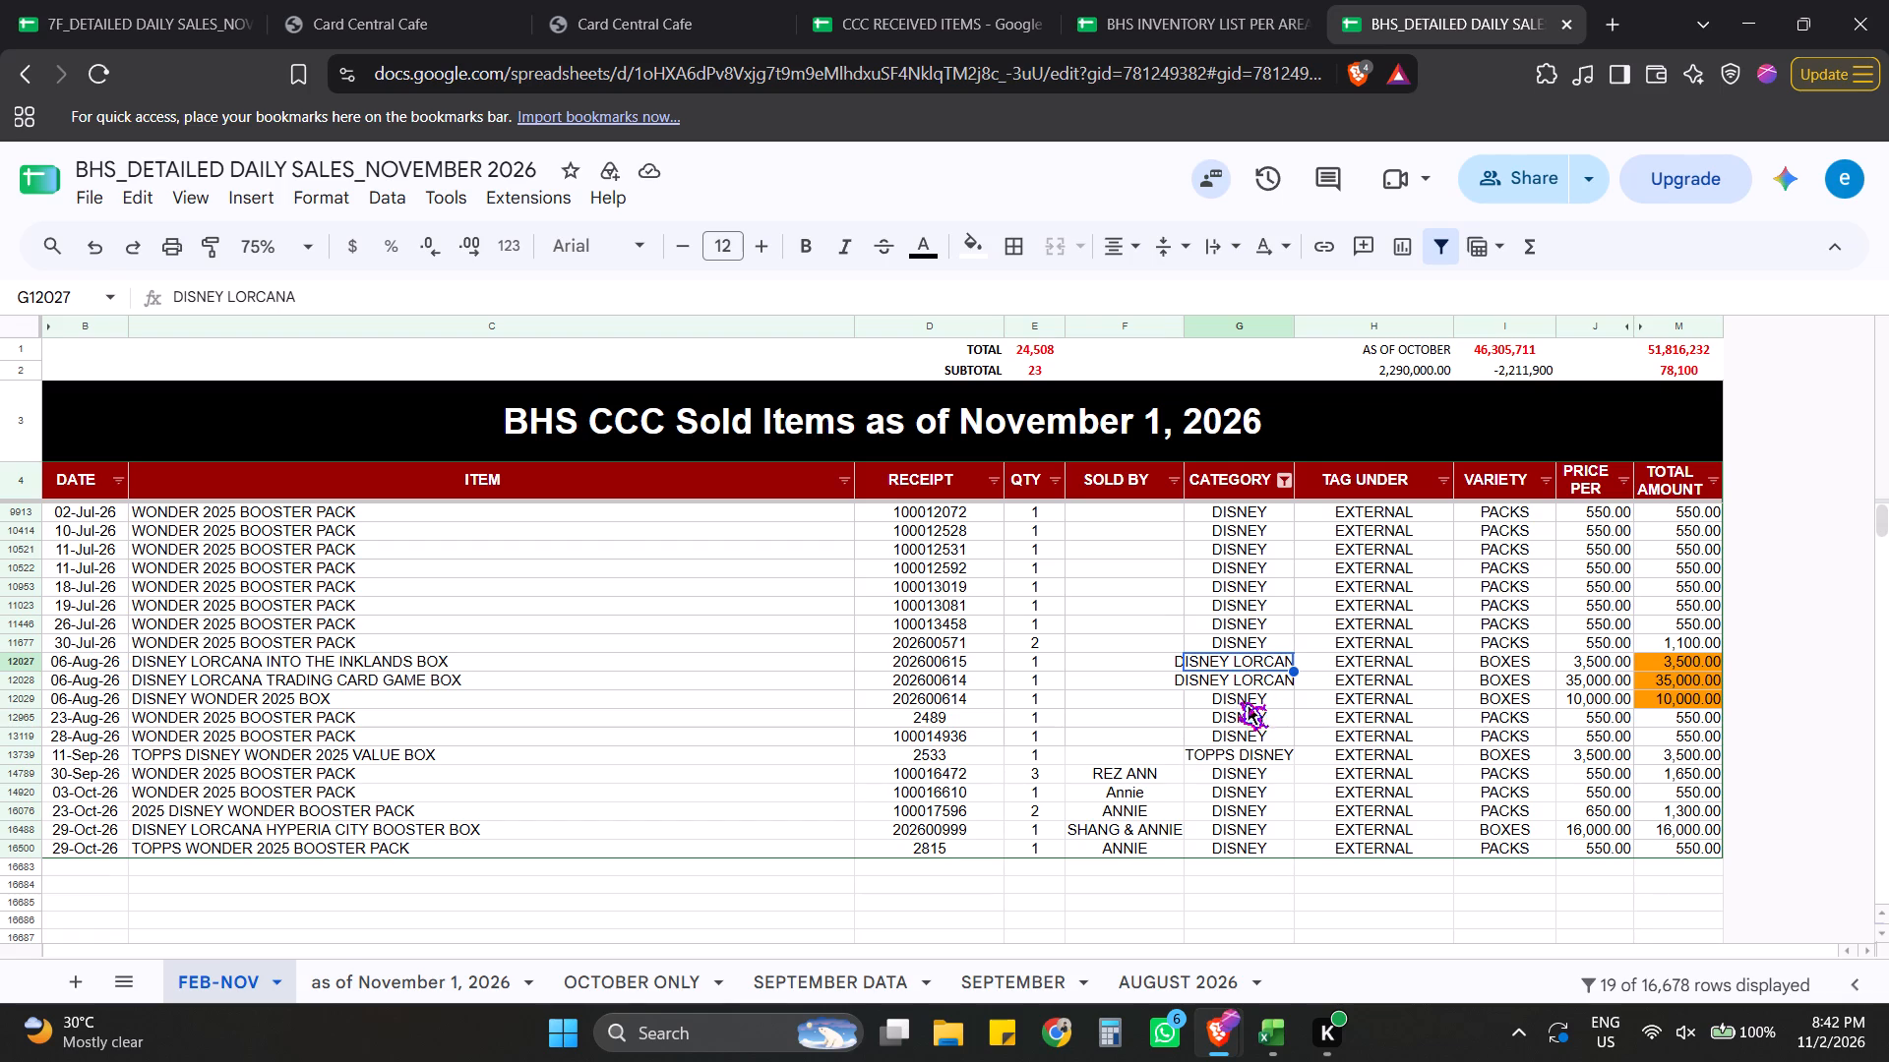
left_click(1239, 703)
left_click(1240, 767)
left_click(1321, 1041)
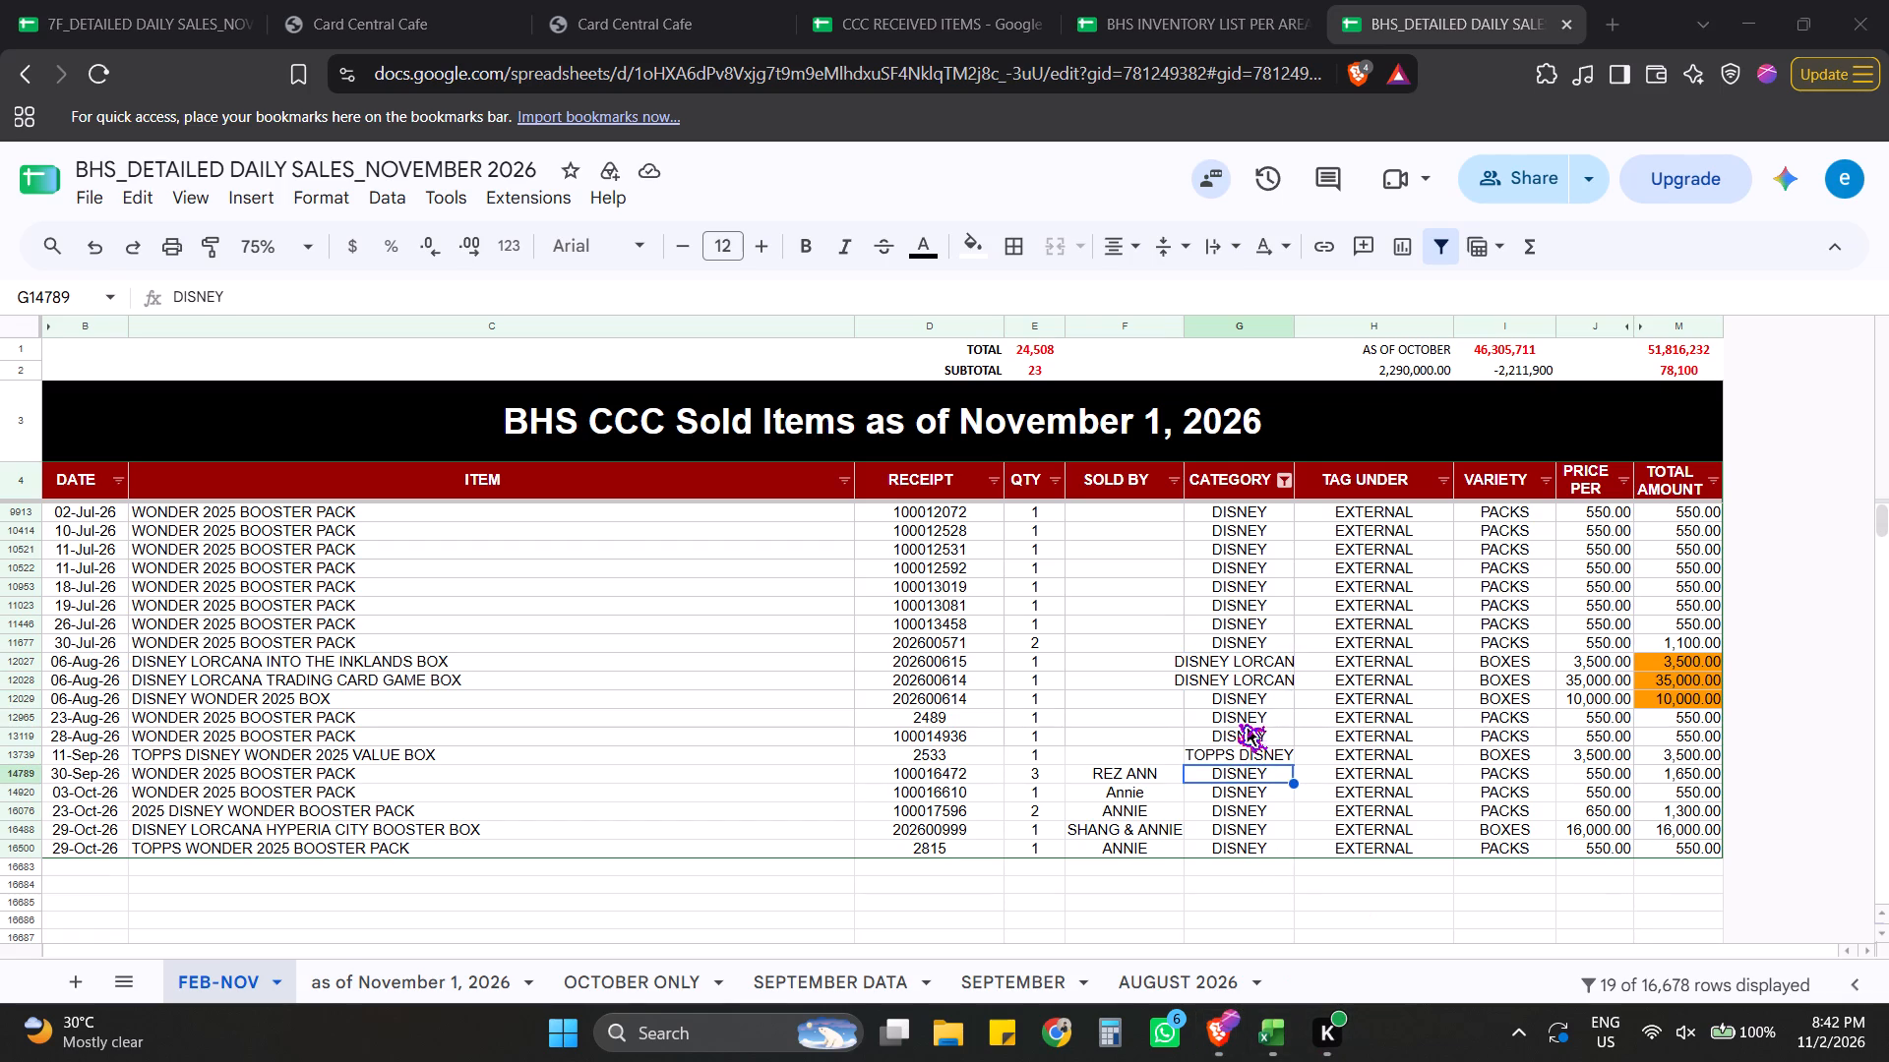
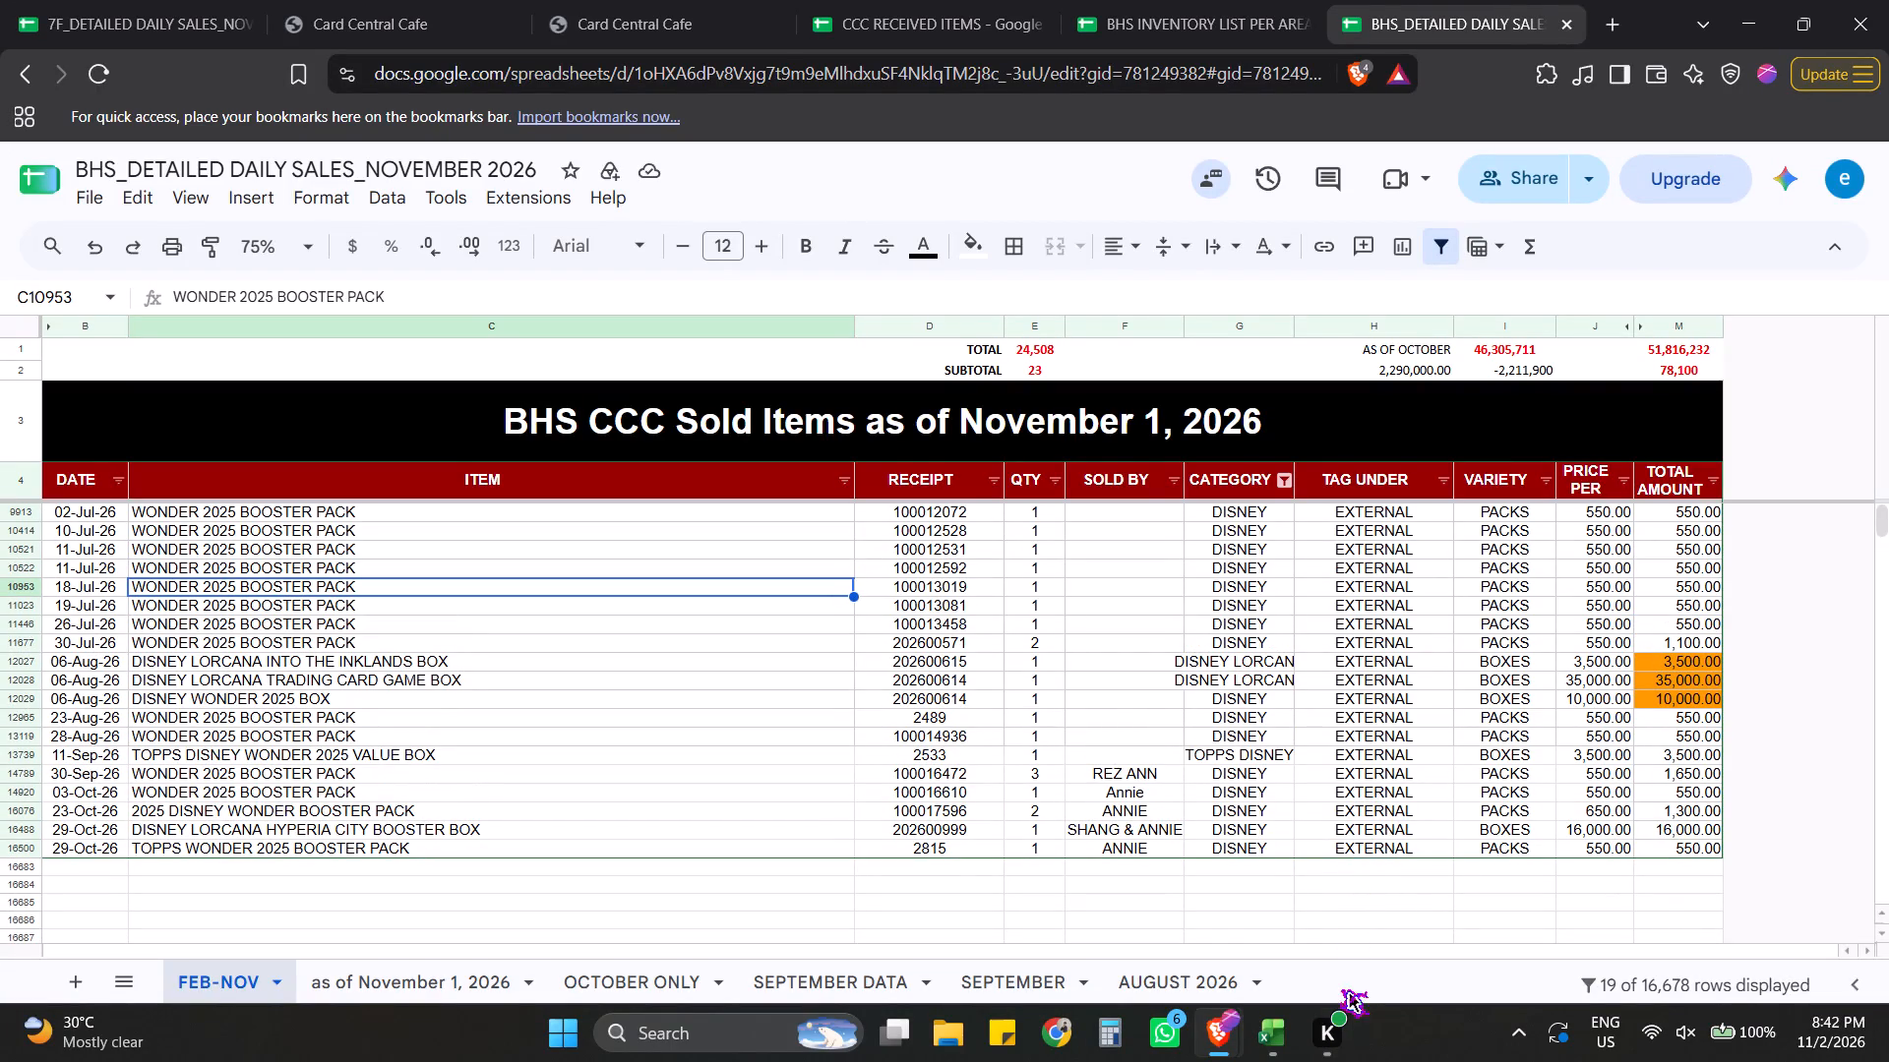
Switch to the BHS Rift Bound inventory masterfile and check the October and November day columns on the ETB/BOOSTER/BOX sheet.
left_click(1206, 1038)
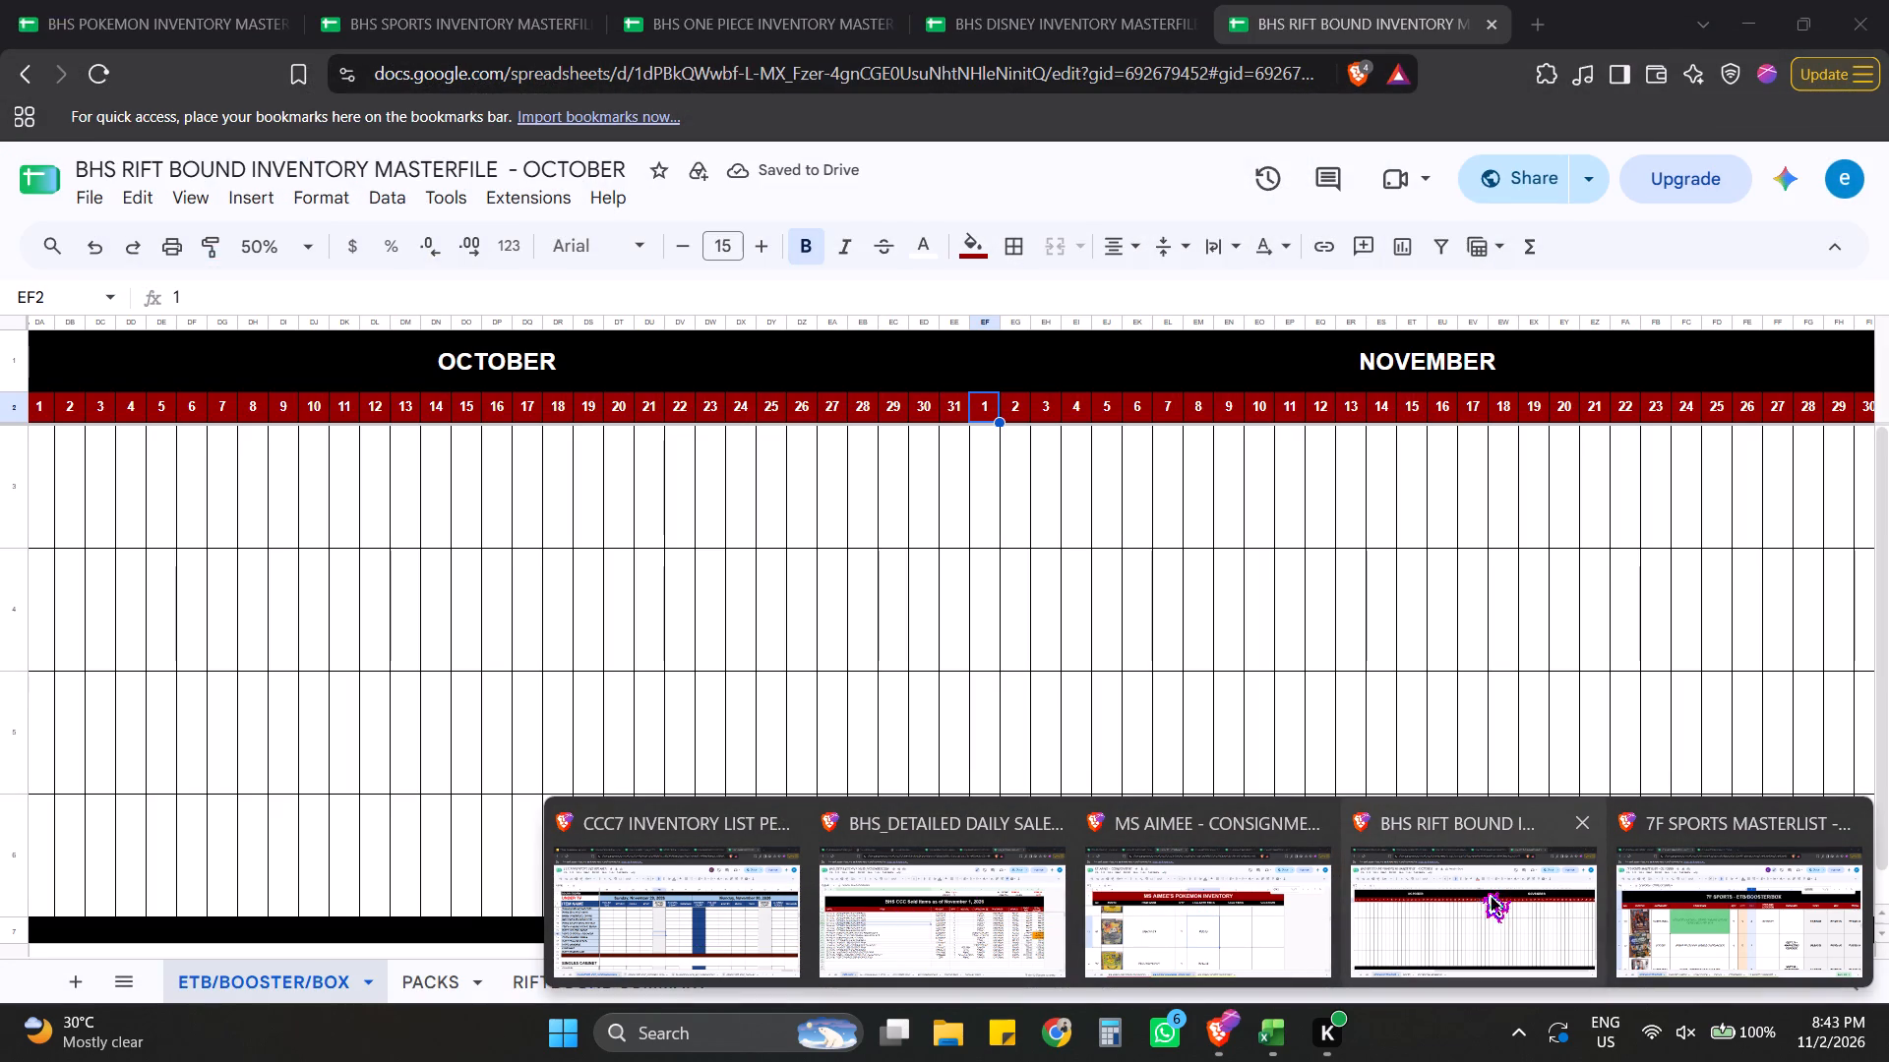
left_click(1482, 892)
left_click(1190, 729)
scroll(1168, 712, "up", 5)
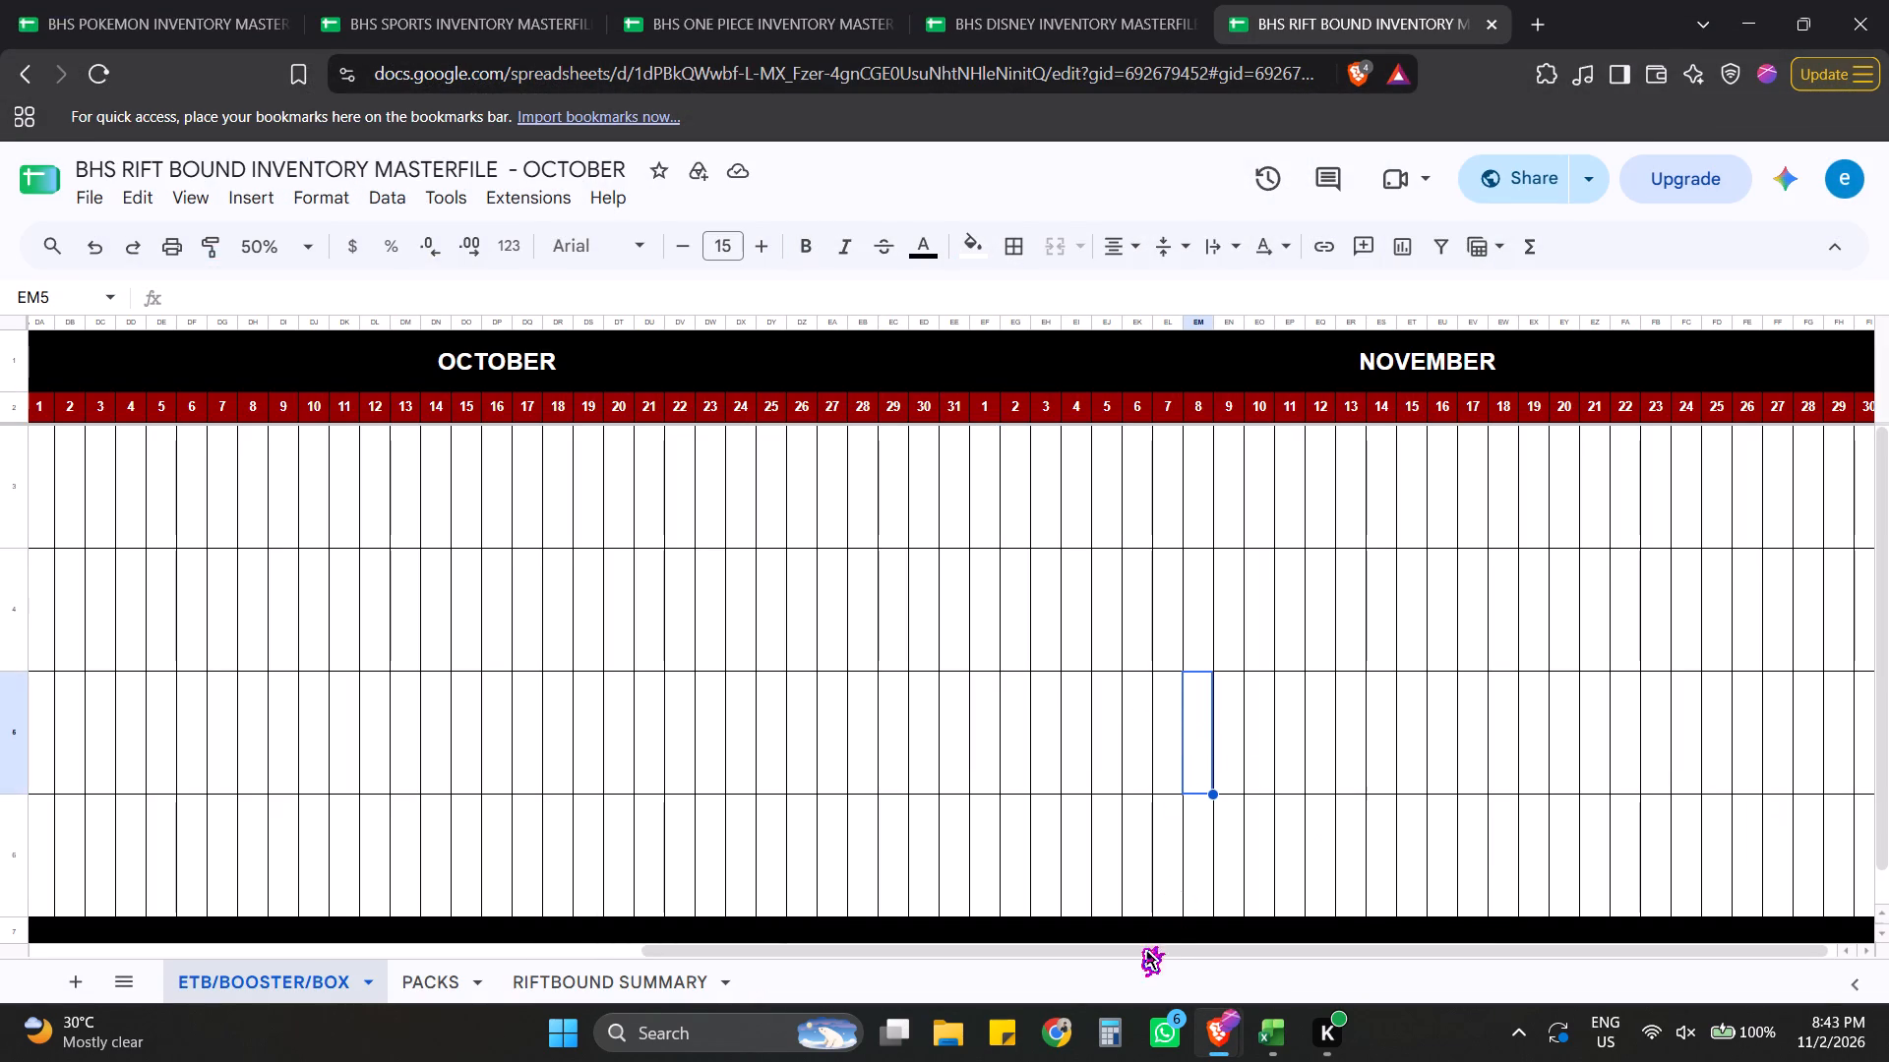
left_click_drag(1116, 947, 866, 952)
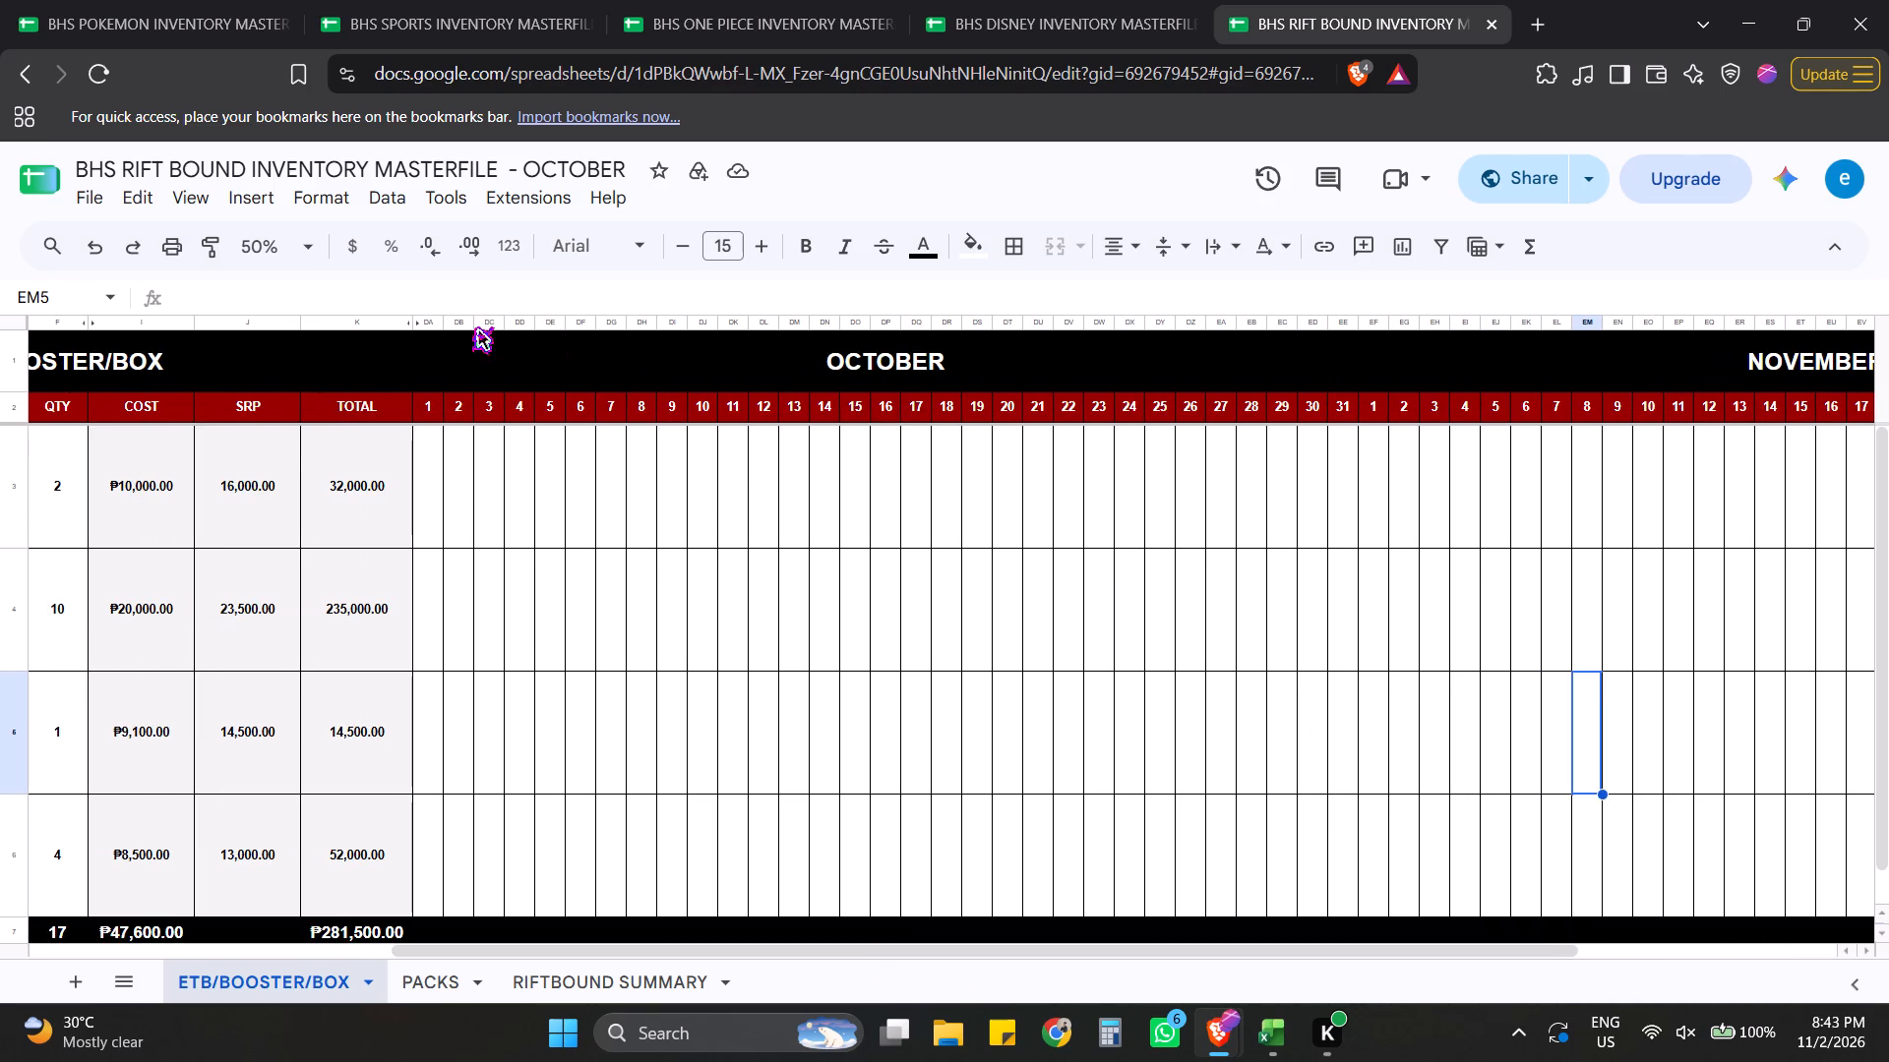
left_click(1057, 636)
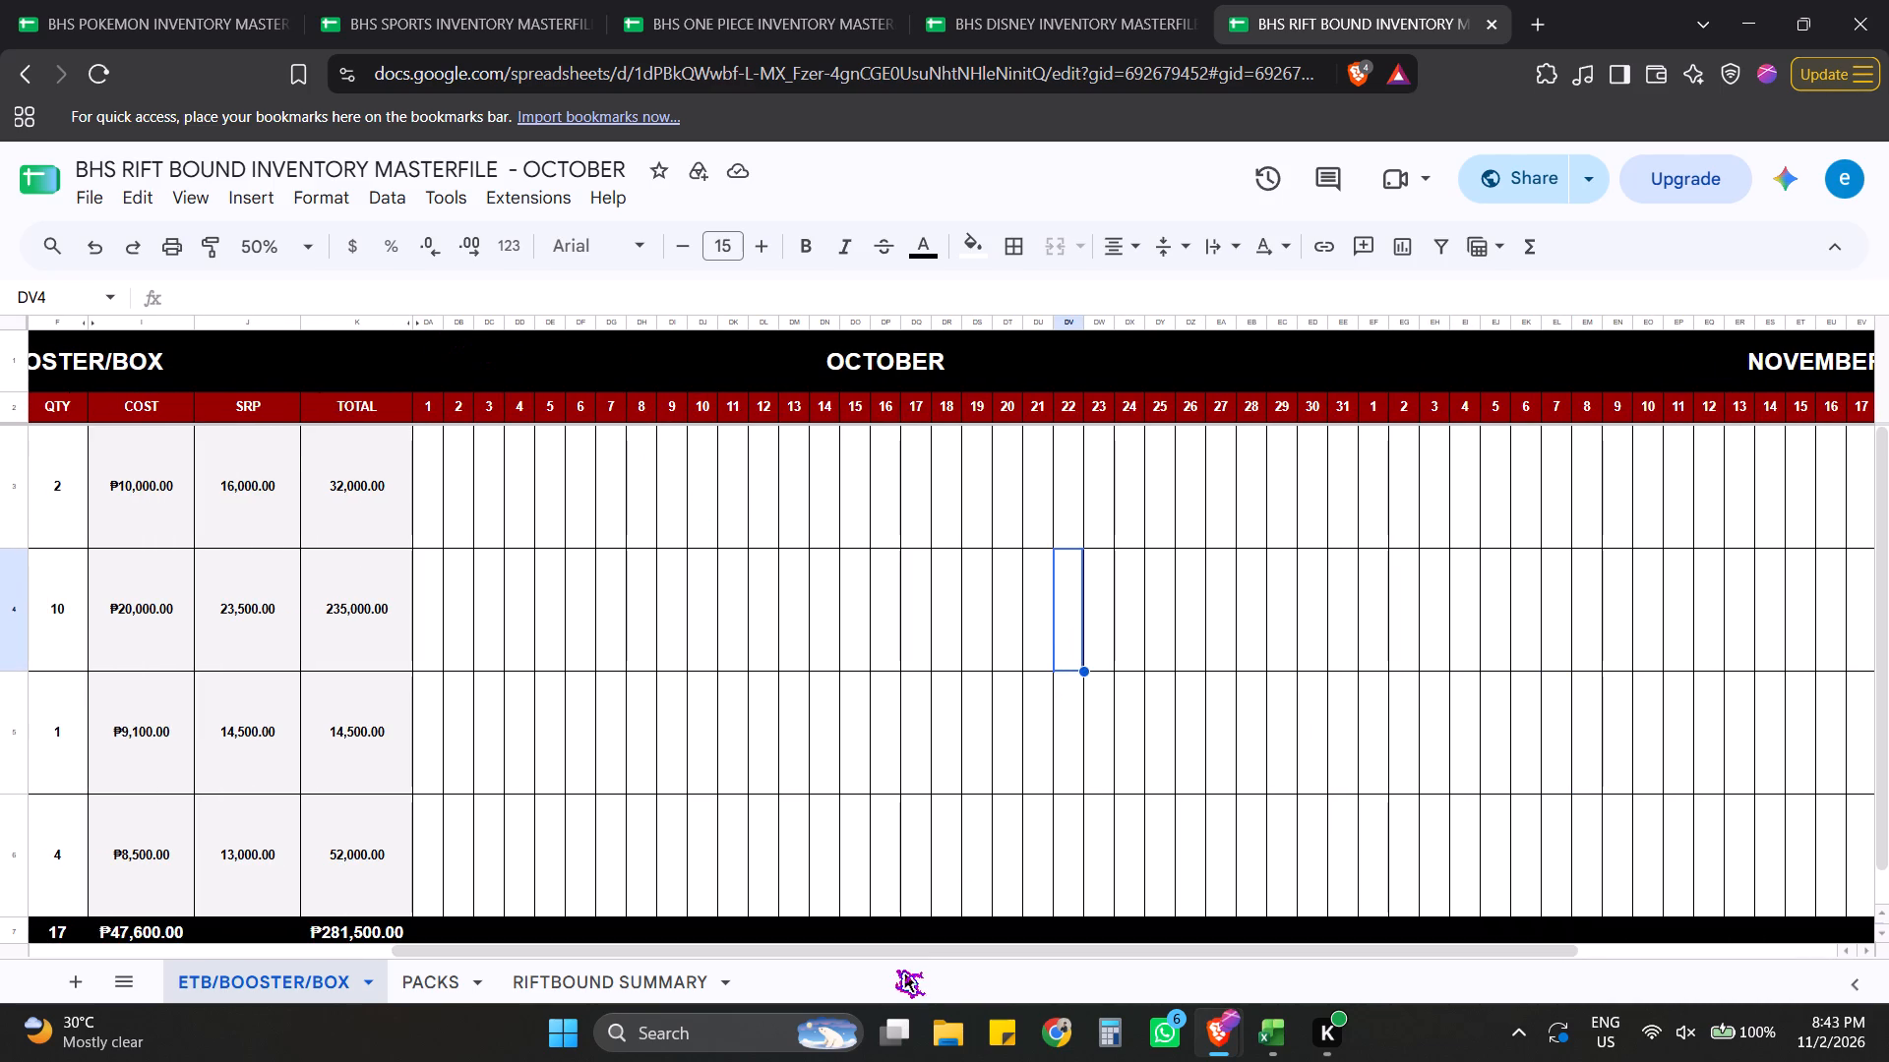
left_click(893, 948)
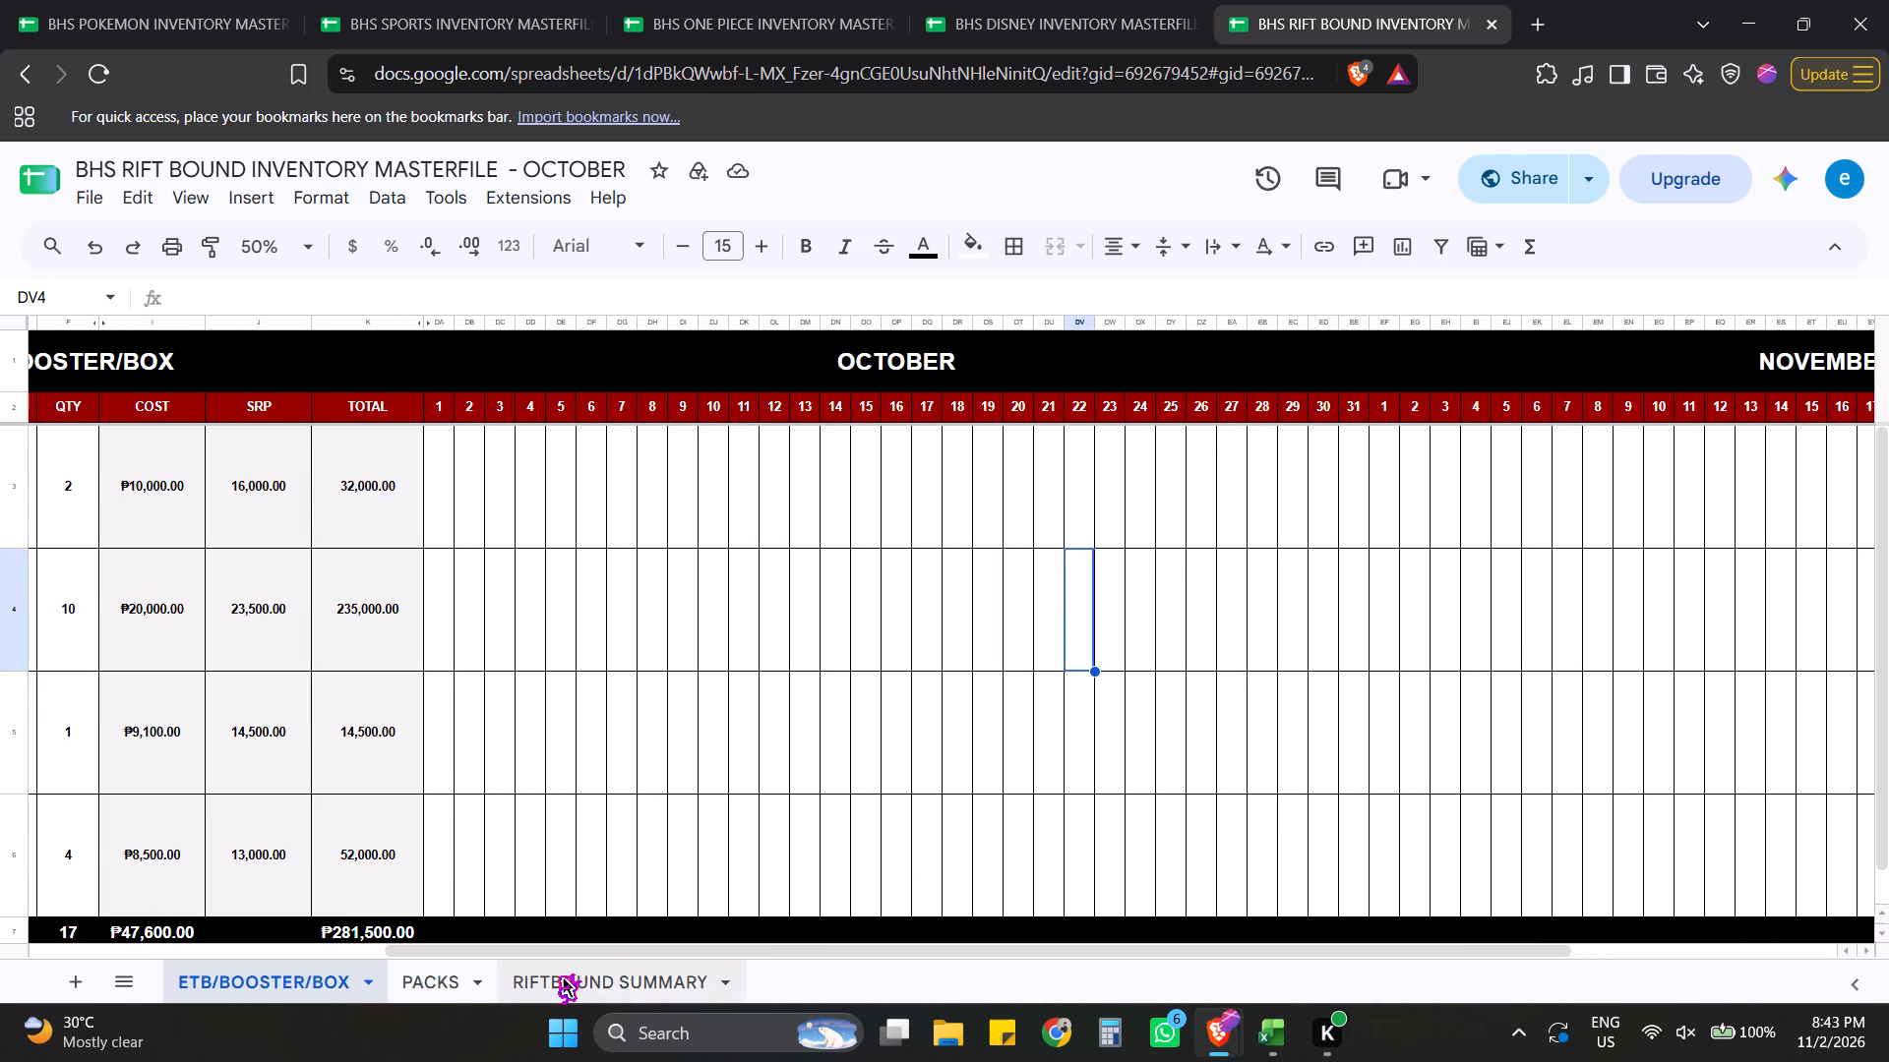
left_click(405, 989)
left_click(304, 979)
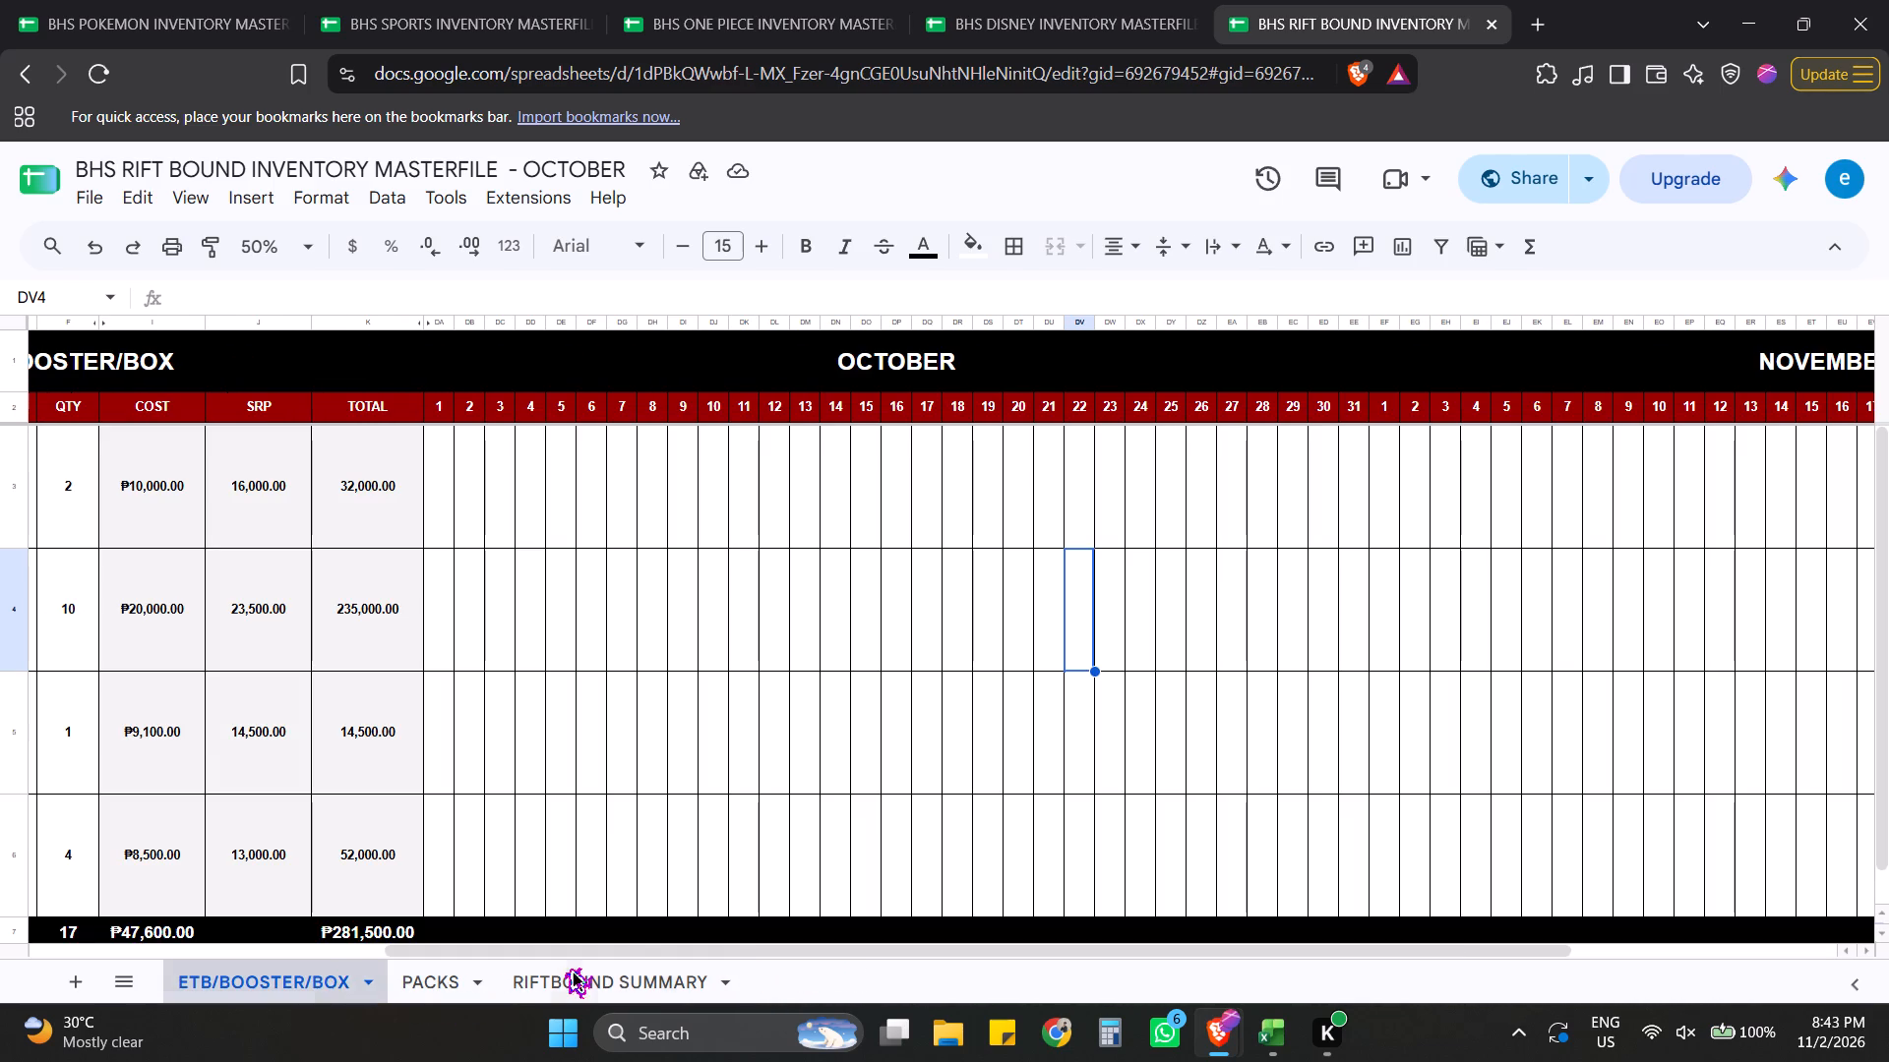
Look through the open Pokemon, Sports, One Piece, Disney and Rift Bound inventory masterfiles in turn.
left_click(145, 0)
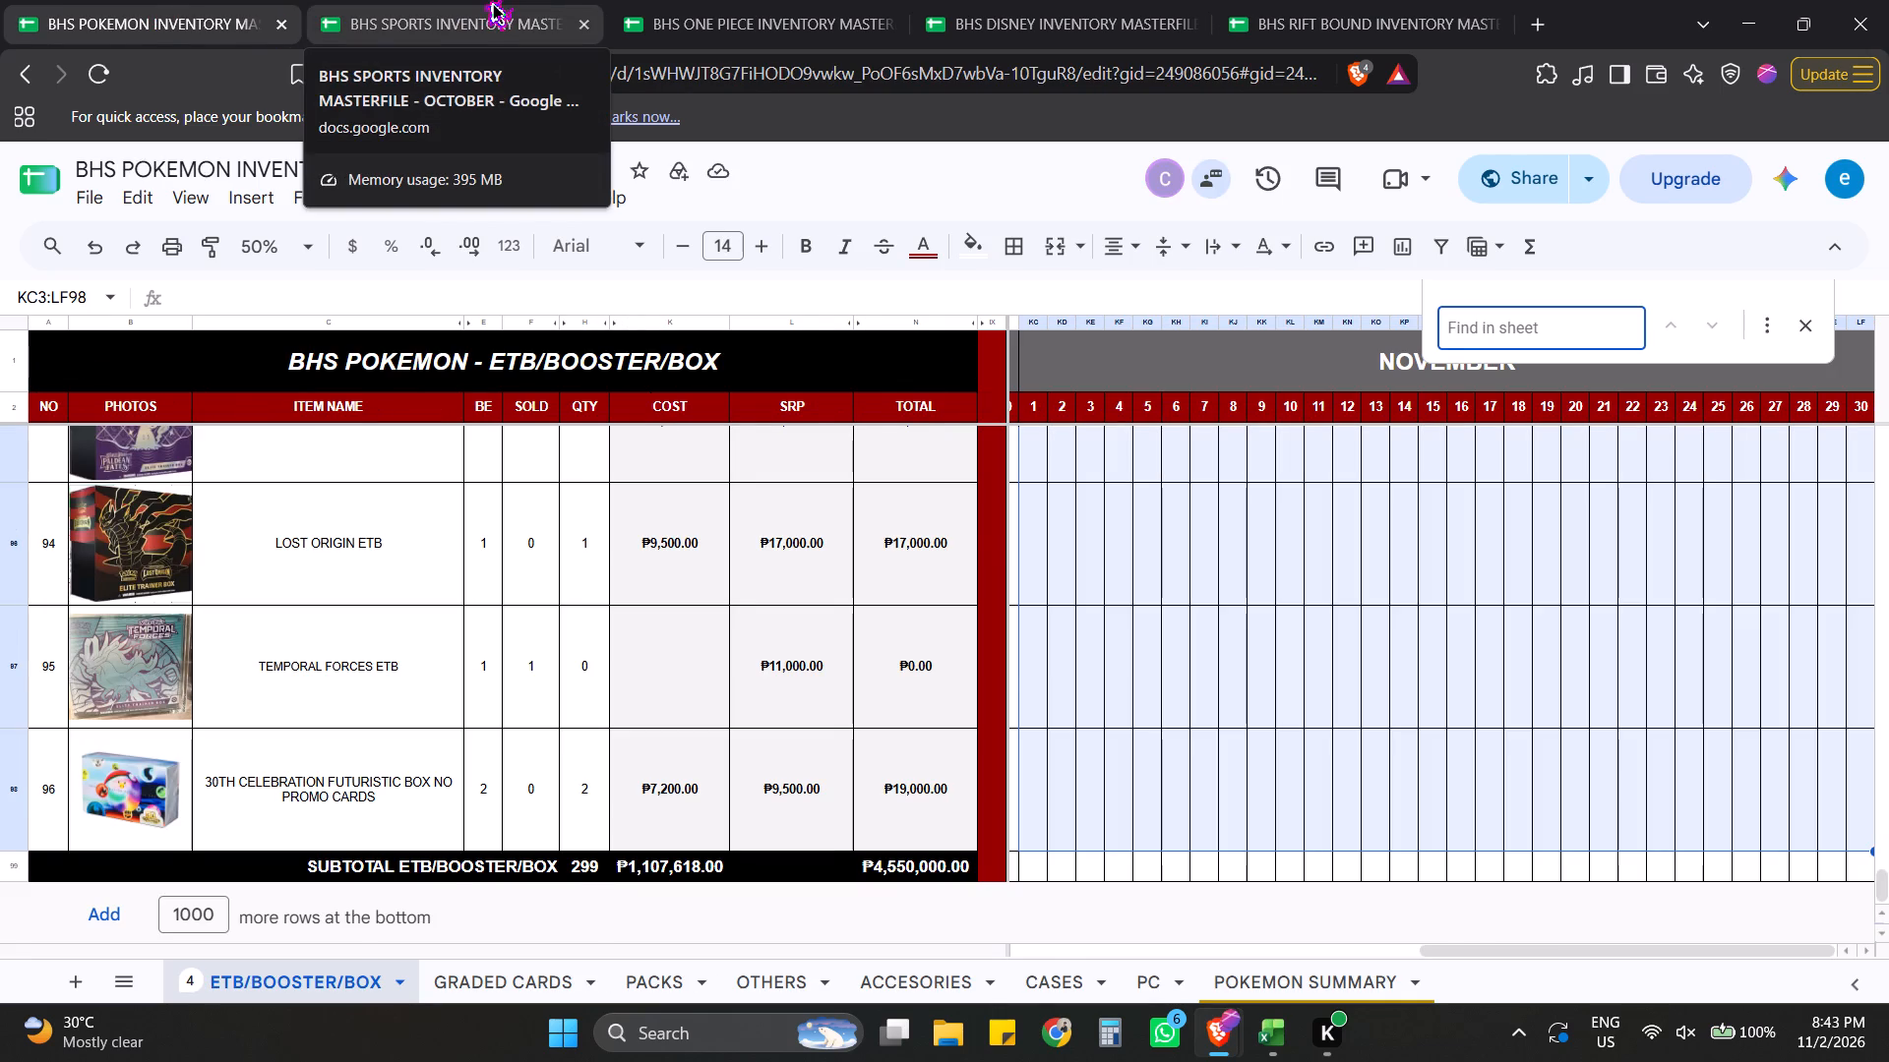
left_click(484, 0)
left_click(769, 0)
left_click(981, 0)
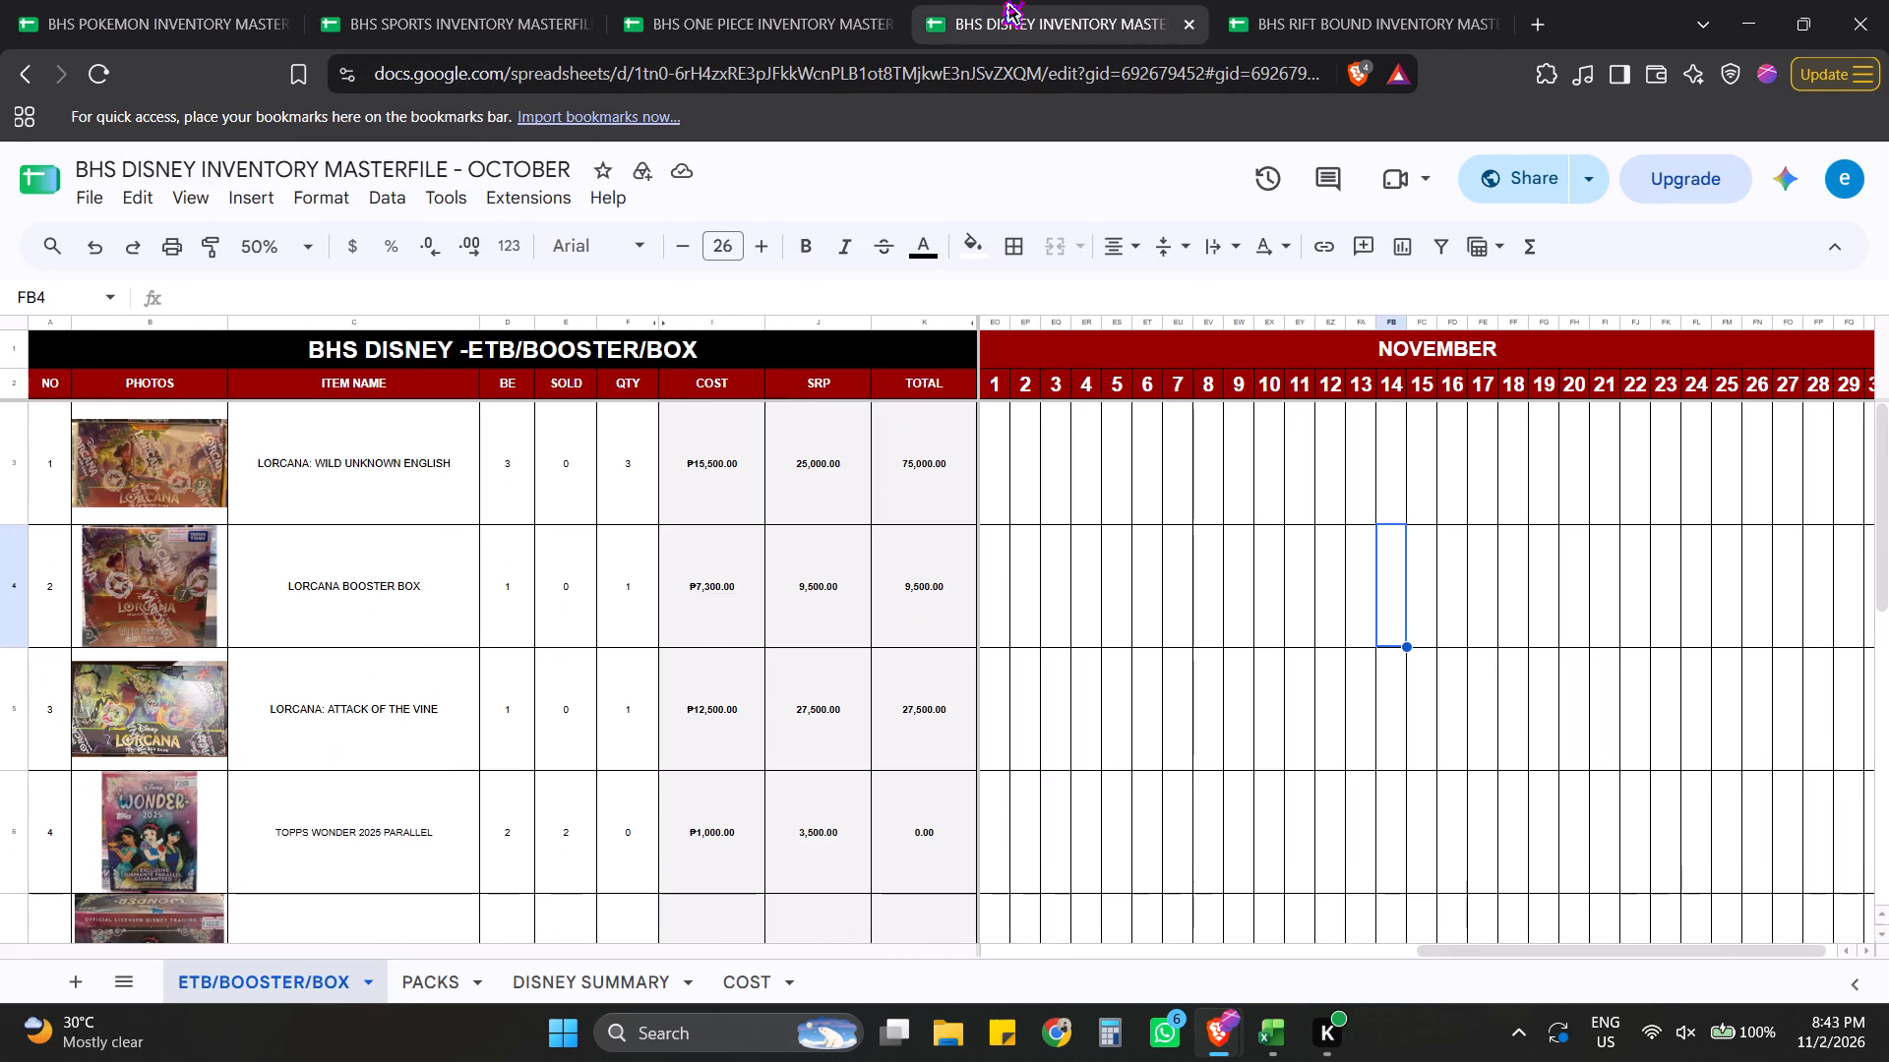
left_click(1316, 0)
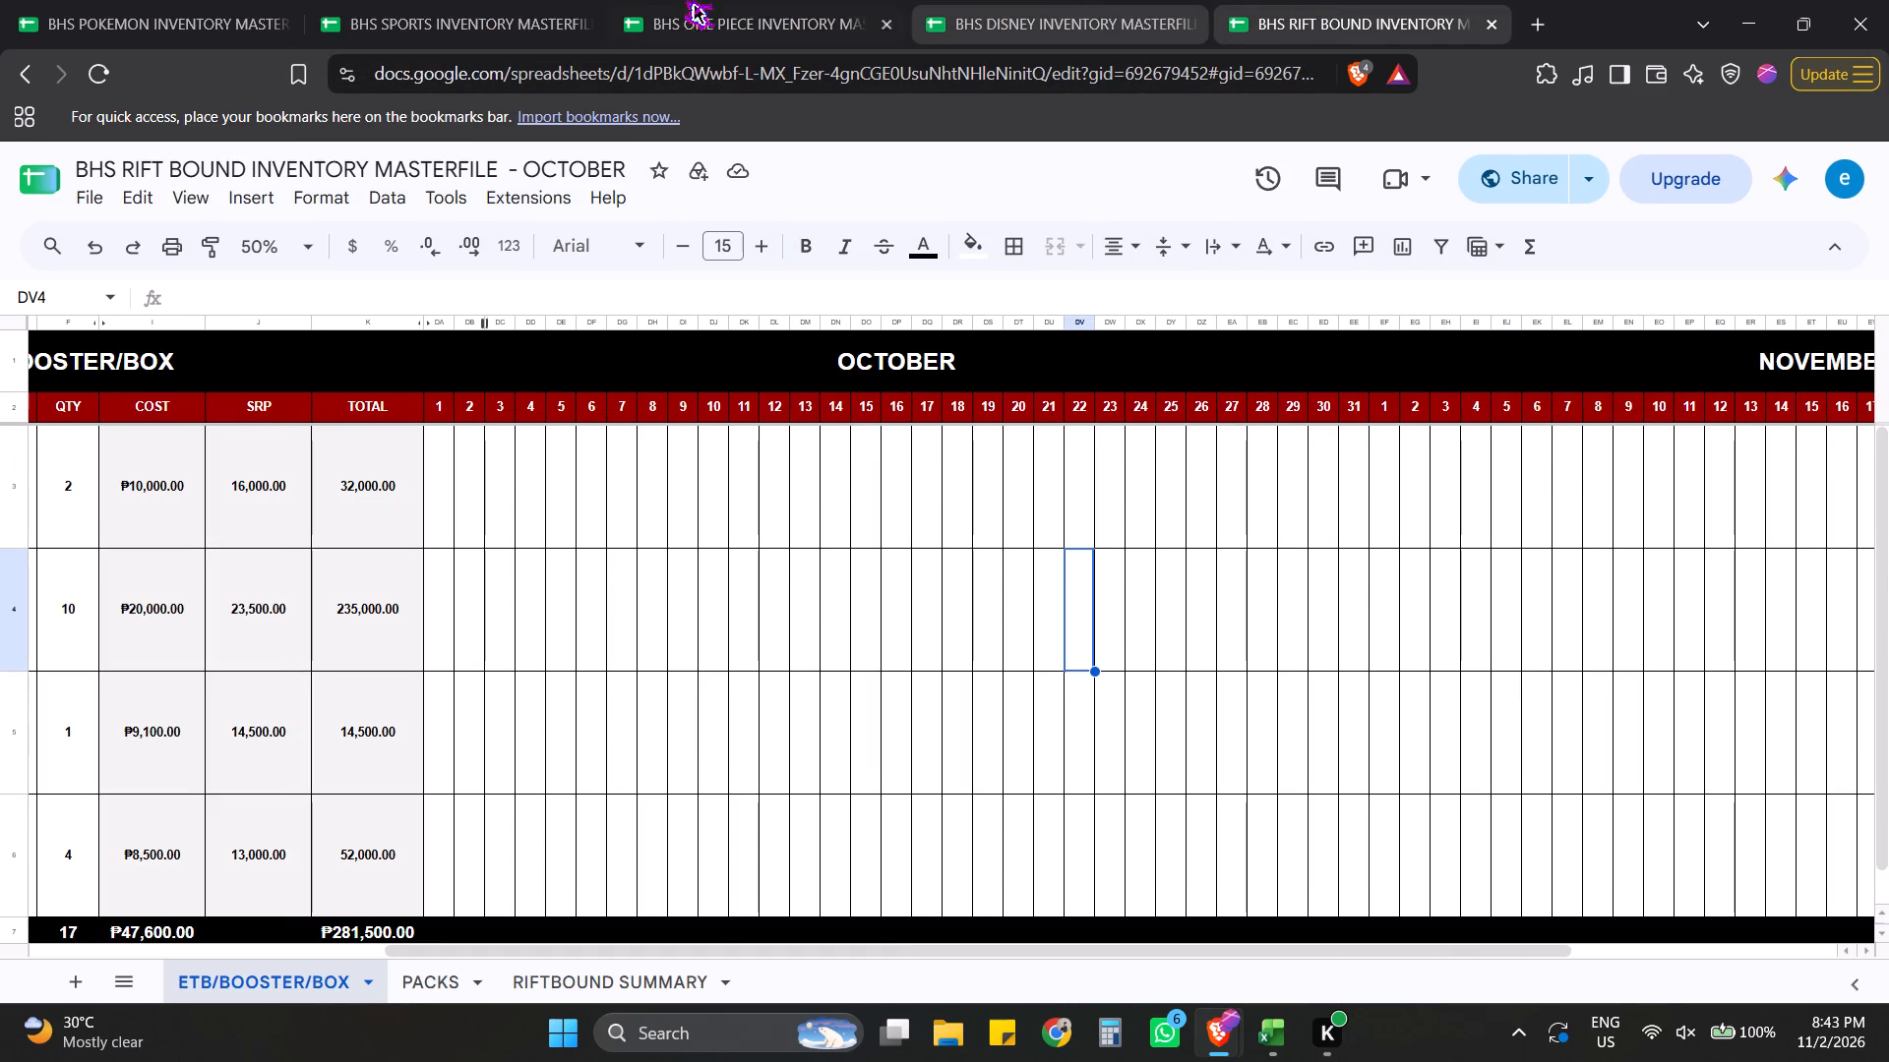
In the BHS Pokemon masterfile, check the November day columns of the ETB/BOOSTER/BOX sheet from the first item to the subtotal row.
left_click(178, 0)
left_click(1149, 623)
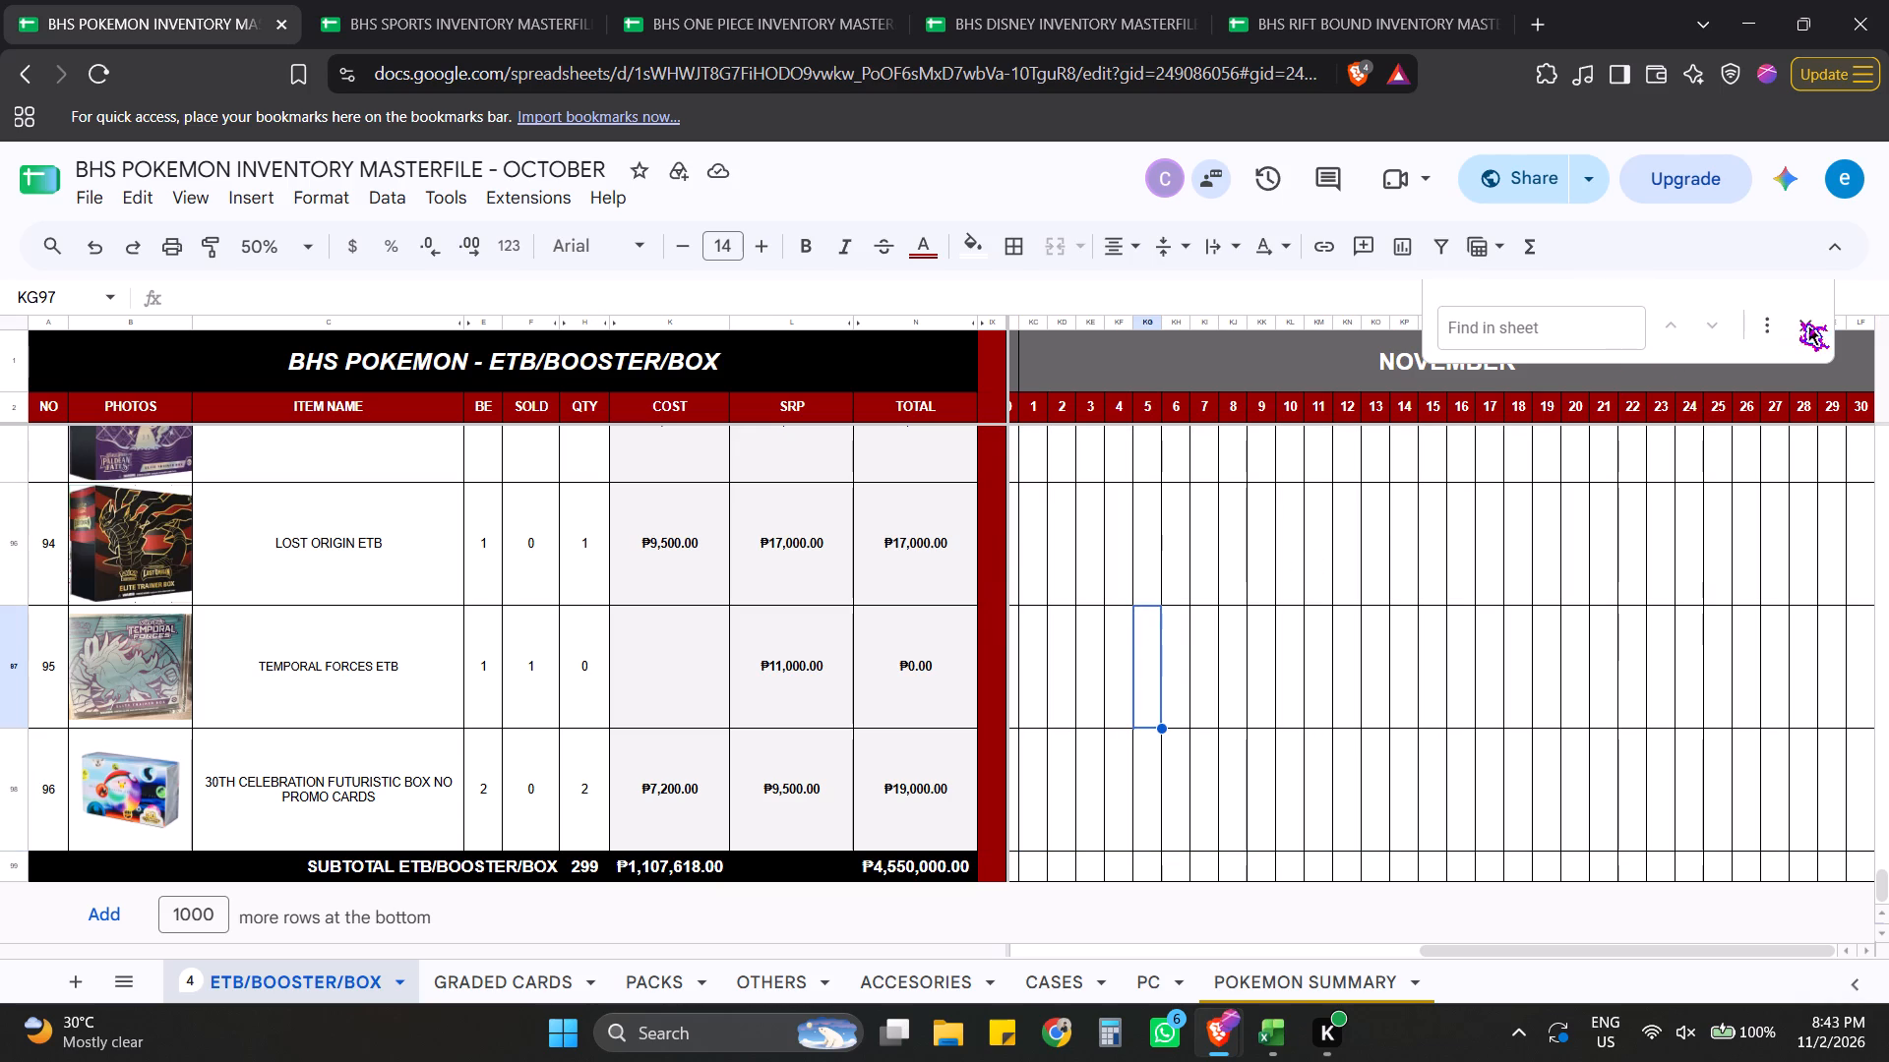
left_click(1799, 322)
scroll(1153, 818, "up", 16)
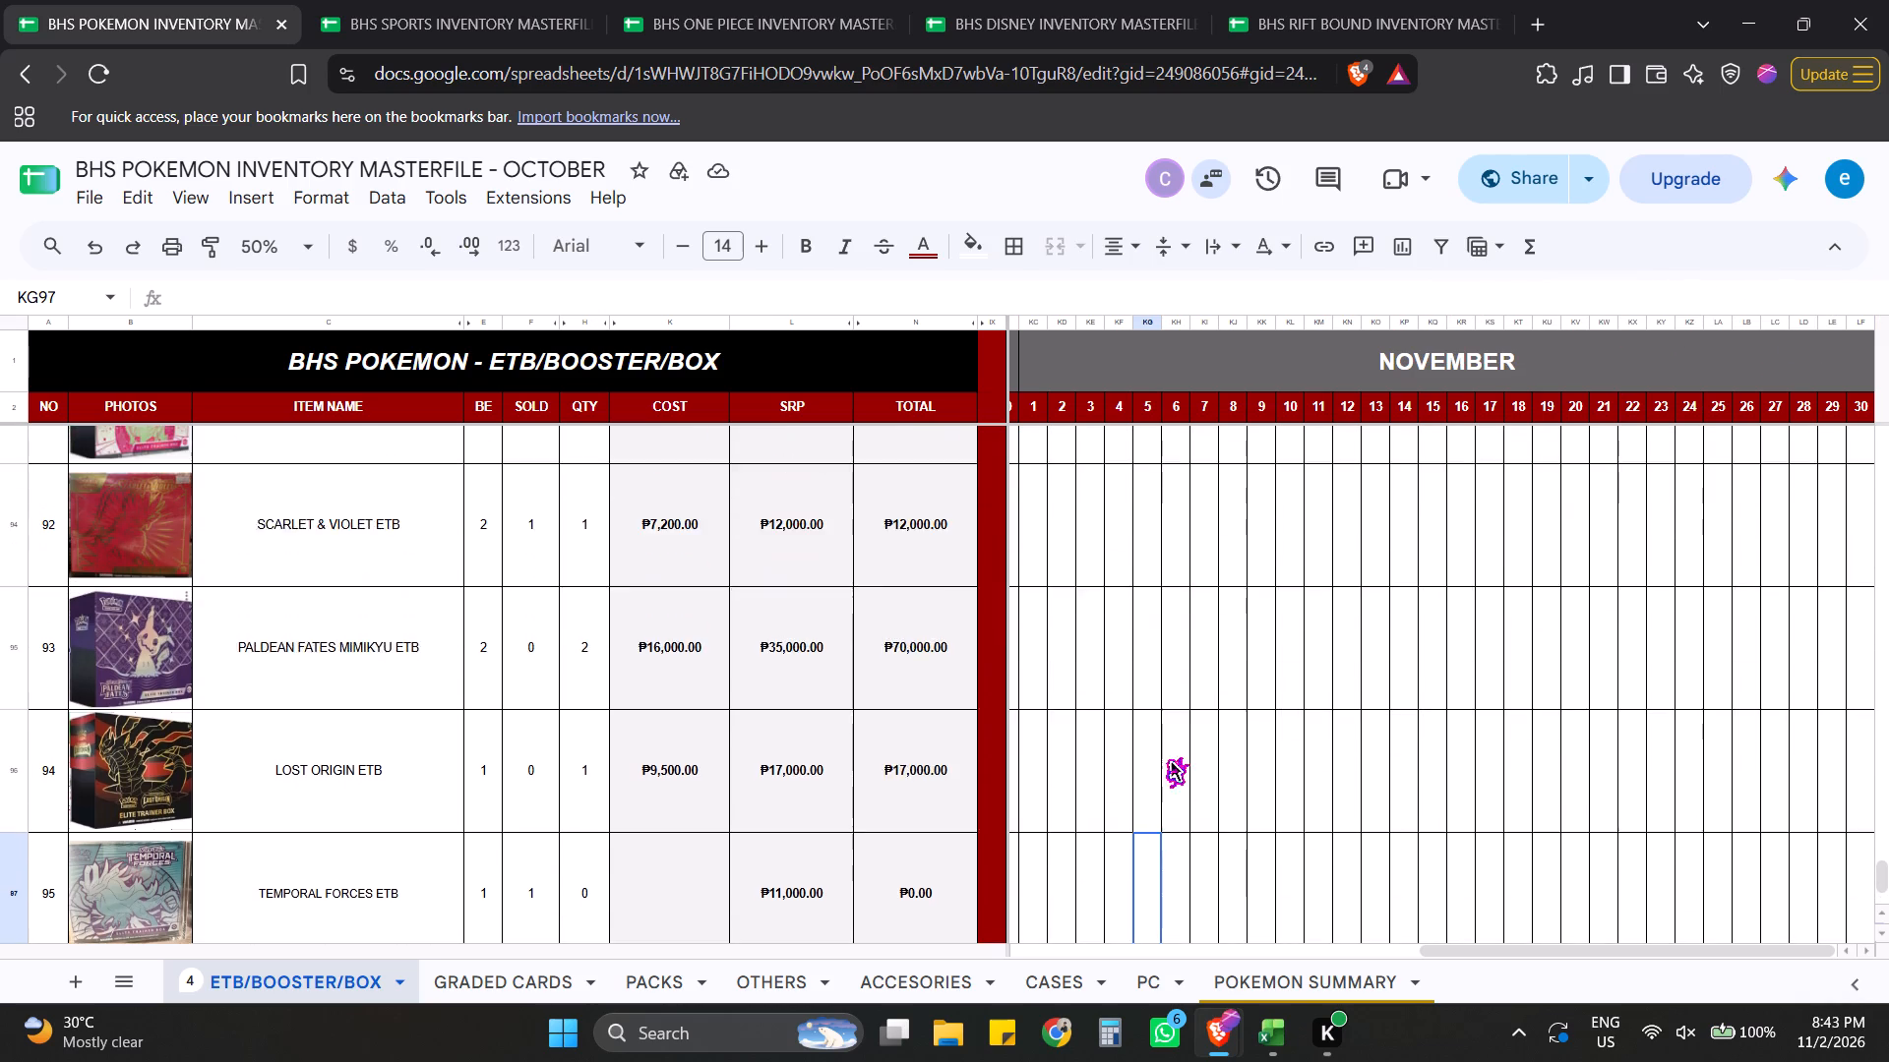
scroll(1162, 757, "up", 2)
scroll(1206, 599, "up", 12)
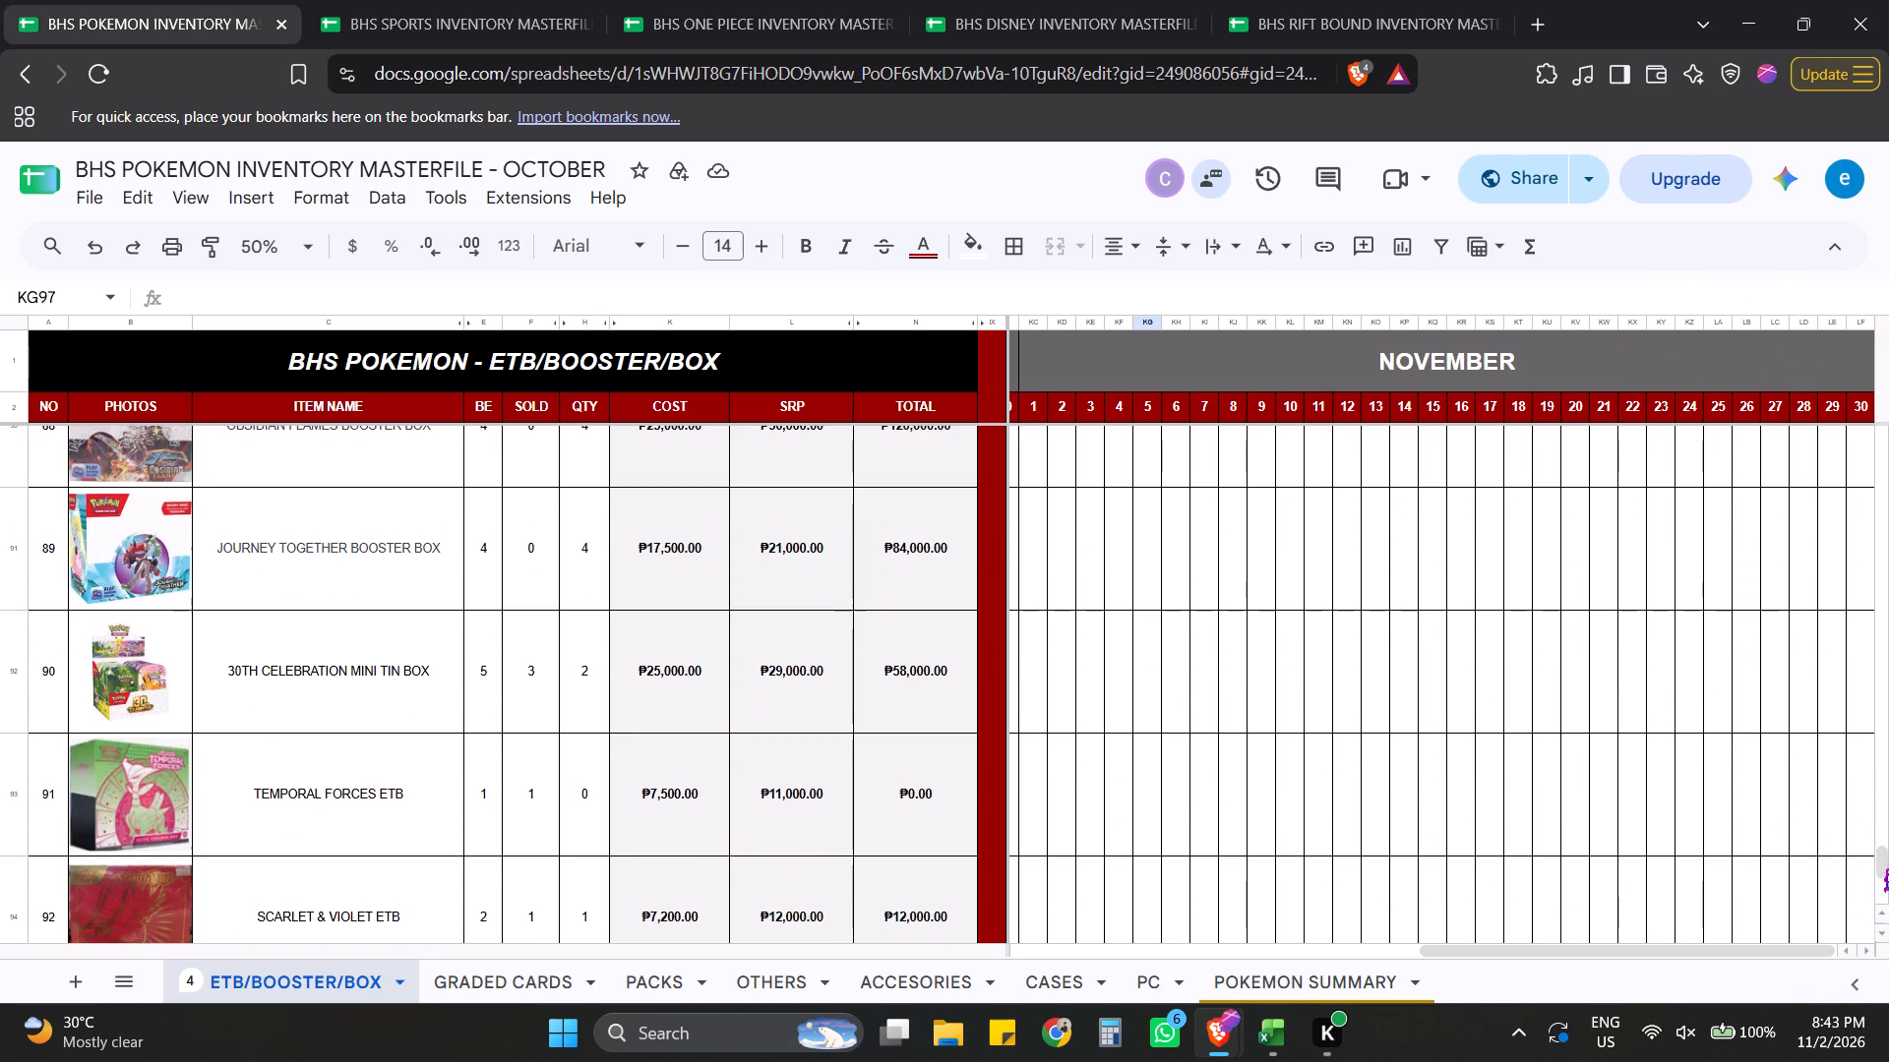
left_click_drag(1880, 861, 1879, 327)
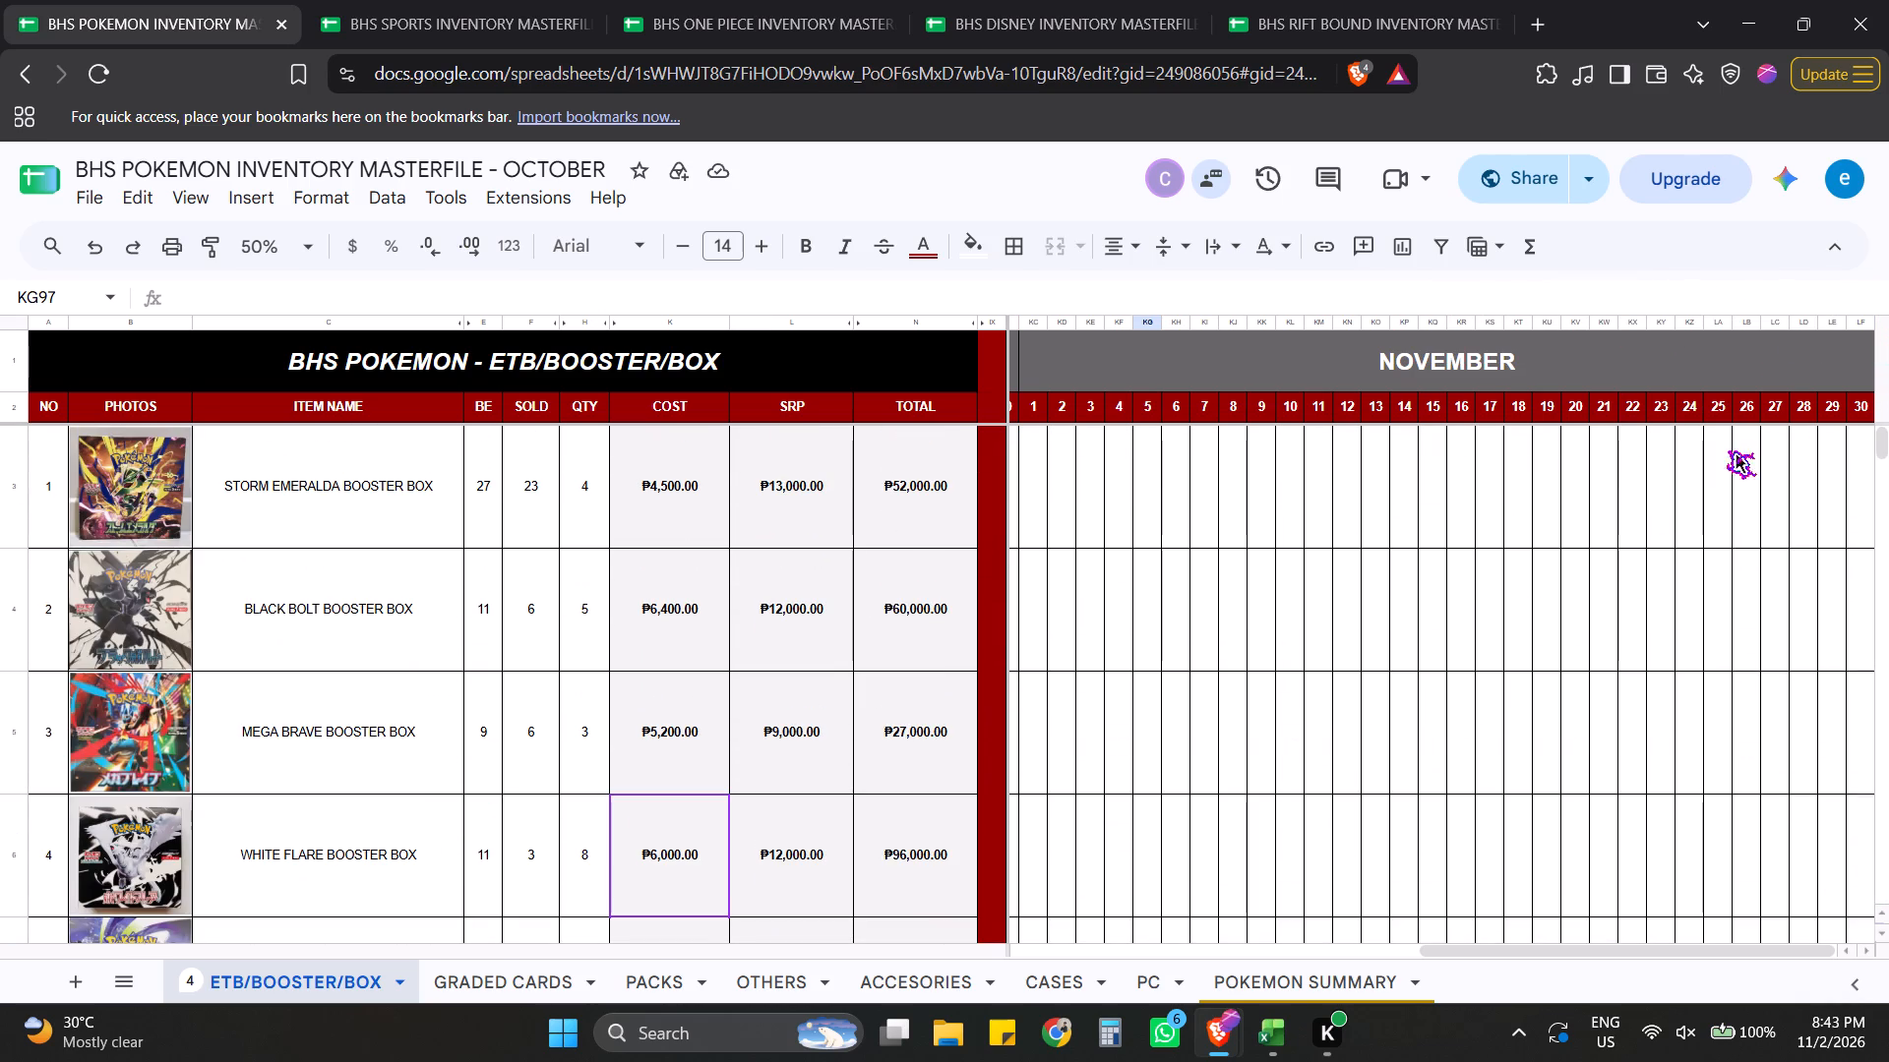
left_click_drag(1033, 465, 1181, 484)
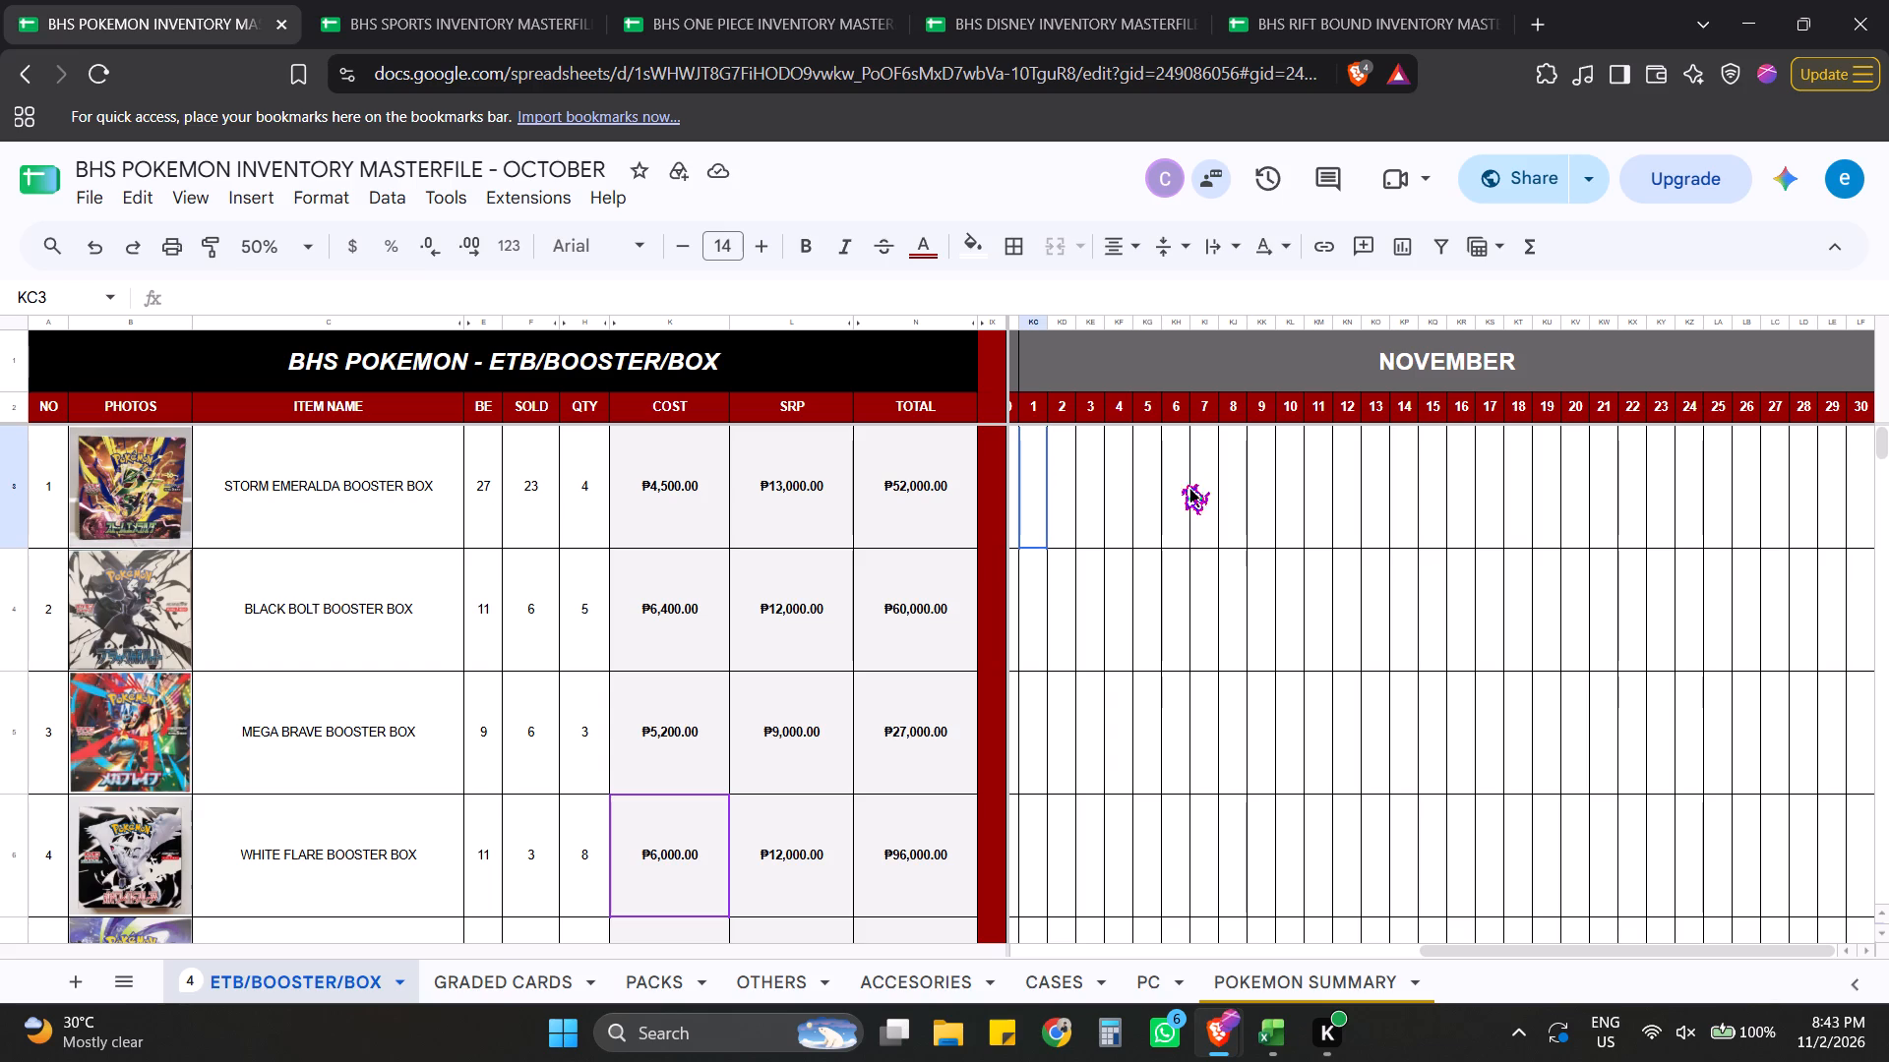
left_click_drag(1181, 484, 1845, 710)
left_click(1542, 709)
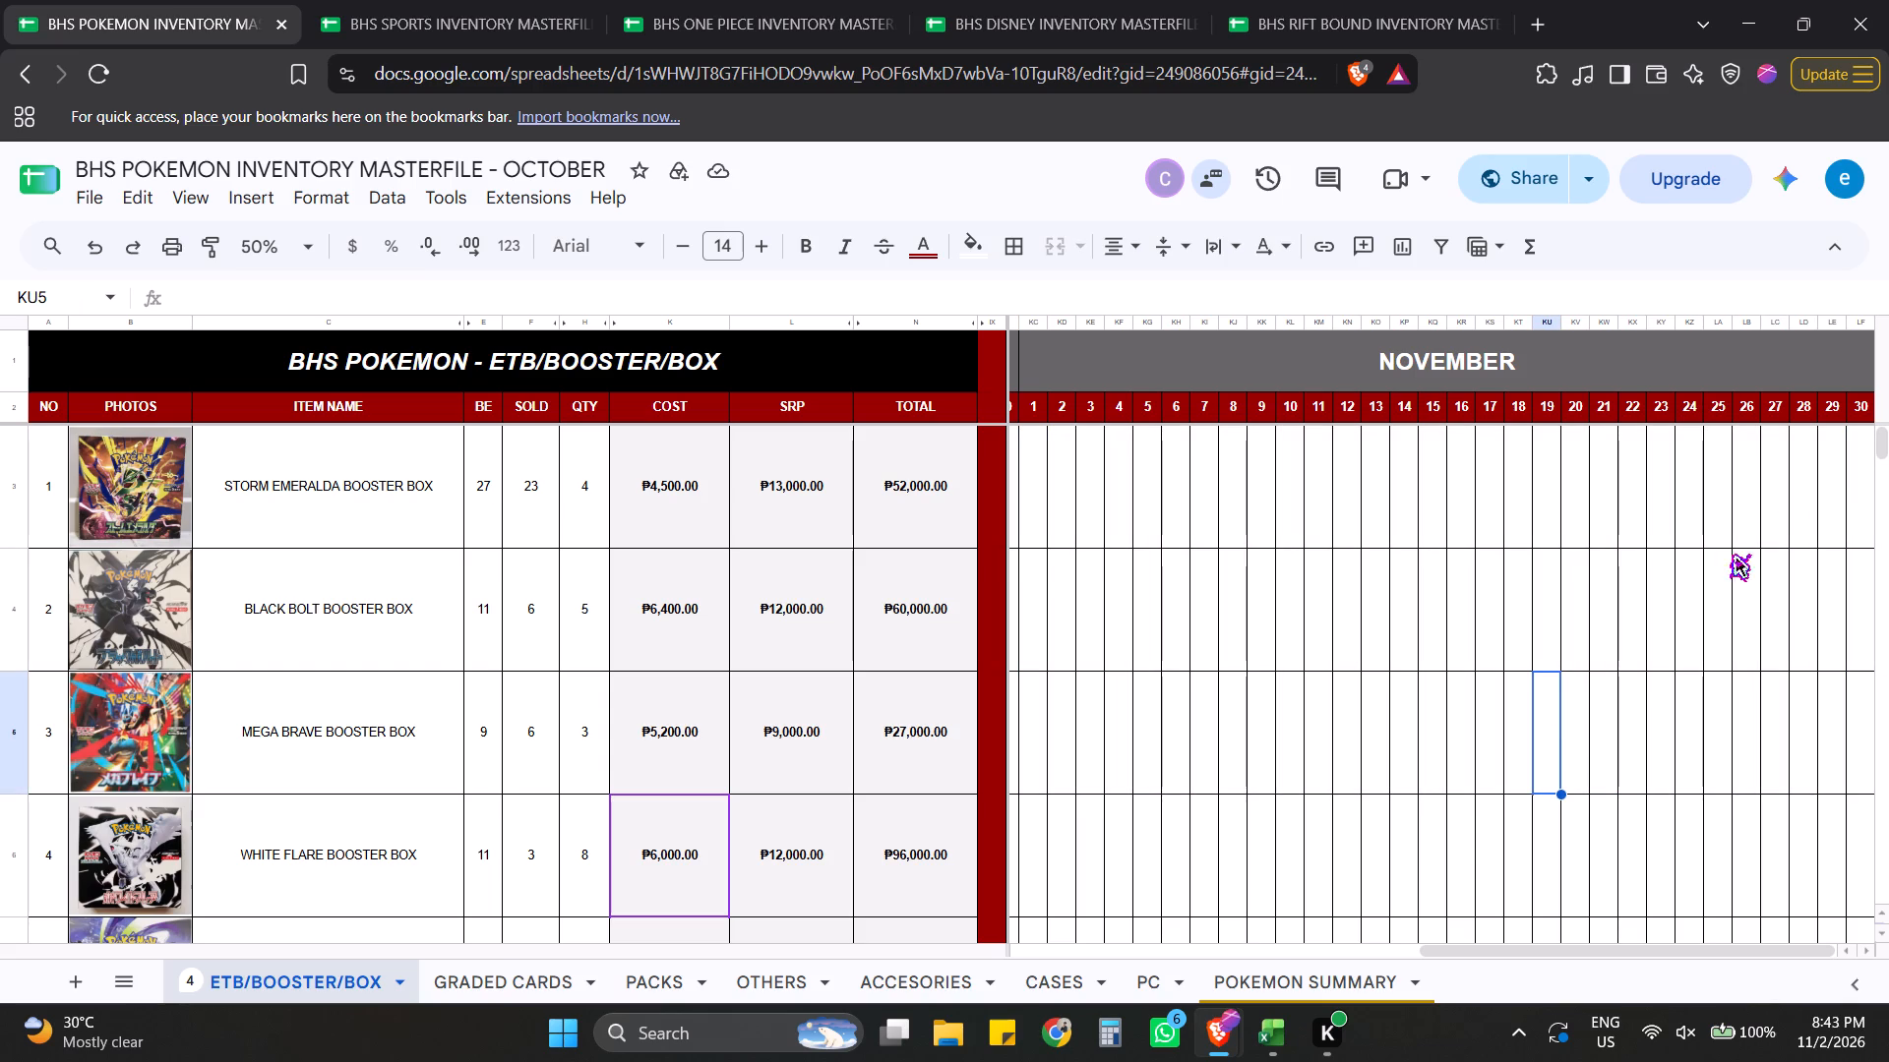
left_click_drag(1882, 437, 1884, 443)
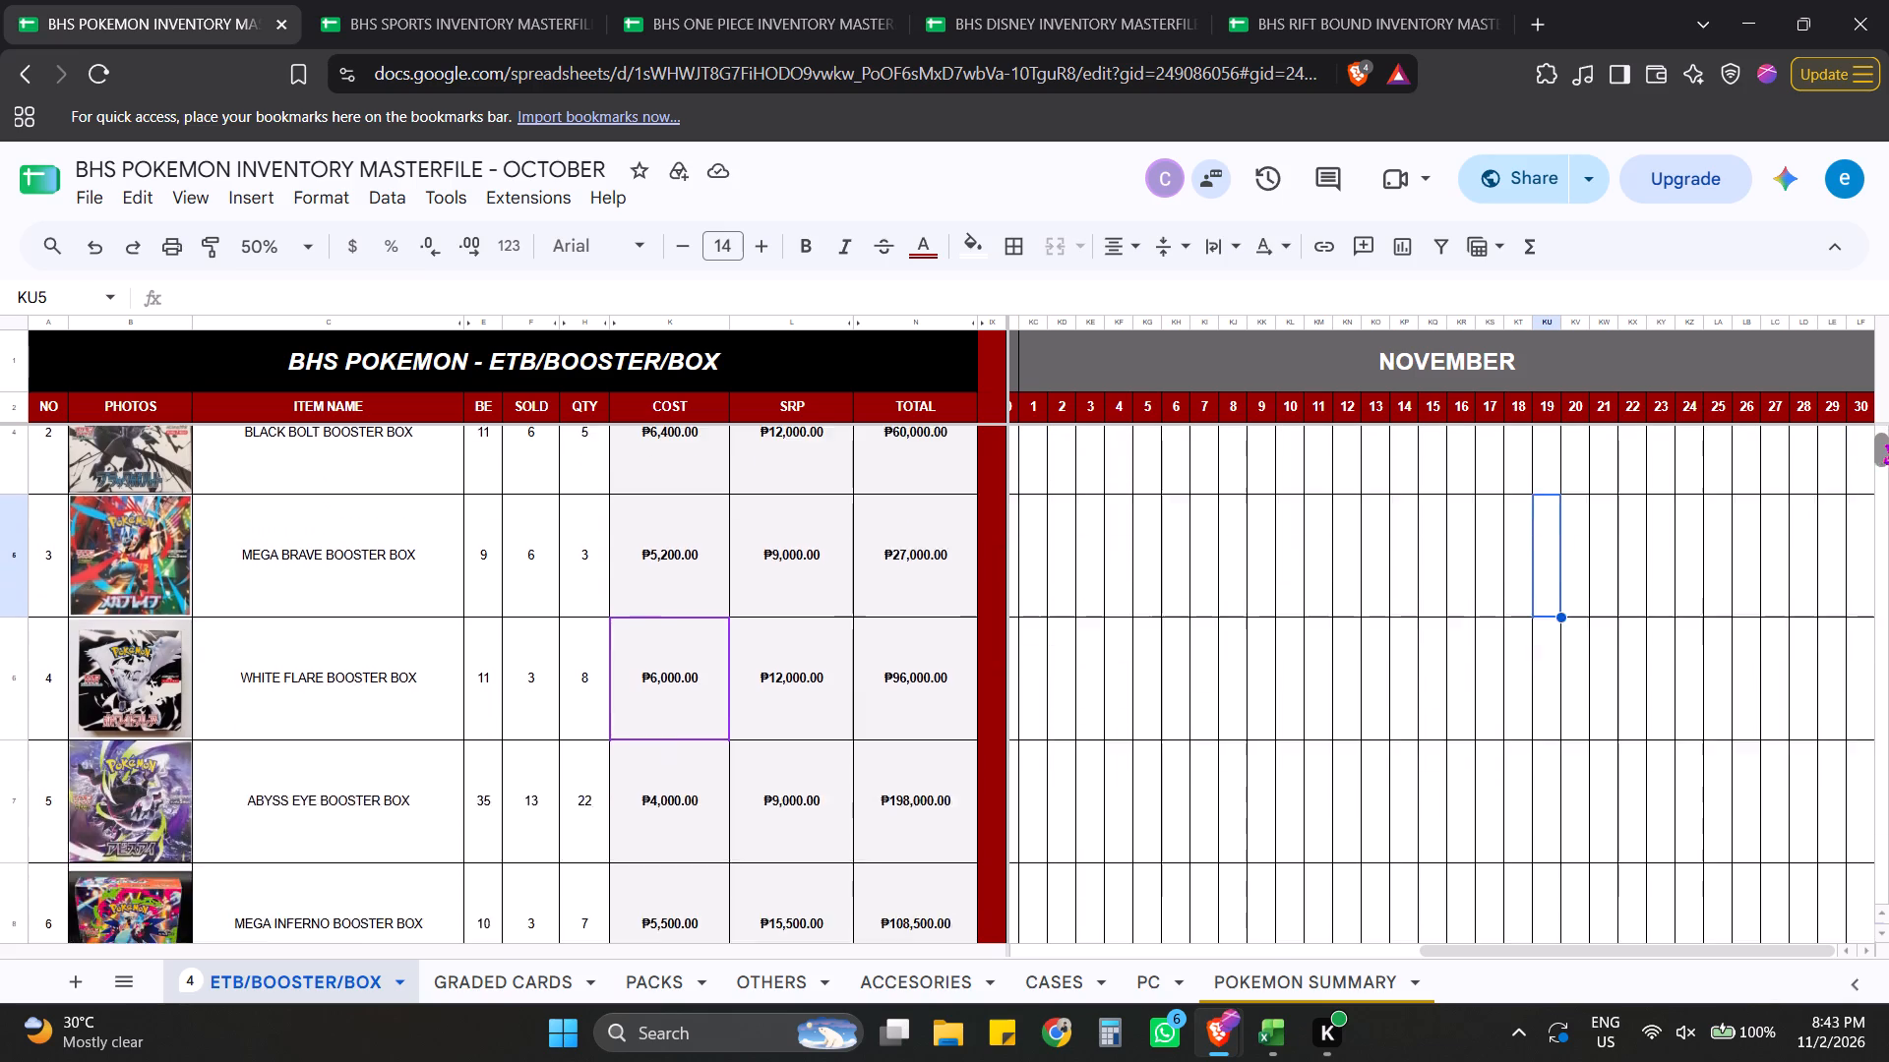
left_click_drag(1884, 443, 1888, 490)
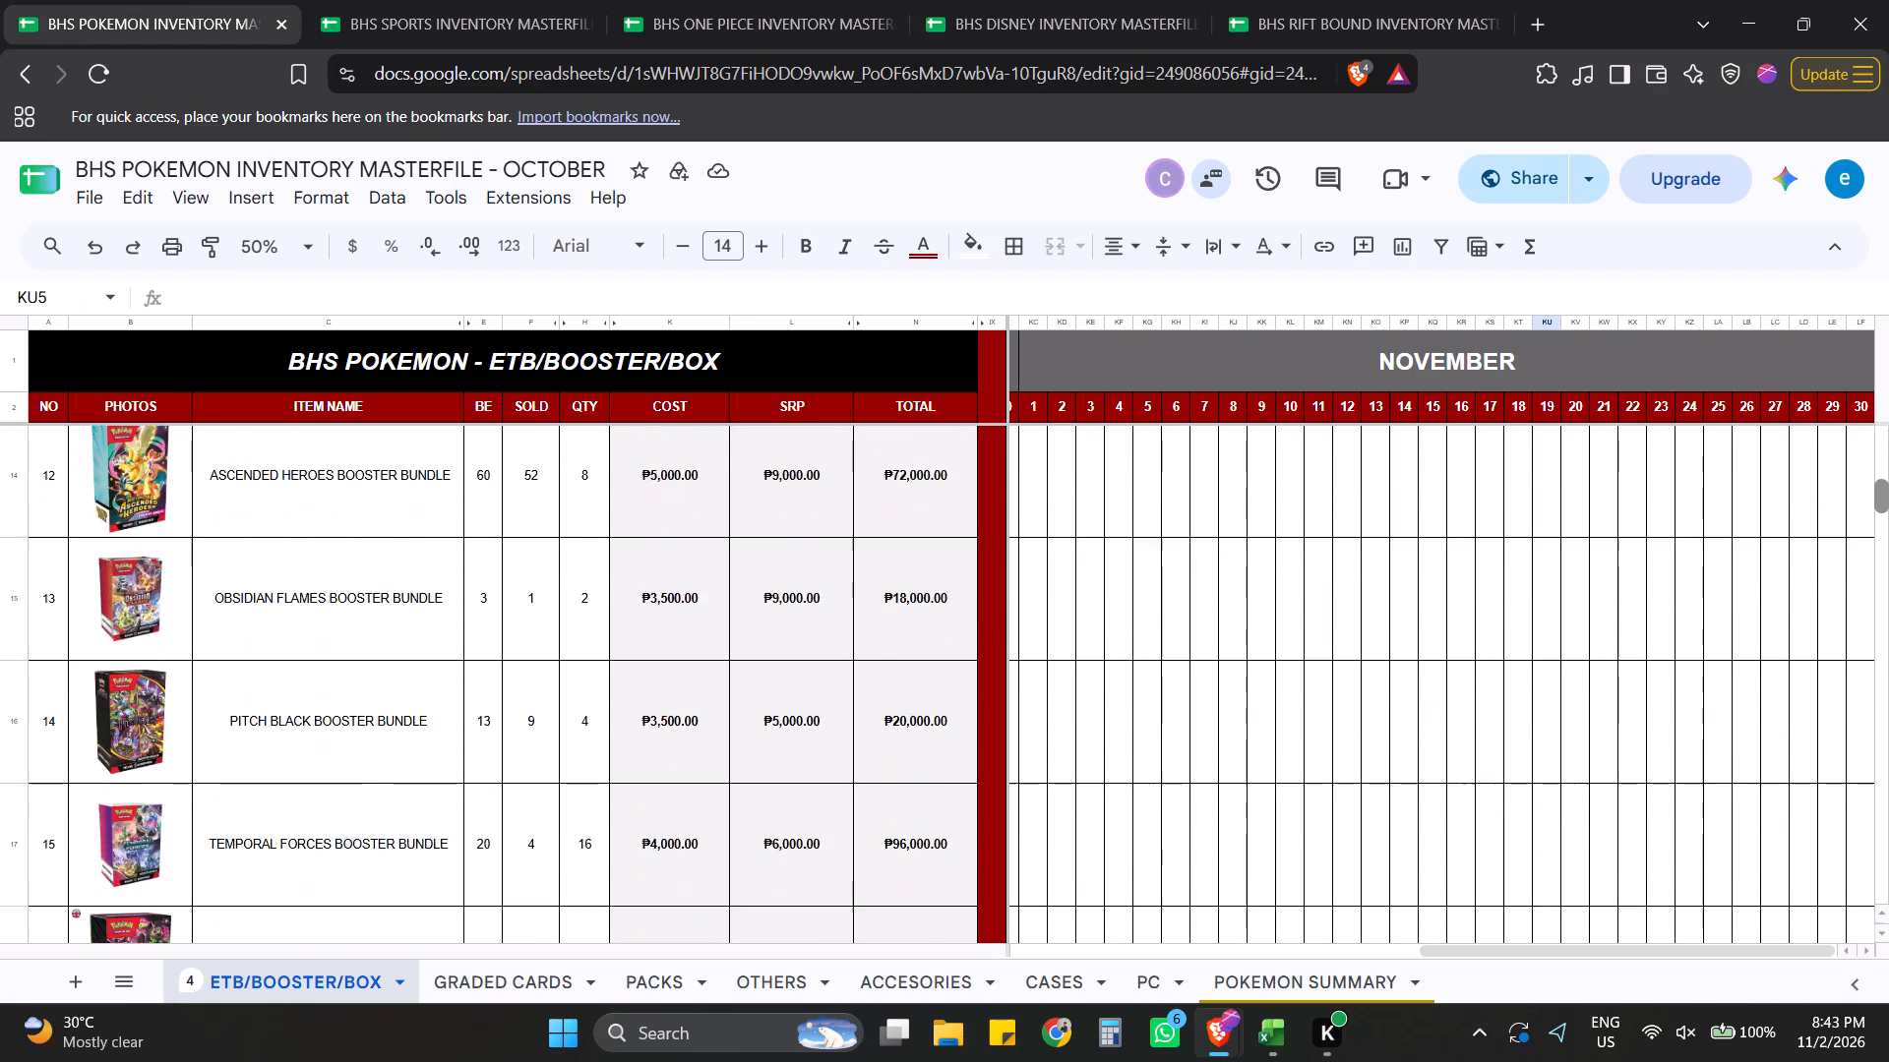
left_click_drag(1888, 490, 1888, 574)
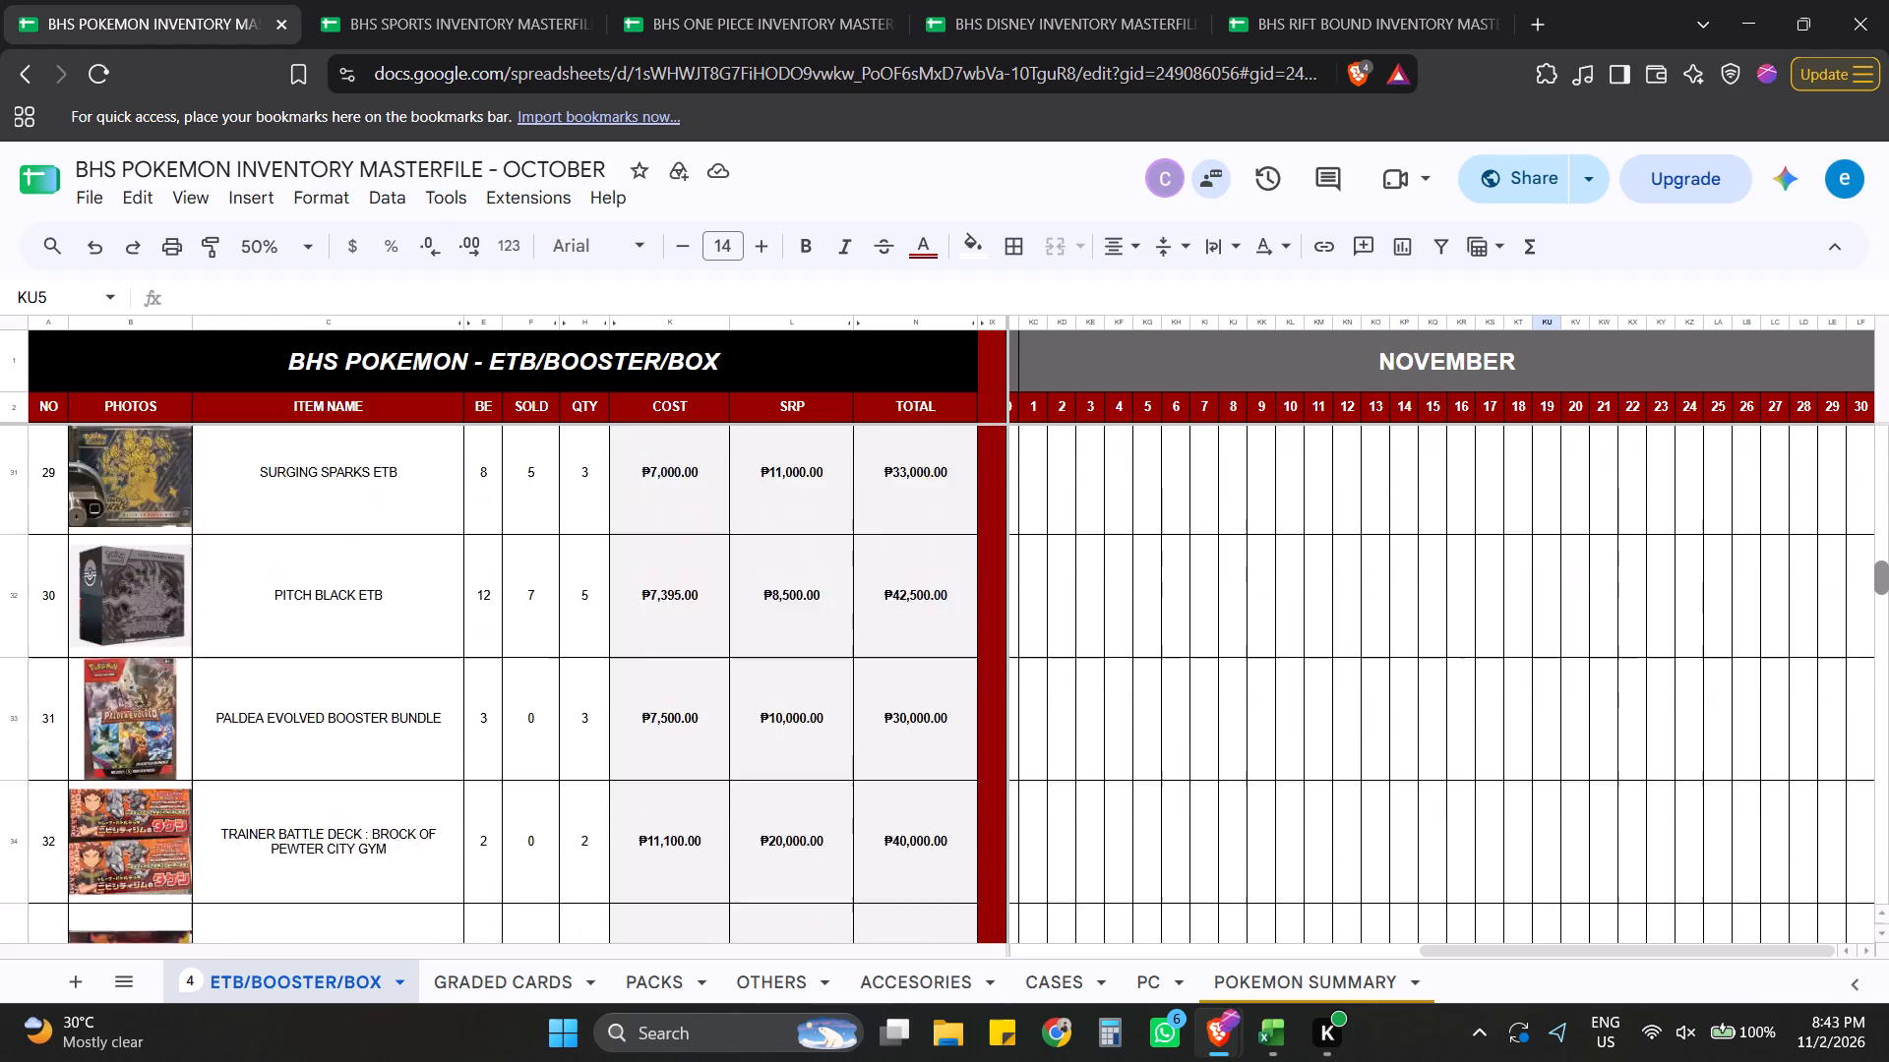
left_click_drag(1888, 574, 1888, 674)
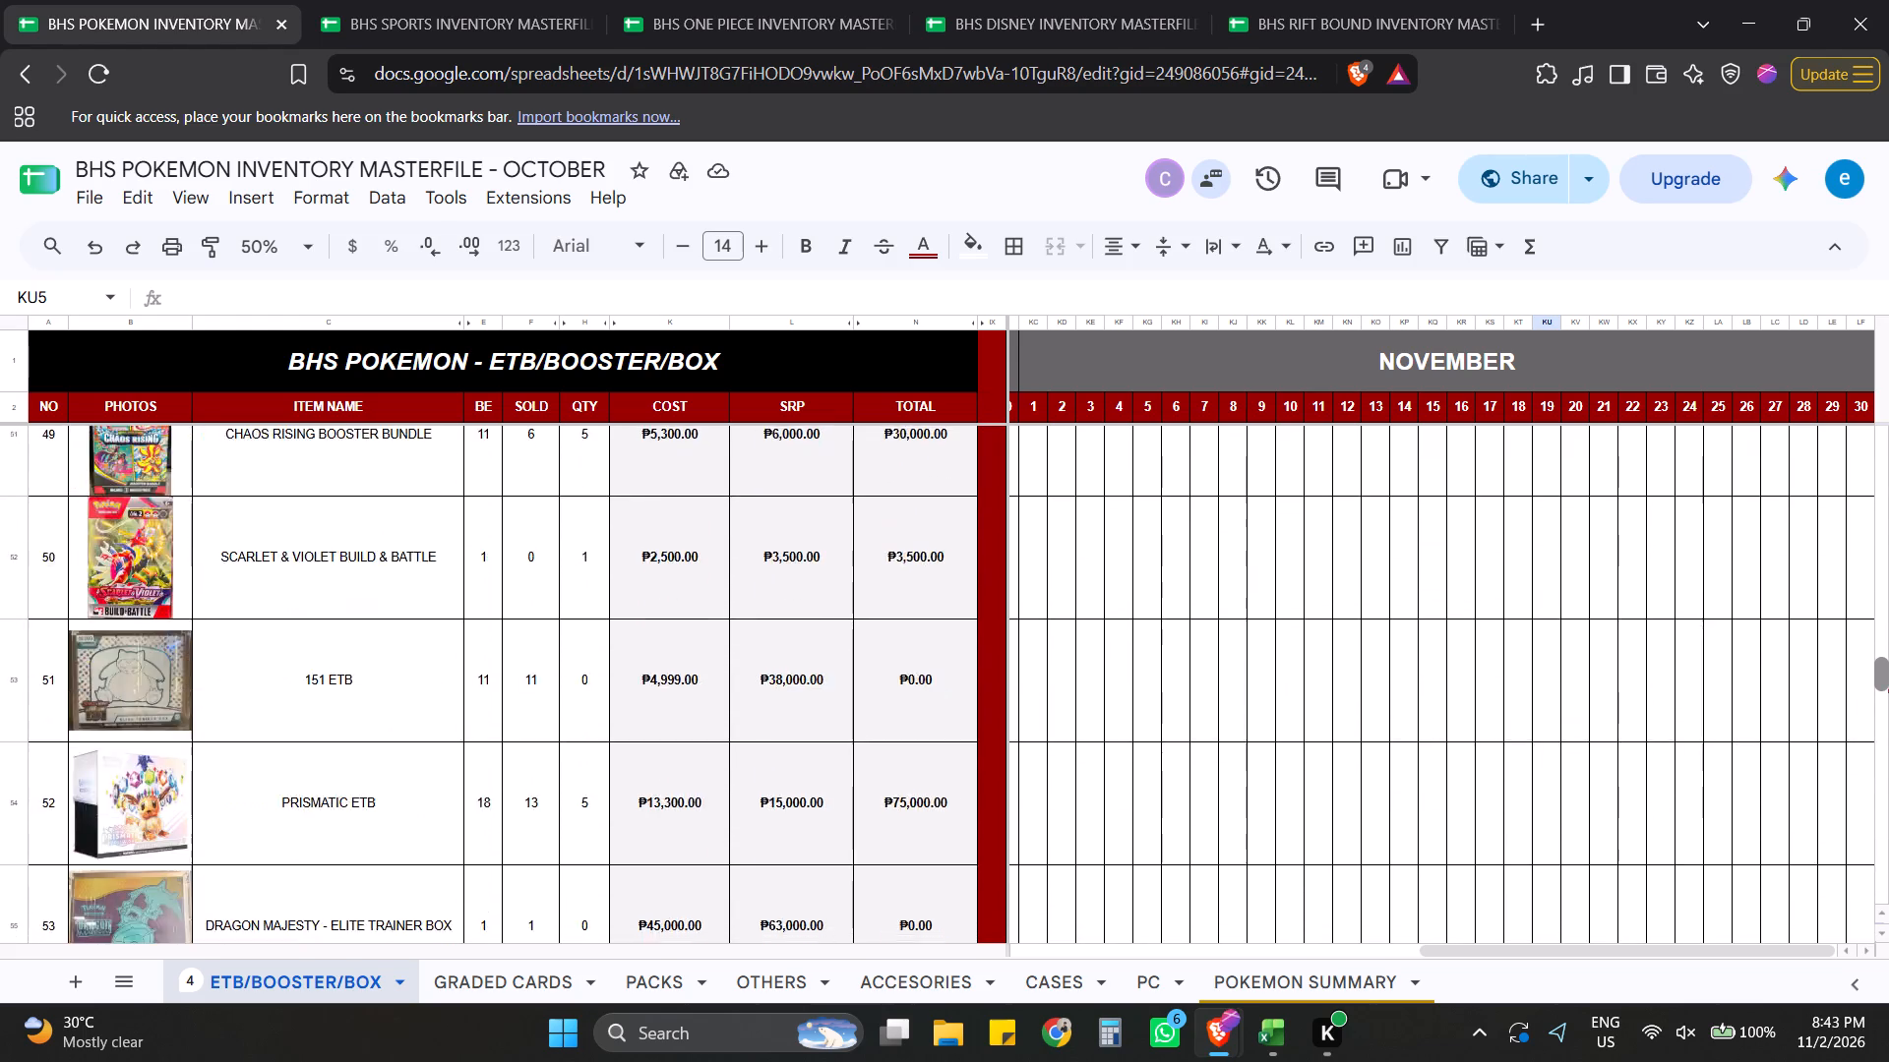
left_click_drag(1888, 674, 1888, 779)
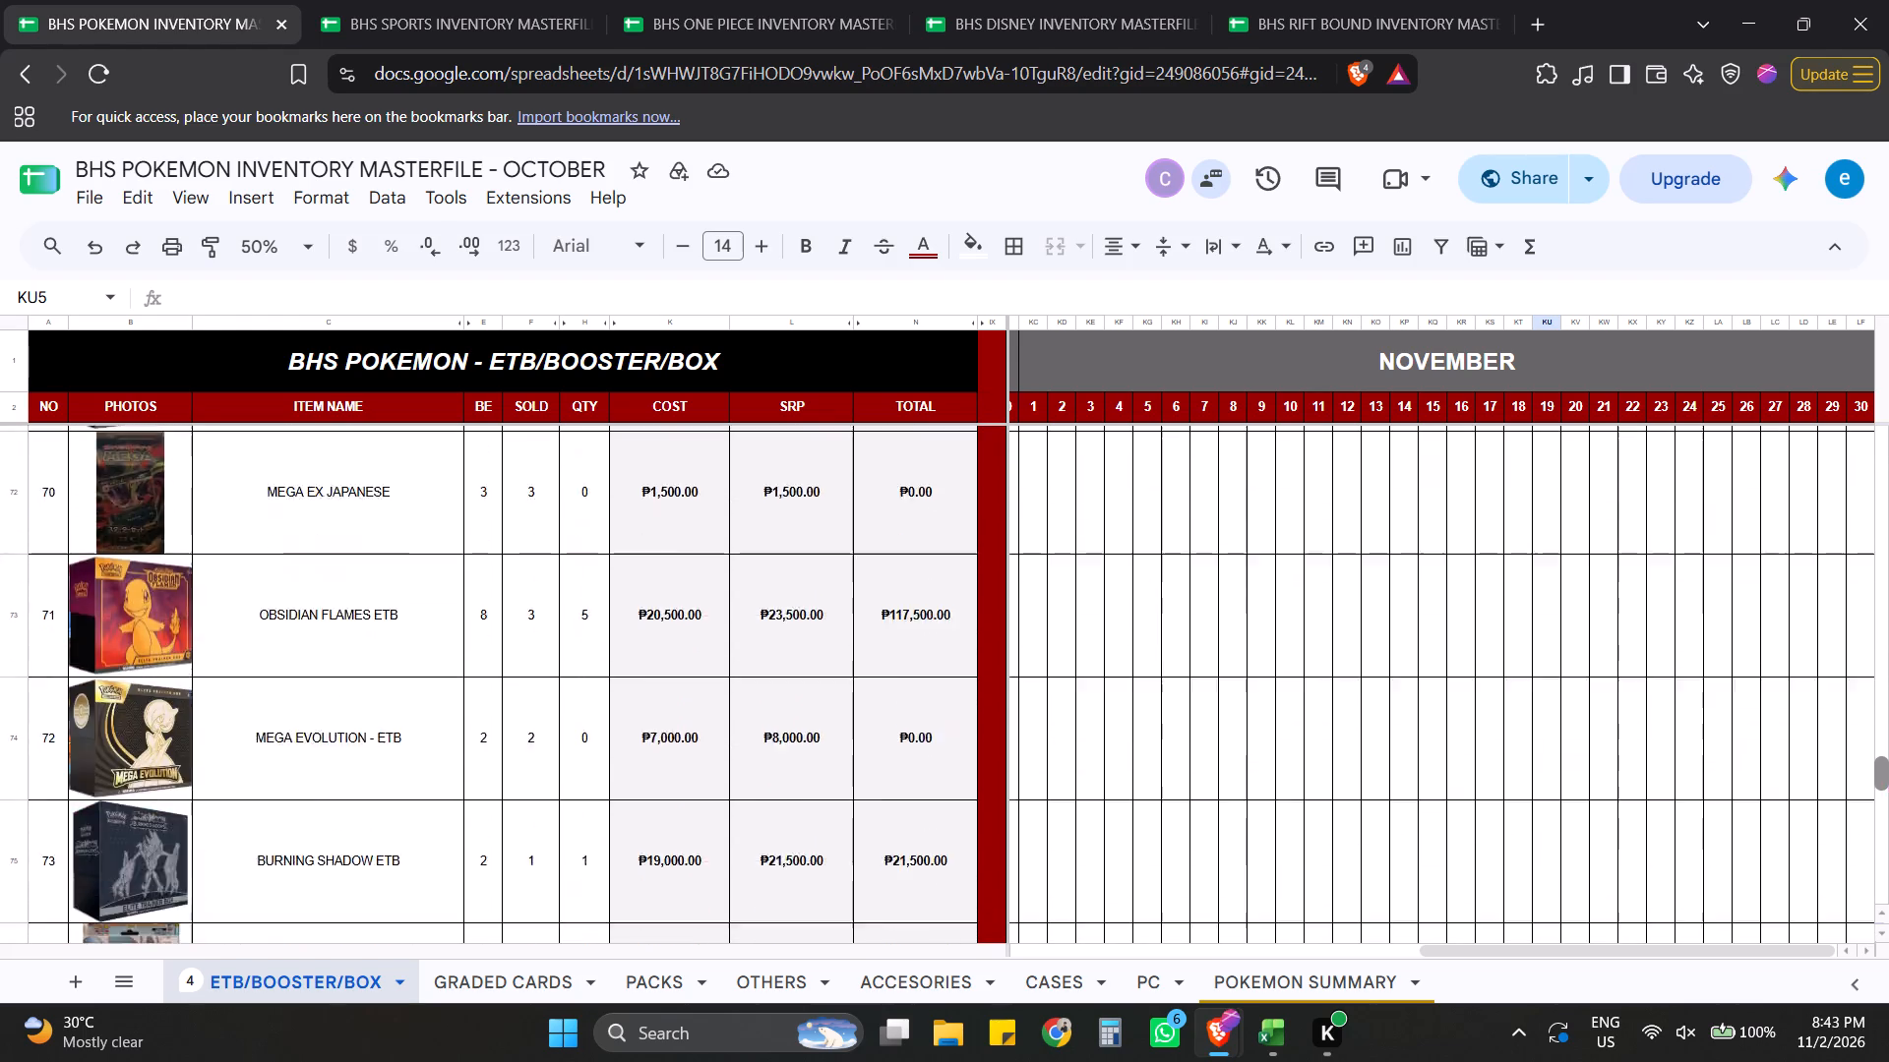
left_click_drag(1888, 779, 1888, 887)
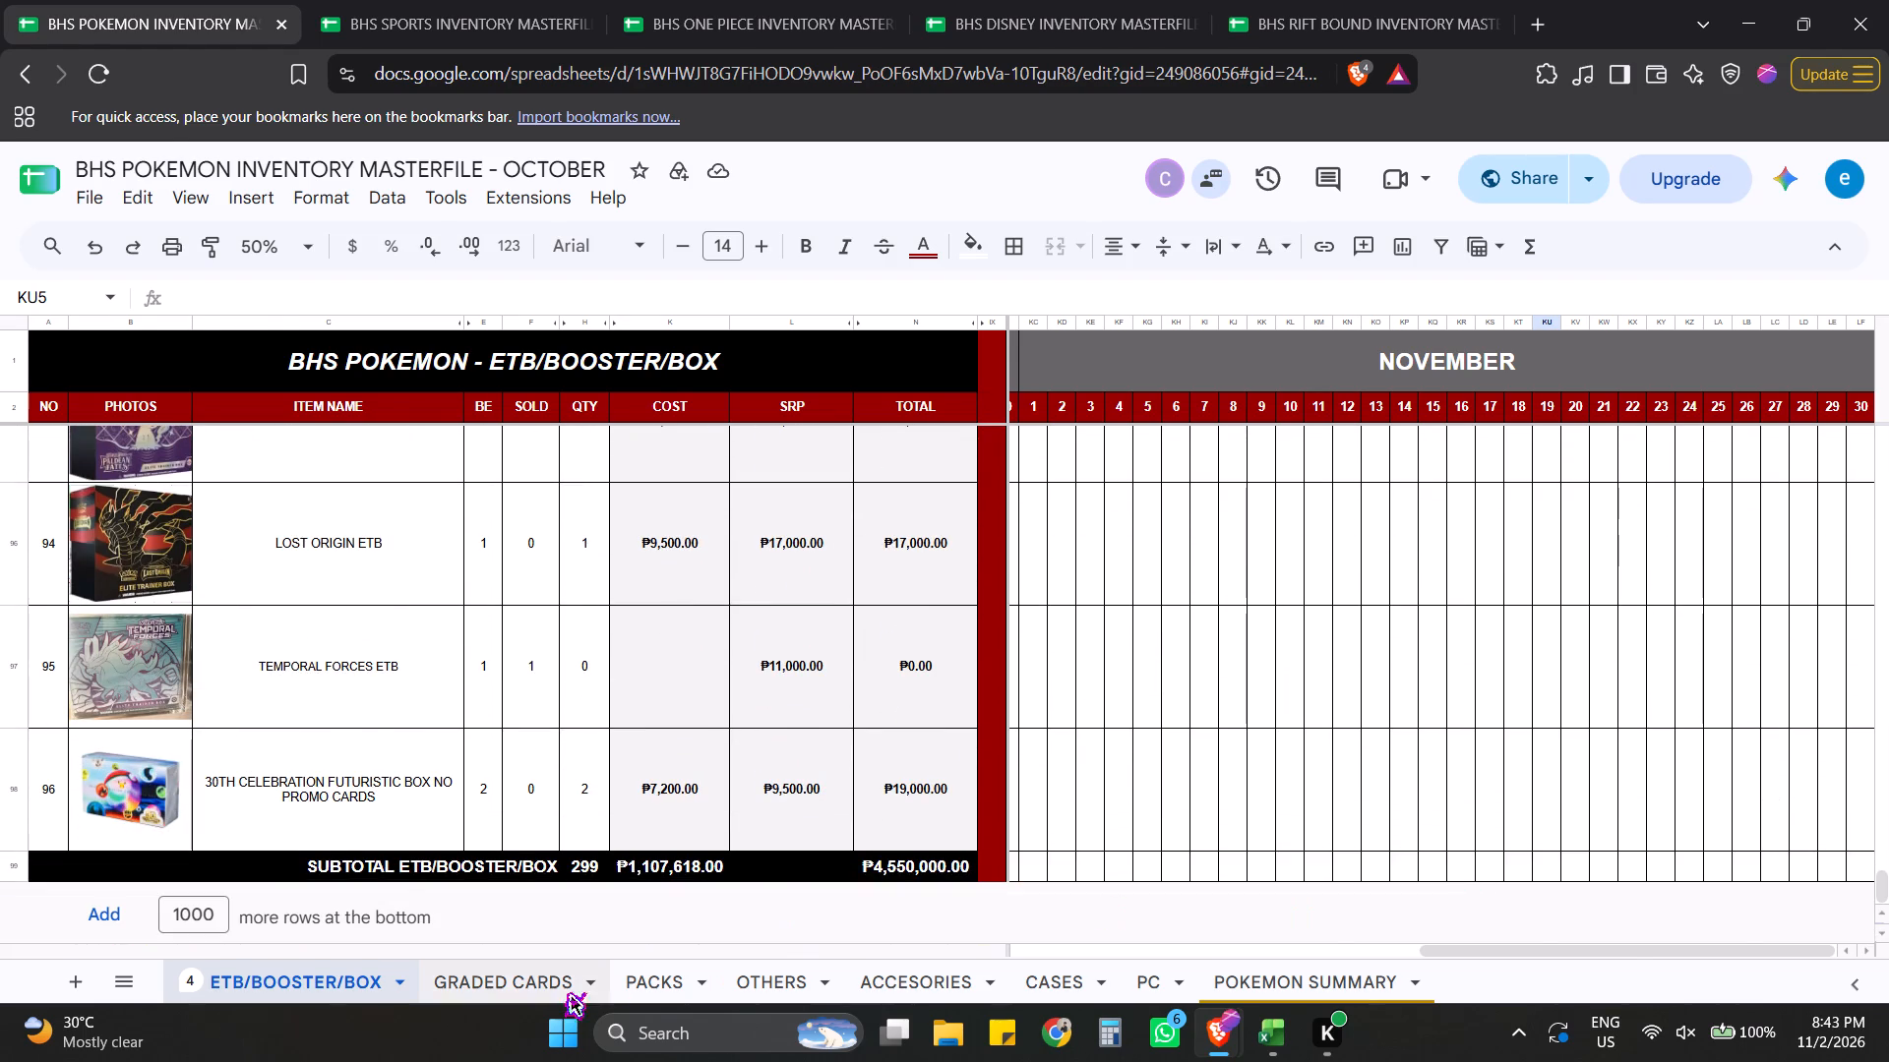
Examine the November 2026 day columns on the Pokemon GRADED CARDS sheet, from the subtotal row up to the first items and across to day 30.
left_click(493, 987)
left_click(1433, 740)
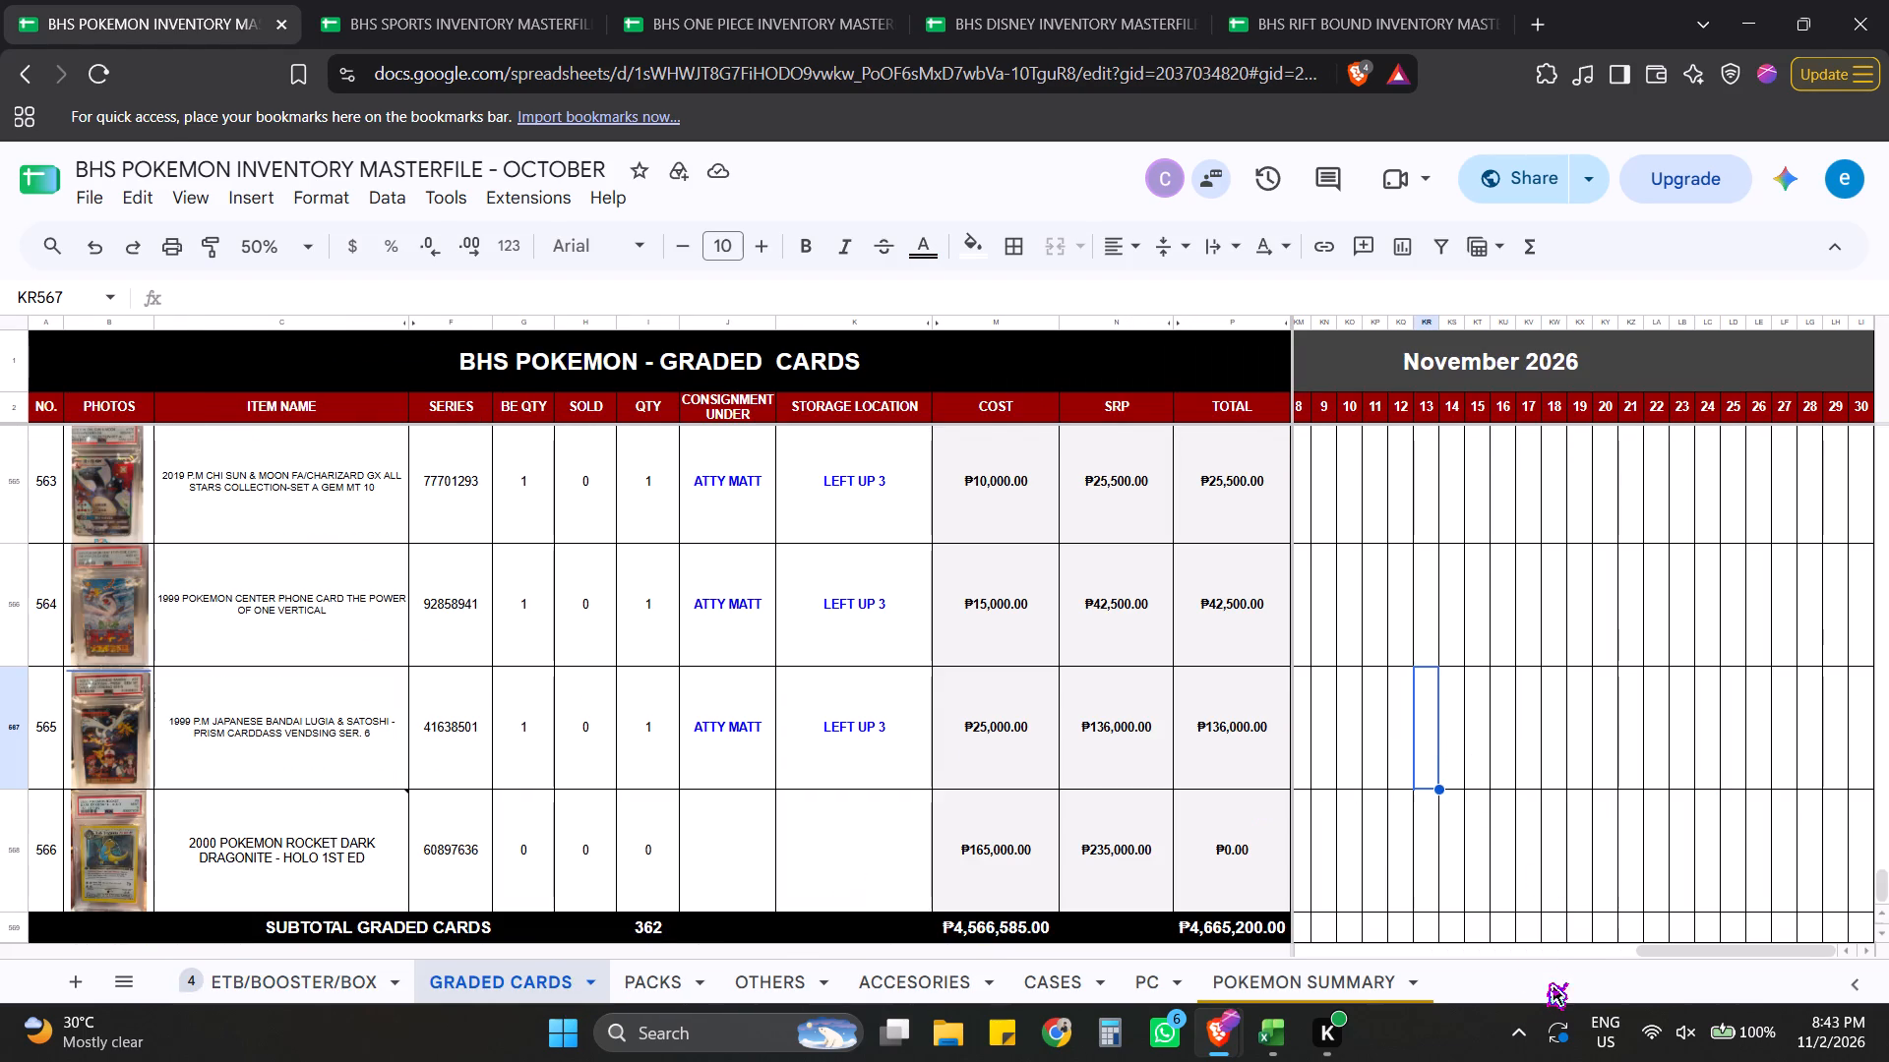
left_click_drag(1711, 947, 1585, 949)
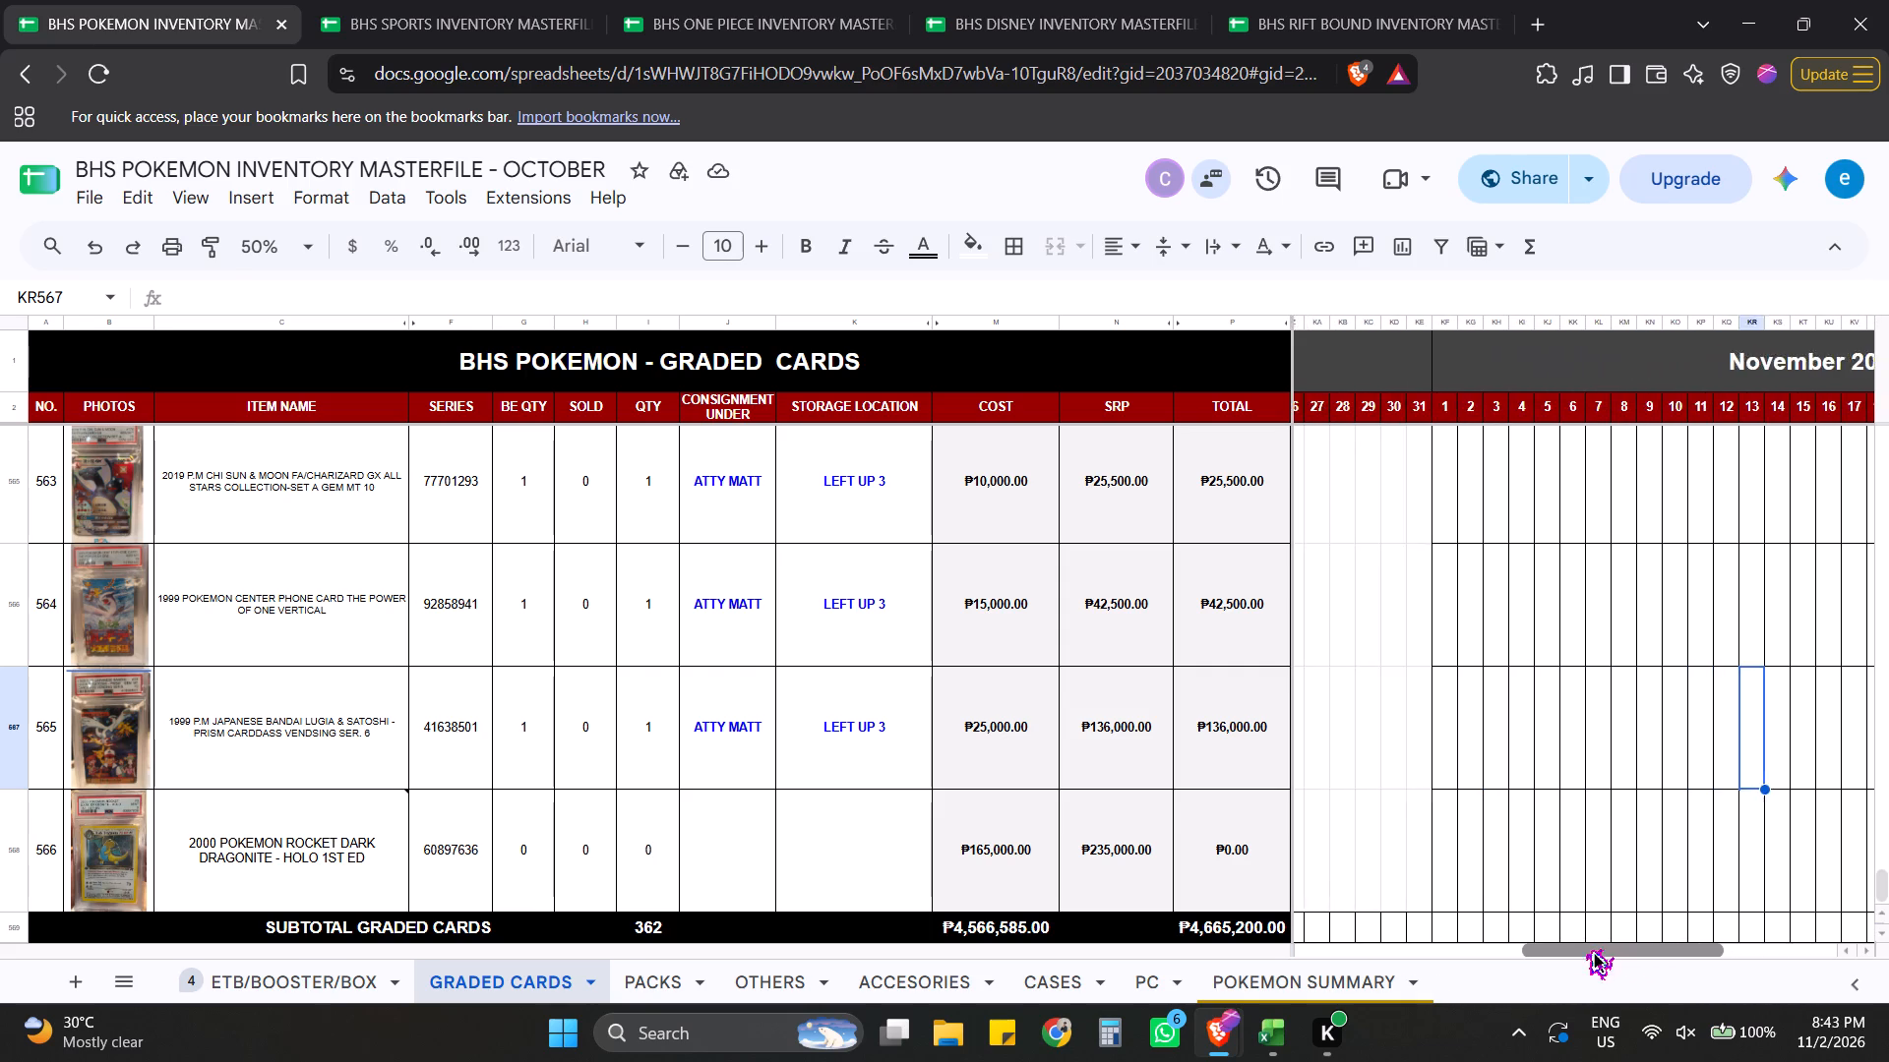
left_click_drag(1585, 949, 1676, 939)
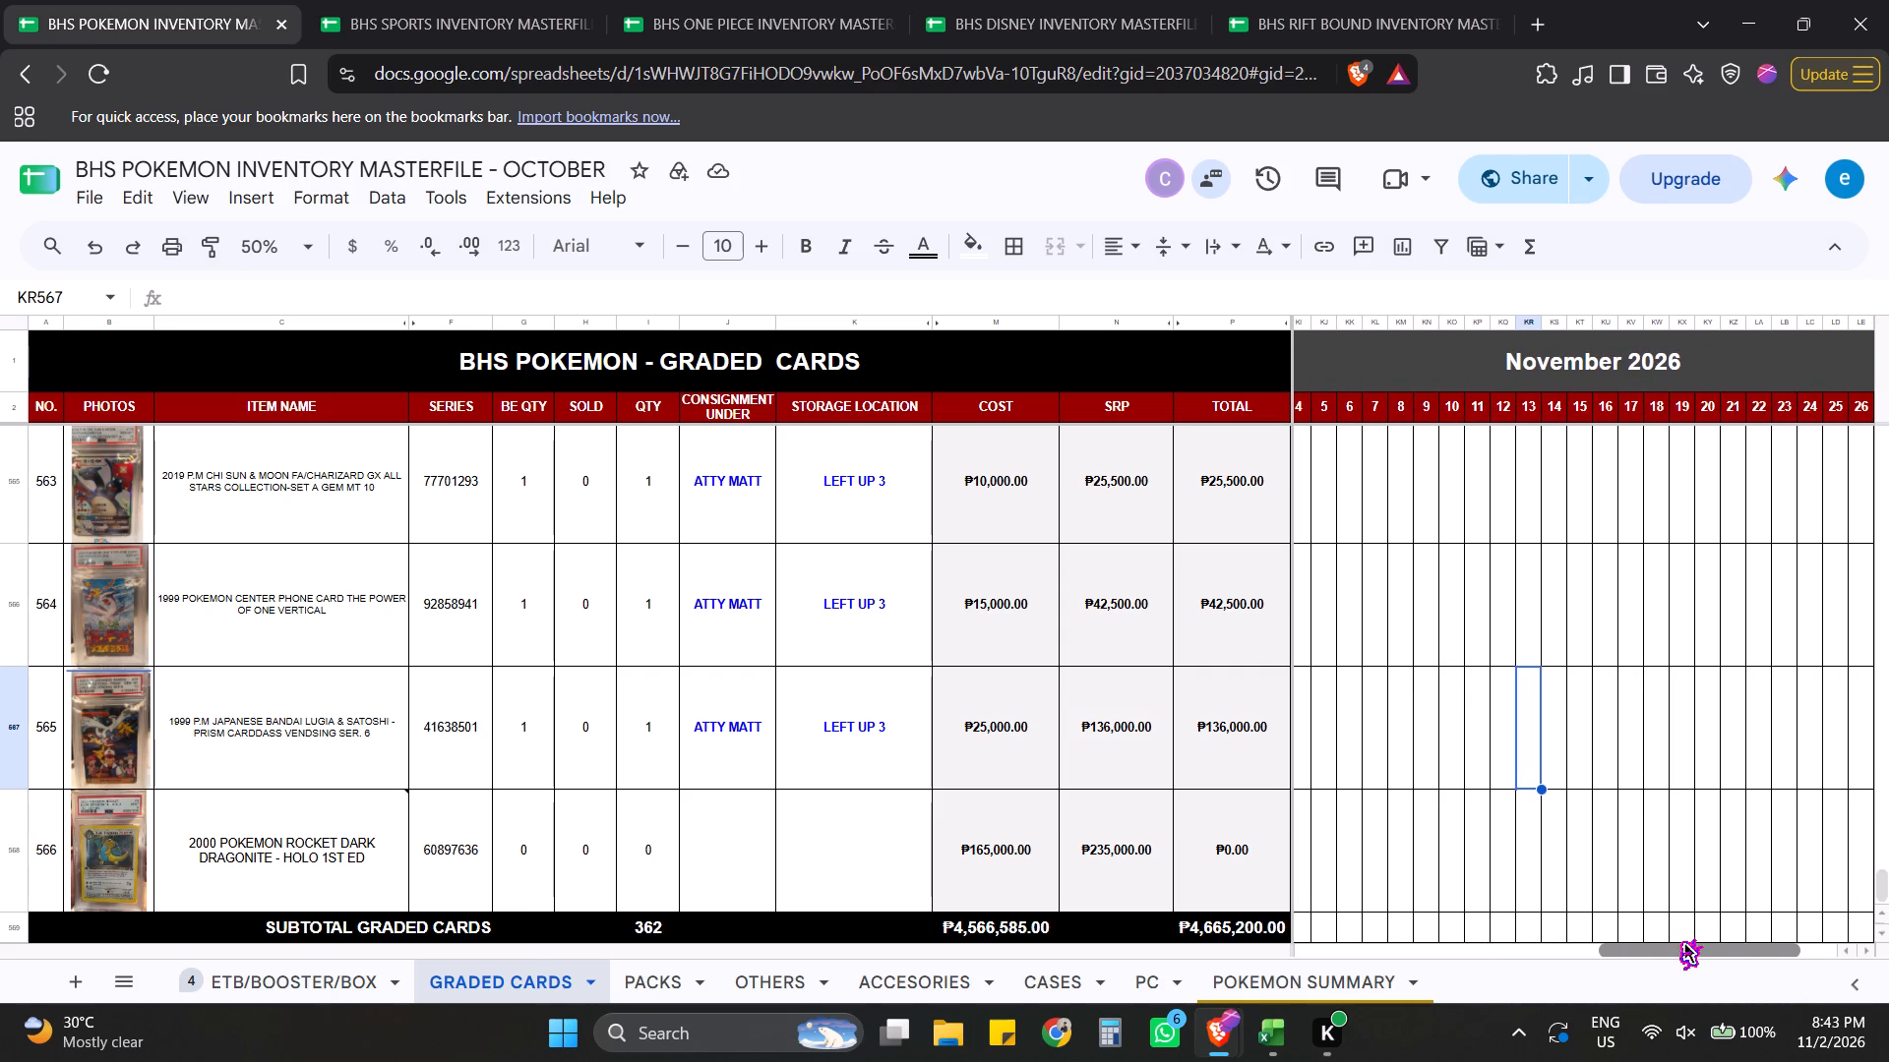
left_click_drag(1676, 939, 1642, 946)
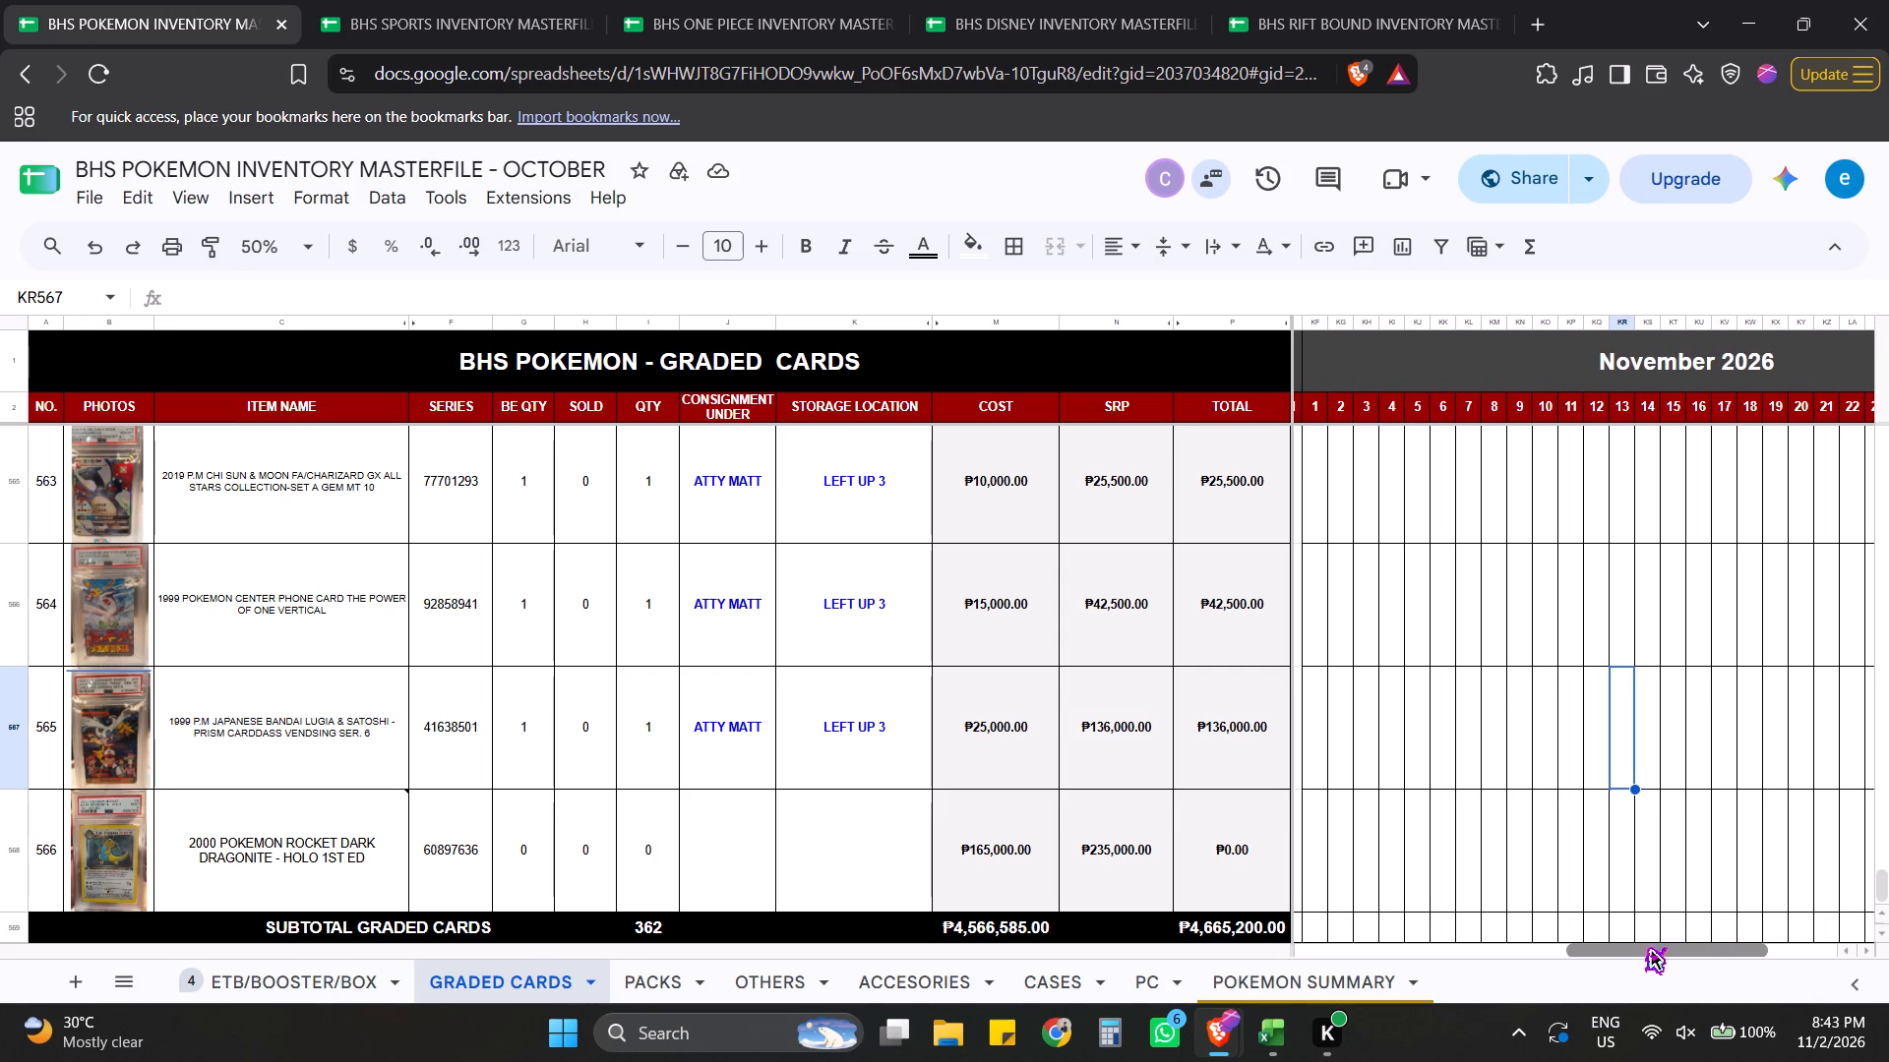
left_click_drag(1642, 946, 1645, 947)
left_click_drag(1868, 862, 1870, 880)
left_click_drag(1875, 886, 1869, 866)
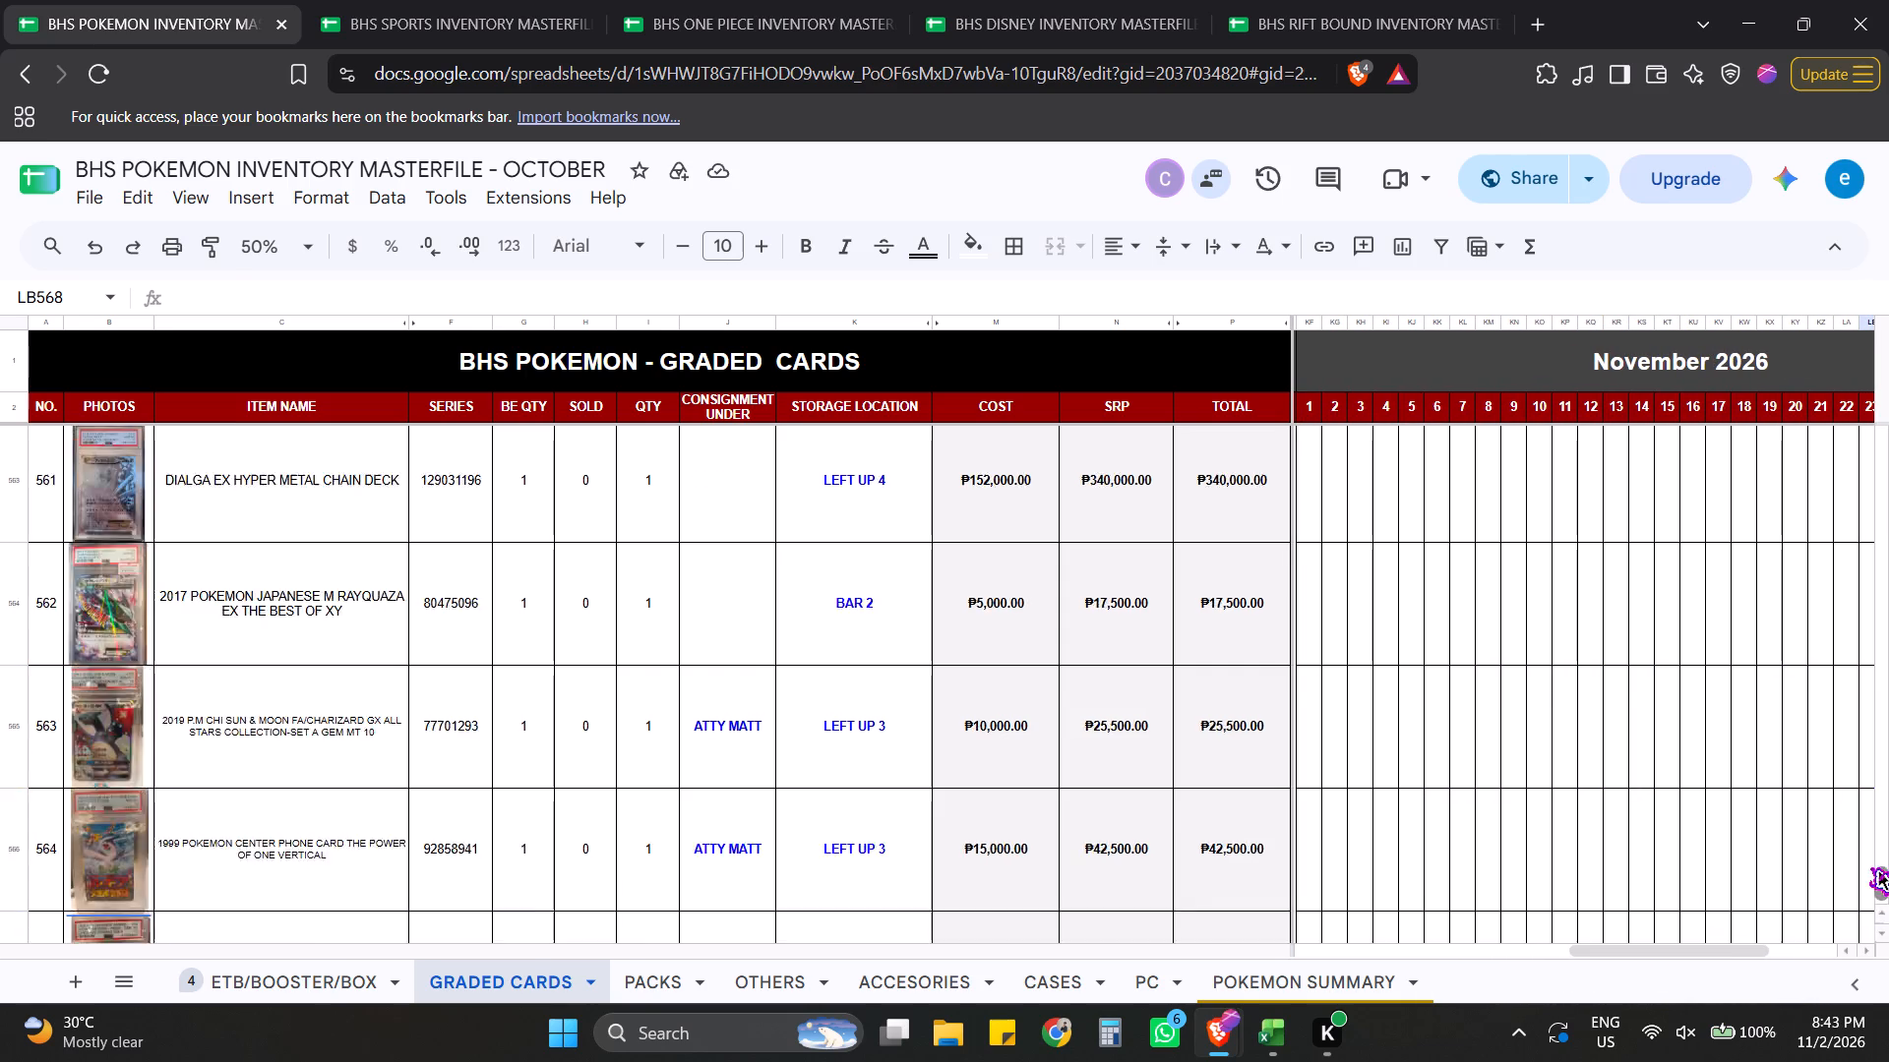
left_click_drag(1869, 866, 1863, 750)
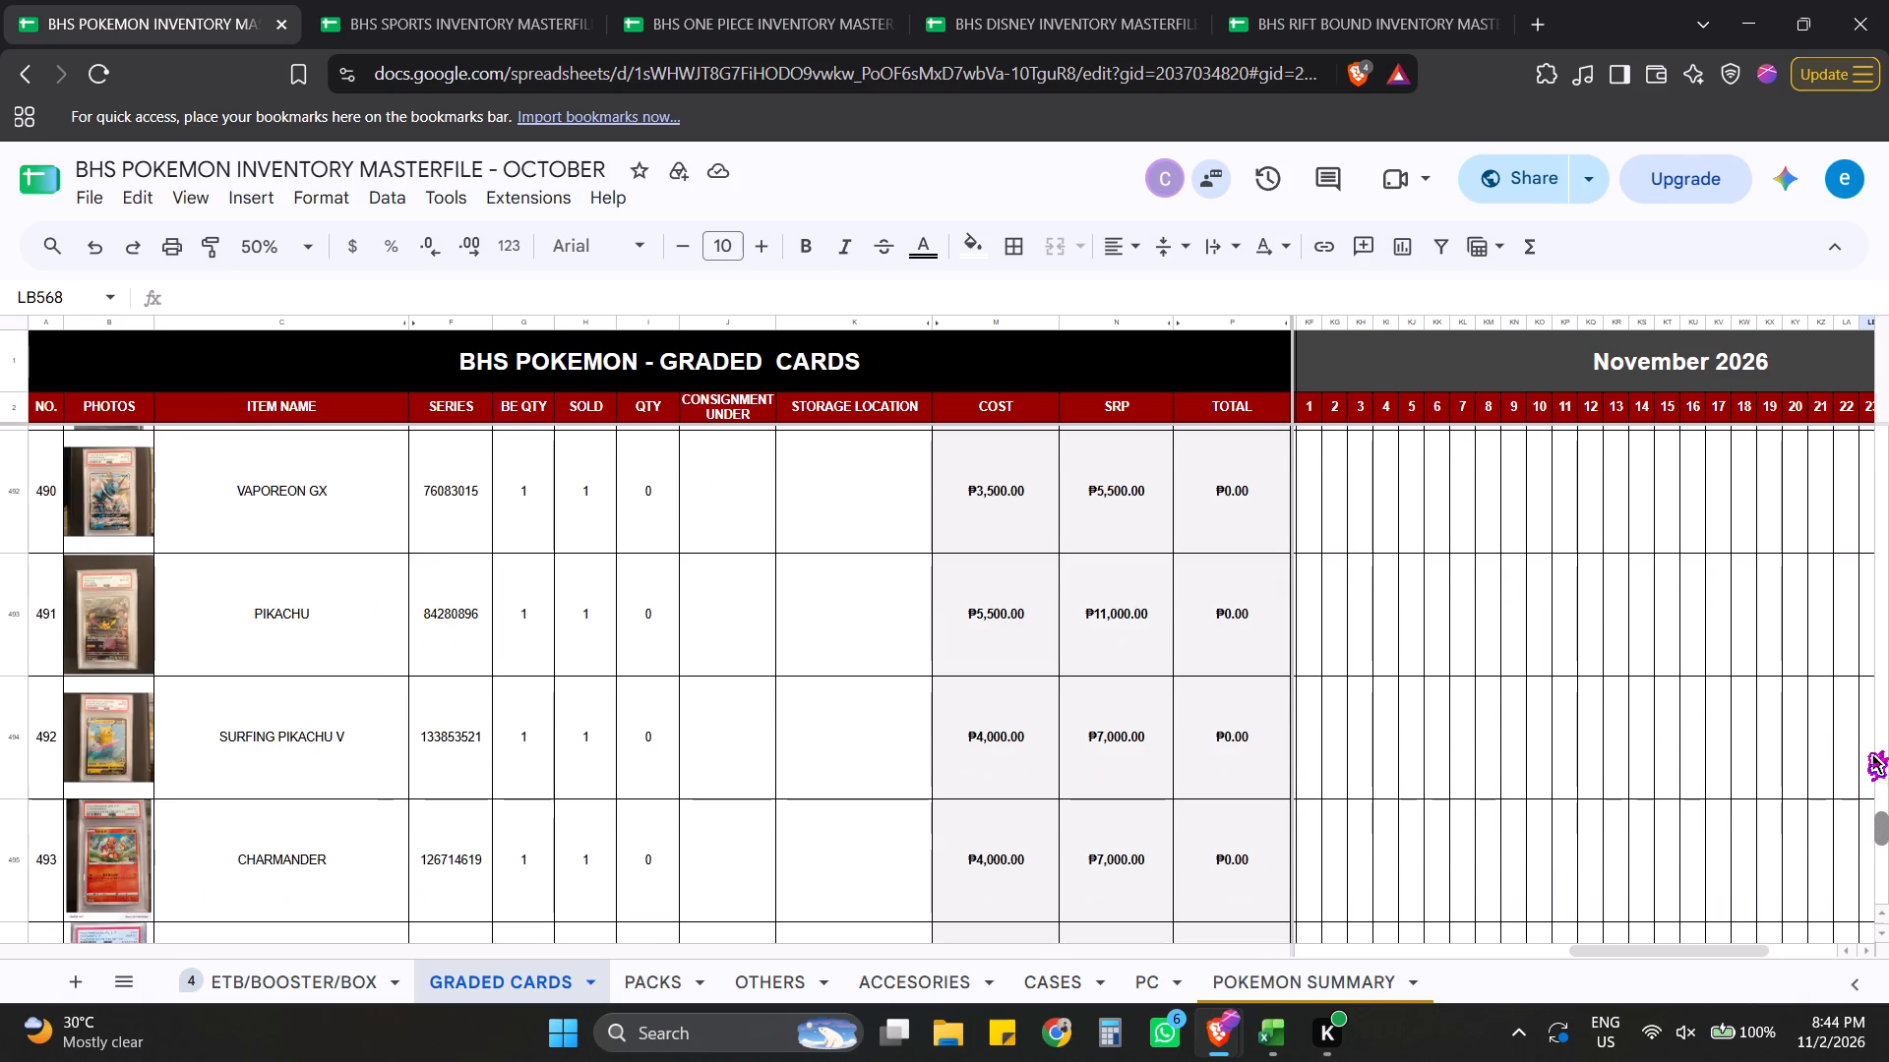
left_click_drag(1863, 750, 1862, 709)
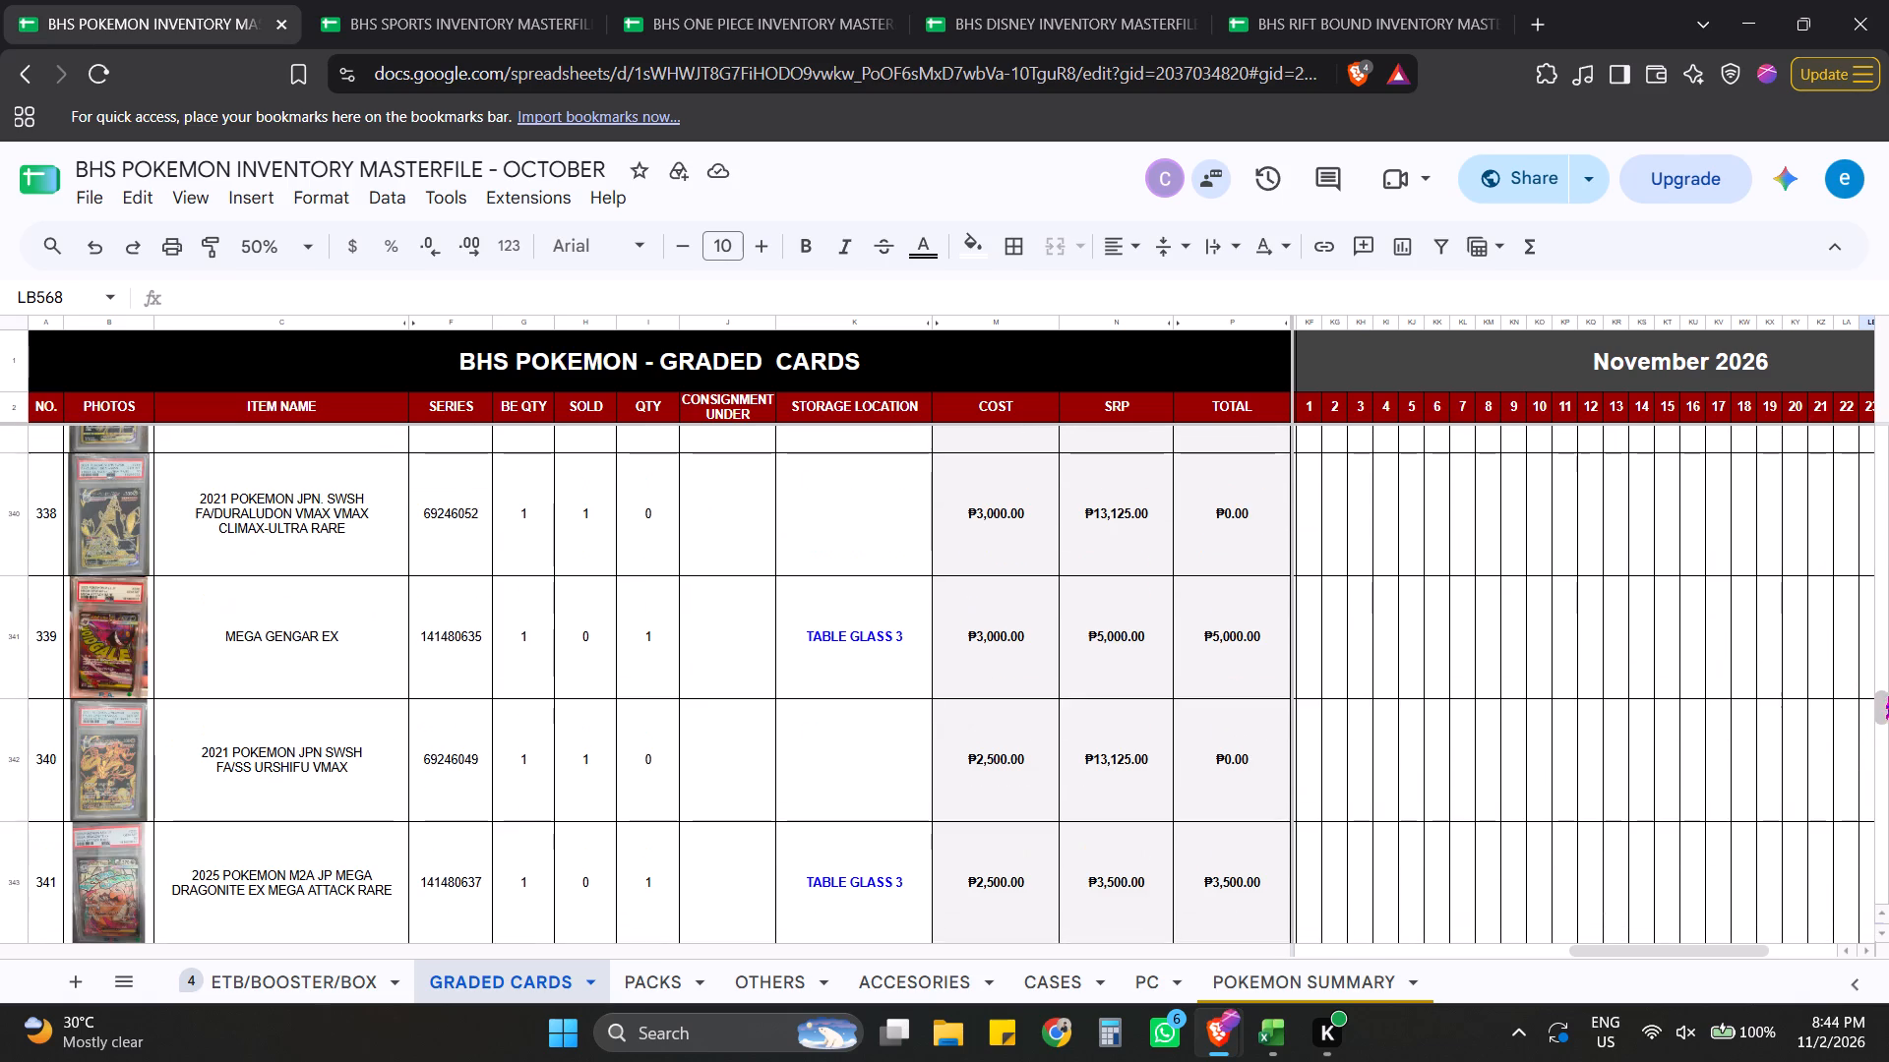
left_click_drag(1881, 698, 1885, 604)
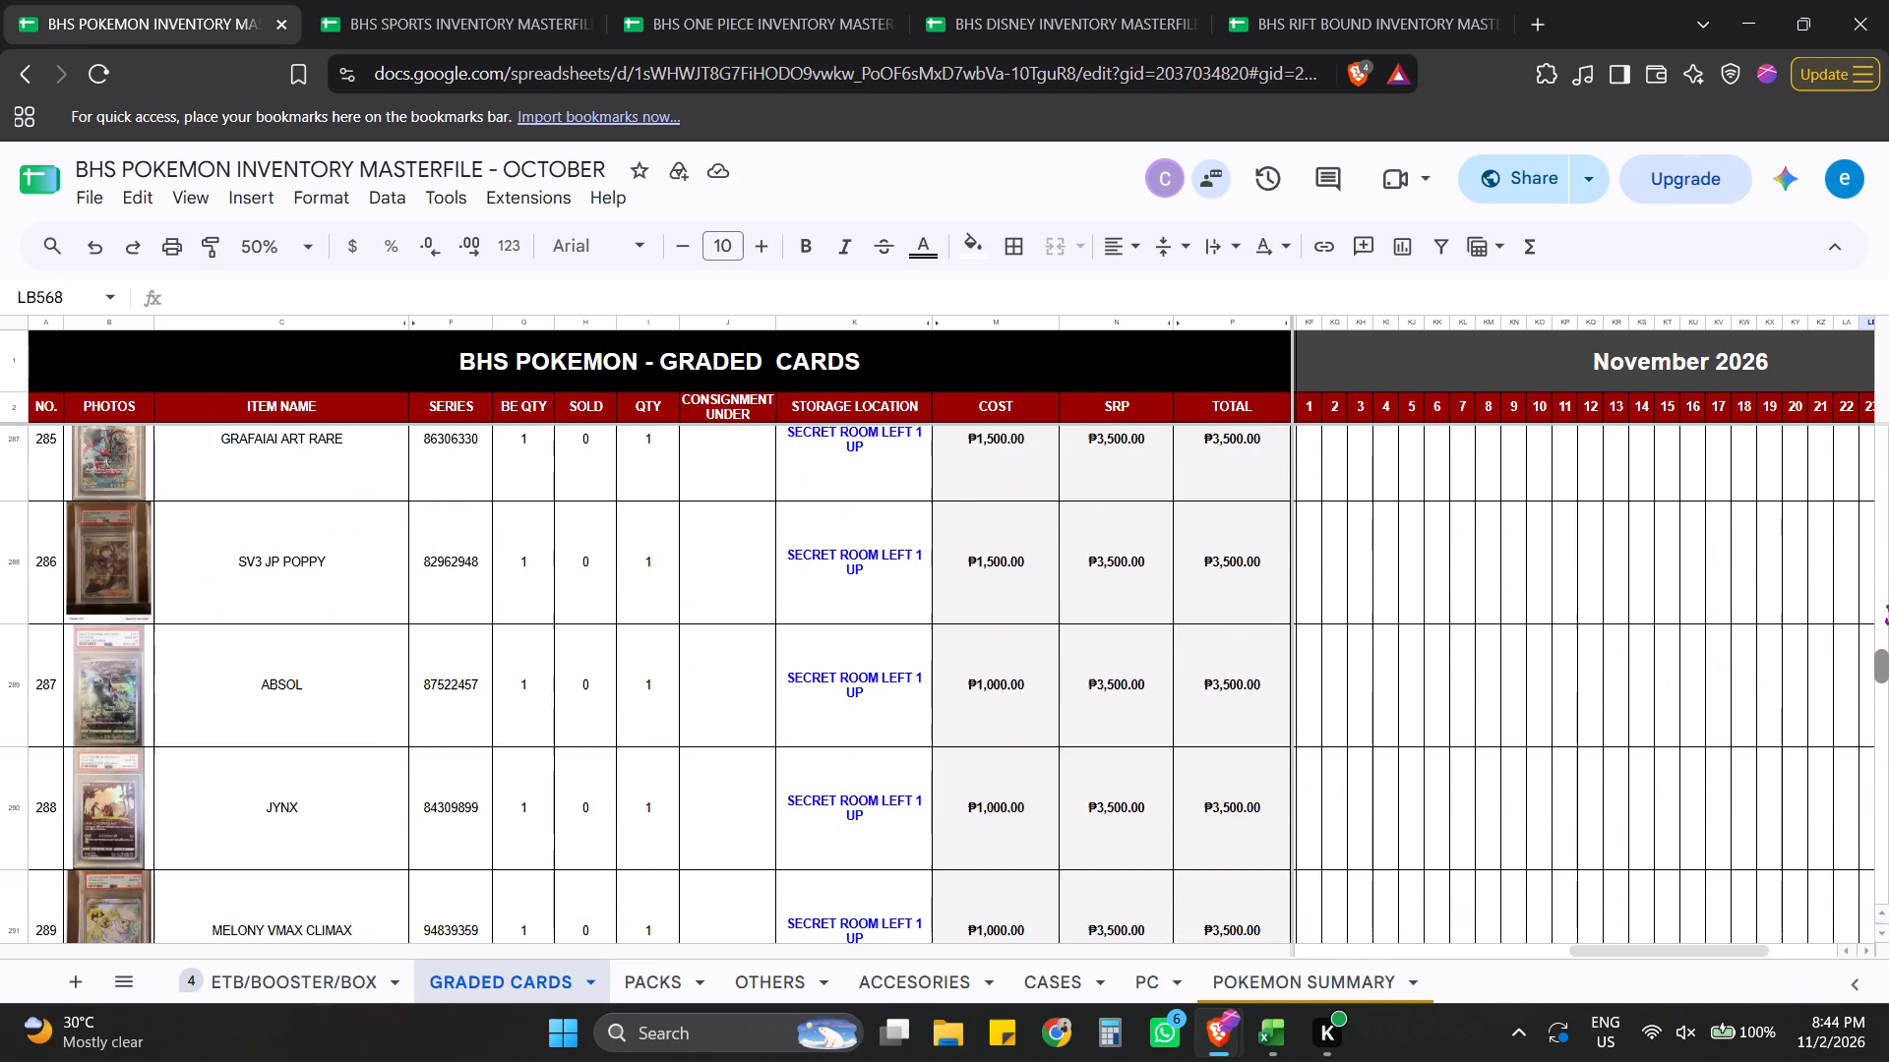
left_click_drag(1885, 604, 1877, 466)
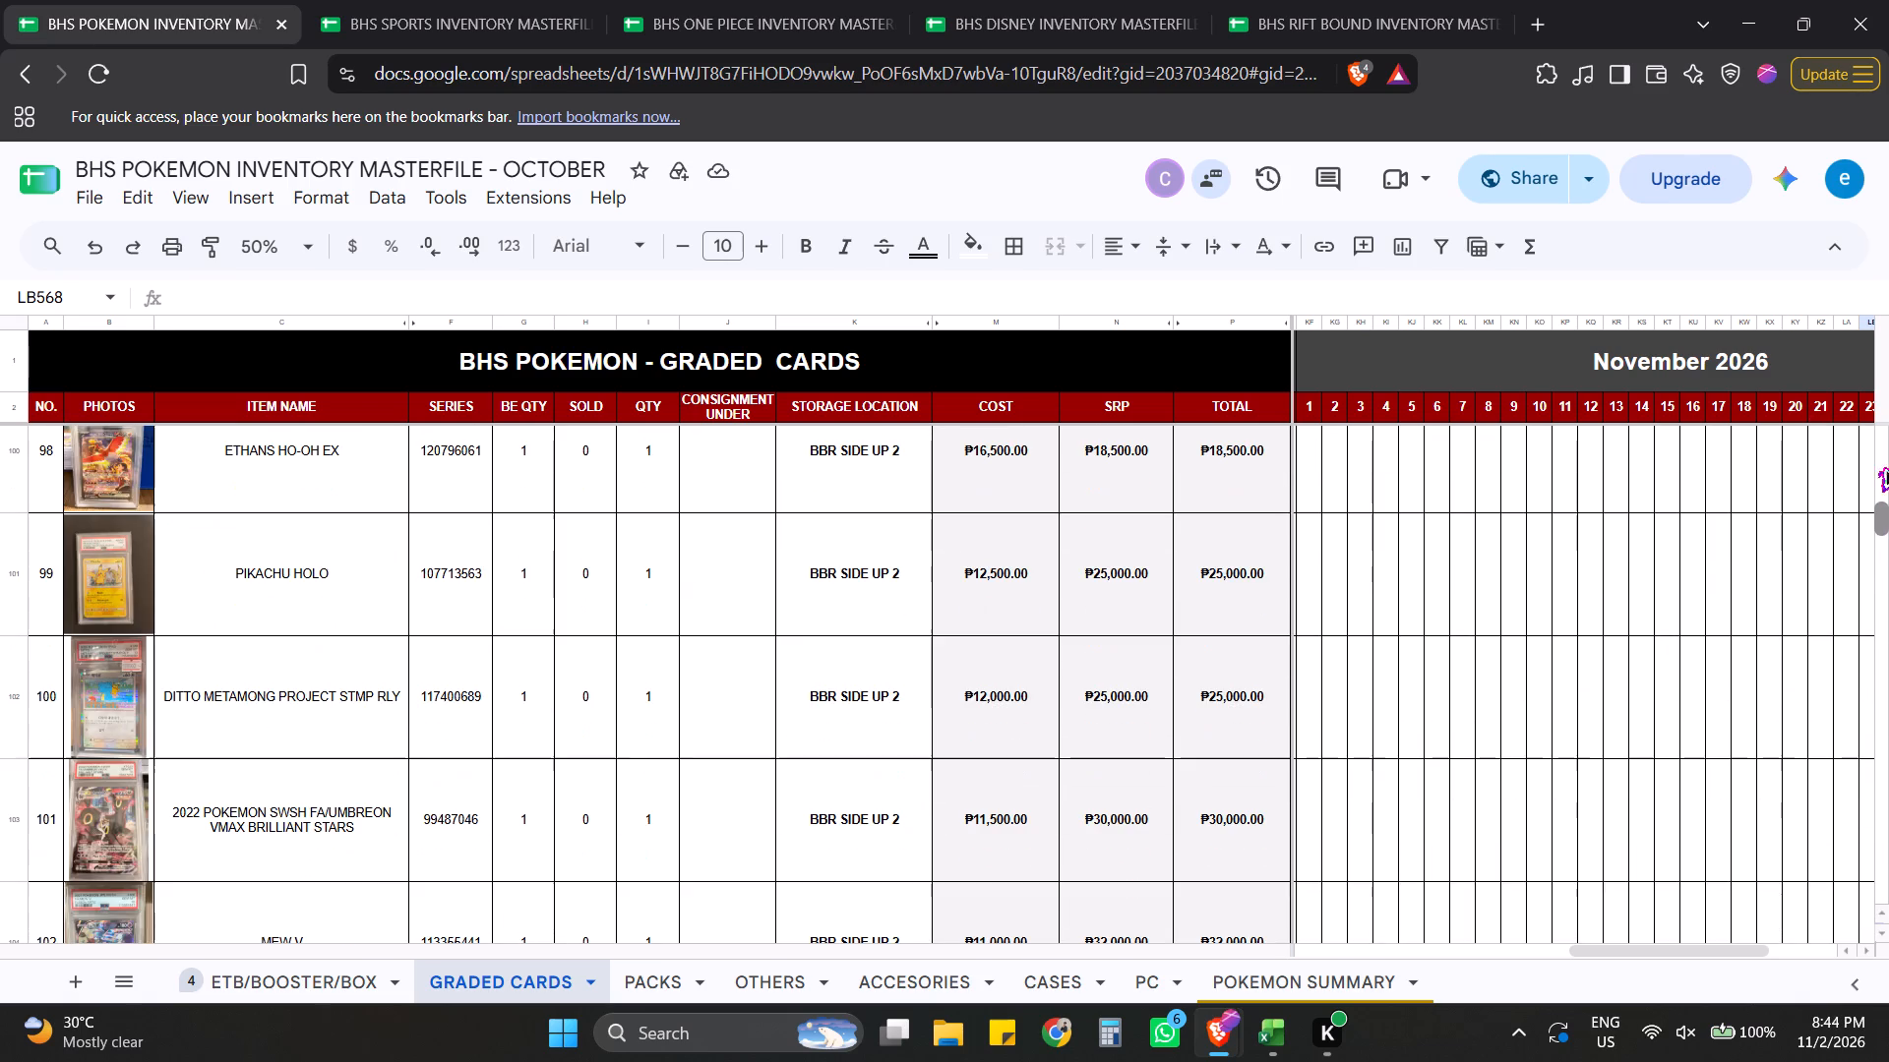
left_click_drag(1877, 466, 1879, 428)
left_click(1876, 506)
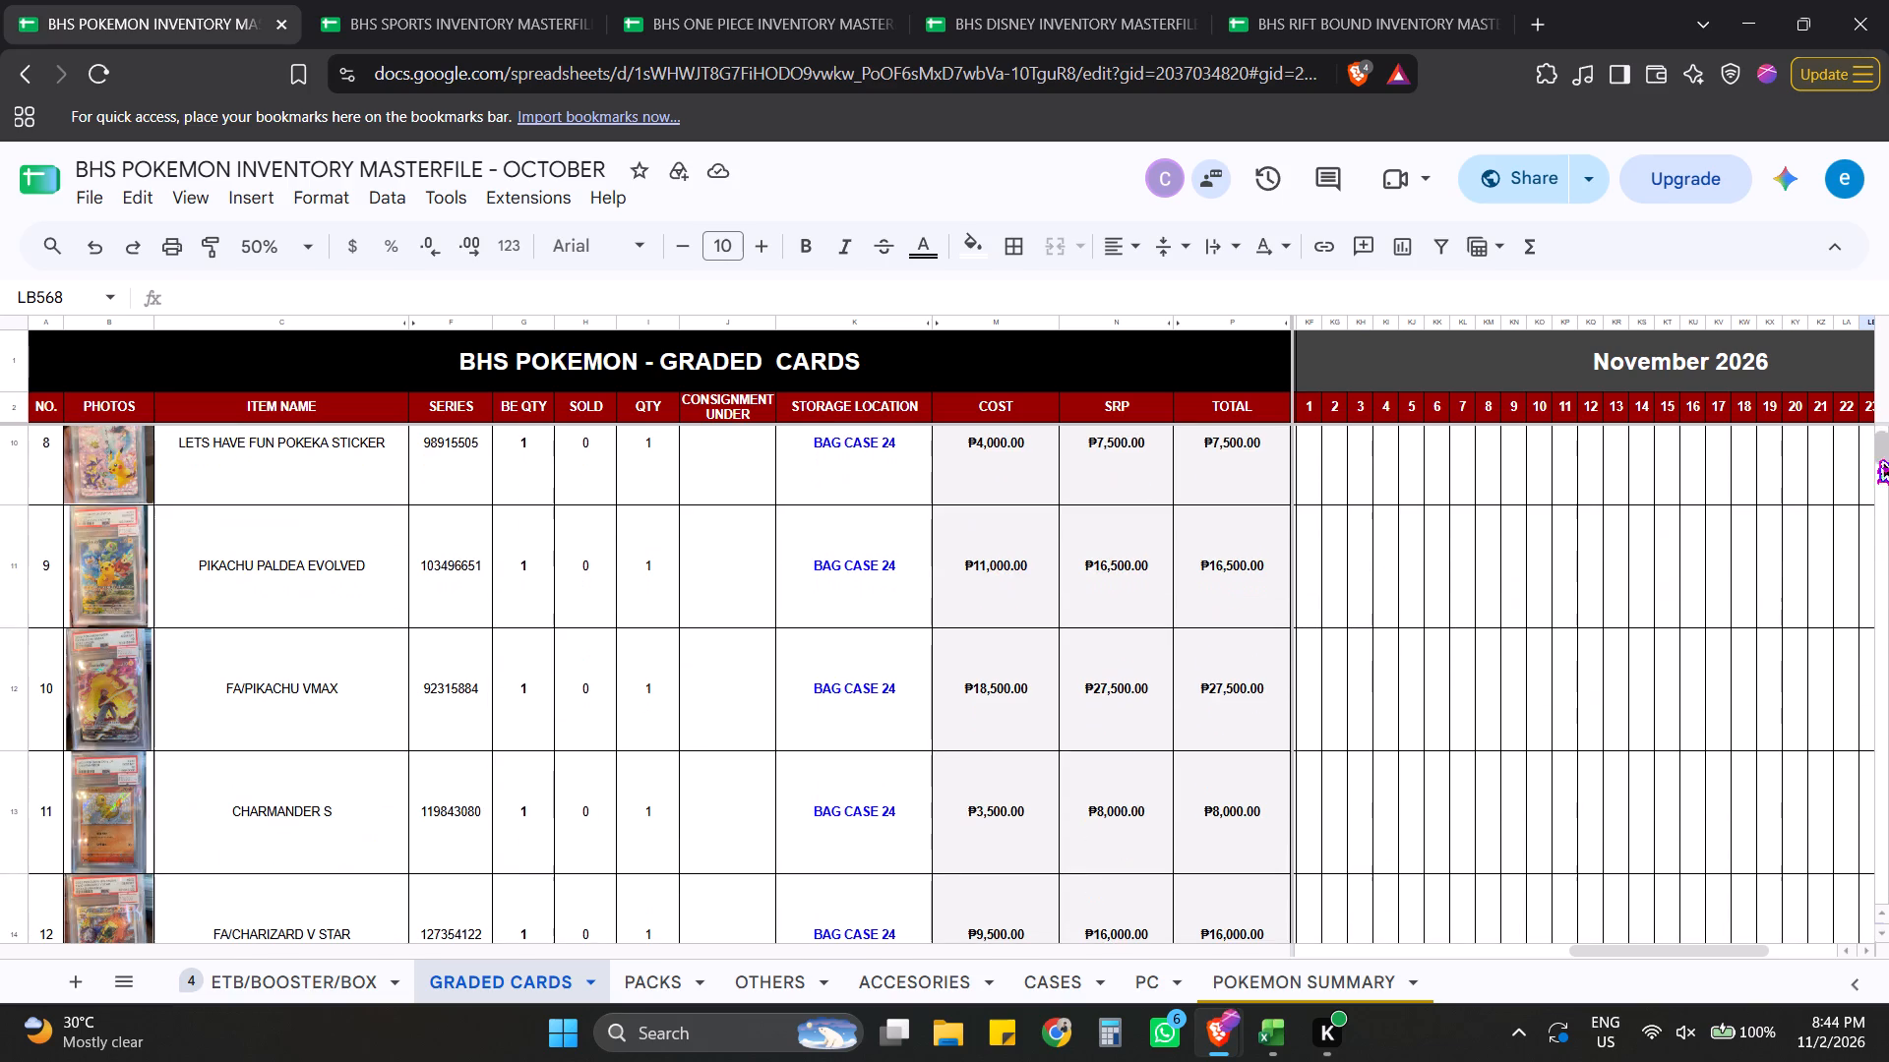
left_click_drag(1591, 945, 1779, 927)
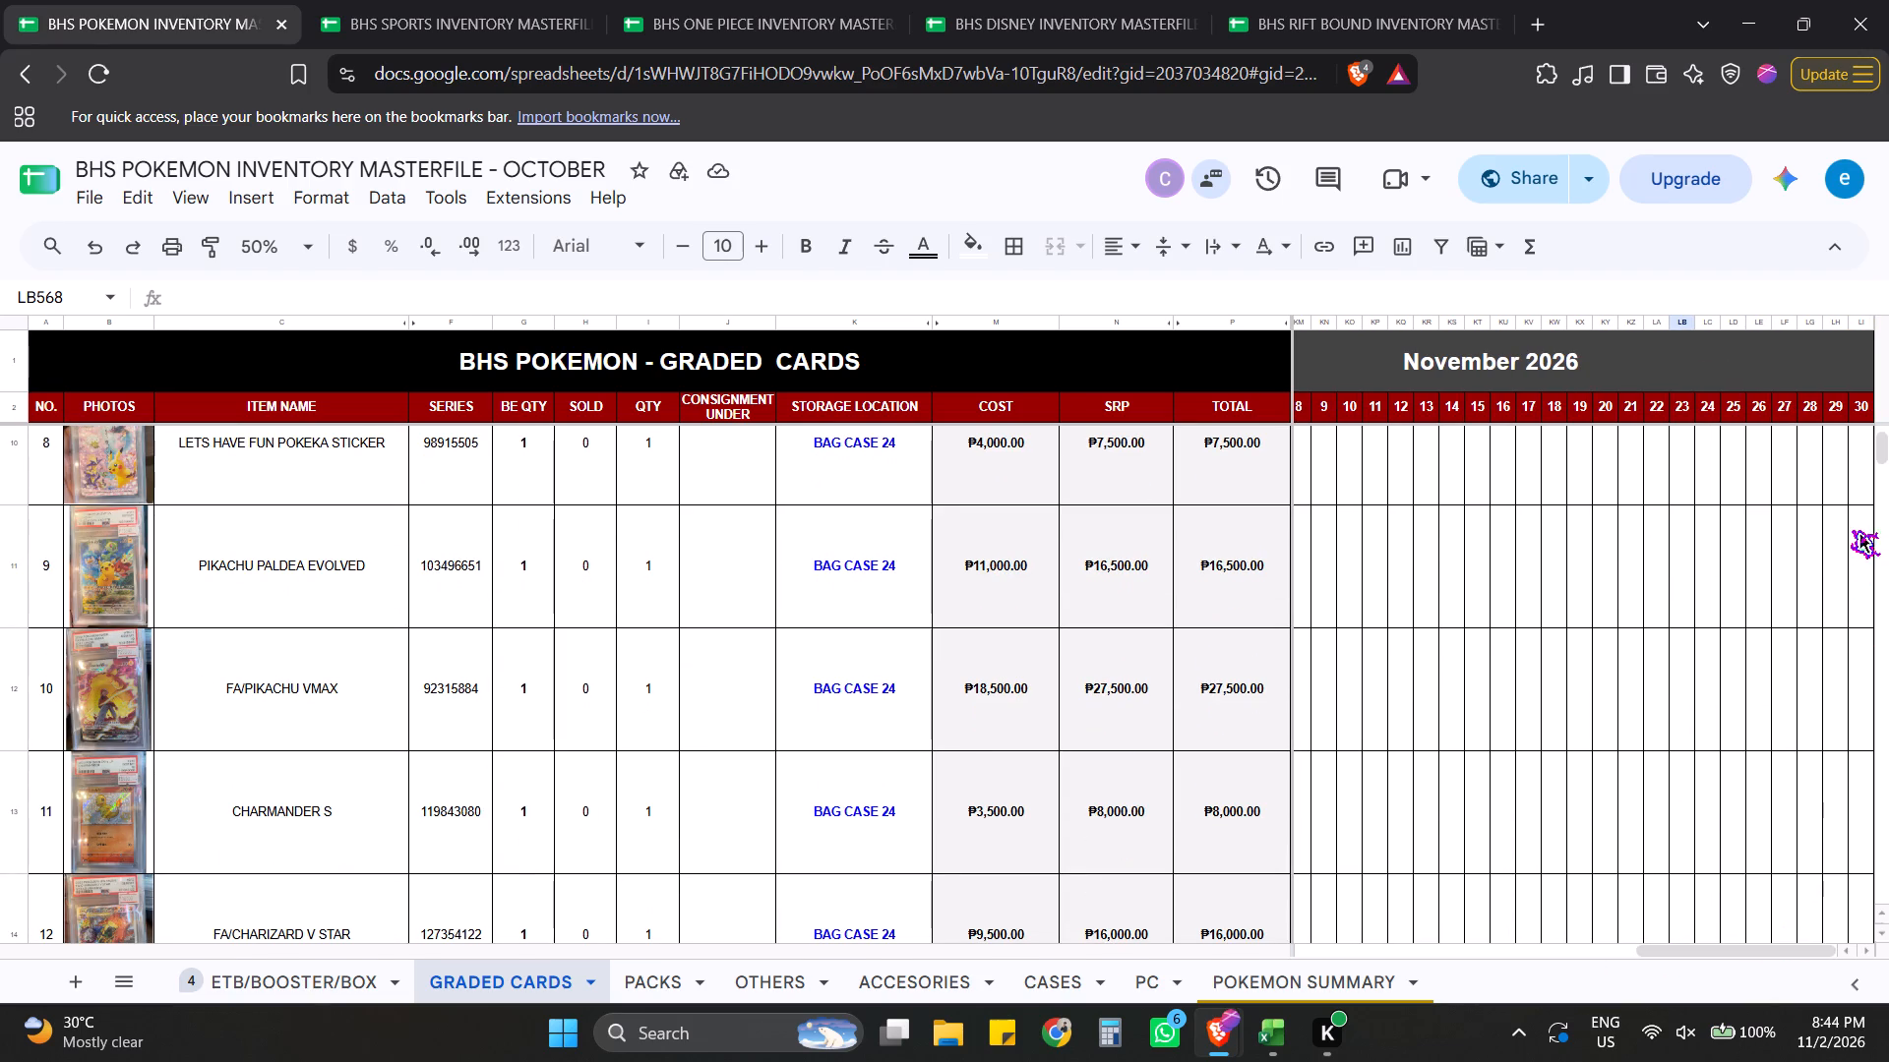
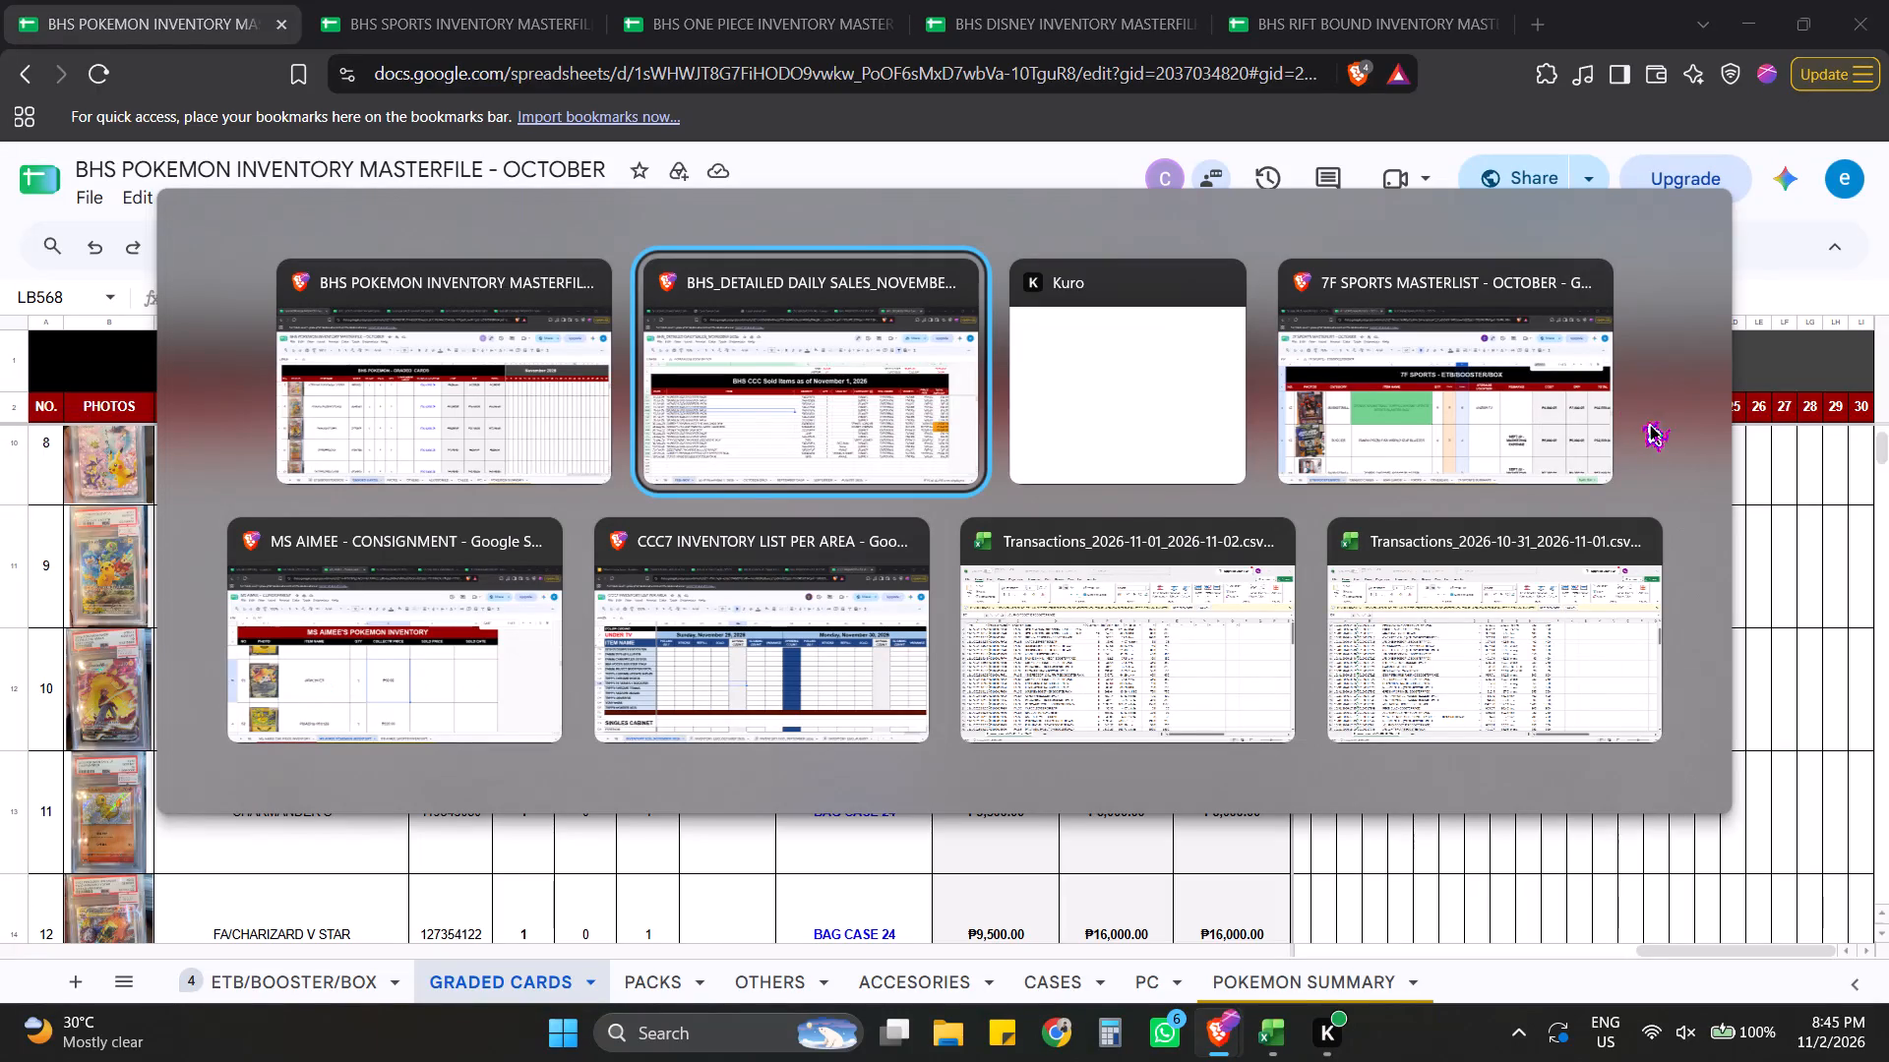
Switch to the 7F Pokemon masterlist and look through the ACCESORIES sheet from the binders down to the plain coloured cases.
key("alt+Tab")
key("alt+Tab")
left_click(784, 0)
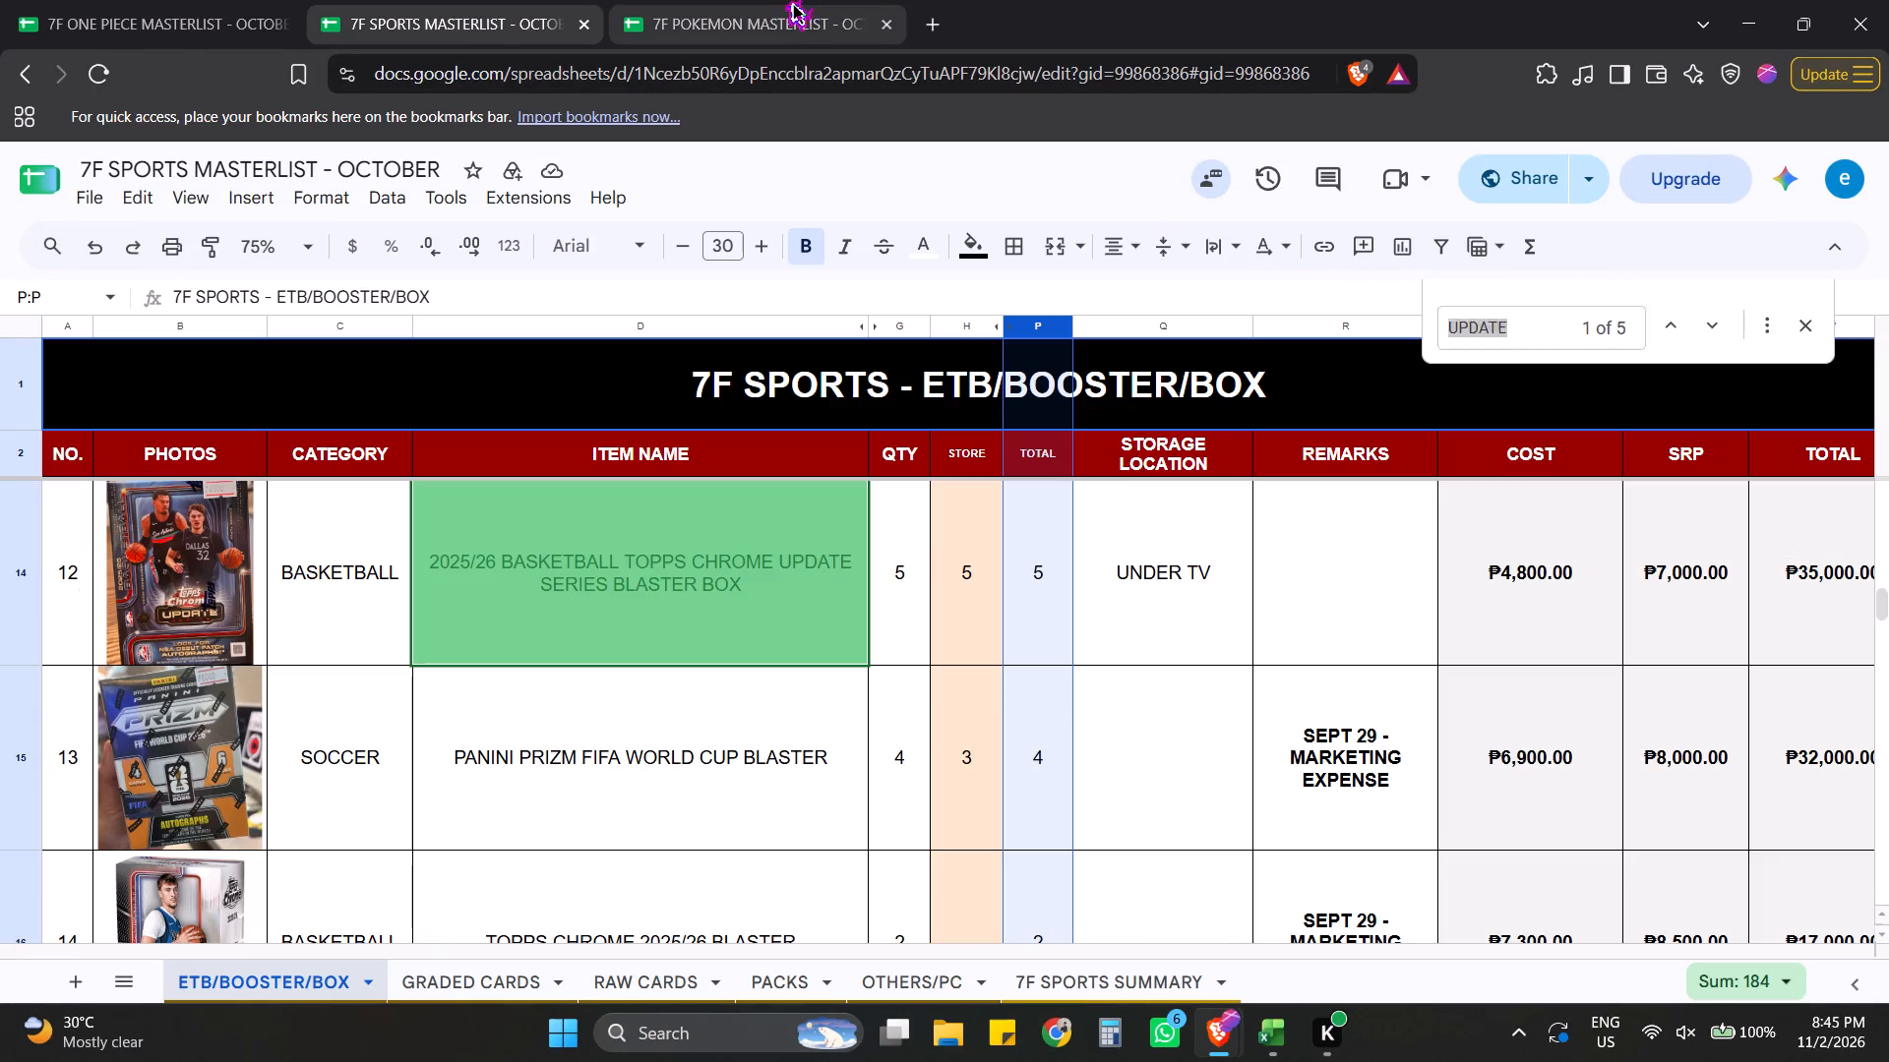
left_click(648, 975)
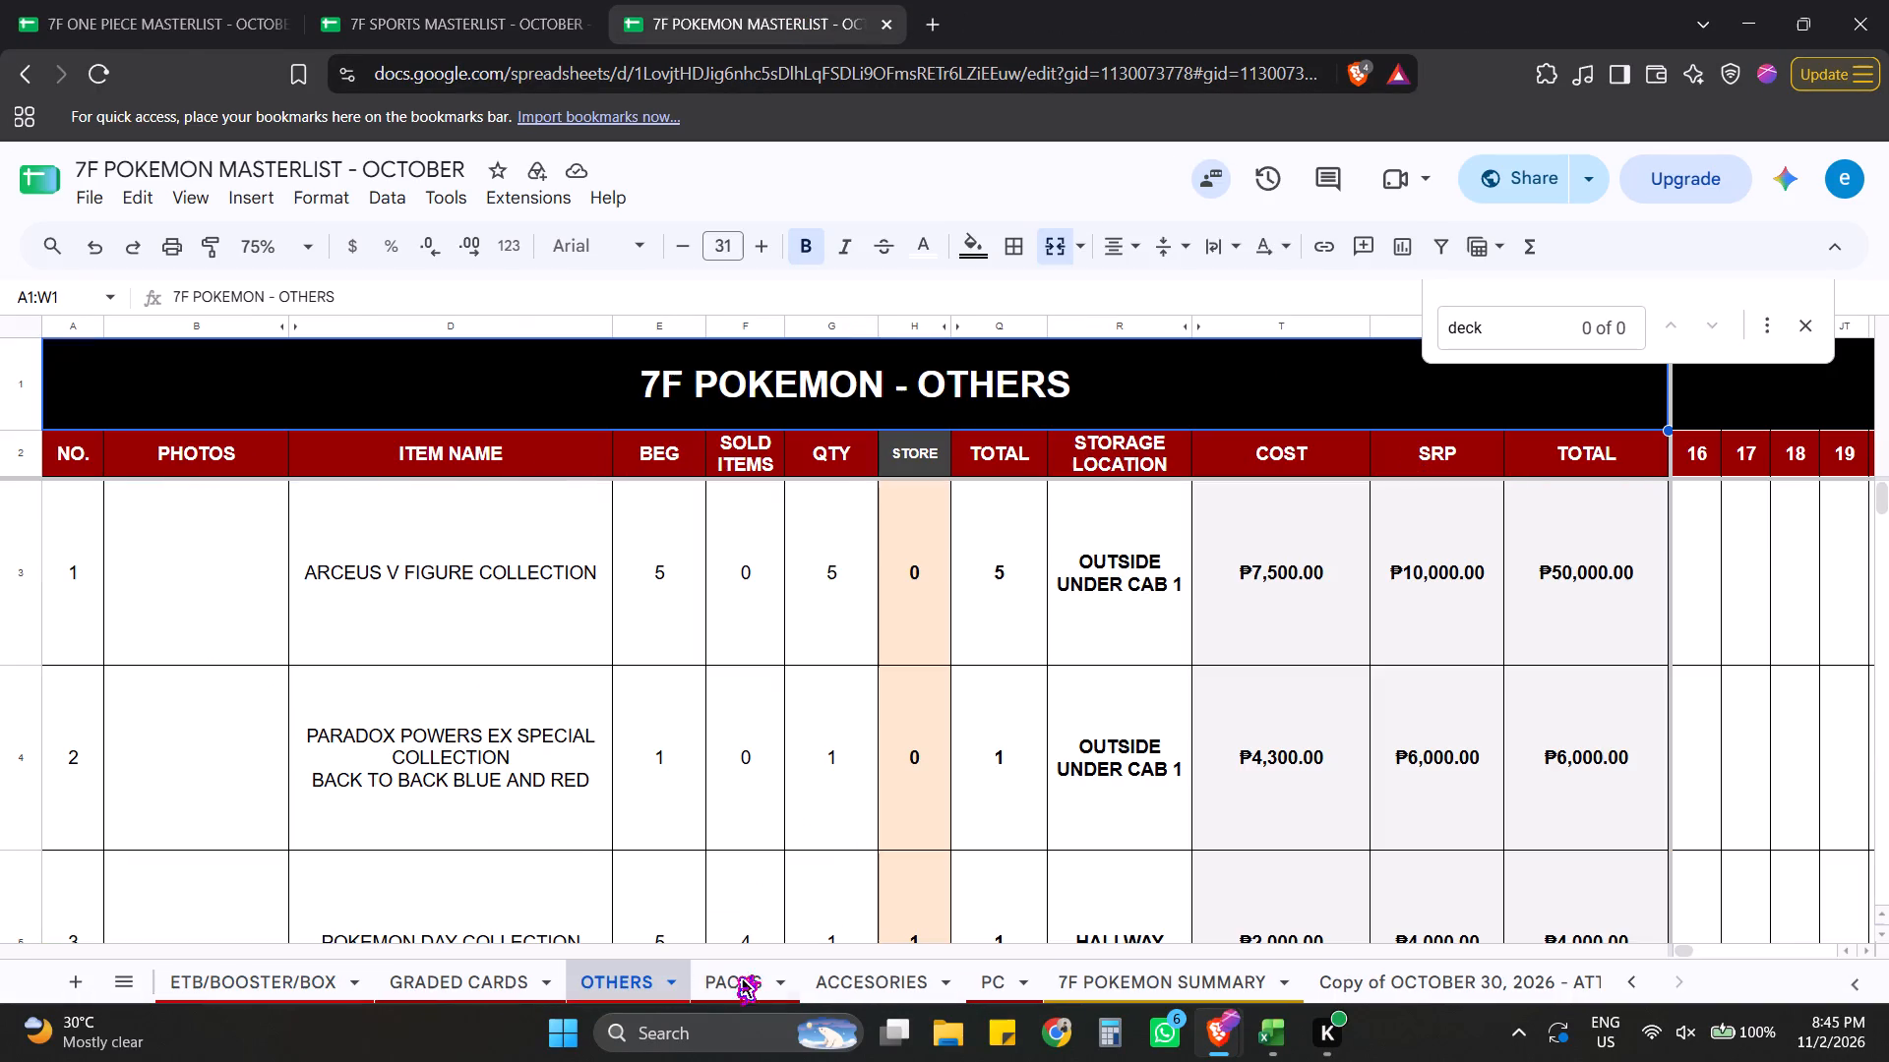
left_click(871, 975)
scroll(1045, 686, "down", 7)
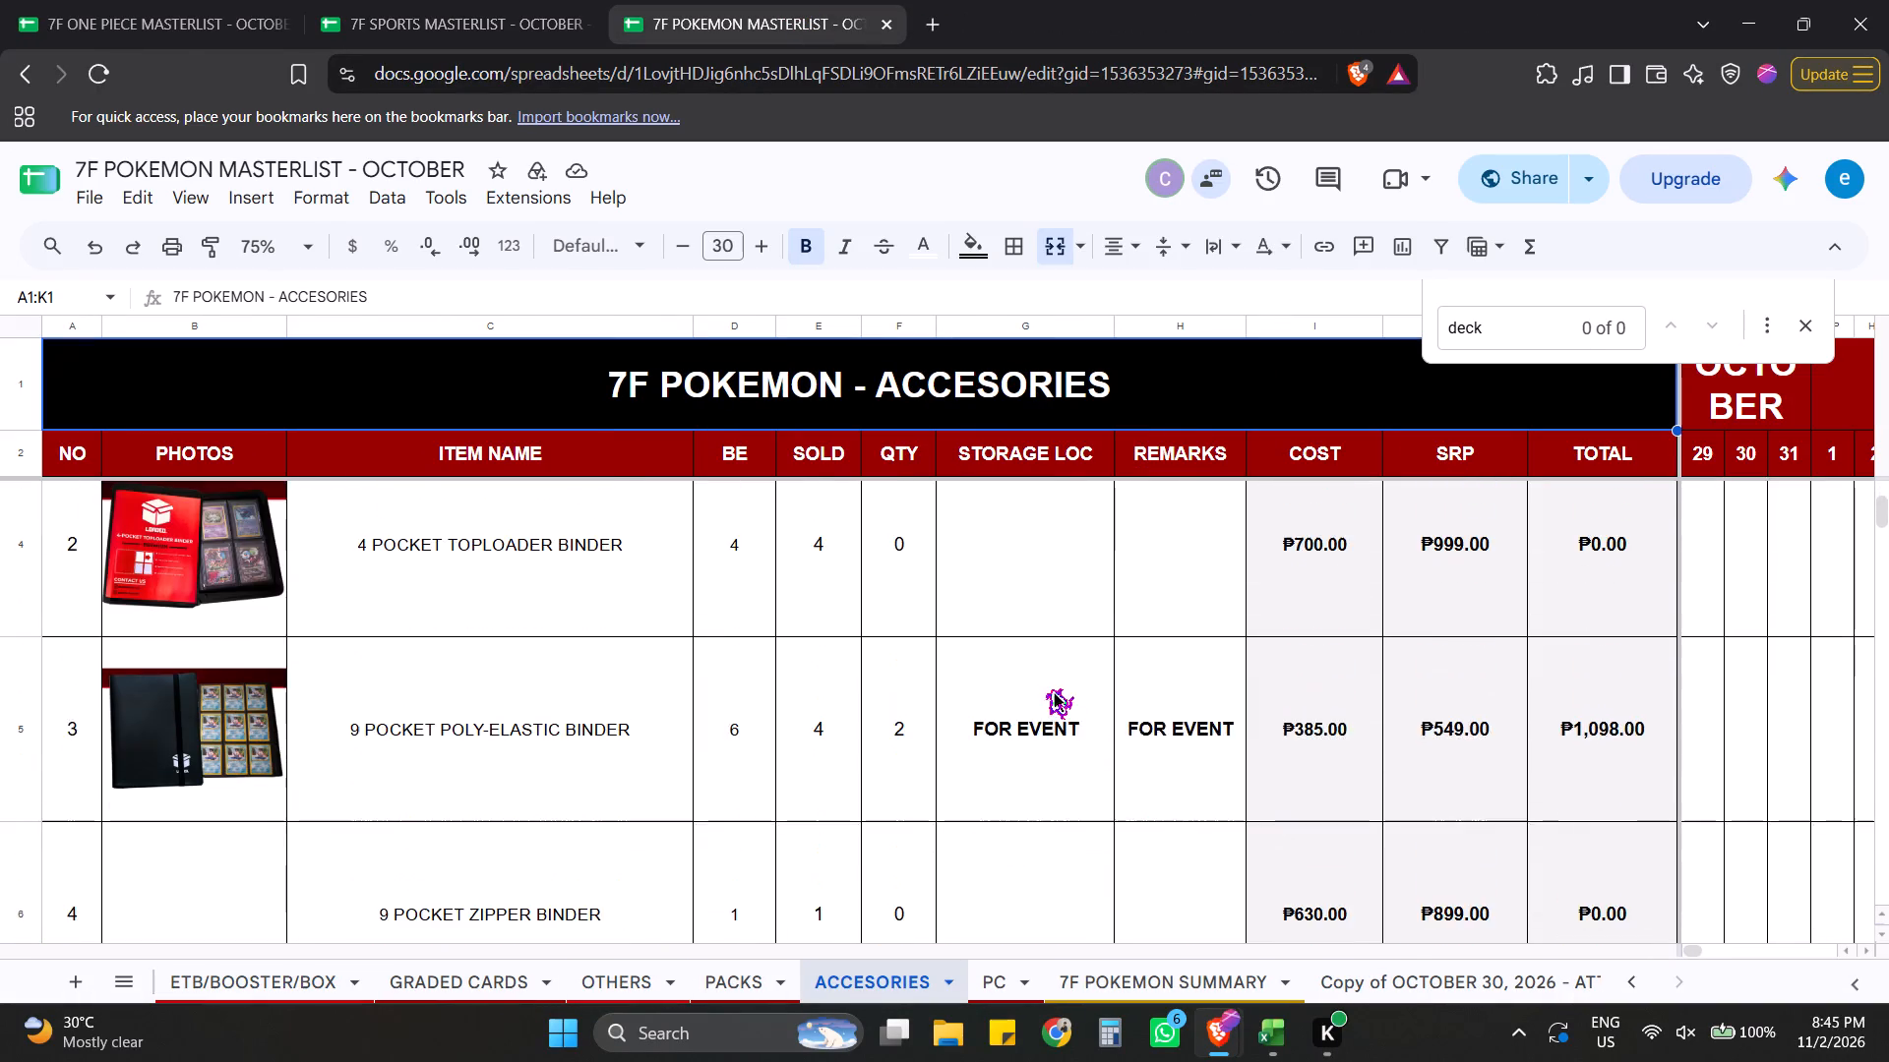
scroll(1027, 700, "down", 7)
scroll(977, 710, "down", 16)
scroll(919, 720, "down", 8)
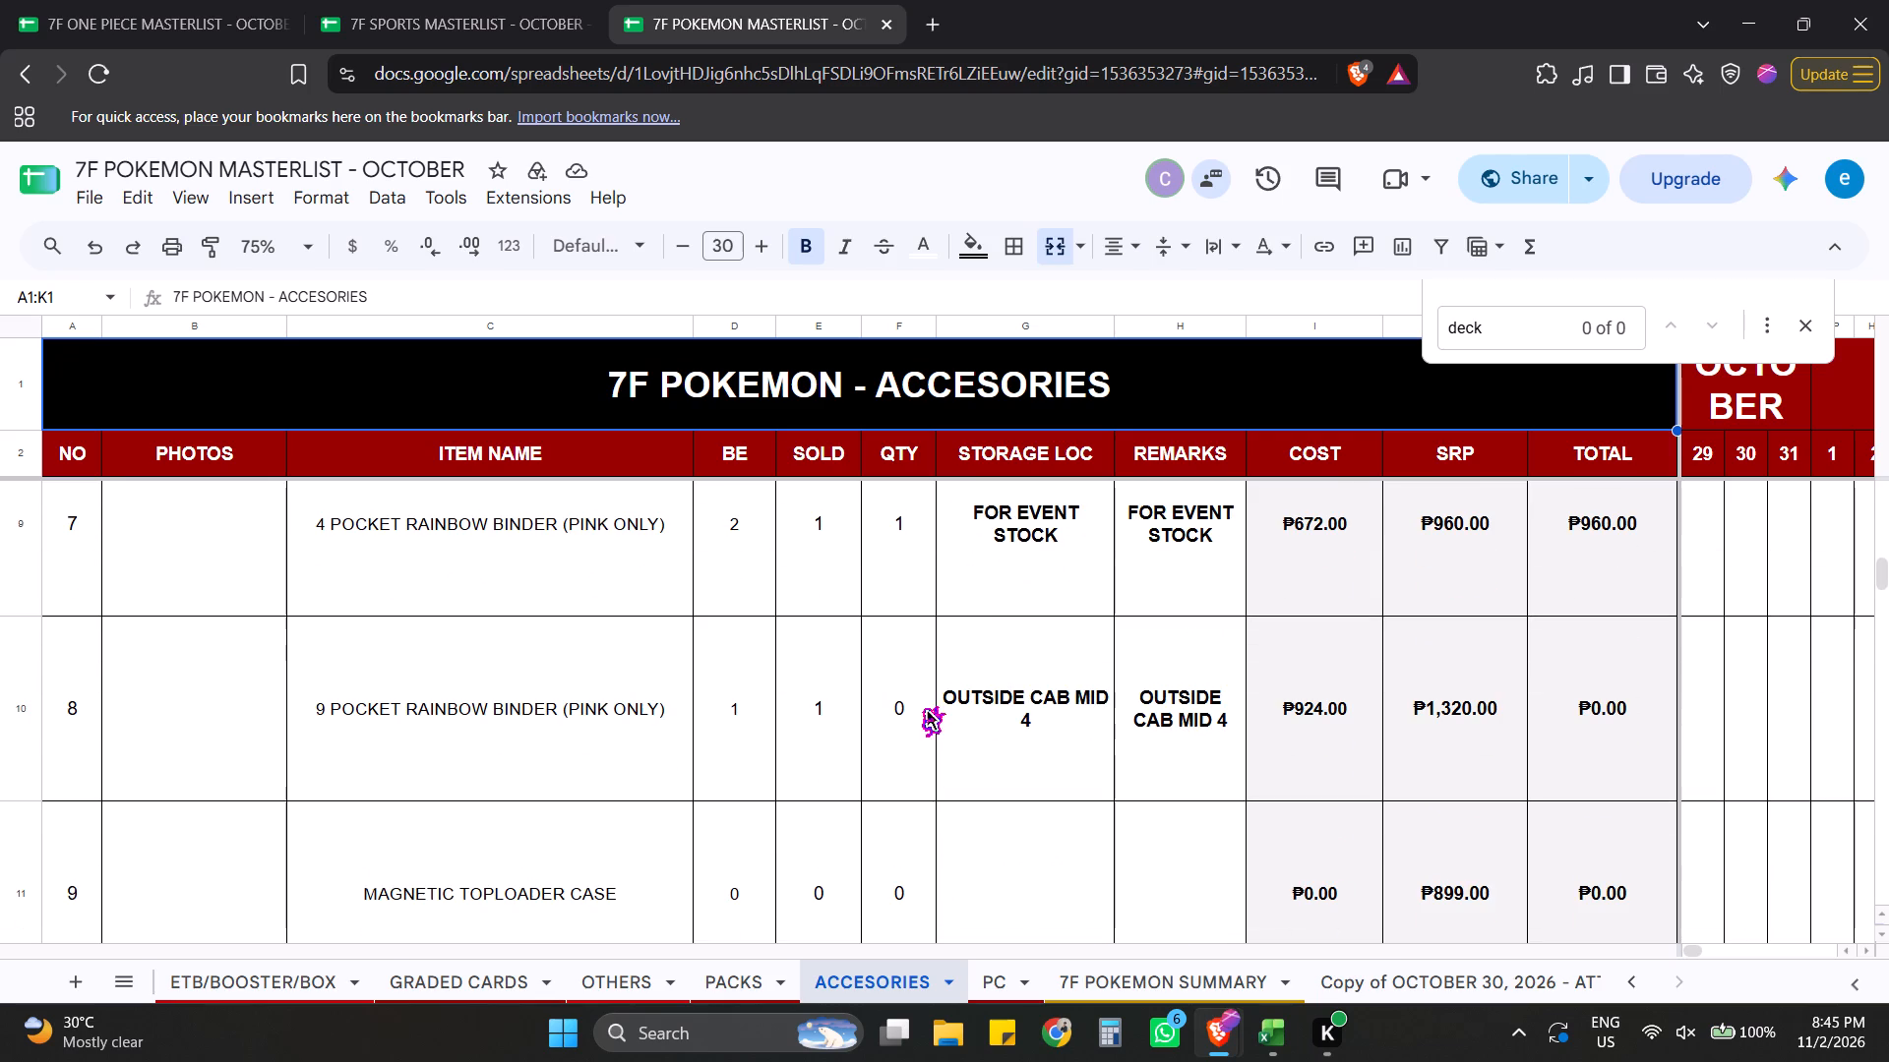
scroll(918, 706, "down", 7)
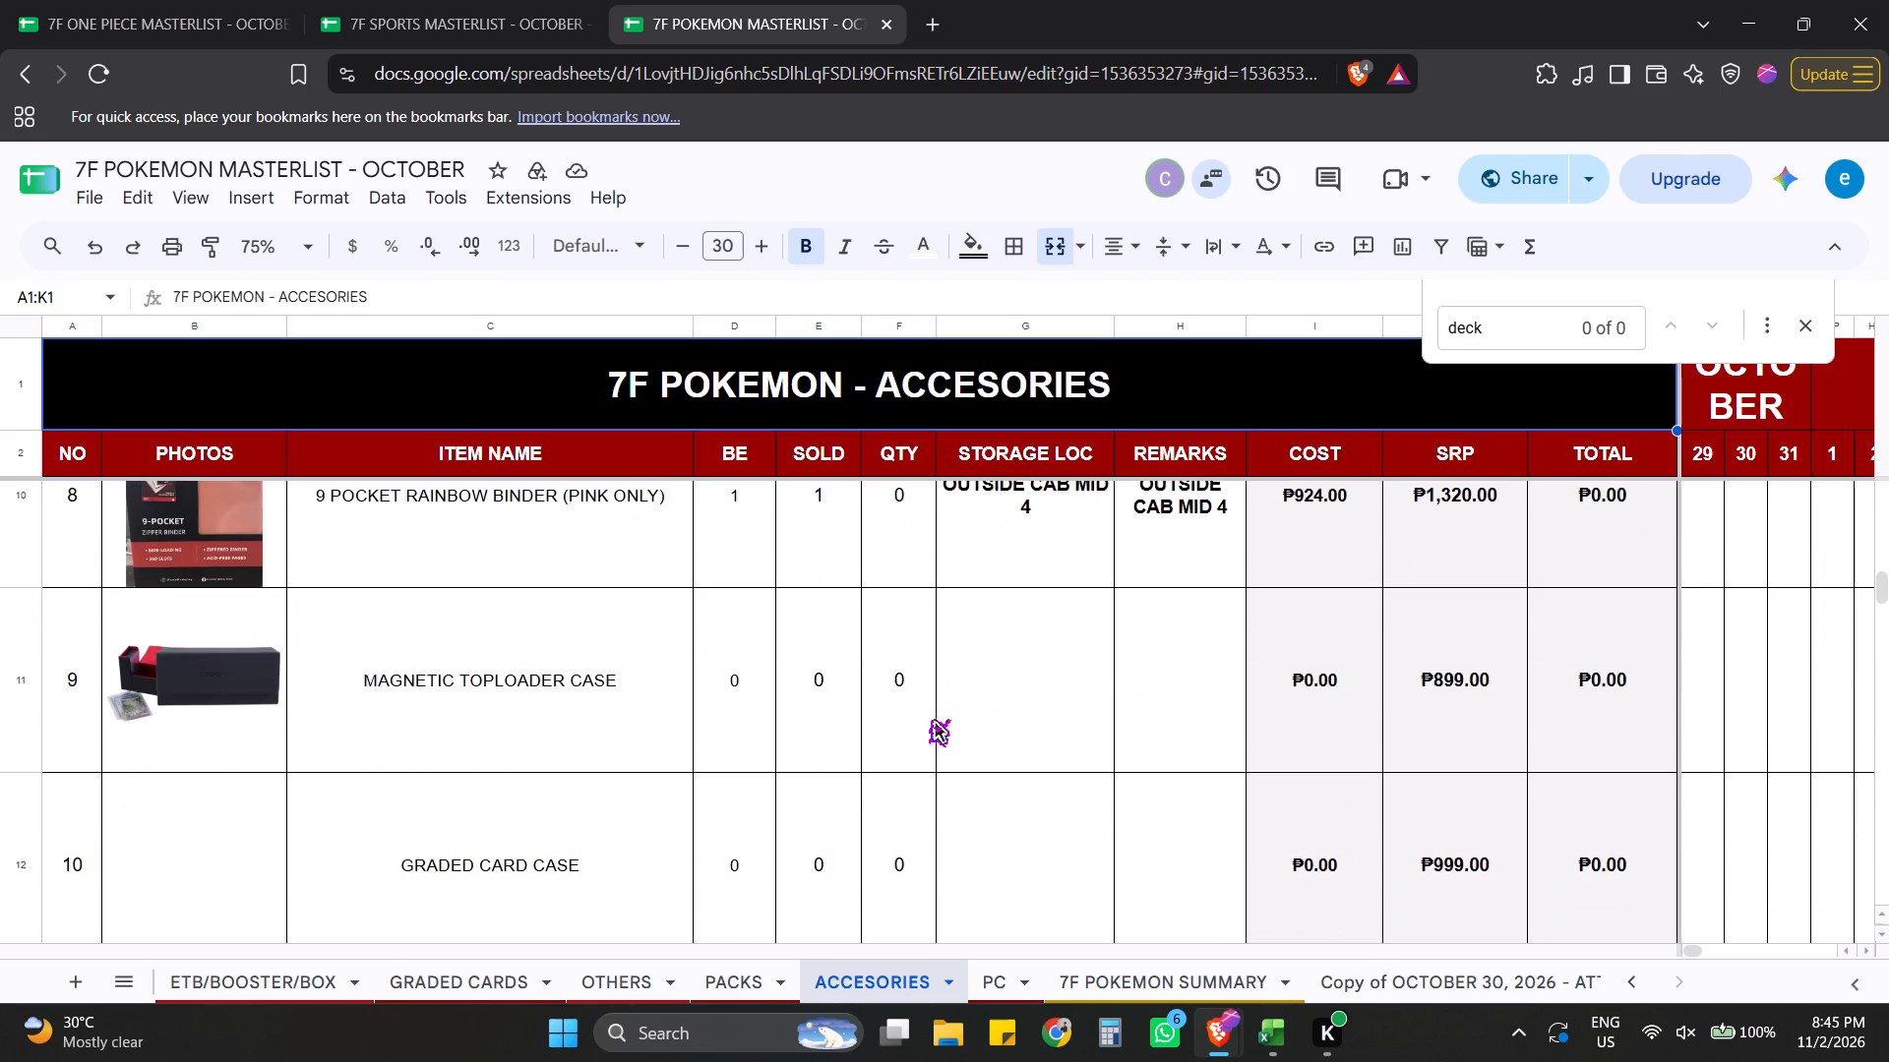
scroll(926, 716, "down", 16)
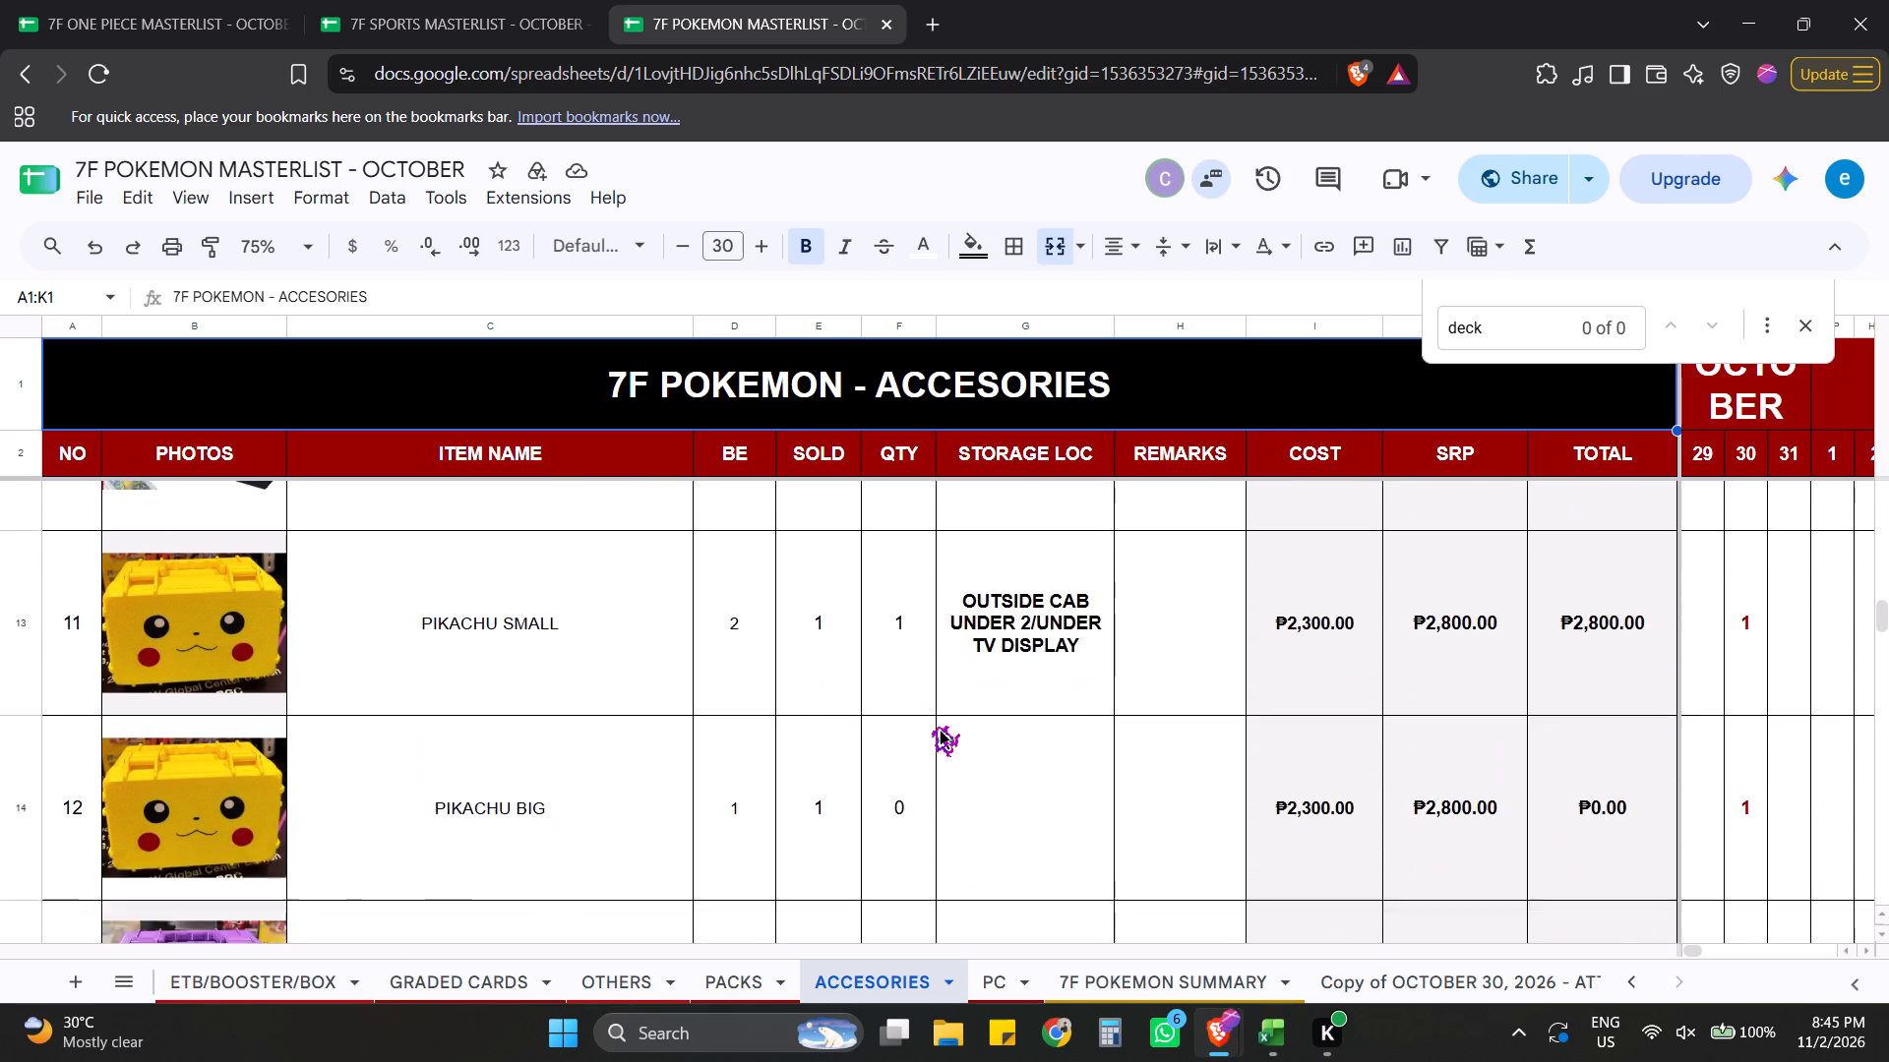
scroll(929, 728, "down", 14)
scroll(933, 735, "down", 20)
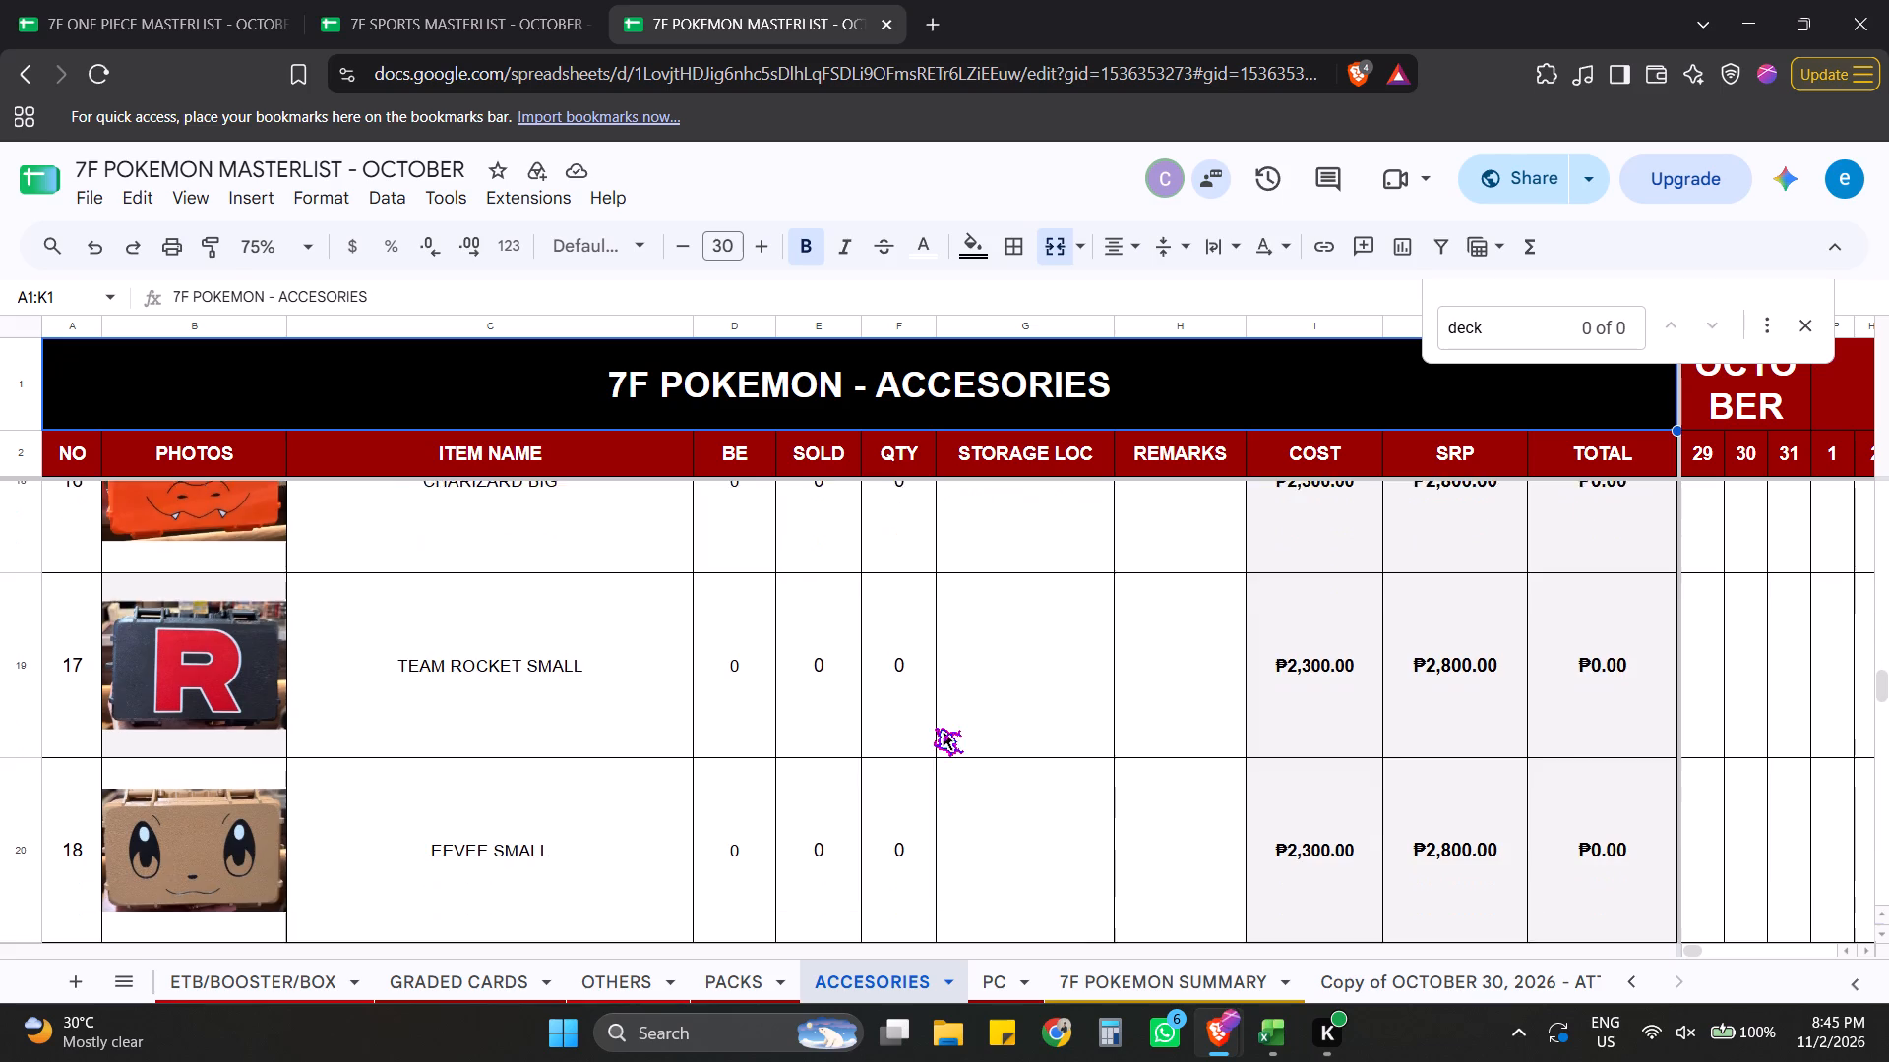
scroll(934, 727, "down", 16)
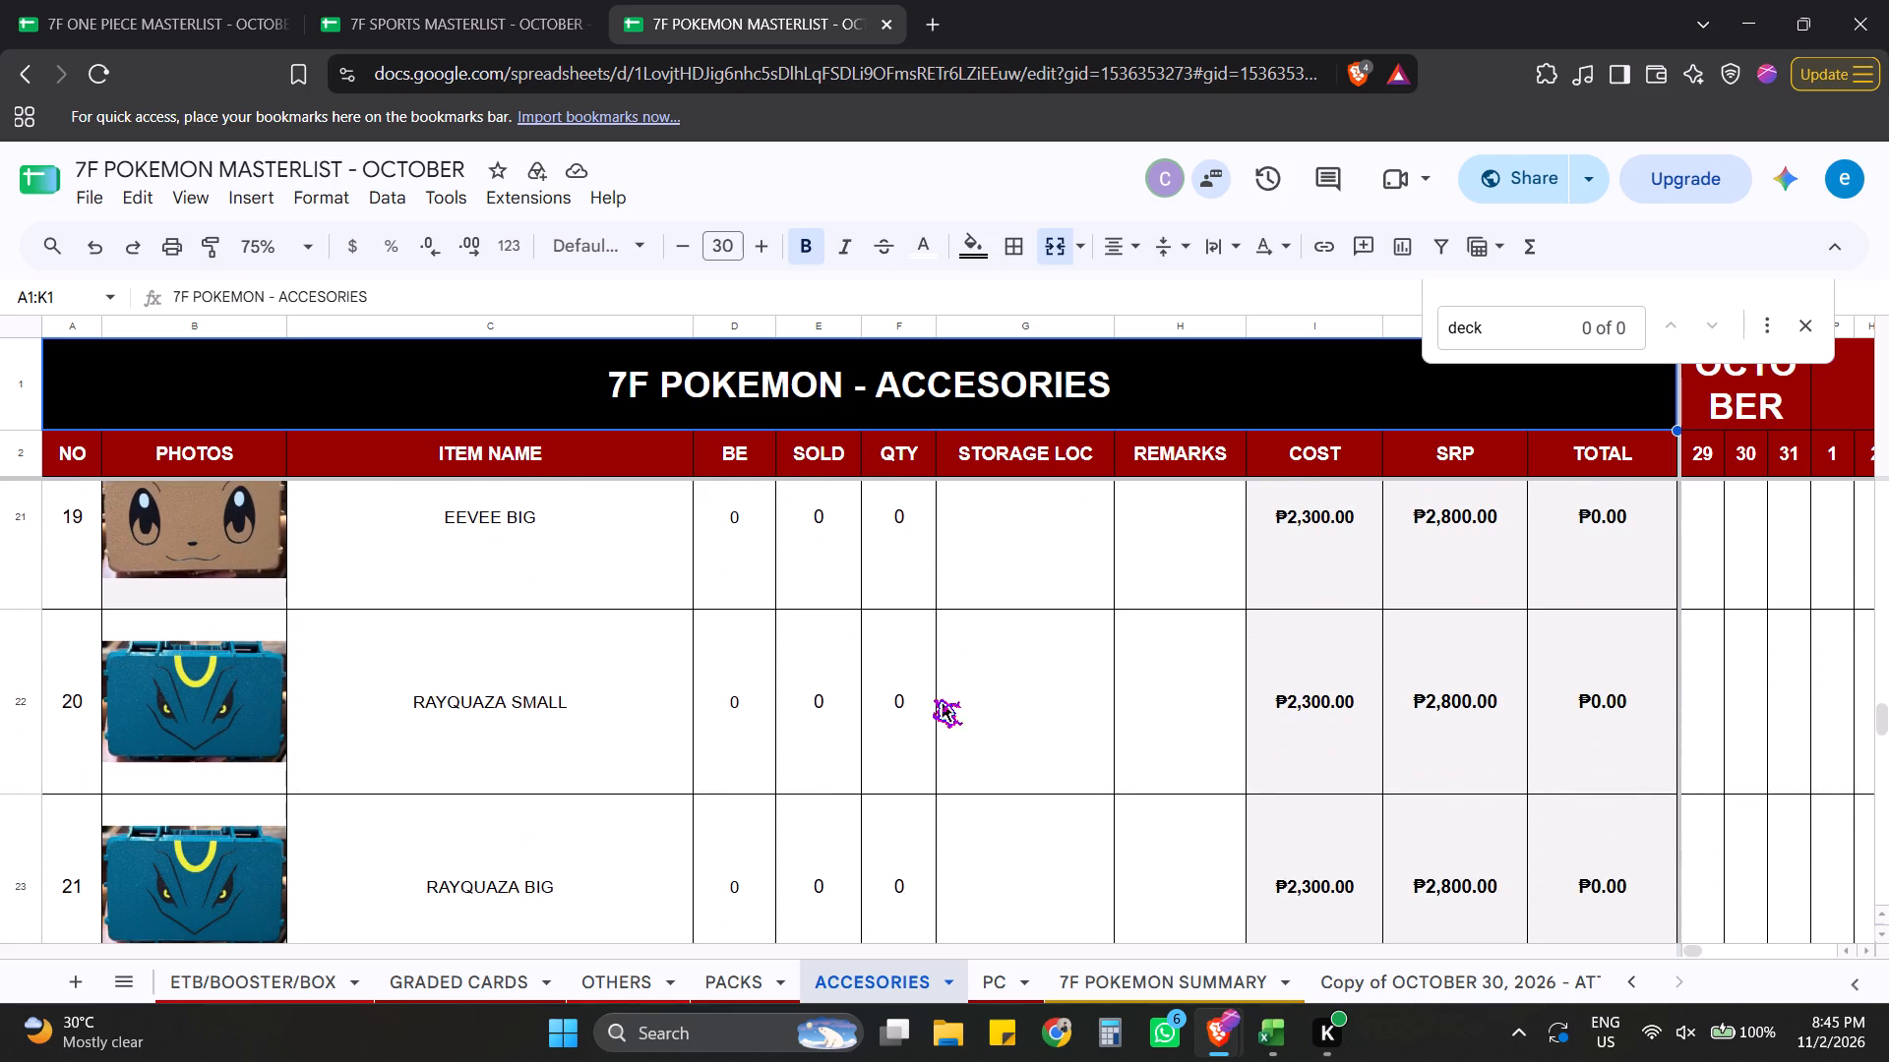
scroll(933, 698, "down", 12)
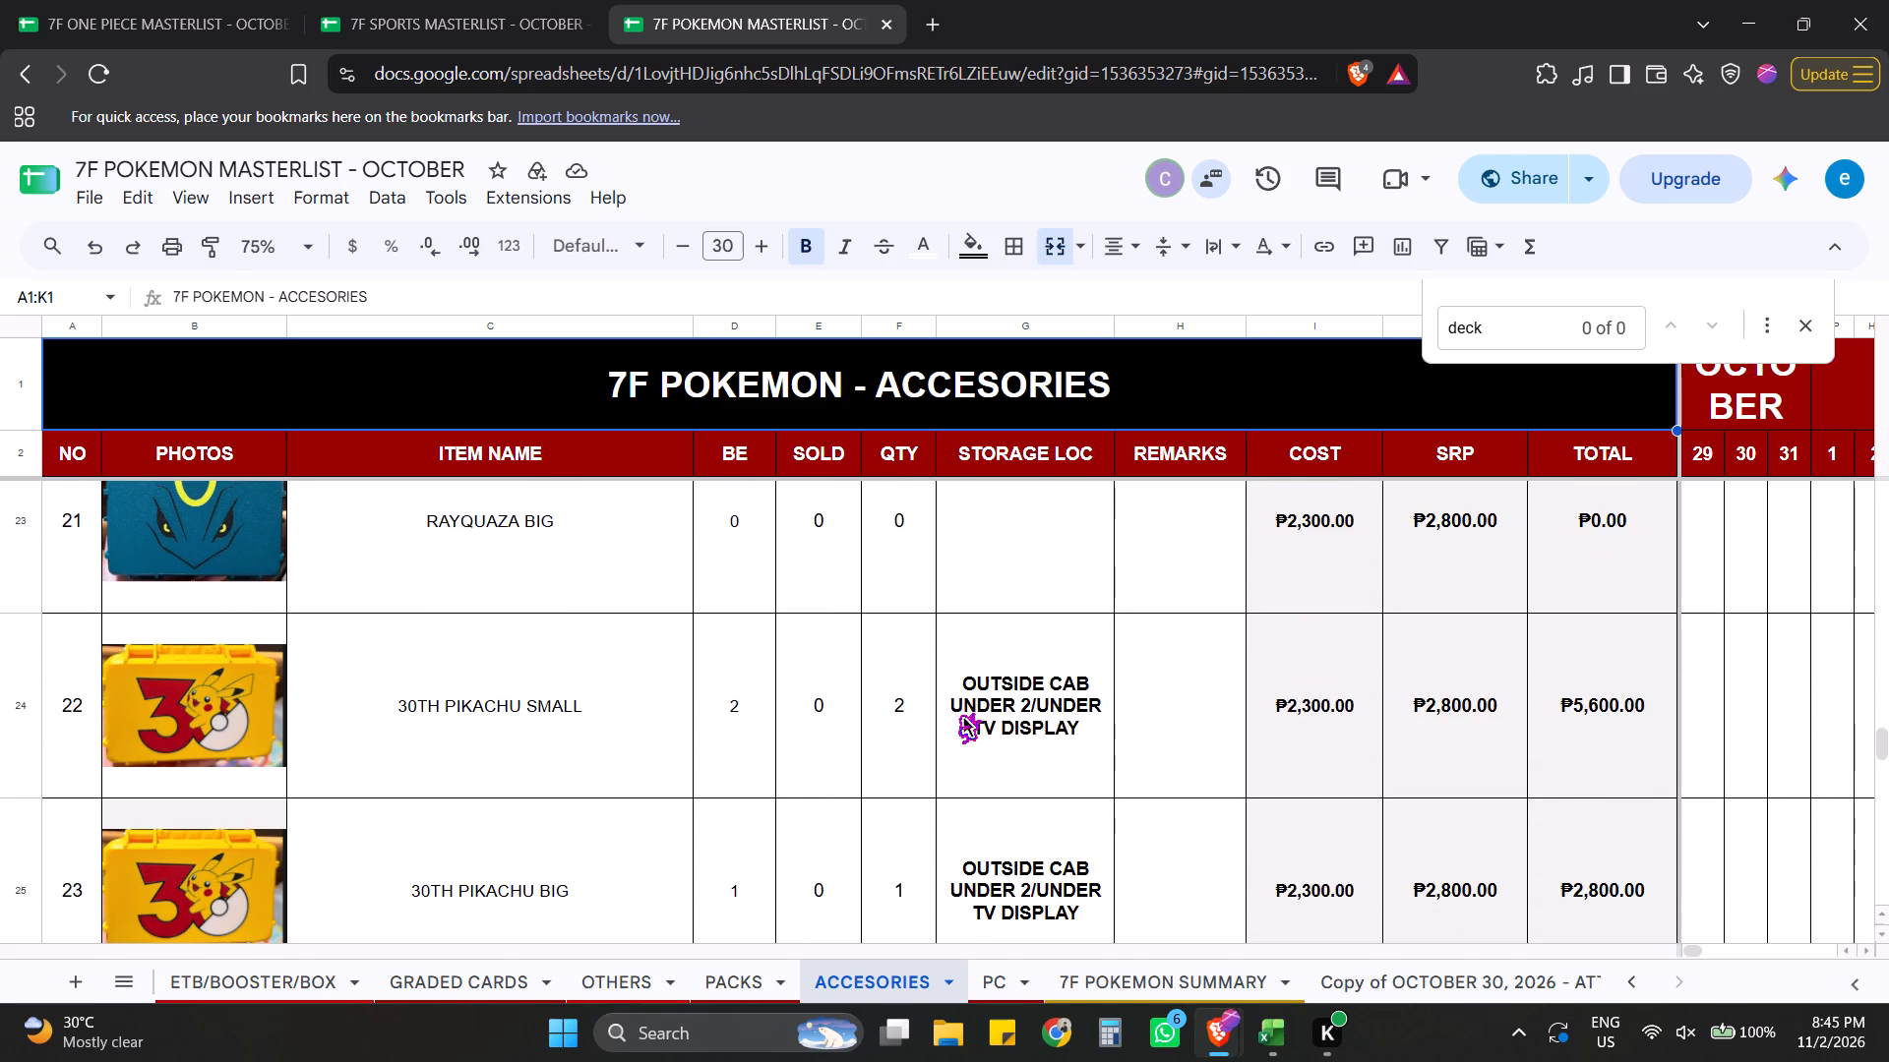
scroll(954, 713, "down", 14)
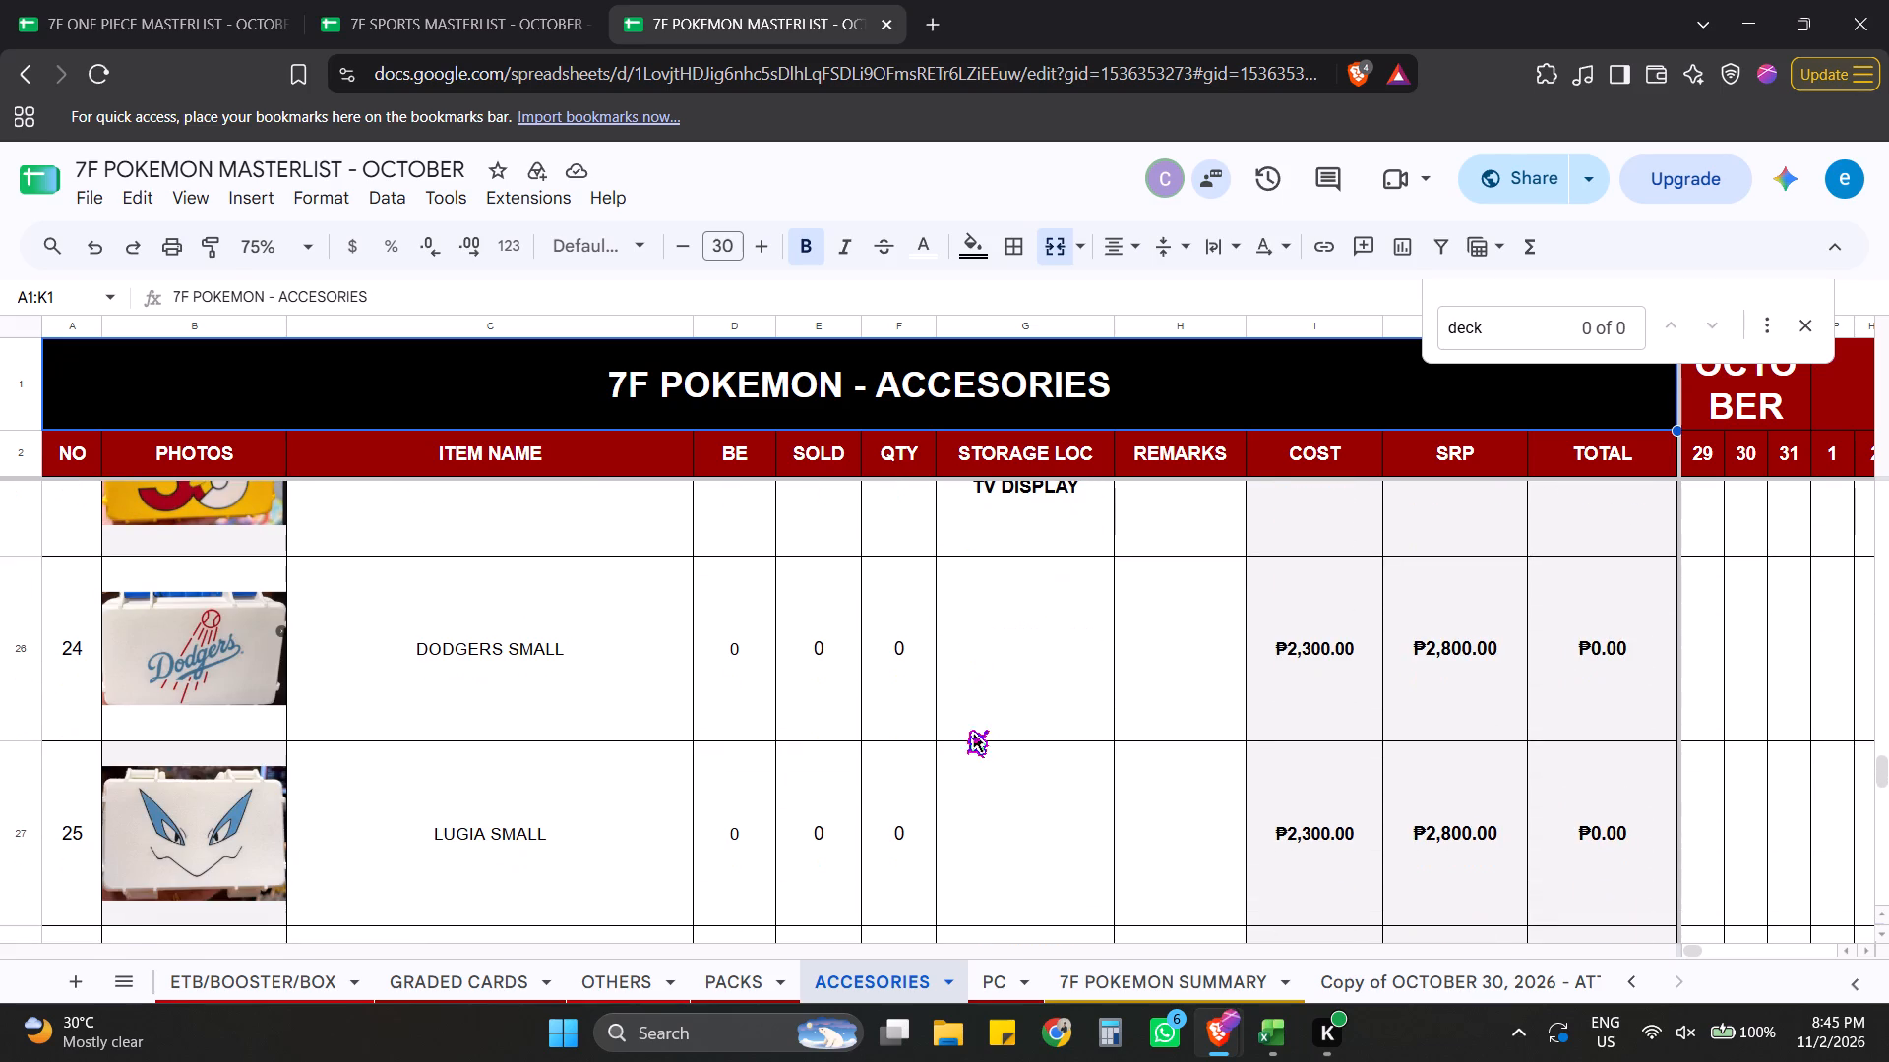
scroll(964, 731, "down", 7)
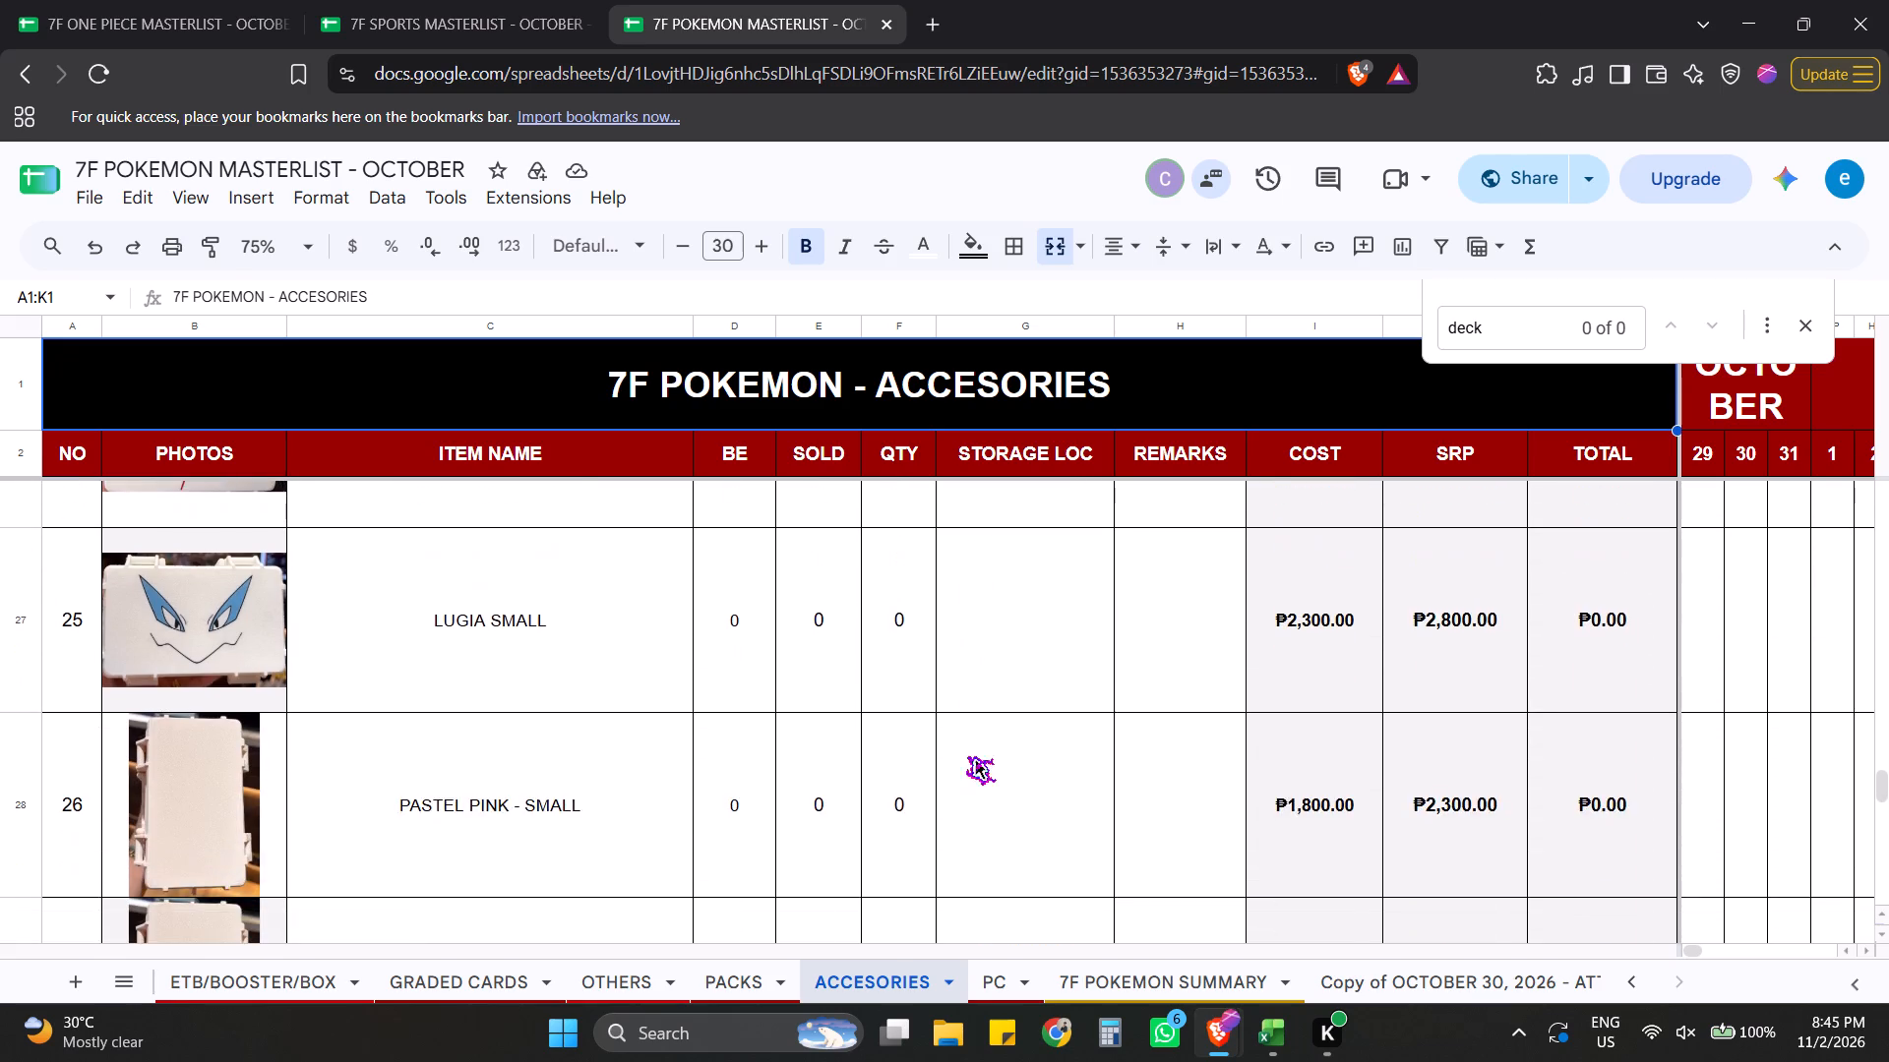
scroll(966, 755, "down", 11)
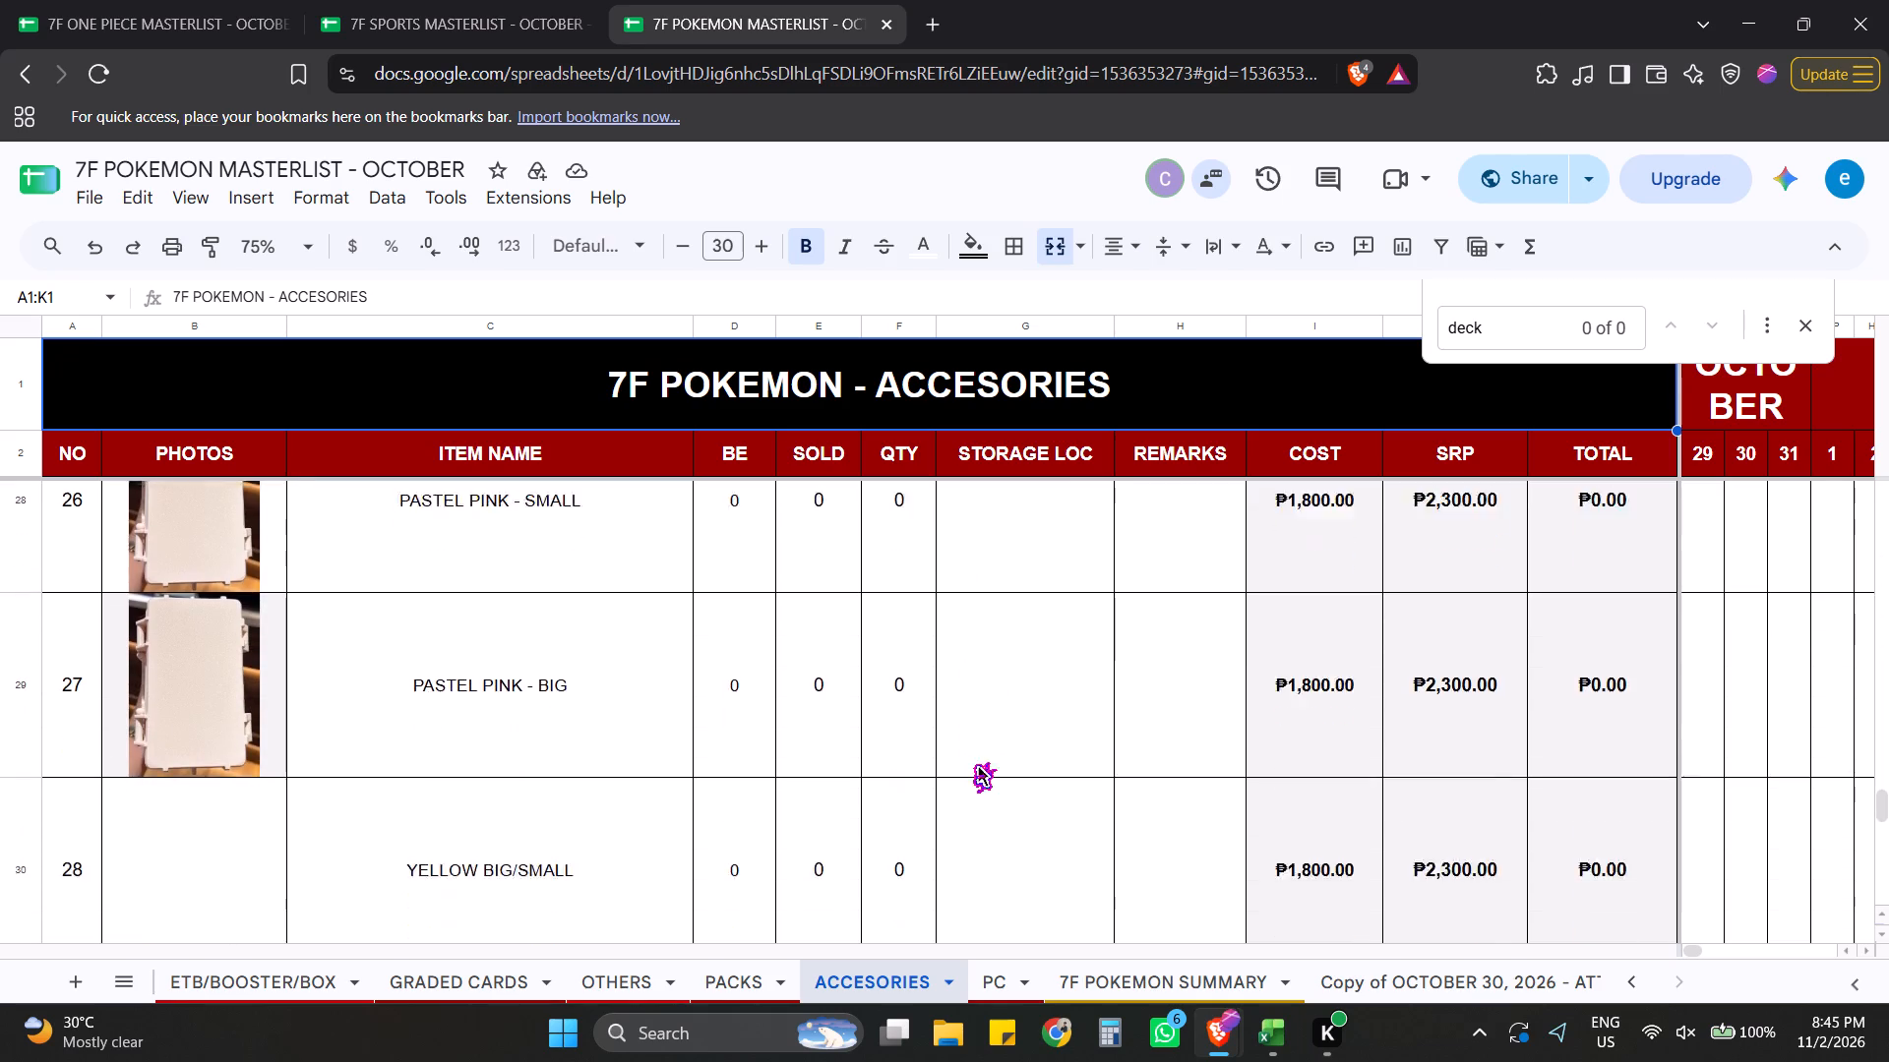
scroll(969, 762, "down", 14)
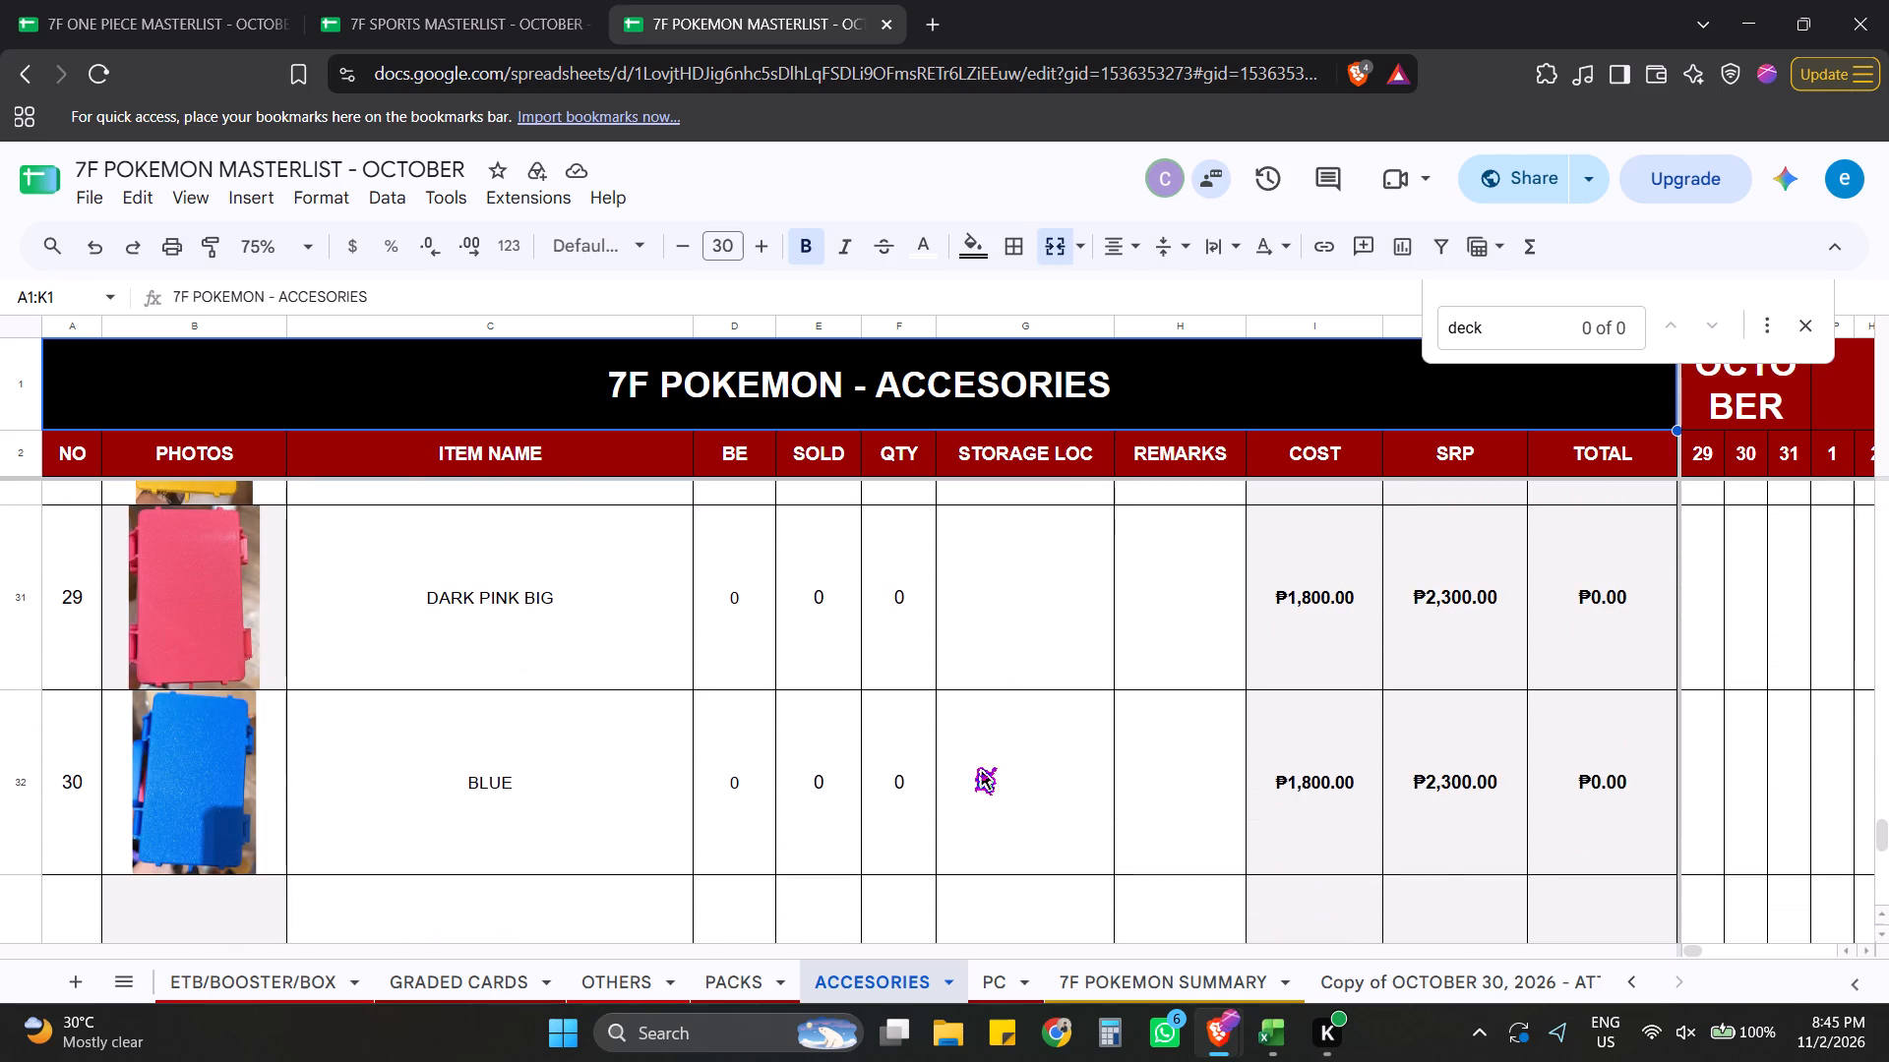
scroll(972, 766, "down", 16)
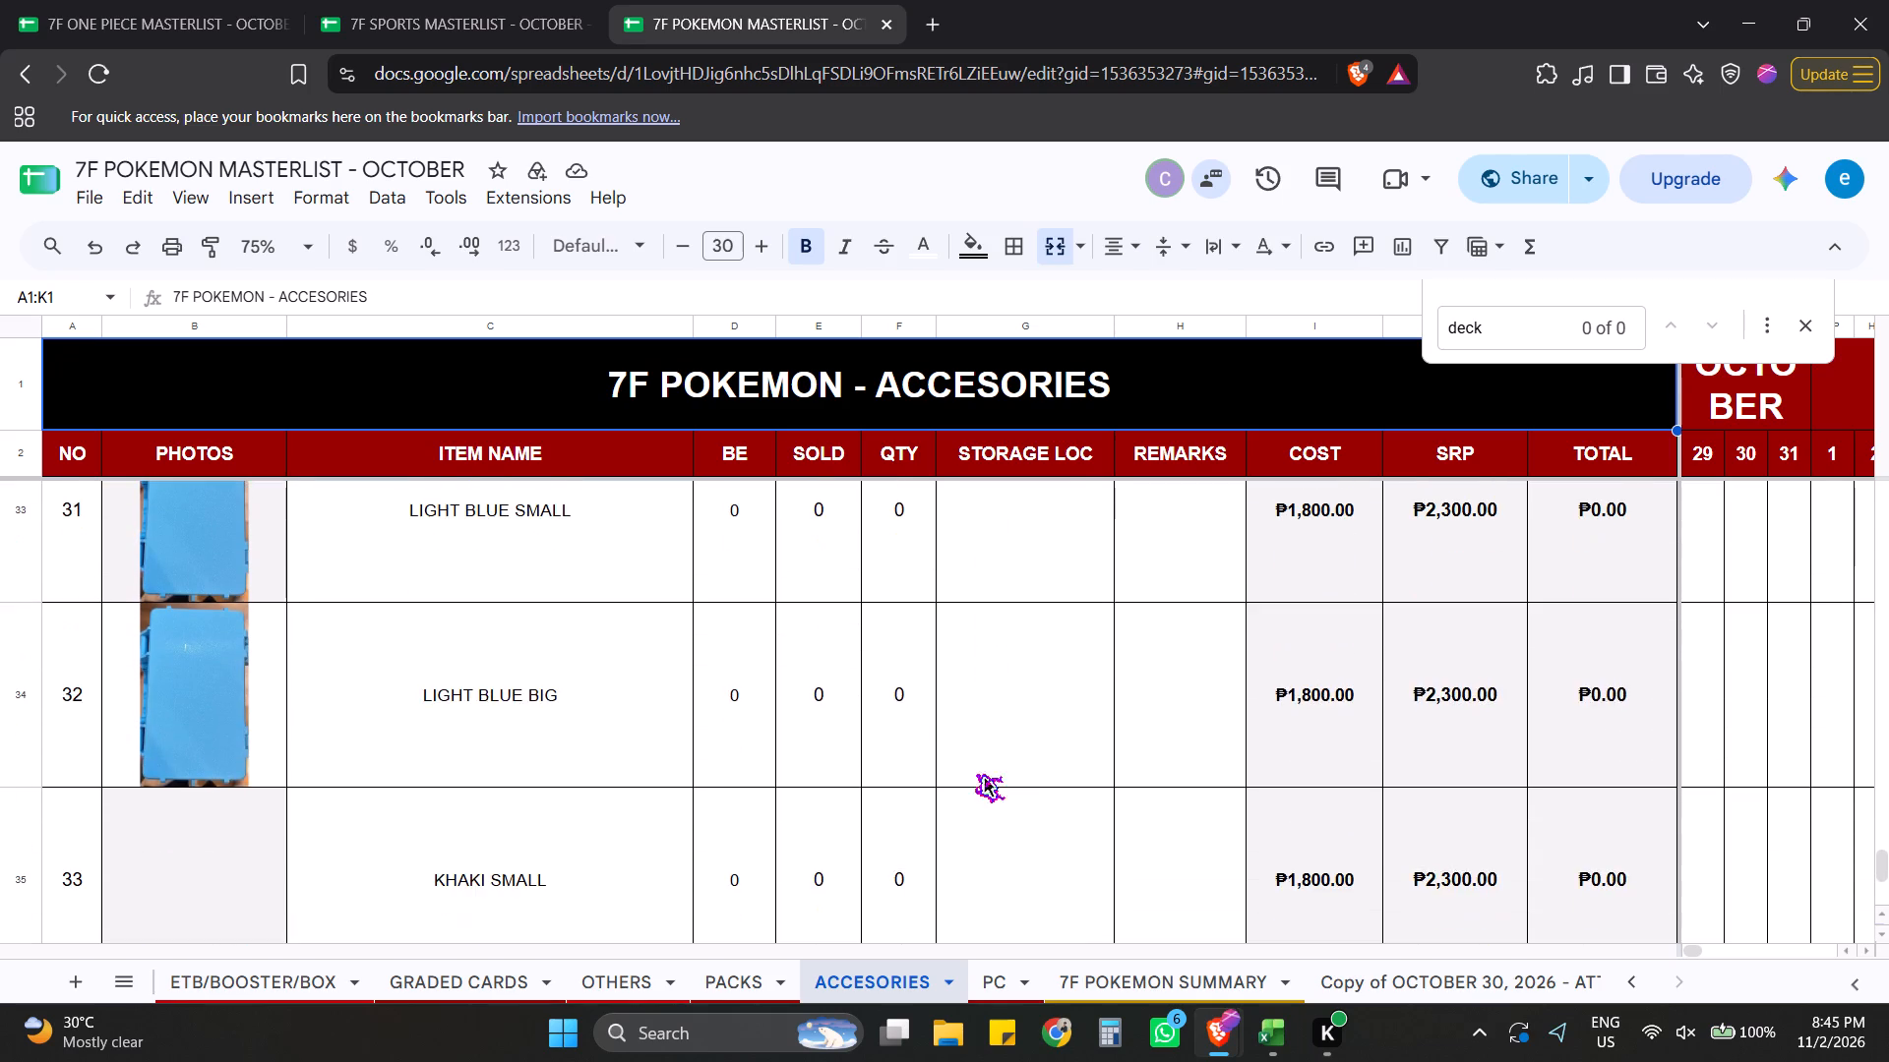
scroll(975, 773, "down", 10)
Review the 7F ACCESORIES items again, going back up to the rainbow binders and returning to the Pikachu and Gengar cases.
scroll(975, 772, "up", 12)
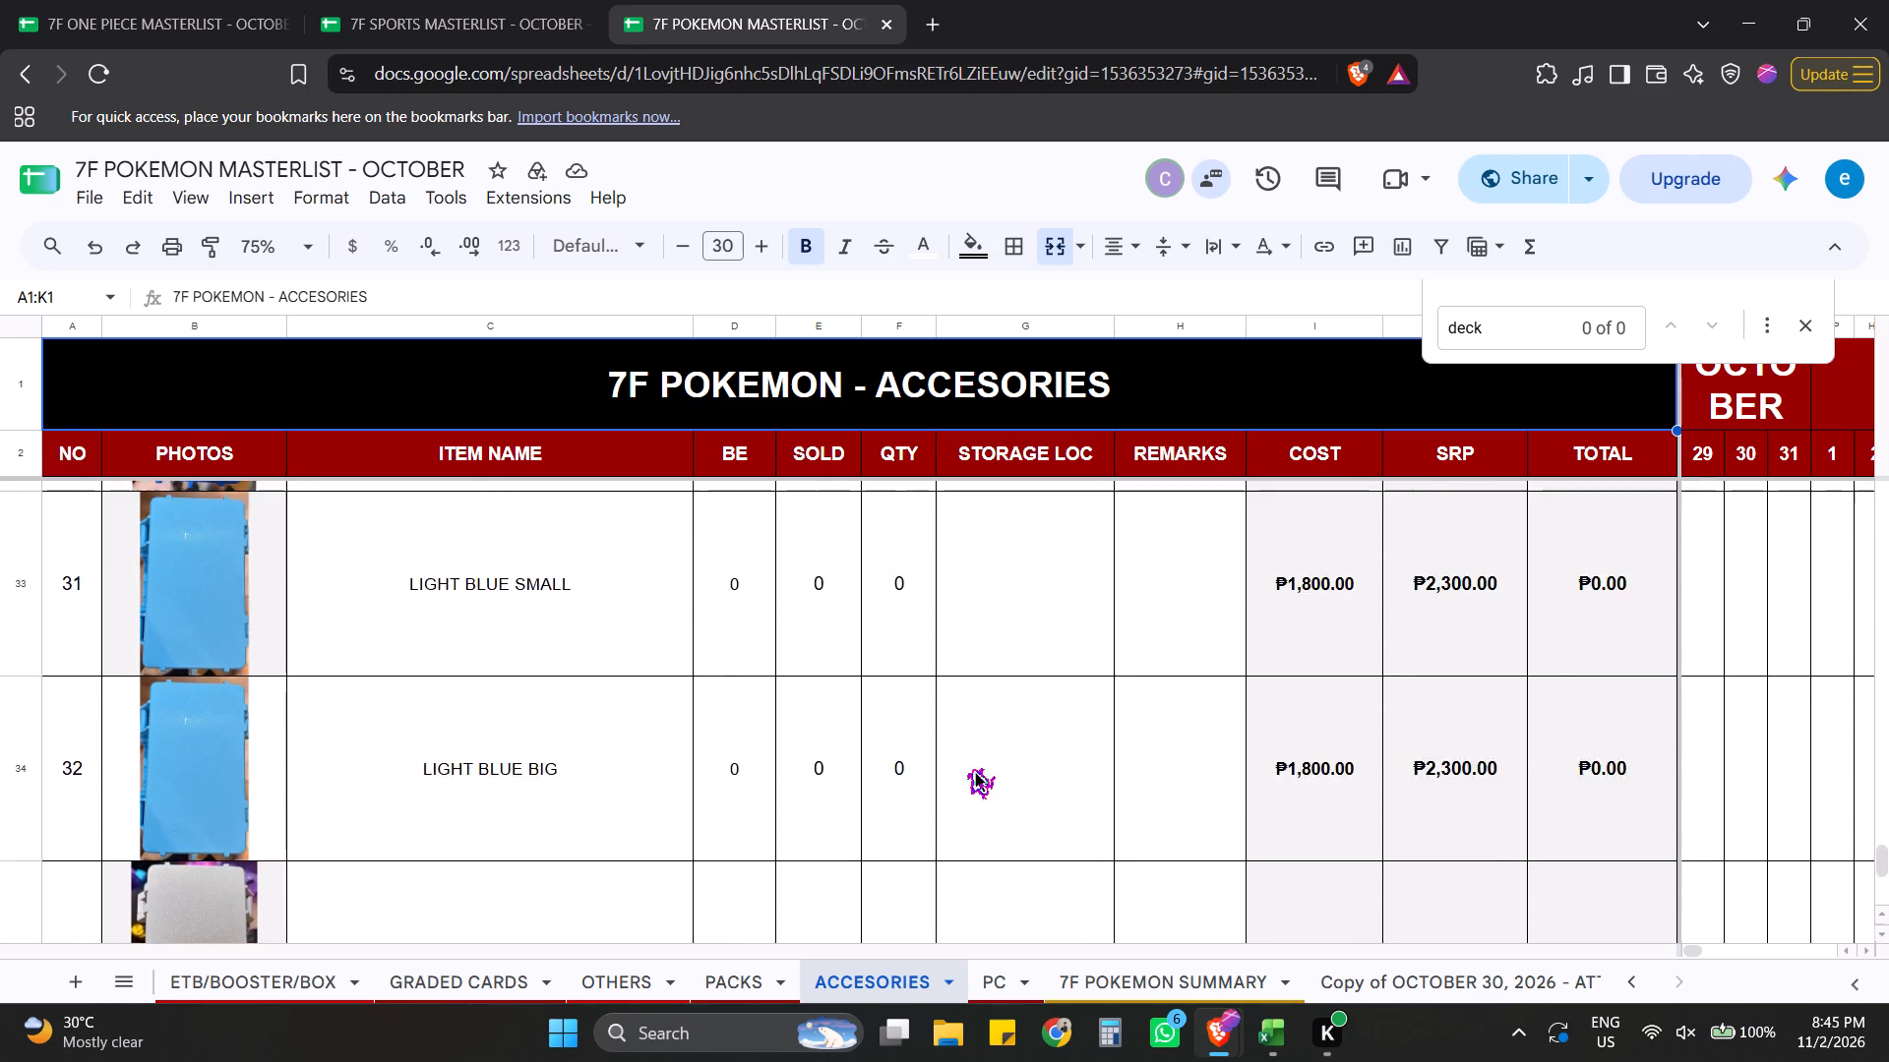
scroll(966, 768, "up", 20)
scroll(966, 768, "up", 17)
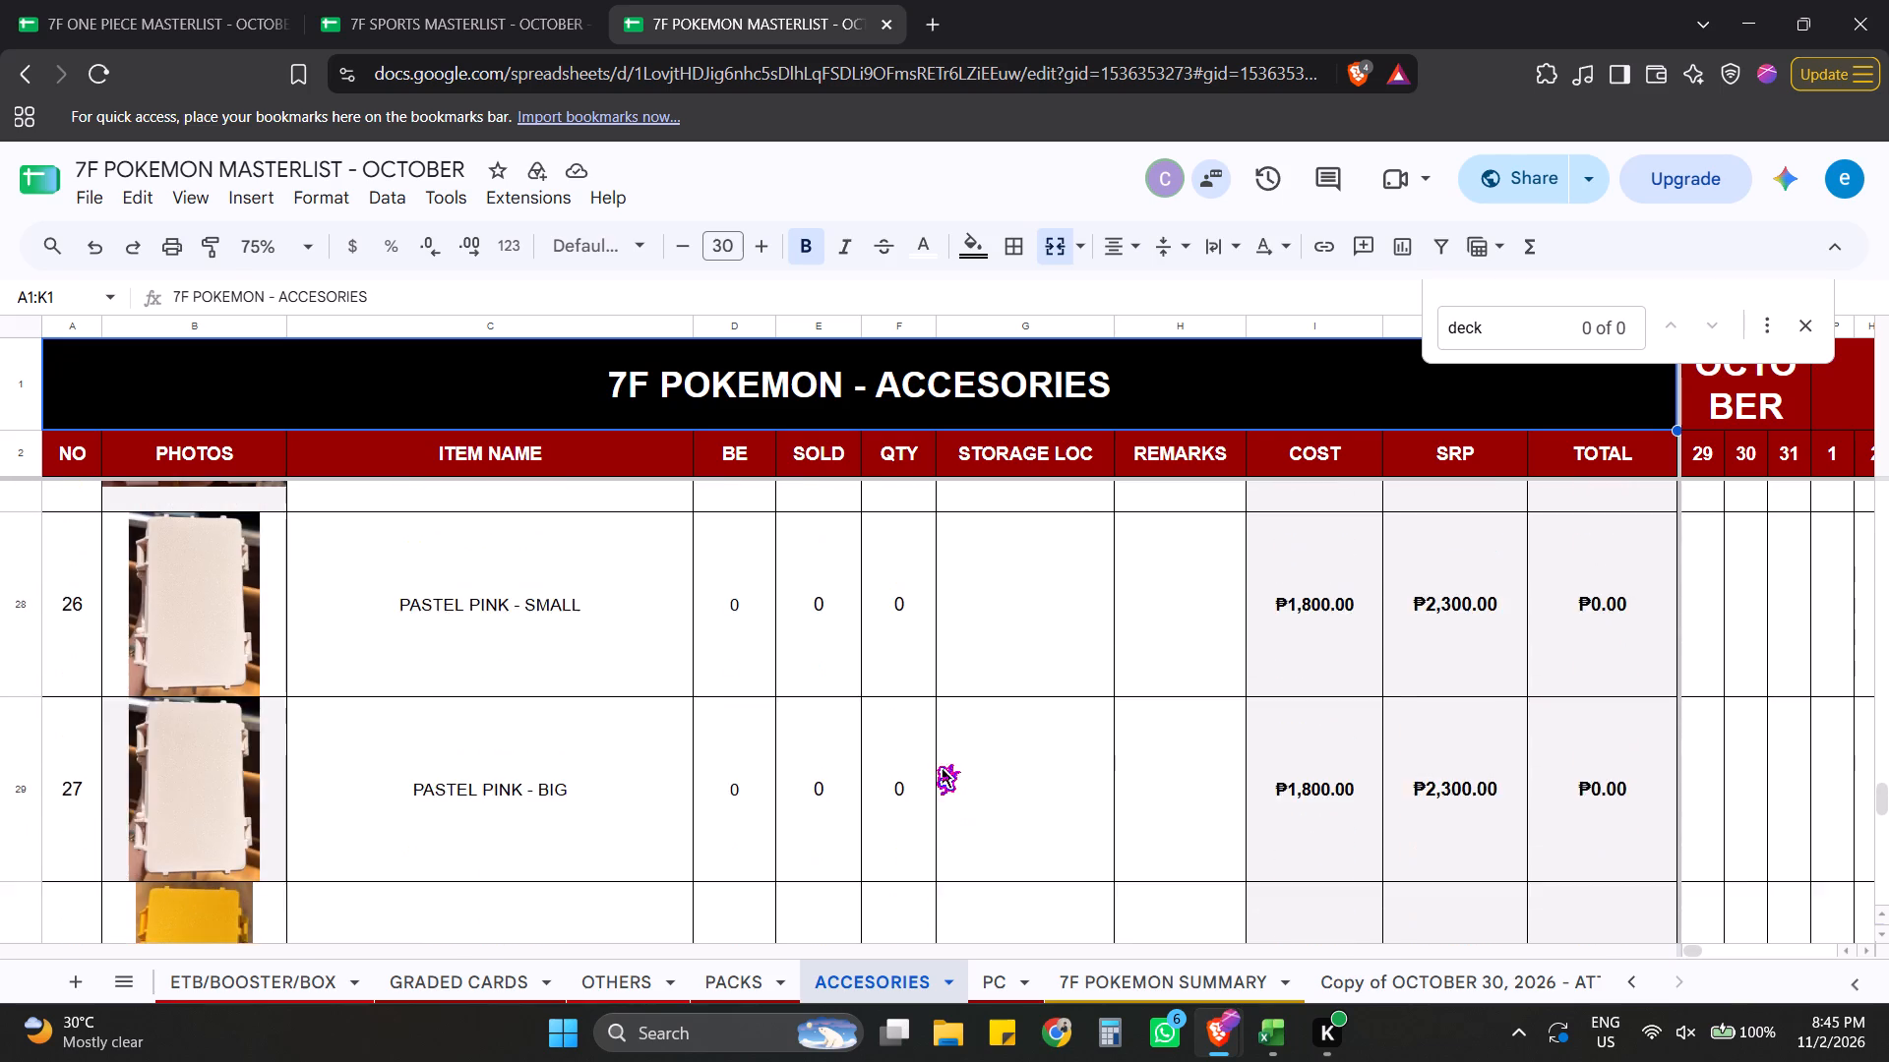
scroll(933, 764, "up", 20)
scroll(918, 761, "up", 8)
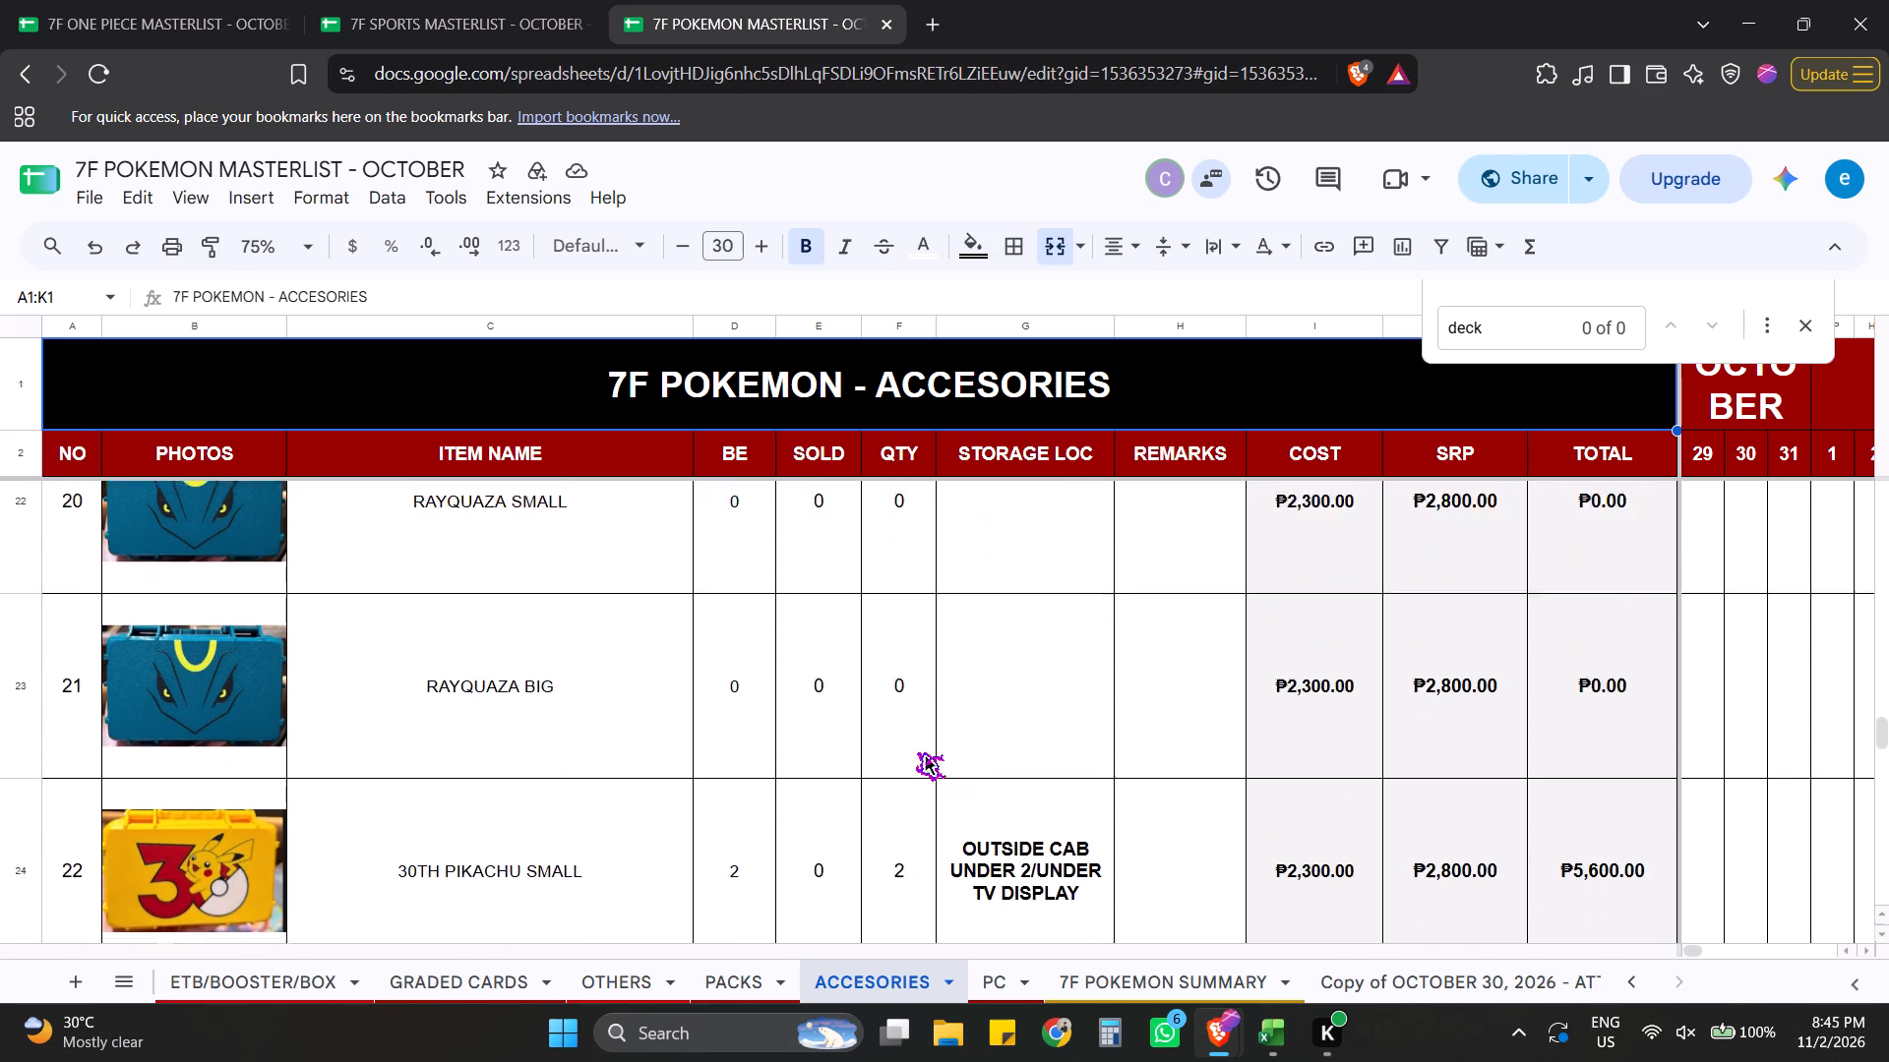
scroll(916, 751, "up", 6)
scroll(1027, 722, "up", 11)
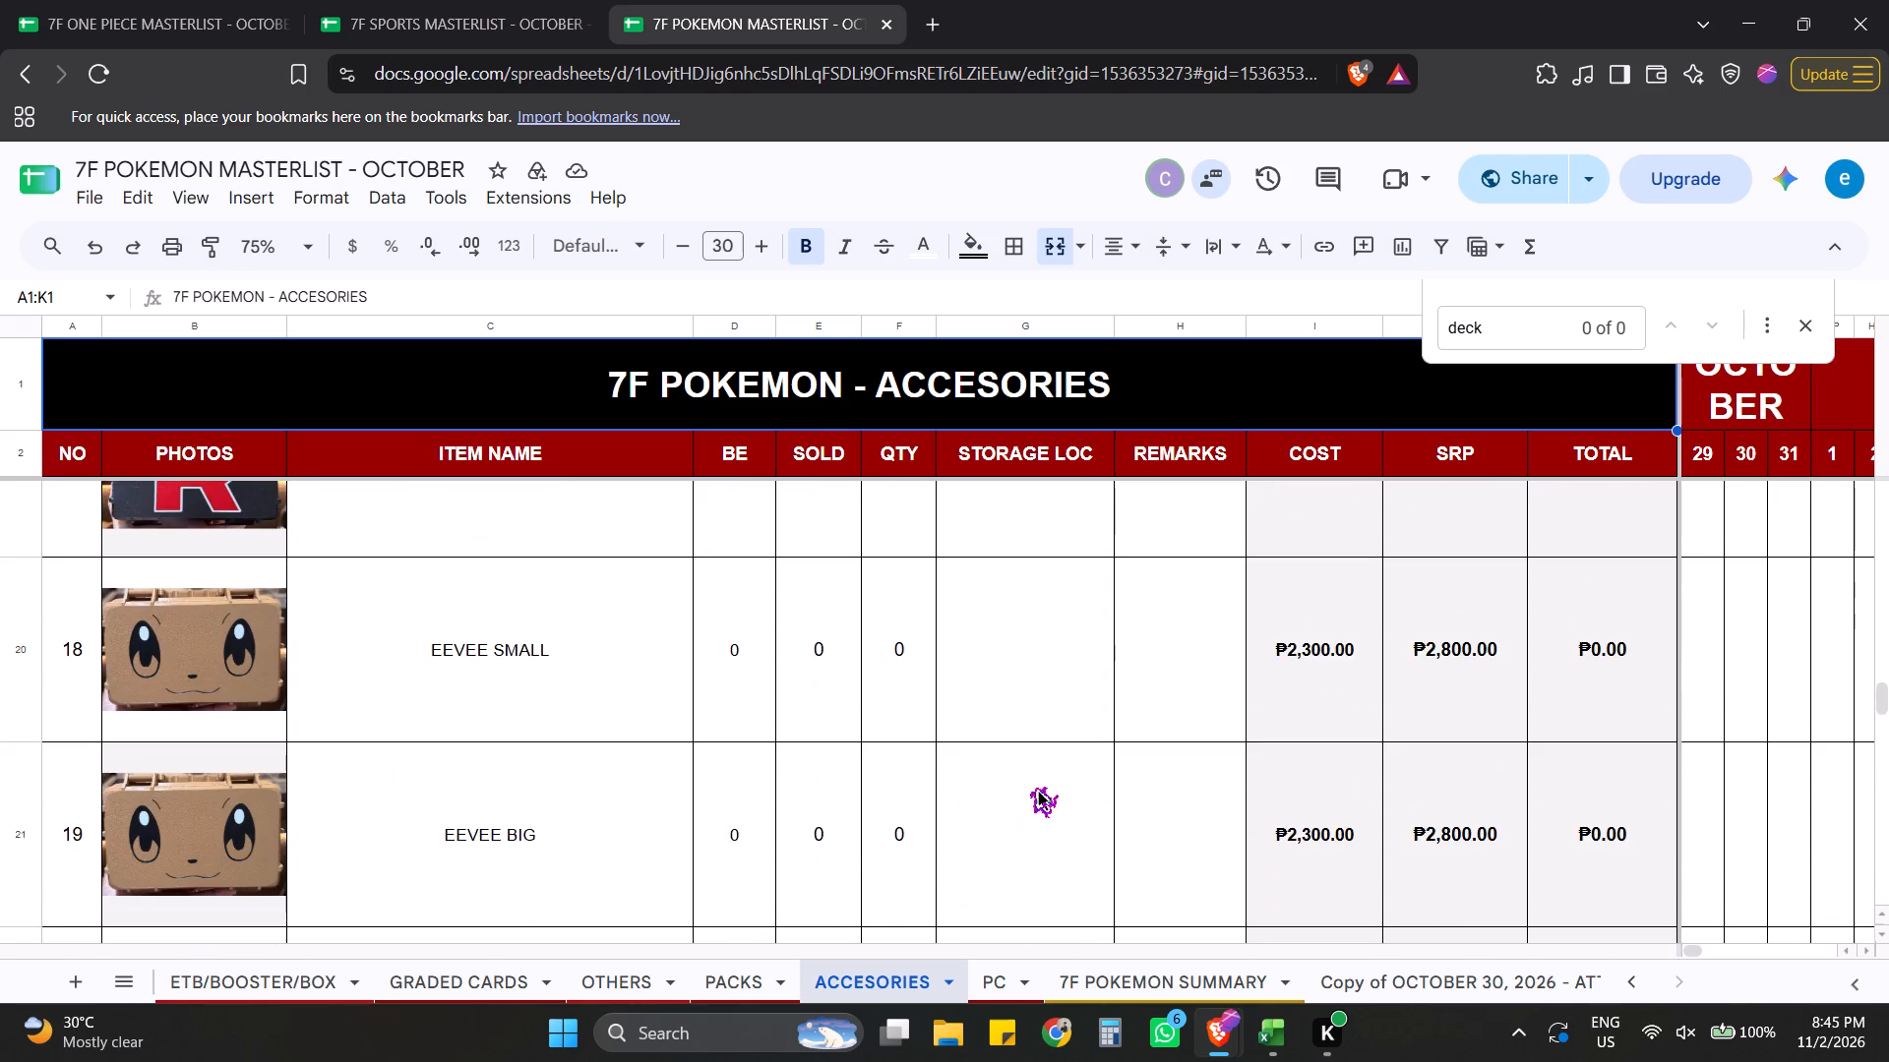
scroll(1019, 779, "up", 12)
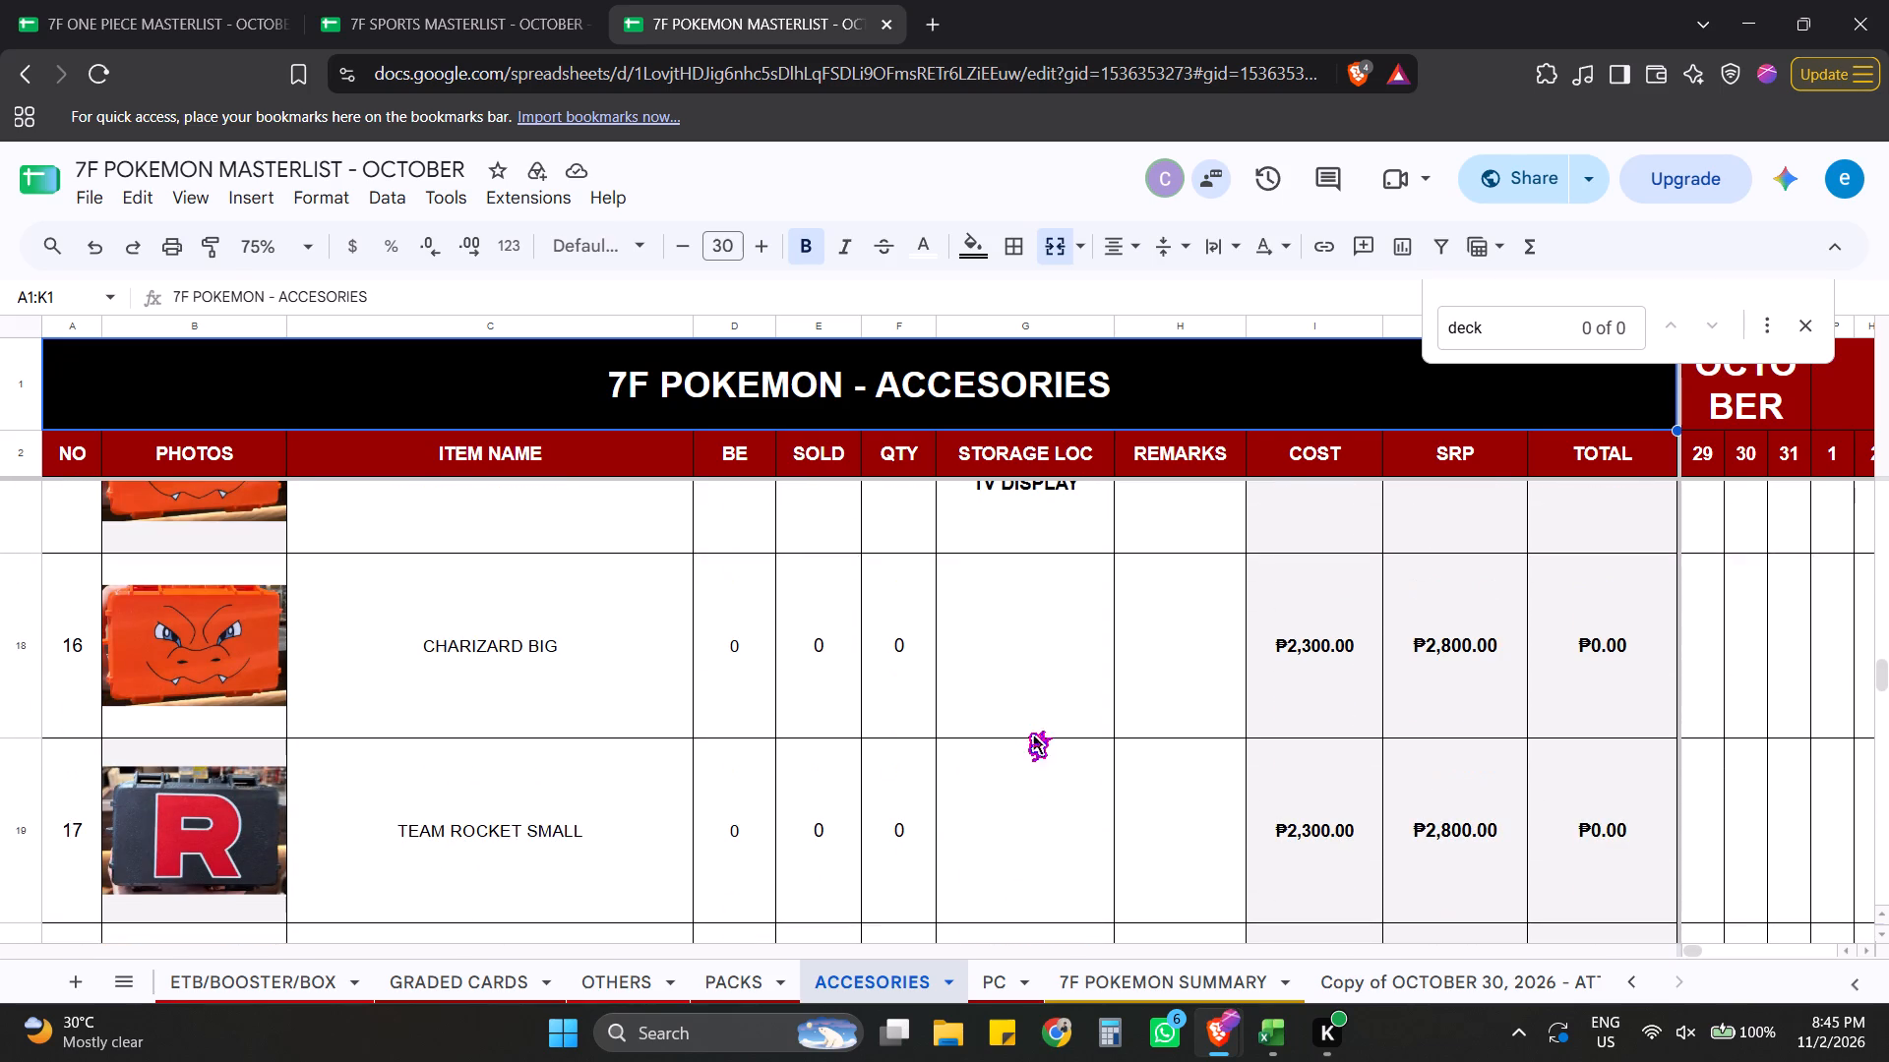
scroll(1024, 731, "up", 12)
scroll(951, 719, "up", 12)
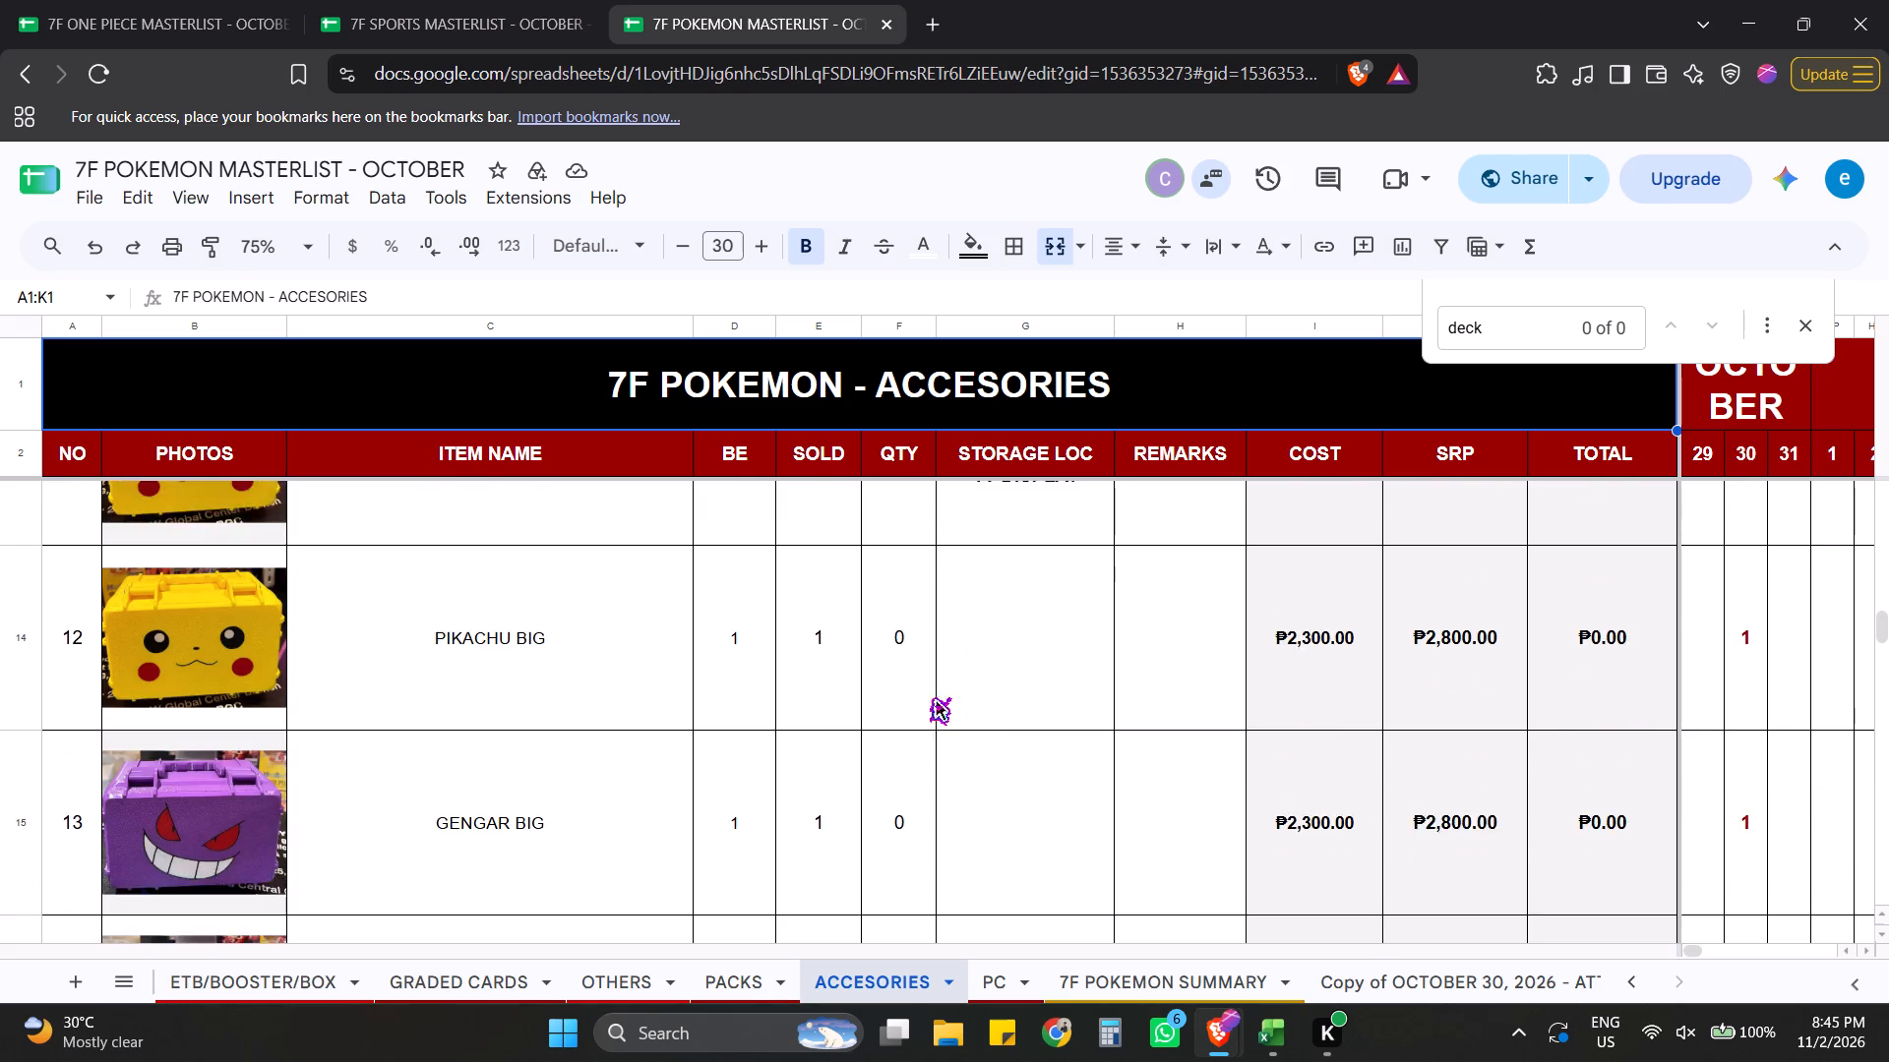
scroll(941, 706, "up", 20)
scroll(941, 706, "up", 14)
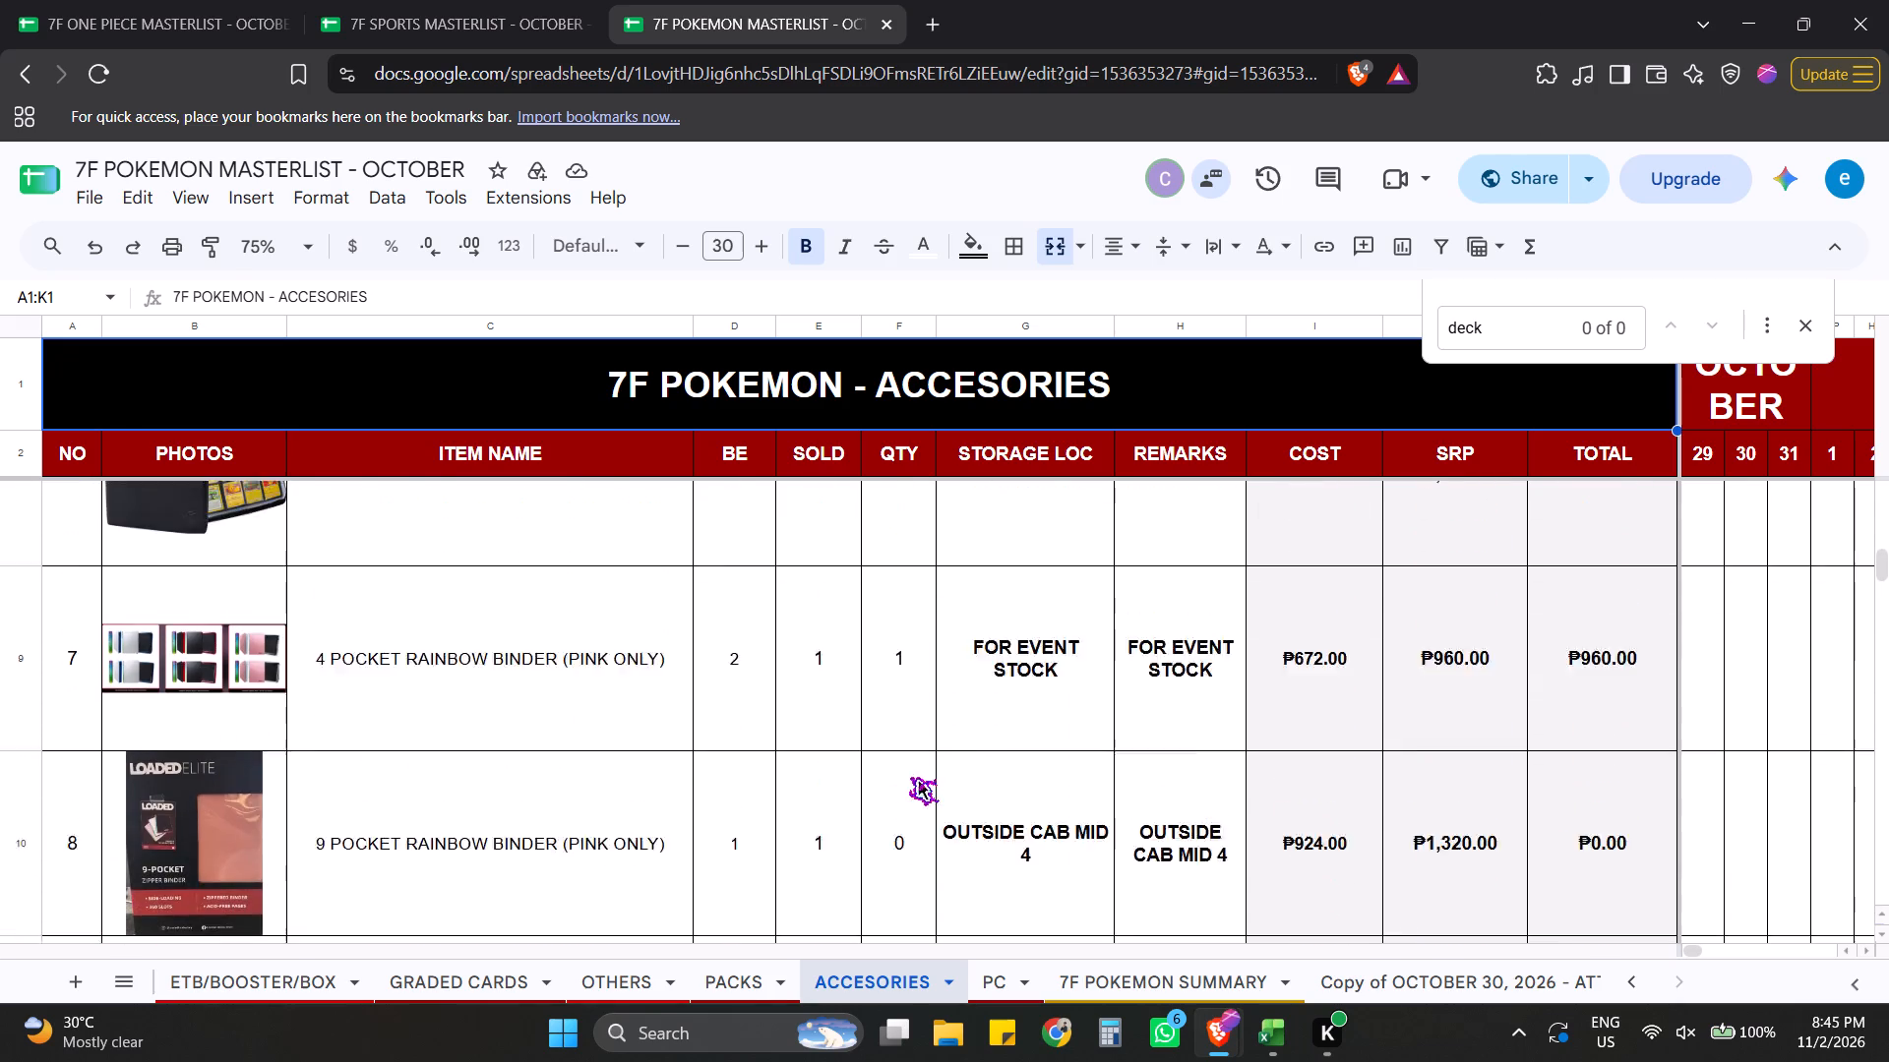
scroll(912, 788, "down", 19)
scroll(831, 746, "down", 13)
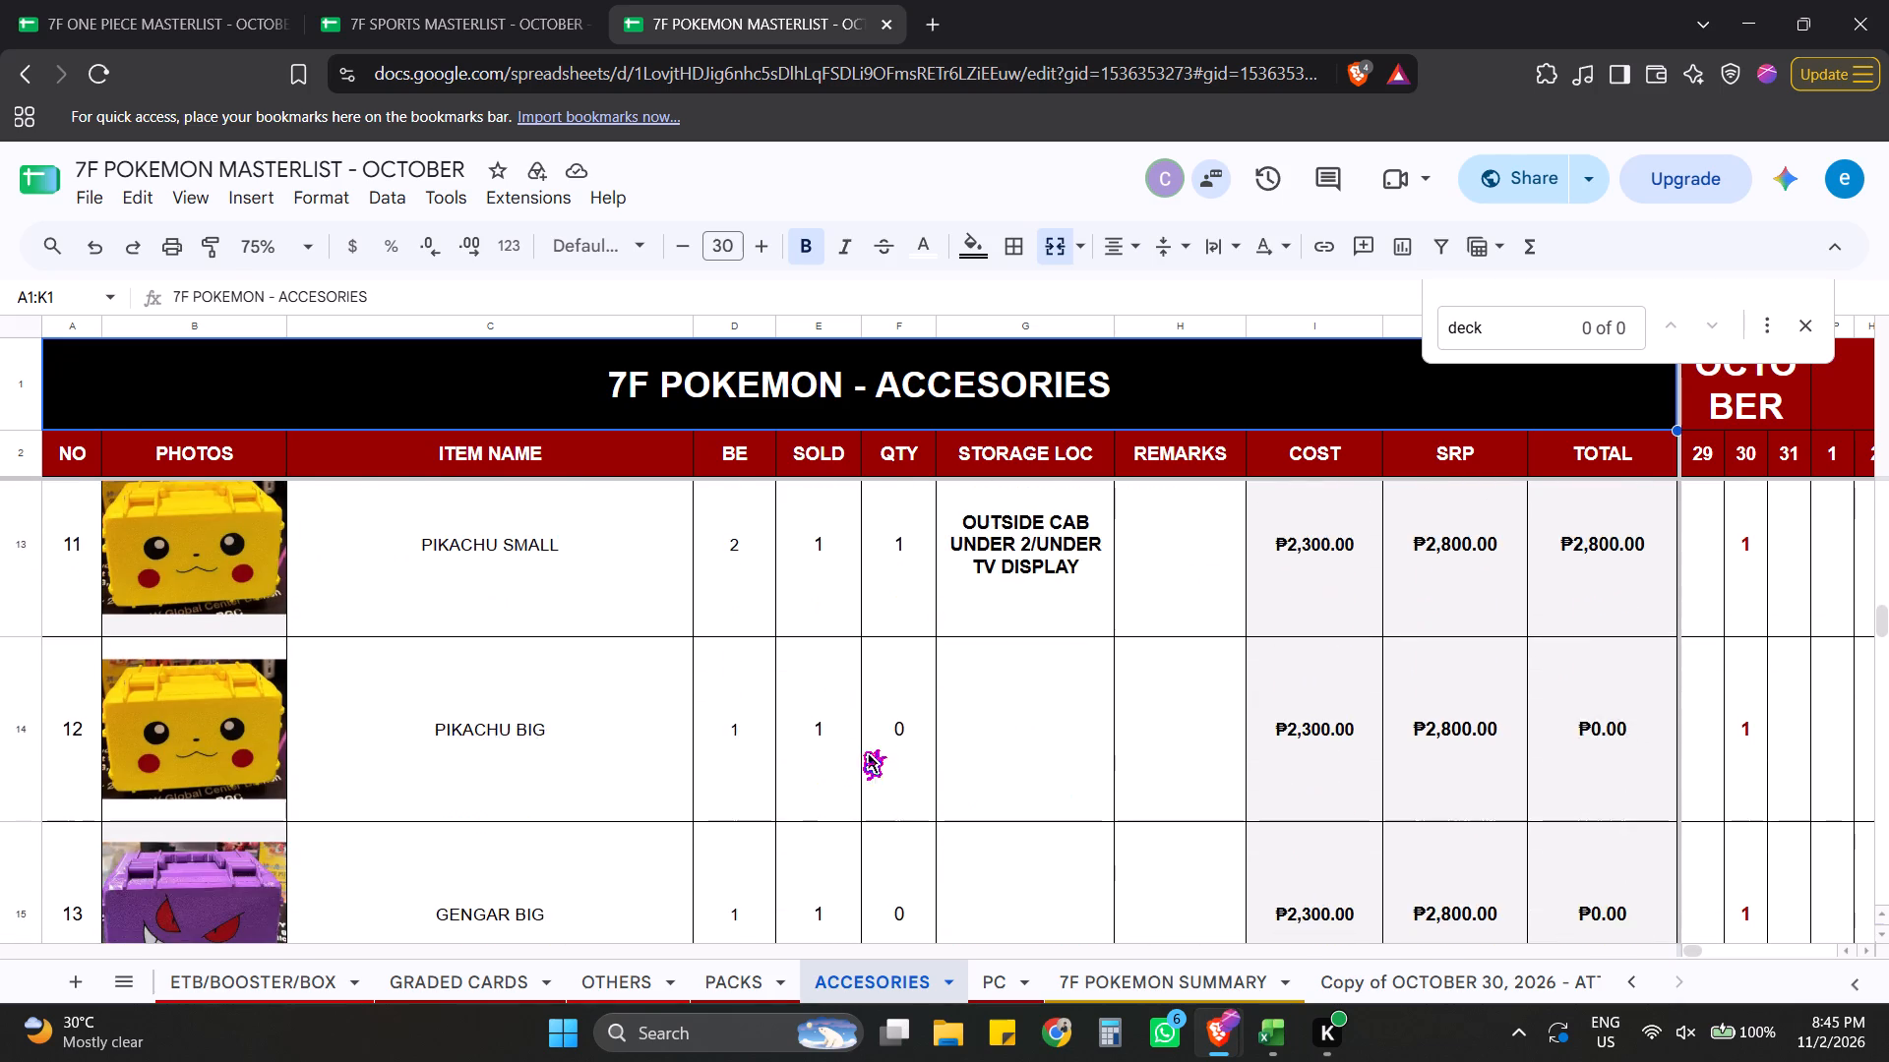
scroll(888, 713, "down", 7)
Close the sheet search, check the GENGAR BIG row's BE and SOLD formulas, and review the neighbouring items from MAGNETIC TOPLOADER CASE to CHARIZARD BIG.
left_click(1804, 317)
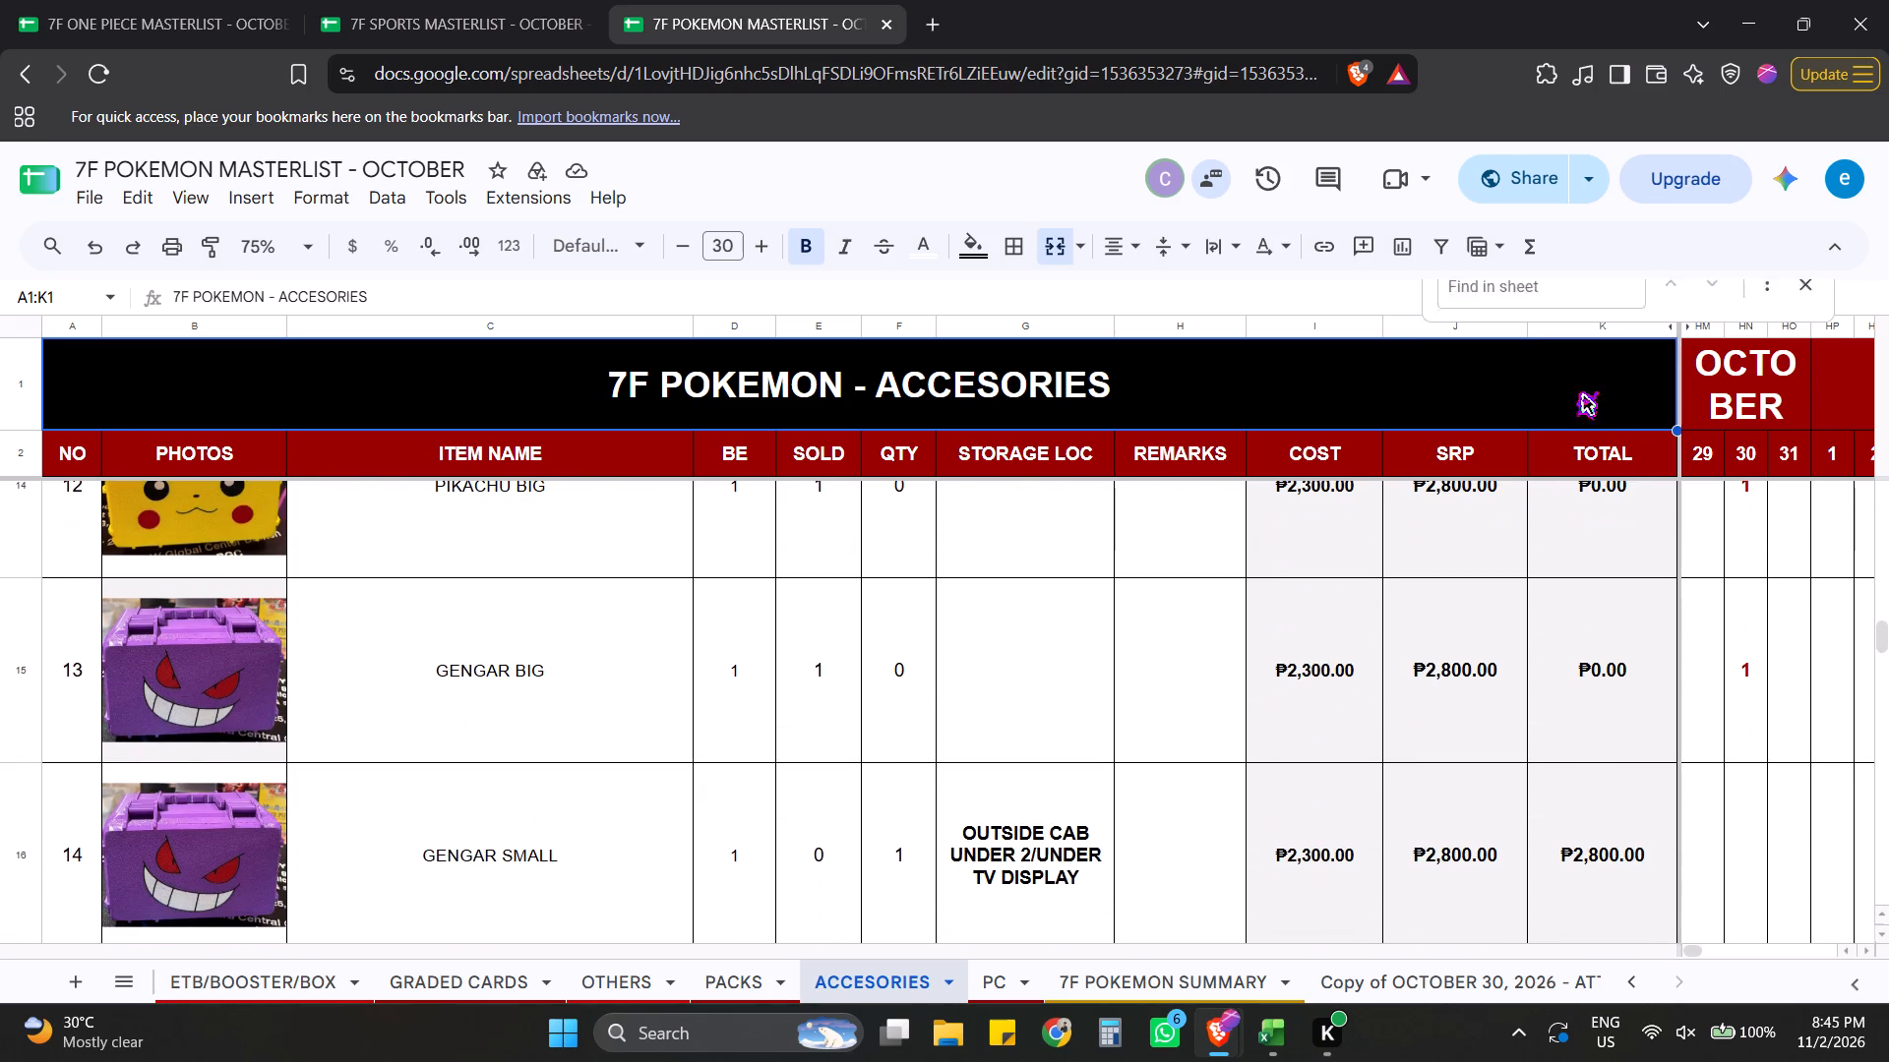
left_click(729, 638)
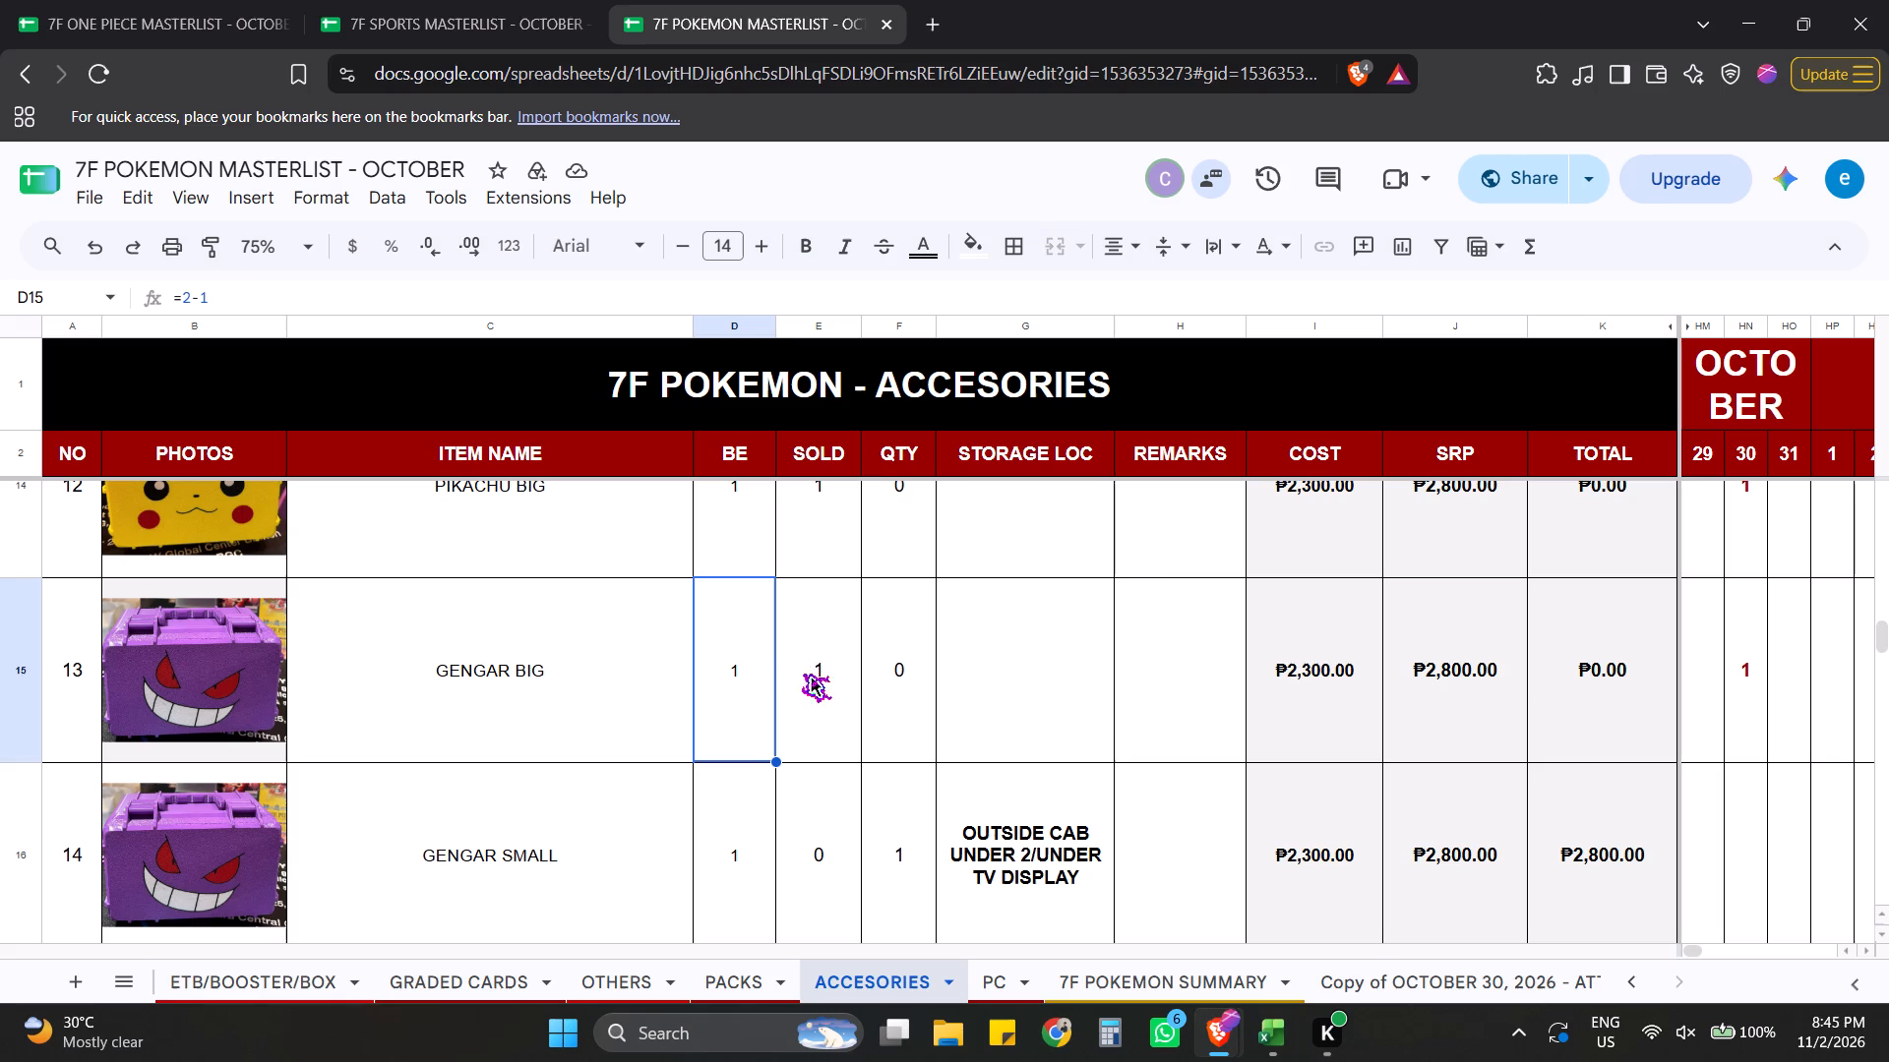
left_click(802, 673)
scroll(1389, 753, "down", 7)
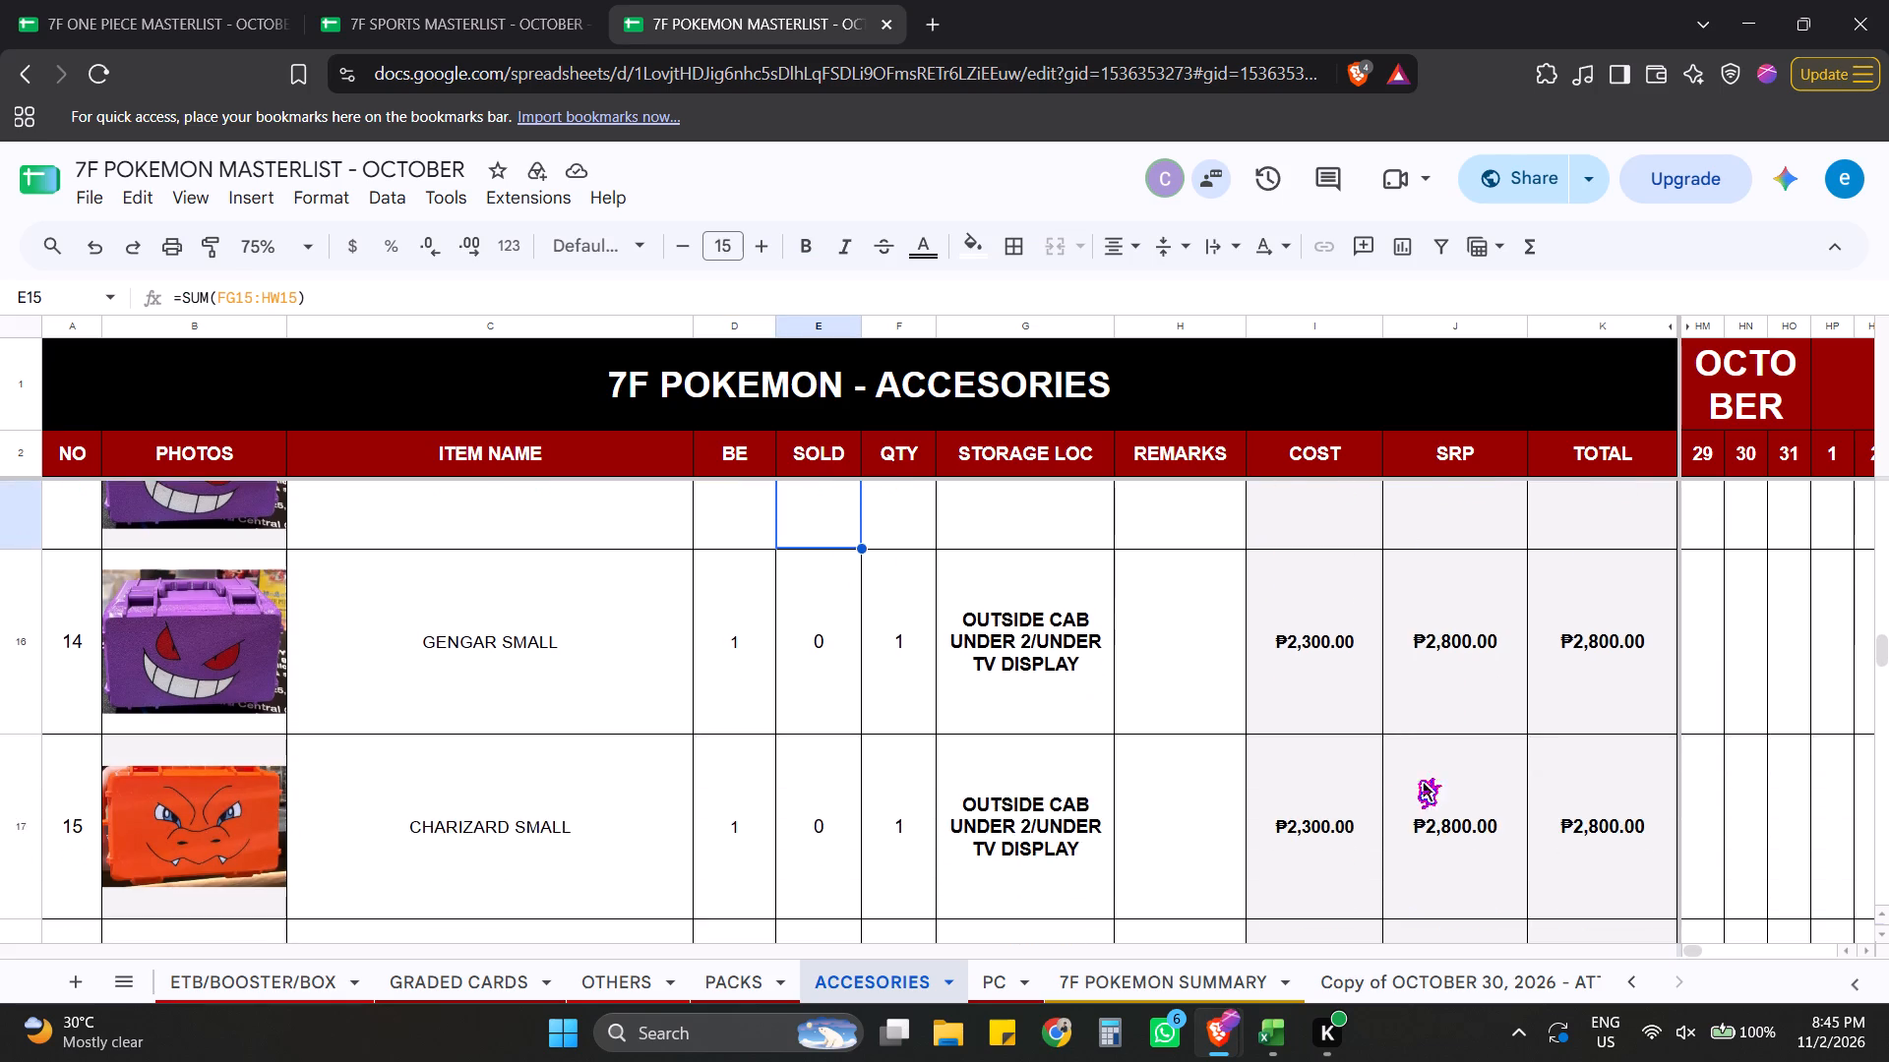
scroll(1332, 806, "down", 6)
scroll(1331, 811, "up", 5)
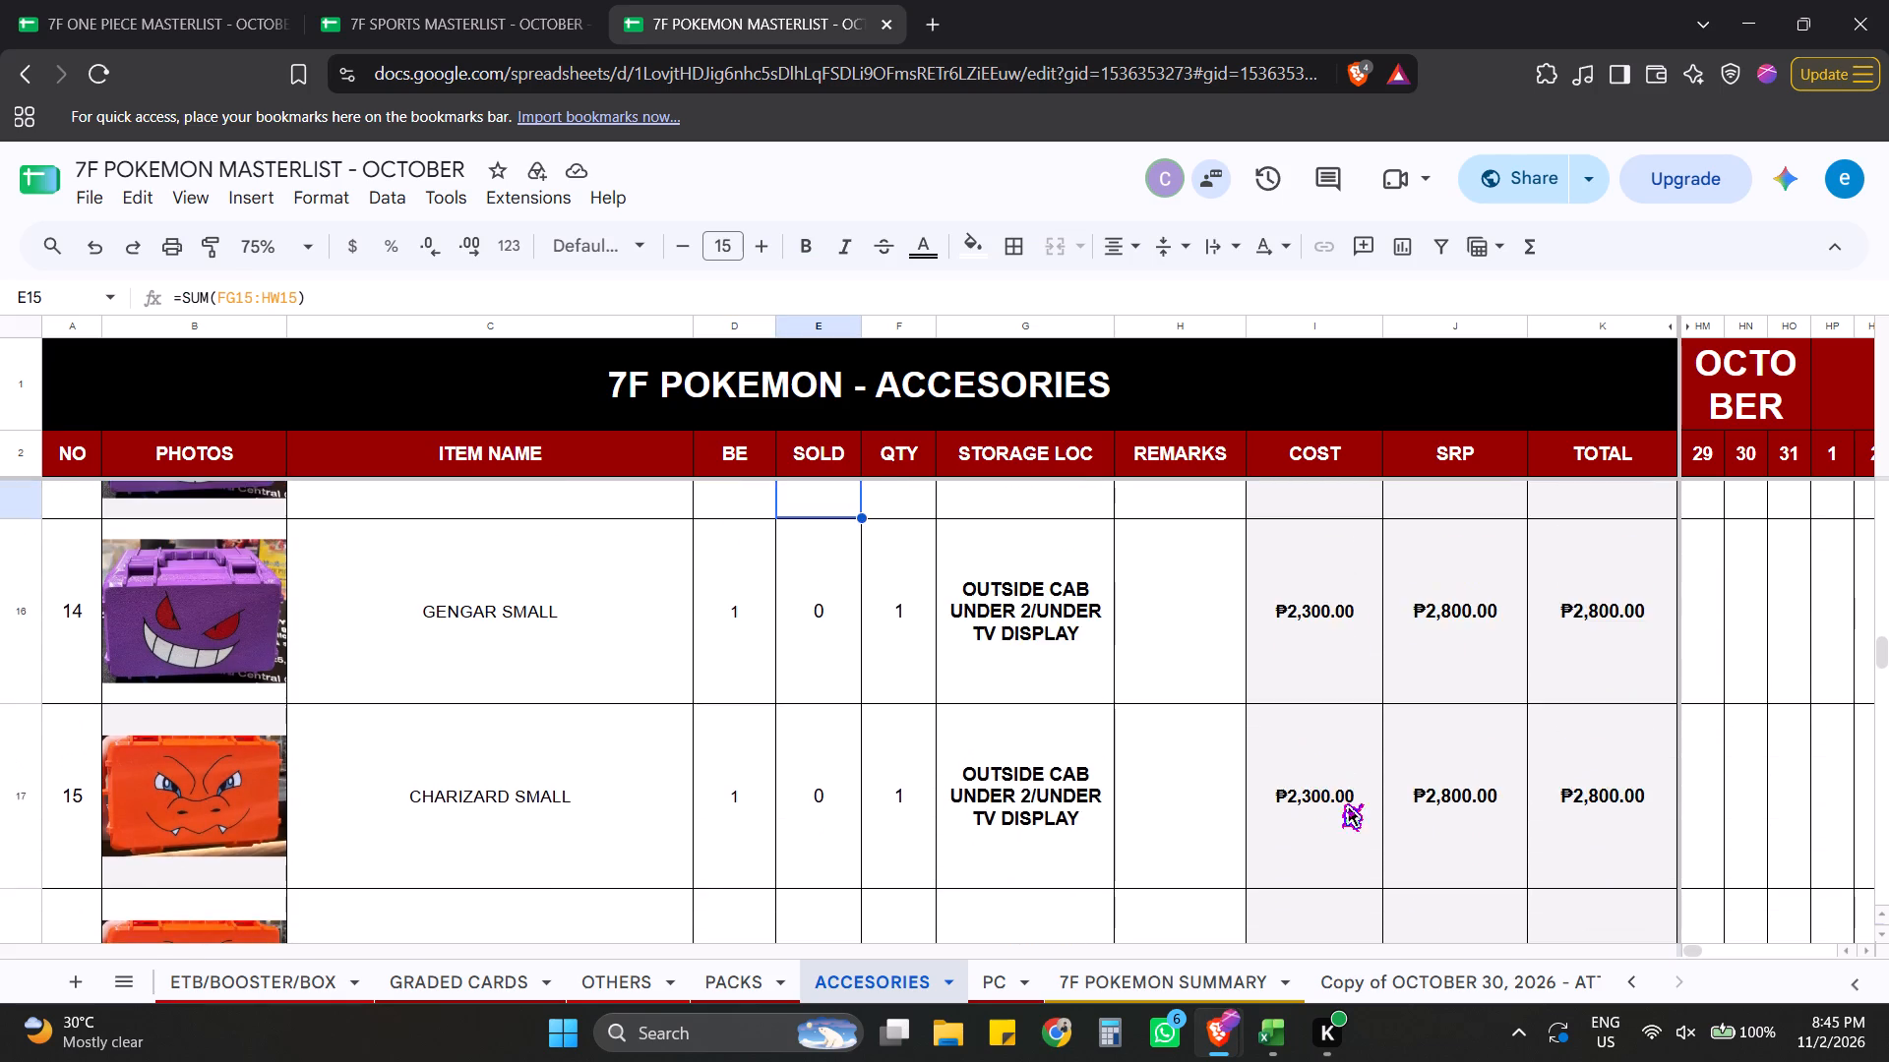
scroll(1339, 800, "up", 19)
scroll(1338, 778, "up", 6)
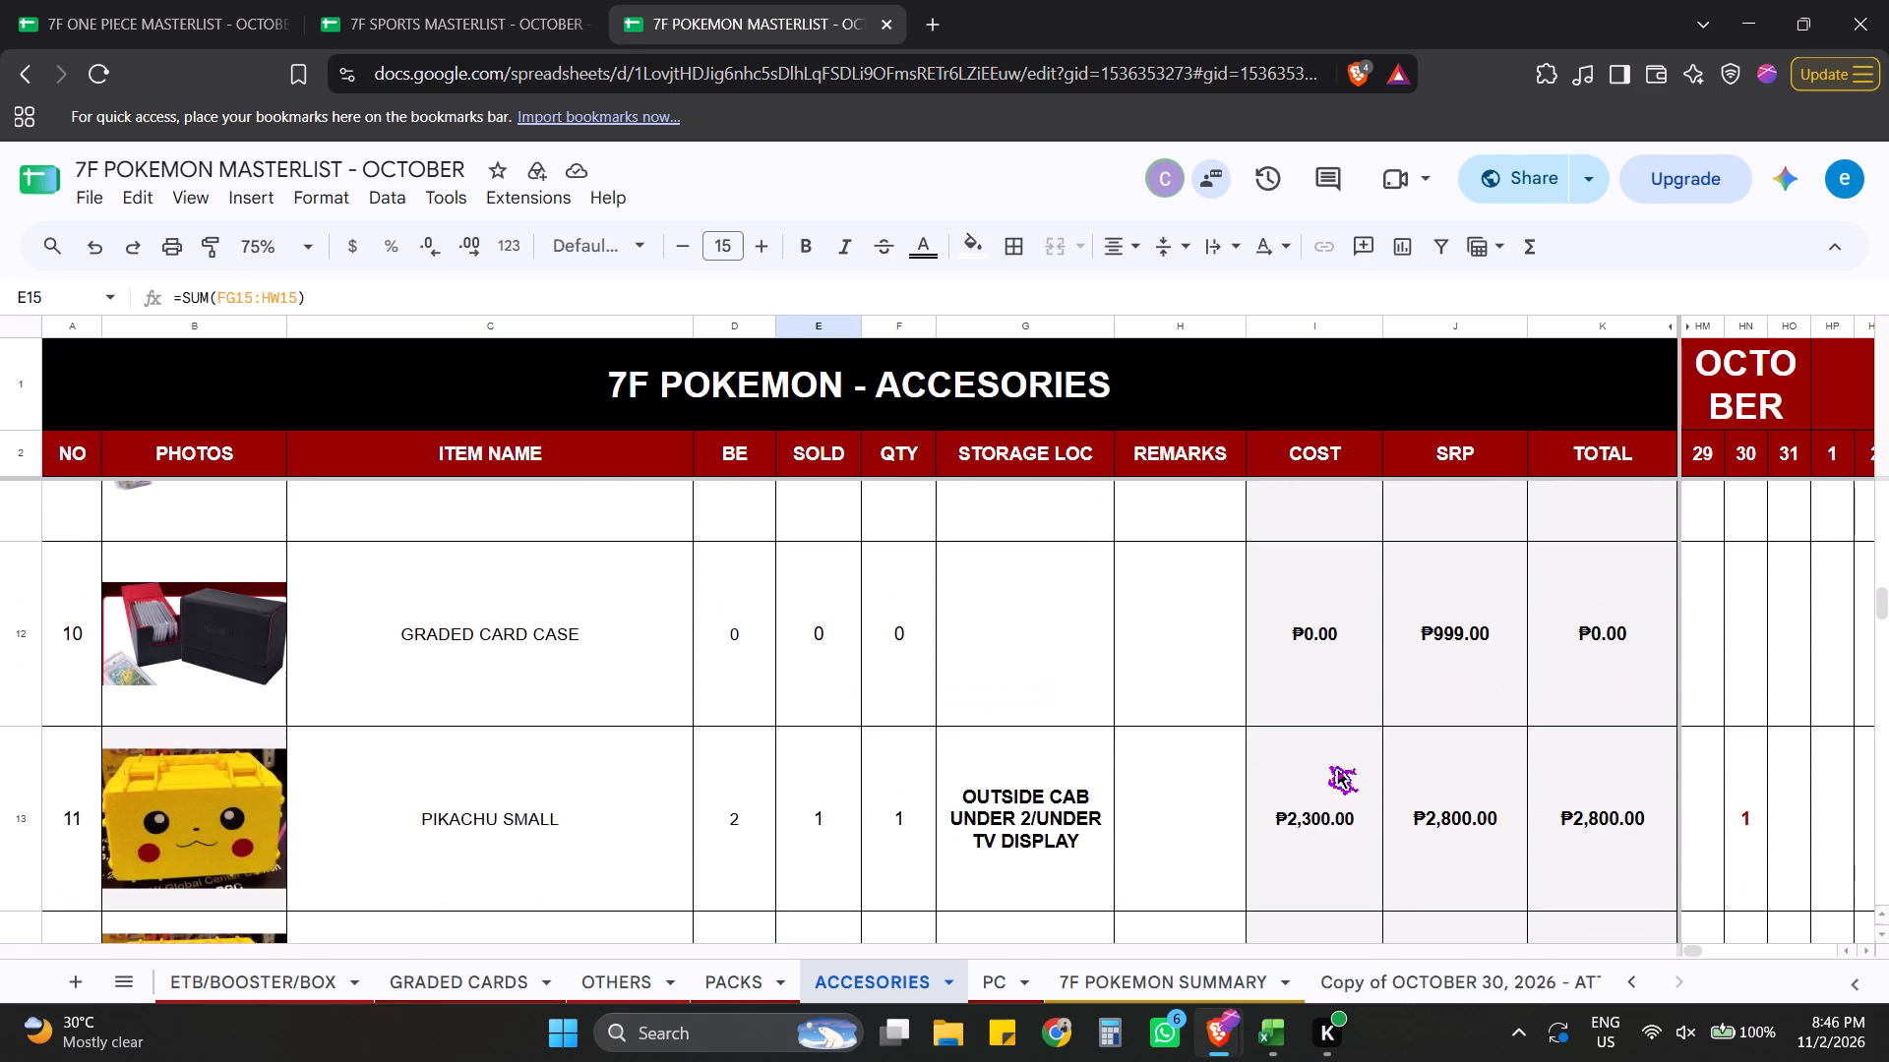
scroll(1335, 771, "up", 11)
scroll(1333, 768, "down", 6)
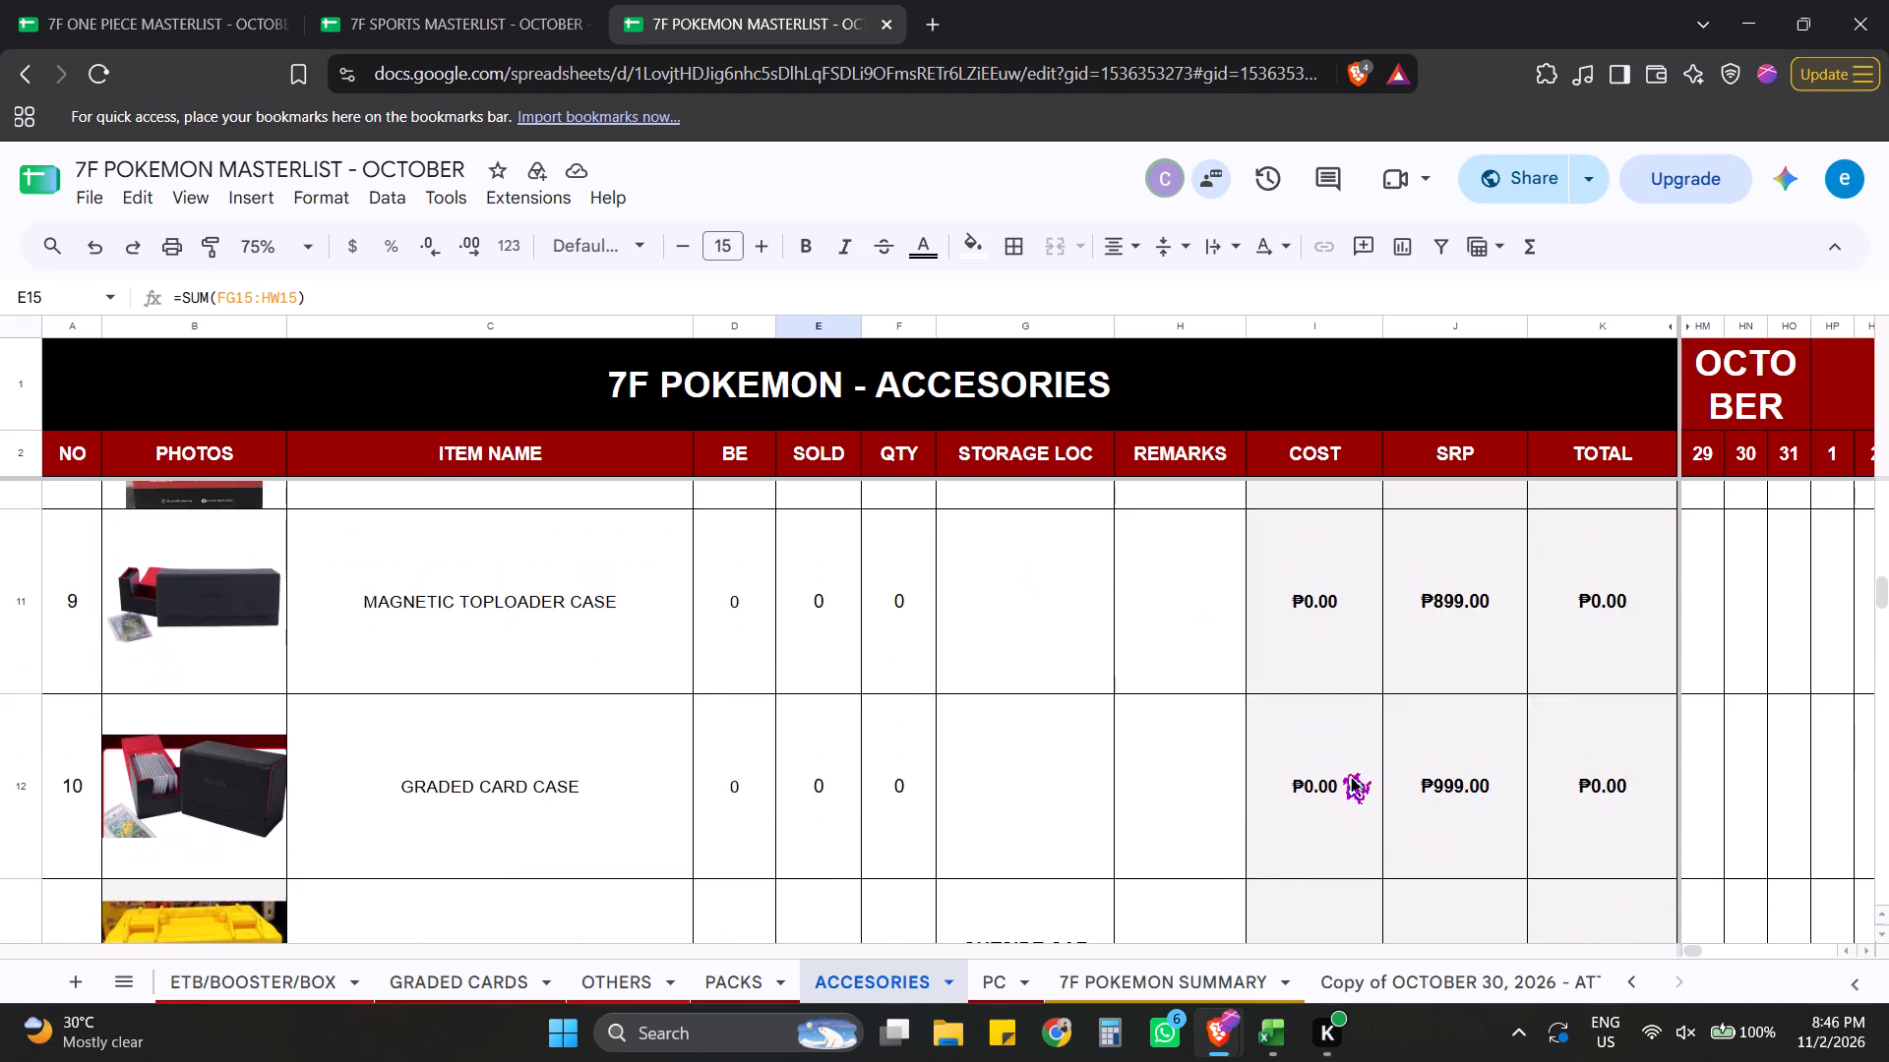
scroll(1342, 773, "down", 12)
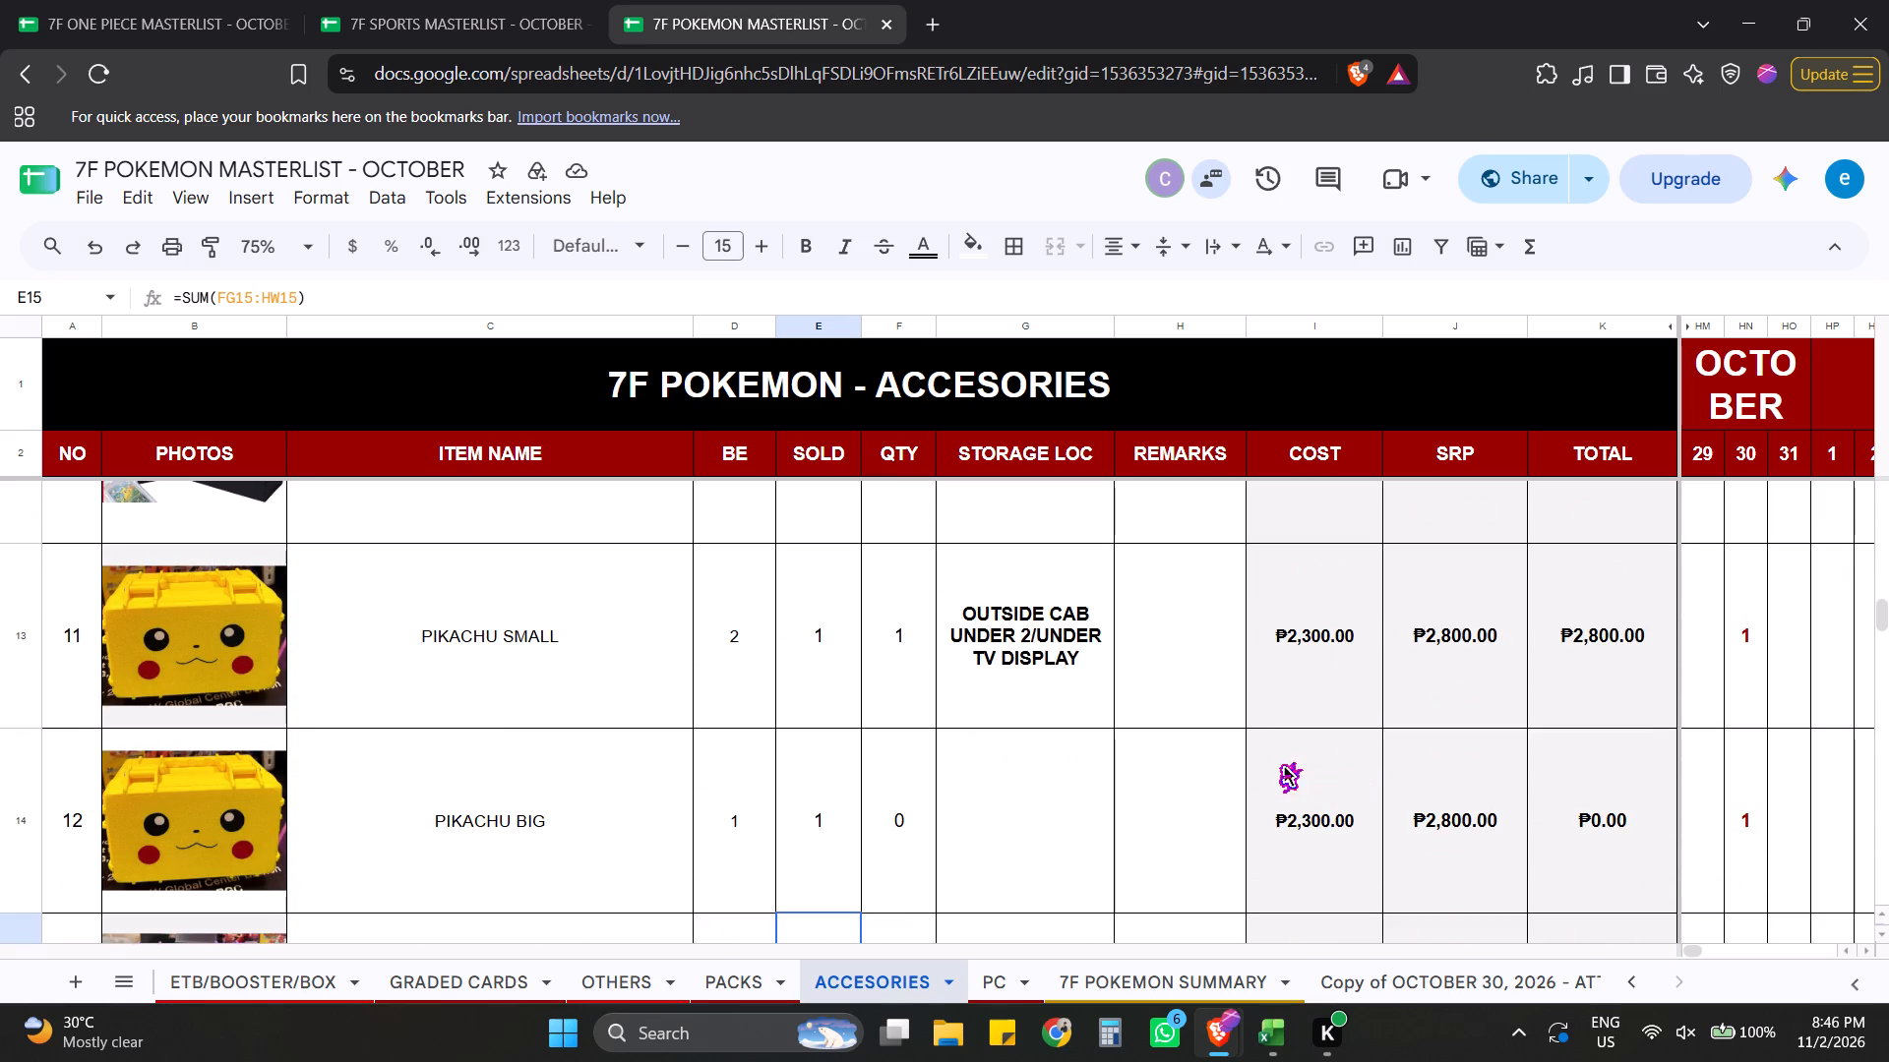
scroll(1259, 732, "down", 6)
scroll(1331, 789, "down", 5)
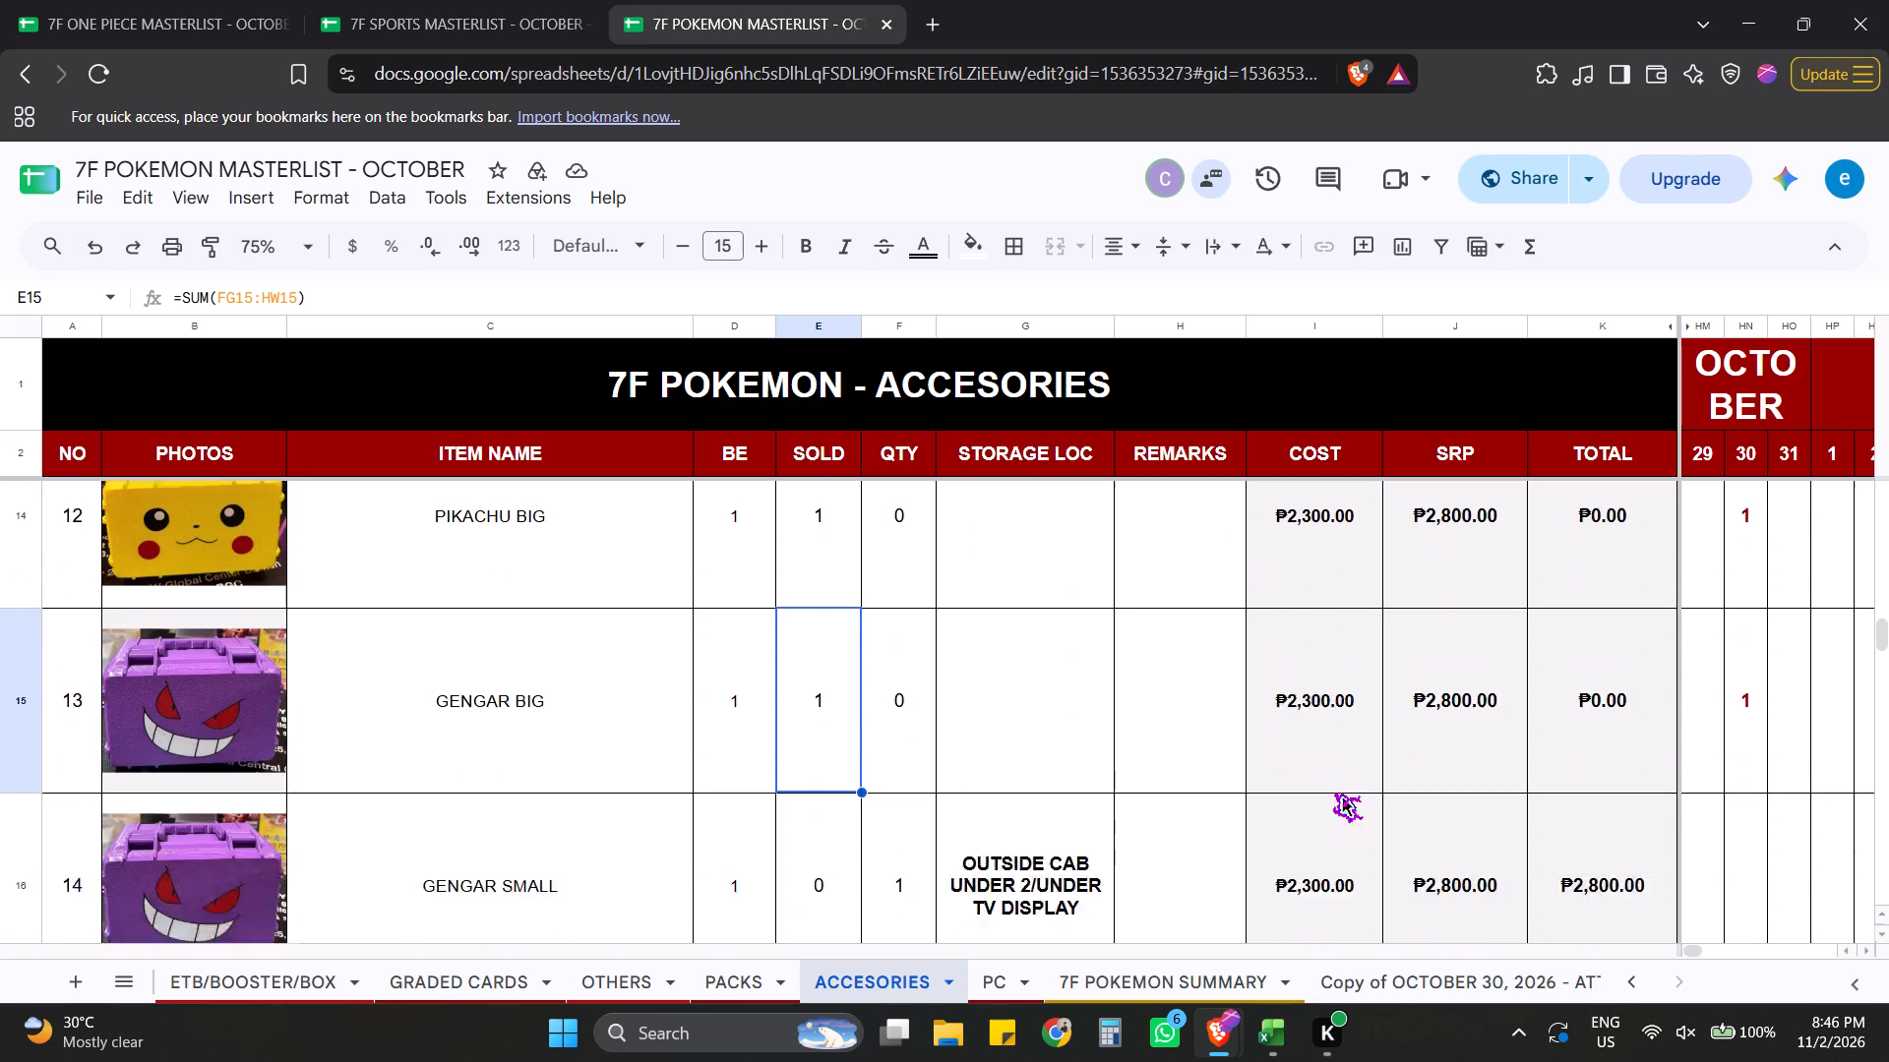
scroll(1333, 793, "down", 9)
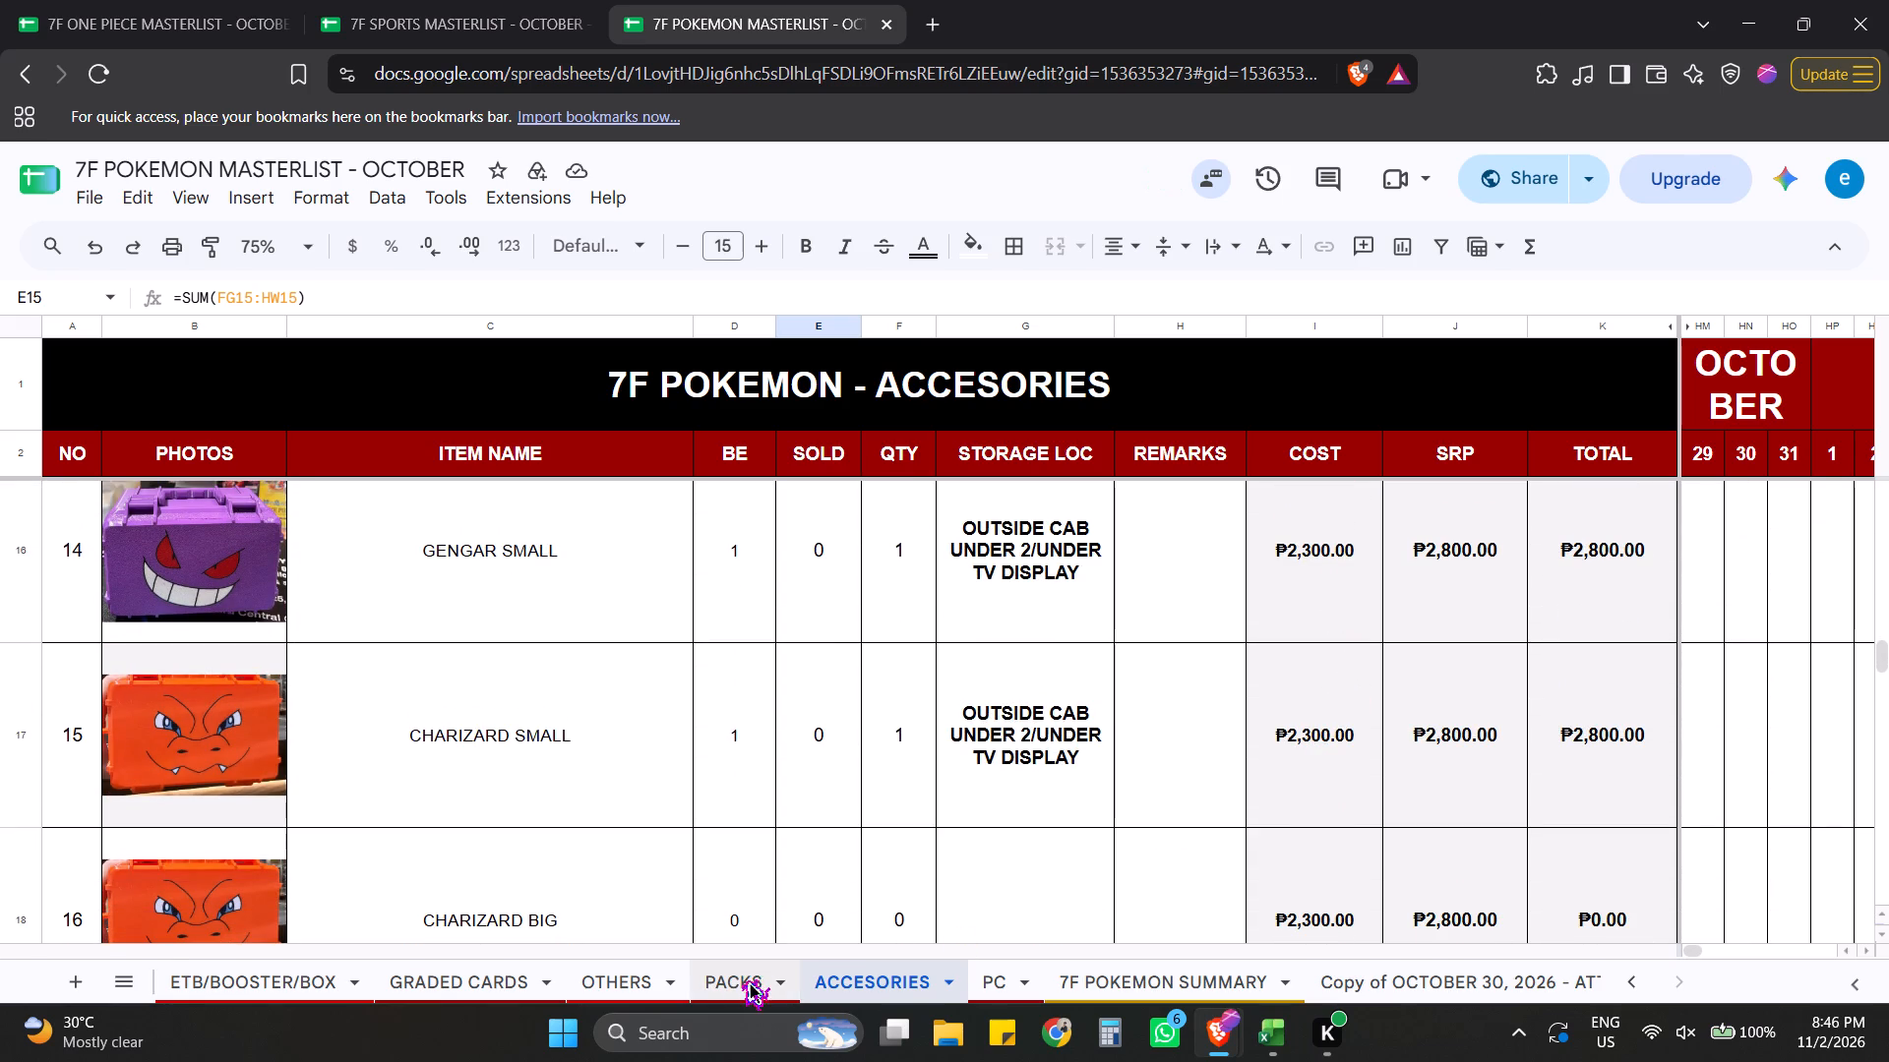
Switch to the BHS Pokemon masterfile's ACCESORIES sheet and insert one row below the 4 POCKET RAINBOW BINDER (PINK ONLY) row.
left_click(1207, 1023)
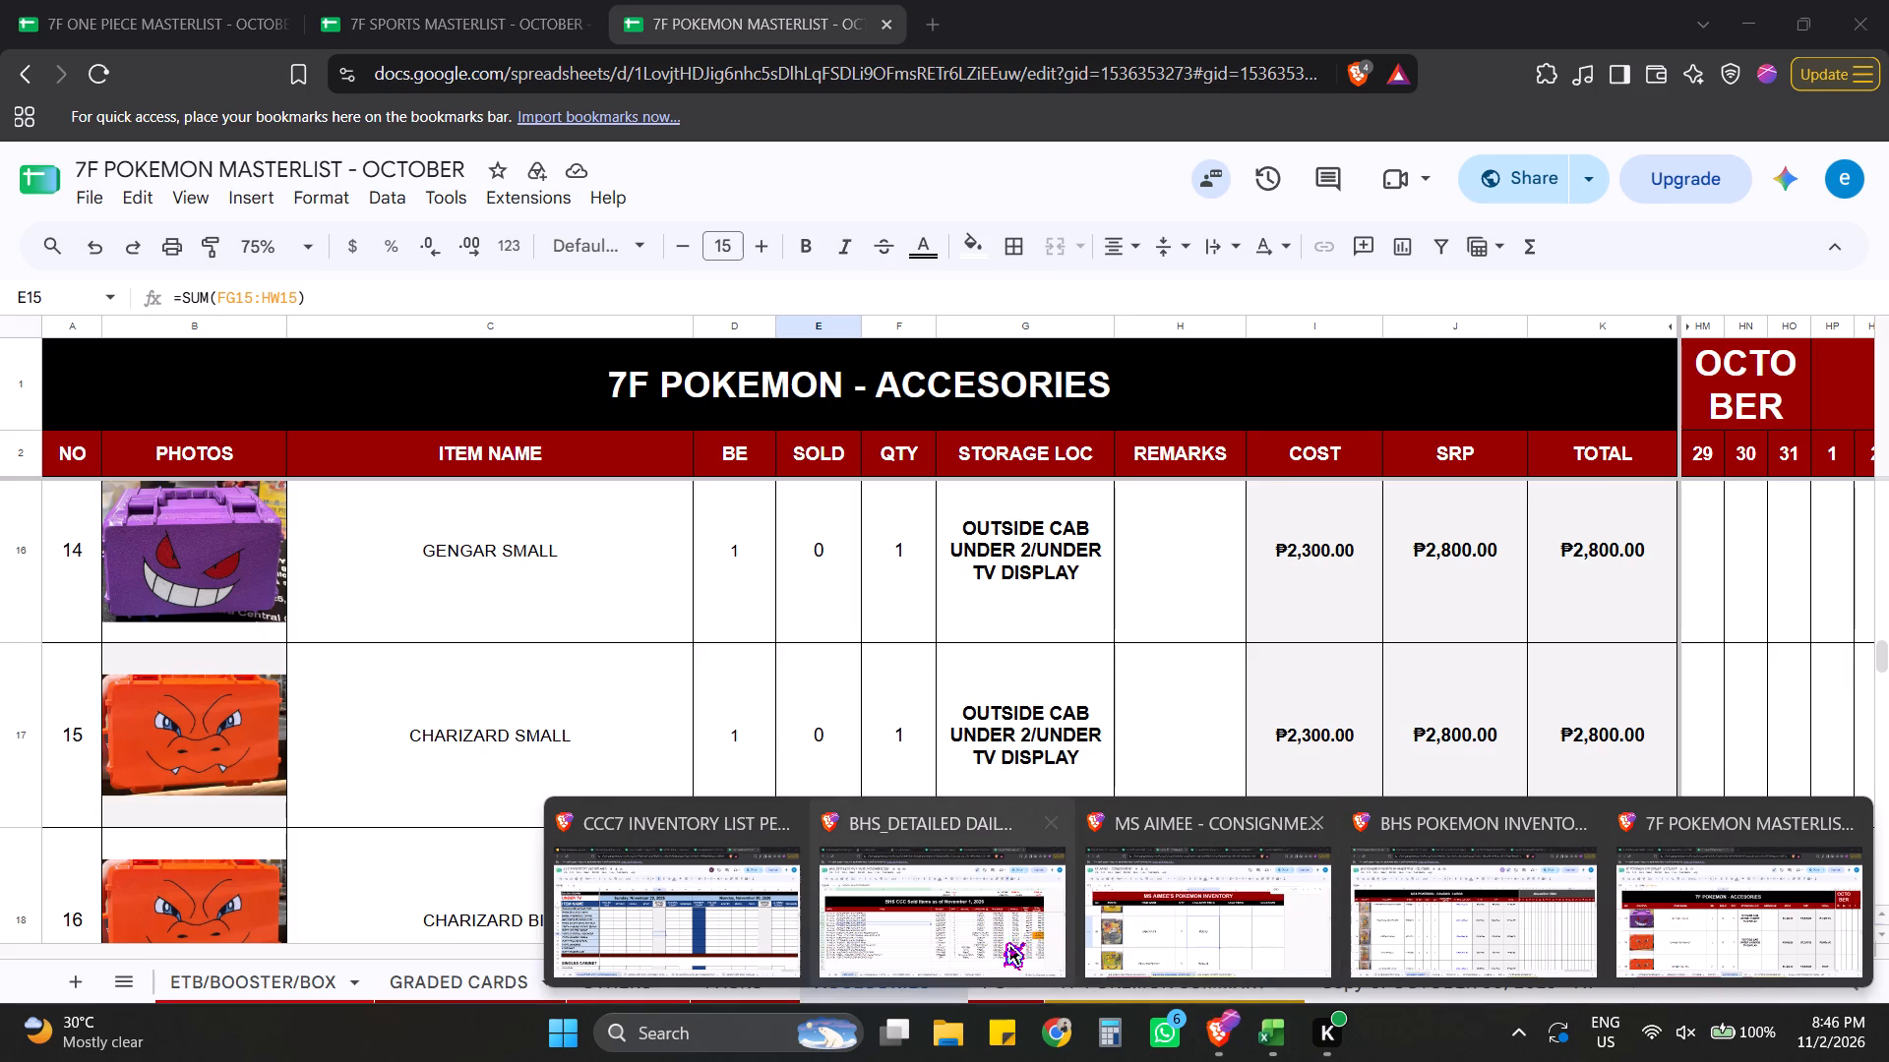
left_click(1432, 897)
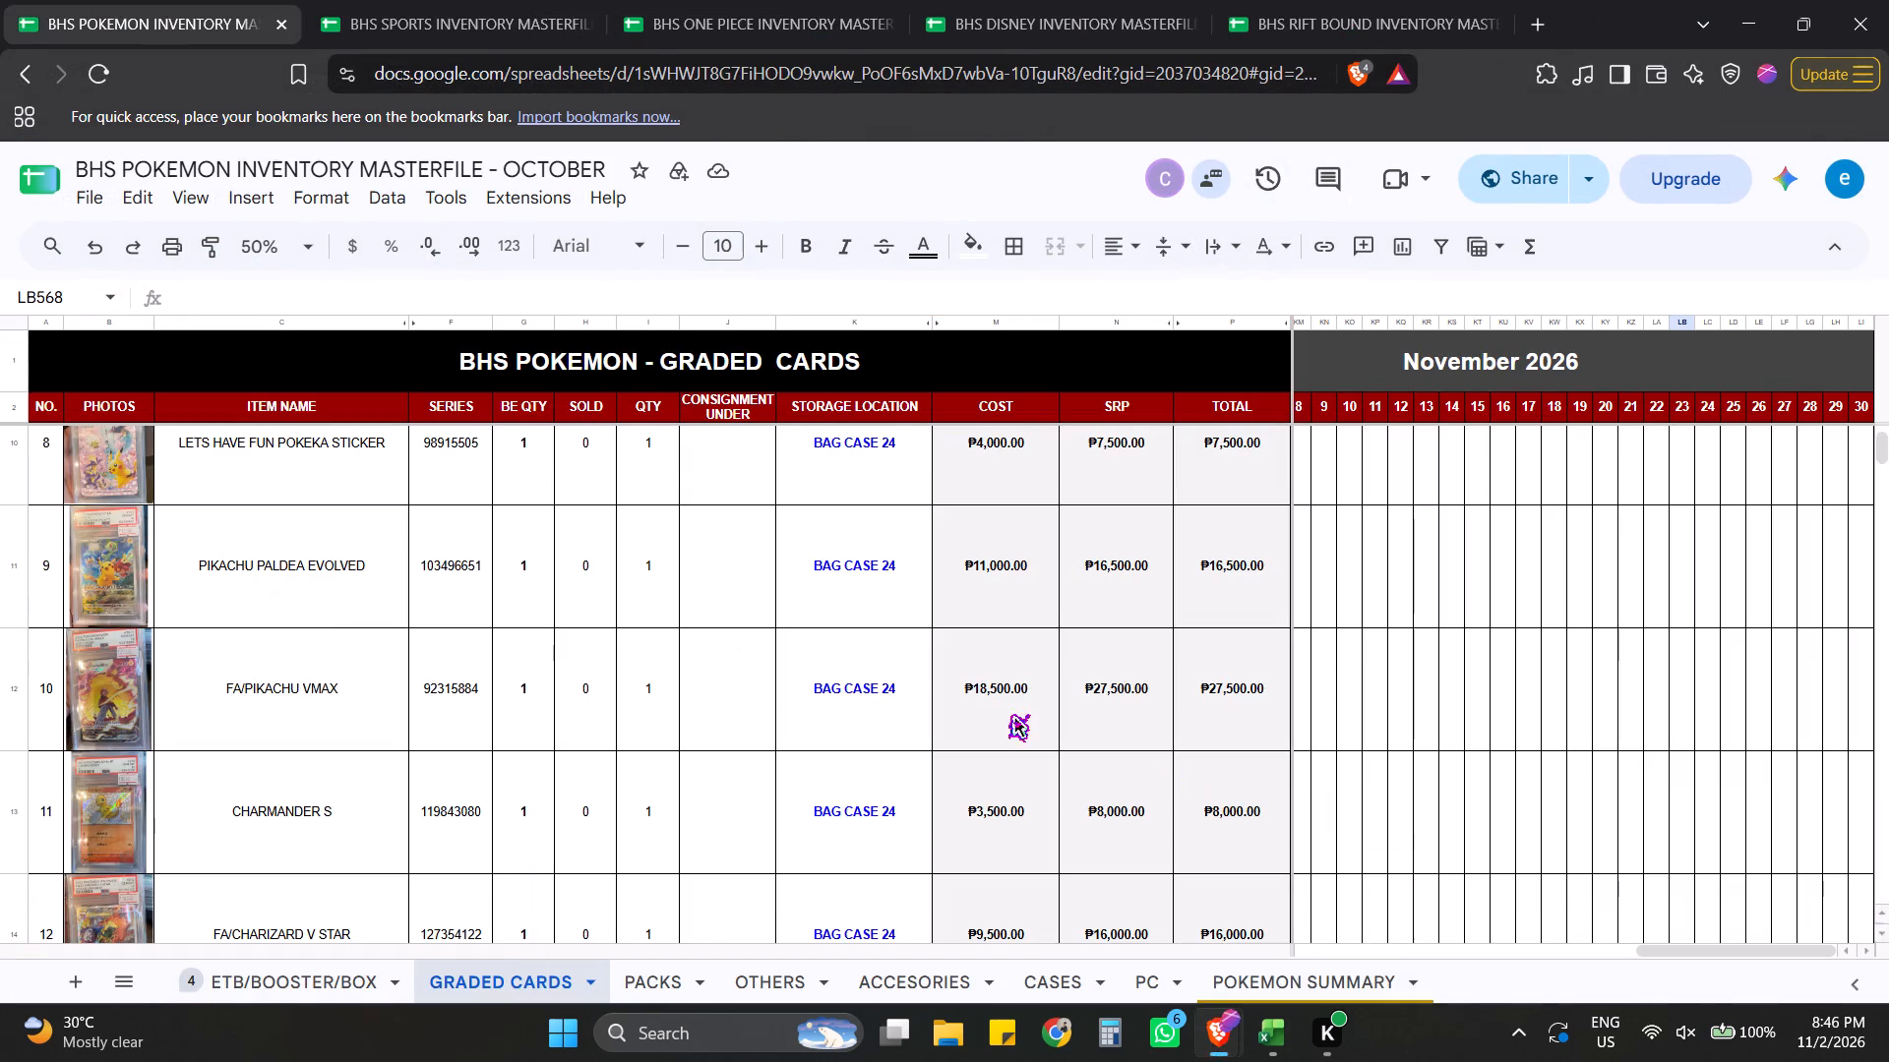
scroll(590, 769, "down", 3)
left_click(915, 977)
scroll(572, 693, "down", 2)
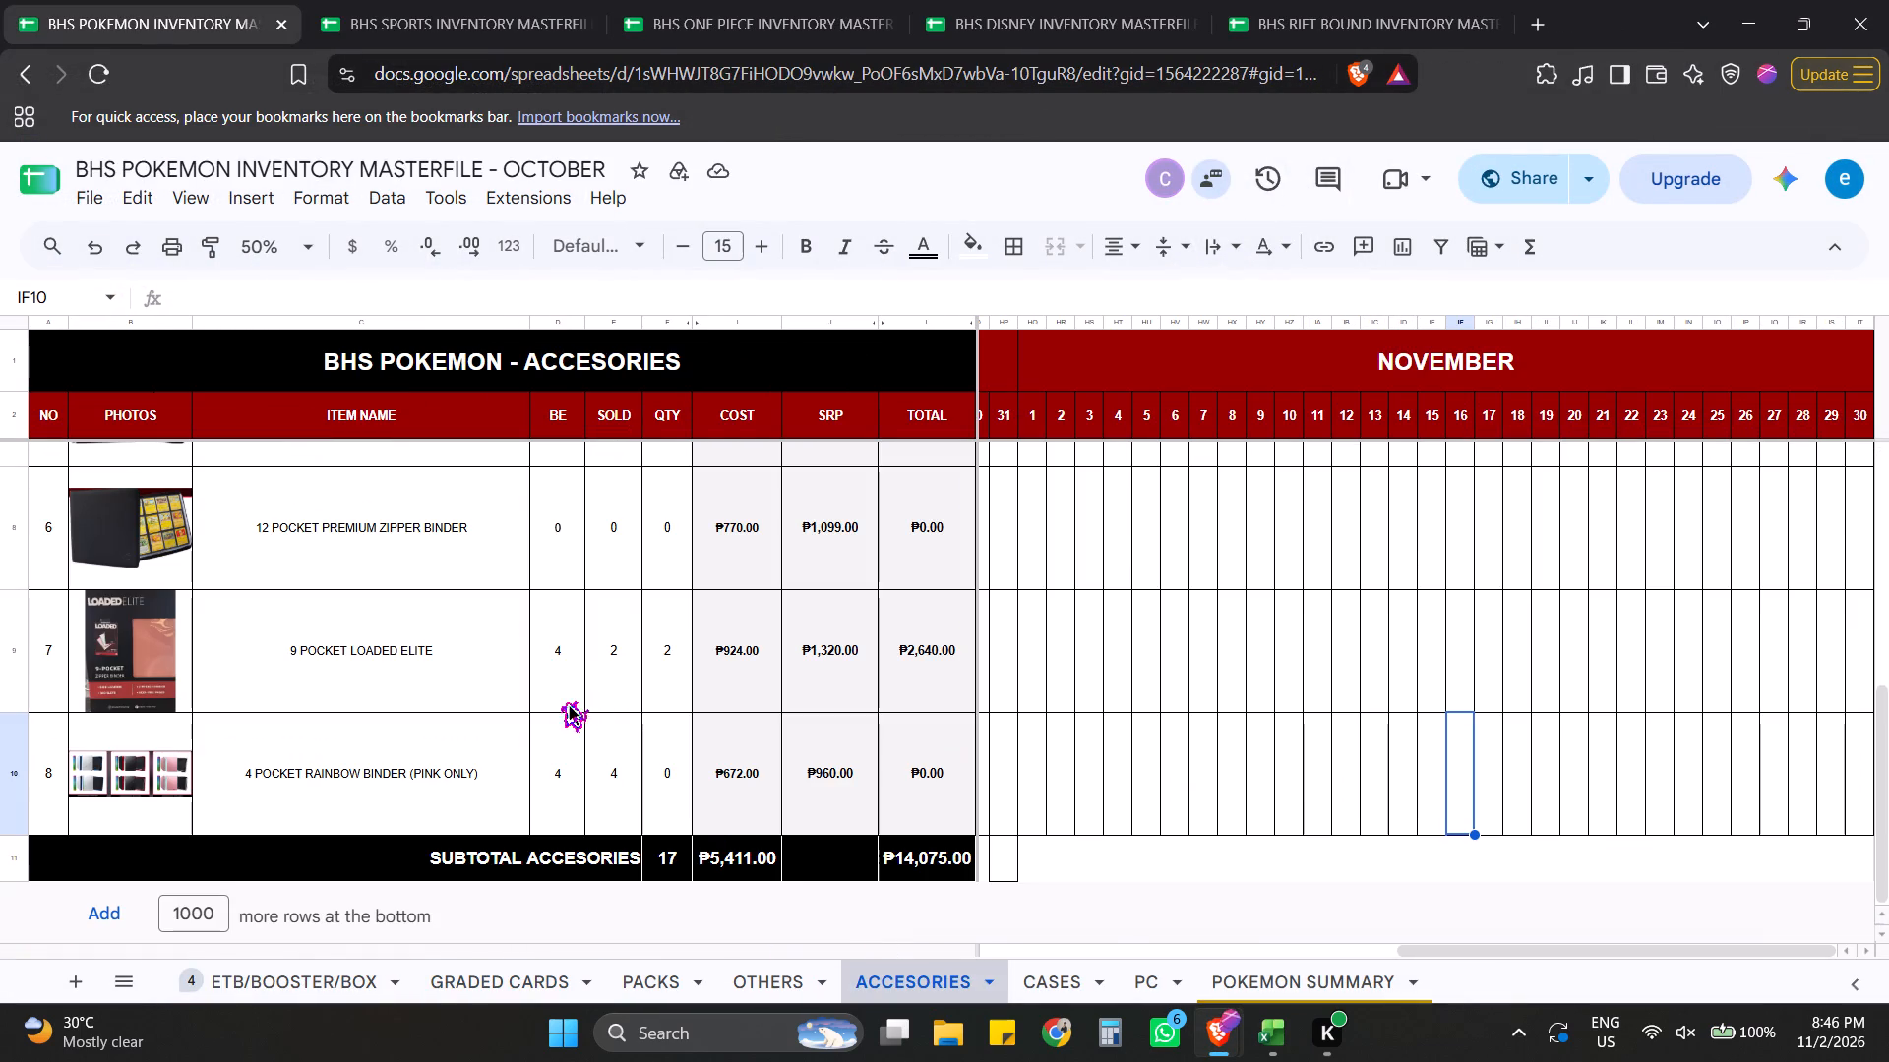
left_click(11, 783)
right_click(11, 783)
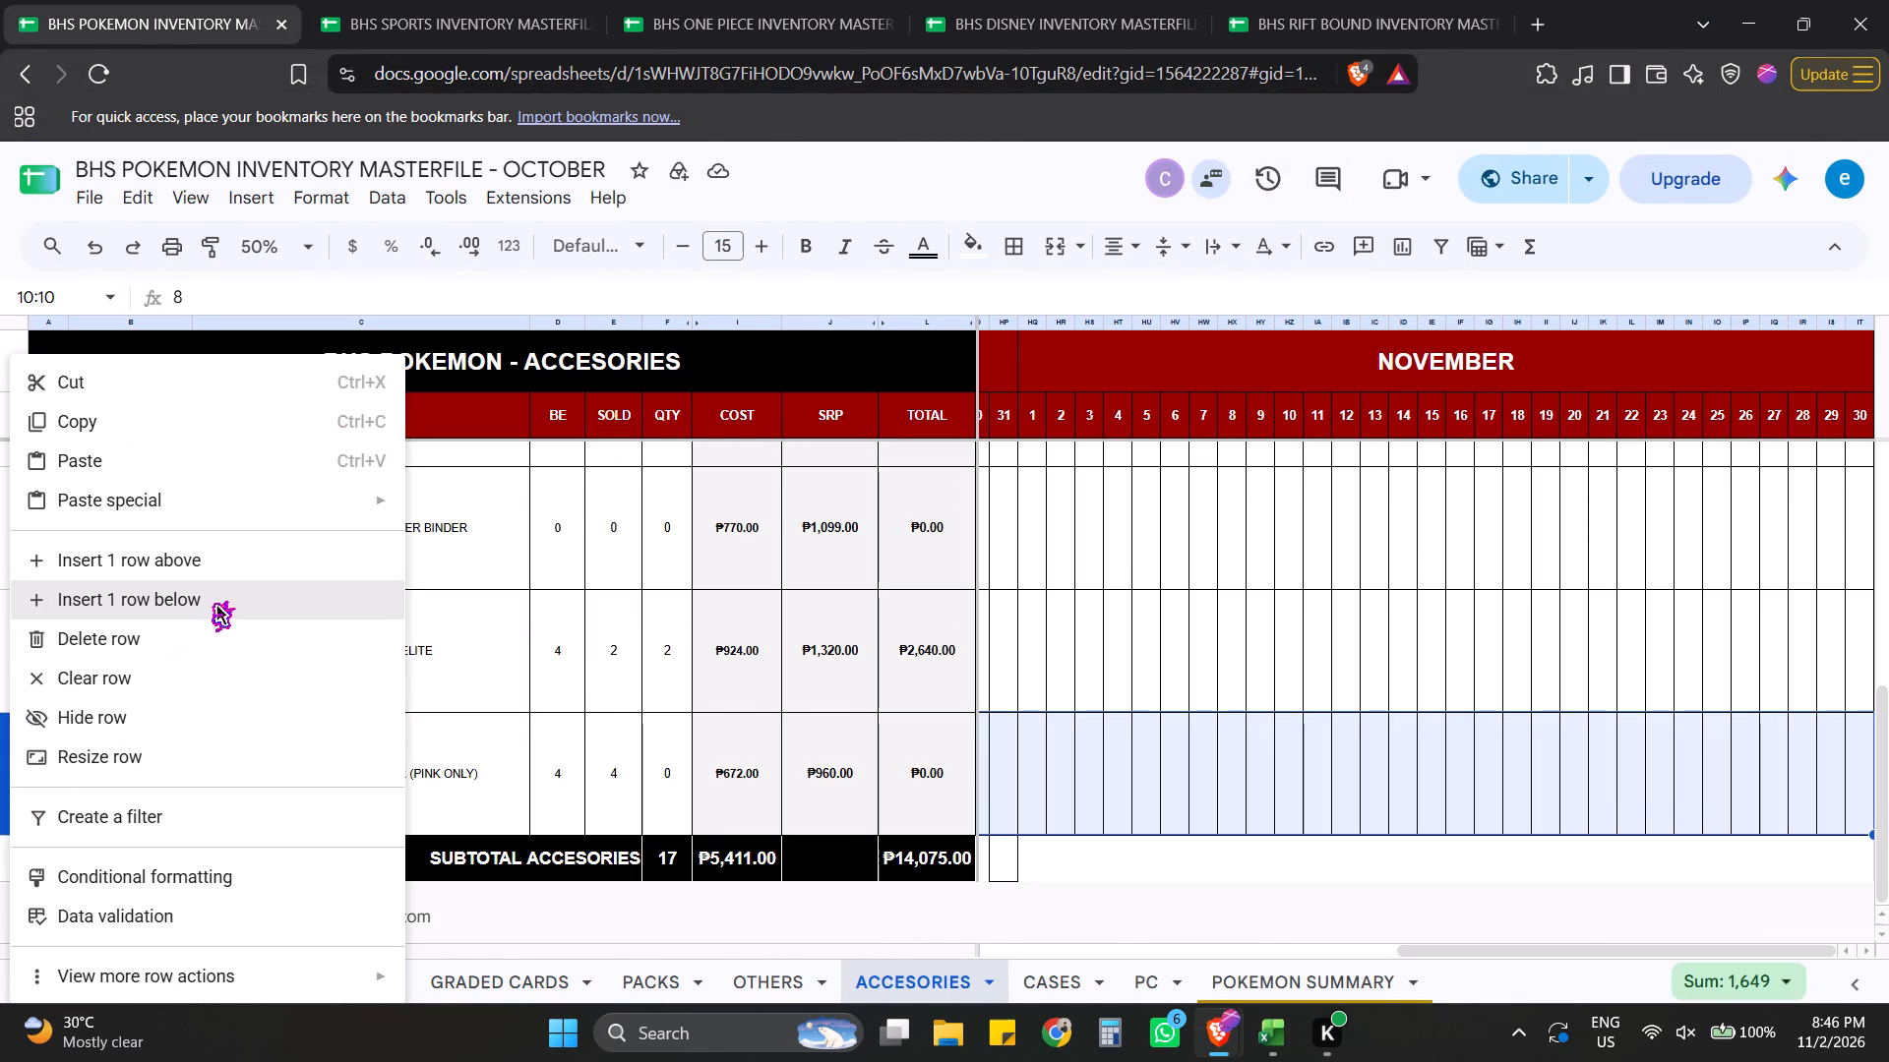
left_click(208, 601)
left_click(429, 679)
scroll(354, 695, "down", 2)
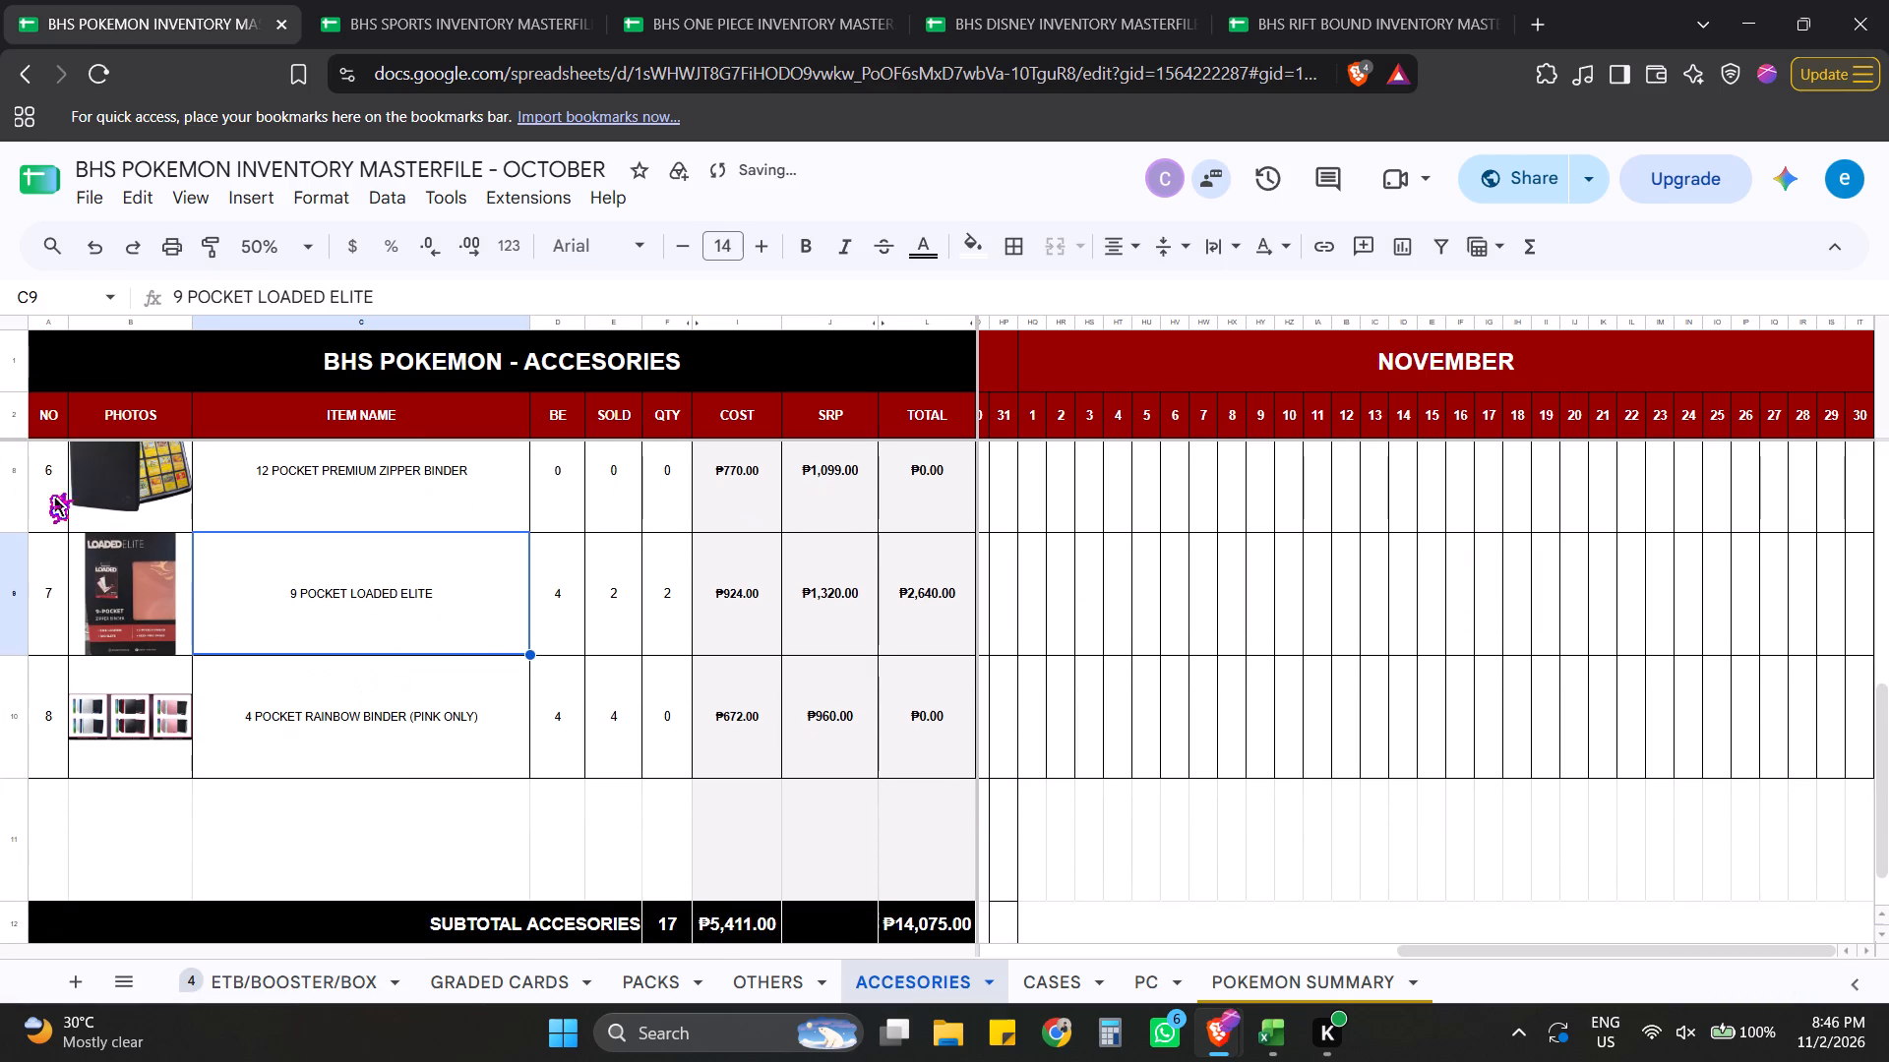
Insert six more blank rows below the 4 POCKET RAINBOW BINDER row, in two batches of three.
left_click_drag(16, 471, 36, 833)
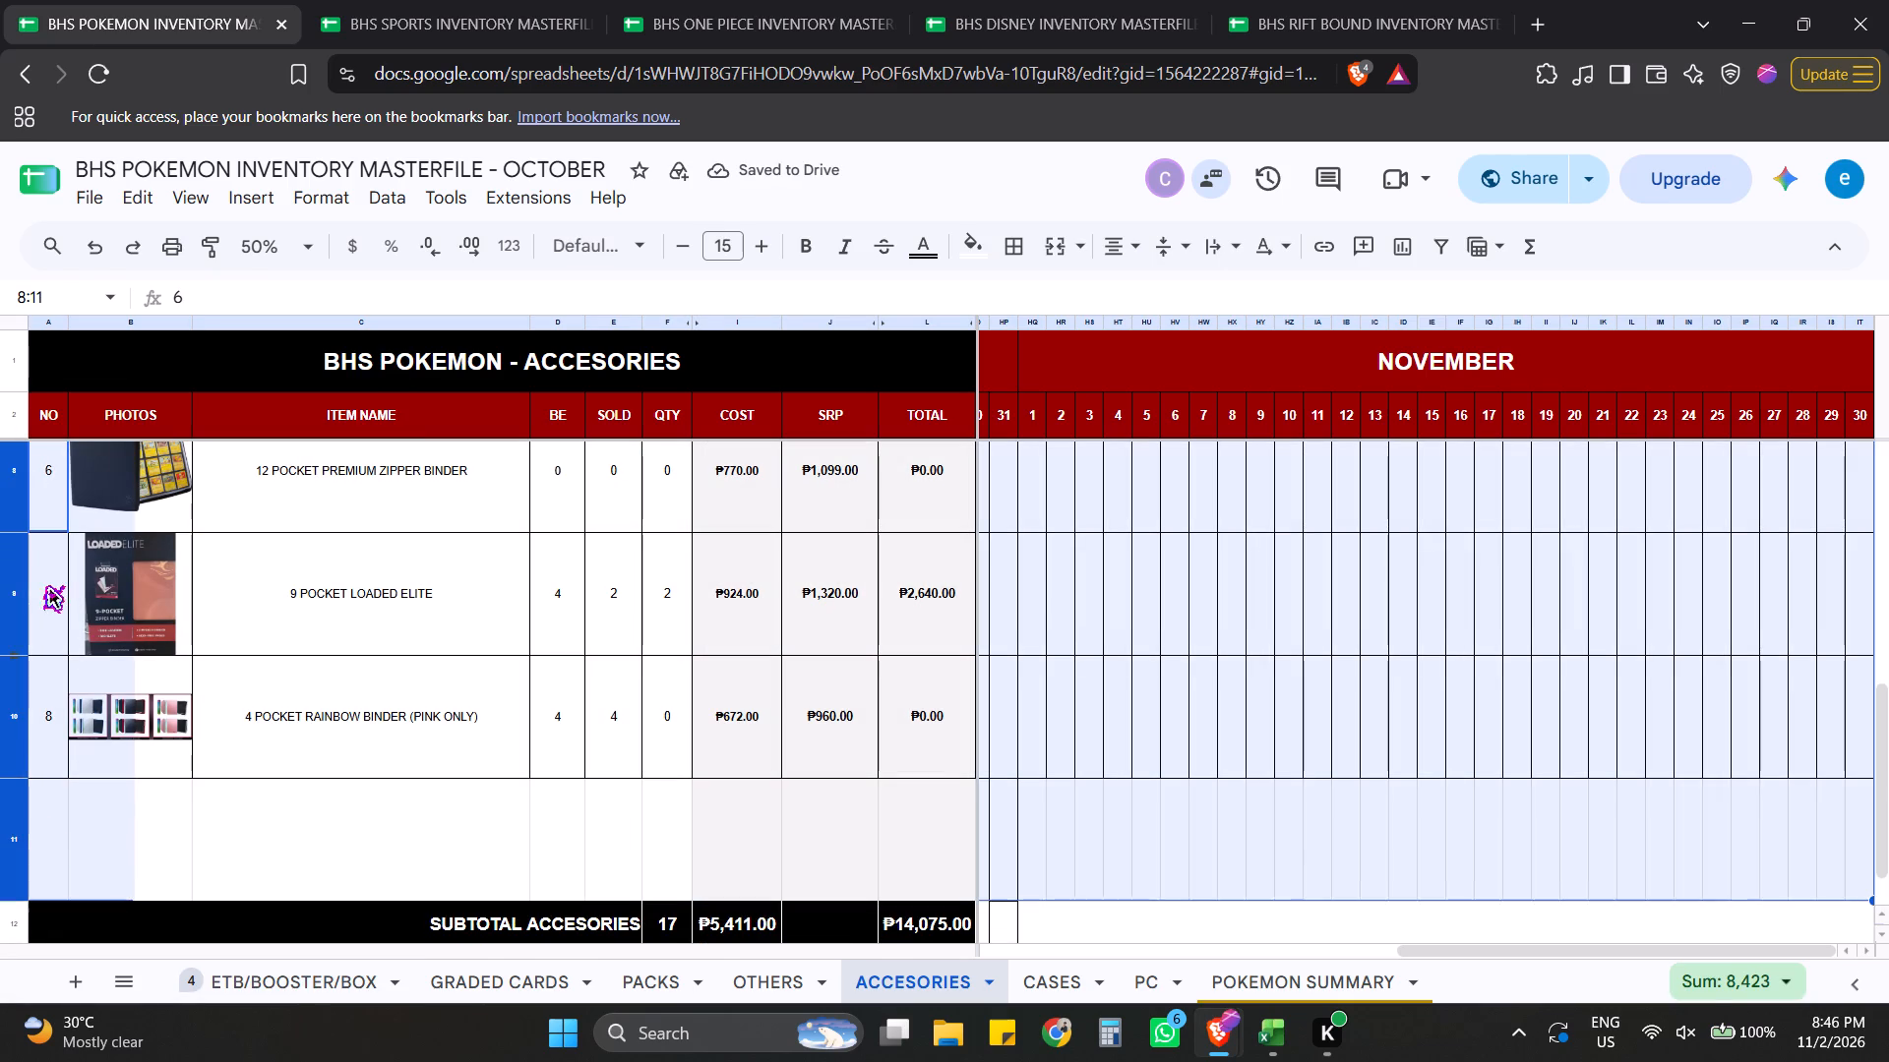
left_click(236, 703)
left_click_drag(8, 473, 22, 736)
right_click(30, 584)
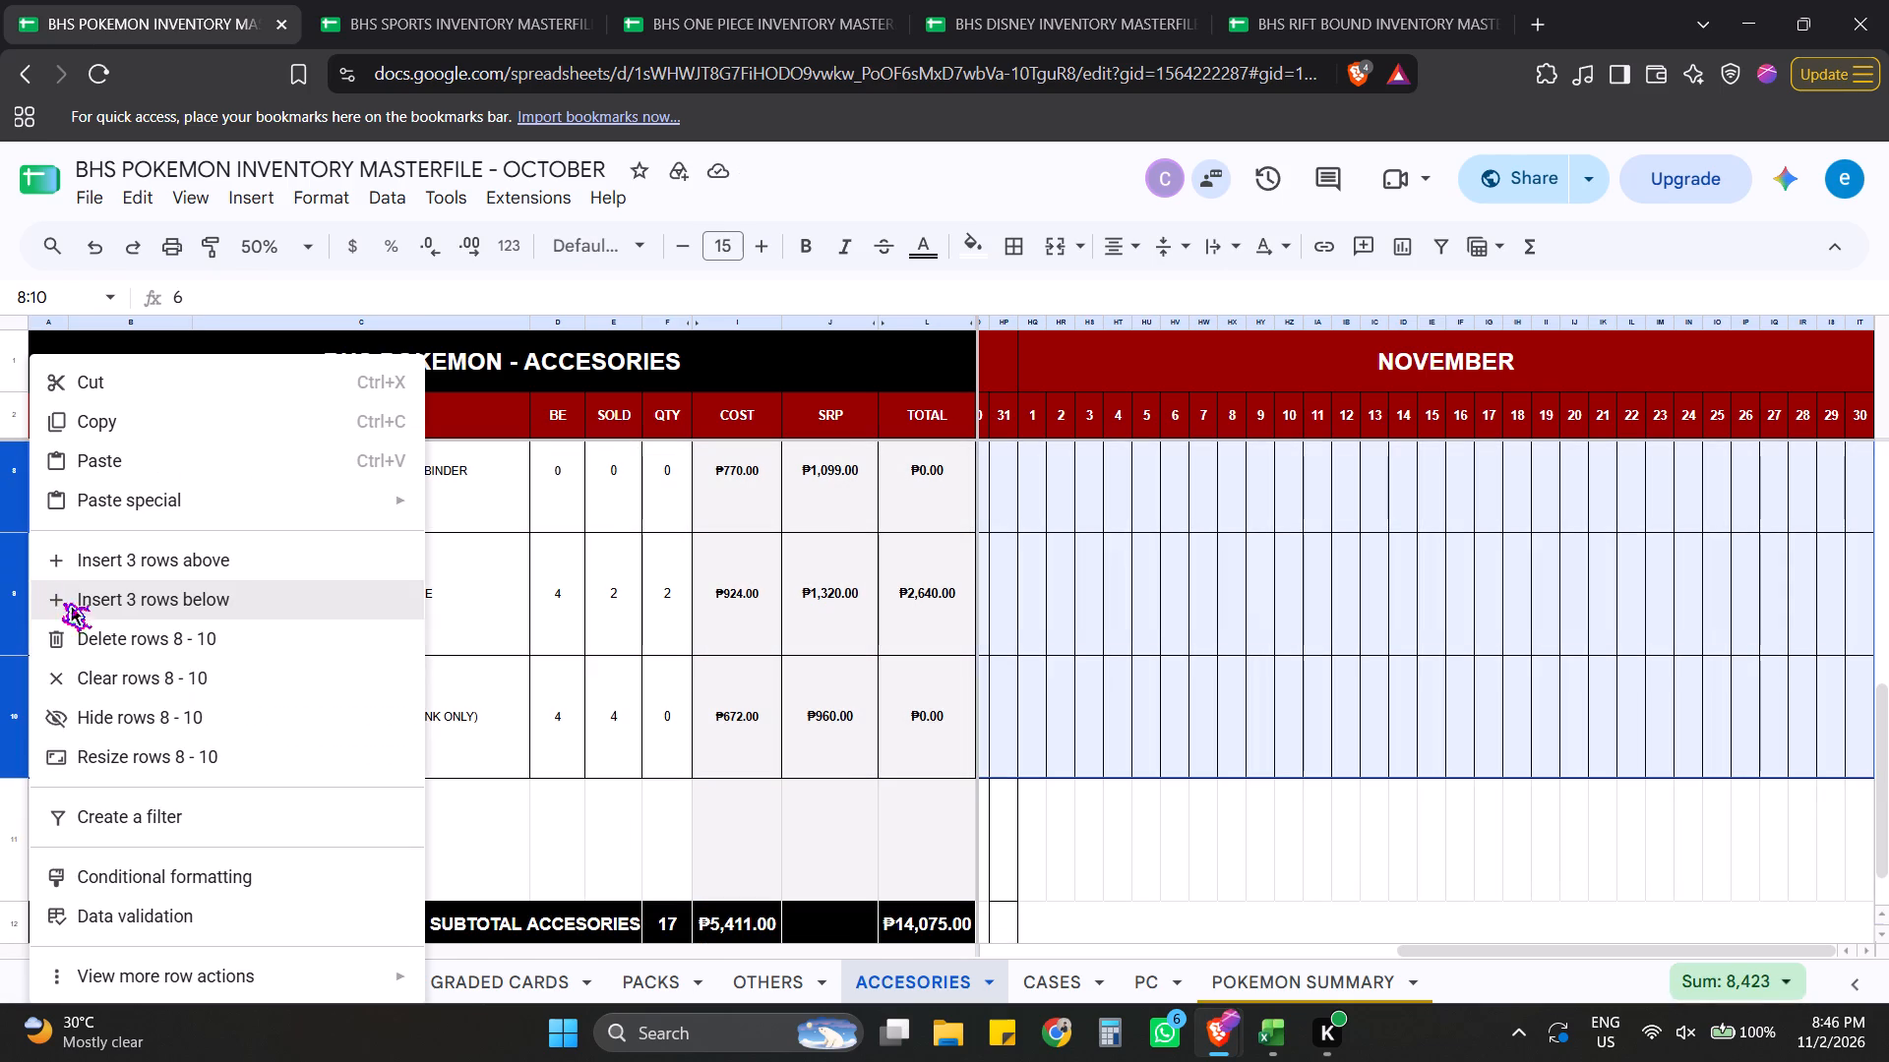
left_click(277, 602)
left_click(296, 687)
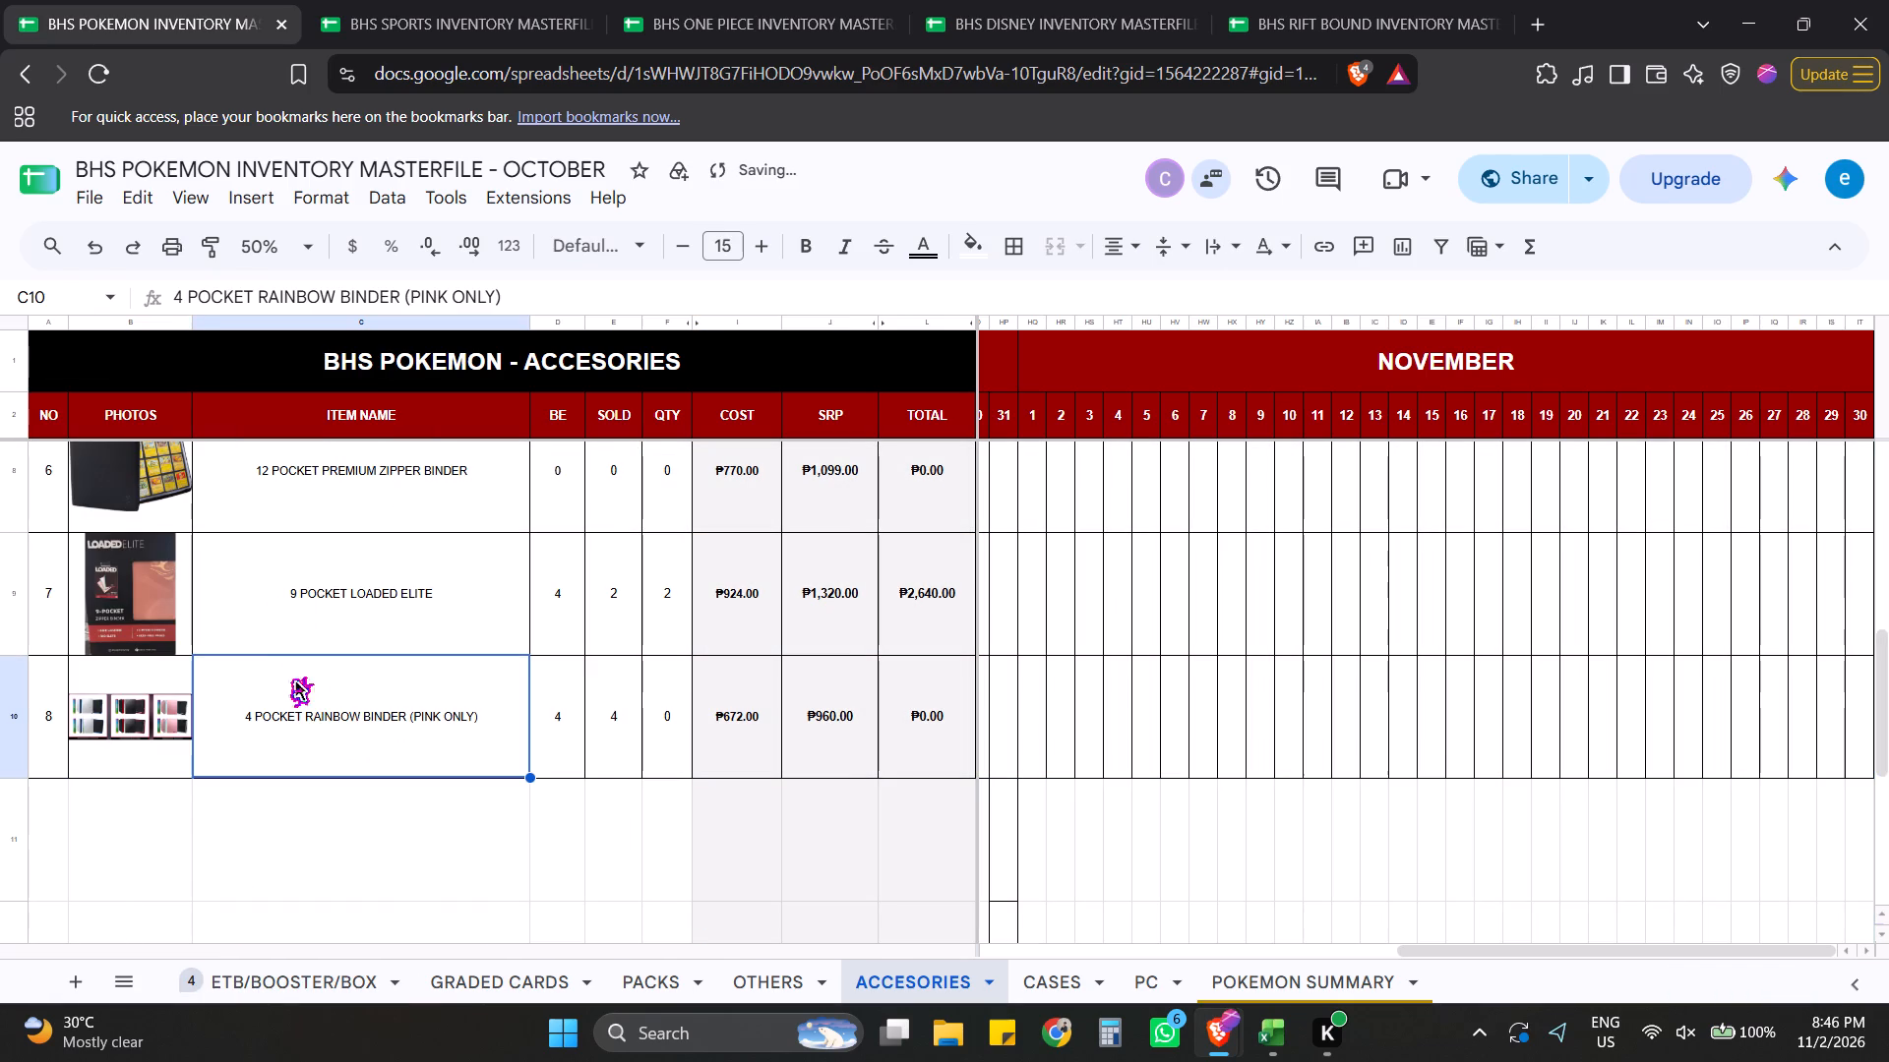
left_click_drag(21, 467, 17, 734)
right_click(1, 597)
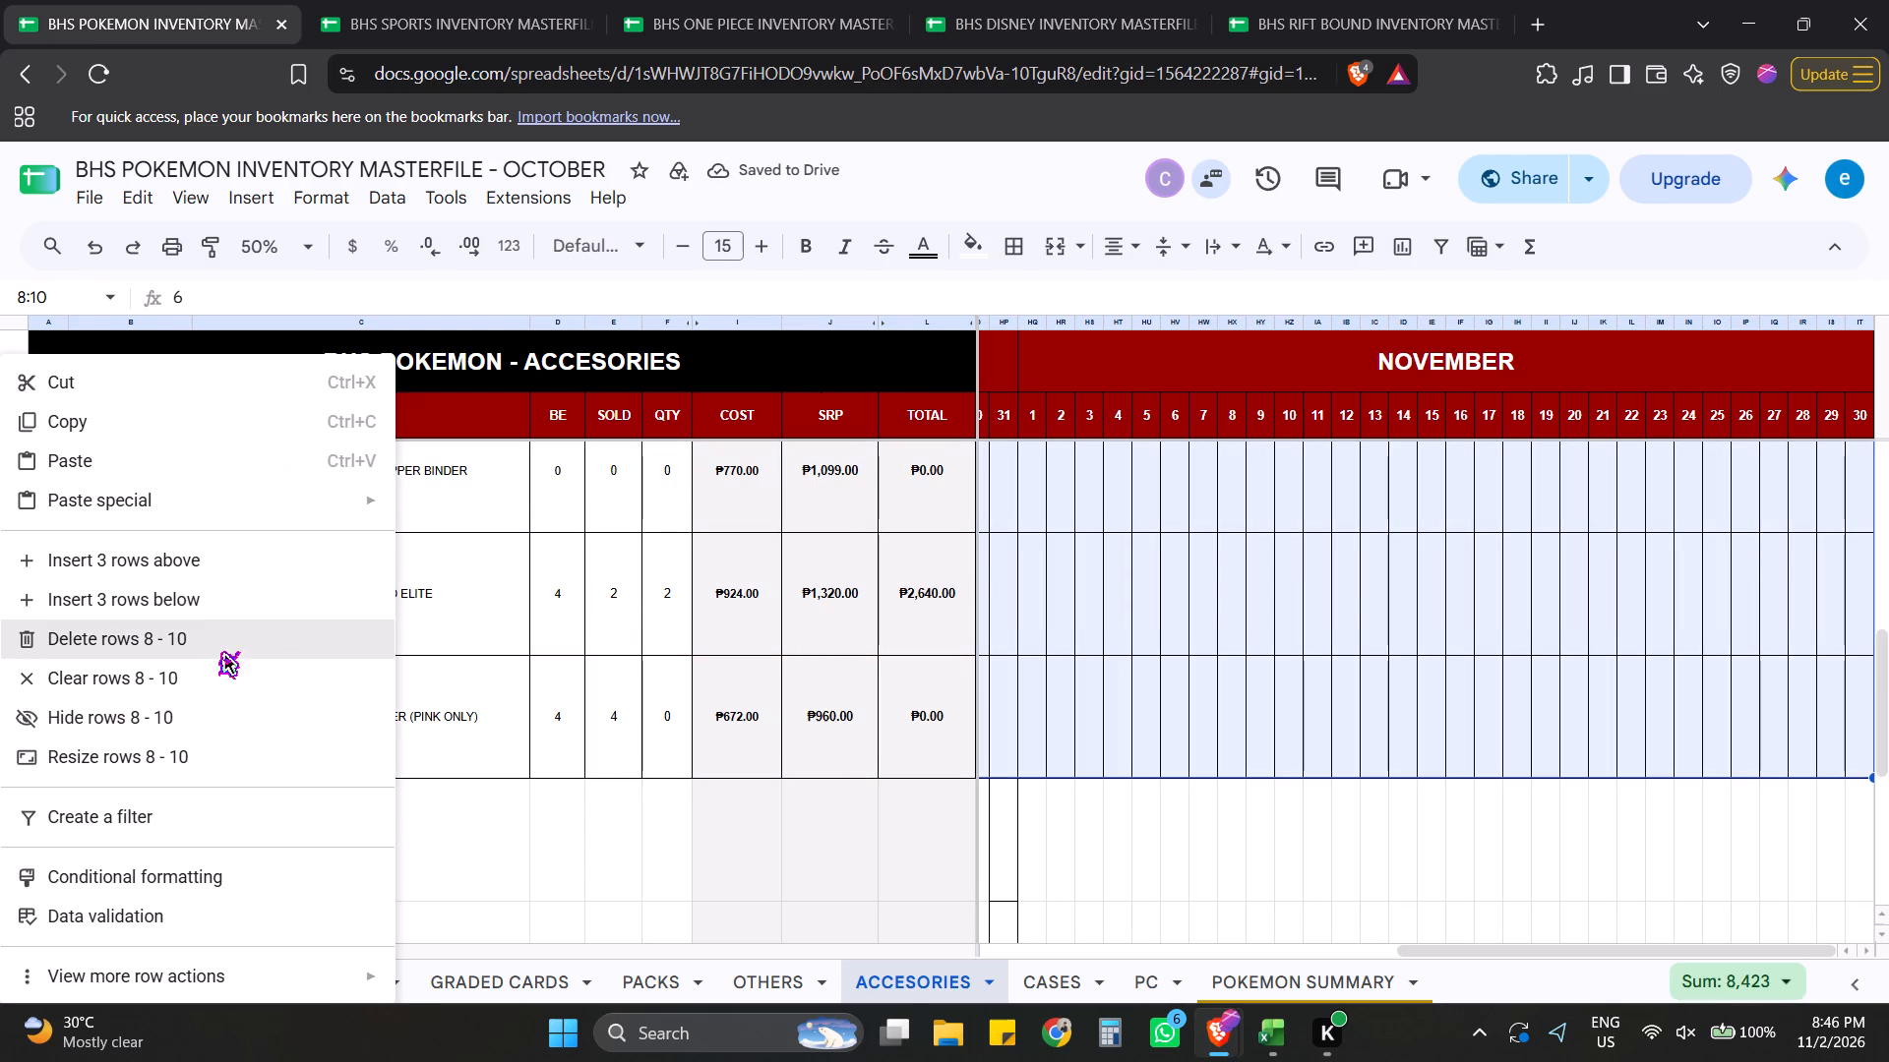
left_click(254, 607)
left_click(496, 769)
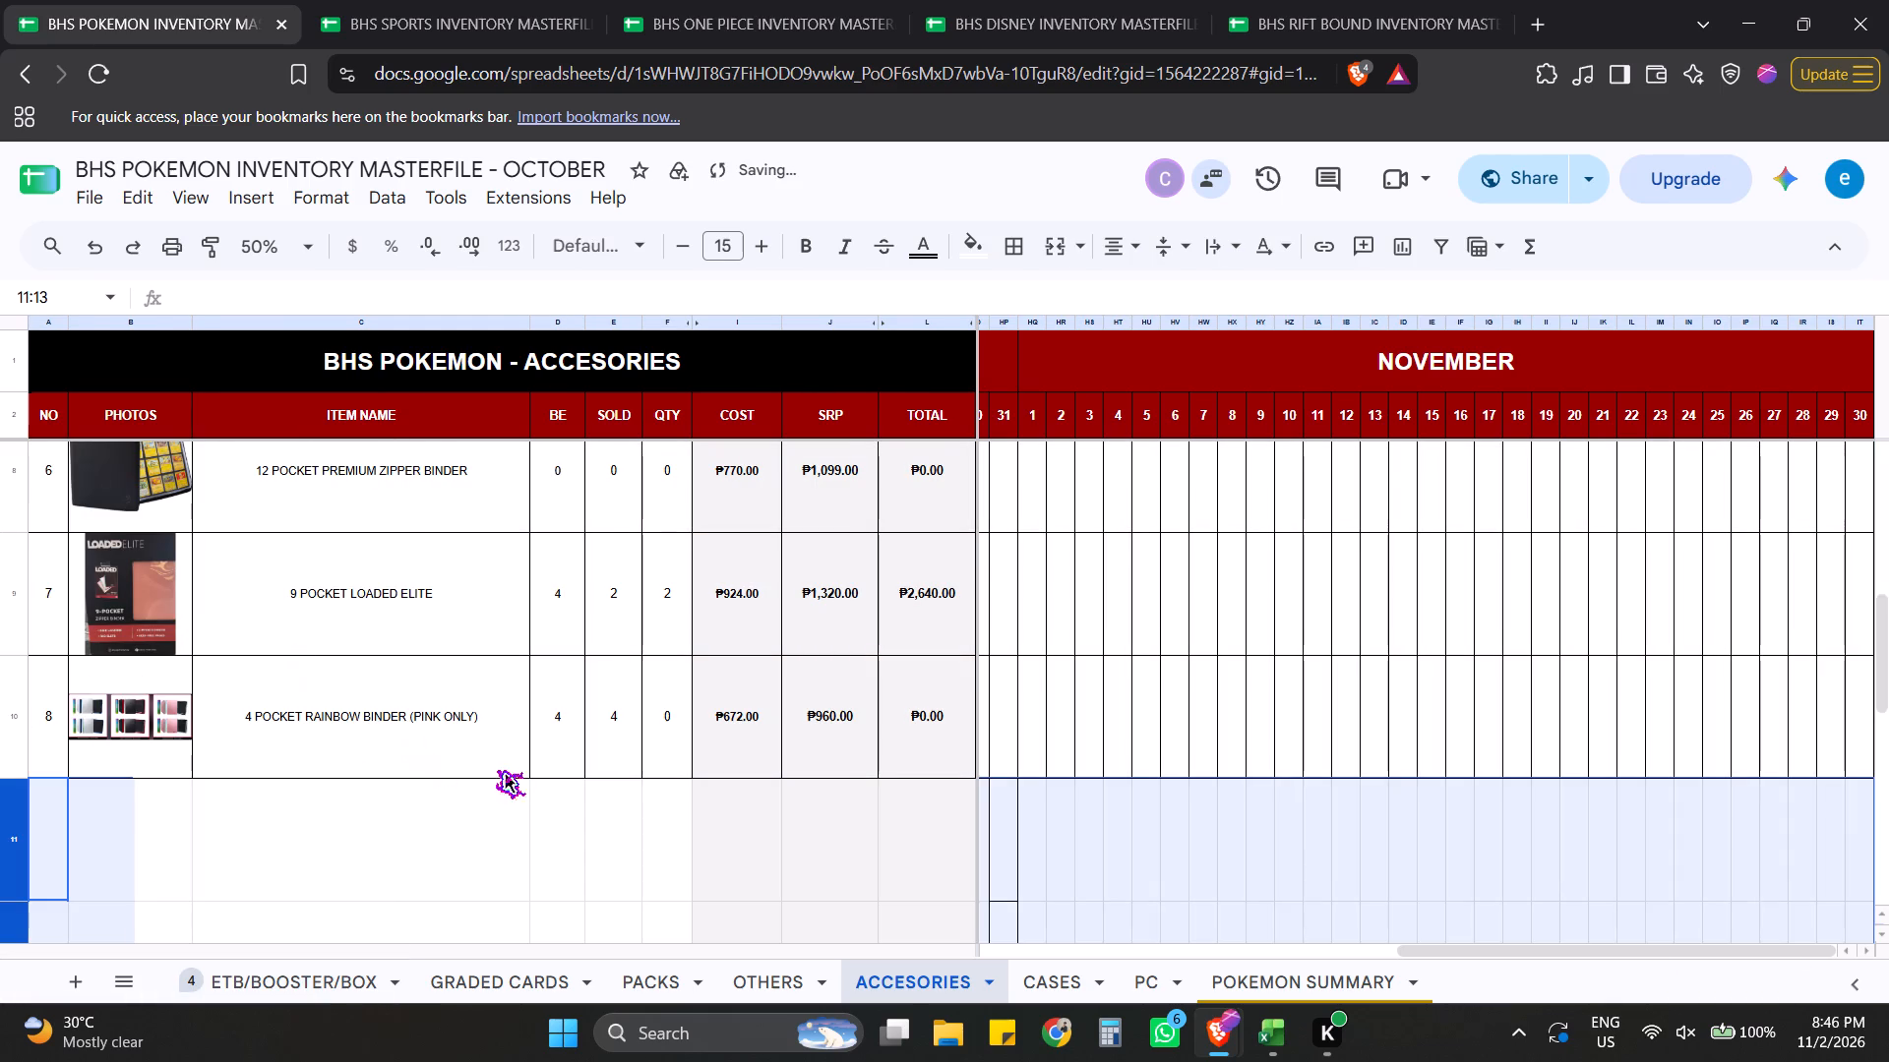
Switch to the 7F Pokemon masterlist's ACCESORIES sheet and place the PIKACHU SMALL photo over the cells.
left_click(148, 836)
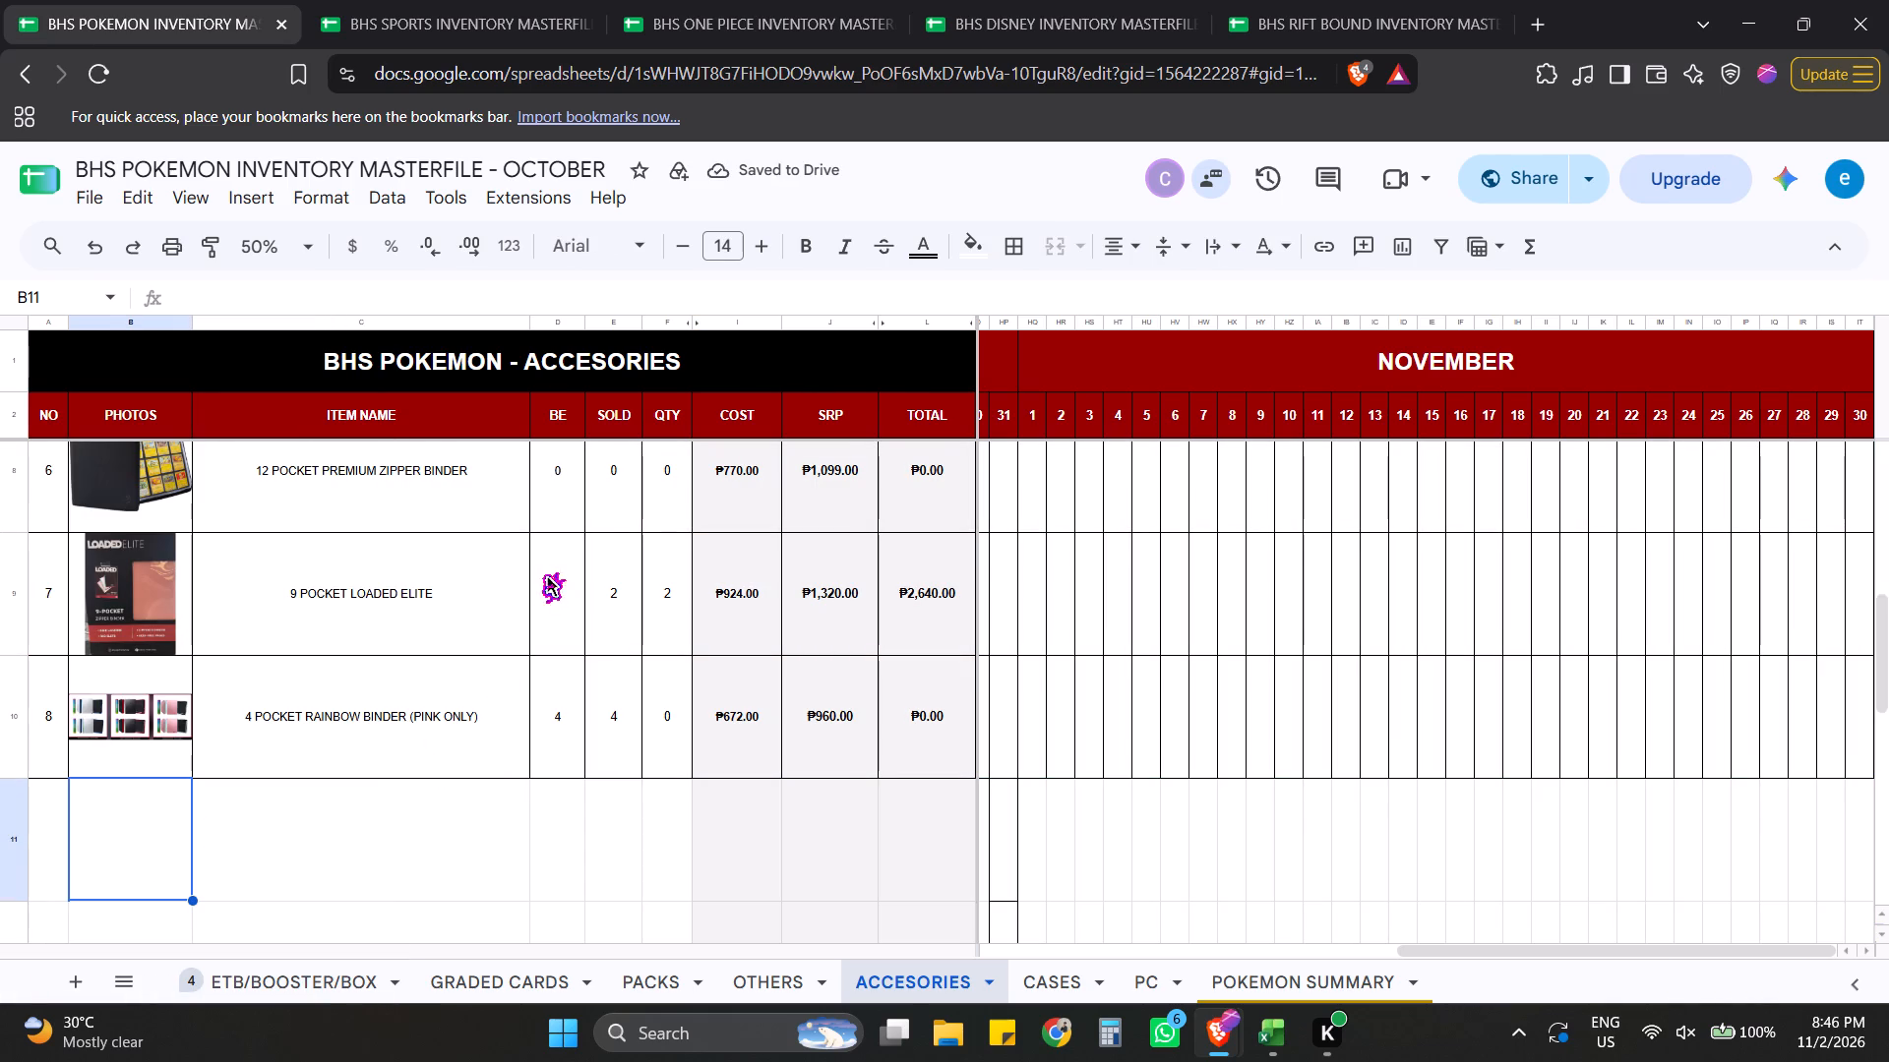
key("alt+Tab")
scroll(614, 765, "up", 2)
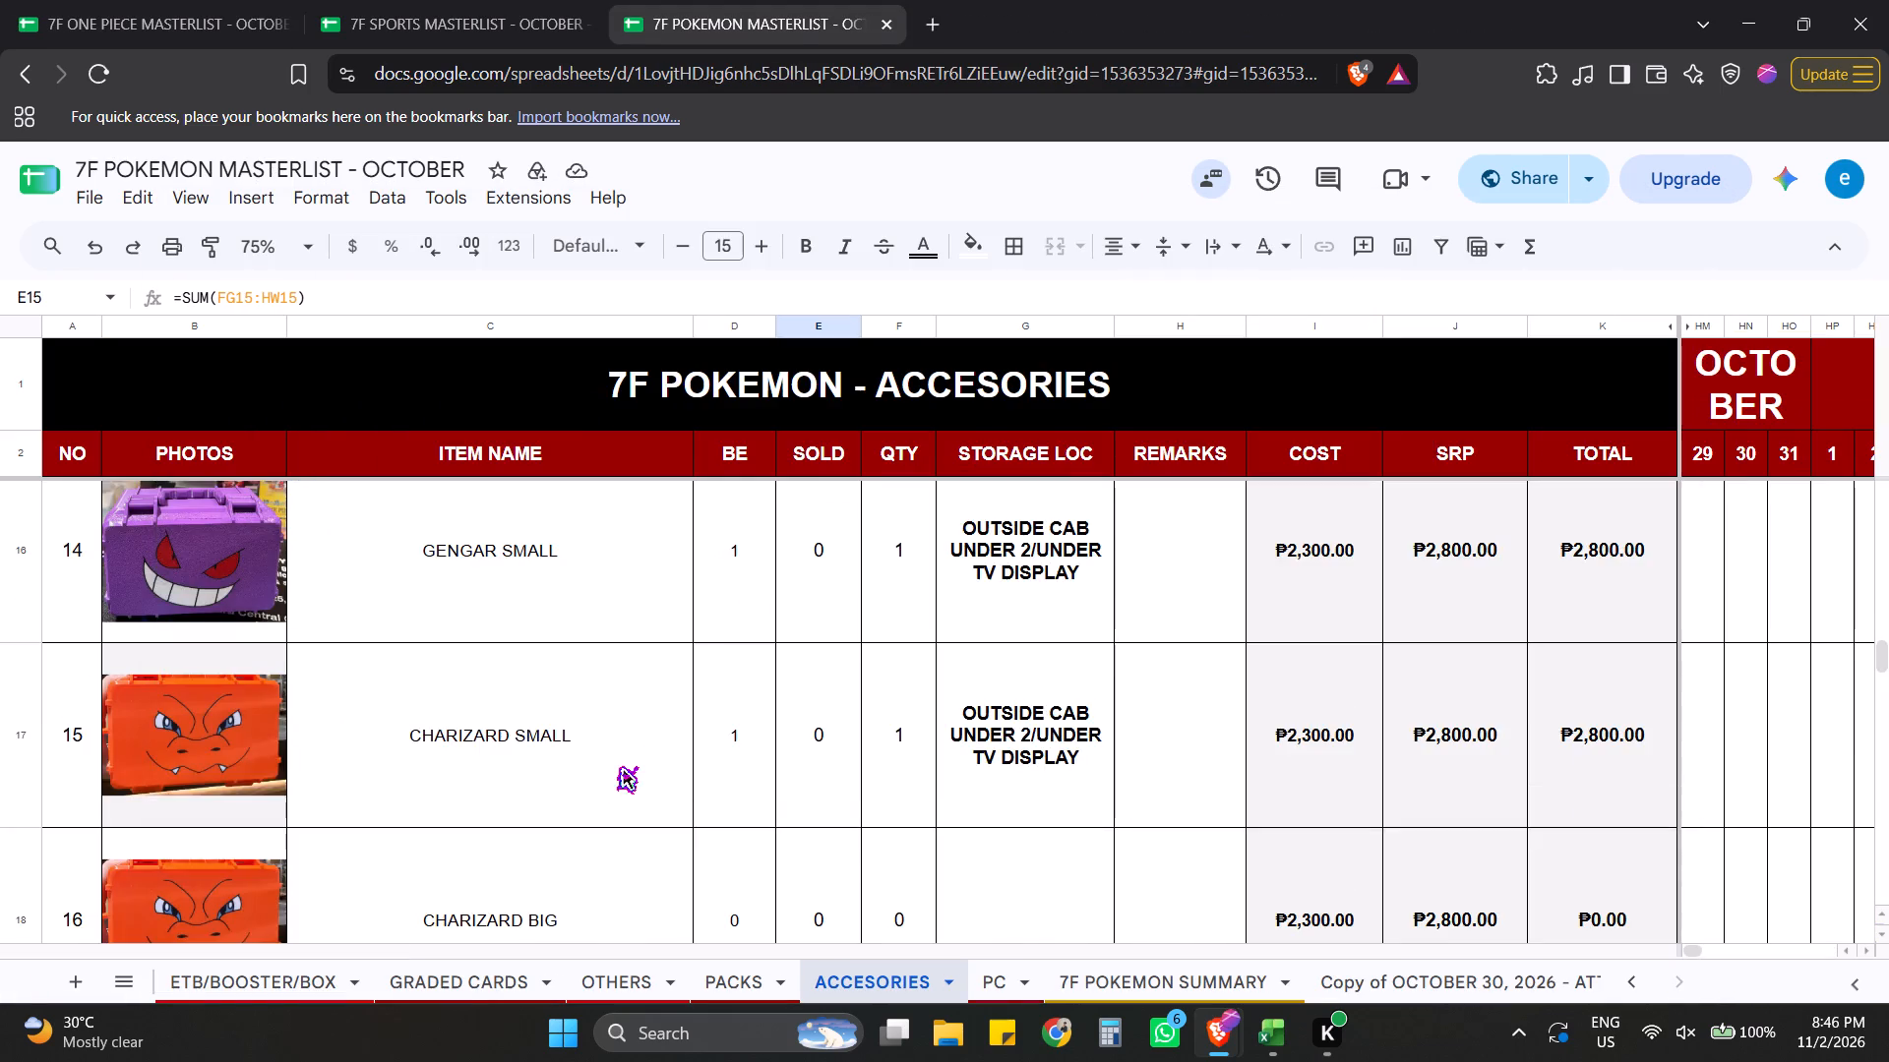
scroll(614, 765, "up", 15)
scroll(492, 757, "up", 9)
scroll(491, 758, "down", 2)
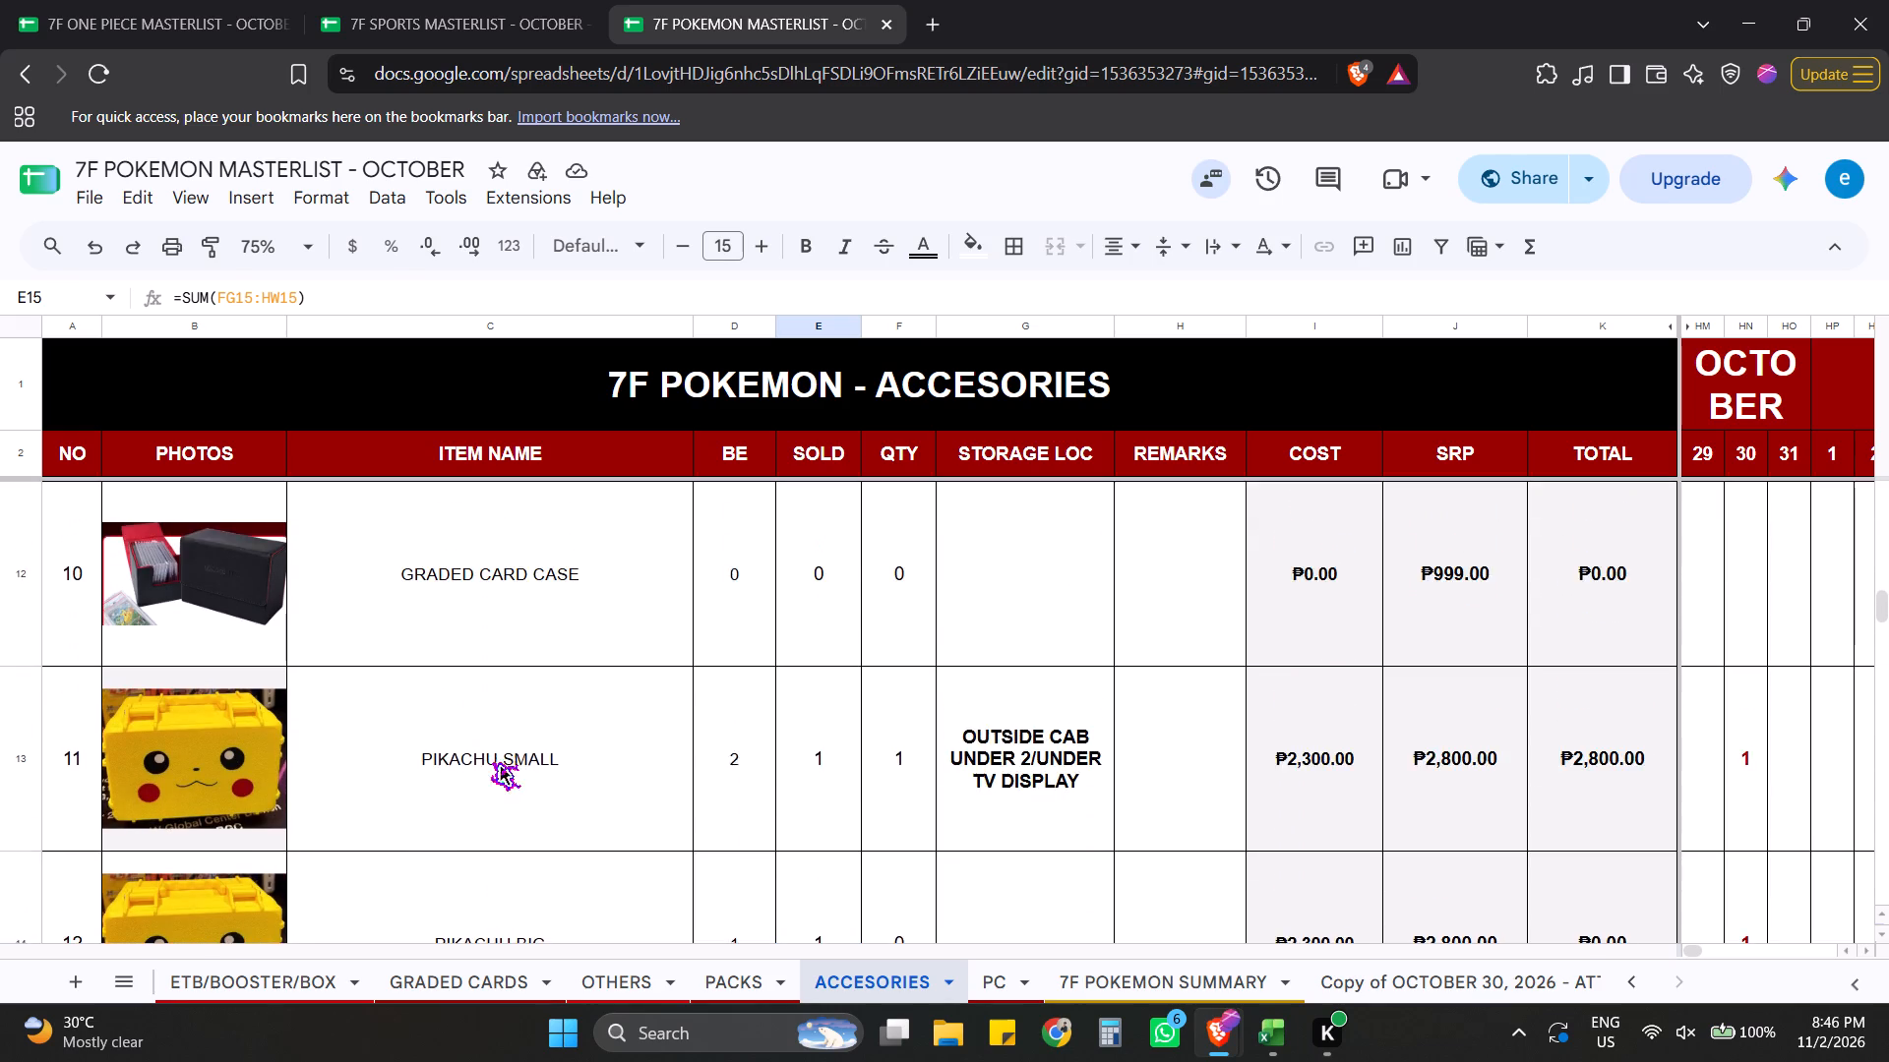
scroll(491, 761, "down", 1)
left_click(249, 680)
right_click(249, 680)
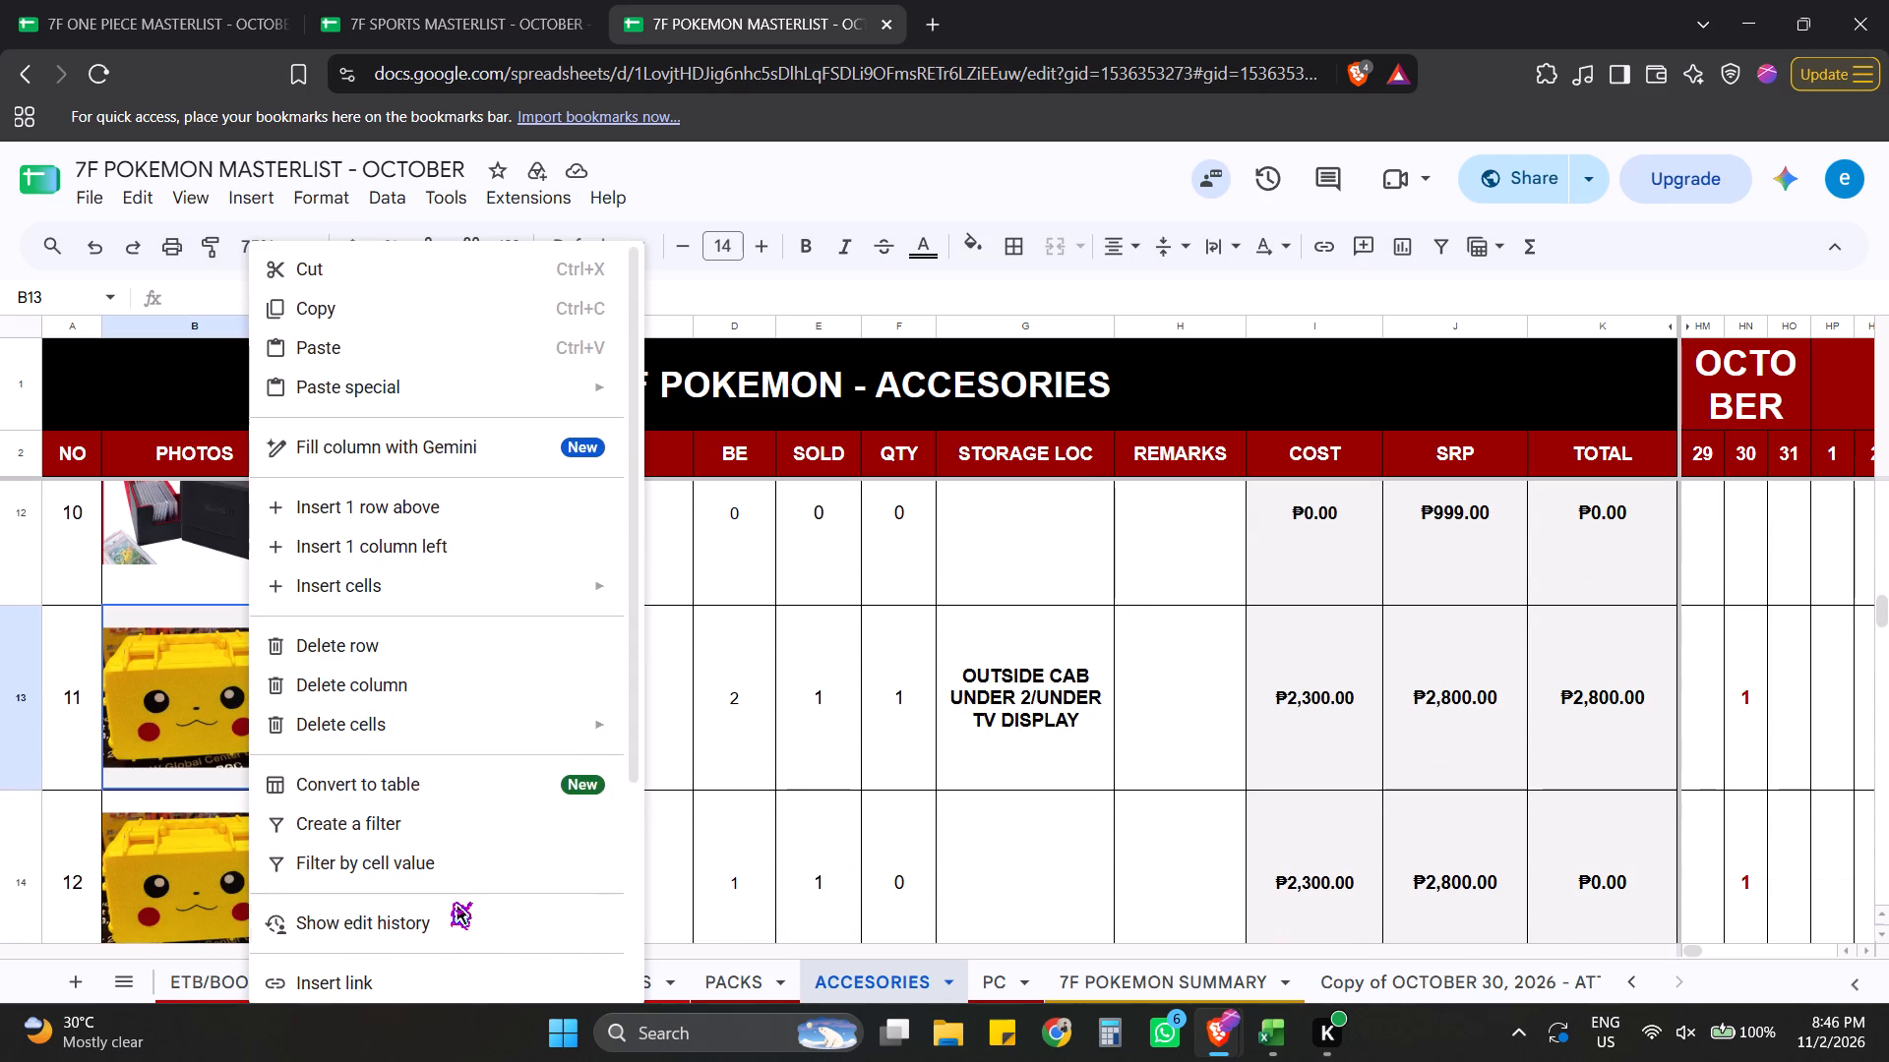
scroll(526, 790, "down", 5)
scroll(460, 914, "down", 4)
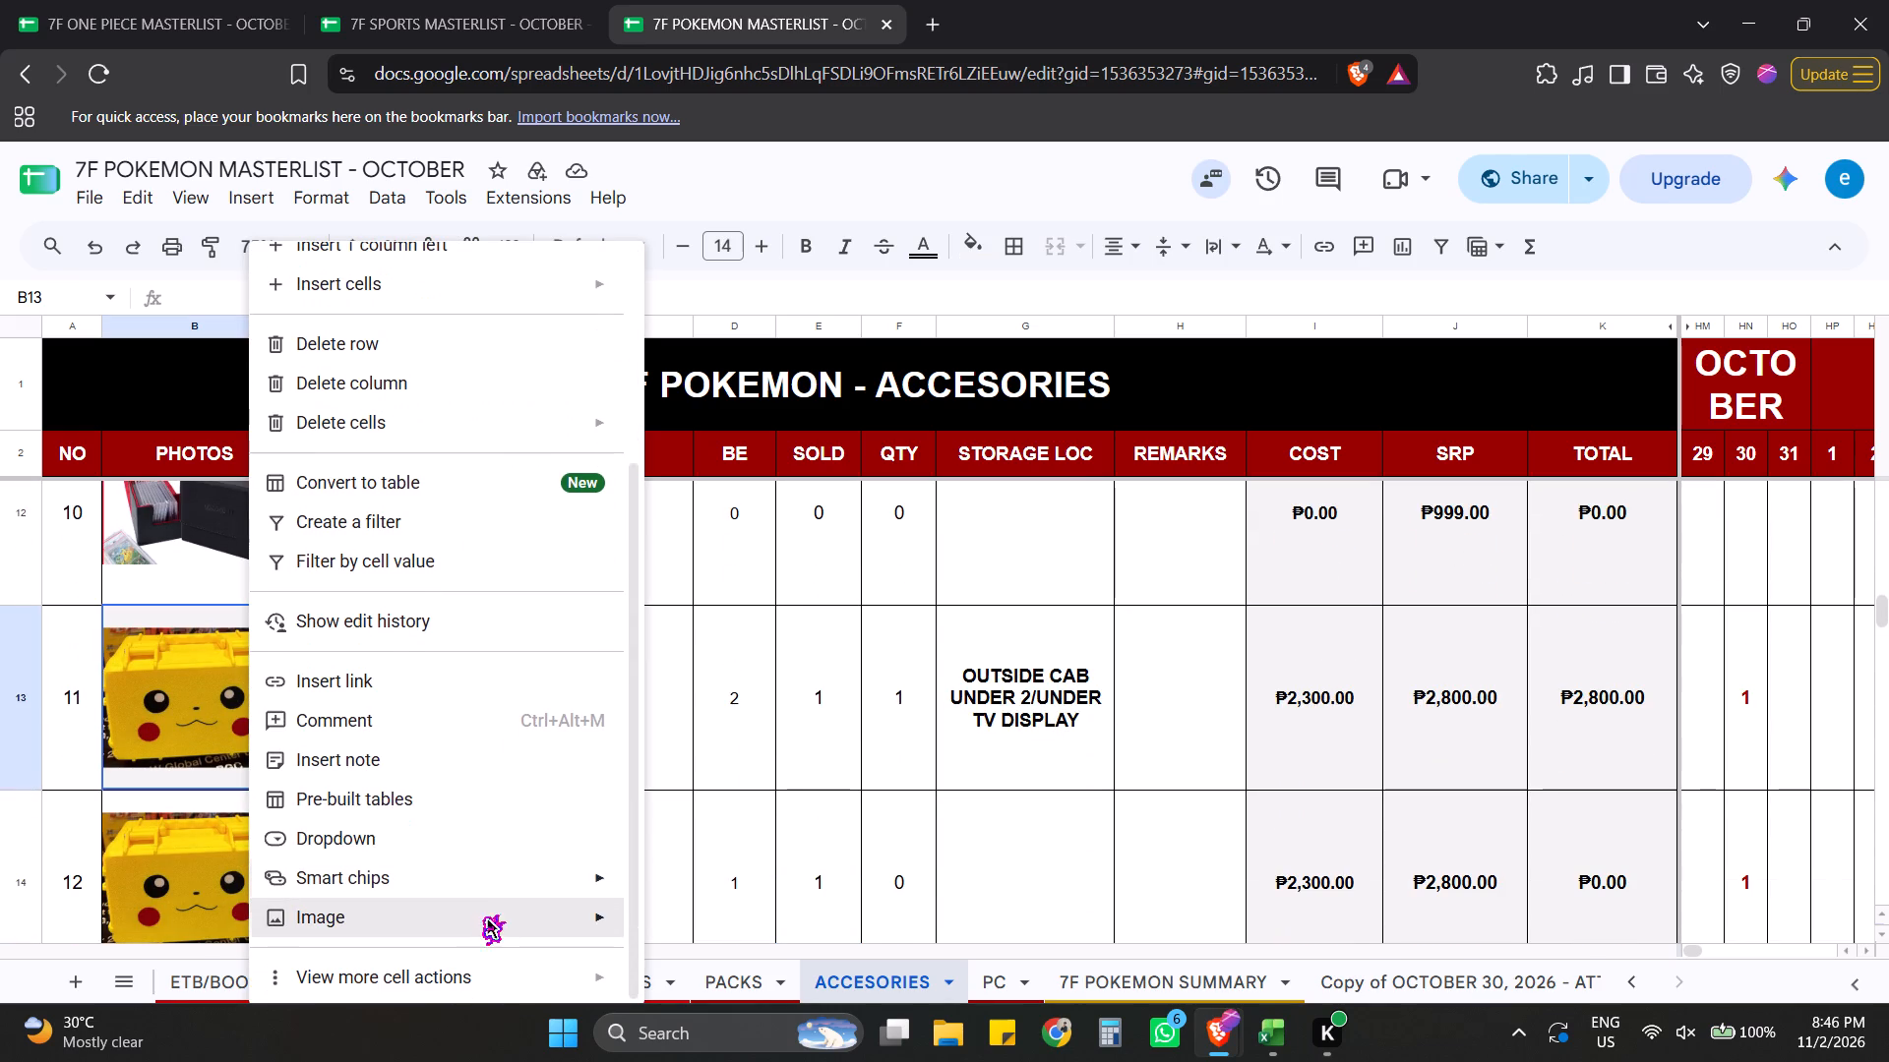
left_click(471, 914)
left_click(716, 878)
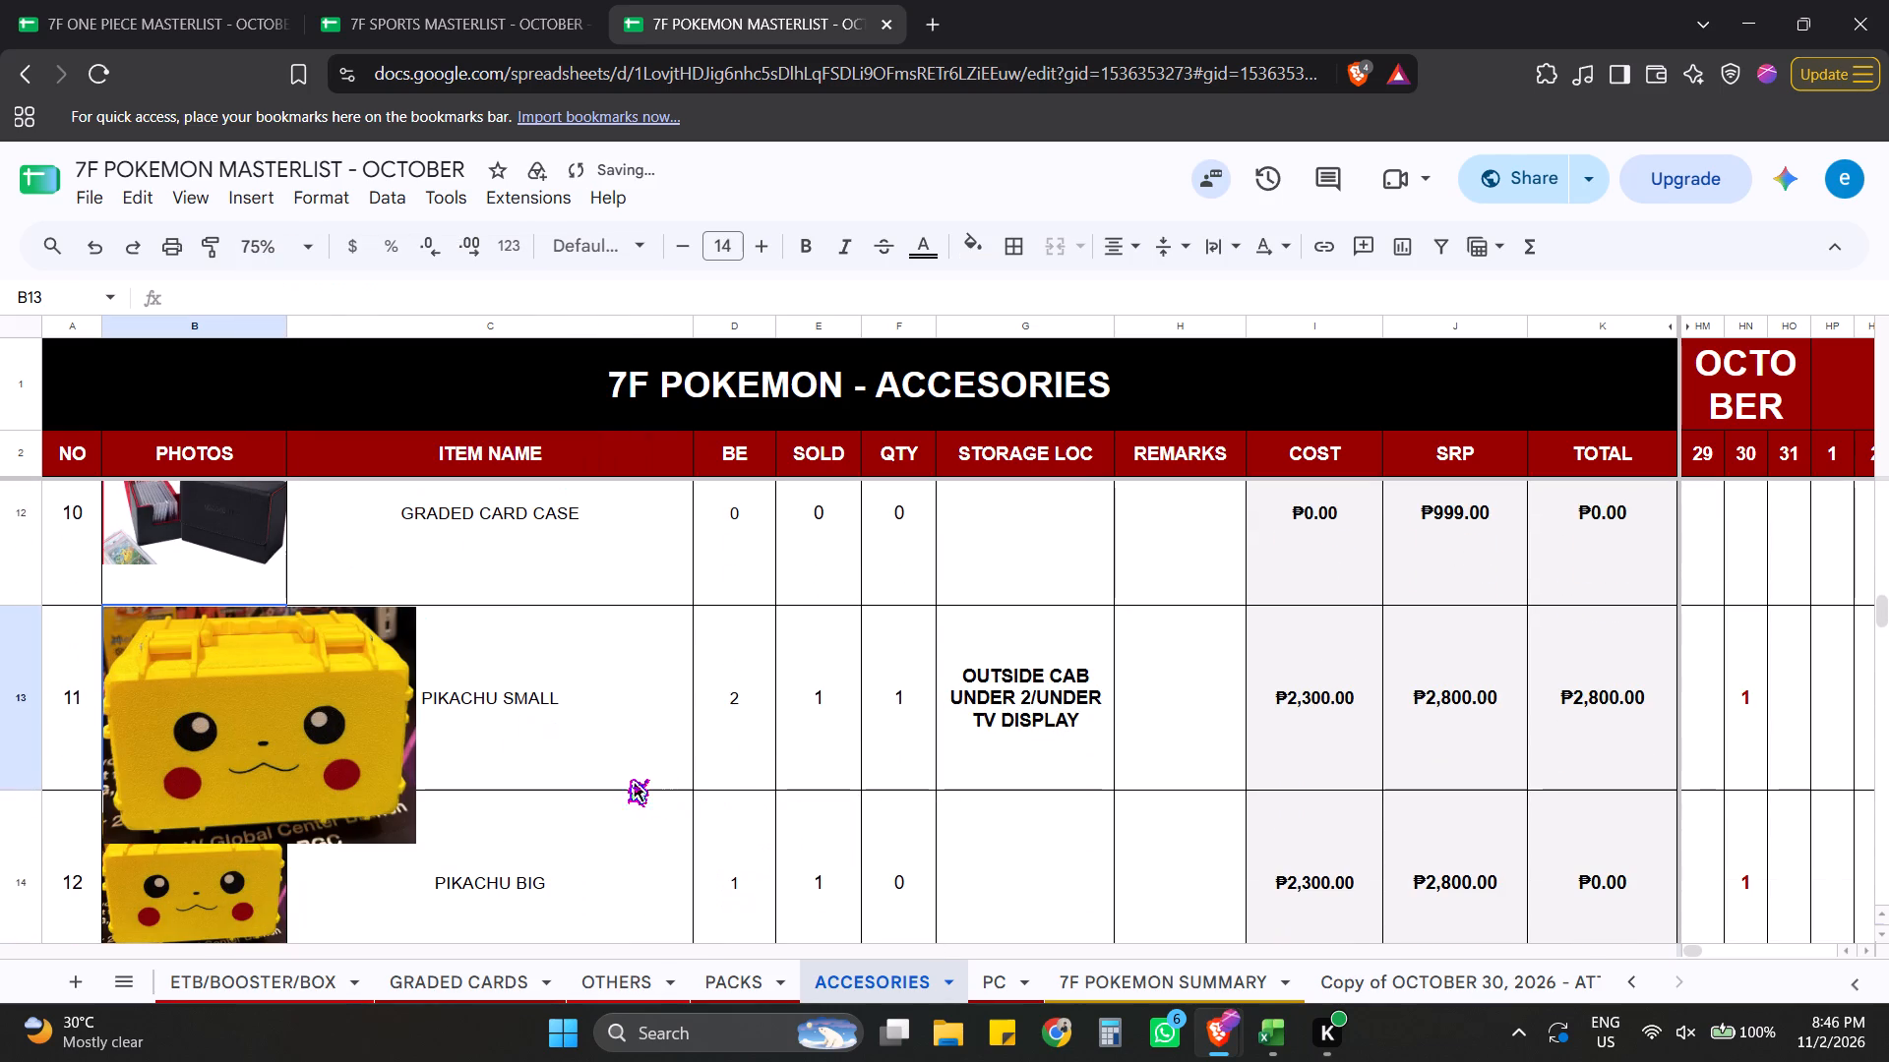
Capture the enlarged PIKACHU SMALL photo and place it inside the PHOTOS cell of the first new BHS ACCESORIES row.
key("shift+super+s")
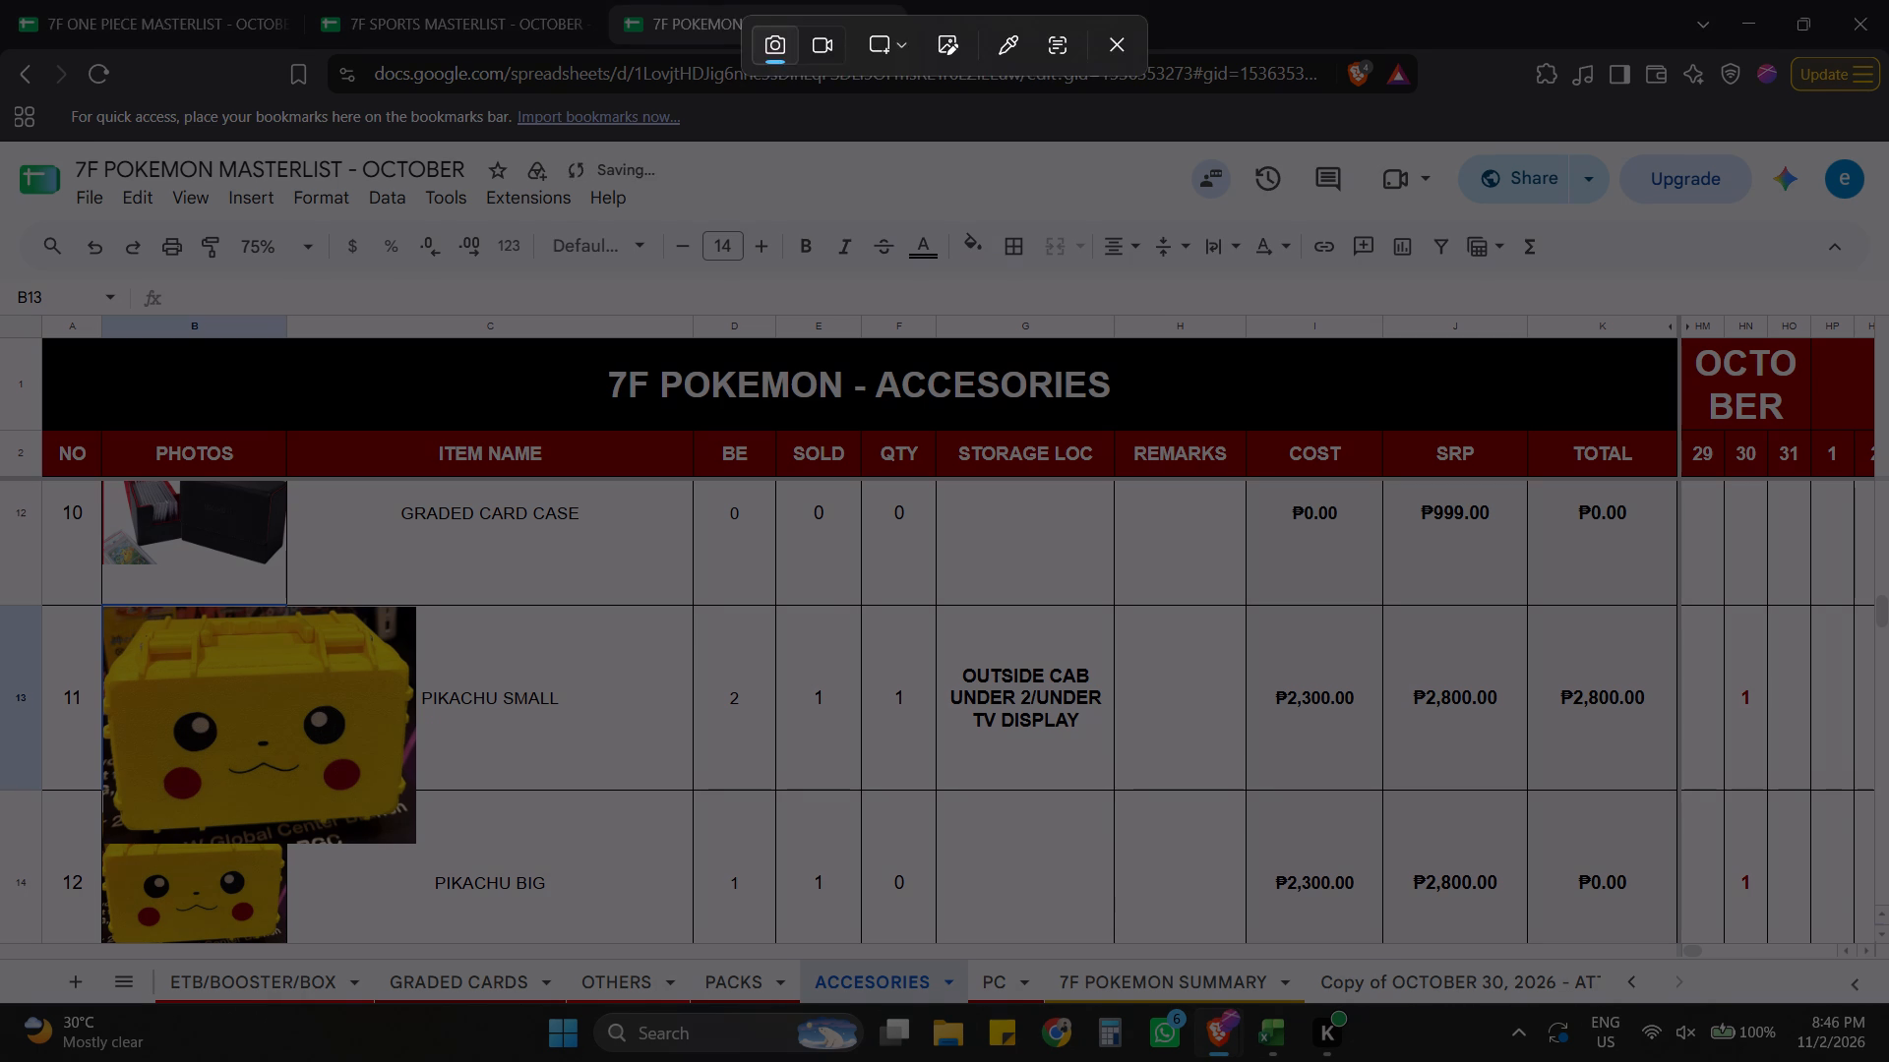
left_click_drag(101, 606, 413, 842)
key("alt+Tab")
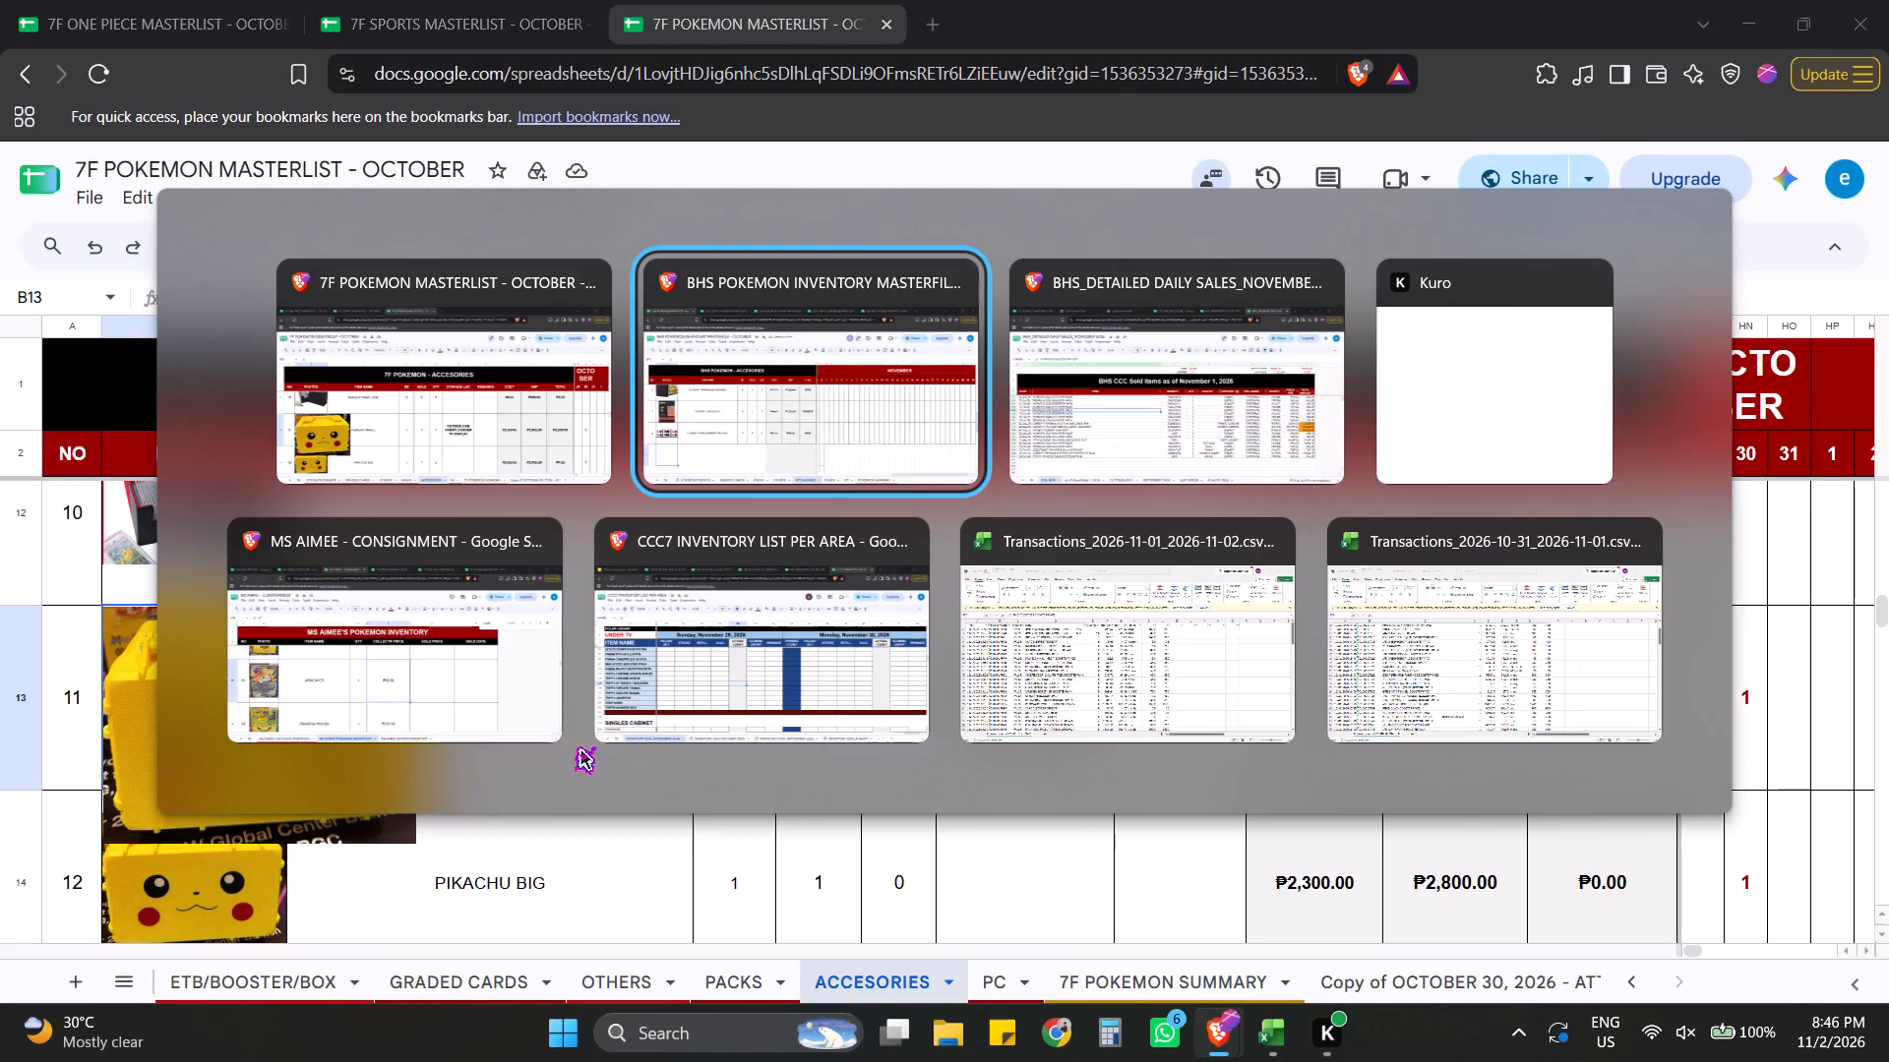
left_click(161, 822)
key("ctrl+v")
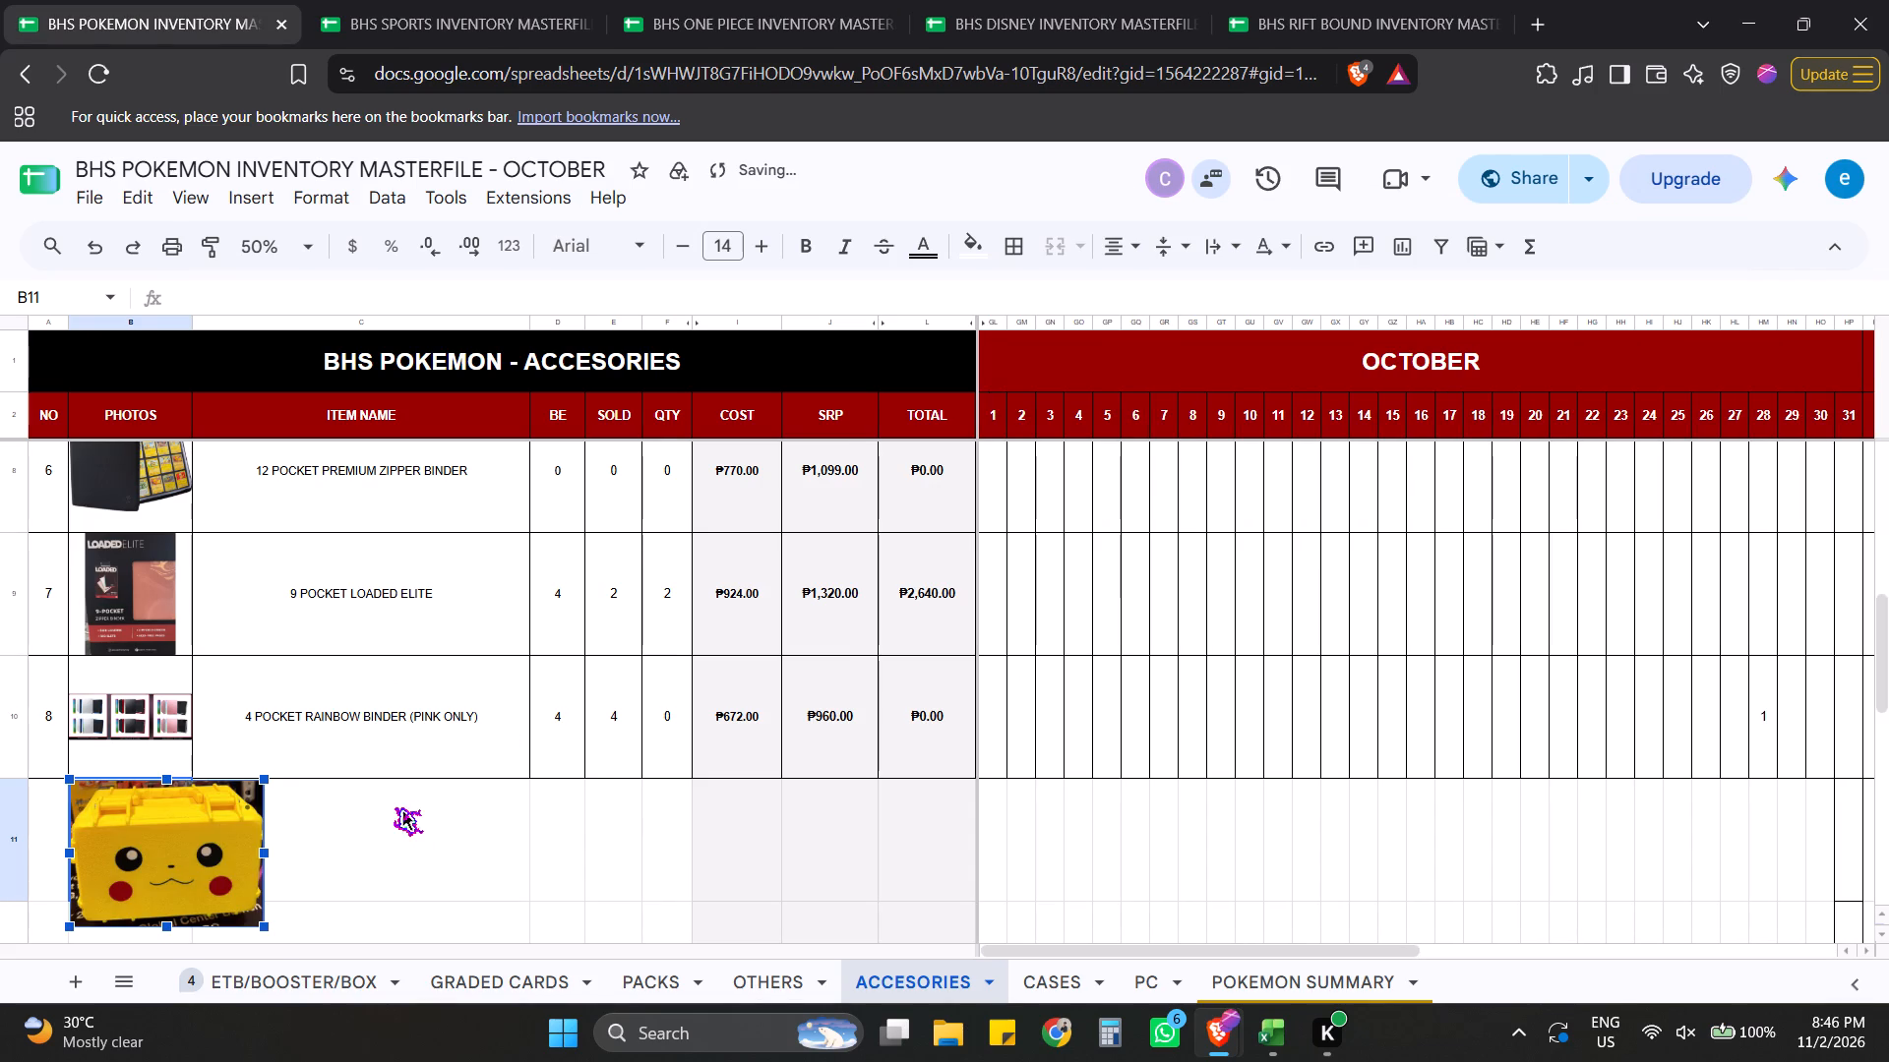
left_click(237, 794)
left_click(358, 721)
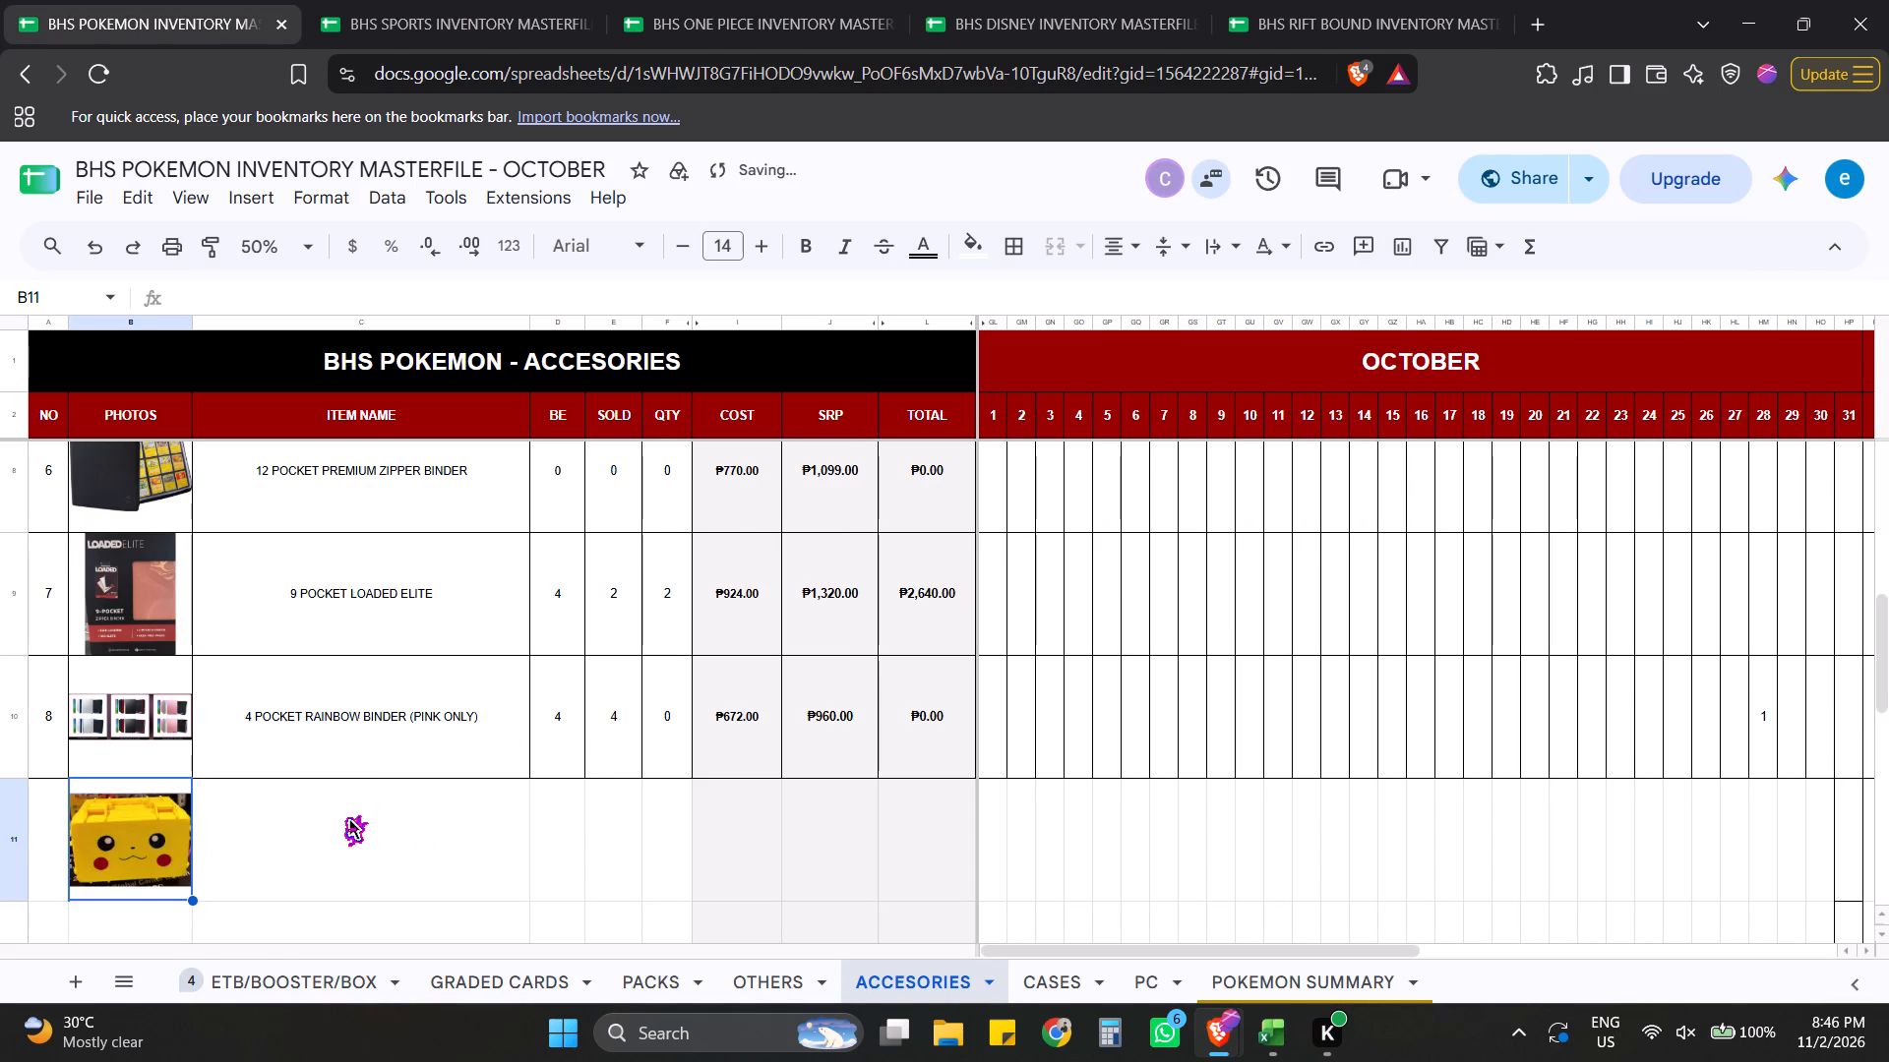
Back in the 7F masterlist, return the floating PIKACHU SMALL photo to its PHOTOS cell B13.
key("alt+Tab")
left_click(544, 688)
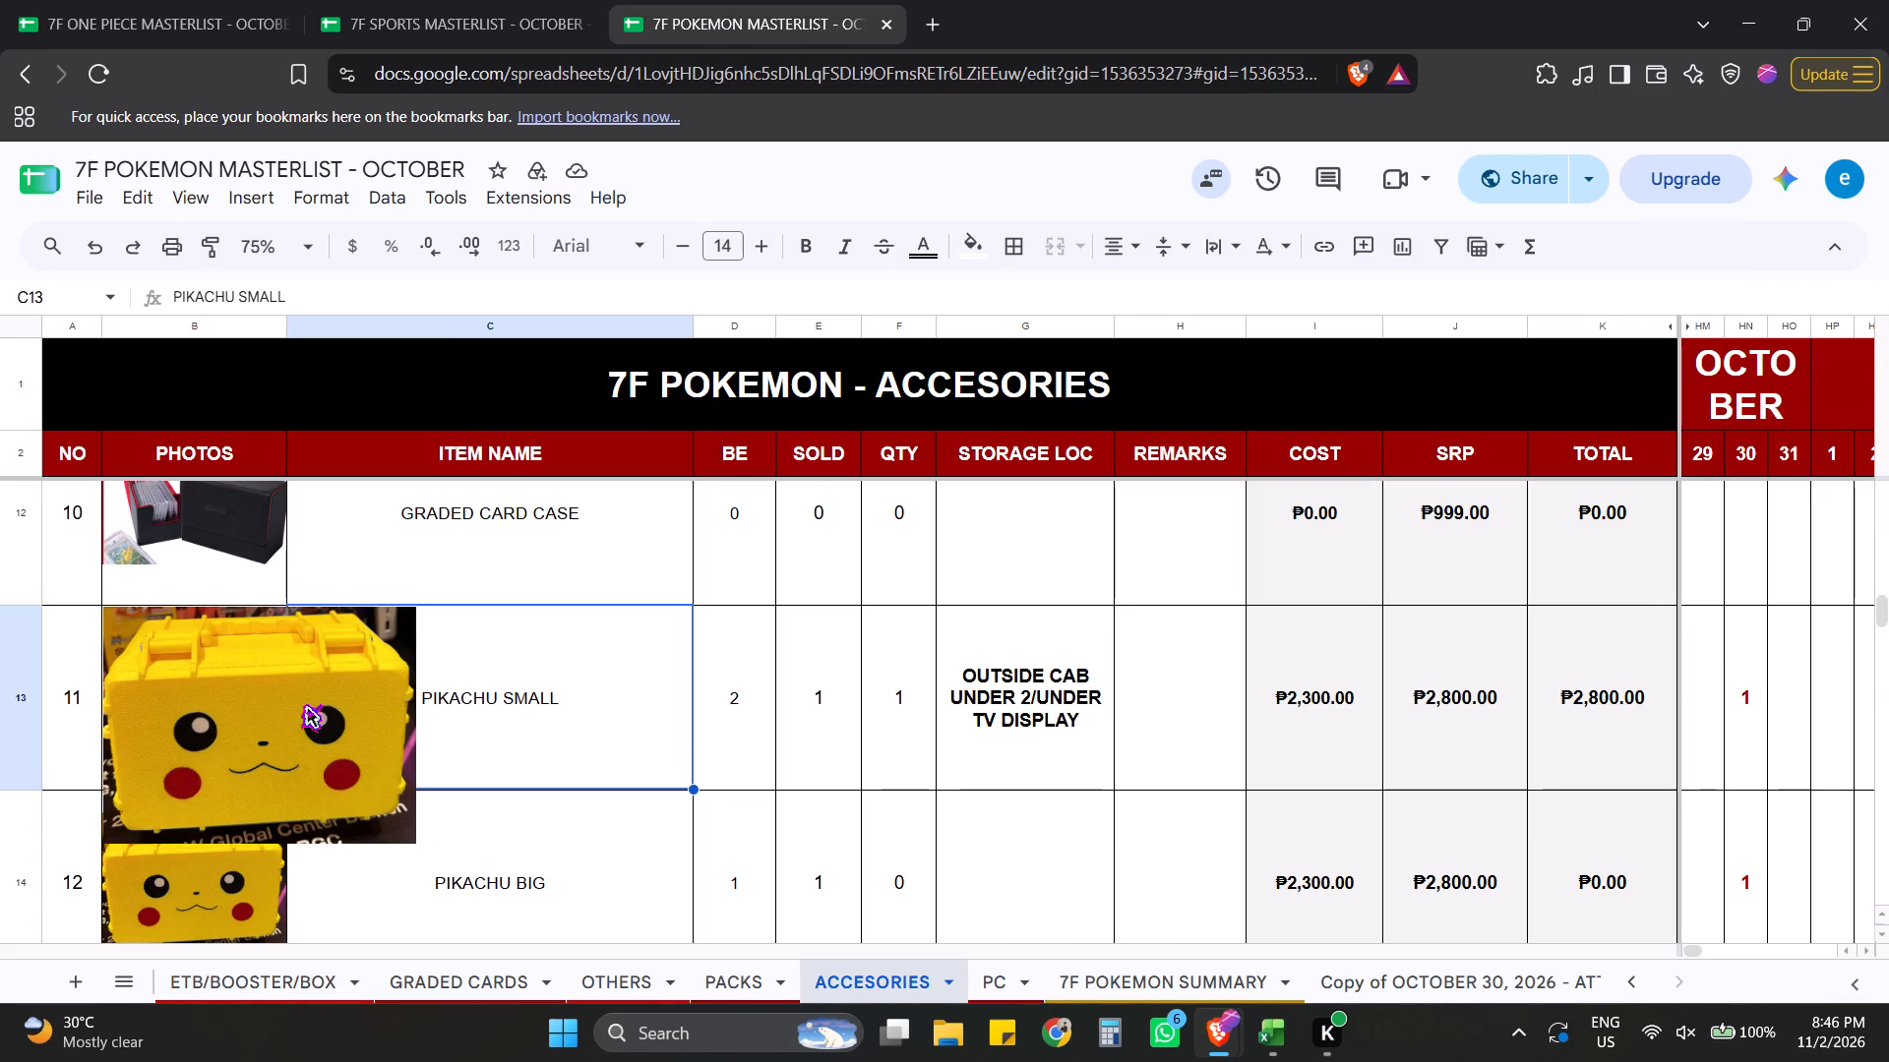
left_click(298, 703)
left_click(369, 748)
left_click_drag(323, 726, 486, 721)
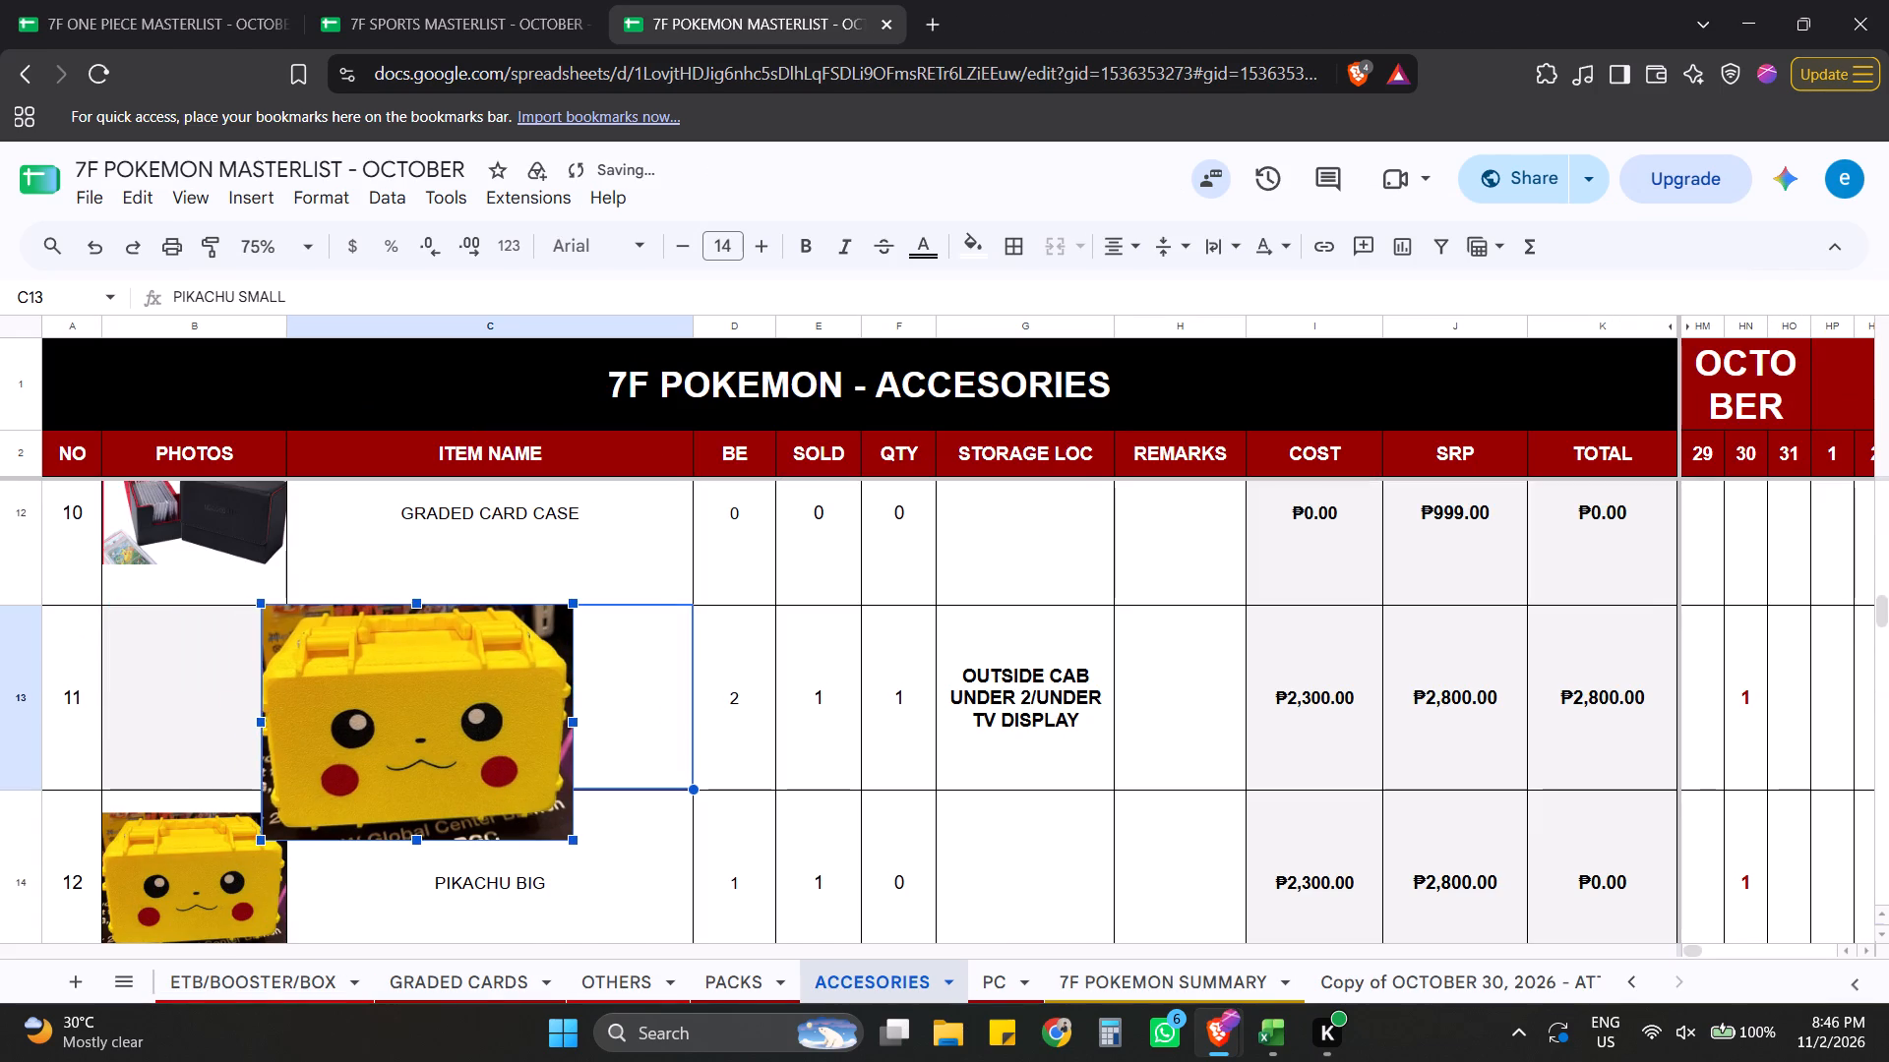
left_click(188, 673)
left_click(442, 675)
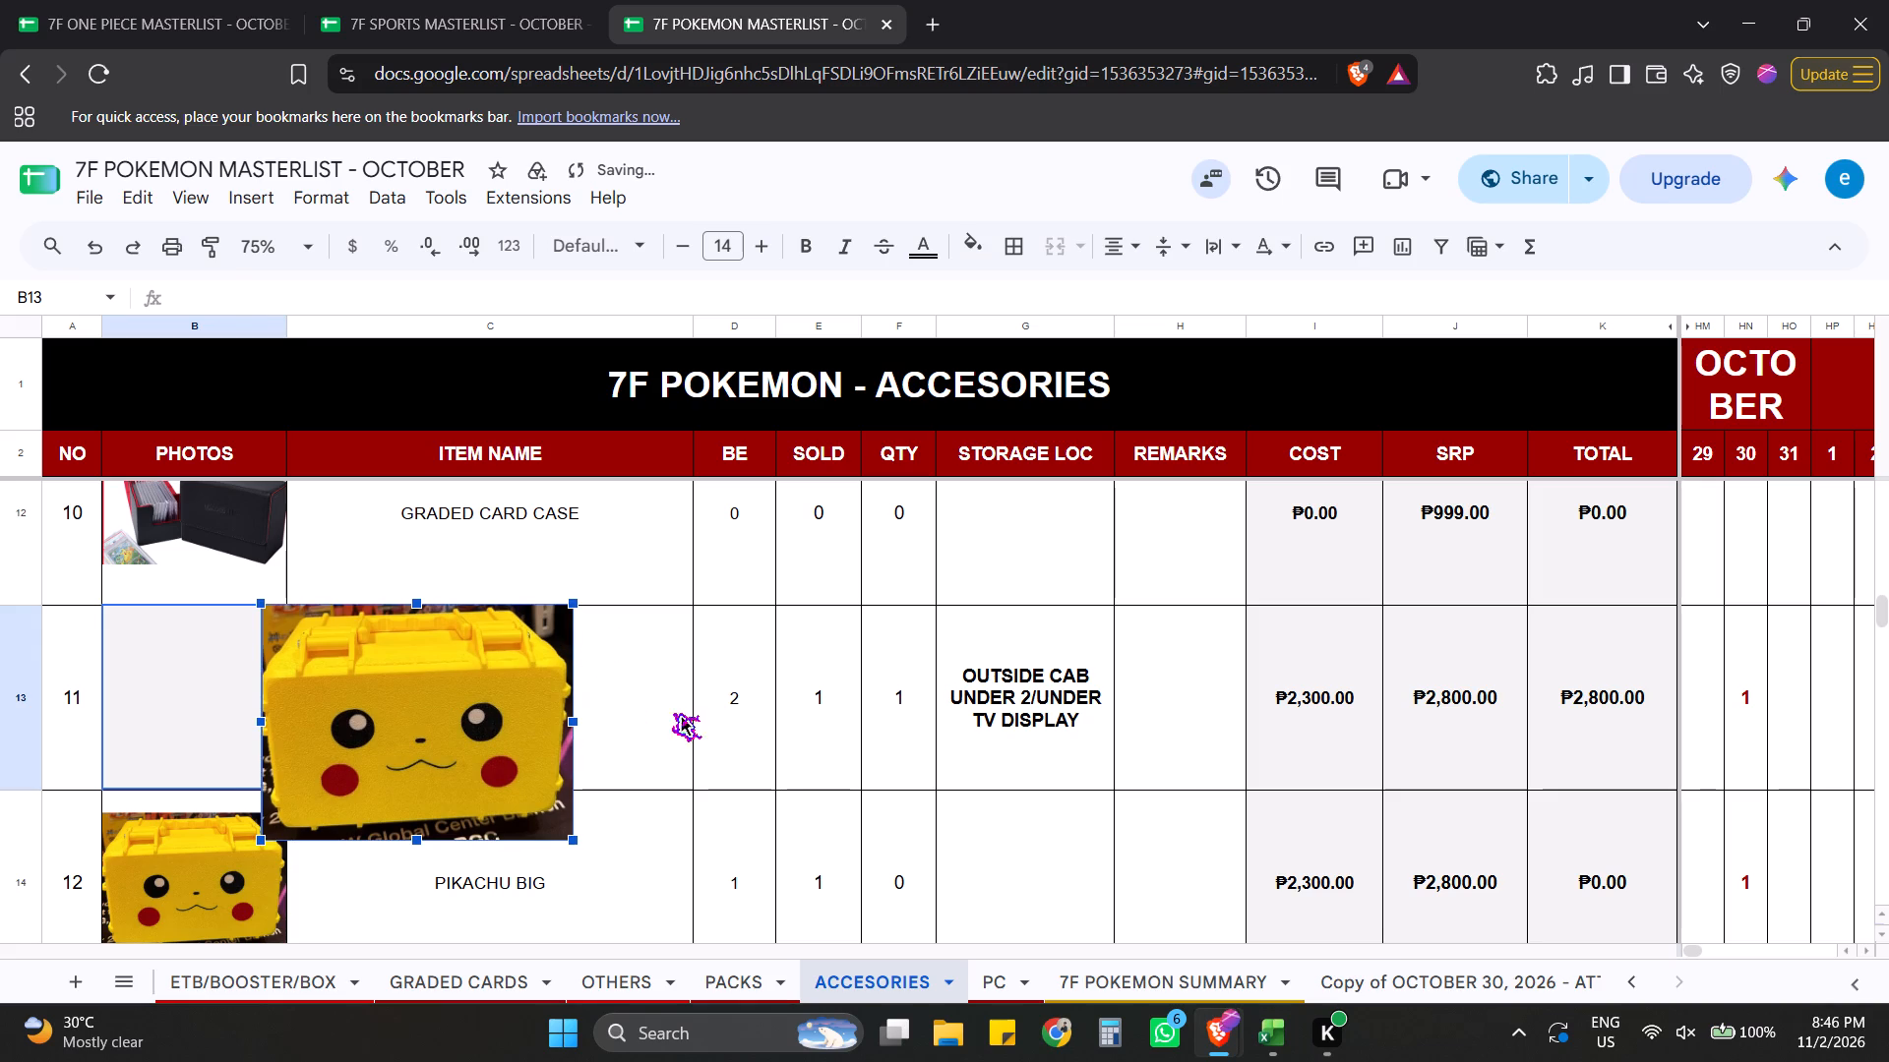
left_click(559, 618)
left_click(642, 856)
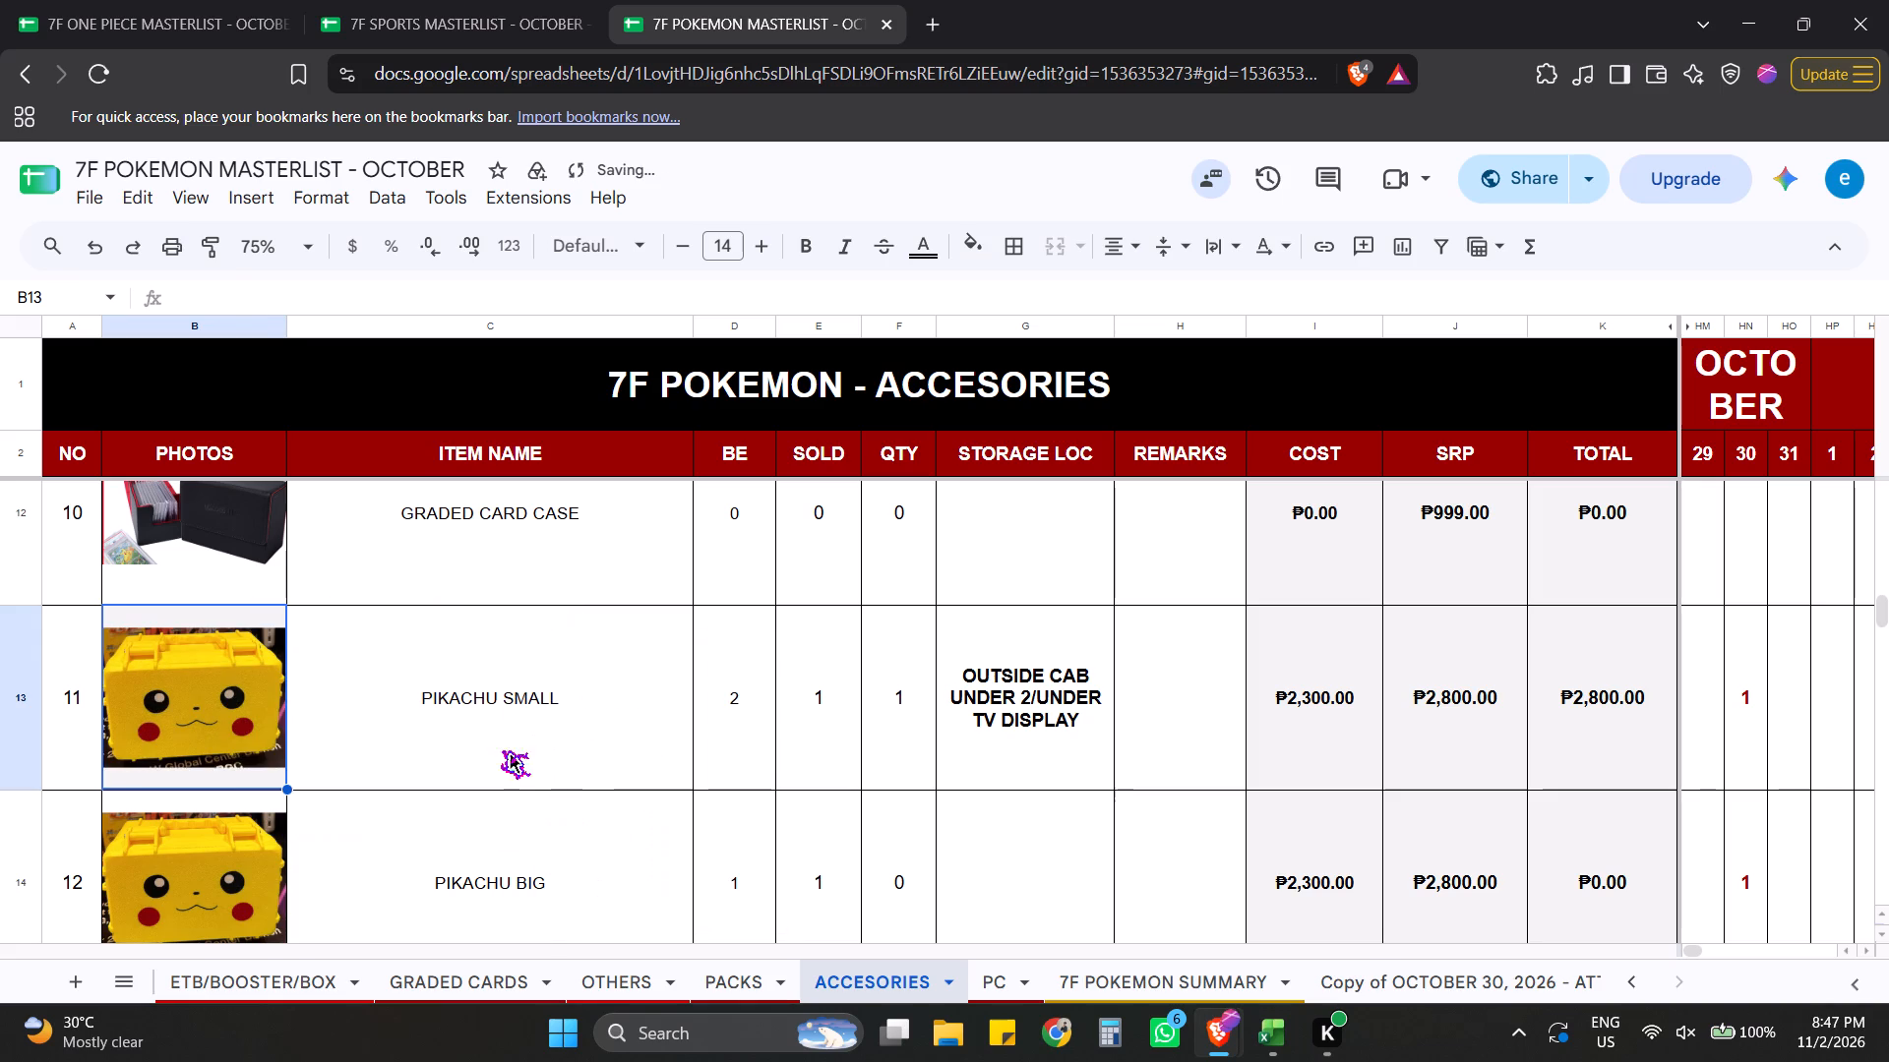
Copy the item name PIKACHU SMALL from the 7F masterlist into the first new BHS ACCESORIES row.
left_click(491, 710)
key("ctrl+c")
key("alt+Tab")
left_click(382, 832)
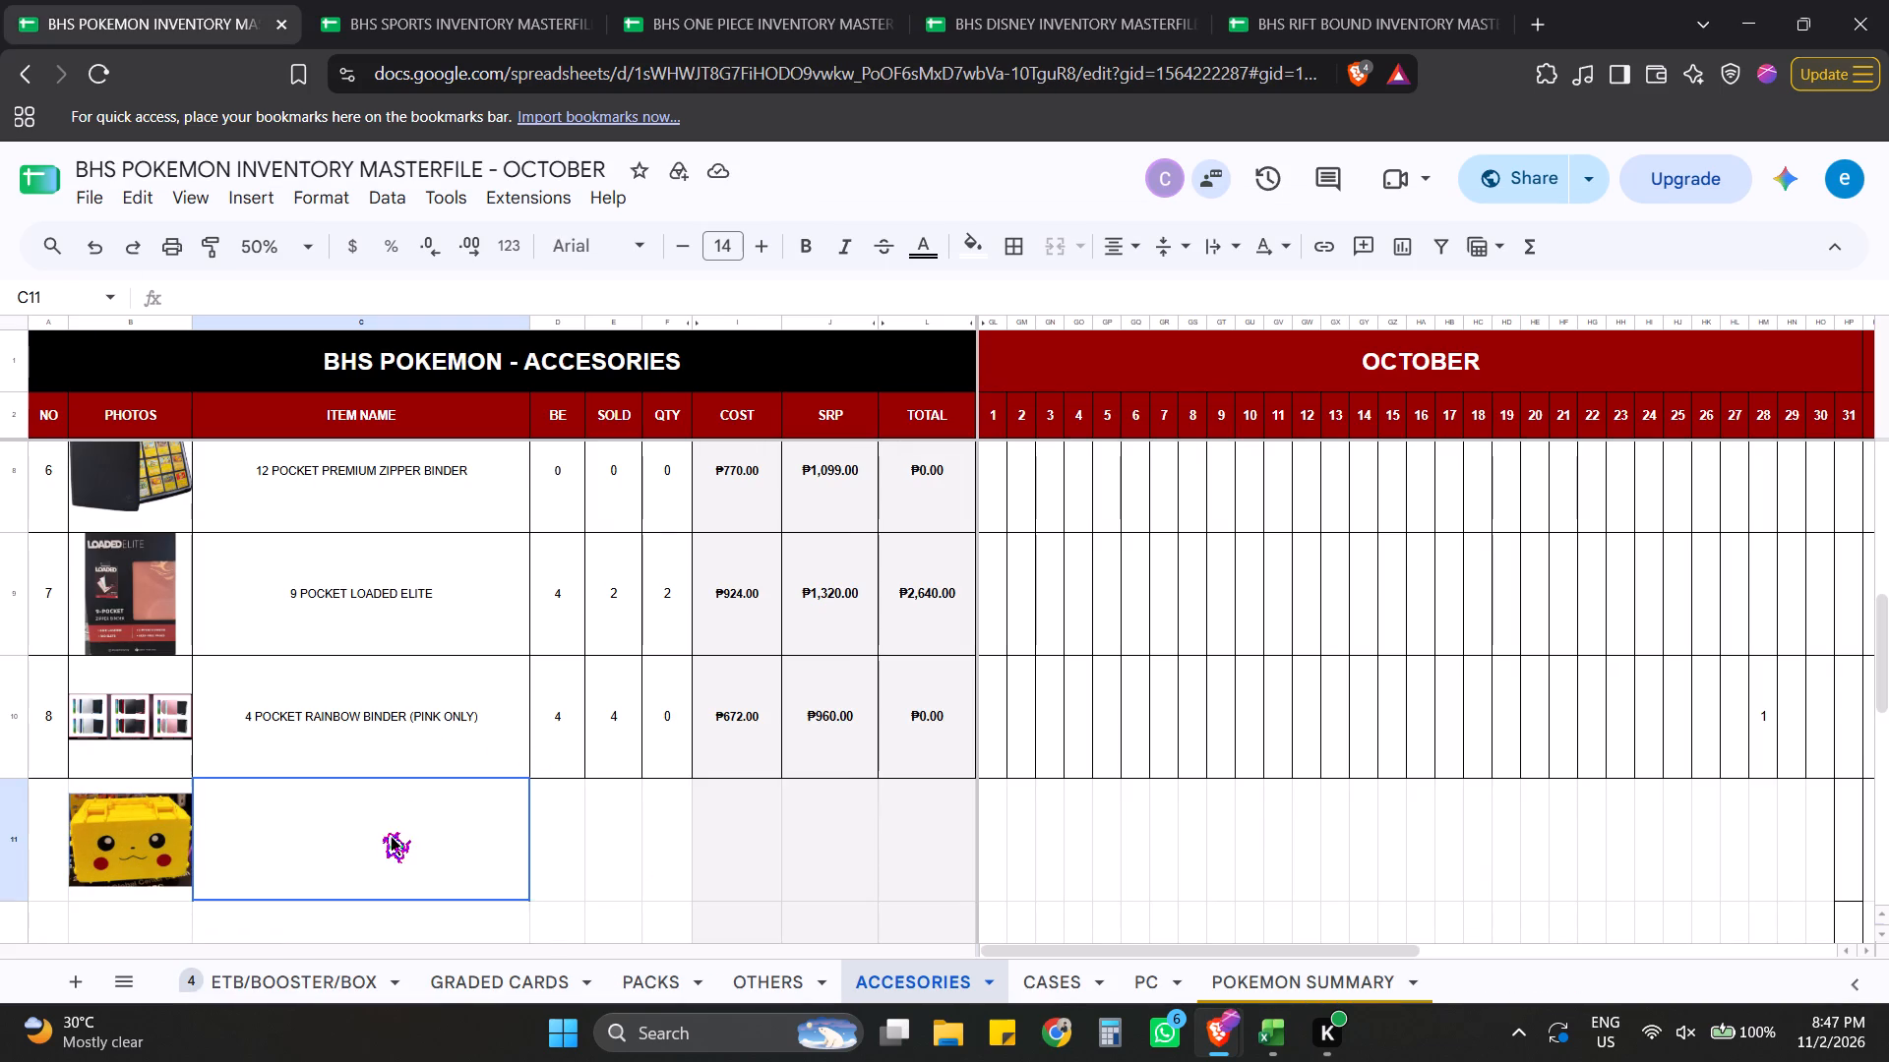
key("ctrl+v")
key("alt+Tab")
key("alt+Tab")
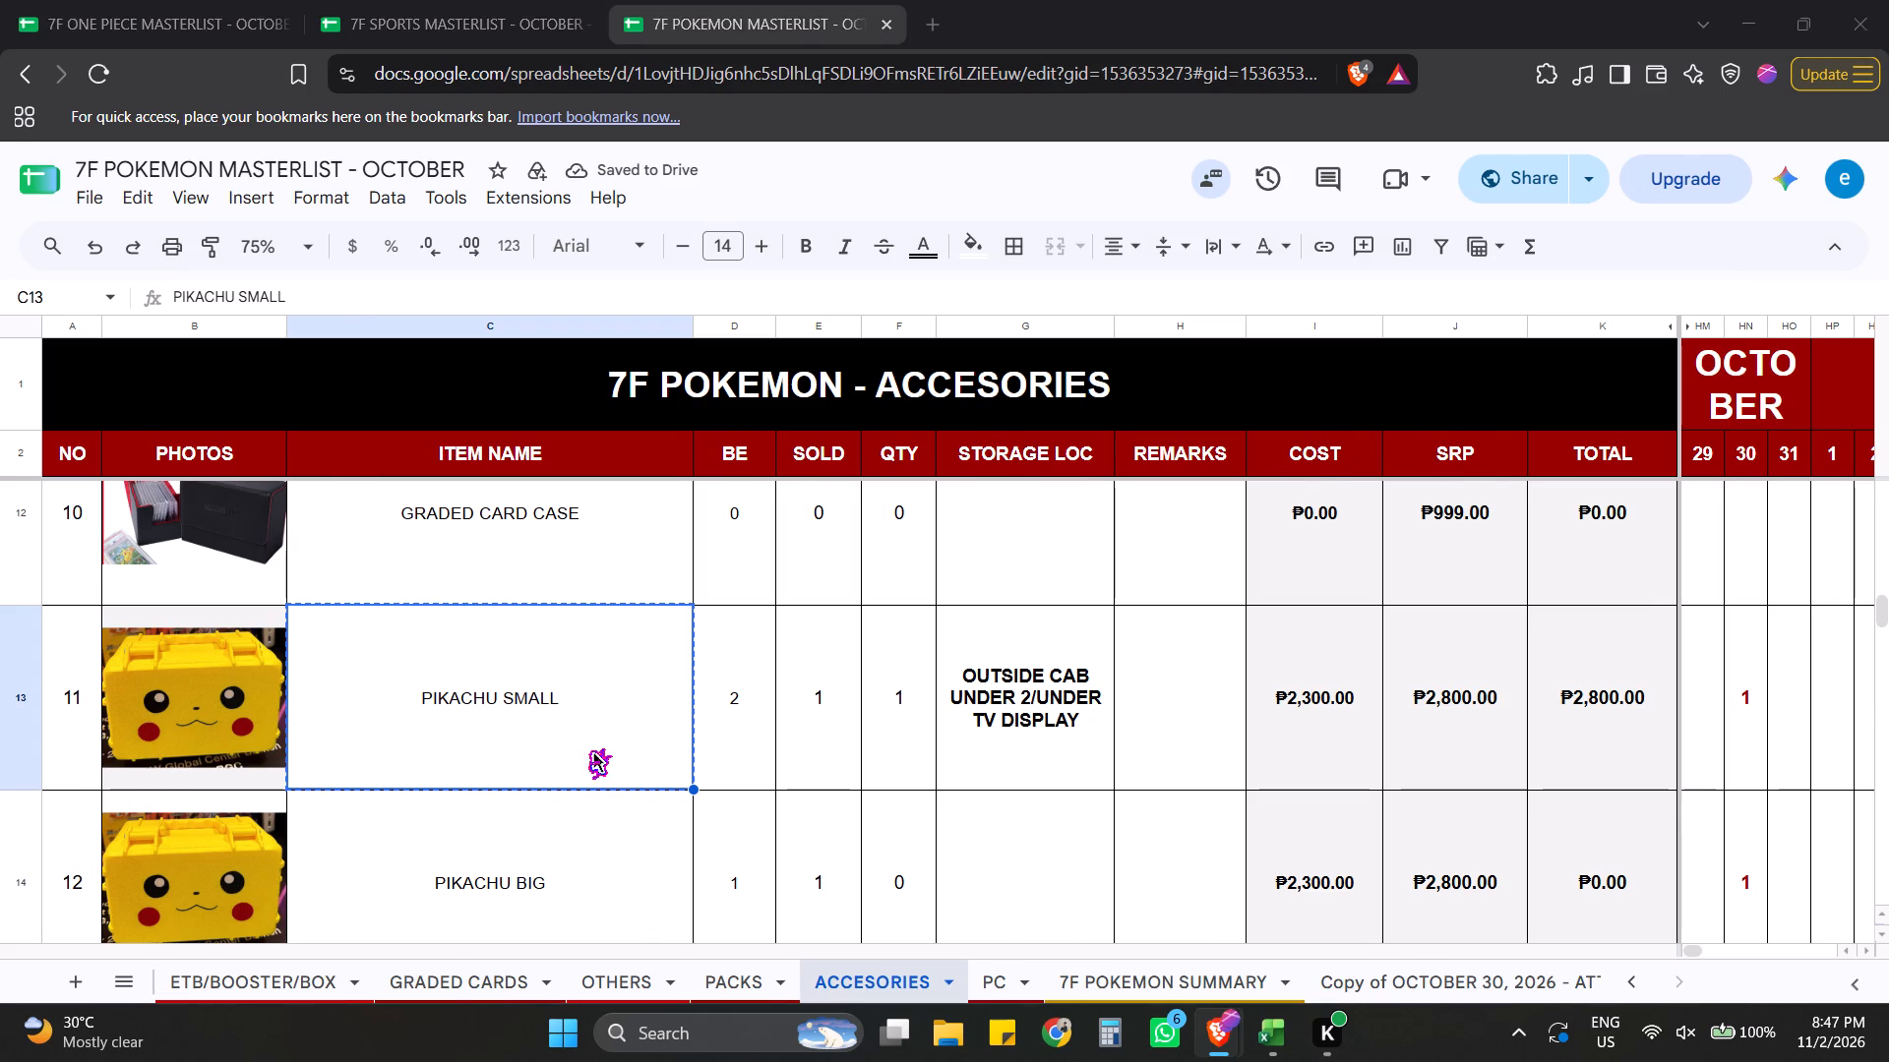
Copy the Pikachu case photo into the PHOTOS cell of the second new BHS ACCESORIES row.
scroll(497, 725, "down", 4)
left_click(144, 761)
key("ctrl+c")
left_click(139, 884)
key("ctrl+v")
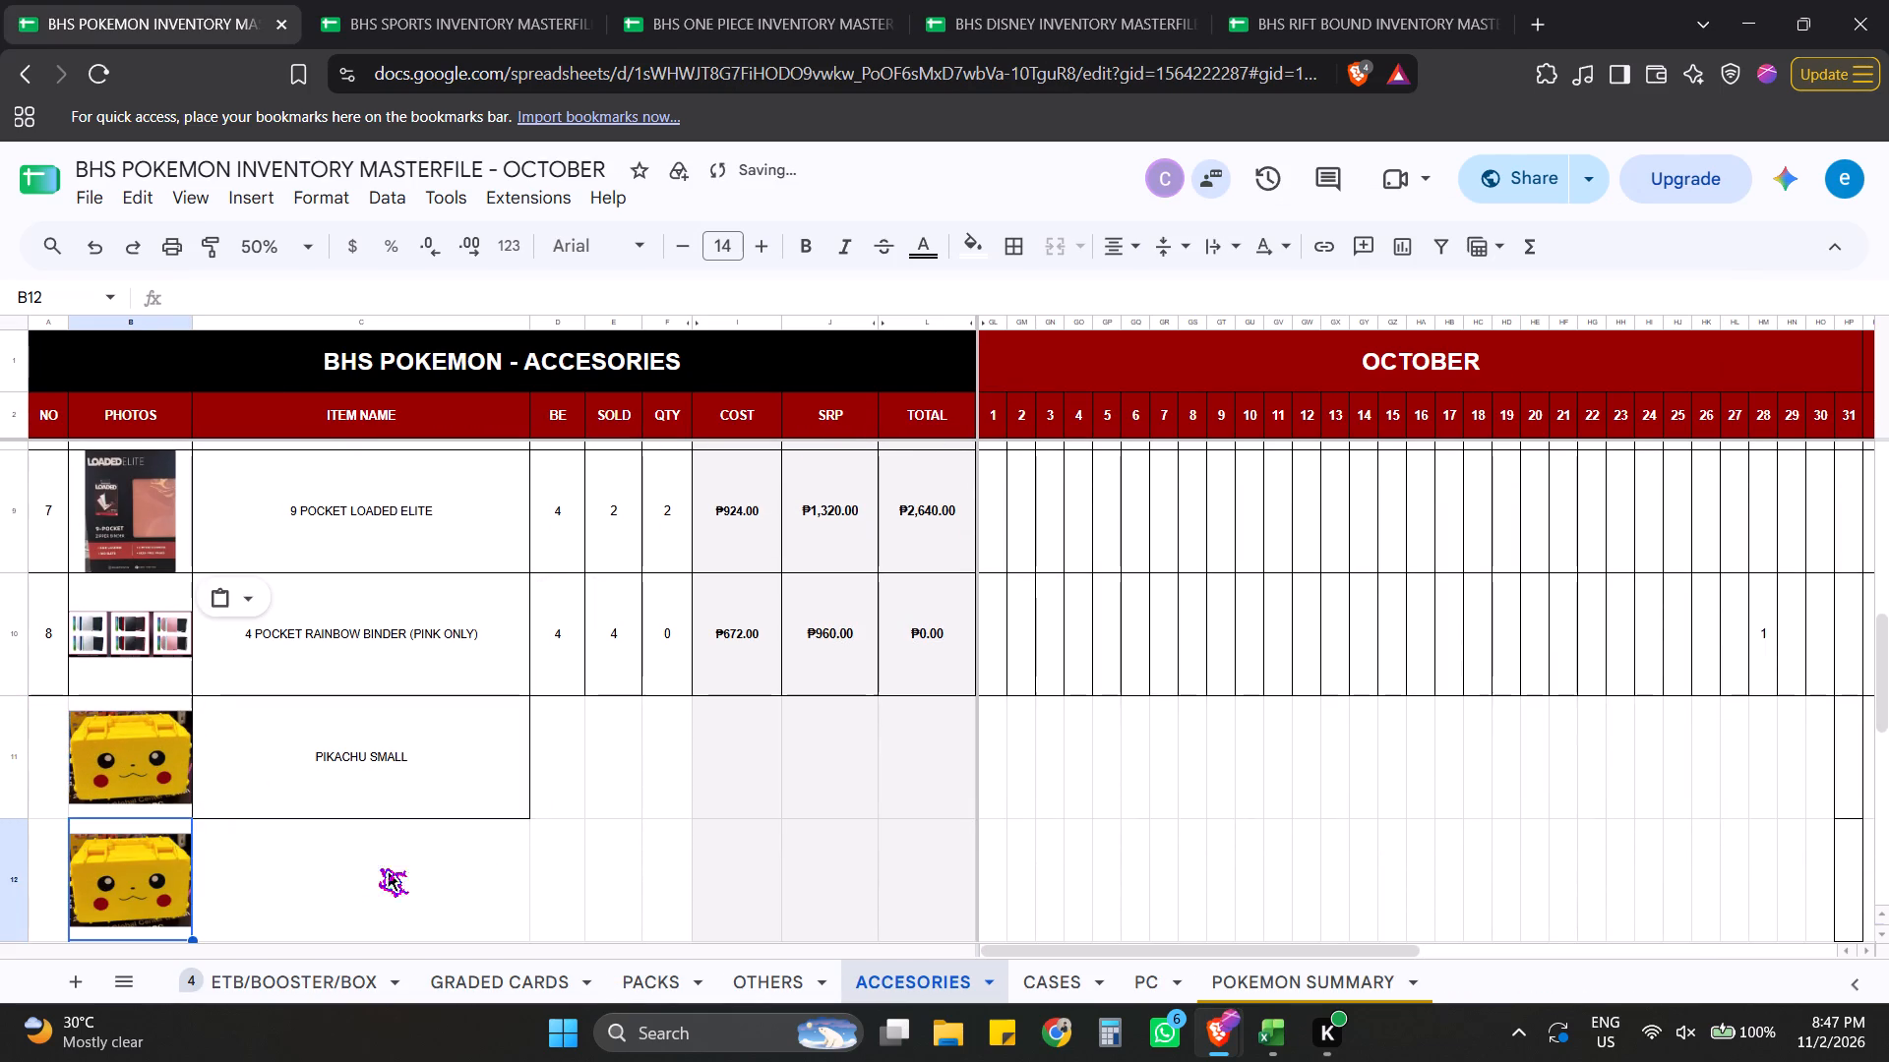
Copy the item name PIKACHU BIG from the 7F masterlist into the second new BHS ACCESORIES row.
key("alt+Tab")
left_click(511, 839)
key("ctrl+c")
key("alt+Tab")
left_click(399, 873)
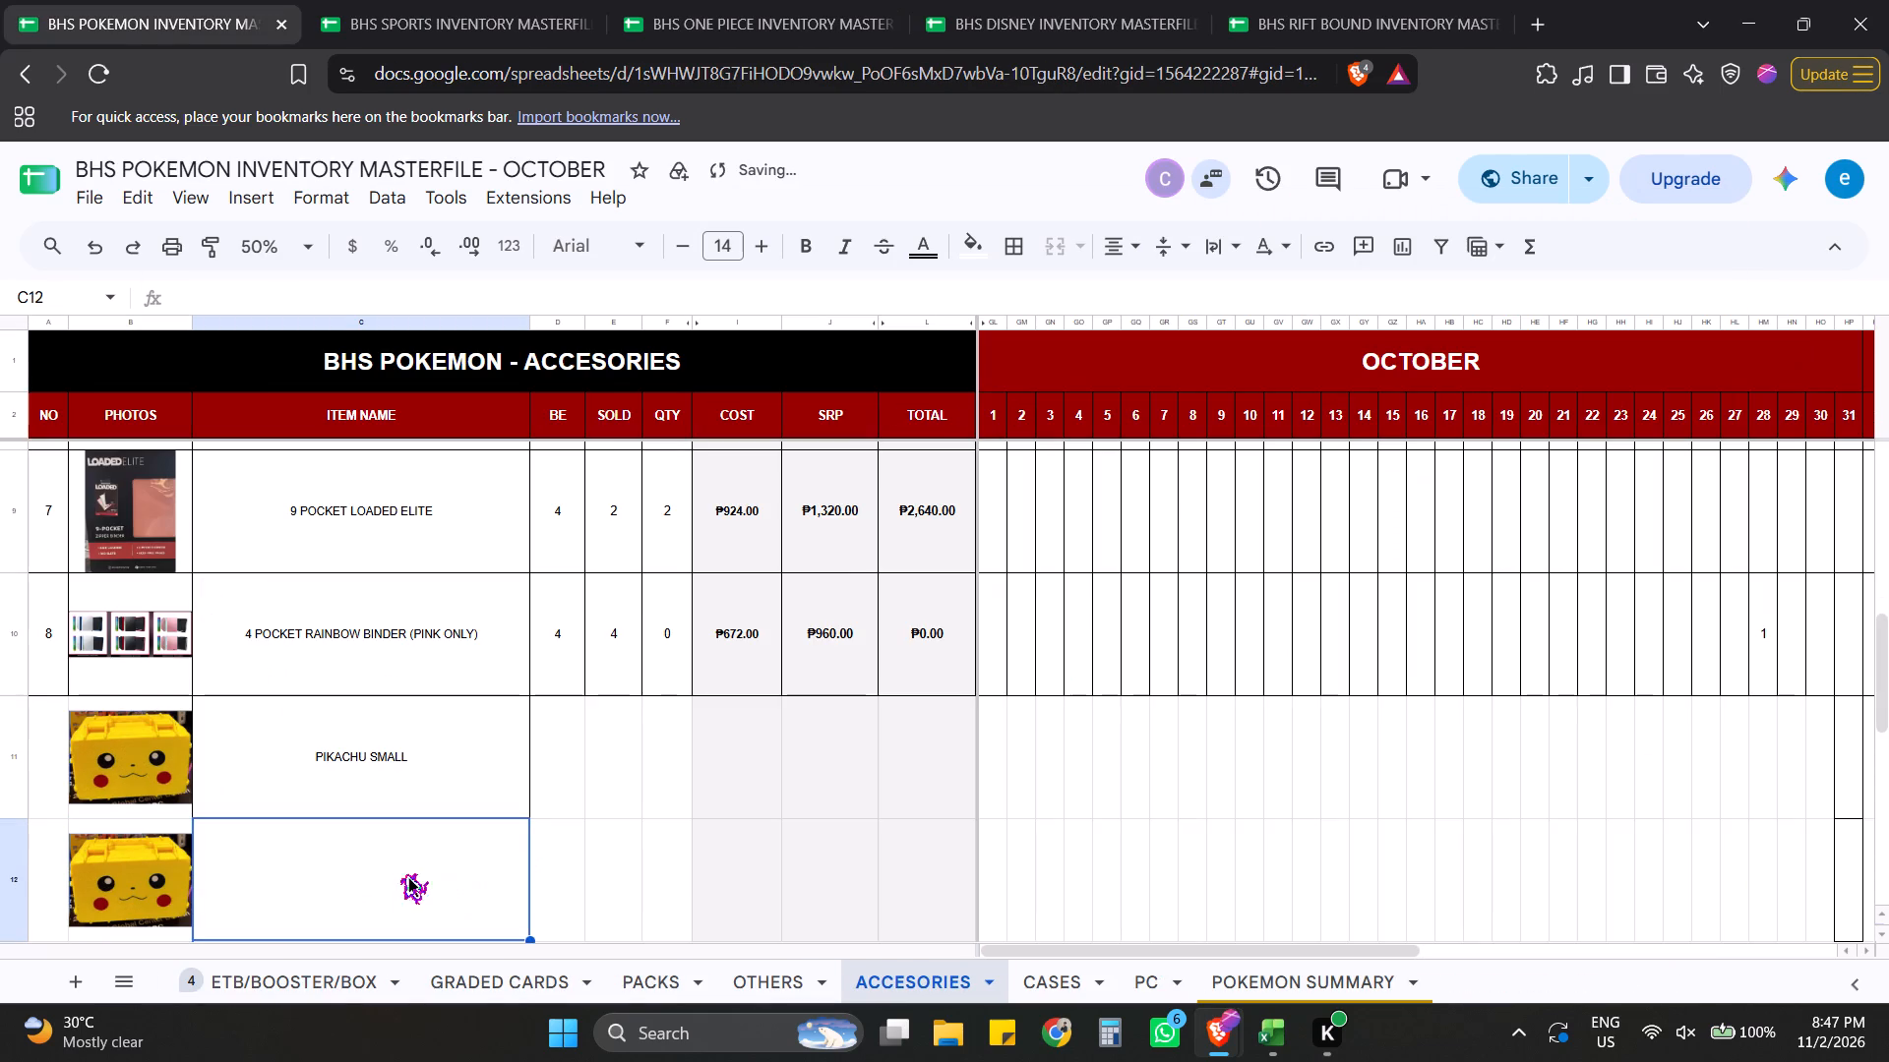
key("ctrl+v")
scroll(513, 771, "down", 9)
In the 7F masterlist's ACCESORIES sheet, place the GENGAR BIG photo over the cells.
key("alt+Tab")
scroll(454, 749, "down", 6)
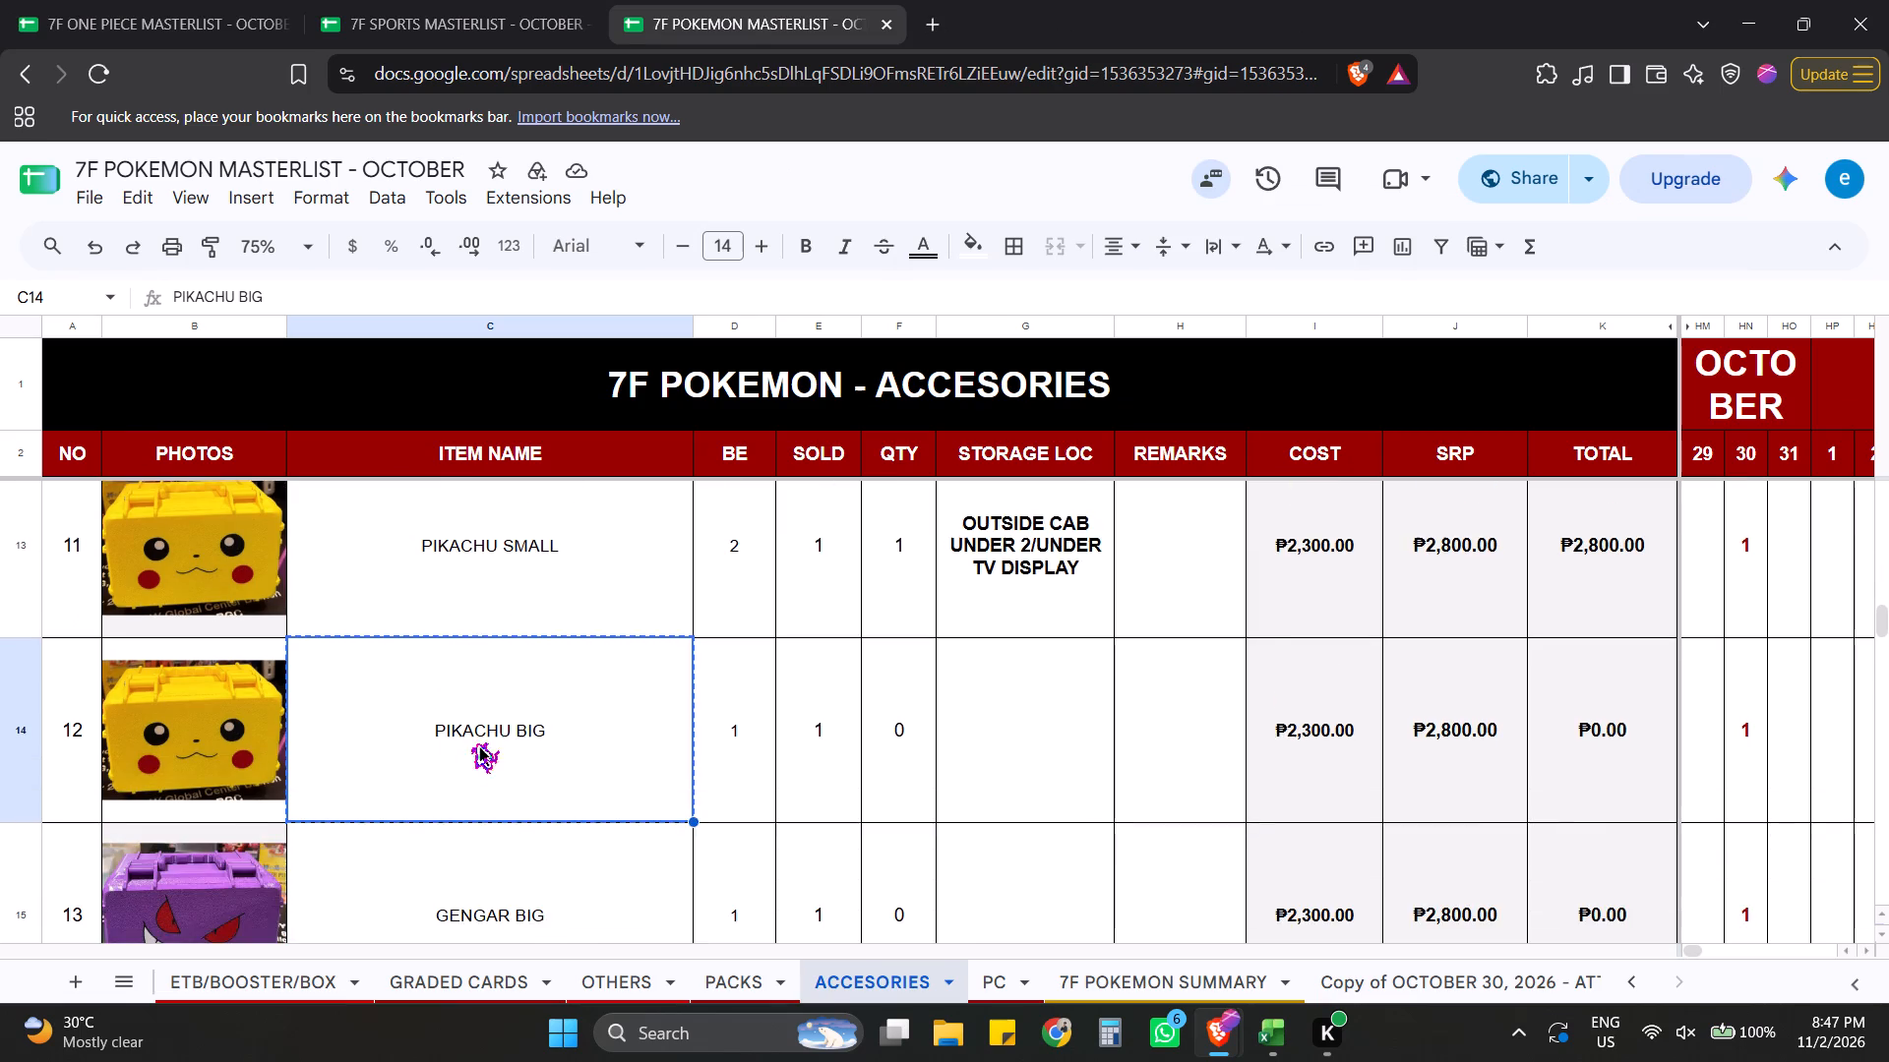
scroll(499, 729, "down", 7)
left_click(224, 647)
right_click(224, 646)
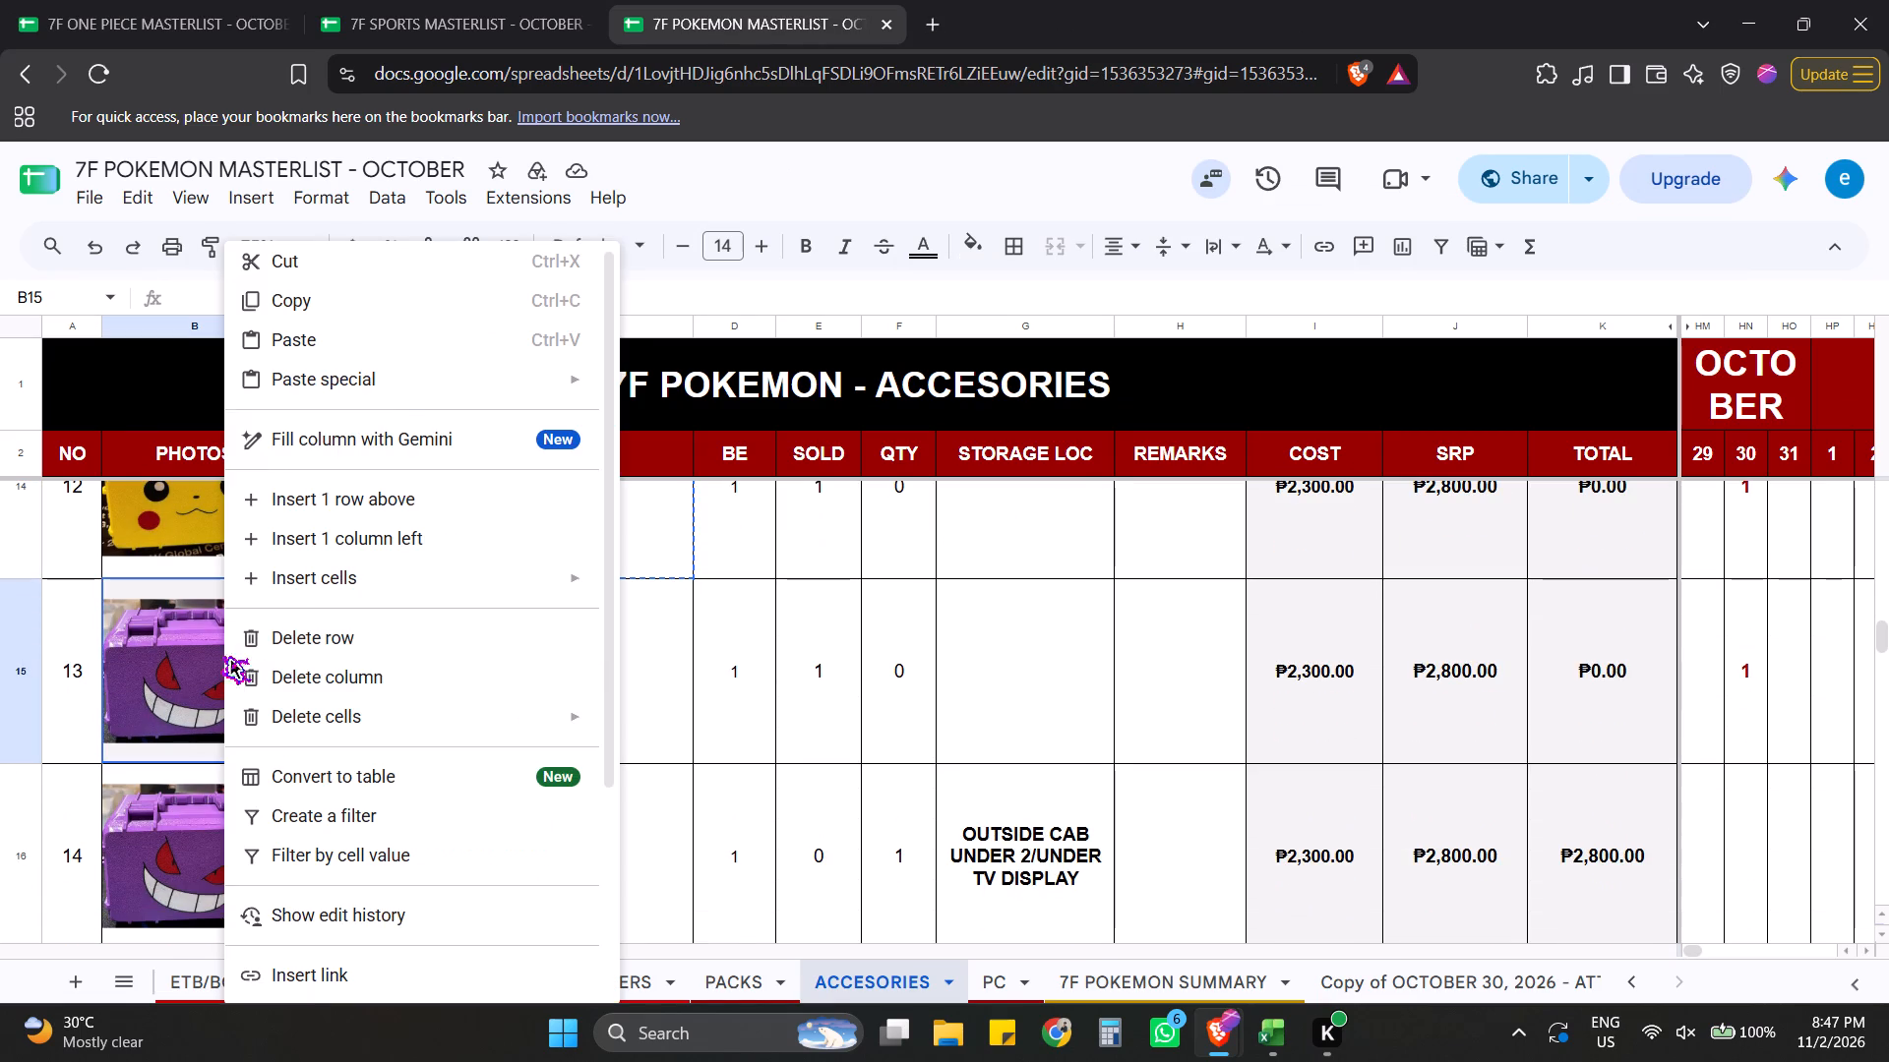
left_click(369, 912)
left_click(608, 853)
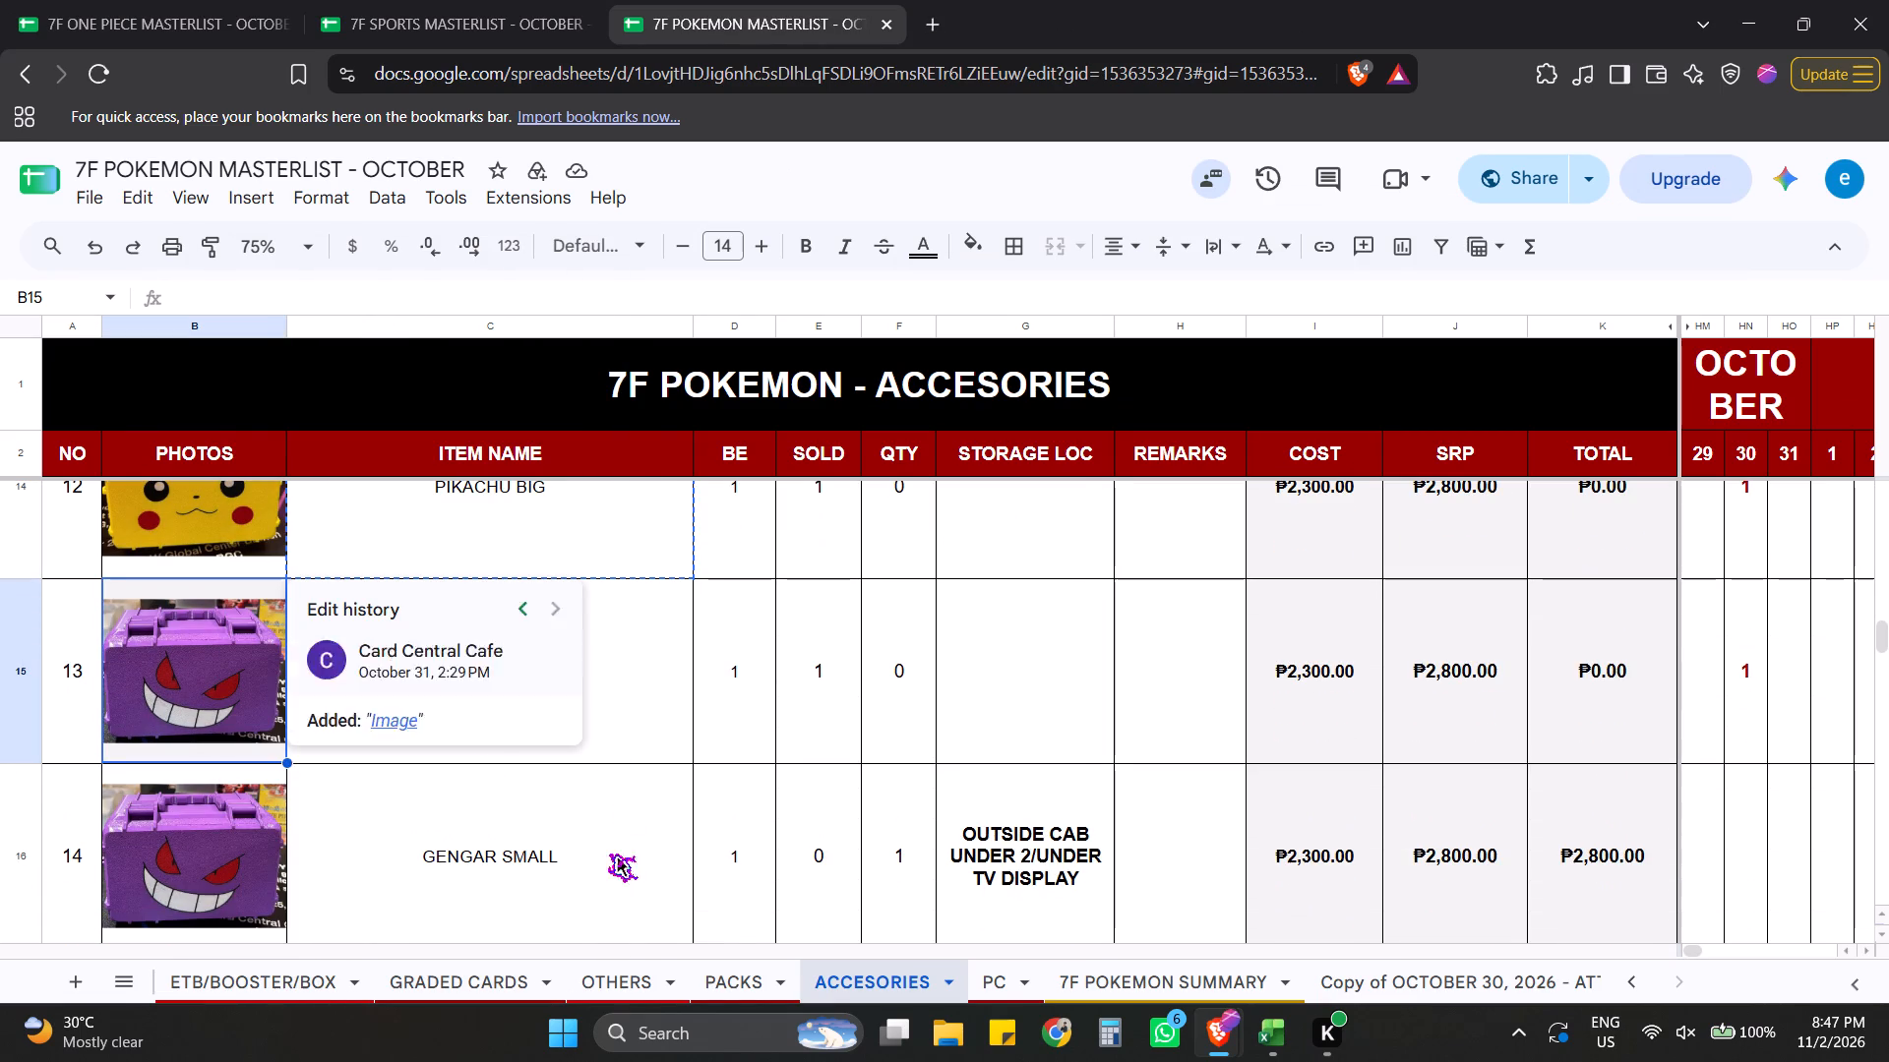
left_click(217, 686)
right_click(217, 686)
scroll(281, 713, "down", 11)
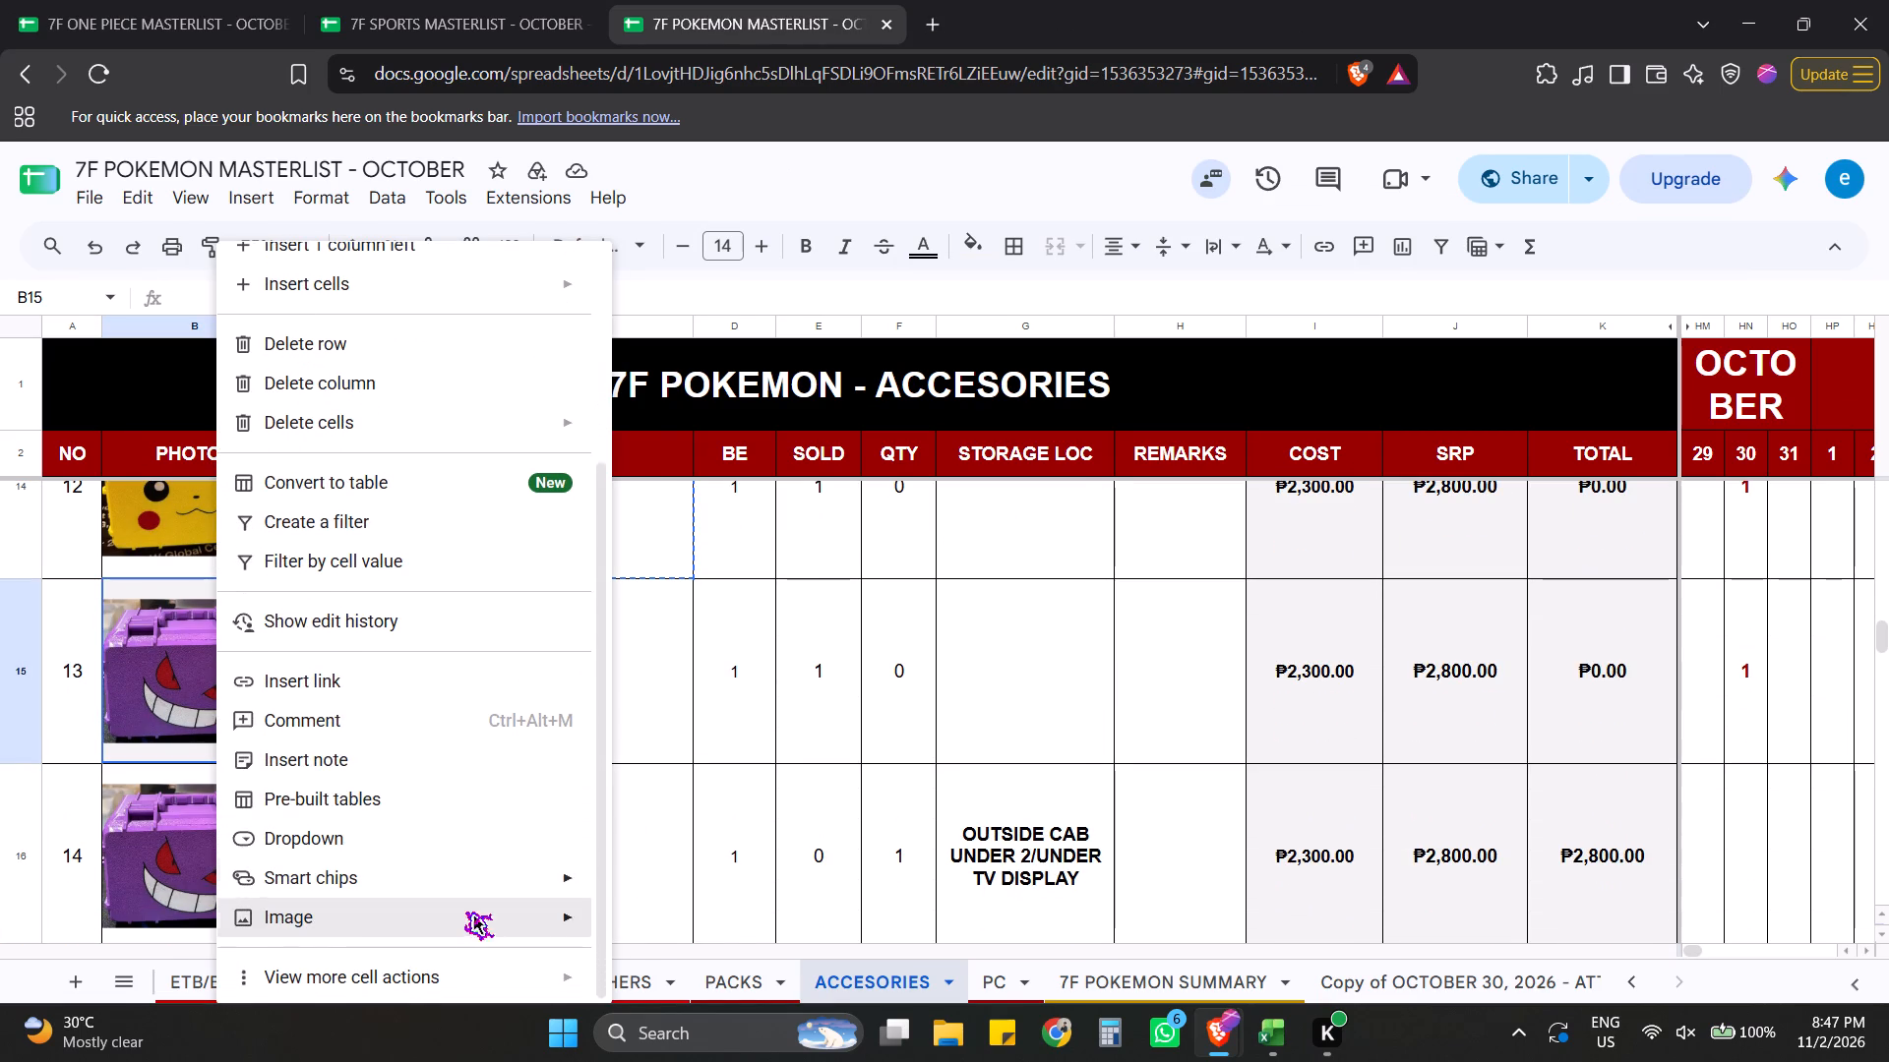
left_click(699, 865)
left_click(619, 766)
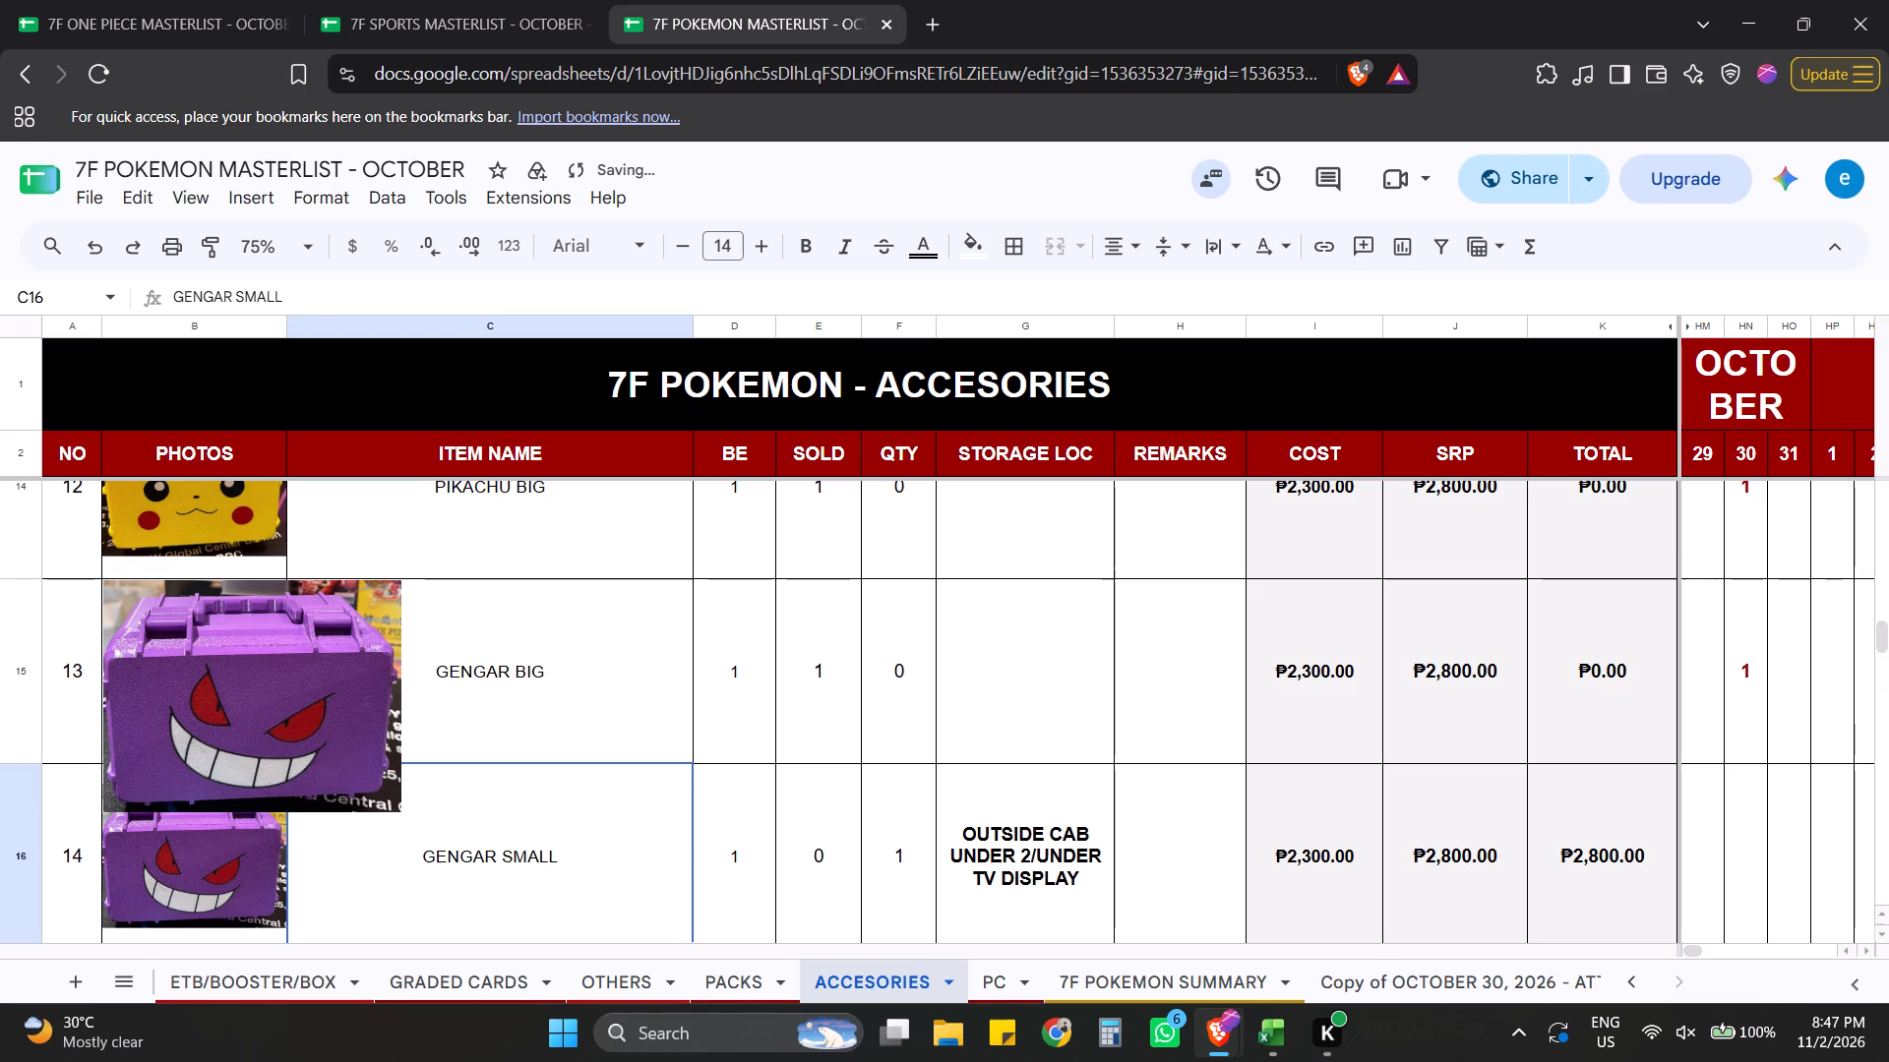
Move the floating GENGAR BIG photo in the 7F ACCESORIES sheet so it no longer hides its own PHOTOS cell.
key("shift+super+s")
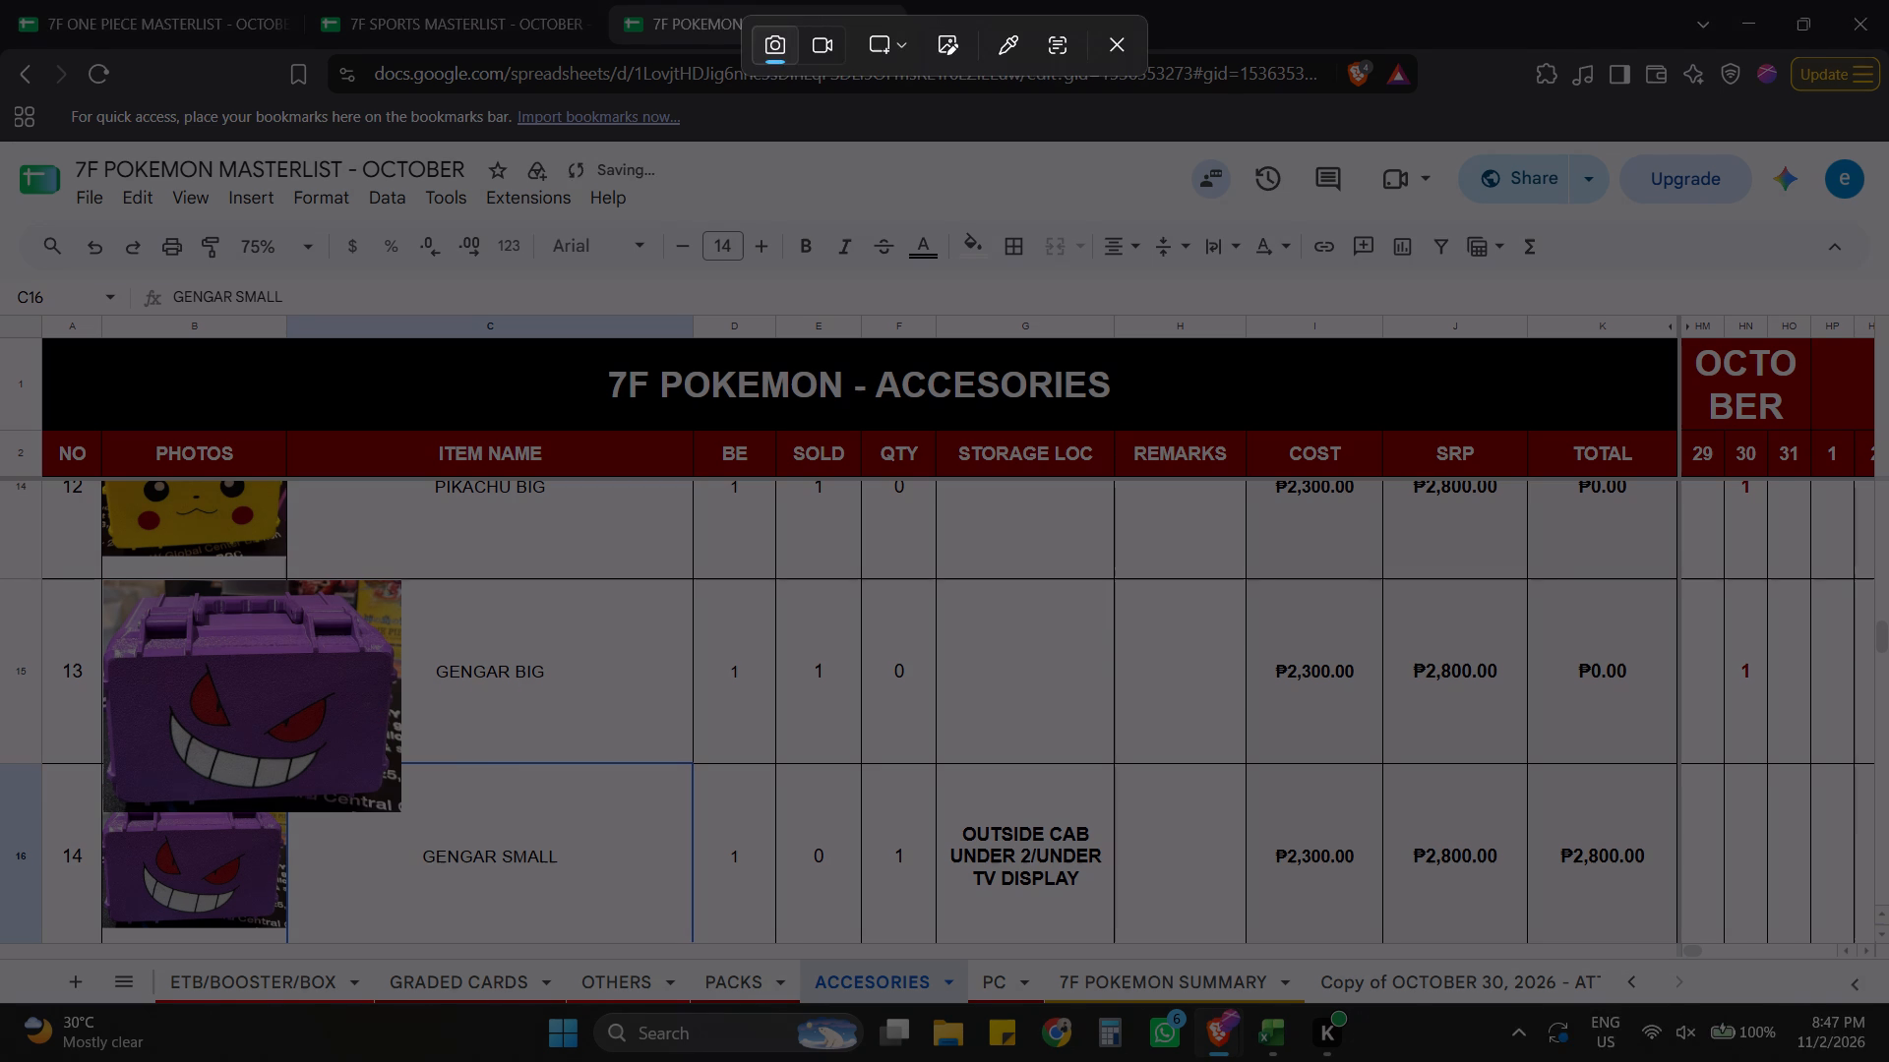
key("Escape")
left_click(519, 673)
left_click(271, 679)
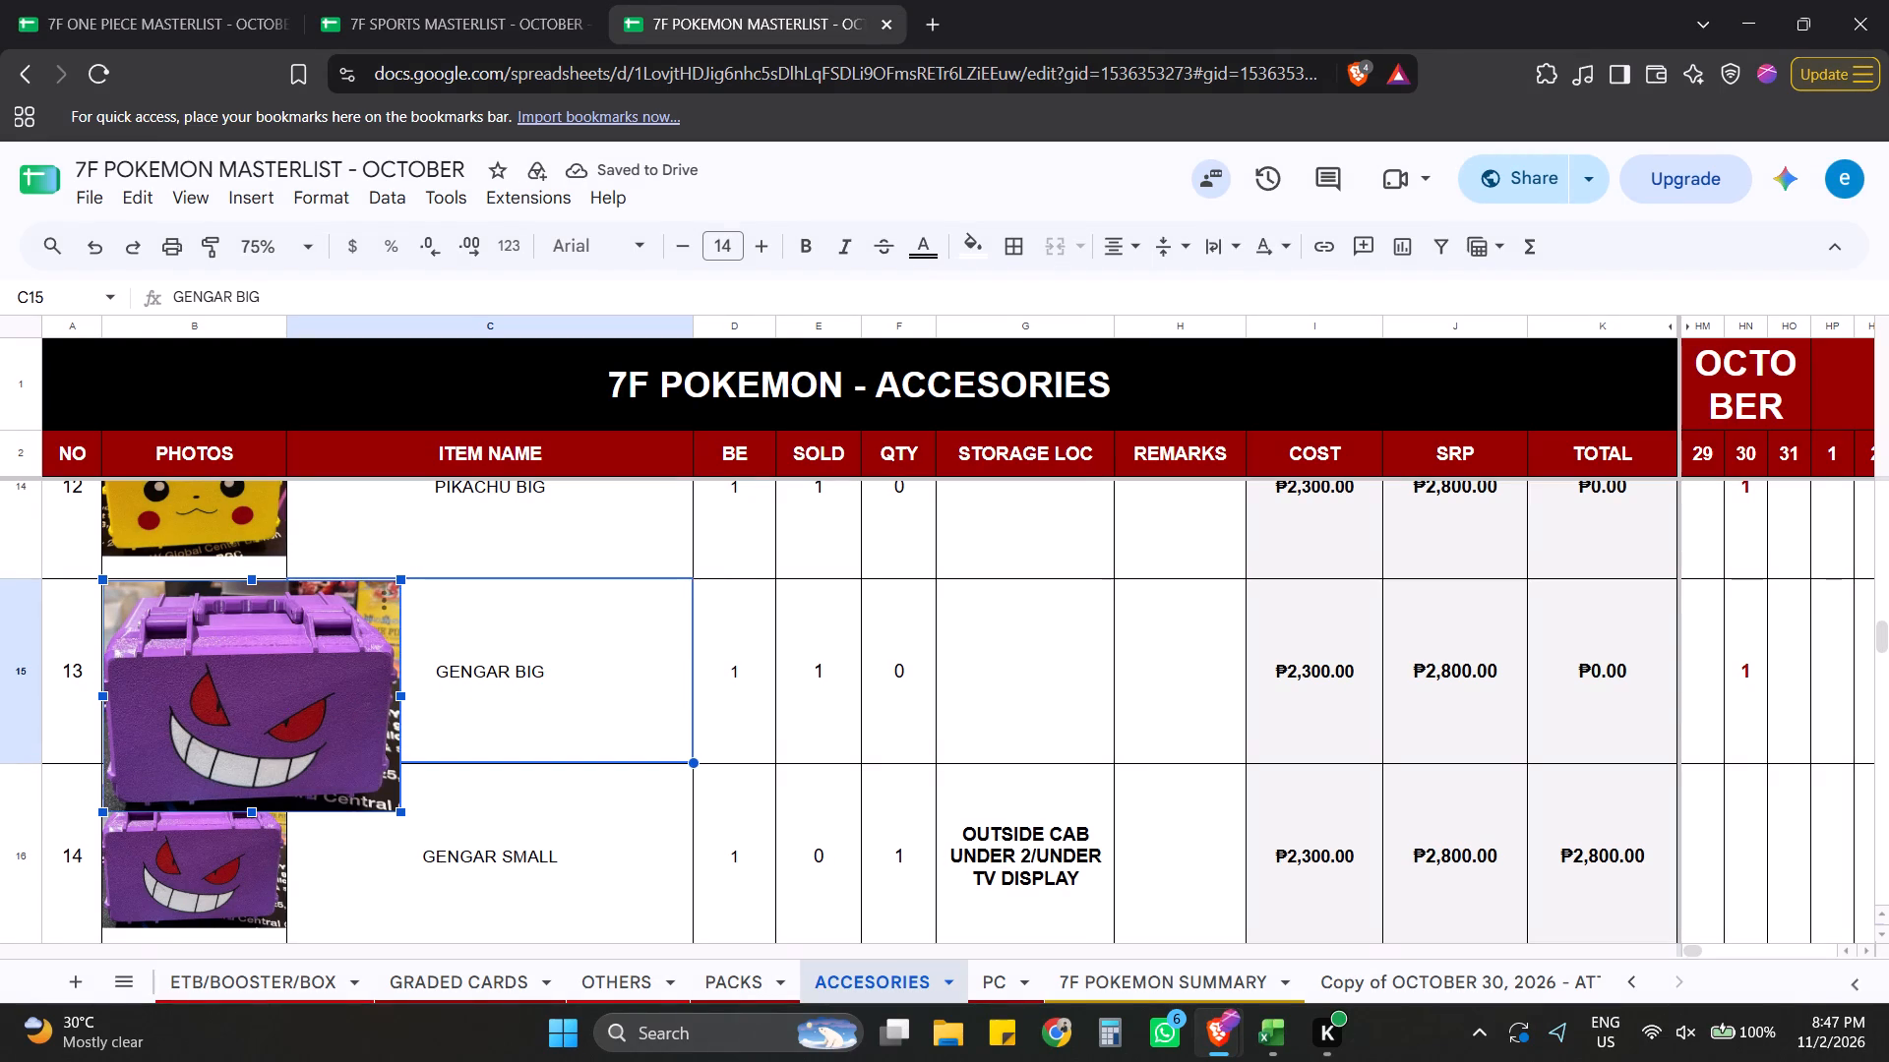
left_click(593, 709)
left_click(312, 705)
left_click_drag(299, 705, 455, 715)
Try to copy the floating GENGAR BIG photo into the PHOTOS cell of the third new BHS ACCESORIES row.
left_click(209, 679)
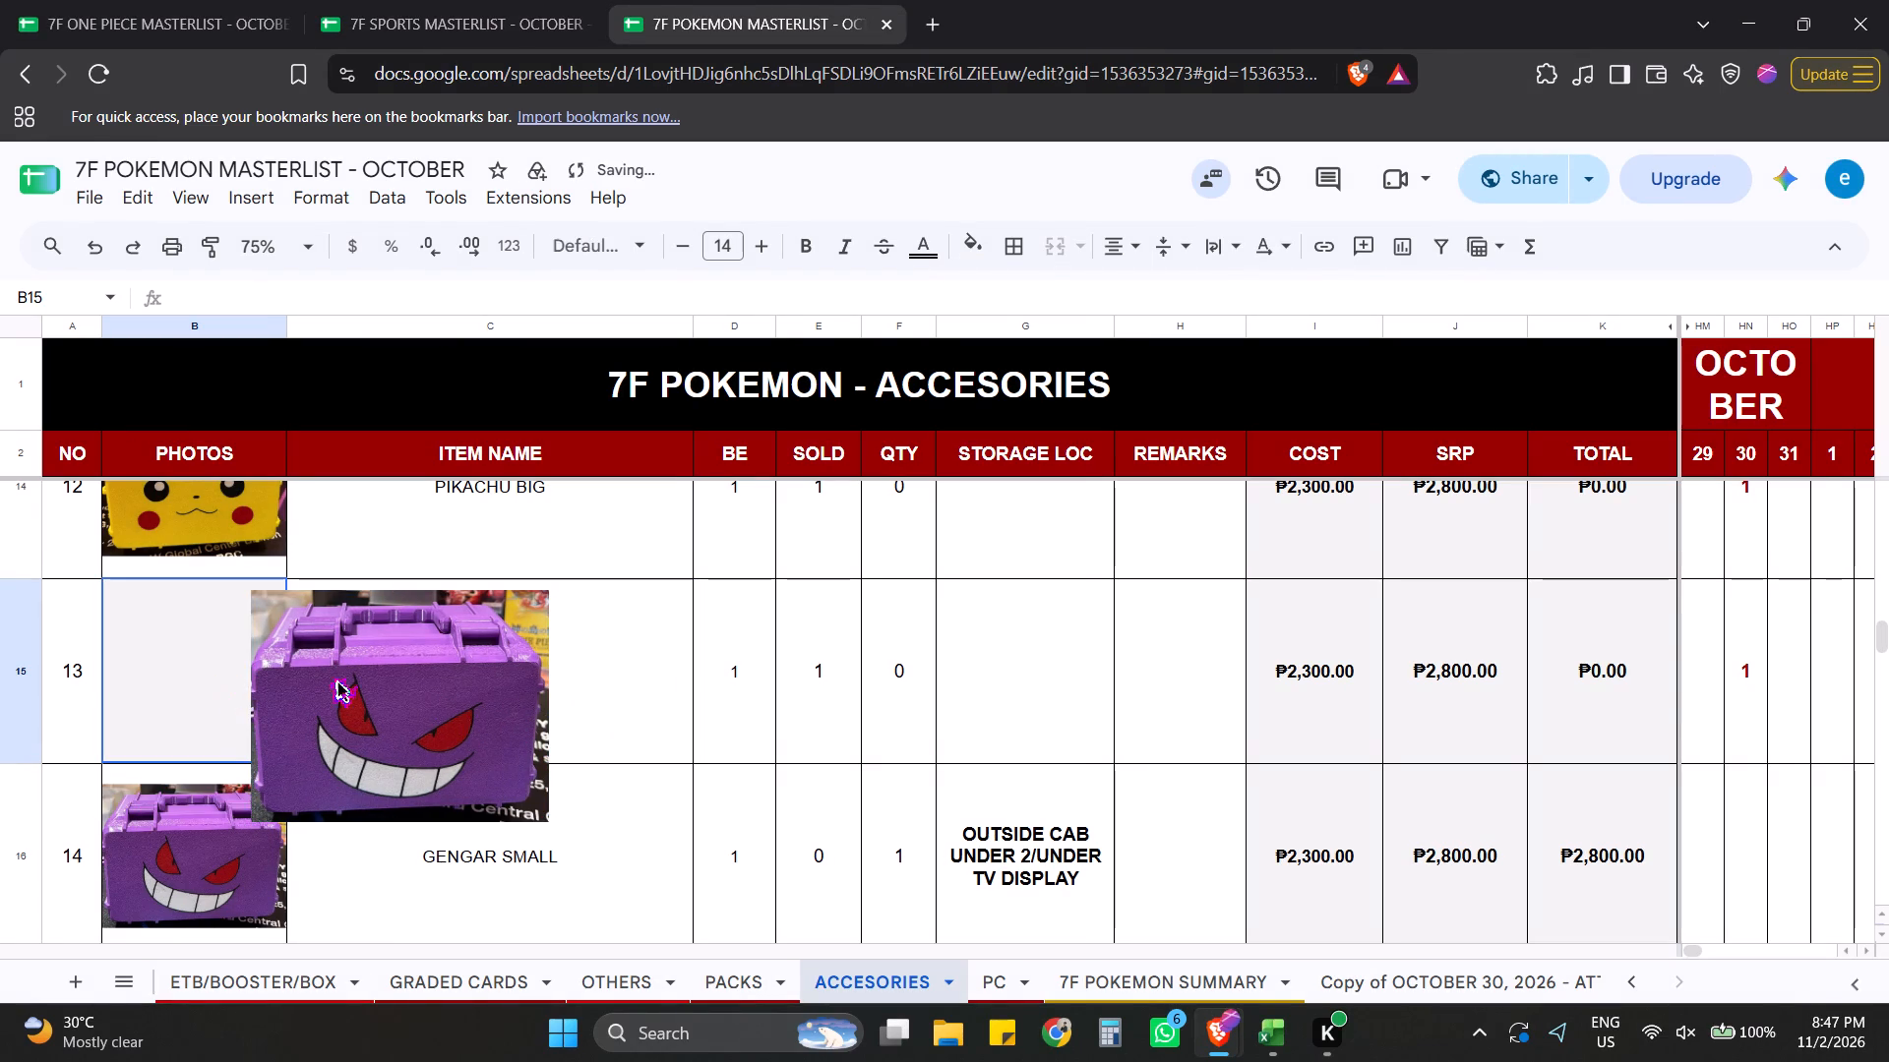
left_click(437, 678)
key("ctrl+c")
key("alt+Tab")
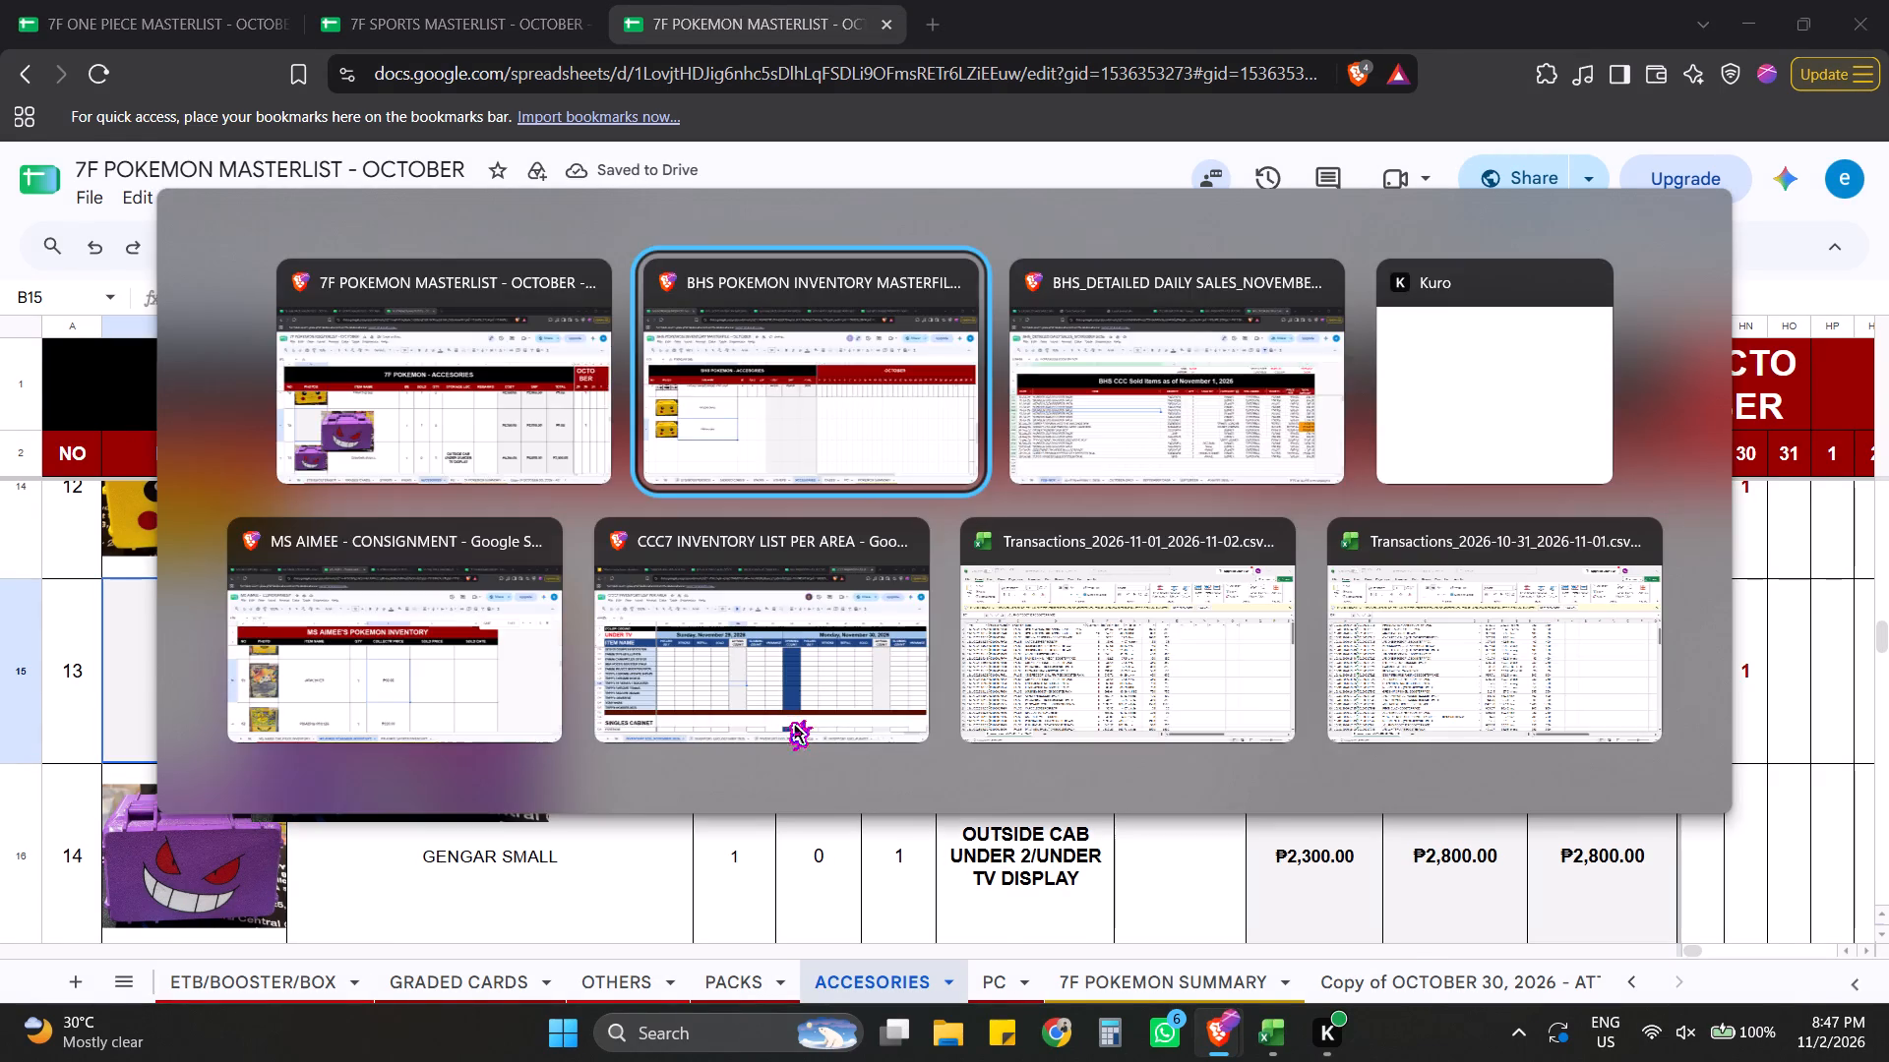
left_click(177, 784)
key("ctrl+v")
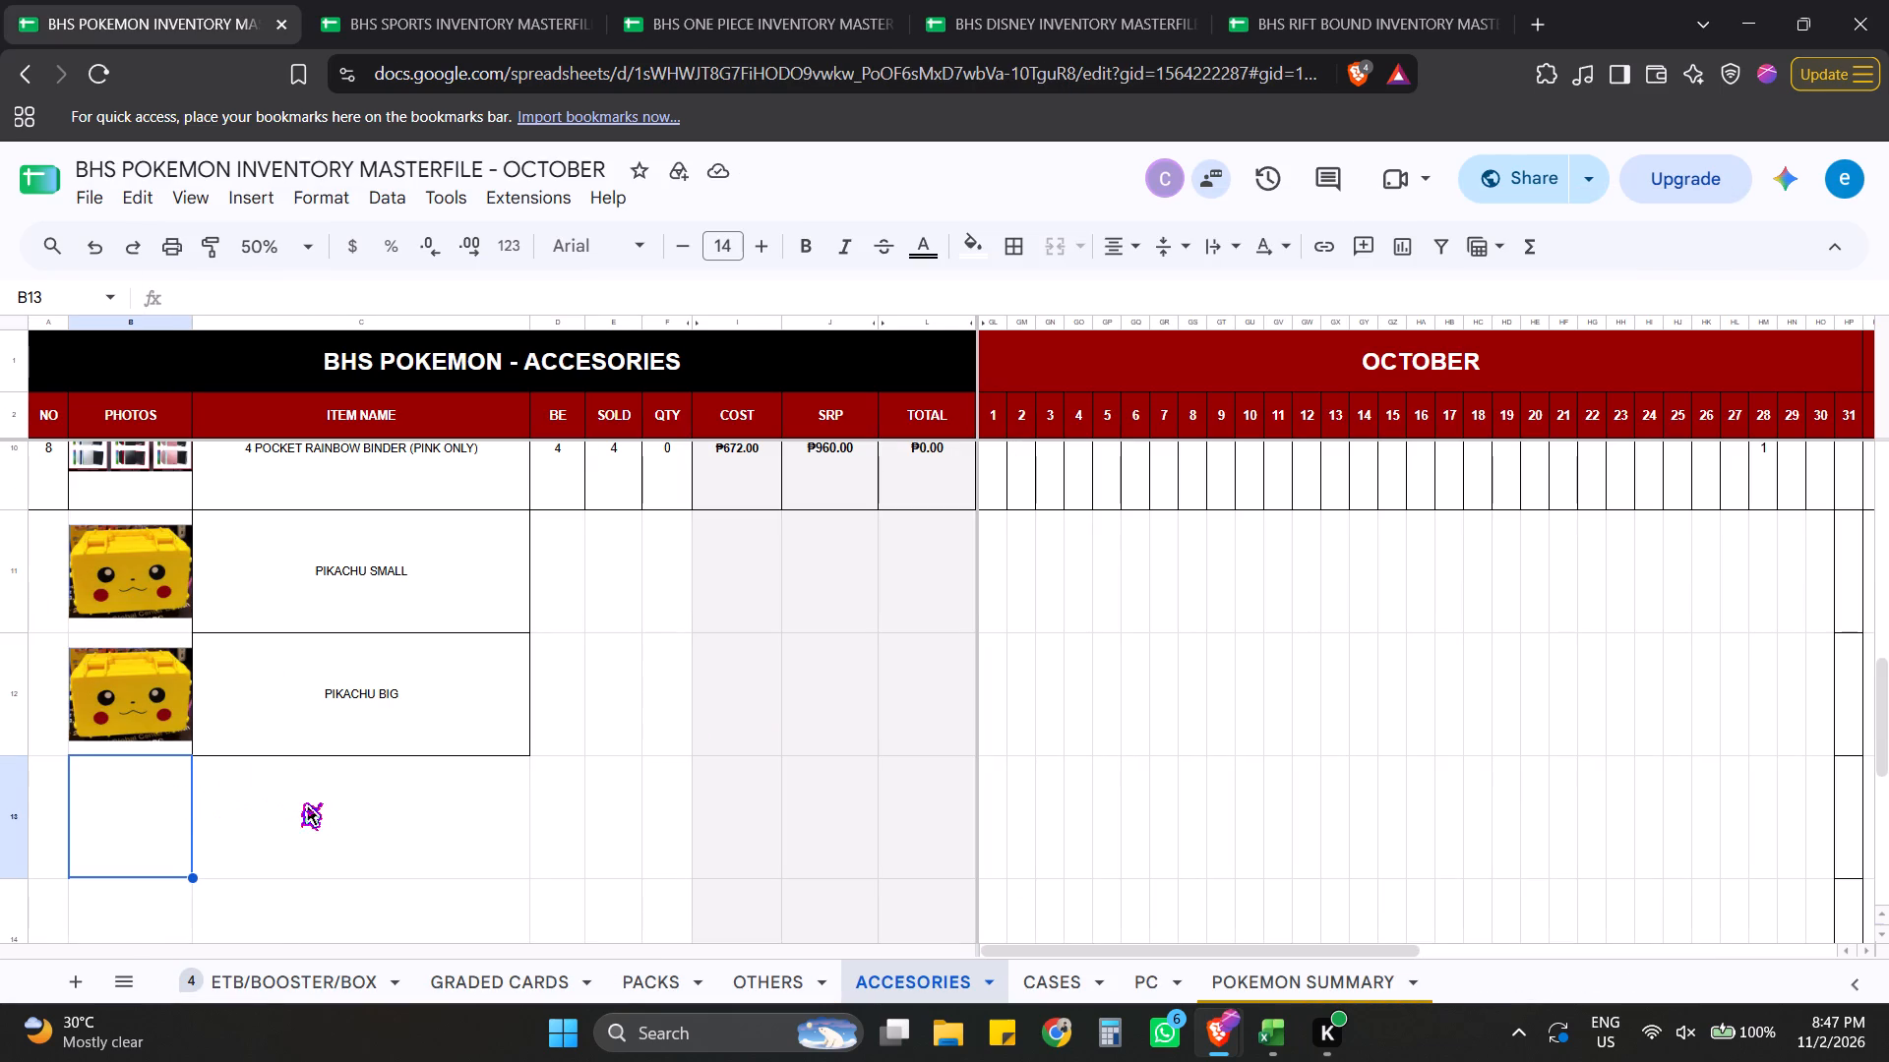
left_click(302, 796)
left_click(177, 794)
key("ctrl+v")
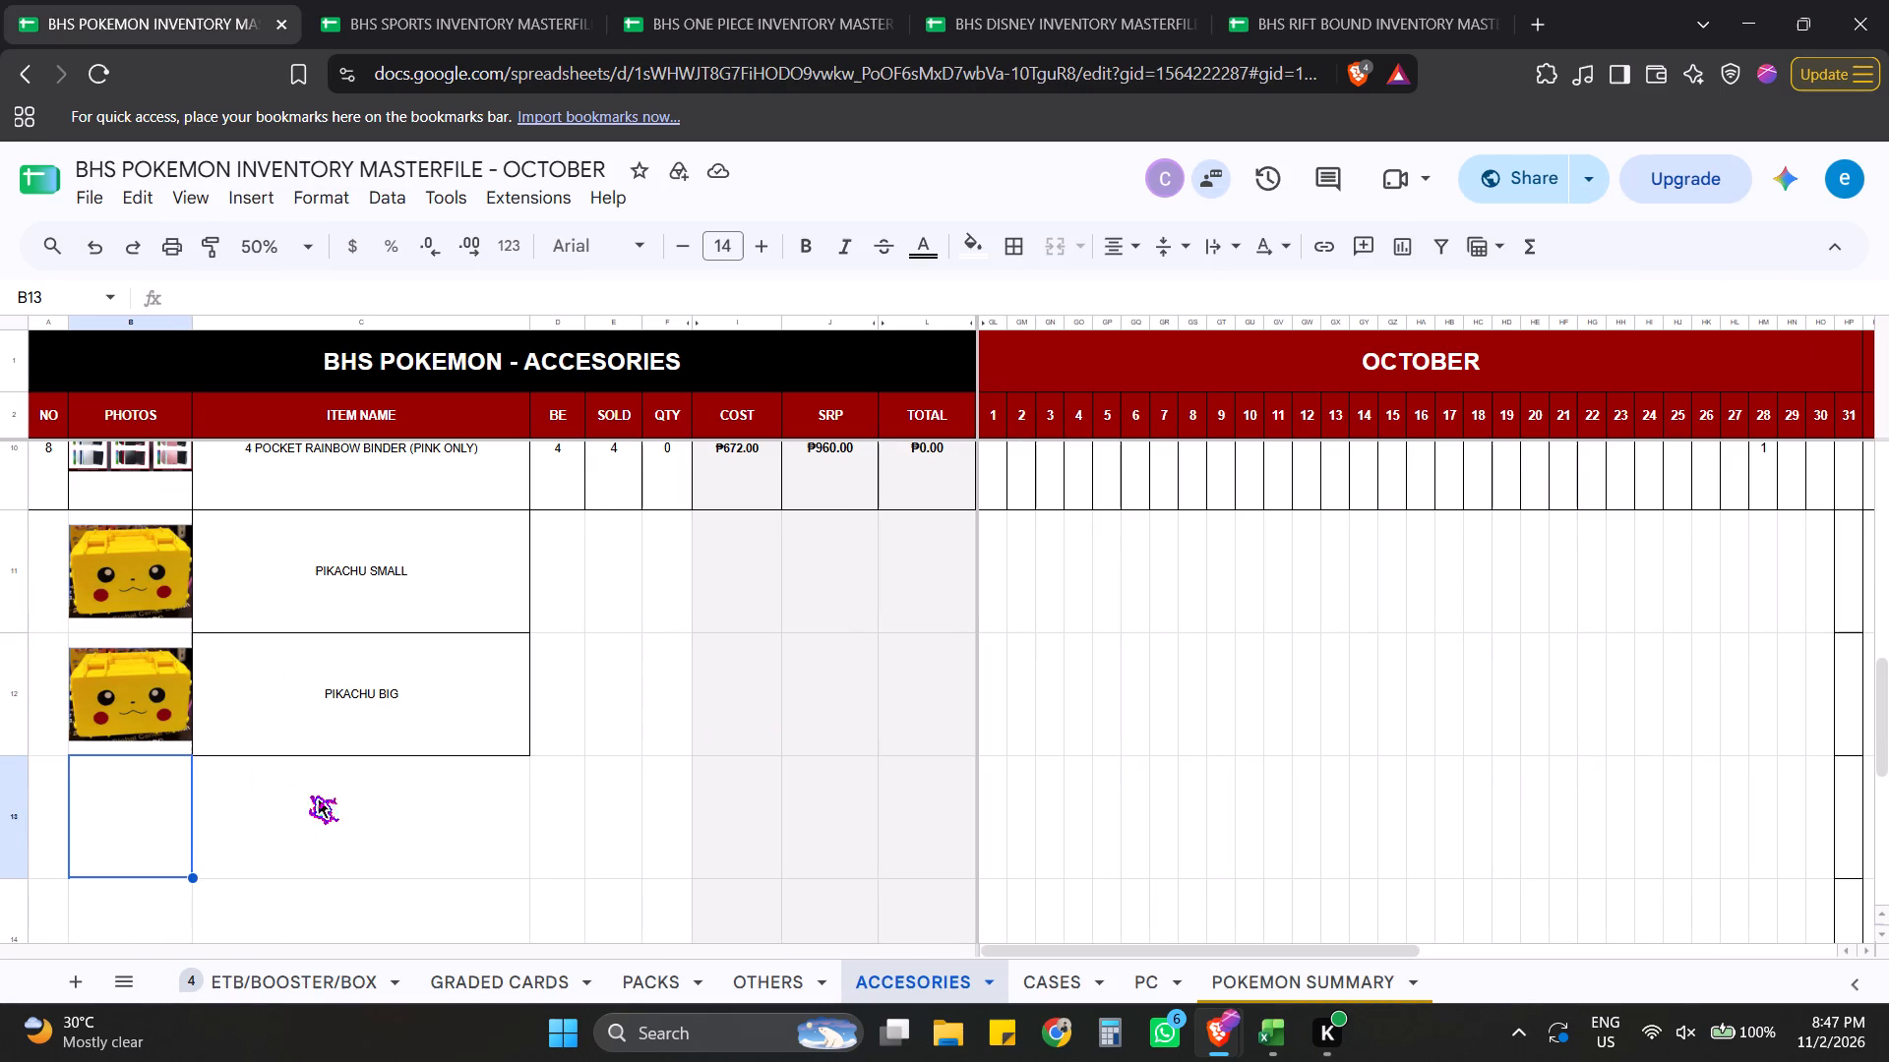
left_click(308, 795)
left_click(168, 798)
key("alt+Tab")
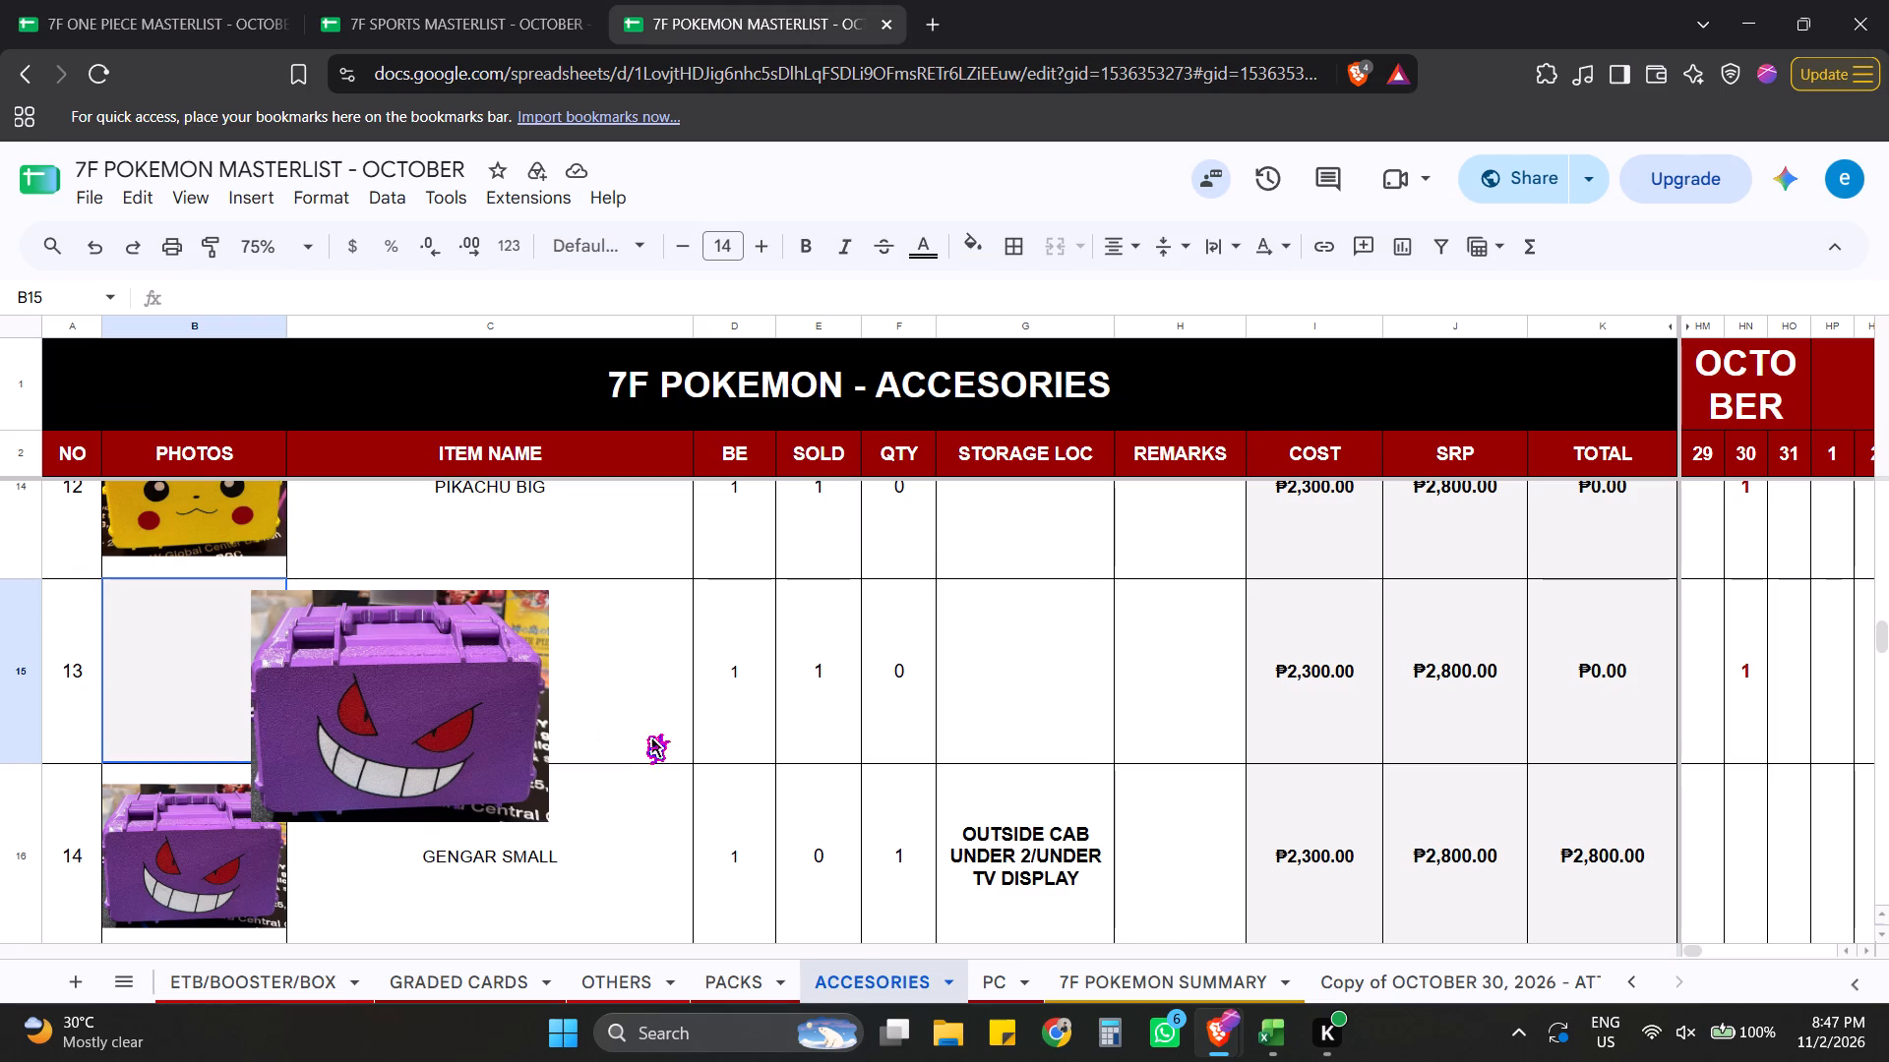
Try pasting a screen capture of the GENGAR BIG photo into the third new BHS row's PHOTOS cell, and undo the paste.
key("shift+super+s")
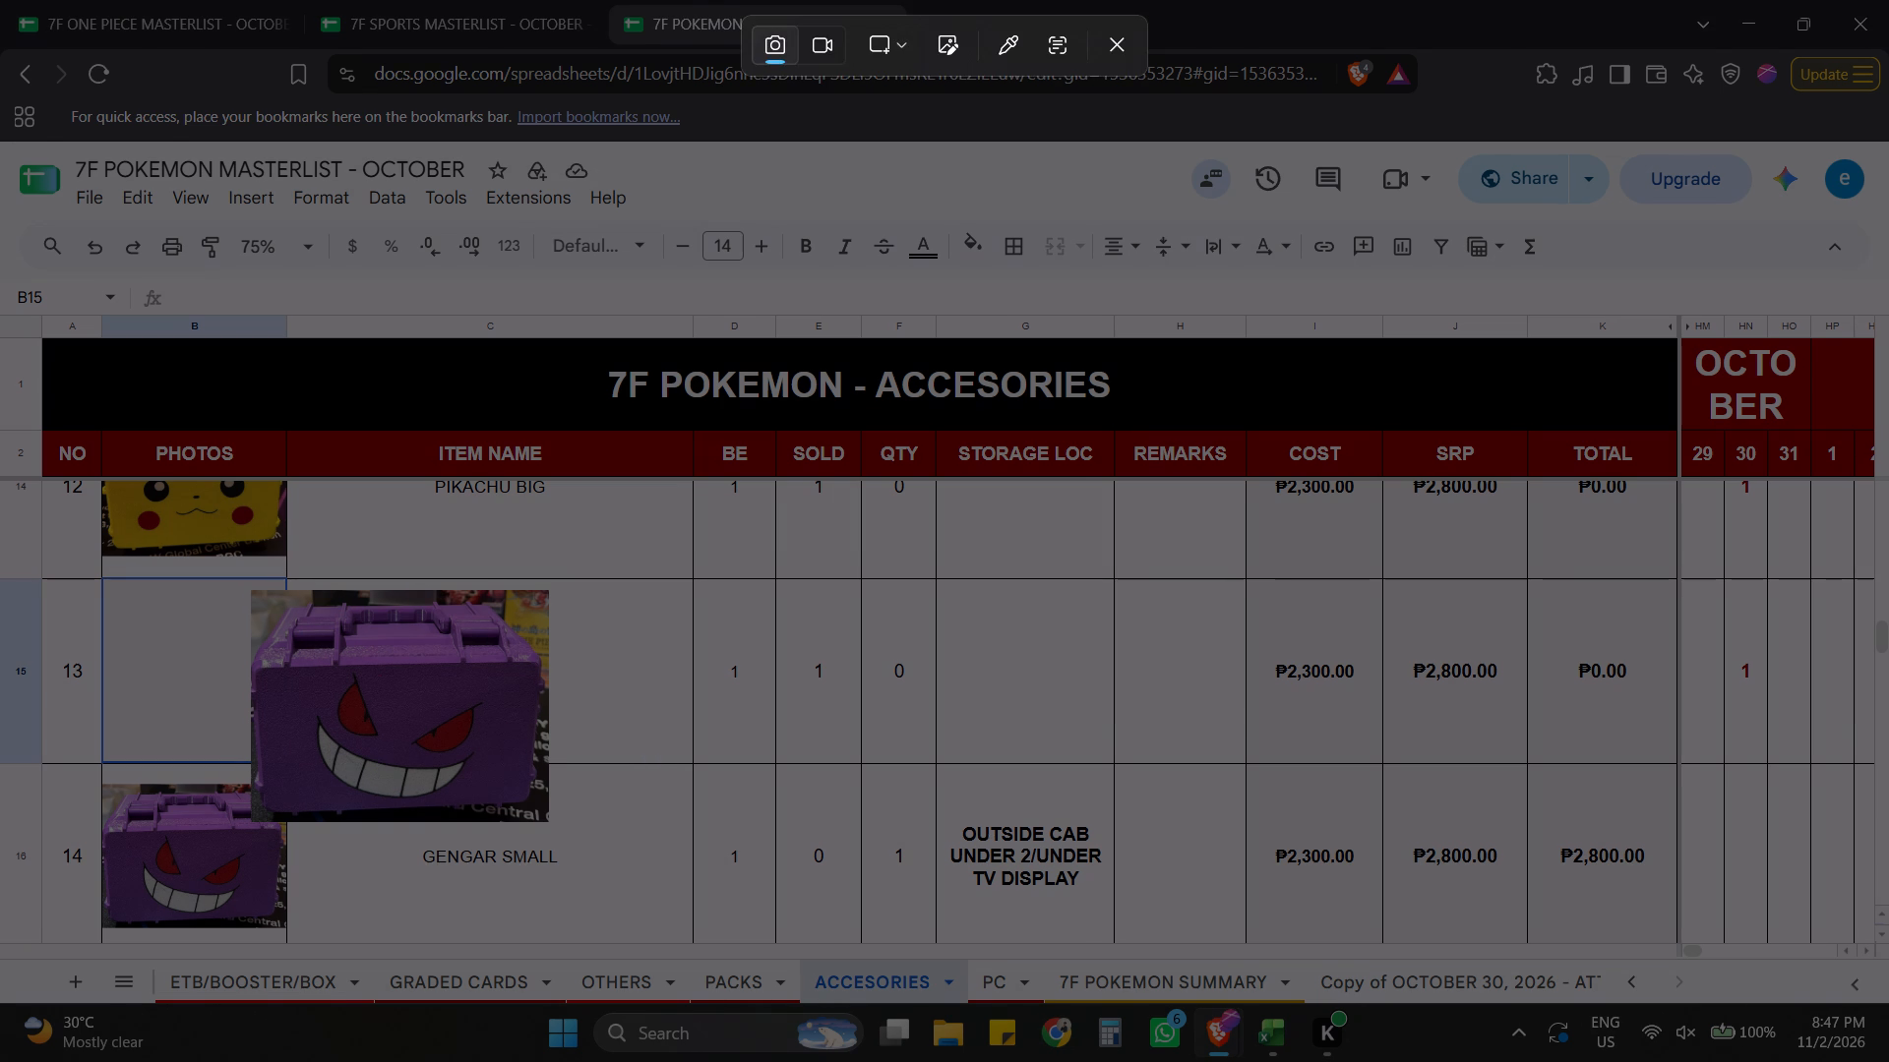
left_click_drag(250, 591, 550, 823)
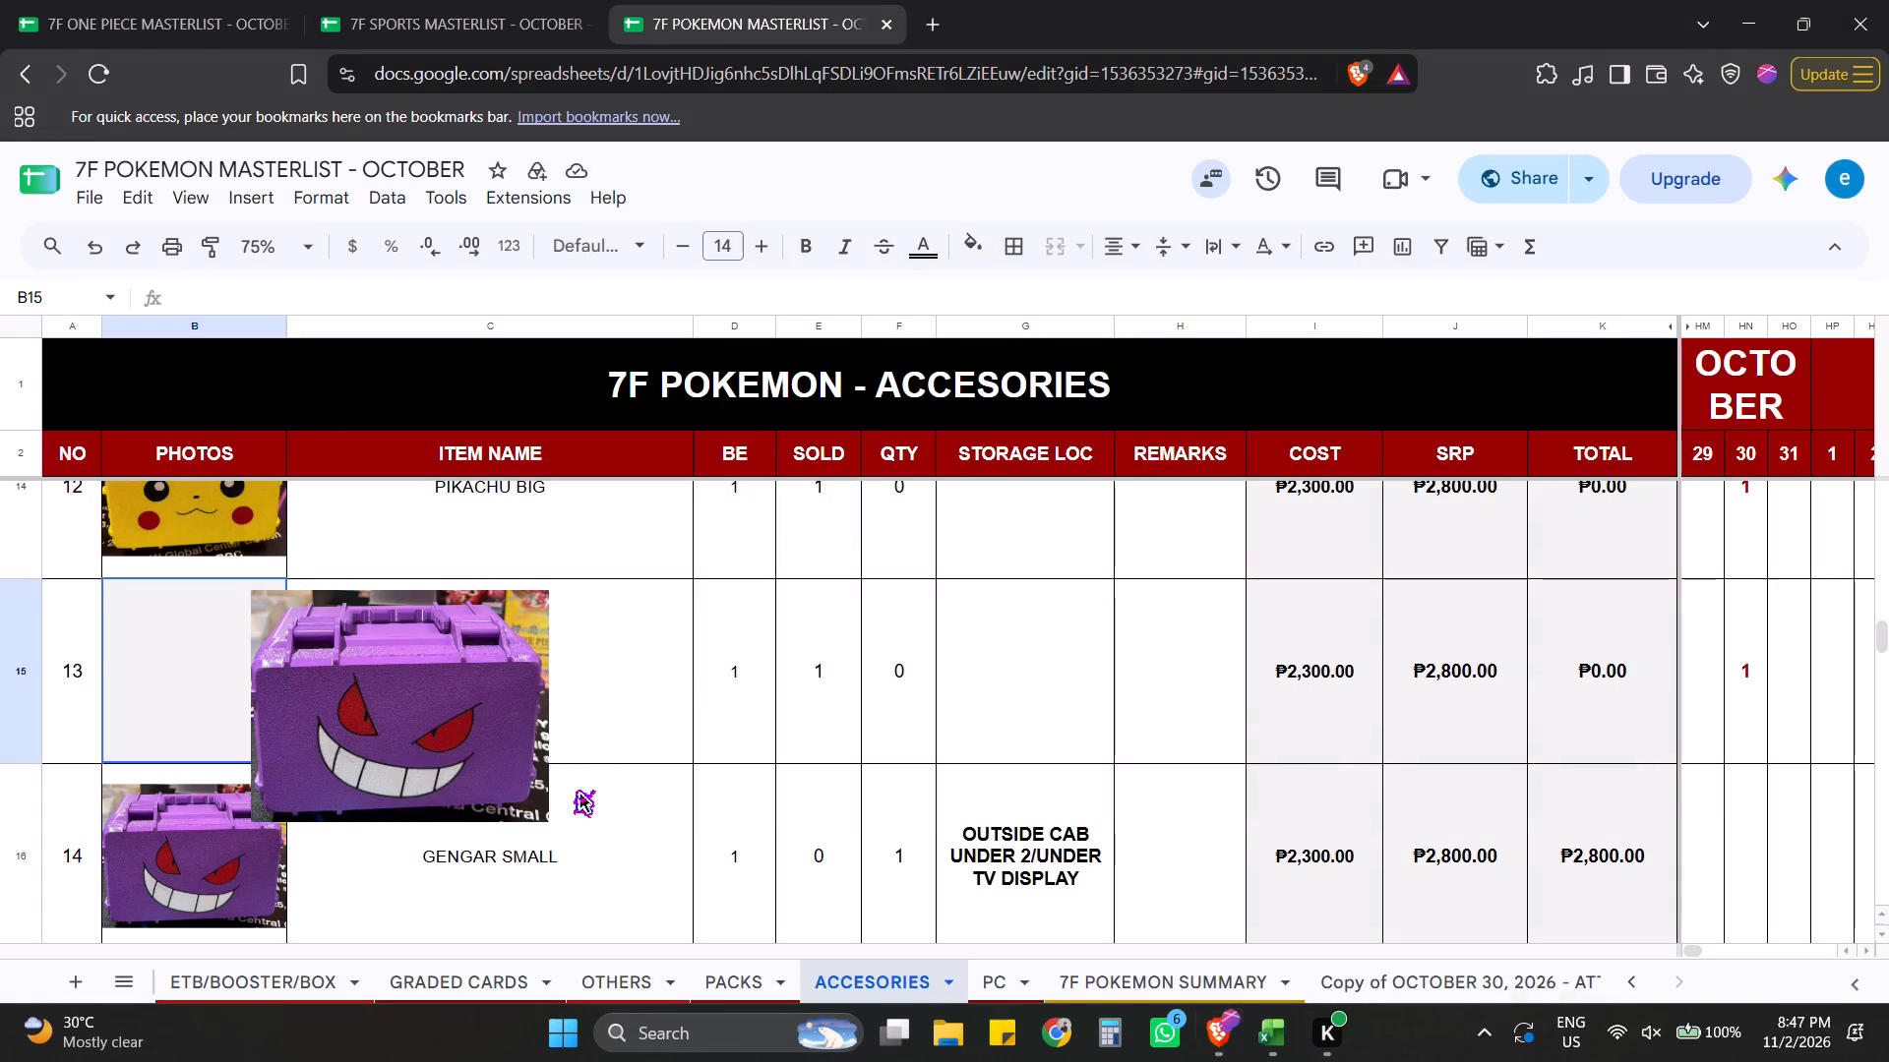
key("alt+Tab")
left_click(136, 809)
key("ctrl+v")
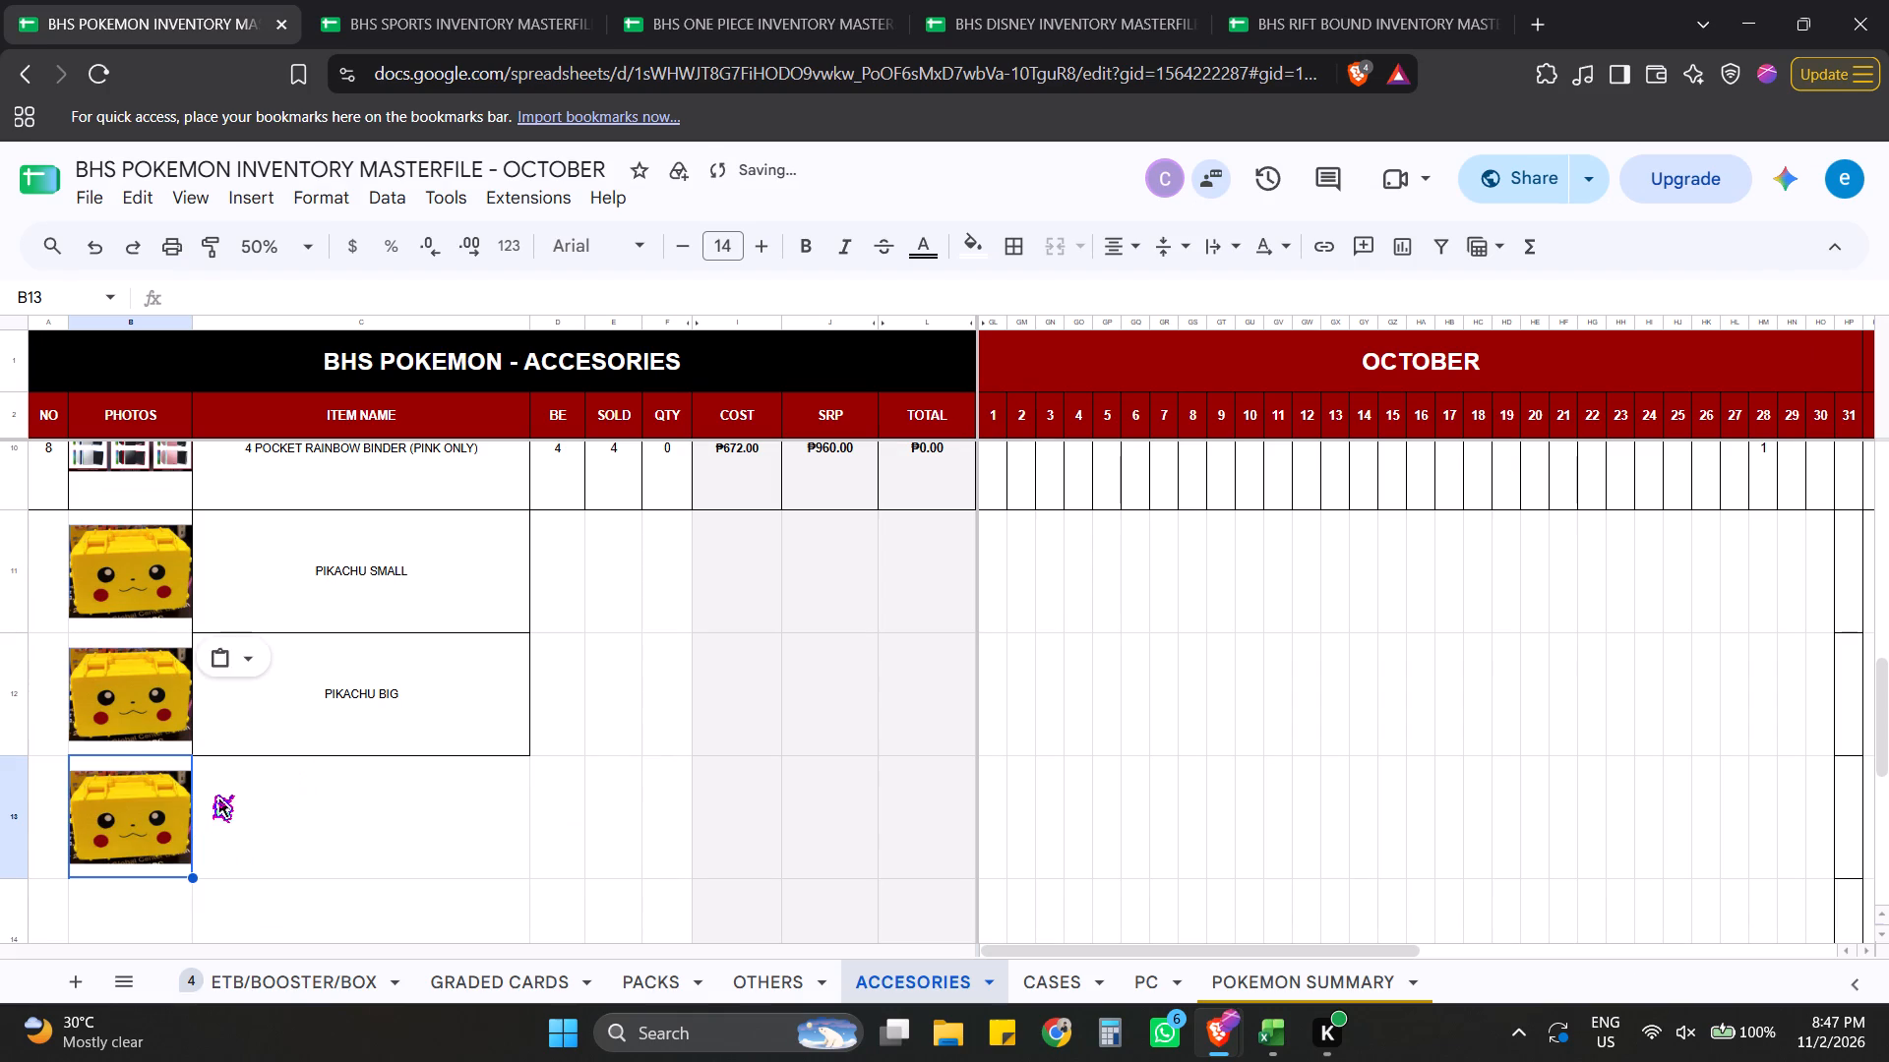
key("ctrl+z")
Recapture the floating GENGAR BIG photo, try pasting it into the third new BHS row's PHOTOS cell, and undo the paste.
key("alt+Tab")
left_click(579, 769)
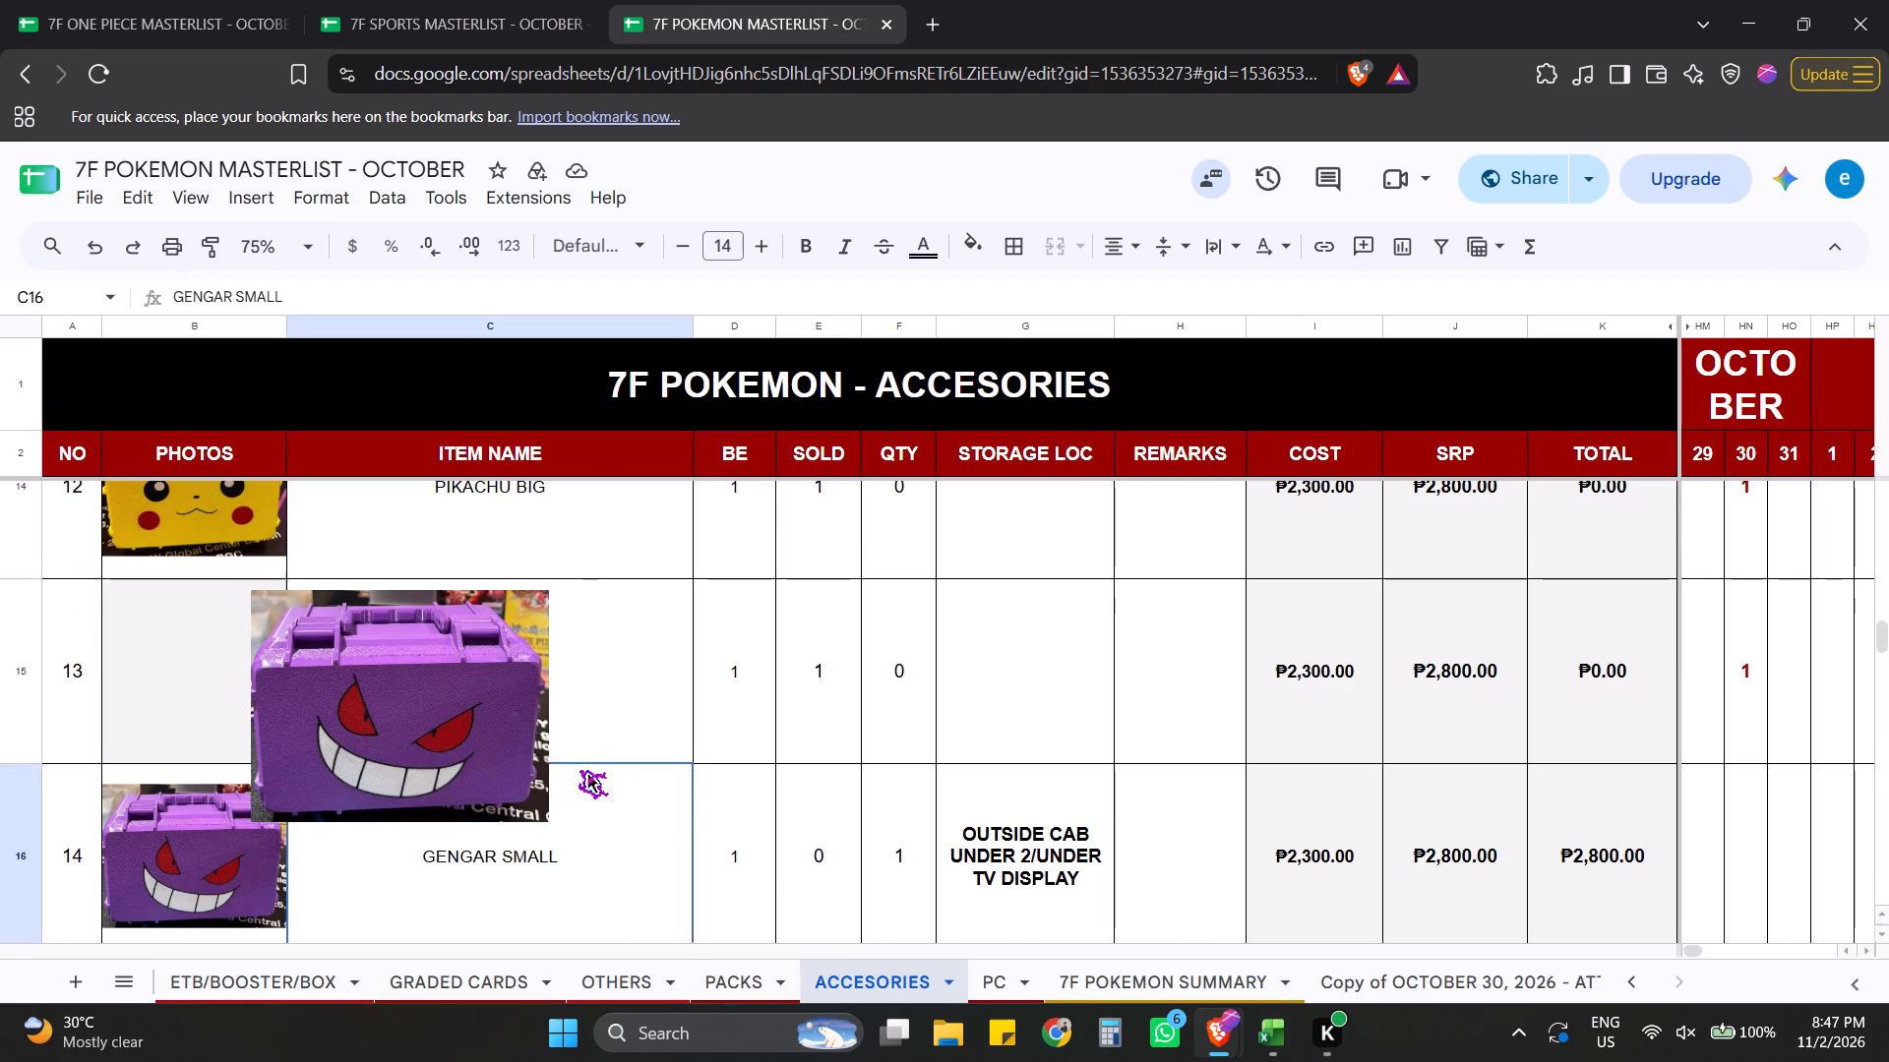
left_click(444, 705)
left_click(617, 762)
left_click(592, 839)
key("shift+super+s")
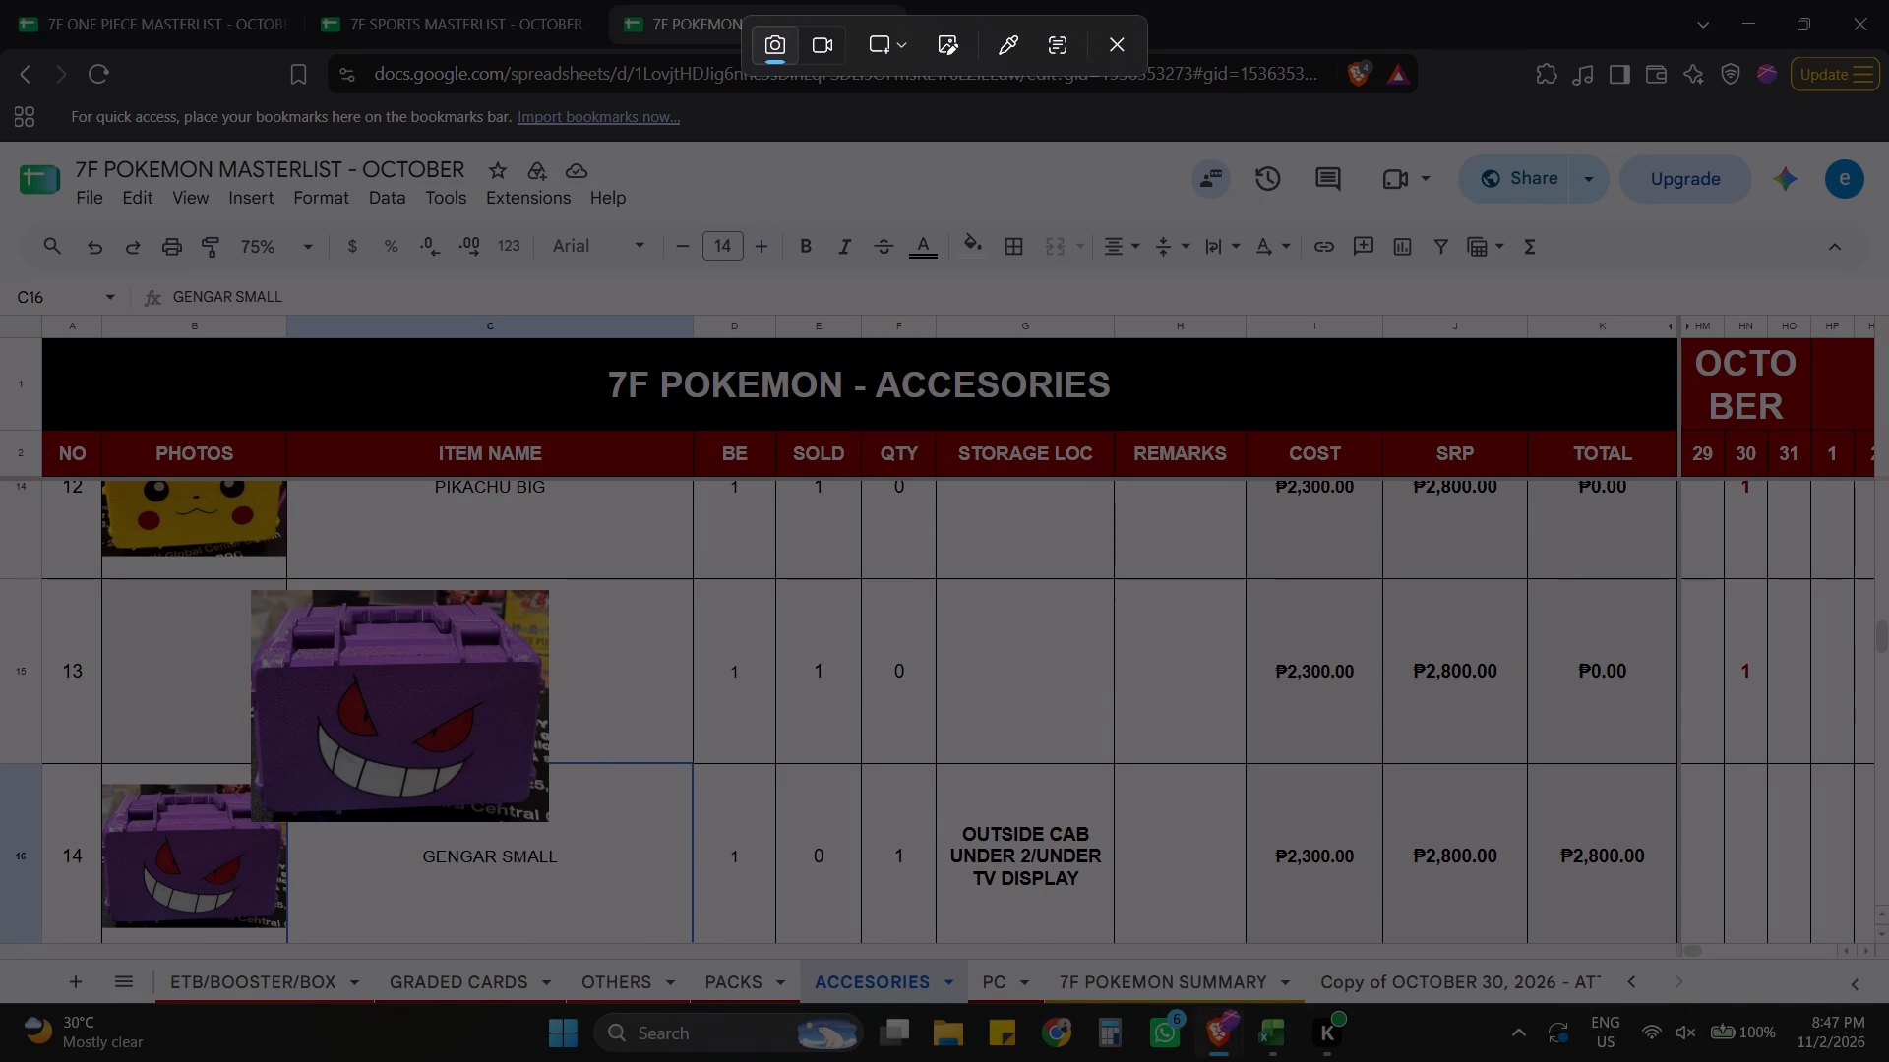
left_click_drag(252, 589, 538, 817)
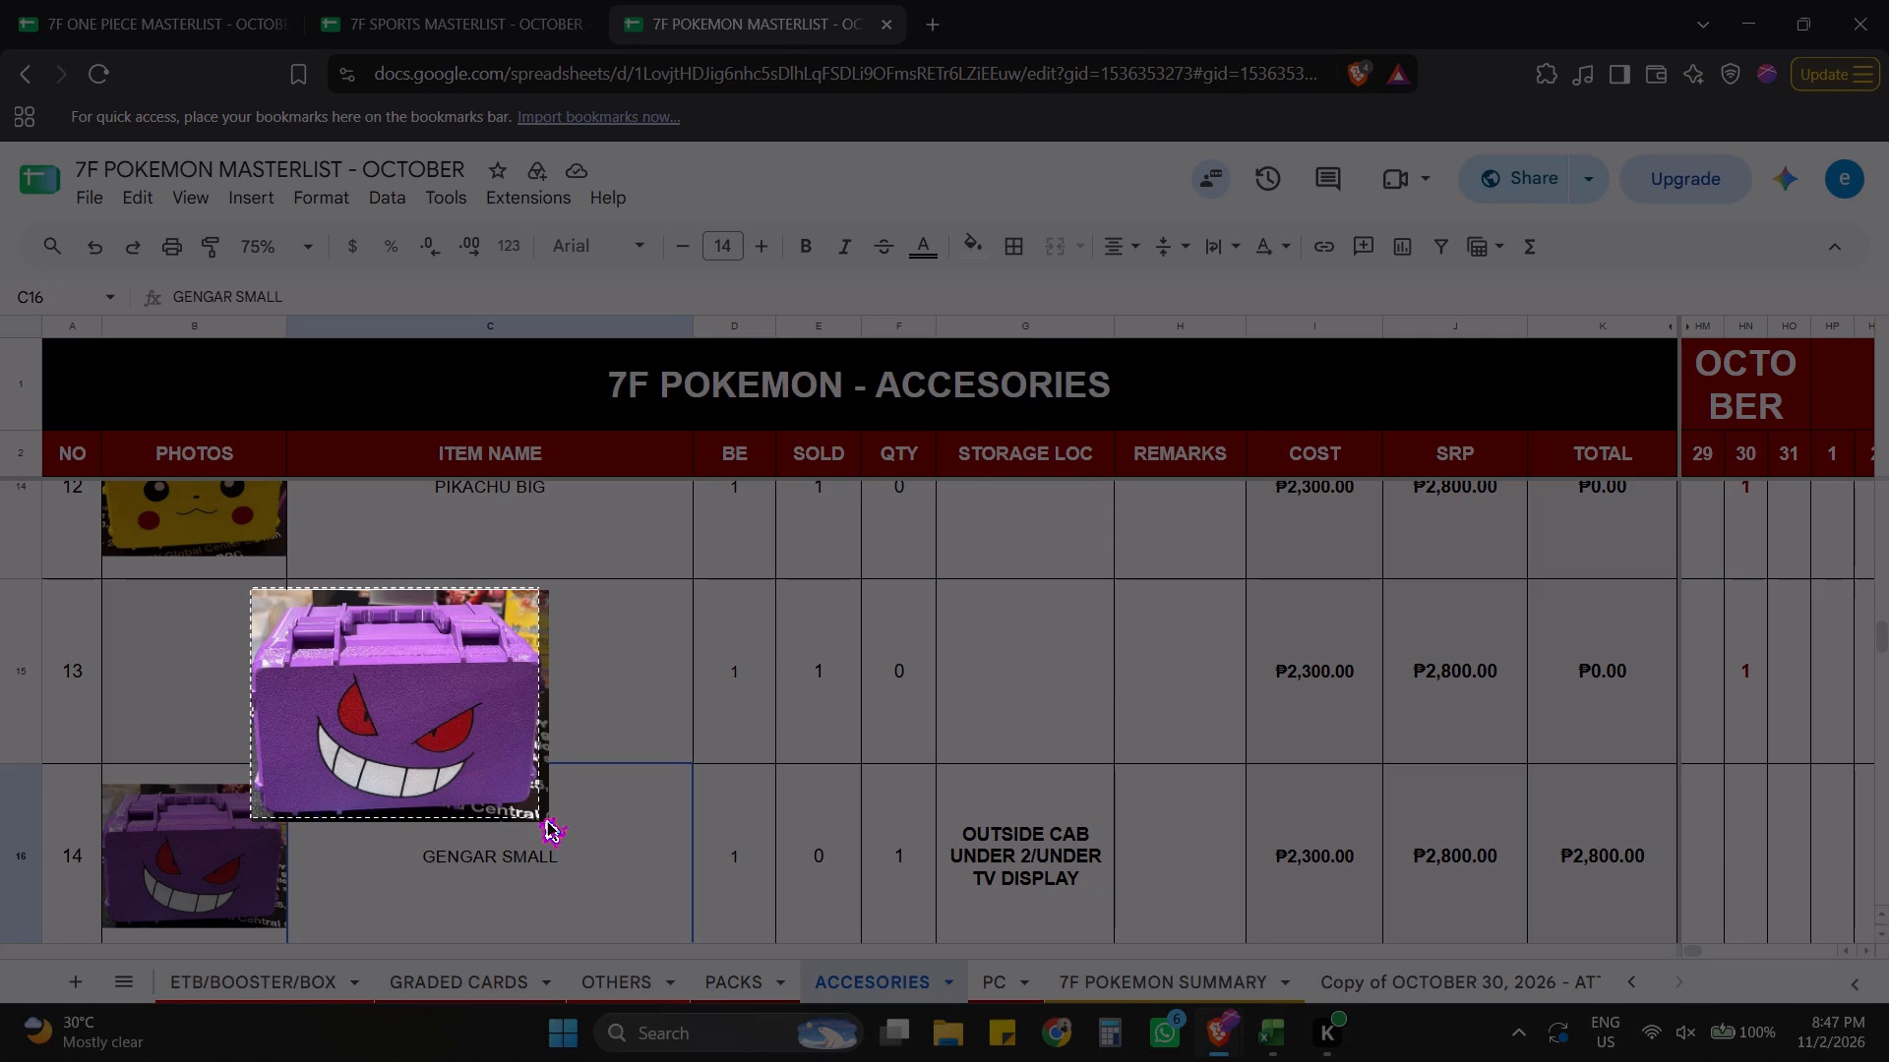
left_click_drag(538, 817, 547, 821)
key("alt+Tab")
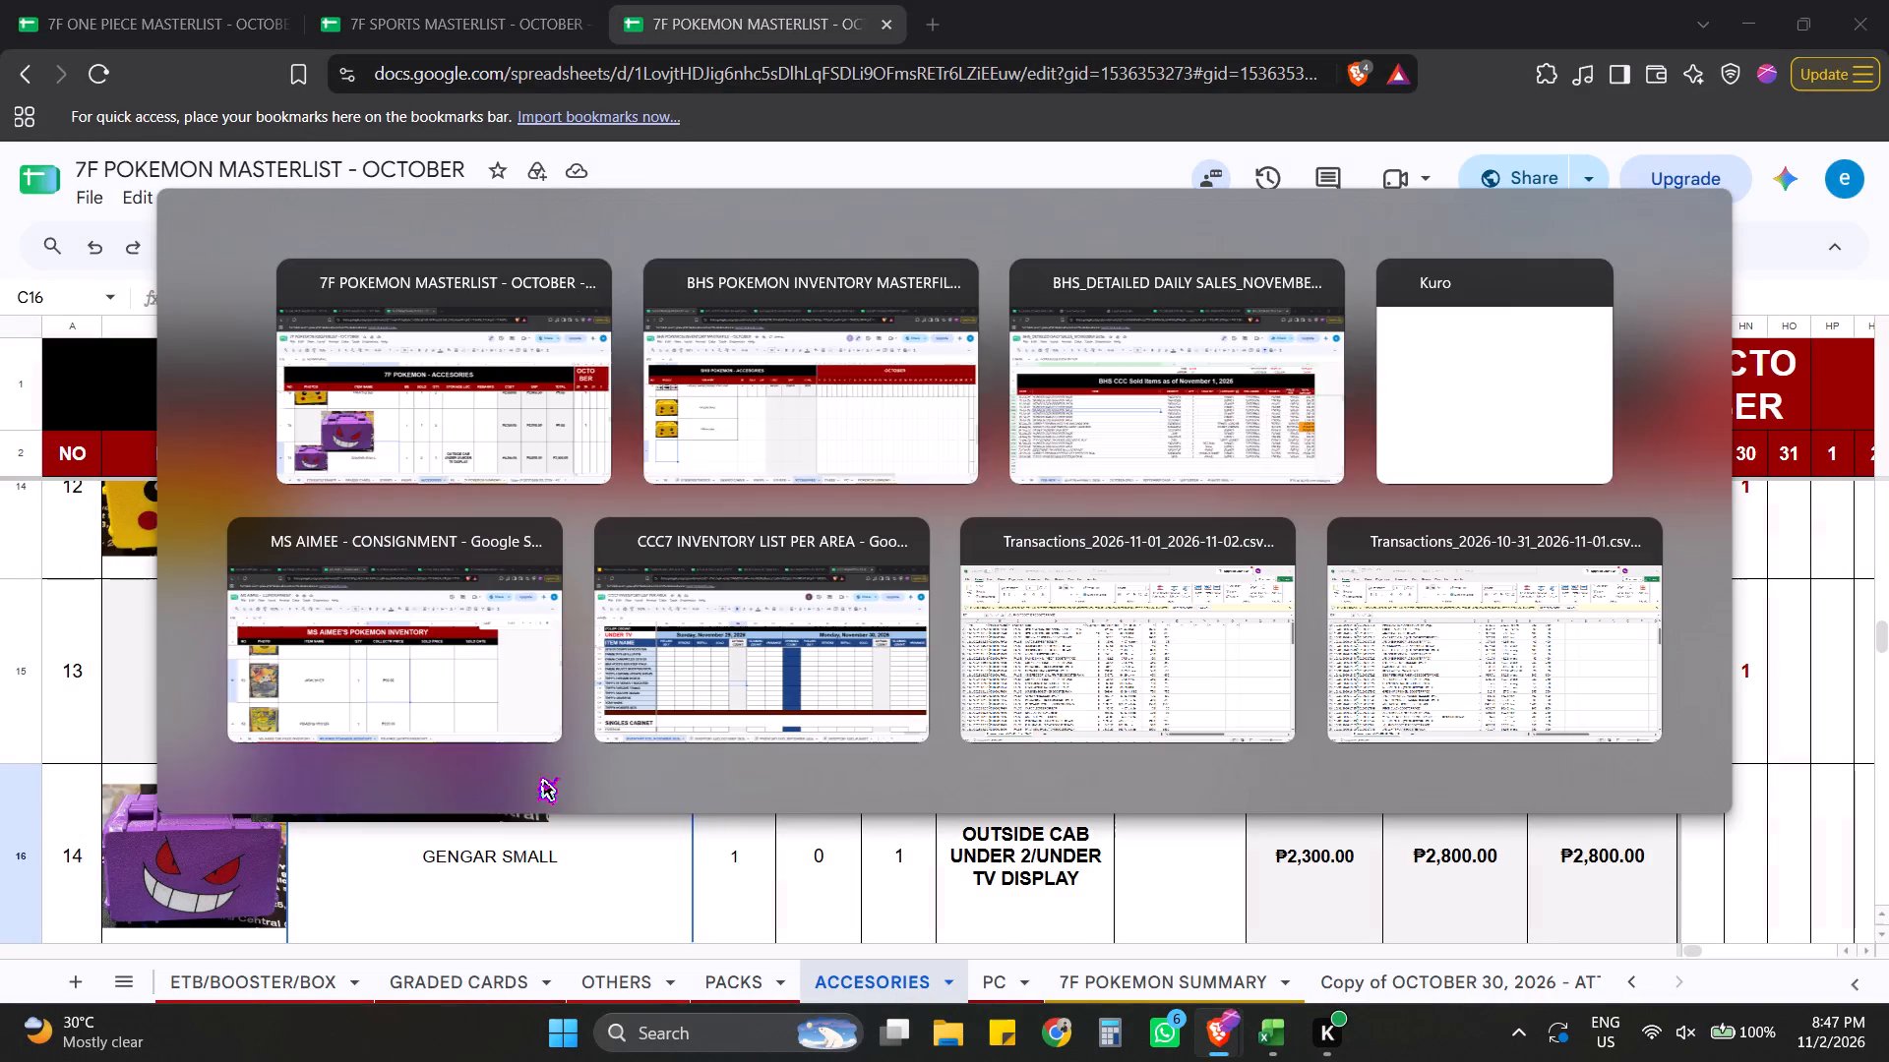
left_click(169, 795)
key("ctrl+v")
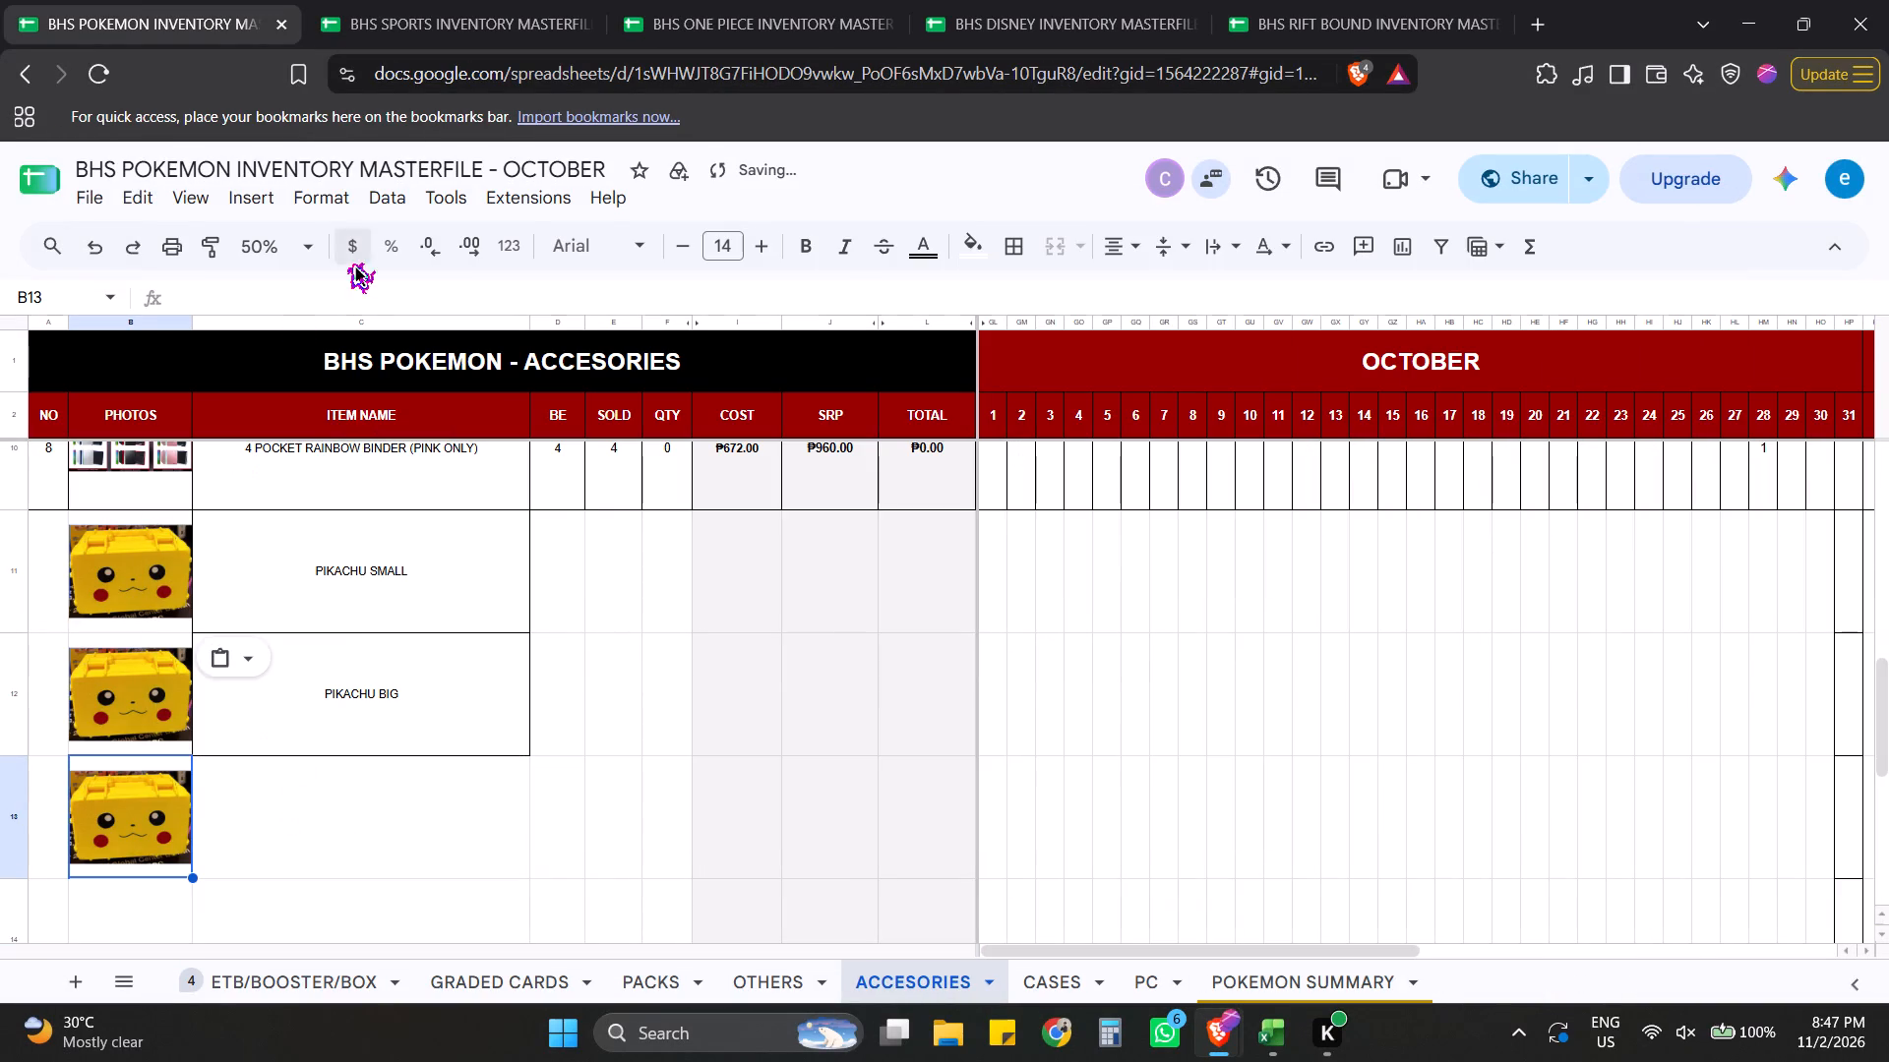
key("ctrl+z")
Reload the BHS Pokemon masterfile and take a fresh screen capture of the GENGAR BIG photo in the 7F masterlist.
left_click(96, 82)
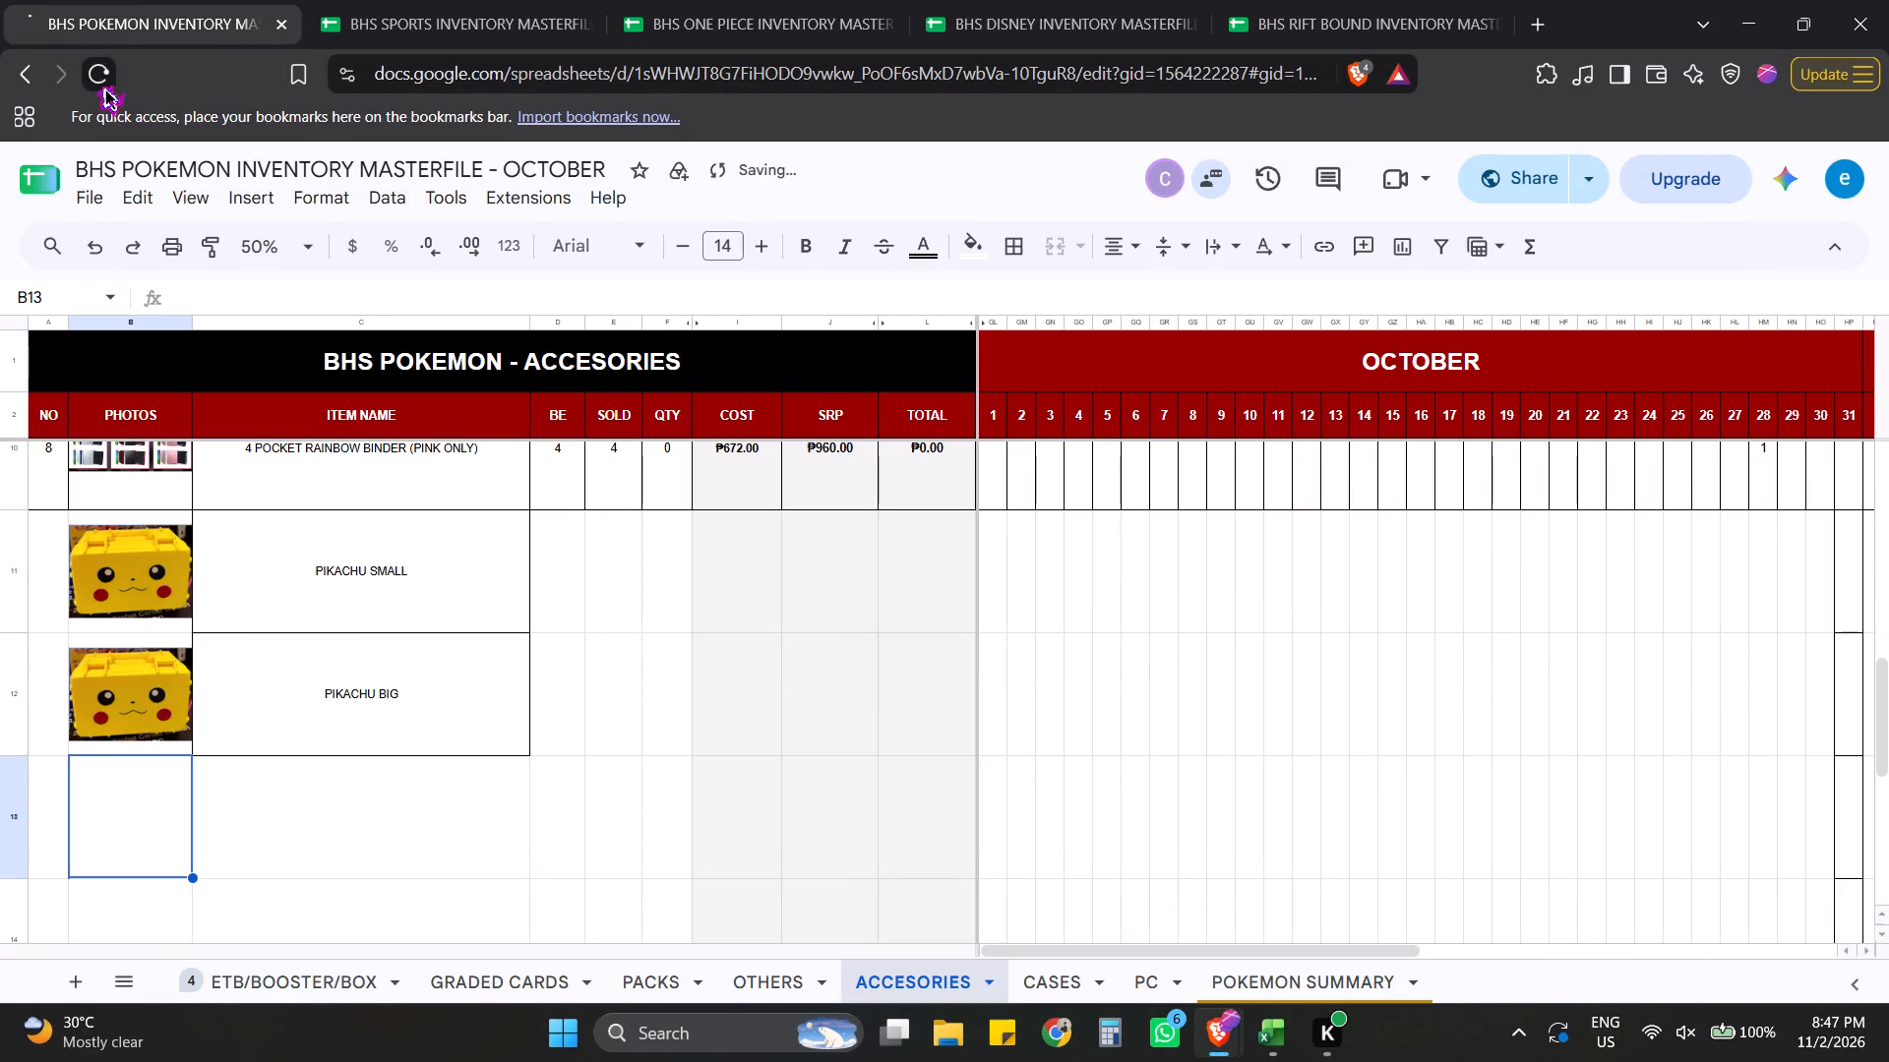
key("alt+Tab")
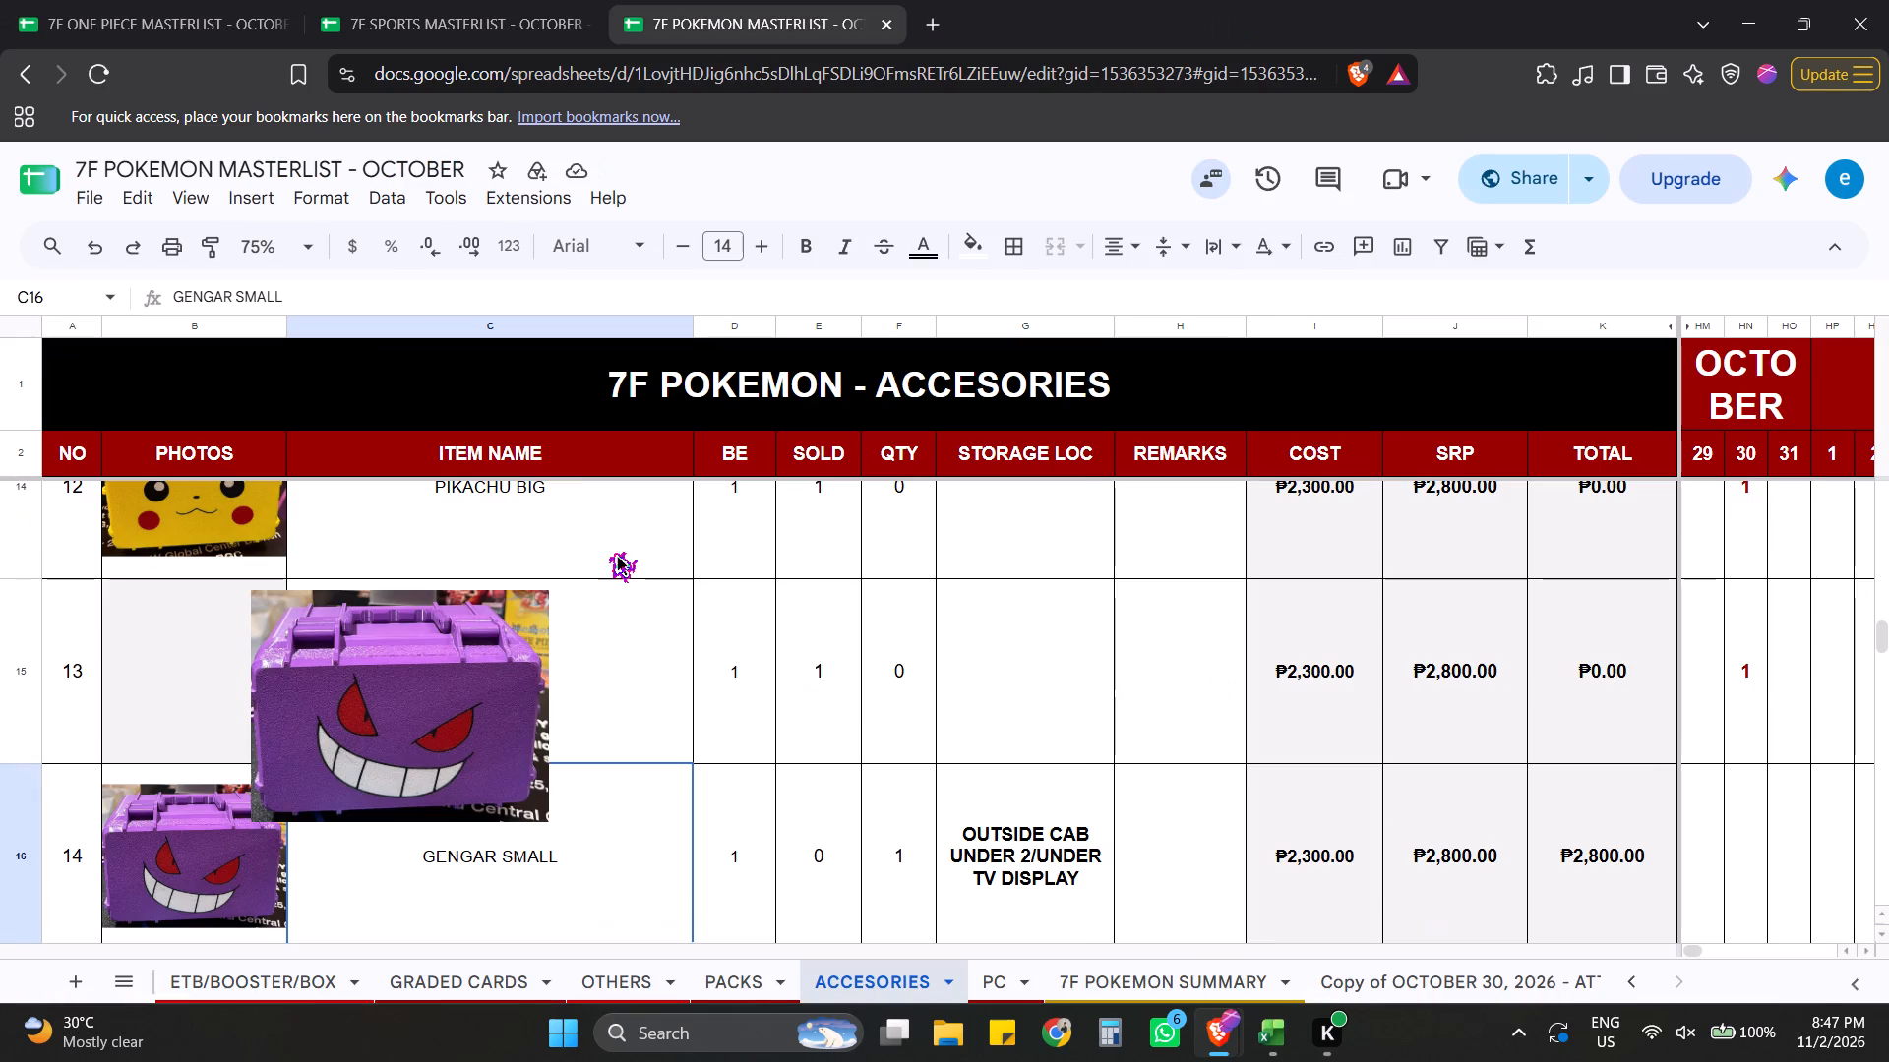
key("shift+super+s")
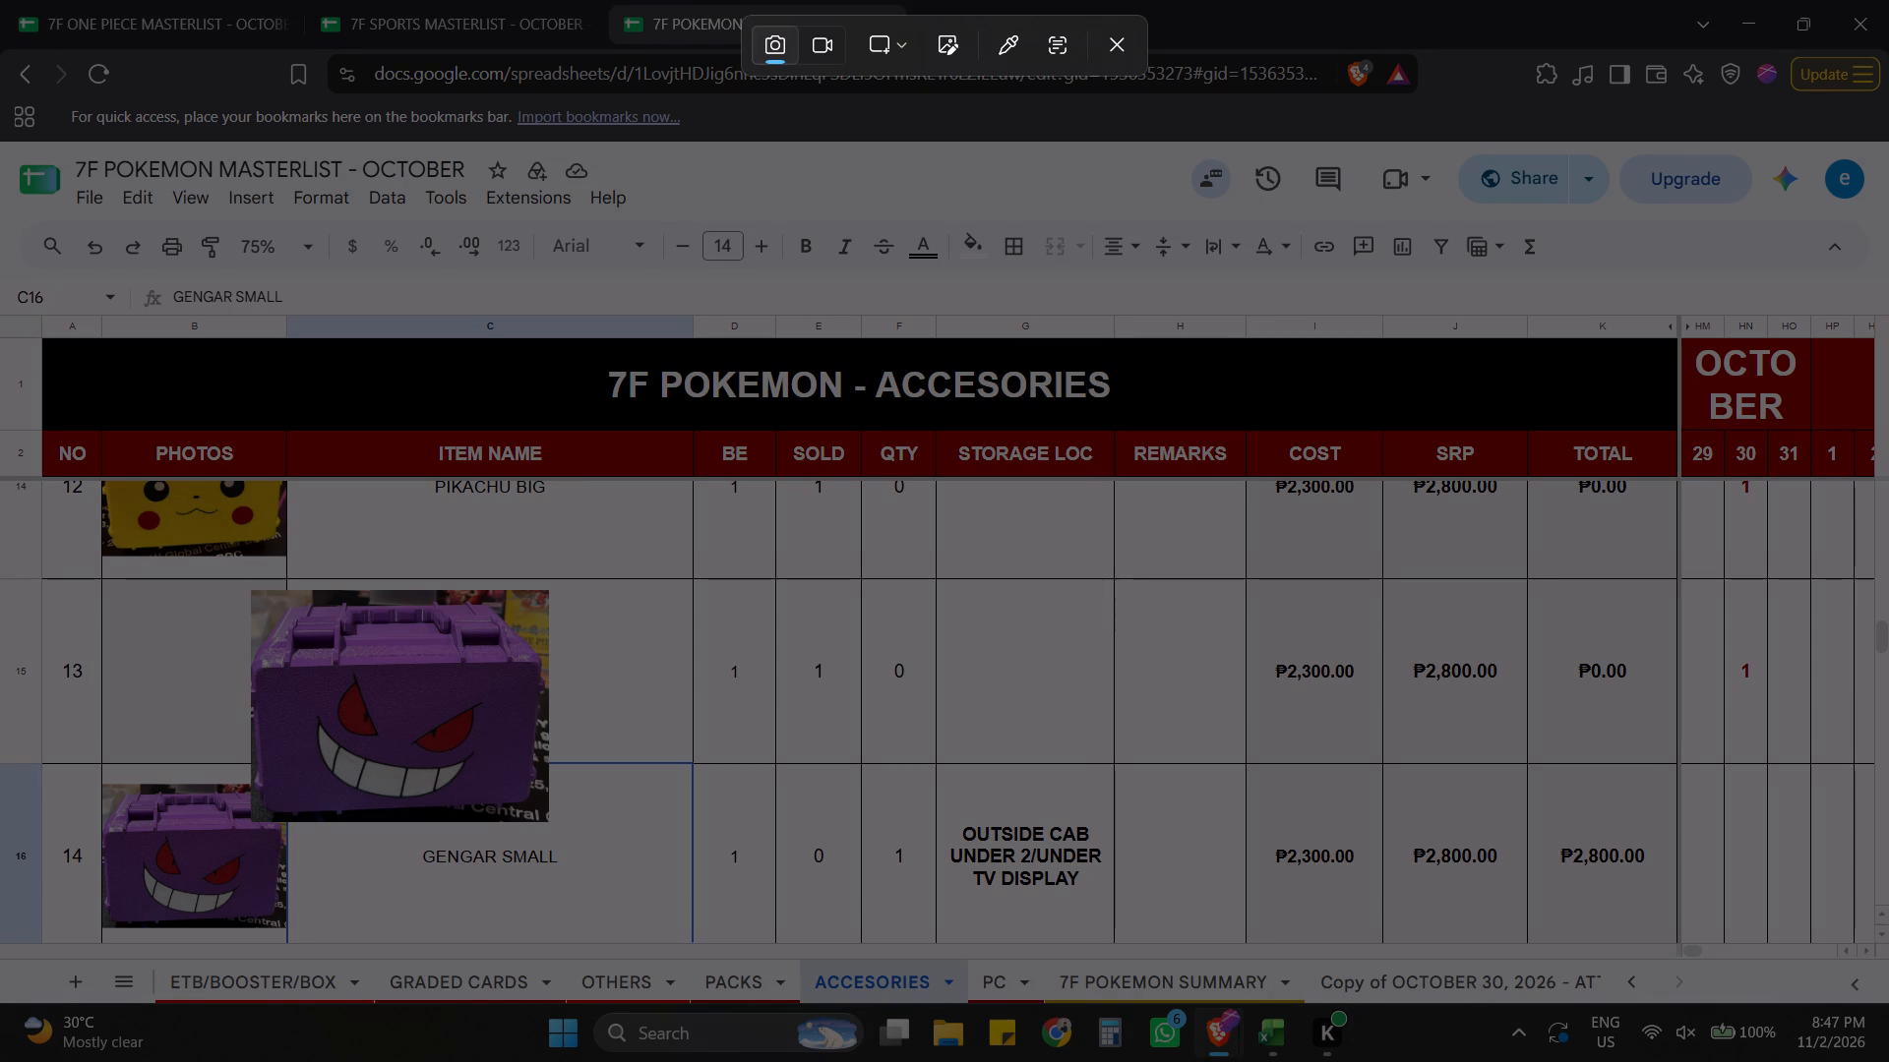
left_click_drag(251, 588, 549, 820)
Paste the captured Gengar case photo into the PHOTOS cell of the third new BHS ACCESORIES row, below PIKACHU BIG.
key("alt+Tab")
scroll(384, 707, "down", 9)
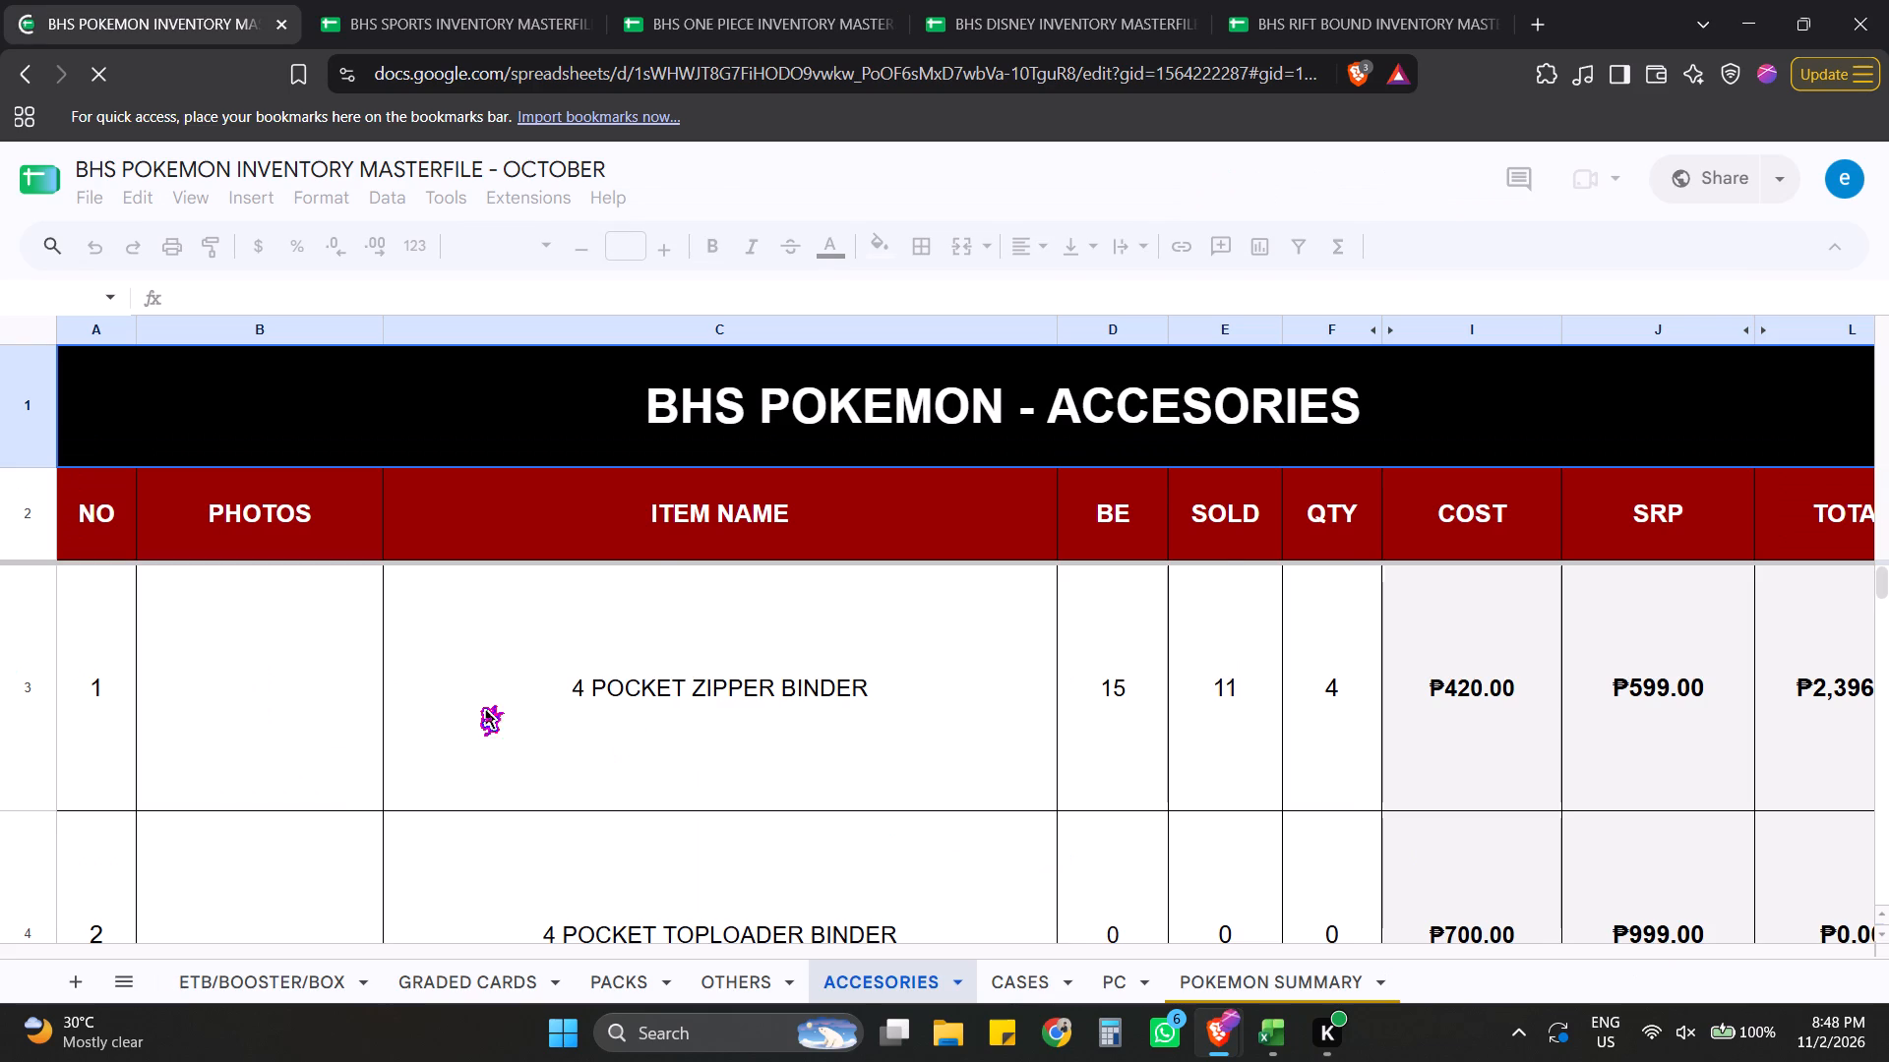
scroll(476, 705, "down", 6)
left_click(319, 794)
key("ctrl+Down")
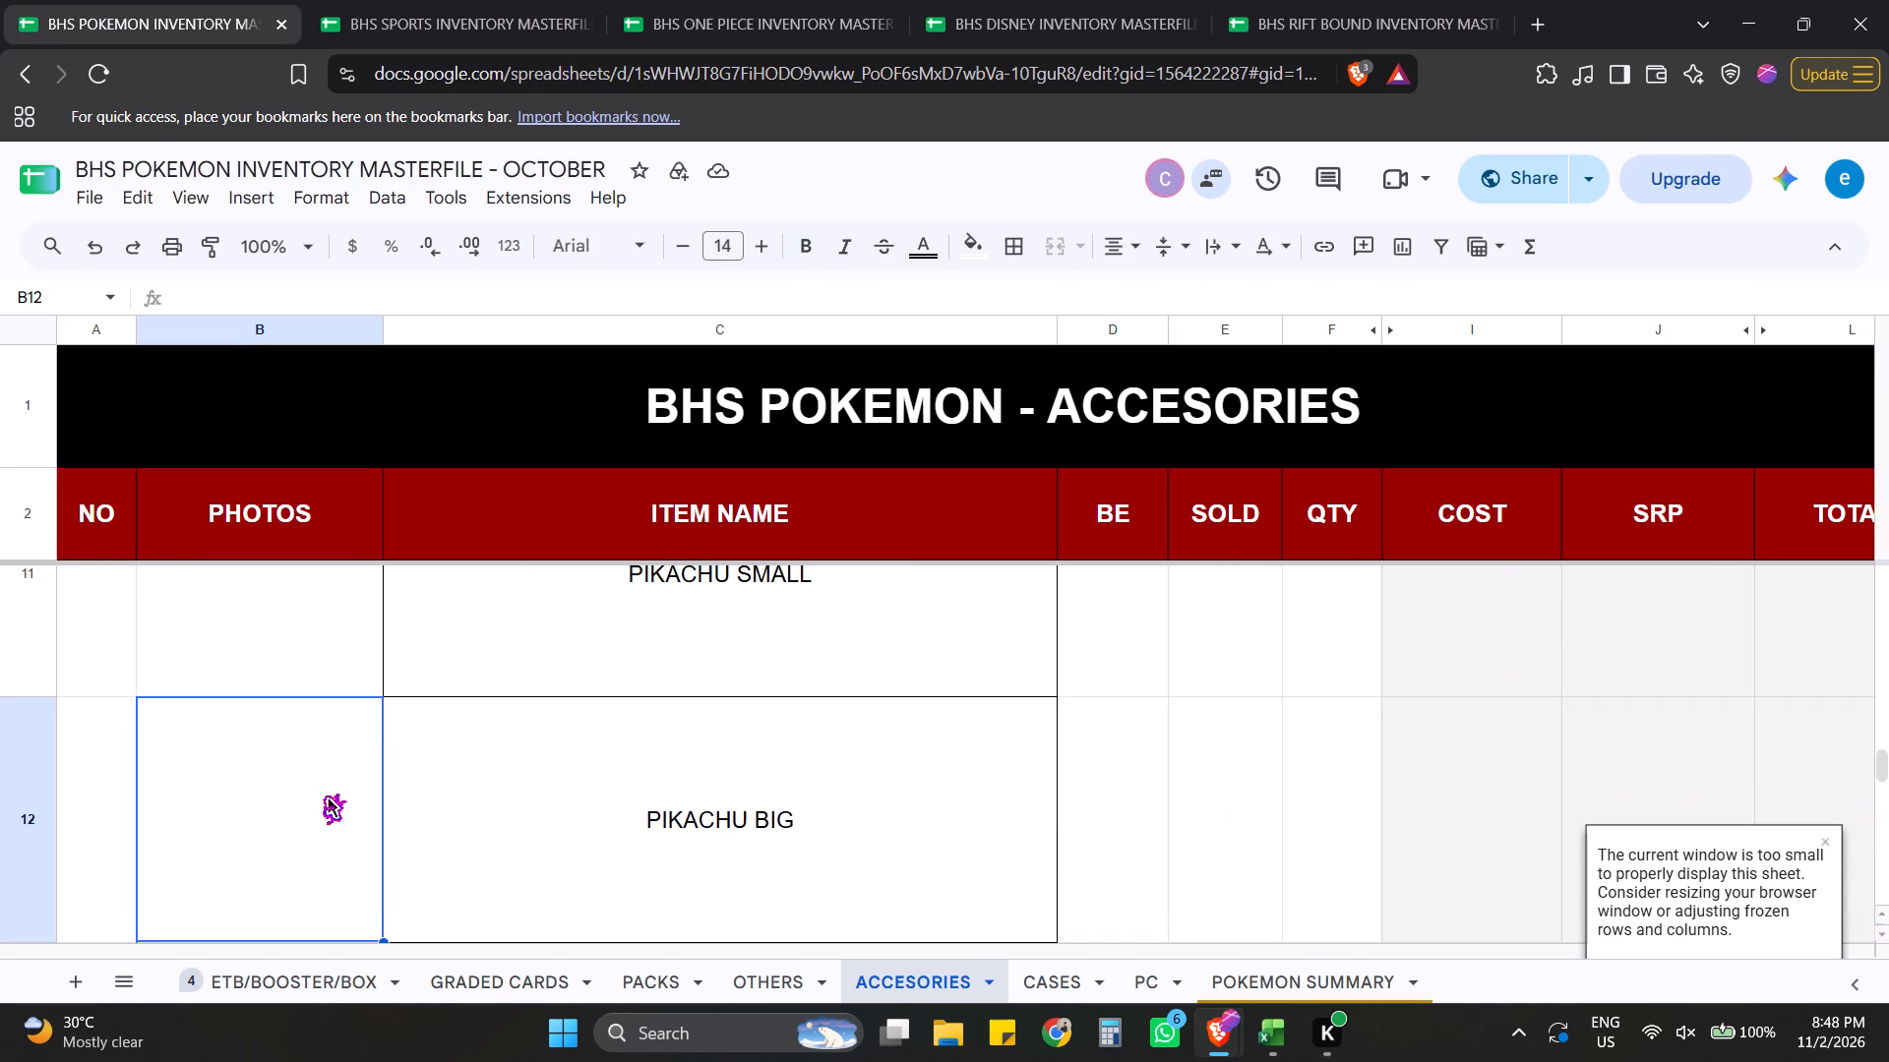
scroll(400, 734, "down", 7)
scroll(451, 750, "up", 3)
scroll(345, 731, "down", 3)
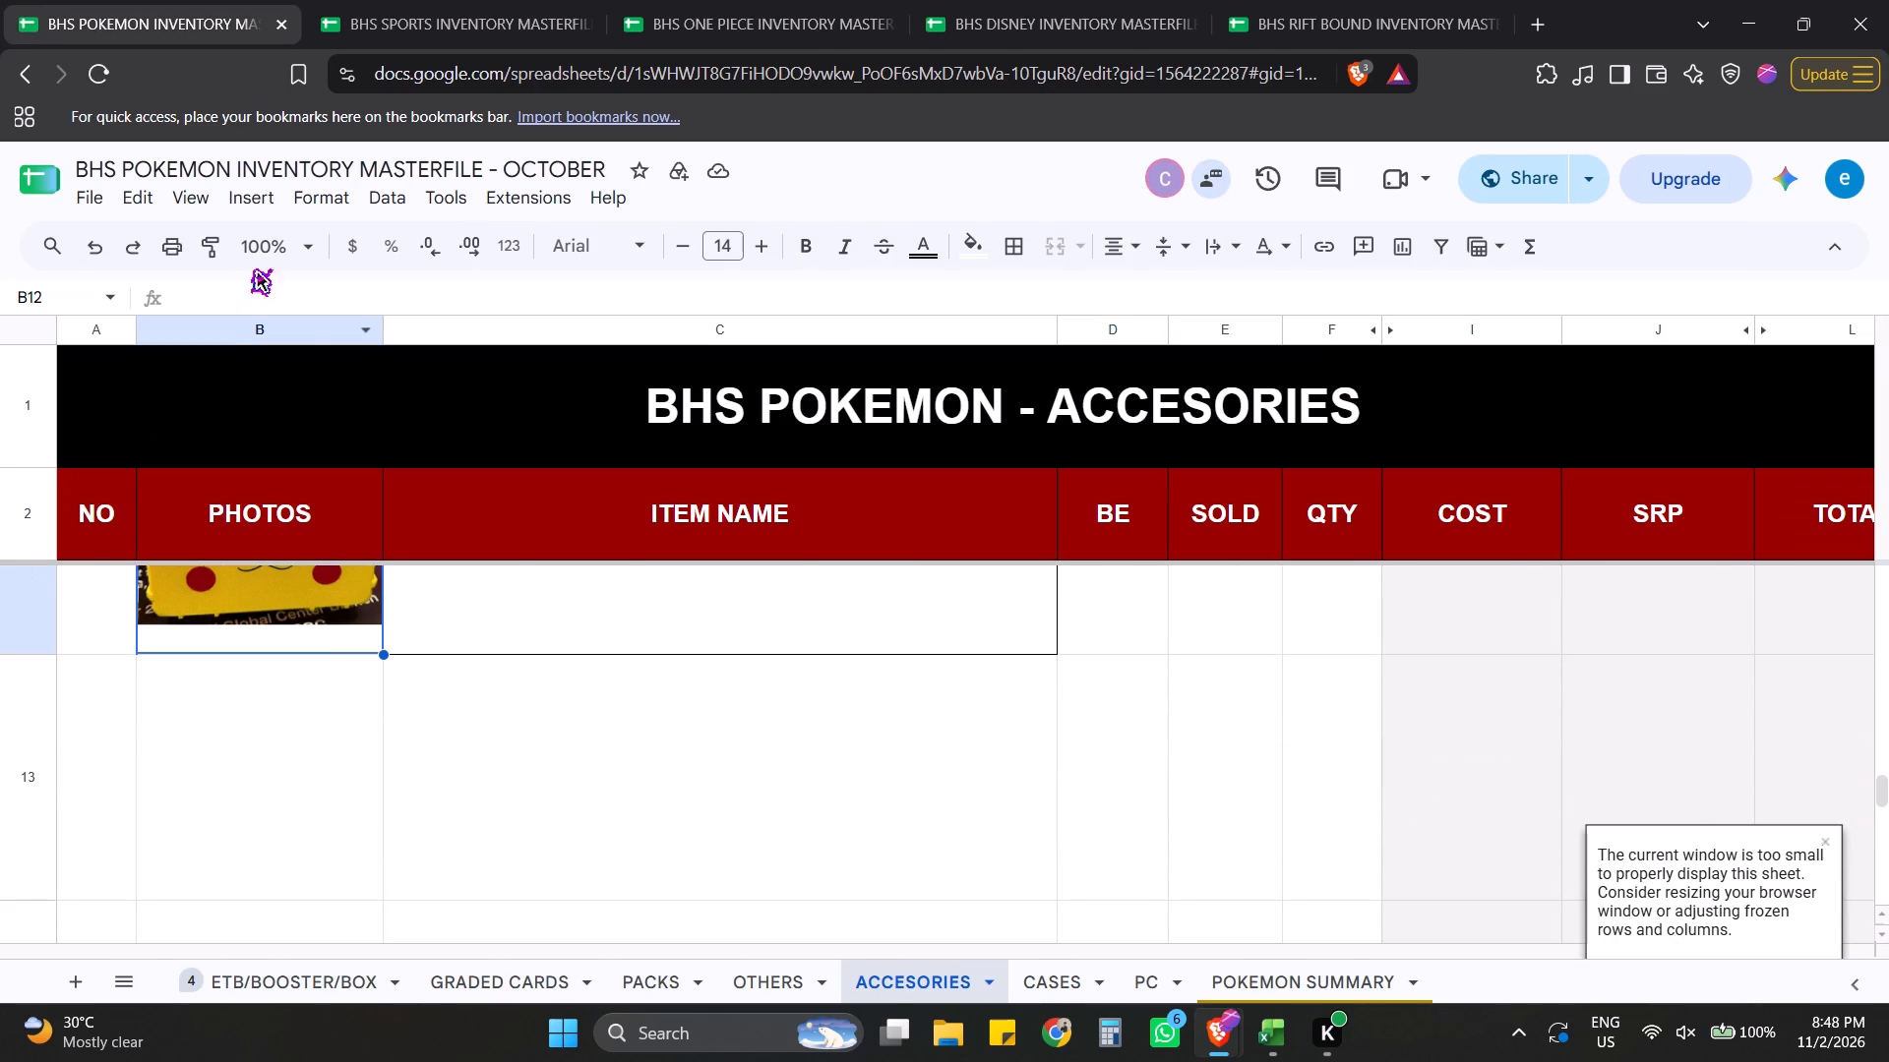
left_click(275, 233)
left_click(279, 320)
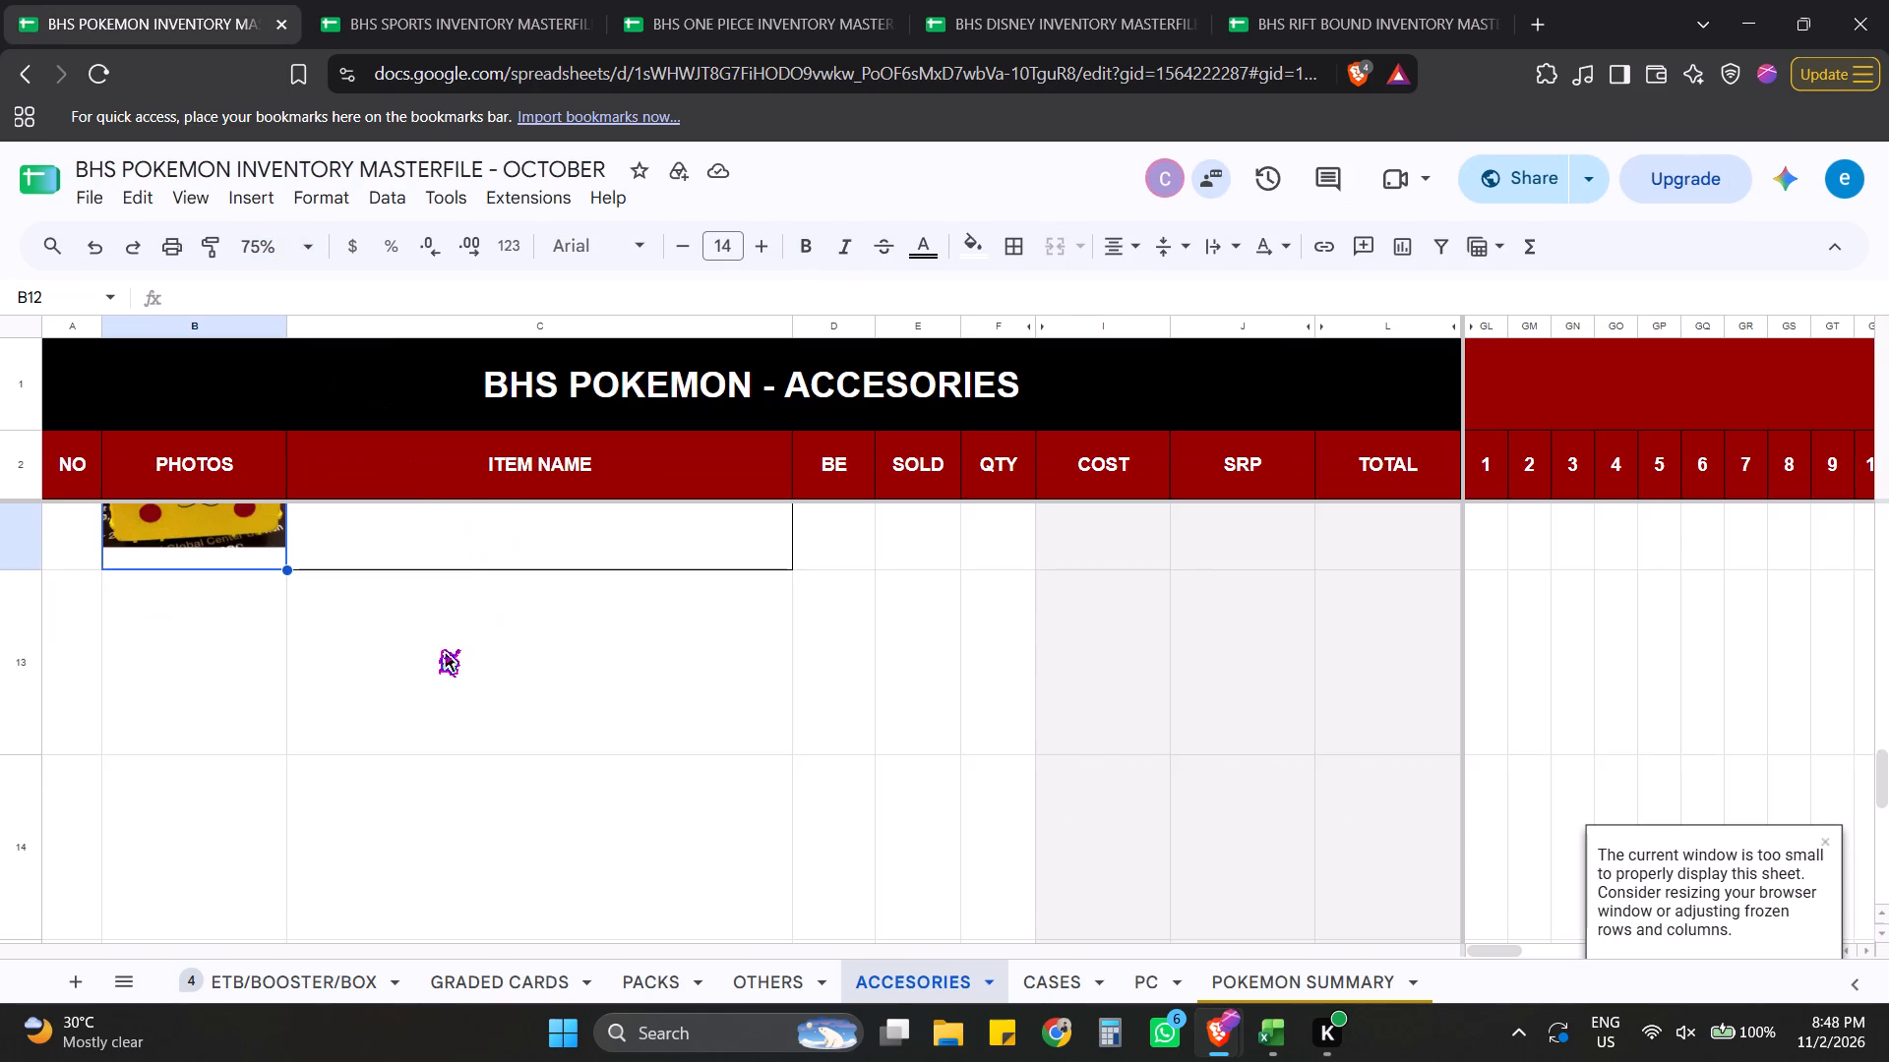
scroll(341, 660, "down", 2)
scroll(346, 653, "up", 4)
left_click(225, 680)
key("ctrl+v")
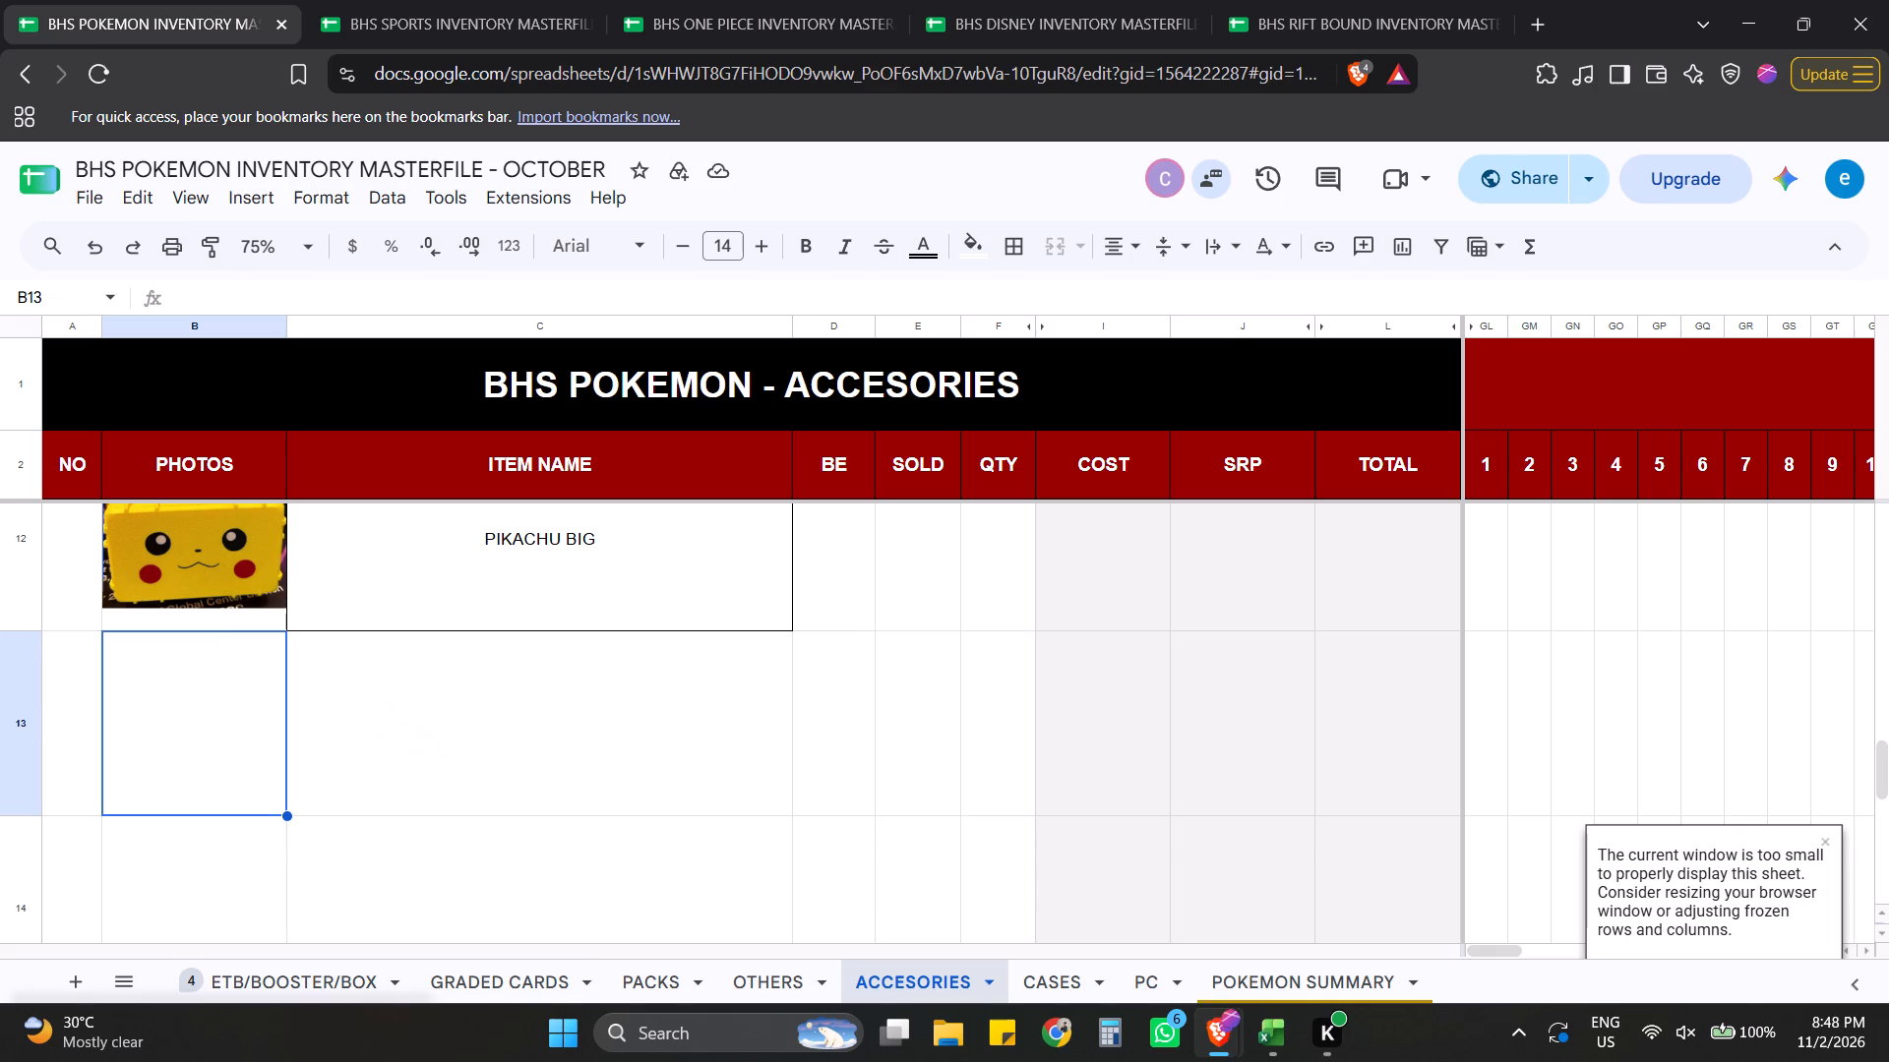
left_click(364, 653)
left_click(438, 886)
In the 7F masterlist, put the floating GENGAR BIG photo back inside its PHOTOS cell.
key("alt+Tab")
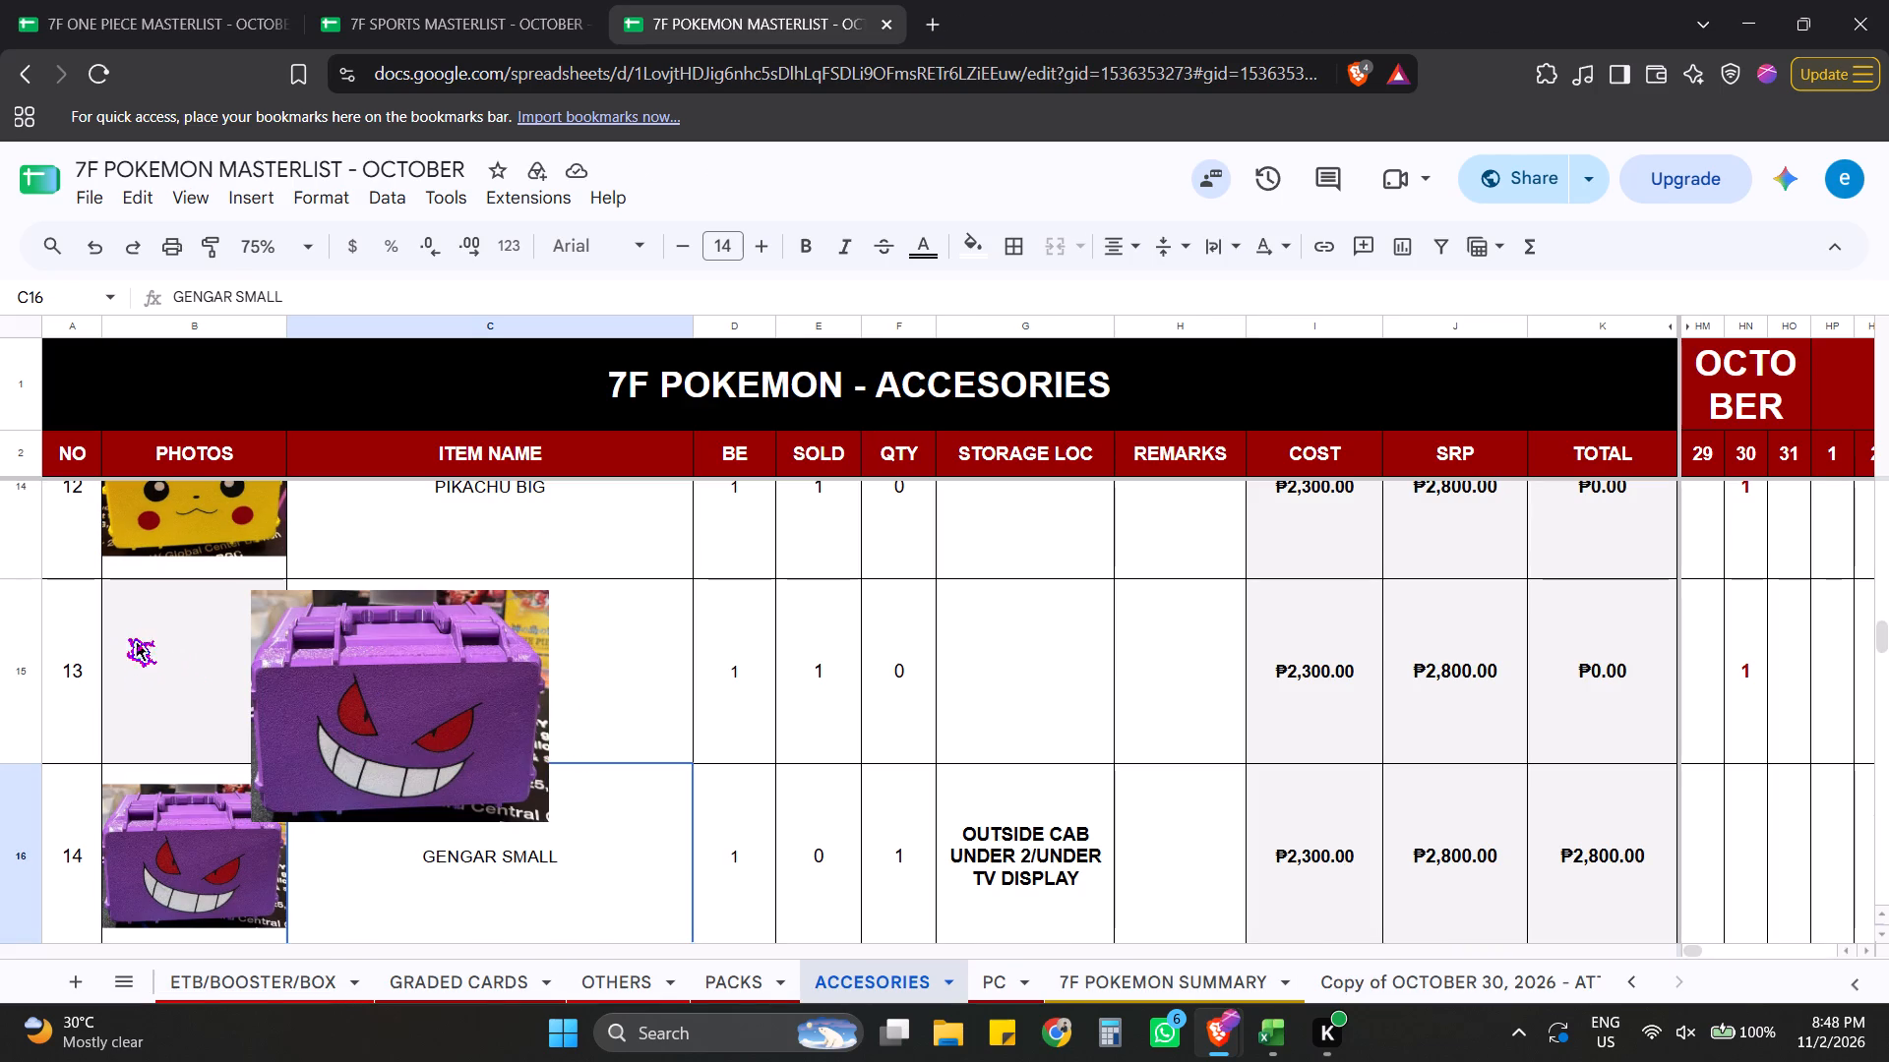
left_click(155, 643)
left_click(404, 674)
left_click(532, 617)
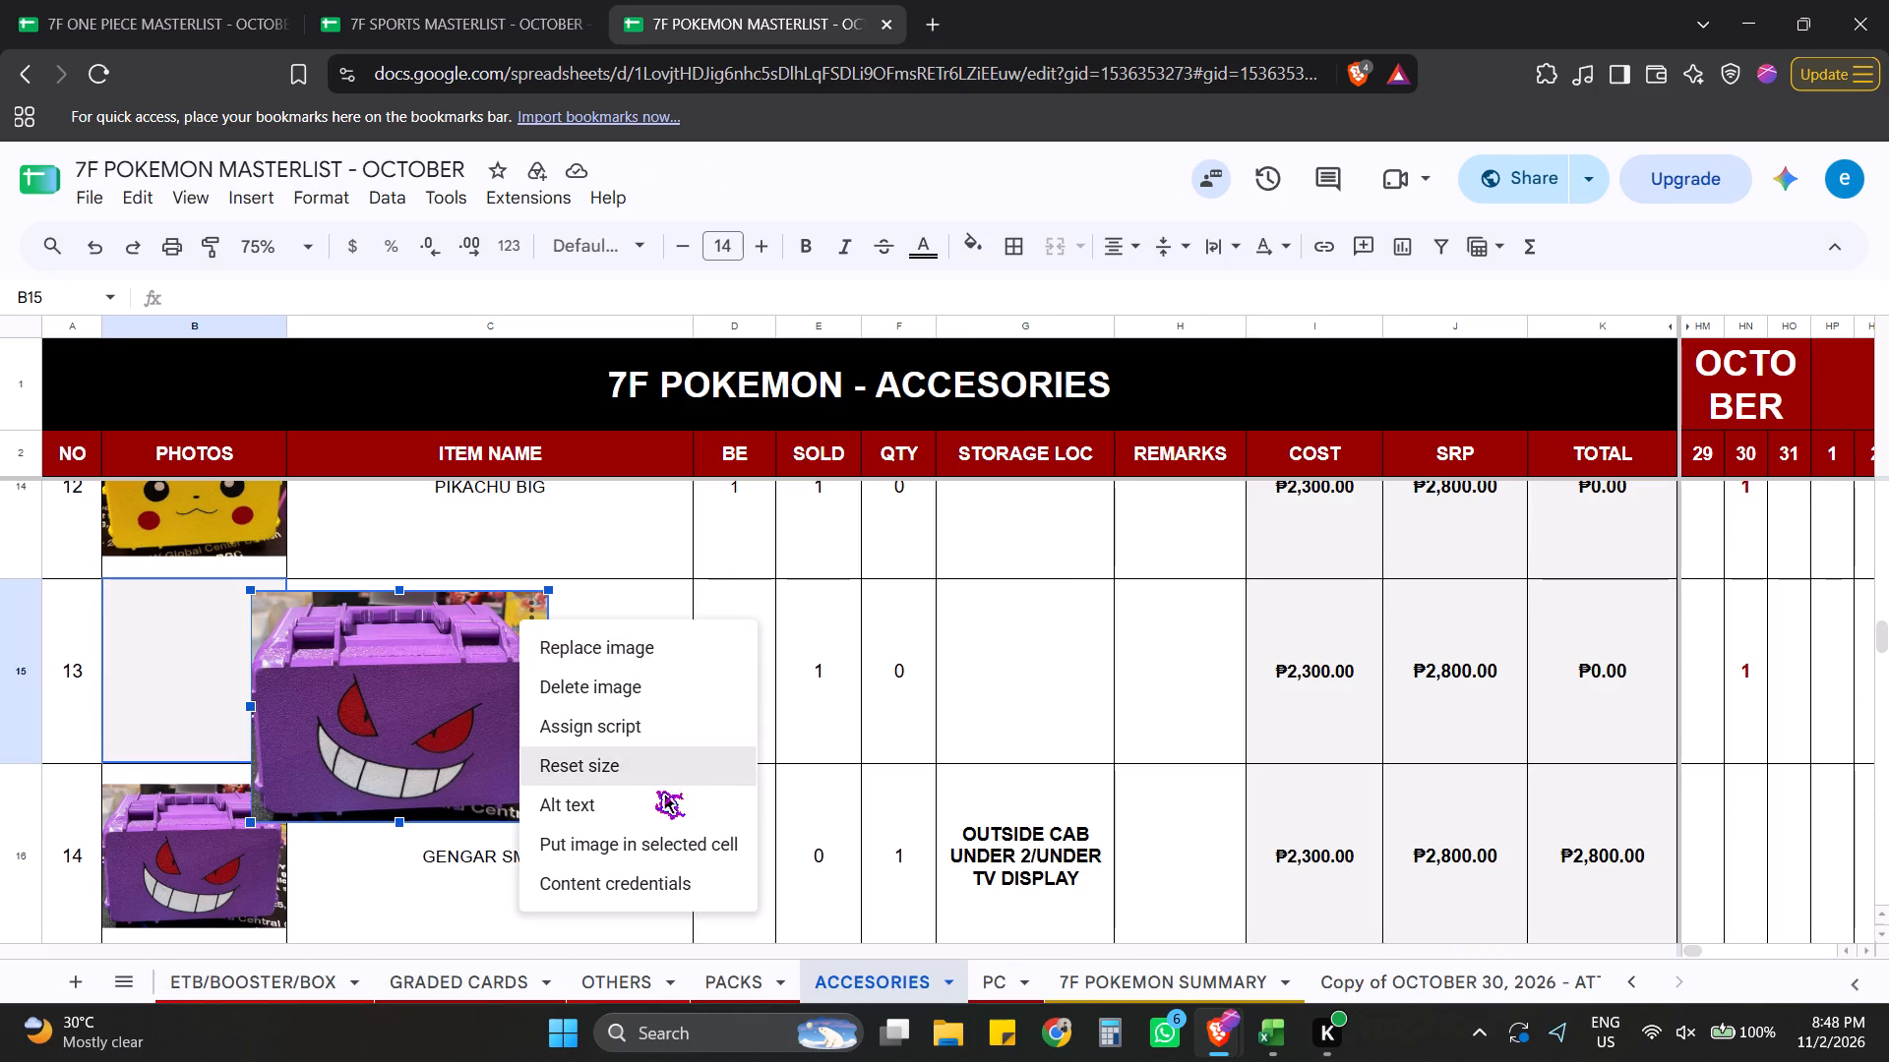
left_click(638, 841)
Copy the item name GENGAR BIG from the 7F masterlist into the third new BHS ACCESORIES row.
left_click(570, 684)
key("ctrl+c")
key("alt+Tab")
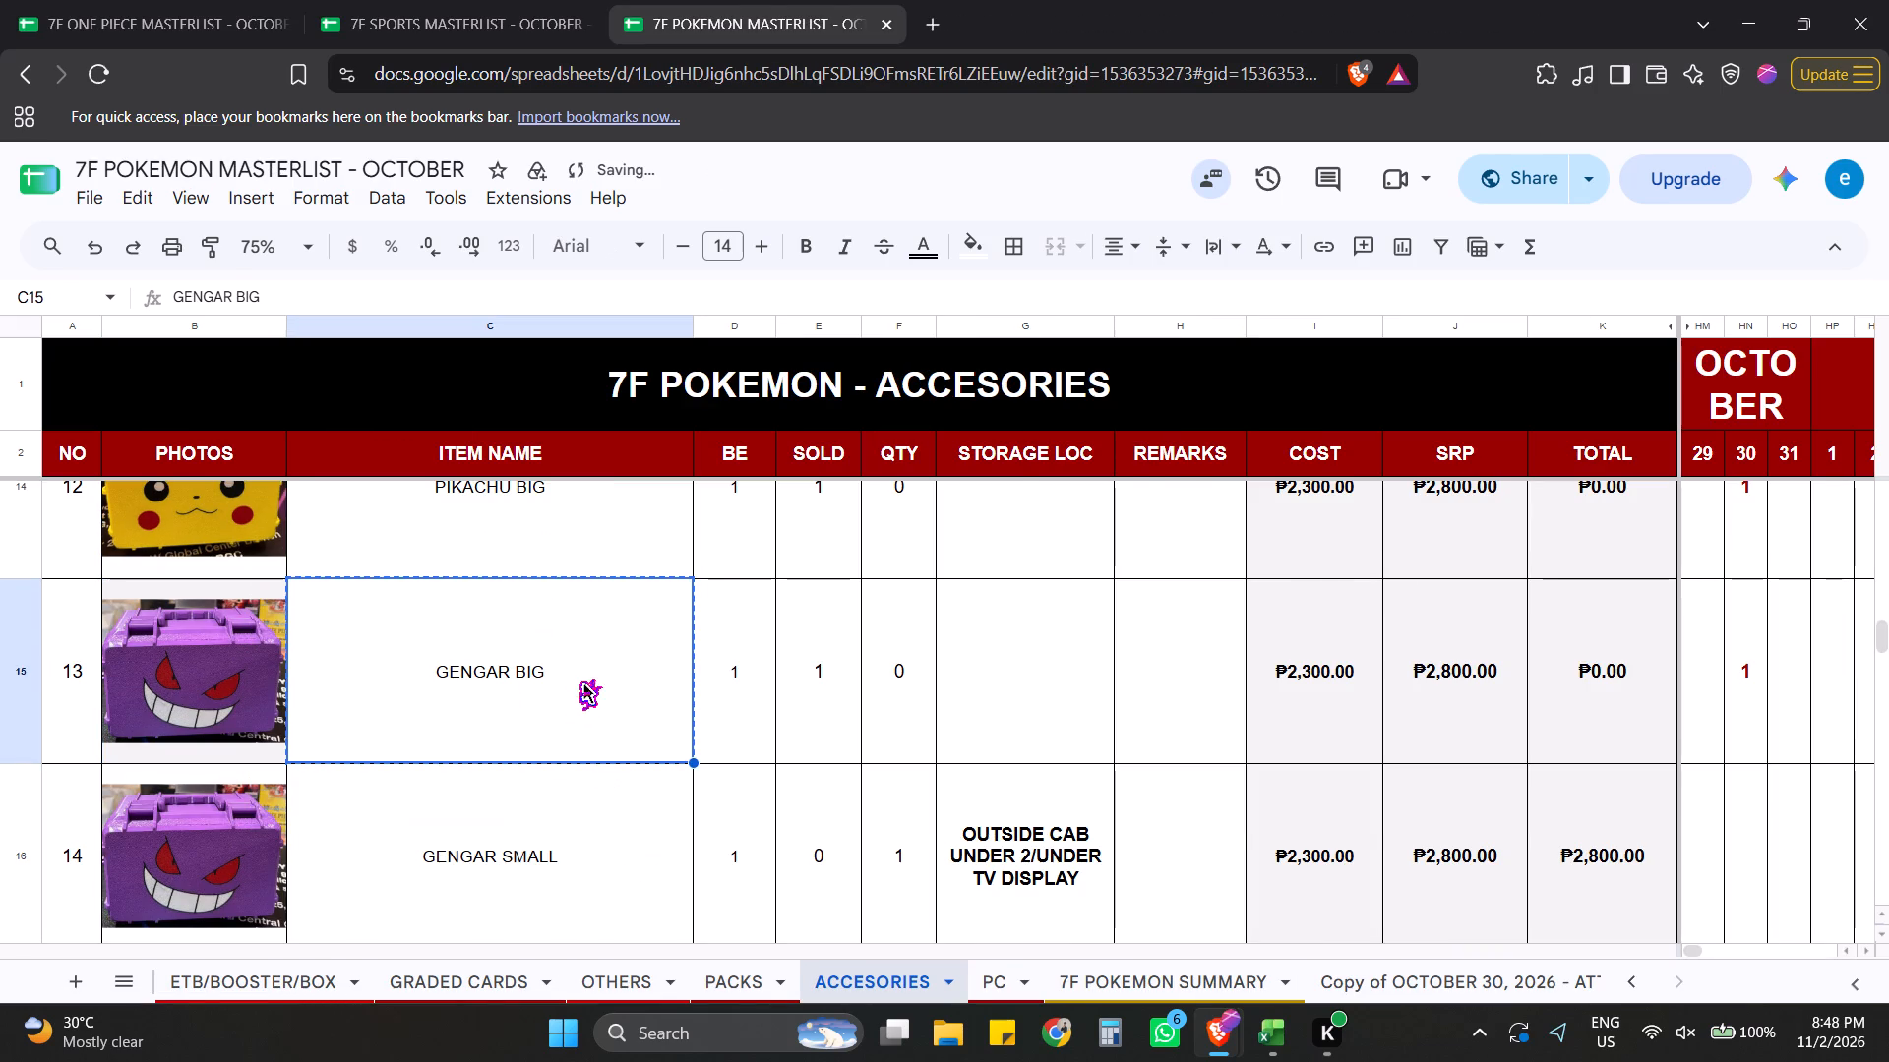
left_click(489, 680)
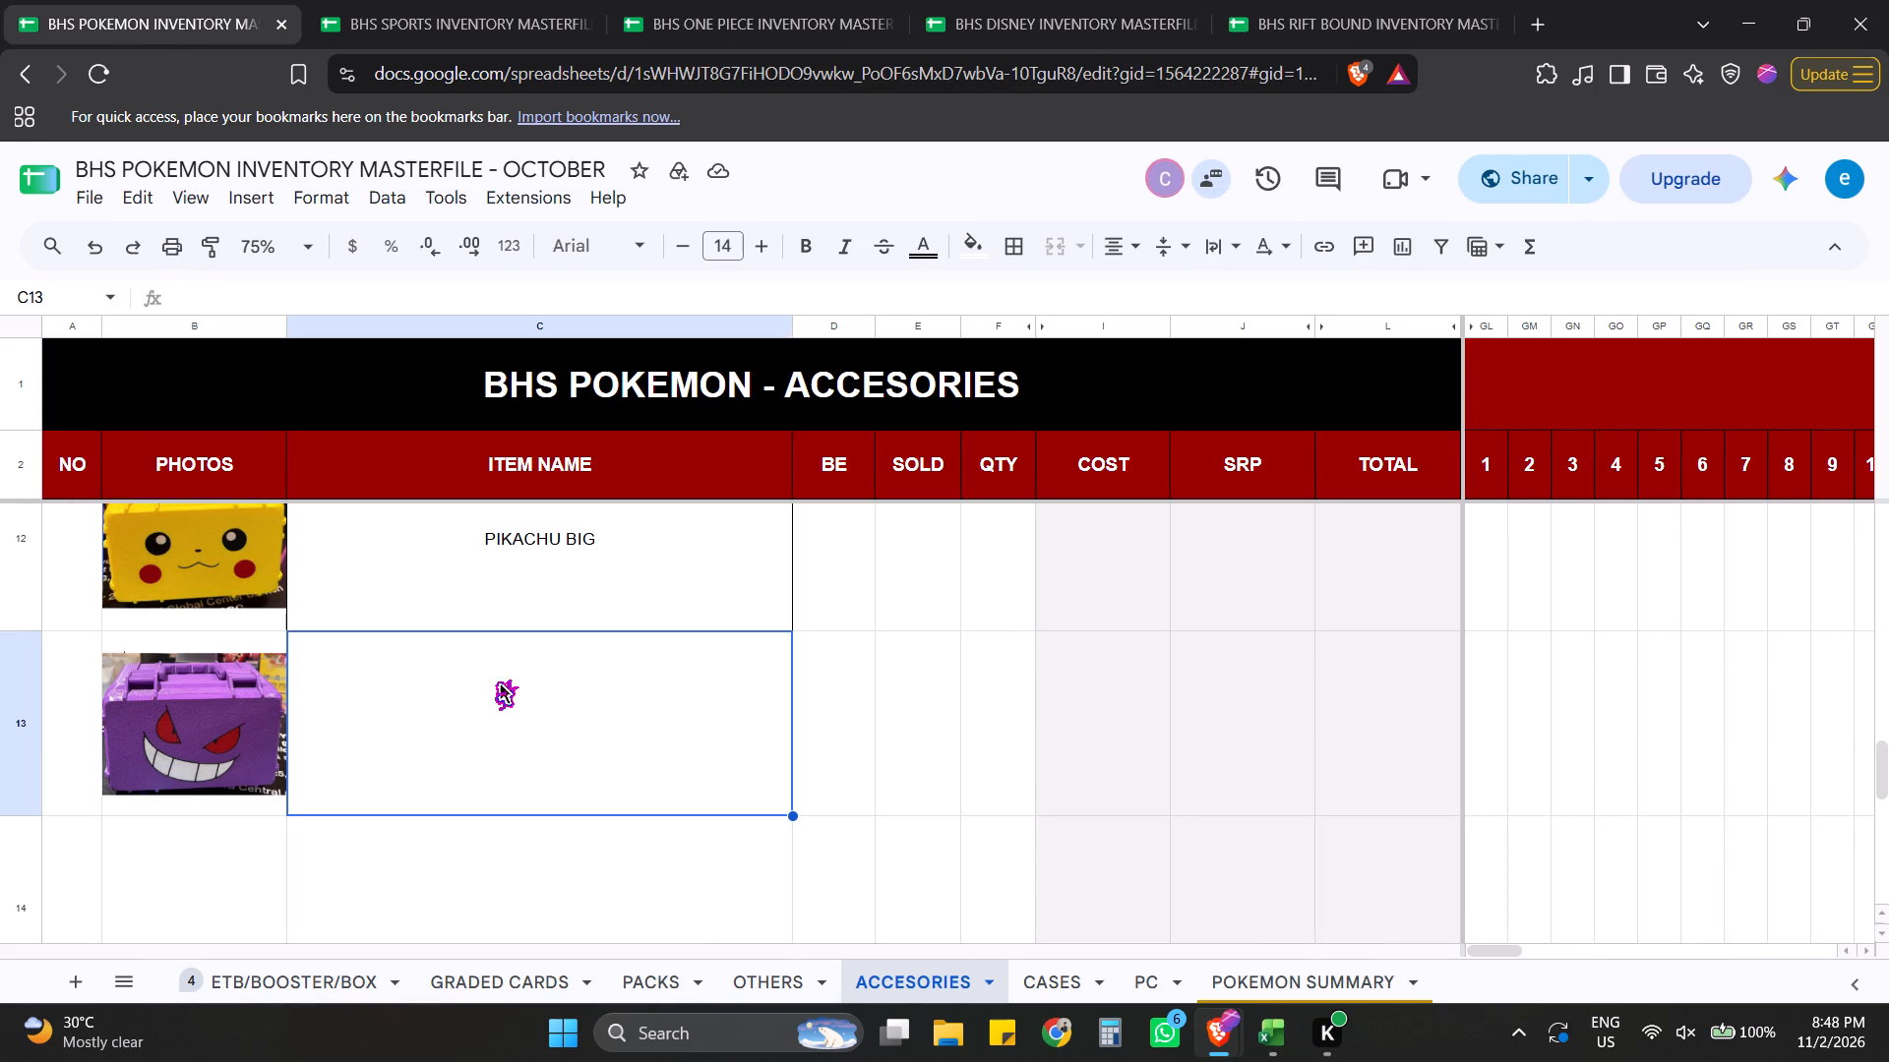
key("ctrl+v")
Copy the item name GENGAR SMALL from the 7F masterlist into the fourth new BHS ACCESORIES row.
key("alt+Tab")
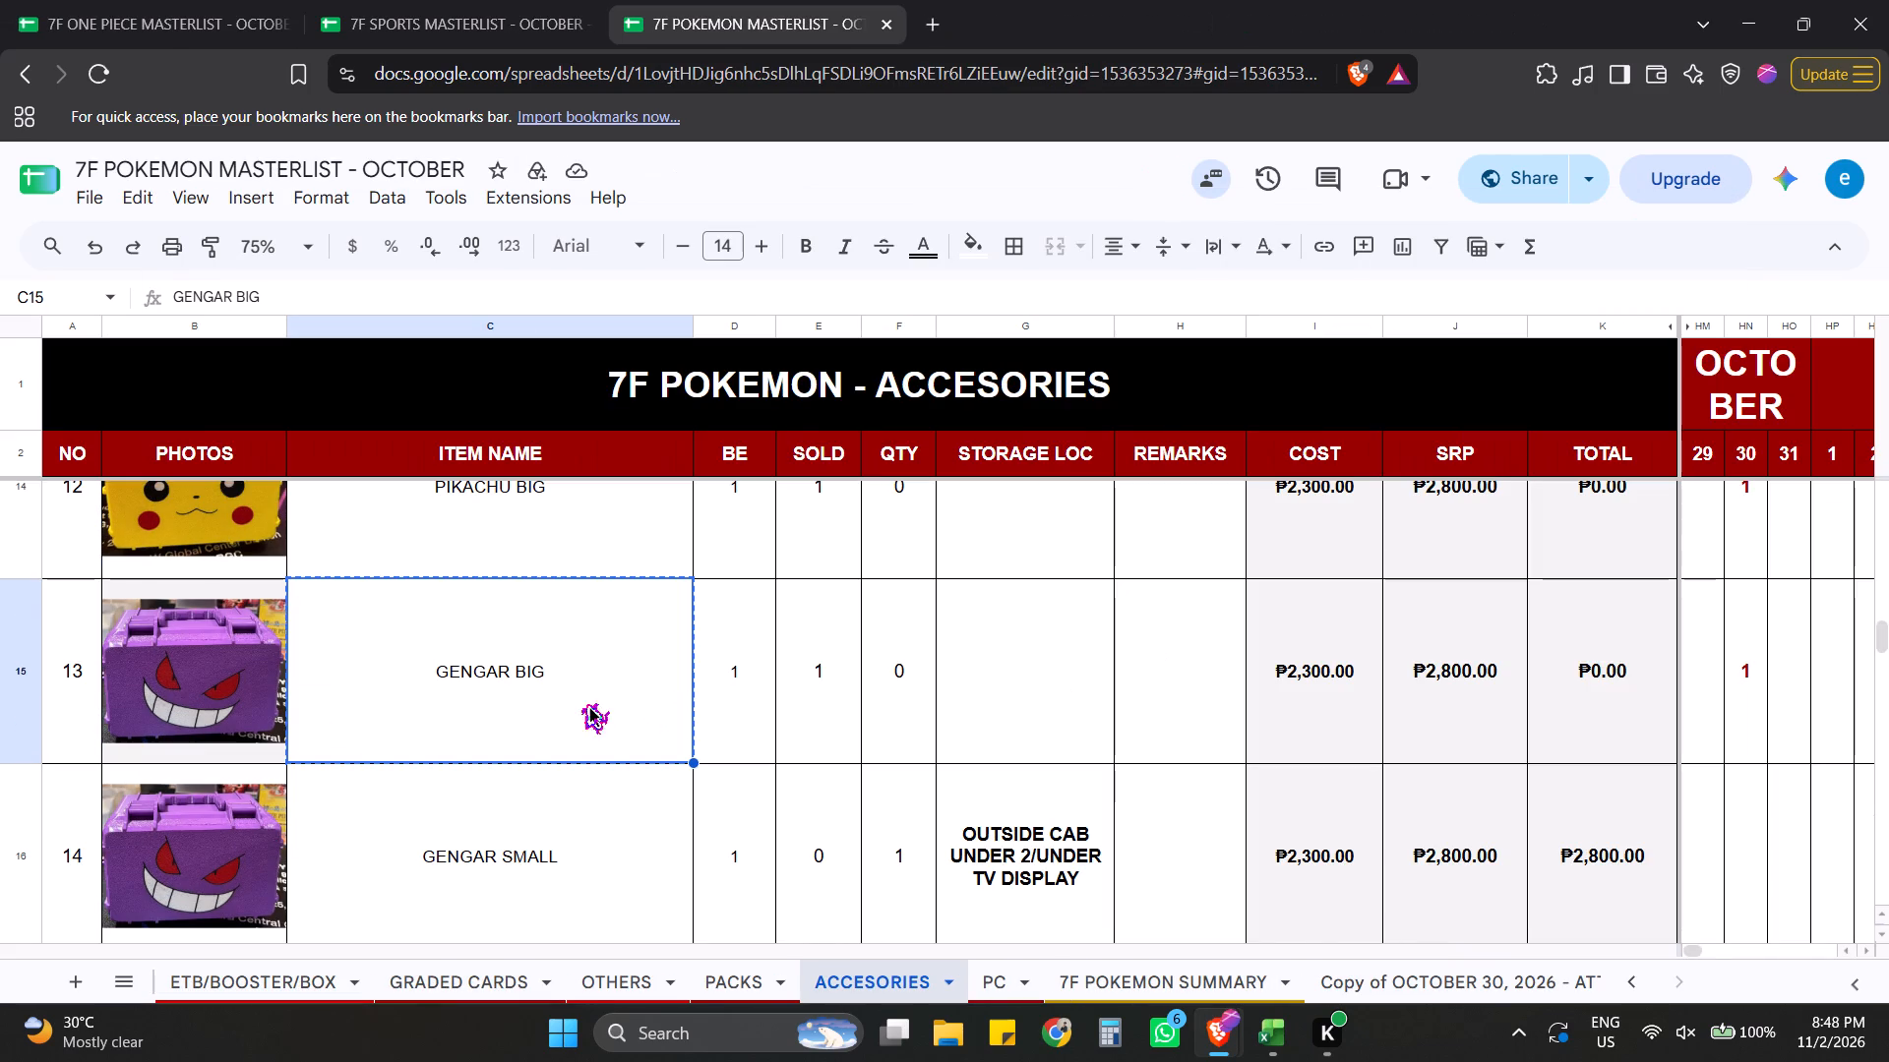
left_click(496, 840)
key("ctrl+c")
key("alt+Tab")
left_click(518, 845)
key("ctrl+v")
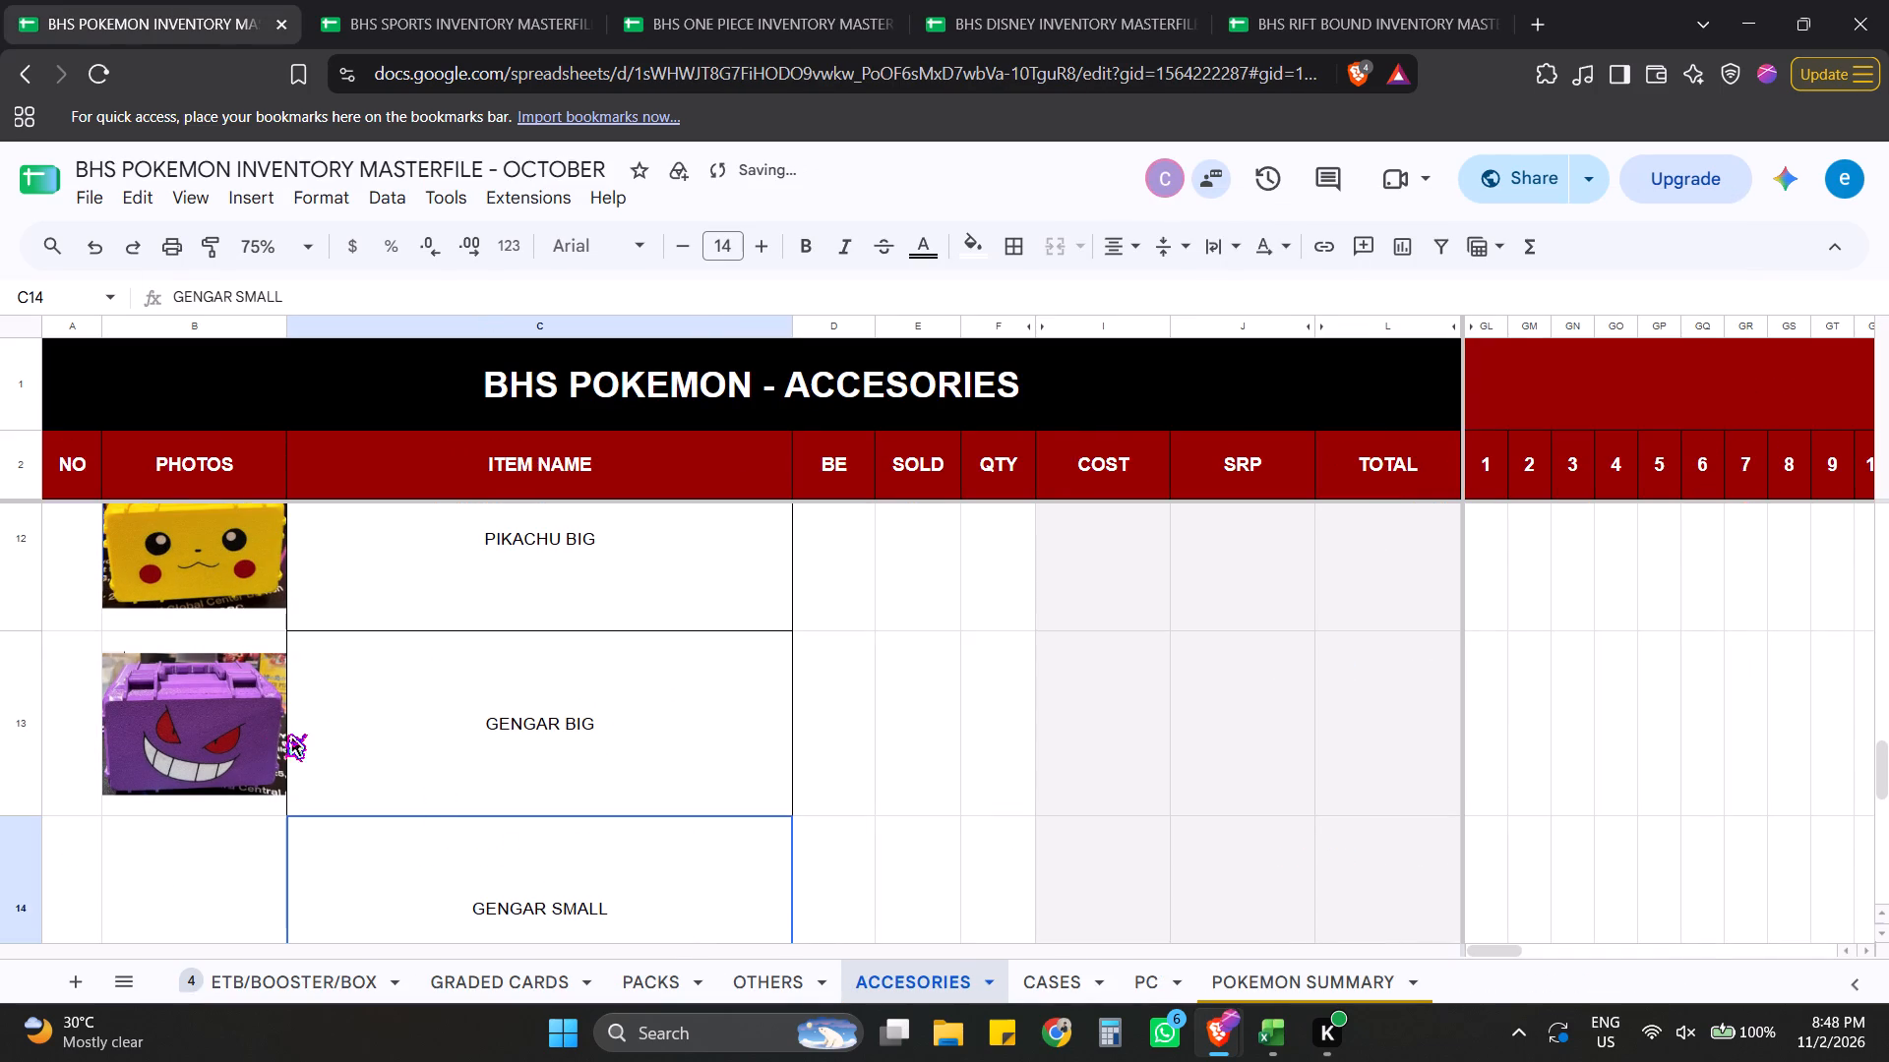
Copy the Gengar case photo from the GENGAR BIG row into the GENGAR SMALL row's PHOTOS cell in the BHS sheet.
left_click(217, 705)
left_click(215, 753)
key("ctrl+c")
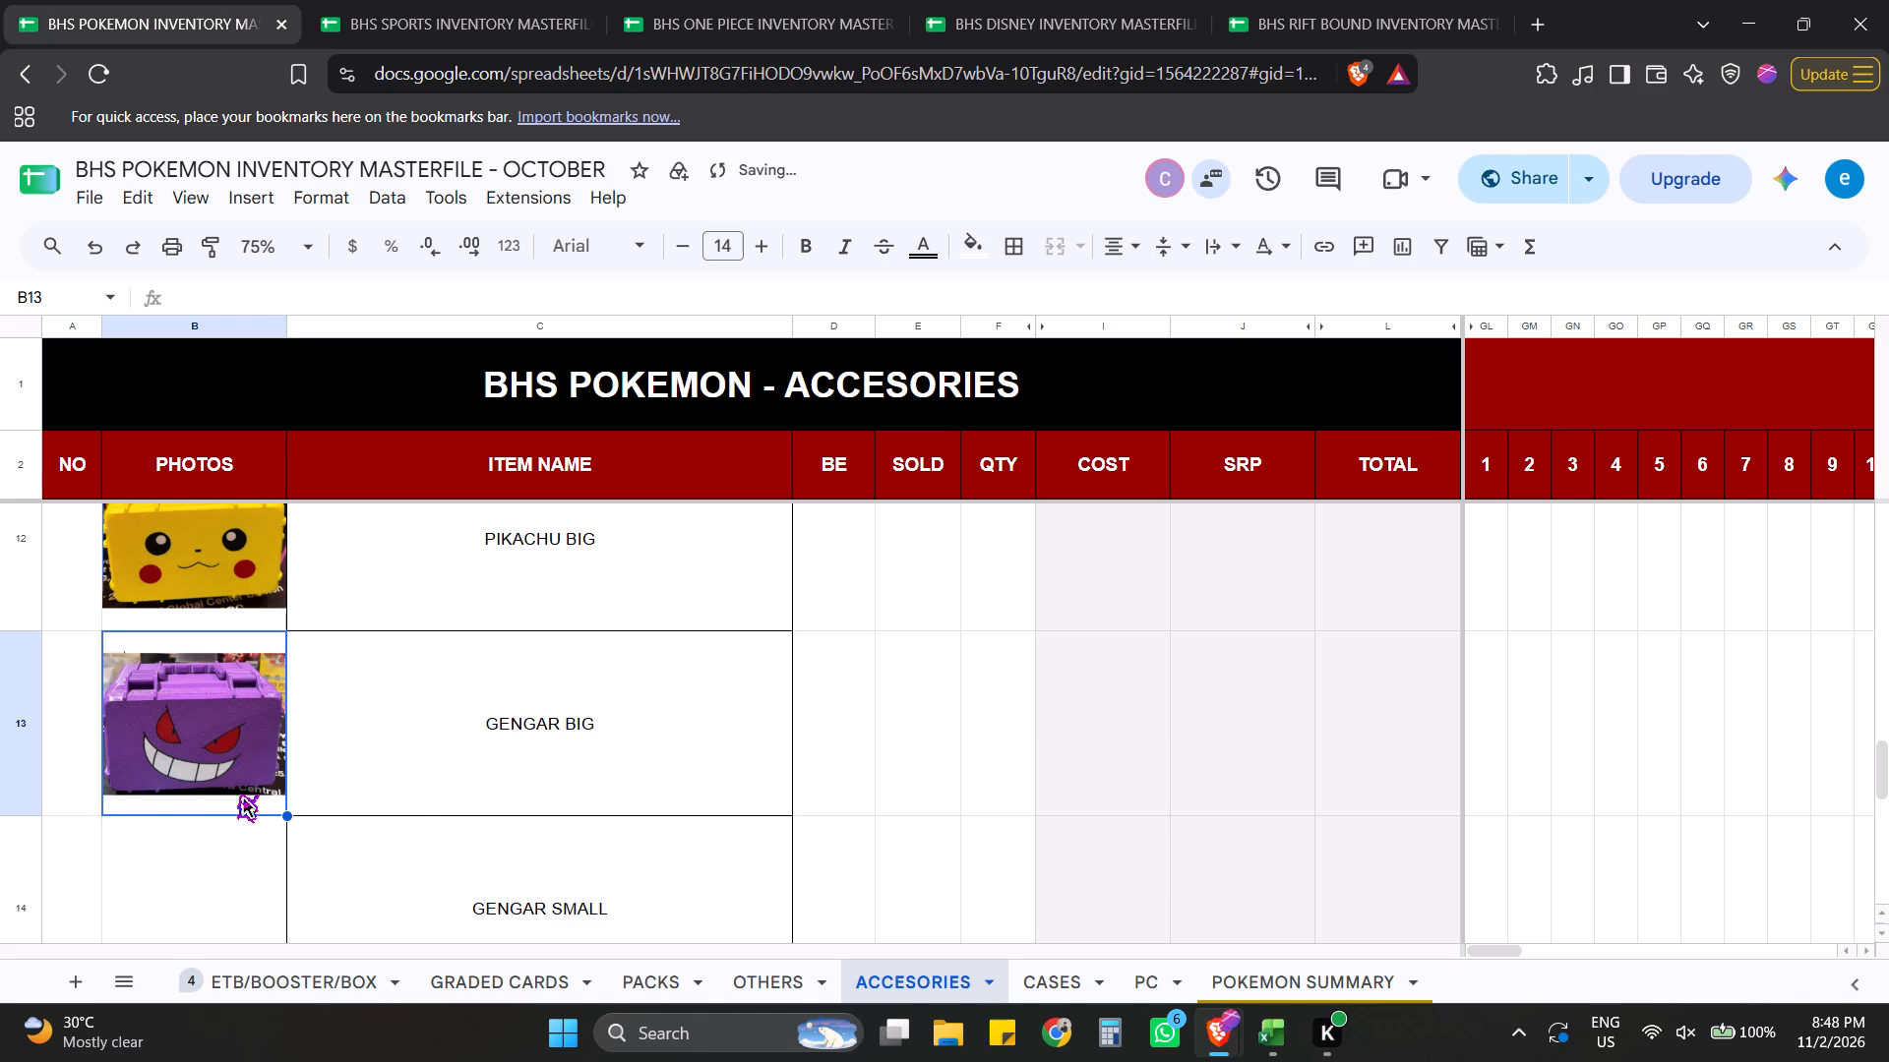
left_click(244, 891)
key("ctrl+v")
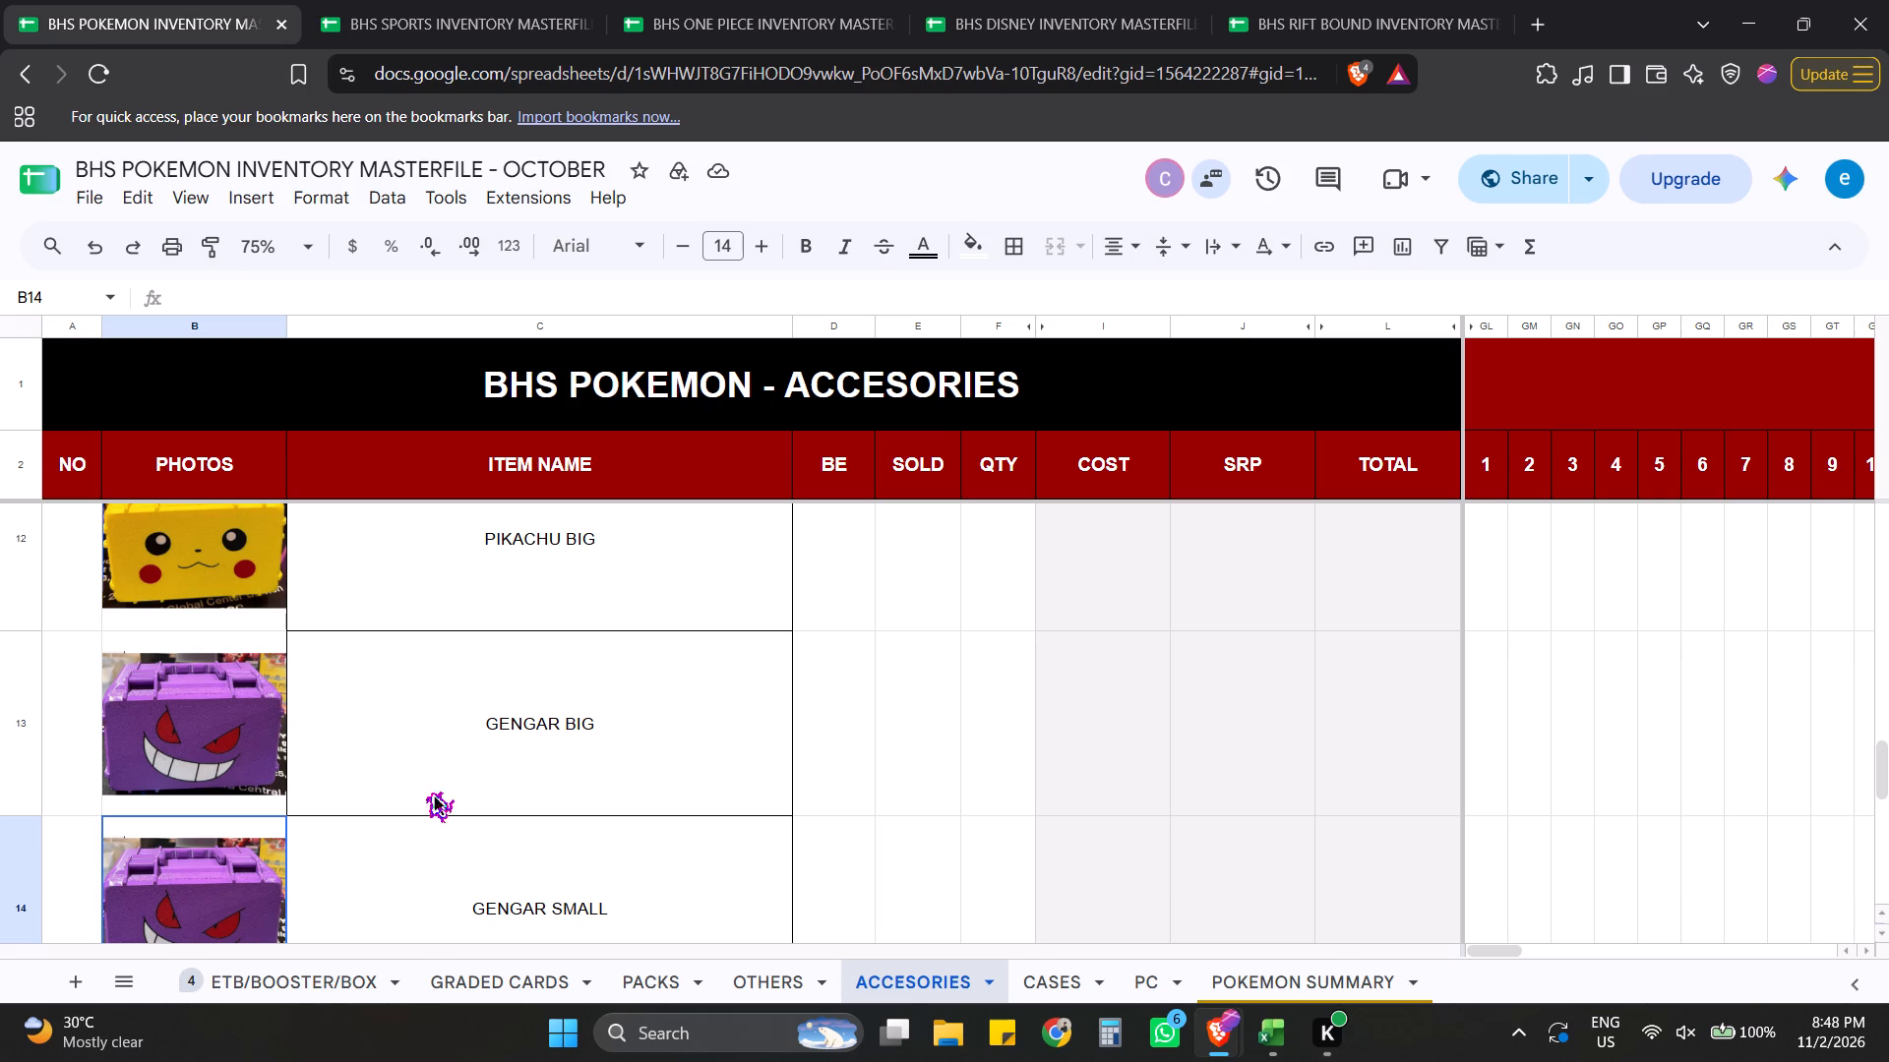
In the 7F masterlist, float the CHARIZARD SMALL photo over the cells.
scroll(447, 800, "down", 5)
key("alt+Tab")
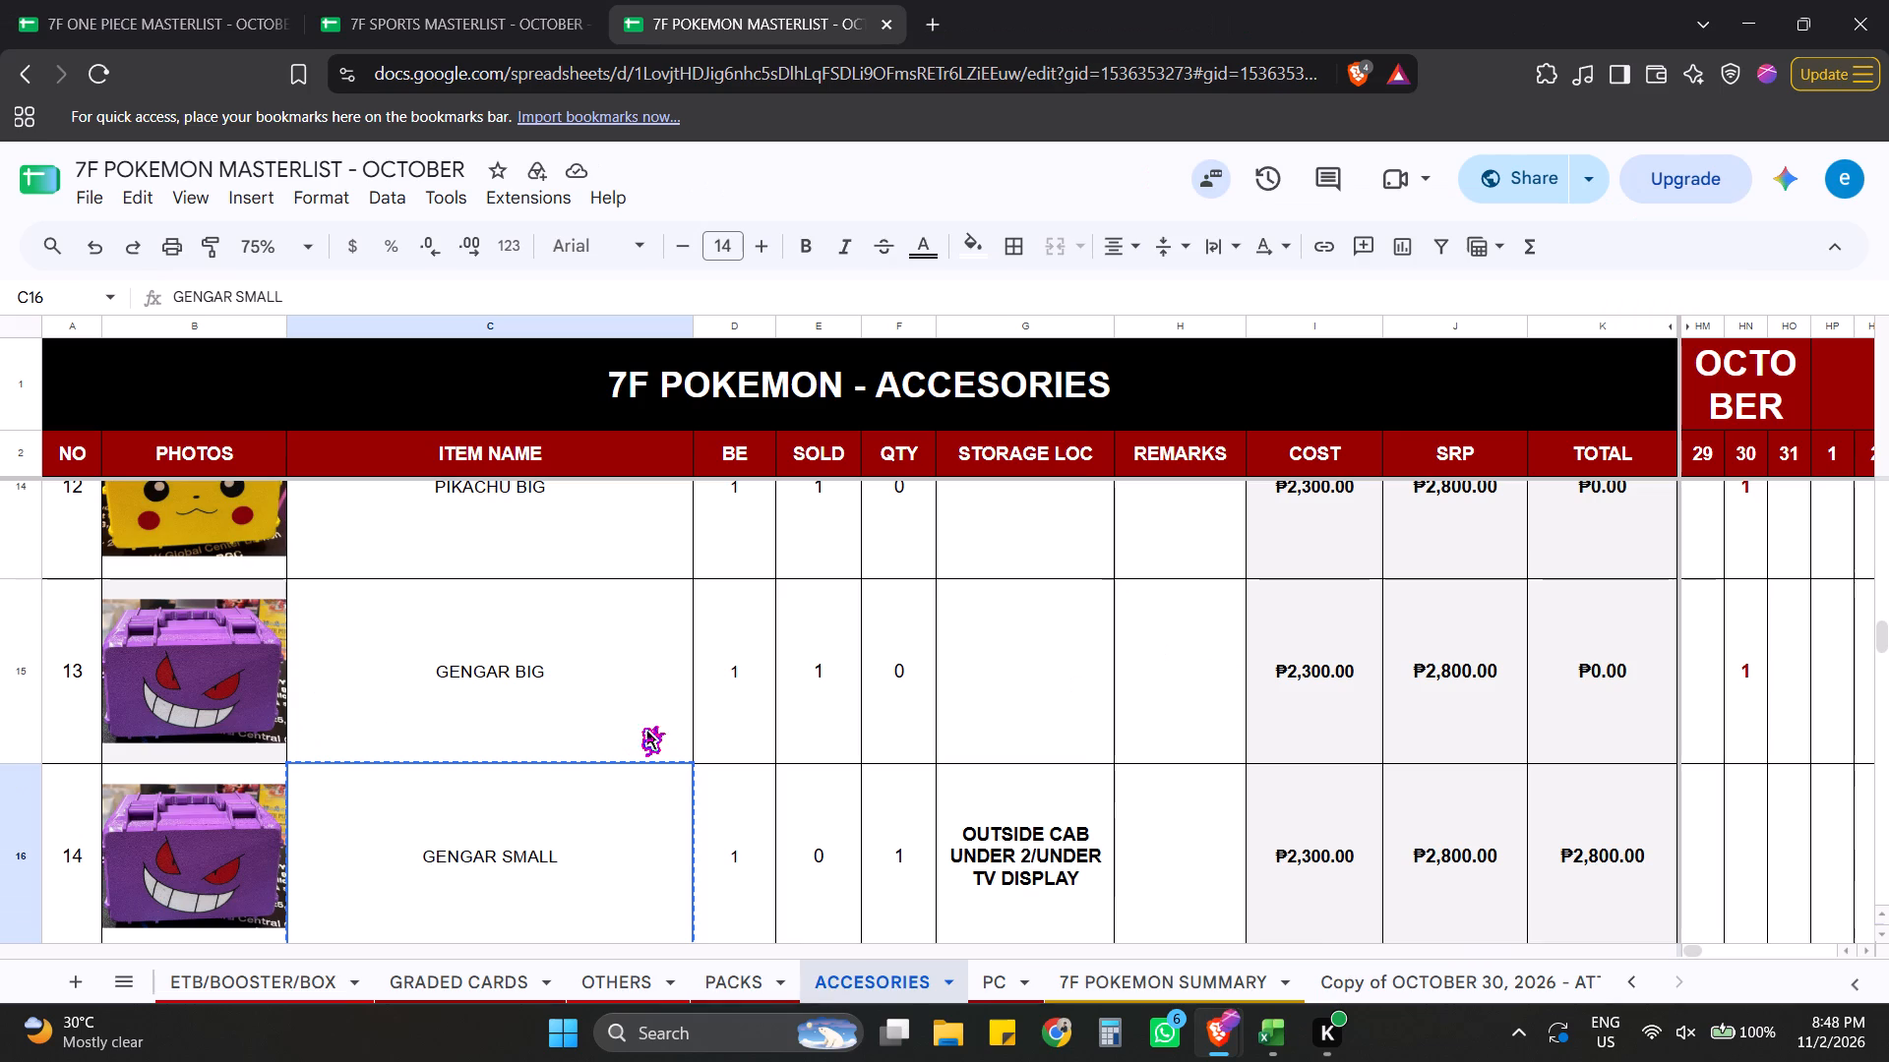
scroll(797, 673, "down", 10)
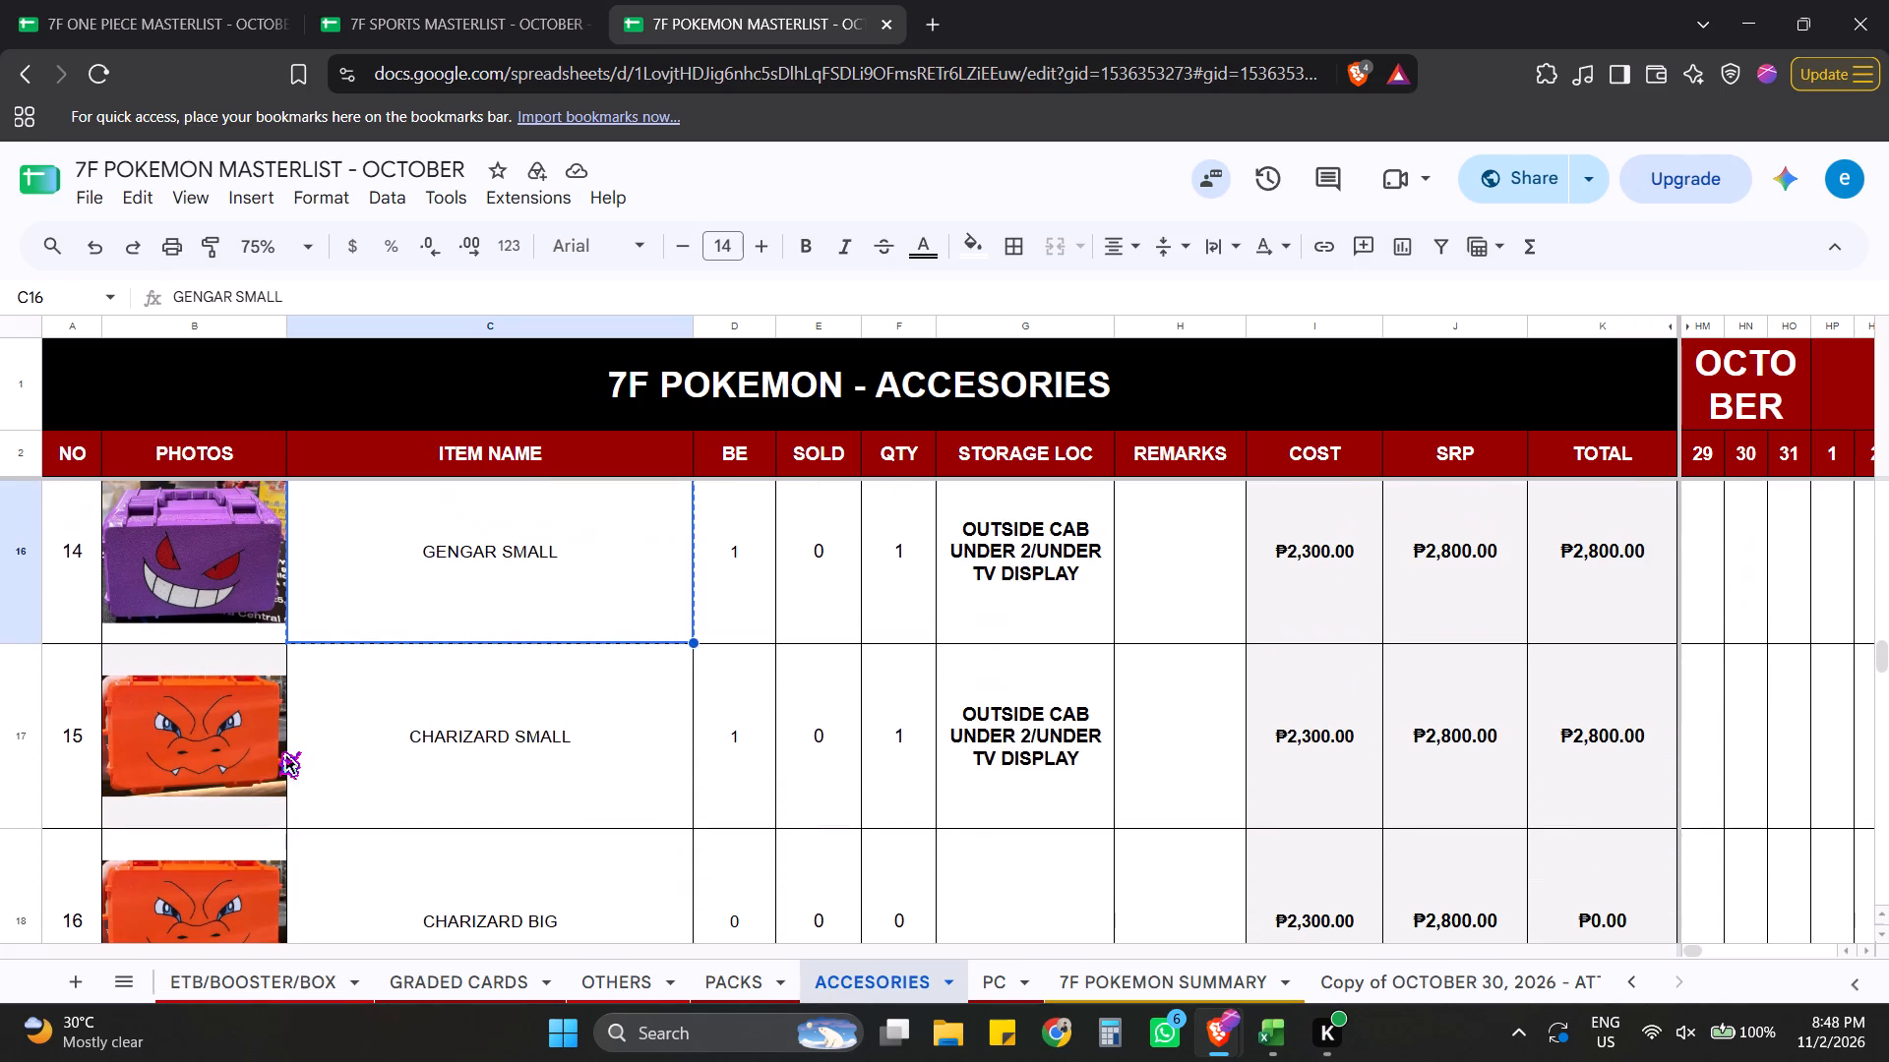
left_click(252, 733)
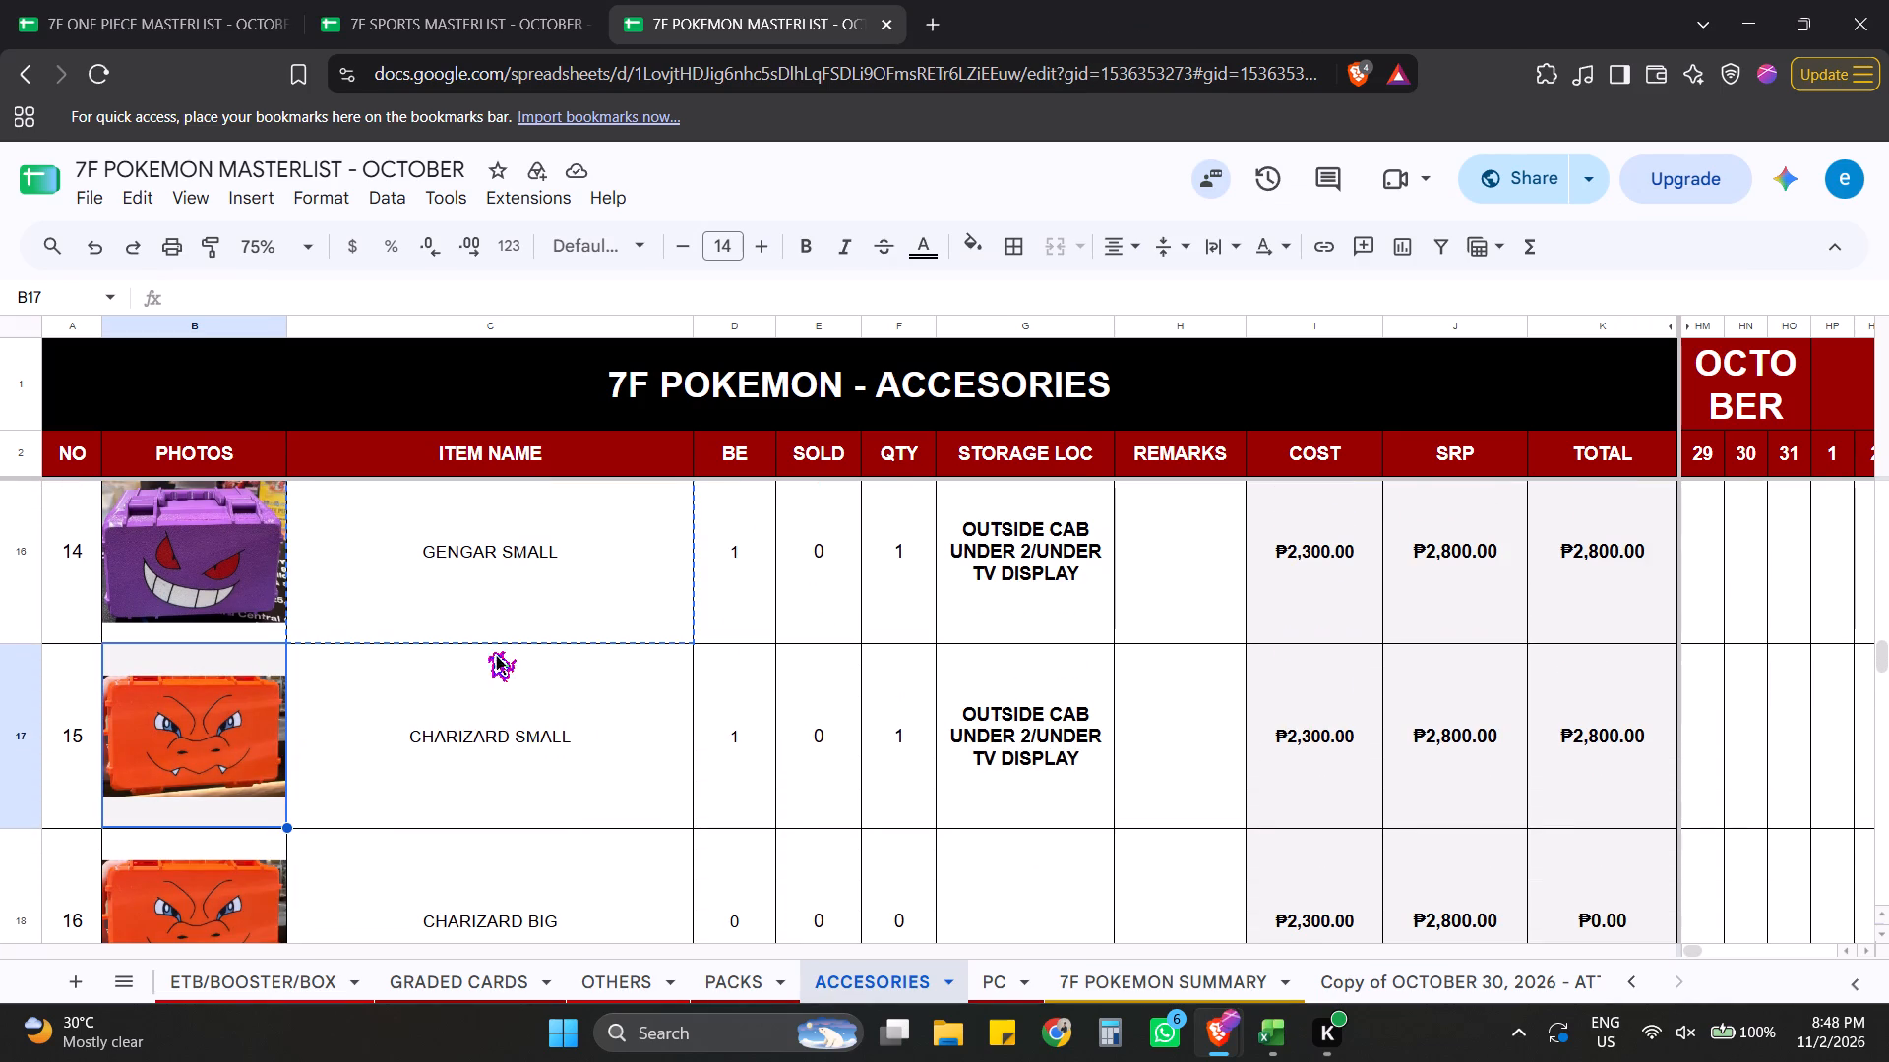
scroll(506, 690, "down", 3)
scroll(510, 686, "up", 2)
left_click_drag(471, 717, 476, 708)
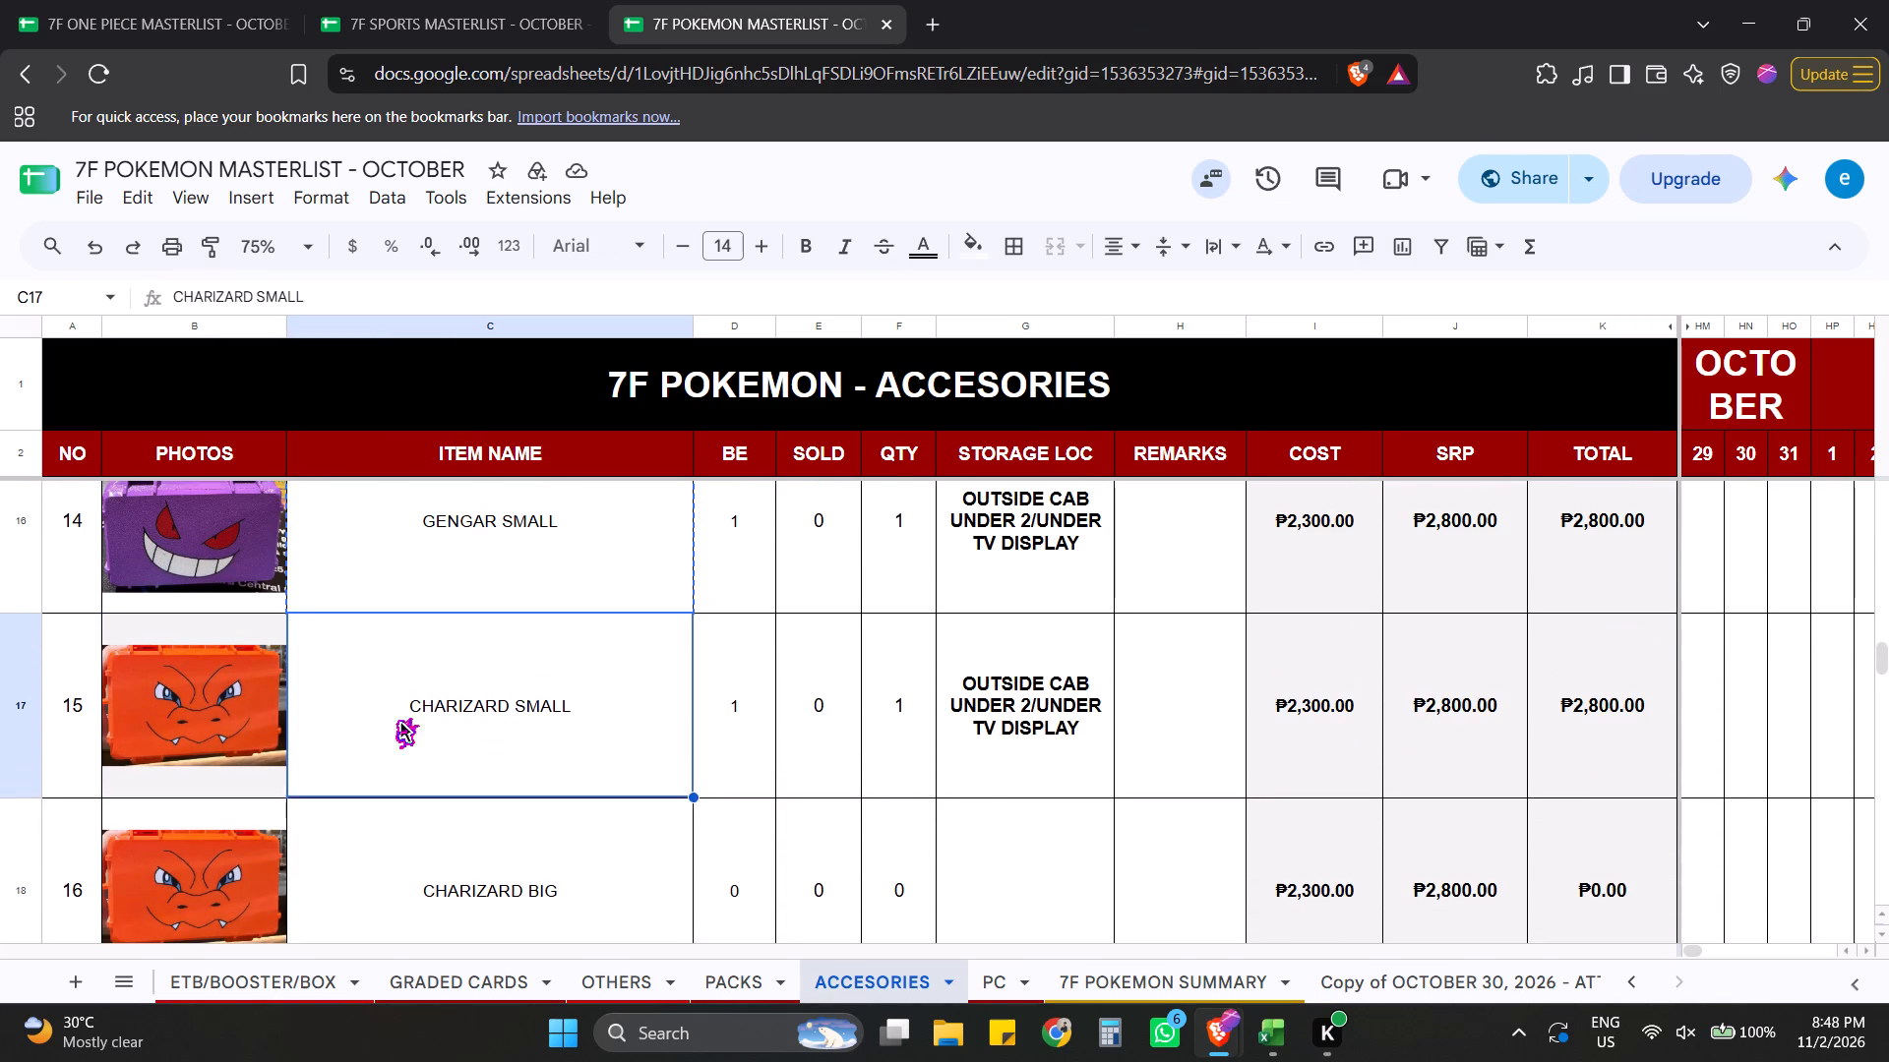
left_click(259, 698)
right_click(258, 697)
left_click(458, 910)
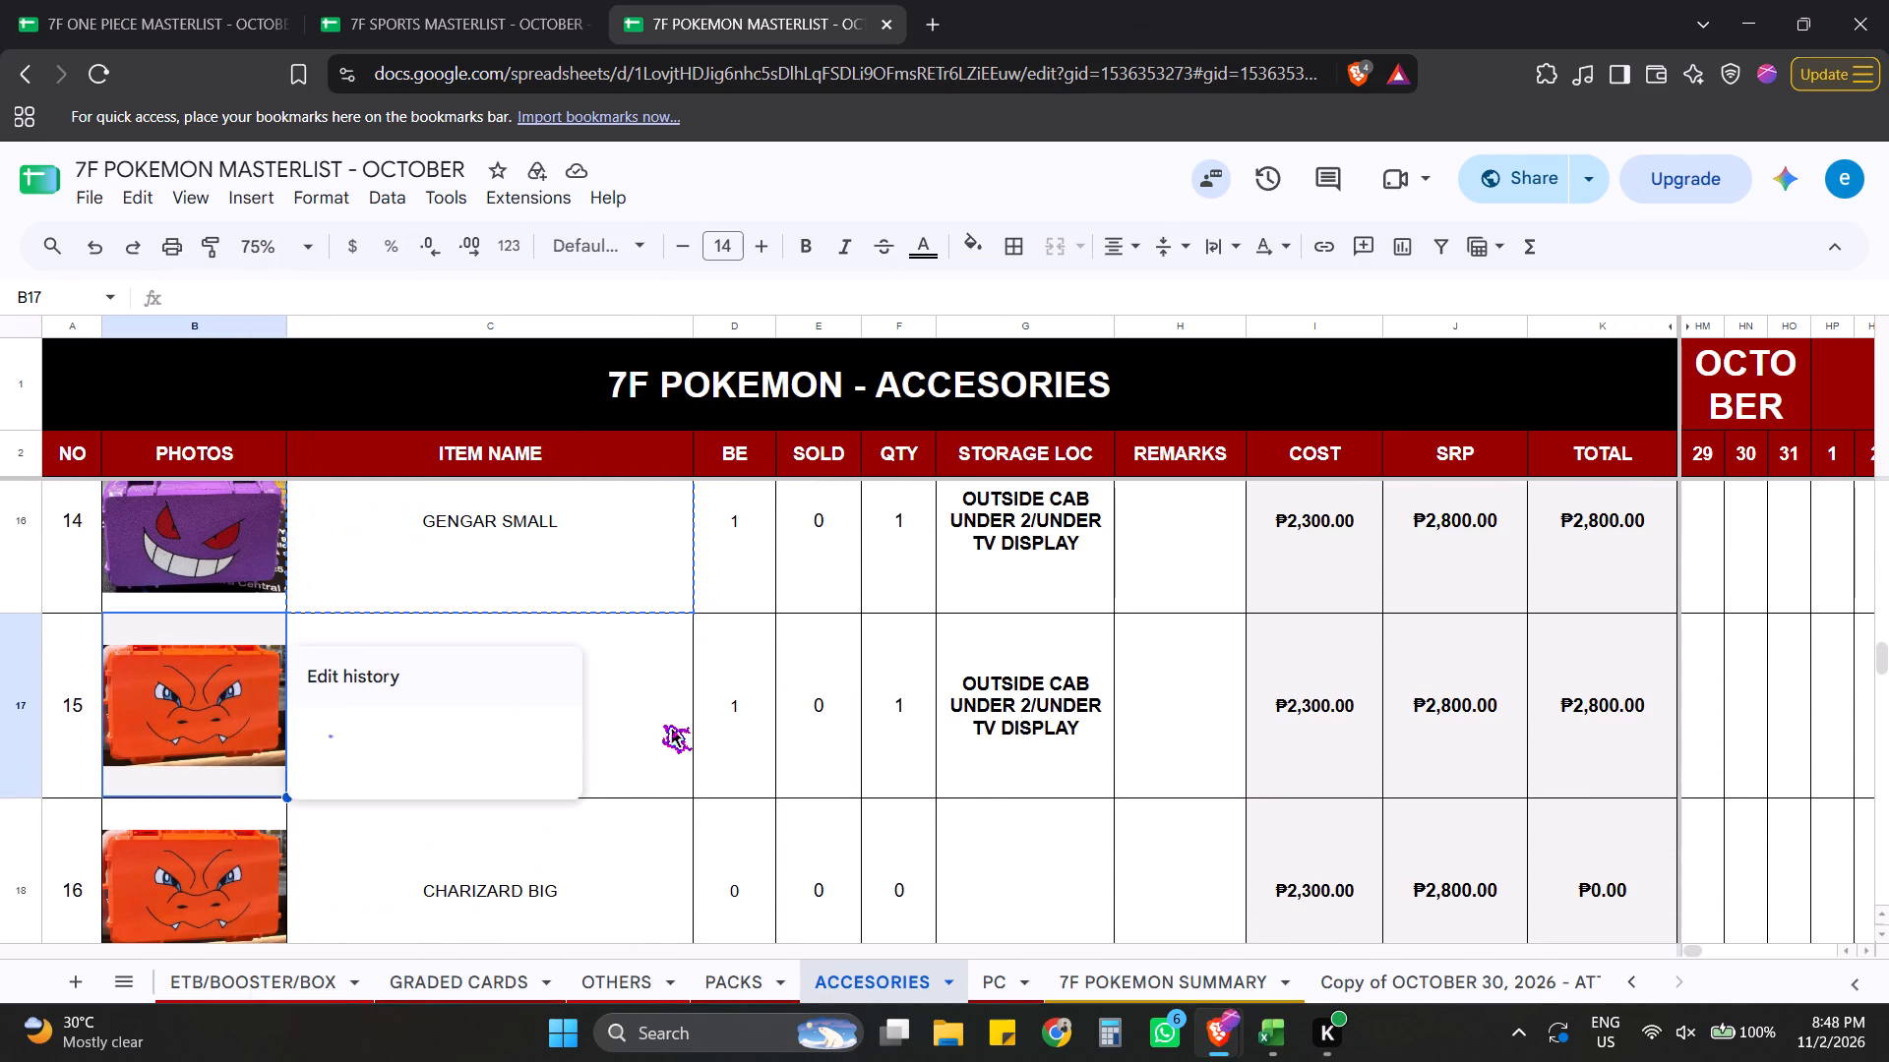
left_click(764, 729)
left_click(226, 702)
right_click(226, 702)
scroll(389, 807, "down", 4)
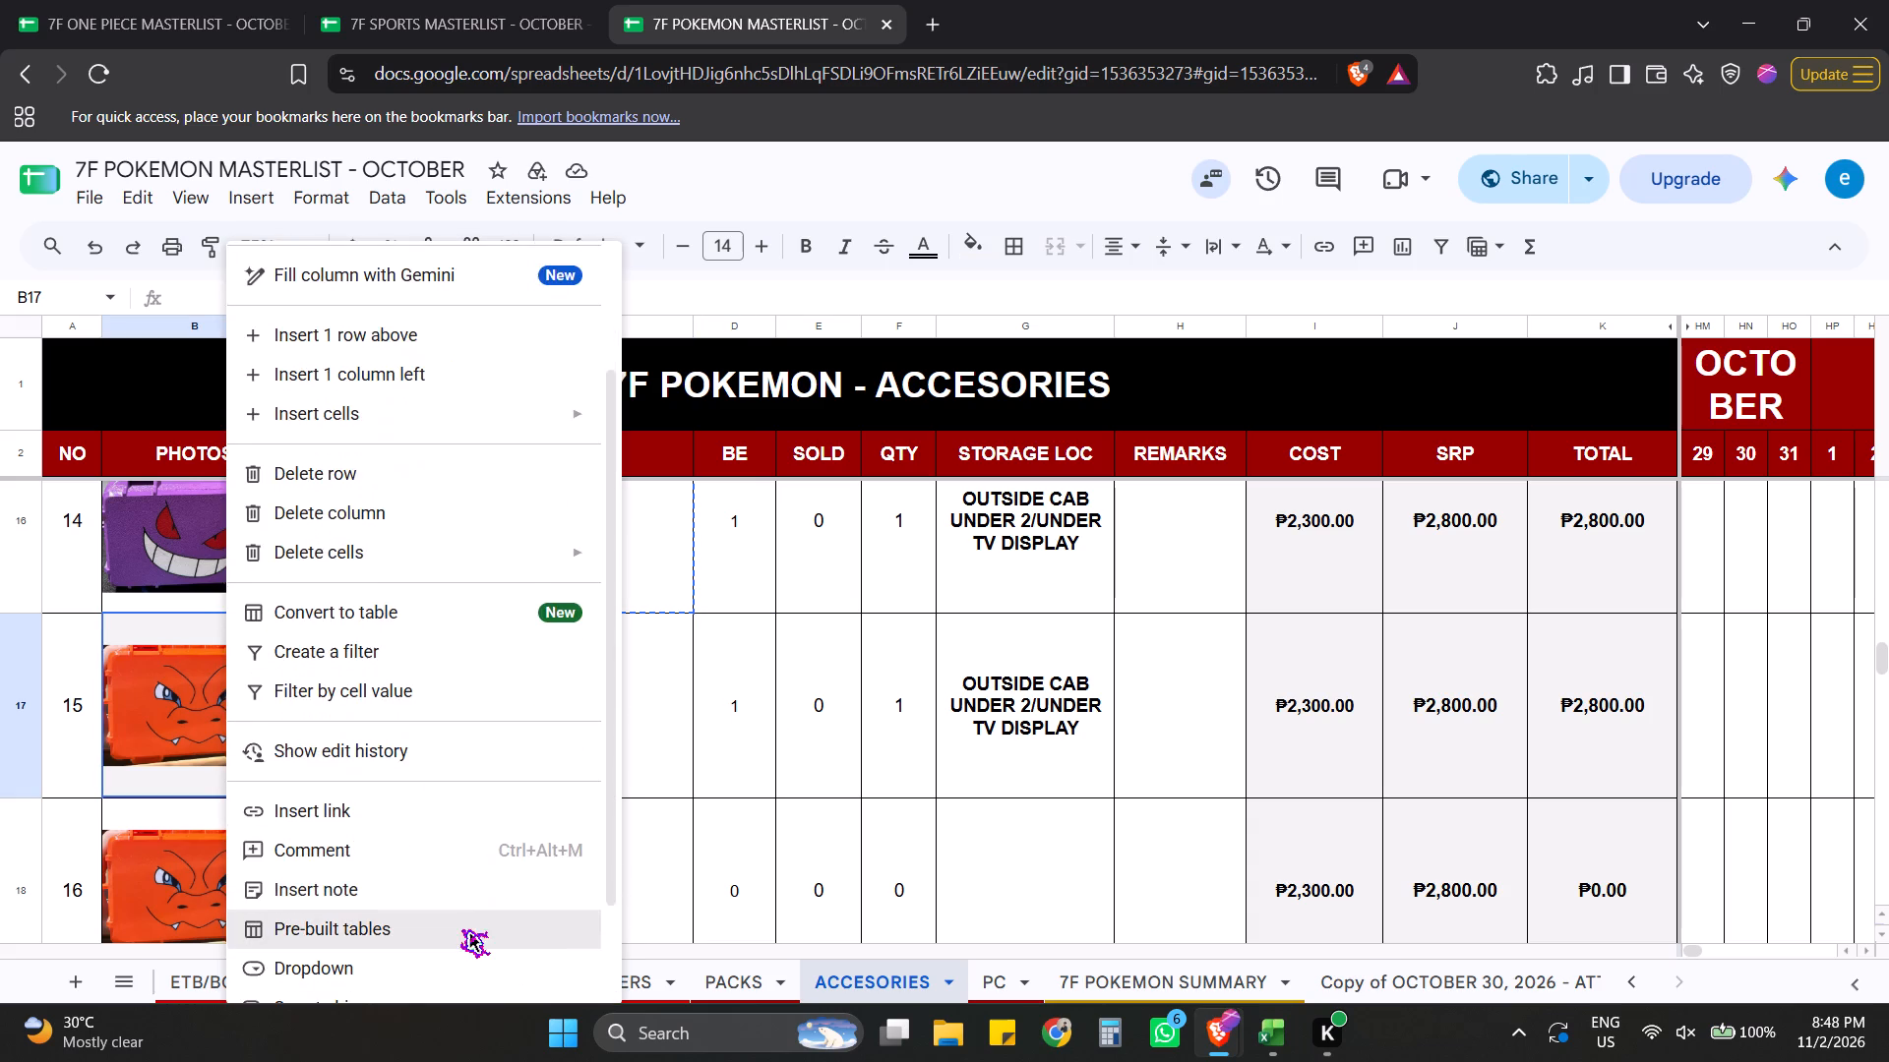
scroll(460, 928, "down", 4)
left_click(724, 867)
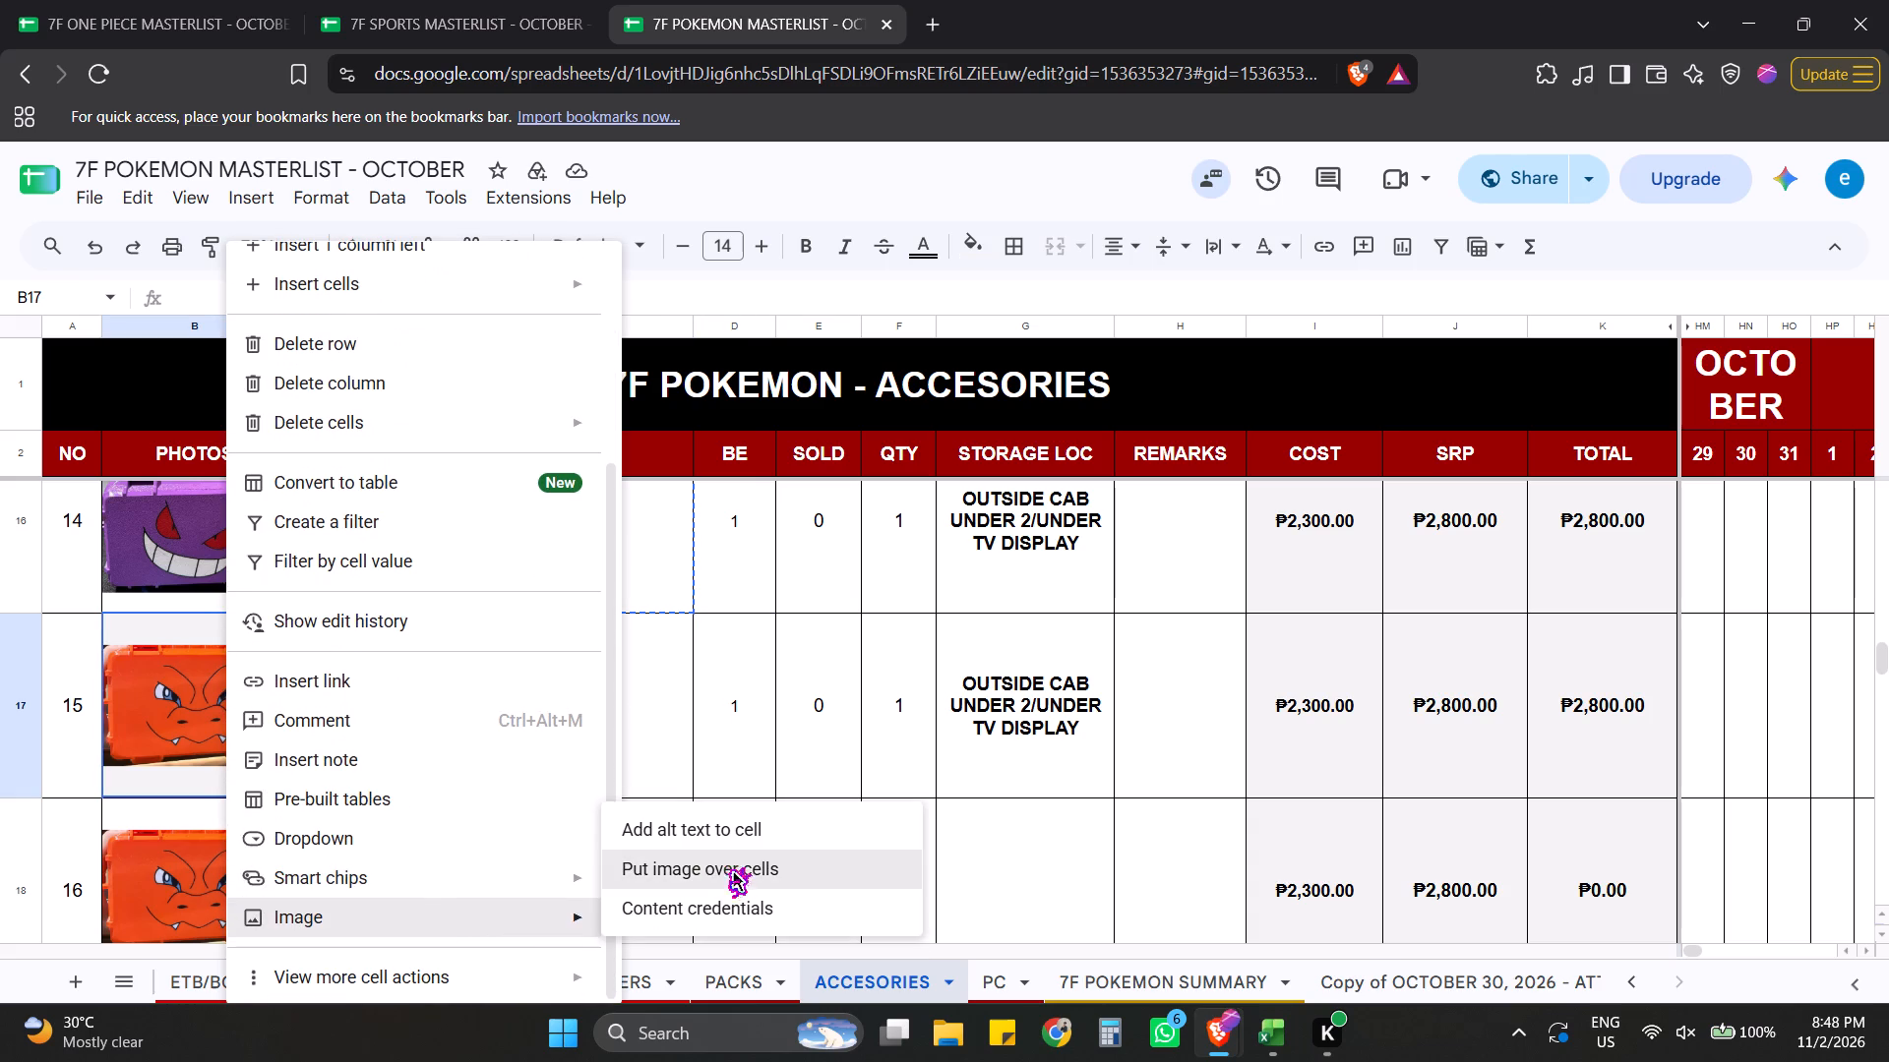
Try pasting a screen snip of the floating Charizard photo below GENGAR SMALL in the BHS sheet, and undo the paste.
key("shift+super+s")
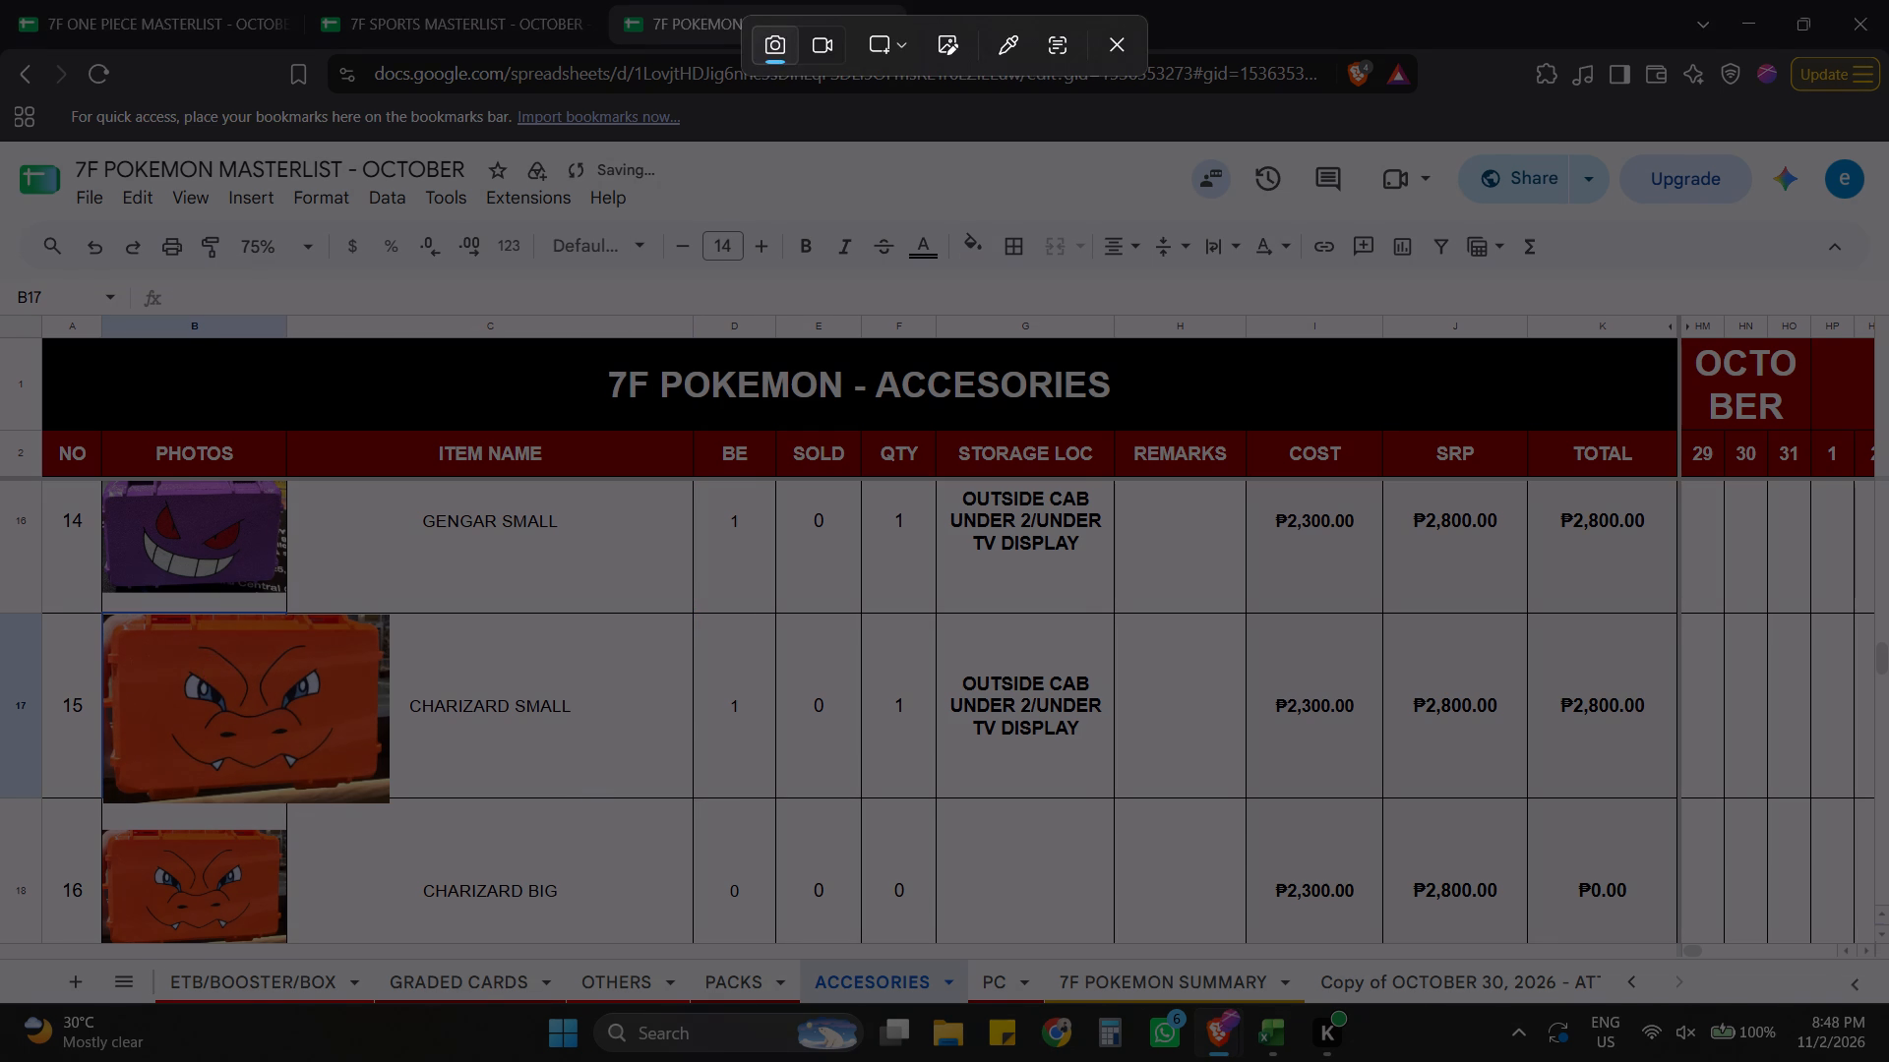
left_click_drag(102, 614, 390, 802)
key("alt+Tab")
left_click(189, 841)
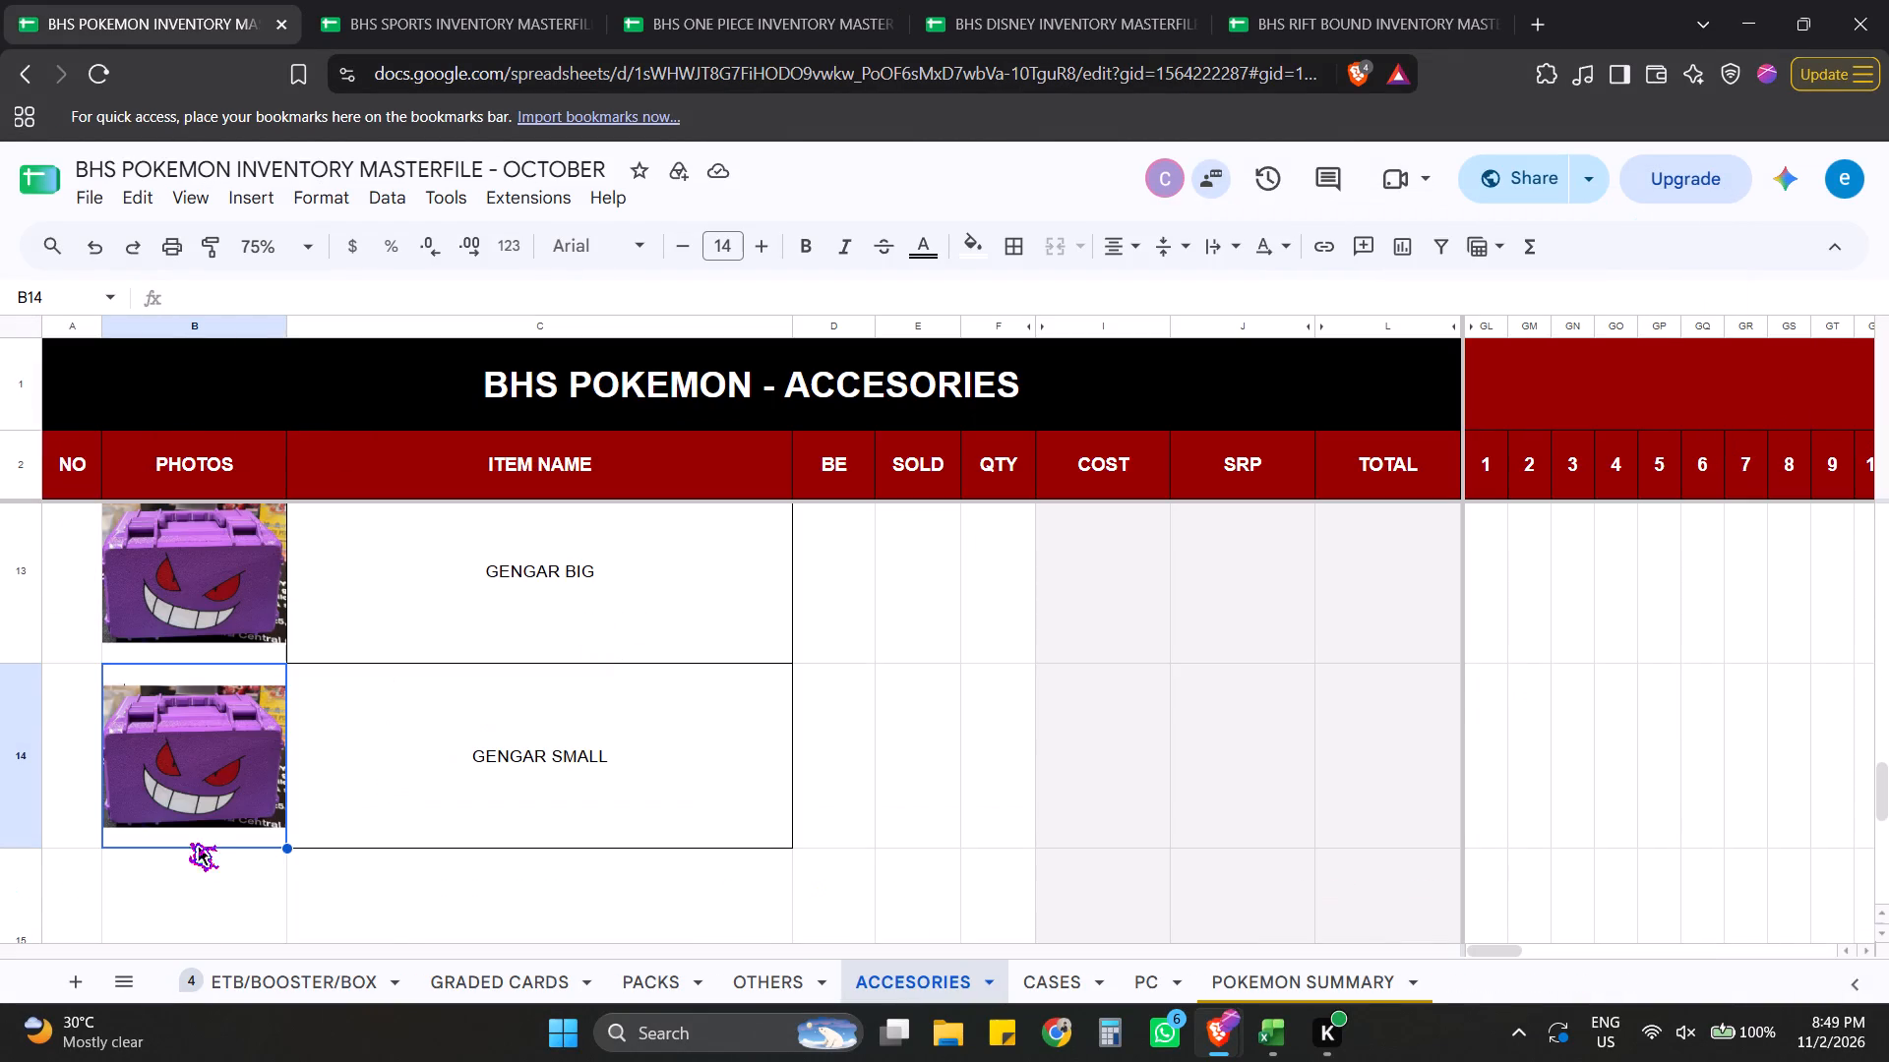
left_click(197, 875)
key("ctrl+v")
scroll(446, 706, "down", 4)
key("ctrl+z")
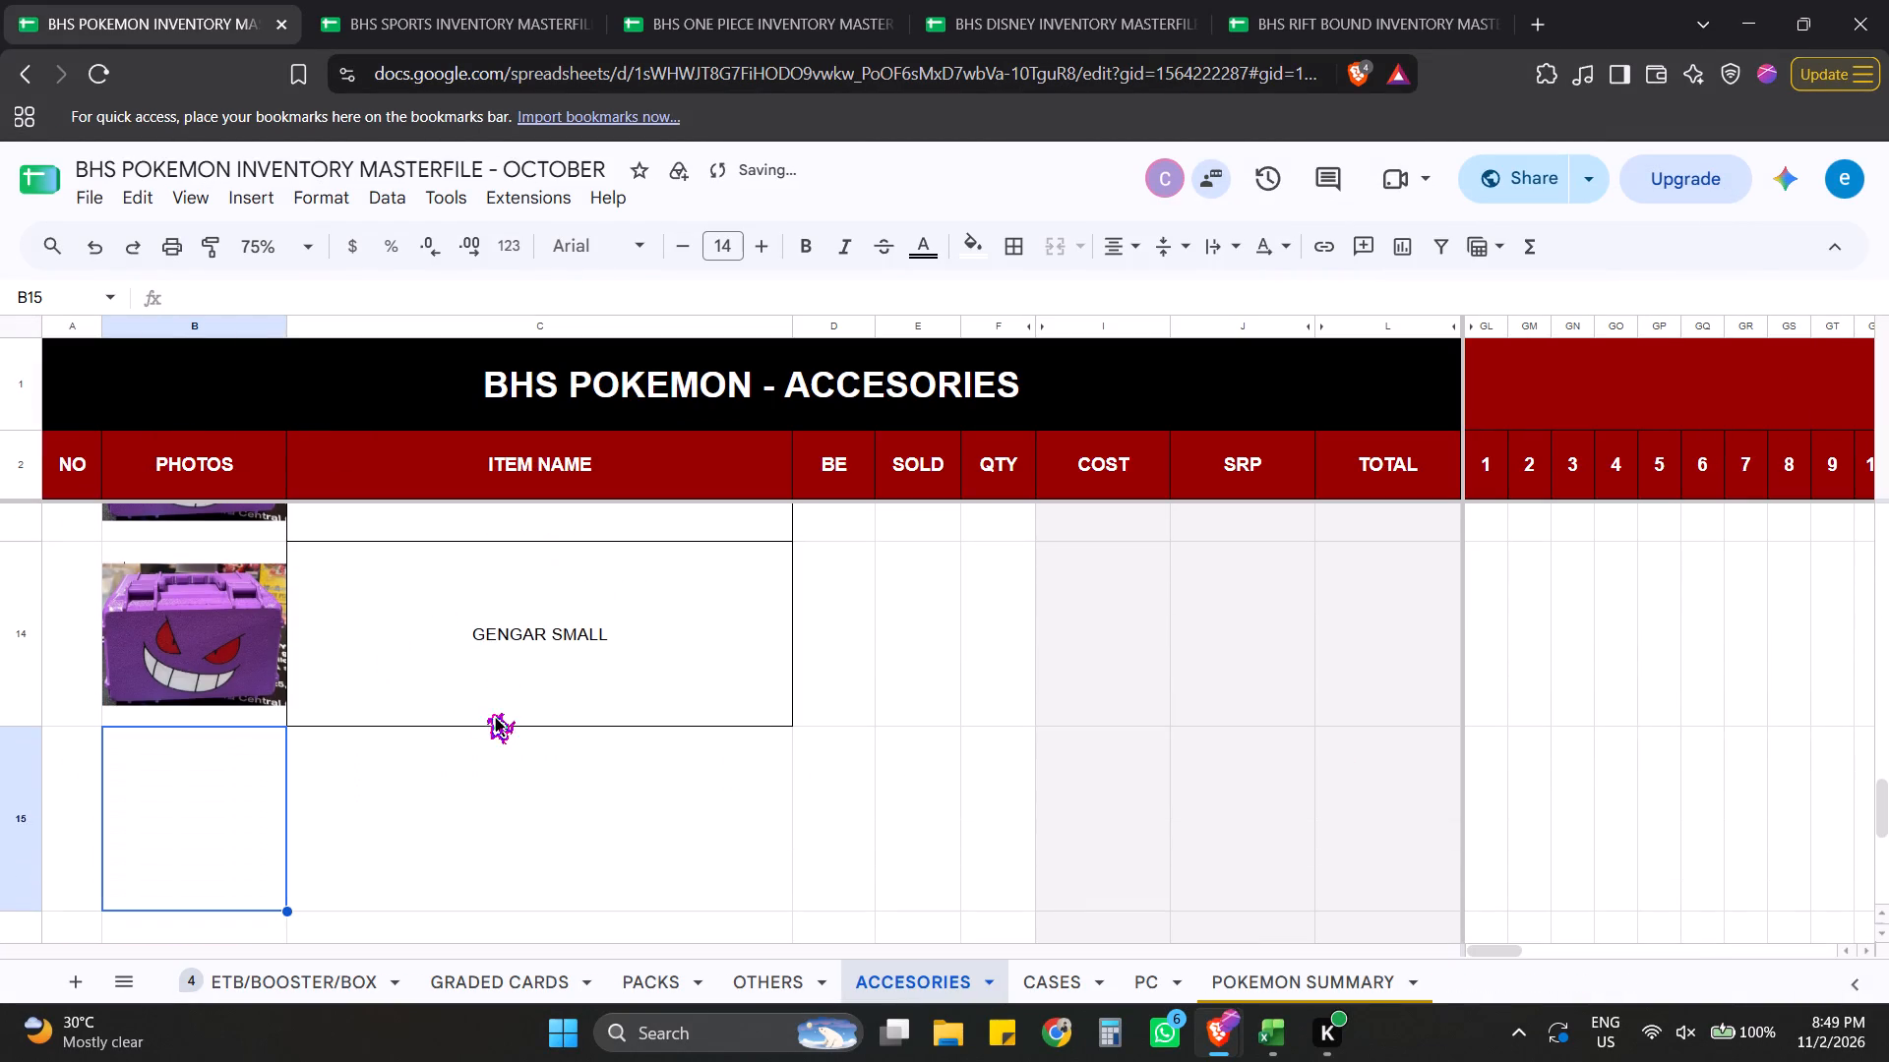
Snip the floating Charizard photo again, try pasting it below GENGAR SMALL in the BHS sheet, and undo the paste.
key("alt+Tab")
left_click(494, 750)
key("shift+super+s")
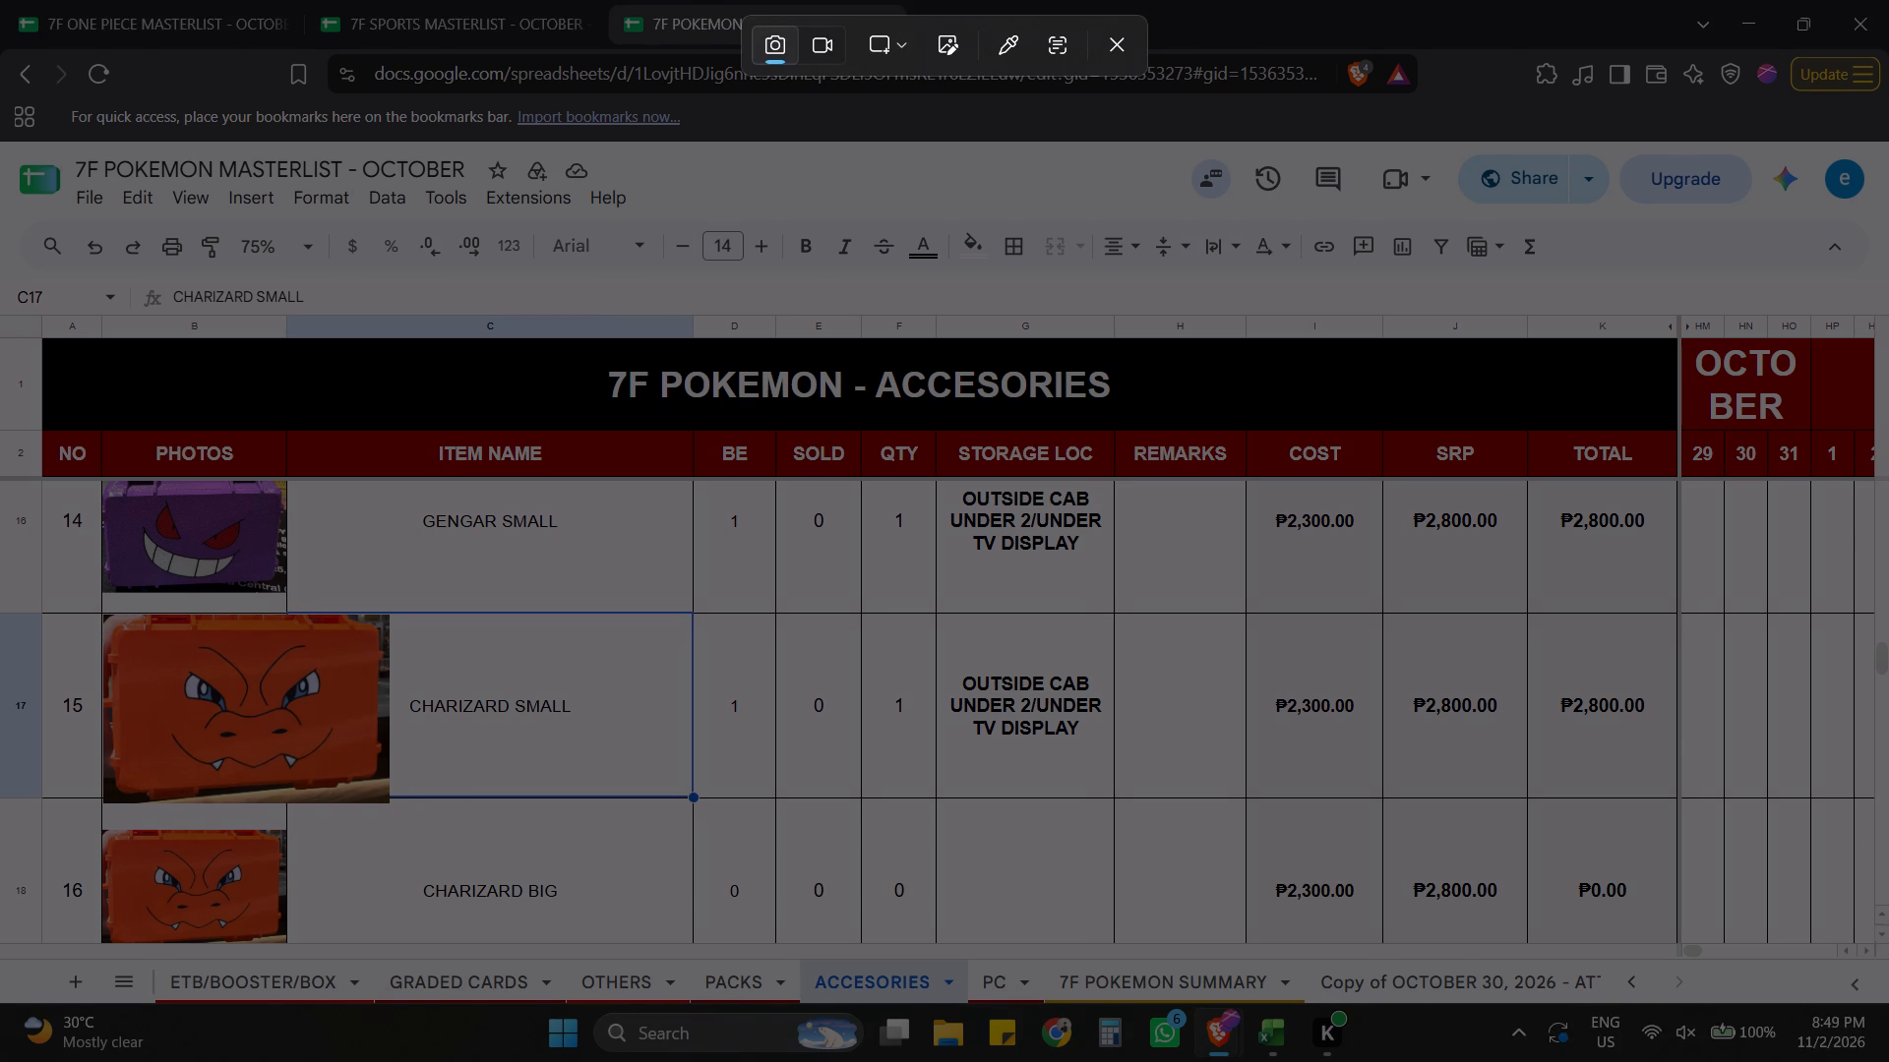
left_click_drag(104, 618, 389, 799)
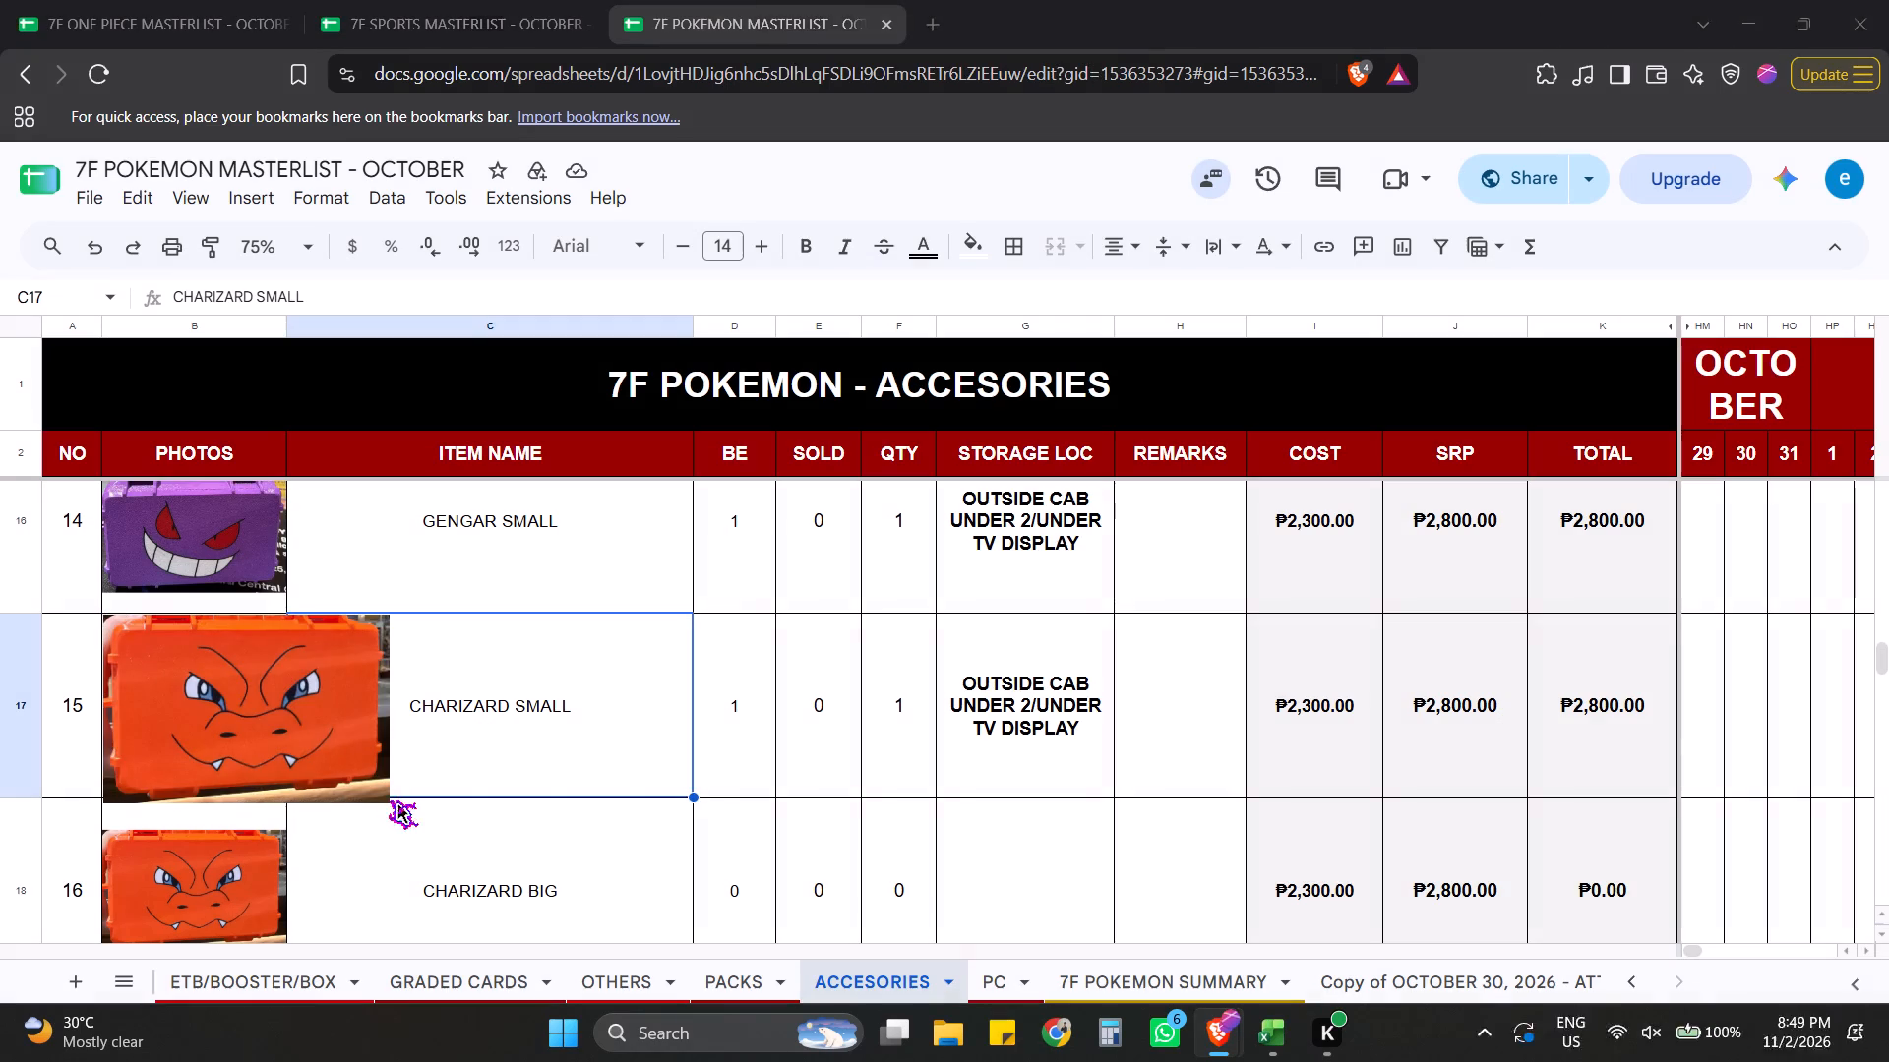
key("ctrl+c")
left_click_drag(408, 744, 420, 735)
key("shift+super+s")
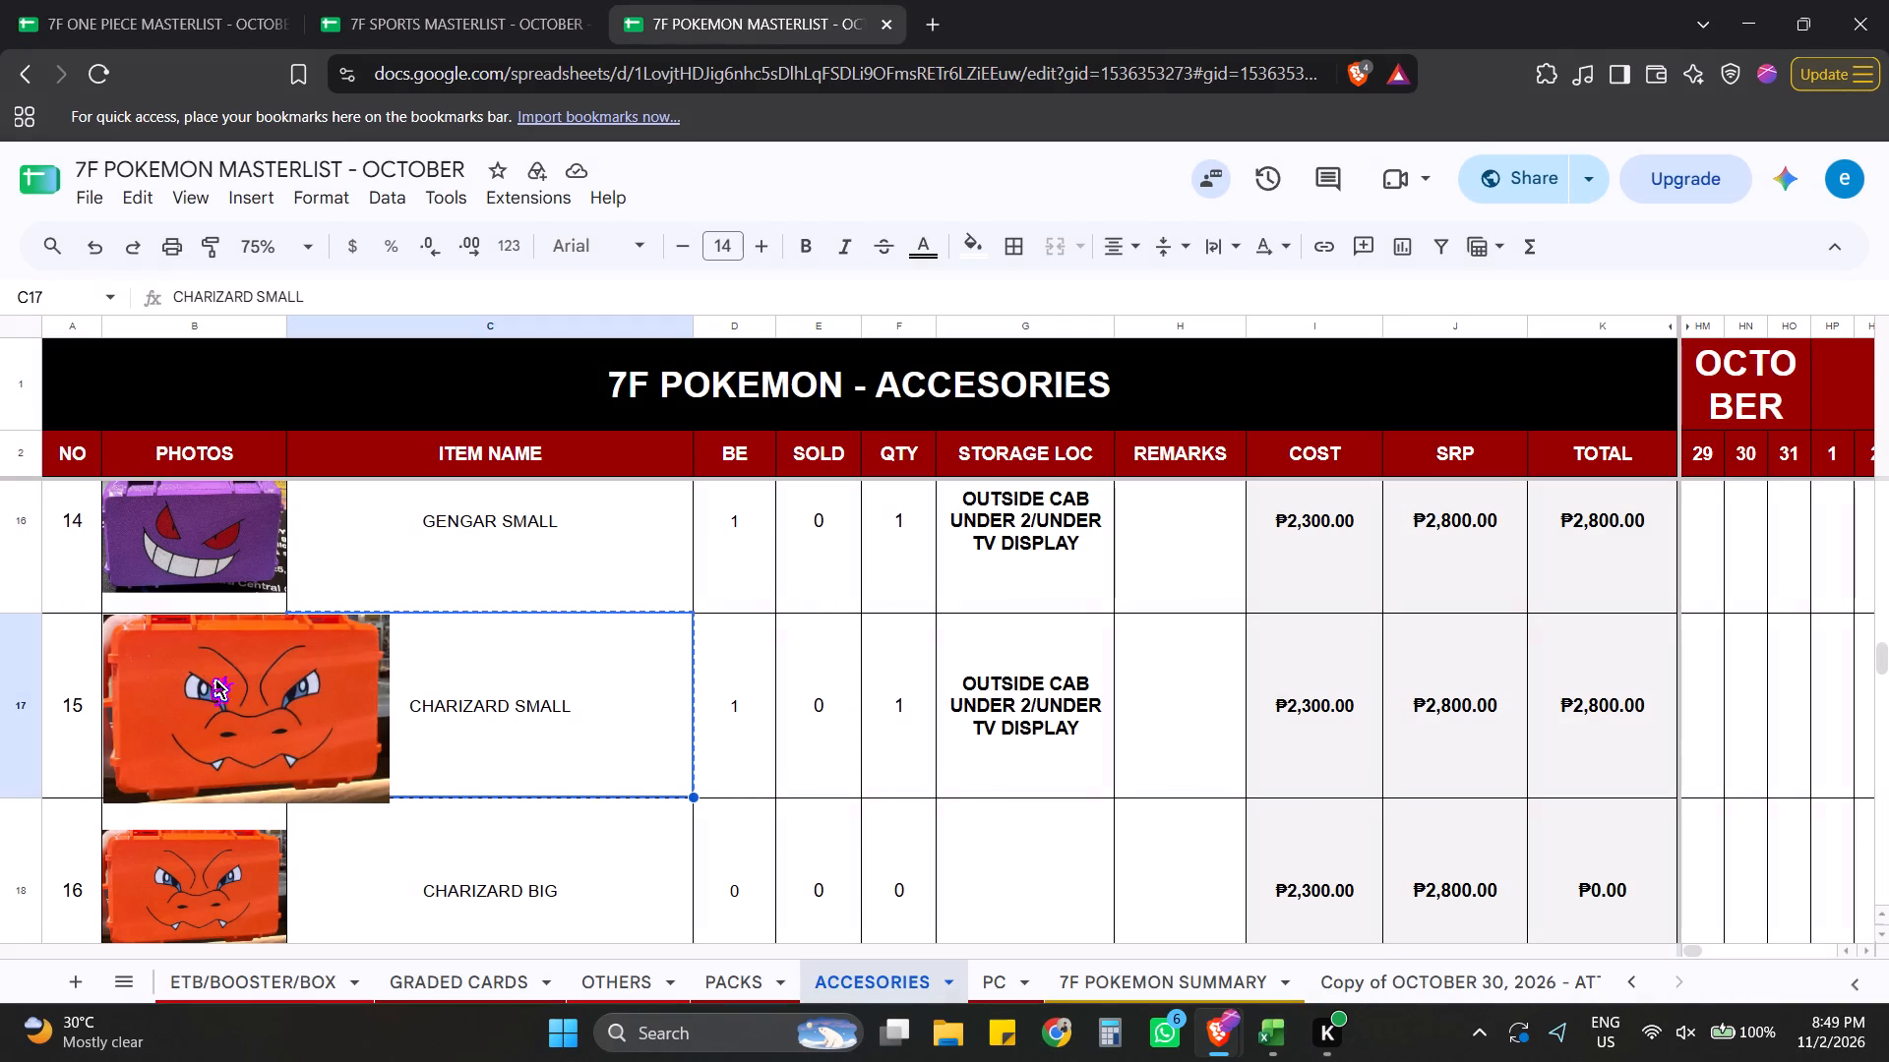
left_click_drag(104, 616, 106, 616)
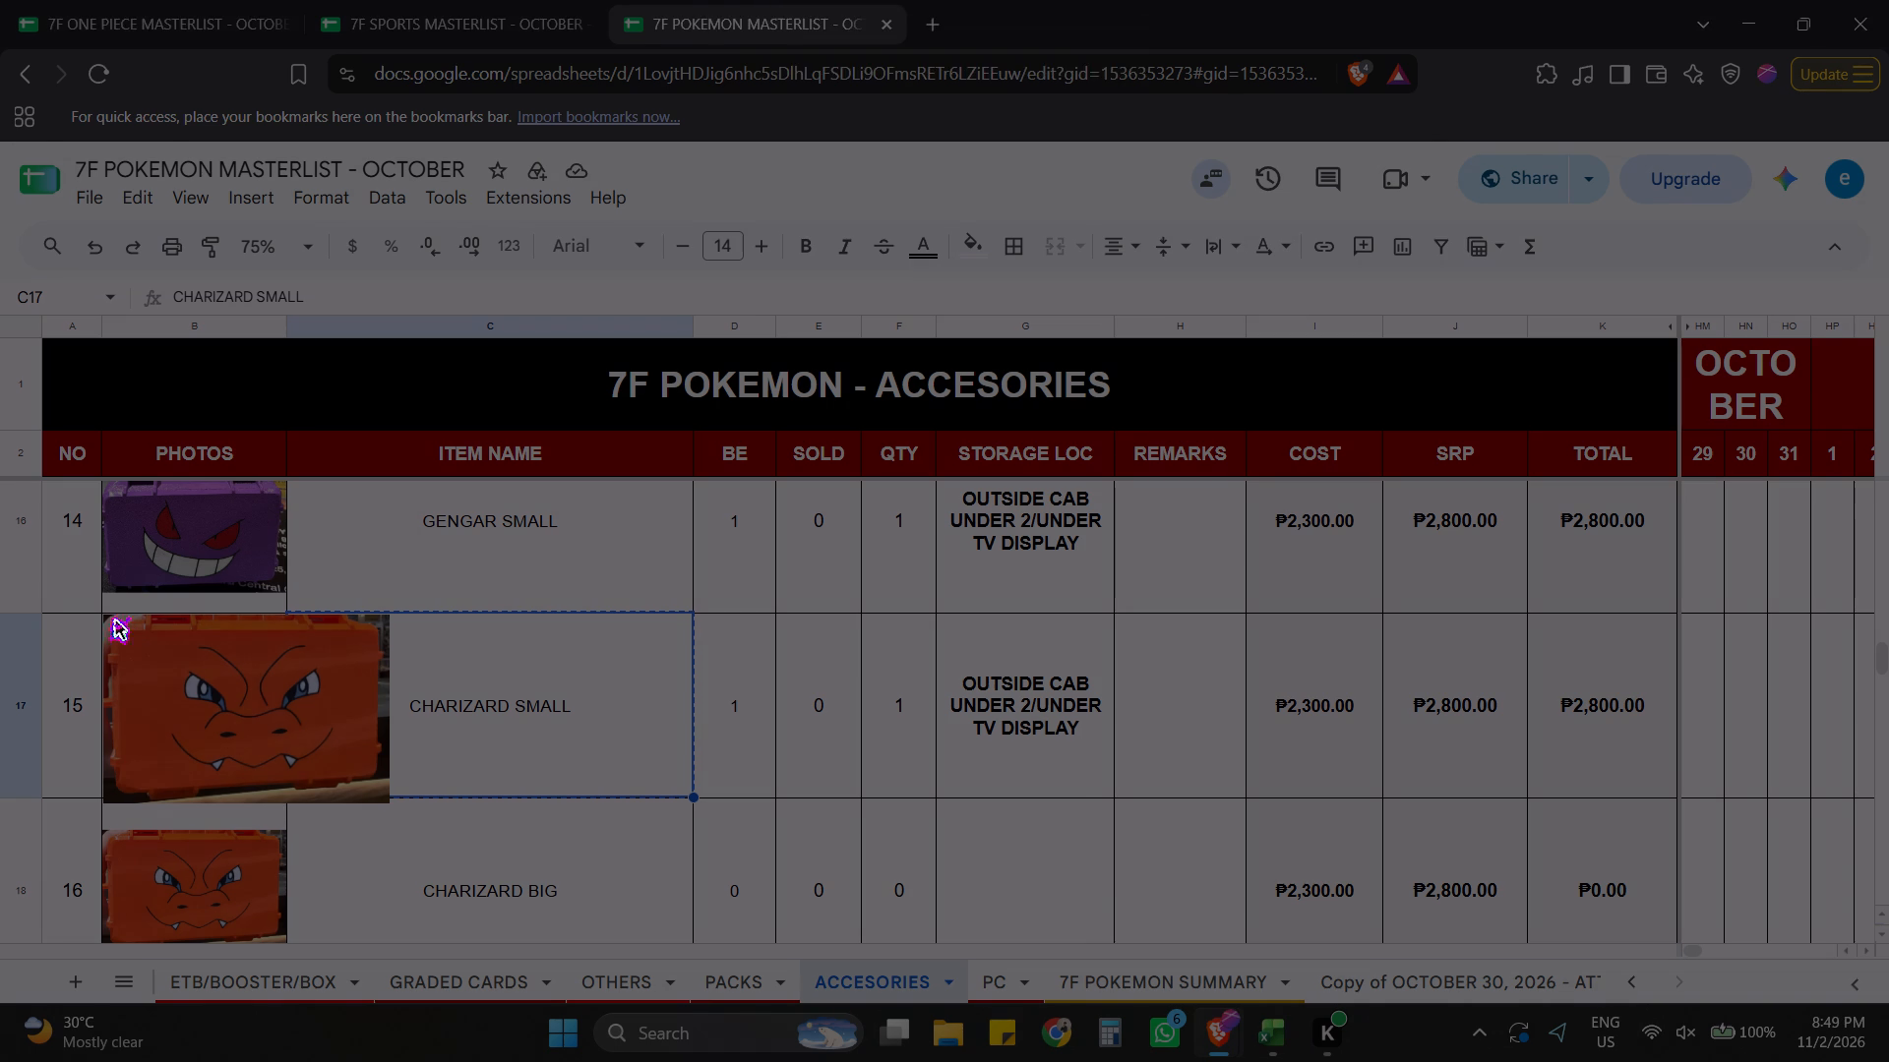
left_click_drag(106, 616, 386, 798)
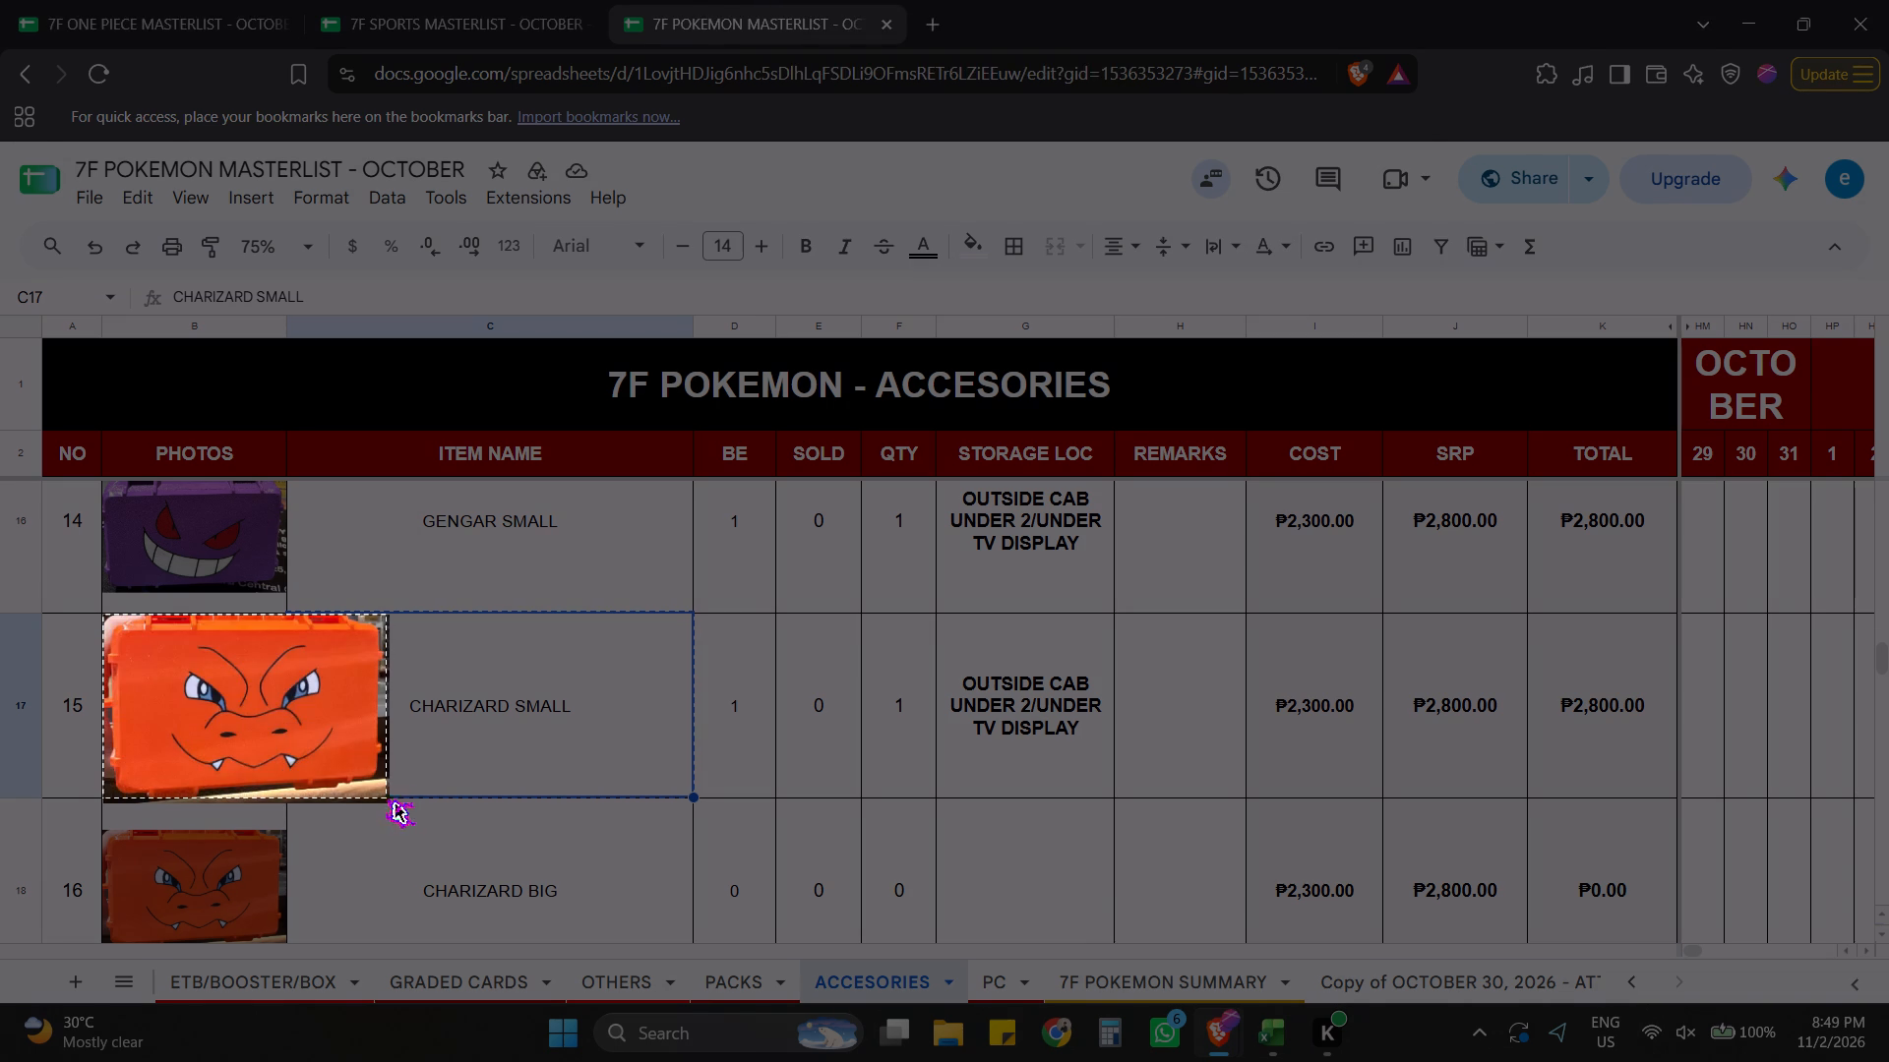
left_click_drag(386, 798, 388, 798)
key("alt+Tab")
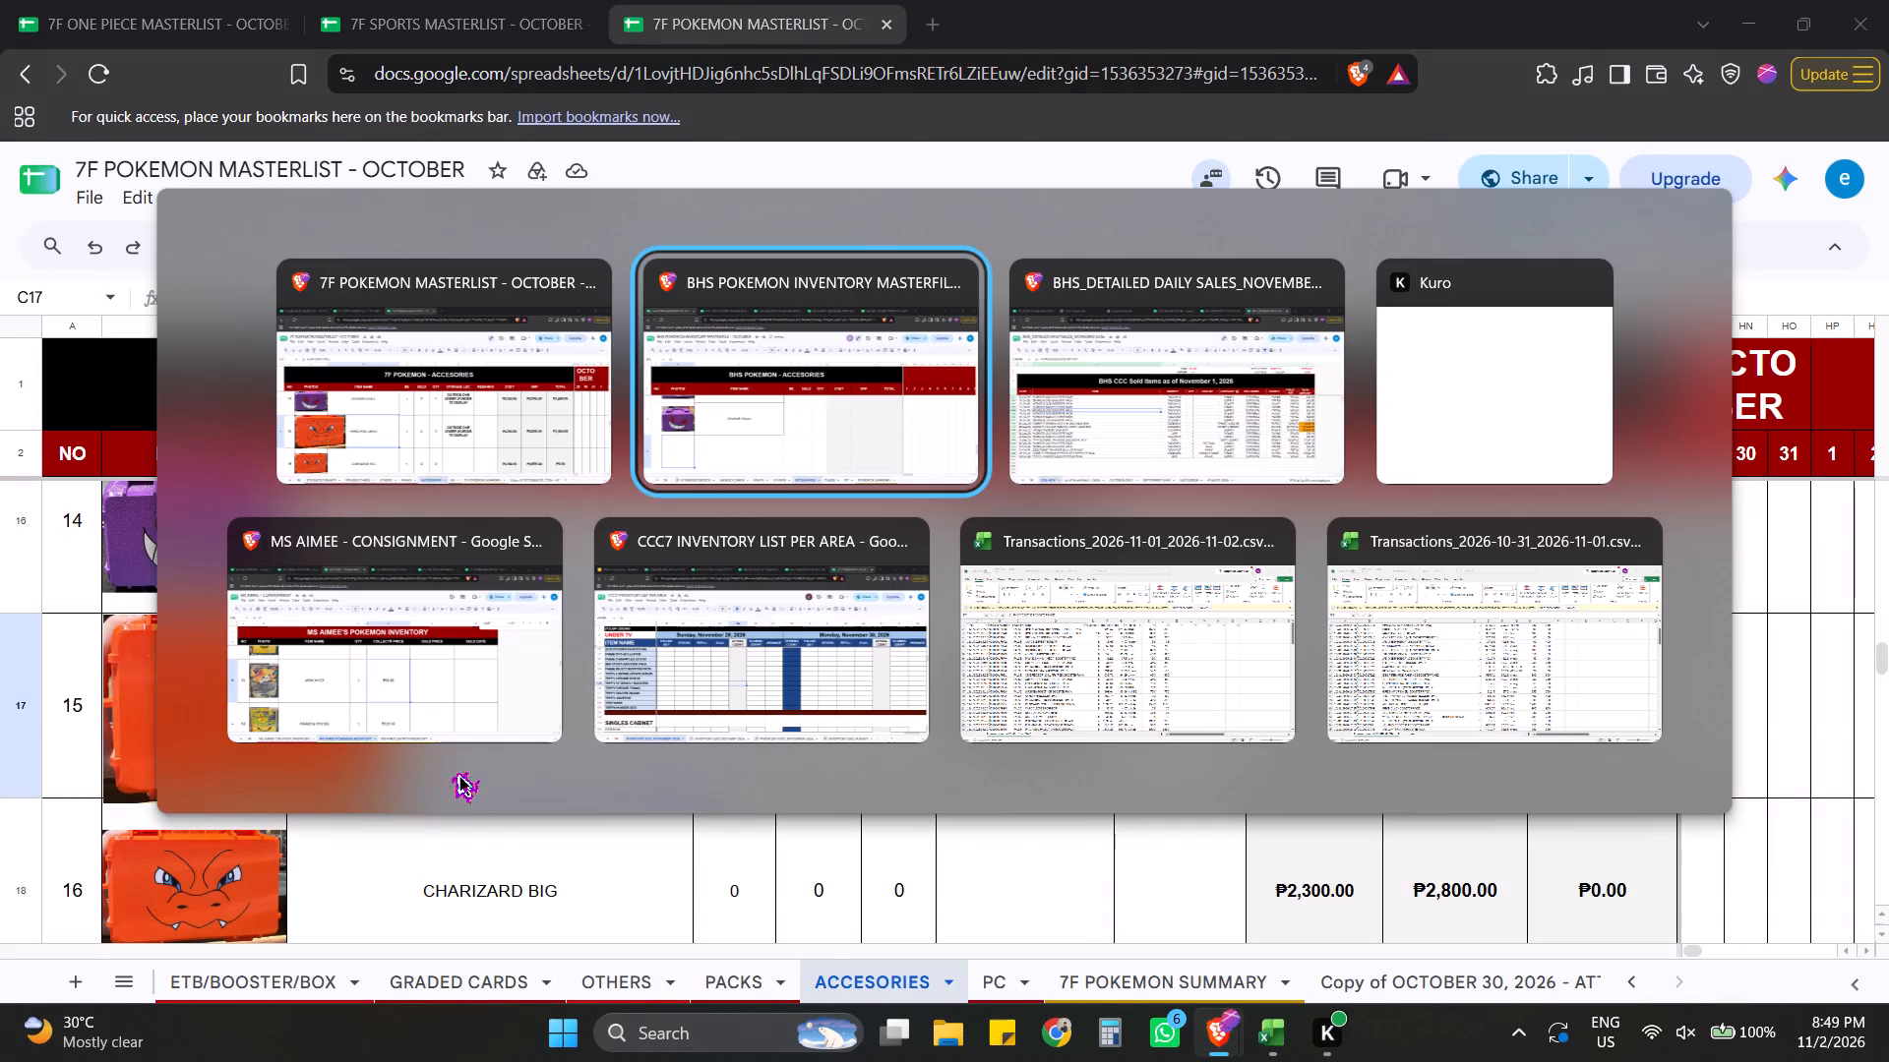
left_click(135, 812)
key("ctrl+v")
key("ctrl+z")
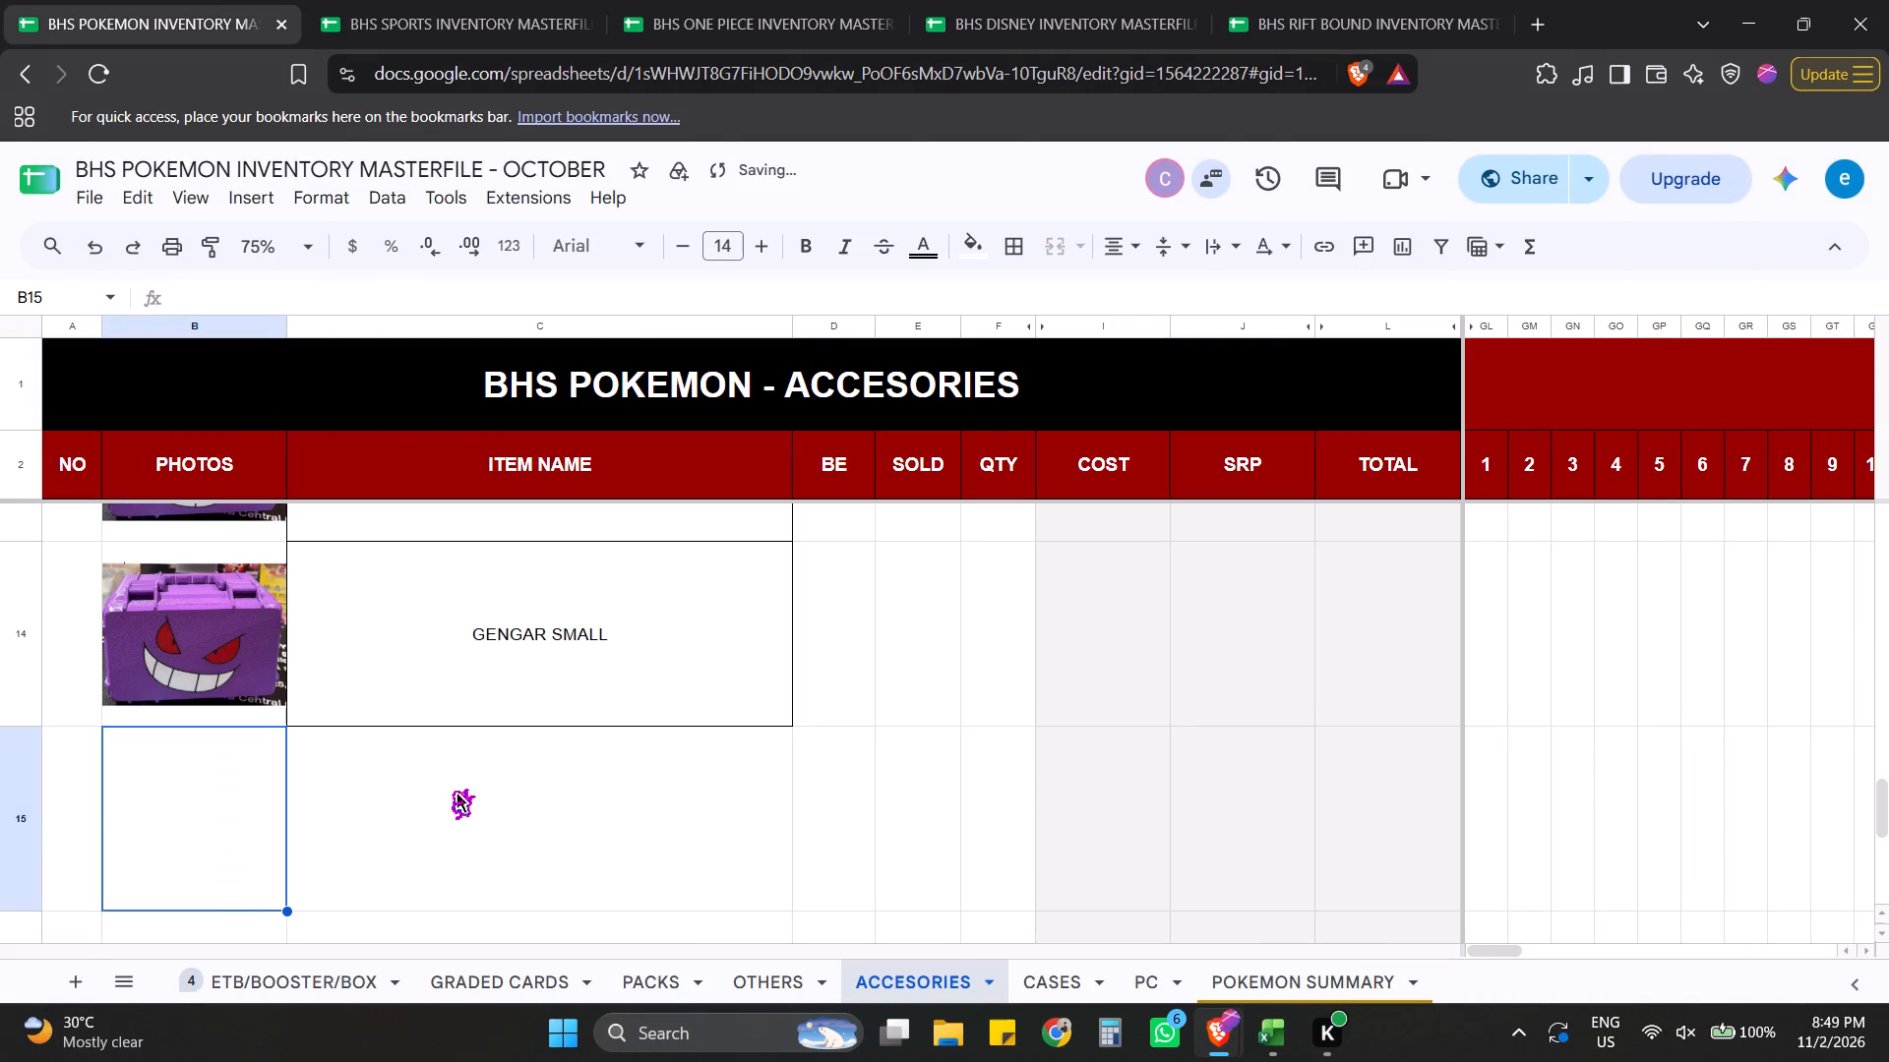
Reload the BHS Pokemon masterfile and return to the empty row below GENGAR SMALL on the ACCESORIES sheet.
left_click(449, 789)
left_click(110, 72)
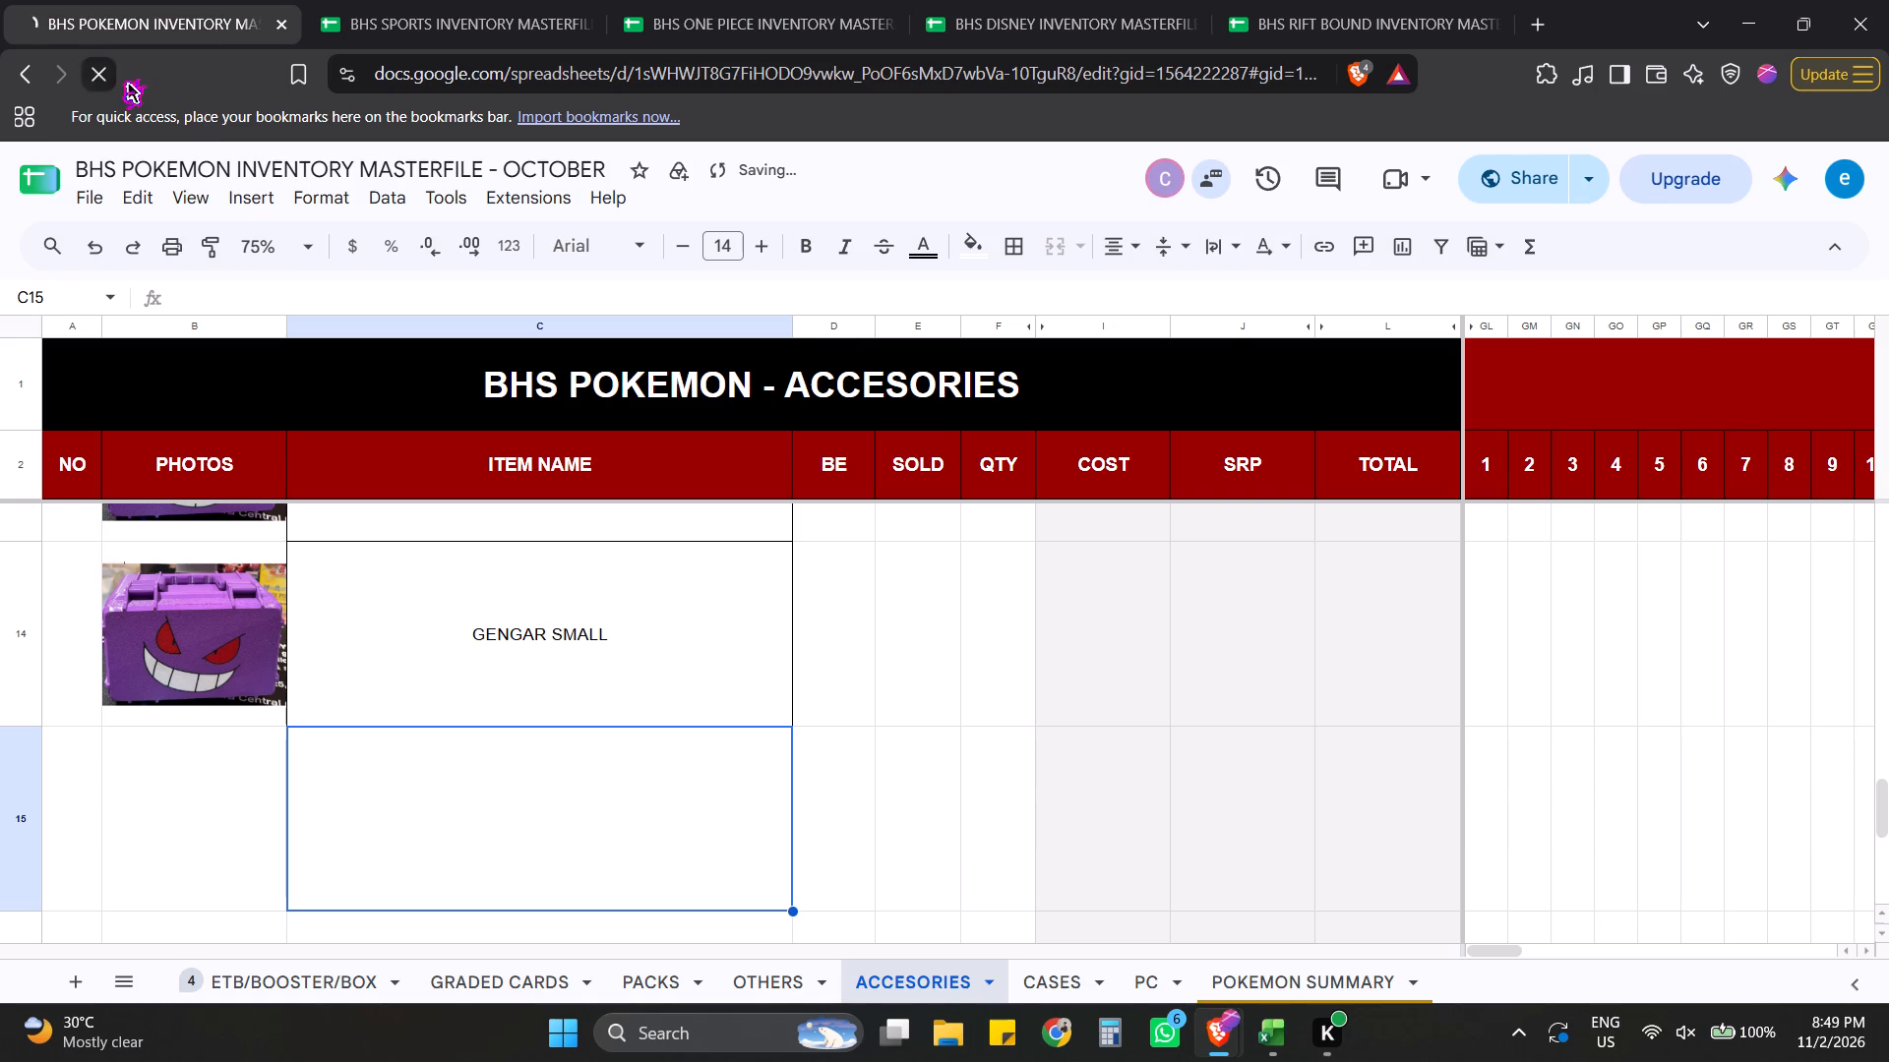
scroll(449, 786, "down", 6)
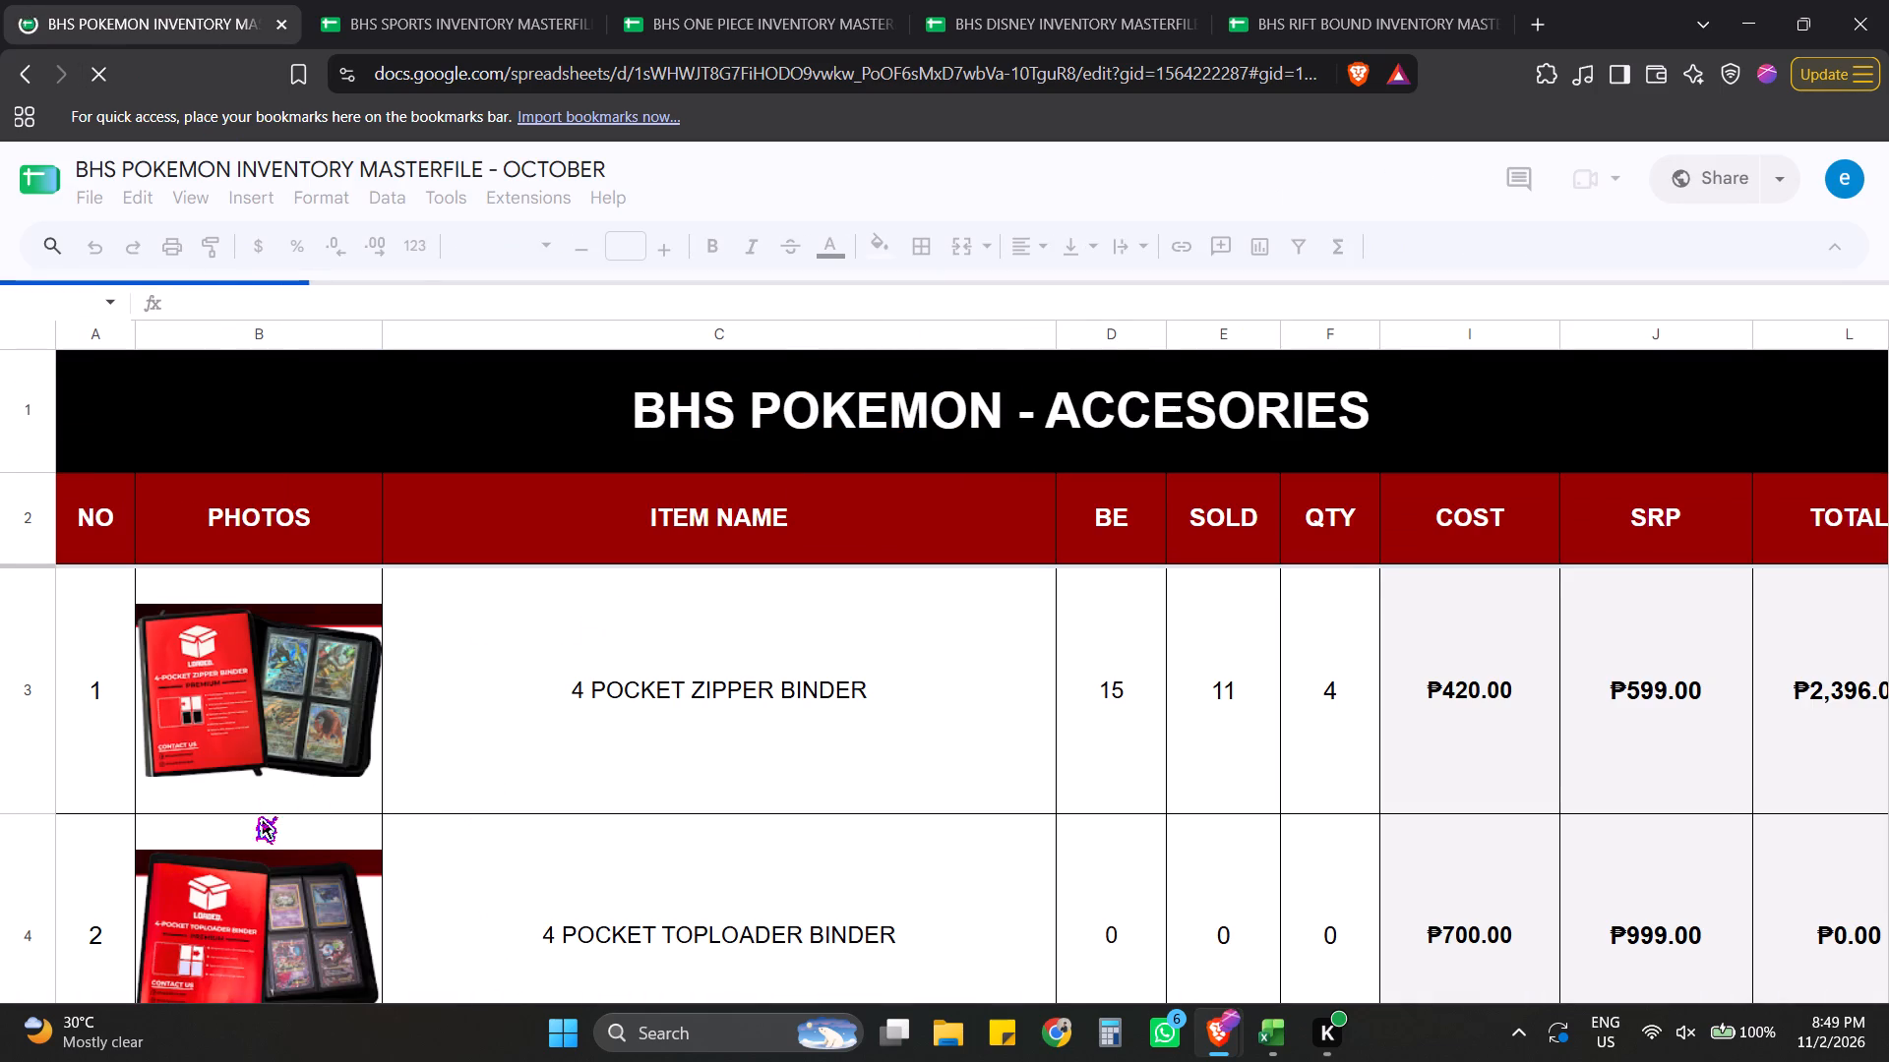
scroll(311, 811, "down", 3)
scroll(283, 700, "down", 11)
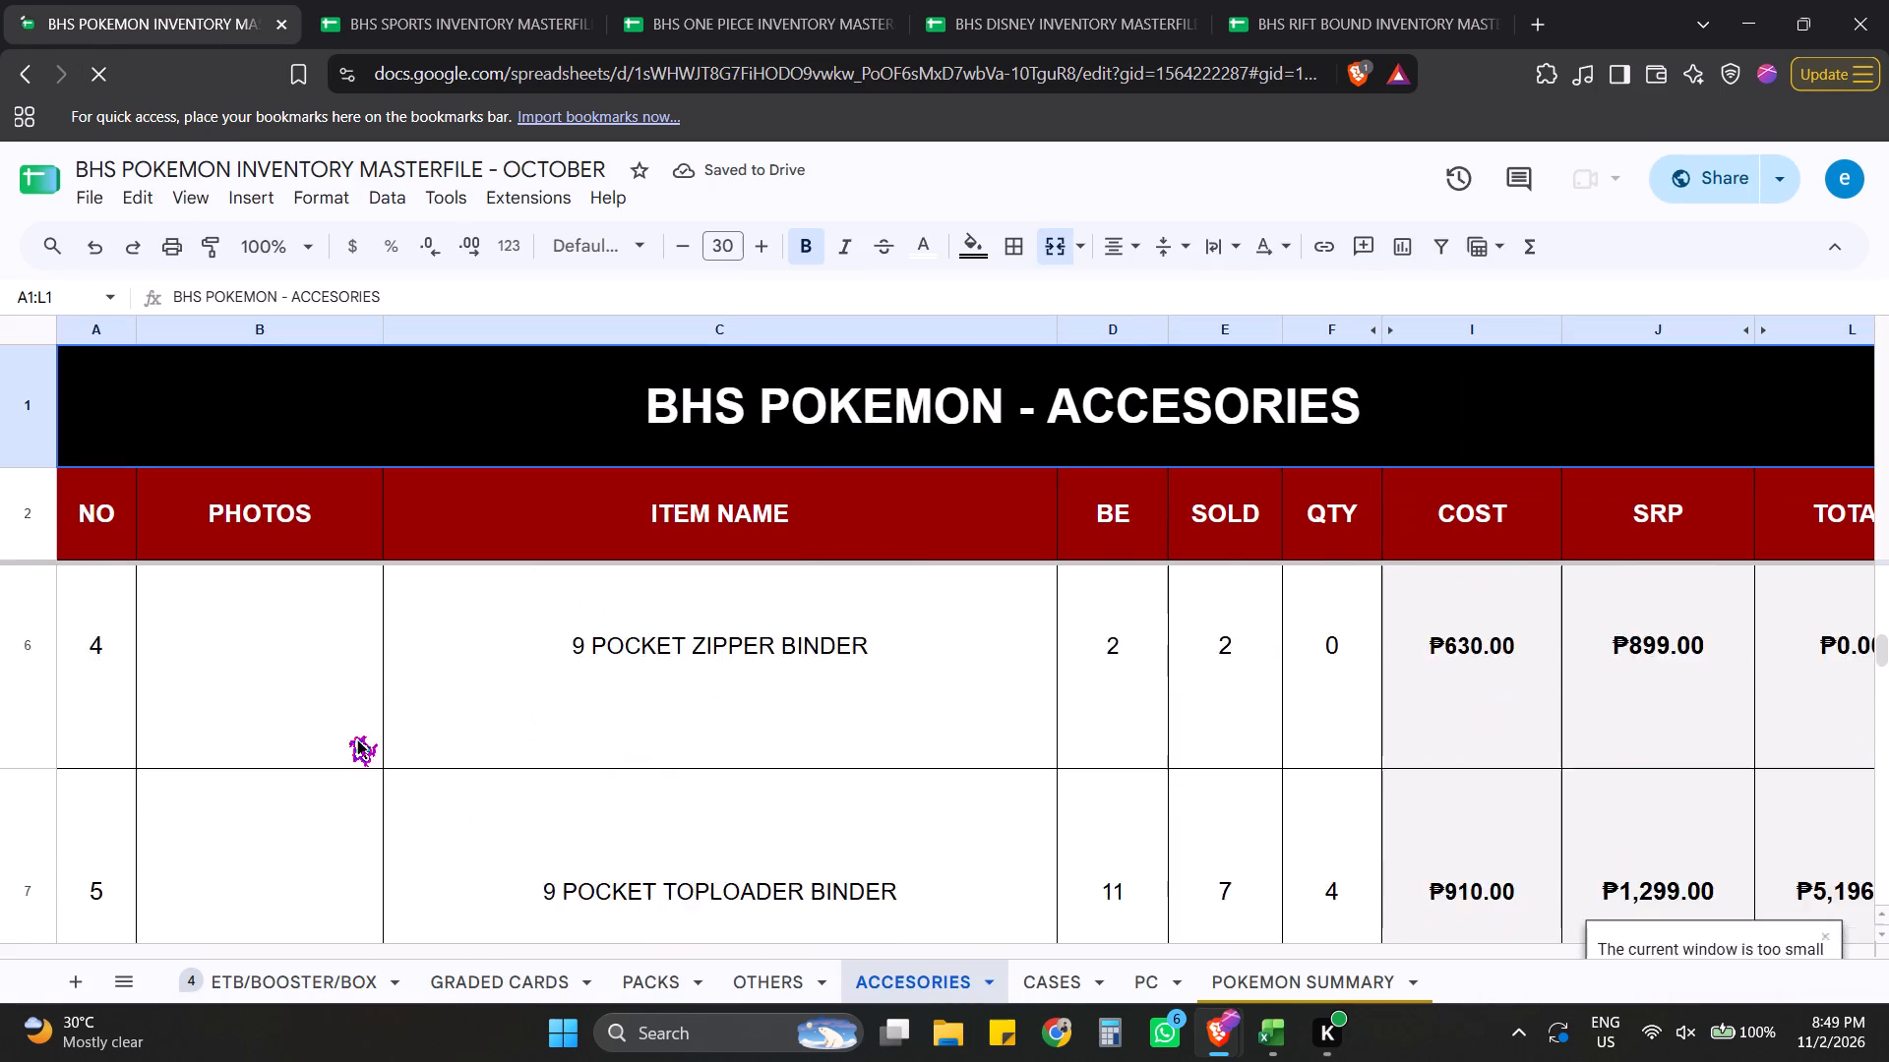
left_click(276, 770)
key("ctrl+Down")
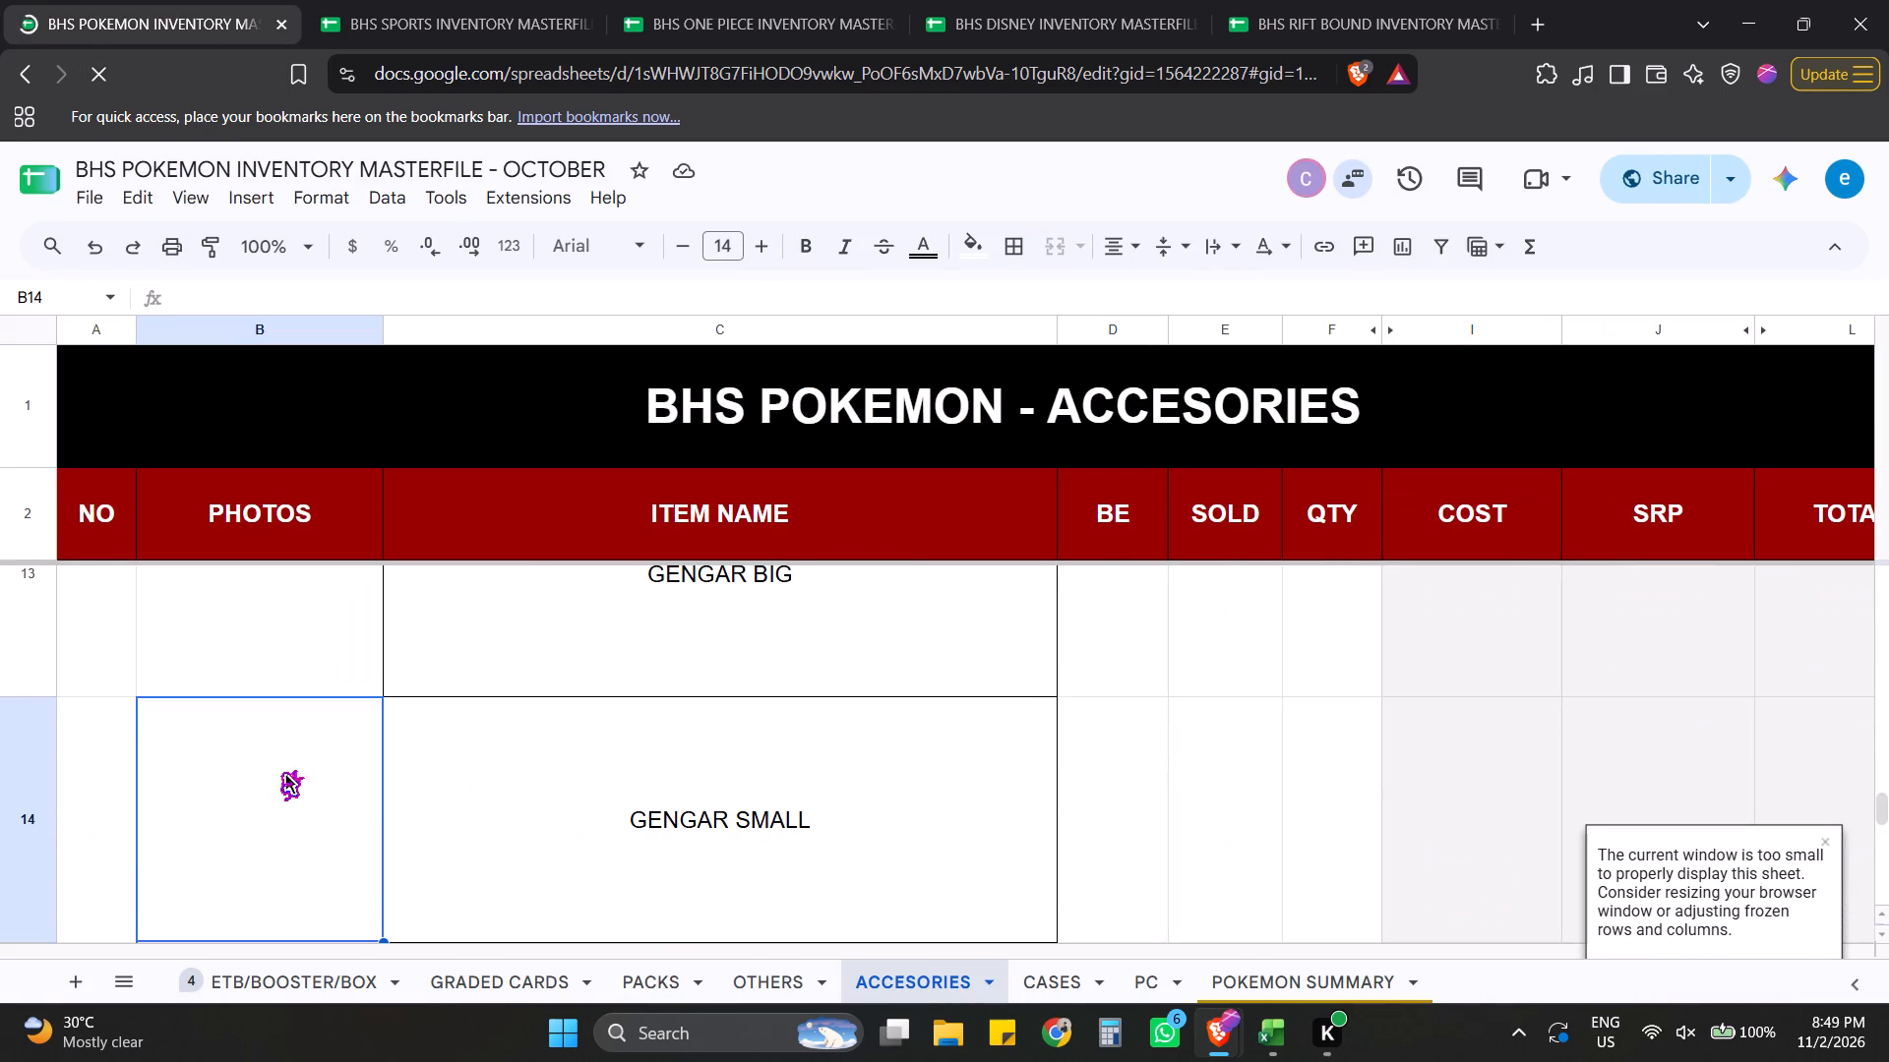
scroll(240, 728, "down", 5)
Snip the floating Charizard photo from the 7F masterlist and paste it into the BHS PHOTOS column below GENGAR SMALL.
key("alt+Tab")
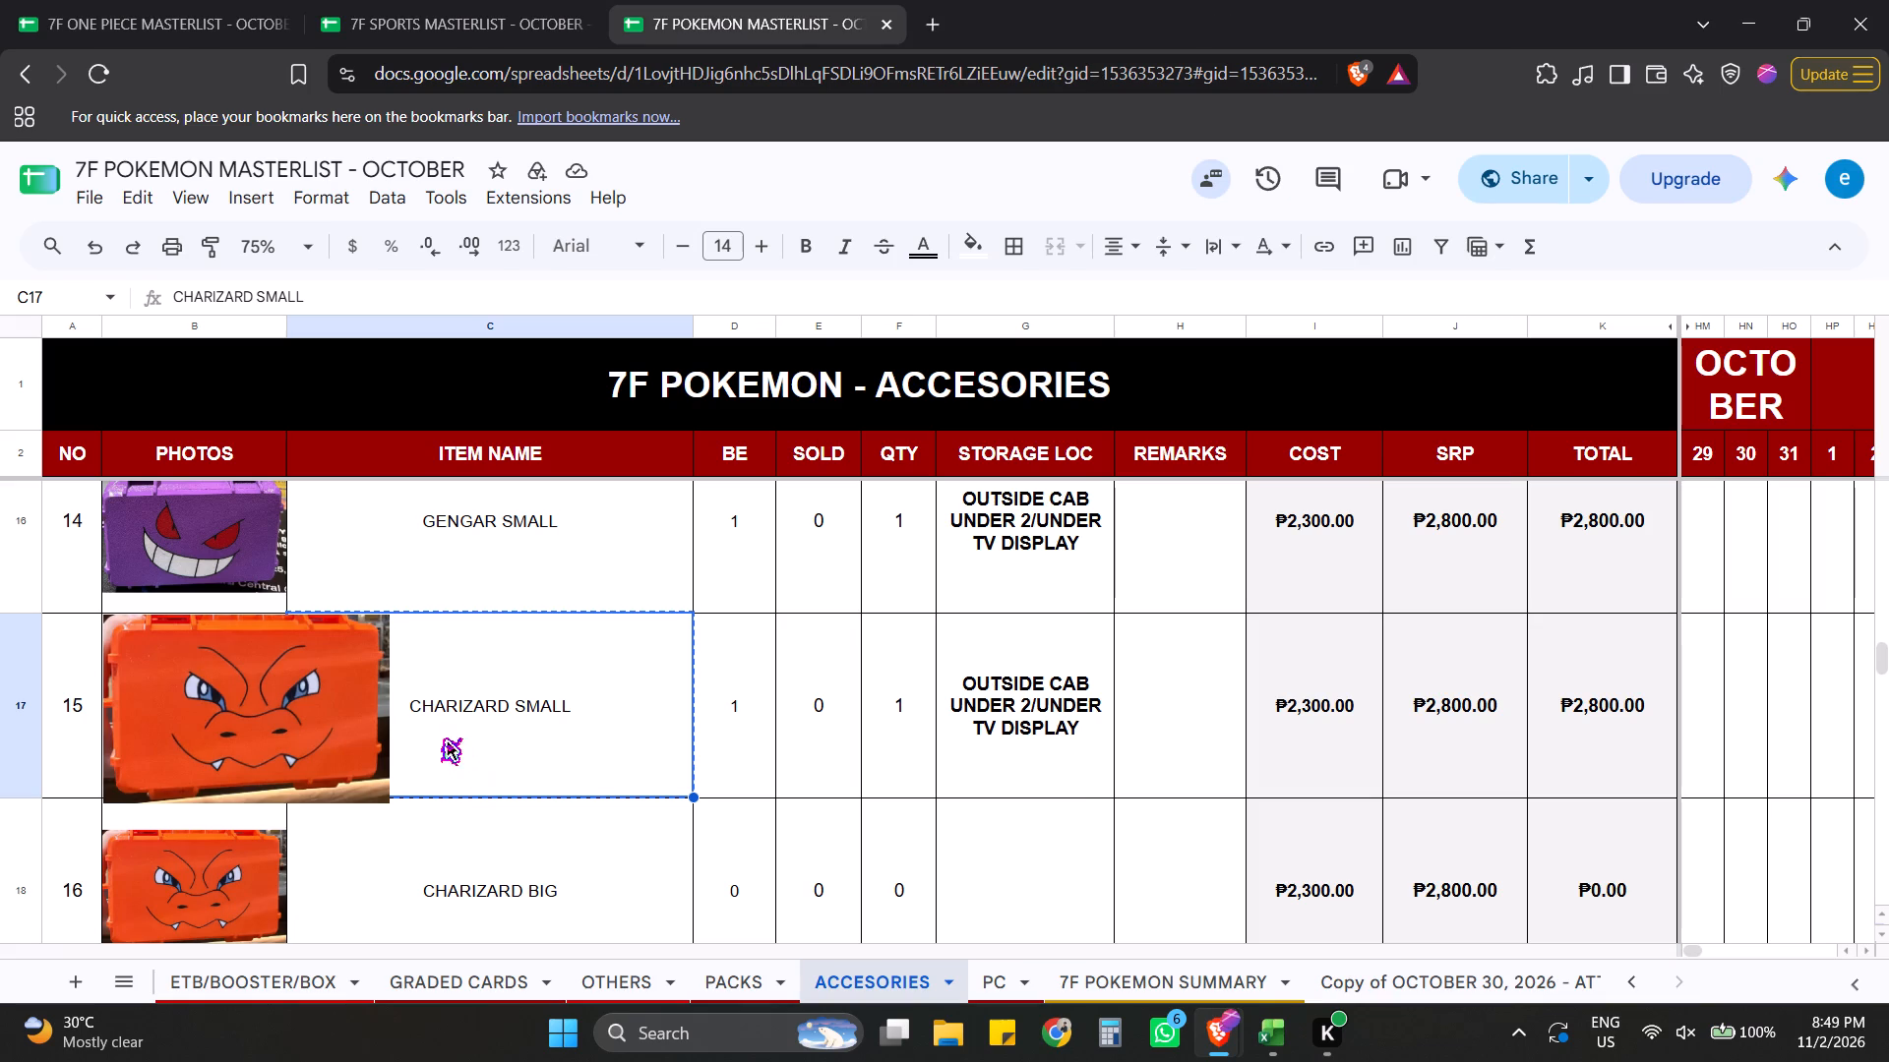
key("shift+super+s")
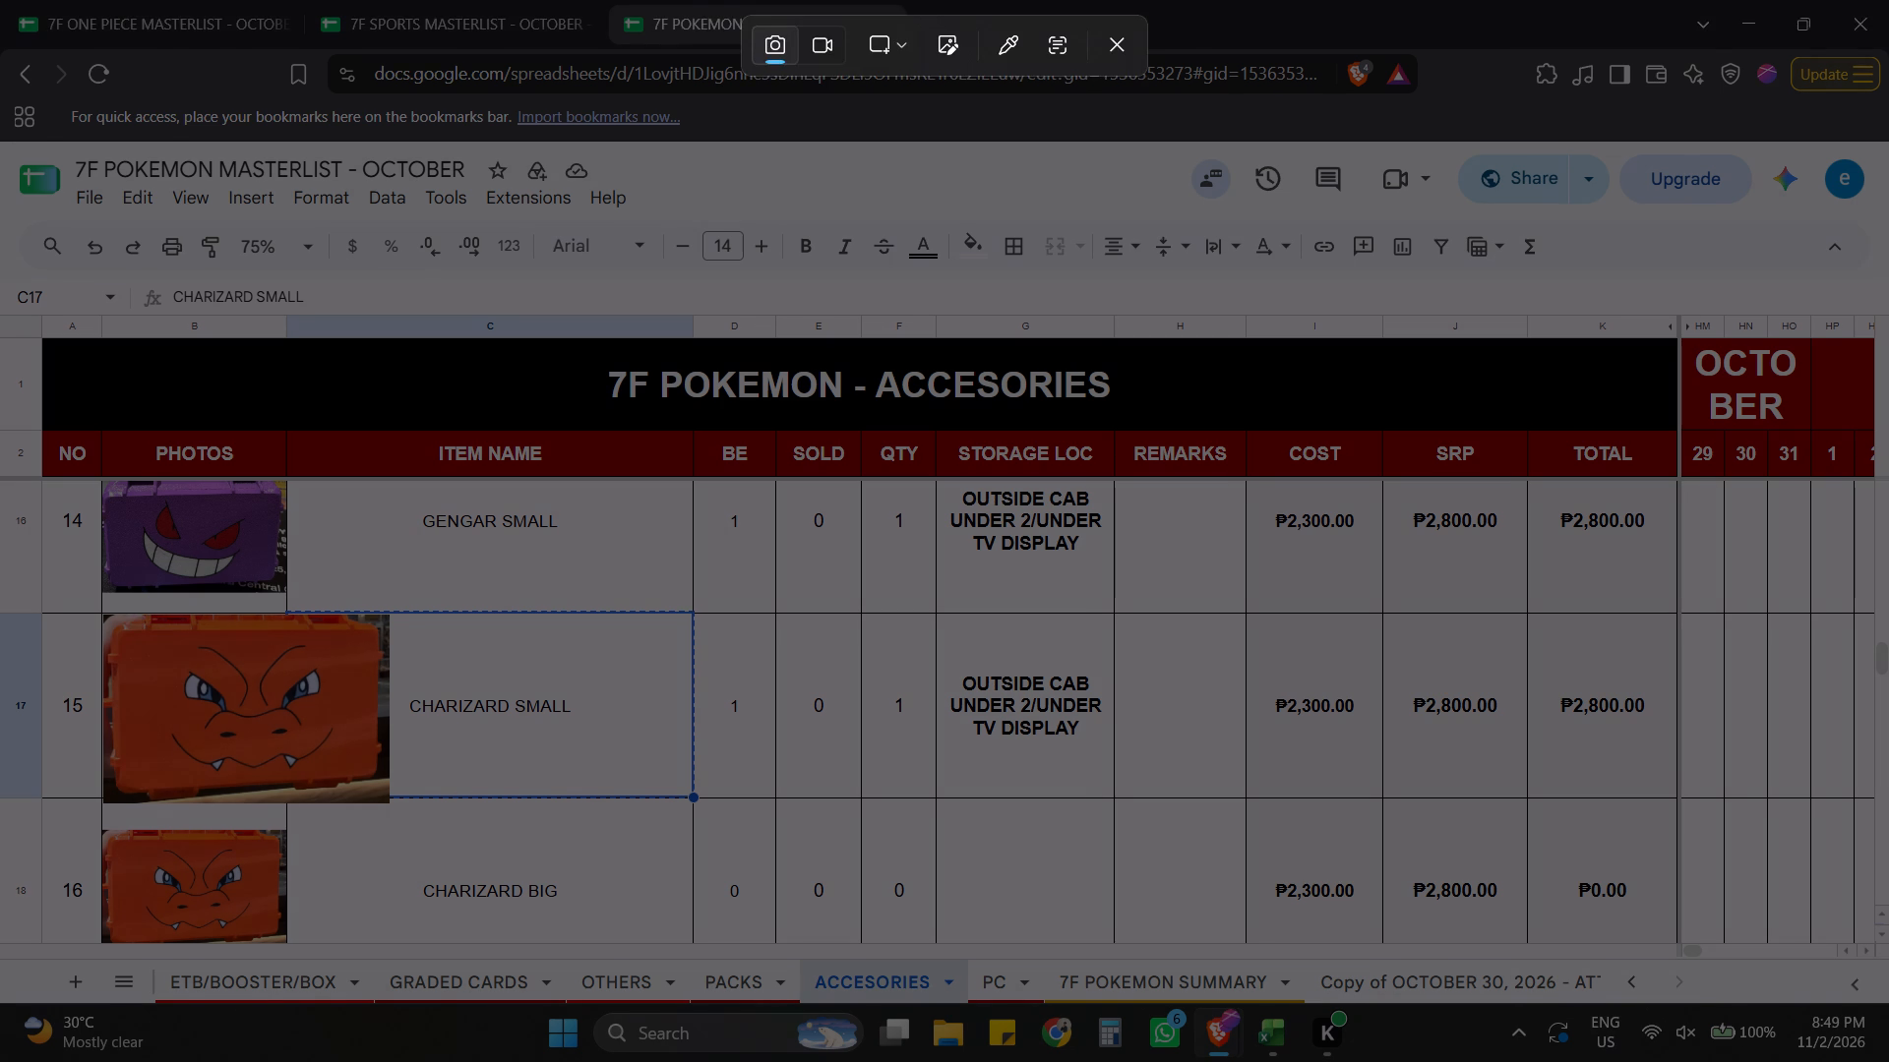
left_click_drag(104, 617, 290, 737)
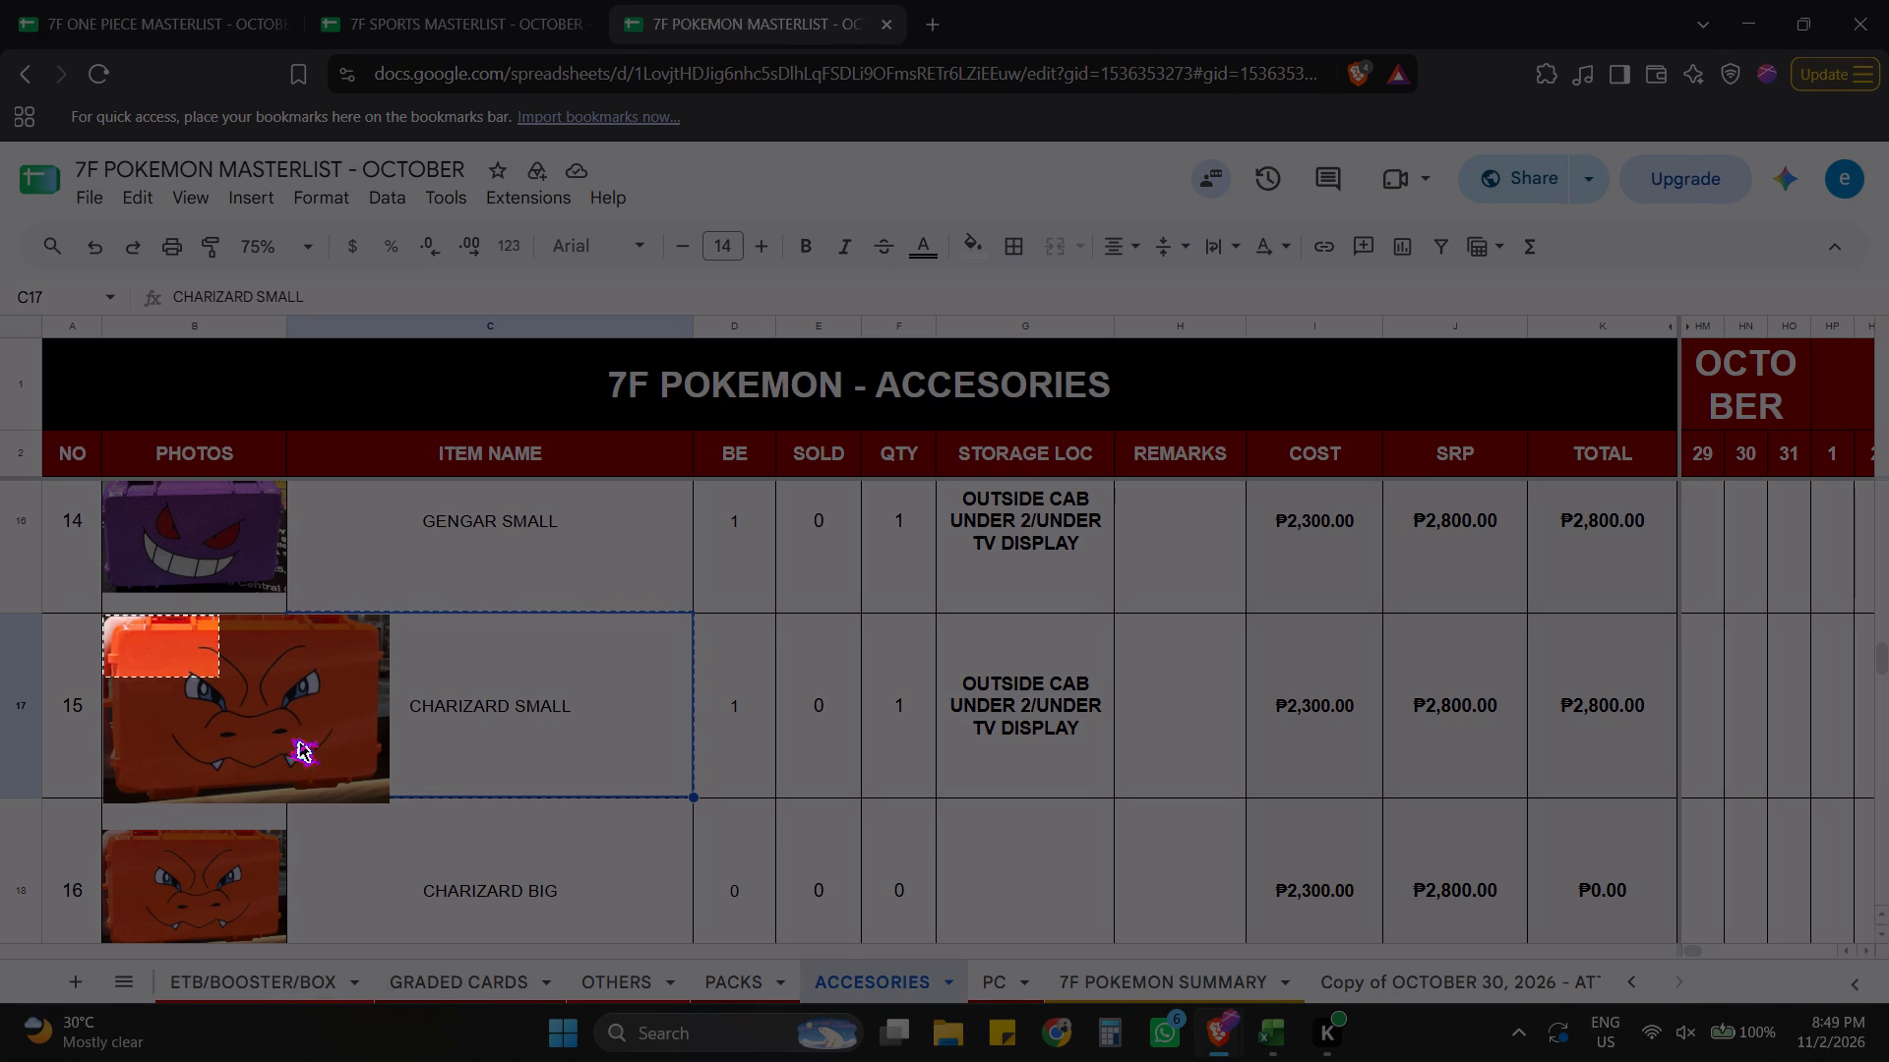
left_click_drag(290, 737, 390, 803)
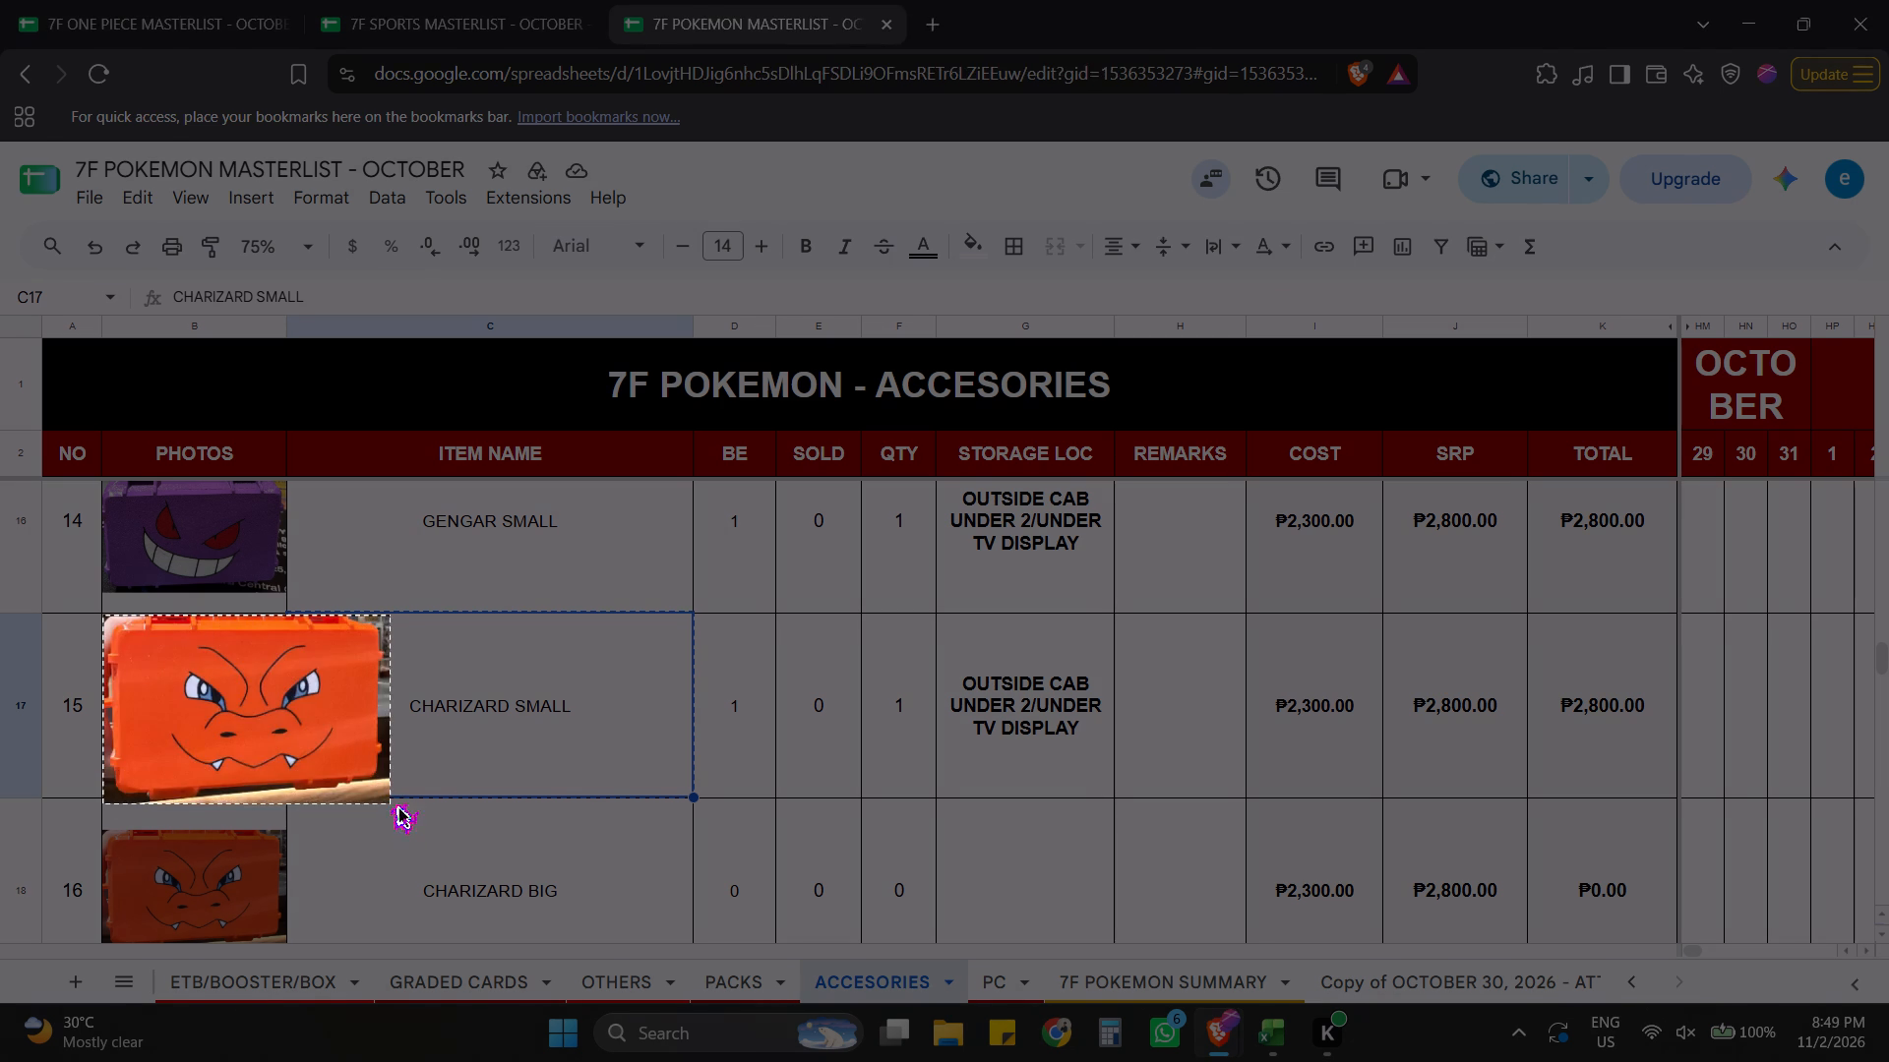
left_click_drag(390, 803, 389, 803)
key("alt+Tab")
left_click(239, 787)
key("ctrl+v")
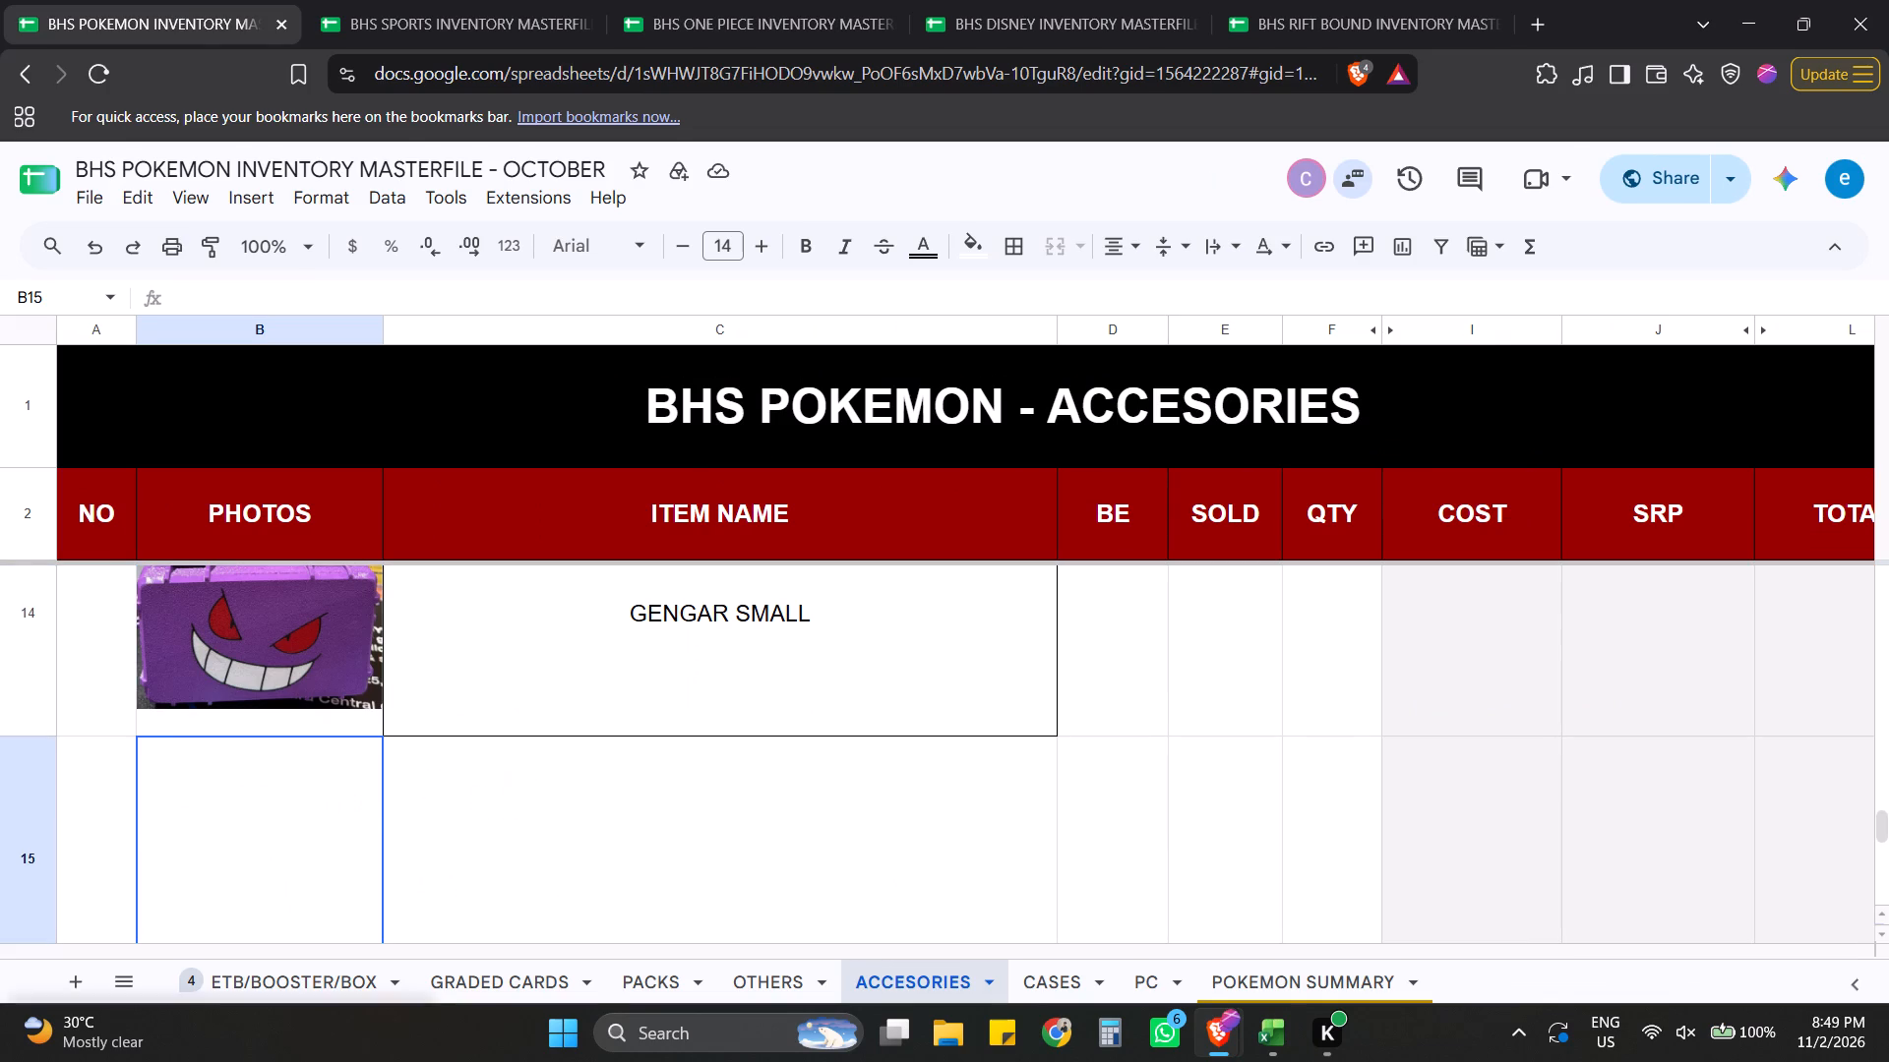
In the 7F masterlist, put the floating CHARIZARD SMALL photo back inside its PHOTOS cell.
key("alt+Tab")
left_click(563, 712)
left_click(200, 679)
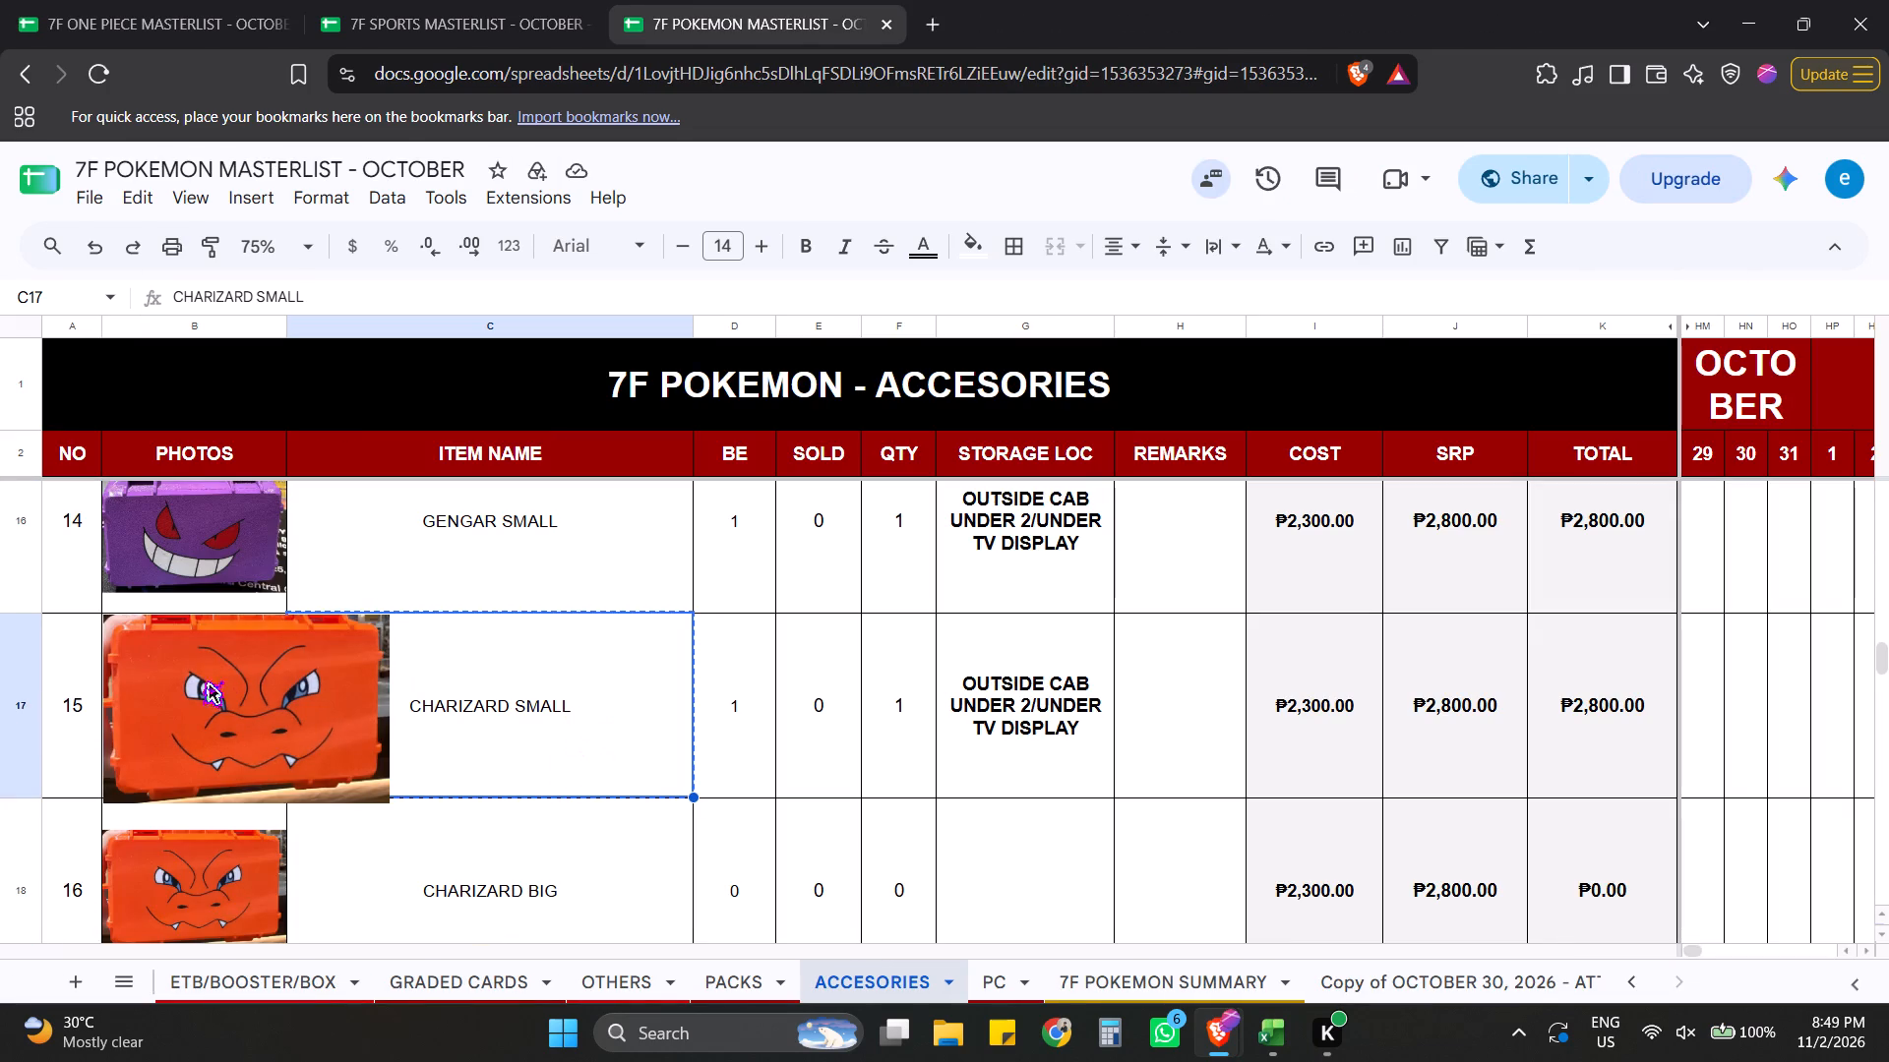
left_click_drag(209, 683, 428, 711)
left_click(183, 680)
left_click(465, 705)
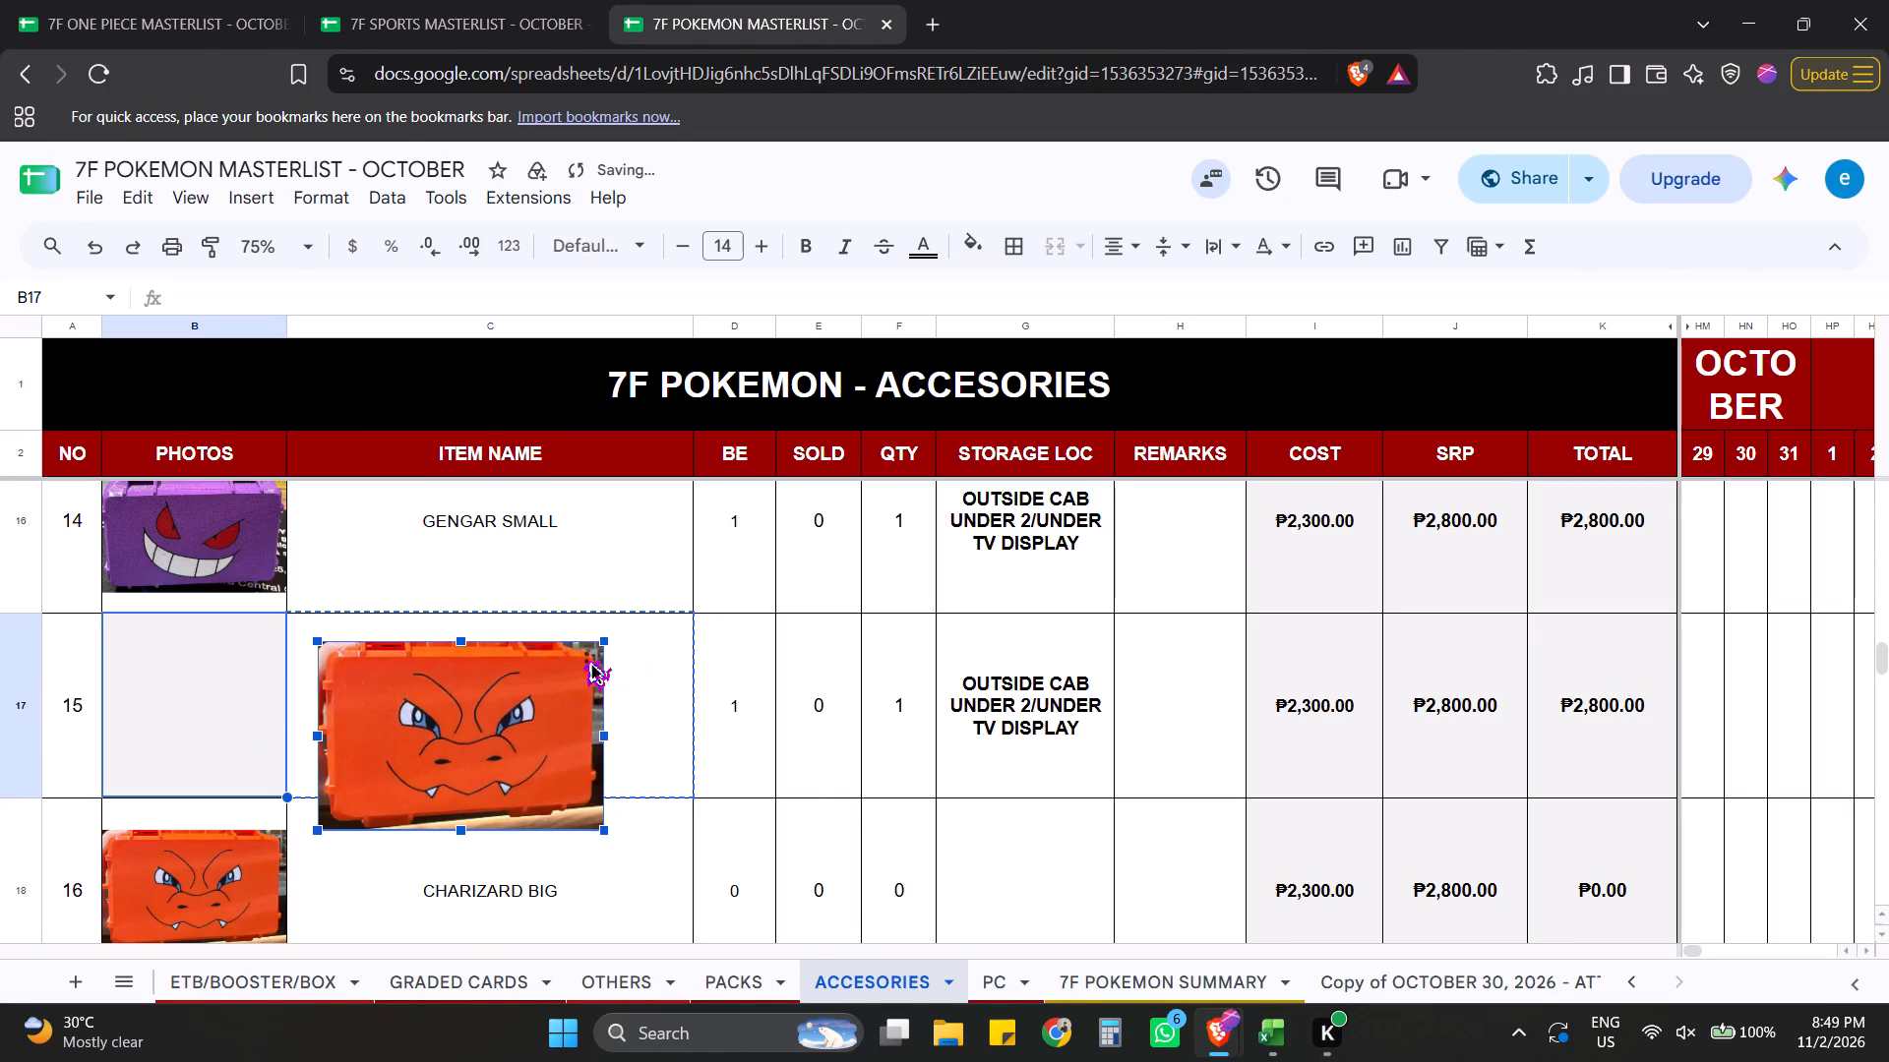
left_click(582, 660)
left_click(650, 898)
left_click(511, 840)
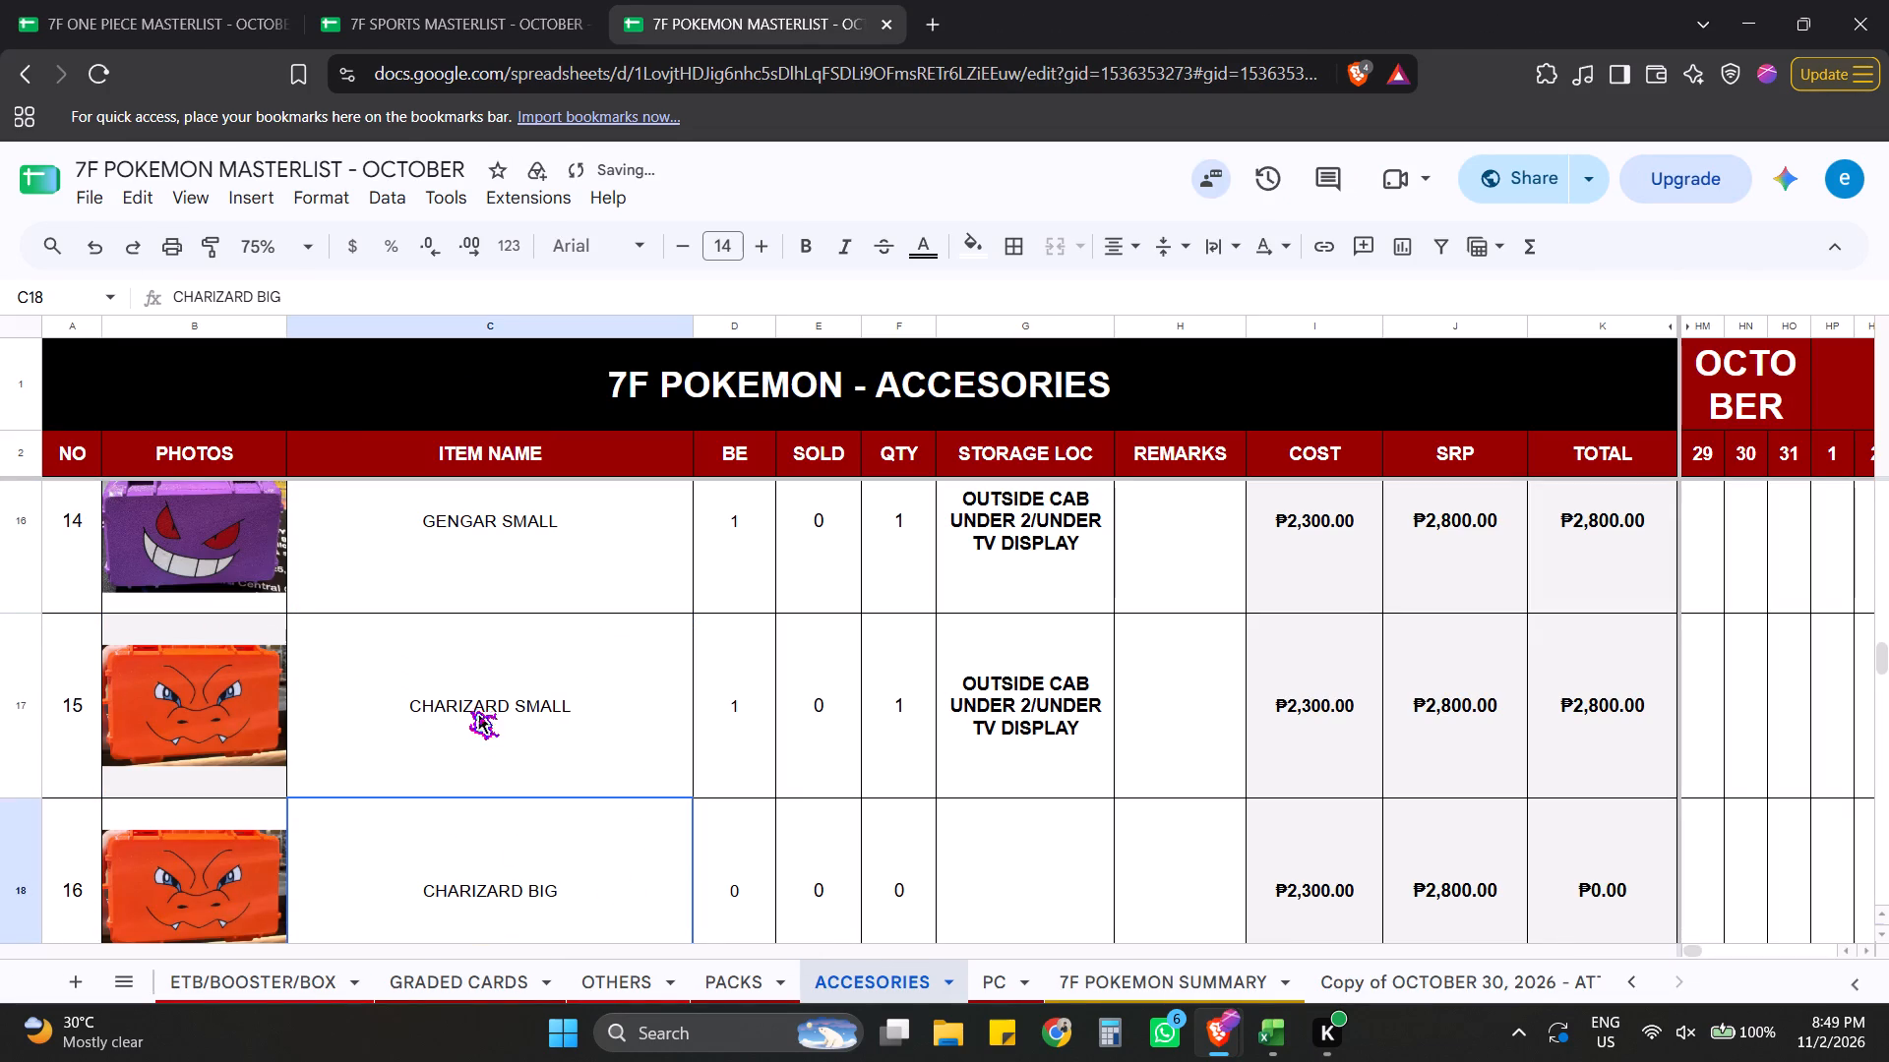
Copy the item names CHARIZARD SMALL and CHARIZARD BIG from the 7F masterlist as values into the BHS rows below GENGAR SMALL.
left_click_drag(469, 710, 515, 859)
key("ctrl+c")
key("alt+Tab")
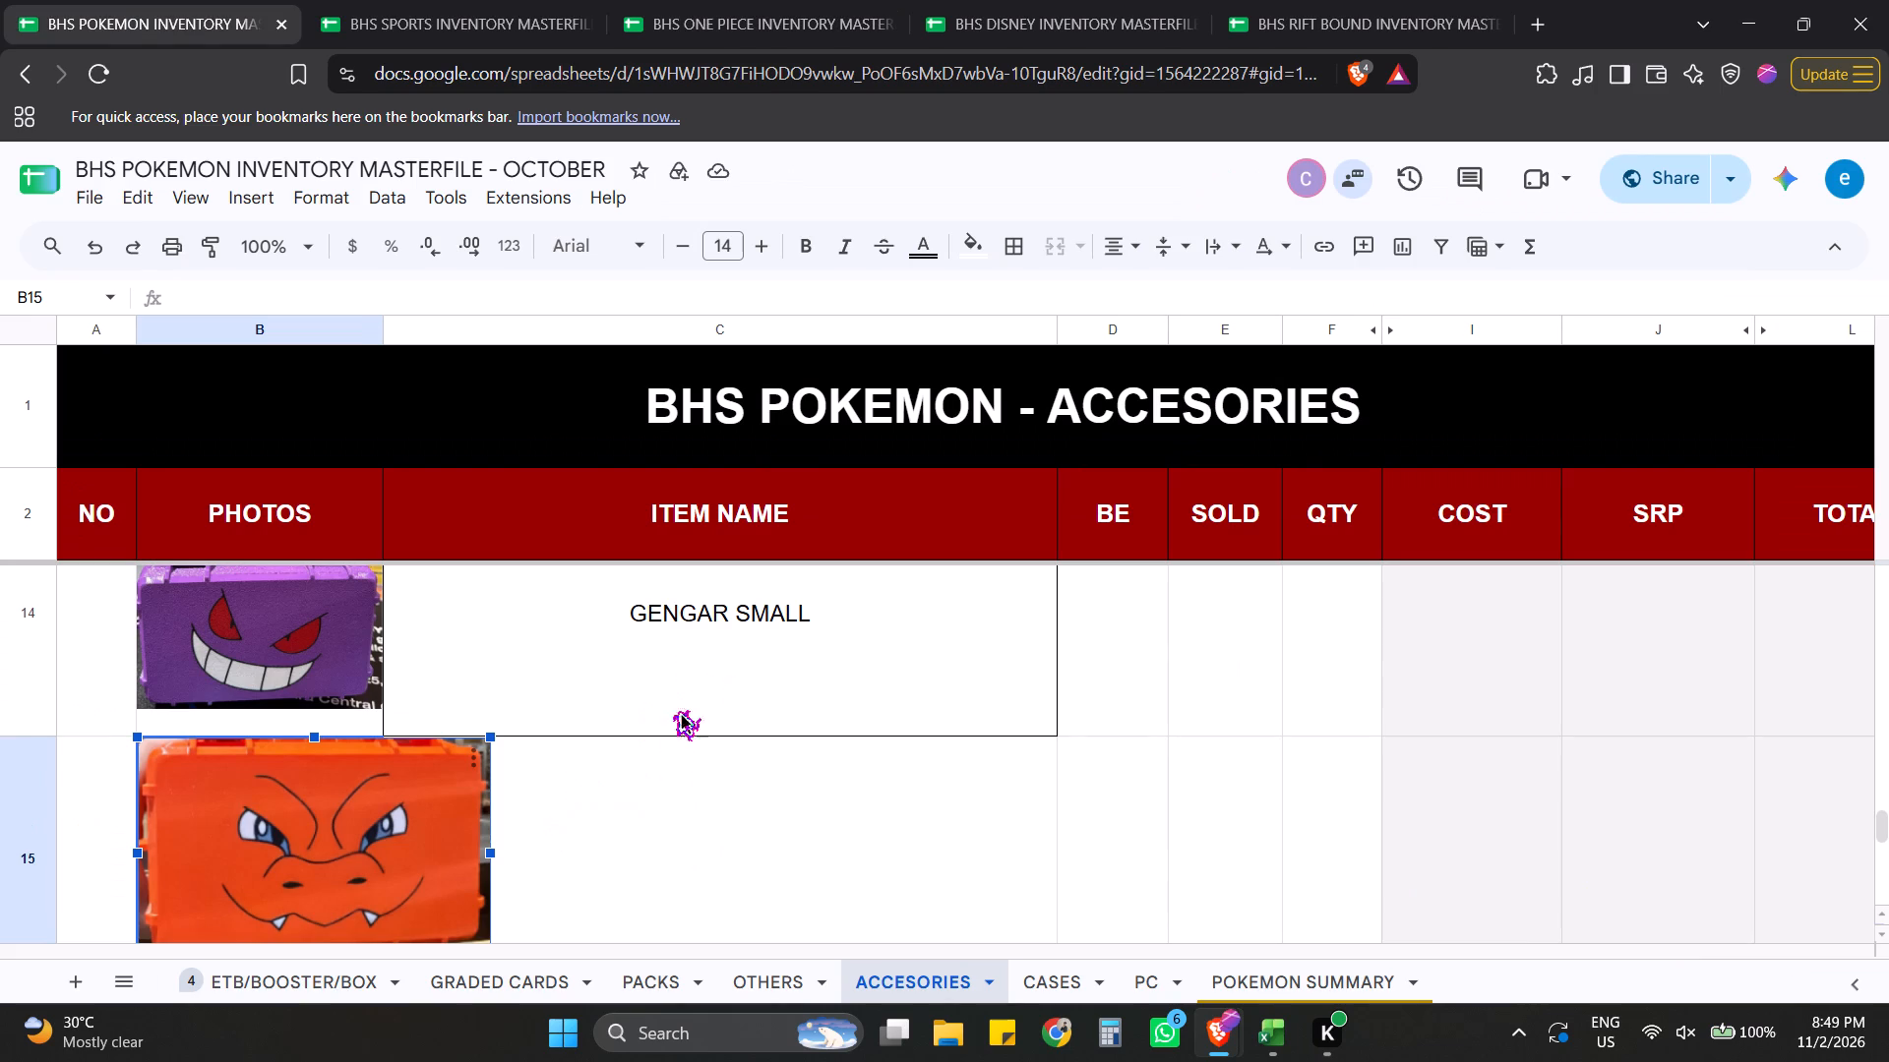
left_click(658, 801)
key("ctrl+shift+v")
In the BHS sheet, place the floating Charizard photo inside the CHARIZARD SMALL row's PHOTOS cell.
scroll(689, 792, "down", 5)
left_click(357, 685)
left_click(690, 741)
left_click_drag(392, 688, 439, 701)
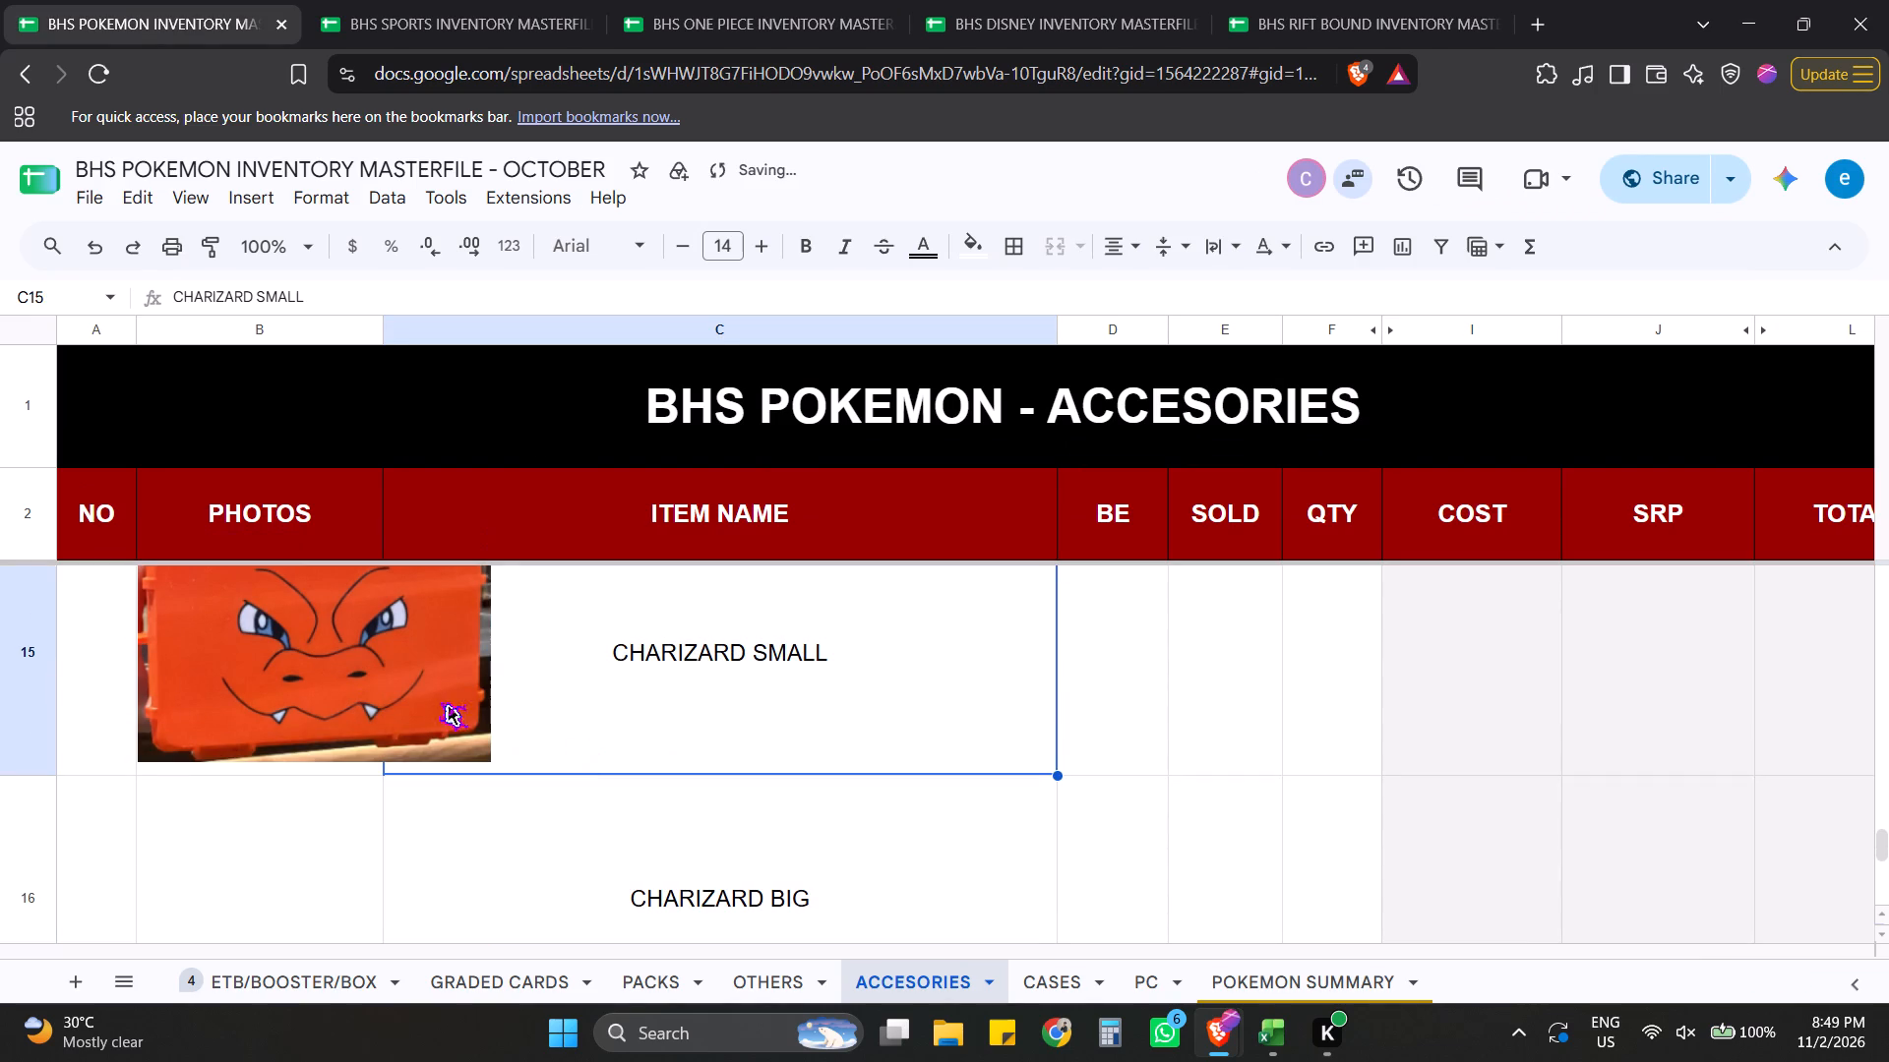
left_click_drag(439, 701, 528, 721)
left_click(252, 657)
left_click_drag(265, 652, 443, 781)
left_click(198, 622)
left_click(466, 743)
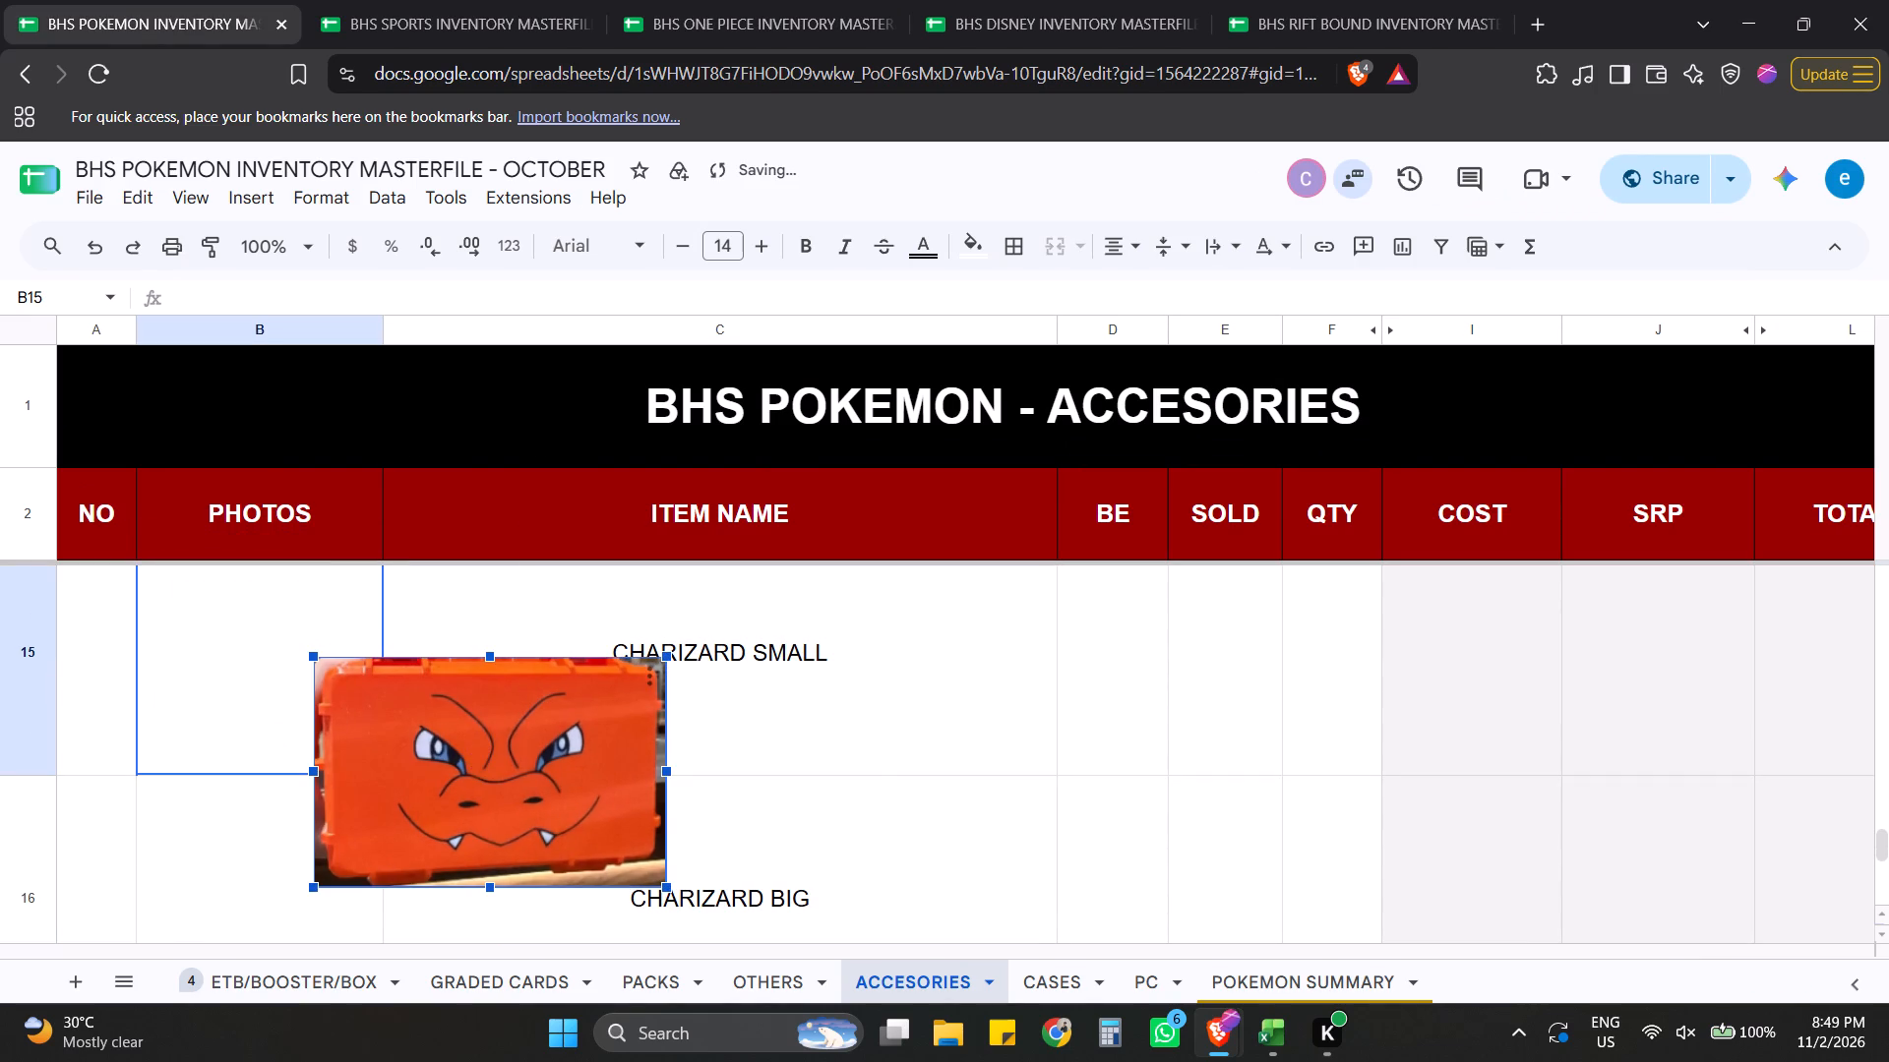
left_click(646, 688)
left_click(735, 901)
left_click(646, 781)
Copy the Charizard photo from the CHARIZARD SMALL row into the CHARIZARD BIG row's PHOTOS cell.
left_click(283, 638)
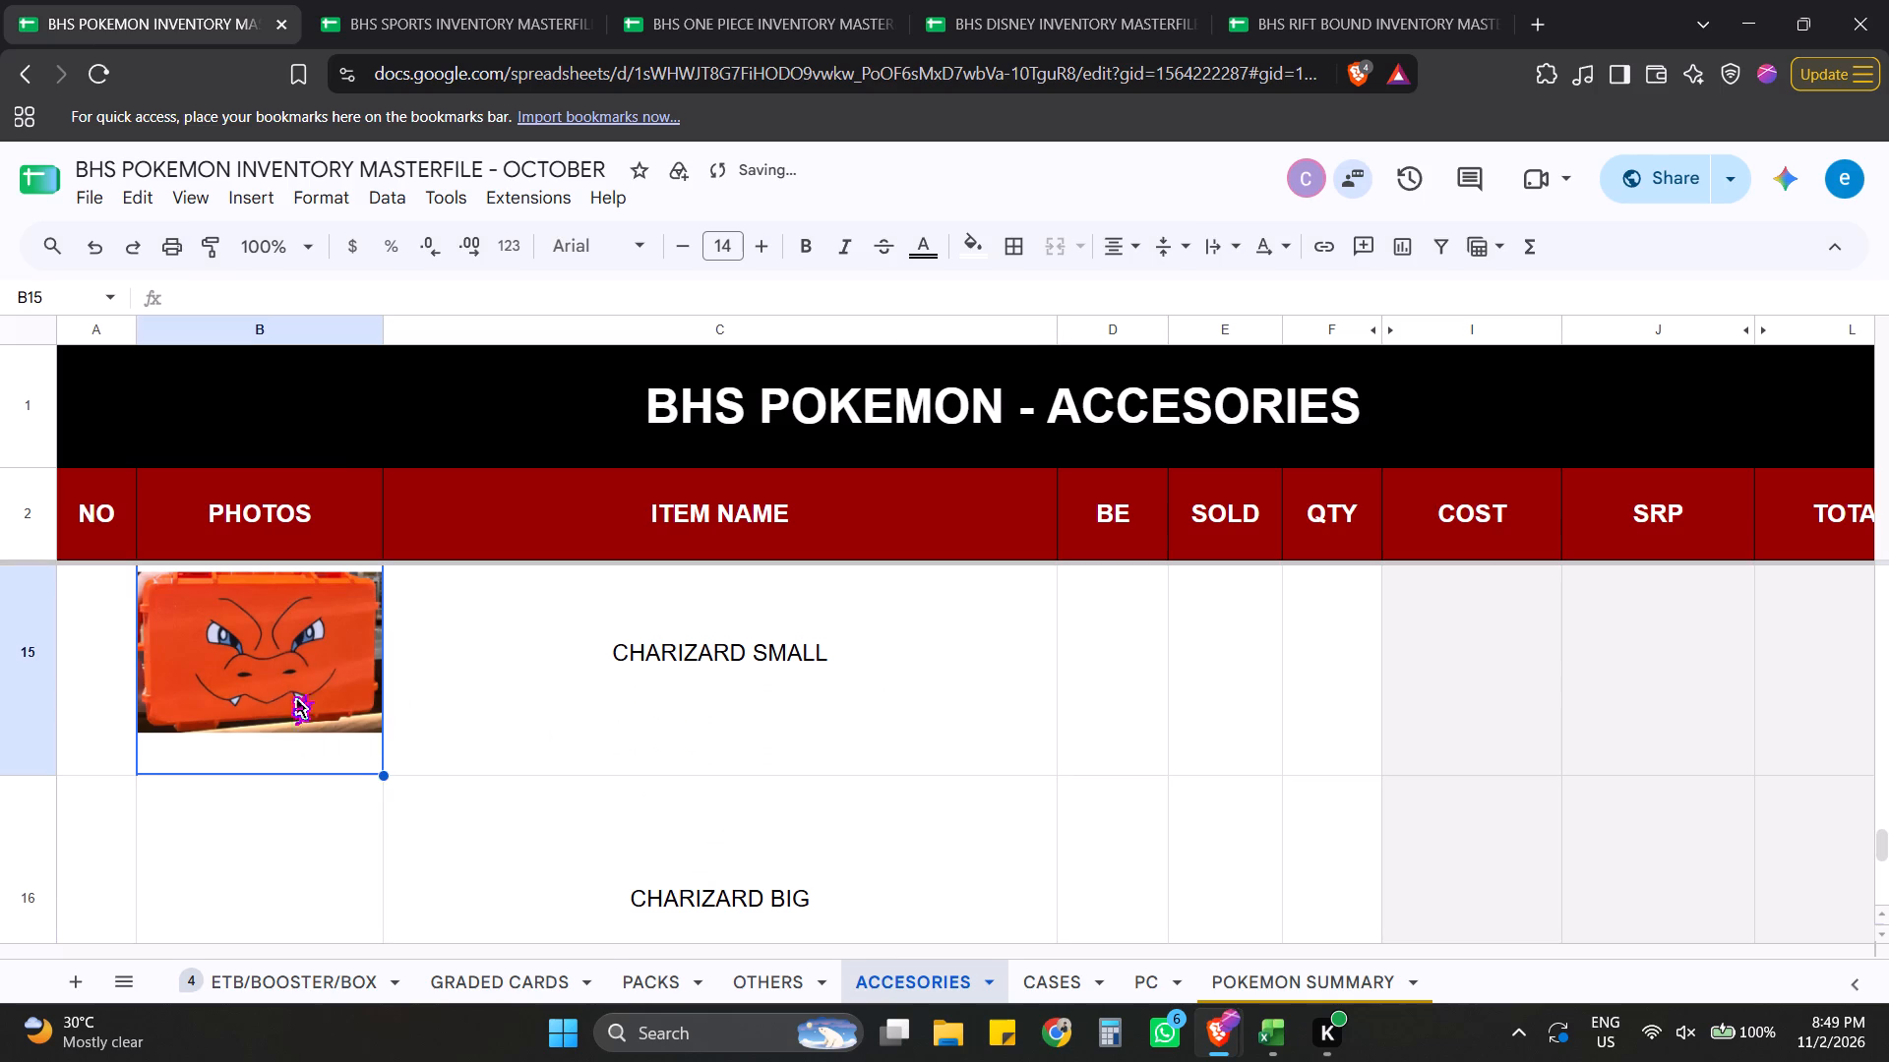
key("ctrl+c")
left_click(302, 812)
key("ctrl+v")
left_click(605, 821)
Review the newly added Pikachu, Gengar and Charizard rows in the BHS ACCESORIES sheet against the 7F masterlist.
scroll(594, 793, "down", 5)
scroll(626, 741, "up", 1)
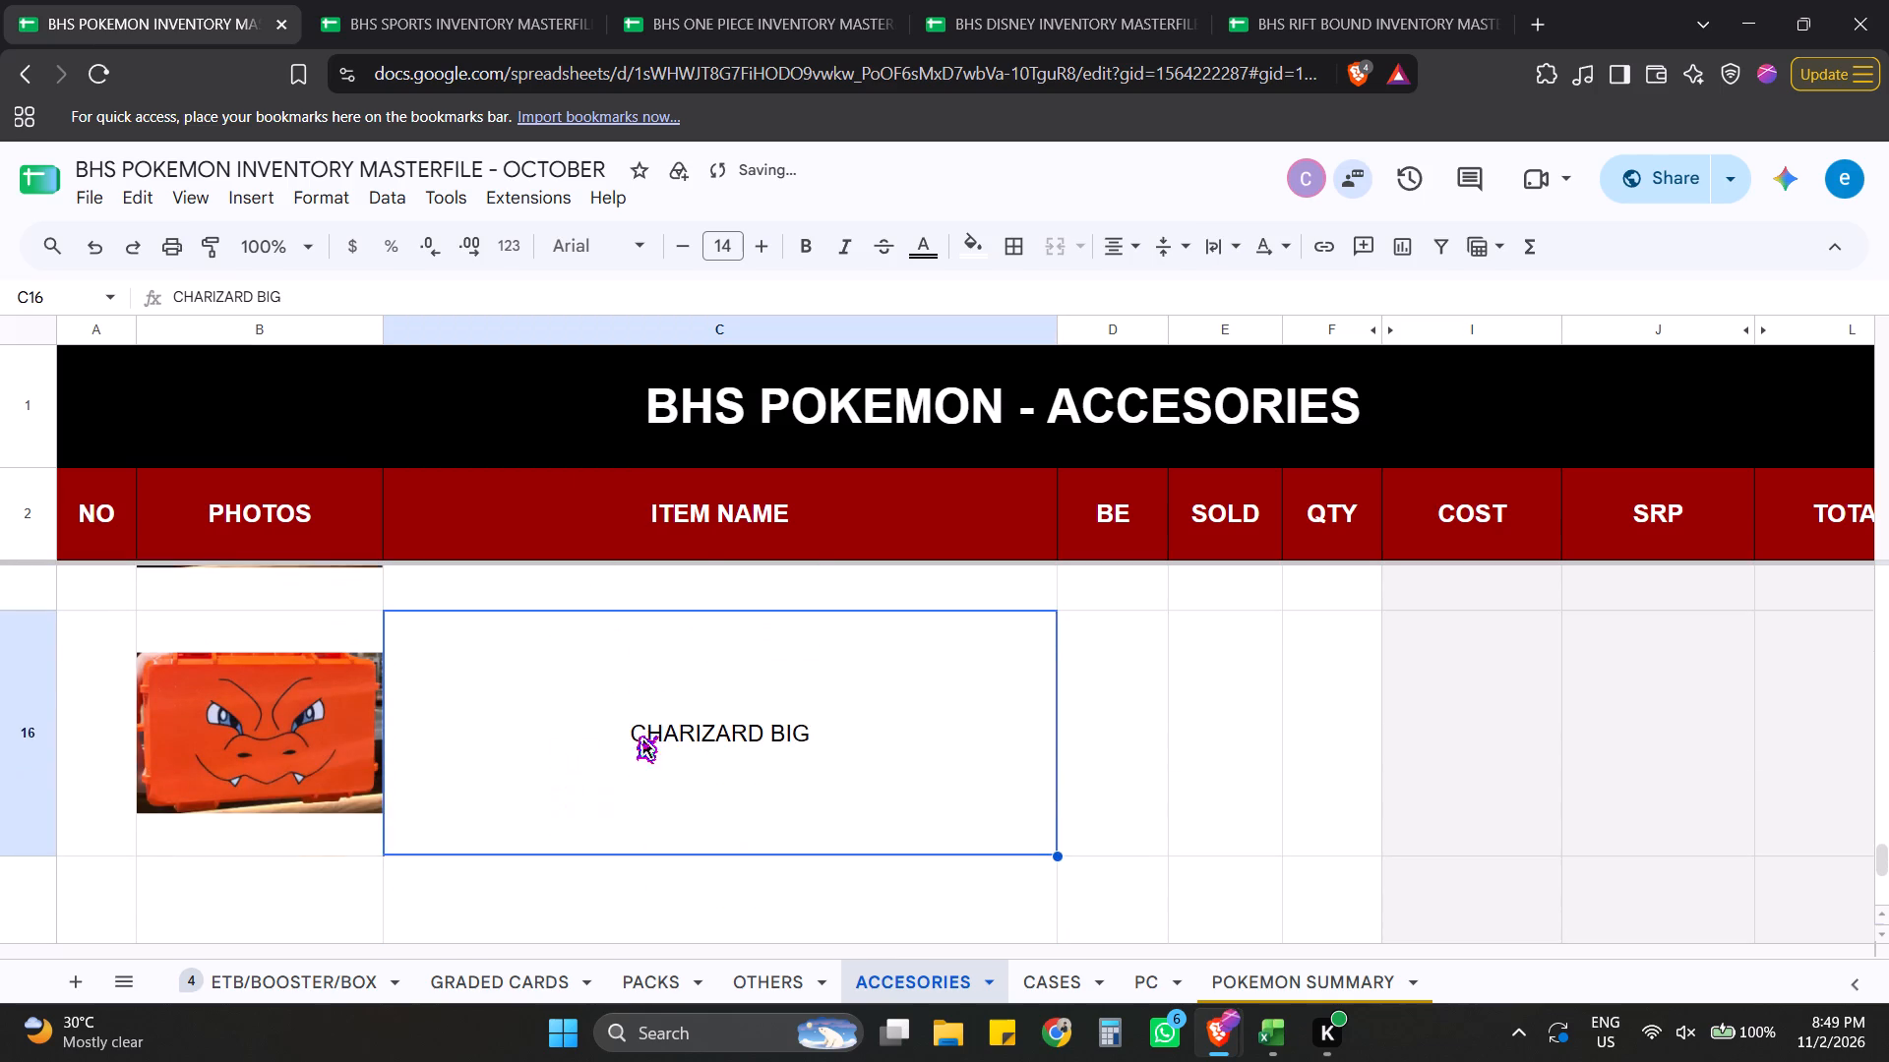
scroll(625, 742, "up", 5)
scroll(627, 743, "up", 16)
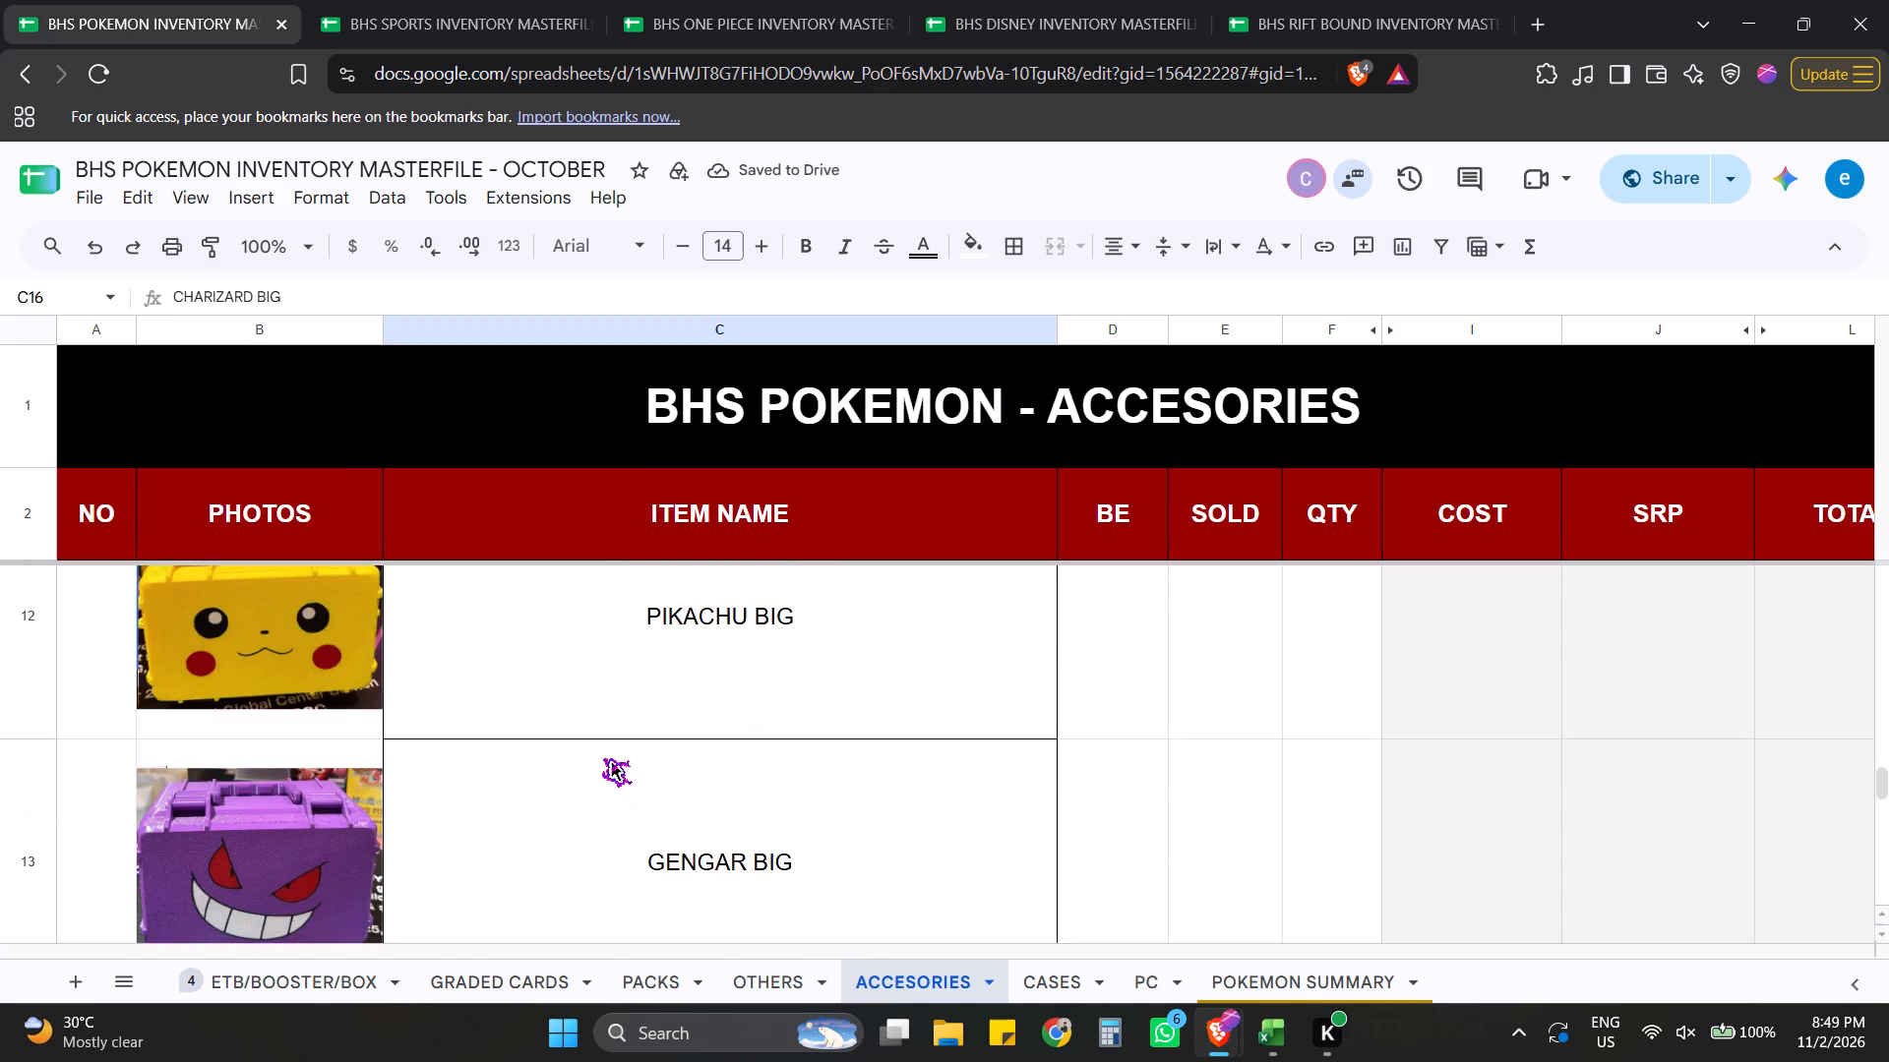
scroll(598, 749, "up", 11)
scroll(630, 754, "down", 16)
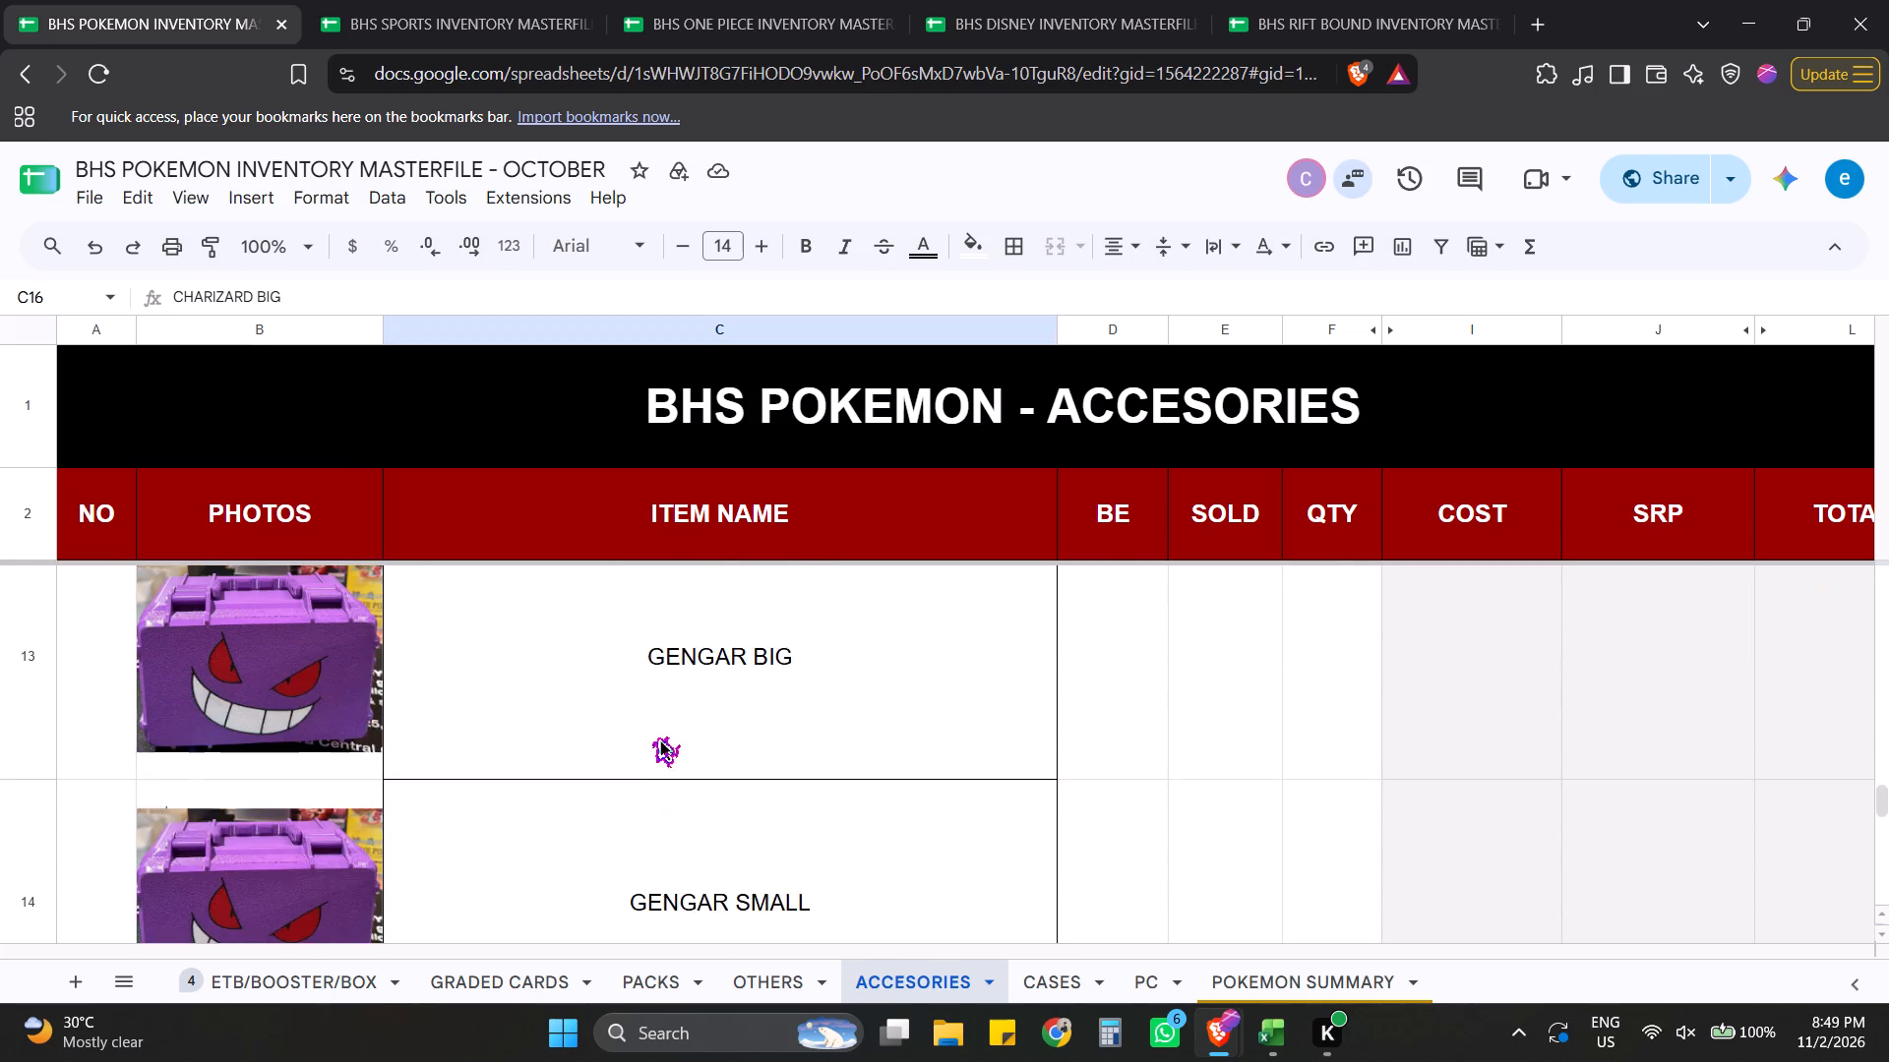
scroll(651, 737, "down", 11)
key("alt+Tab")
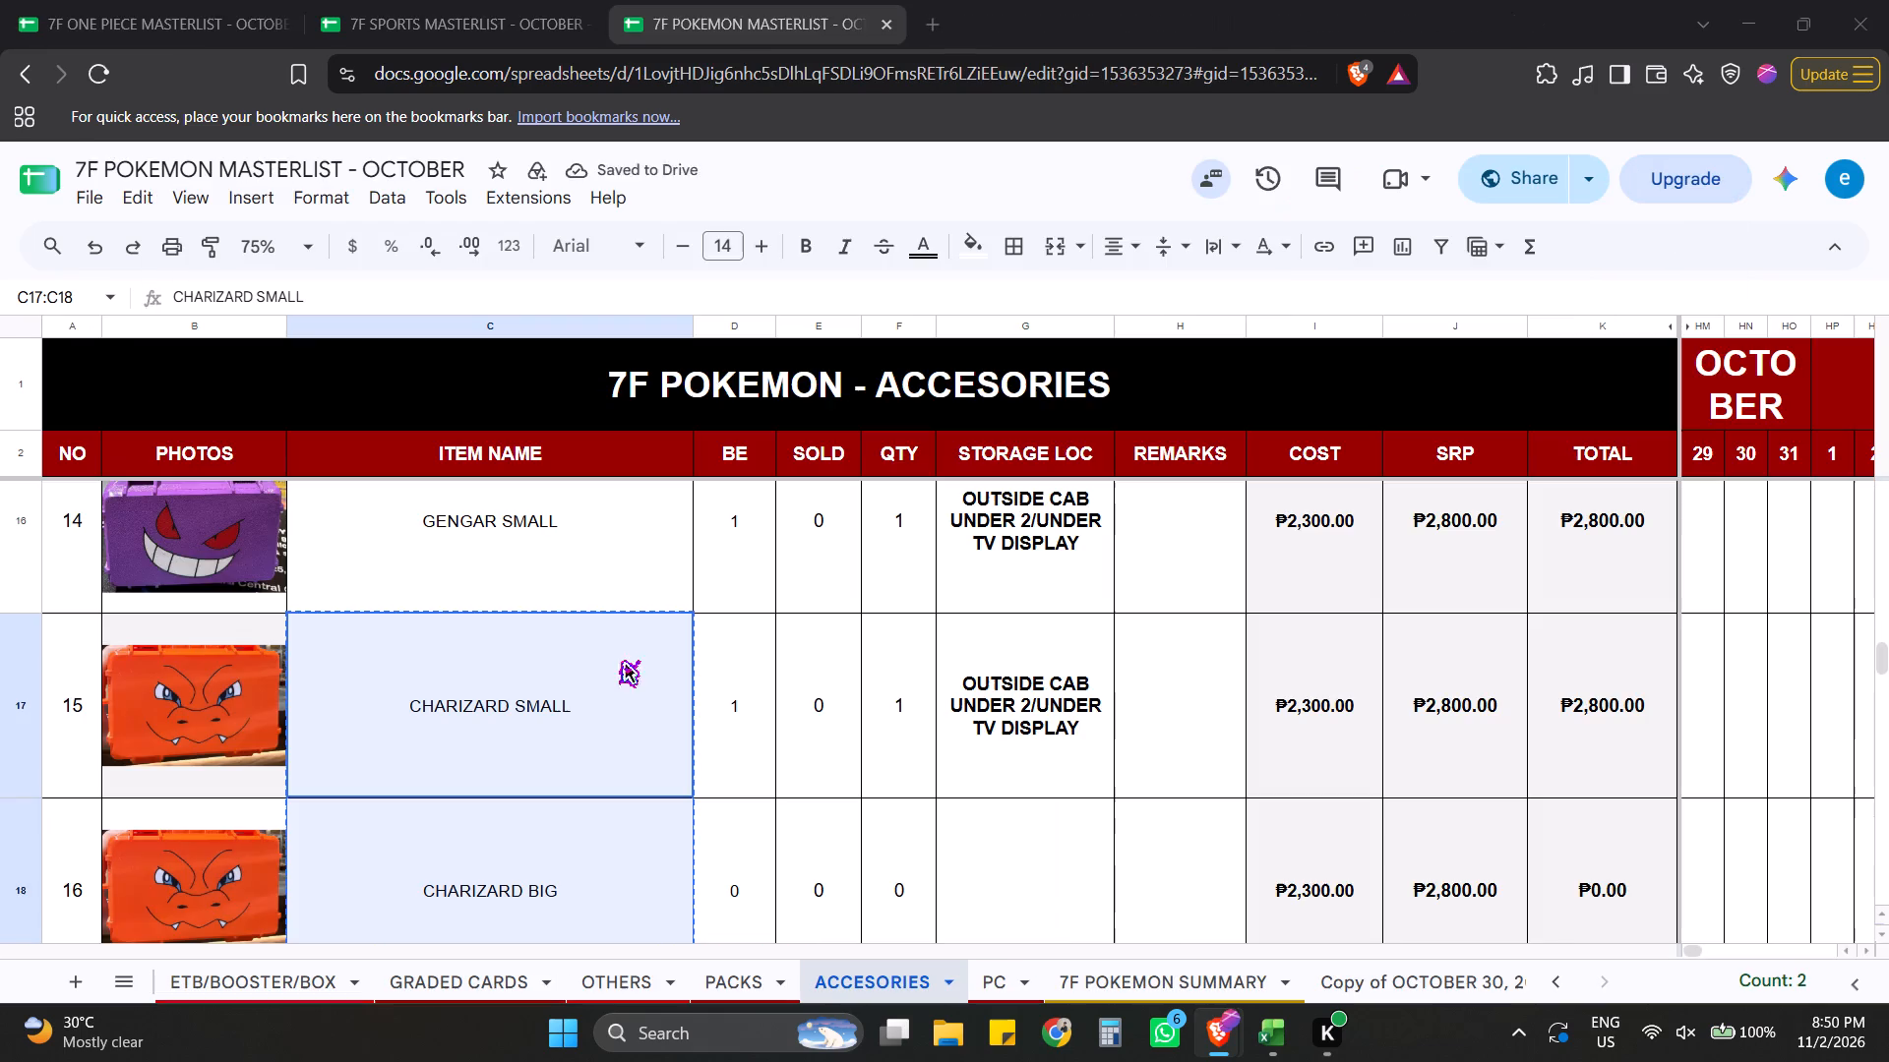
key("alt+Tab")
left_click(635, 677)
scroll(670, 701, "down", 2)
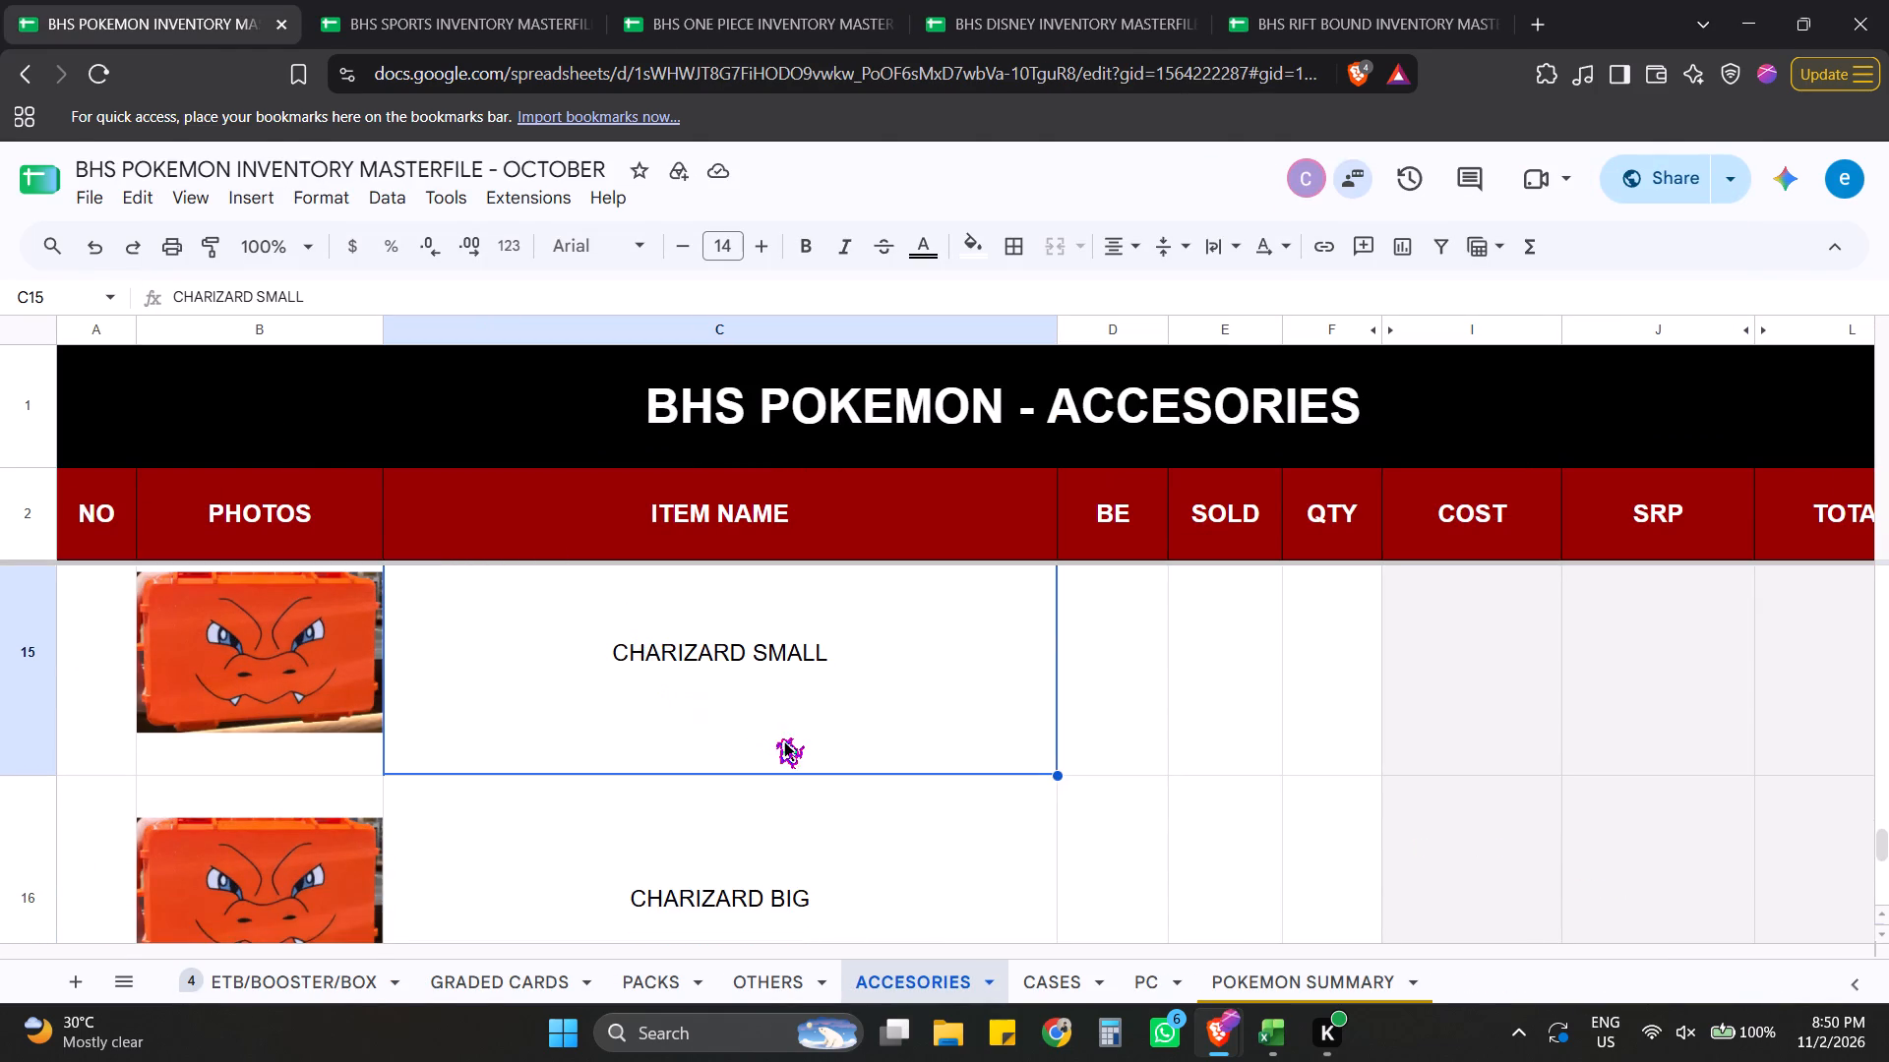
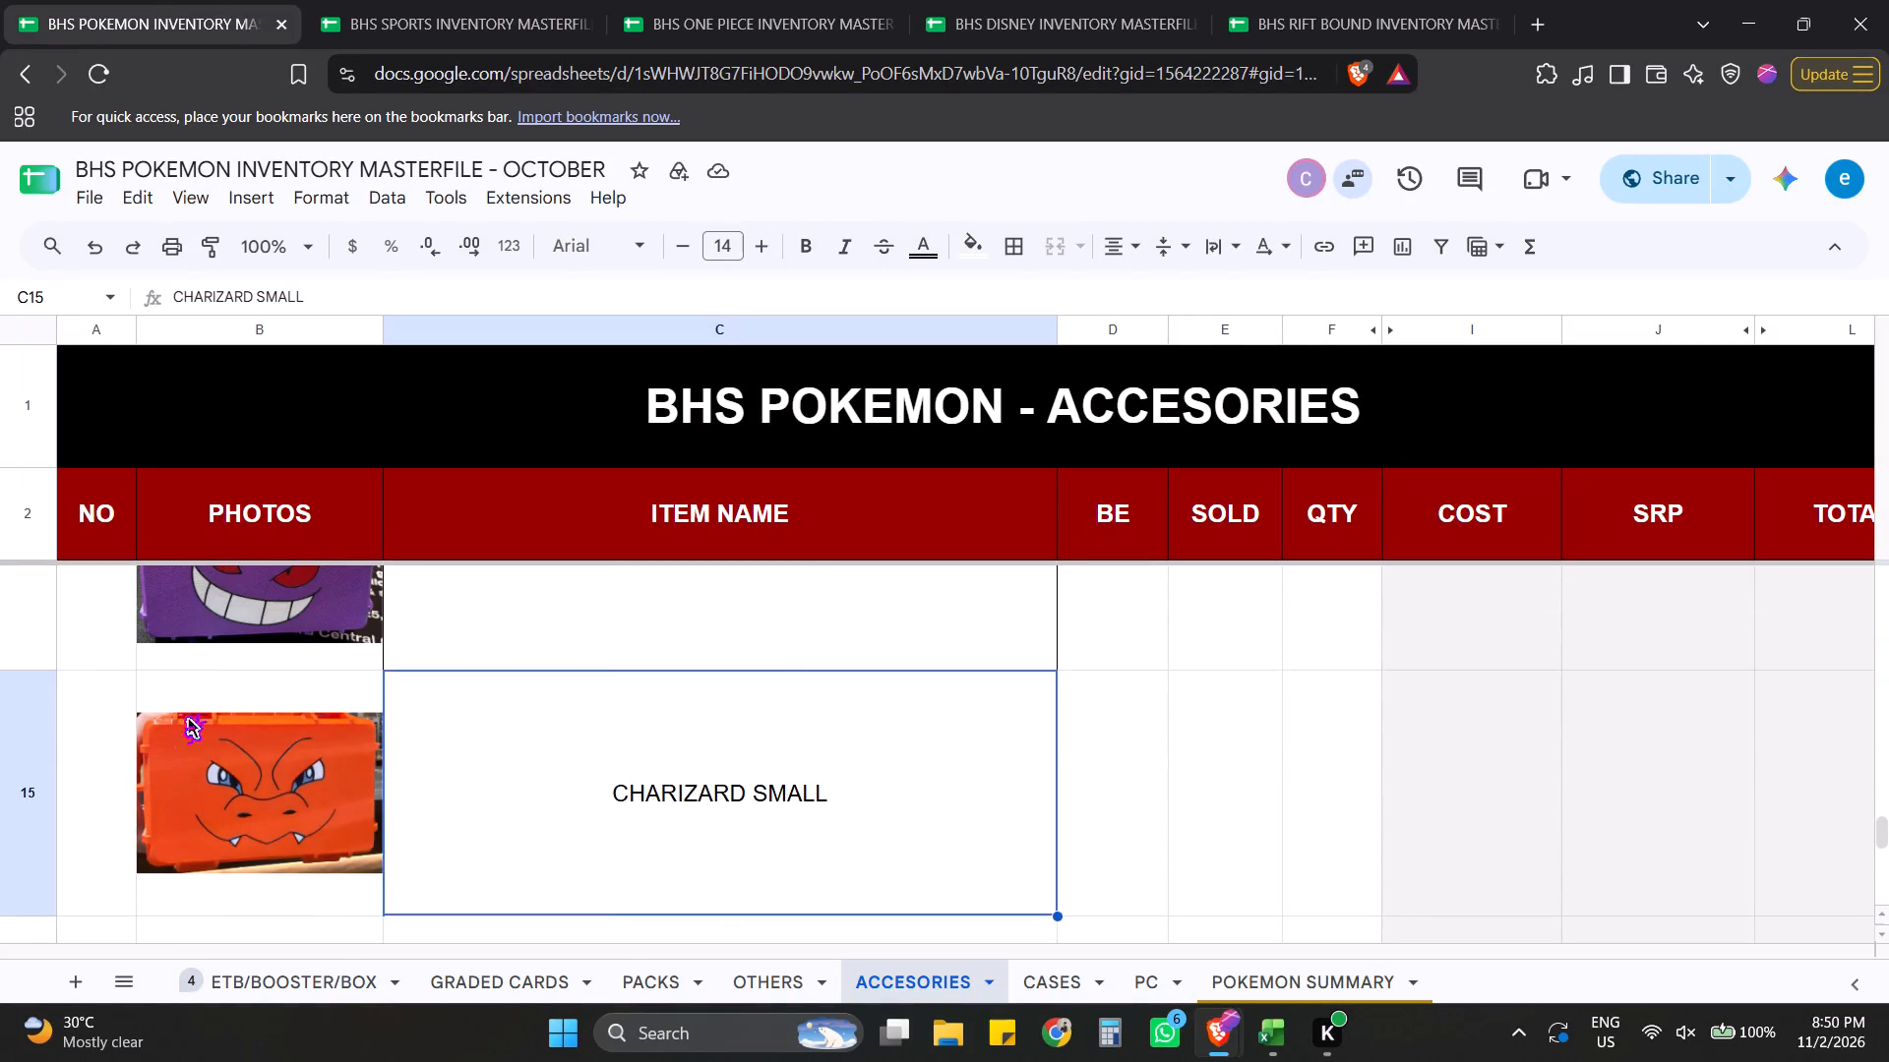
Insert four blank rows below the CHARIZARD BIG row, two rows at a time.
scroll(30, 701, "down", 3)
left_click_drag(27, 631, 27, 879)
right_click(19, 766)
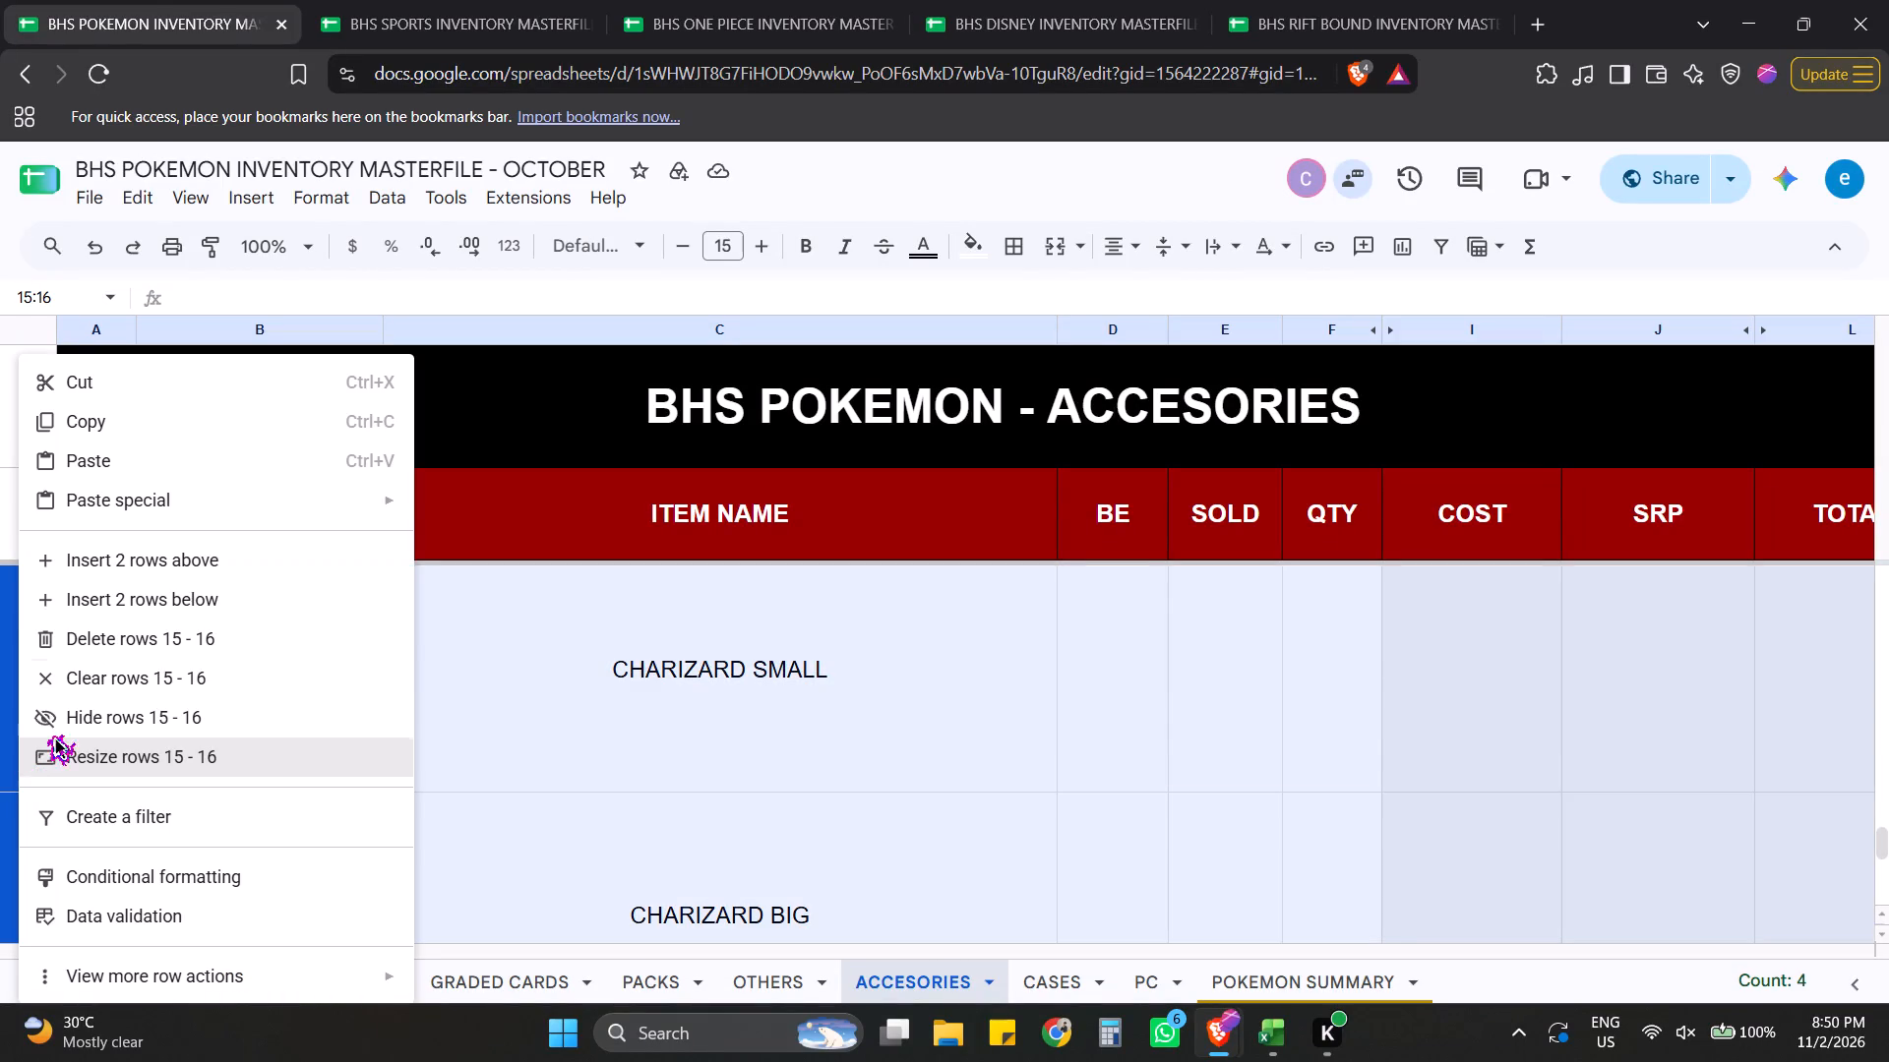
left_click(179, 583)
right_click(37, 793)
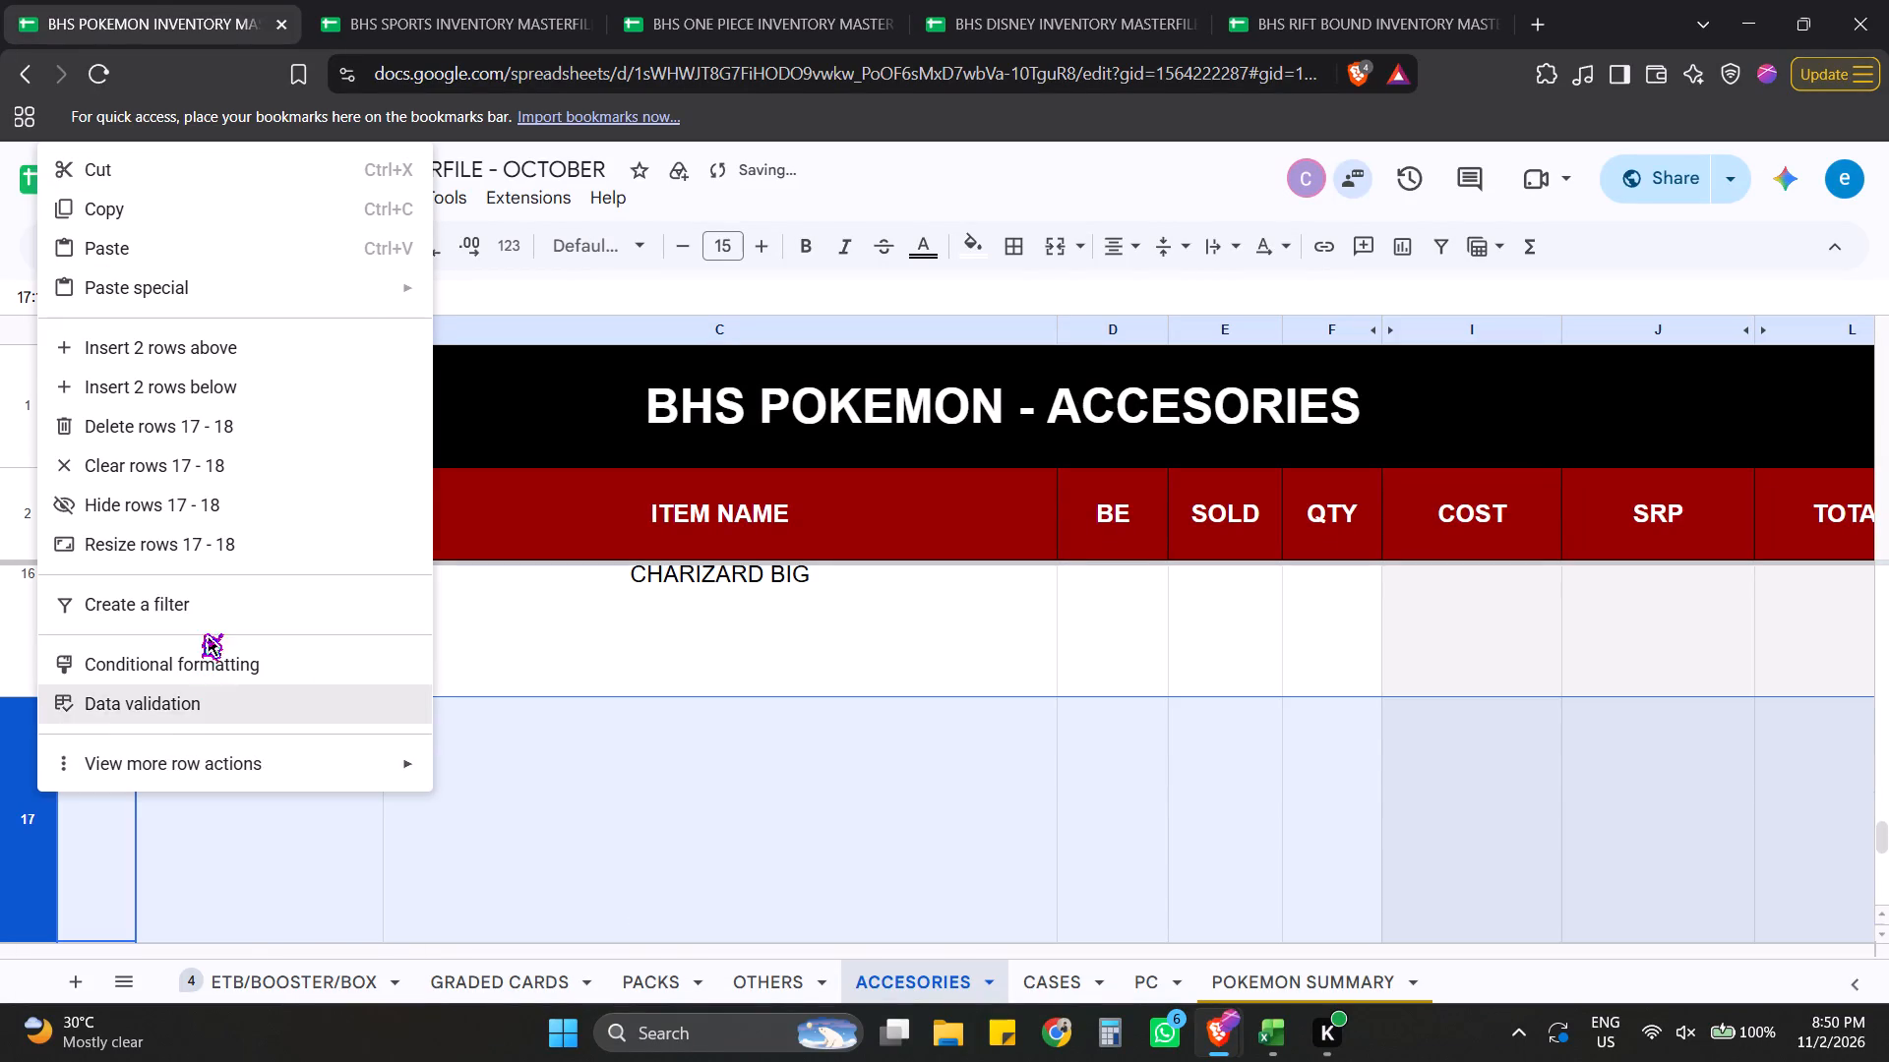
left_click(197, 395)
right_click(28, 772)
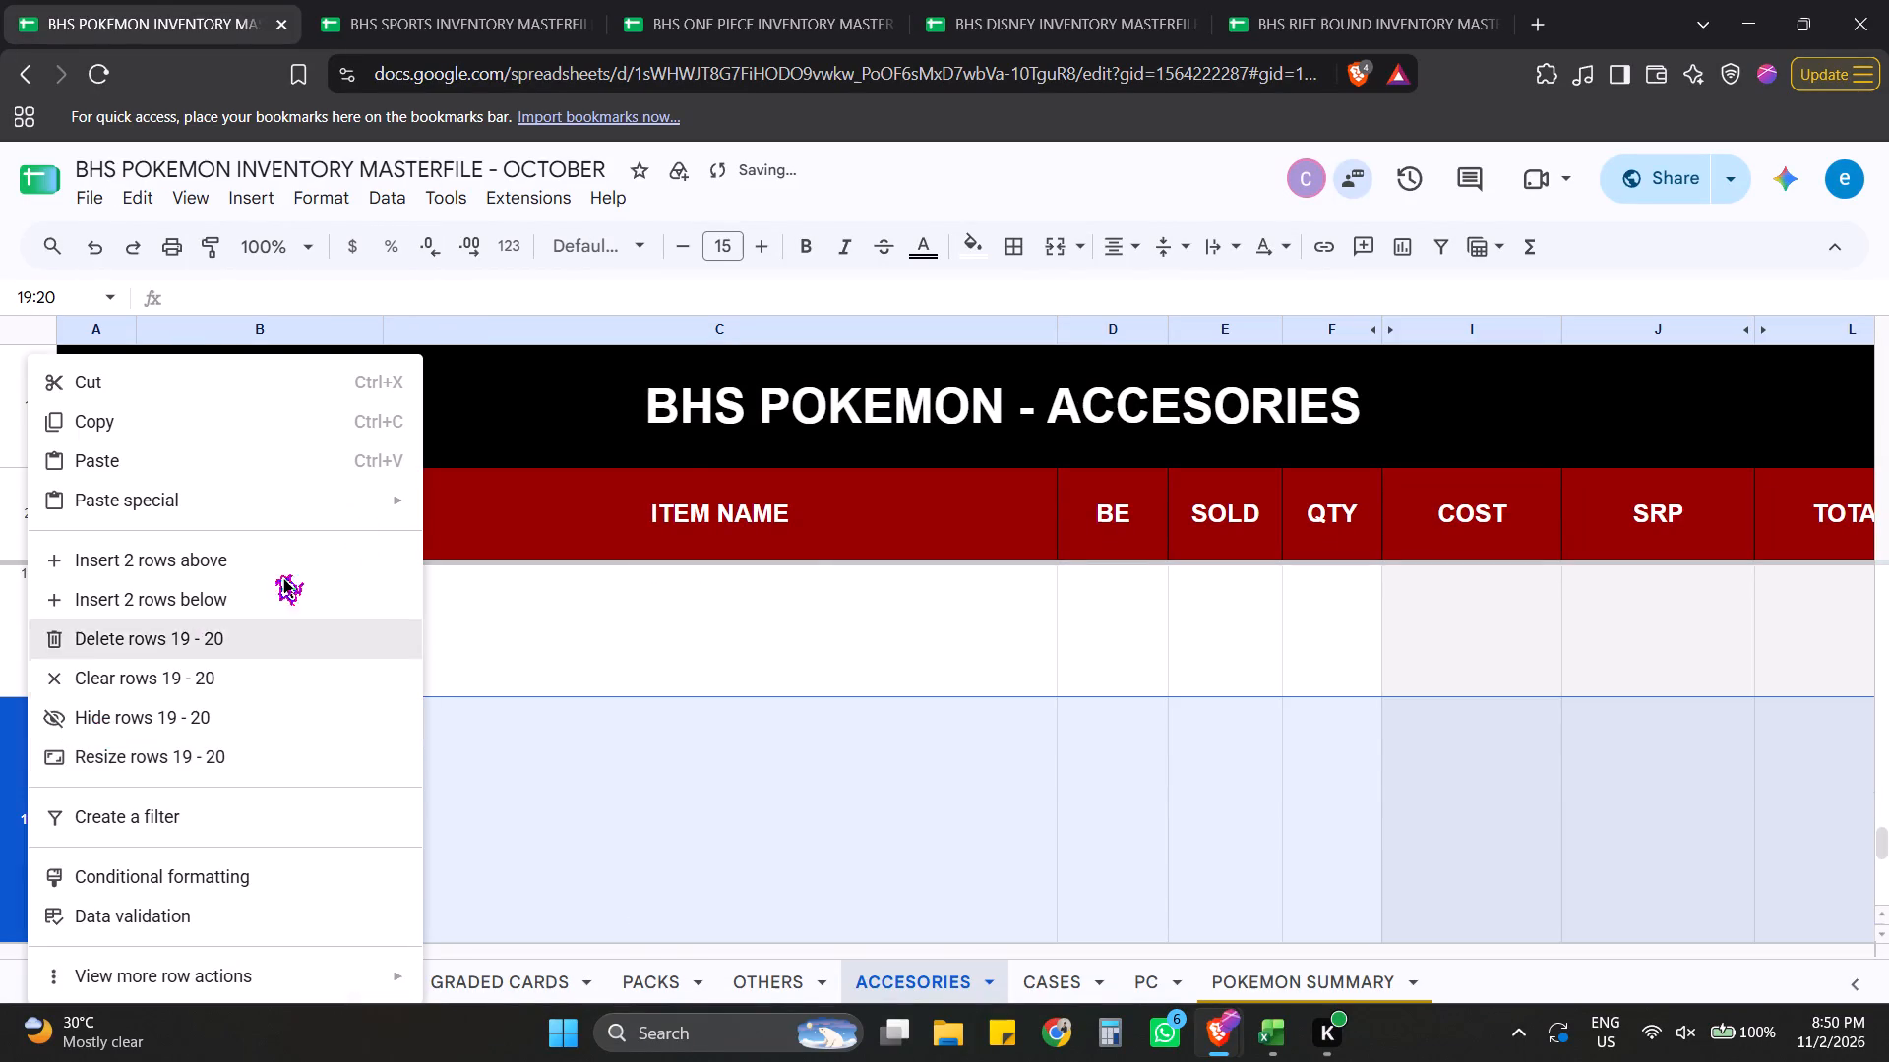
left_click(734, 603)
Set the sheet zoom to 50% and apply all borders to the accessories table range A3:L21.
left_click(284, 232)
left_click(278, 328)
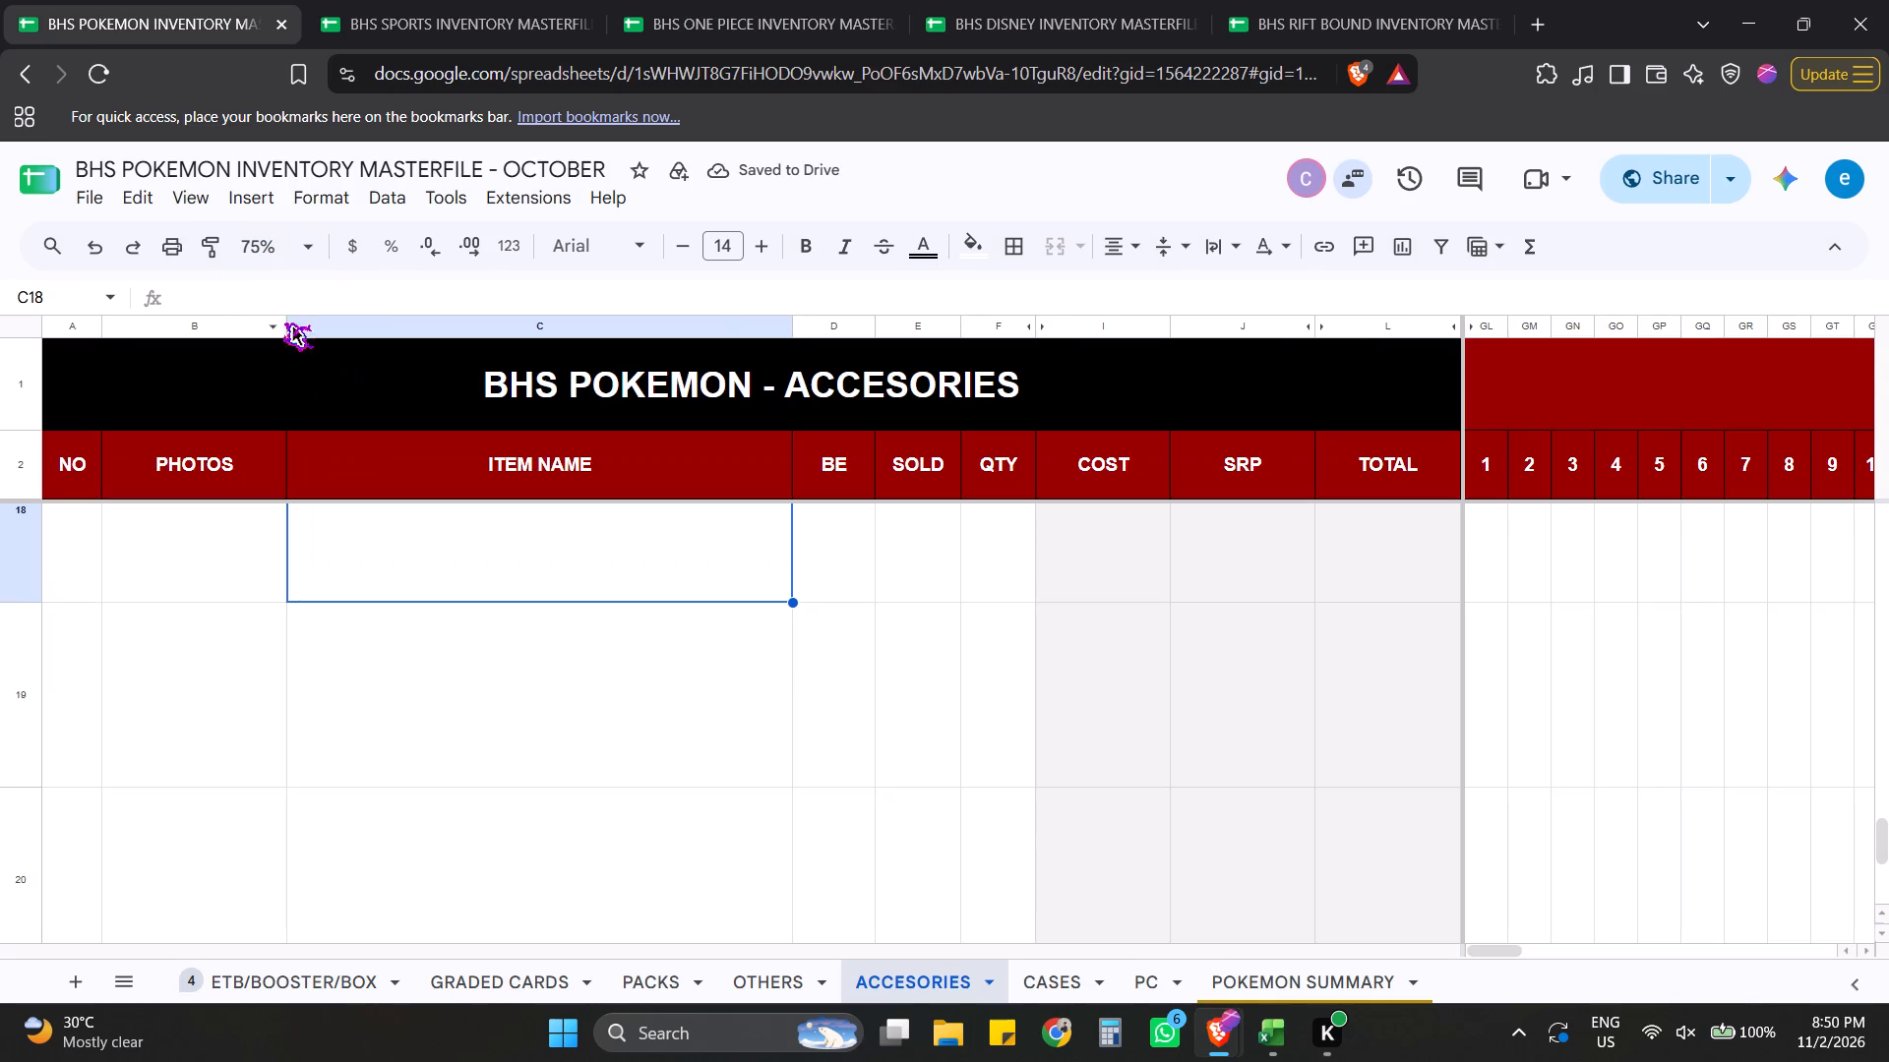
left_click(266, 244)
left_click(261, 294)
scroll(689, 768, "up", 6)
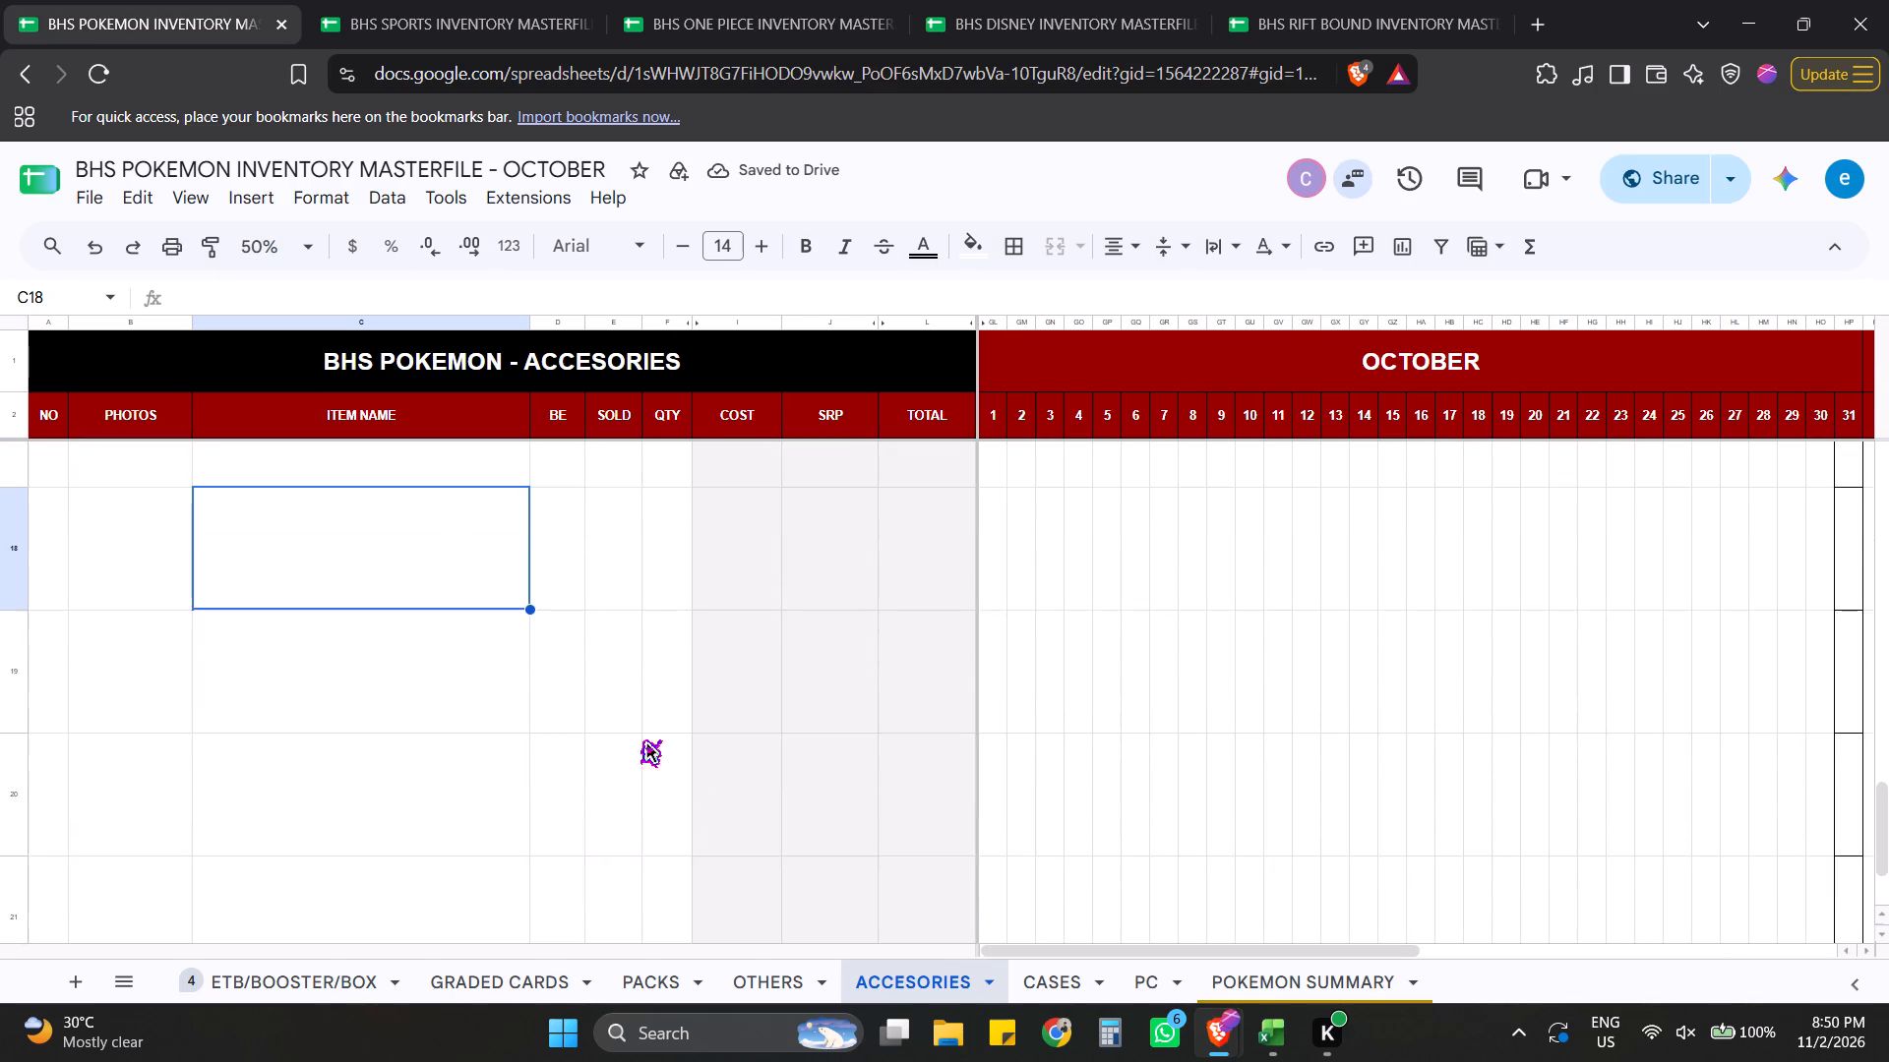
scroll(638, 738, "up", 20)
scroll(638, 738, "up", 8)
scroll(215, 539, "down", 5)
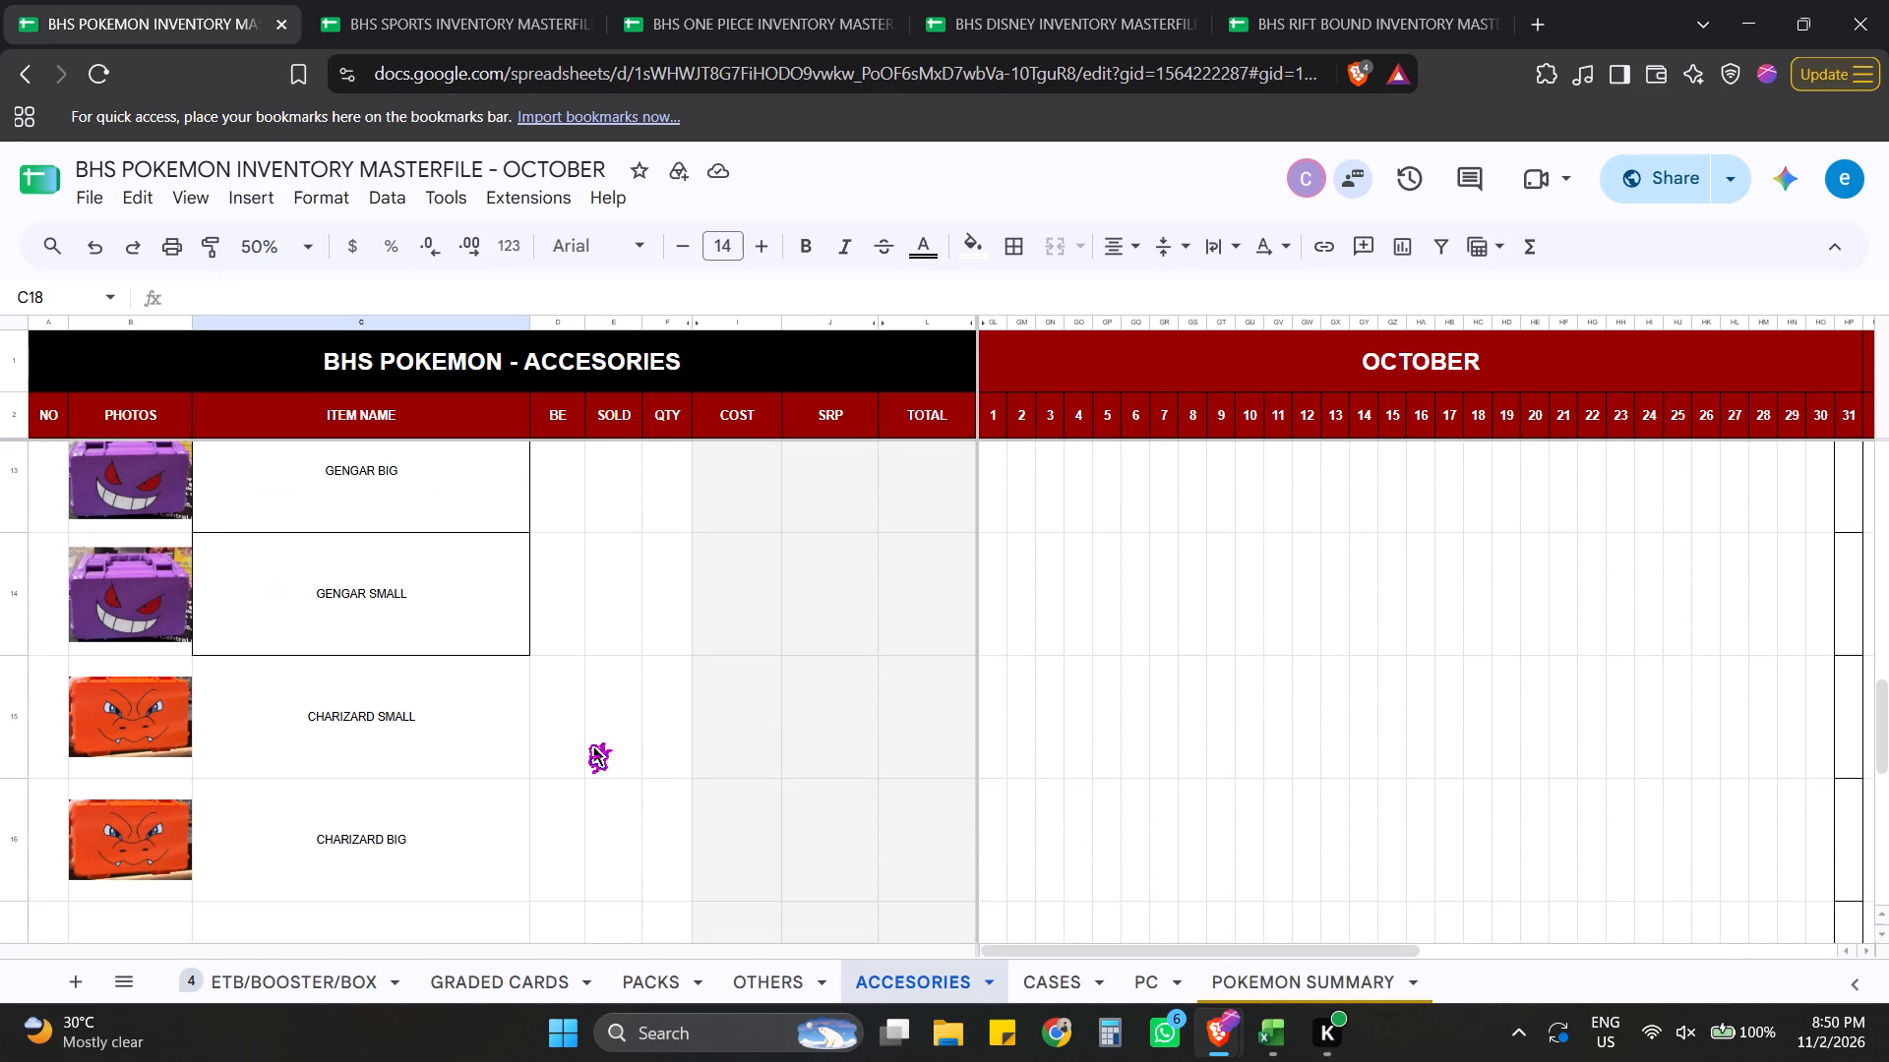
scroll(584, 742, "down", 20)
scroll(584, 742, "down", 11)
left_click_drag(935, 804, 896, 797)
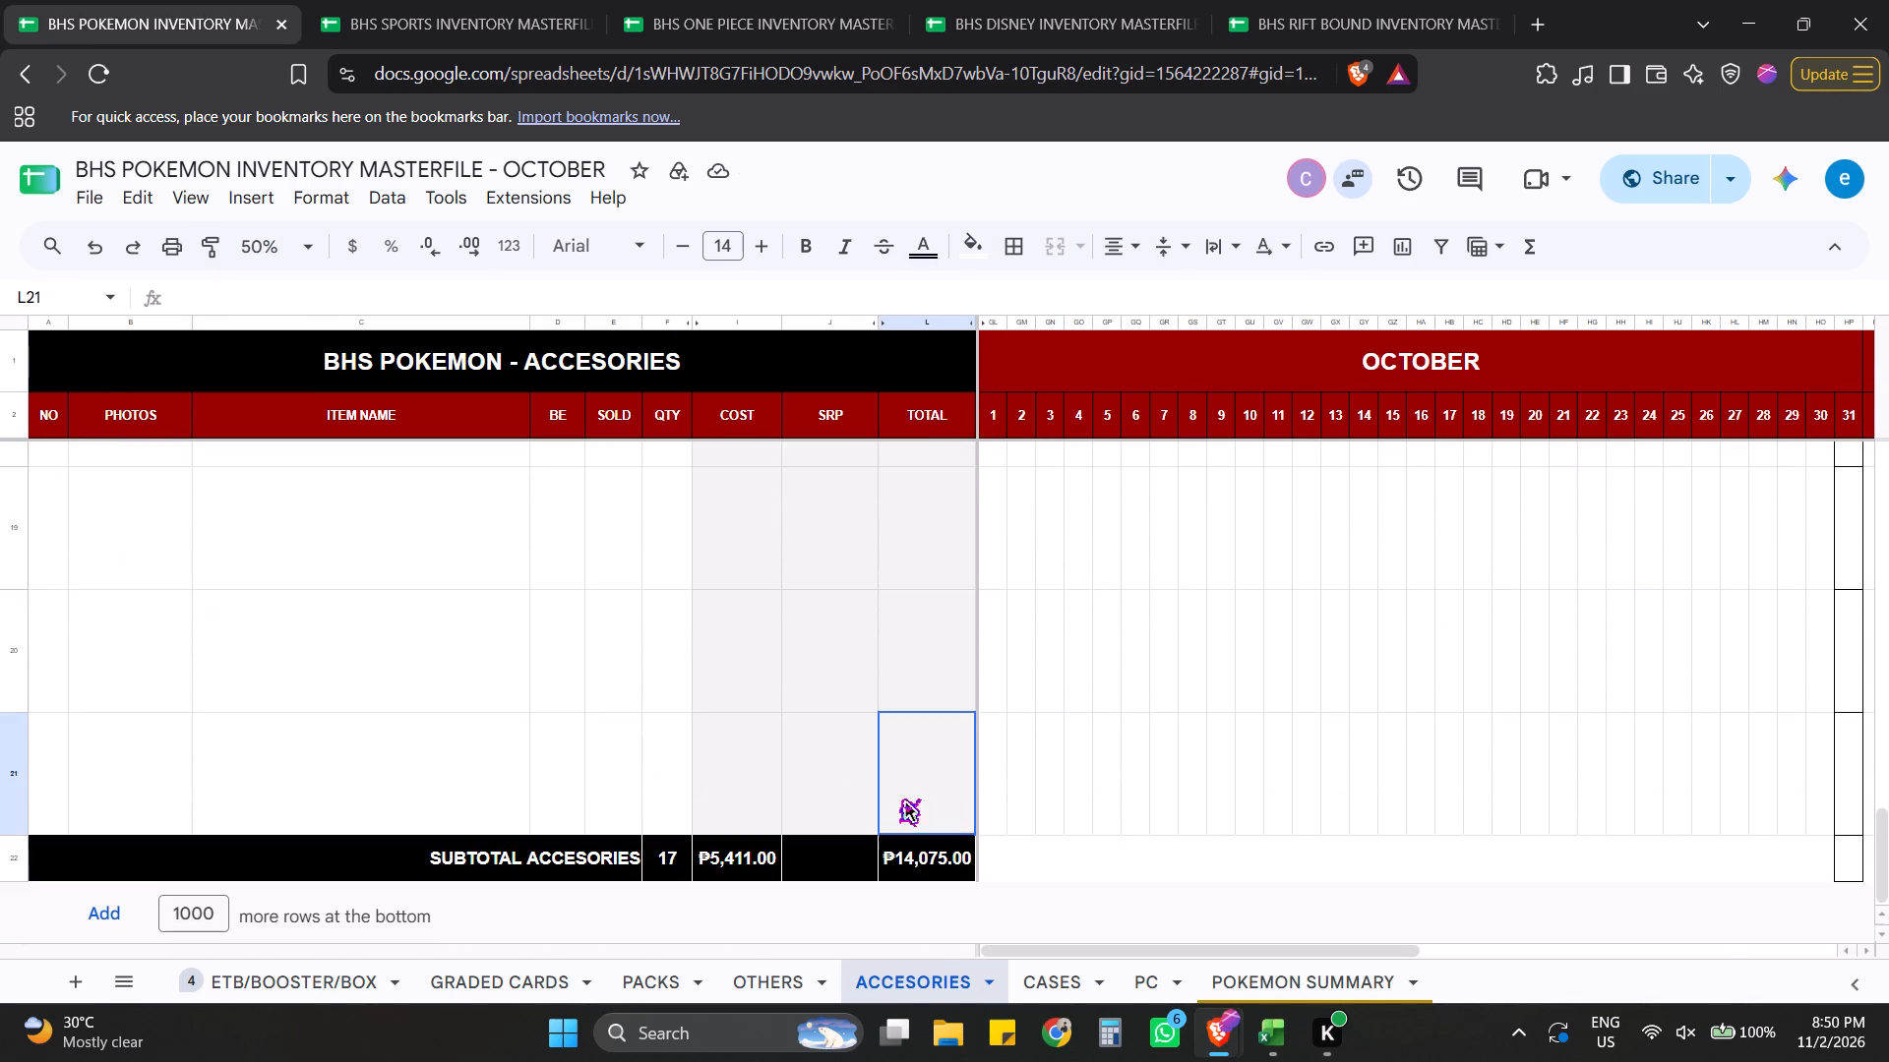
left_click_drag(896, 797, 63, 478)
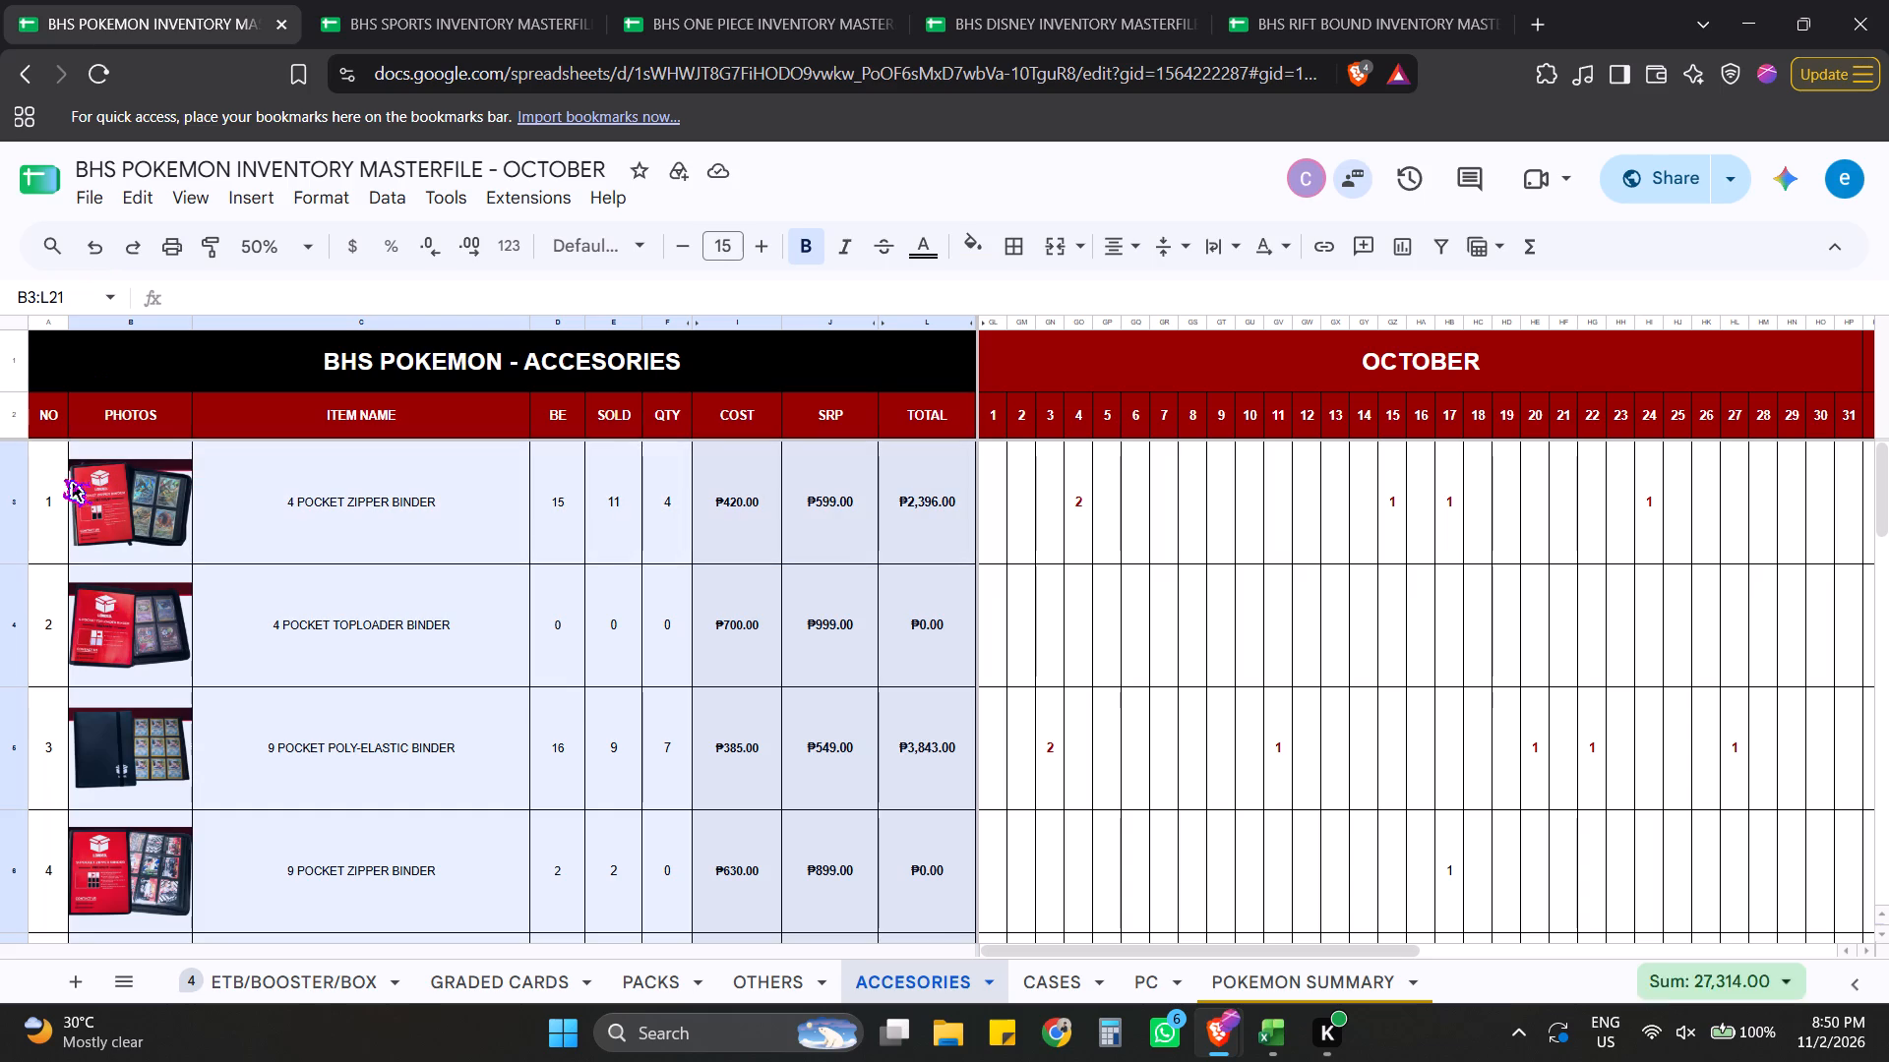
left_click_drag(63, 478, 58, 479)
left_click(1020, 245)
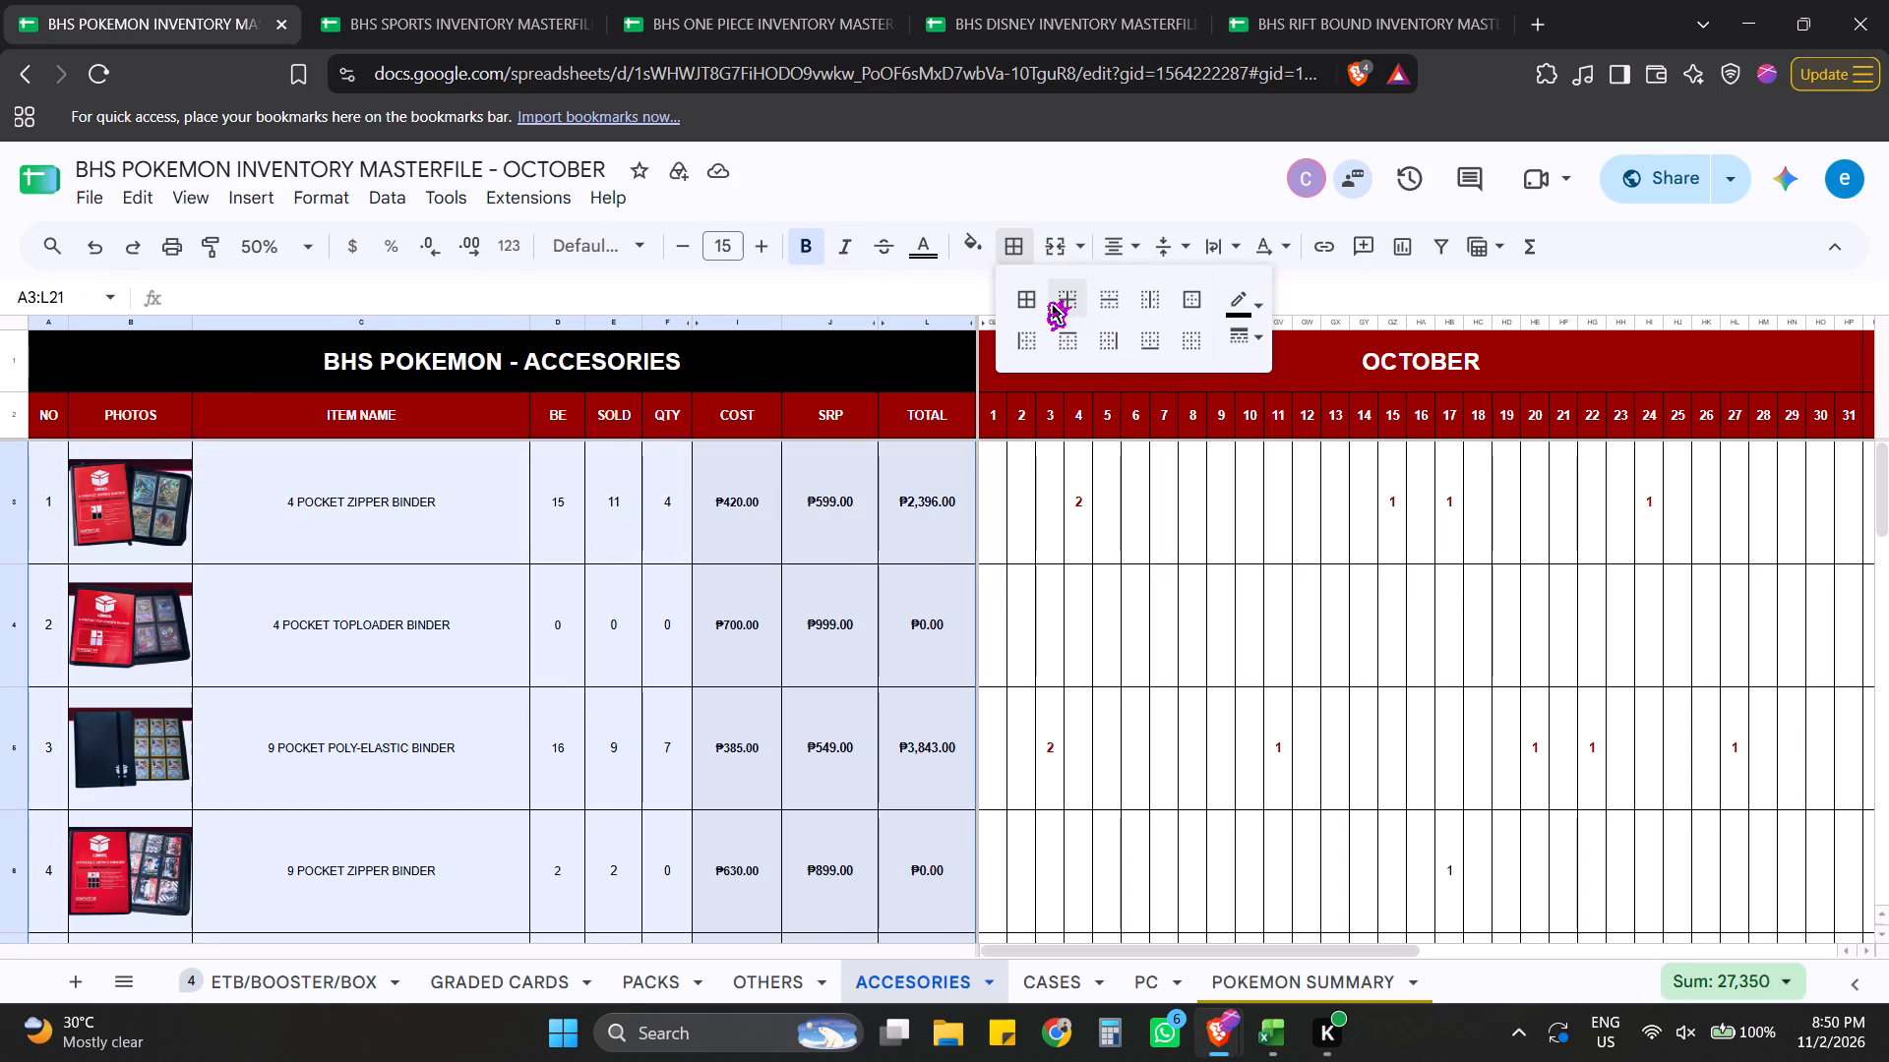
left_click(1029, 300)
left_click(685, 701)
Select the empty item name cell C17 directly below CHARIZARD BIG.
scroll(685, 672, "down", 9)
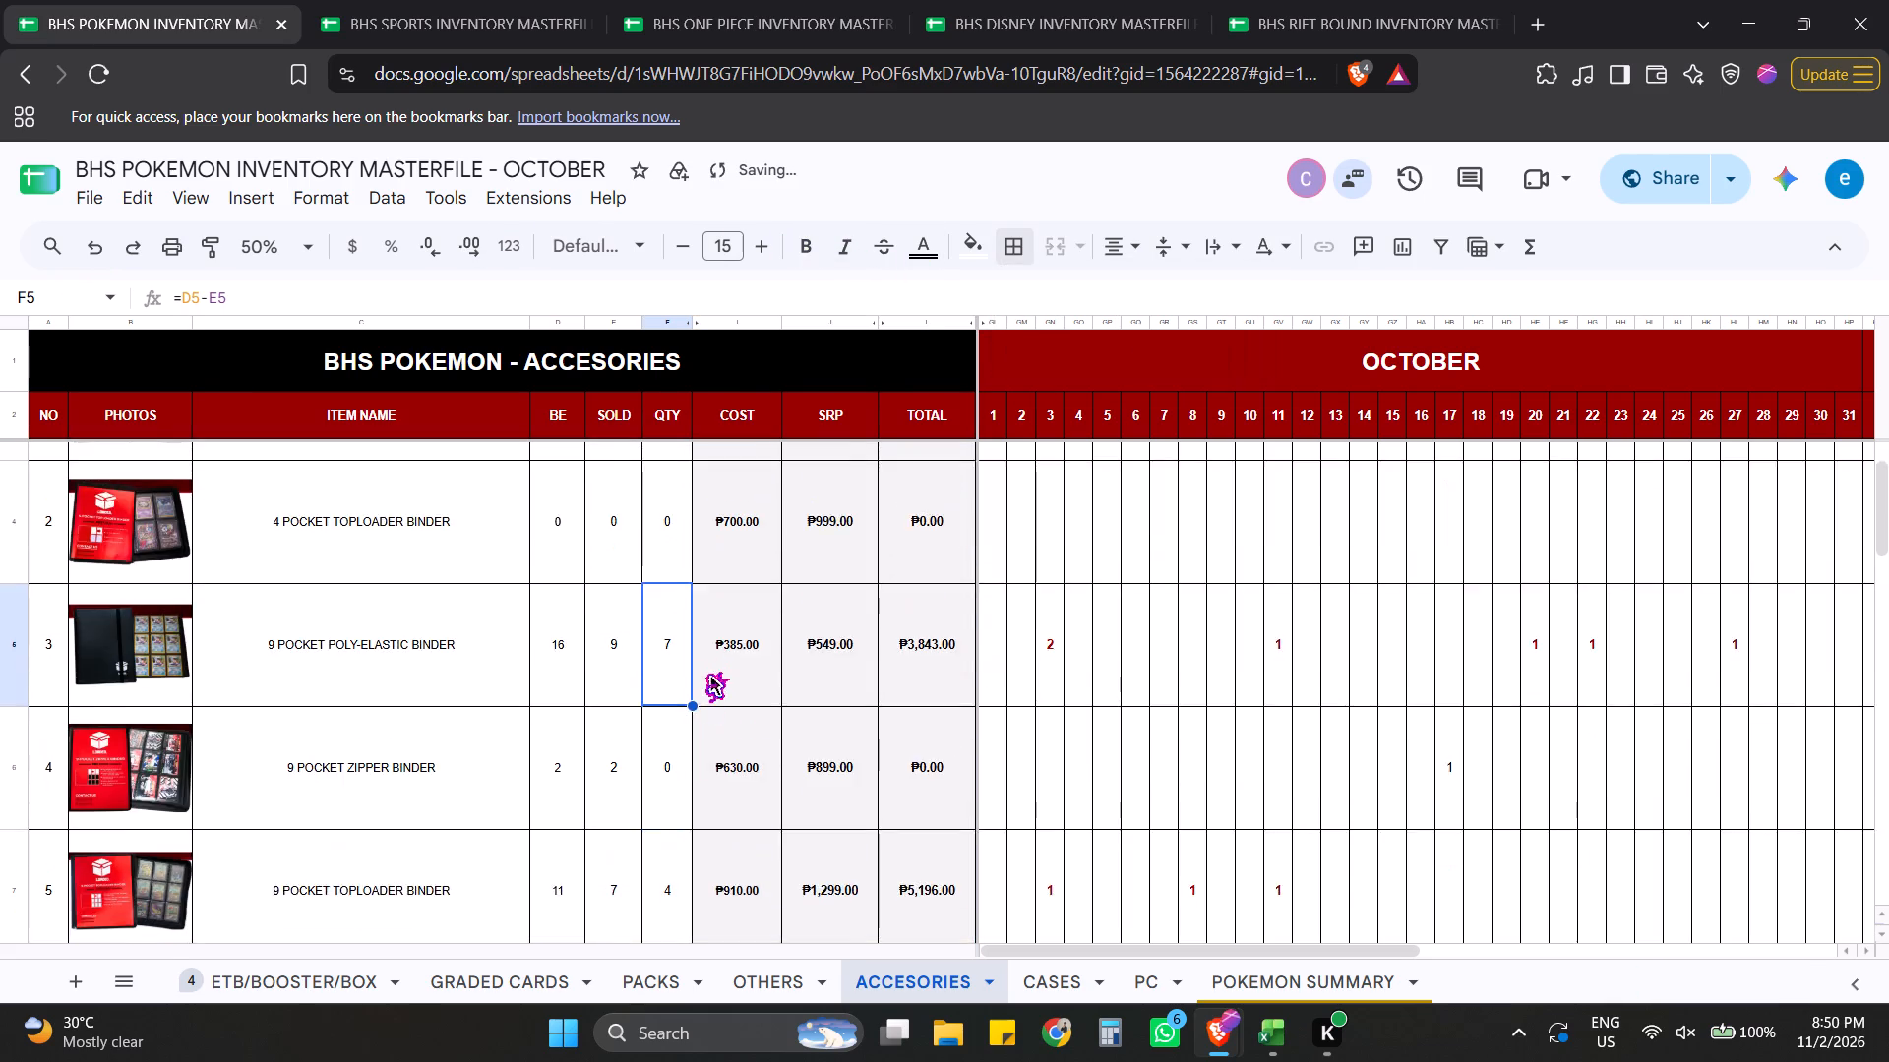
scroll(701, 672, "down", 20)
scroll(701, 672, "down", 20)
scroll(701, 672, "down", 6)
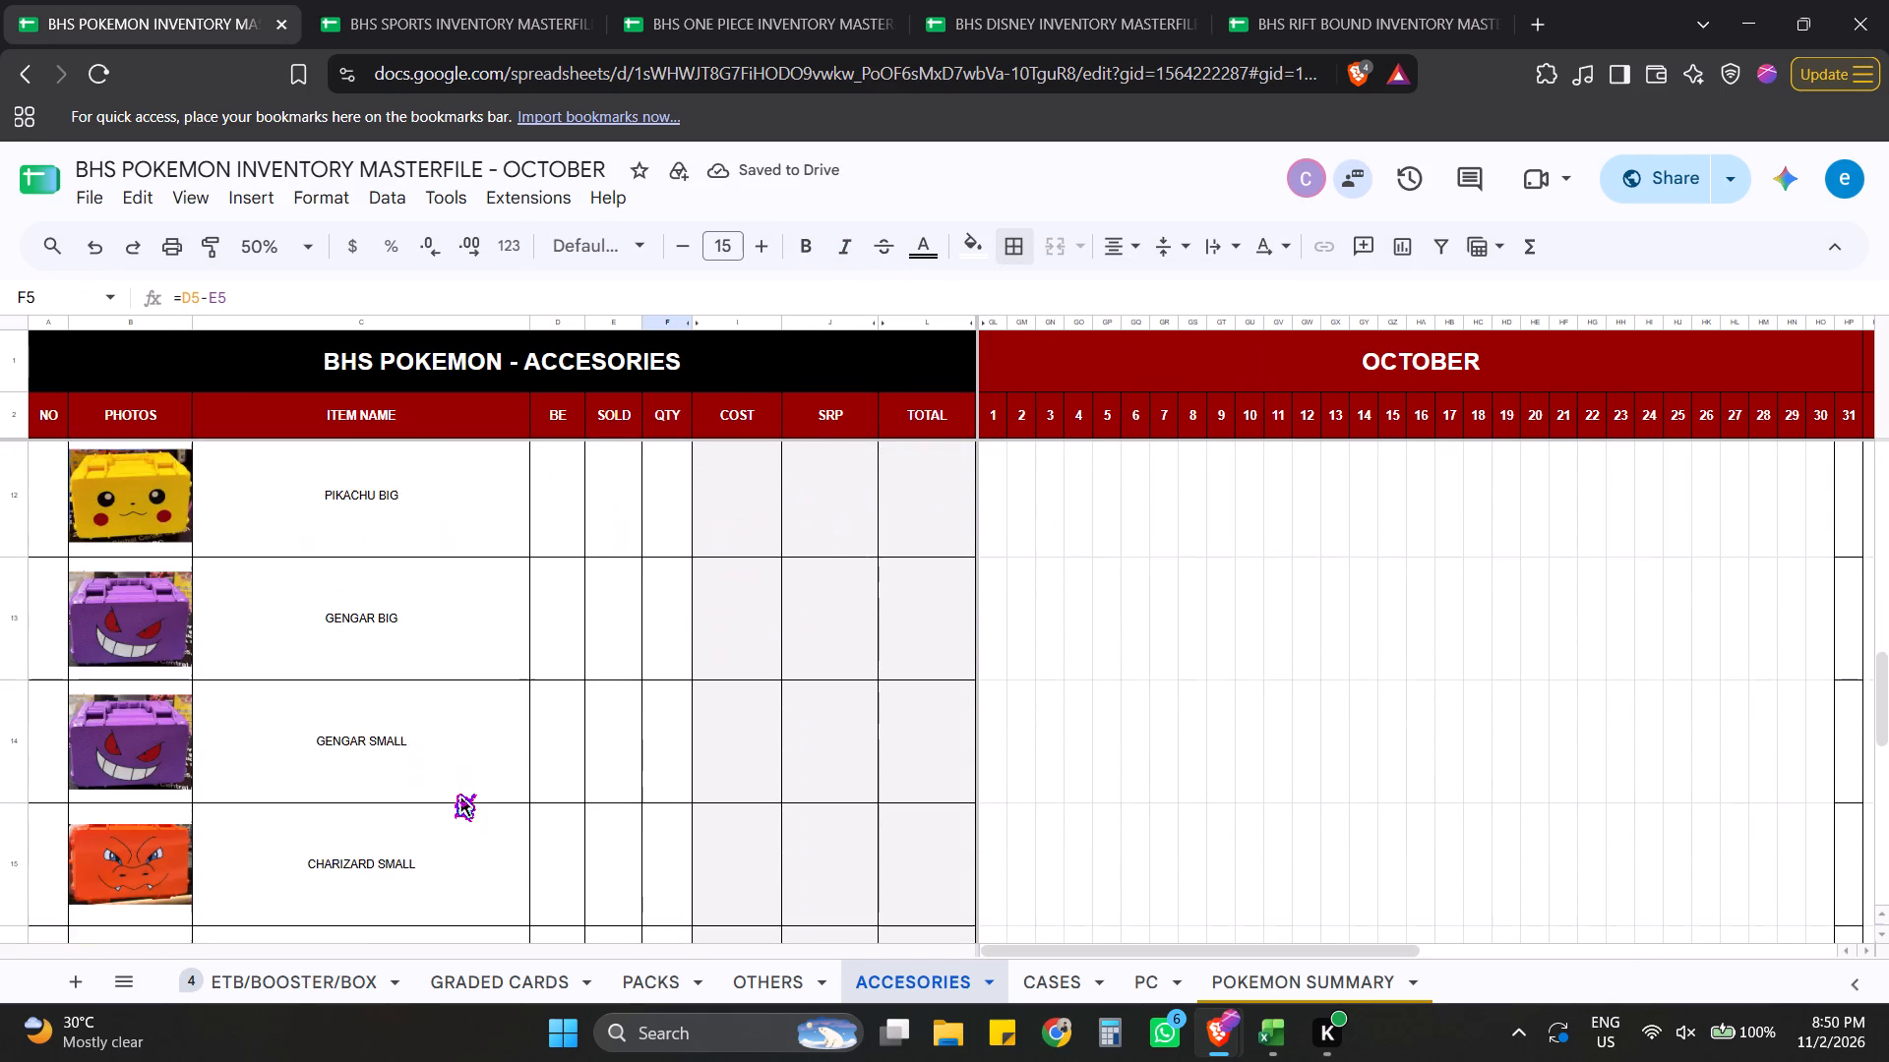
scroll(452, 793, "down", 19)
left_click(437, 737)
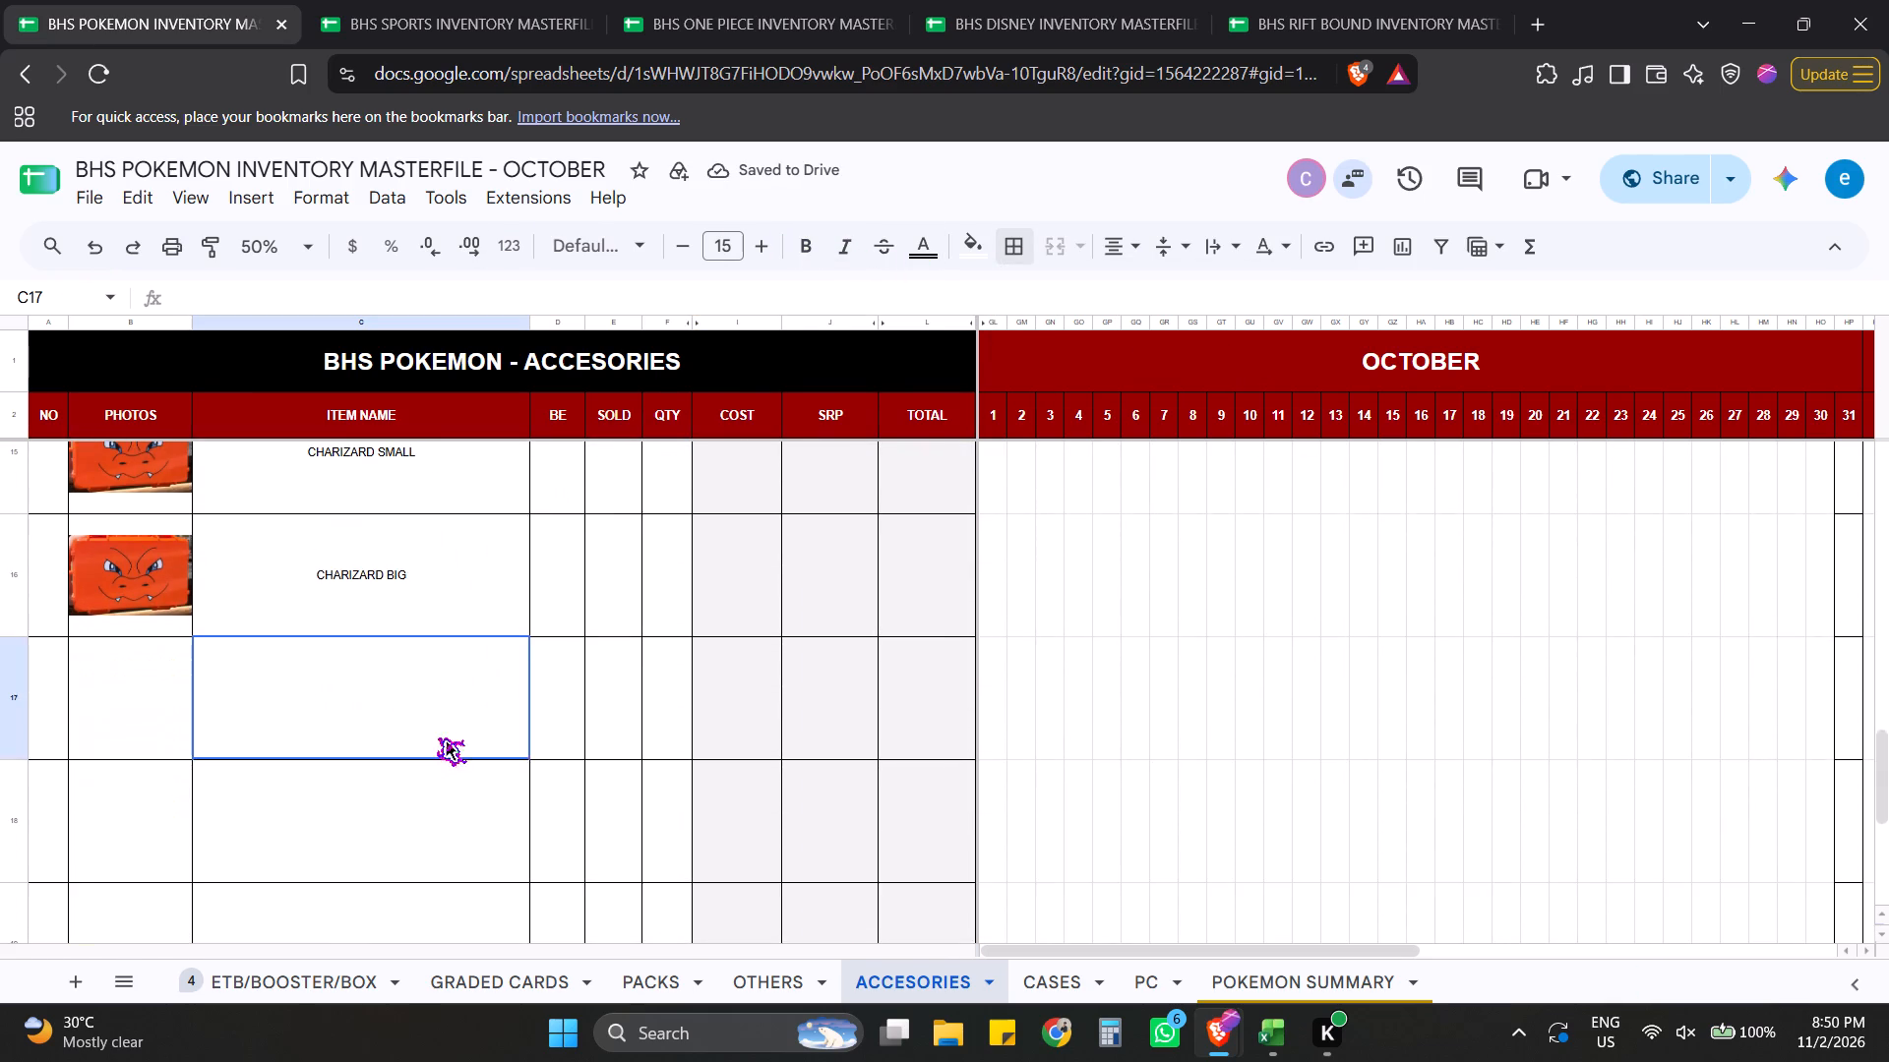